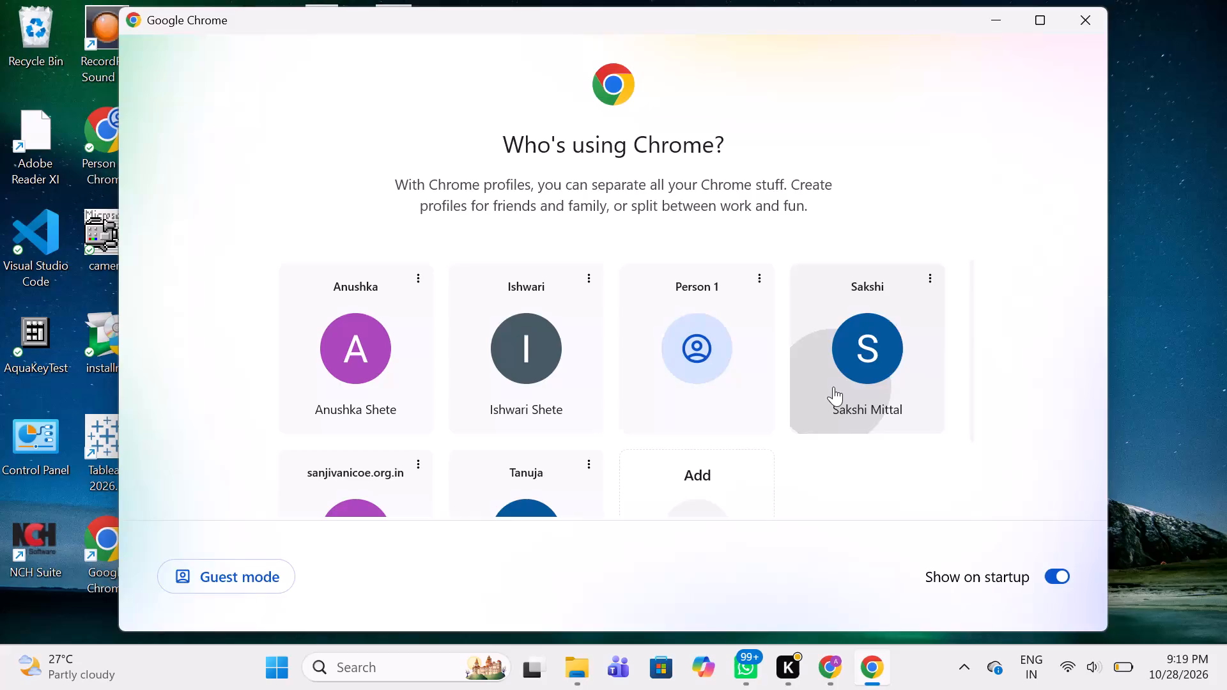
Open the browser profile with the blue S avatar, search for "word web" and open Word for the web.
click(833, 387)
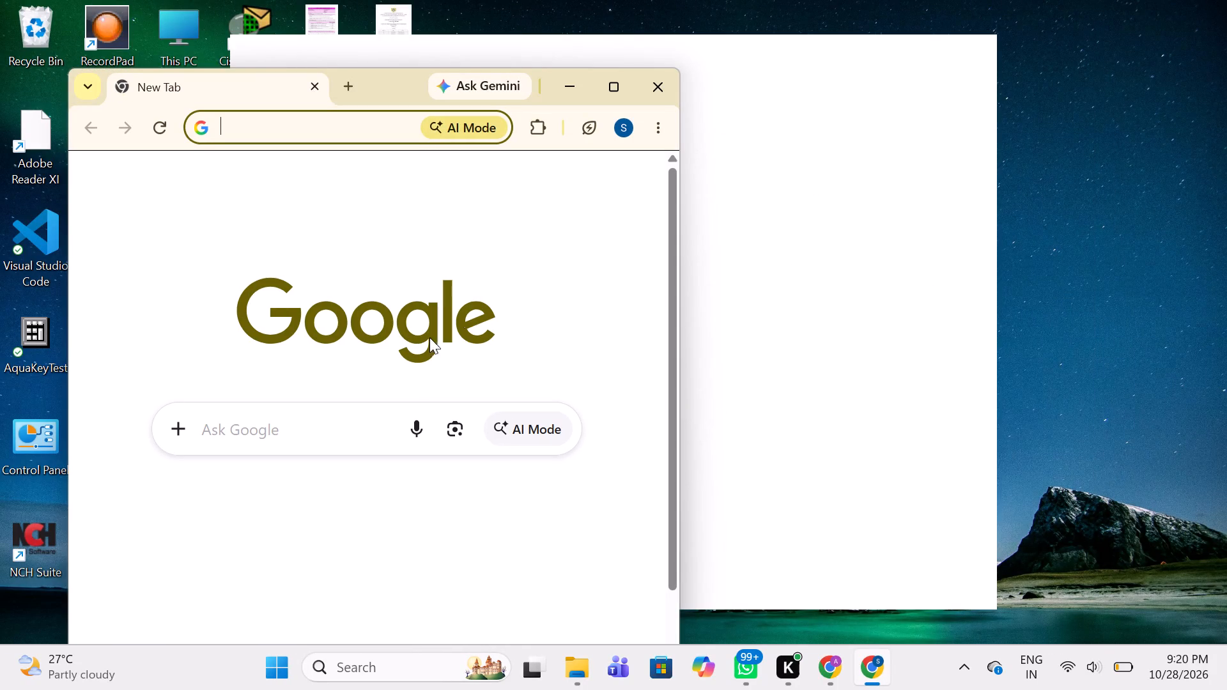
click(293, 441)
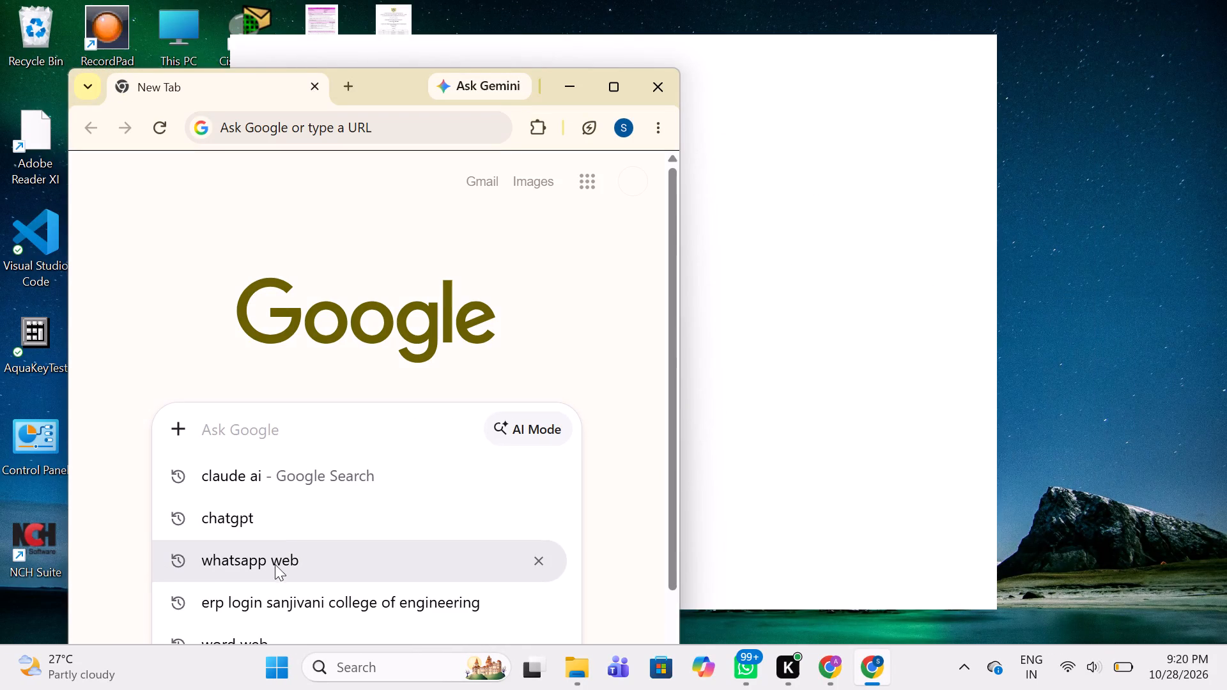
click(359, 427)
key(w)
text(oe)
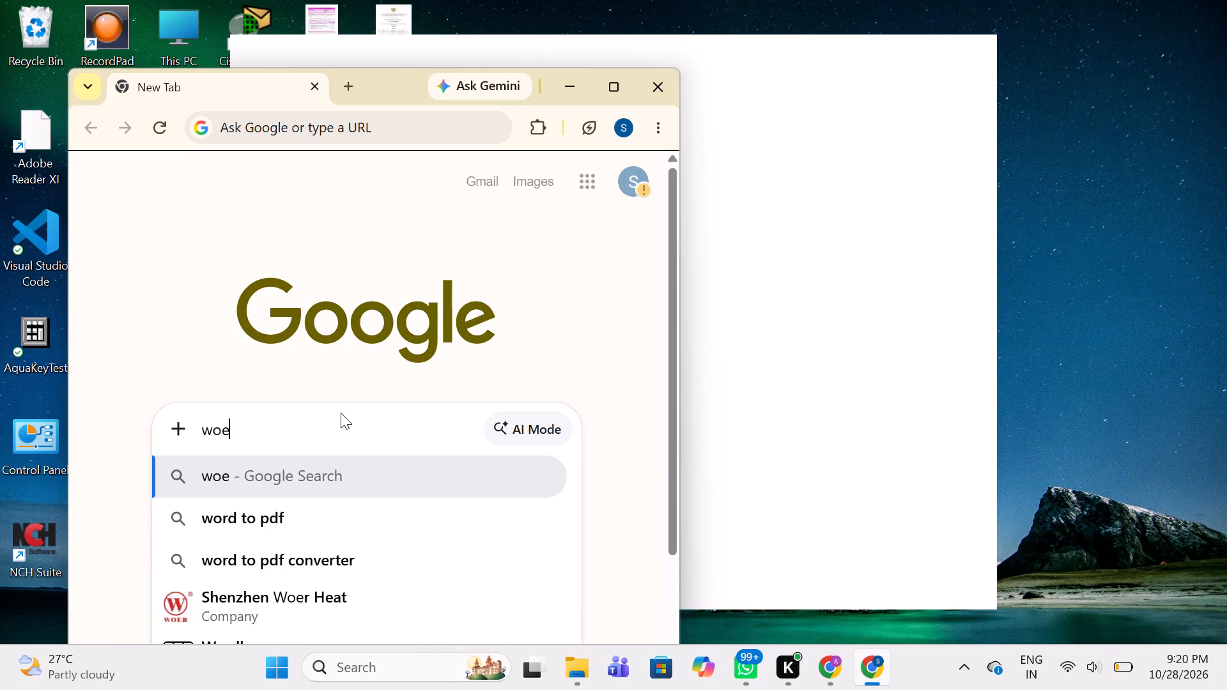
key(BackSpace)
text(rd)
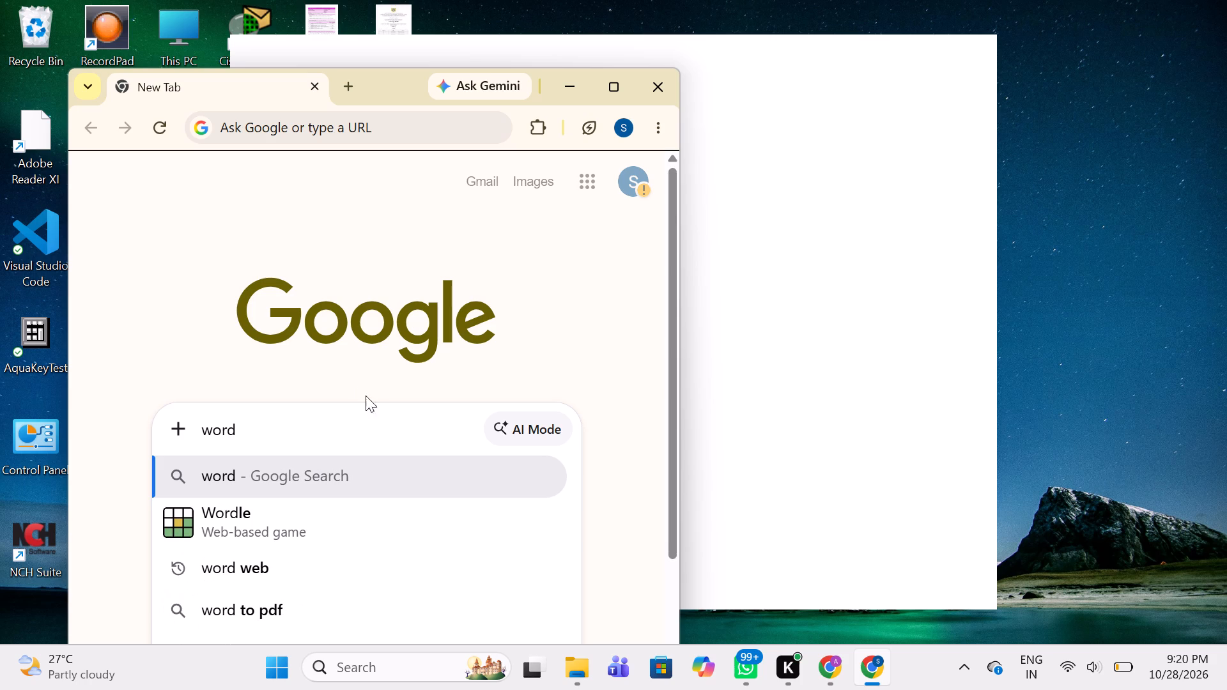
click(344, 564)
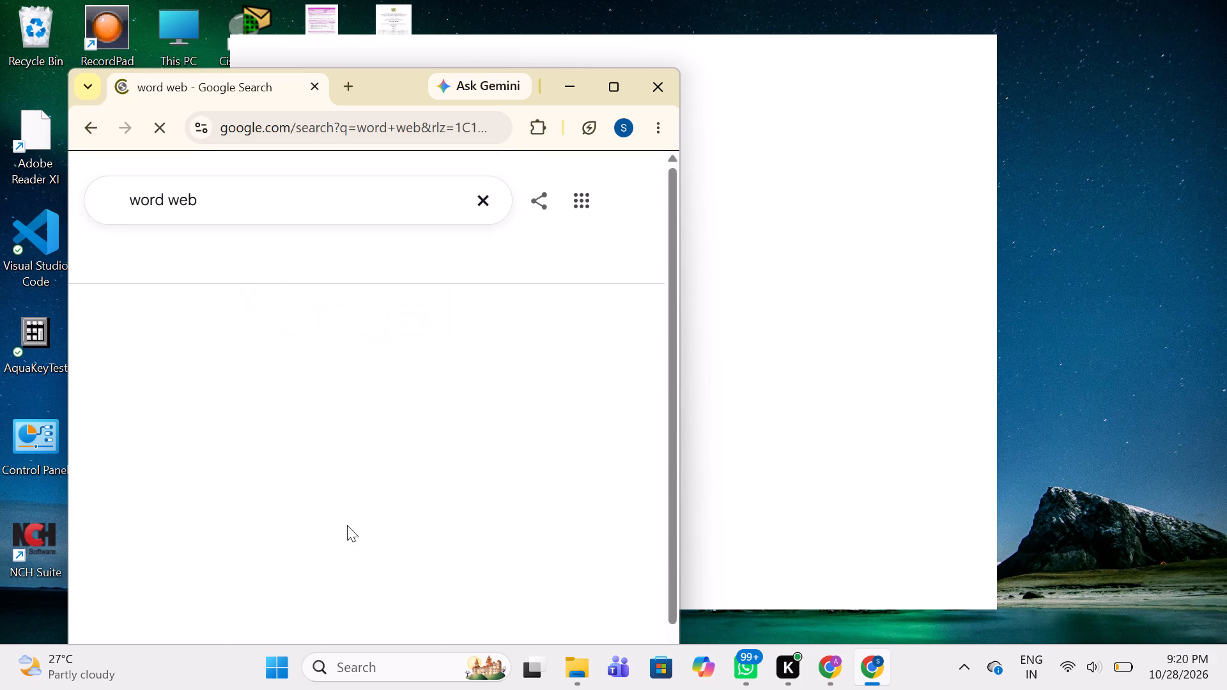
click(286, 388)
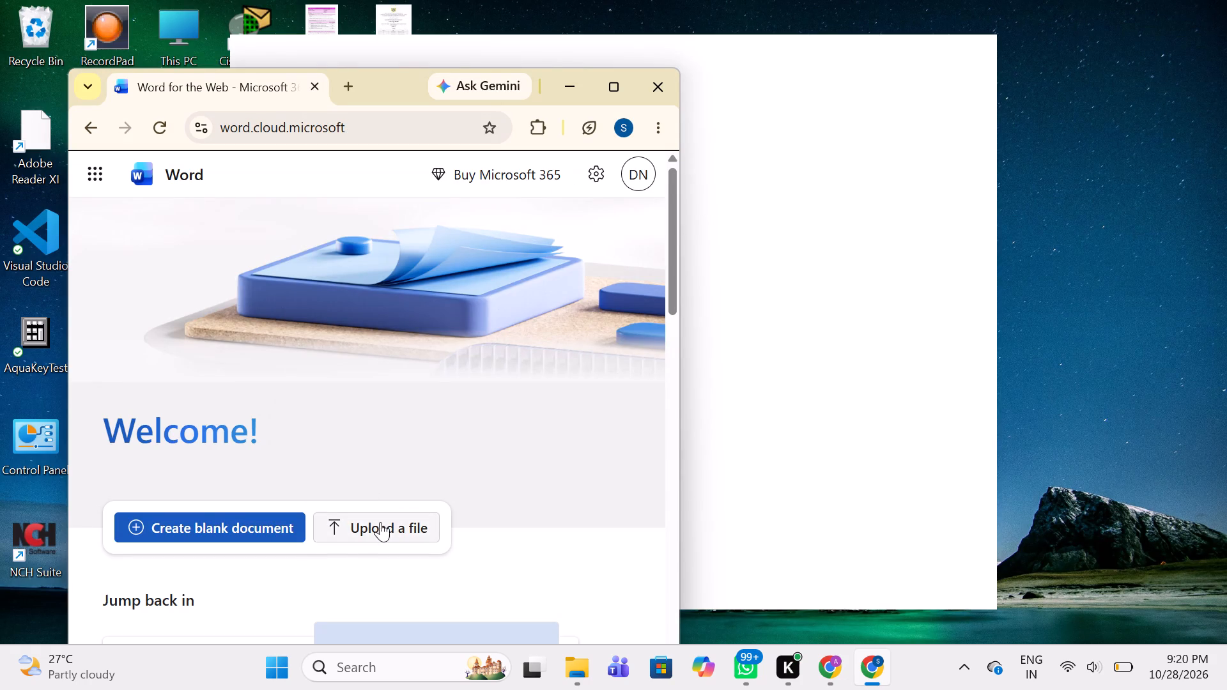
Upload the file IOT_Report other from the Desktop folder to Word for the web.
click(384, 521)
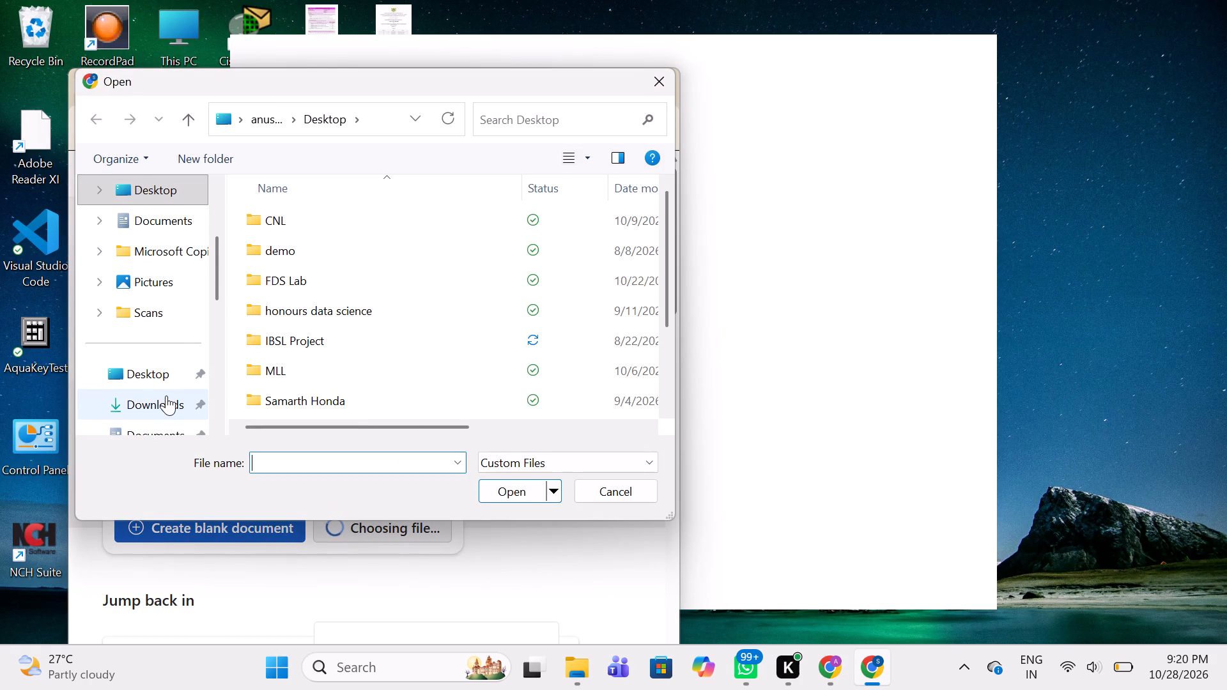
double_click(166, 395)
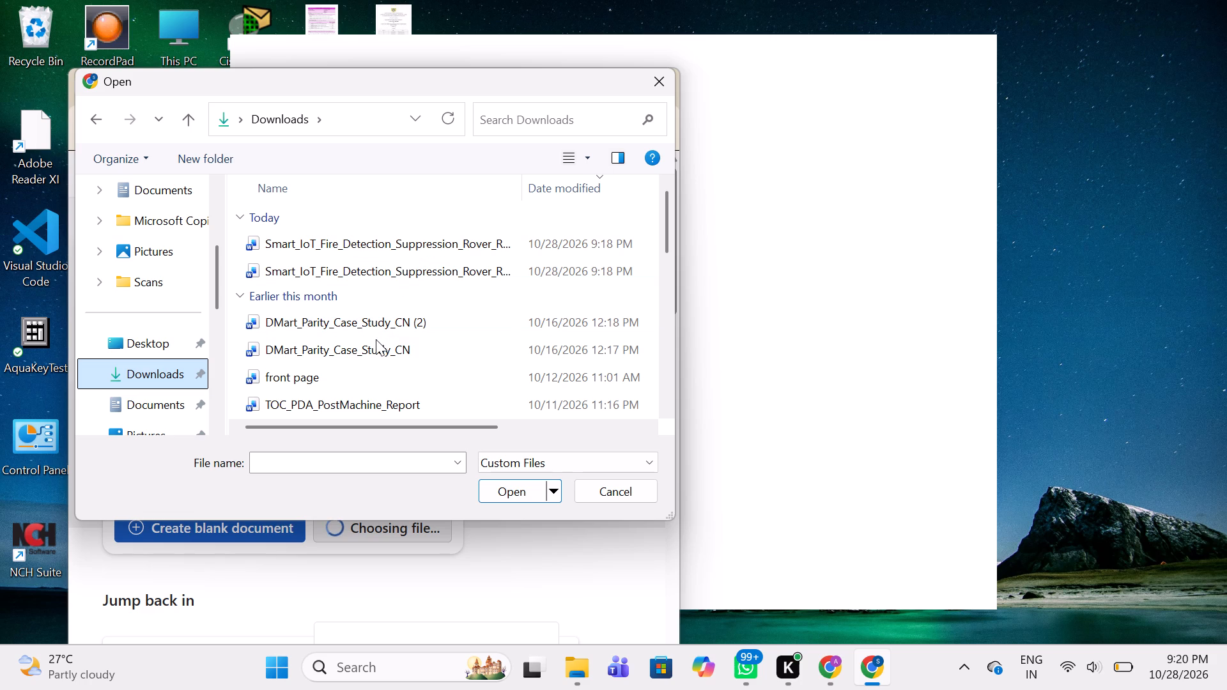
double_click(176, 349)
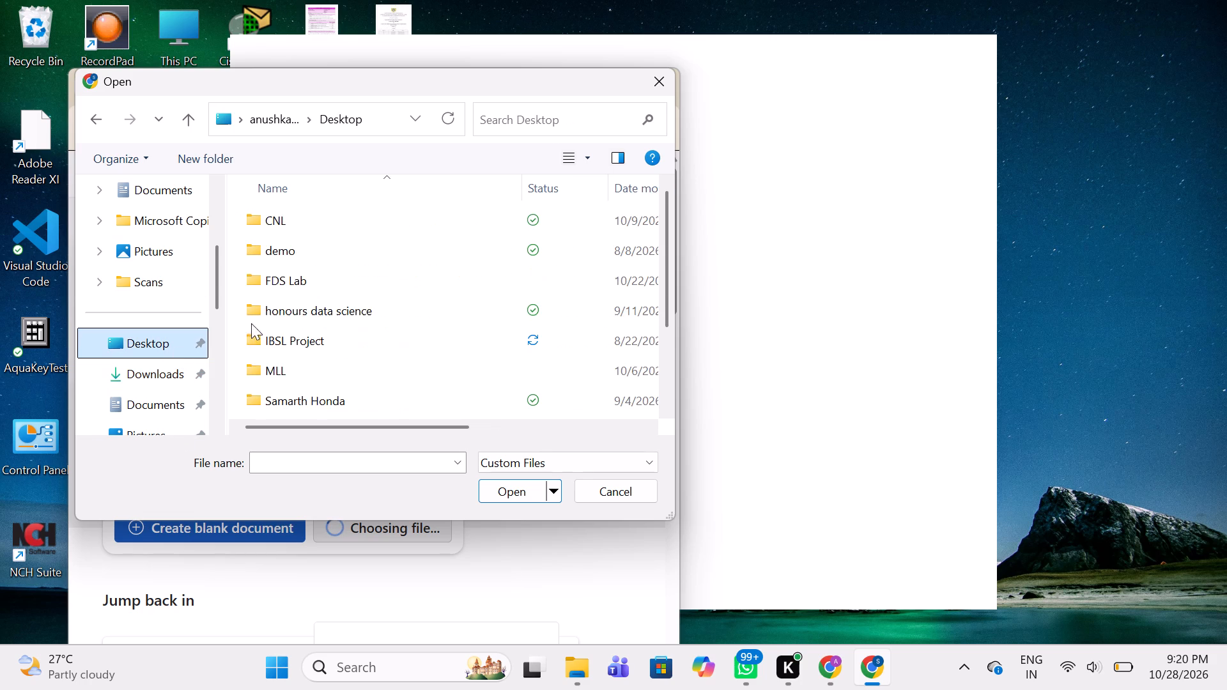
scroll(511, 276, down, 4)
drag(401, 376, 513, 501)
click(513, 501)
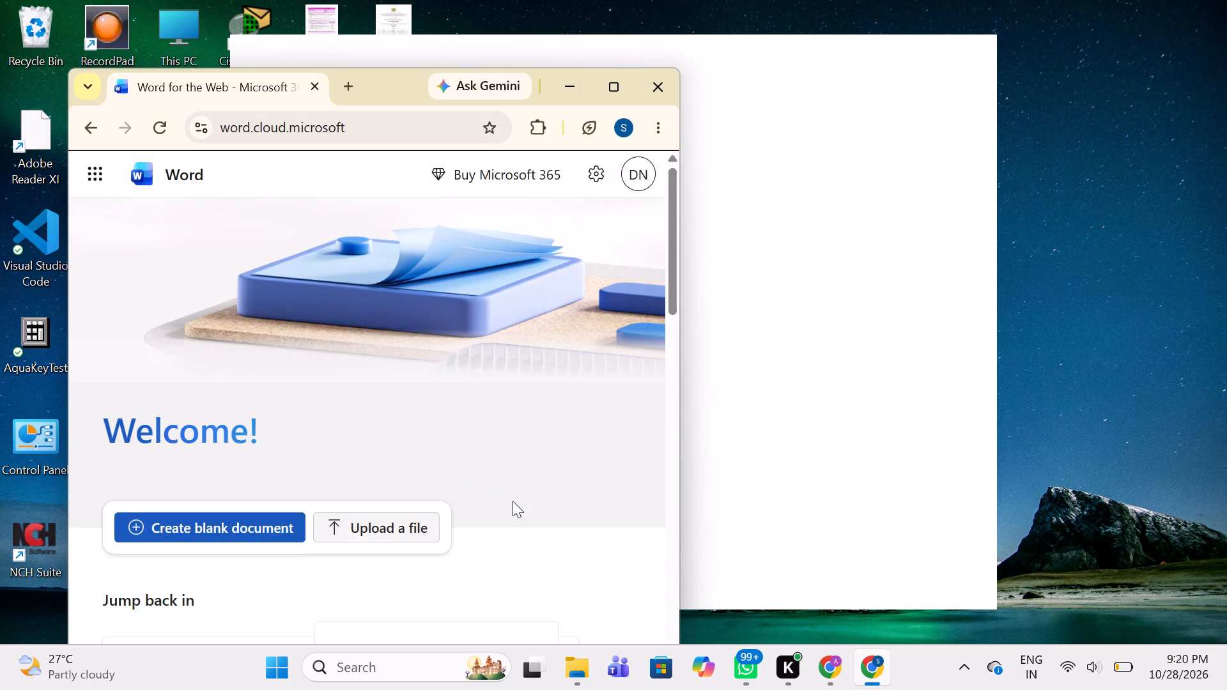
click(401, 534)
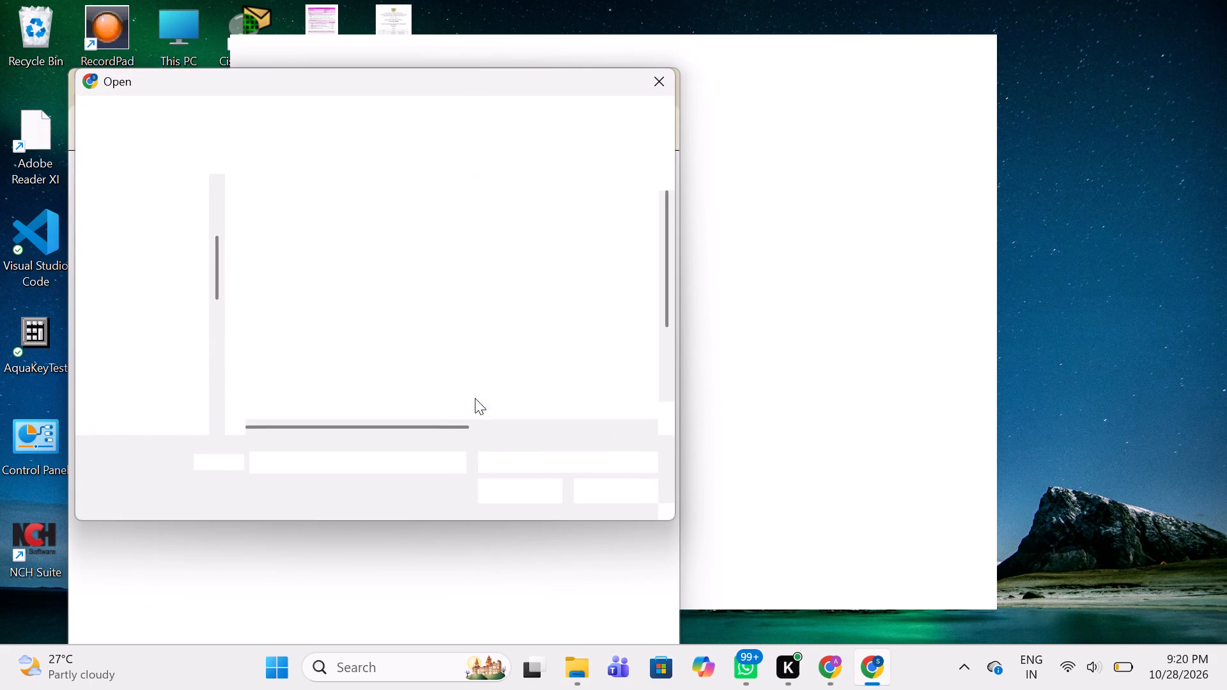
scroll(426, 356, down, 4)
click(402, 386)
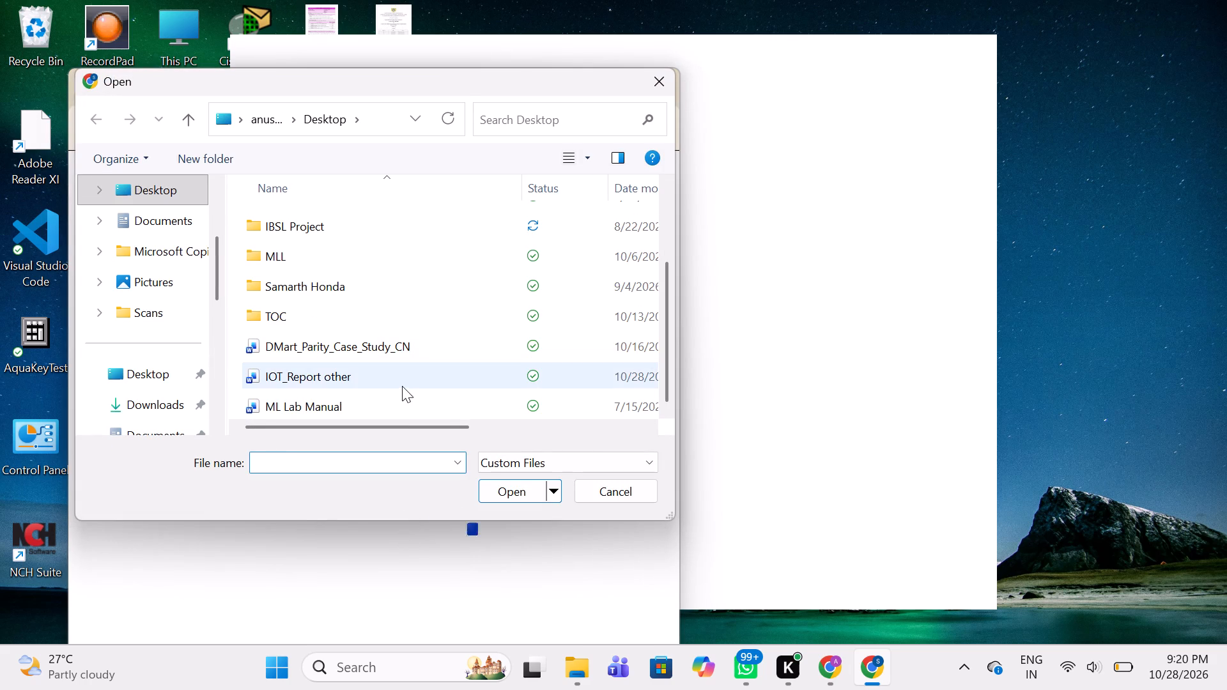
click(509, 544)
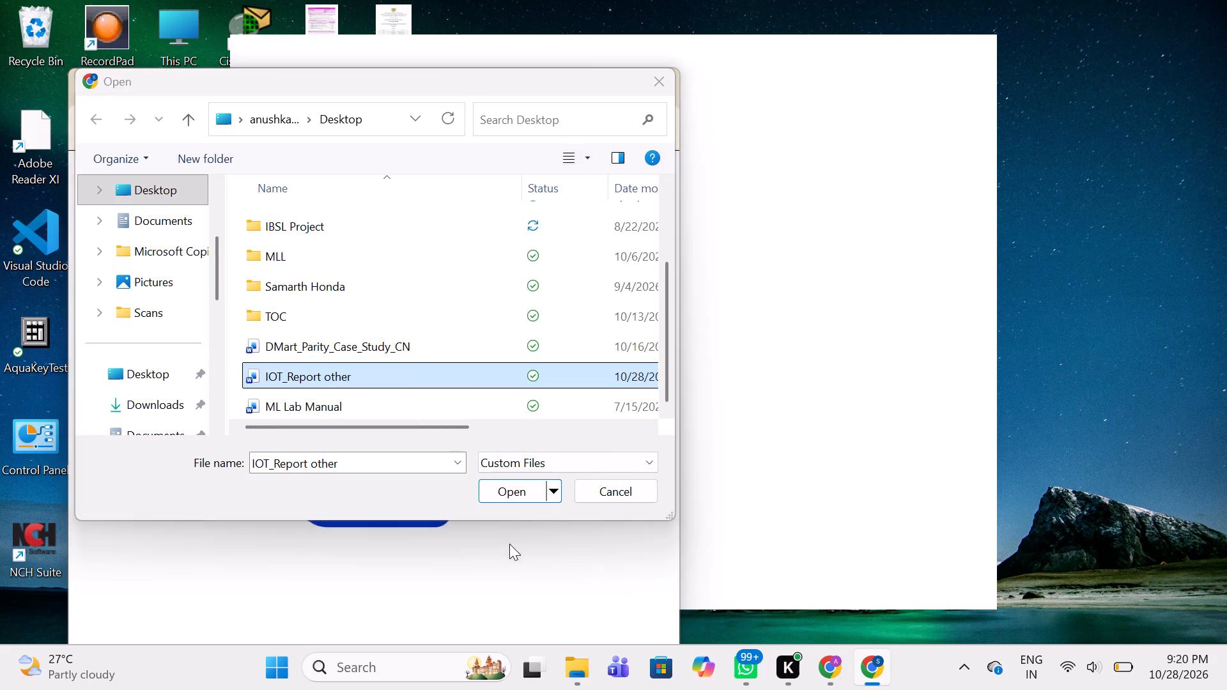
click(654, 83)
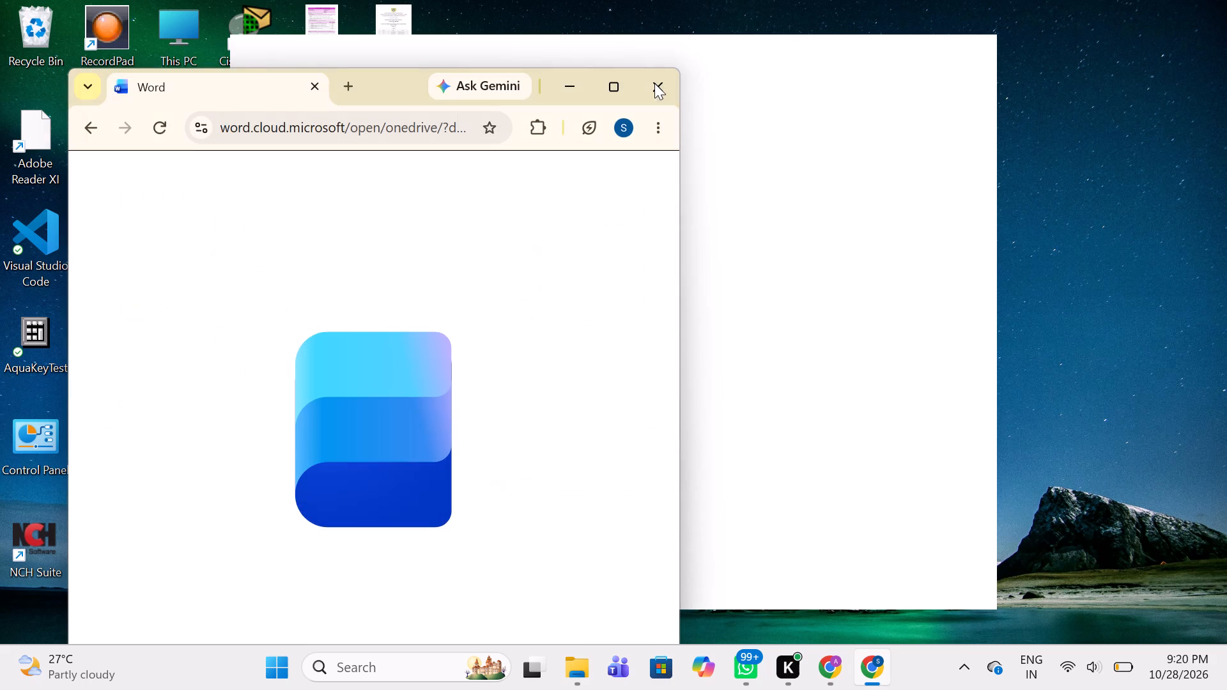
Maximize the window and examine the cover page layout of the IOT_Report other document.
scroll(524, 404, down, 1)
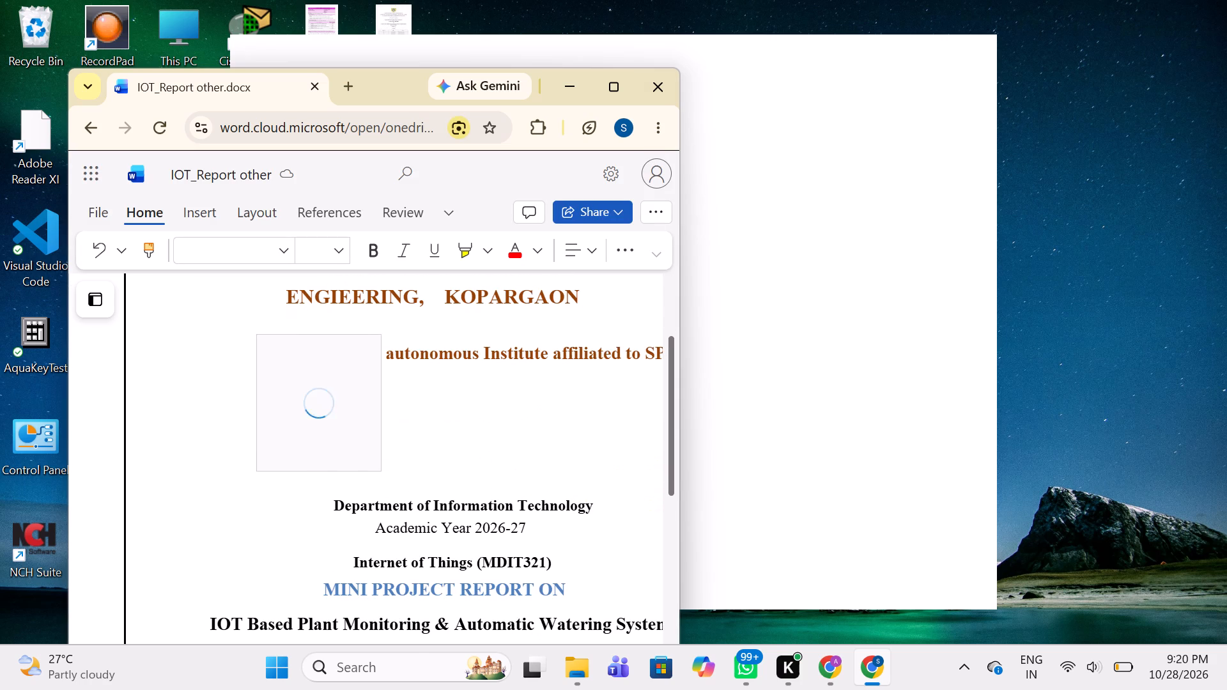
click(614, 87)
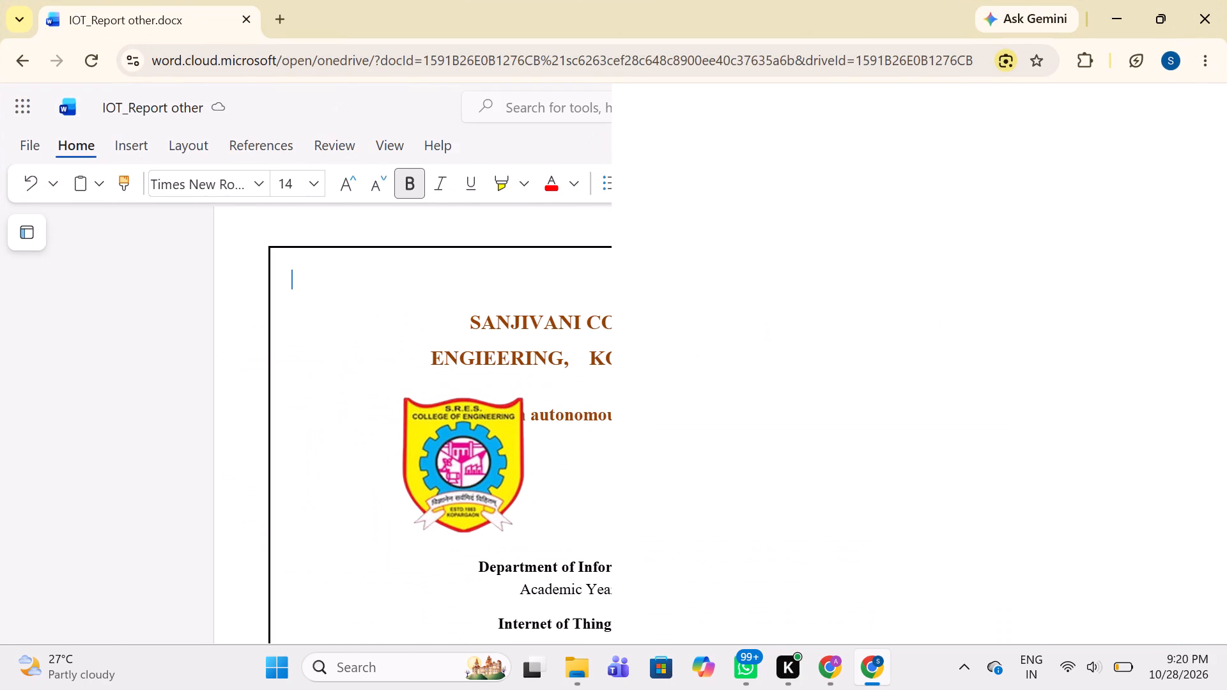
scroll(656, 451, down, 5)
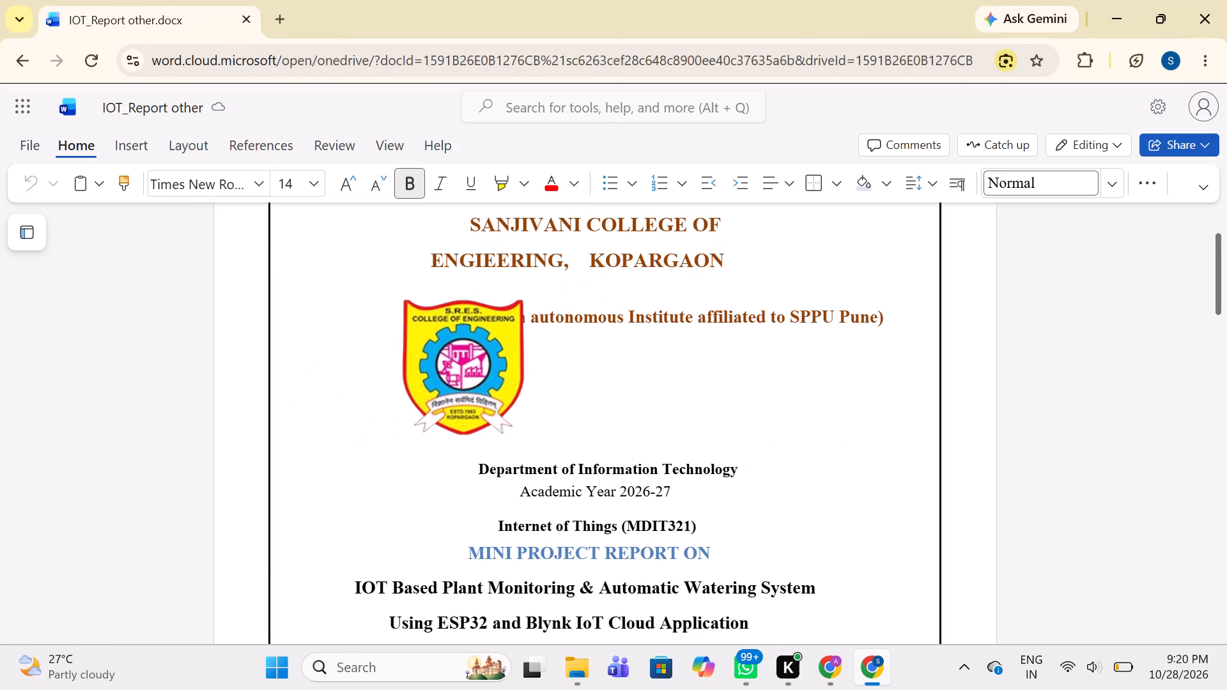
scroll(656, 451, down, 1)
scroll(656, 451, up, 3)
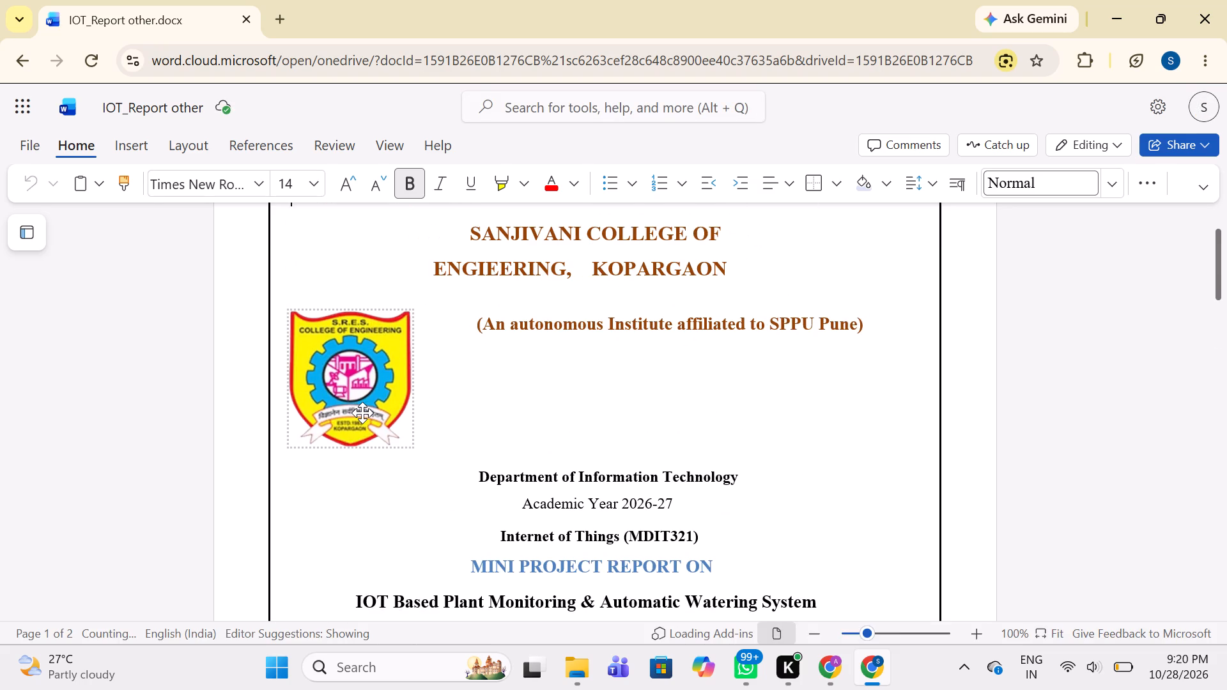
scroll(362, 413, up, 1)
scroll(362, 413, down, 1)
scroll(371, 431, up, 1)
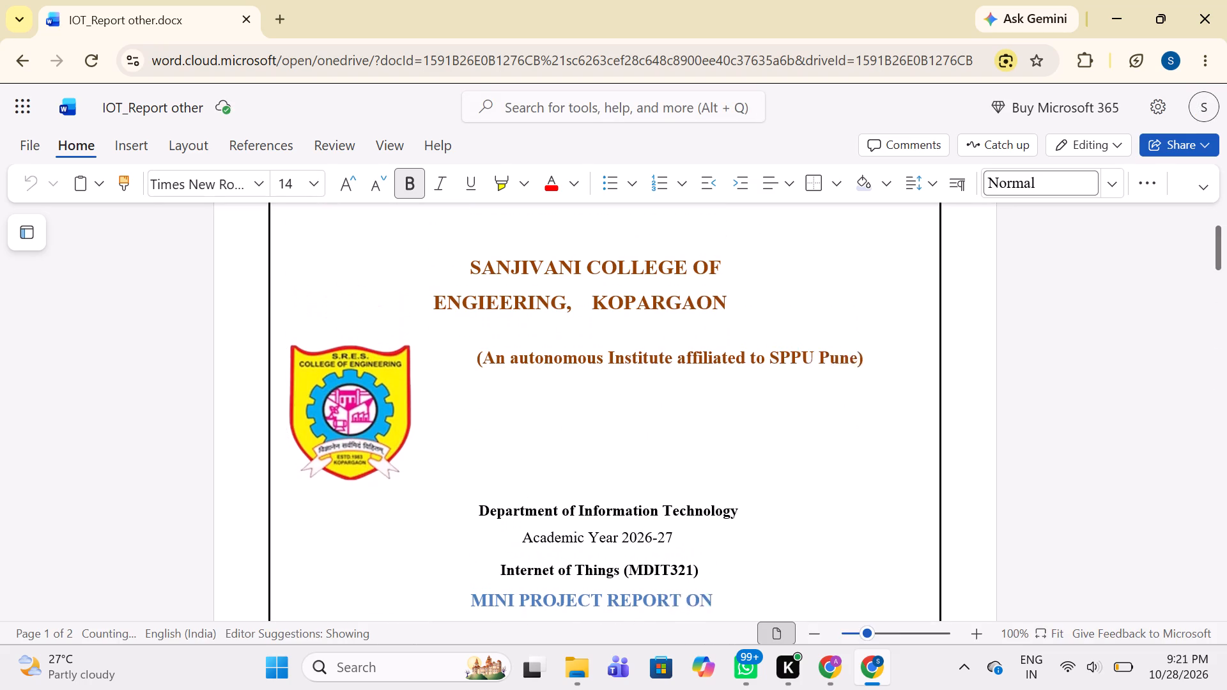
scroll(371, 431, up, 1)
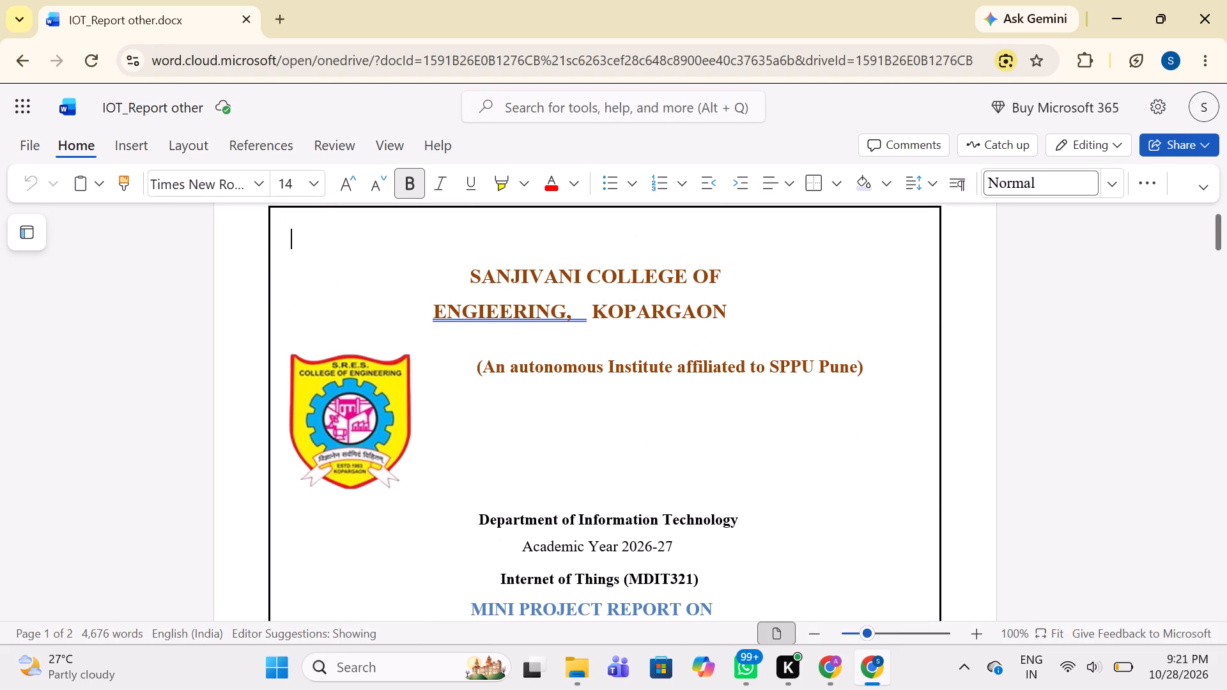
Copy the cover page content from "SANJIVANI COLLEGE OF" through "Using ESP32 and Blynk IoT Cloud Application", including the college logo.
drag(466, 263, 714, 671)
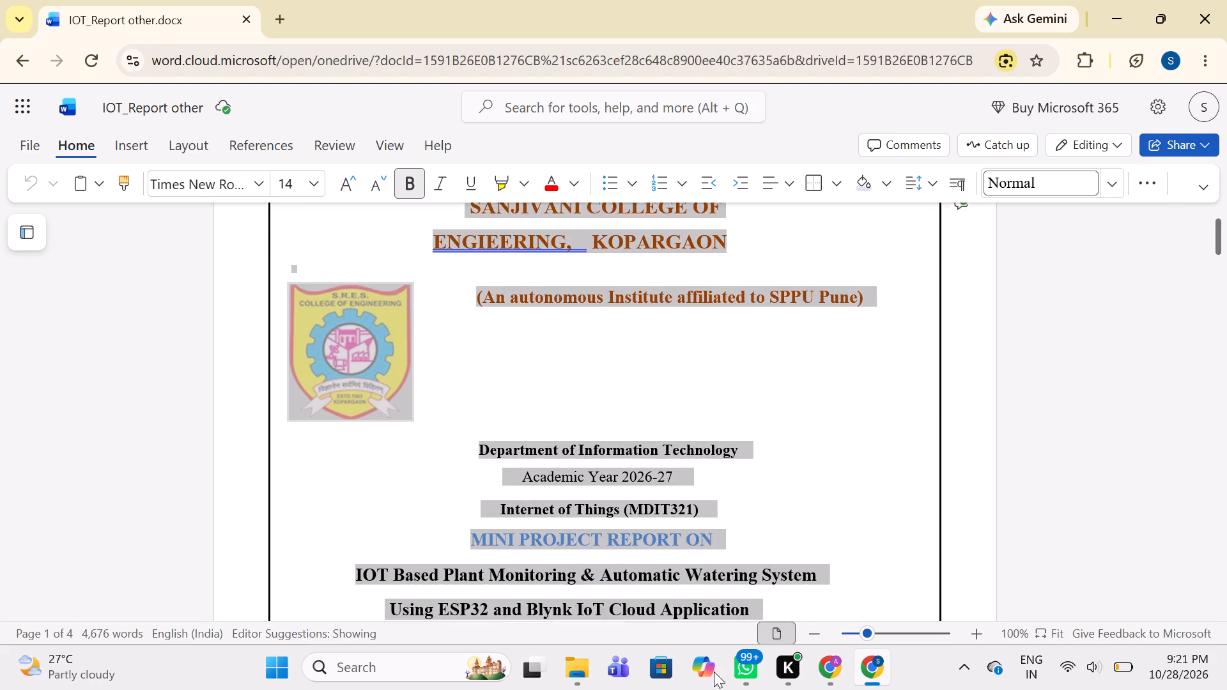
drag(714, 671, 849, 572)
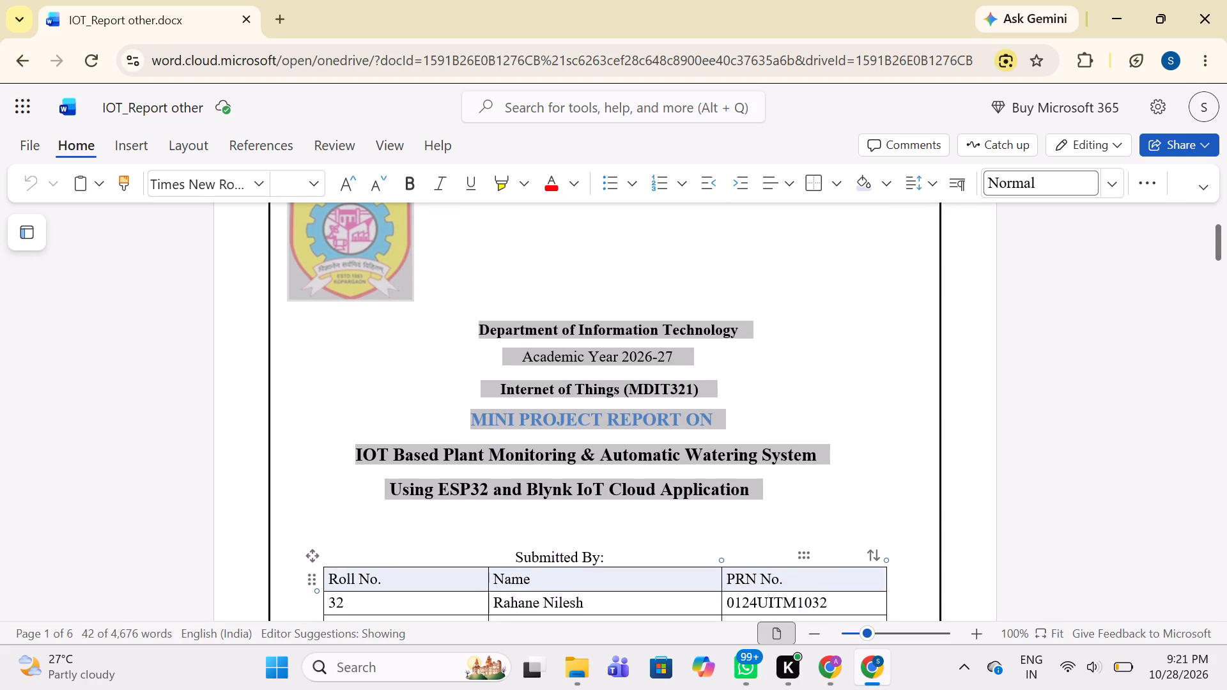
drag(849, 572, 812, 483)
scroll(597, 472, up, 2)
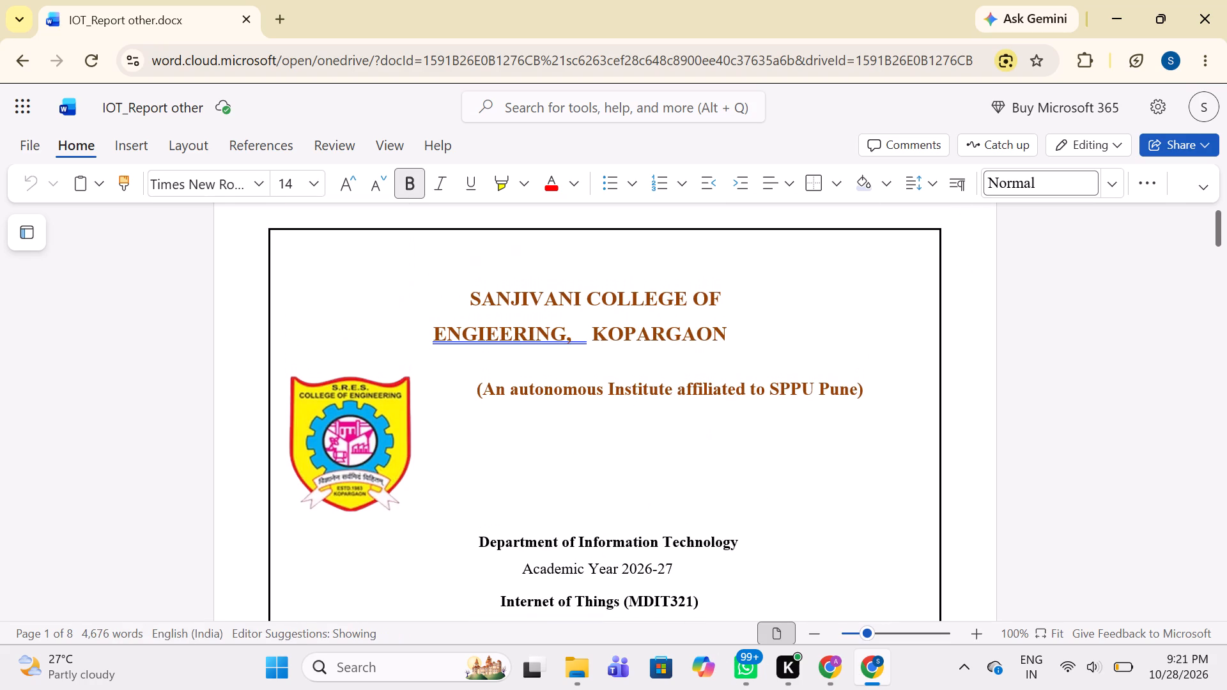
drag(468, 290, 744, 601)
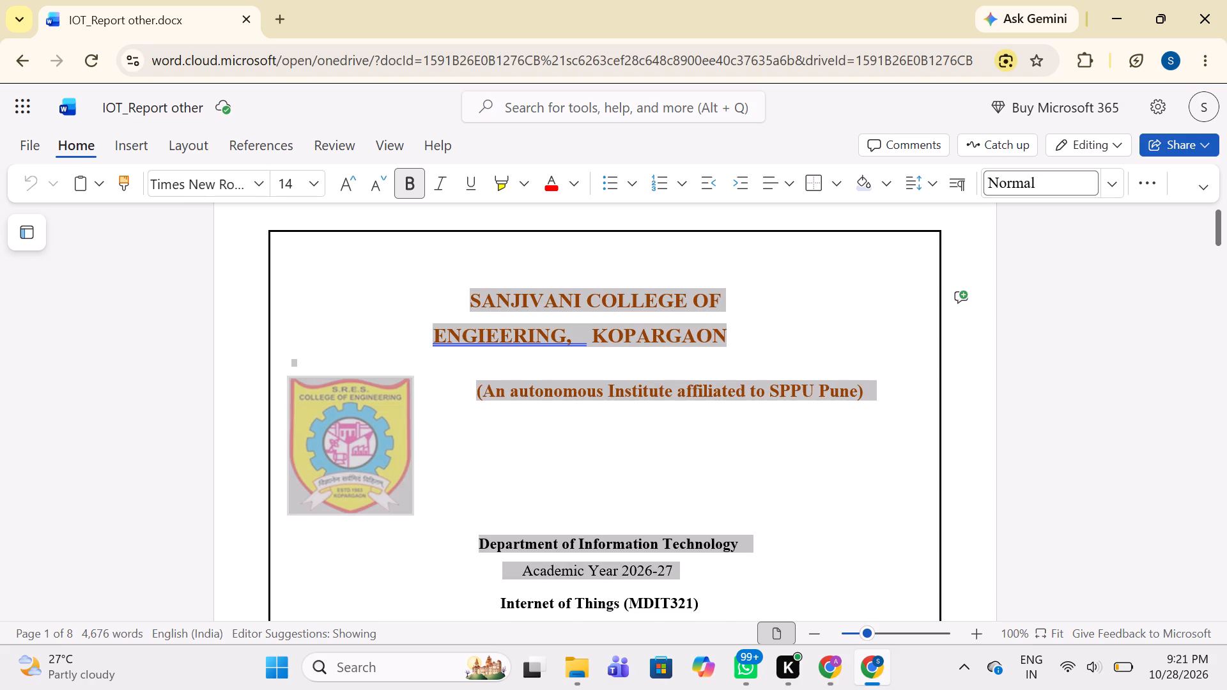
drag(744, 601, 781, 386)
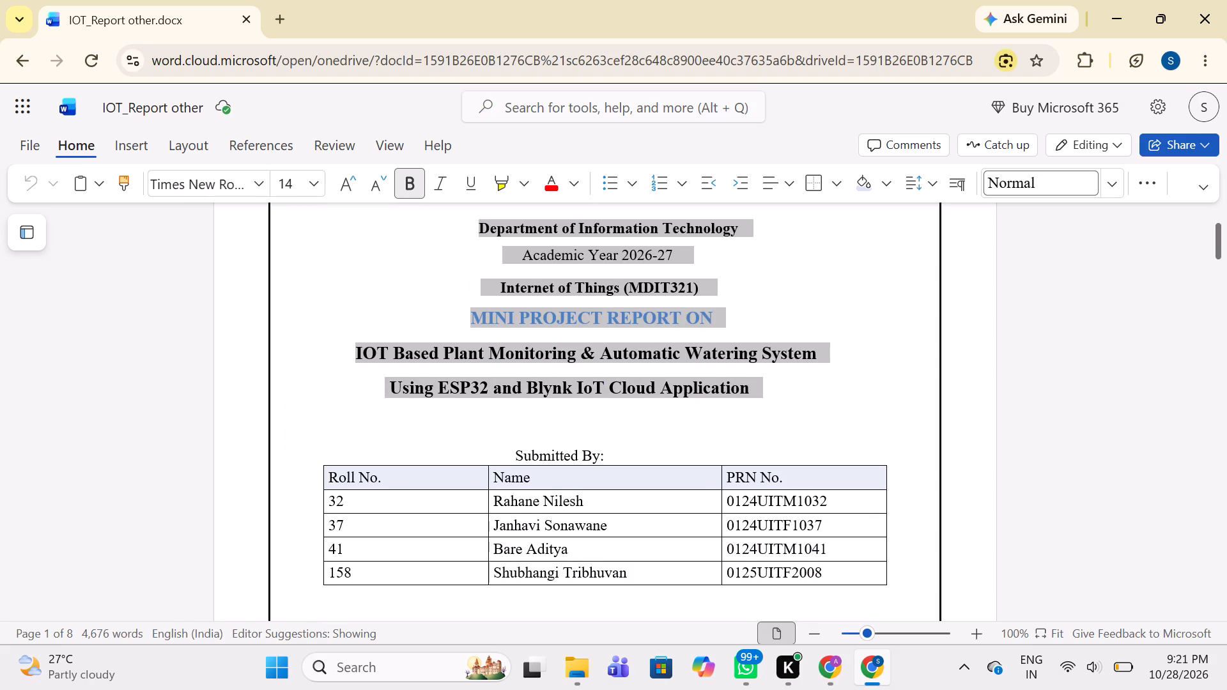
key(ctrl+c)
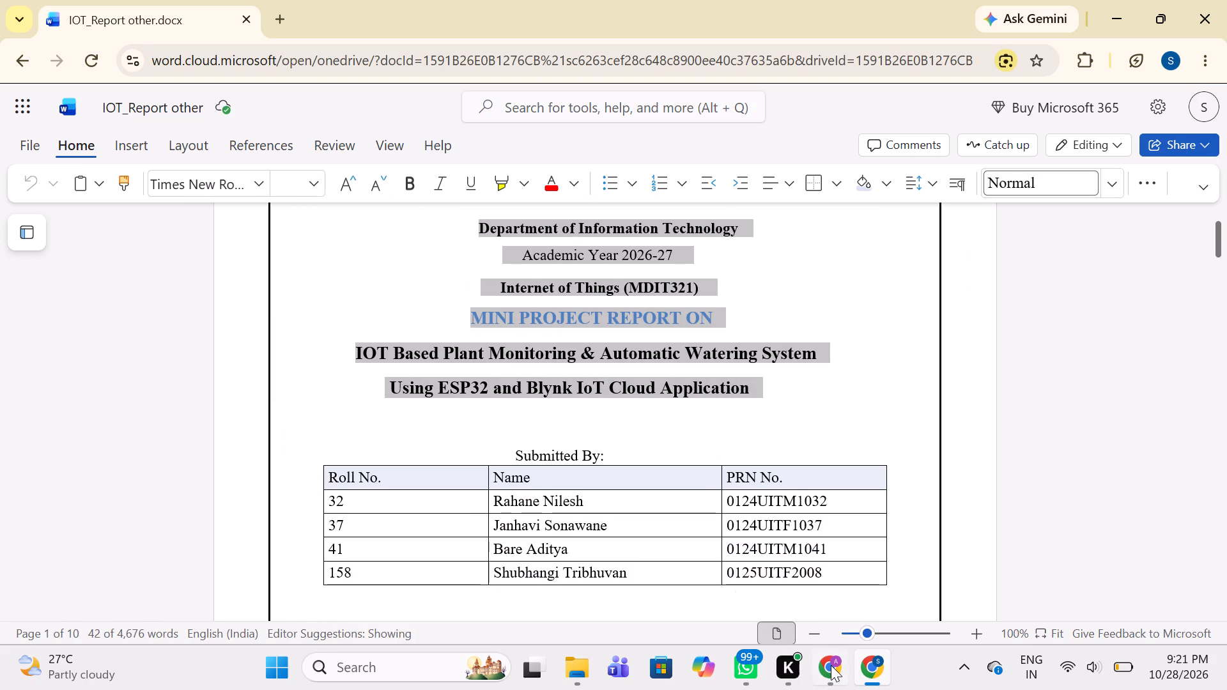
Switch to the Smart IoT Fire Detection & Suppression Rover report and examine its pages through to the References section.
click(831, 665)
scroll(543, 312, up, 6)
scroll(543, 312, down, 8)
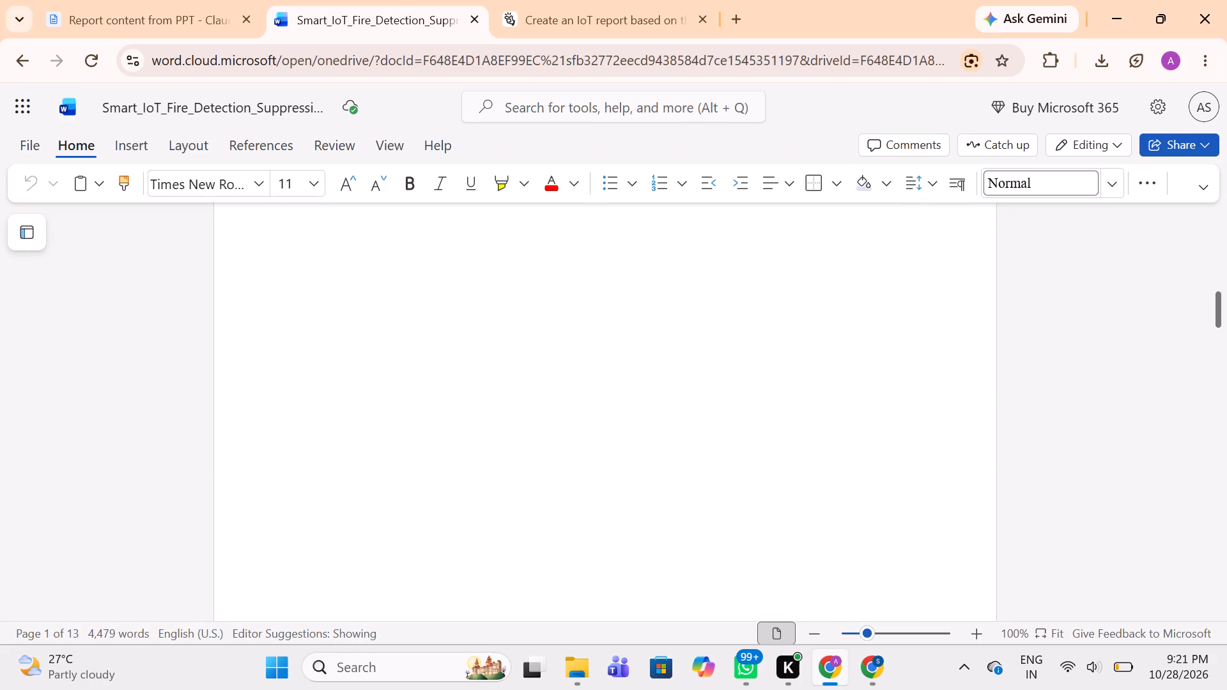
scroll(543, 312, down, 7)
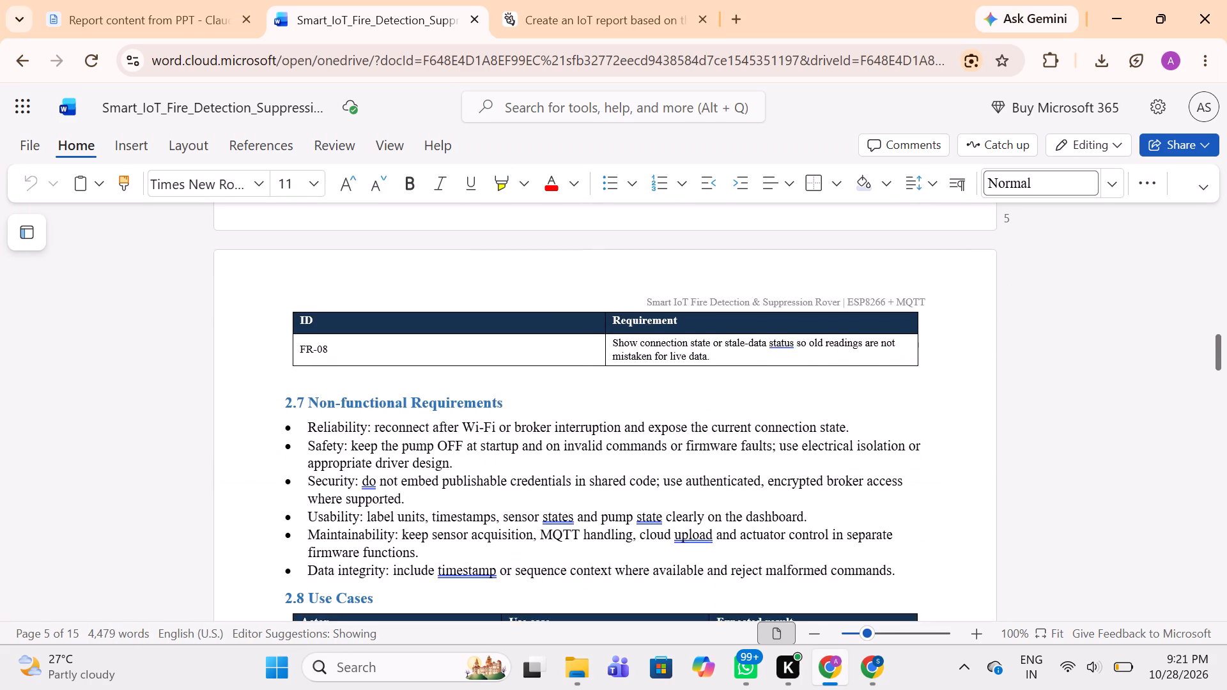
scroll(543, 312, down, 4)
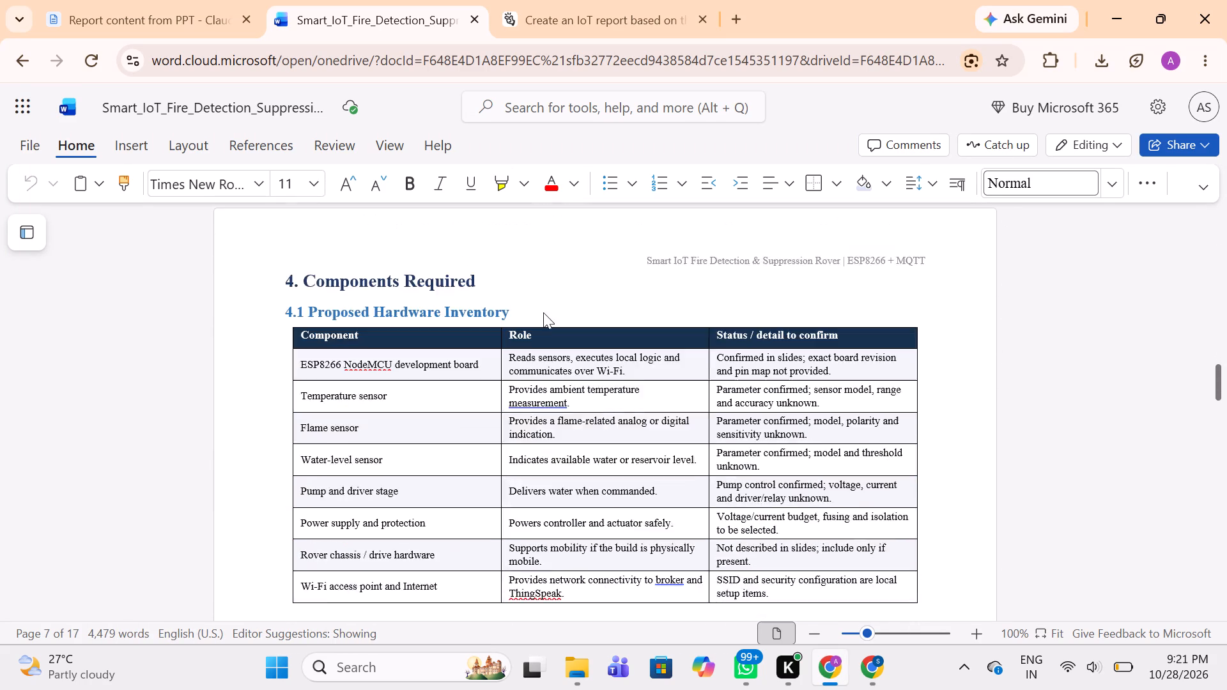
scroll(543, 312, down, 4)
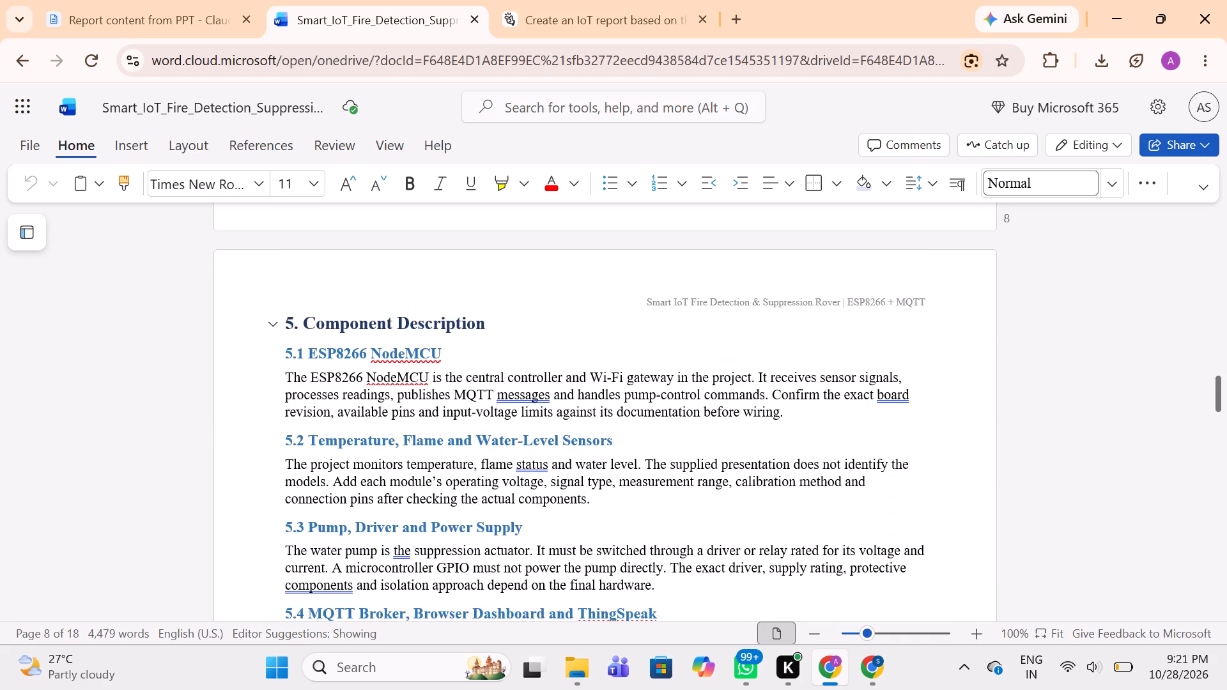
scroll(543, 312, down, 11)
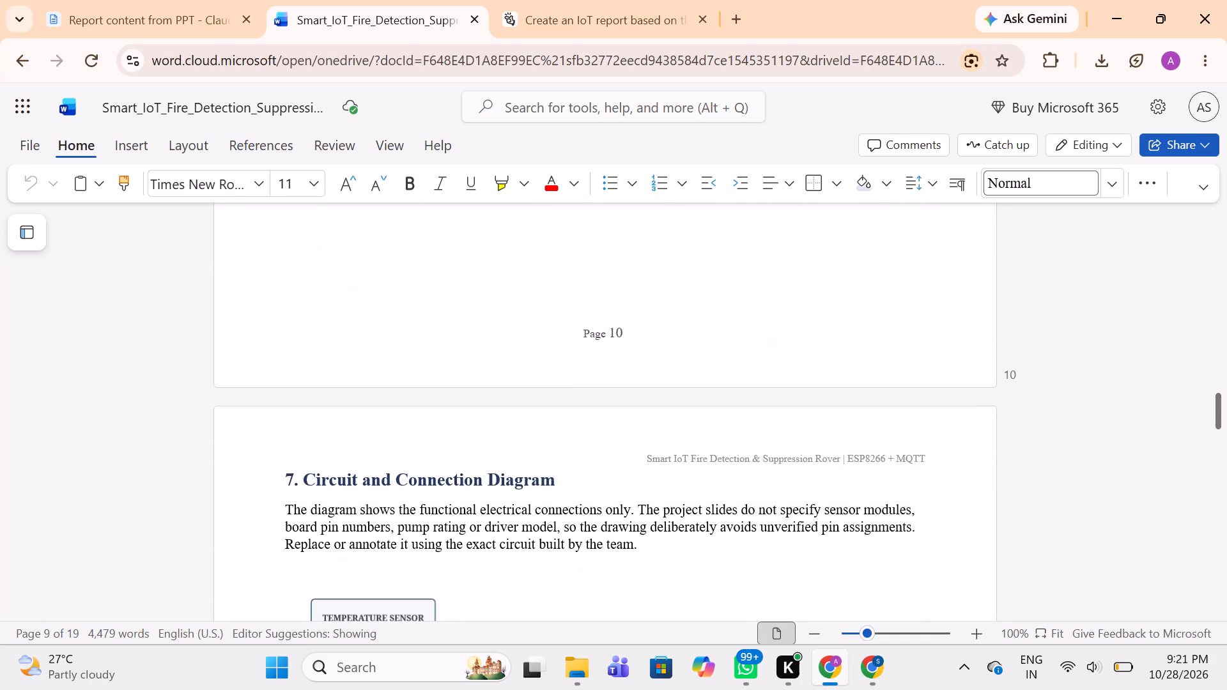
scroll(543, 312, down, 12)
scroll(543, 312, down, 15)
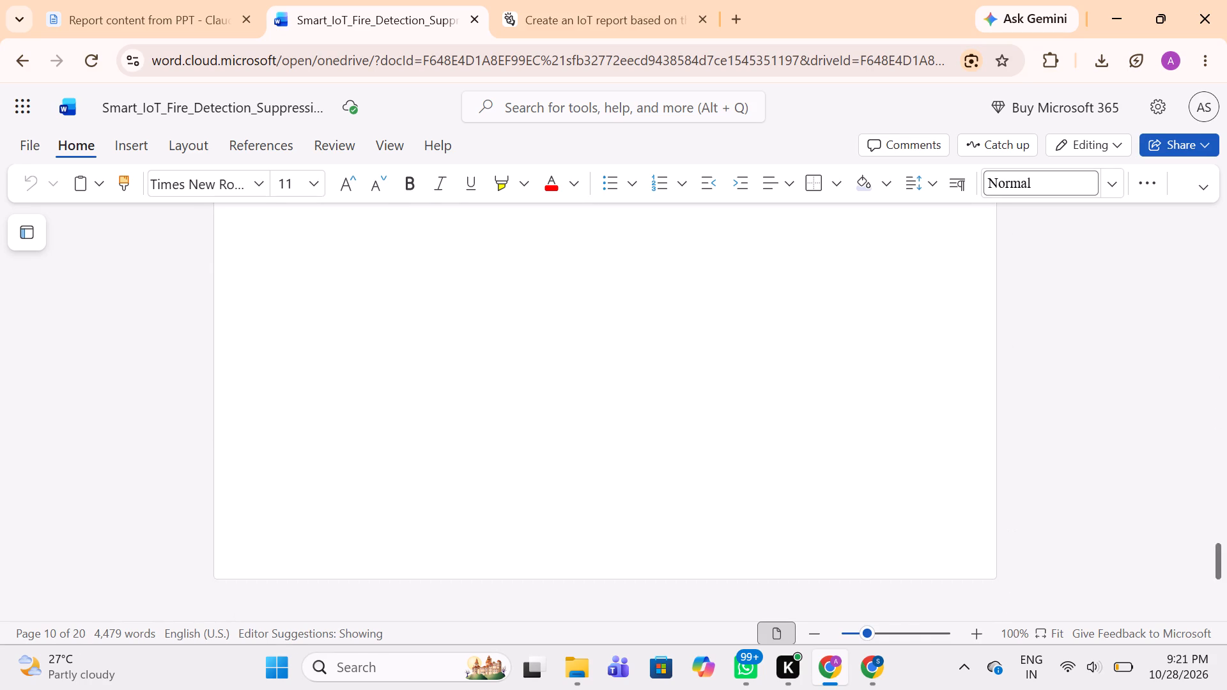
scroll(543, 312, down, 5)
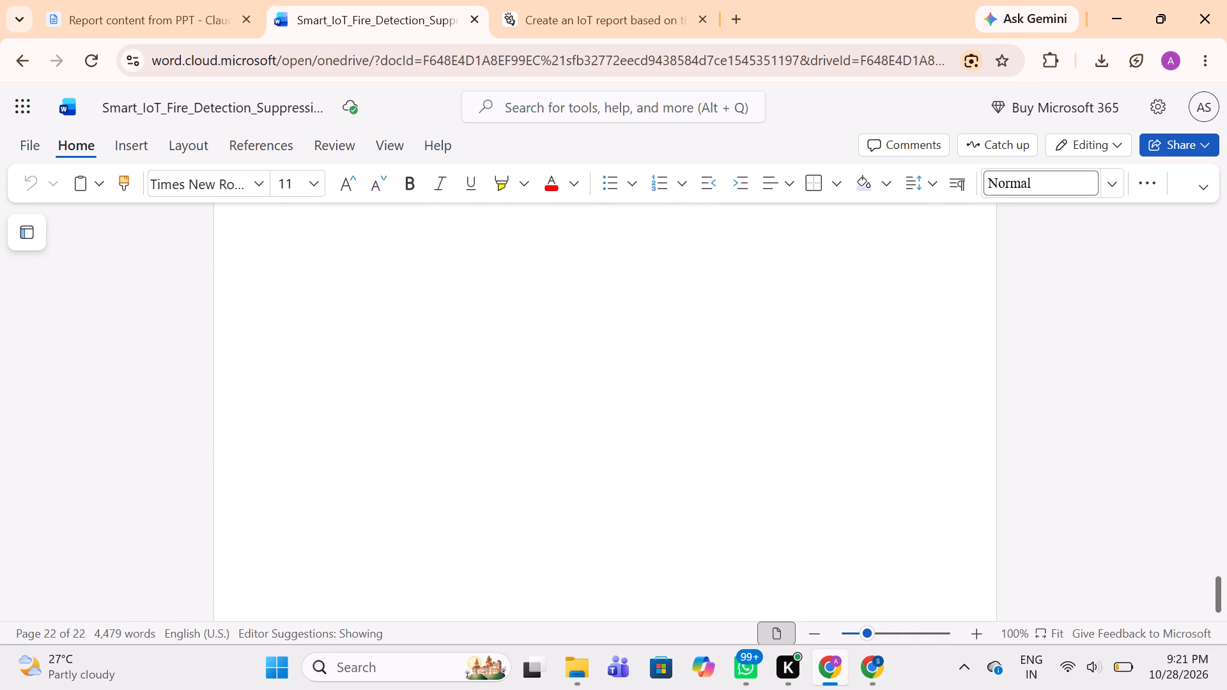
scroll(543, 312, up, 2)
scroll(543, 312, down, 9)
scroll(543, 312, up, 9)
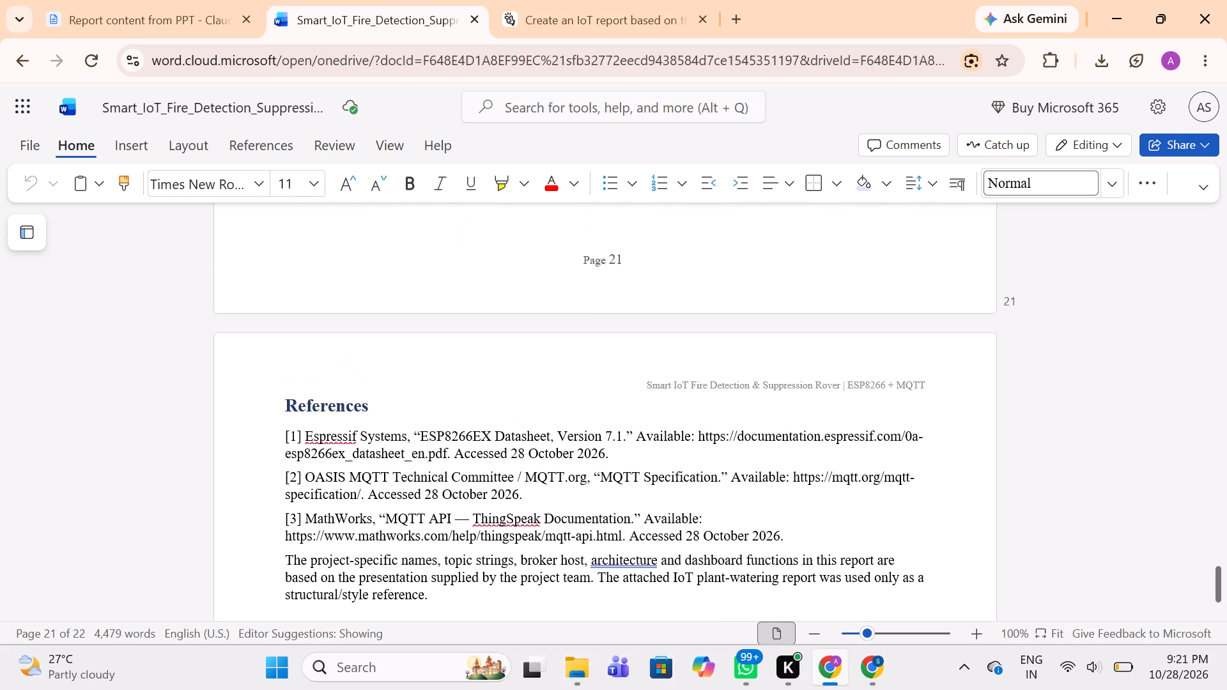
scroll(543, 312, up, 3)
scroll(543, 312, up, 20)
scroll(543, 312, up, 1)
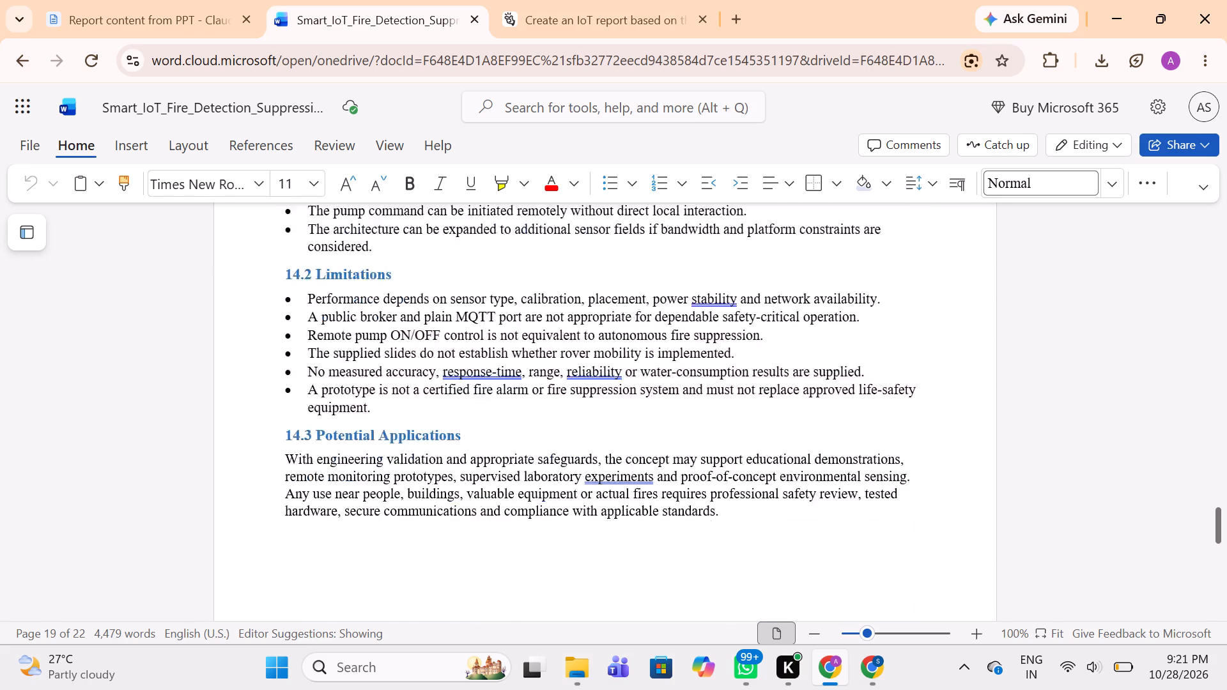
Replace the rover report's cover text from "SANJIVANI COLLEGE OF ENGINEERING, KOPARGAON" through "Submitted By:" with the copied cover content and logo.
scroll(543, 312, up, 5)
scroll(543, 312, up, 20)
scroll(543, 312, up, 18)
scroll(543, 312, up, 8)
scroll(493, 322, down, 1)
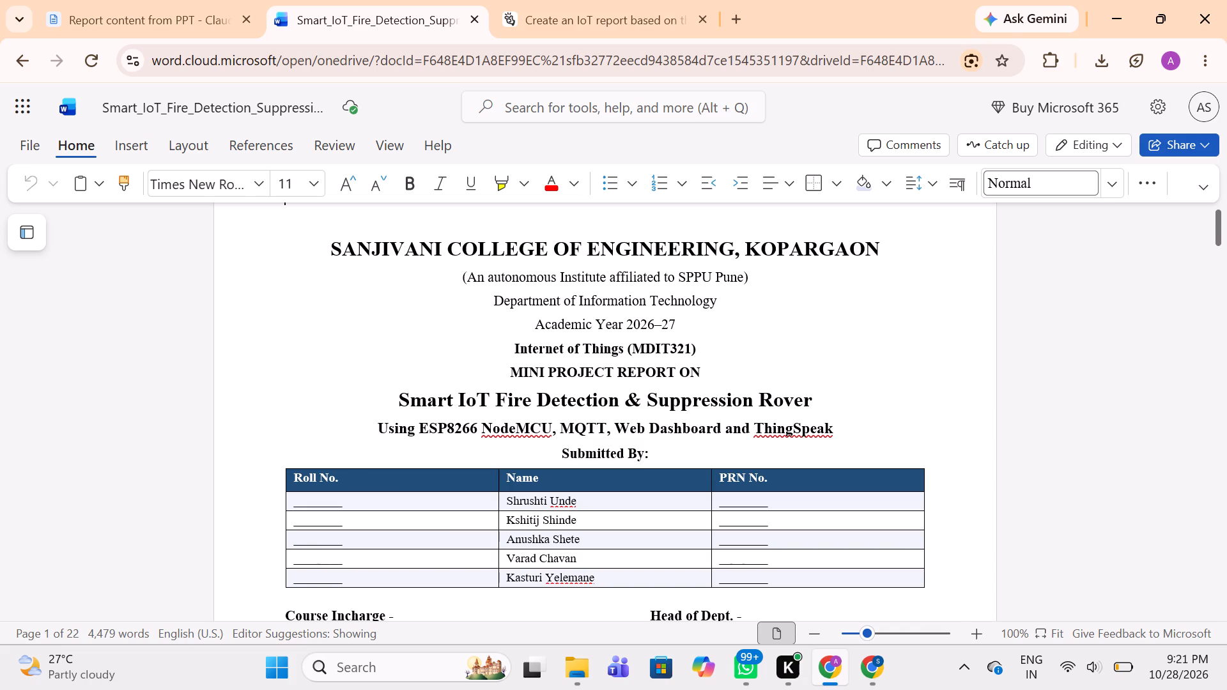
click(333, 247)
drag(332, 248, 671, 466)
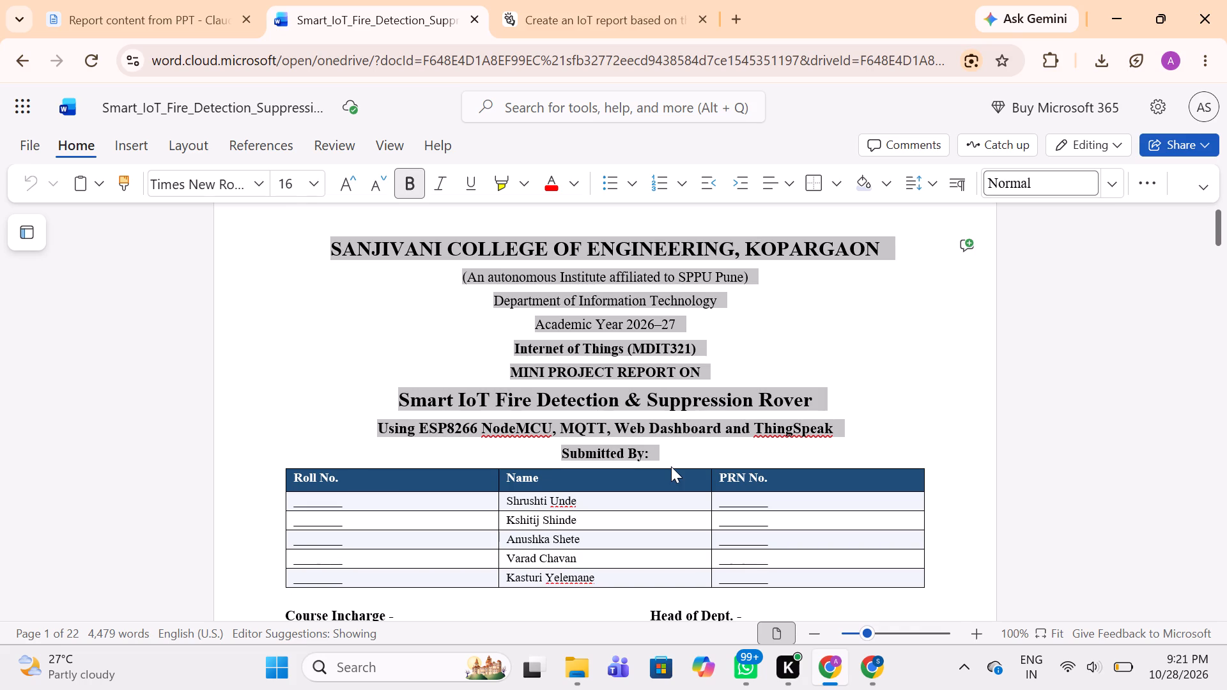
drag(671, 466, 671, 461)
key(ctrl+v)
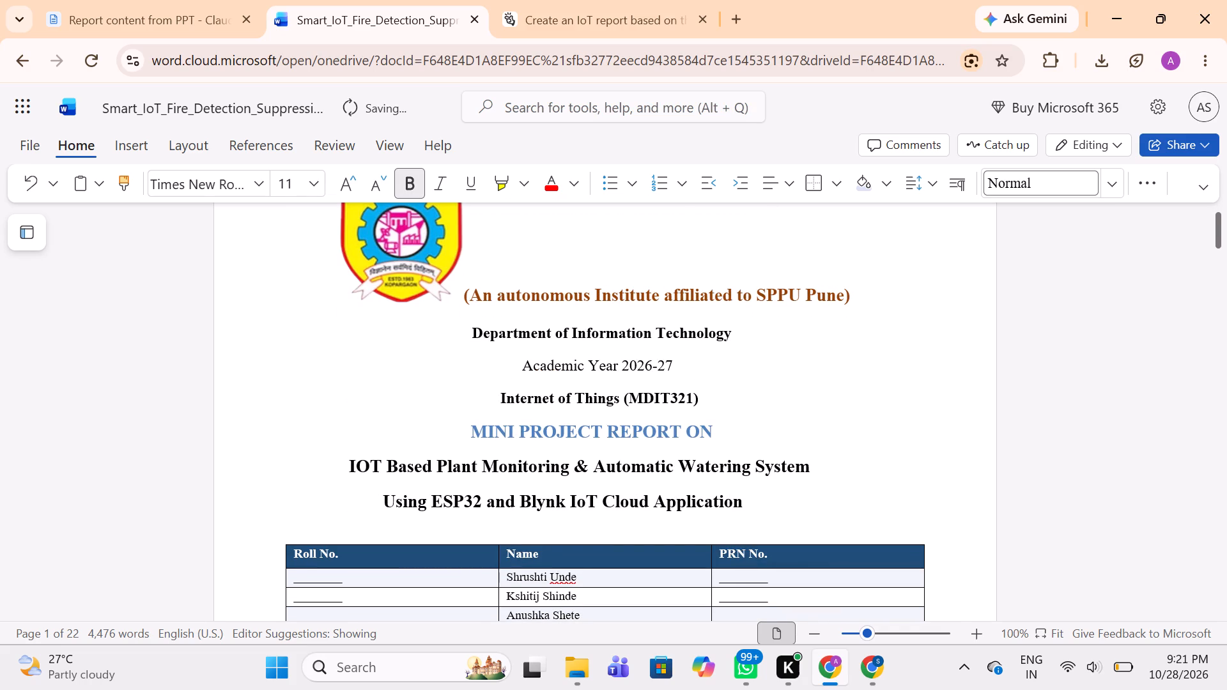
click(658, 378)
scroll(658, 378, up, 3)
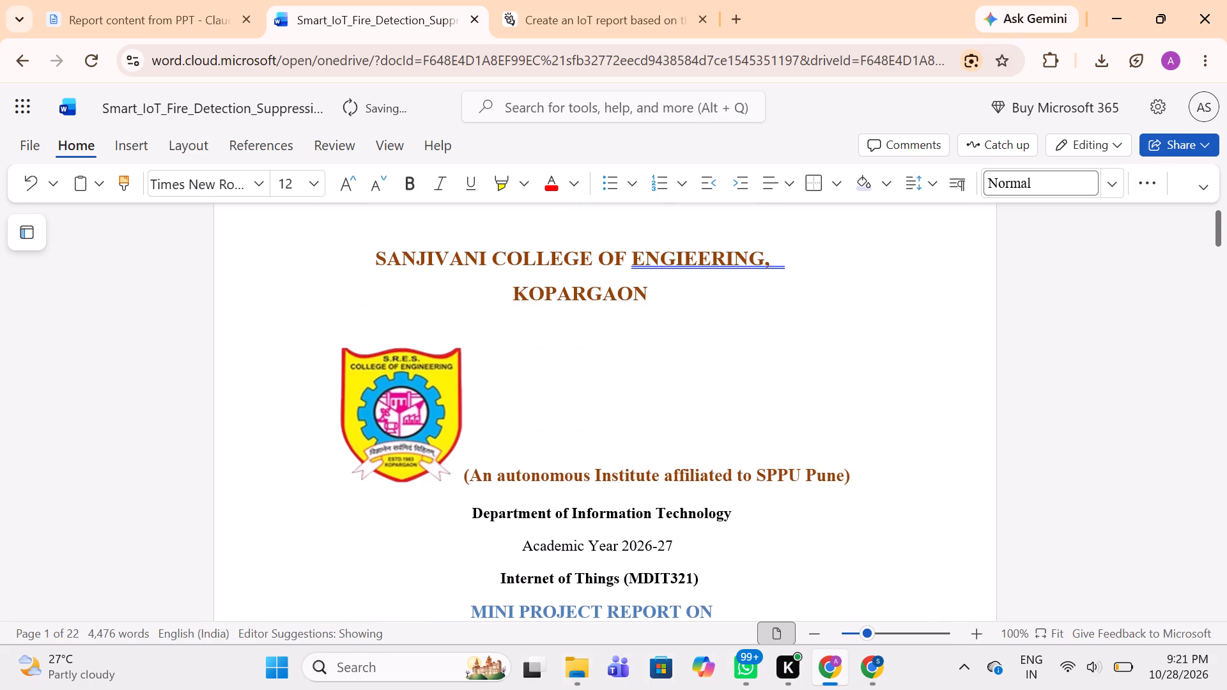
scroll(658, 378, up, 1)
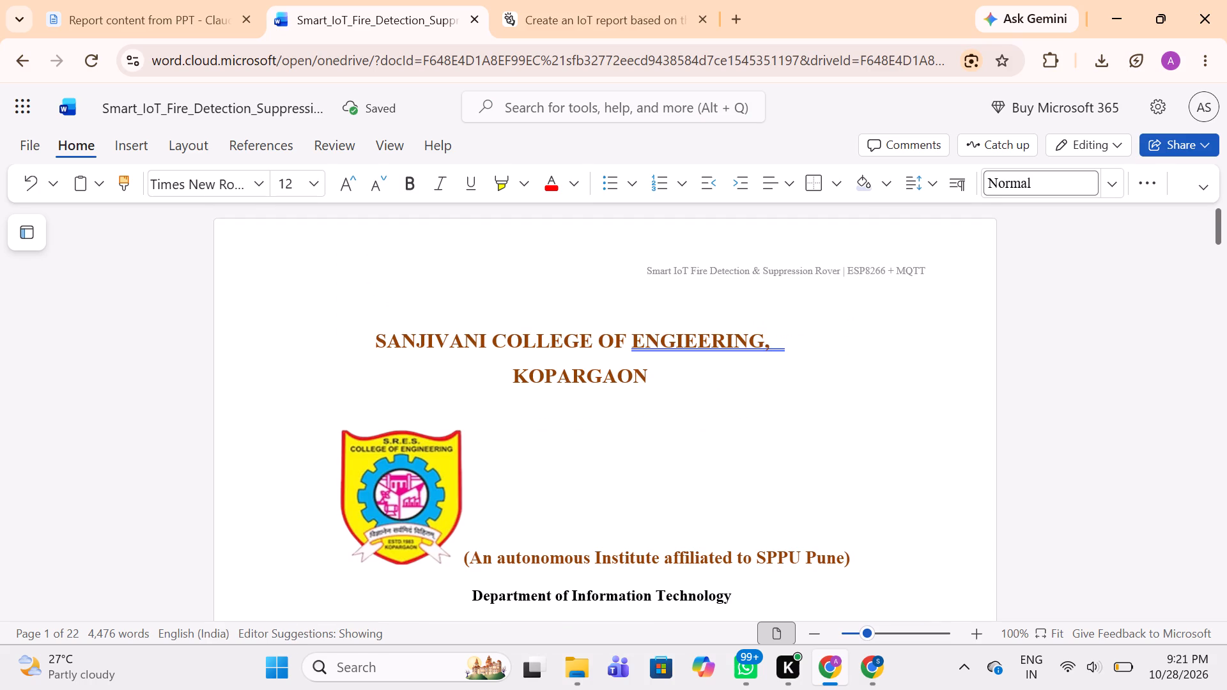
Search for "word web" in a new browser tab and open Microsoft Word for the Web from the results.
click(734, 14)
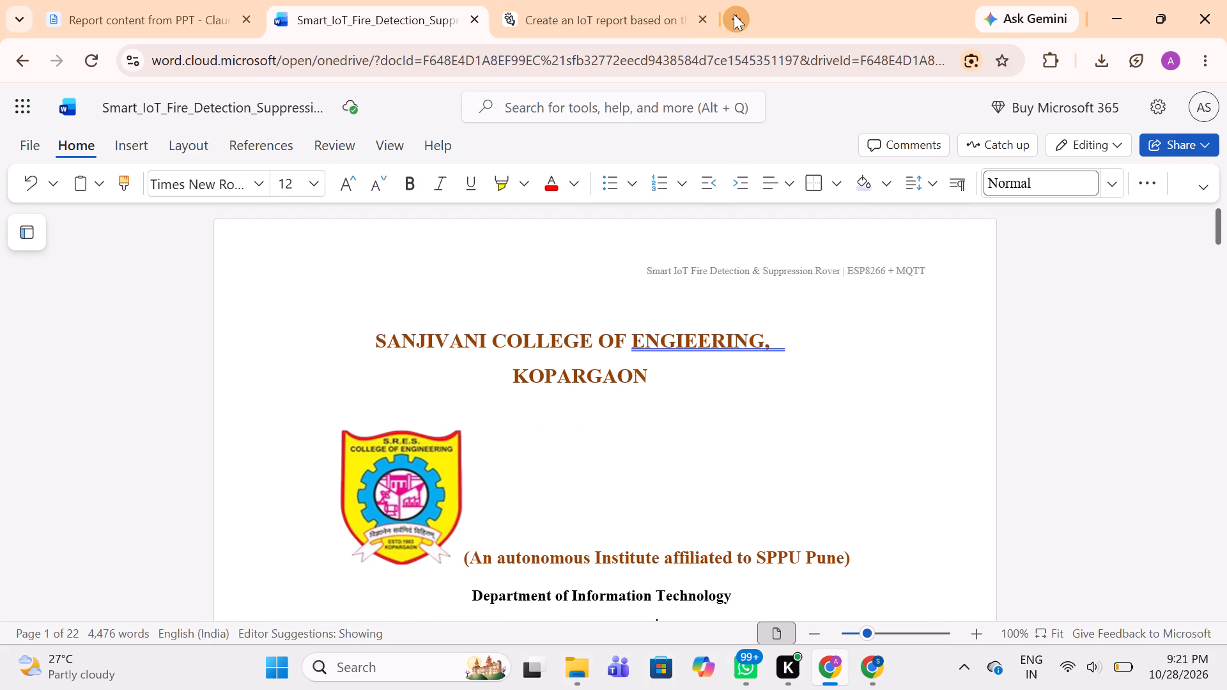
click(415, 383)
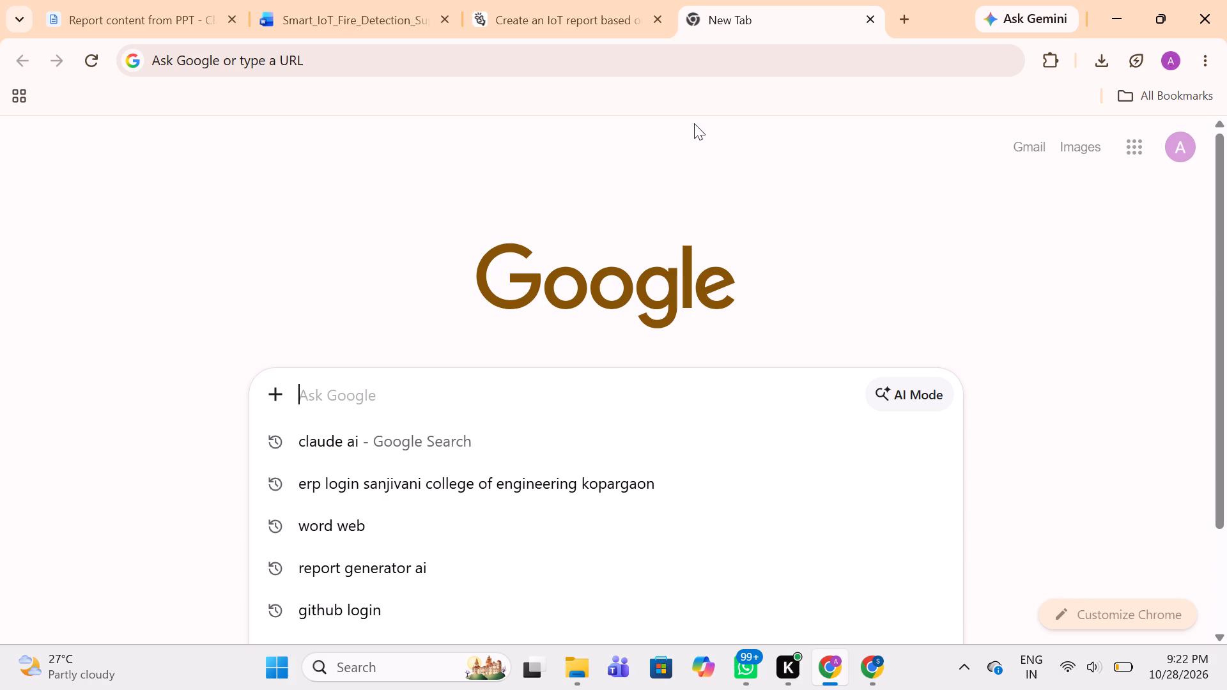
click(404, 527)
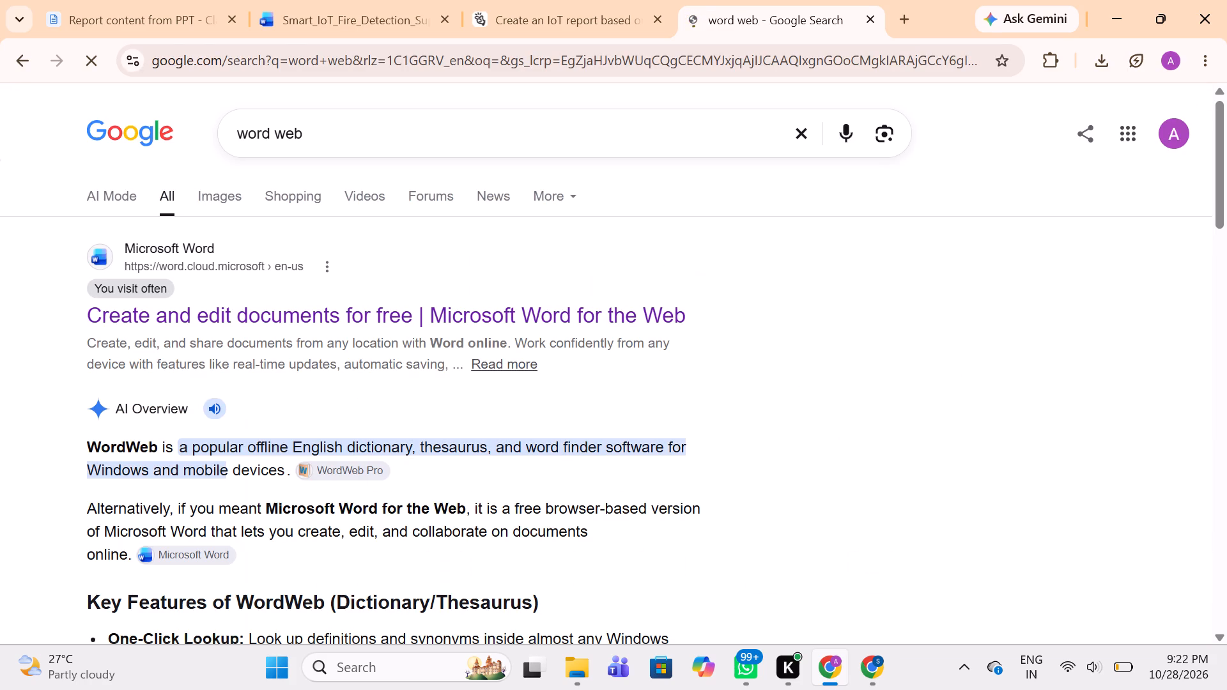
click(385, 313)
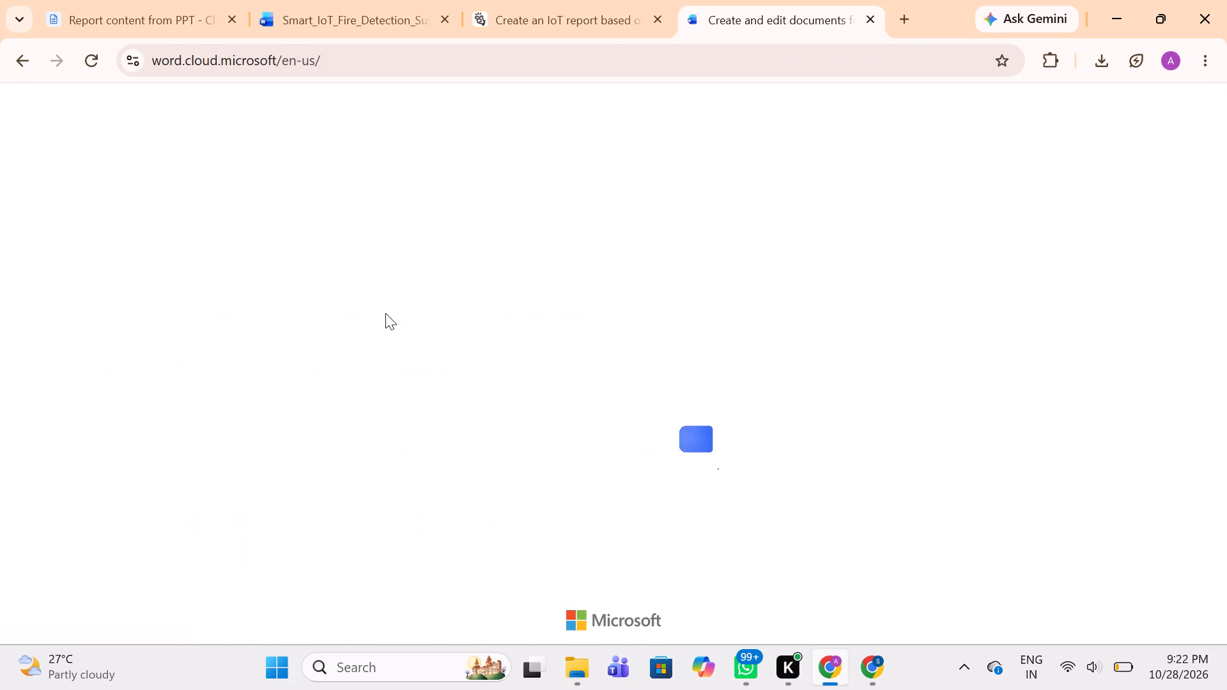
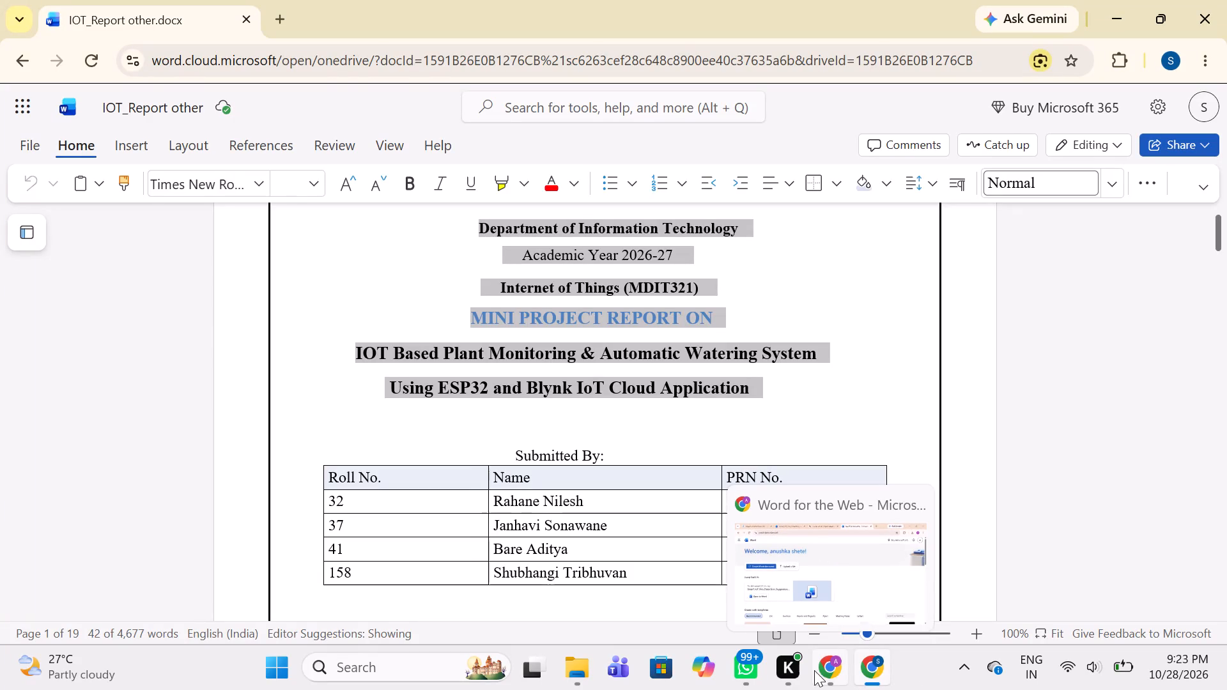
Upload DMart_Parity_Case_Study_Formatted (3) from the Downloads folder to Word for the web and open it.
click(828, 667)
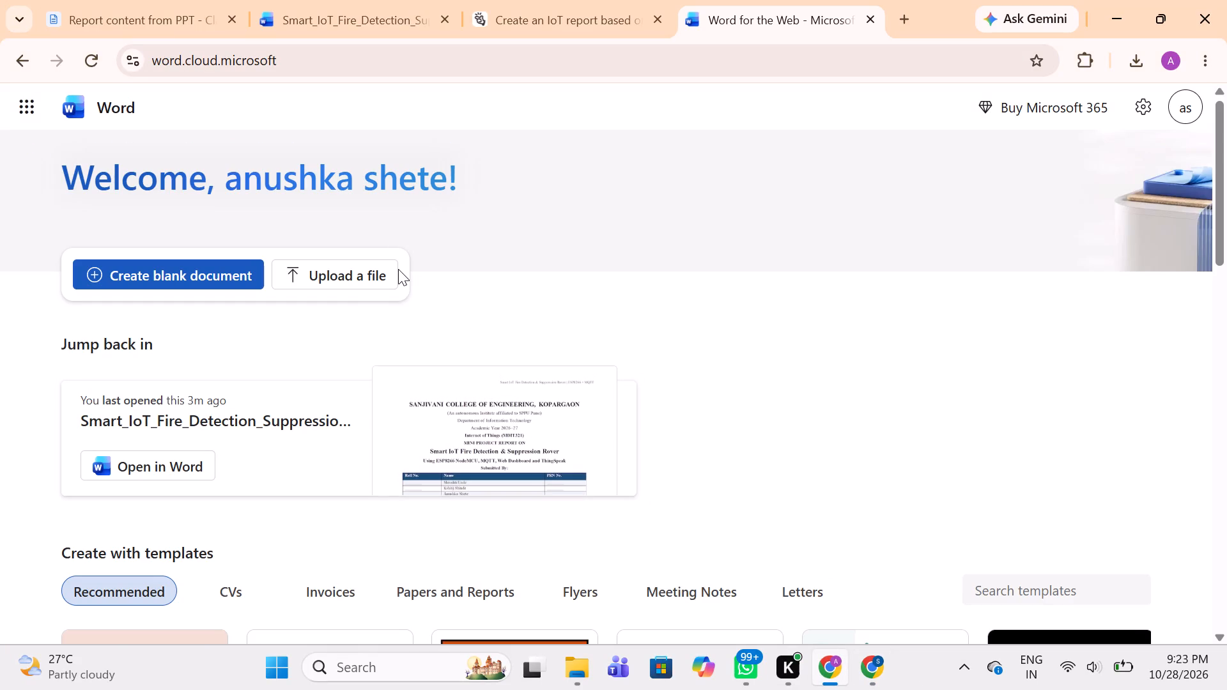
click(376, 269)
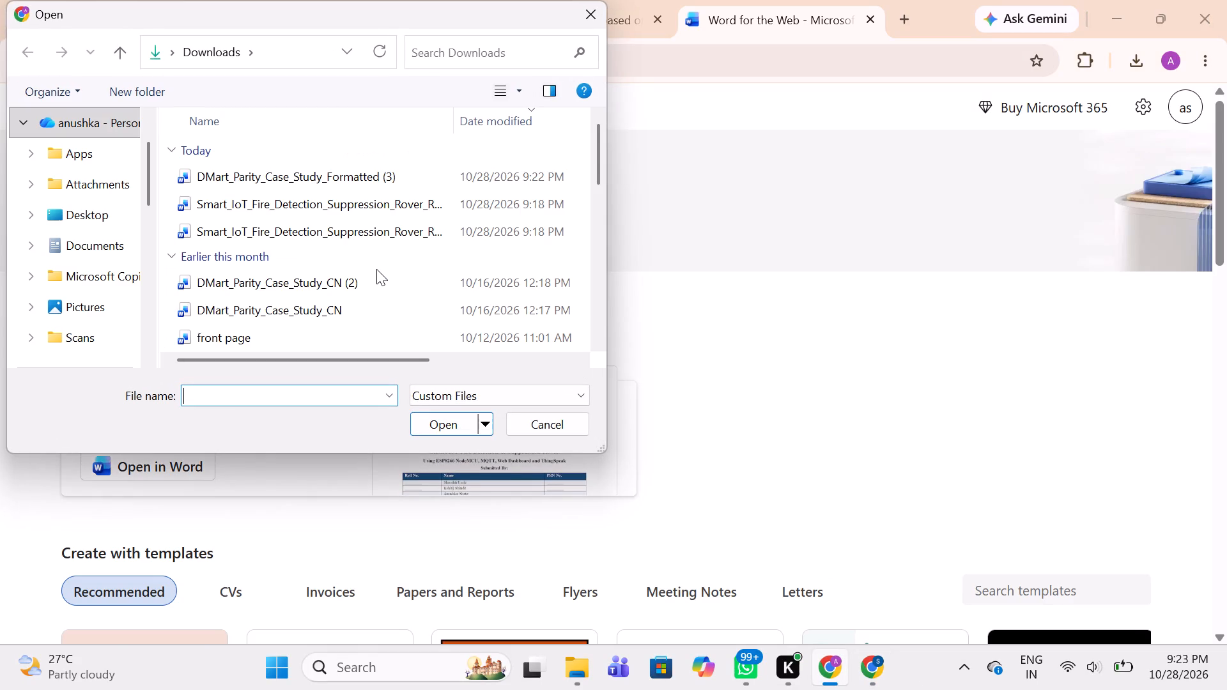
click(412, 172)
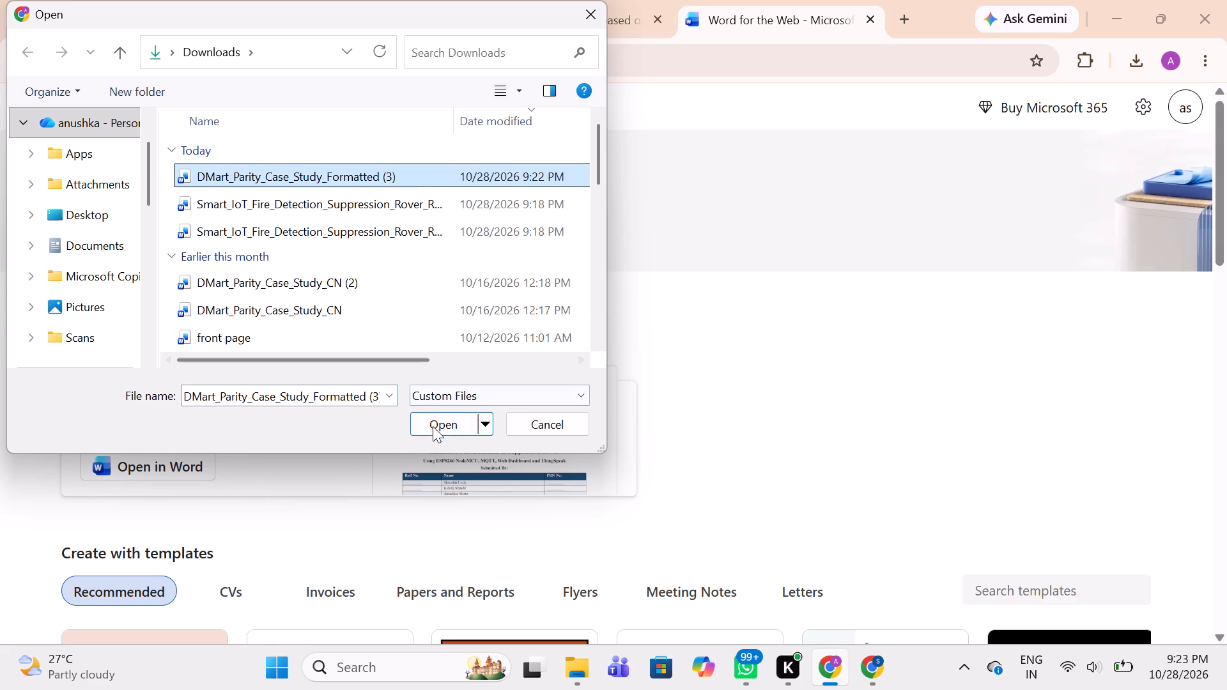
click(433, 431)
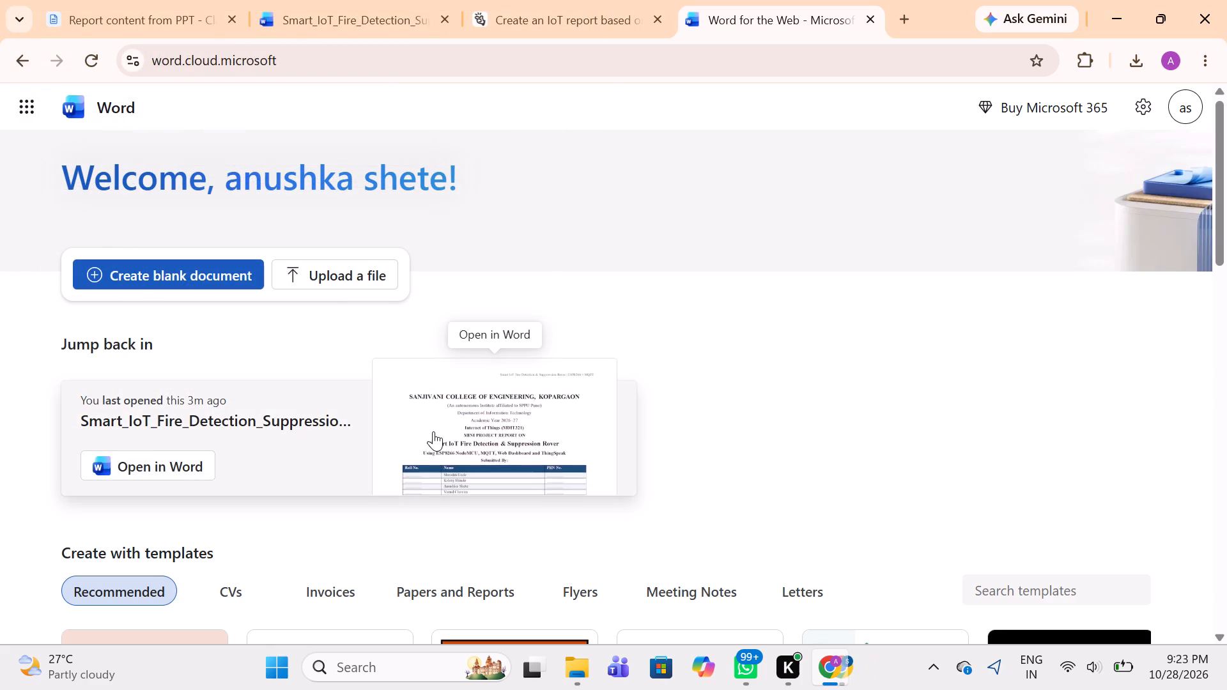
click(351, 280)
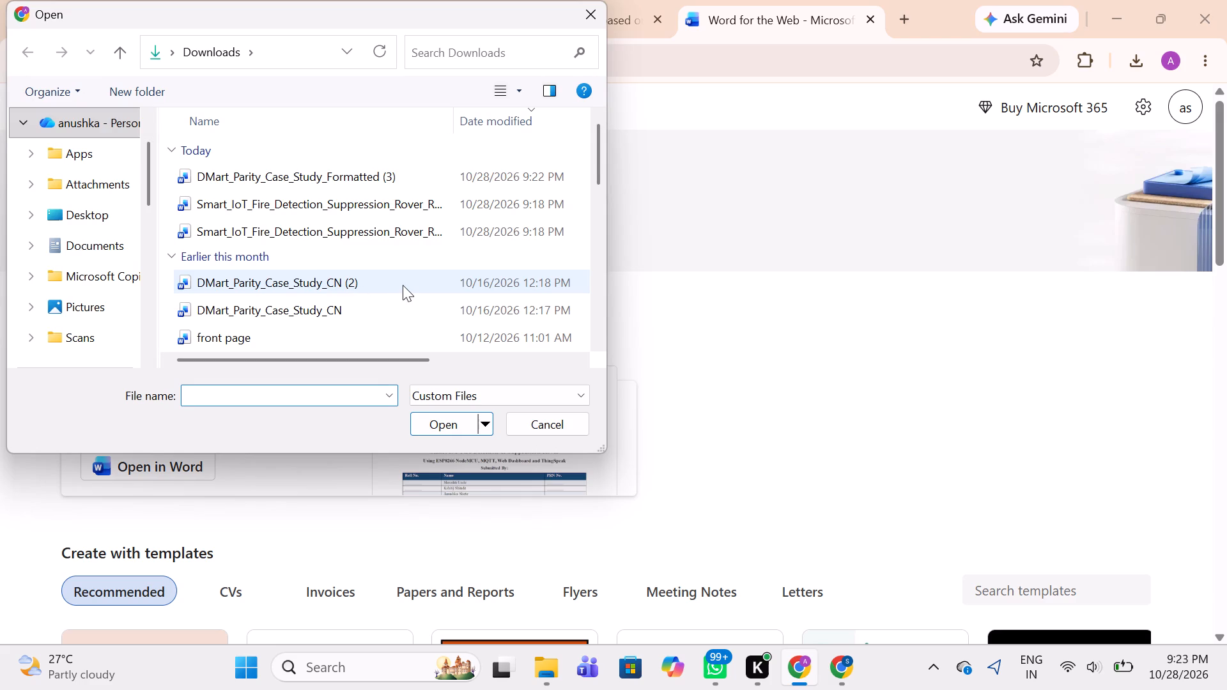
click(408, 168)
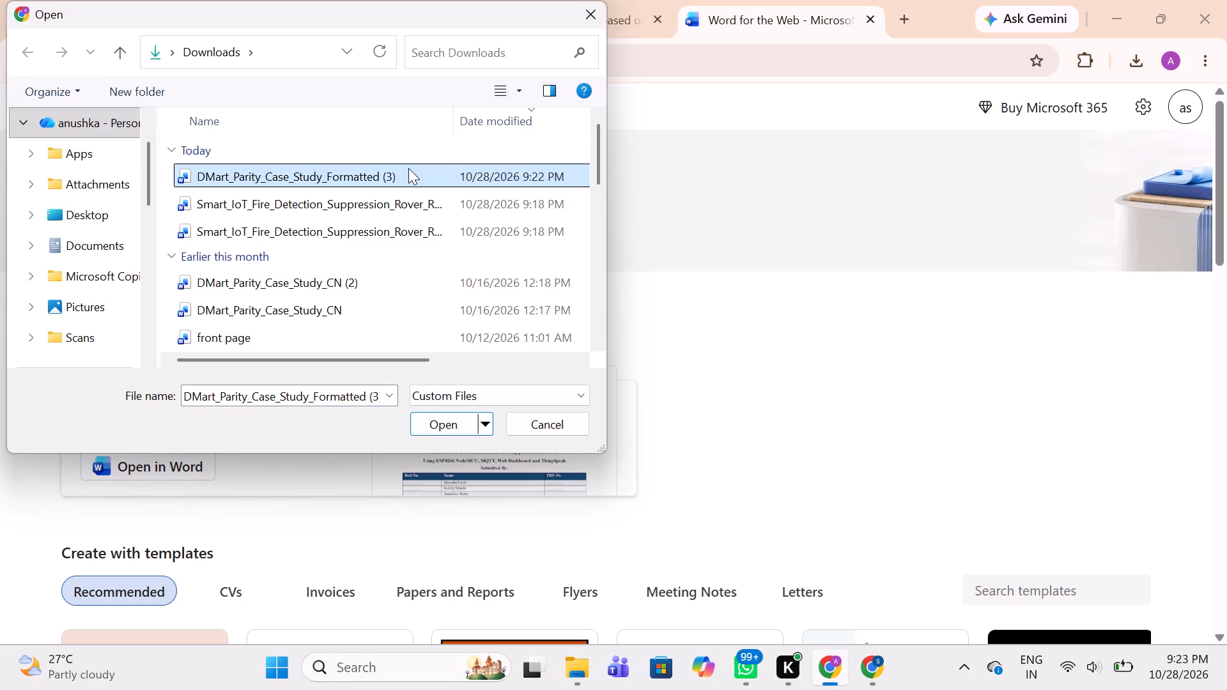
click(445, 432)
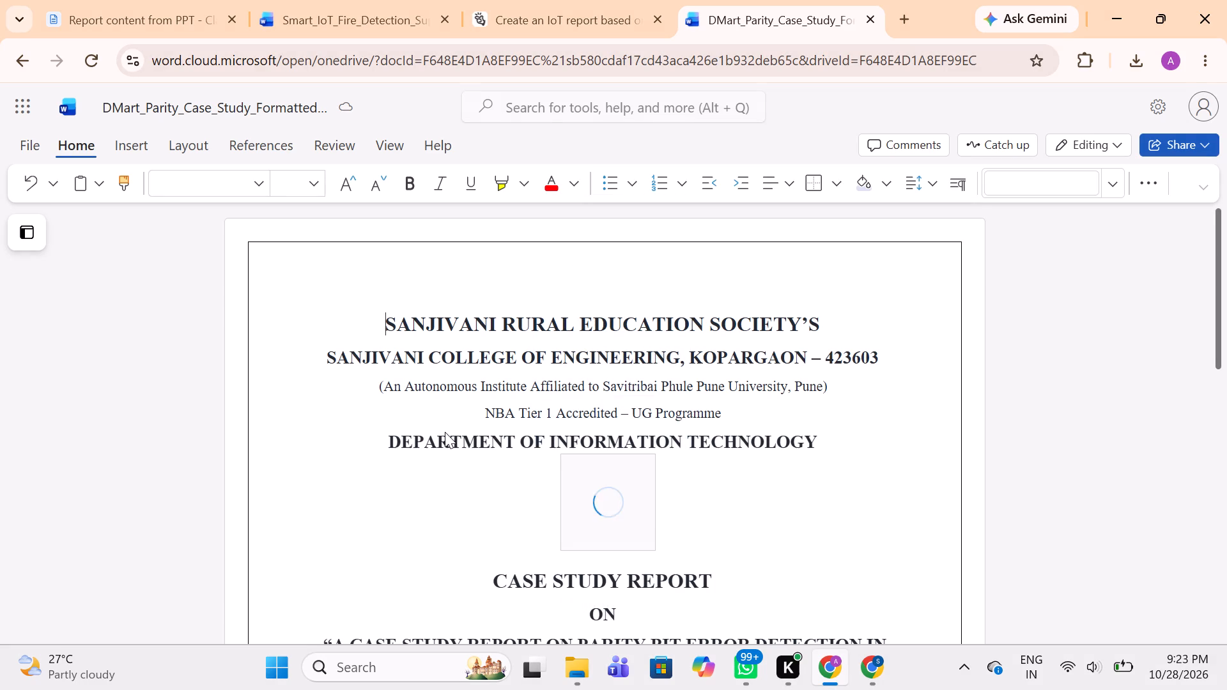
Copy the case study's cover heading from "SANJIVANI RURAL EDUCATION SOCIETY'S" through "DEPARTMENT OF INFORMATION TECHNOLOGY", including the college logo.
scroll(445, 432, down, 3)
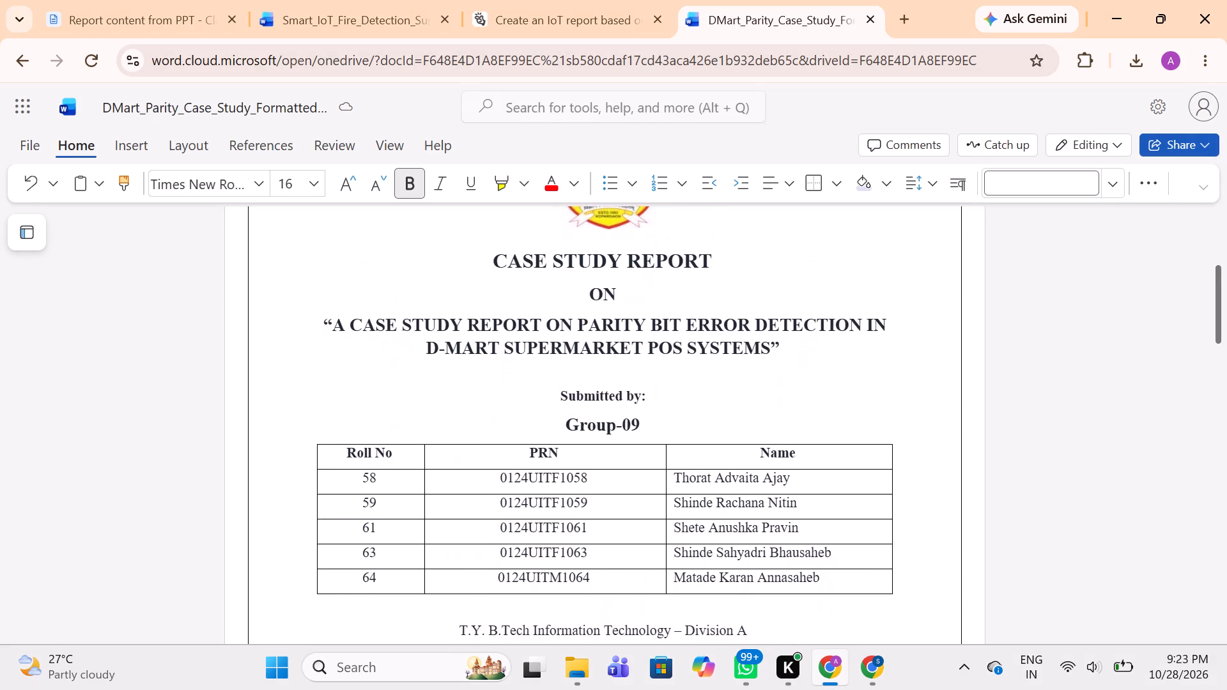
scroll(445, 432, up, 1)
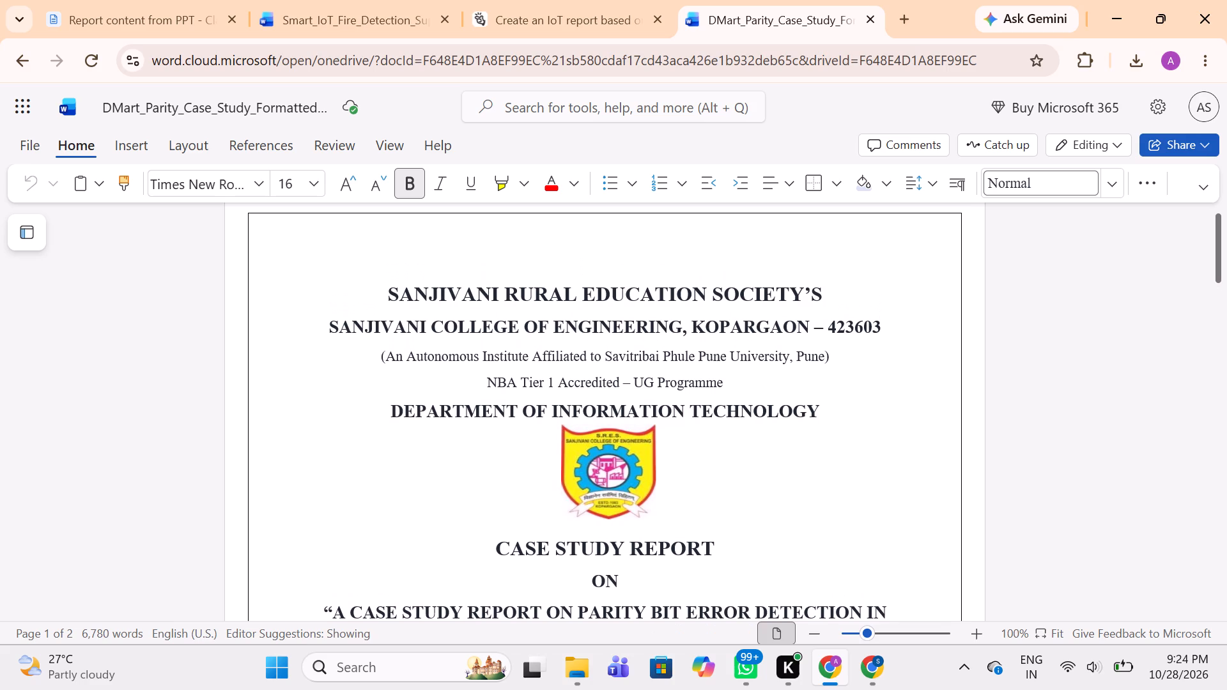
drag(389, 287, 475, 298)
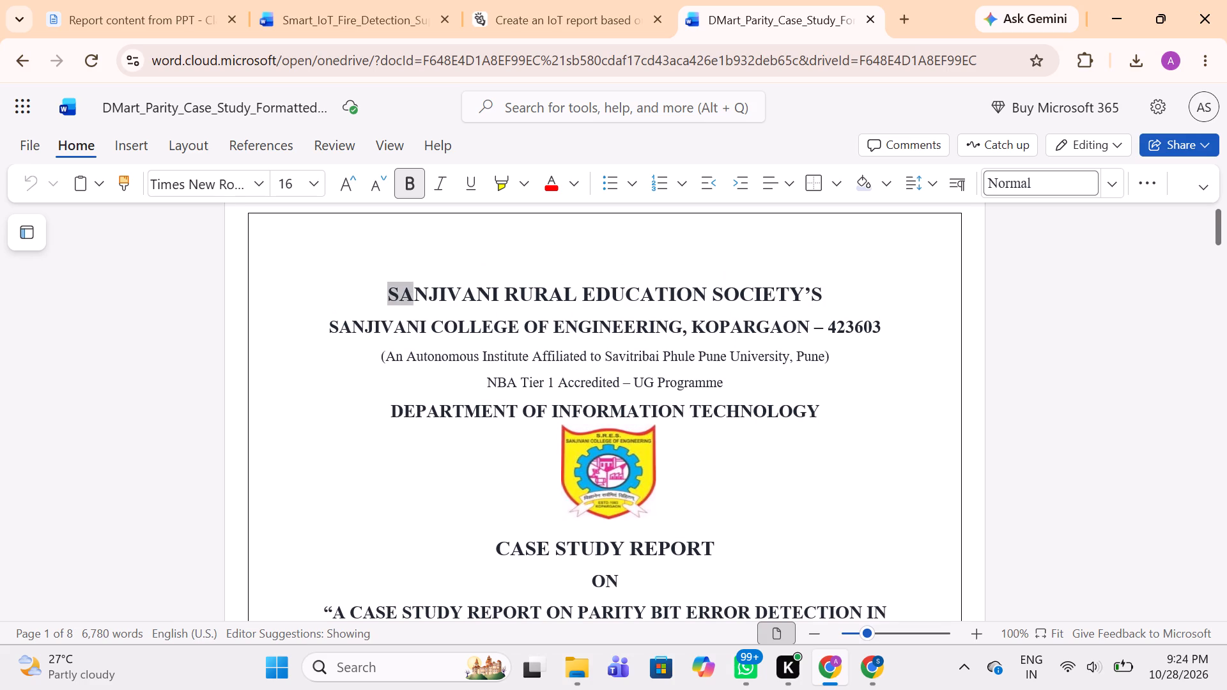
drag(475, 298, 764, 564)
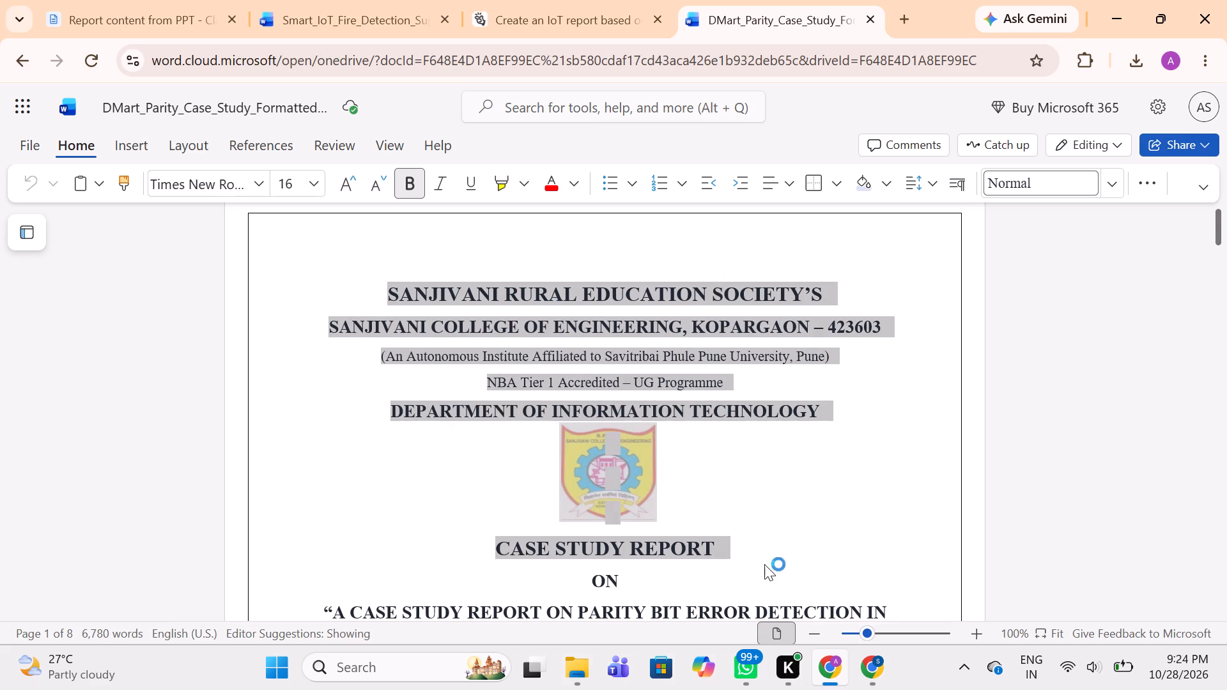
drag(764, 564, 686, 360)
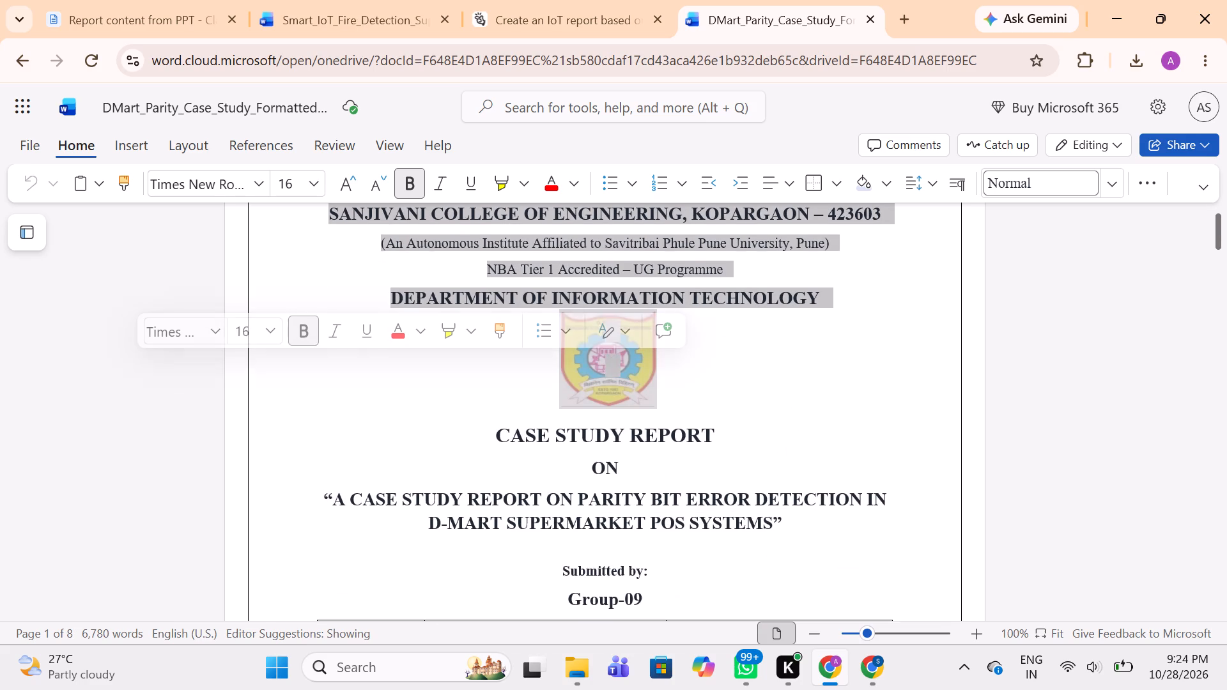
key(ctrl+c)
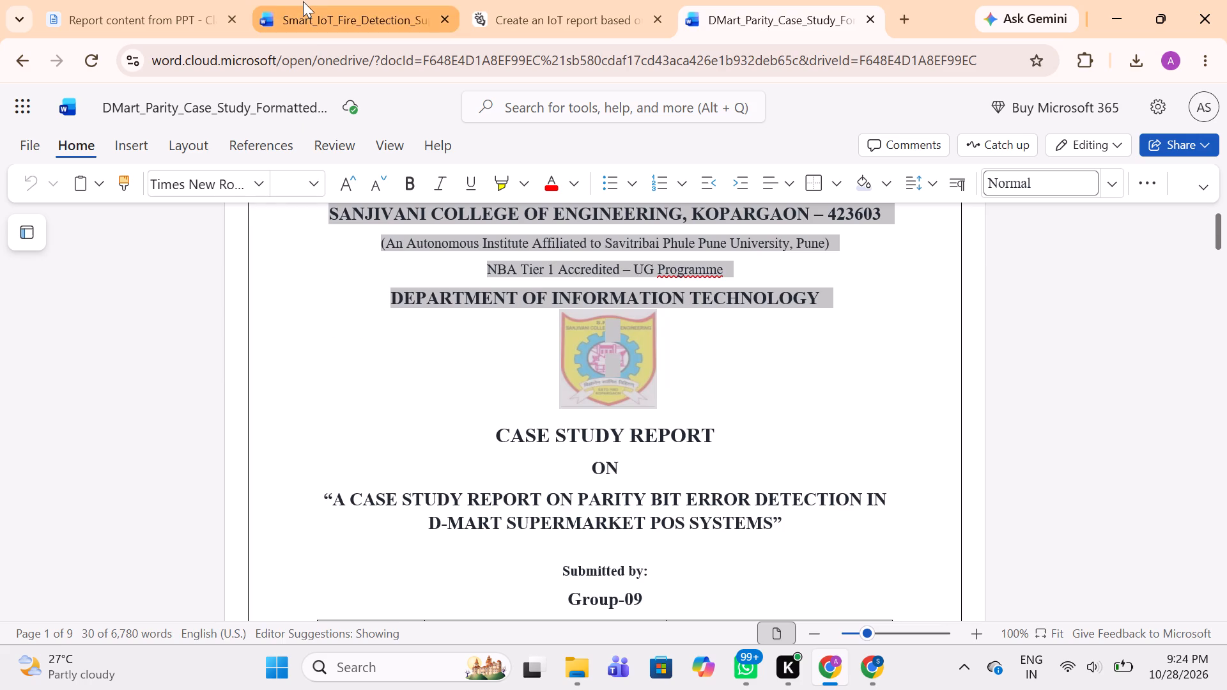
In the rover report, replace the cover logo and text above "Internet of Things (MDIT321)" with the copied college heading and logo.
click(303, 1)
drag(375, 338, 775, 484)
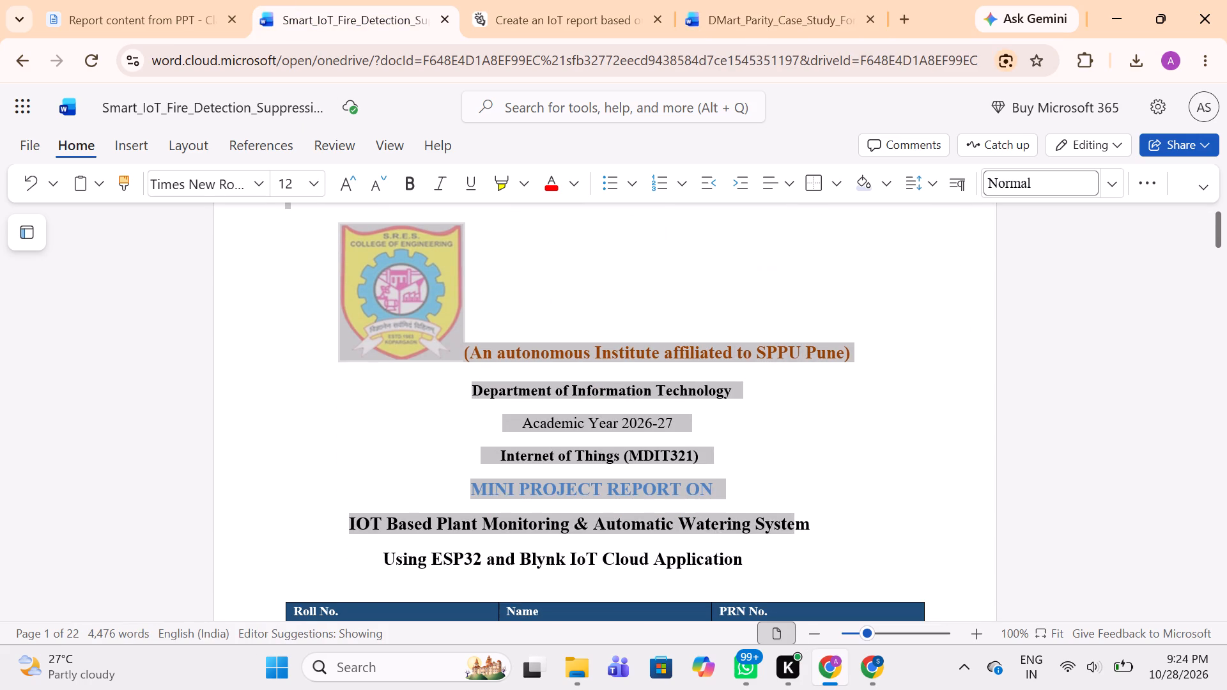
drag(775, 484, 857, 313)
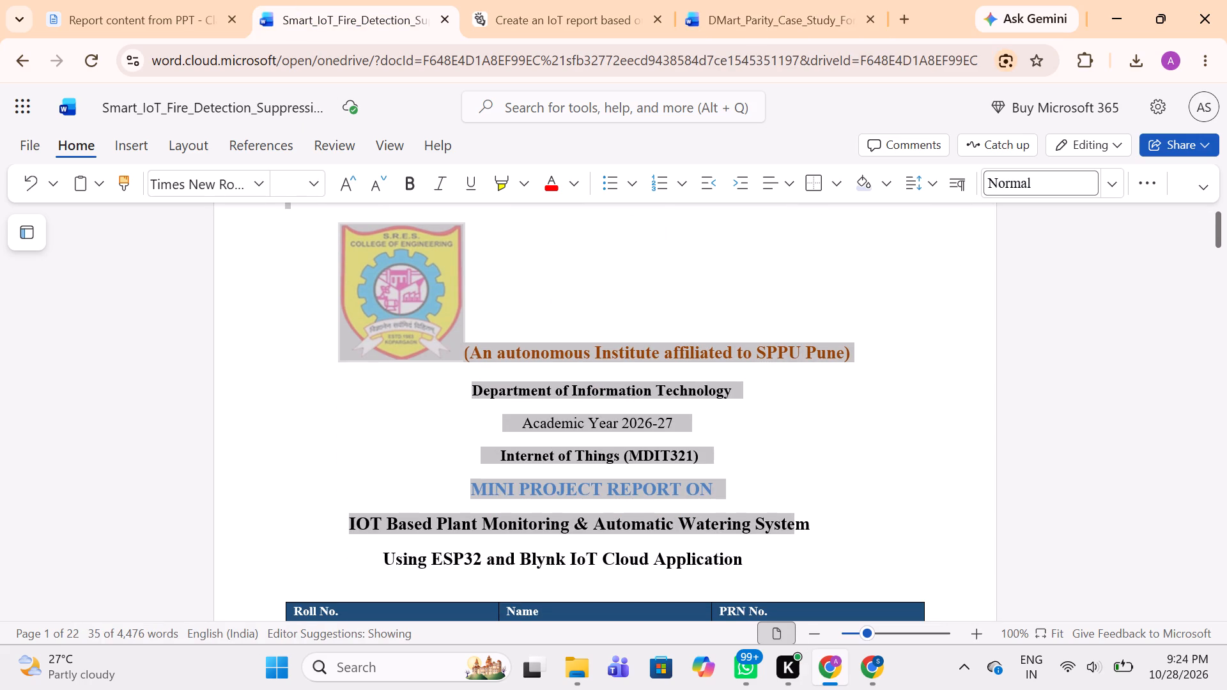
drag(857, 313, 739, 388)
scroll(739, 388, up, 1)
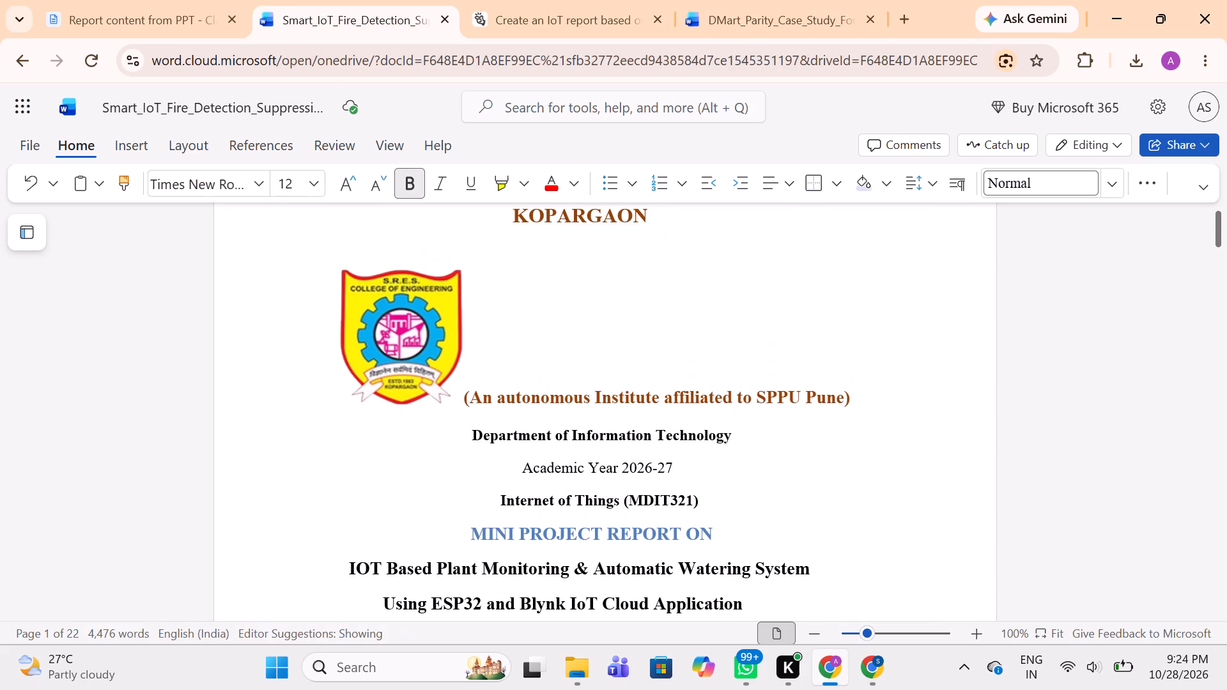
click(399, 331)
key(Delete)
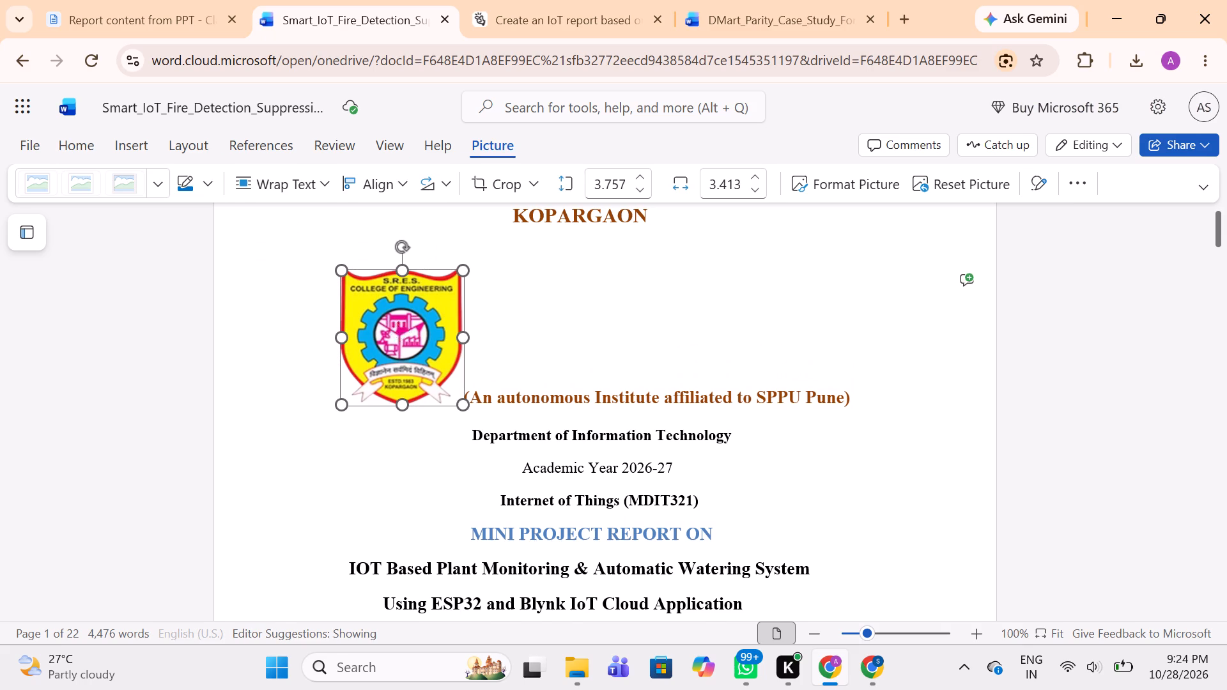
scroll(399, 331, up, 1)
drag(369, 259, 695, 447)
key(BackSpace)
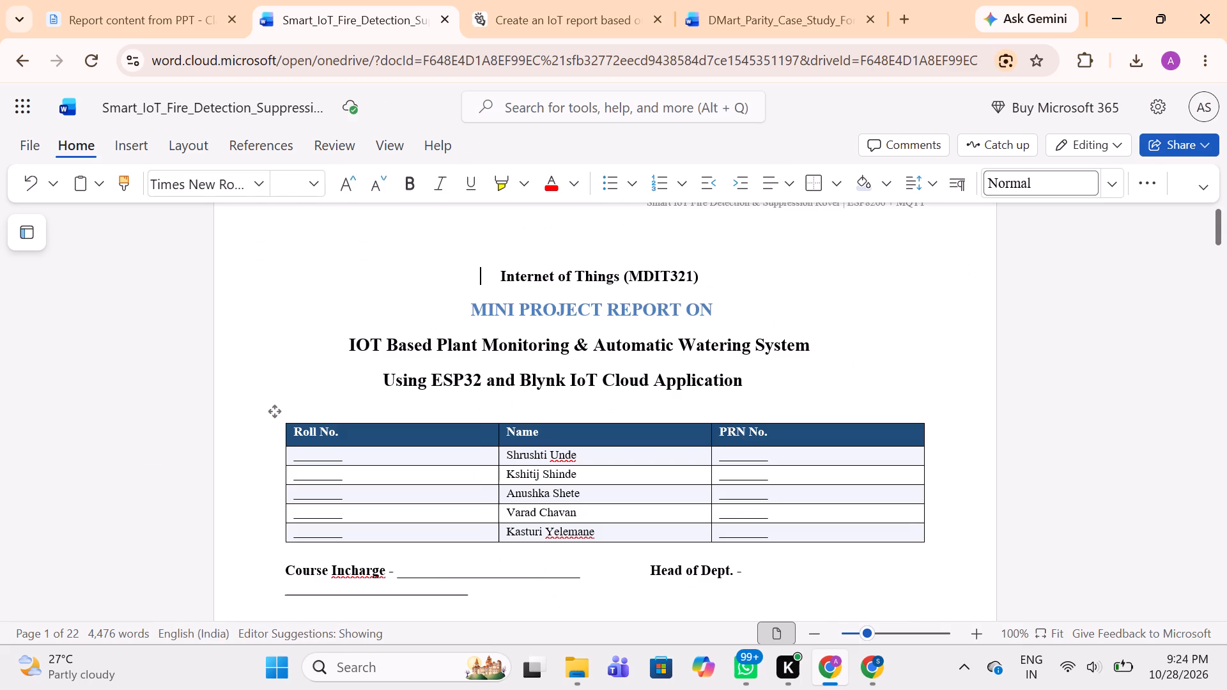
key(ctrl+v)
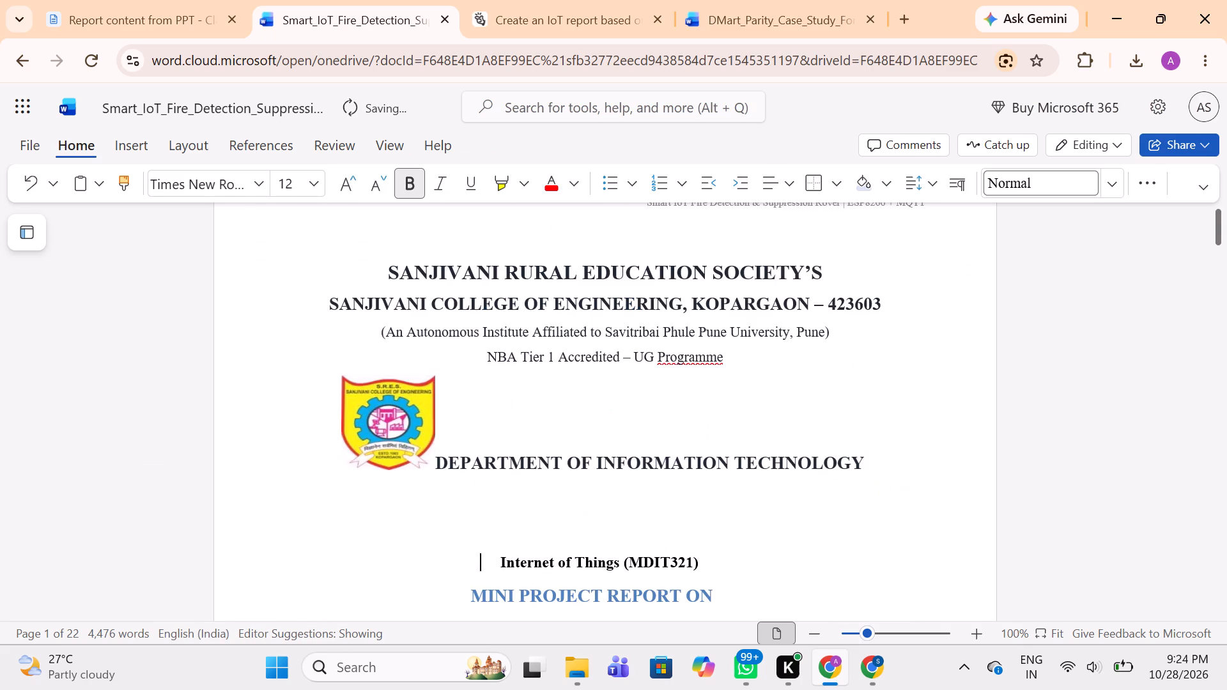
Move the college logo toward the middle of the "DEPARTMENT OF INFORMATION TECHNOLOGY" line and apply Align Center to it along the way.
click(404, 422)
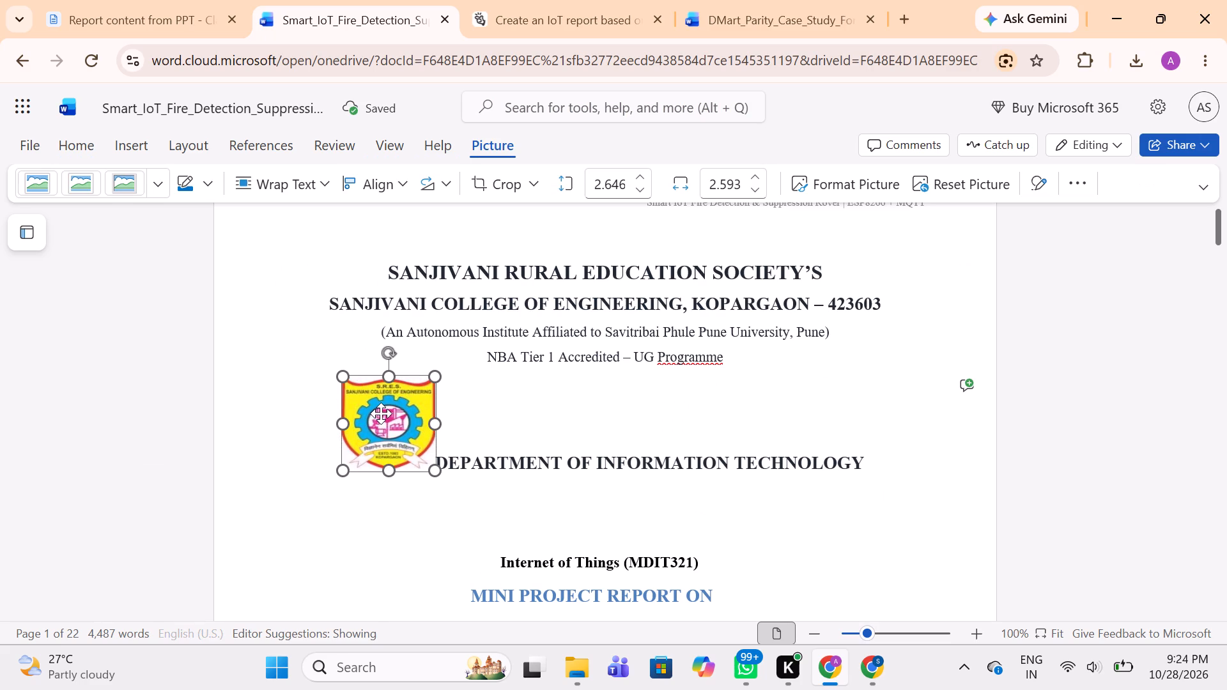
drag(381, 413, 552, 427)
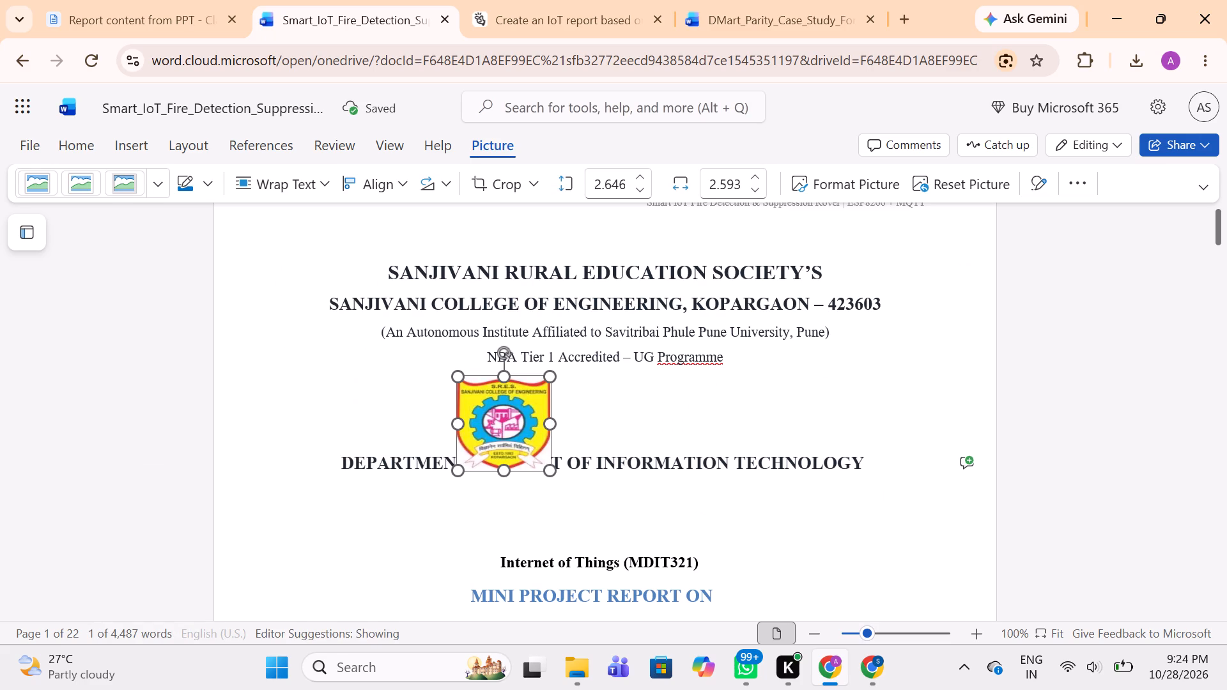
drag(513, 420, 559, 421)
drag(559, 421, 620, 417)
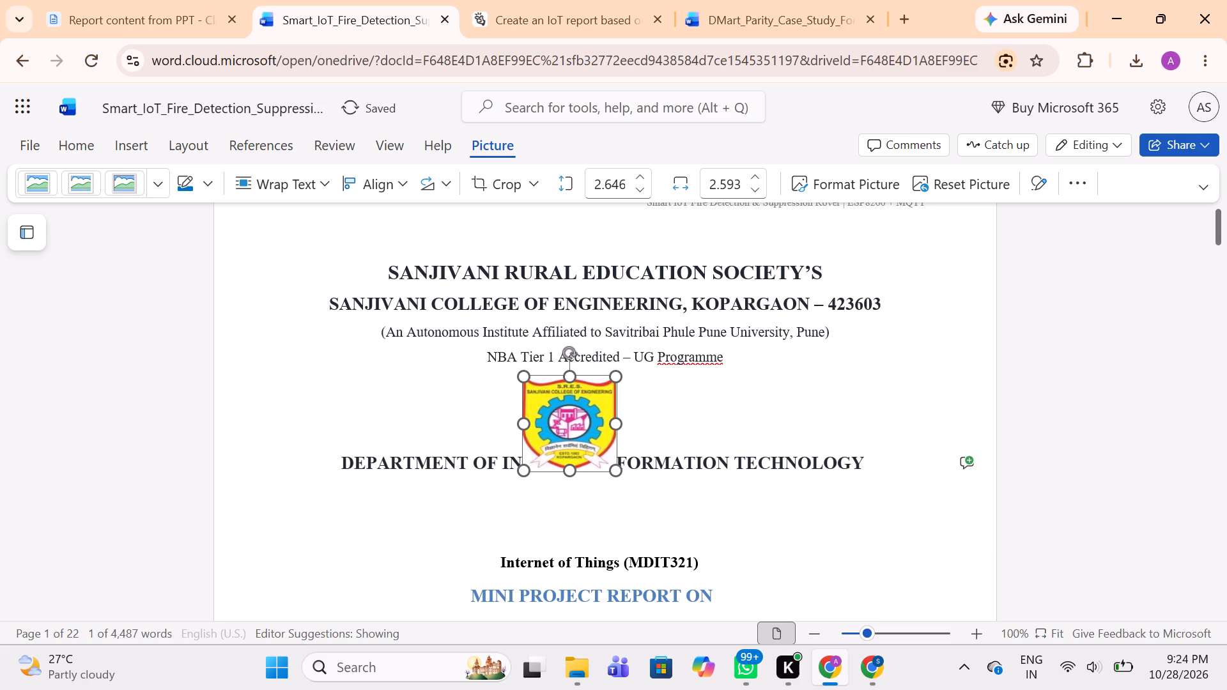
click(579, 415)
click(403, 187)
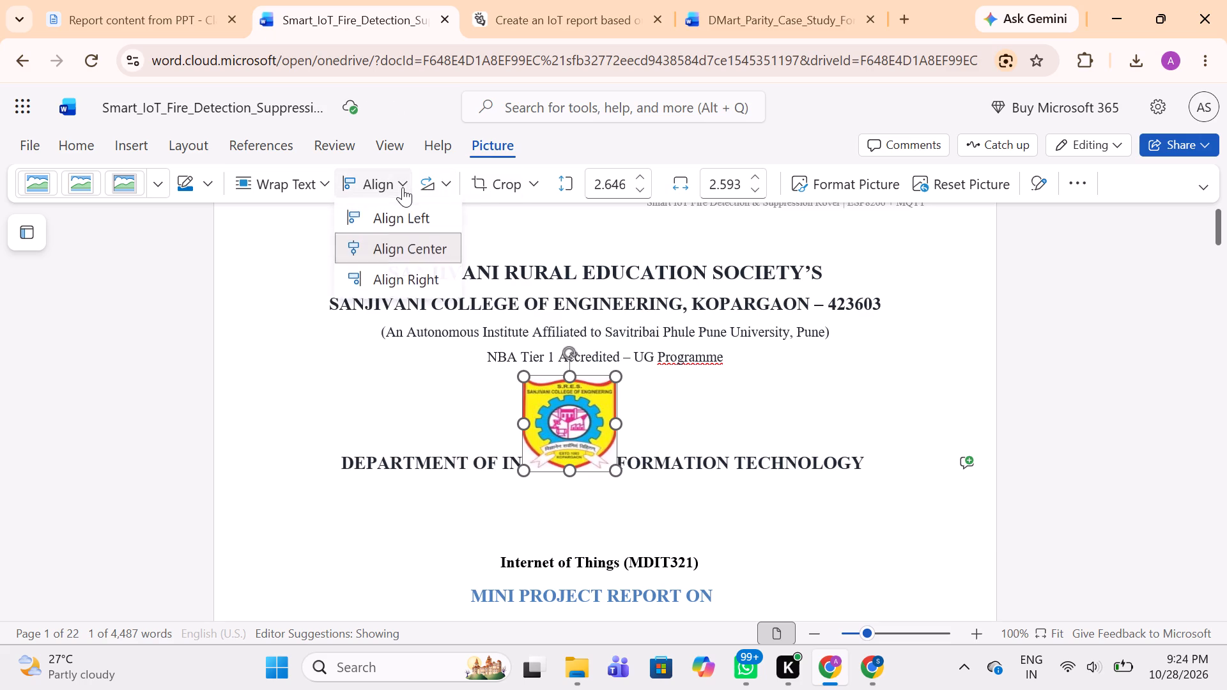
click(415, 250)
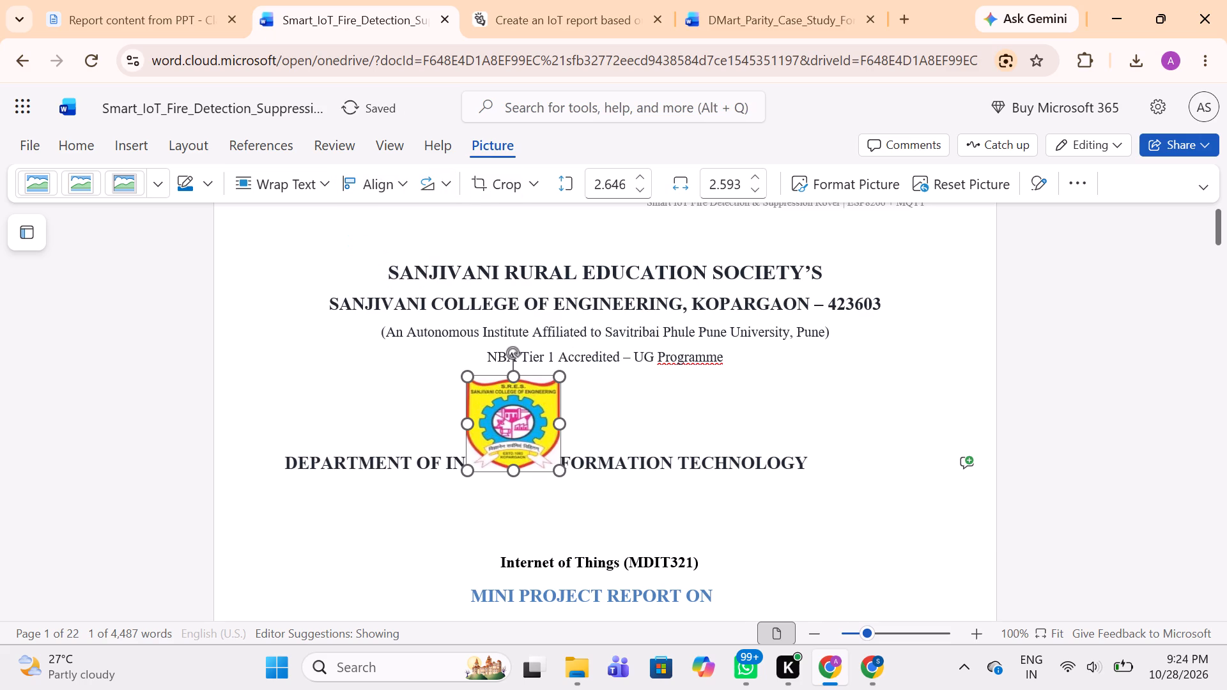
drag(517, 415, 604, 431)
drag(564, 428, 638, 440)
click(724, 435)
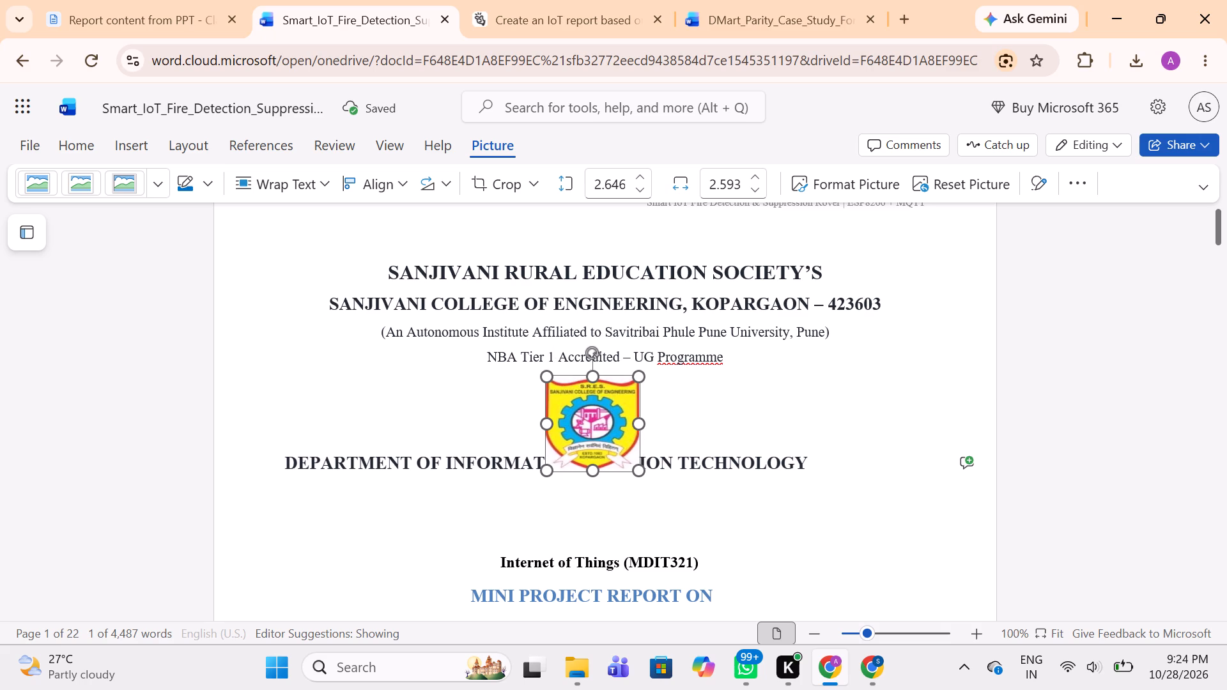
Set the font size of the "DEPARTMENT OF INFORMATION TECHNOLOGY" line to 12.
double_click(491, 461)
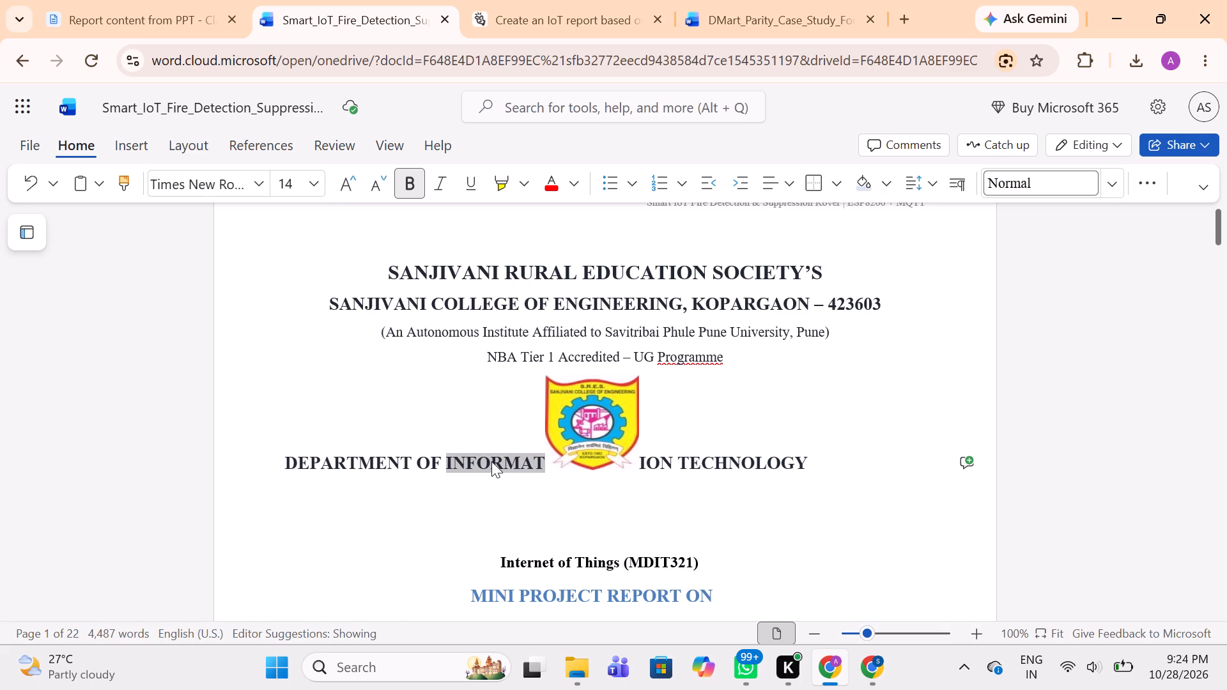
triple_click(491, 461)
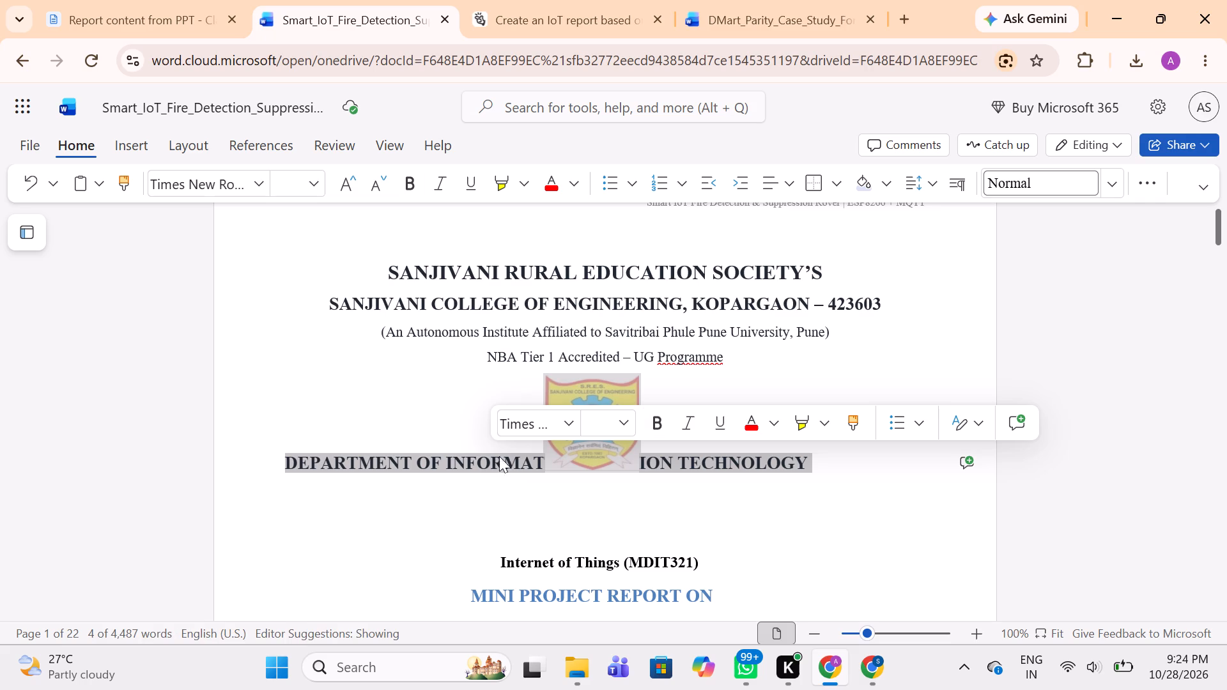
click(566, 426)
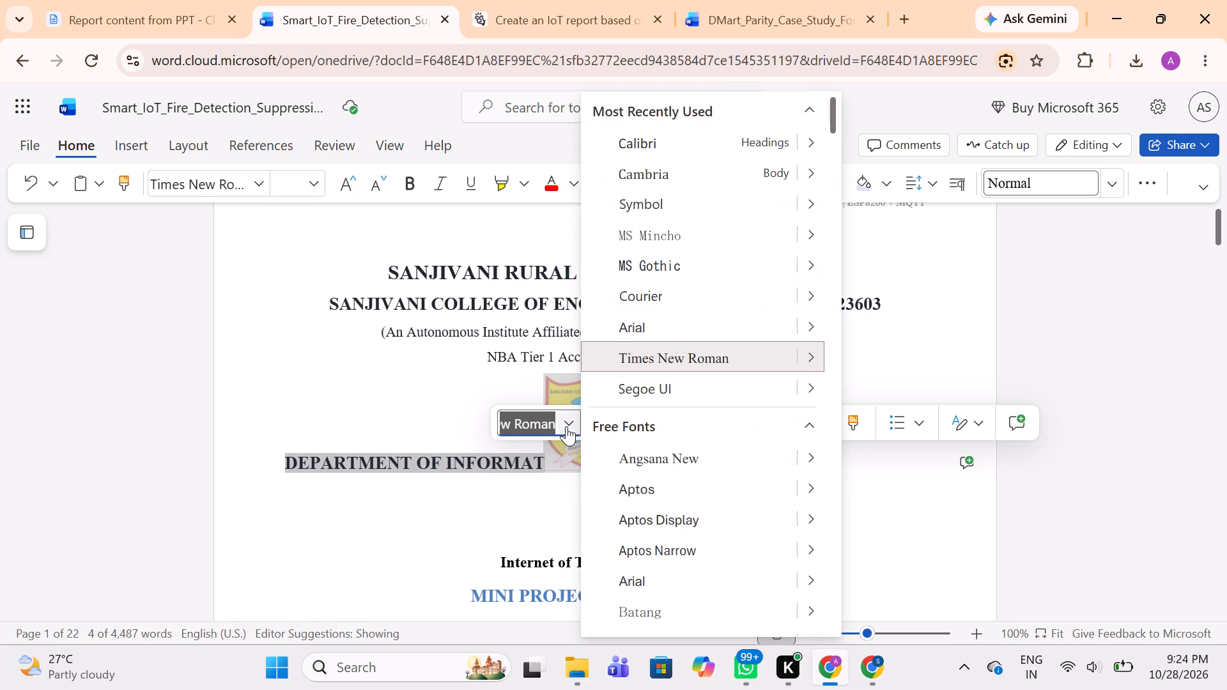
click(566, 426)
click(624, 430)
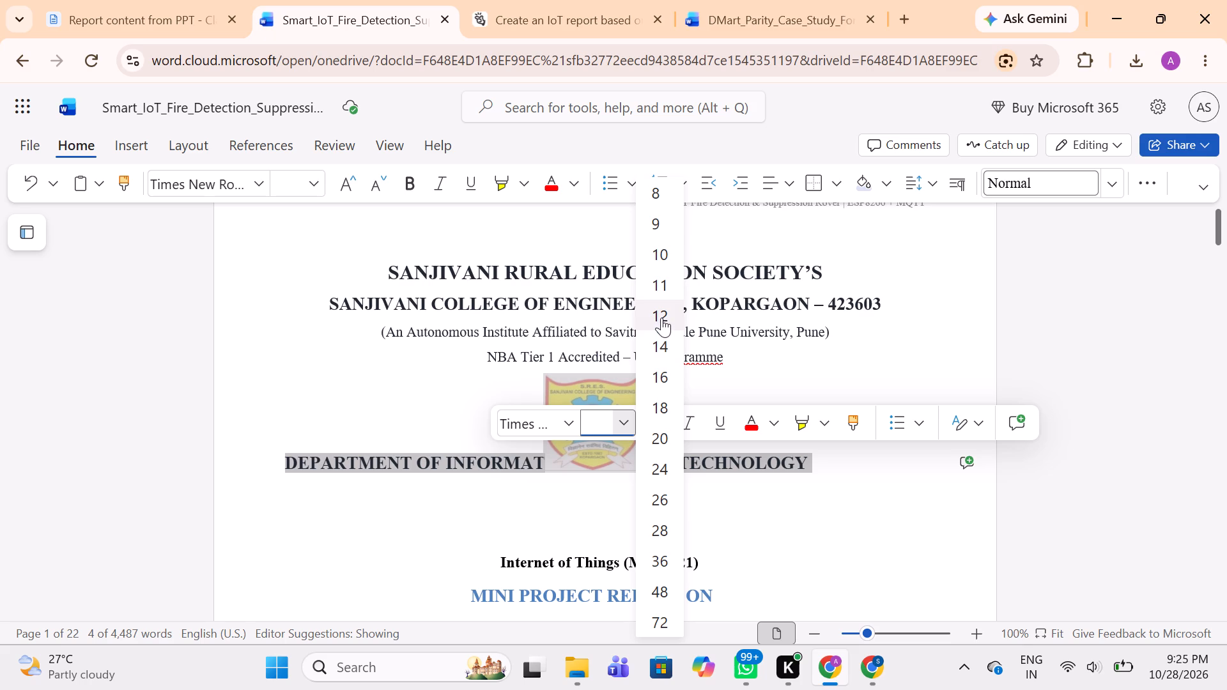
click(661, 318)
click(437, 431)
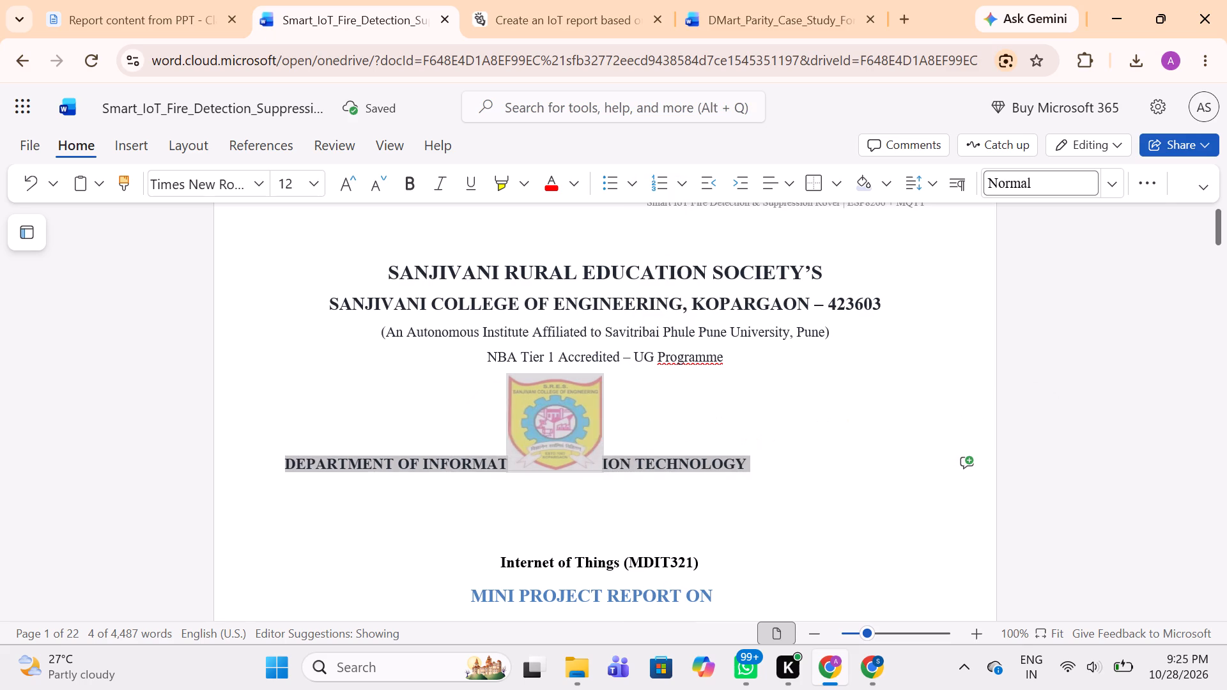
click(646, 440)
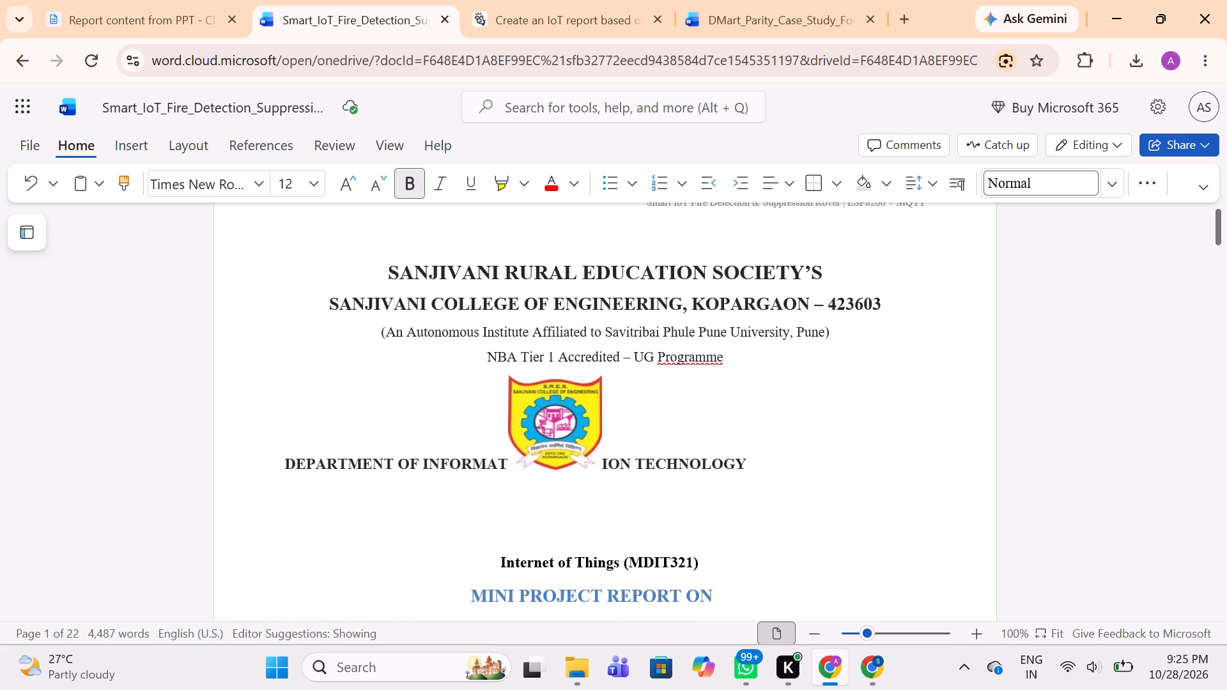
Insert a blank line above the "DEPARTMENT OF INFORMATION TECHNOLOGY" line that contains the college logo.
click(291, 462)
key(Left)
key(Return)
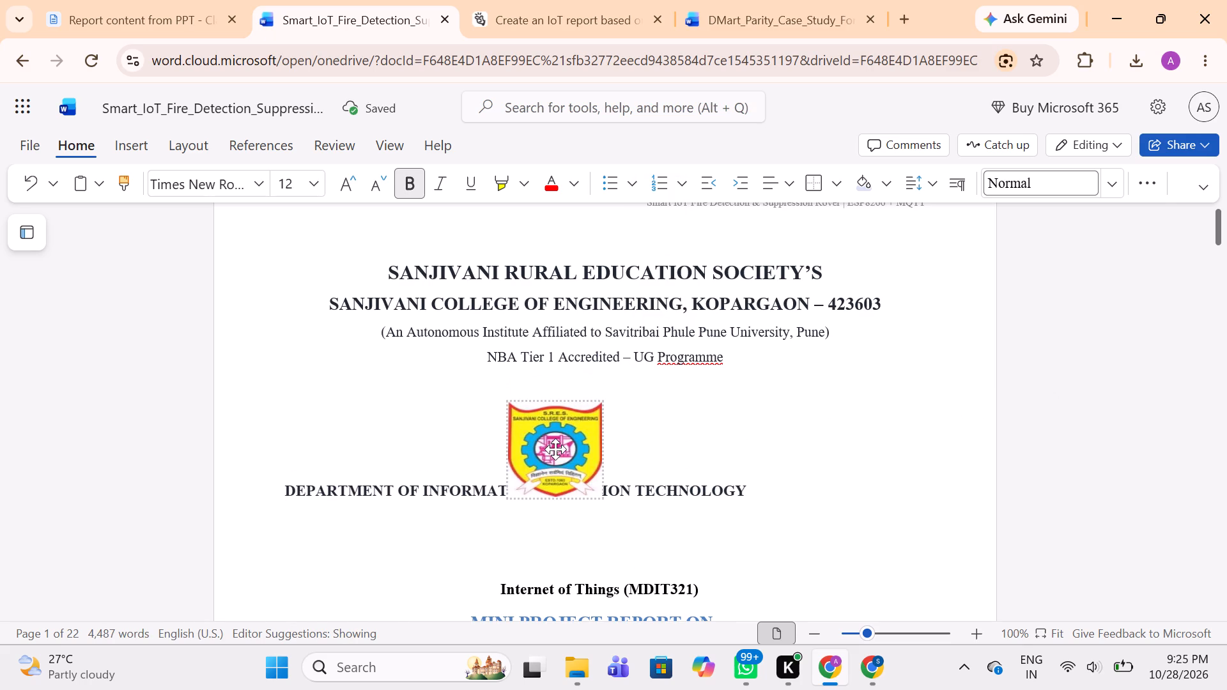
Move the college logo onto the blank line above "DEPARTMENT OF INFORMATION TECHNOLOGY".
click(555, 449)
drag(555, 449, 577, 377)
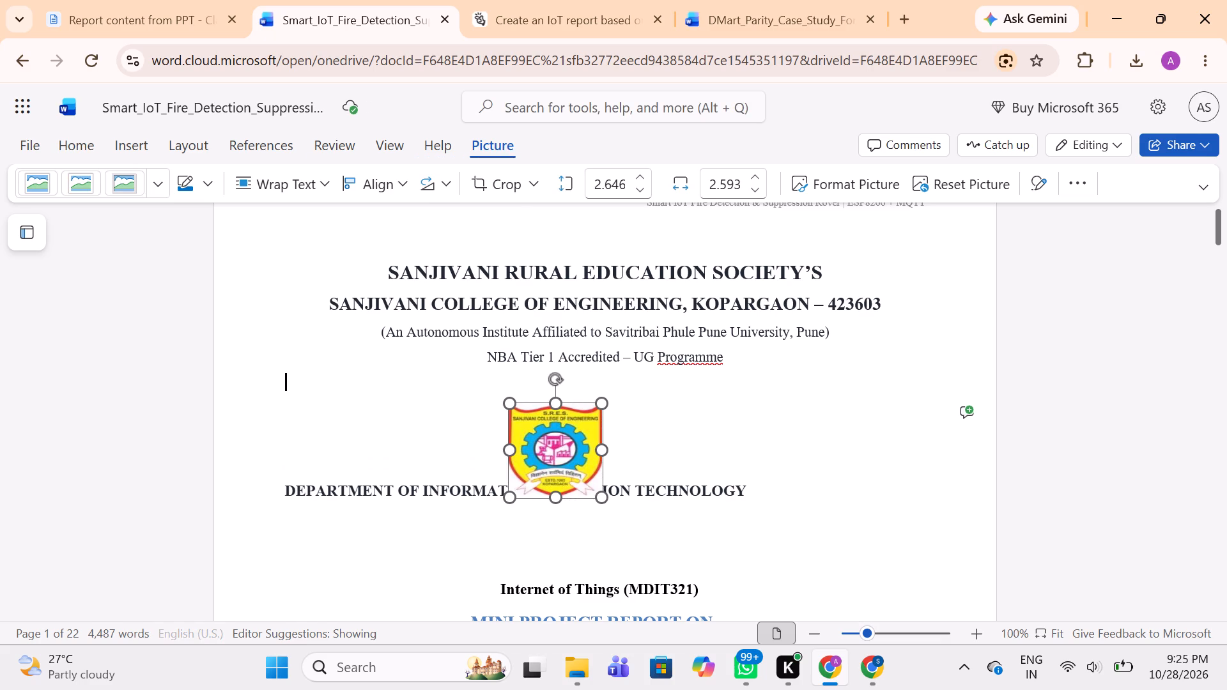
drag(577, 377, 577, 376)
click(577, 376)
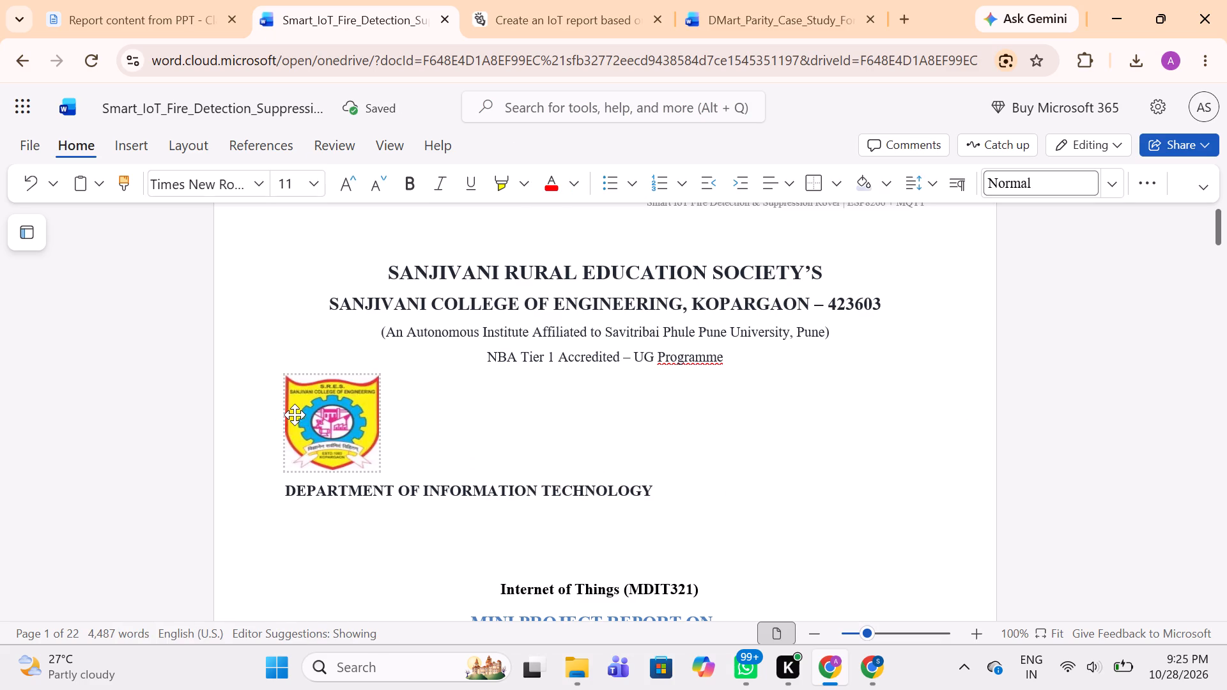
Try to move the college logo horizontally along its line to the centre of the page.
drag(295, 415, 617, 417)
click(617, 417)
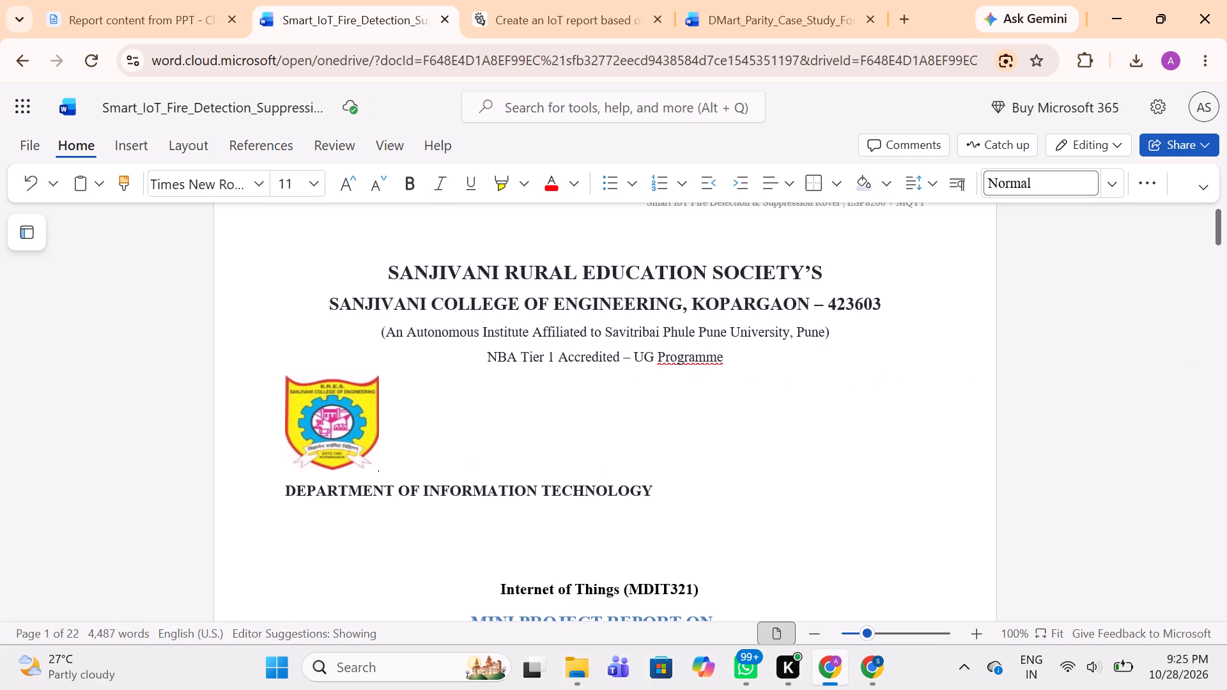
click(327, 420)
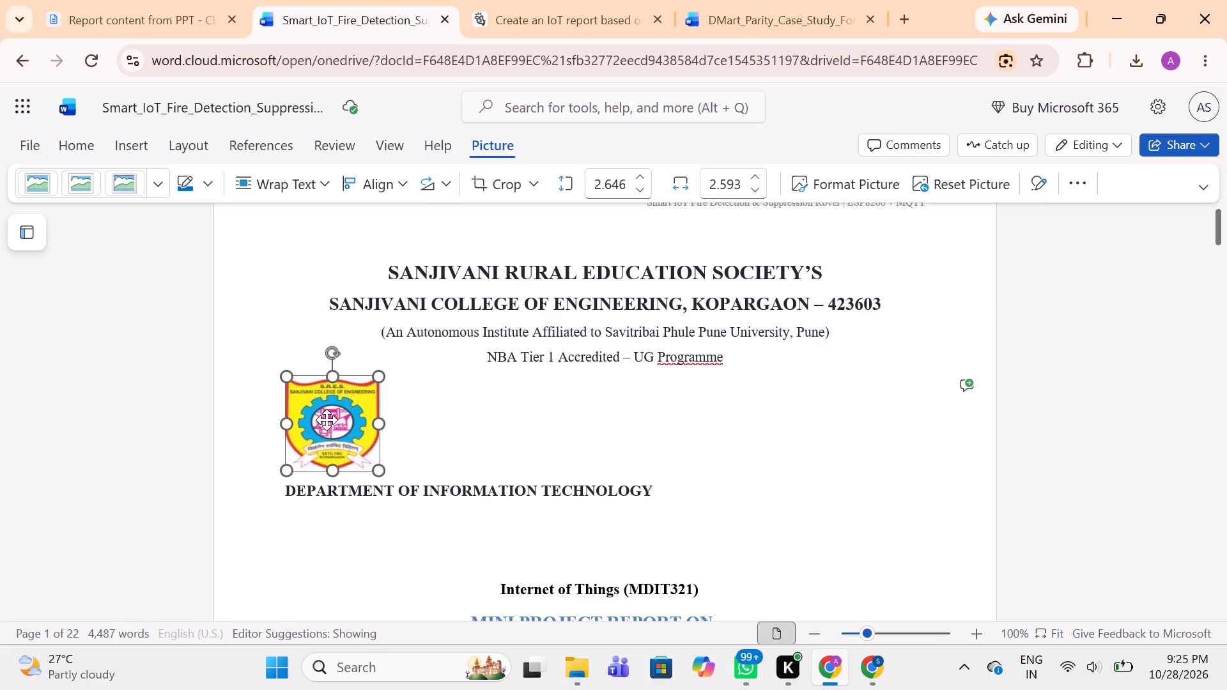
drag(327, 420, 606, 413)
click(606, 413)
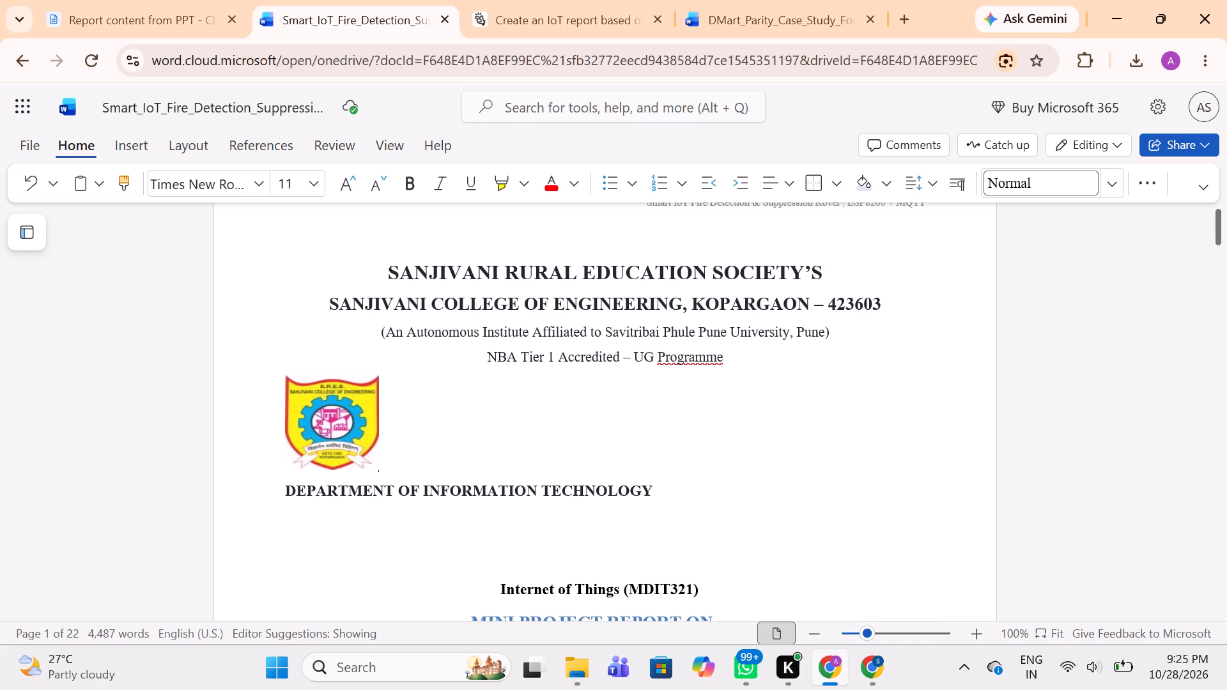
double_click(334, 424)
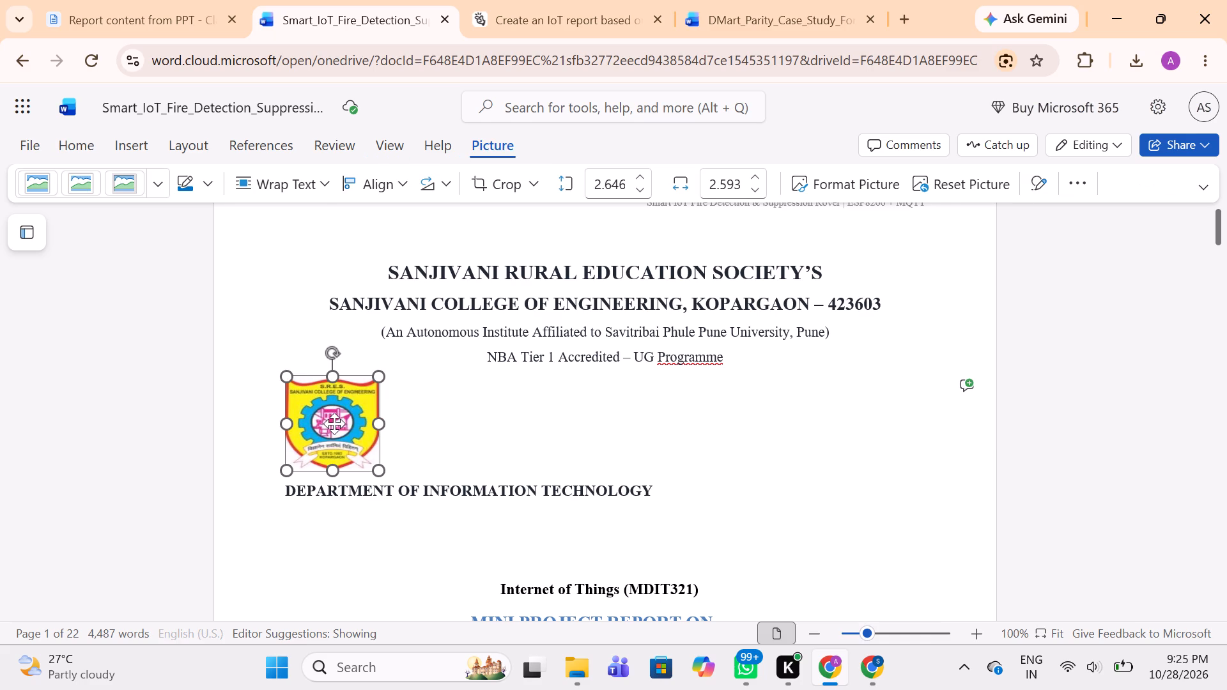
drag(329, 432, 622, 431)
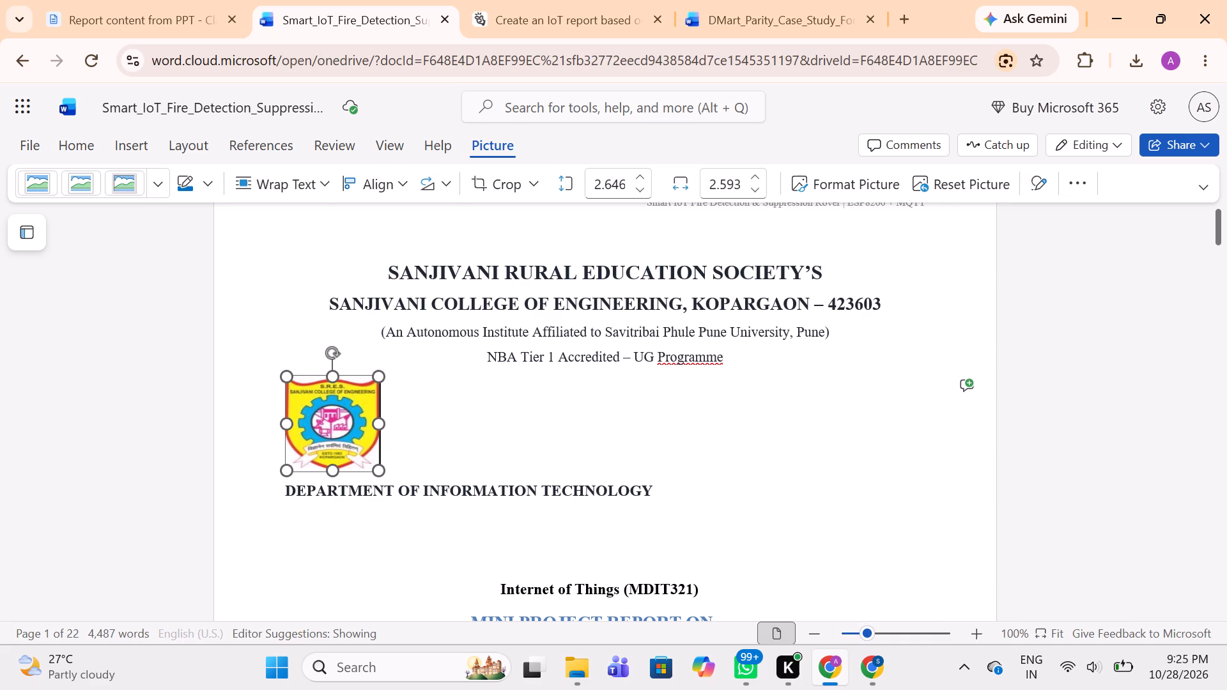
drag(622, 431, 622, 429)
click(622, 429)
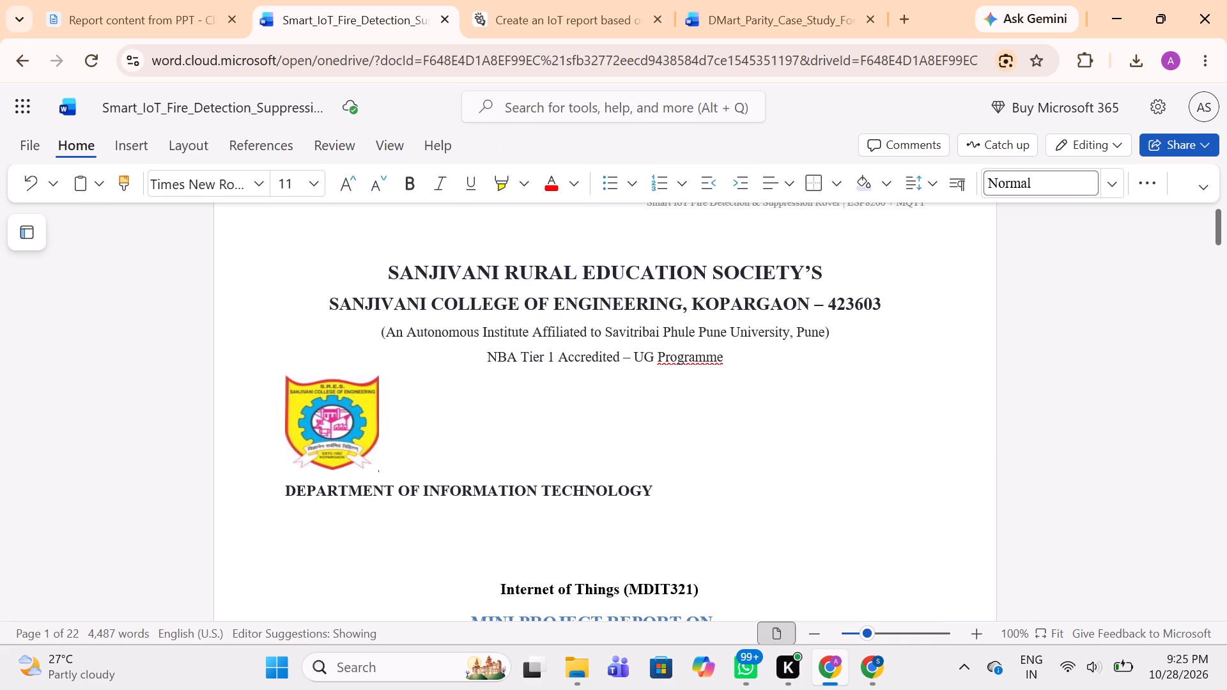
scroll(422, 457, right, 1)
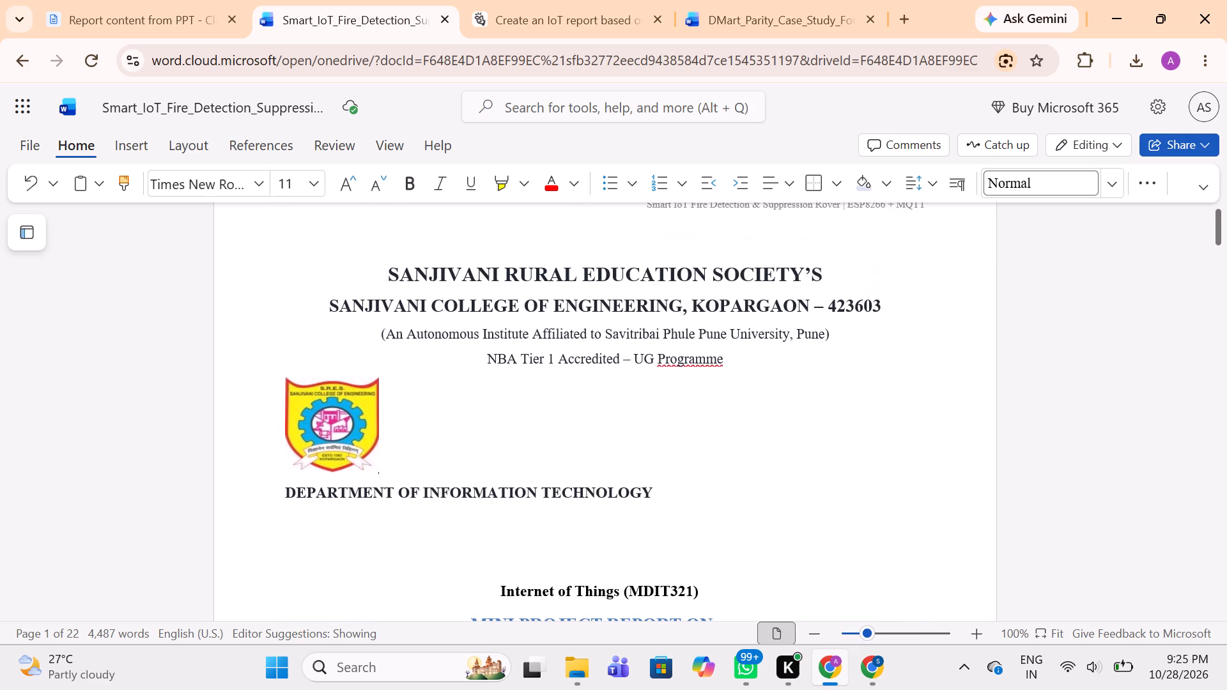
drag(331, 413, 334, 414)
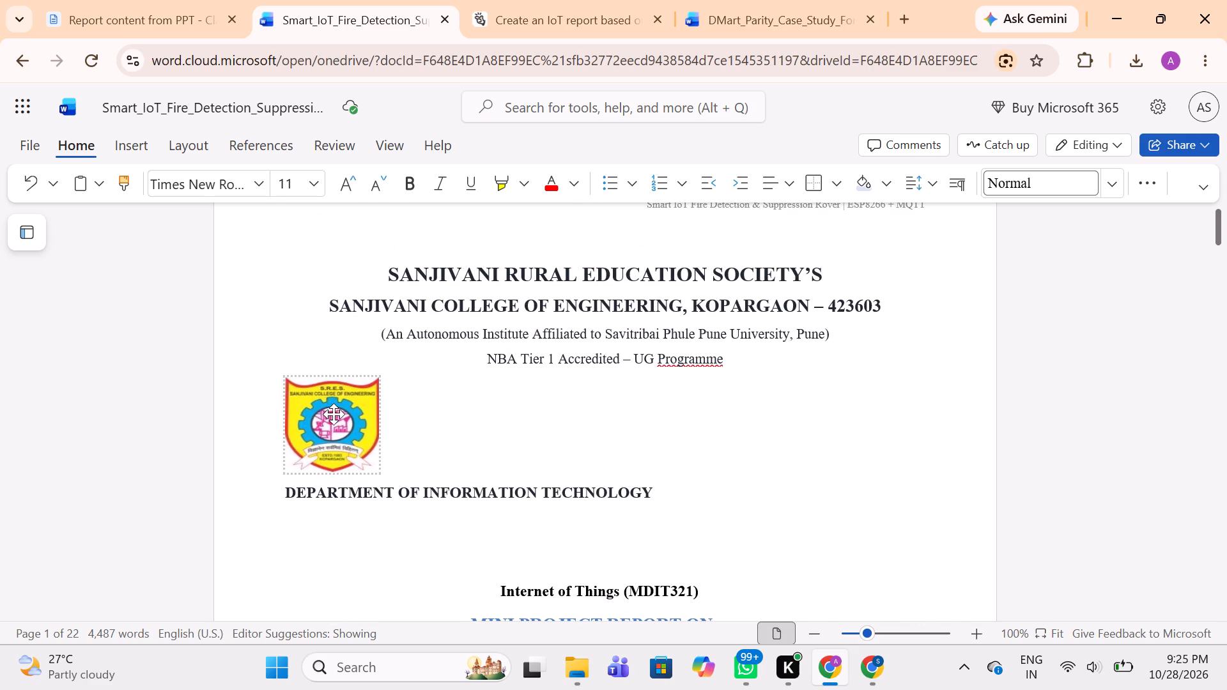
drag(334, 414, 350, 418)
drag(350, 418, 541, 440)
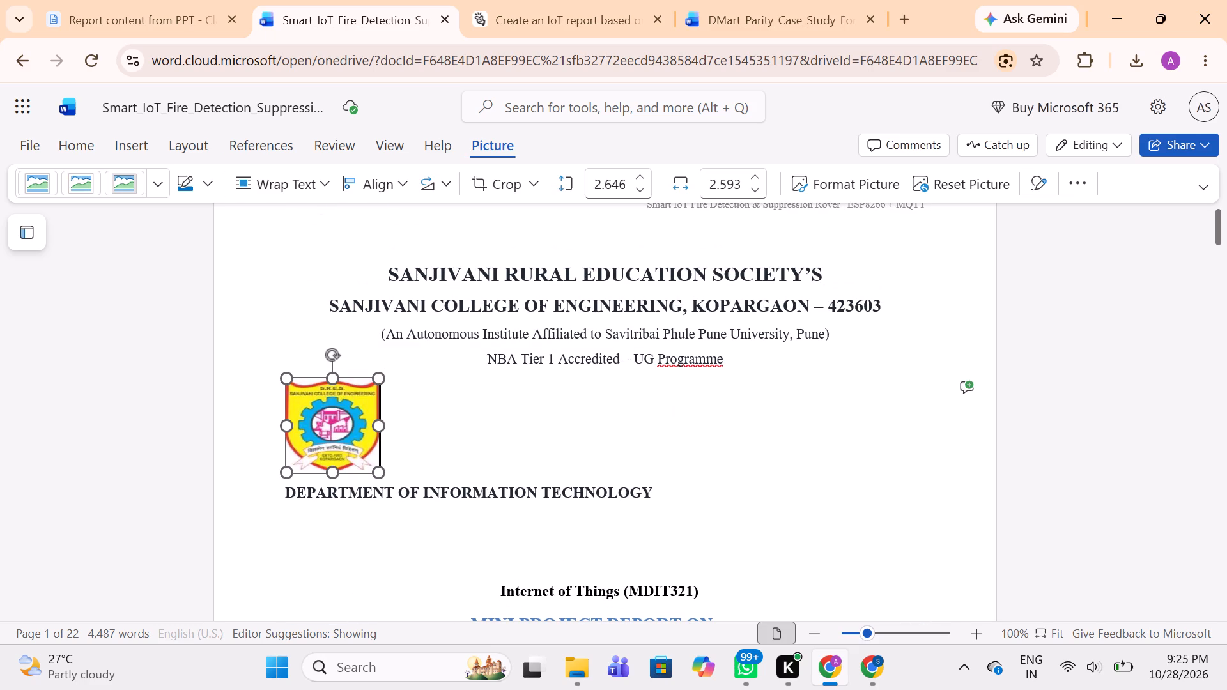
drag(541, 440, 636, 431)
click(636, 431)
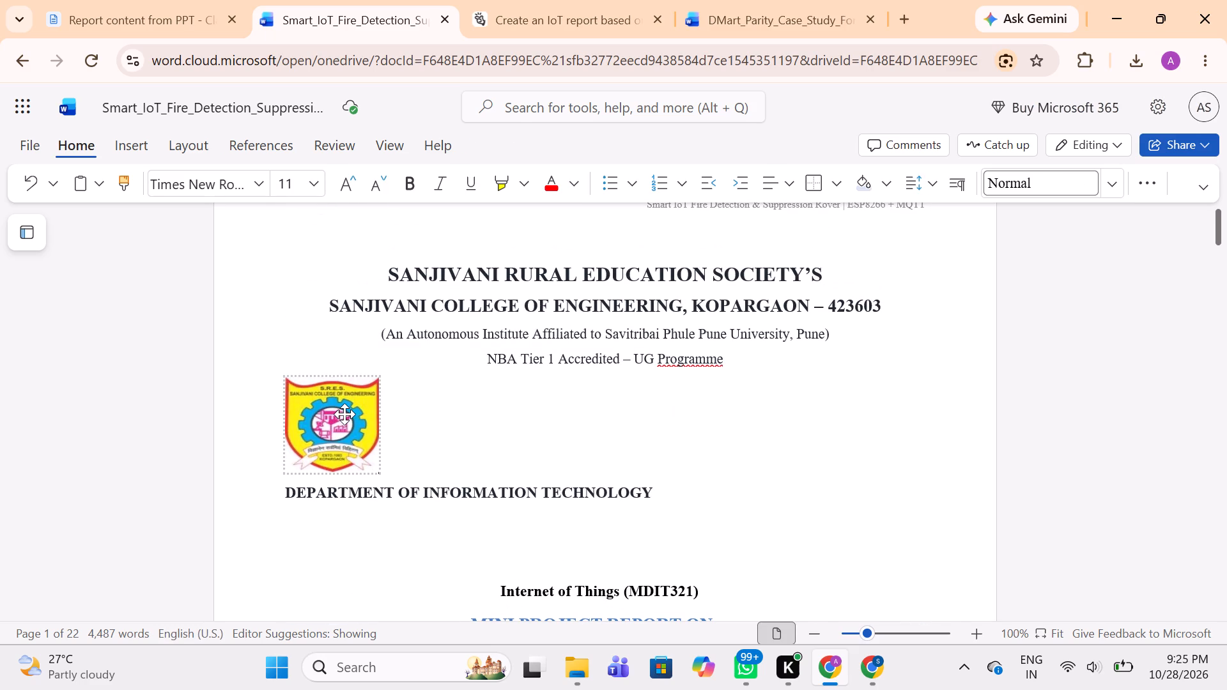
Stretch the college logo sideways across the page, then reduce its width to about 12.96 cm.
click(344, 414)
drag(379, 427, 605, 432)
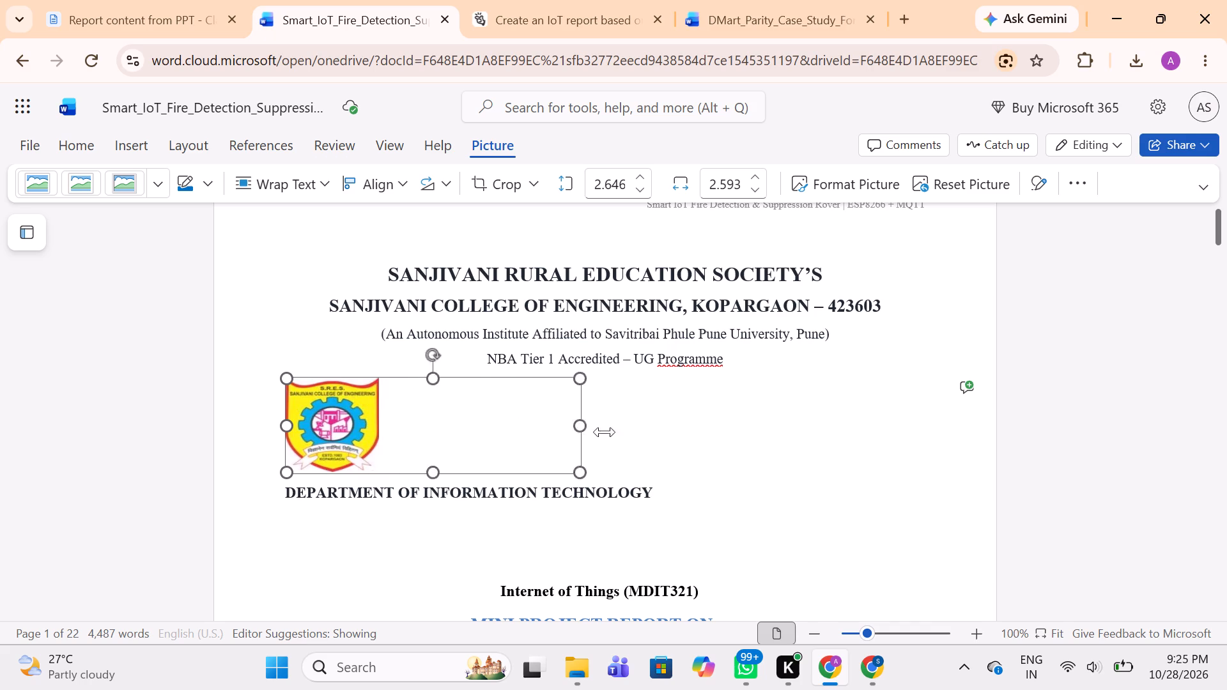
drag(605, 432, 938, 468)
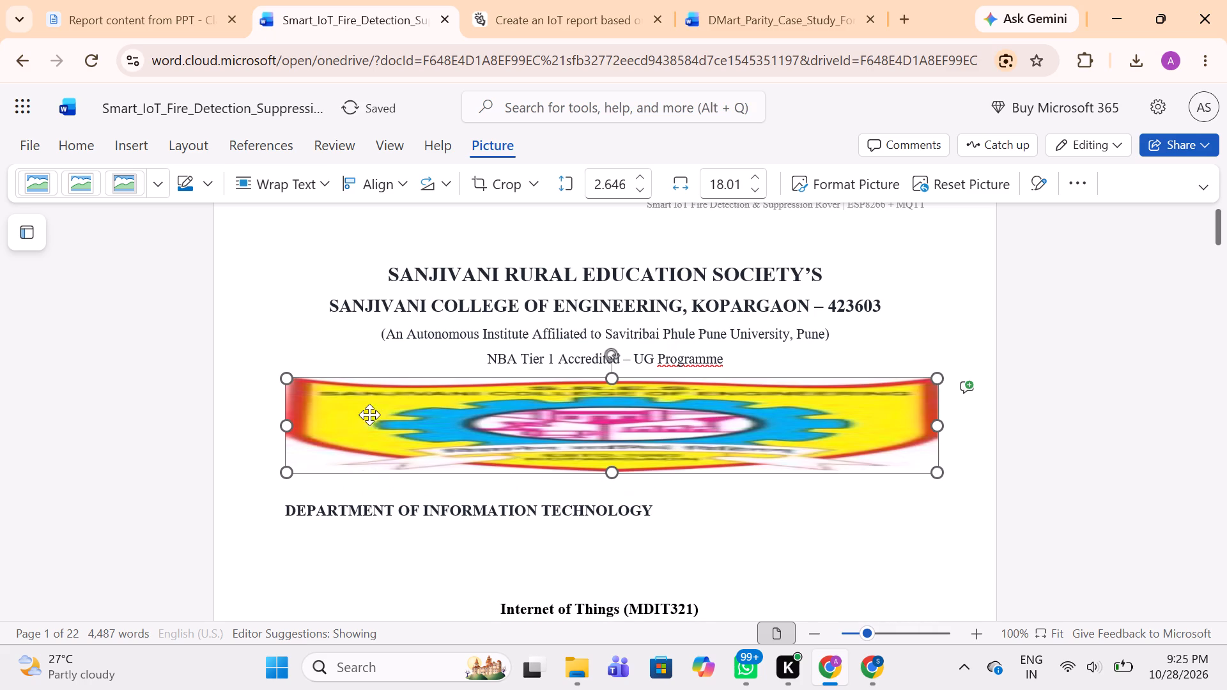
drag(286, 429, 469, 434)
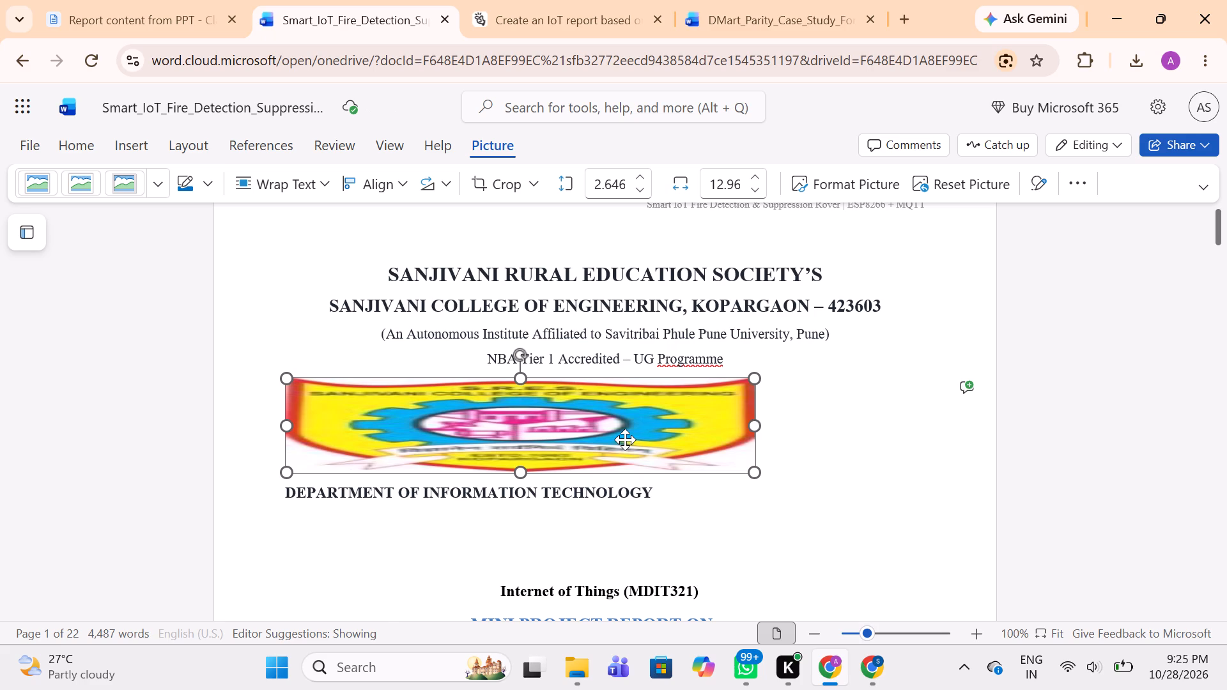
Delete the stretched college logo and pad its line with spaces toward the middle of the page.
key(Delete)
key(space)
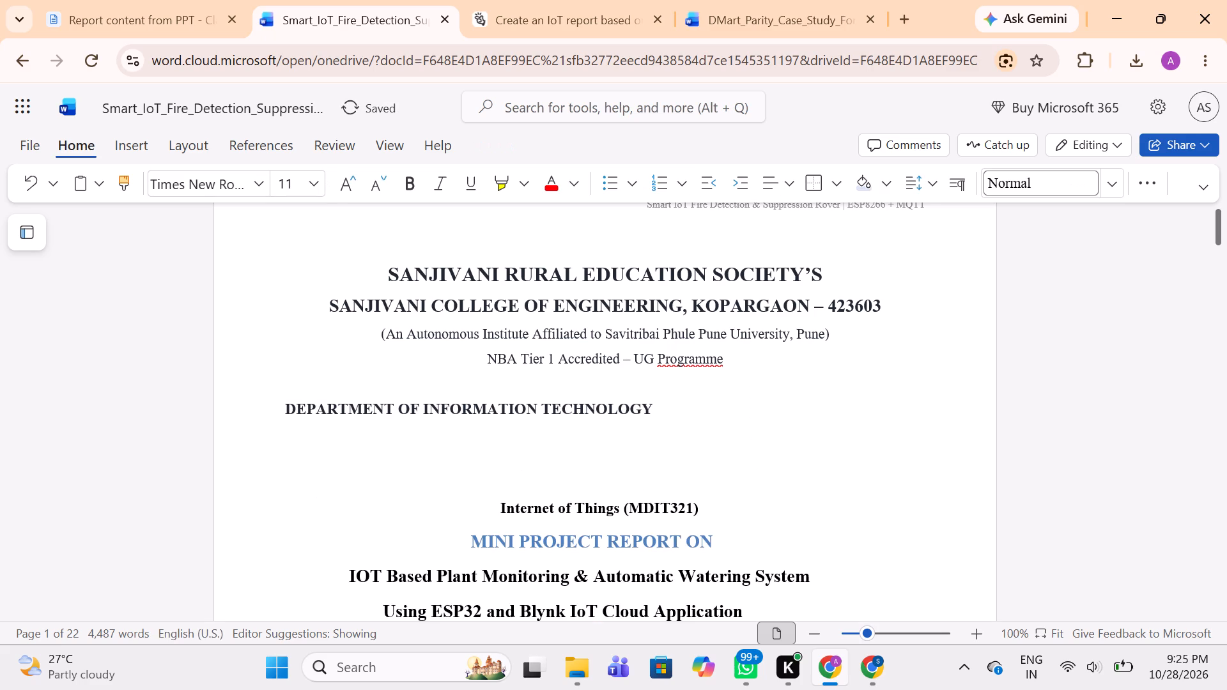
key(space)
key(space)
key(space)
key(space)
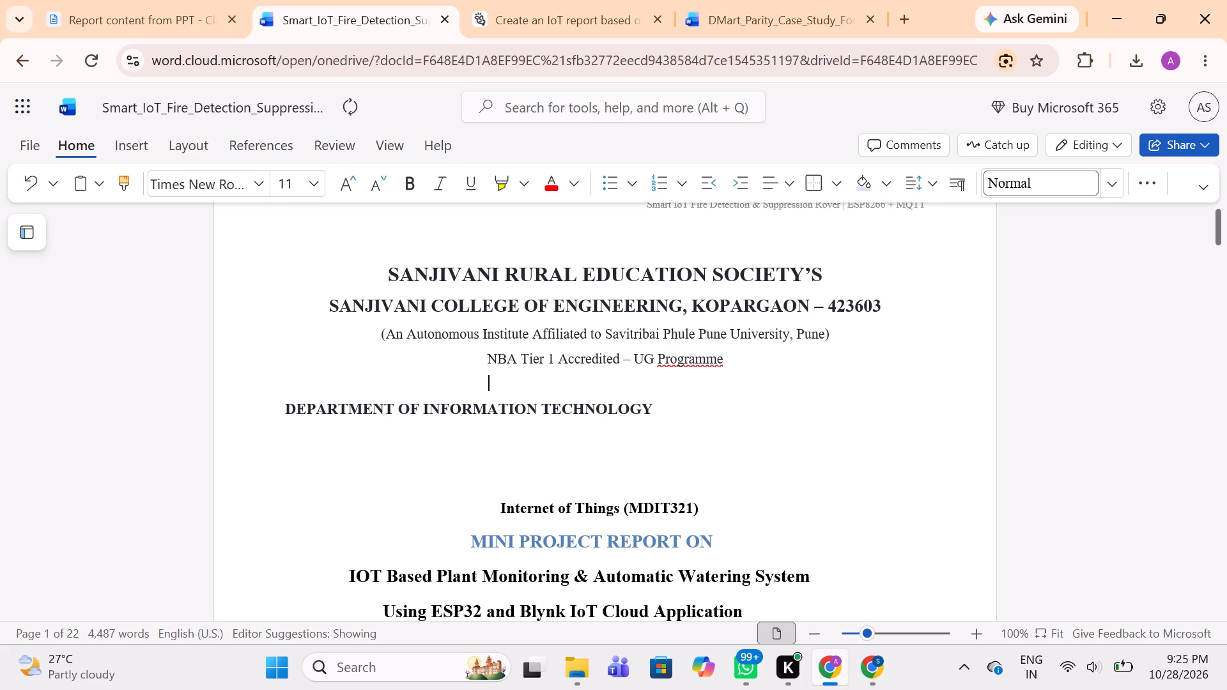
key(space)
key(space)
key(space)
key(space)
Copy the college logo from the "IOT_Report other" document and paste it on the padded line in the rover report.
click(873, 677)
scroll(700, 413, up, 2)
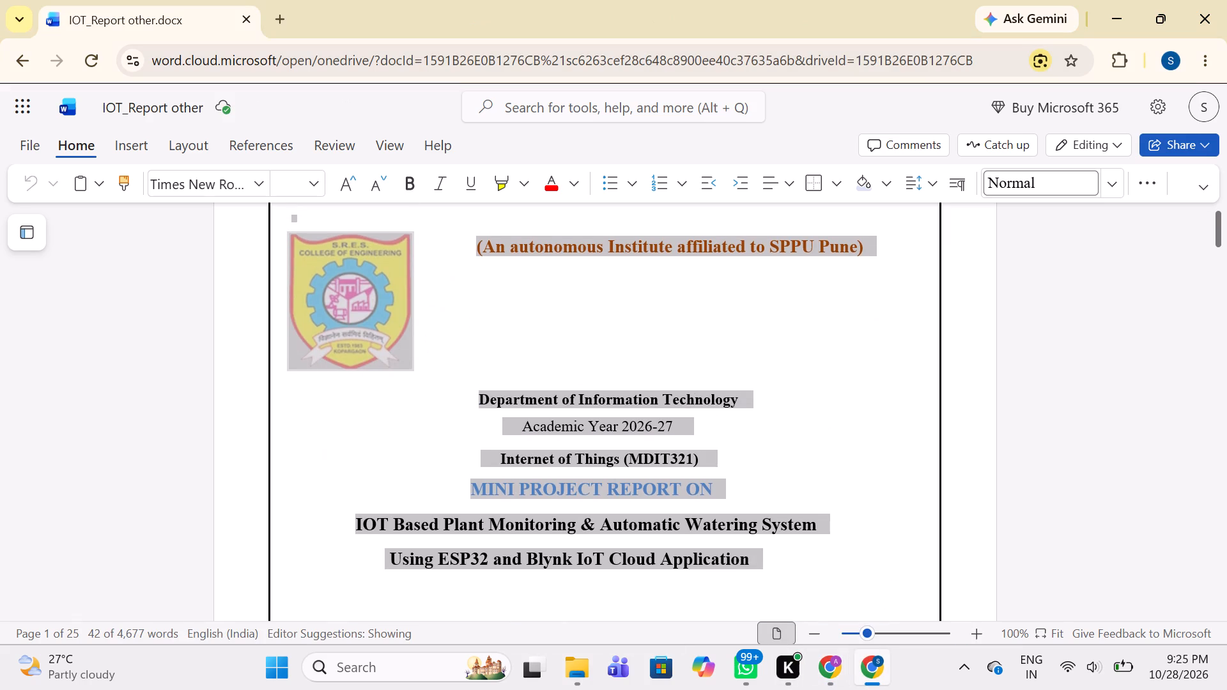
click(353, 308)
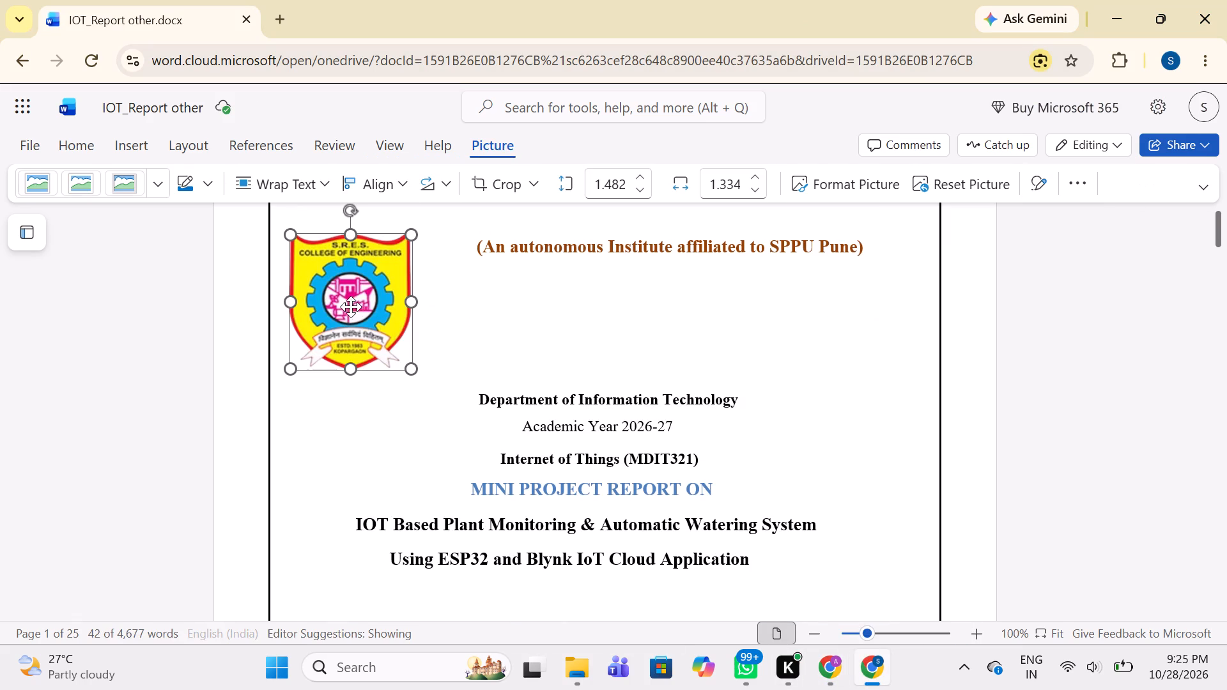
right_click(340, 281)
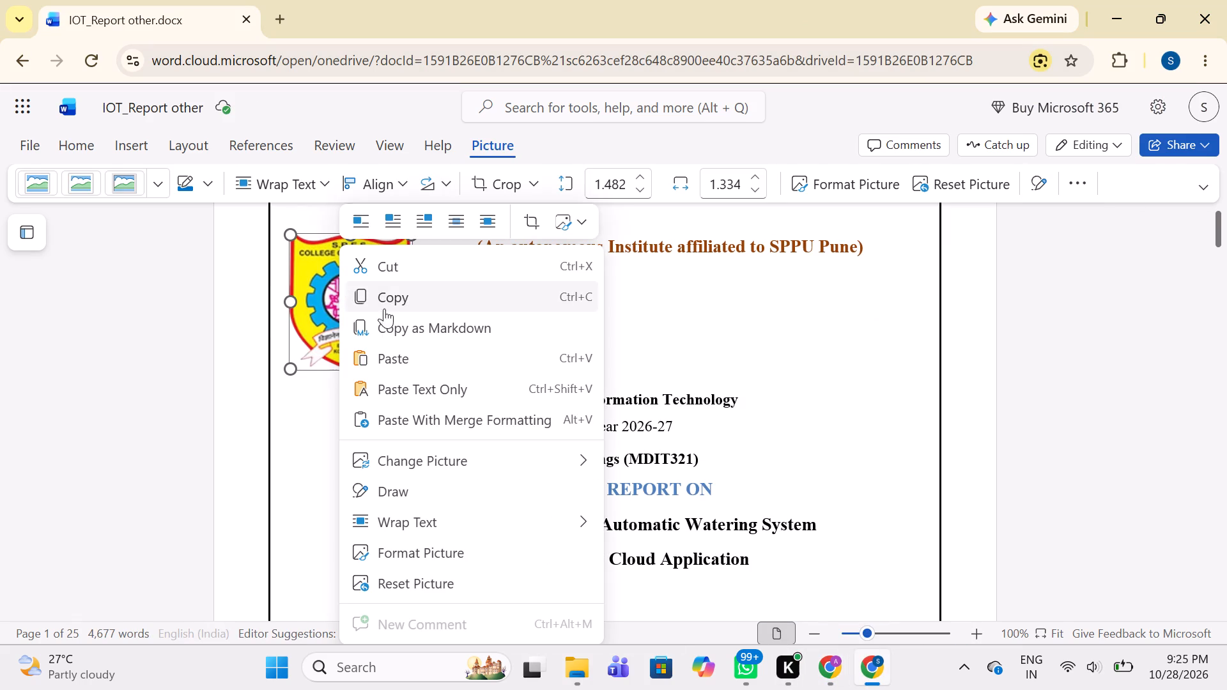
click(408, 305)
click(831, 689)
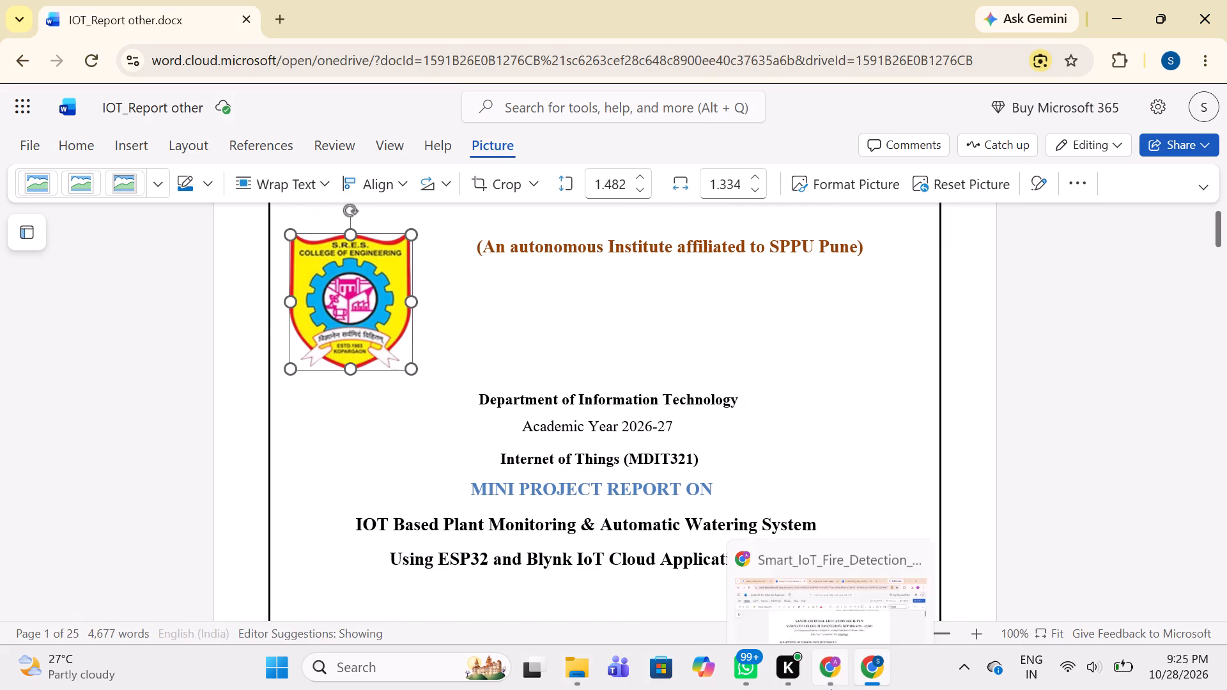
key(ctrl+v)
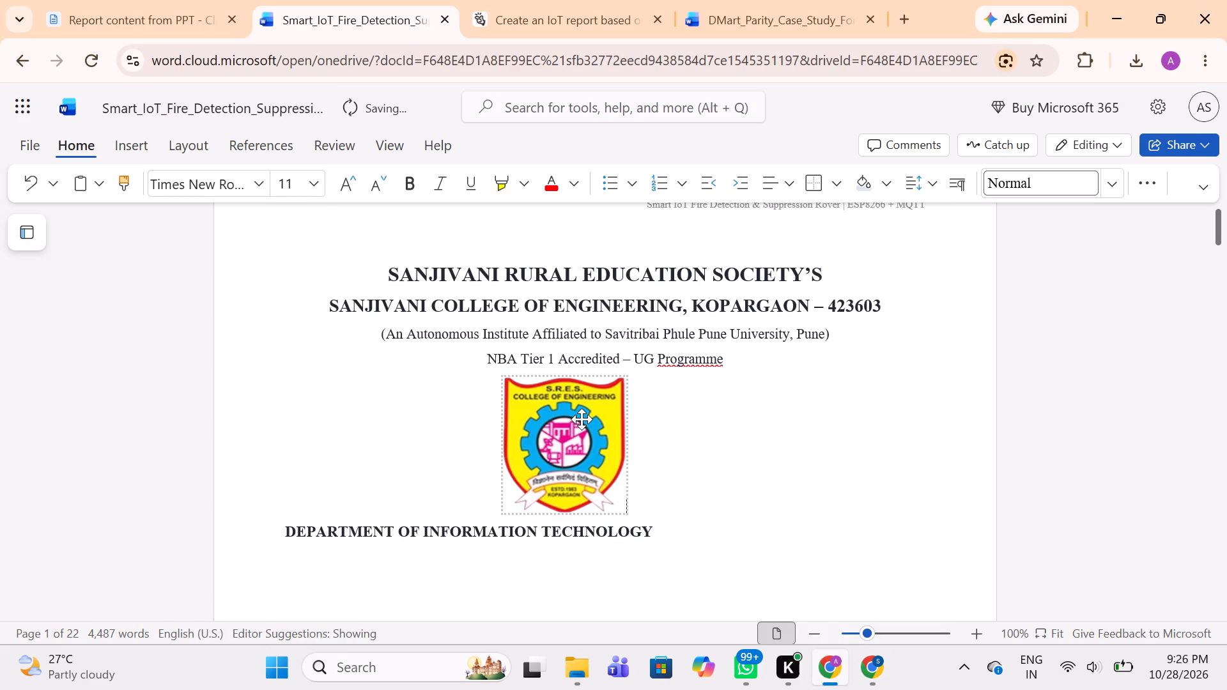
Reduce the pasted college logo's height to about 2.99 cm, keeping its width.
click(571, 420)
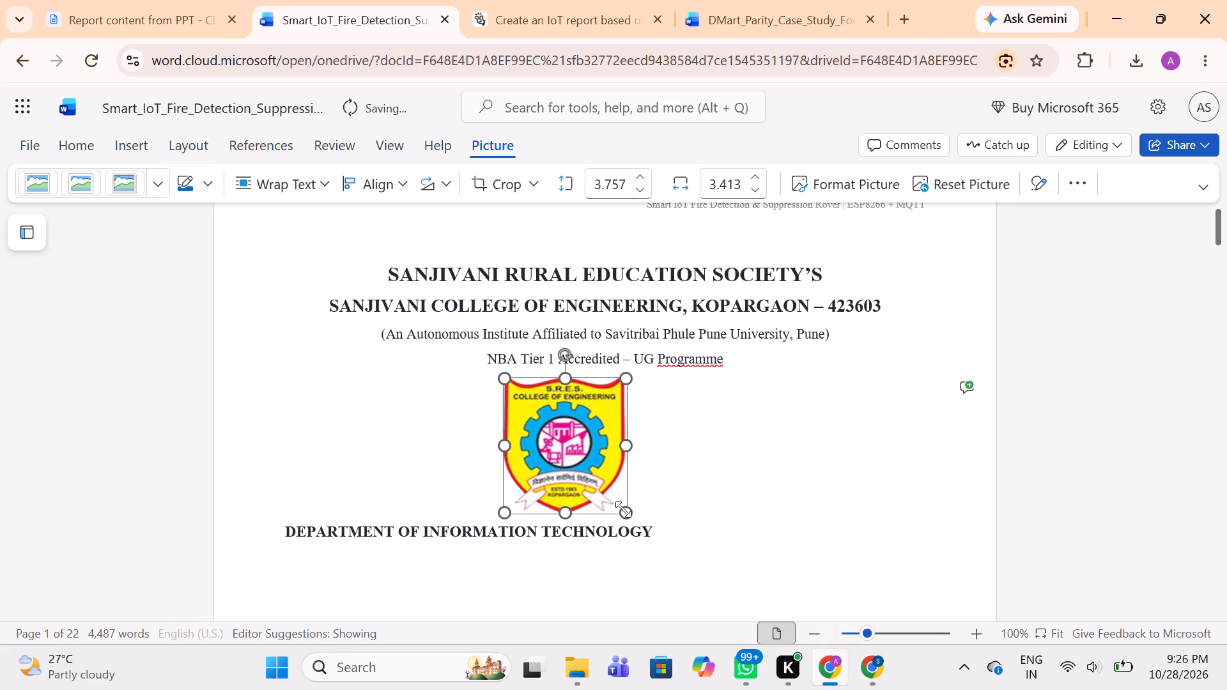
drag(567, 511, 567, 484)
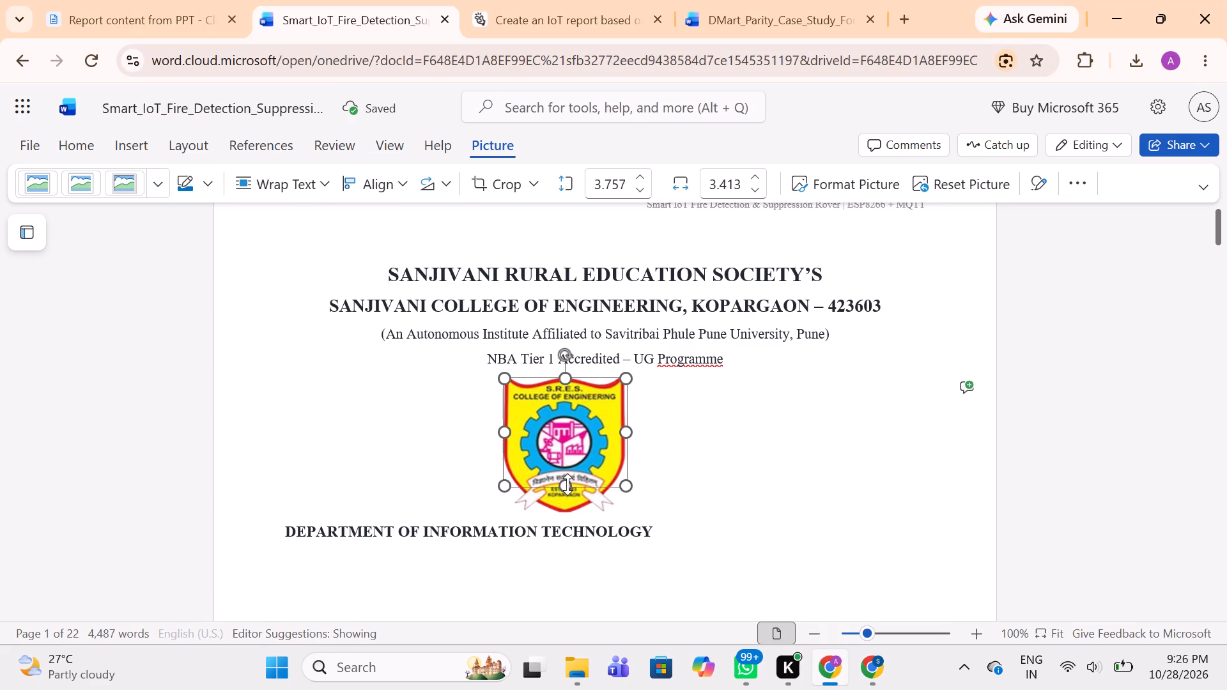
drag(567, 484, 569, 483)
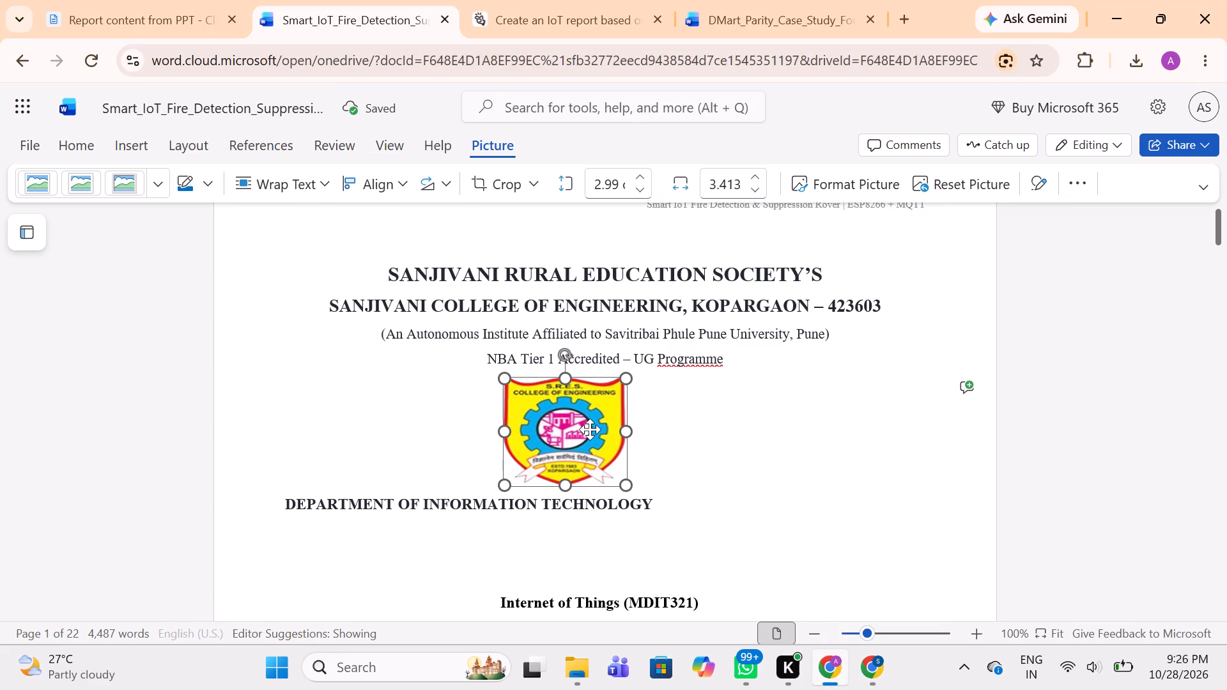
Add spaces before the college logo to shift it under the centred "NBA Tier 1 Accredited – UG Programme" line.
click(472, 422)
key(space)
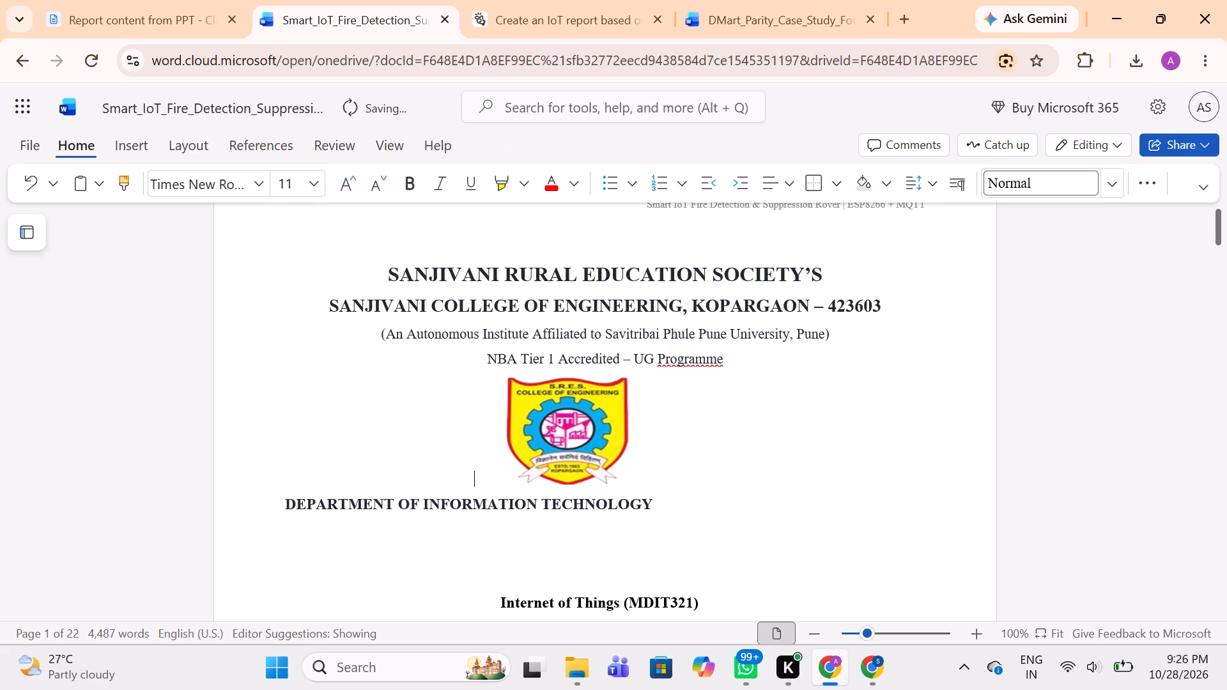
key(space)
key(space)
key(space)
key(space)
key(space)
key(space)
key(space)
key(space)
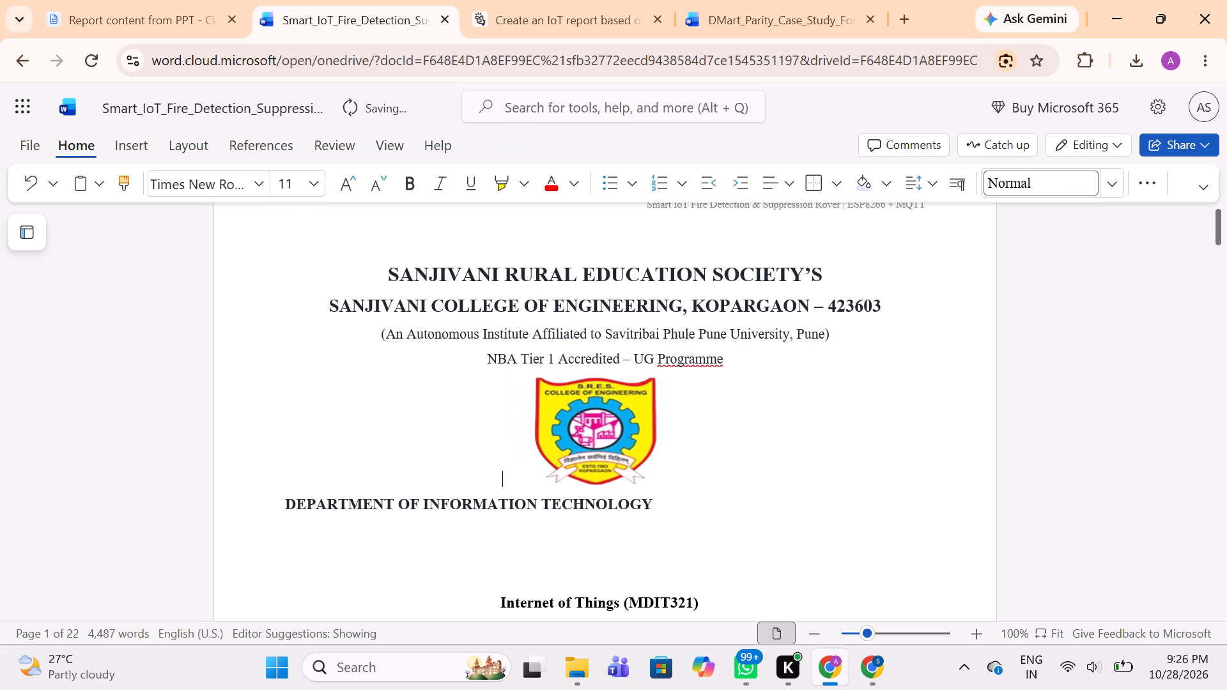
Add spaces before "DEPARTMENT OF INFORMATION TECHNOLOGY" to shift the line roughly beneath the centre of the college logo.
click(282, 504)
key(space)
key(space)
key(space)
key(space)
key(space)
key(space)
key(space)
key(space)
key(space)
key(space)
key(space)
key(space)
key(space)
key(space)
key(space)
key(space)
key(space)
key(space)
key(space)
key(space)
key(space)
key(space)
key(space)
key(space)
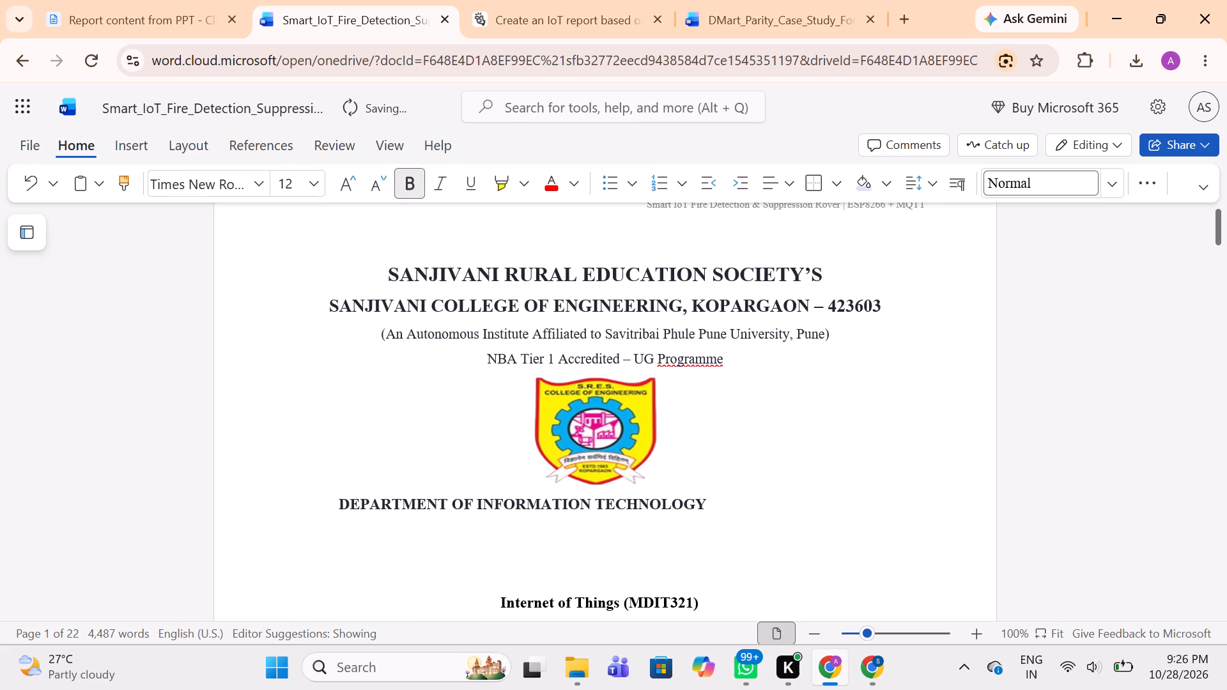
key(space)
key(space)
key(space)
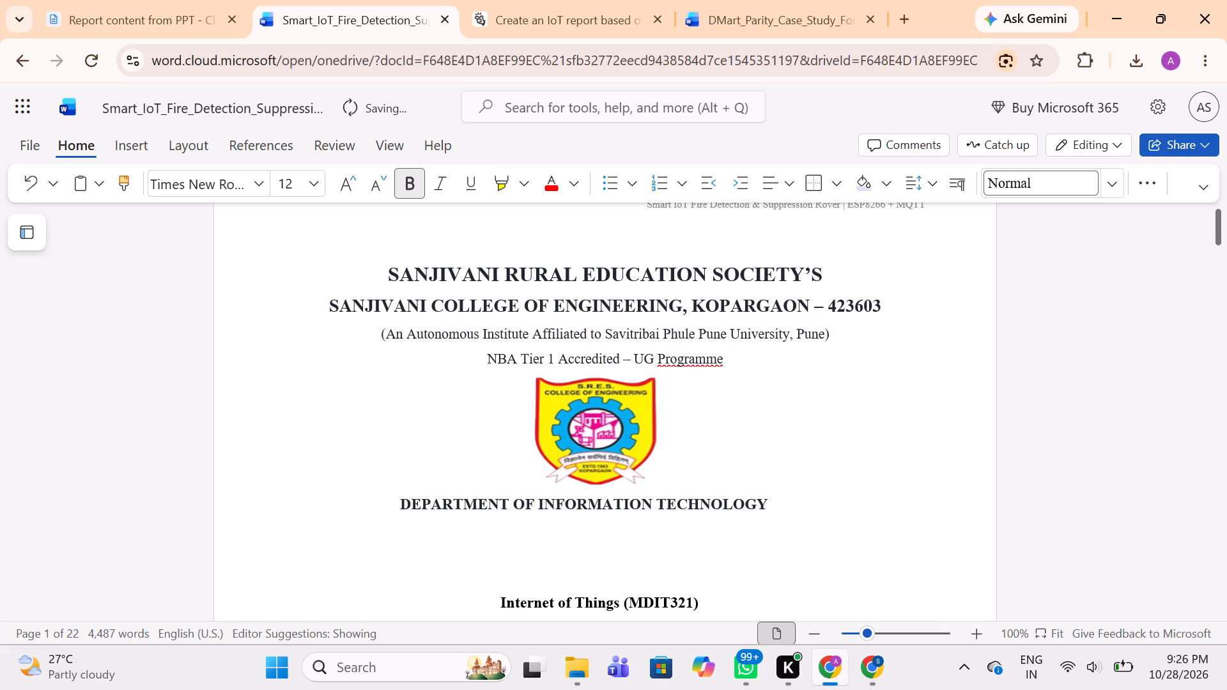
Remove the blank lines above the "SANJIVANI RURAL EDUCATION SOCIETY'S" heading at the top of the cover page.
scroll(504, 374, up, 1)
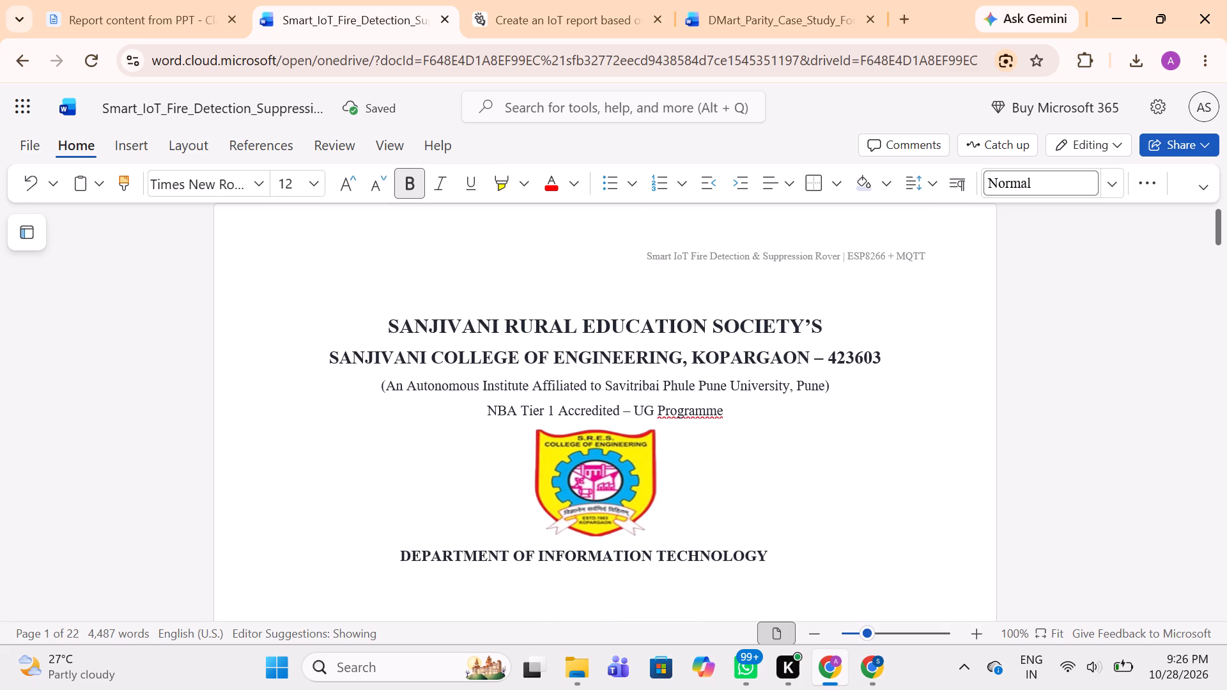
click(394, 320)
key(BackSpace)
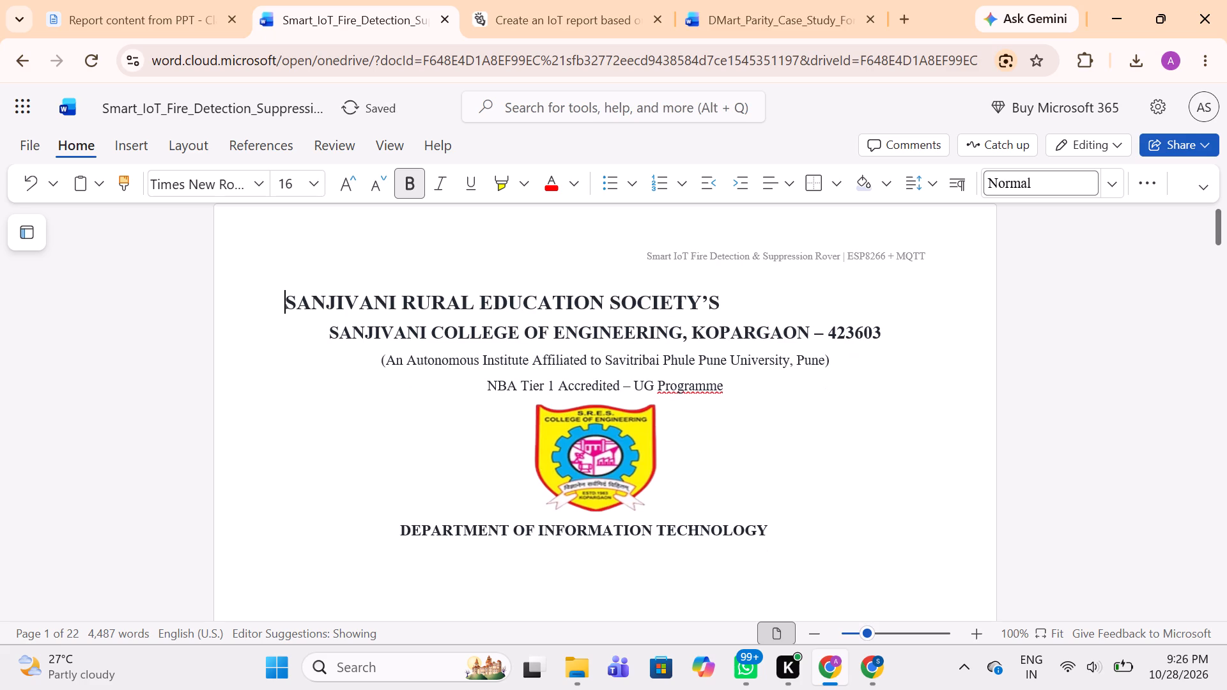
key(BackSpace)
key(BackSpace)
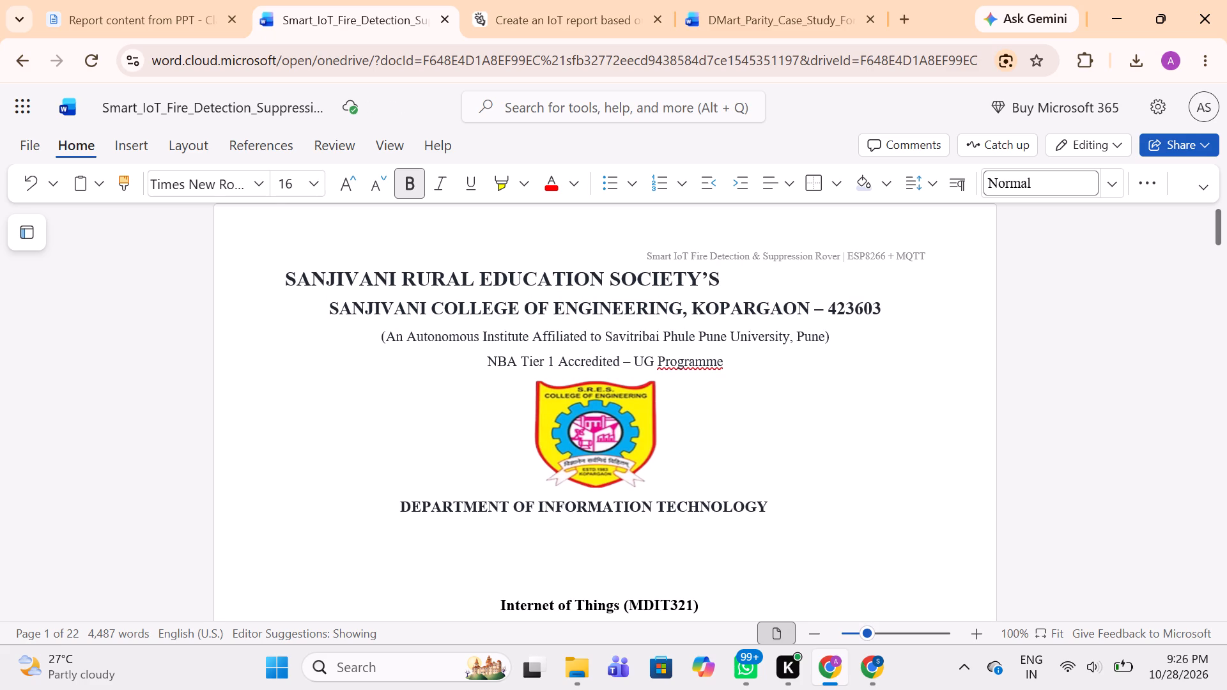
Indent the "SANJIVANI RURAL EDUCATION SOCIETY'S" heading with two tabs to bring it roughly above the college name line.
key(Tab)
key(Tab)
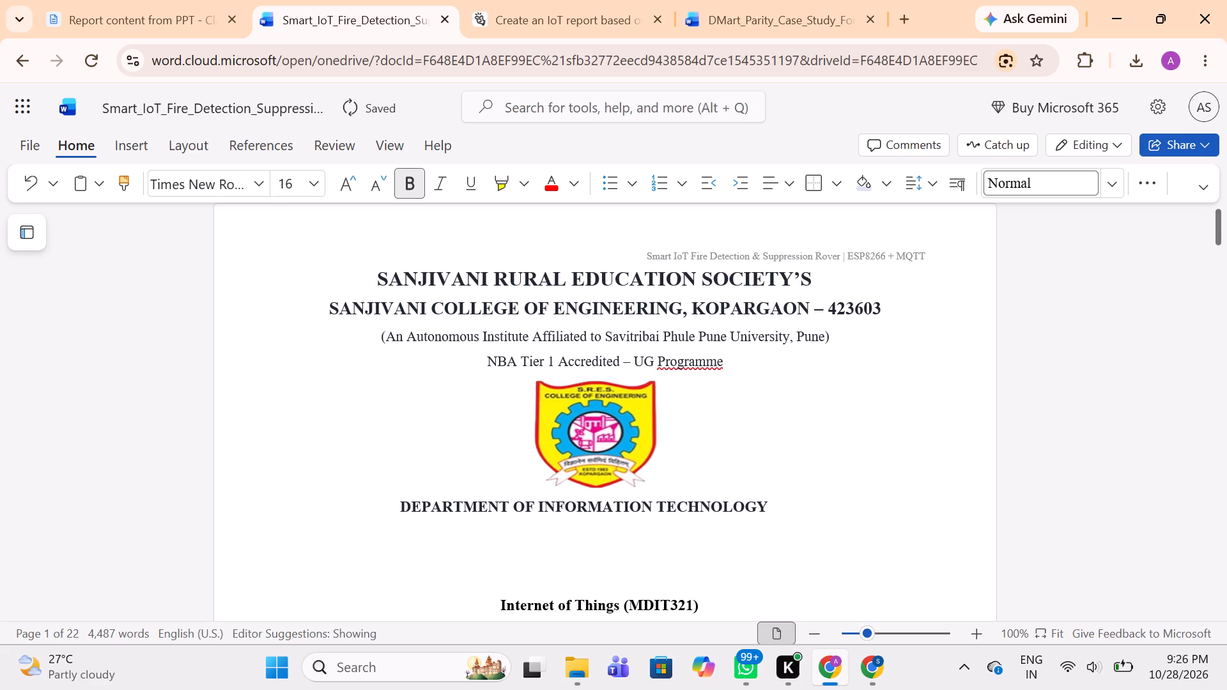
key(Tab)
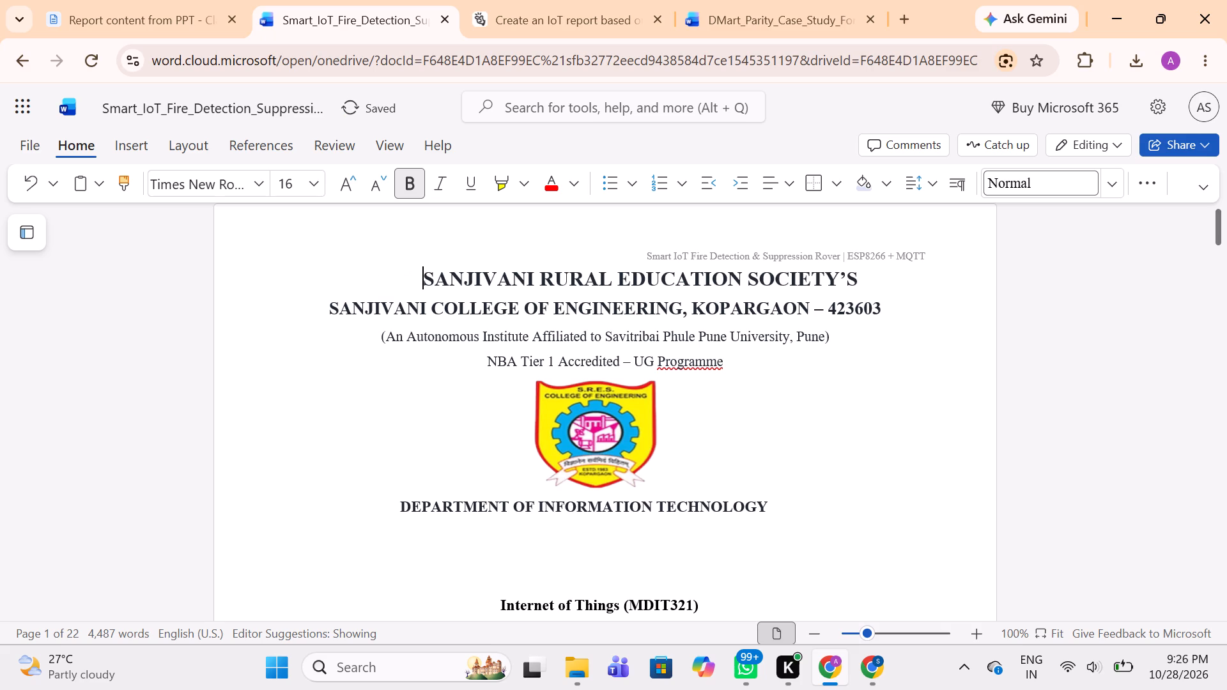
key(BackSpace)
Remove all headers from the report, including the "Smart IoT Fire Detection & Suppression Rover | ESP8266 + MQTT" line.
scroll(396, 319, up, 1)
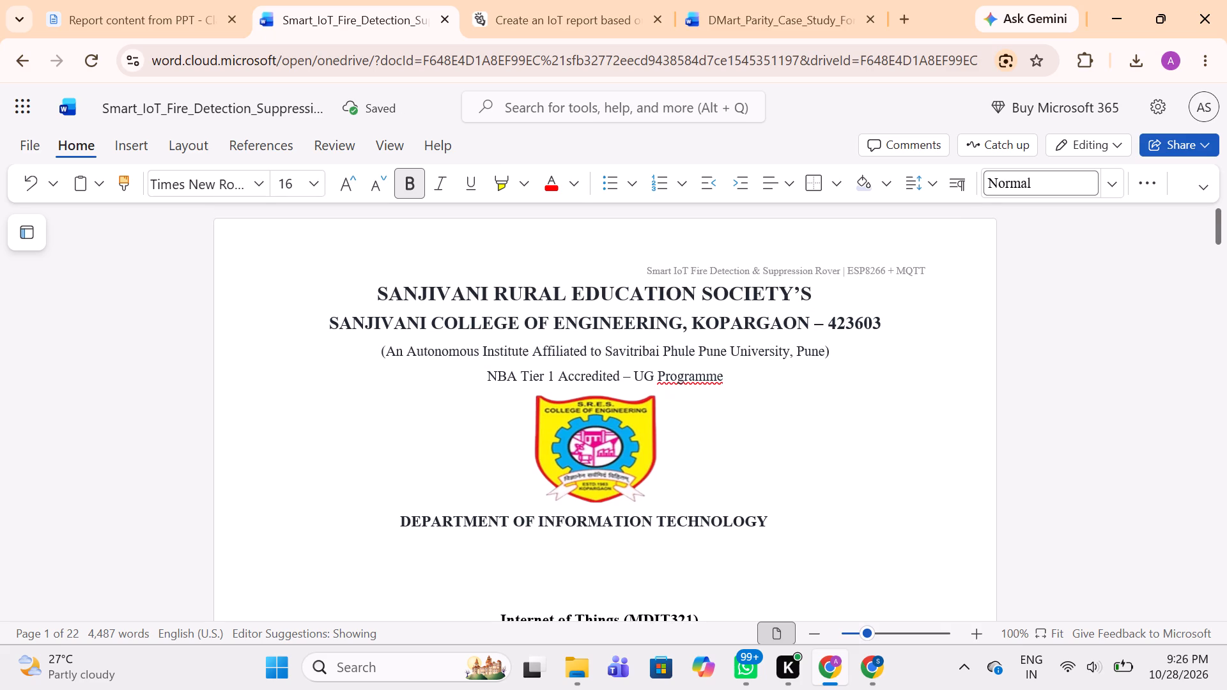
double_click(719, 272)
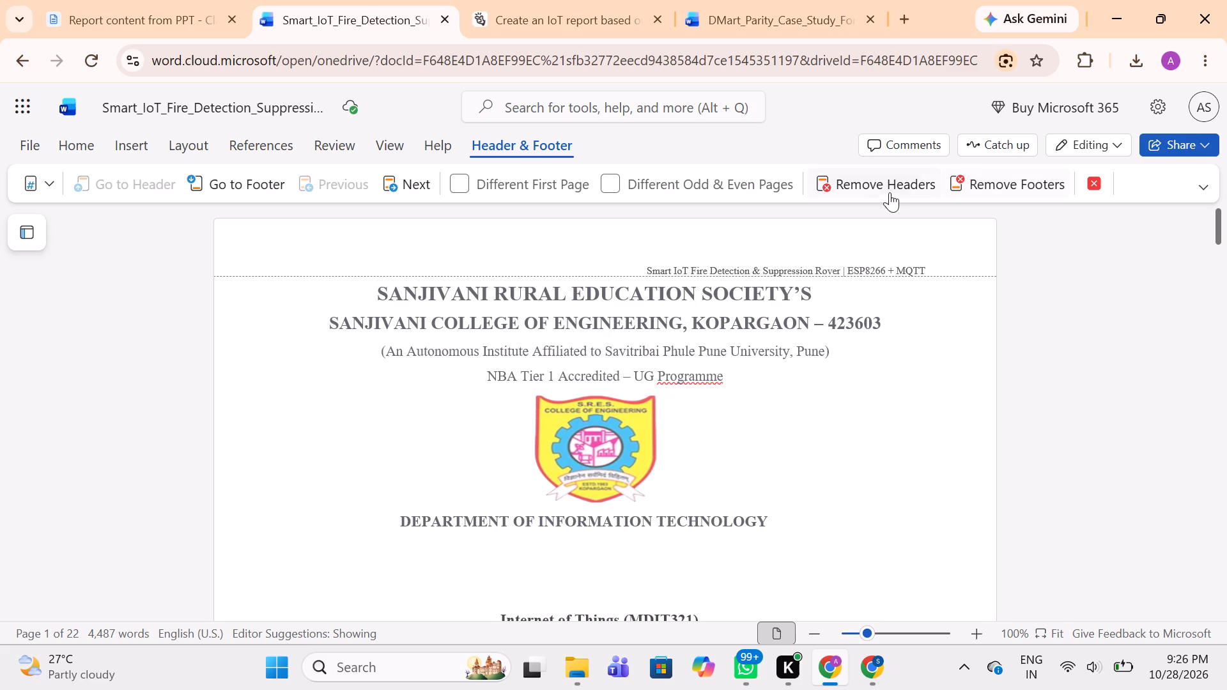
click(907, 190)
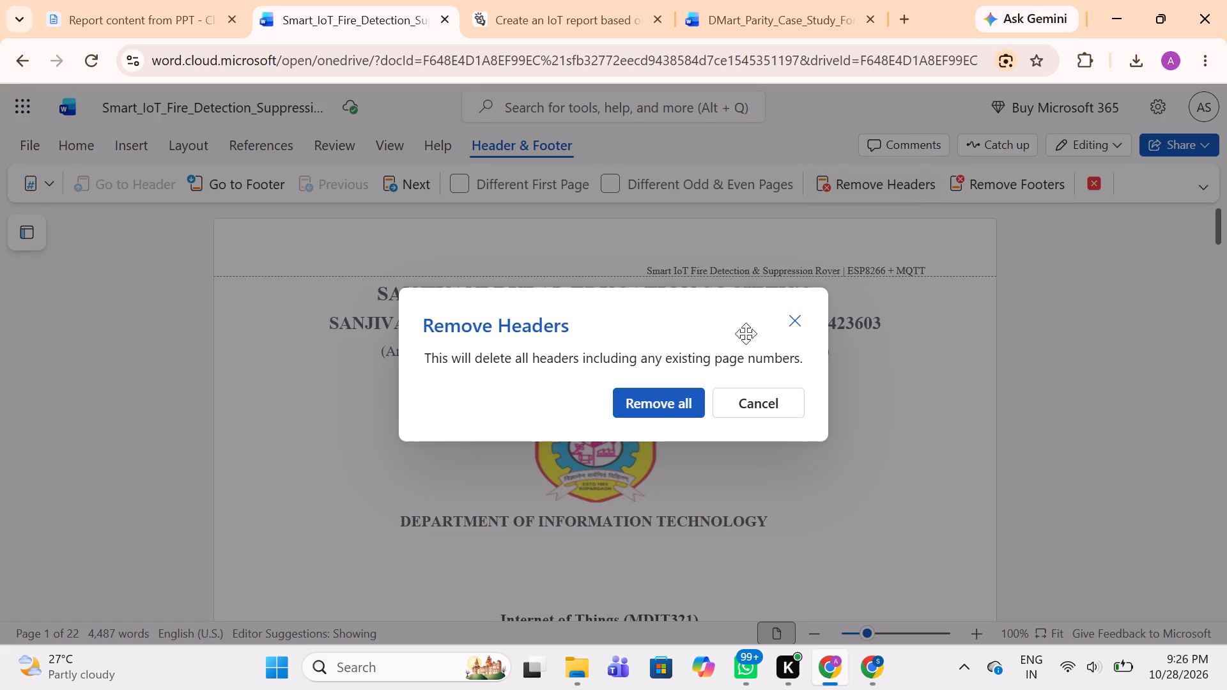
click(665, 395)
Centre-align the two SANJIVANI heading lines on the cover page and delete the tabs before "SANJIVANI RURAL EDUCATION SOCIETY'S".
scroll(815, 340, down, 5)
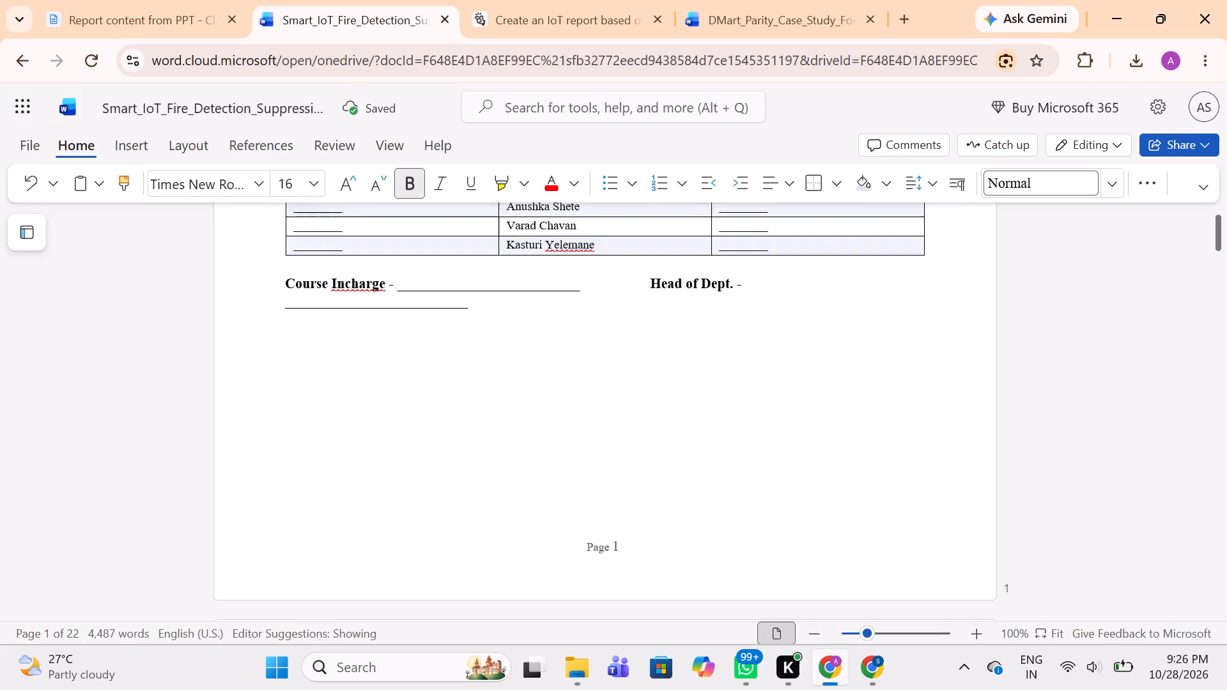
scroll(815, 340, down, 2)
scroll(815, 340, up, 5)
scroll(815, 340, down, 5)
scroll(815, 340, up, 1)
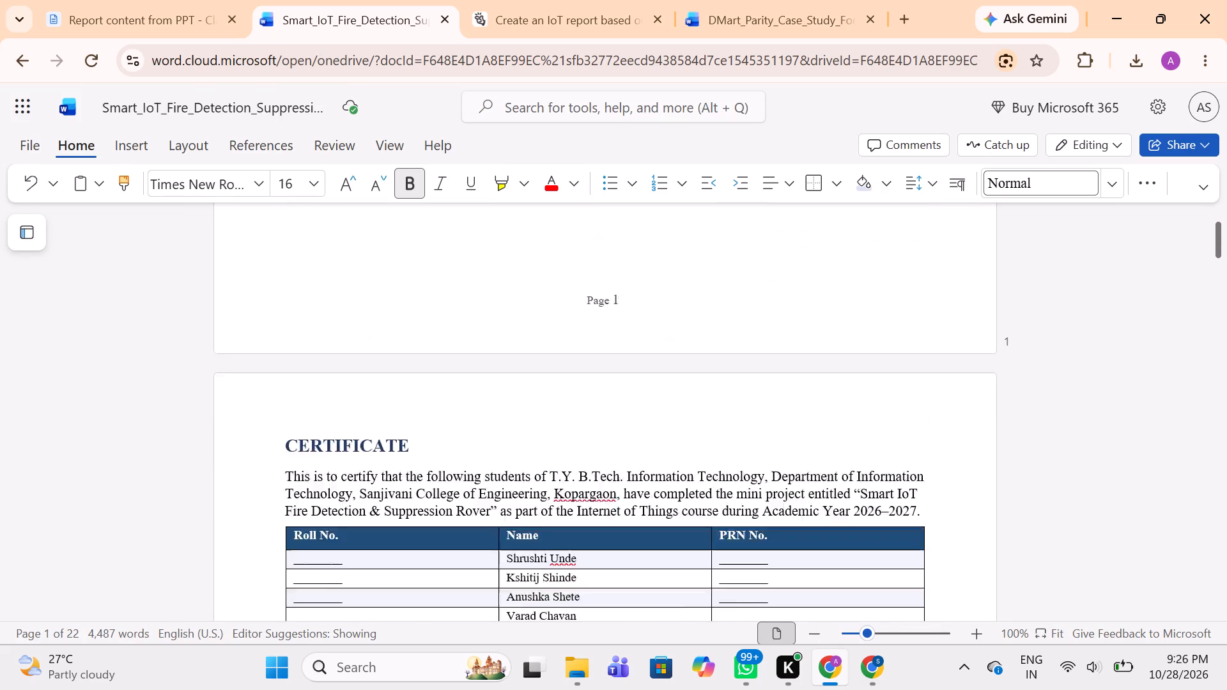
scroll(815, 340, up, 3)
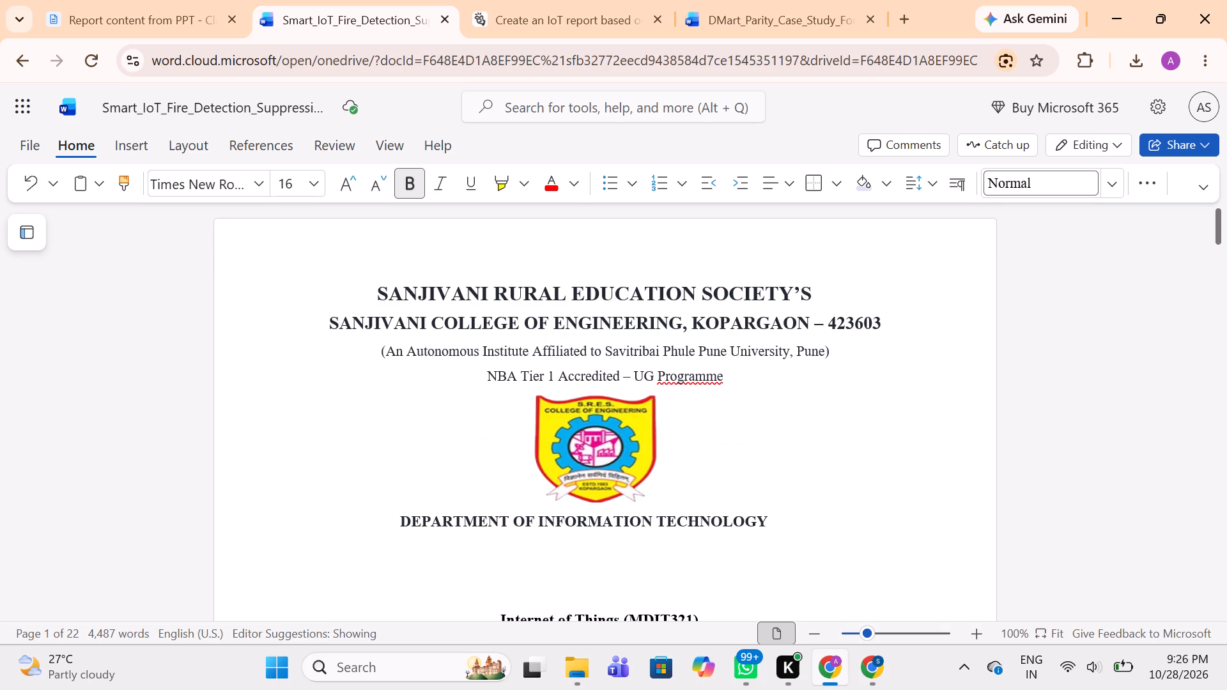
drag(371, 287, 1005, 325)
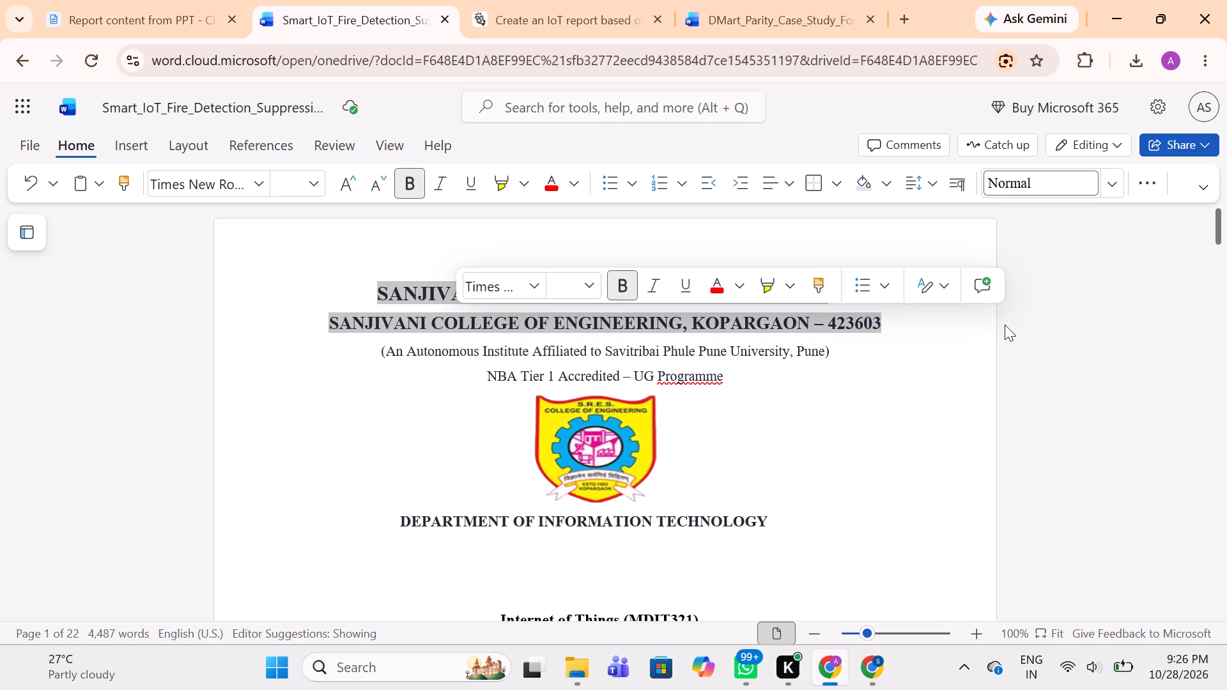
click(787, 187)
click(831, 251)
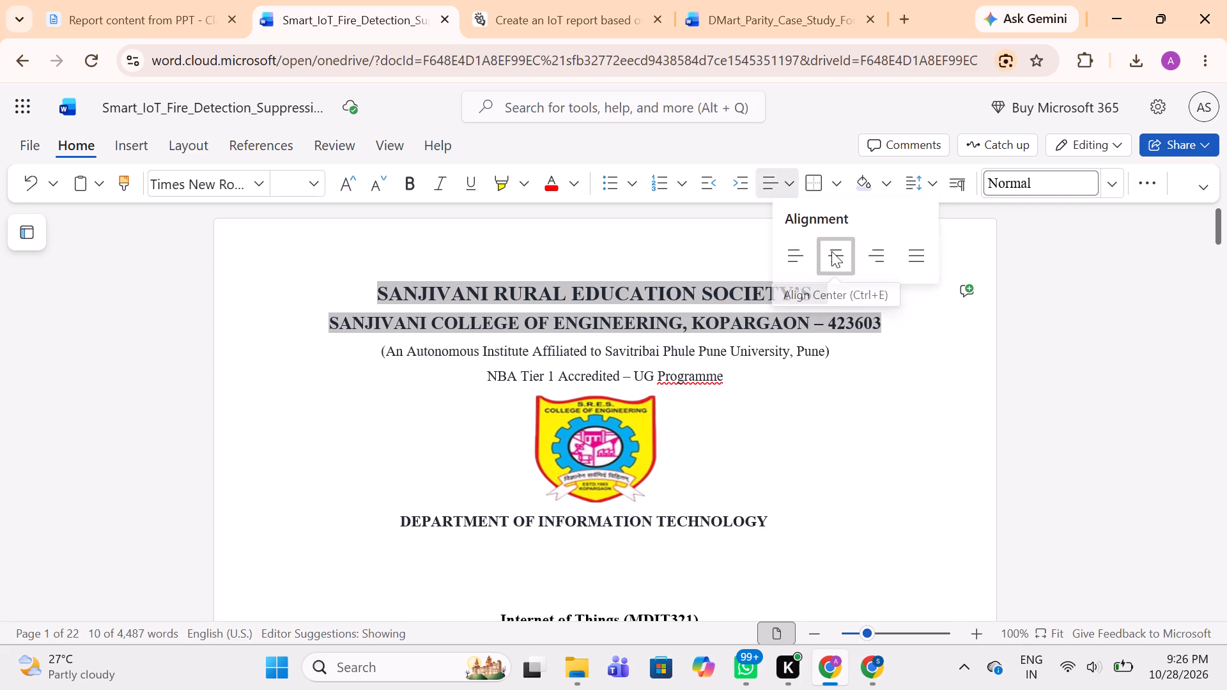
click(837, 351)
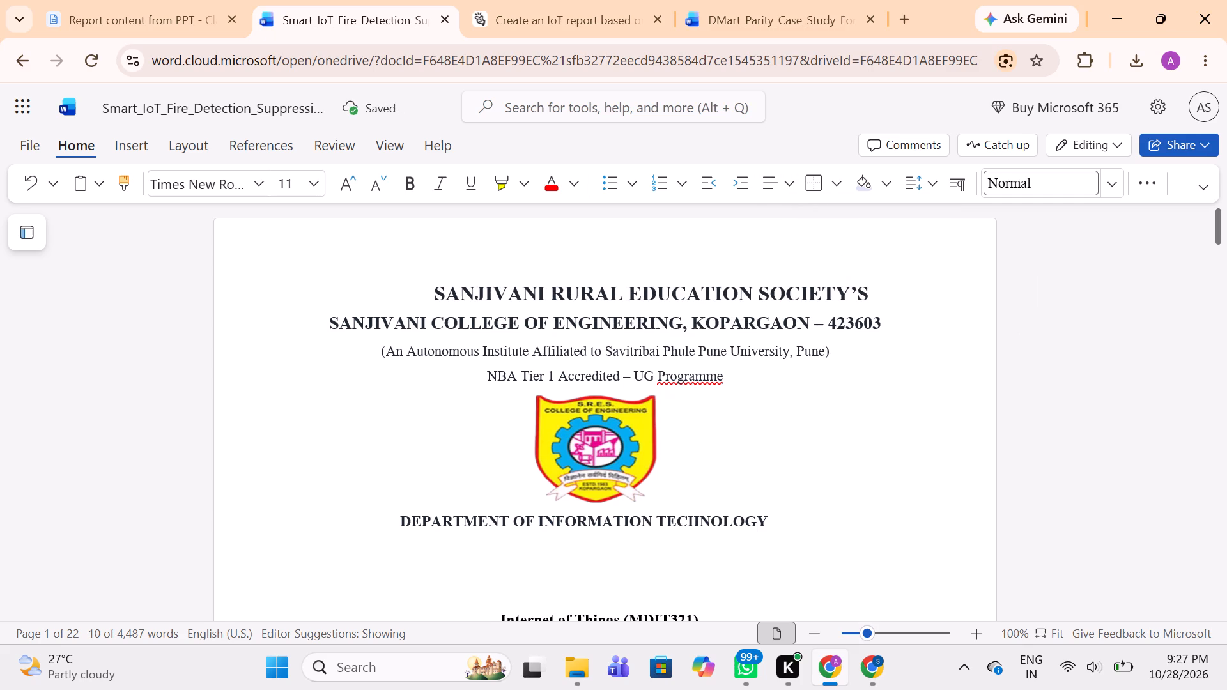
click(435, 290)
key(BackSpace)
key(BackSpace)
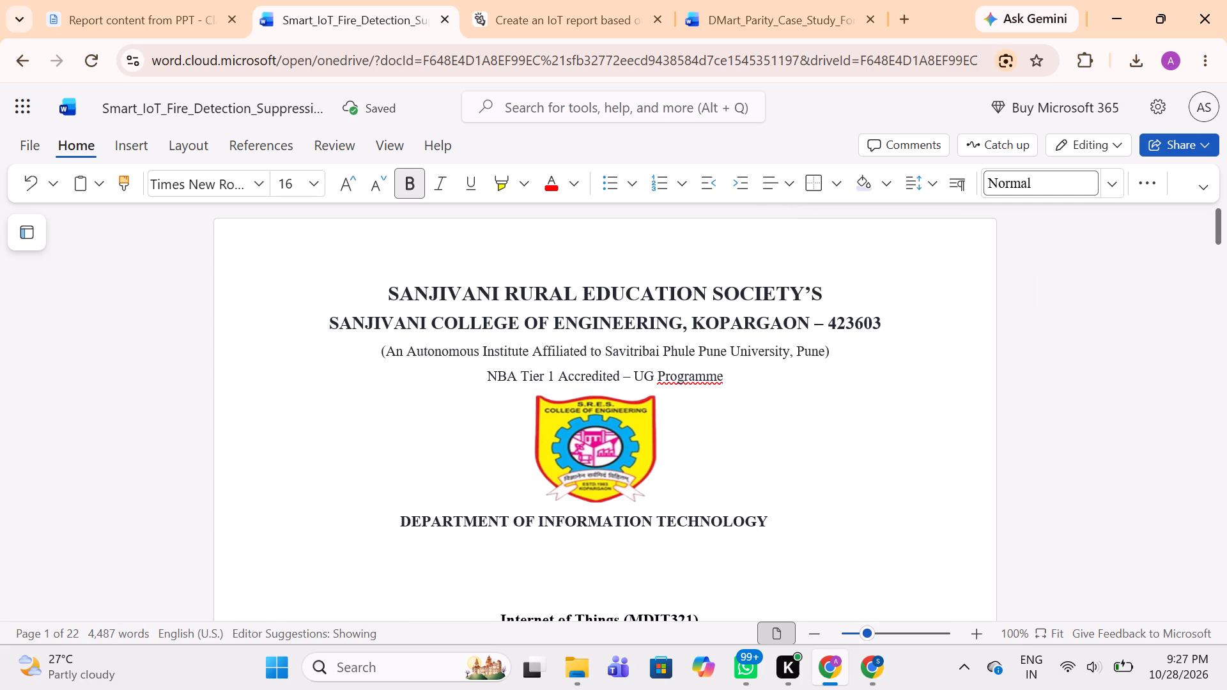
click(759, 419)
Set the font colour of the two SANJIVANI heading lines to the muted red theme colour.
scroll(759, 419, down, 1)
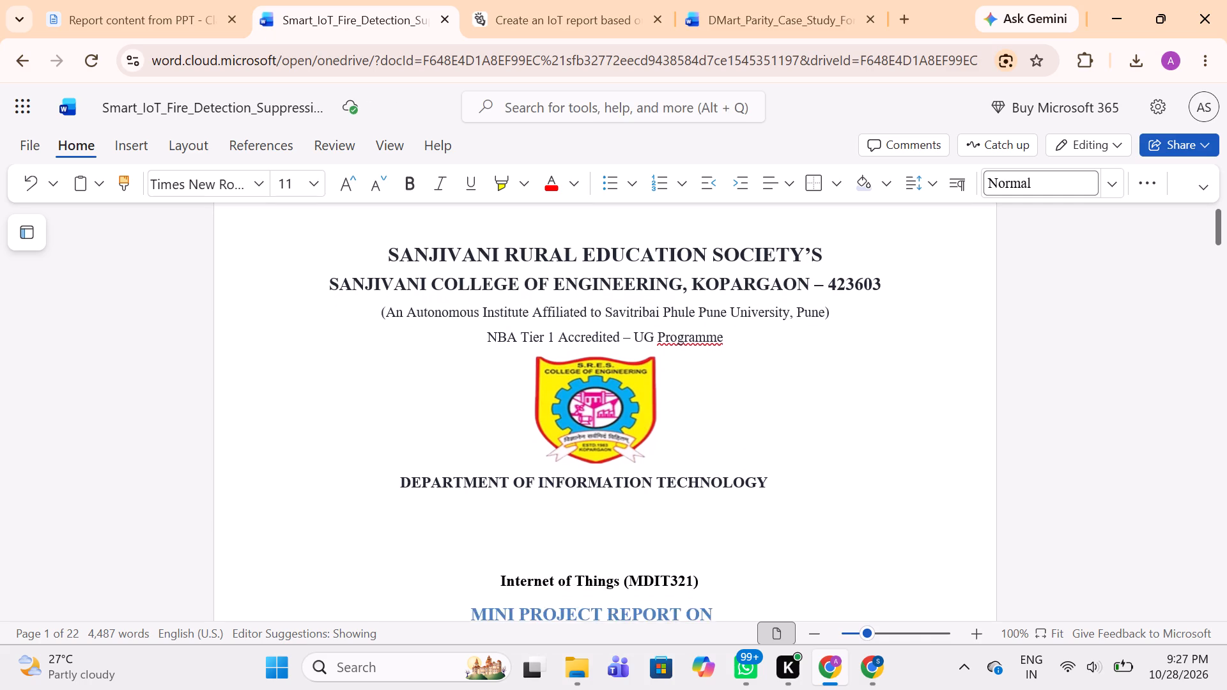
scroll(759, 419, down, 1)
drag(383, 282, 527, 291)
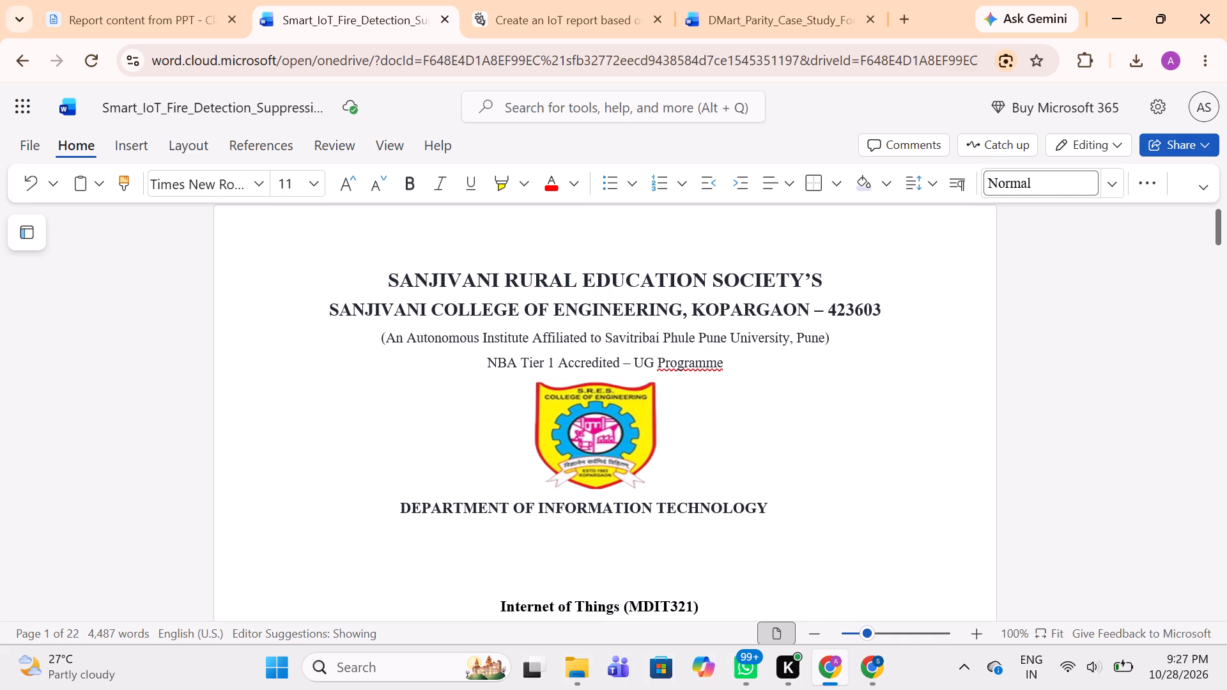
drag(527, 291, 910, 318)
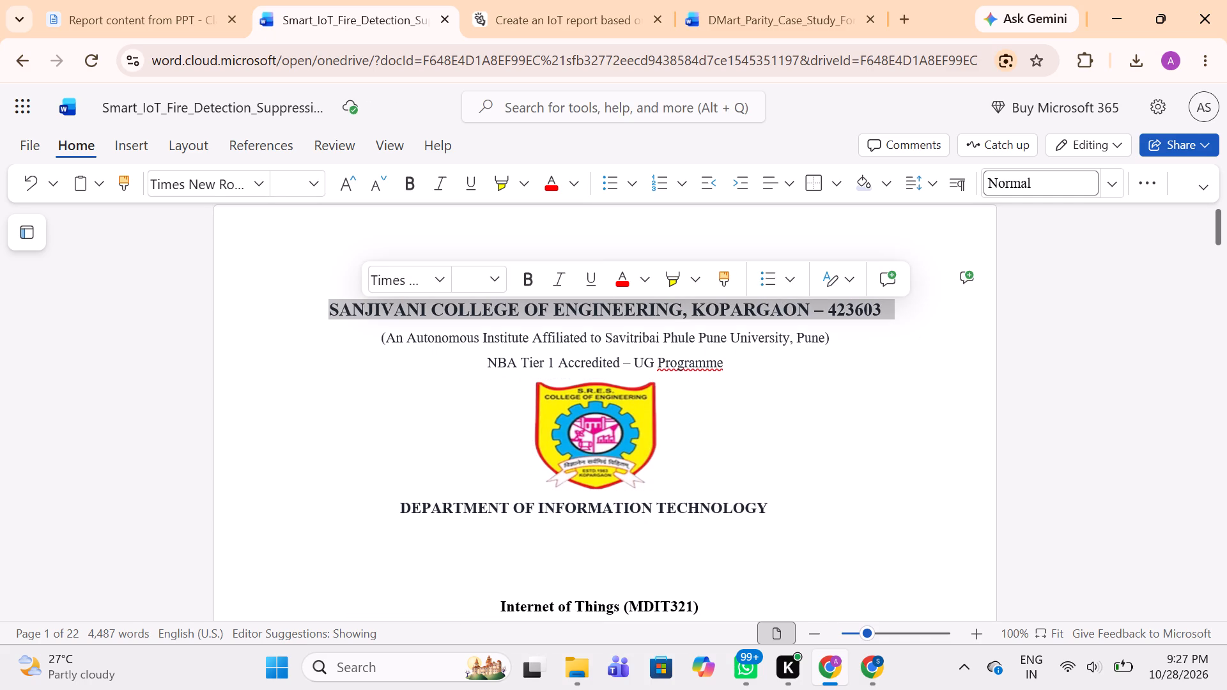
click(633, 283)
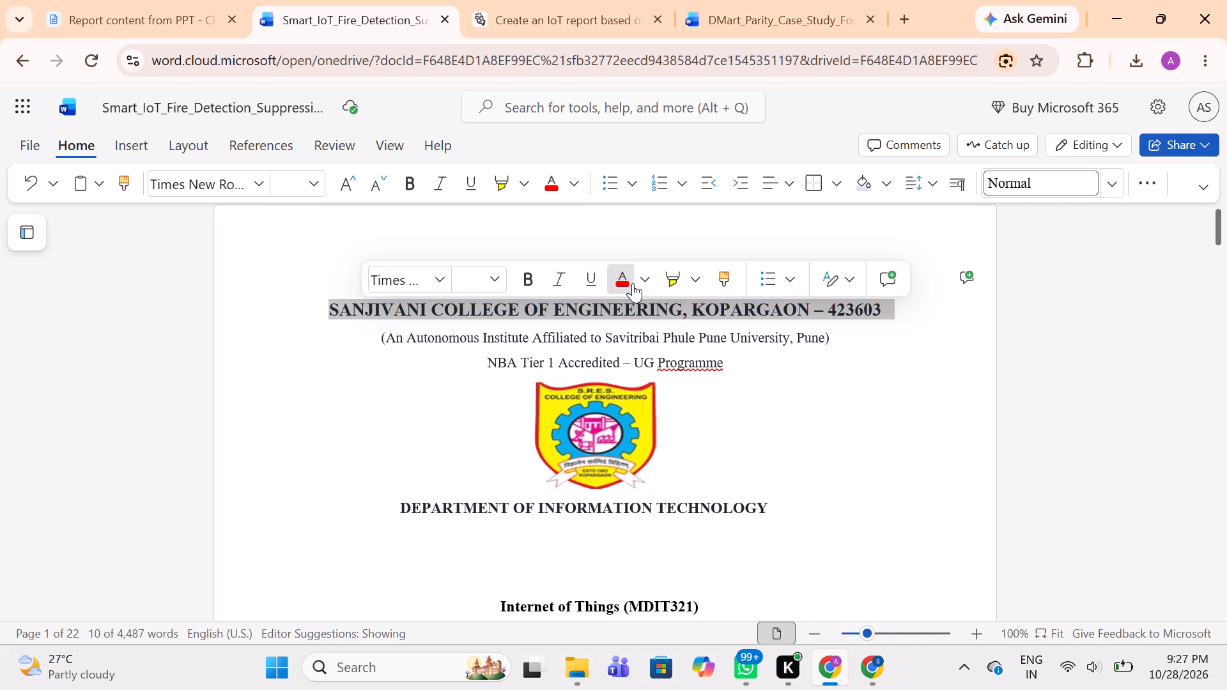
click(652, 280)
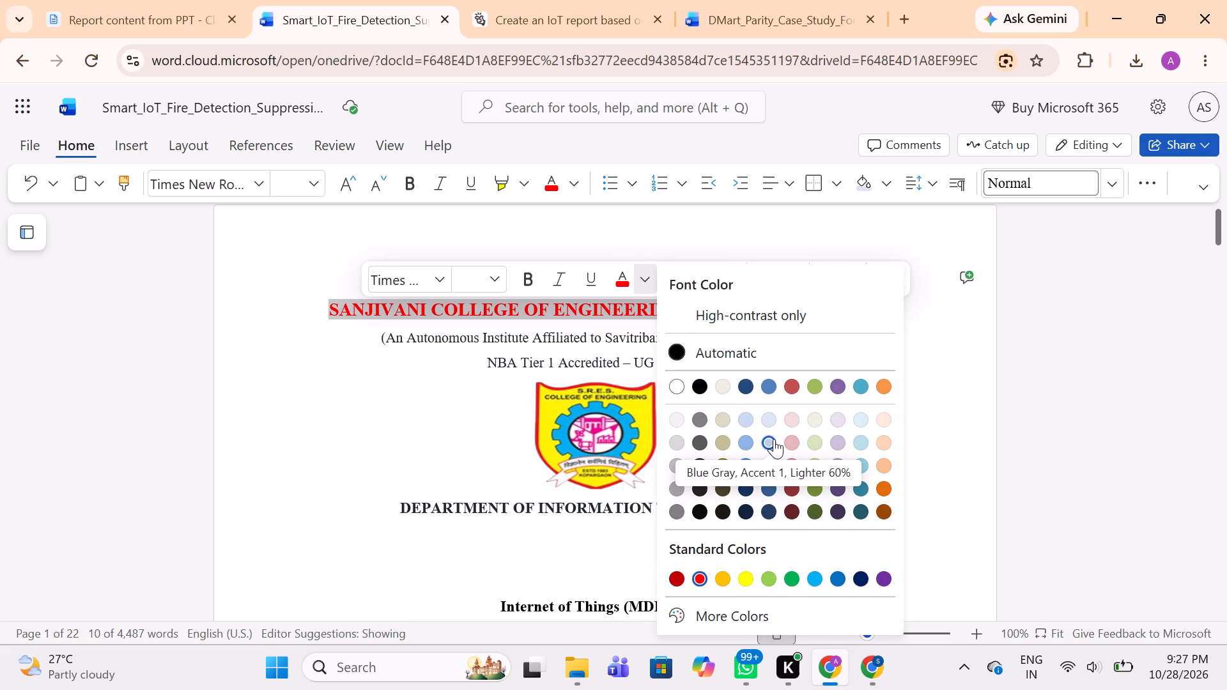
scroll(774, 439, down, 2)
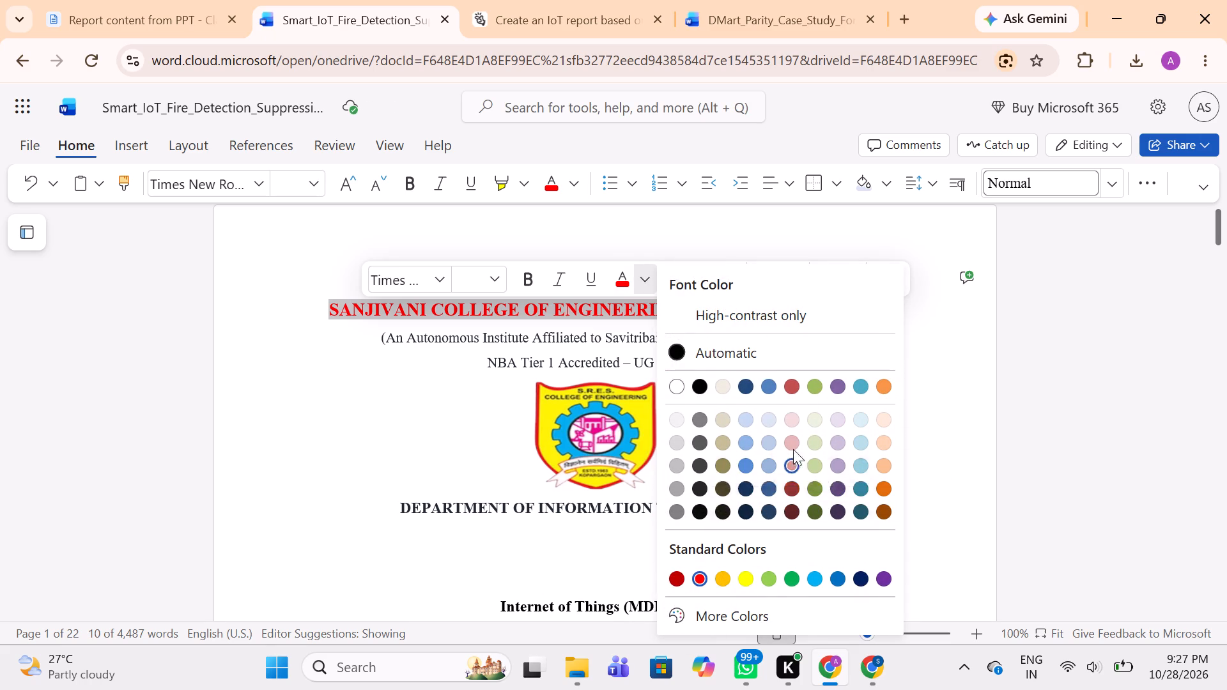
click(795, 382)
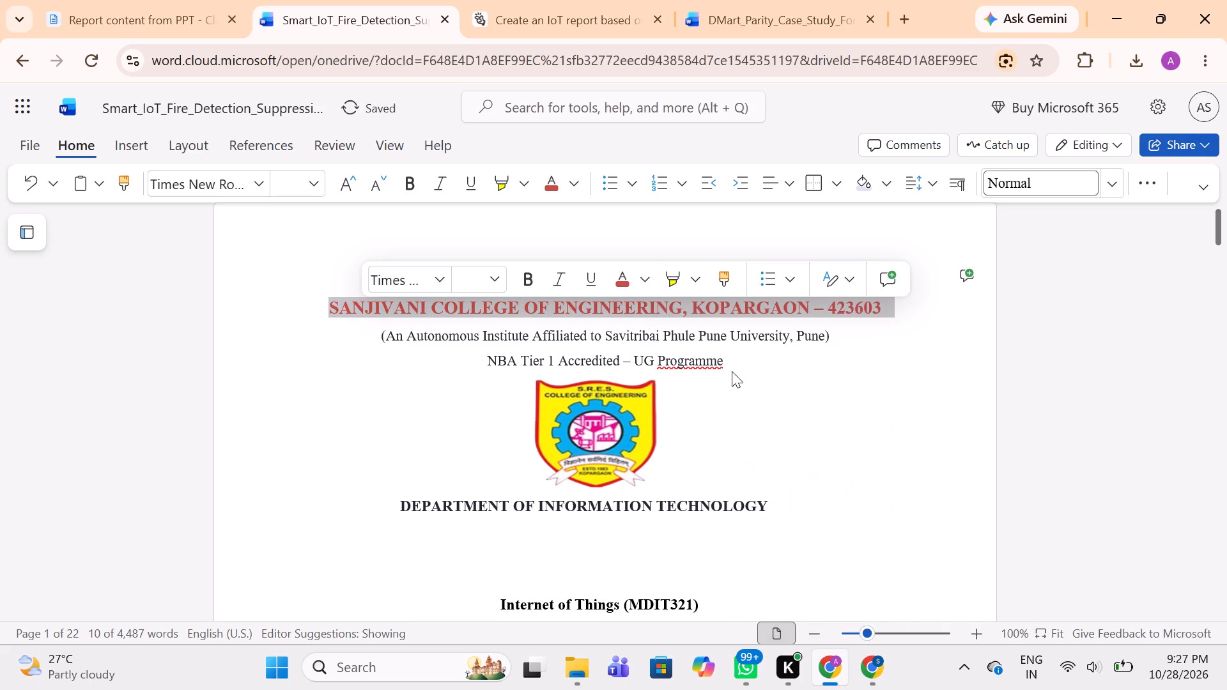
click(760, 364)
Set the font colour of the two SANJIVANI heading lines to Automatic.
click(722, 293)
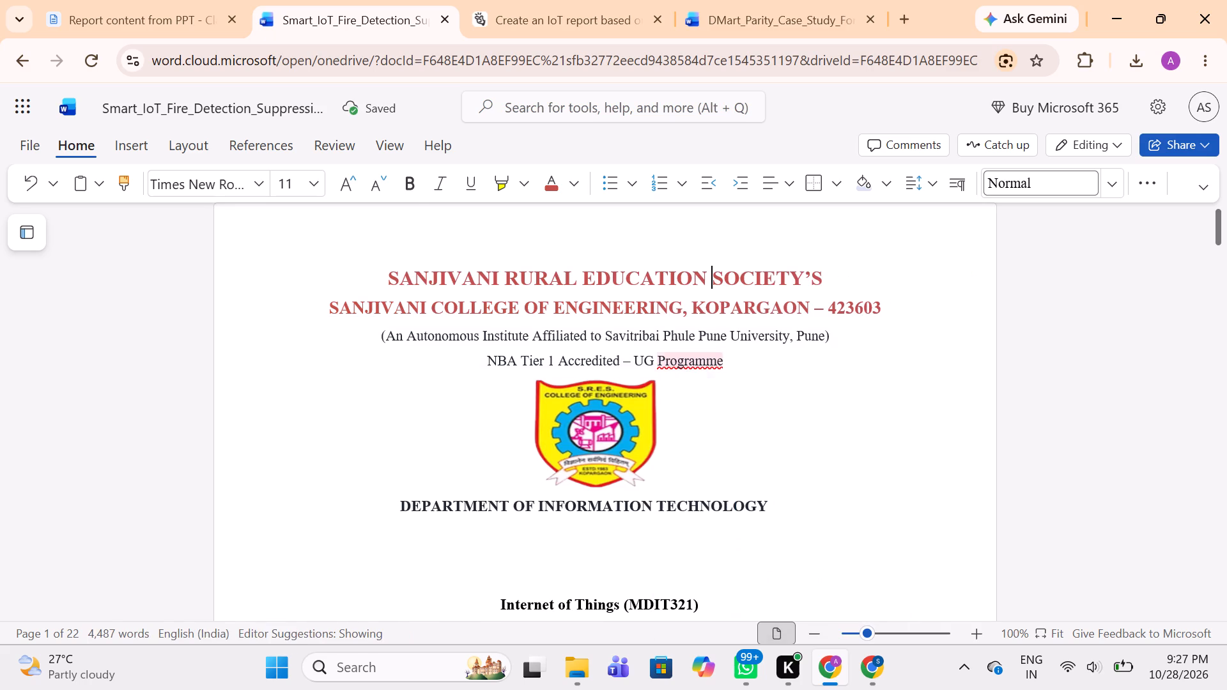
triple_click(722, 293)
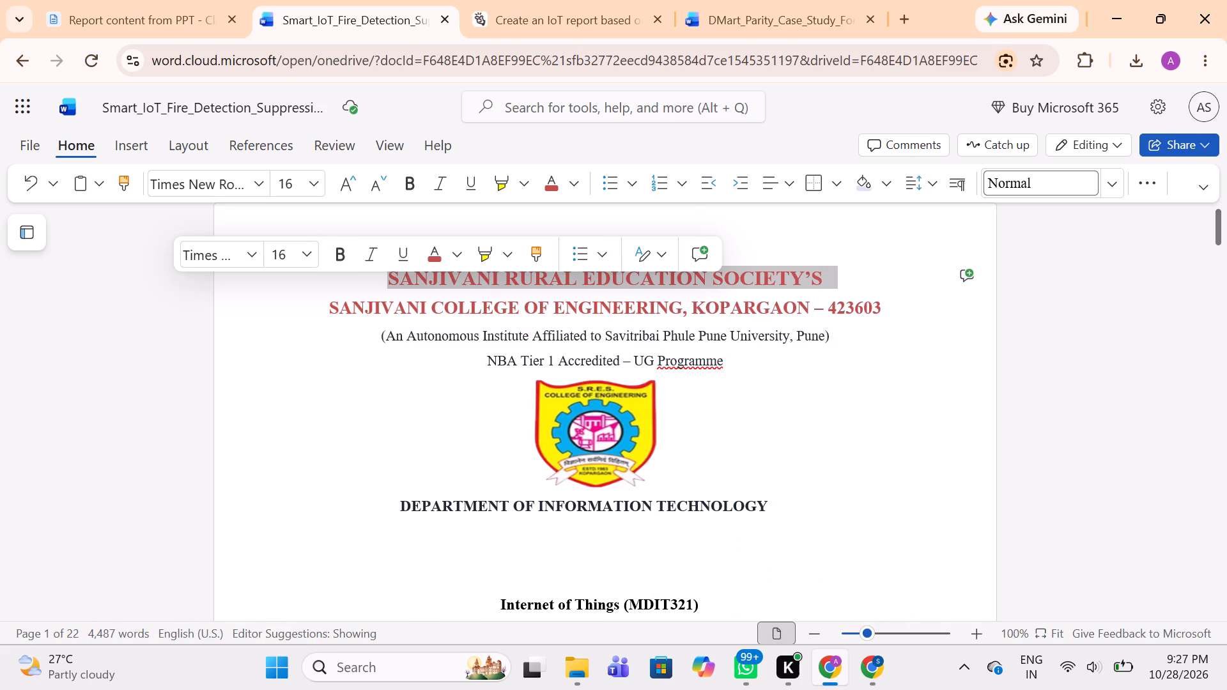
click(380, 284)
drag(389, 280, 917, 333)
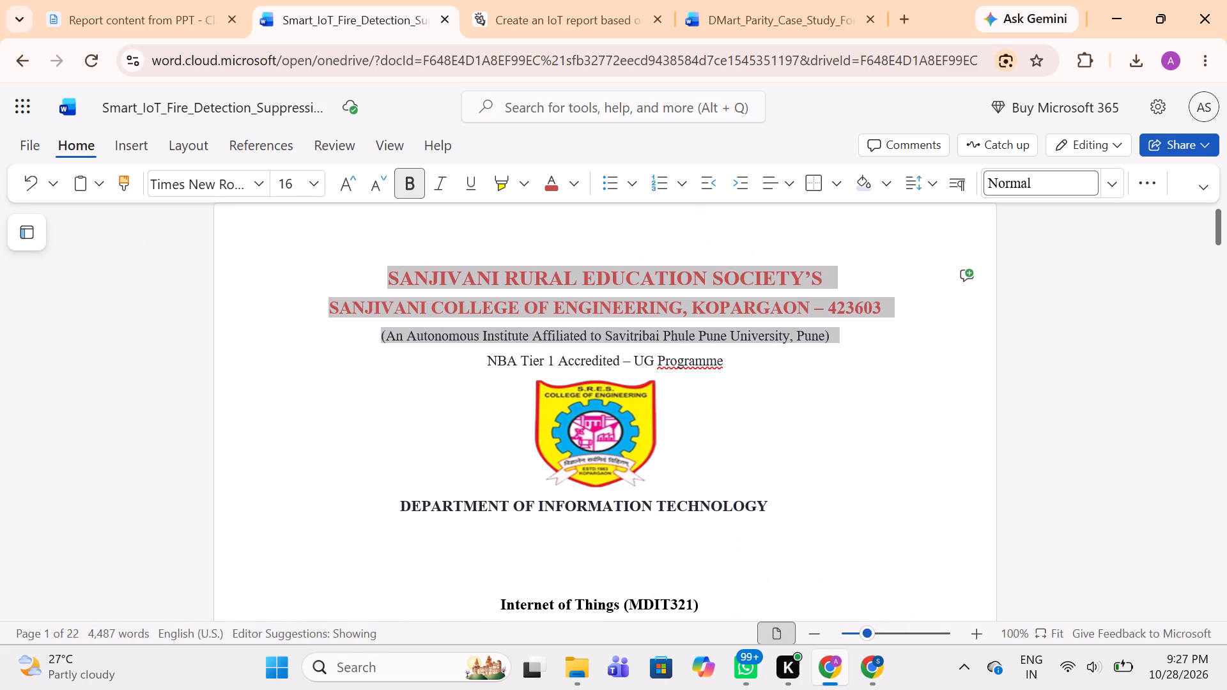
drag(917, 333, 908, 312)
click(637, 282)
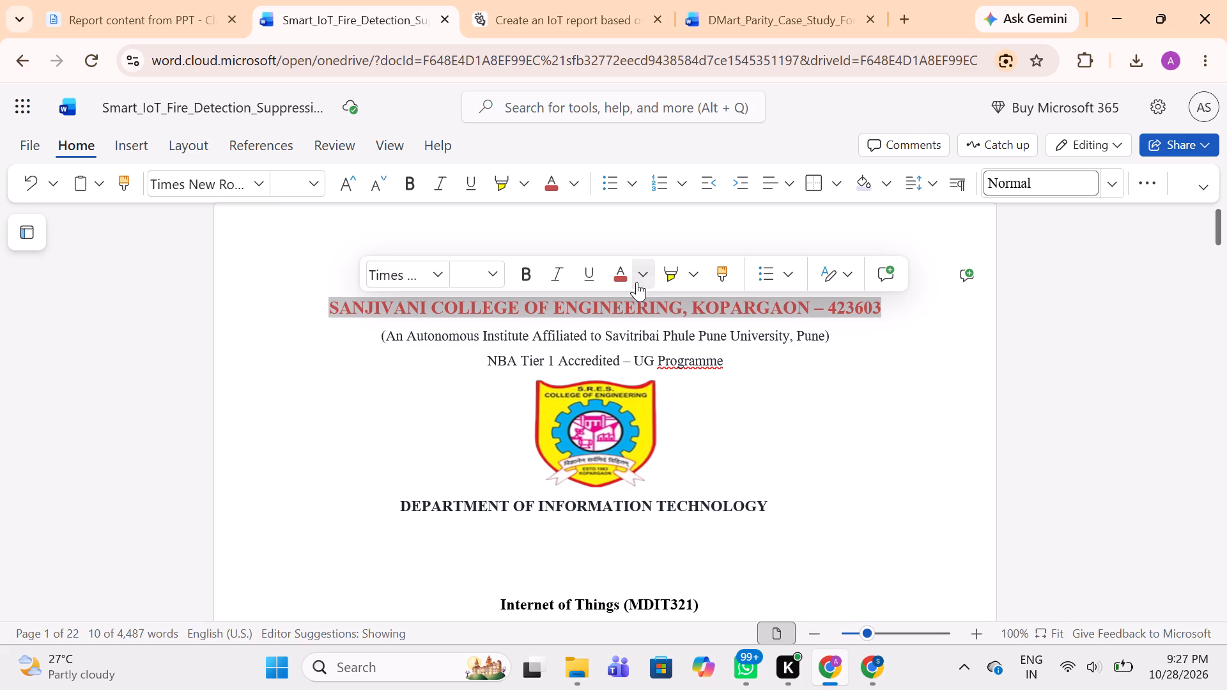
click(673, 345)
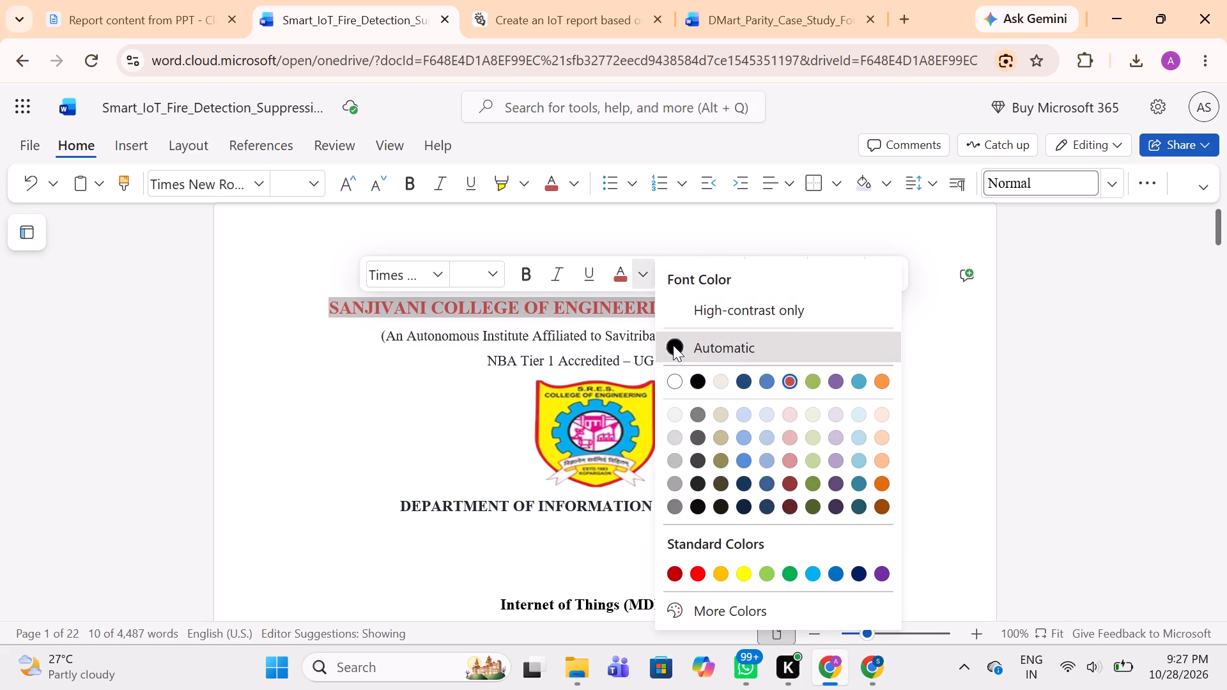
click(613, 314)
Following the DMart case study's cover, move the "DEPARTMENT OF INFORMATION TECHNOLOGY" line above the college logo, directly under "NBA Tier 1 Accredited – UG Programme".
scroll(613, 314, down, 1)
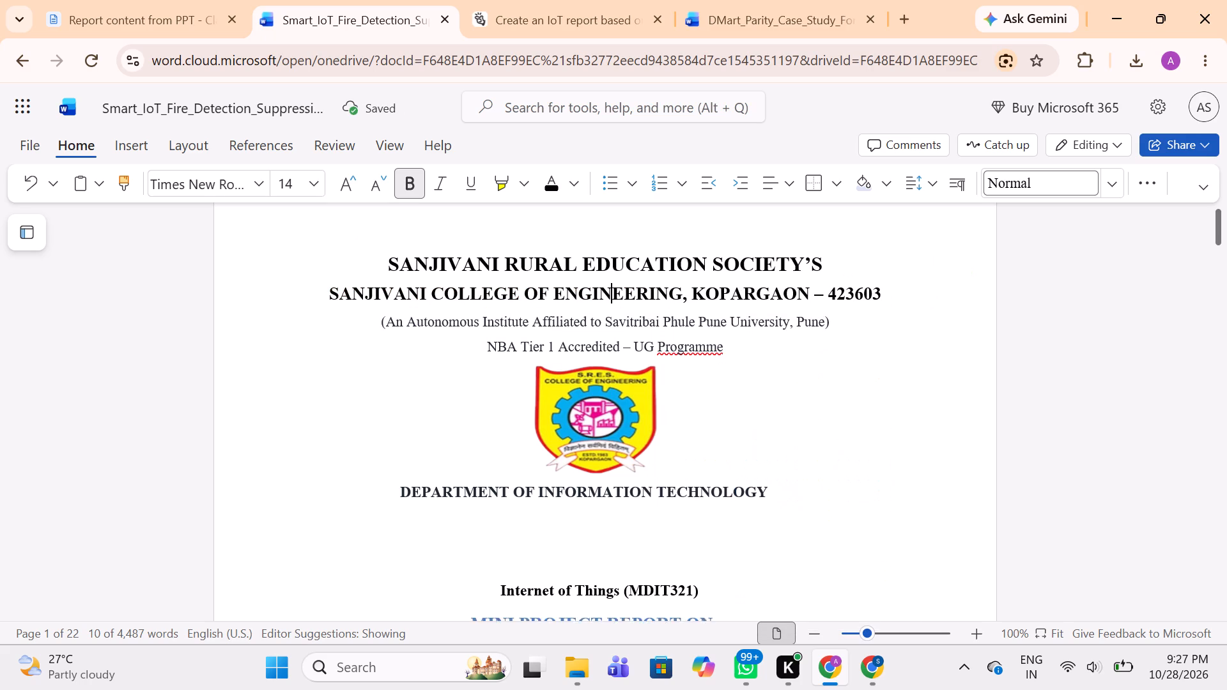
scroll(613, 314, down, 1)
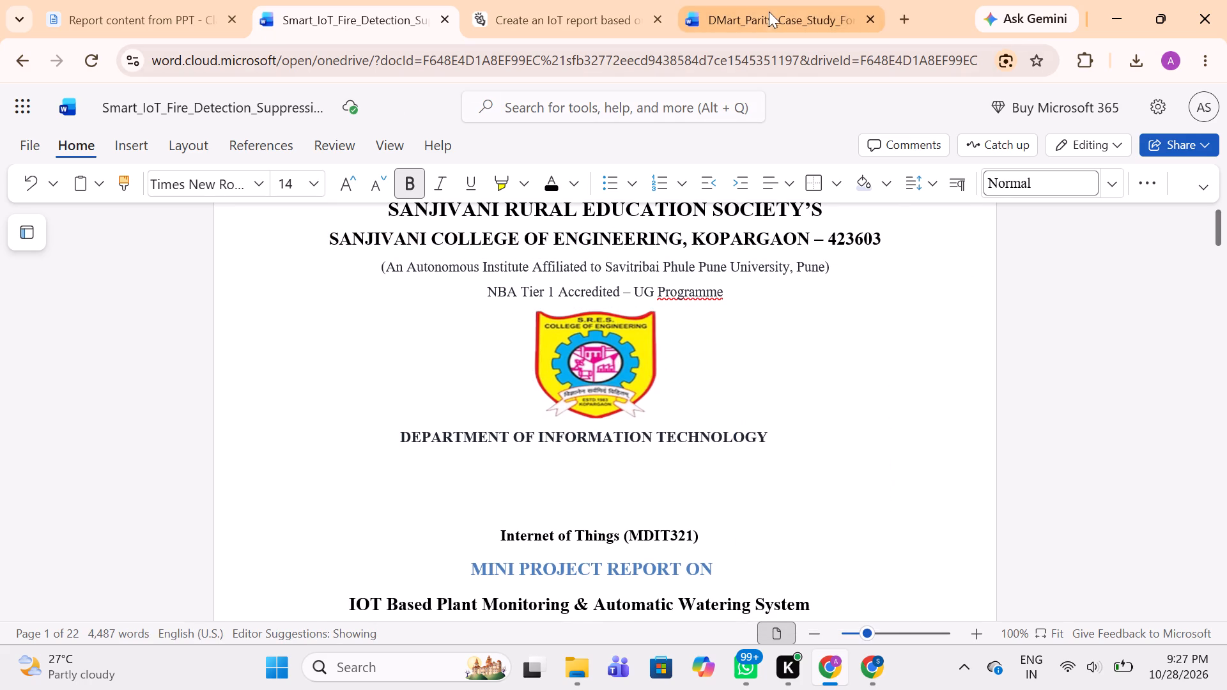
click(769, 10)
click(694, 367)
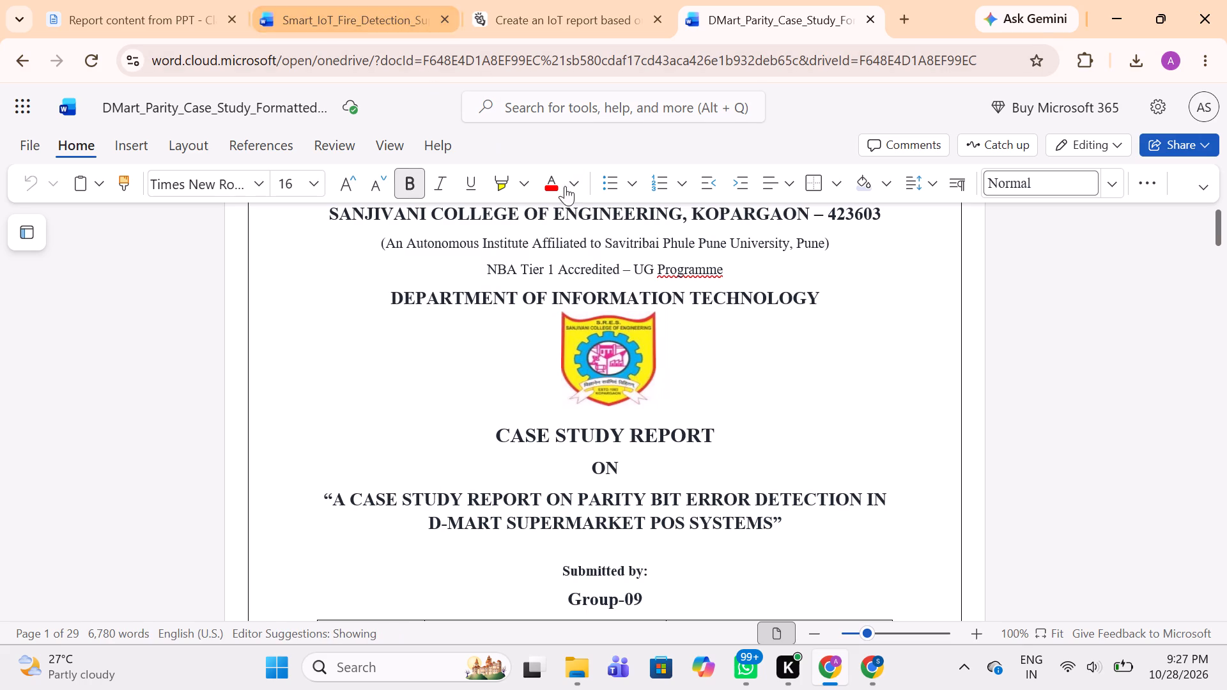
click(375, 15)
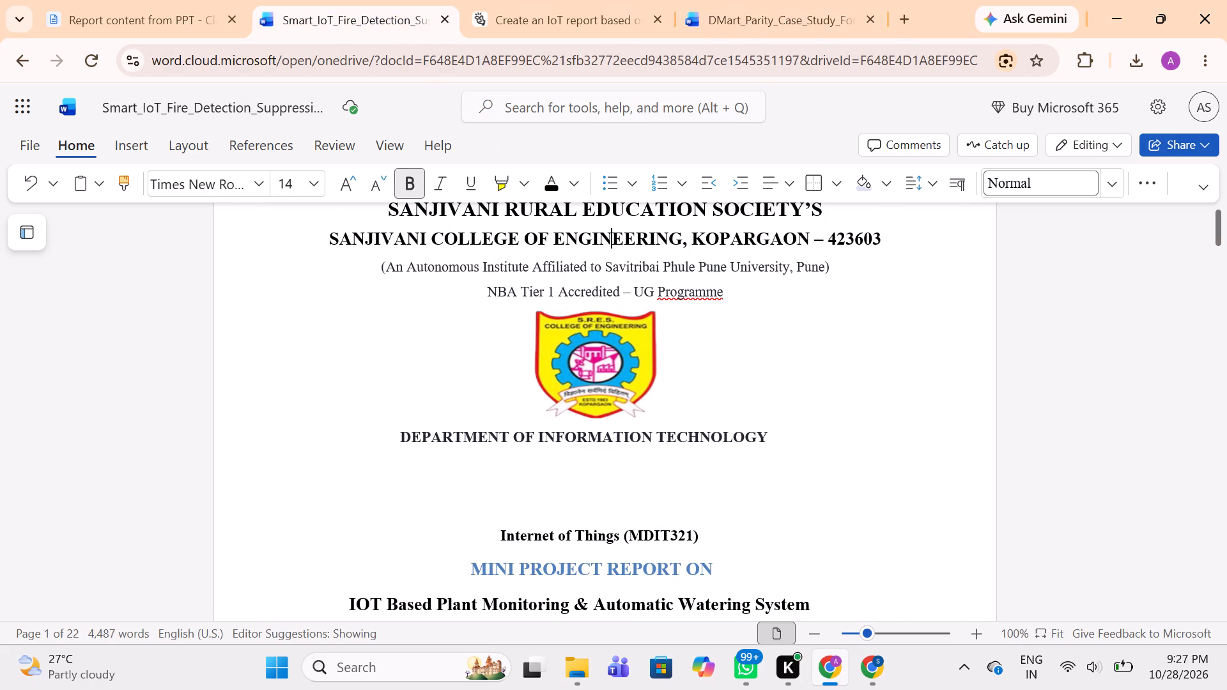
double_click(489, 433)
triple_click(489, 433)
key(ctrl+c)
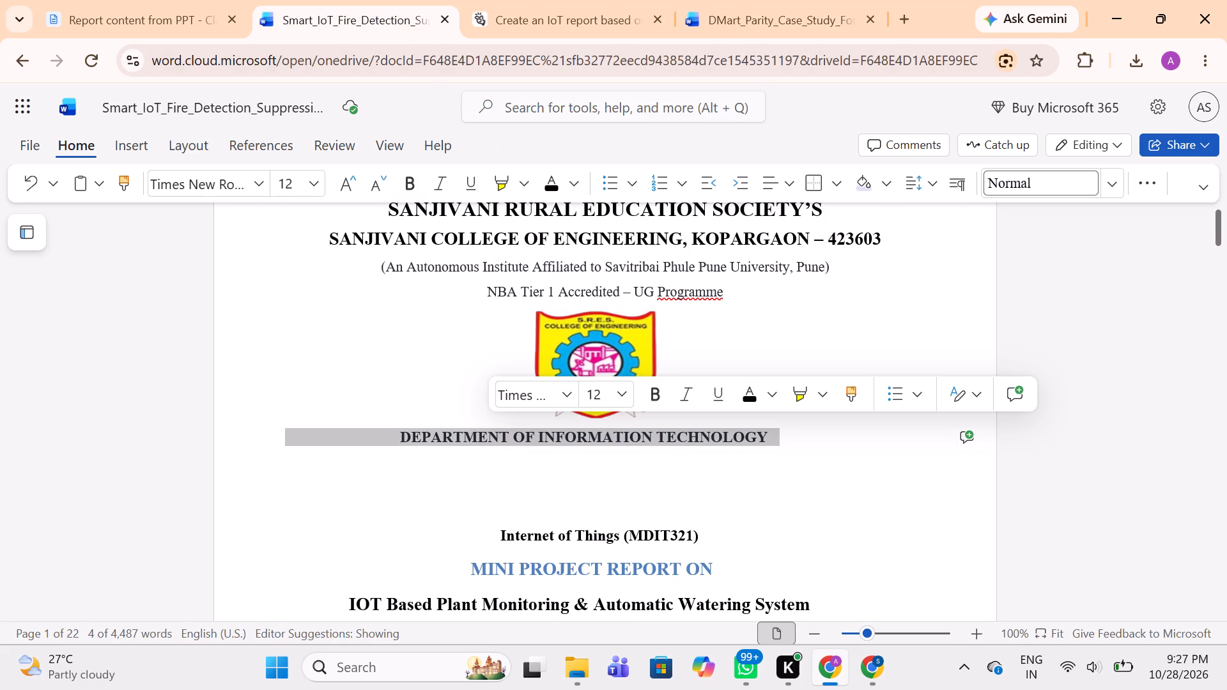
click(762, 291)
key(Return)
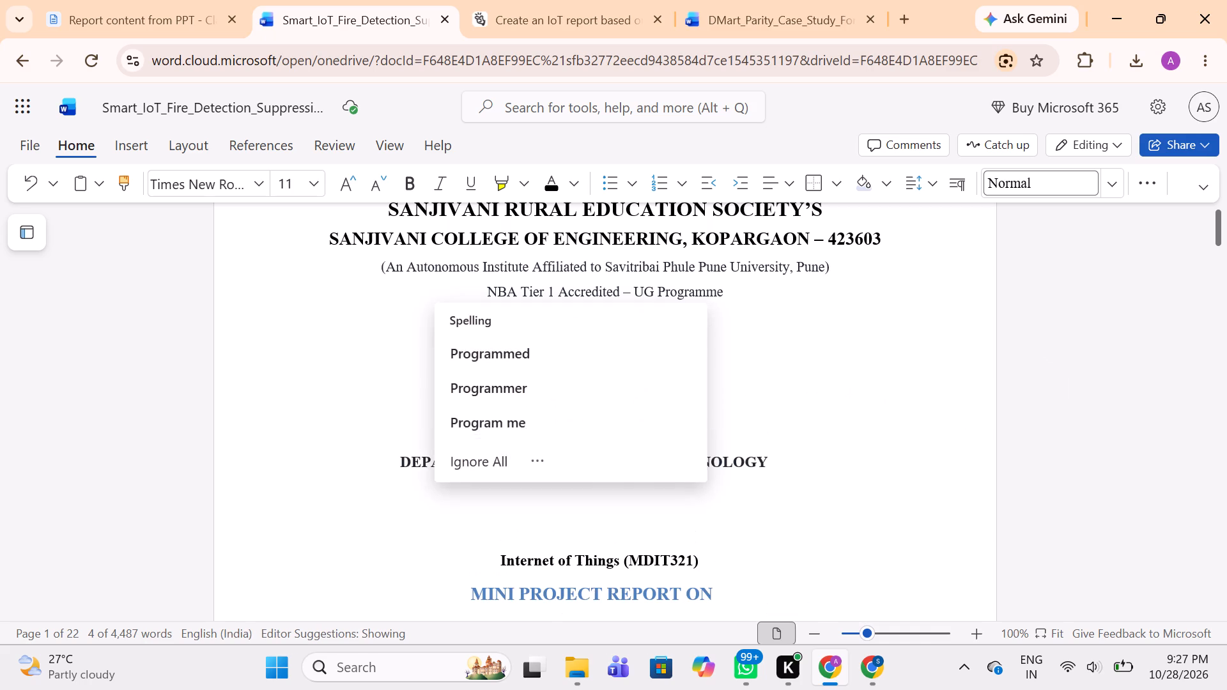
key(ctrl+v)
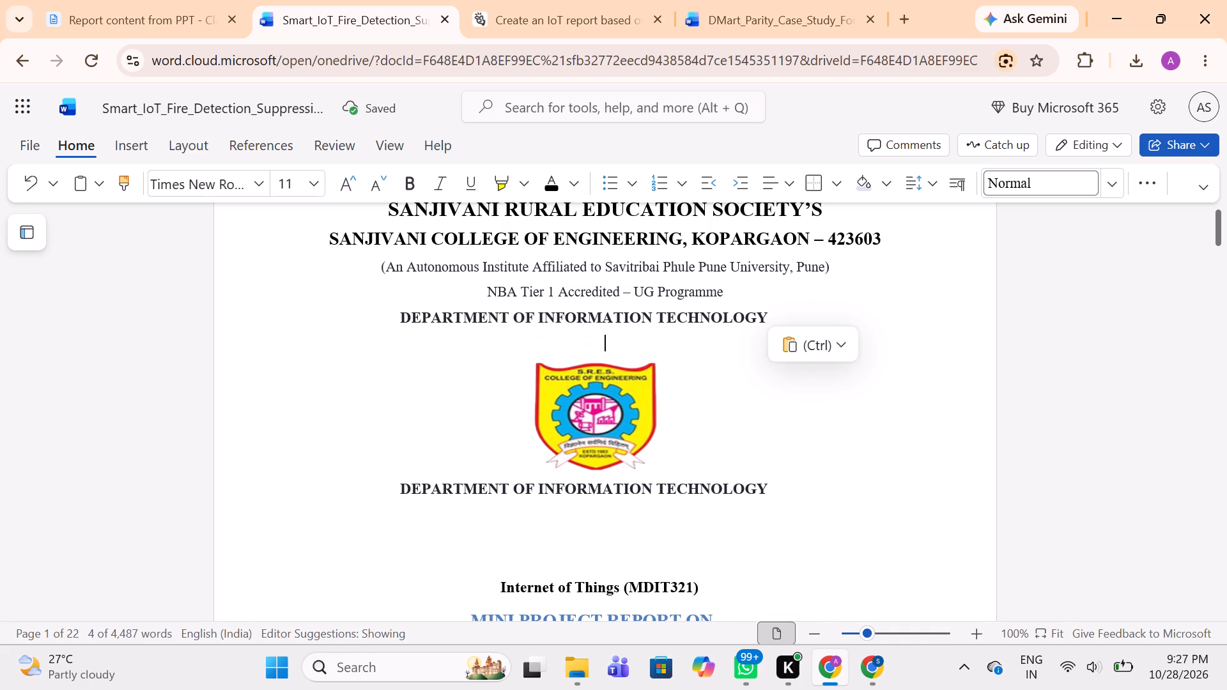
double_click(610, 489)
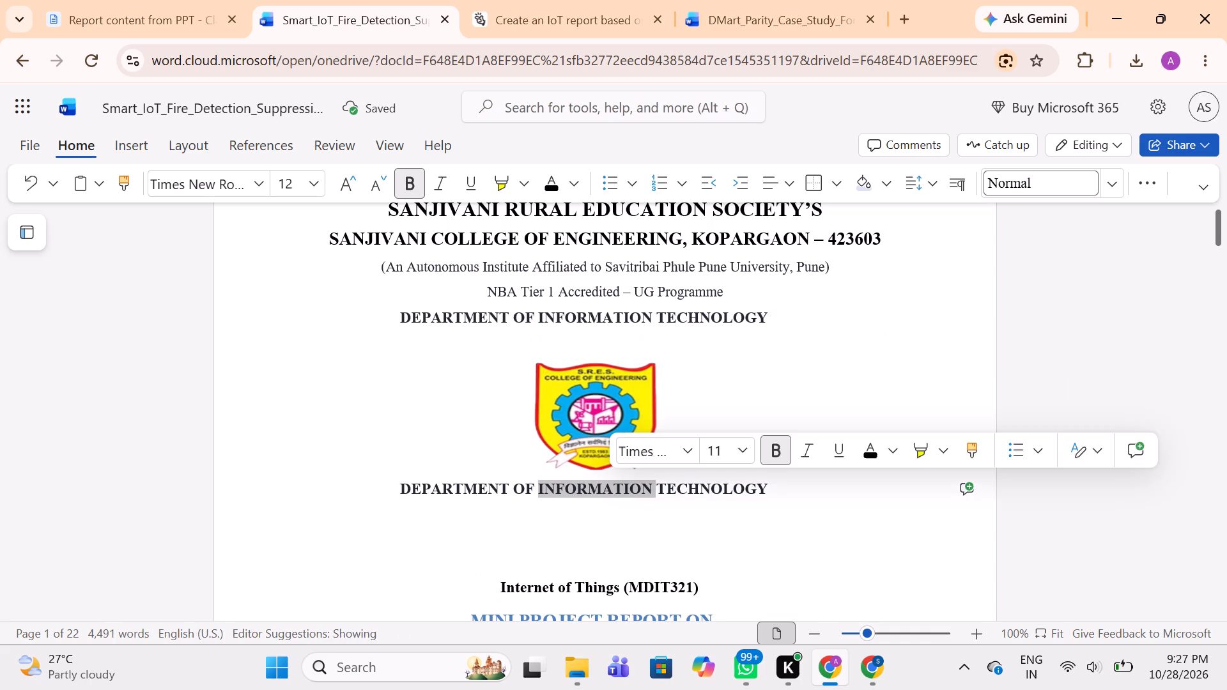
triple_click(610, 489)
key(BackSpace)
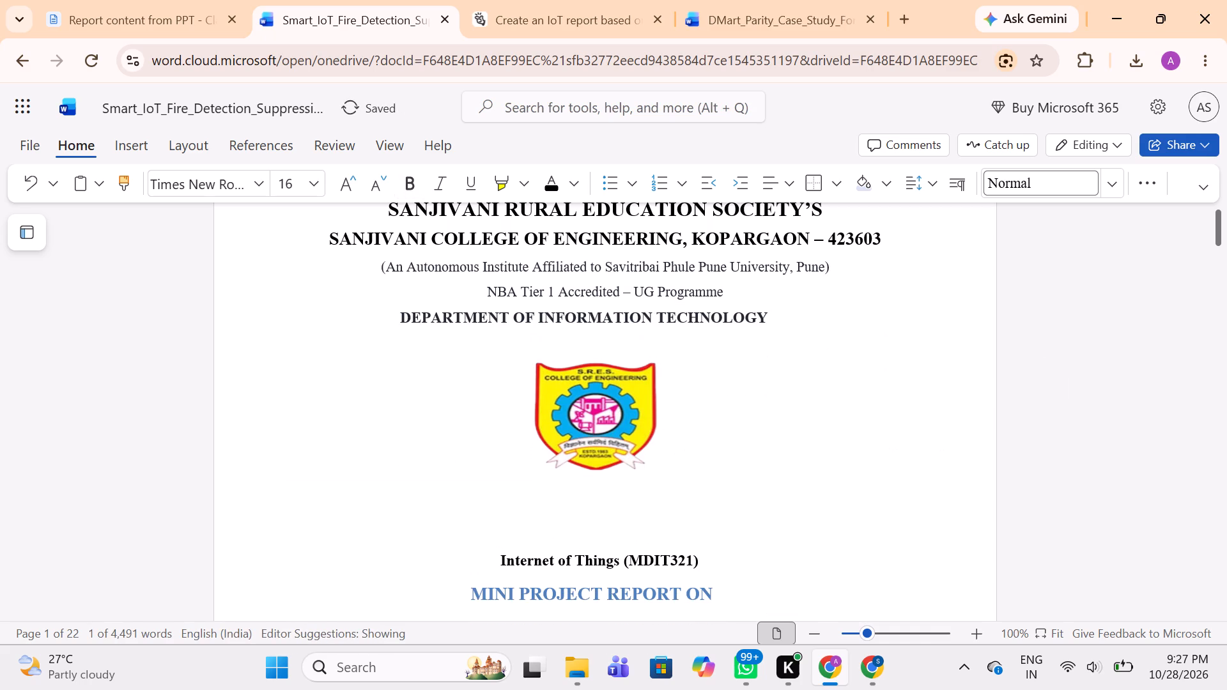
Move the college logo on the cover page up so it sits directly beneath the "DEPARTMENT OF INFORMATION TECHNOLOGY" line.
click(611, 411)
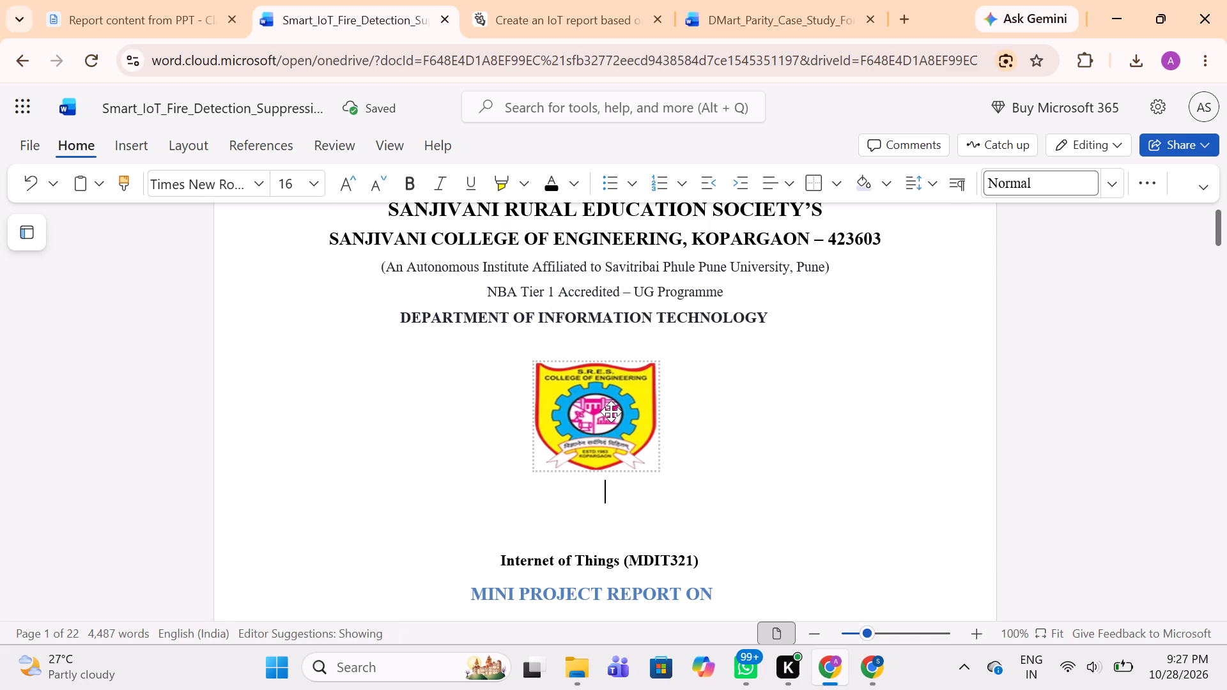
click(597, 360)
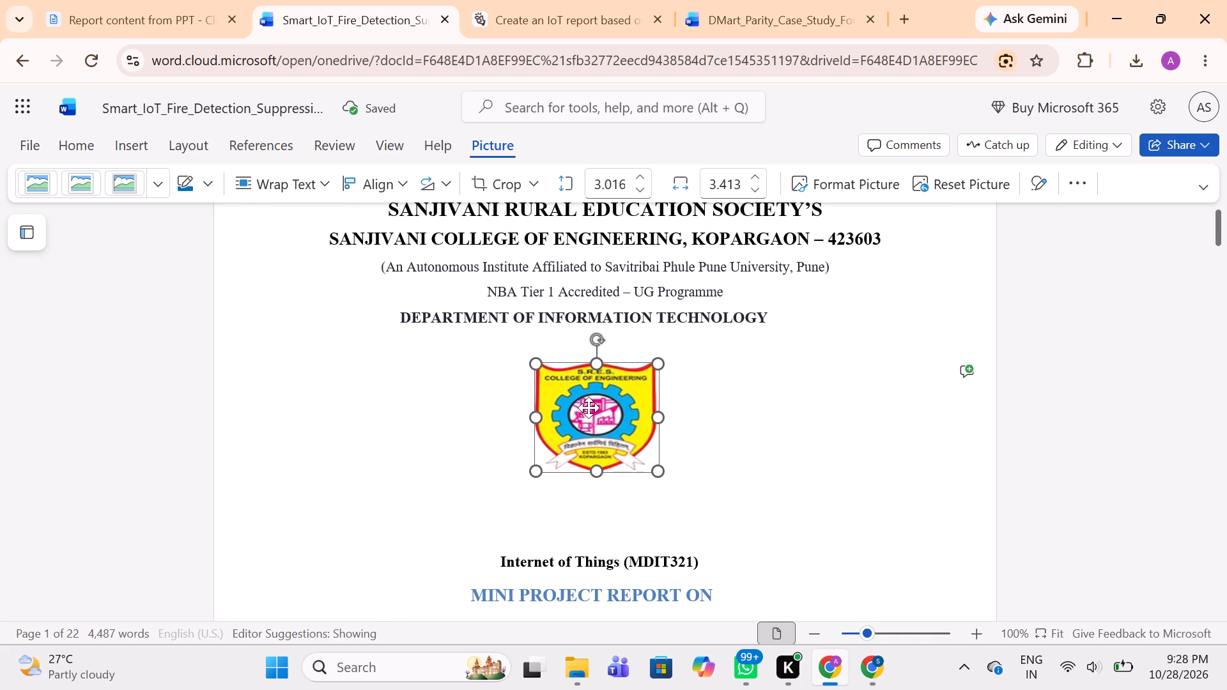
drag(589, 408, 599, 353)
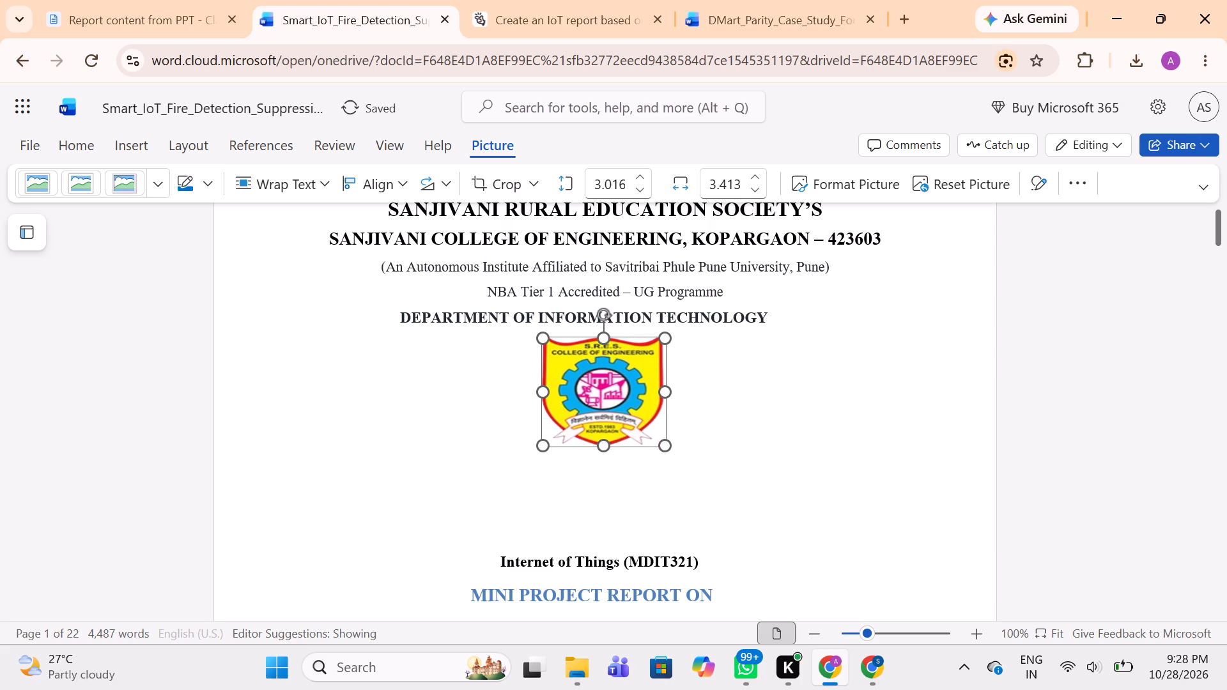
click(762, 391)
Add five spaces before "DEPARTMENT OF INFORMATION TECHNOLOGY" to shift the line into the centre above the logo.
click(396, 314)
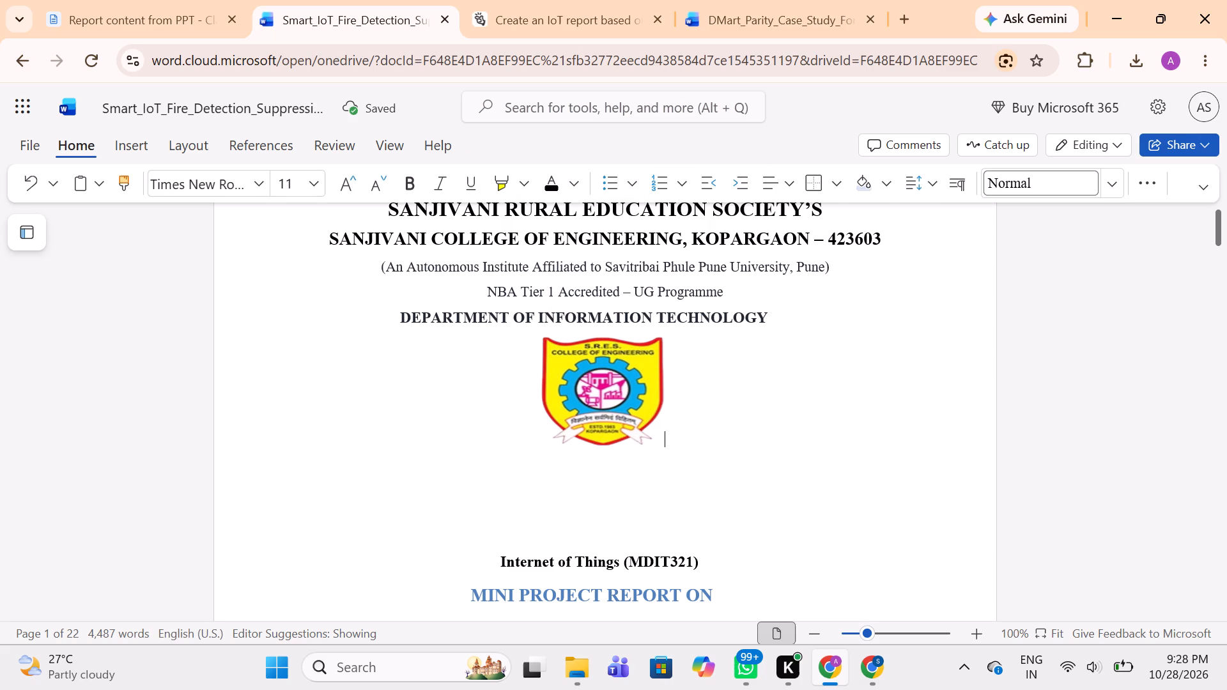
key(Right)
key(space)
key(space)
key(space)
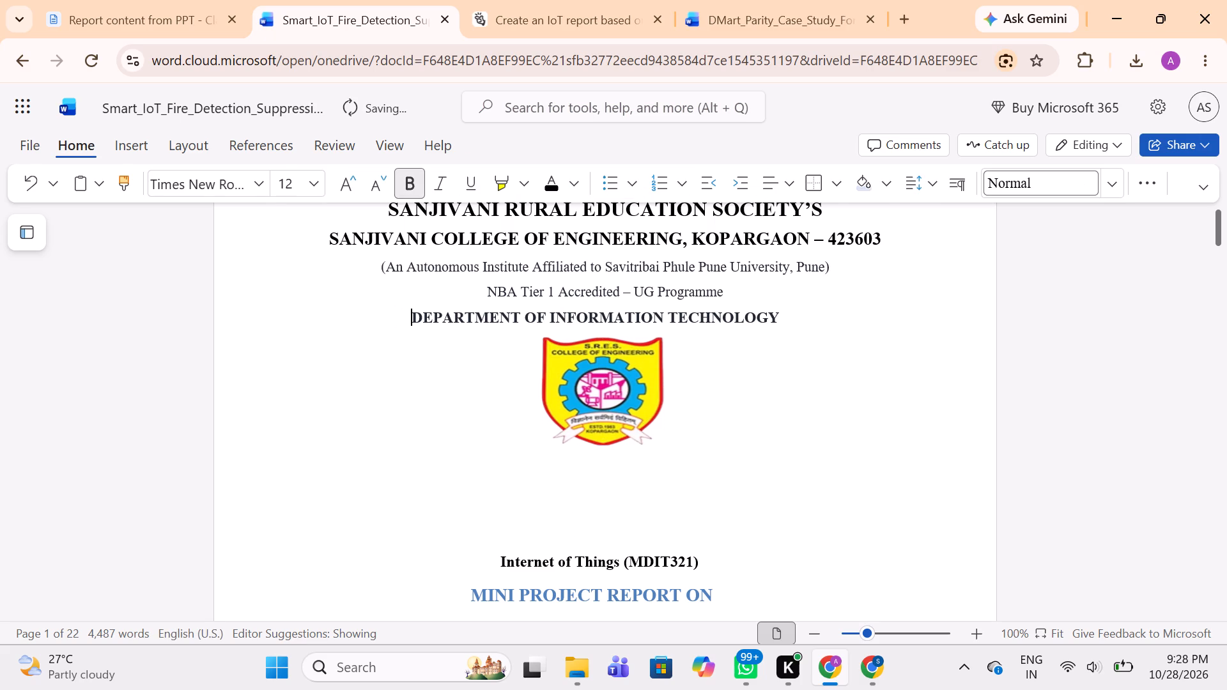
key(space)
key(space)
scroll(396, 314, up, 1)
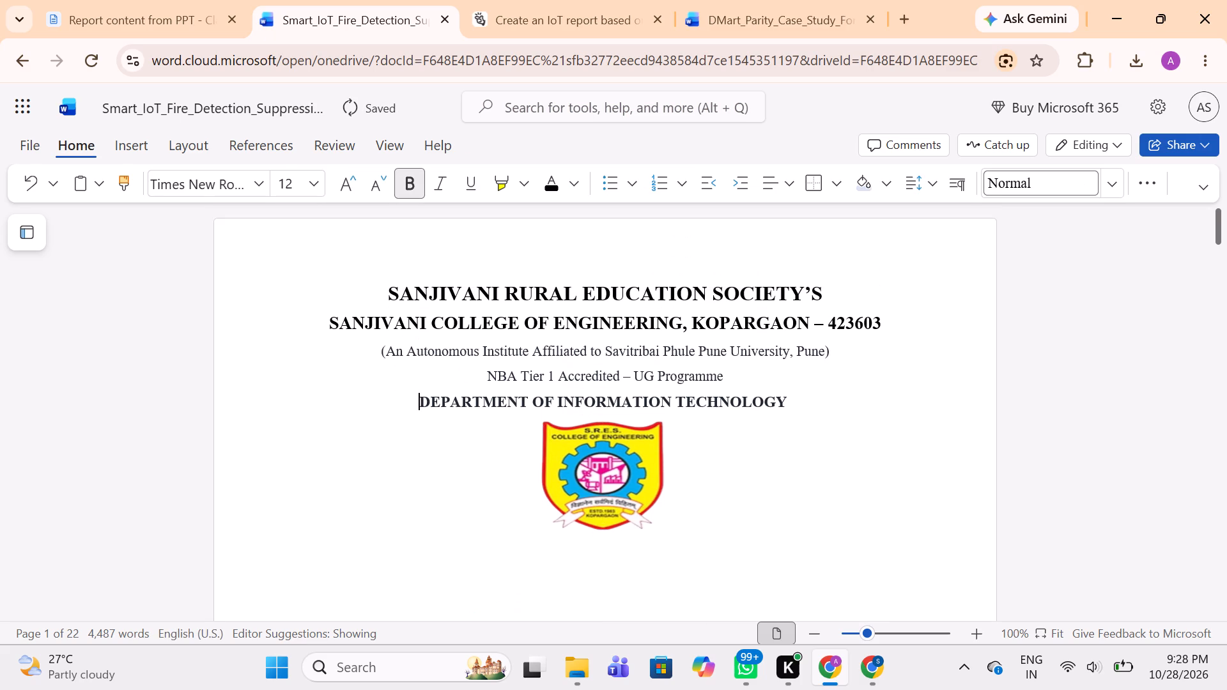
scroll(396, 314, down, 2)
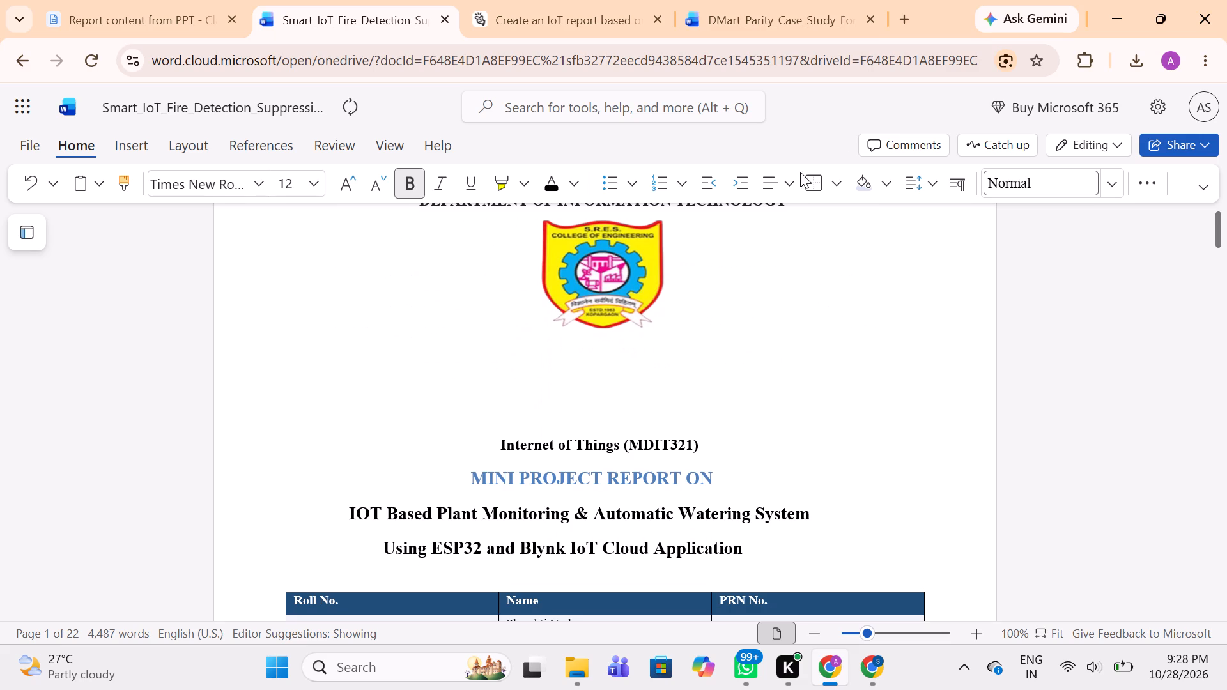
Copy the whole student table with Roll No, PRN and Name columns from the DMart case study's cover page.
click(787, 0)
scroll(645, 282, down, 1)
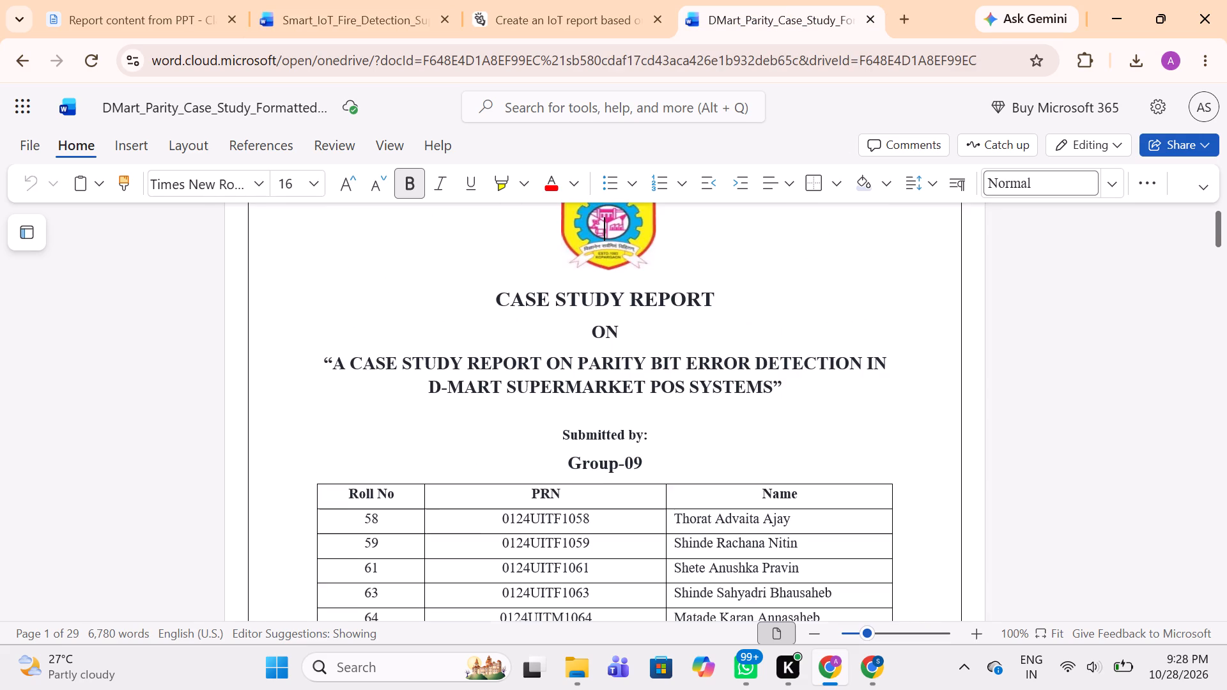
scroll(645, 282, down, 2)
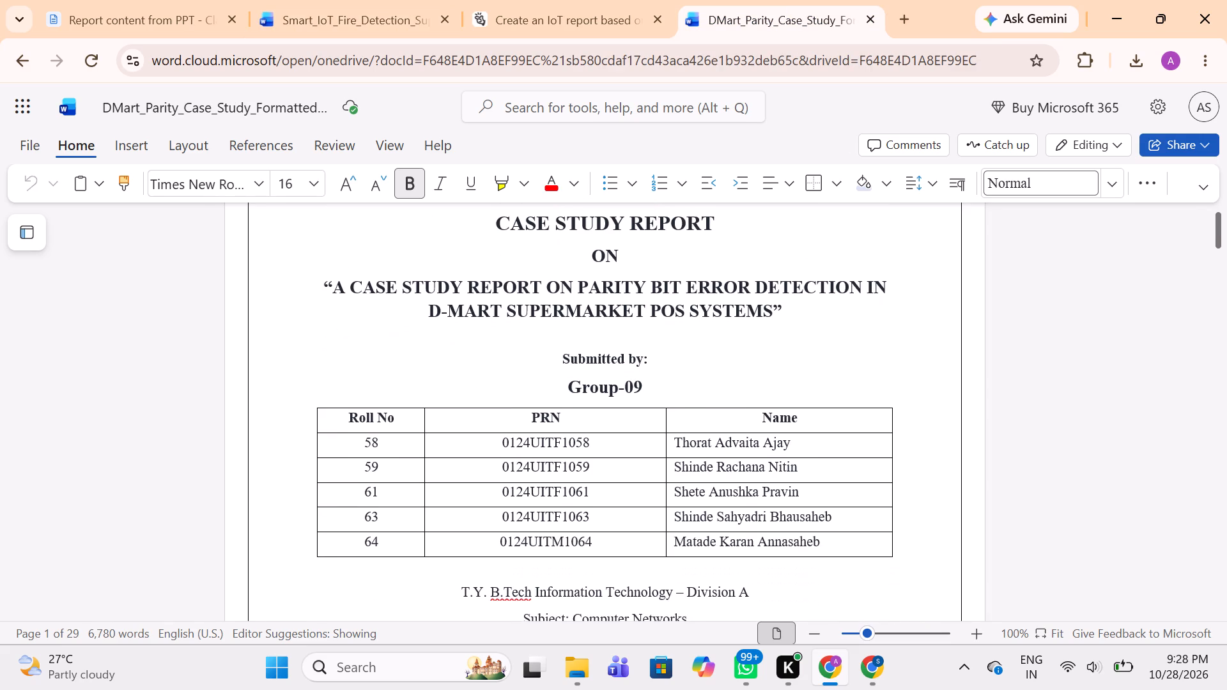
scroll(645, 282, down, 1)
scroll(645, 282, up, 1)
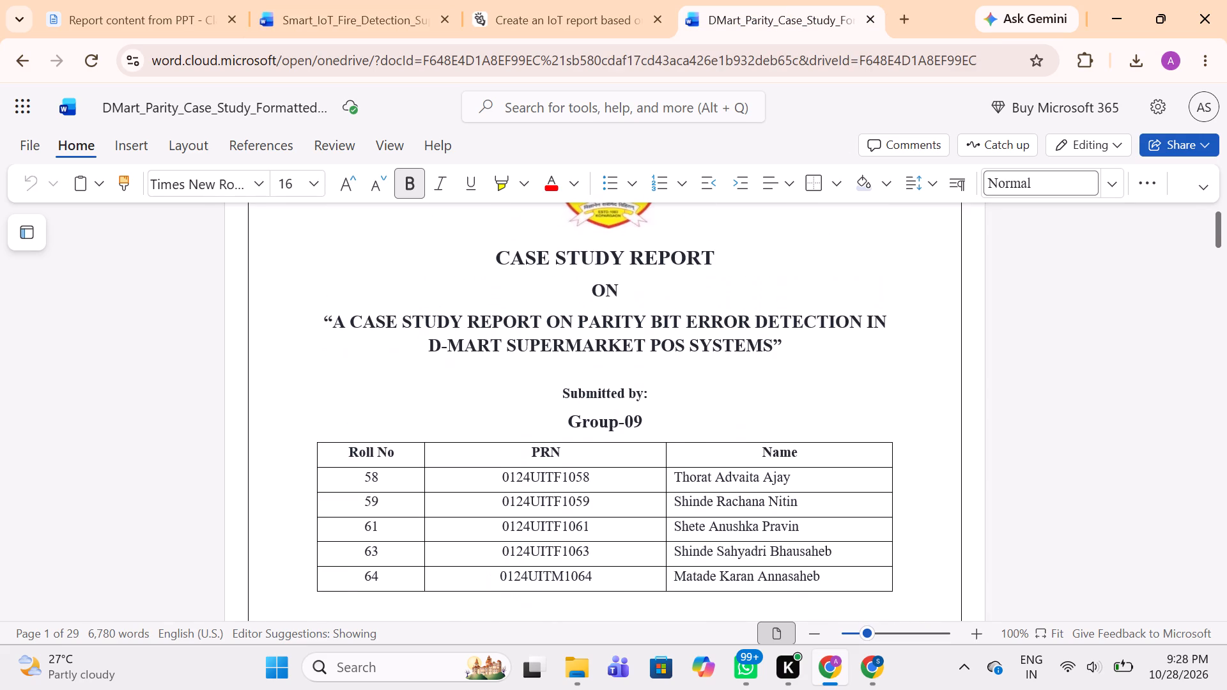
scroll(639, 519, down, 1)
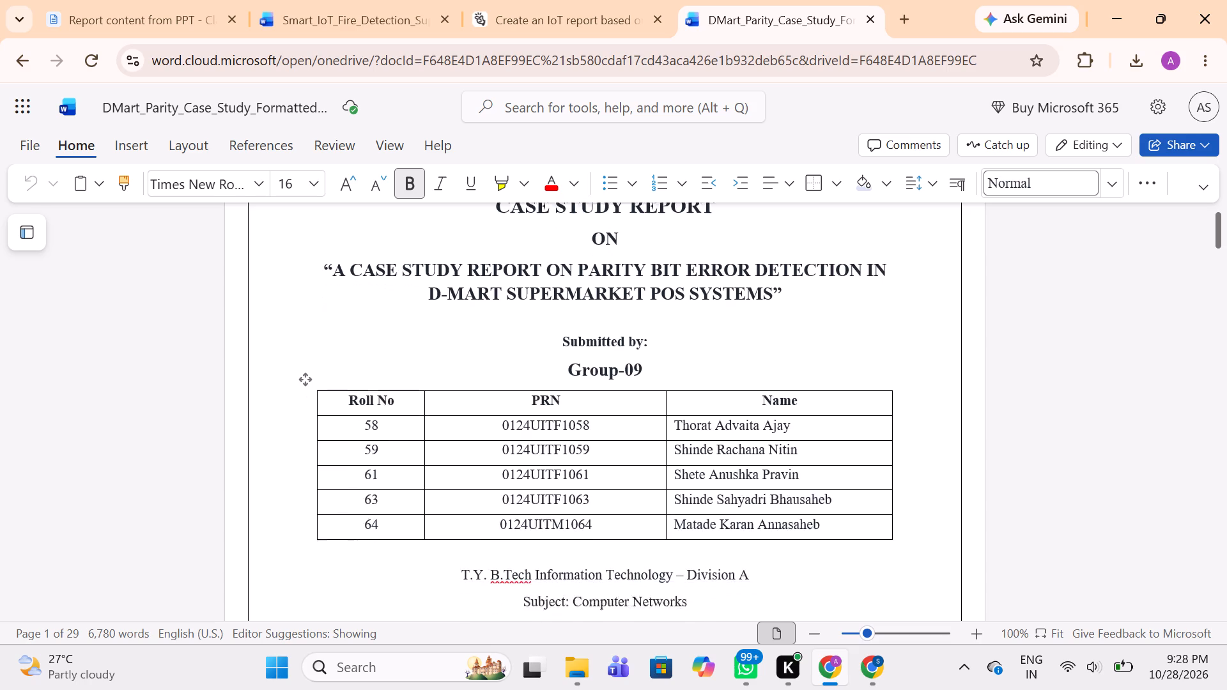
scroll(639, 519, down, 1)
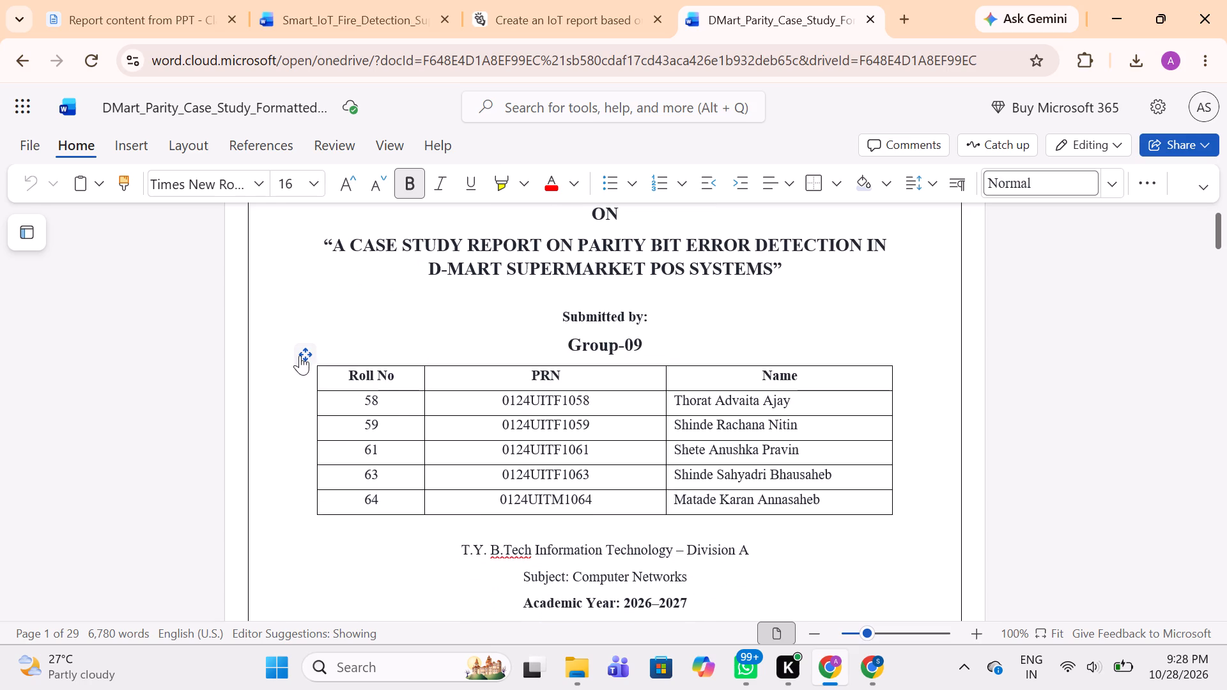
right_click(300, 355)
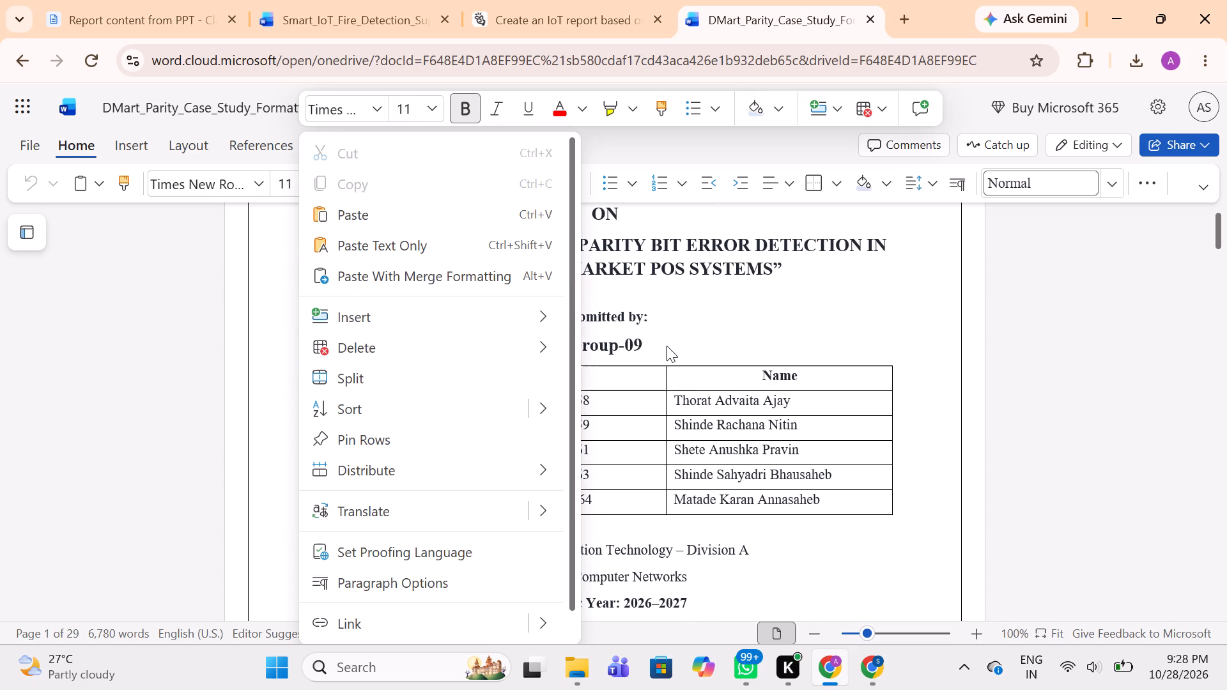
click(695, 387)
double_click(307, 357)
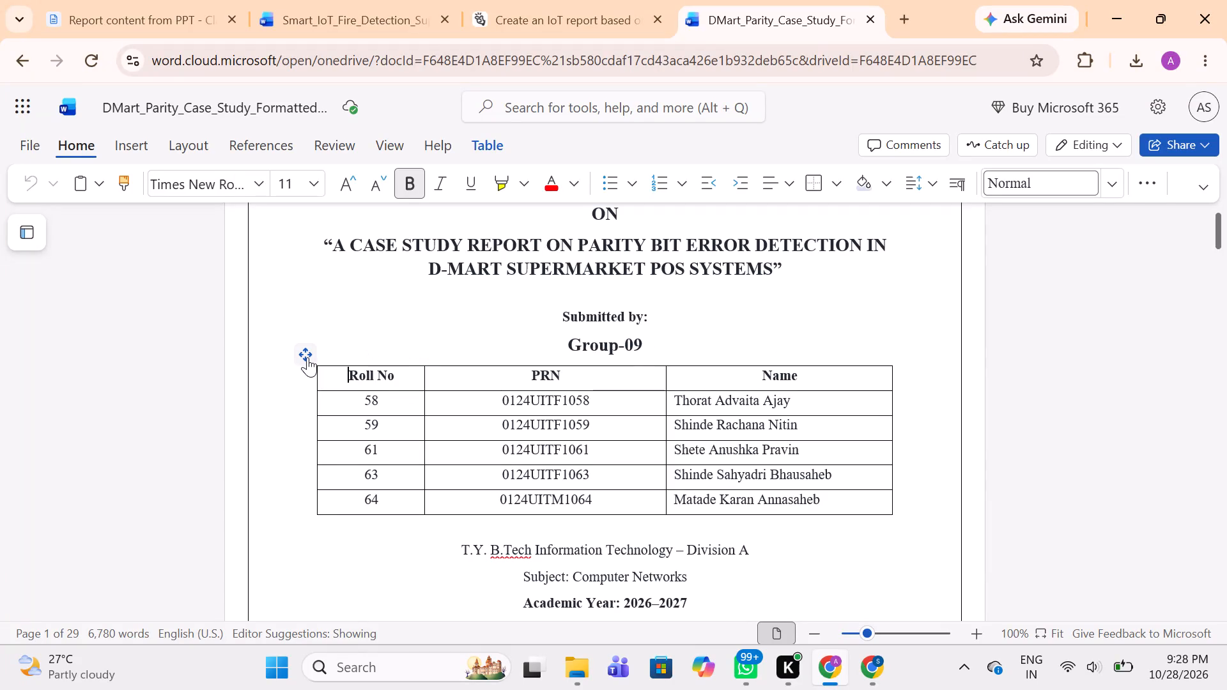
click(307, 357)
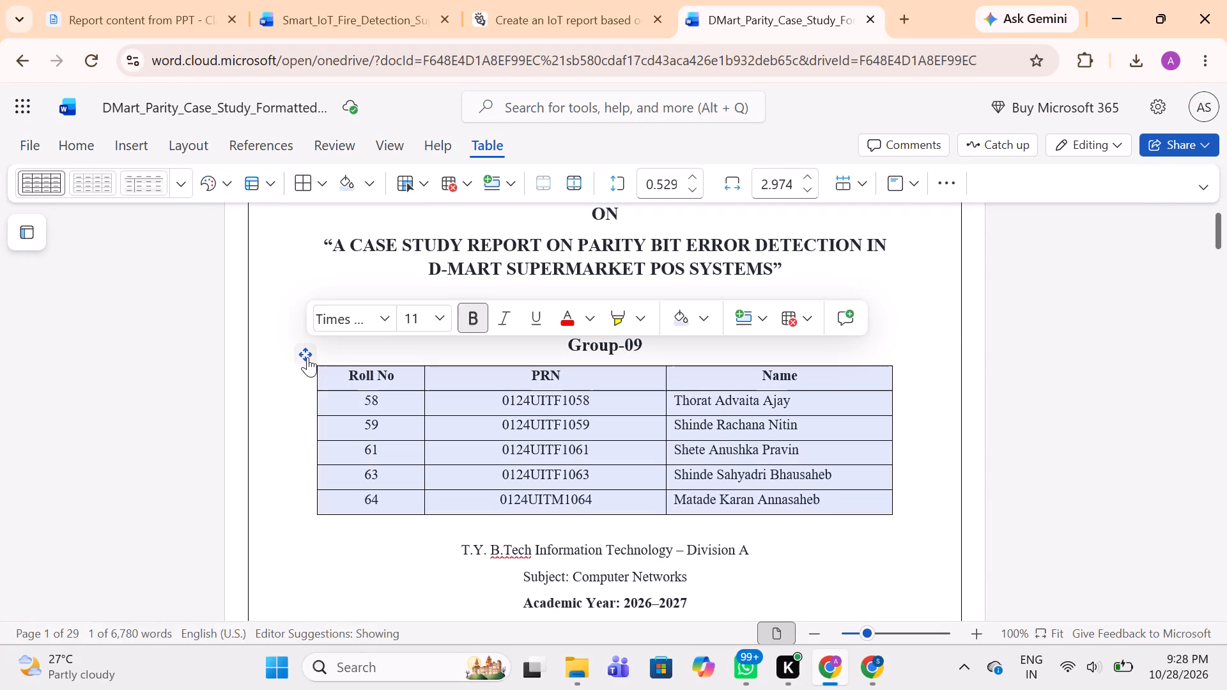
right_click(307, 357)
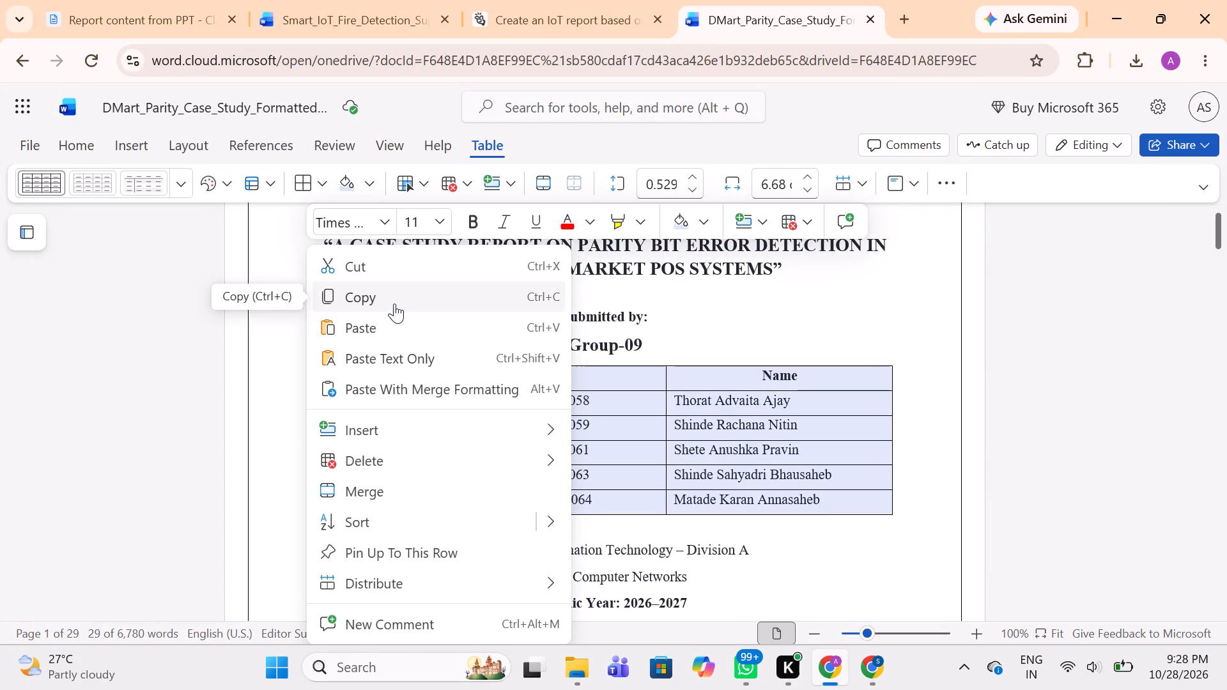
click(394, 303)
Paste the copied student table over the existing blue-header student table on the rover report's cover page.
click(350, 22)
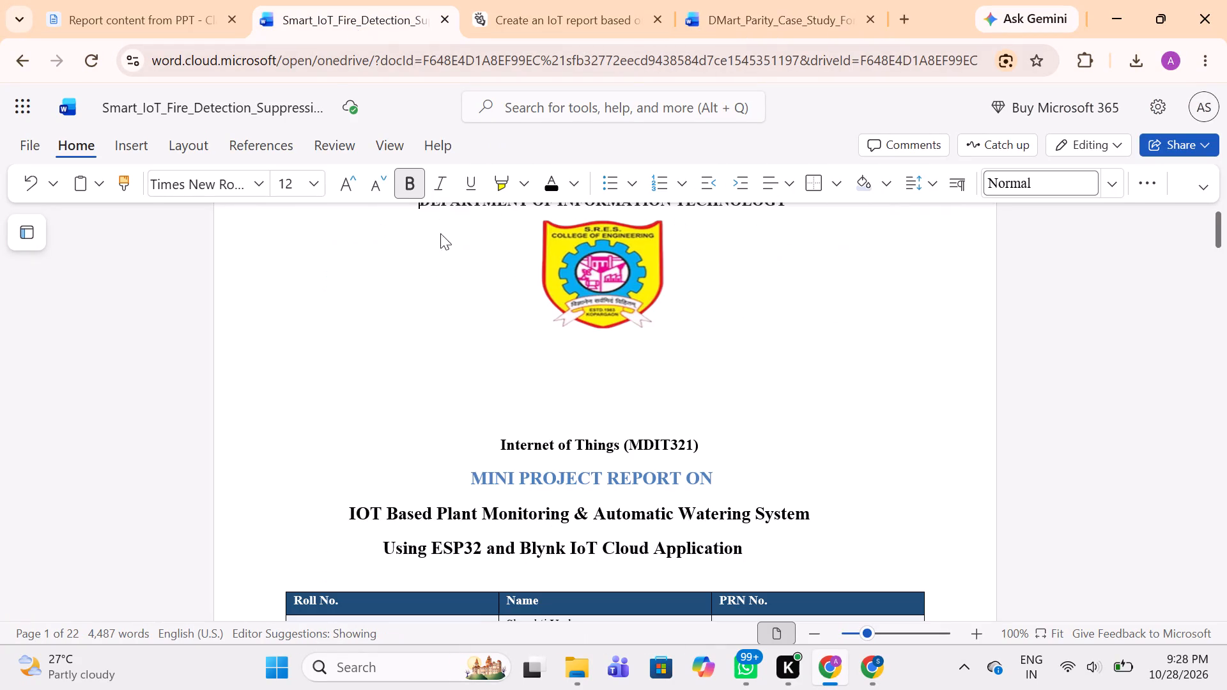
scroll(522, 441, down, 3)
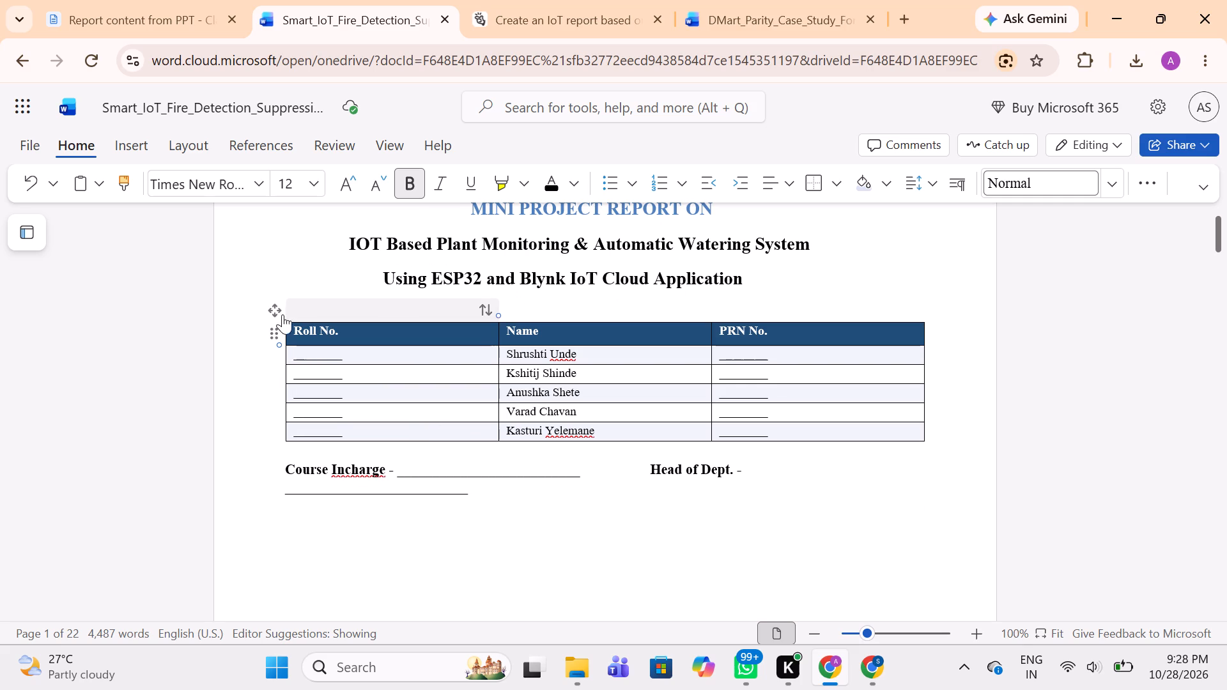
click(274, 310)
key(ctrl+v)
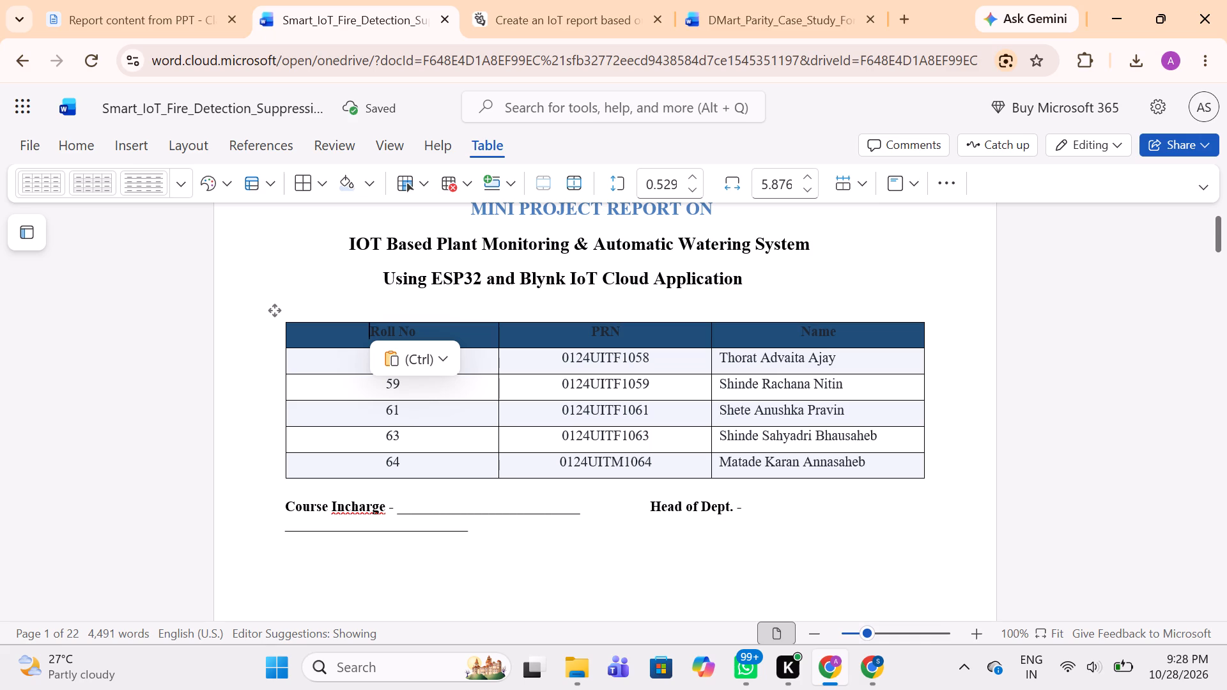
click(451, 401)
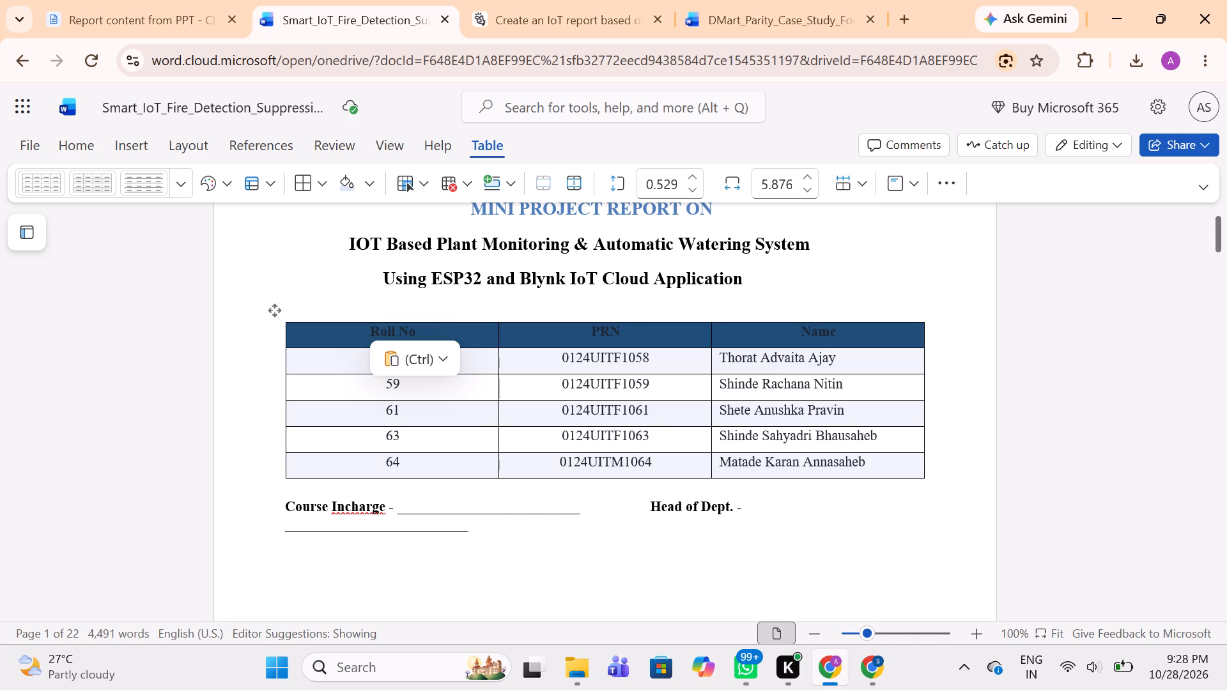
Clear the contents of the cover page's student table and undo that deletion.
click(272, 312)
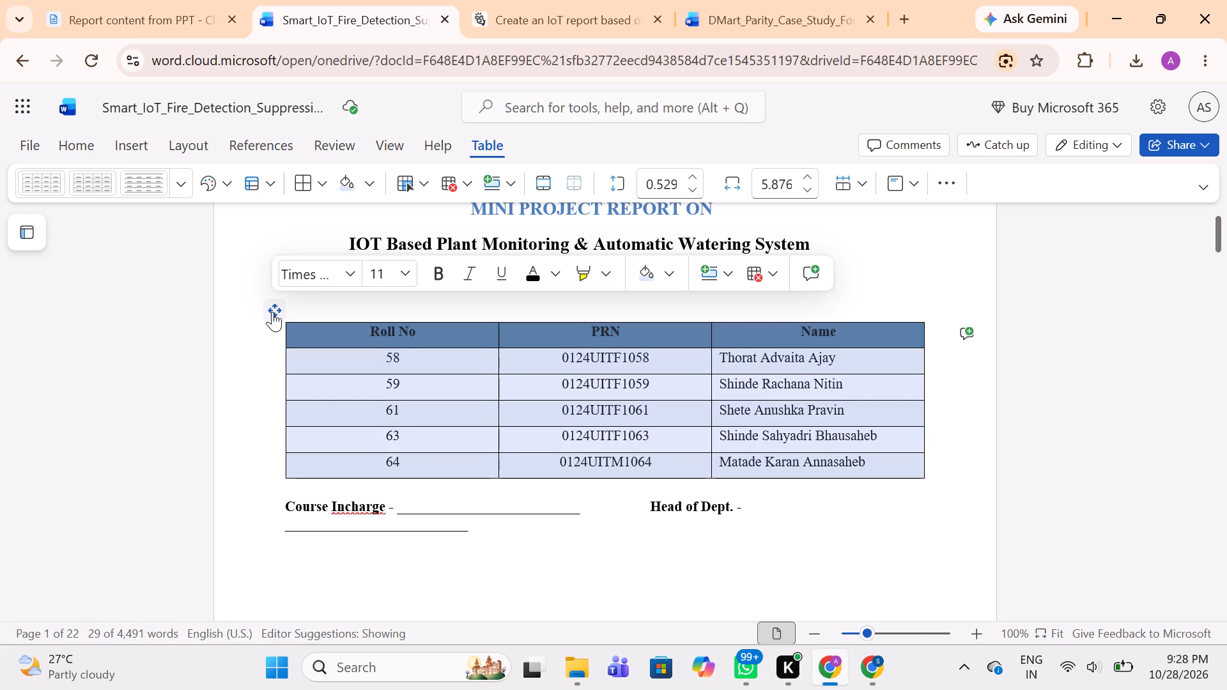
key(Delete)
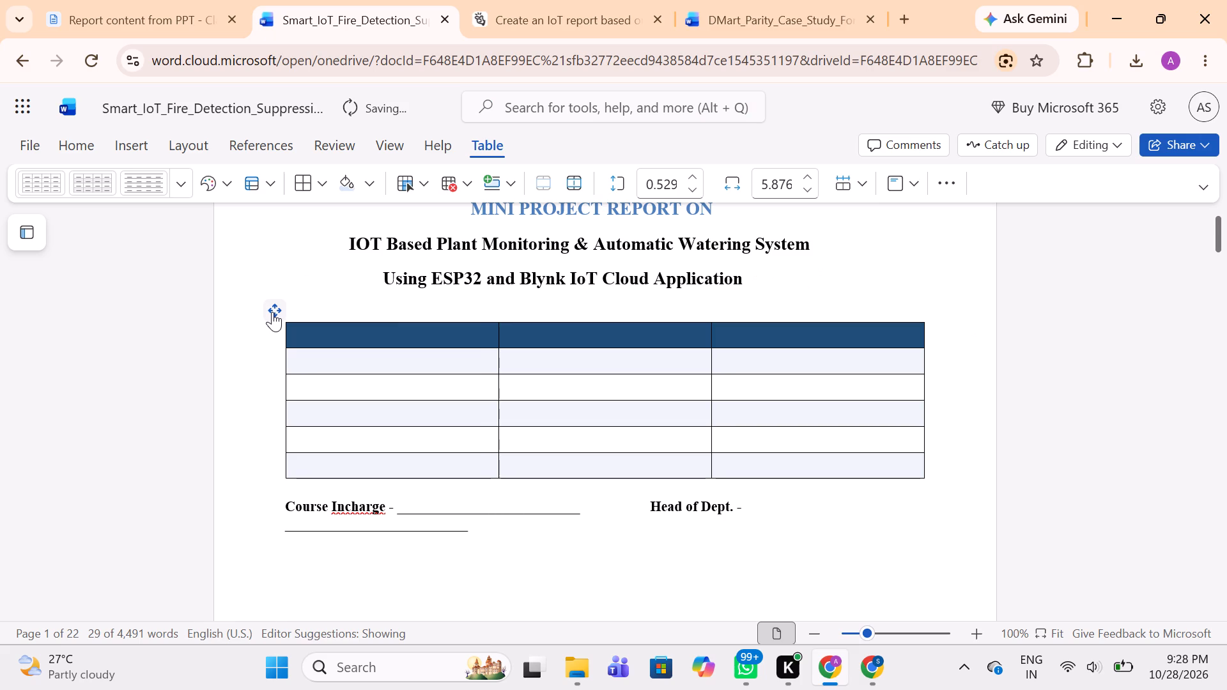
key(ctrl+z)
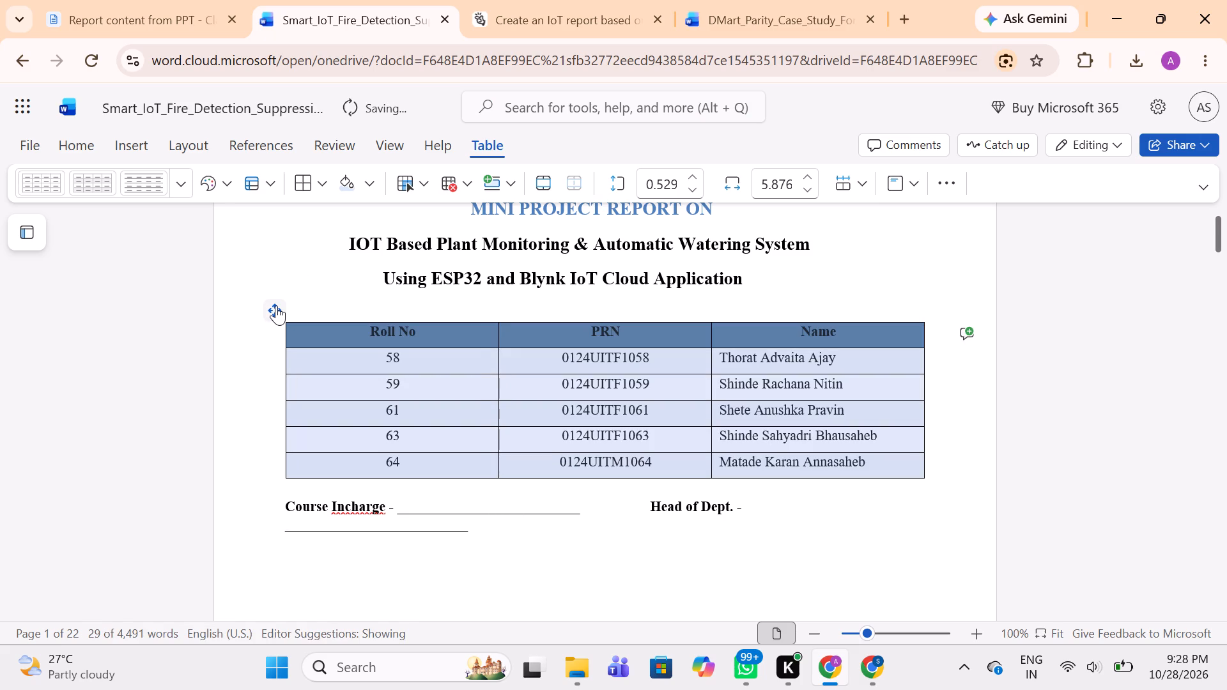
Delete the entire blue-header student table from the rover report's cover page.
click(276, 305)
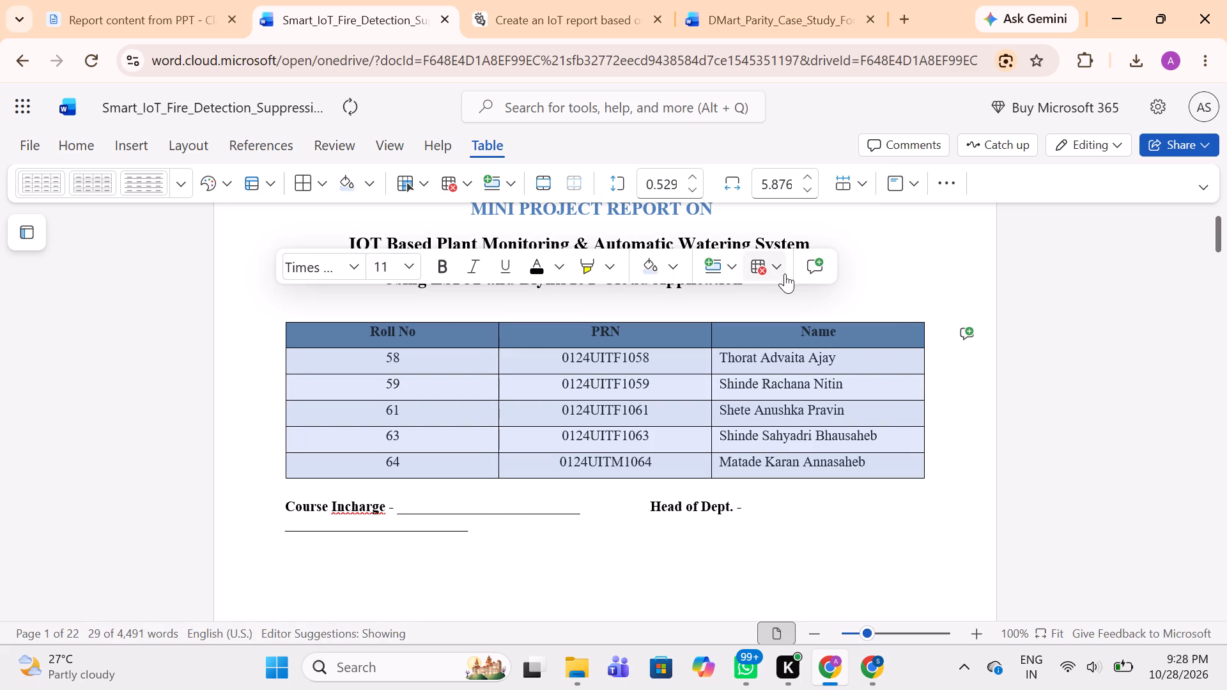
click(785, 273)
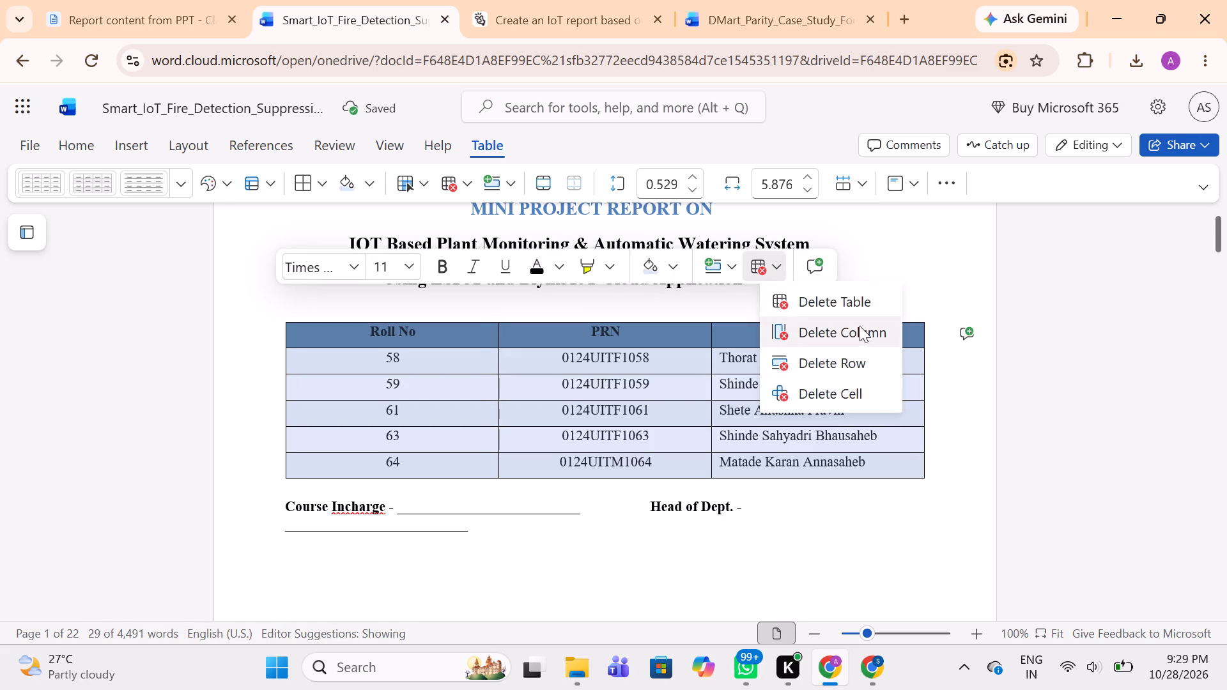
click(860, 302)
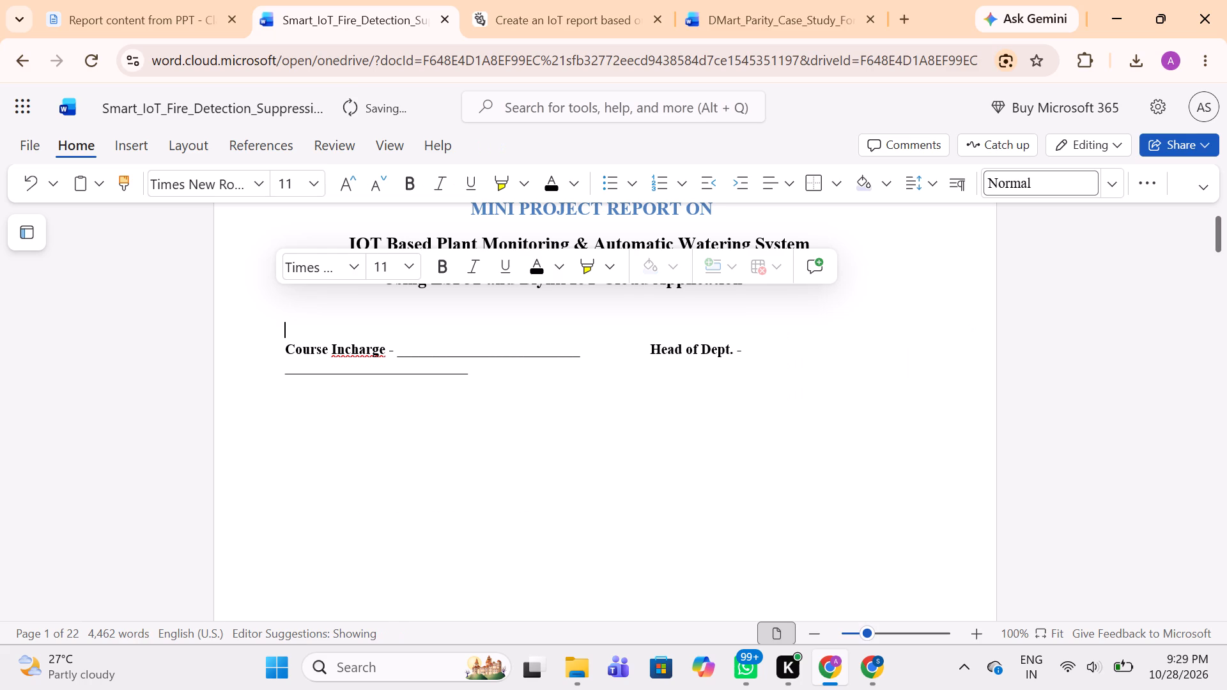
Copy the DMart cover's student table again and paste it above the "Course Incharge" line on the rover report's cover.
click(763, 20)
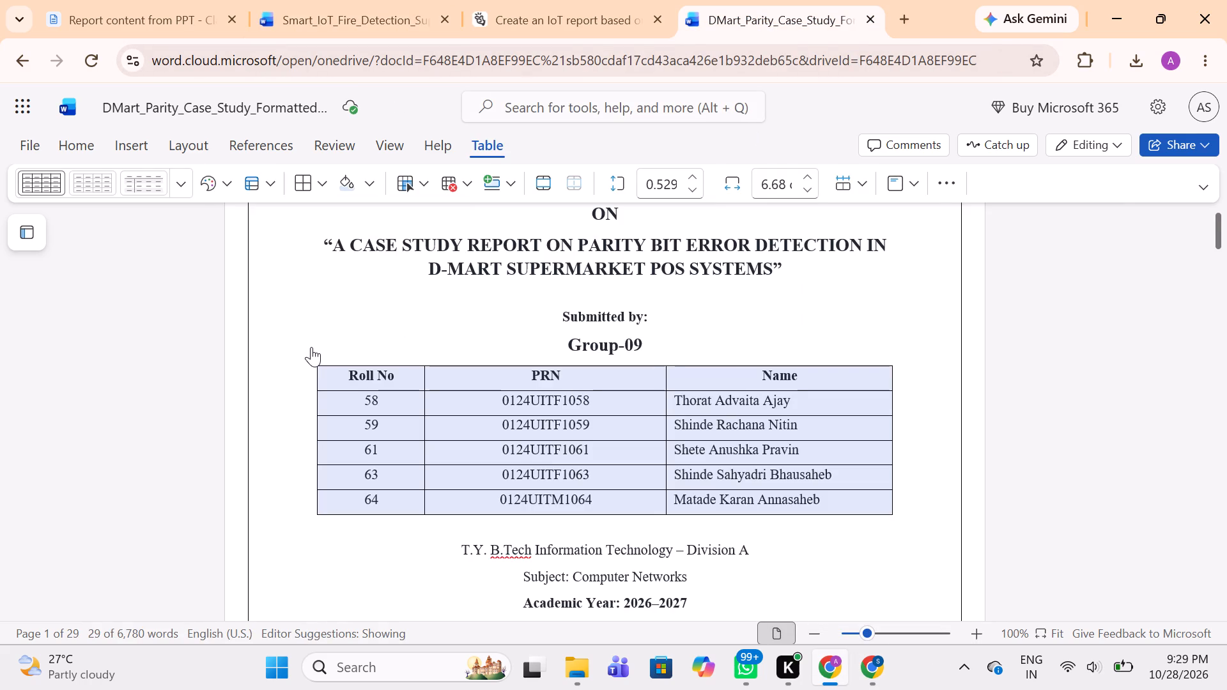
key(ctrl+c)
right_click(311, 347)
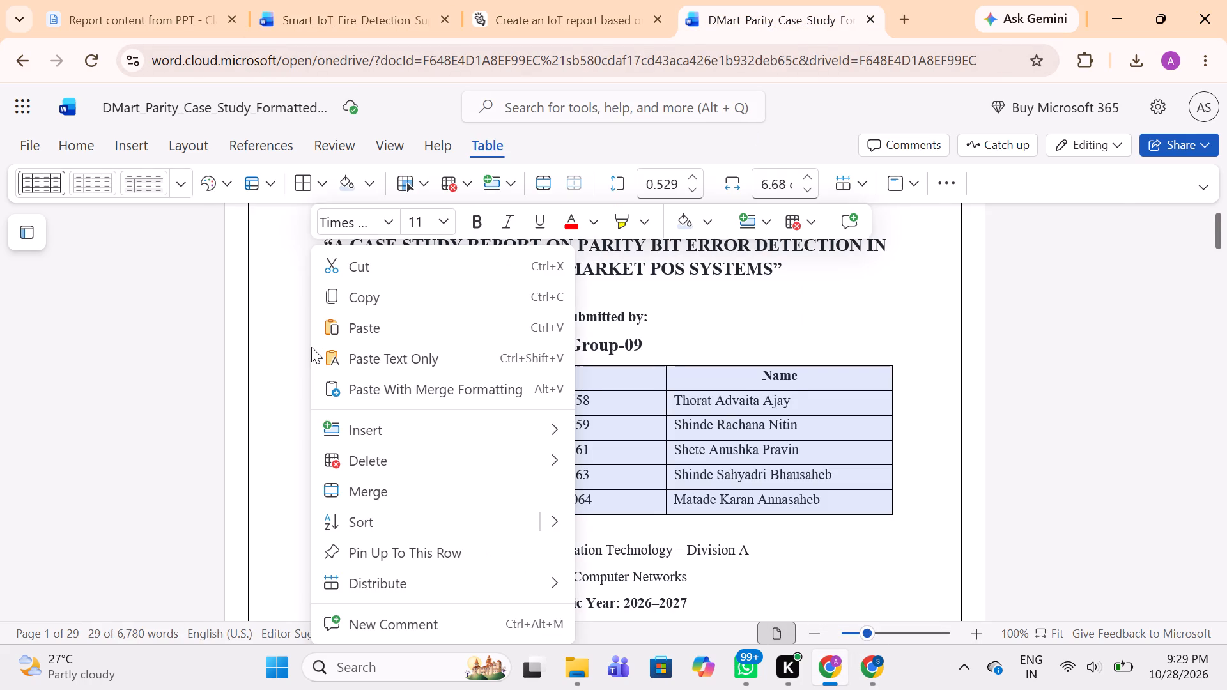
click(411, 305)
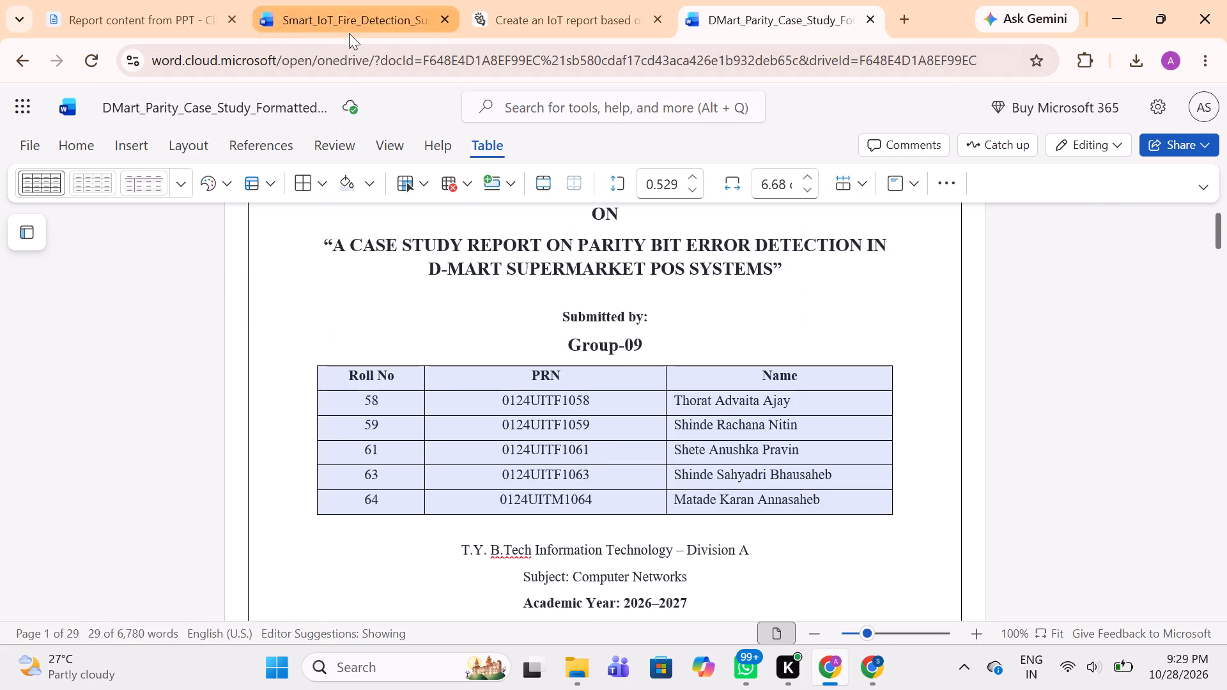
click(349, 33)
key(ctrl+v)
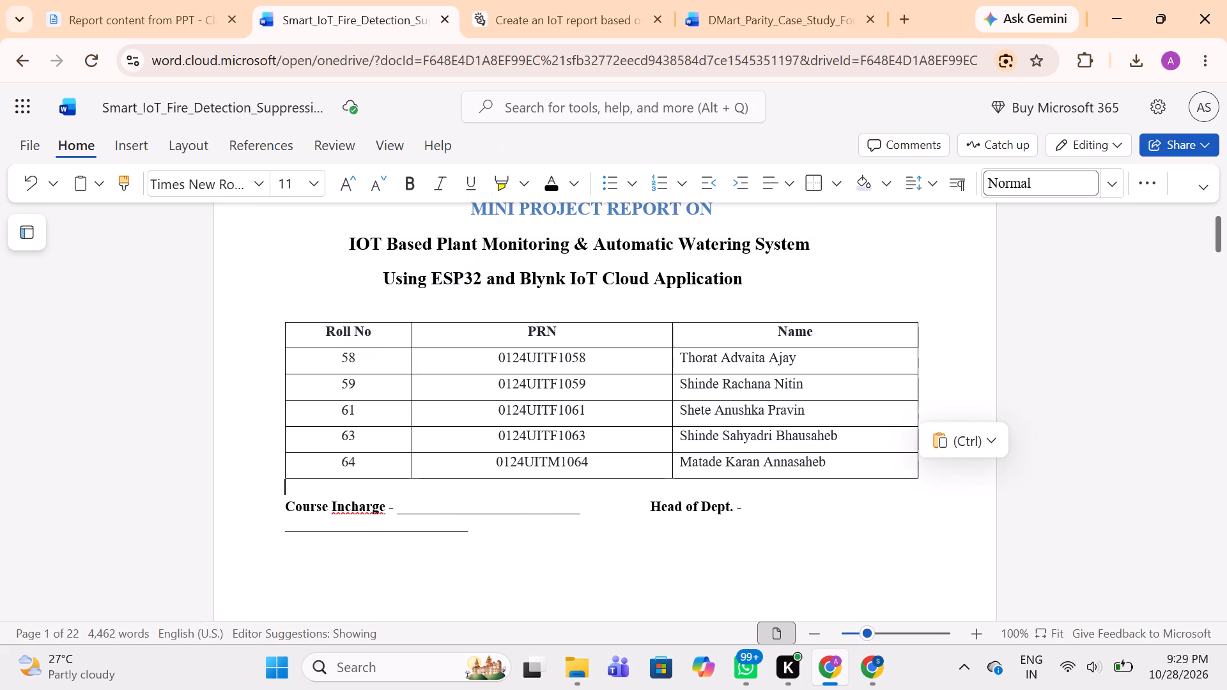
Review the rover report's cover page layout and the Certificate page that follows it.
scroll(364, 314, up, 2)
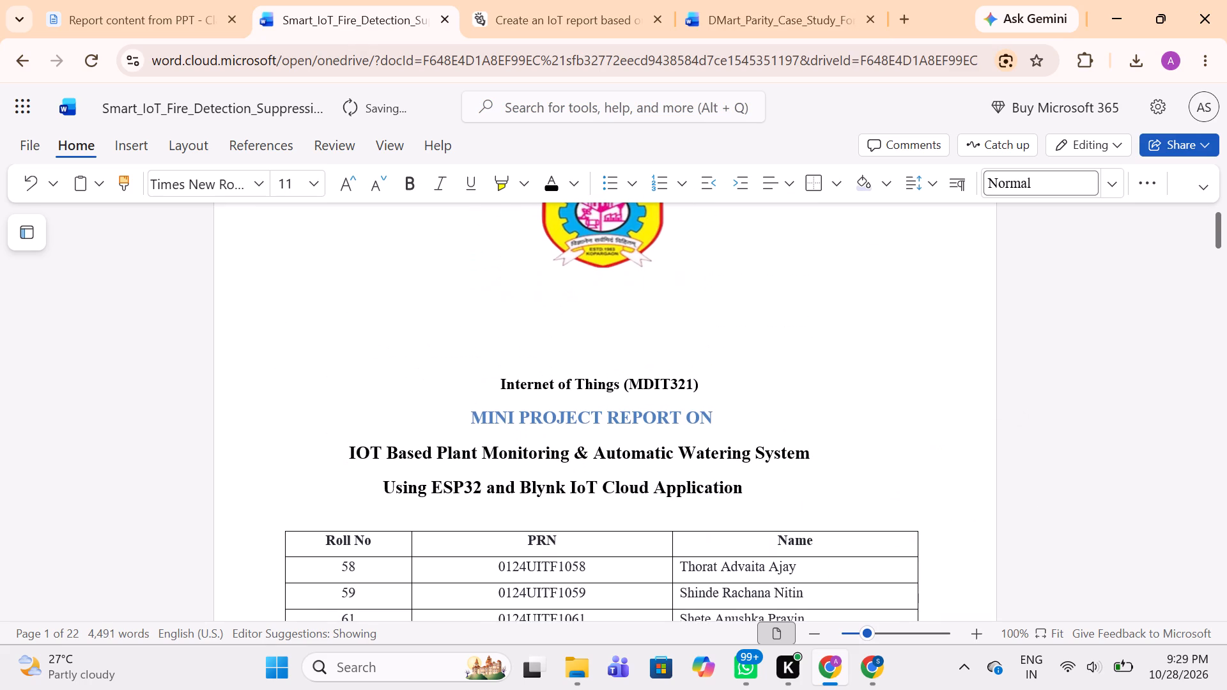
scroll(505, 401, down, 6)
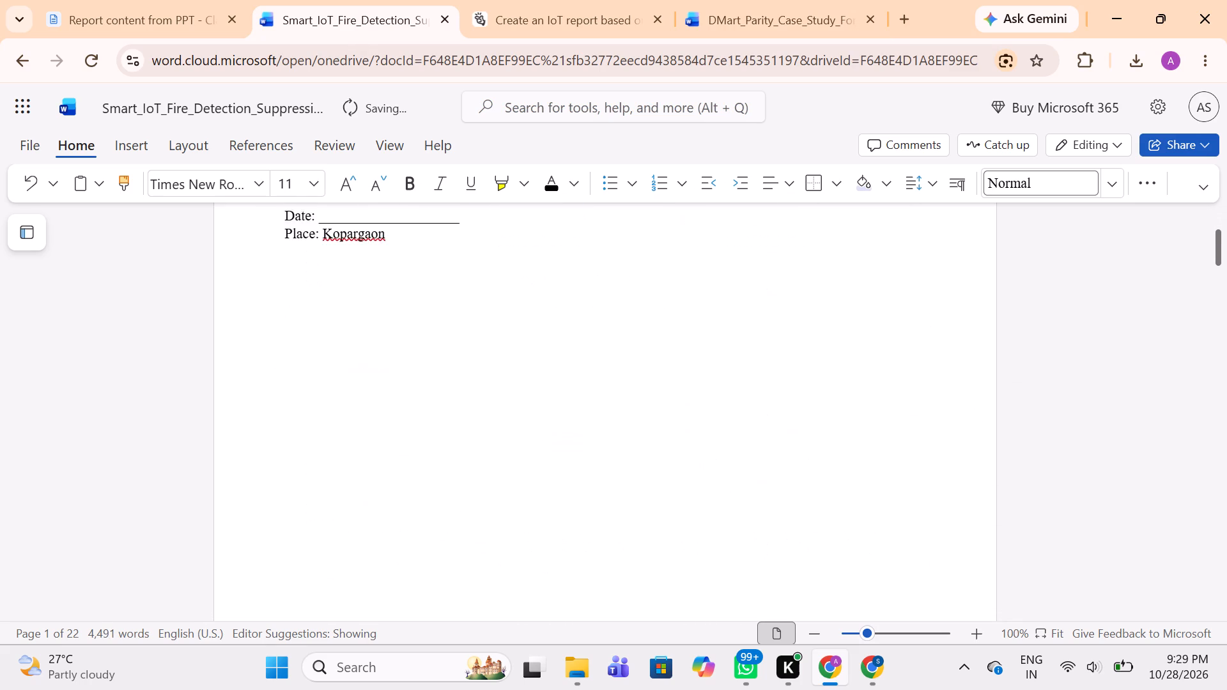
scroll(505, 401, down, 1)
scroll(505, 401, up, 5)
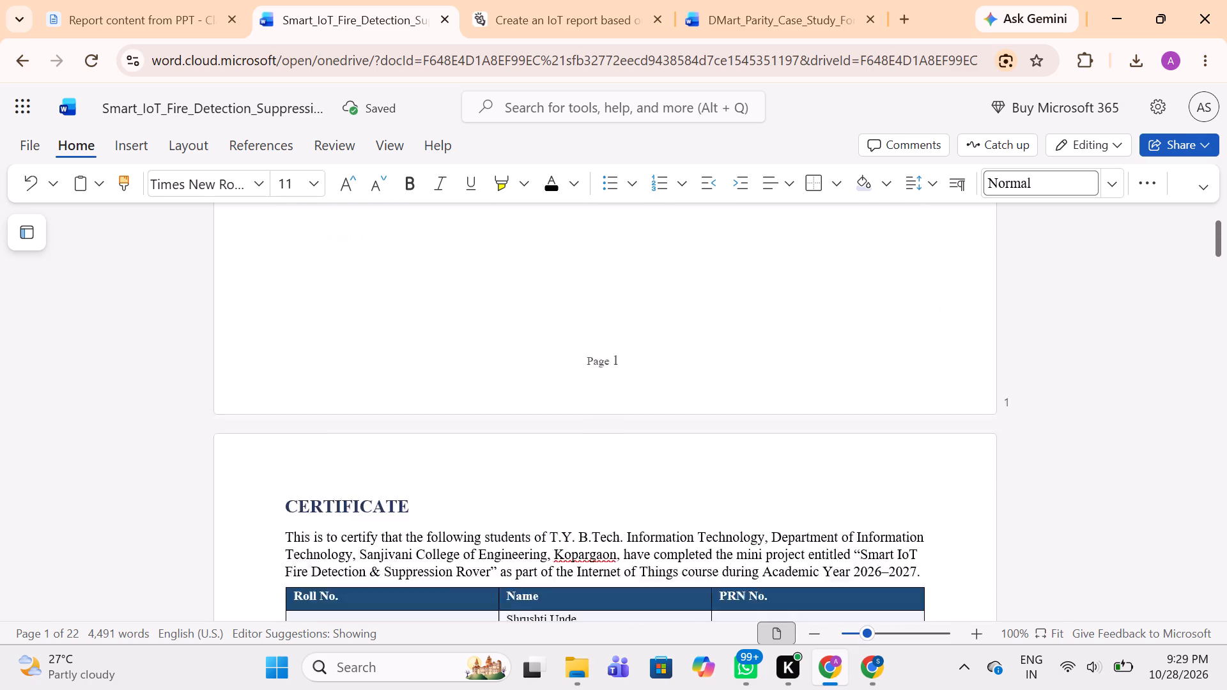
scroll(505, 401, up, 1)
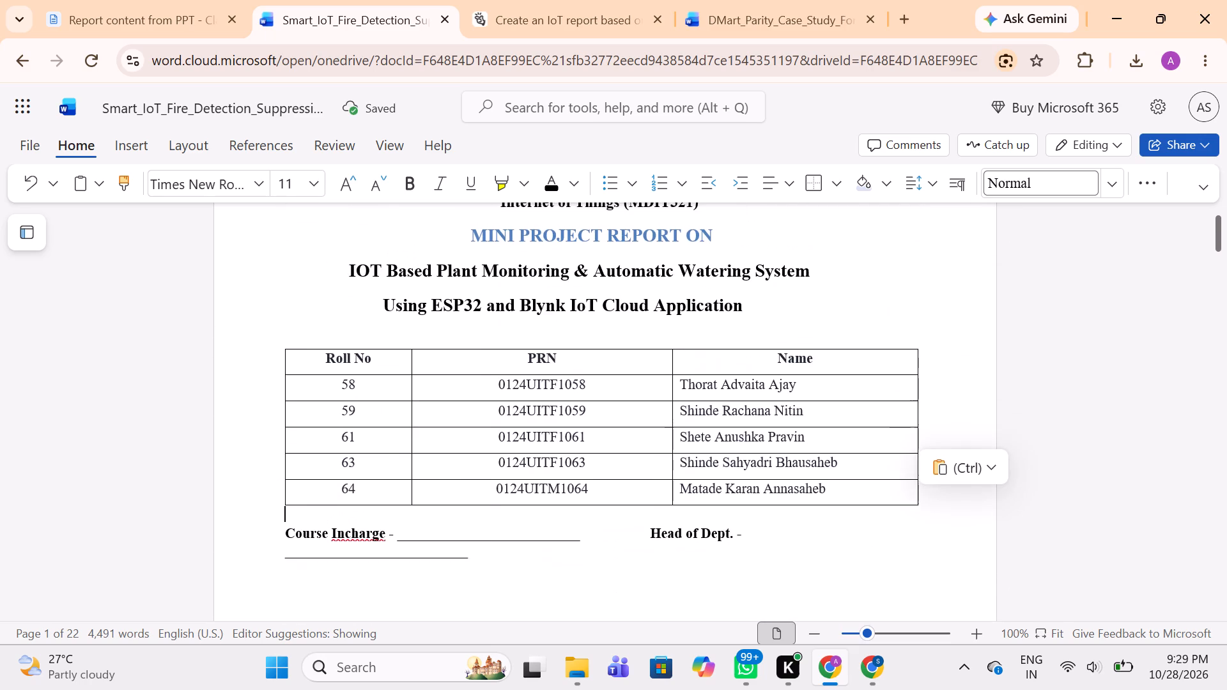
scroll(505, 401, up, 4)
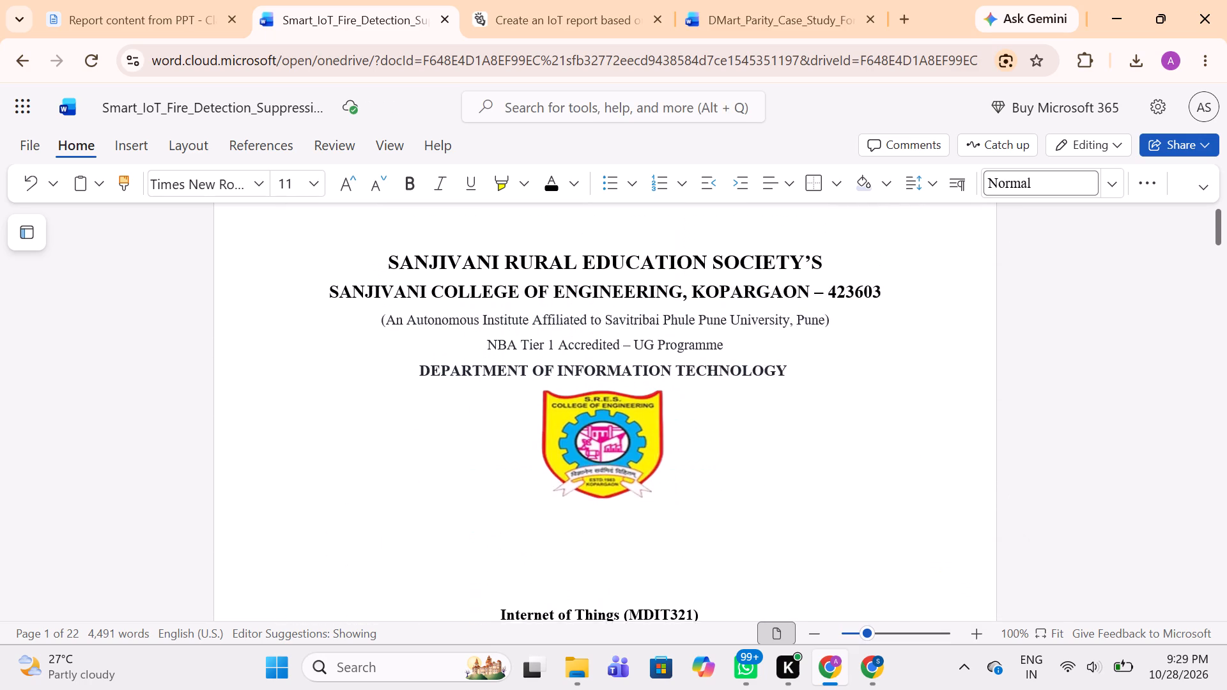
scroll(505, 401, down, 1)
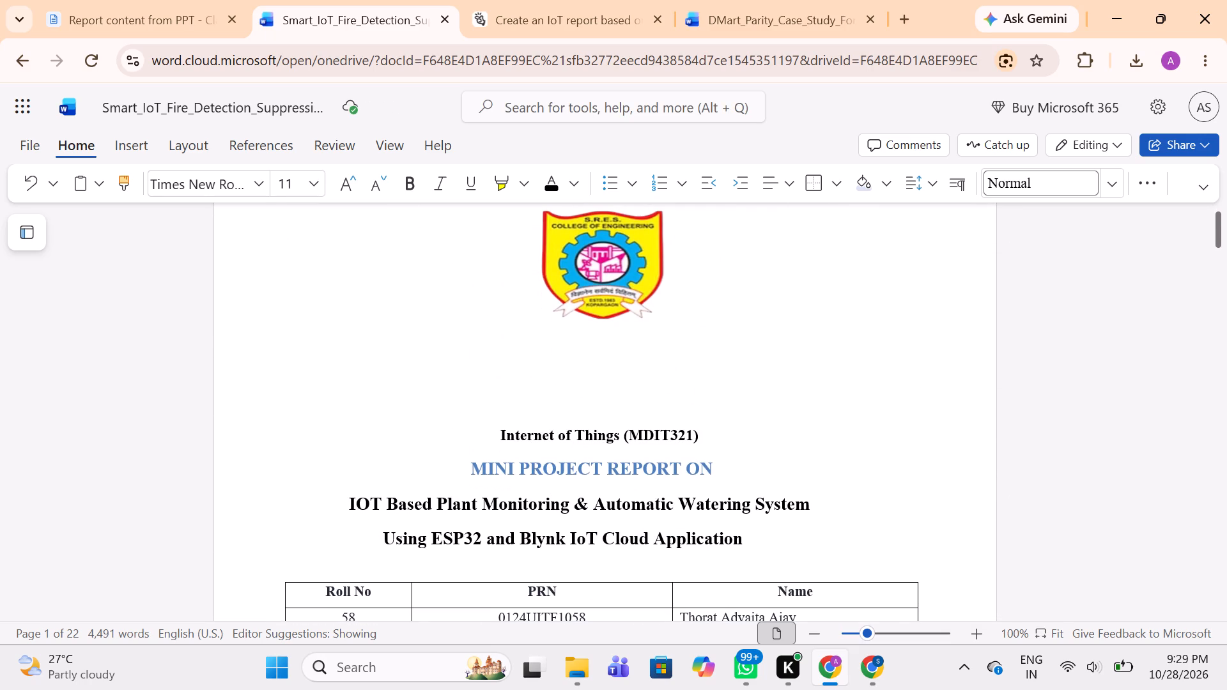
click(755, 26)
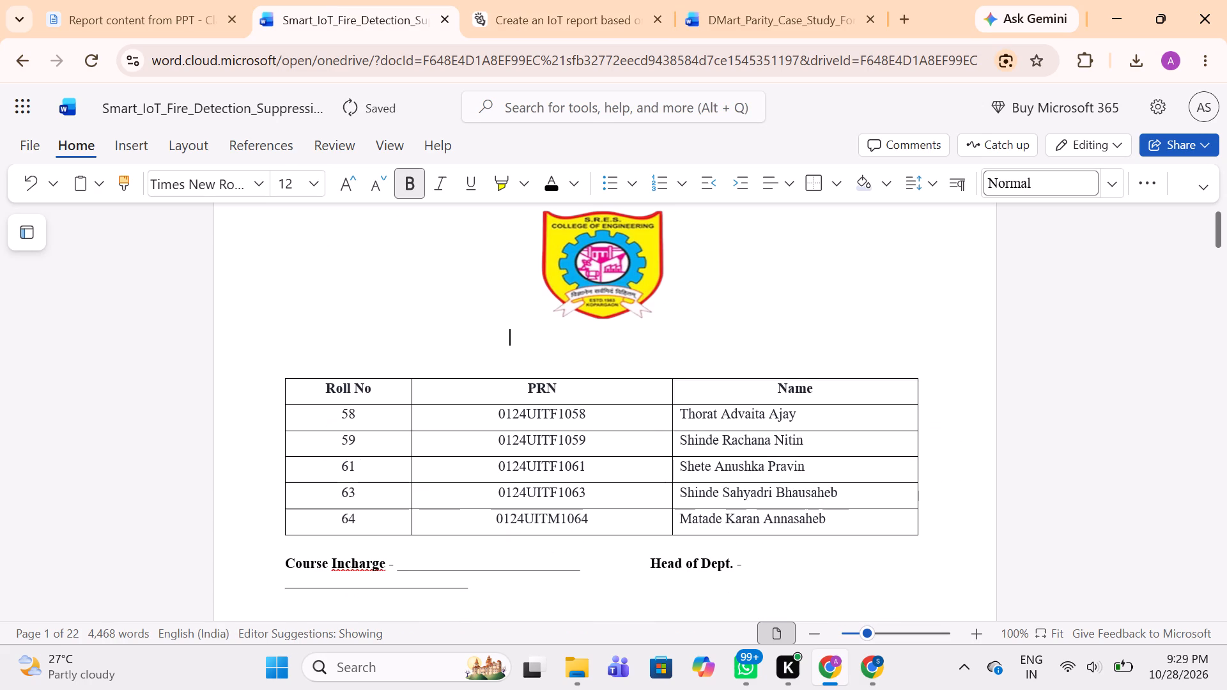
Paste the copied rover title lines between the college logo and the student table on the cover page.
key(ctrl+v)
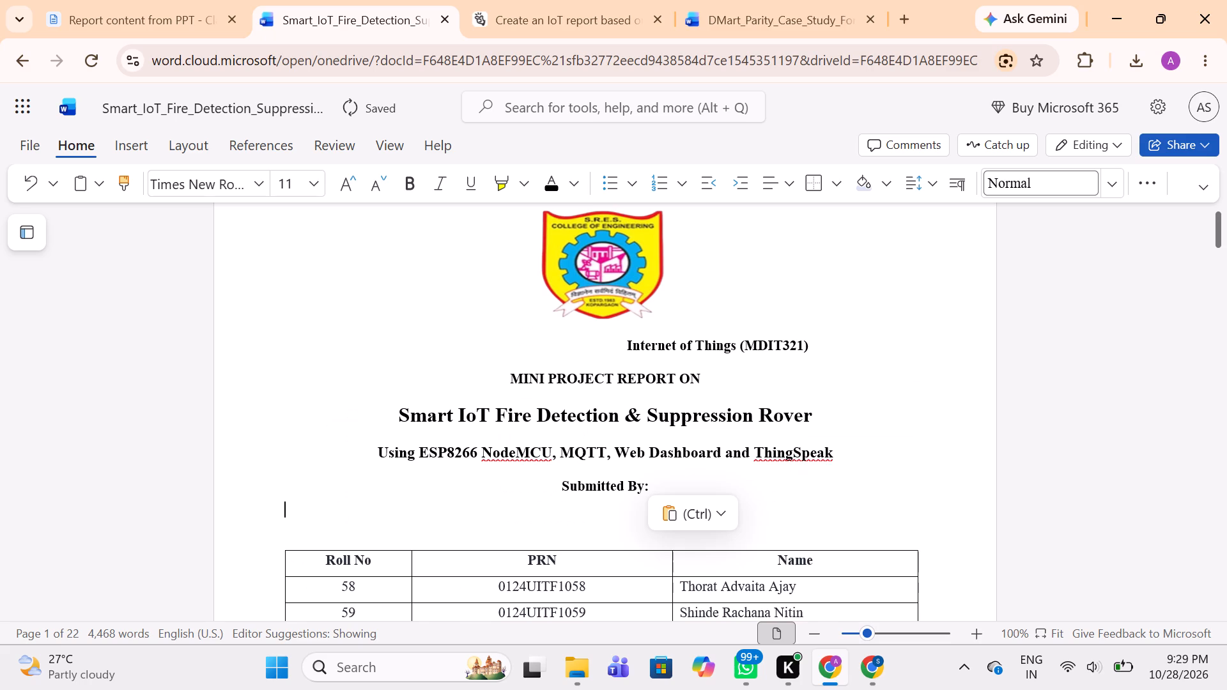
scroll(713, 388, up, 2)
scroll(713, 388, down, 1)
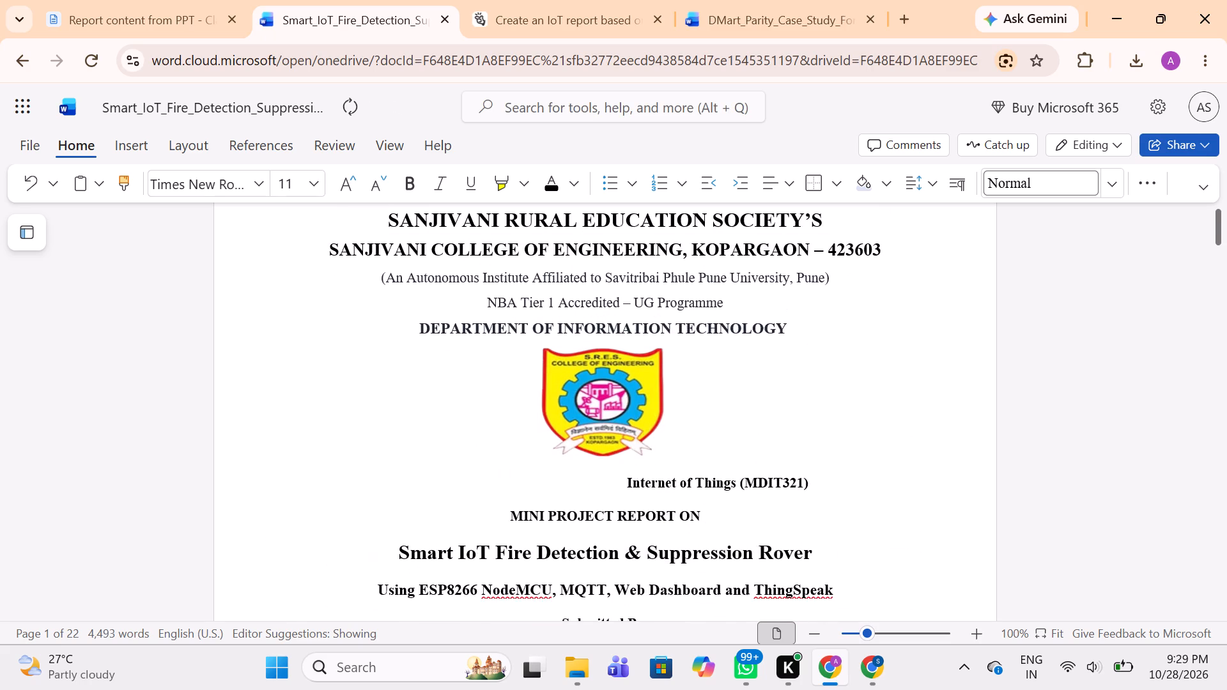
scroll(713, 388, down, 1)
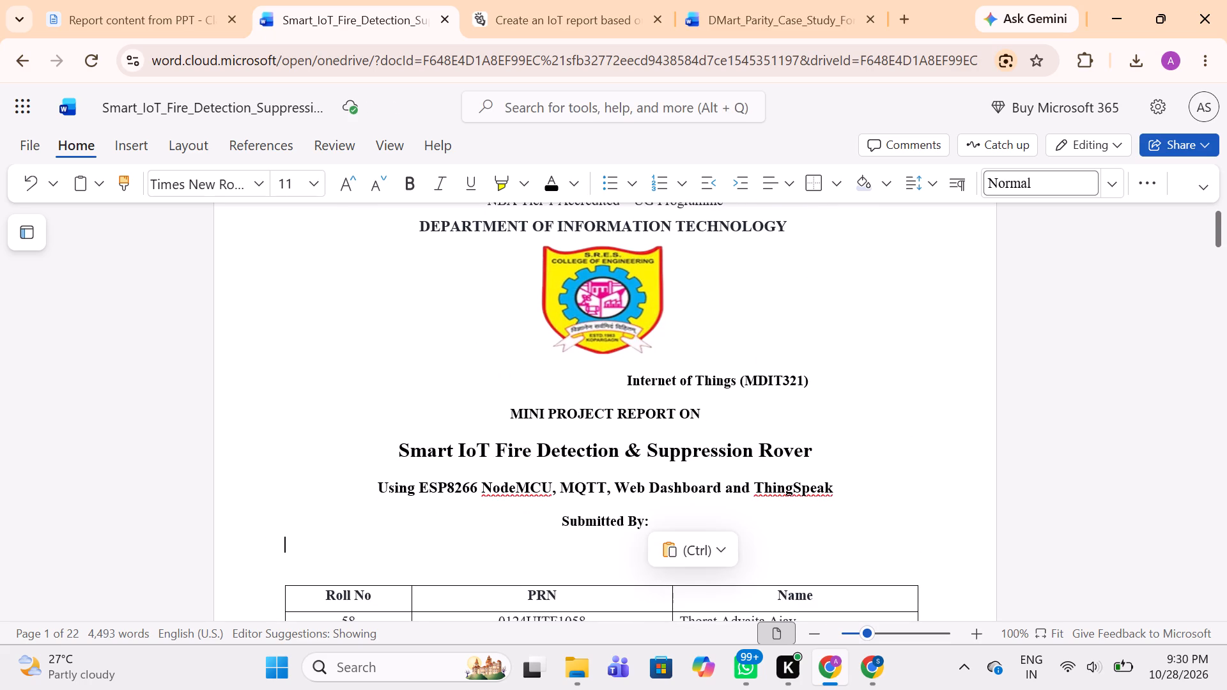
click(869, 669)
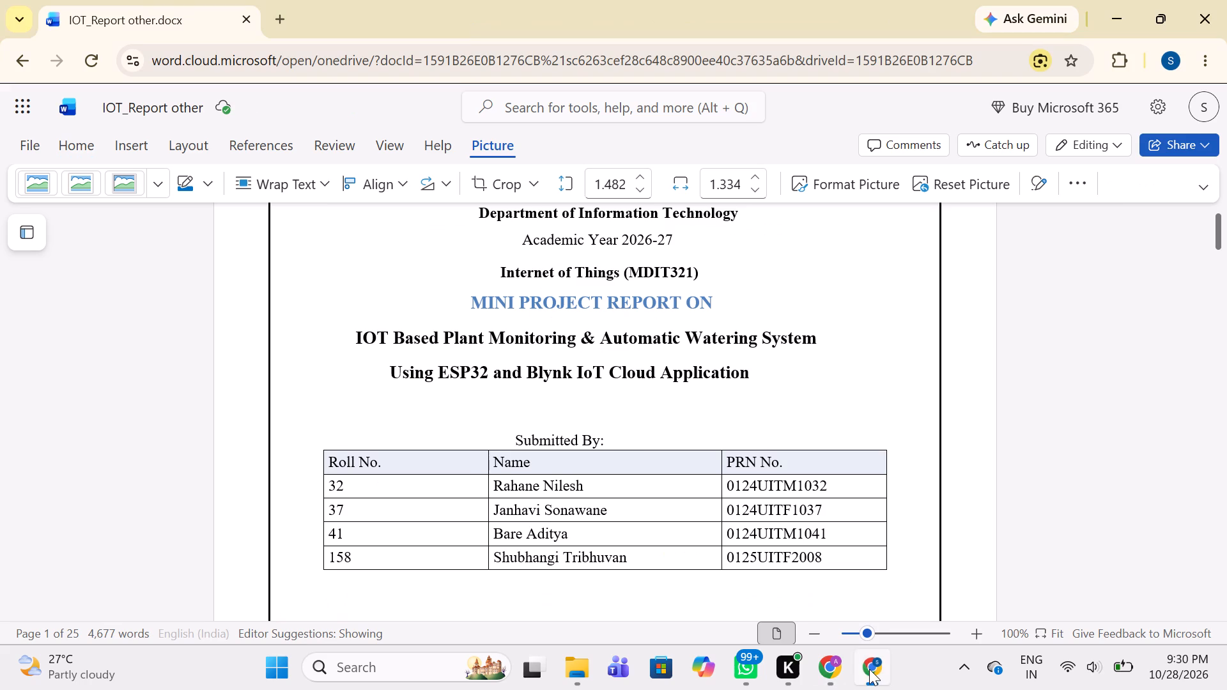
click(841, 668)
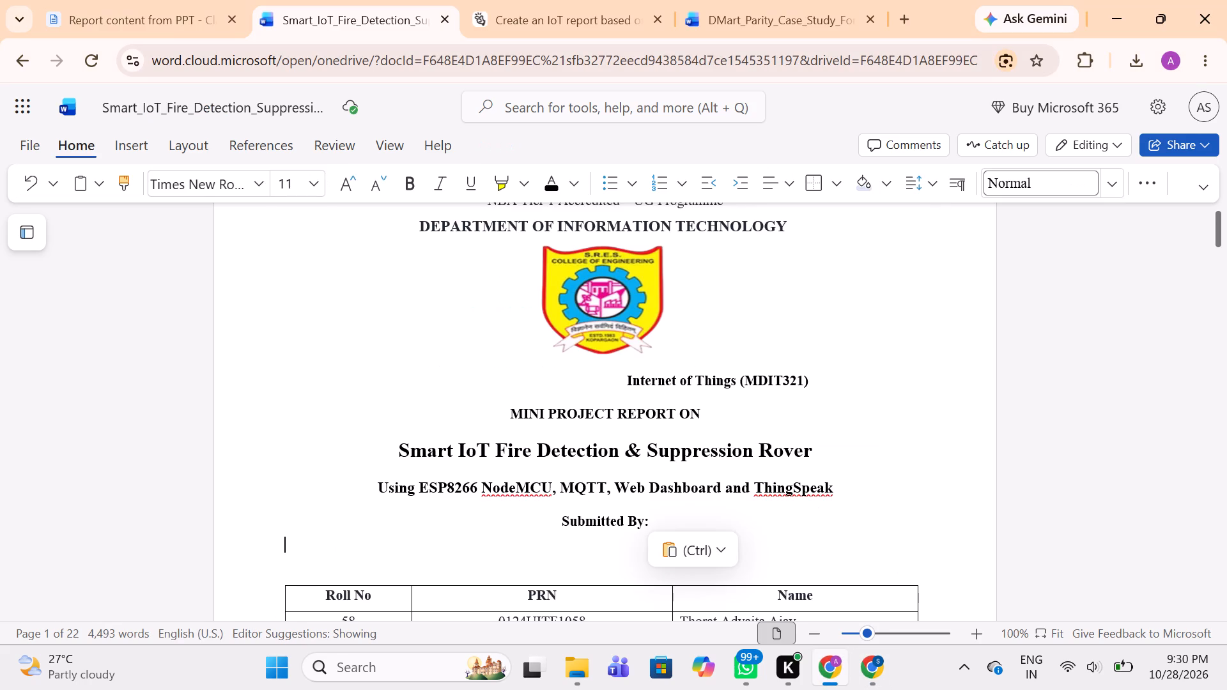
Remove the extra space before "Internet of Things (MDIT321)" so the line sits centred on its own line directly under the logo.
scroll(659, 417, up, 1)
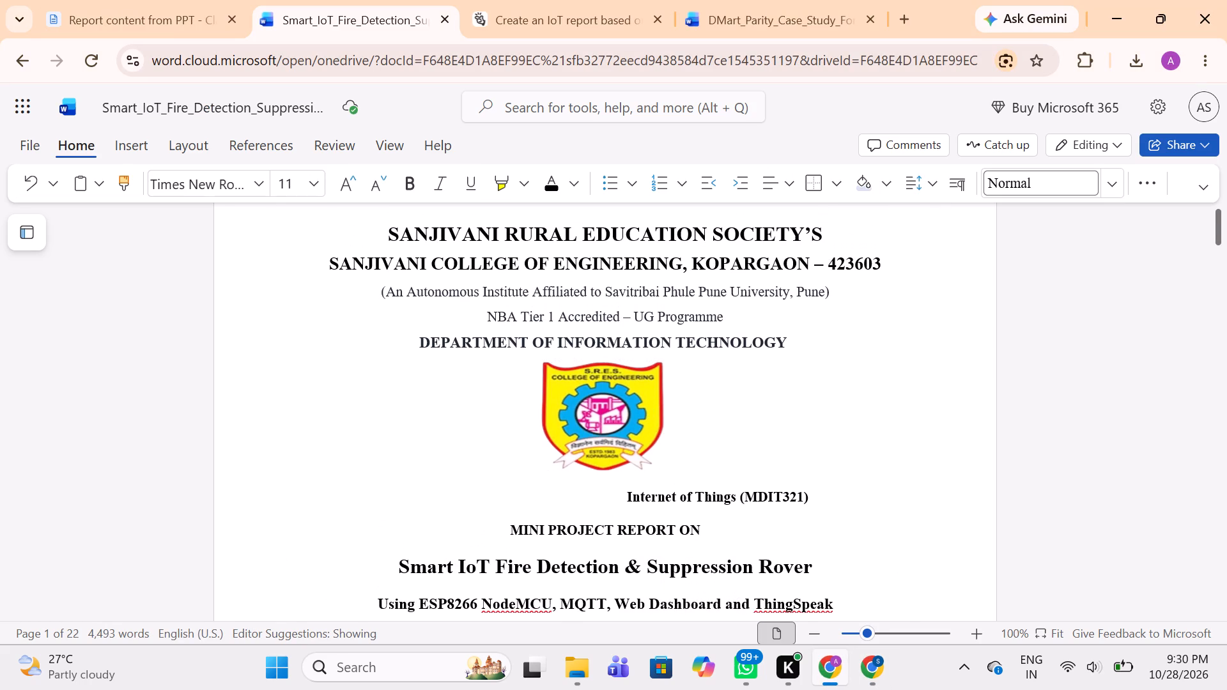
click(628, 503)
key(BackSpace)
key(BackSpace)
key(BackSpace)
key(BackSpace)
key(BackSpace)
key(BackSpace)
key(BackSpace)
key(BackSpace)
key(BackSpace)
key(BackSpace)
key(BackSpace)
key(BackSpace)
key(BackSpace)
key(BackSpace)
key(BackSpace)
key(BackSpace)
key(BackSpace)
key(BackSpace)
key(BackSpace)
key(BackSpace)
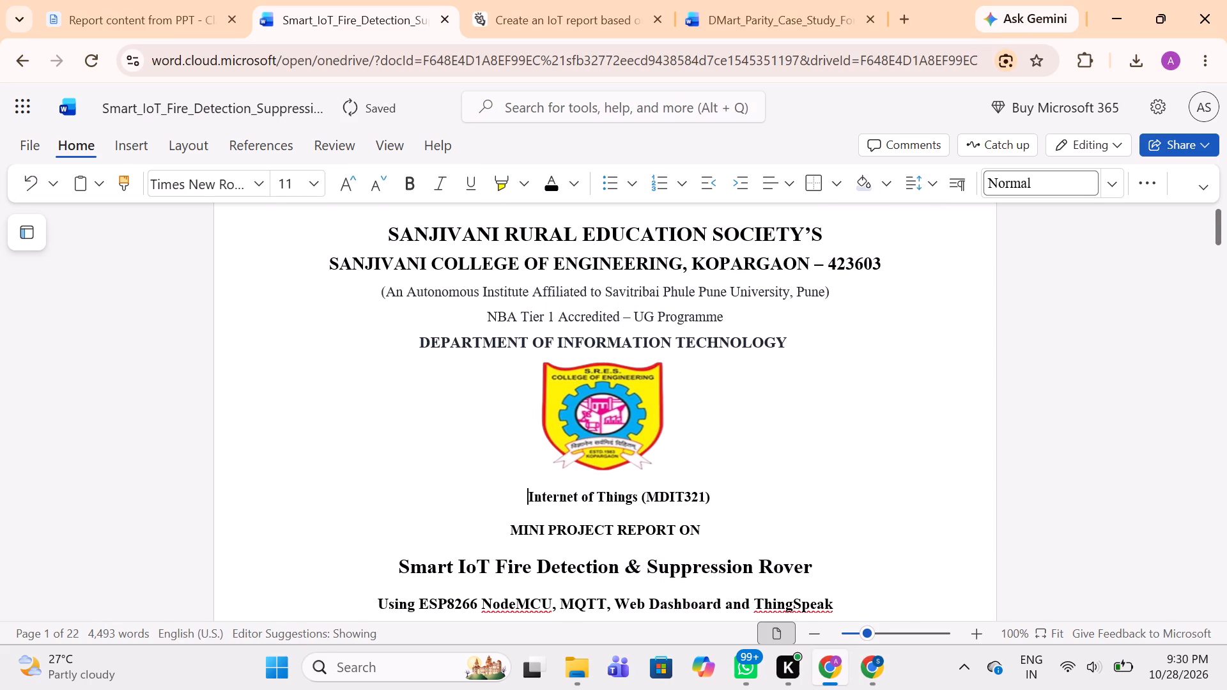
key(BackSpace)
key(BackSpace)
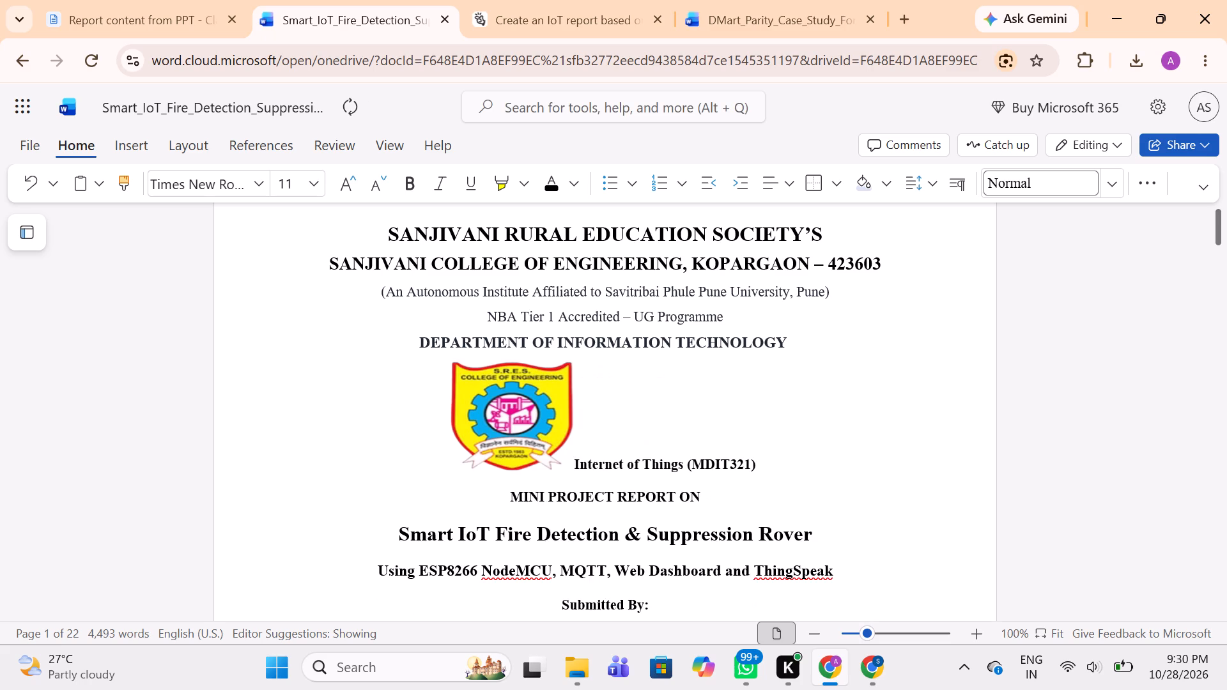
key(Return)
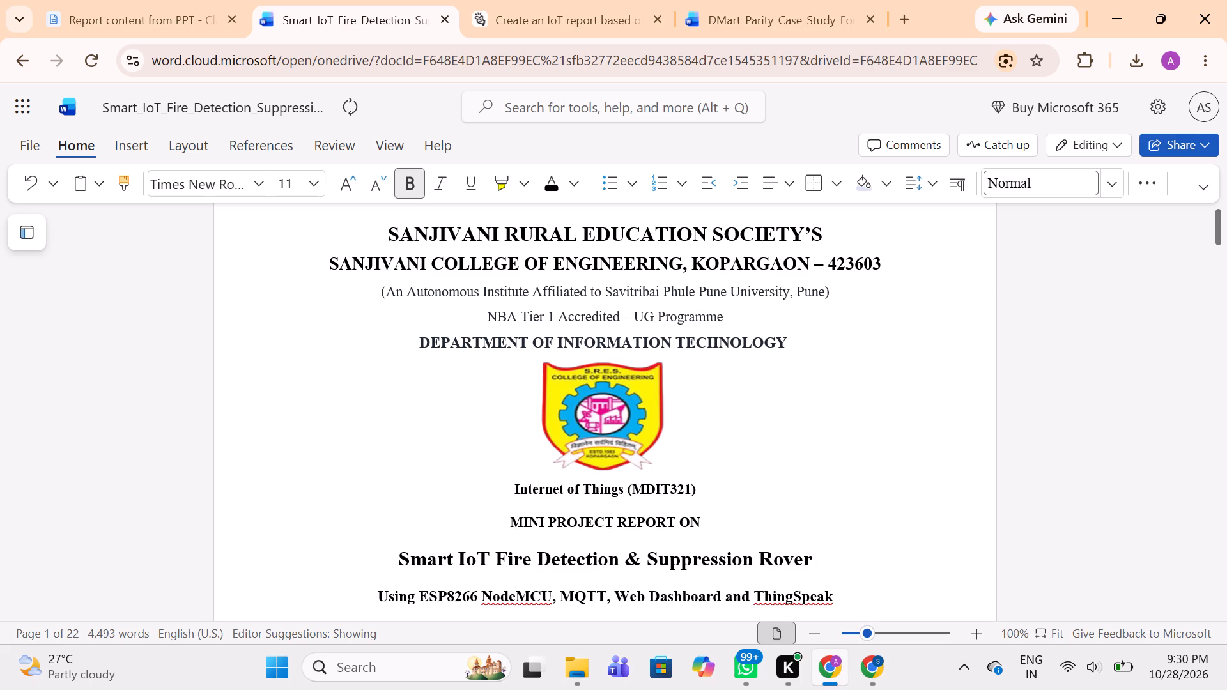
Insert a blank line after the "Using ESP8266 NodeMCU, MQTT, Web Dashboard and ThingSpeak" line on the cover page.
scroll(595, 530, down, 1)
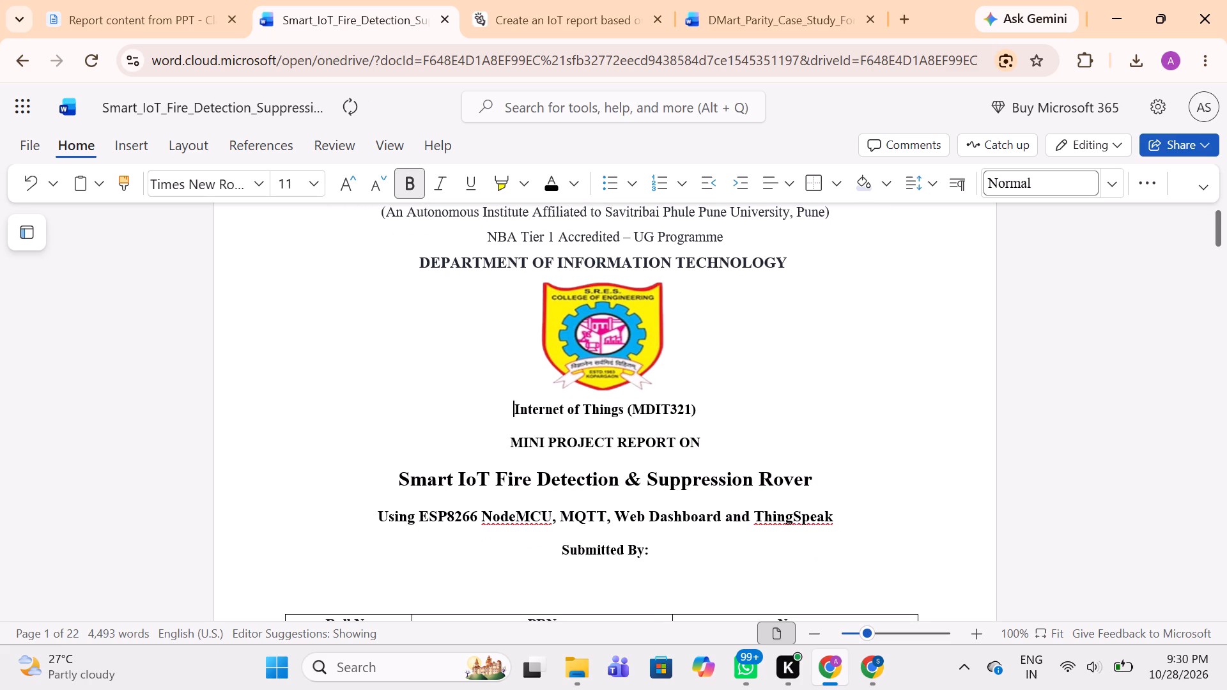
scroll(468, 487, down, 1)
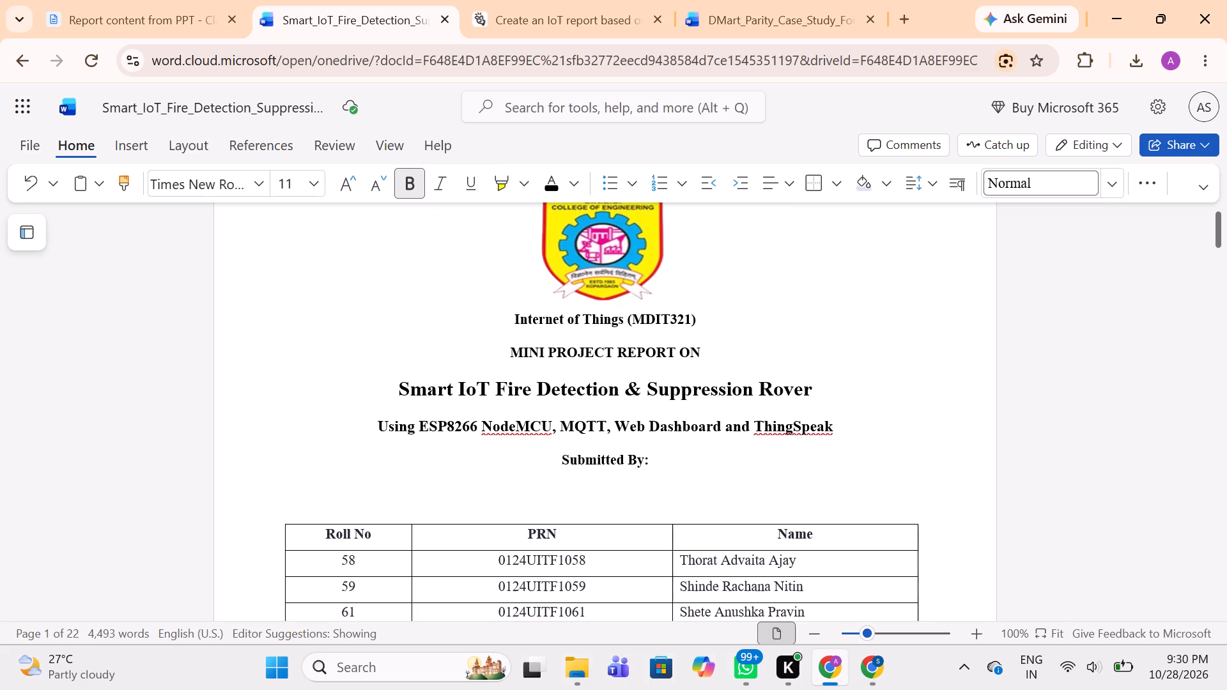
click(856, 417)
key(Return)
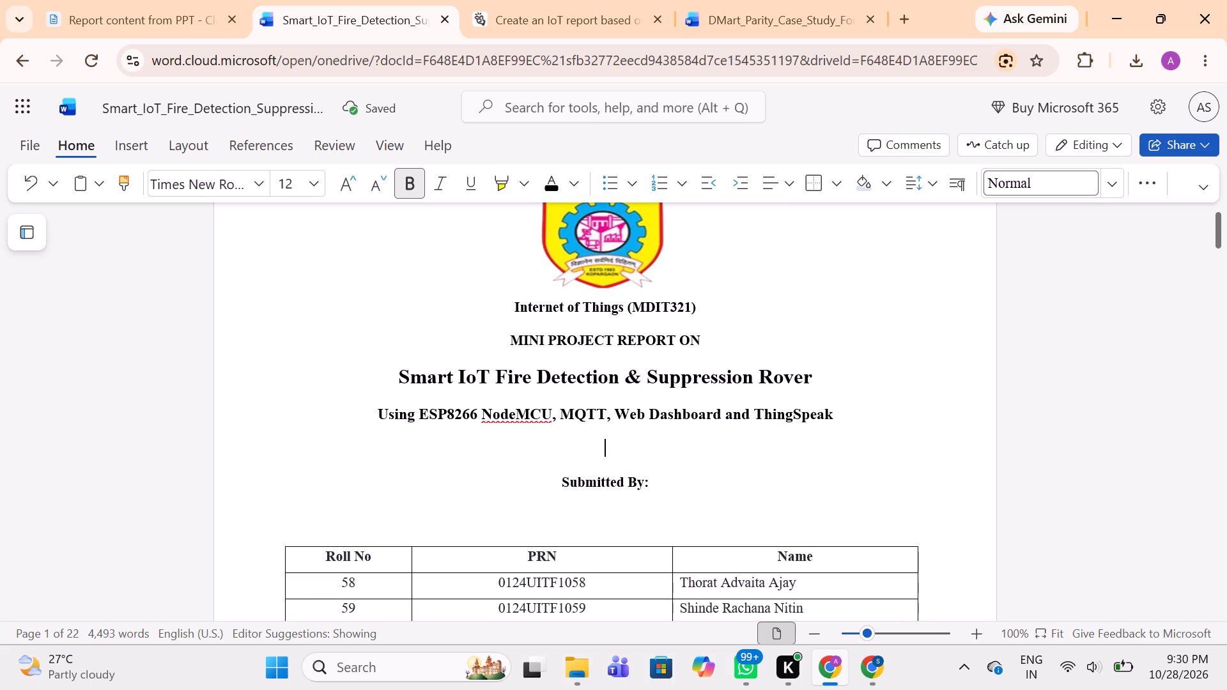
Apply font size 16 to the "Smart IoT Fire Detection & Suppression Rover" title line.
drag(401, 369, 826, 380)
click(321, 180)
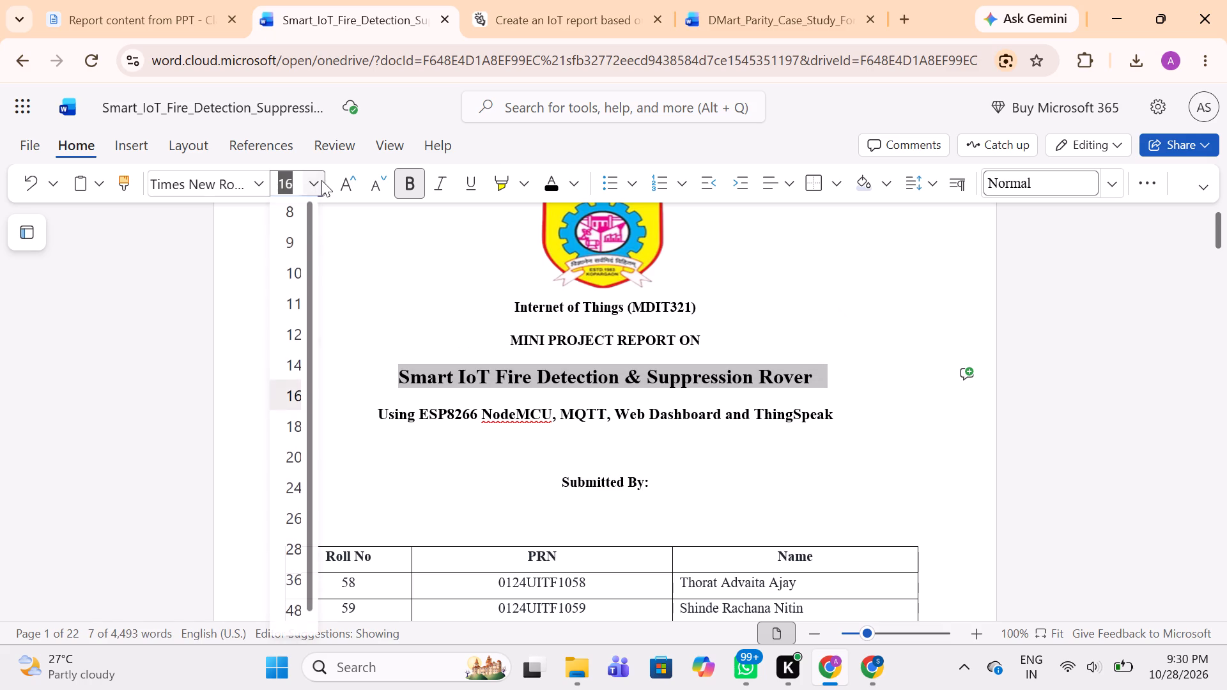
click(279, 402)
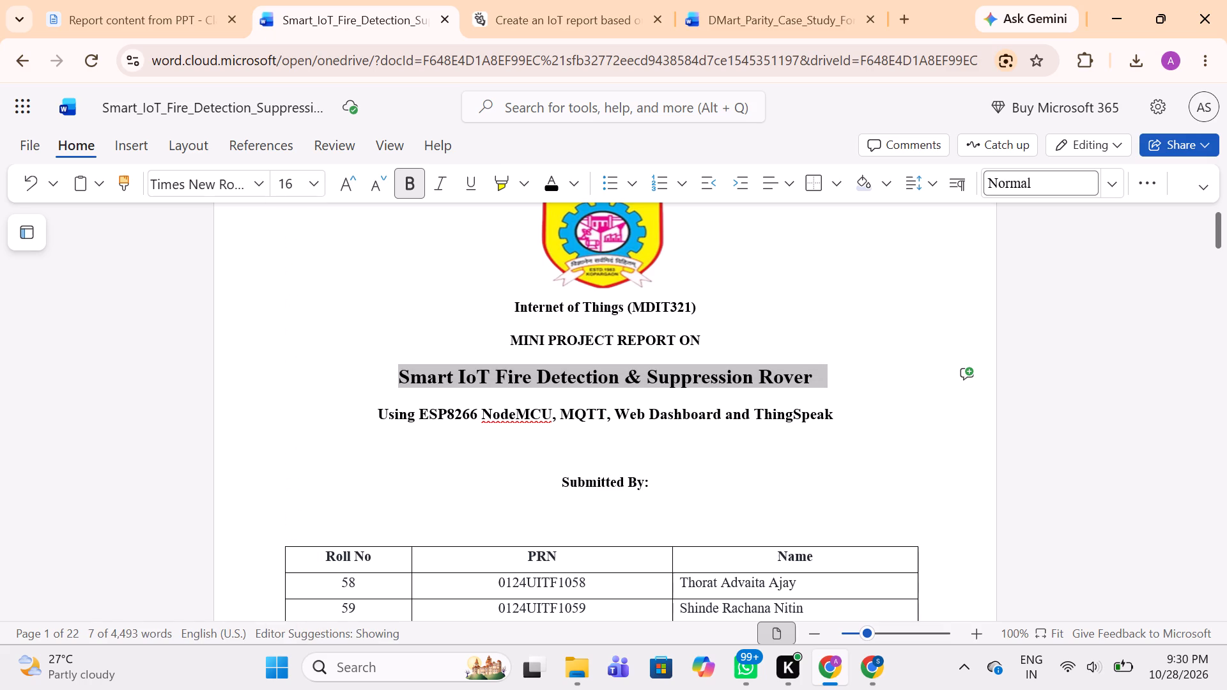
Set the font size of the "MINI PROJECT REPORT ON" and "Internet of Things (MDIT321)" lines to 12.
drag(507, 340, 711, 351)
click(312, 181)
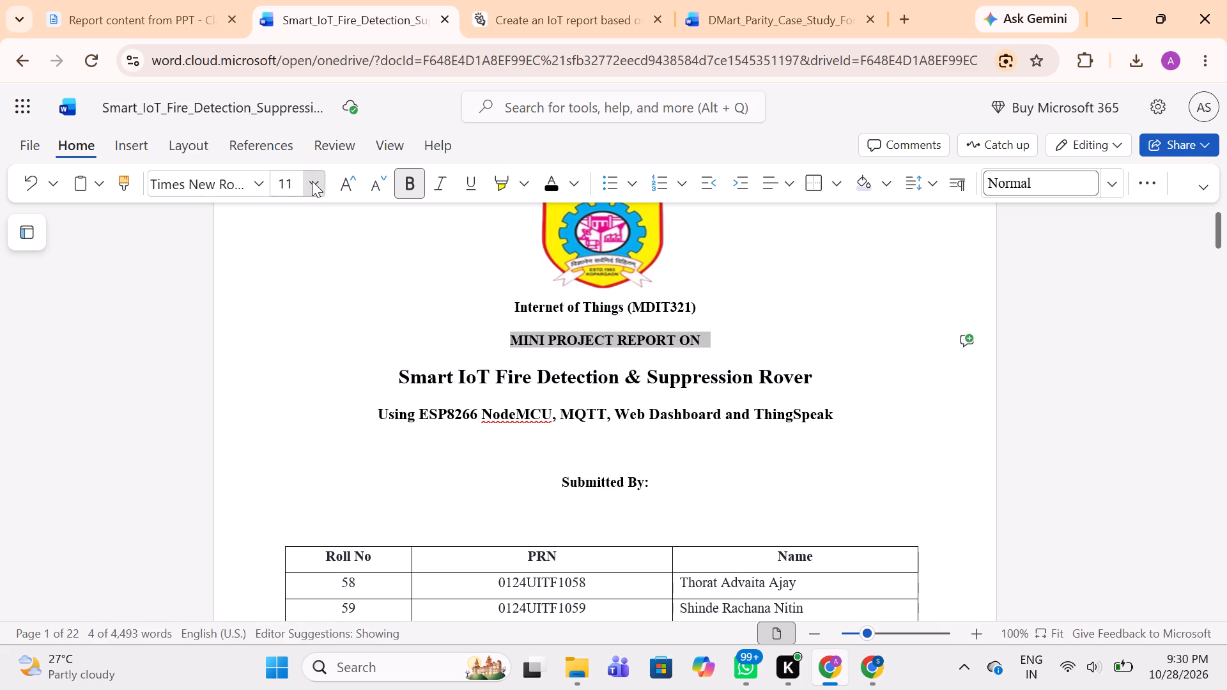
click(288, 342)
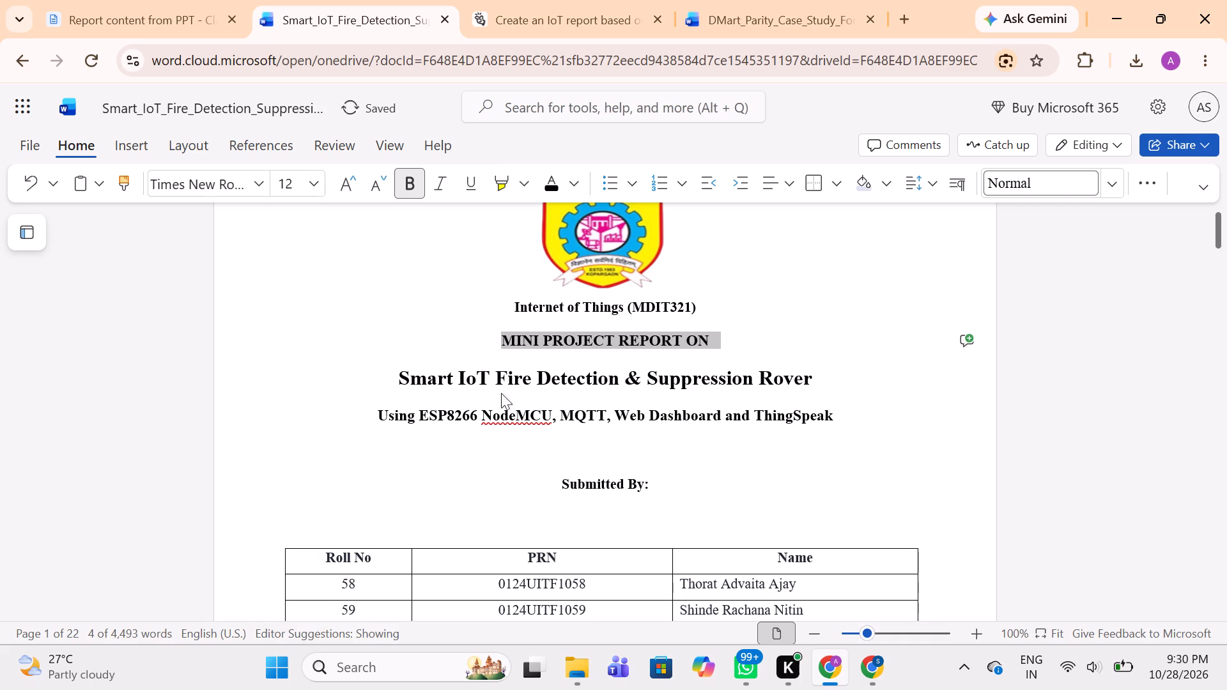
click(592, 371)
scroll(592, 371, up, 1)
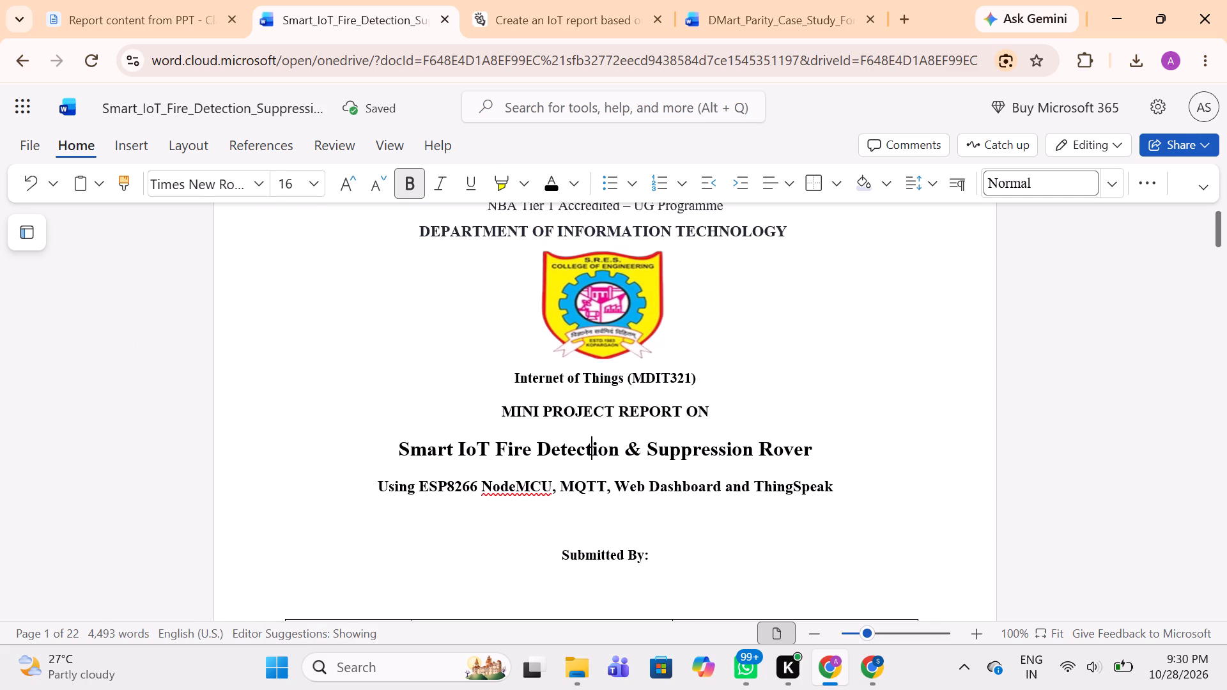
drag(511, 378, 727, 378)
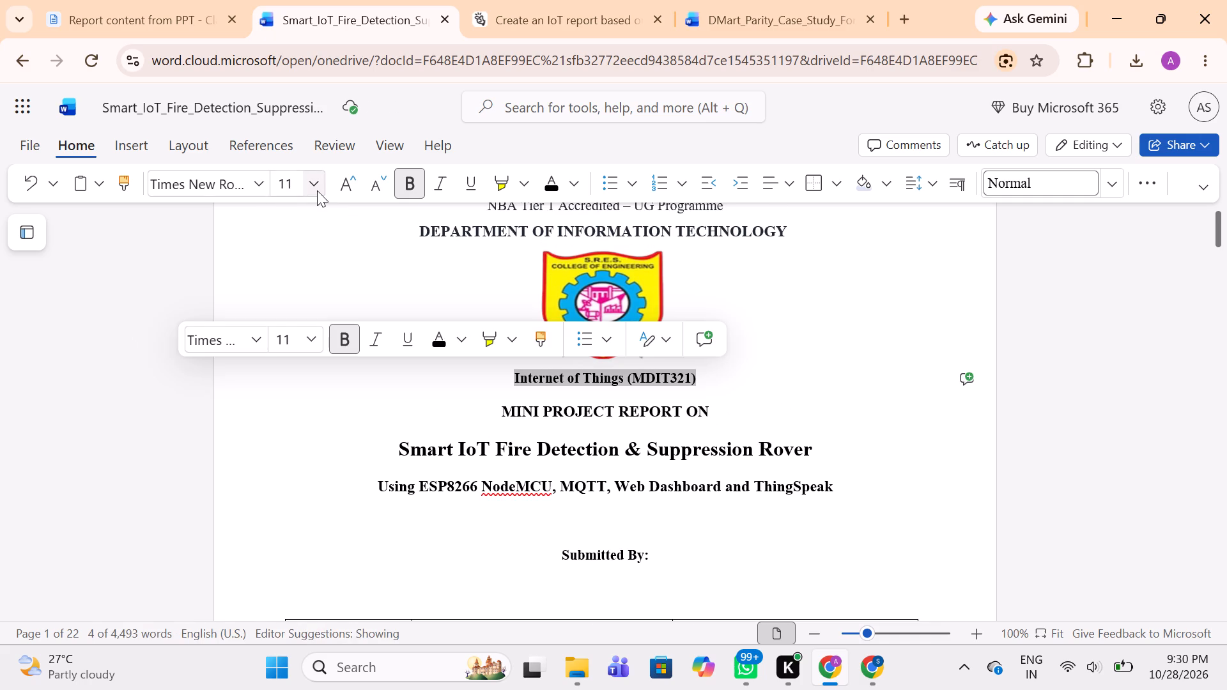
click(317, 190)
click(282, 336)
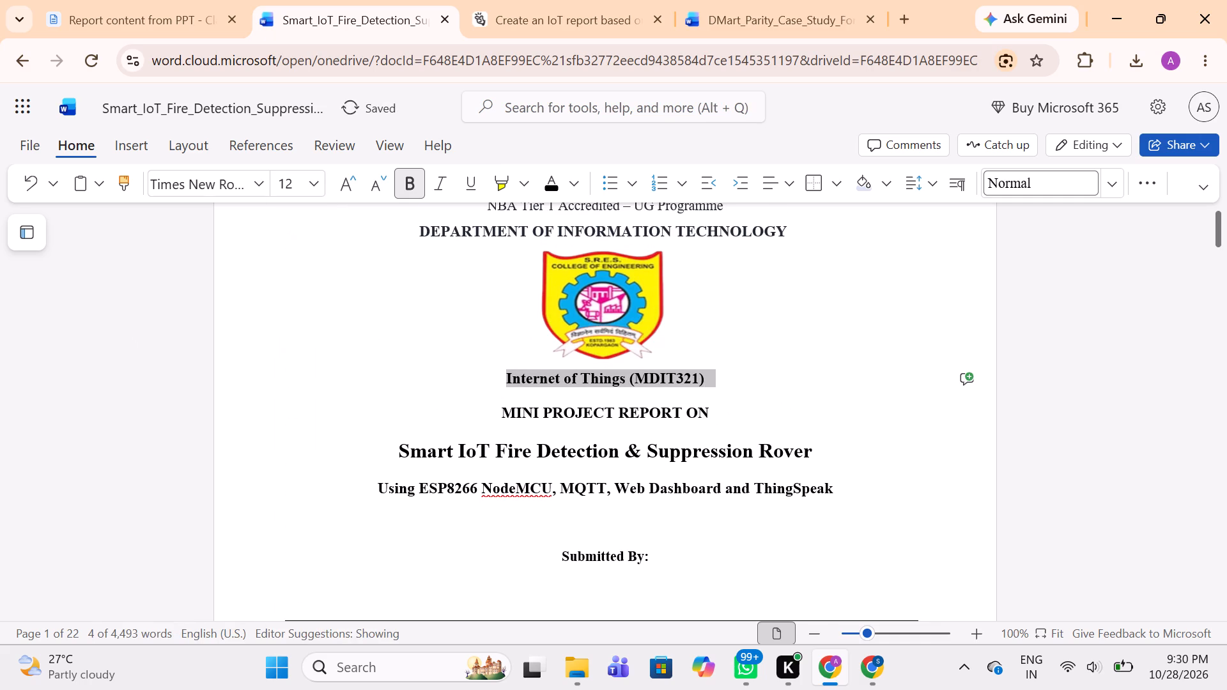
click(575, 398)
Add a colon after "MINI PROJECT REPORT ON" and insert a blank line between it and the rover title.
scroll(575, 398, up, 1)
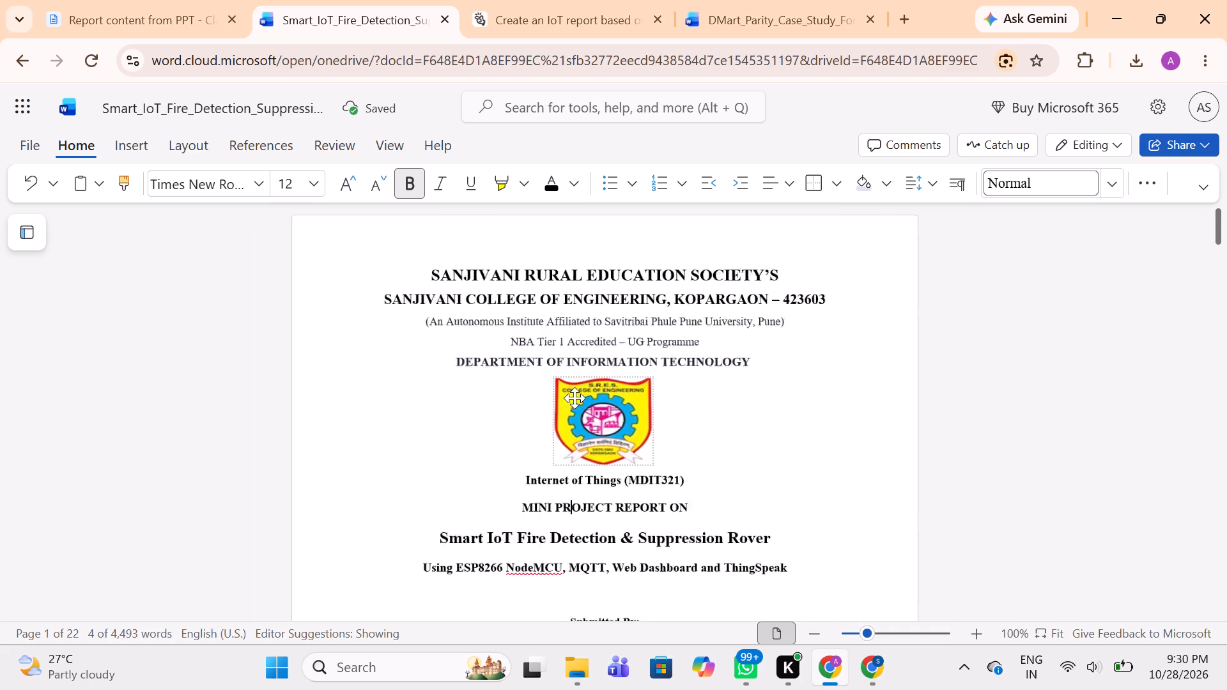
scroll(575, 398, up, 1)
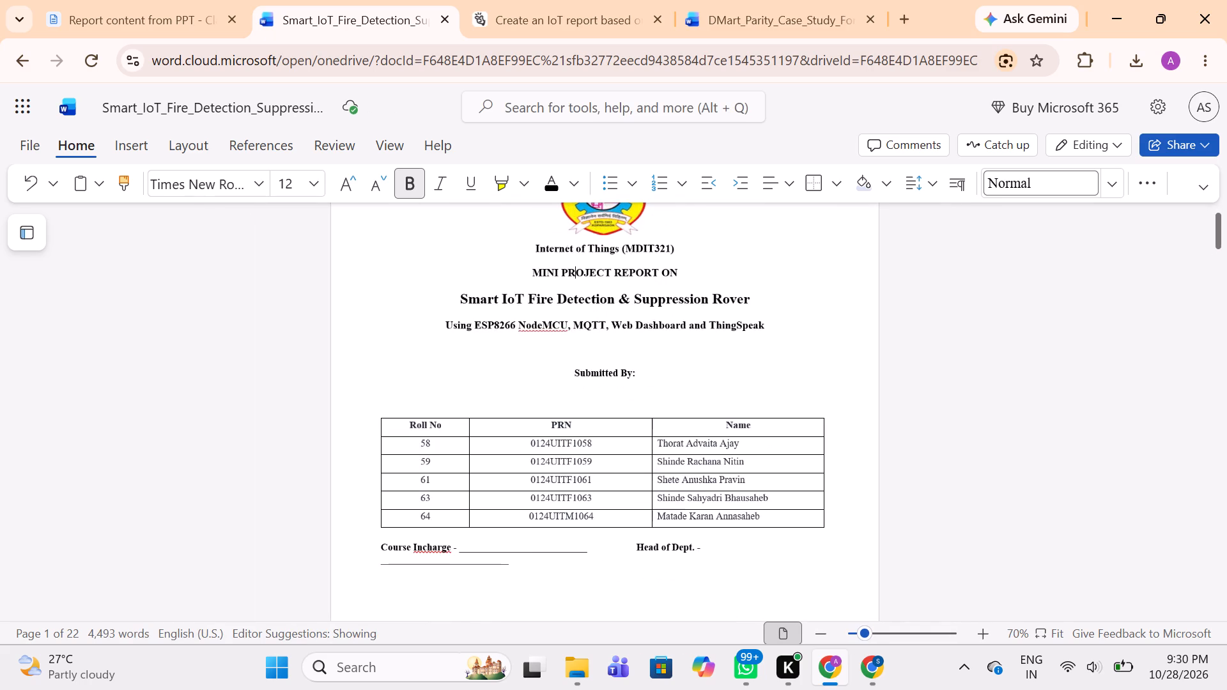
scroll(575, 398, up, 2)
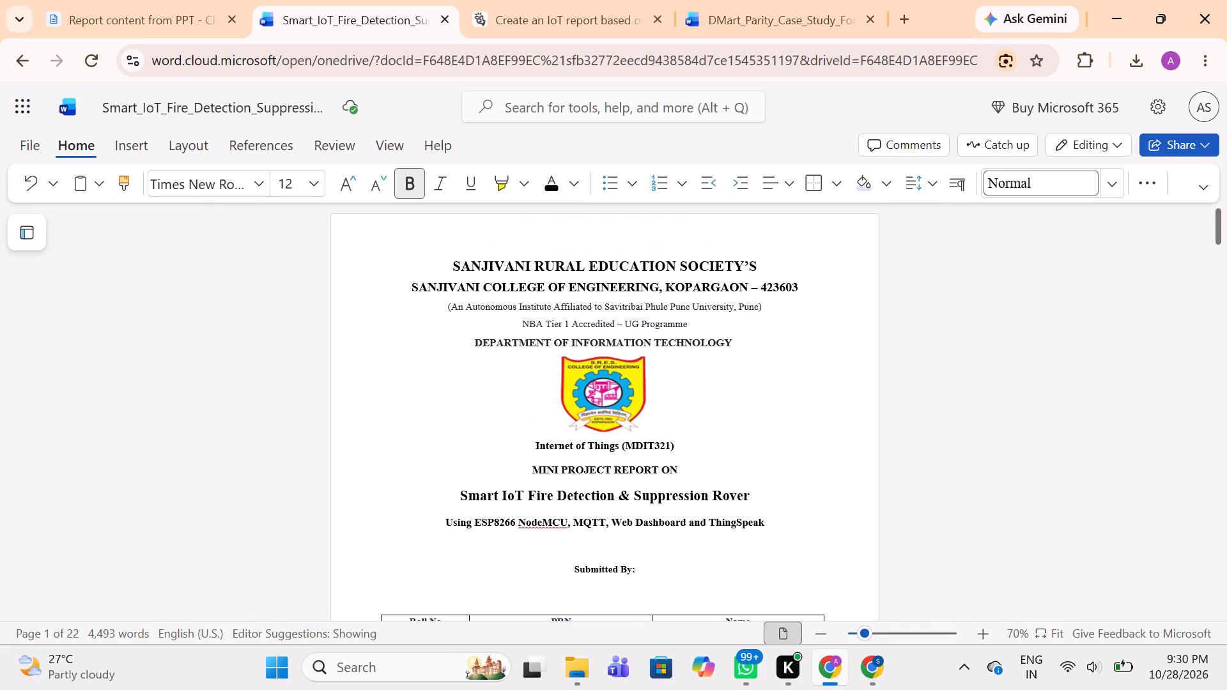
scroll(575, 398, down, 2)
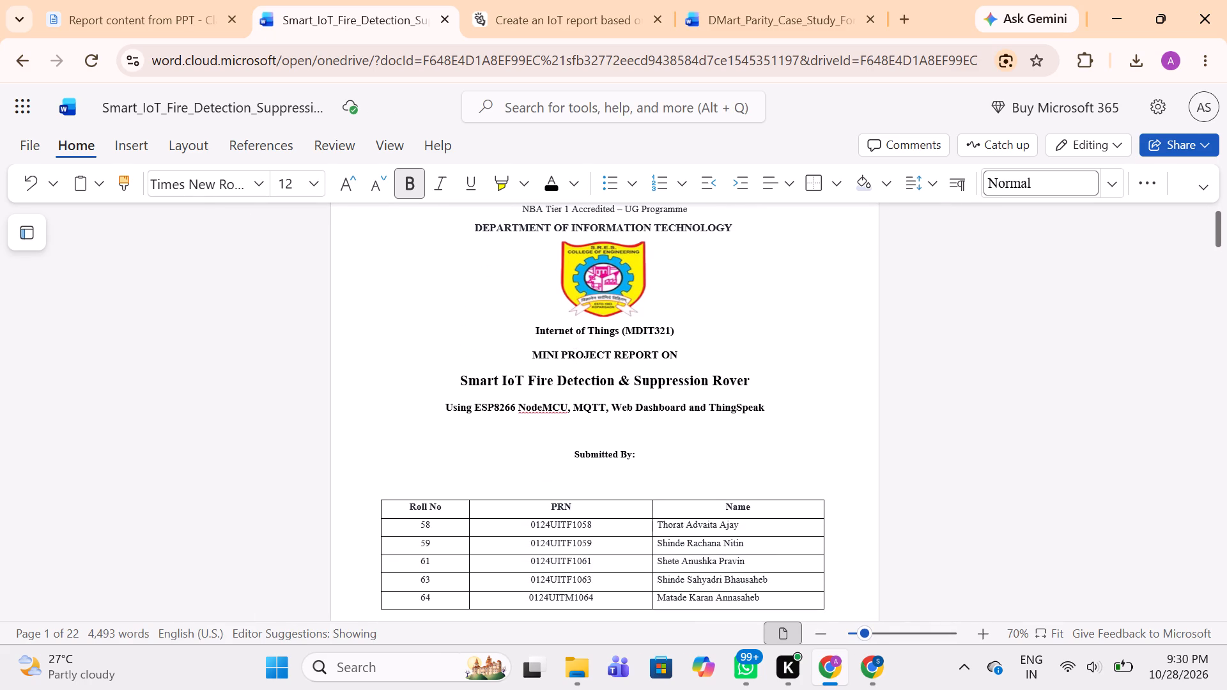
click(713, 364)
key(shift+colon)
key(Return)
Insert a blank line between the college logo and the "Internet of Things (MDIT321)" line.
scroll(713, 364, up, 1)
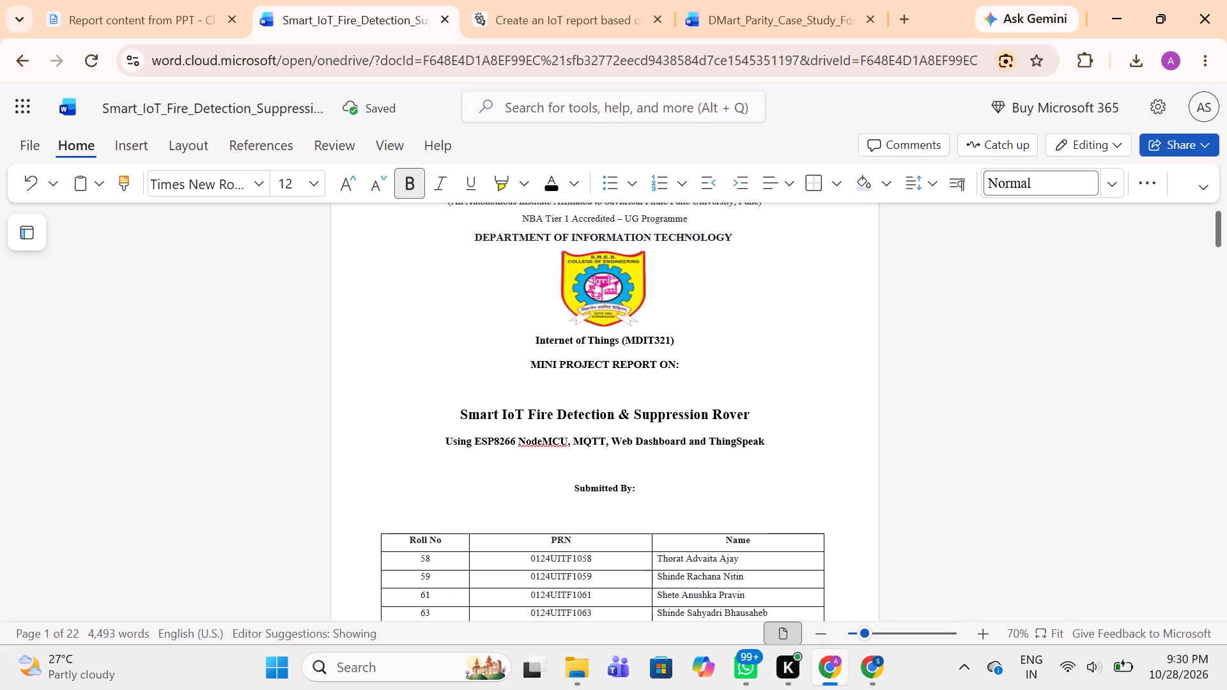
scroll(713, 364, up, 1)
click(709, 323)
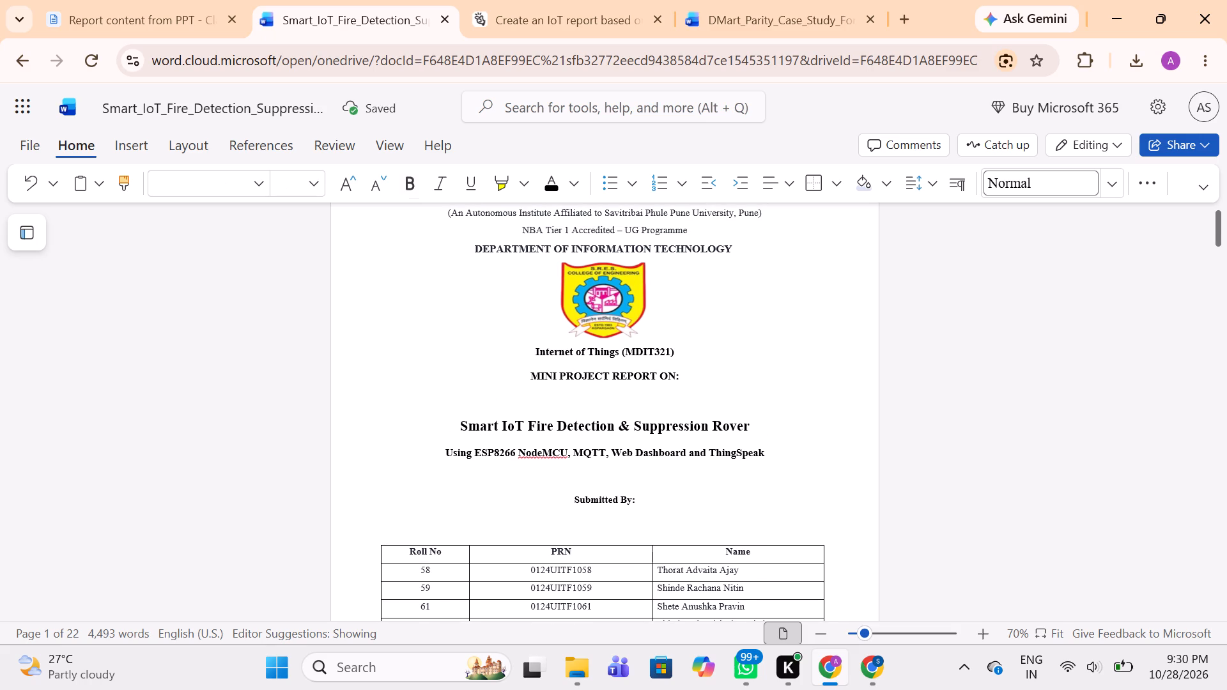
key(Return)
Stretch the college logo slightly taller by extending its bottom edge, keeping its width.
scroll(709, 323, up, 1)
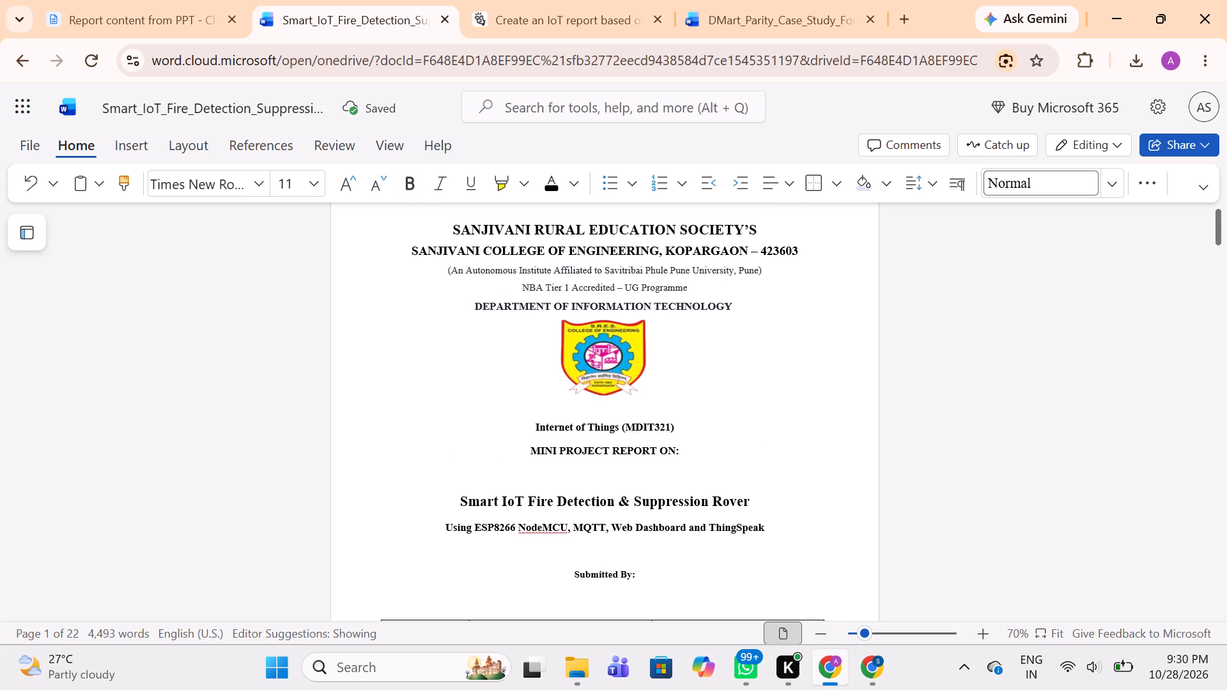
drag(610, 338, 612, 371)
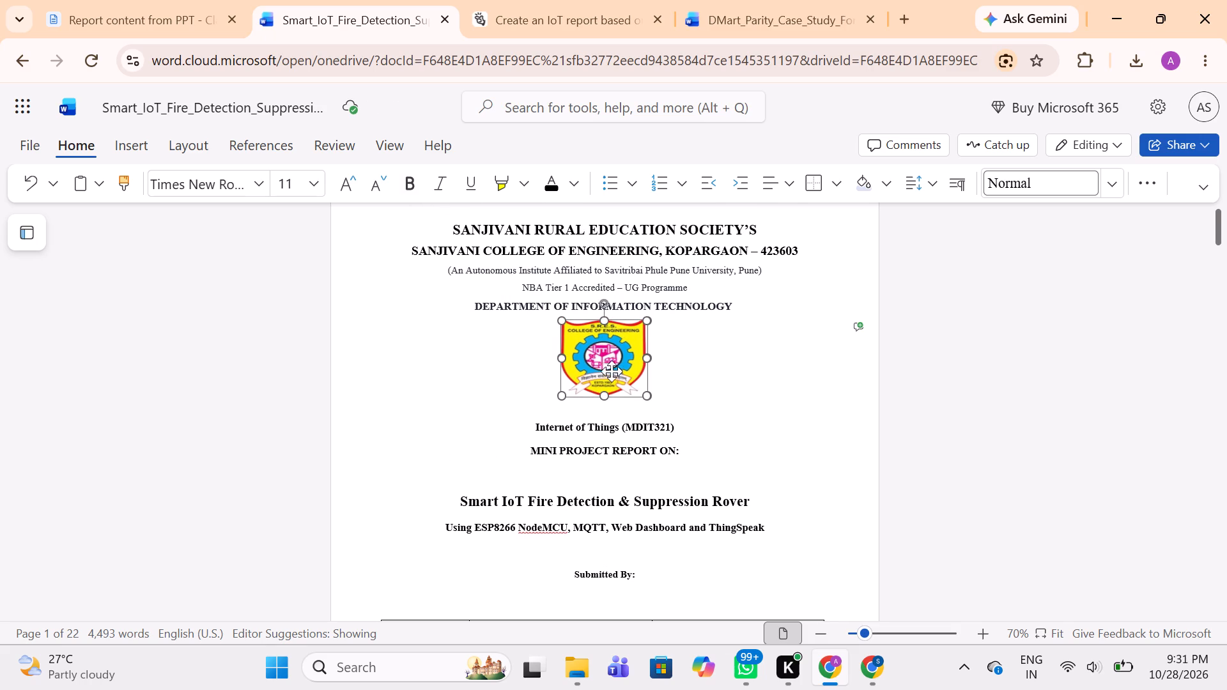
drag(612, 371, 613, 401)
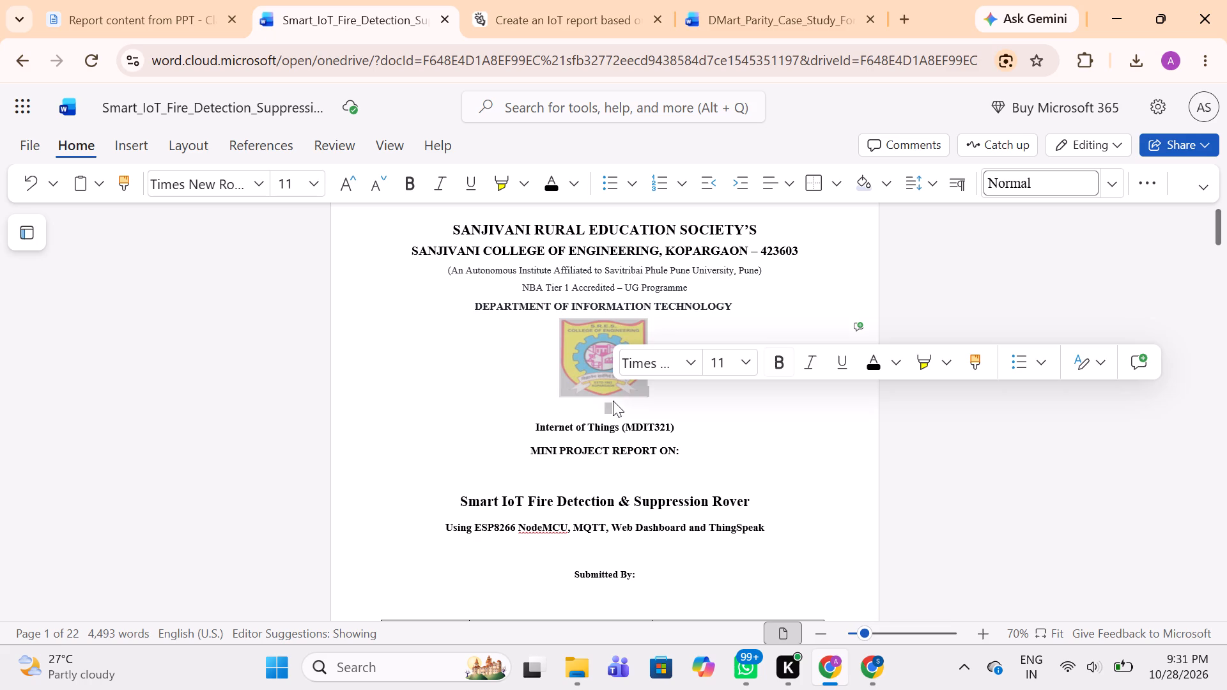
click(700, 400)
click(592, 383)
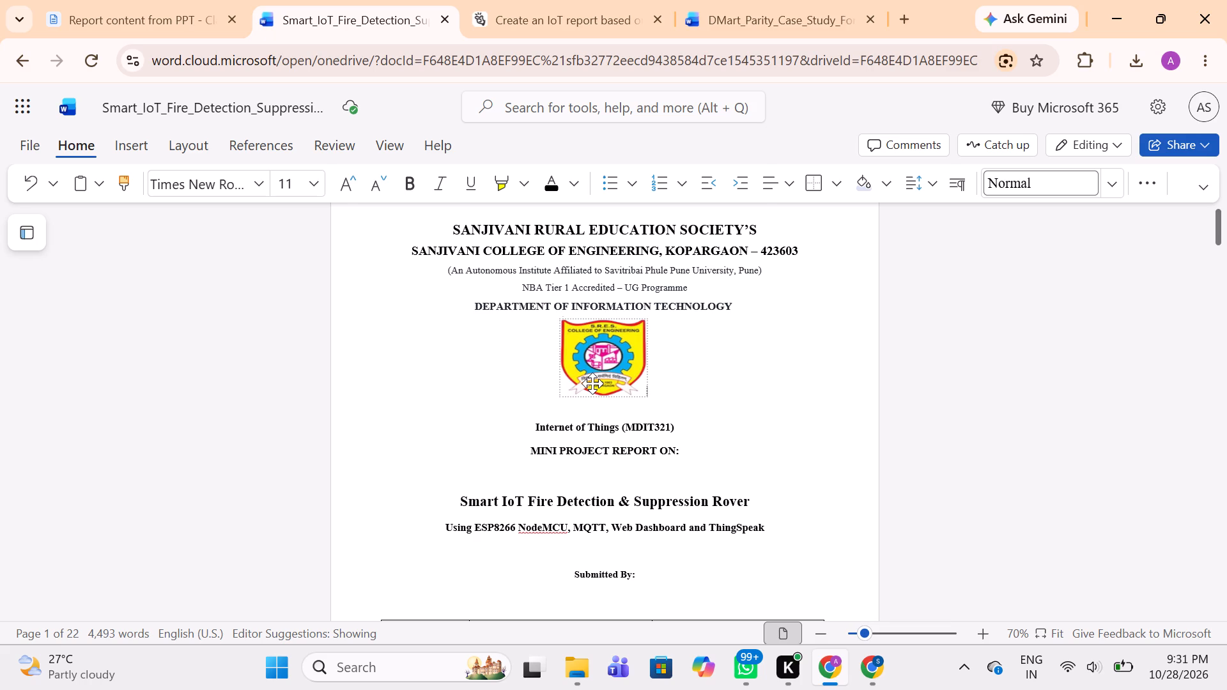
drag(605, 397, 605, 410)
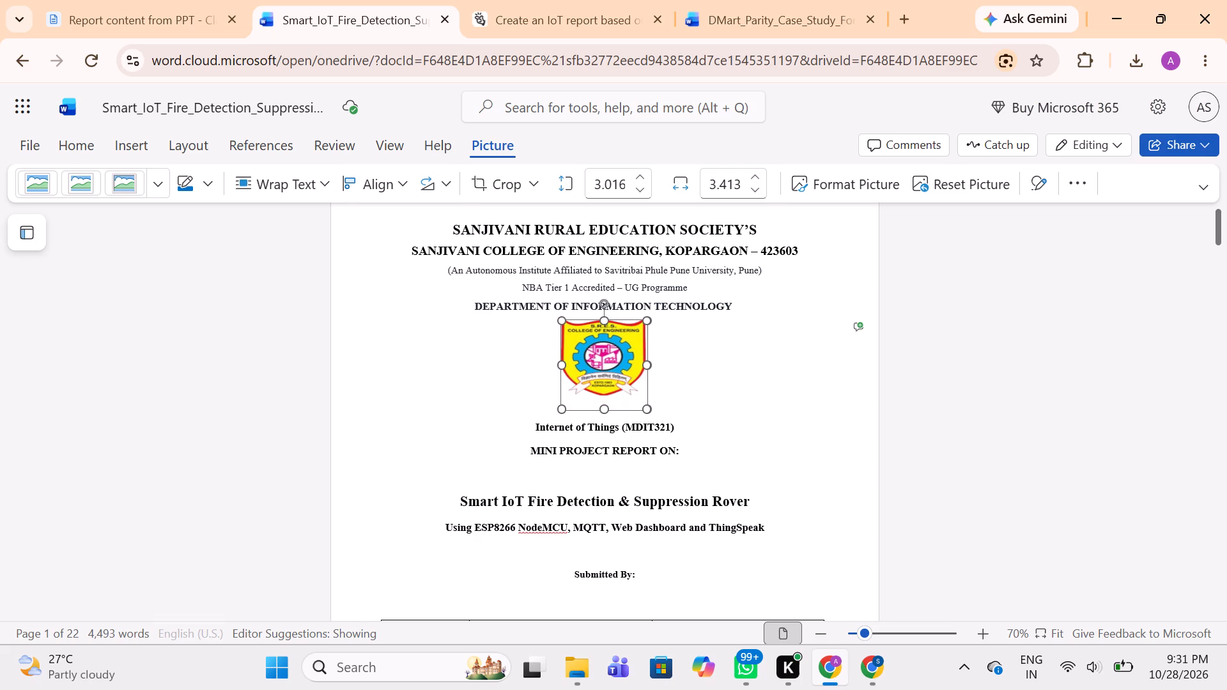
drag(605, 410, 605, 406)
click(710, 394)
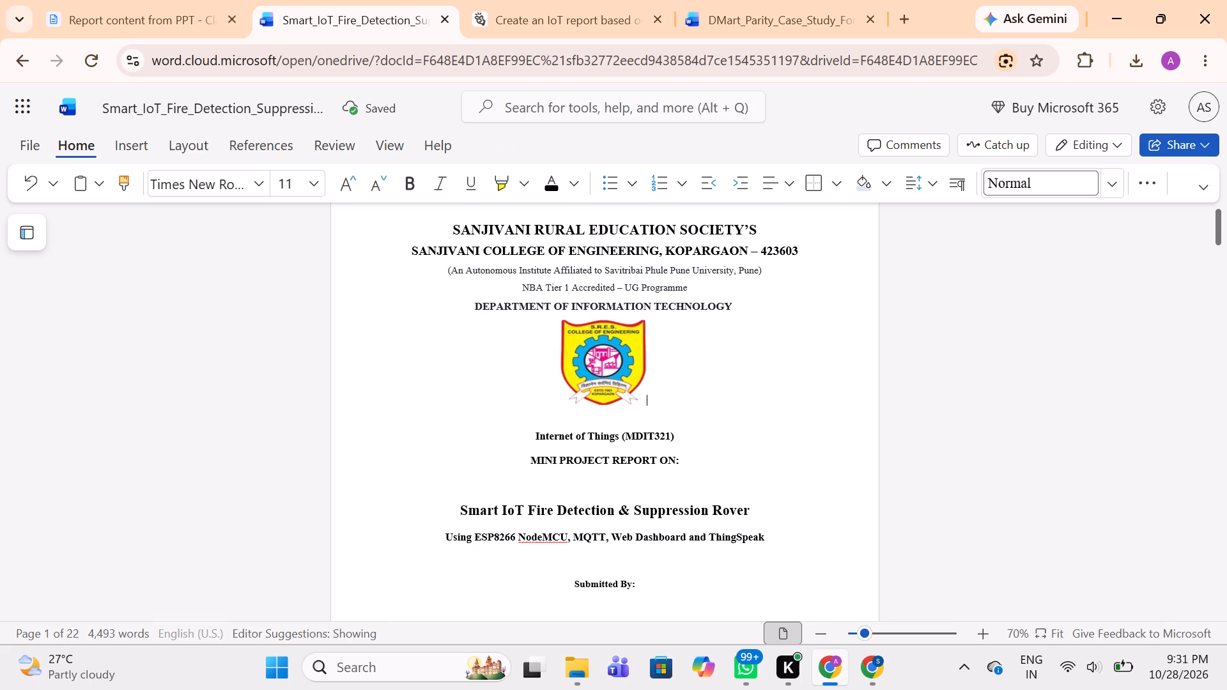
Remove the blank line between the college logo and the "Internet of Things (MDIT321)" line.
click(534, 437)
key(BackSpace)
Delete the blank line between "Submitted By:" and the student table on the cover page.
scroll(534, 437, up, 1)
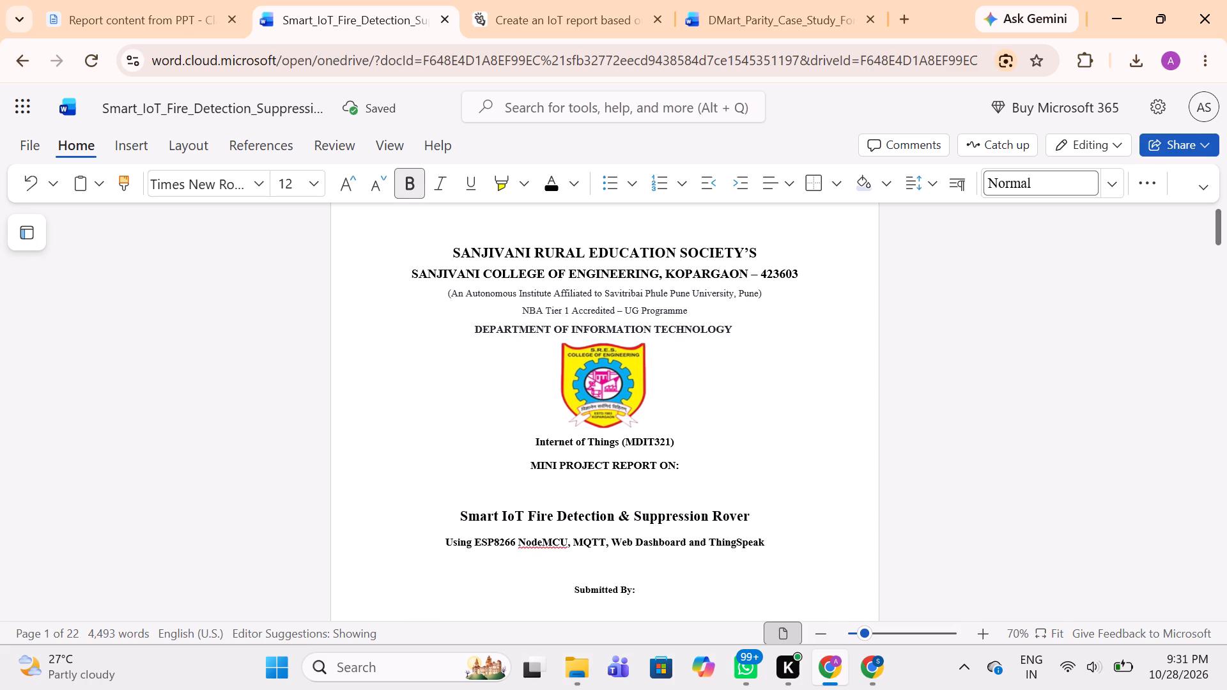
scroll(534, 437, up, 1)
scroll(534, 437, down, 1)
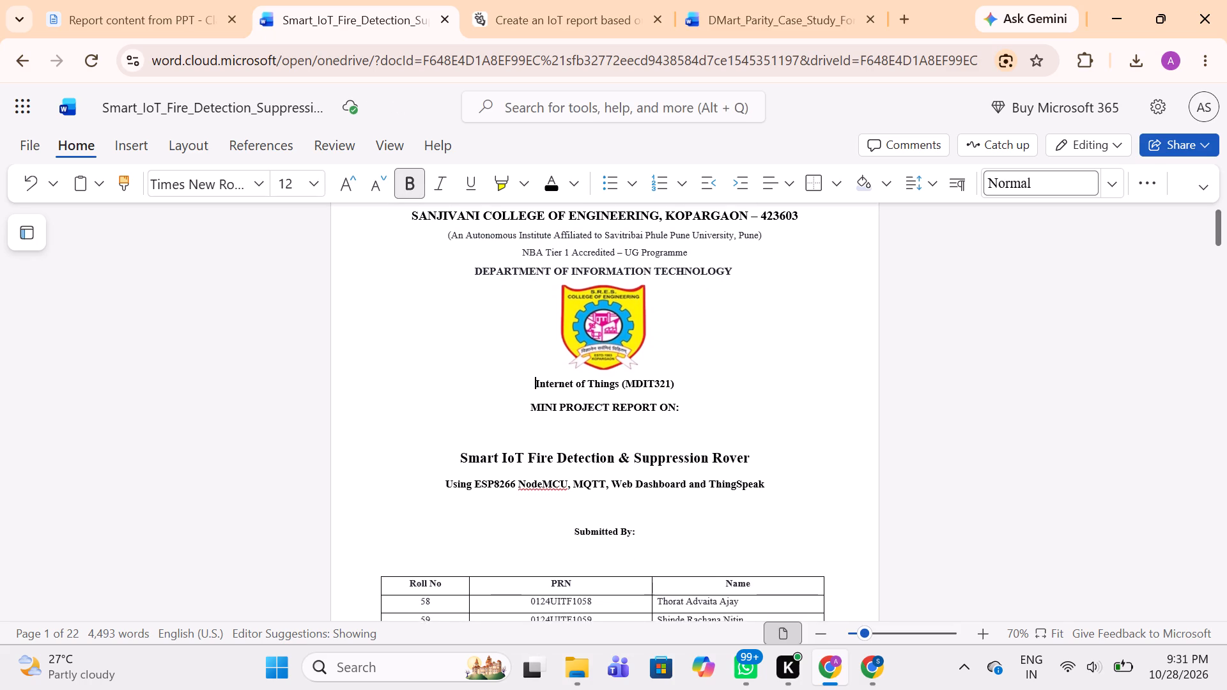
scroll(534, 437, down, 2)
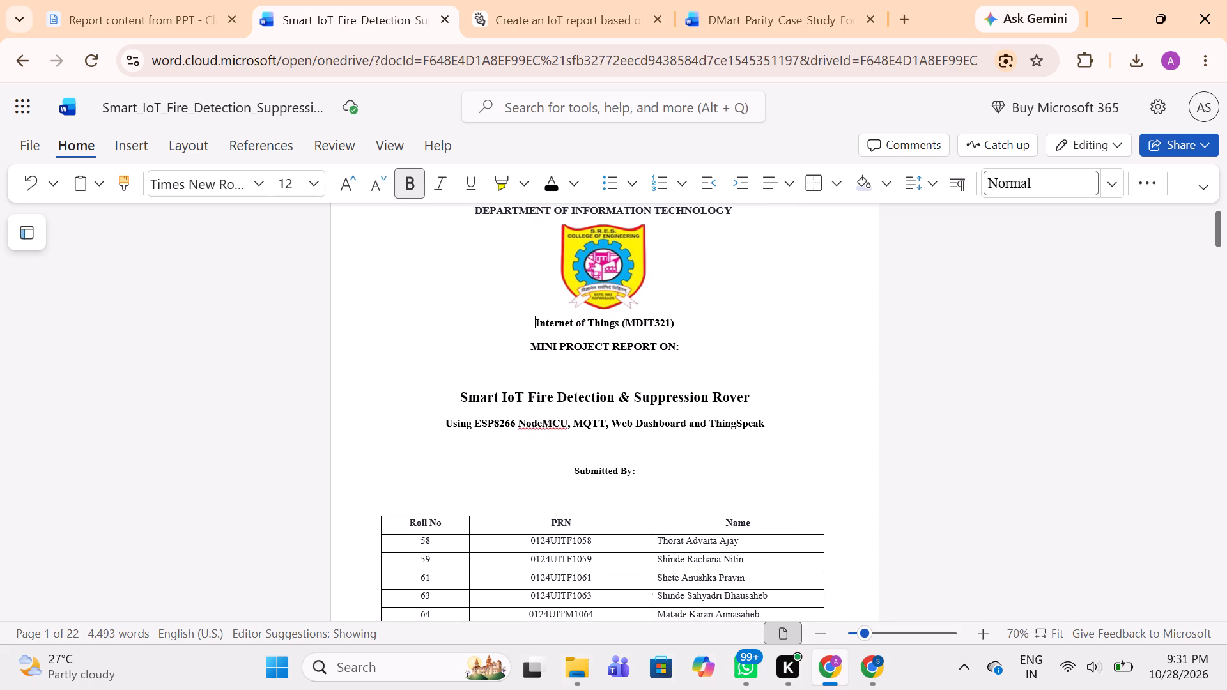
scroll(534, 437, down, 1)
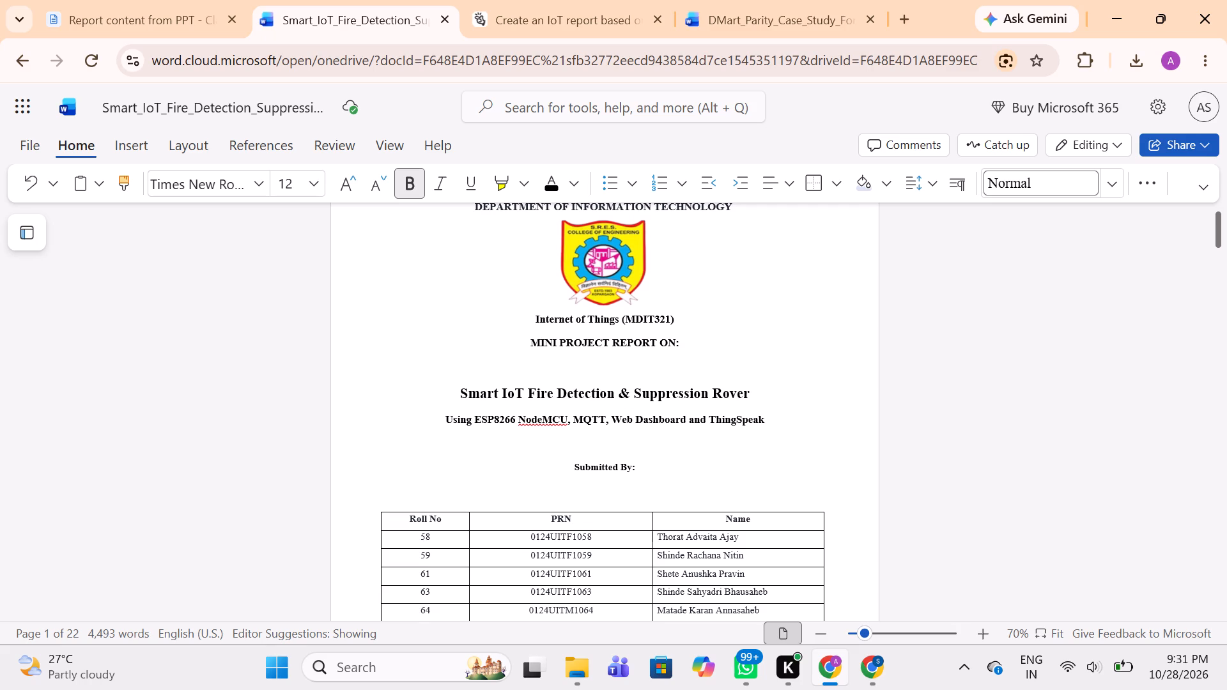
scroll(534, 437, down, 2)
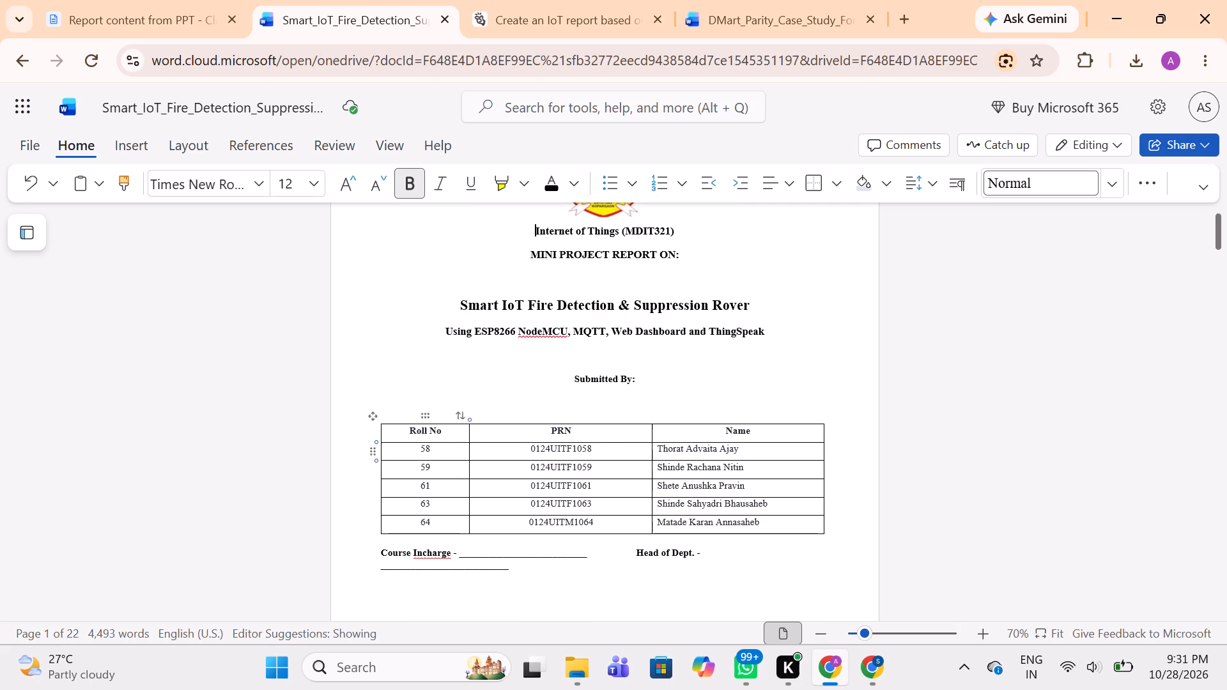
click(417, 397)
key(BackSpace)
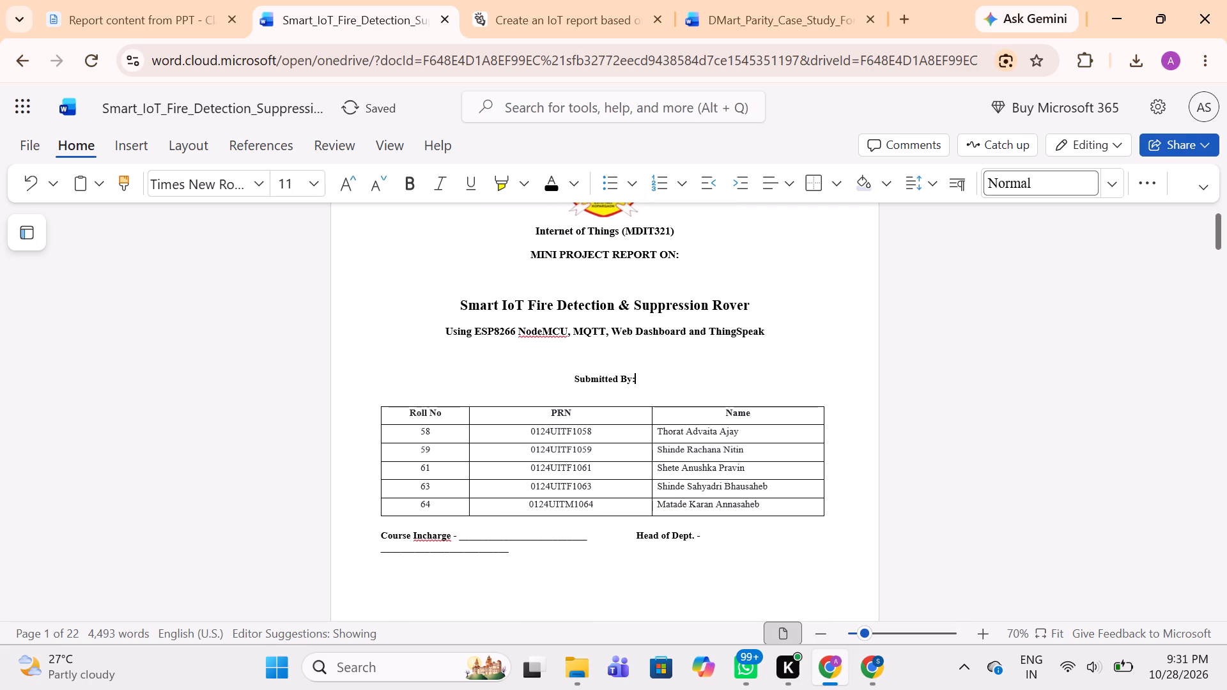
Compare the student names in the certificate page's table with the cover page's student table.
scroll(417, 397, down, 2)
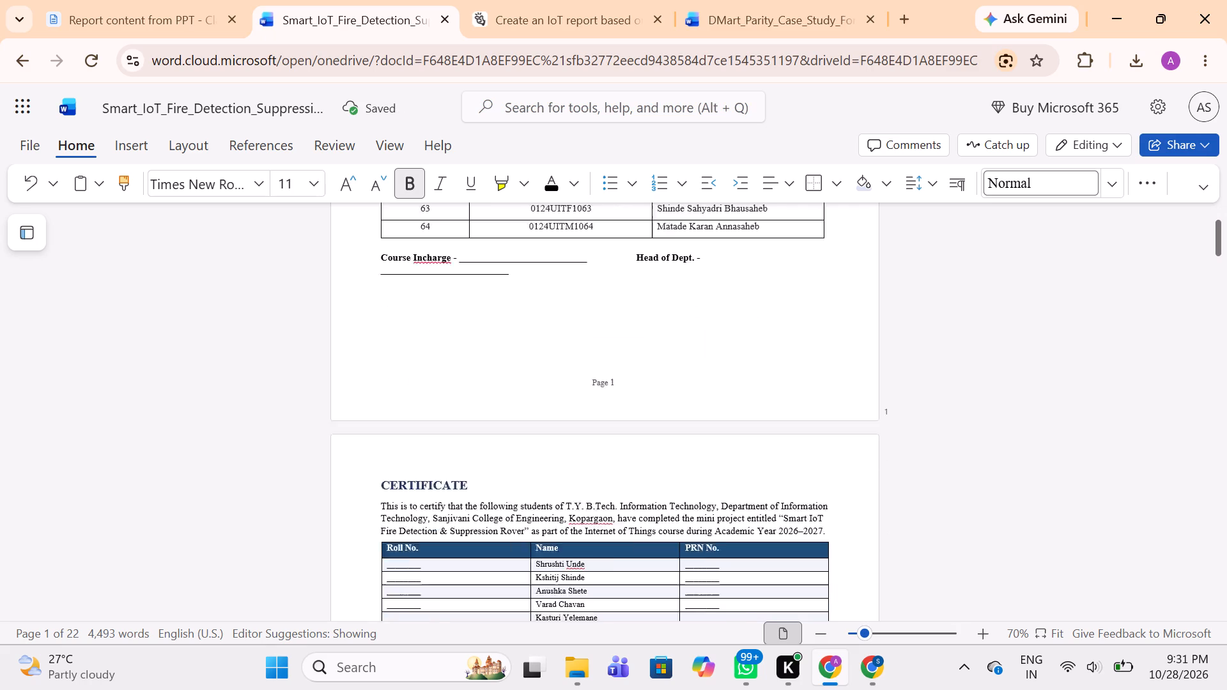
scroll(417, 397, down, 1)
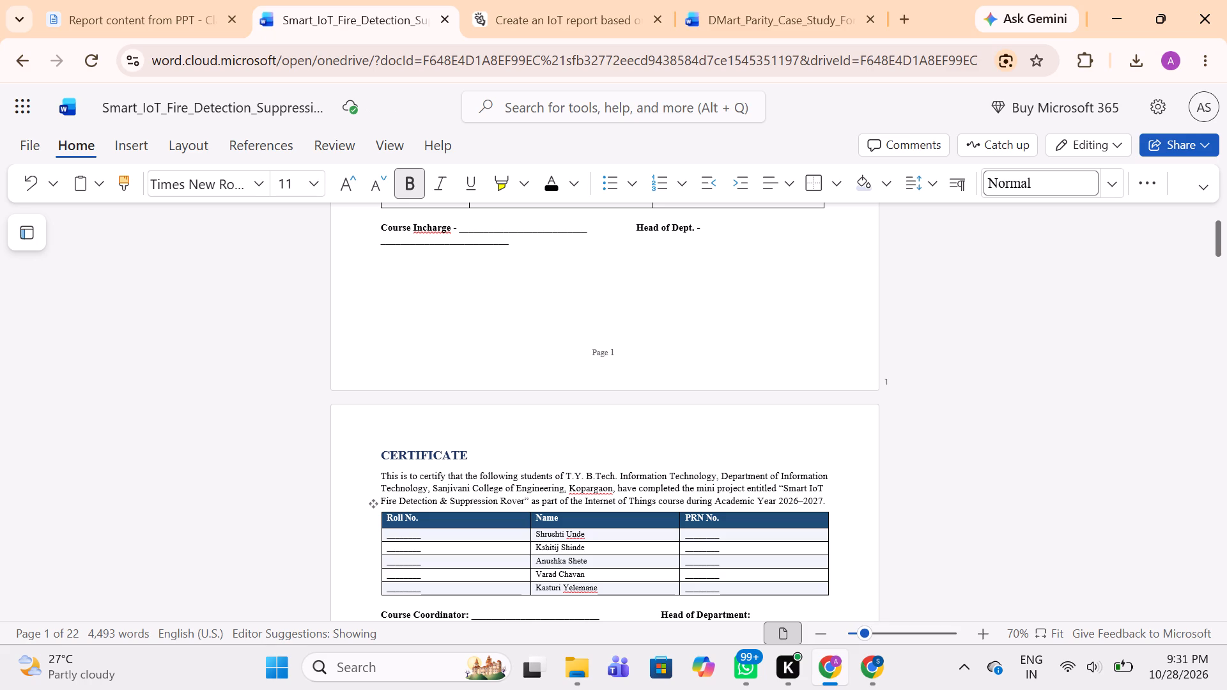
drag(533, 530, 579, 581)
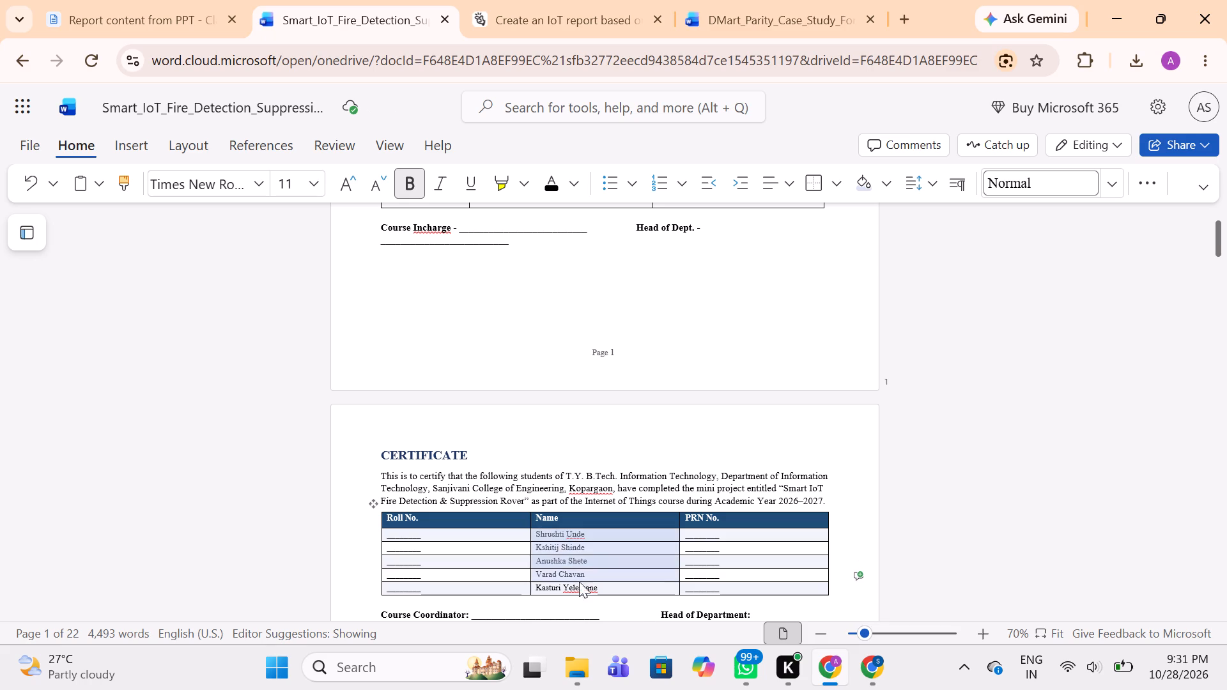
drag(579, 581, 582, 555)
click(582, 555)
scroll(582, 555, up, 2)
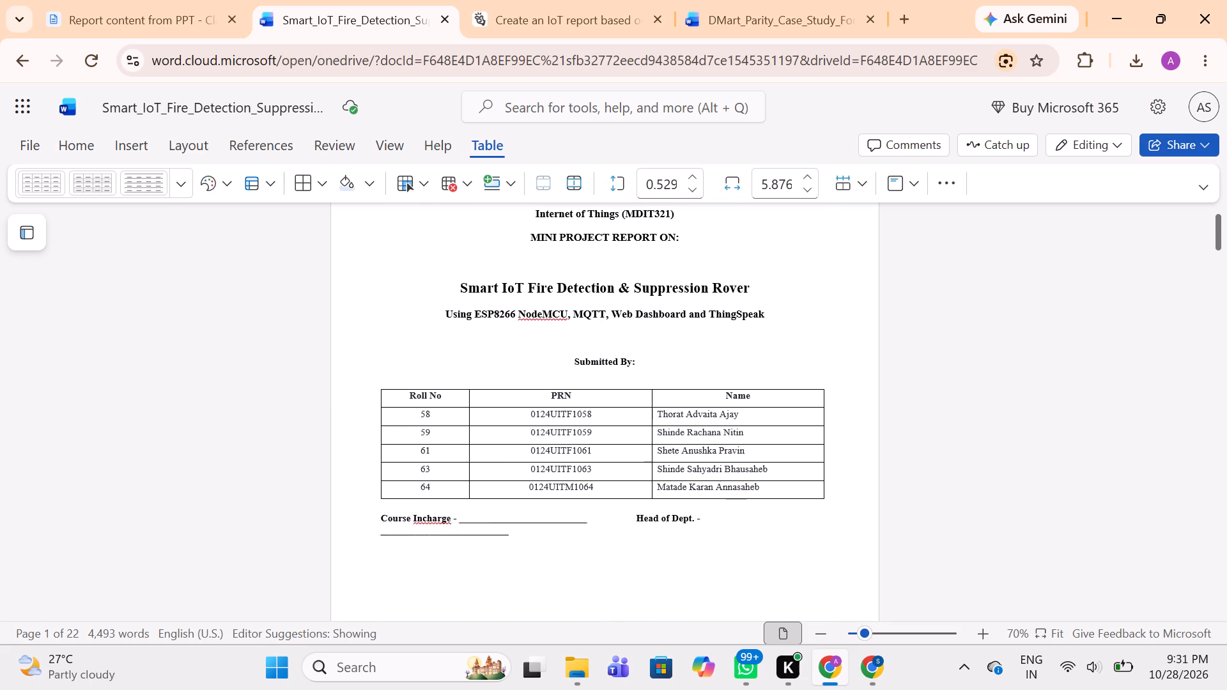
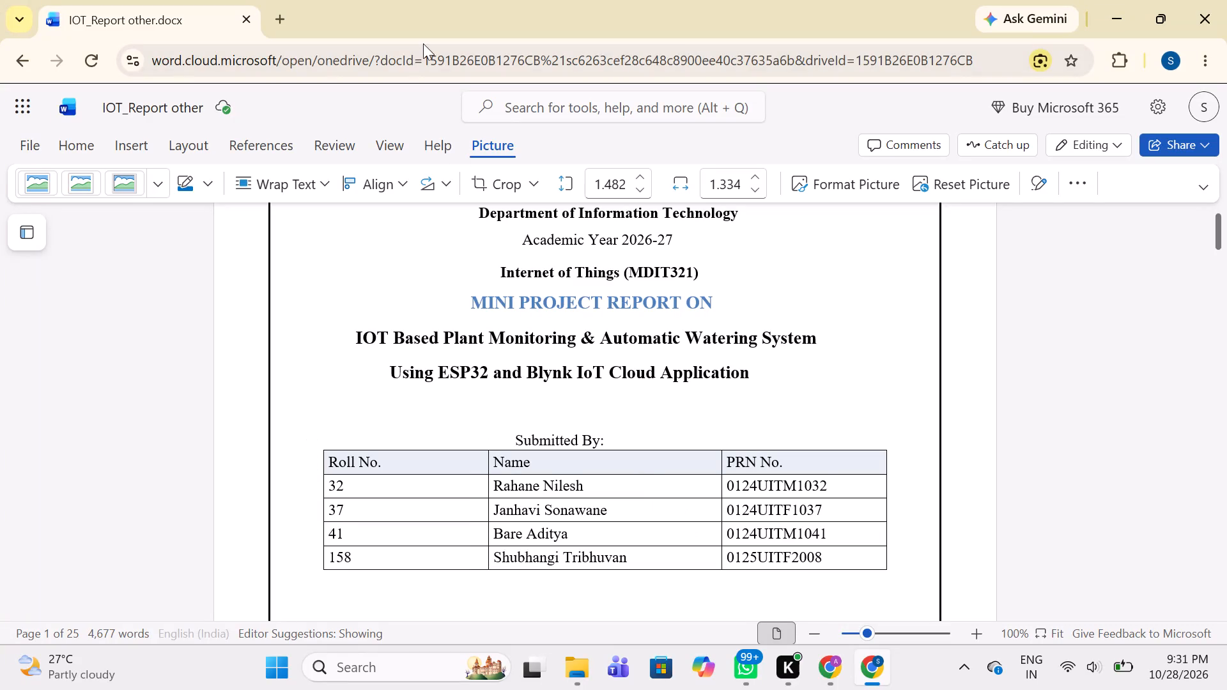
Compare the rover report's cover page, including its student table and sign-off lines, with the cover page of the IOT_Report other document.
click(830, 668)
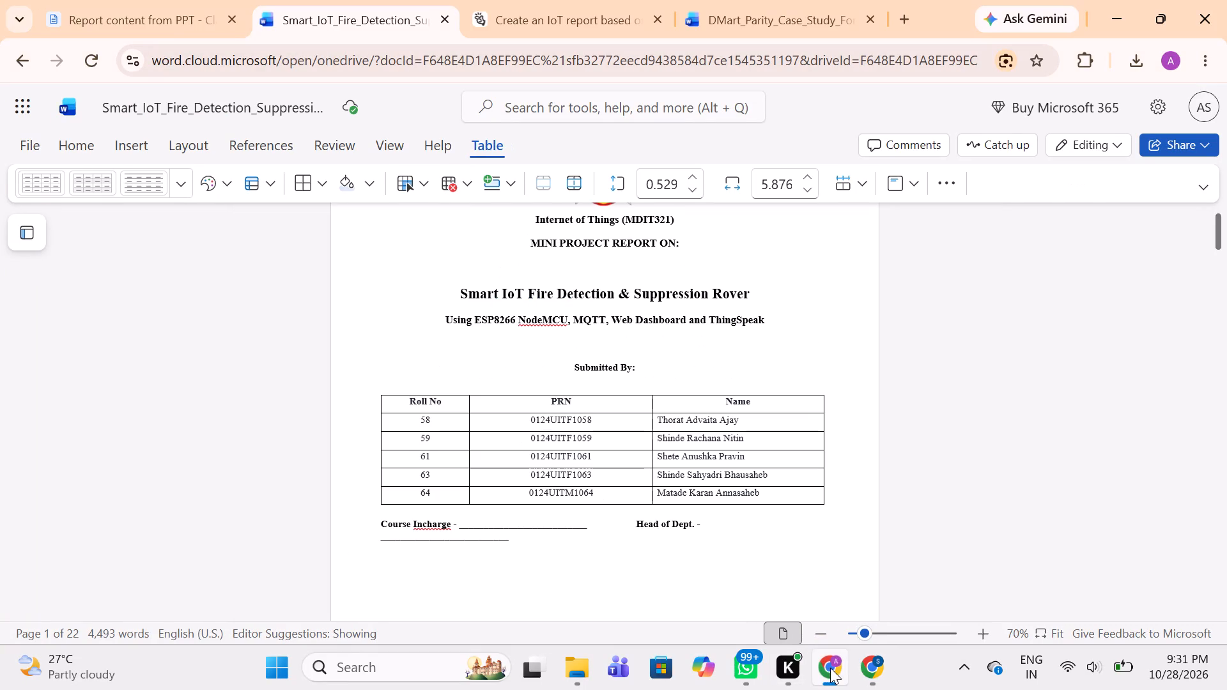
click(702, 357)
scroll(702, 357, up, 2)
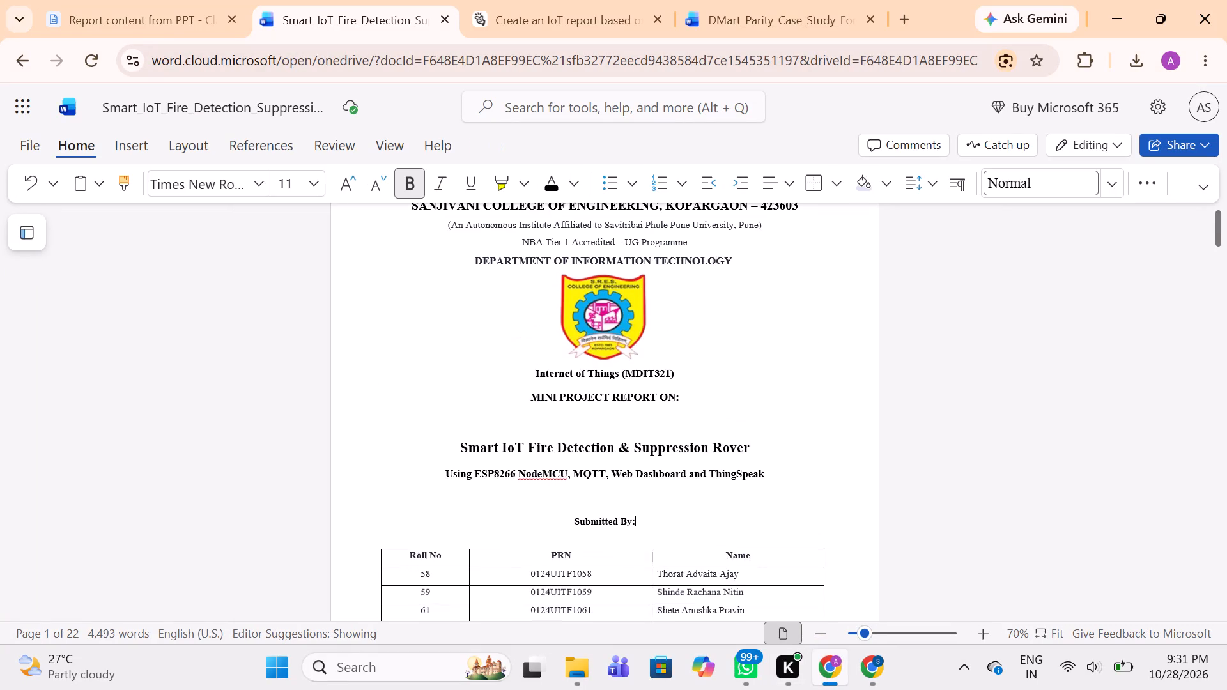
scroll(702, 357, up, 1)
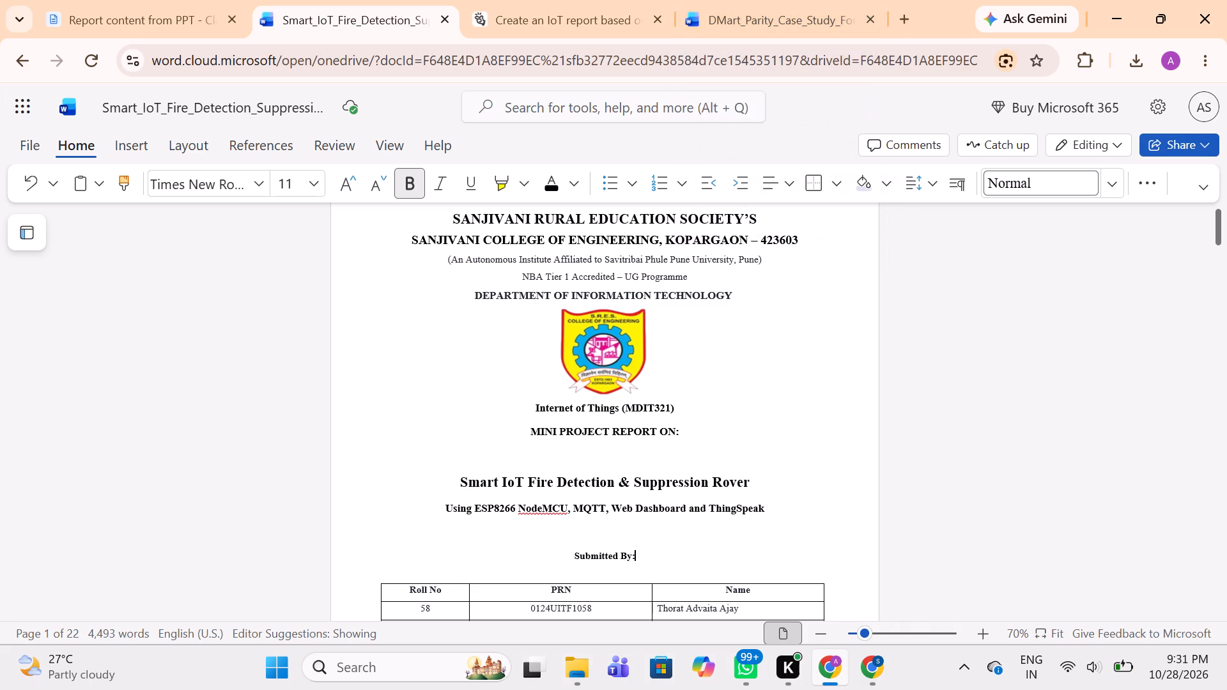
click(861, 670)
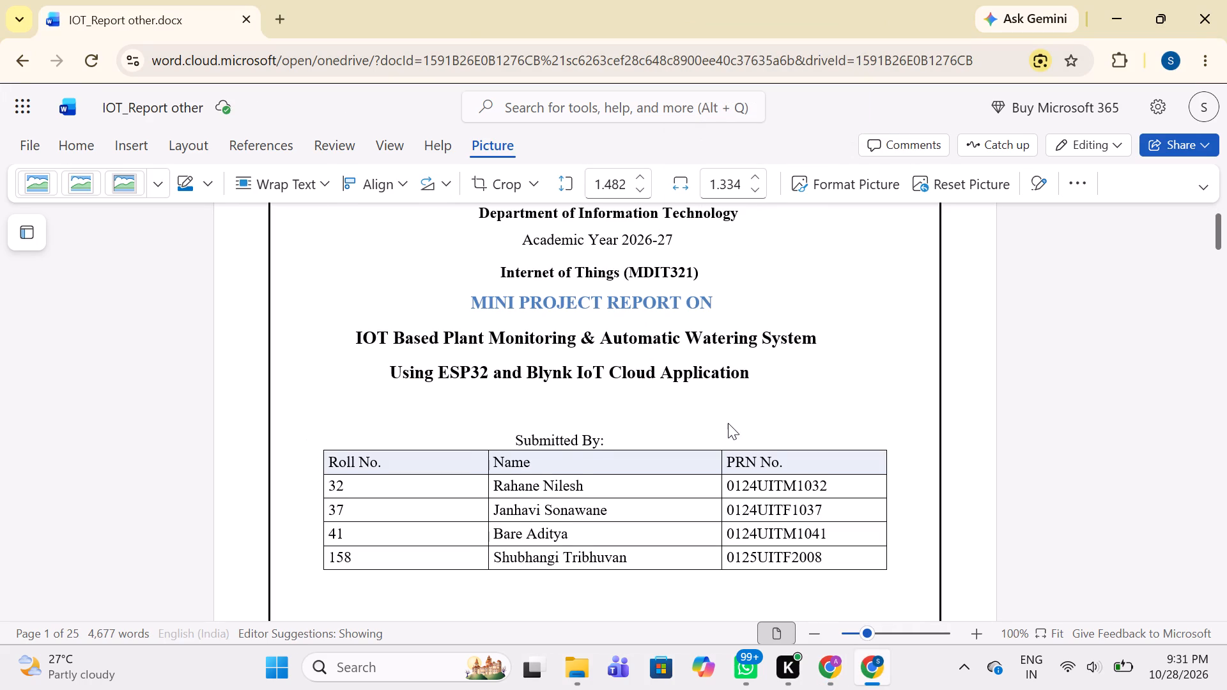
scroll(728, 423, up, 1)
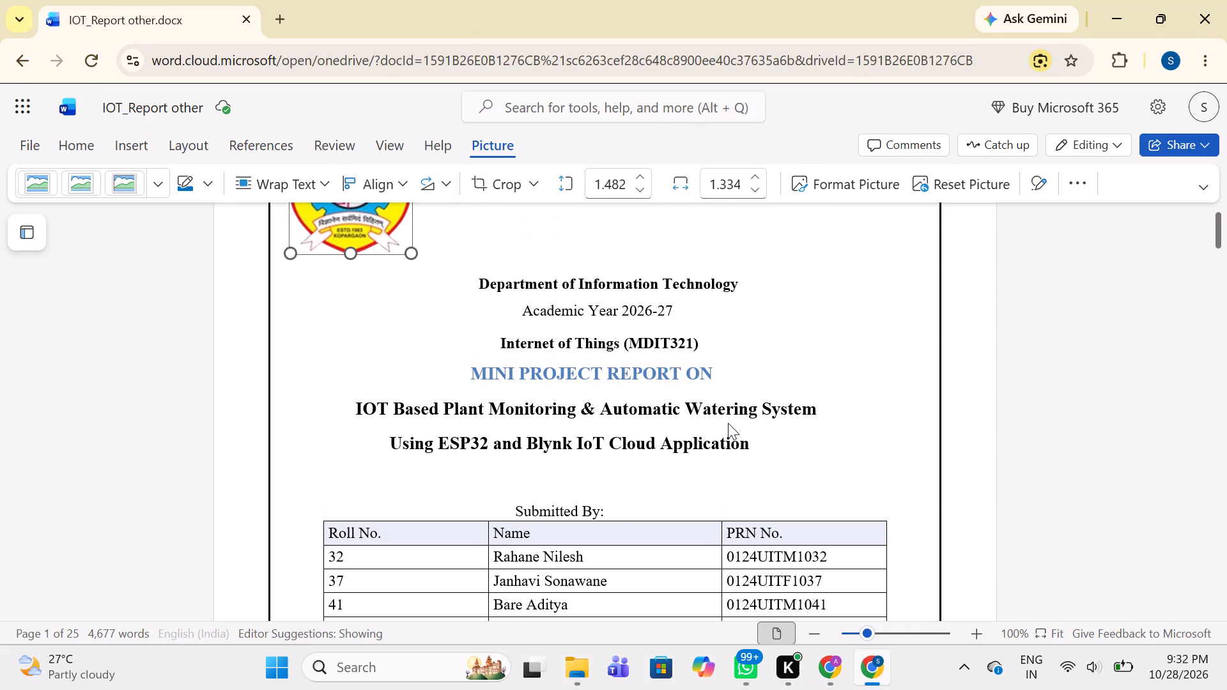
scroll(728, 423, down, 4)
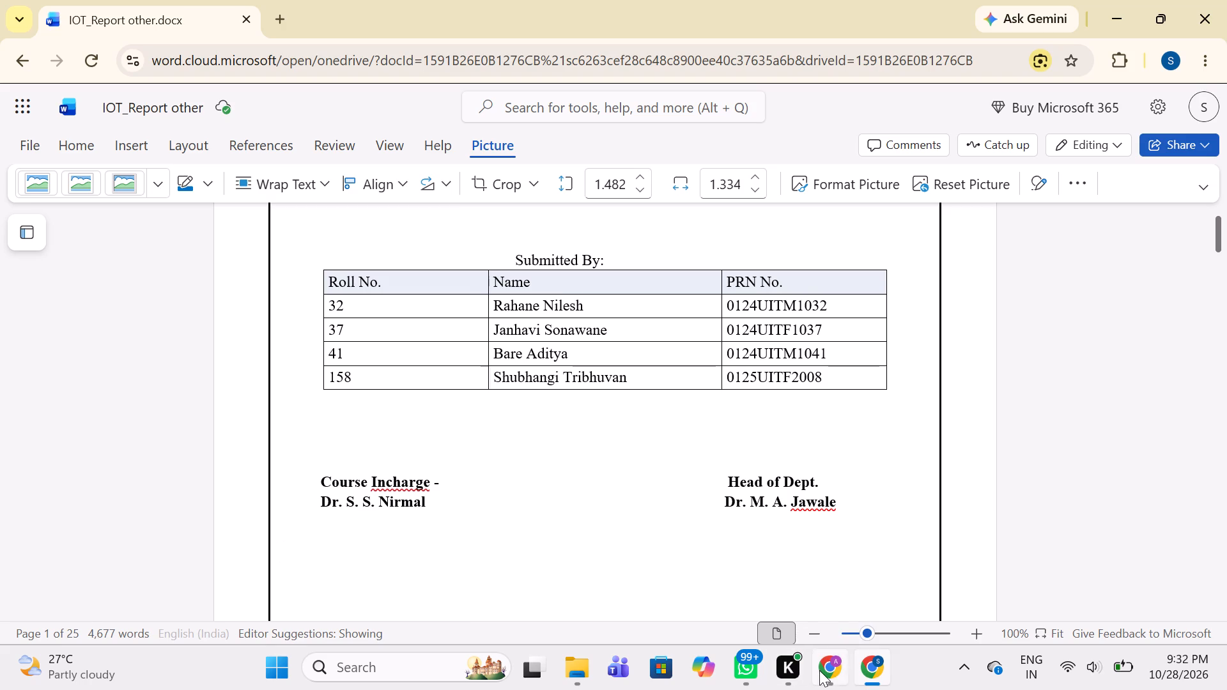
click(819, 670)
scroll(638, 450, down, 3)
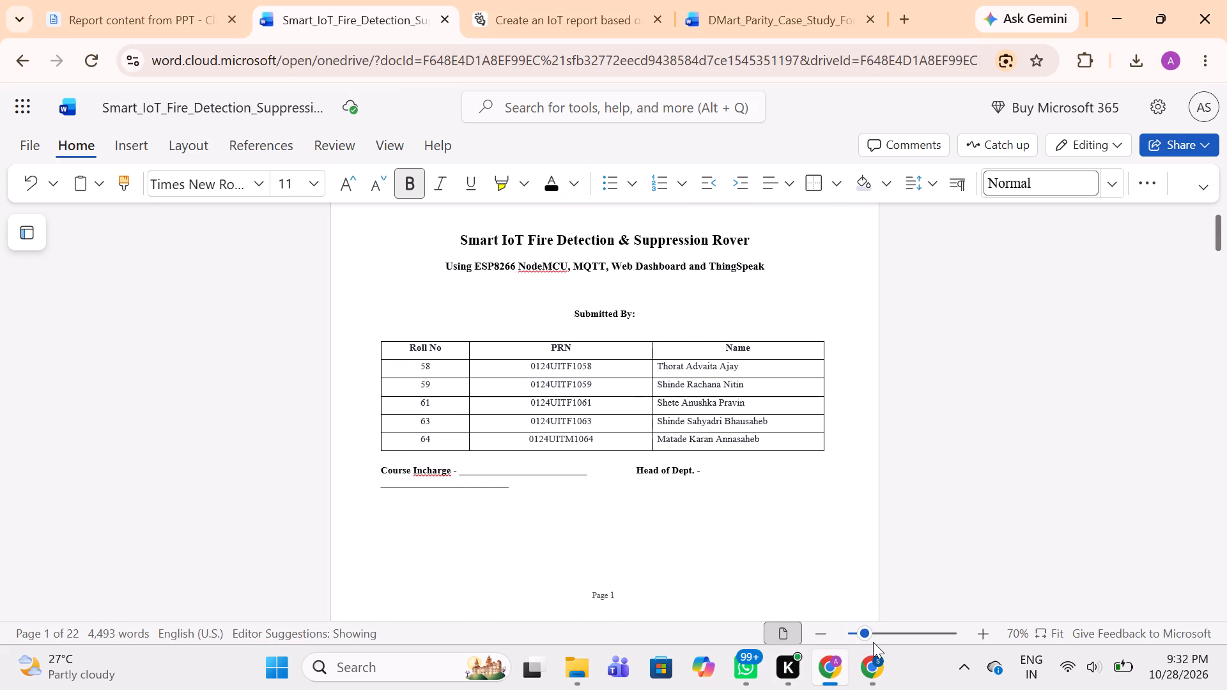
click(871, 684)
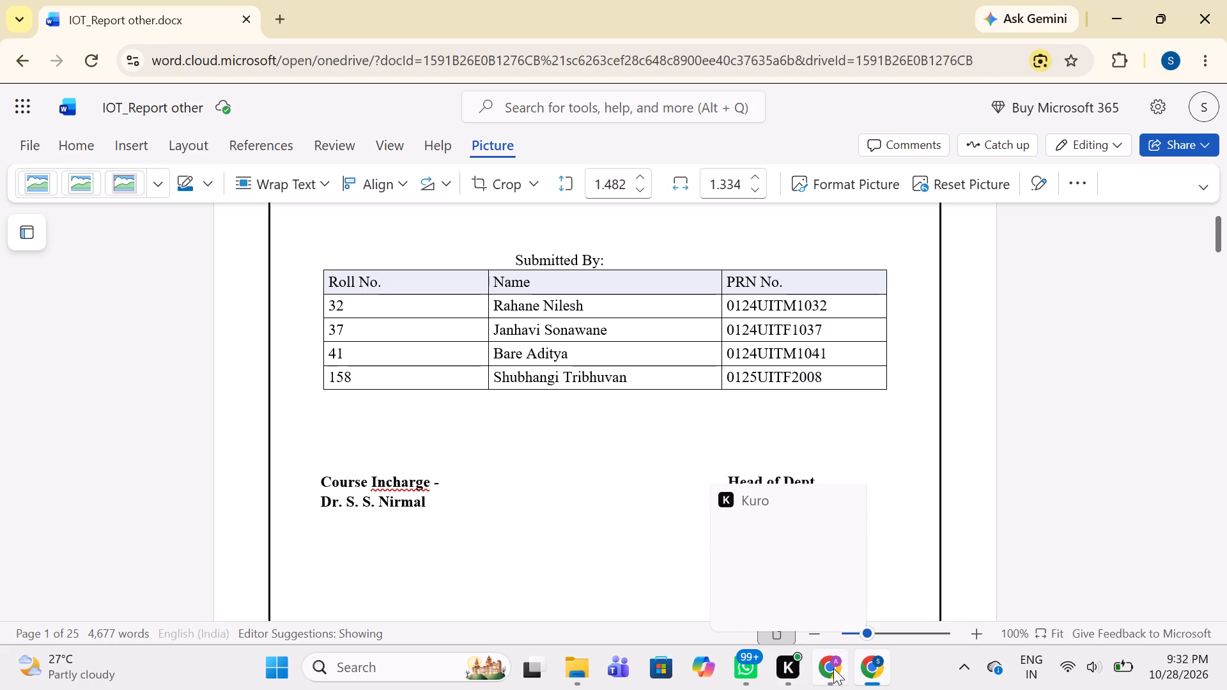
click(536, 557)
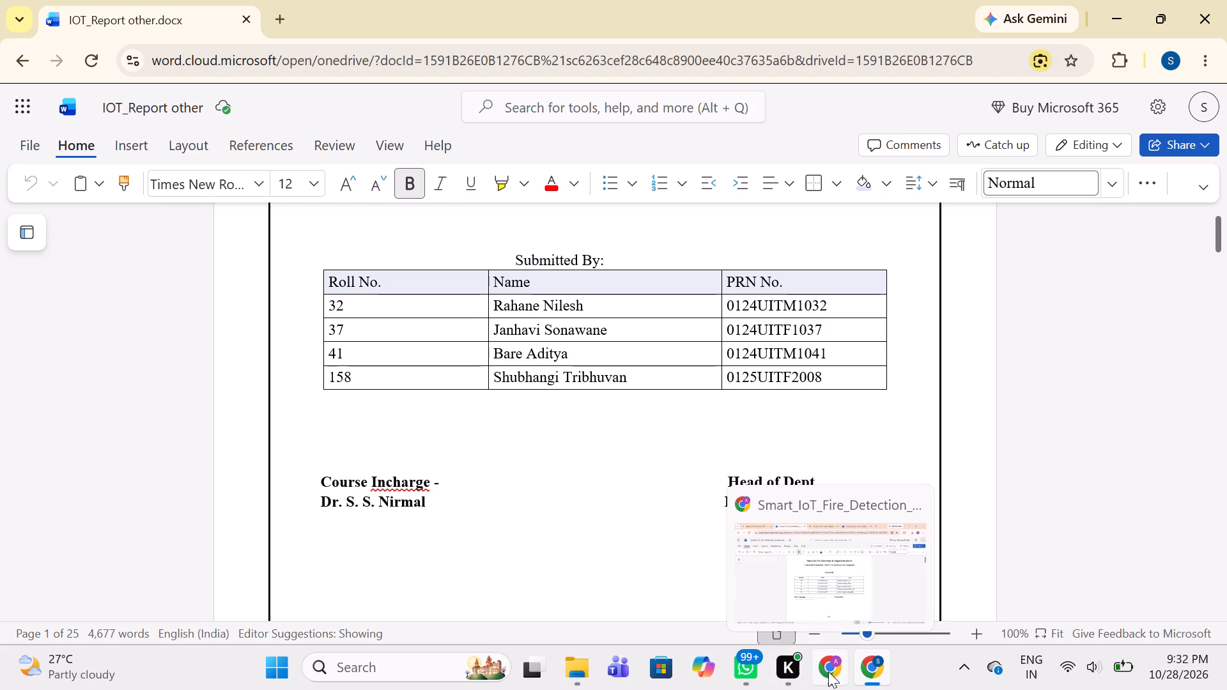
click(578, 565)
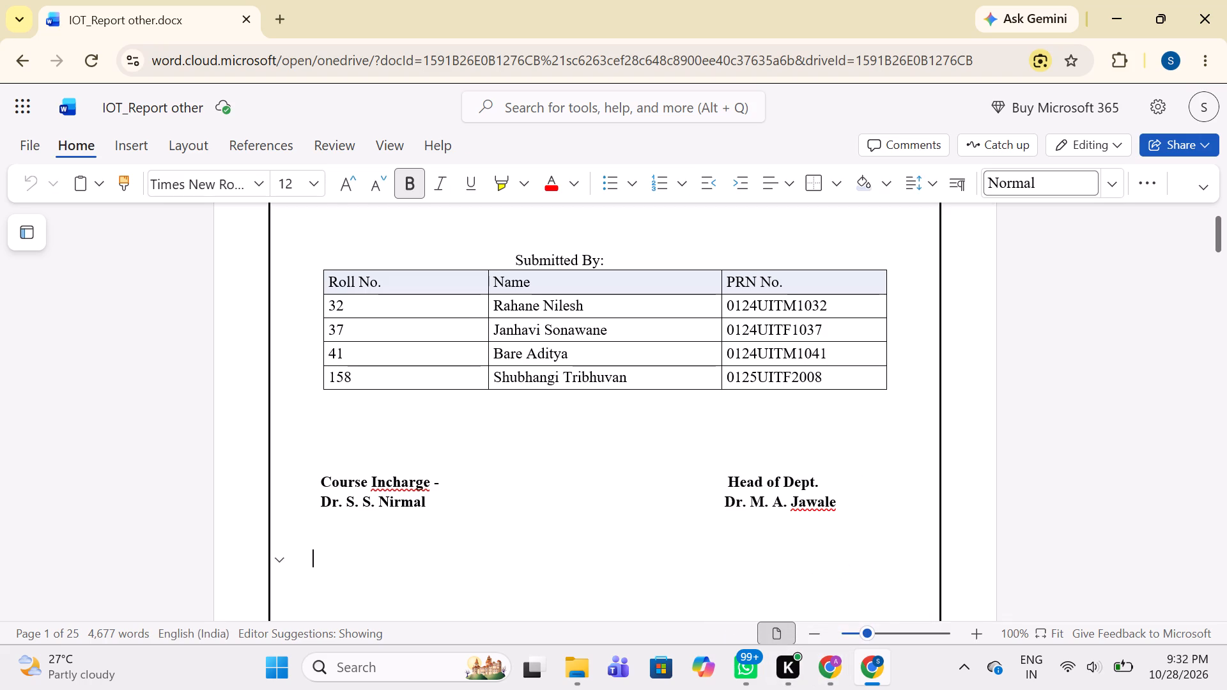
Back in the rover report, delete the blank signature underline after "Course Incharge -" on the cover page.
click(831, 670)
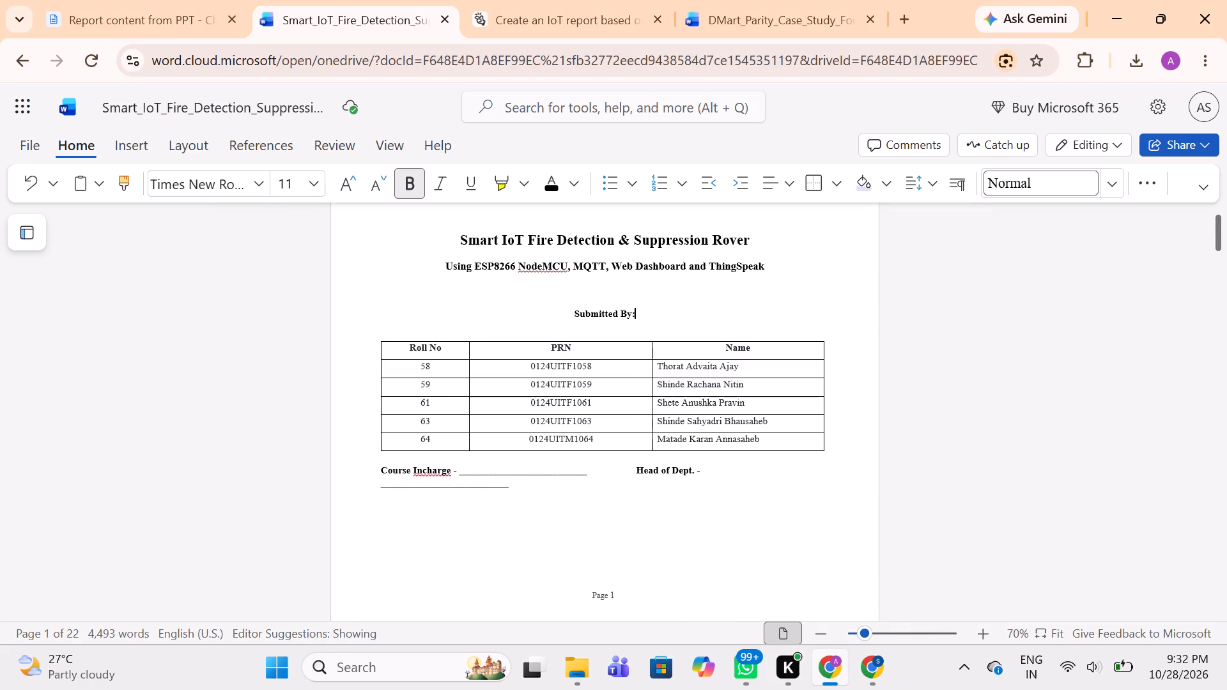
click(457, 469)
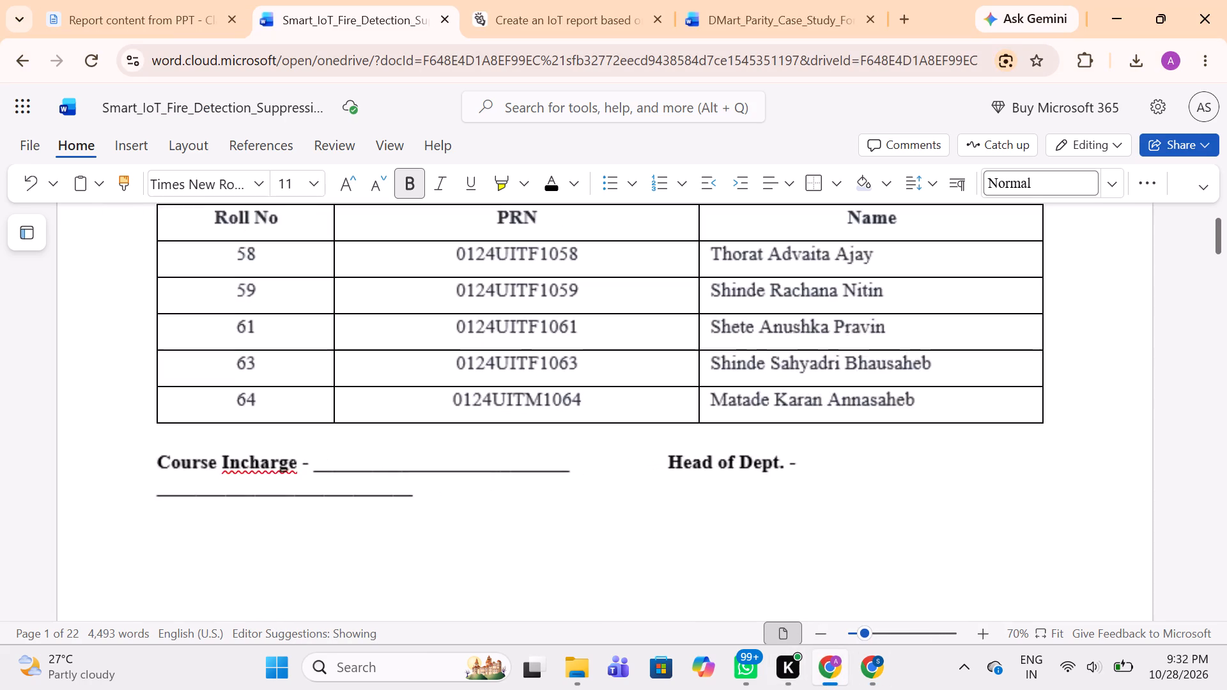
scroll(457, 469, down, 1)
drag(318, 432, 381, 445)
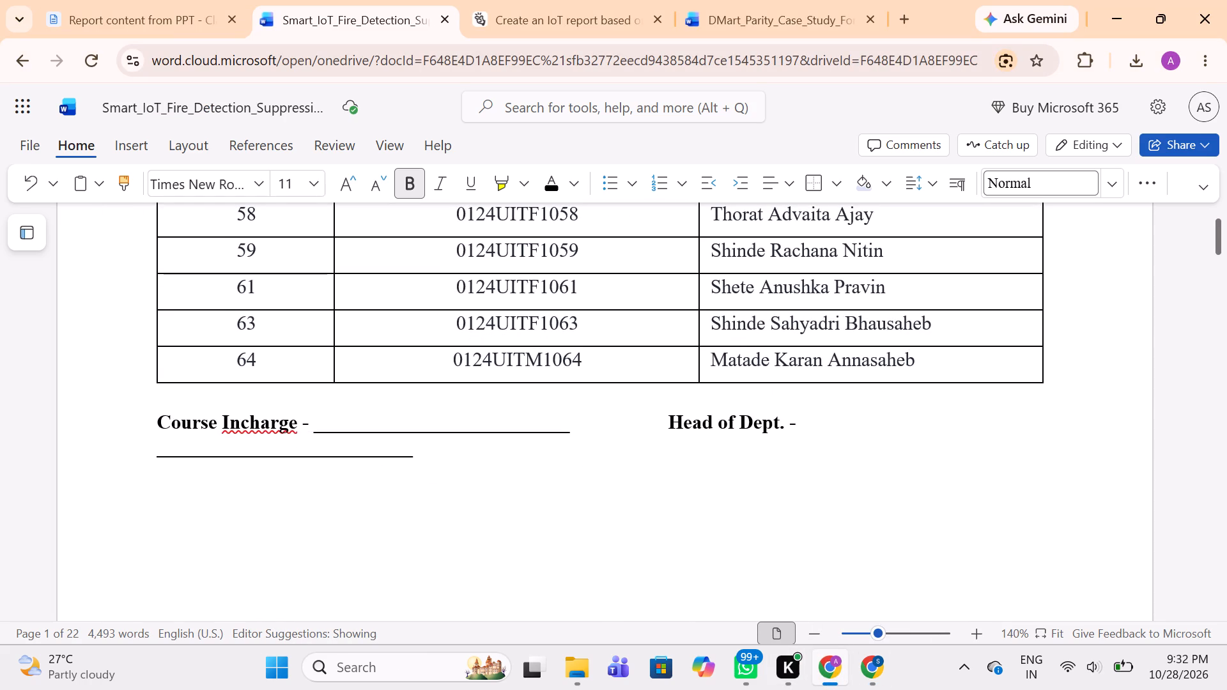
drag(381, 445, 574, 433)
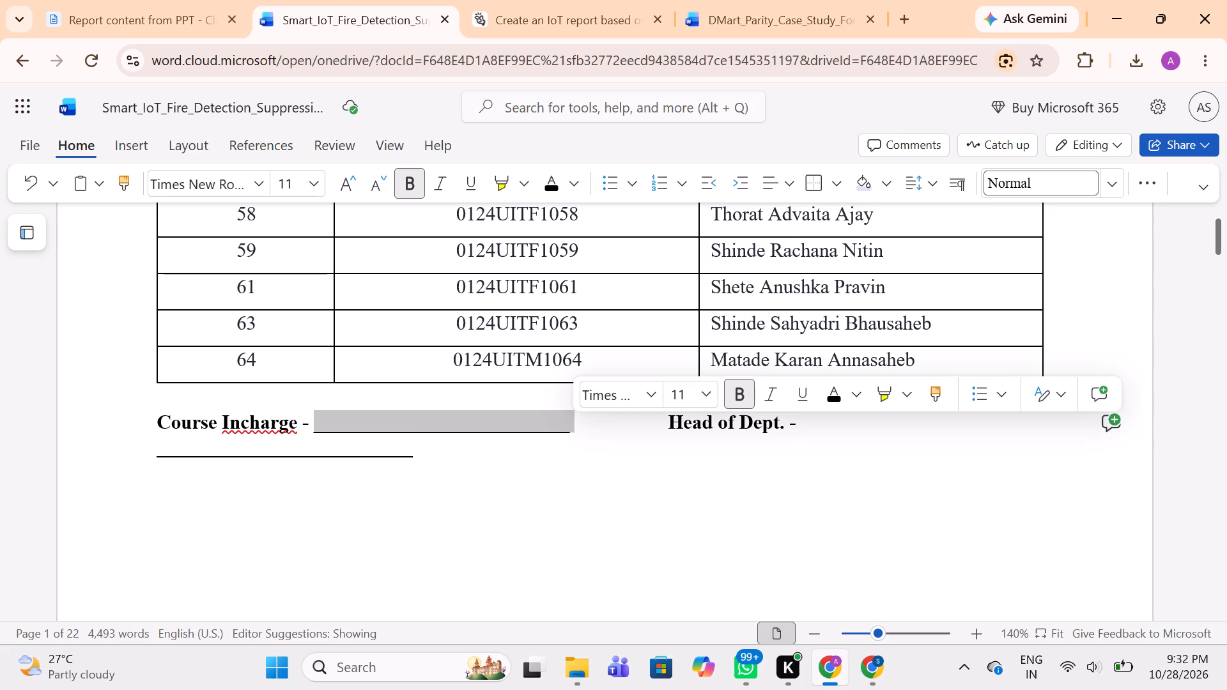
key(BackSpace)
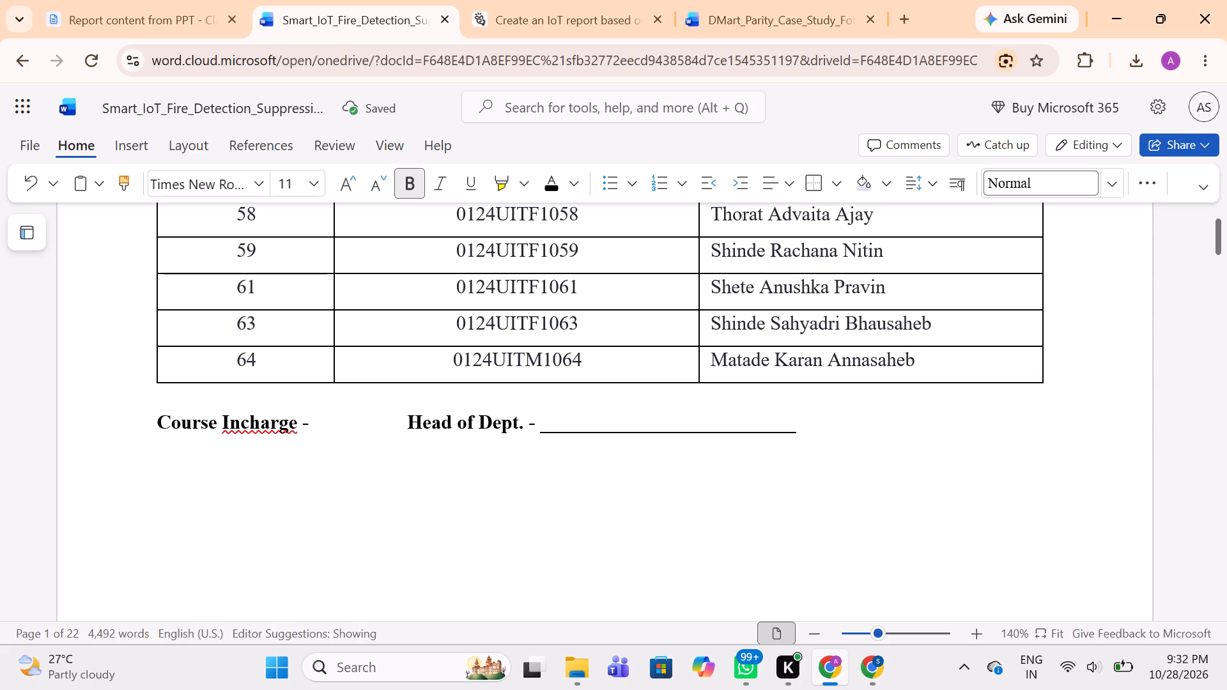
Add one blank line between the student table and the "Course Incharge -" line.
click(164, 397)
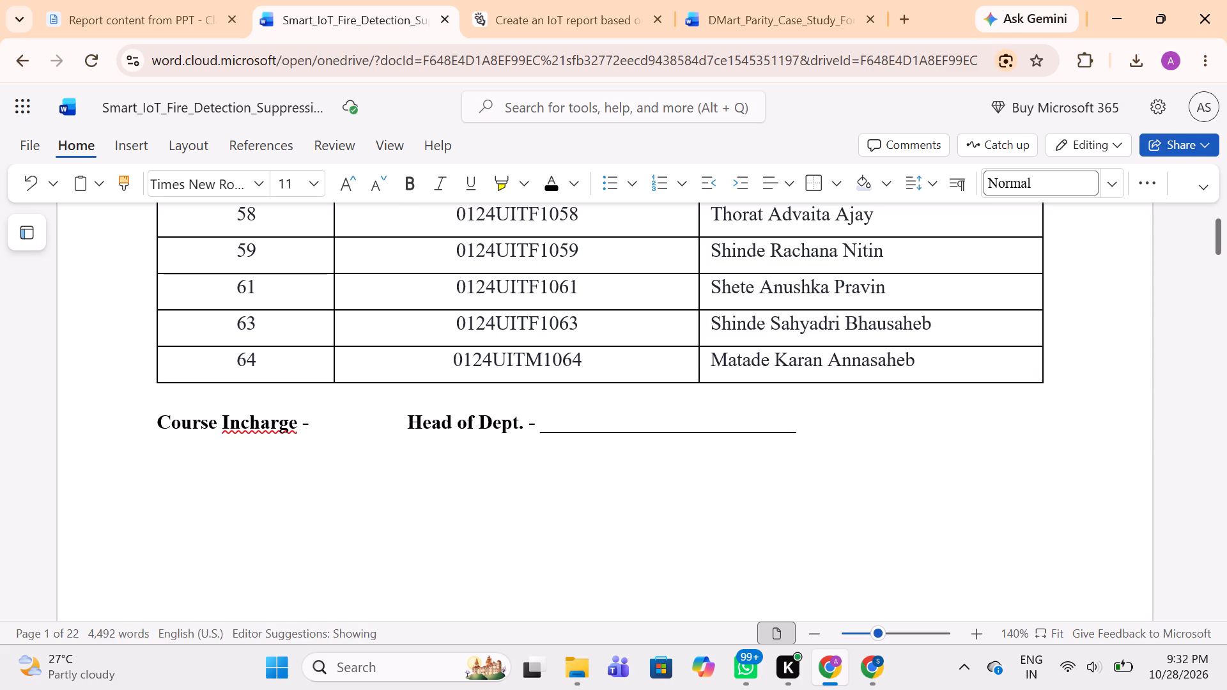
click(160, 422)
key(Return)
key(Return)
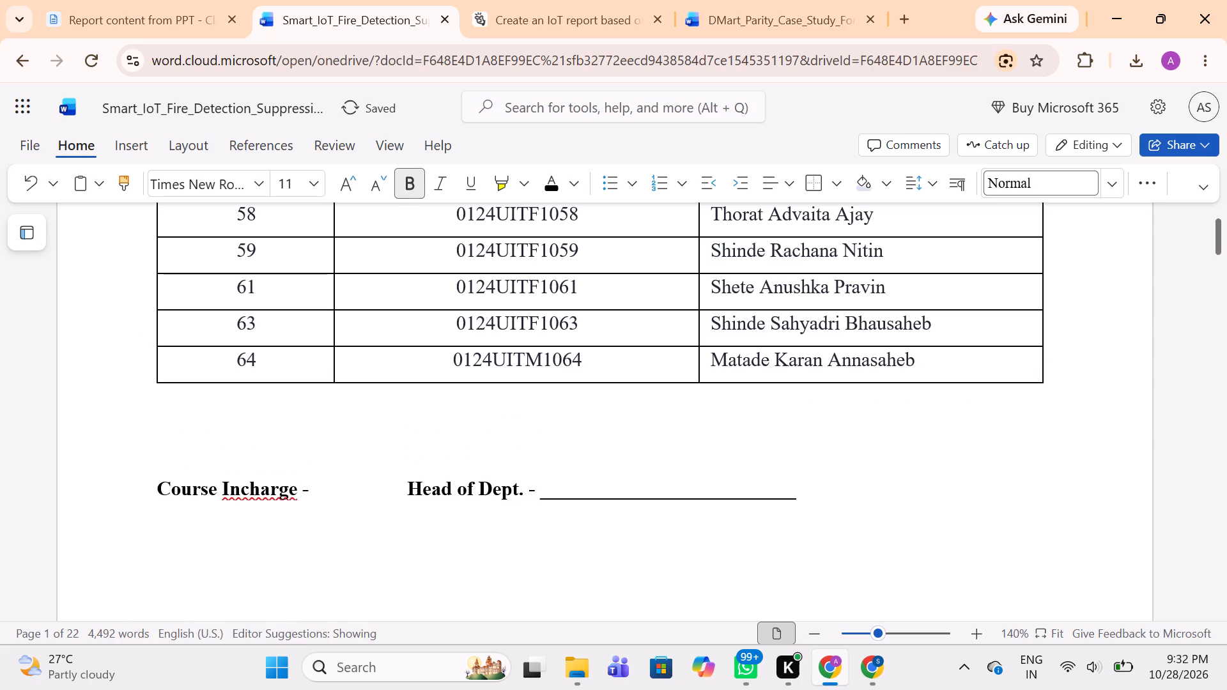
scroll(160, 422, down, 1)
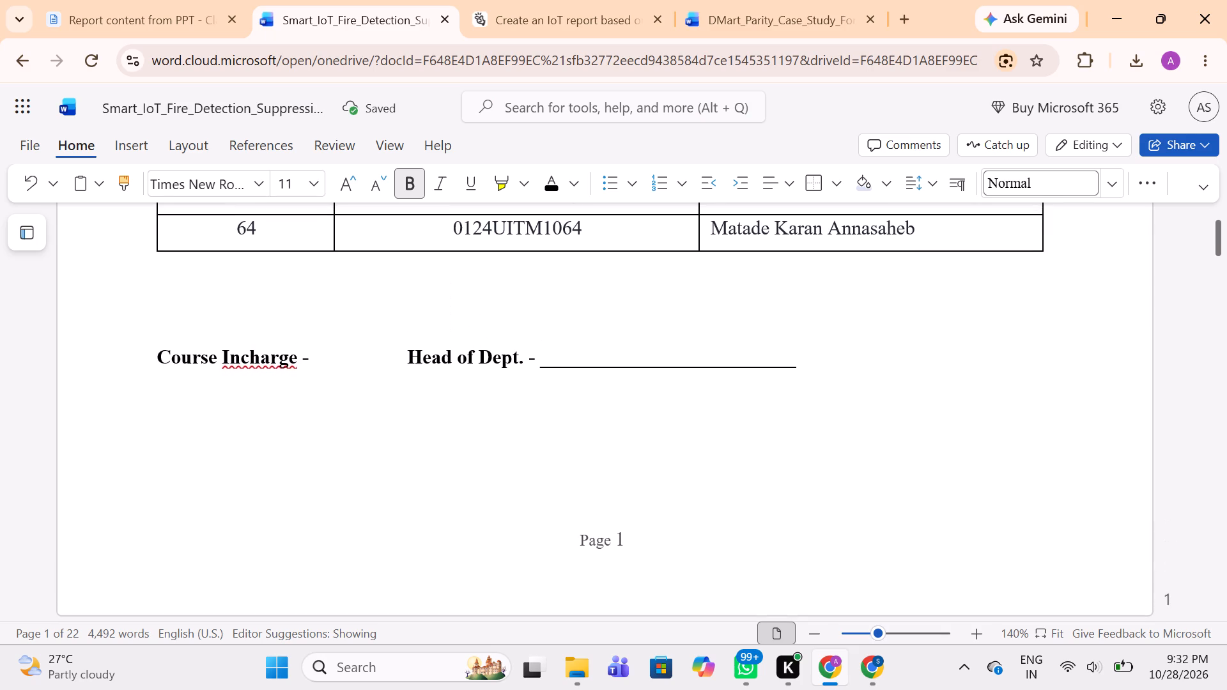
key(BackSpace)
click(336, 319)
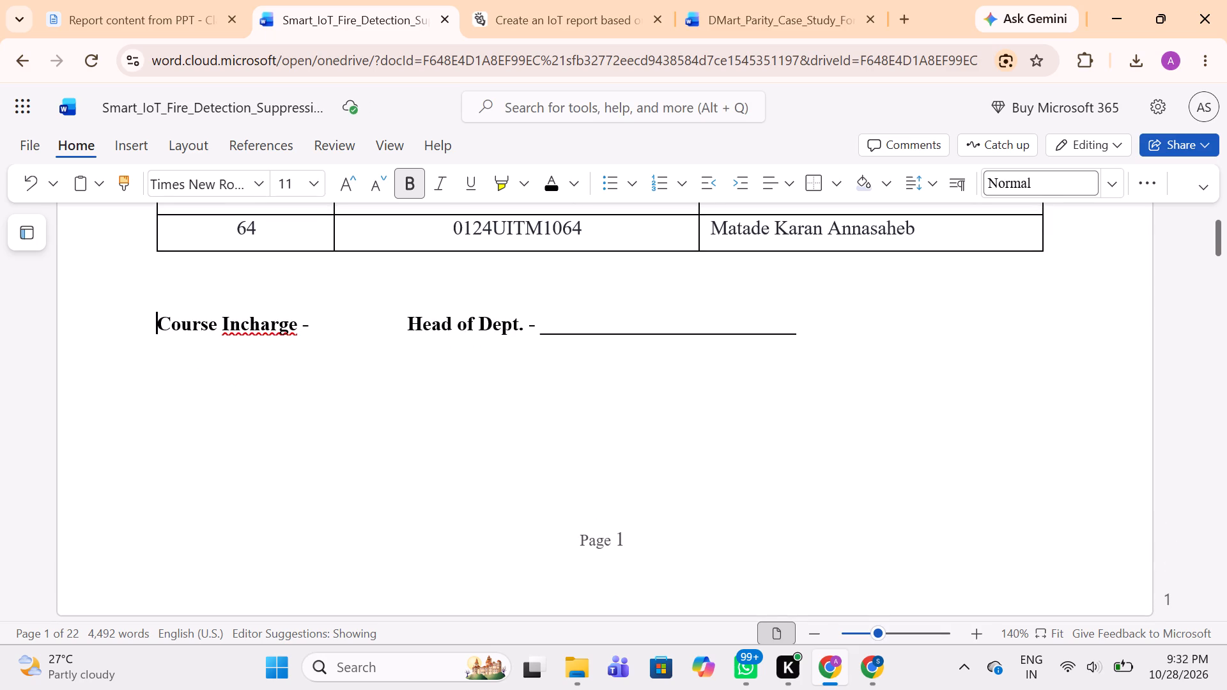
Check the reference report's sign-off layout and widen the gap between "Course Incharge -" and "Head of Dept. -" with about 15 spaces.
click(865, 675)
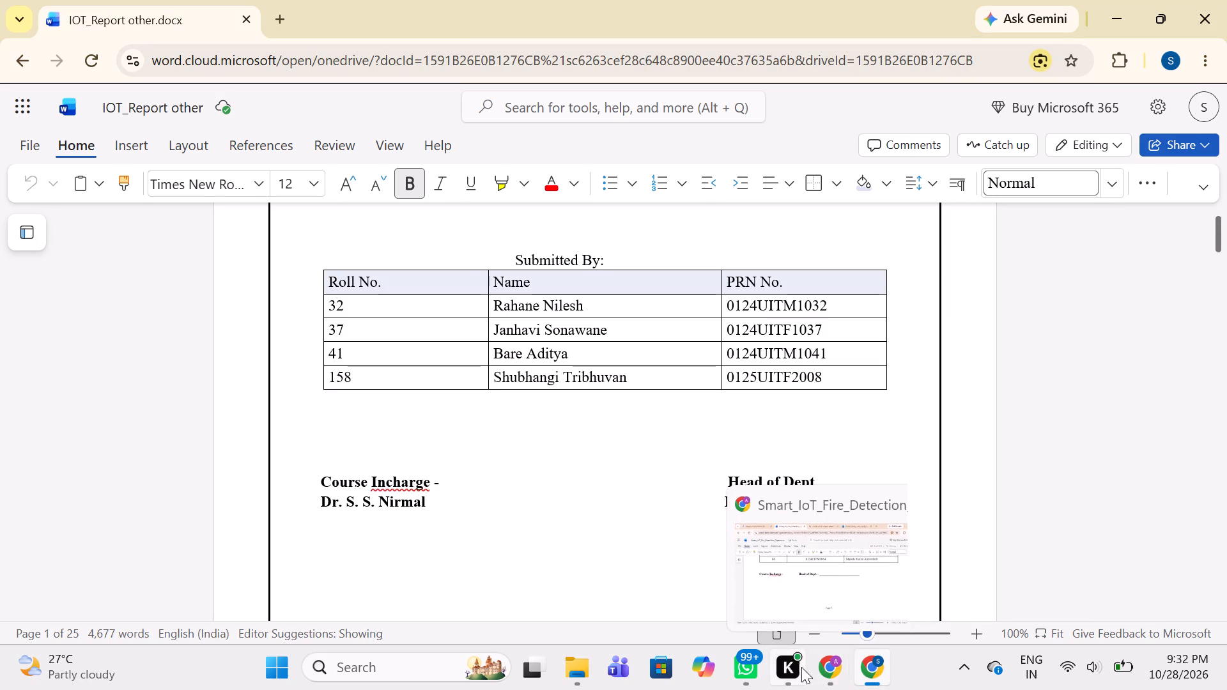
click(836, 673)
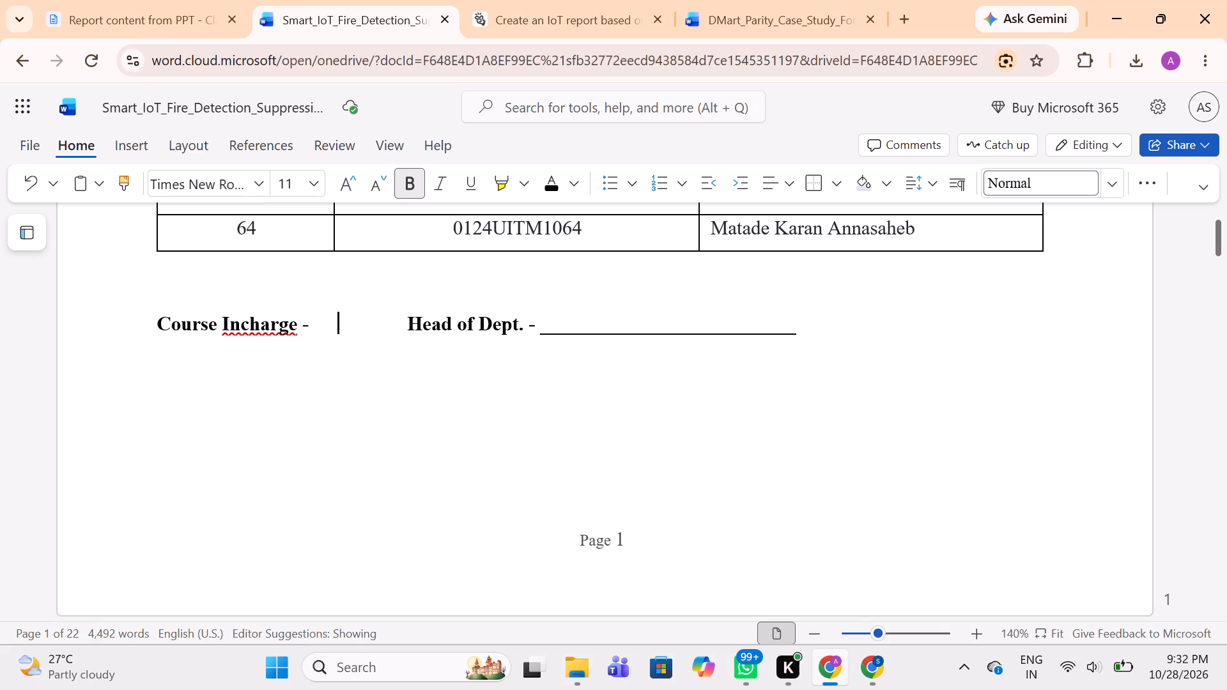
click(410, 323)
key(space)
key(space)
key(space)
key(space)
key(space)
key(space)
key(space)
key(space)
key(space)
key(space)
key(space)
key(space)
key(space)
key(space)
key(space)
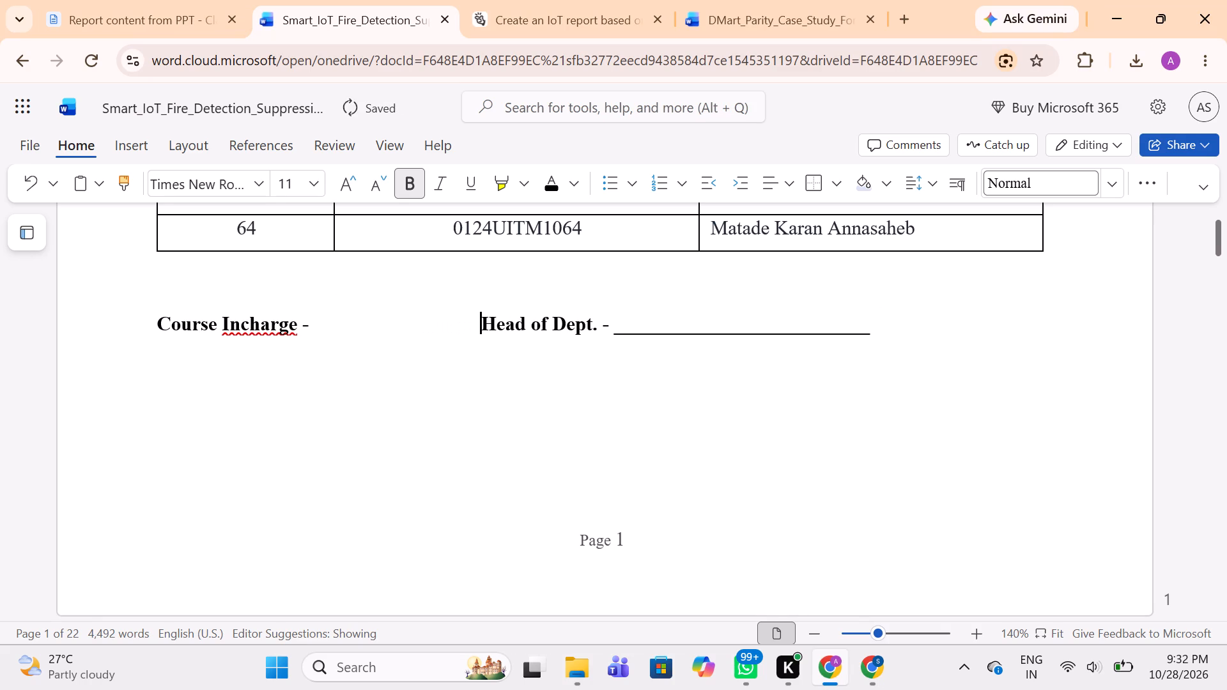
Delete the blank signature underline after "Head of Dept. -" on the cover page.
drag(616, 328, 840, 333)
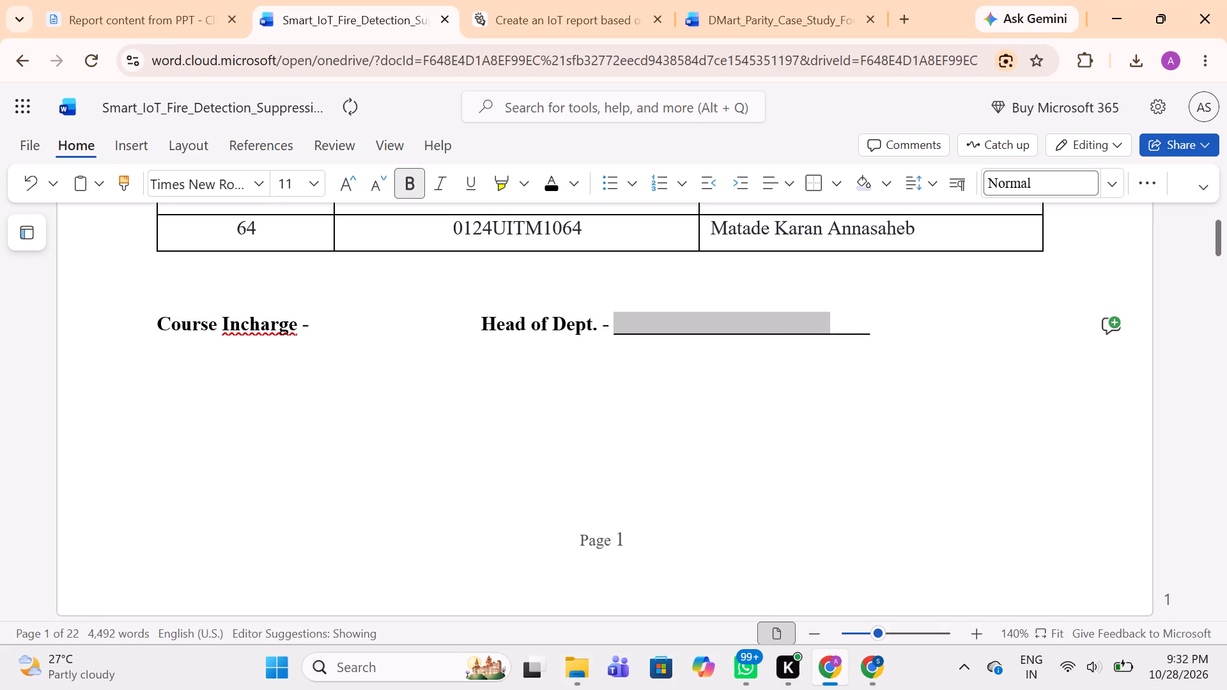
drag(840, 333, 883, 341)
key(BackSpace)
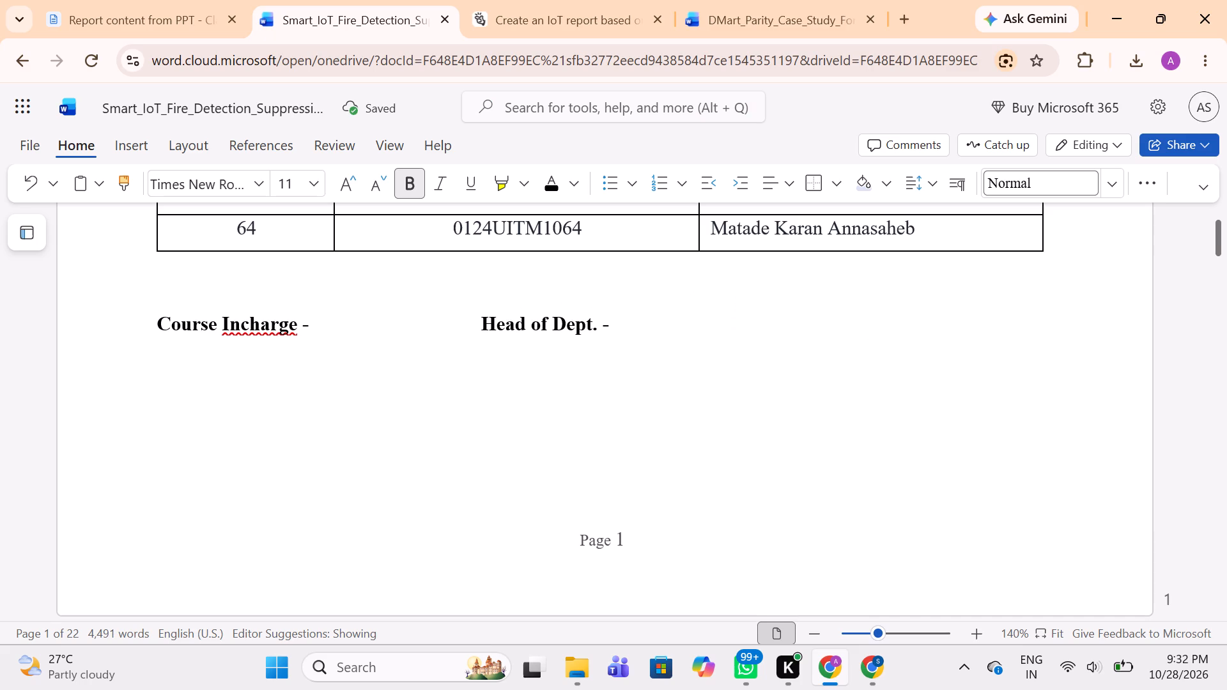
Push "Head of Dept. -" with spaces toward the right margin, so it sits under the student table's Name column.
click(487, 320)
key(space)
key(space)
key(space)
key(space)
key(space)
key(space)
key(space)
key(space)
key(space)
key(space)
key(space)
key(space)
key(space)
key(space)
key(space)
key(space)
key(space)
key(space)
key(space)
key(space)
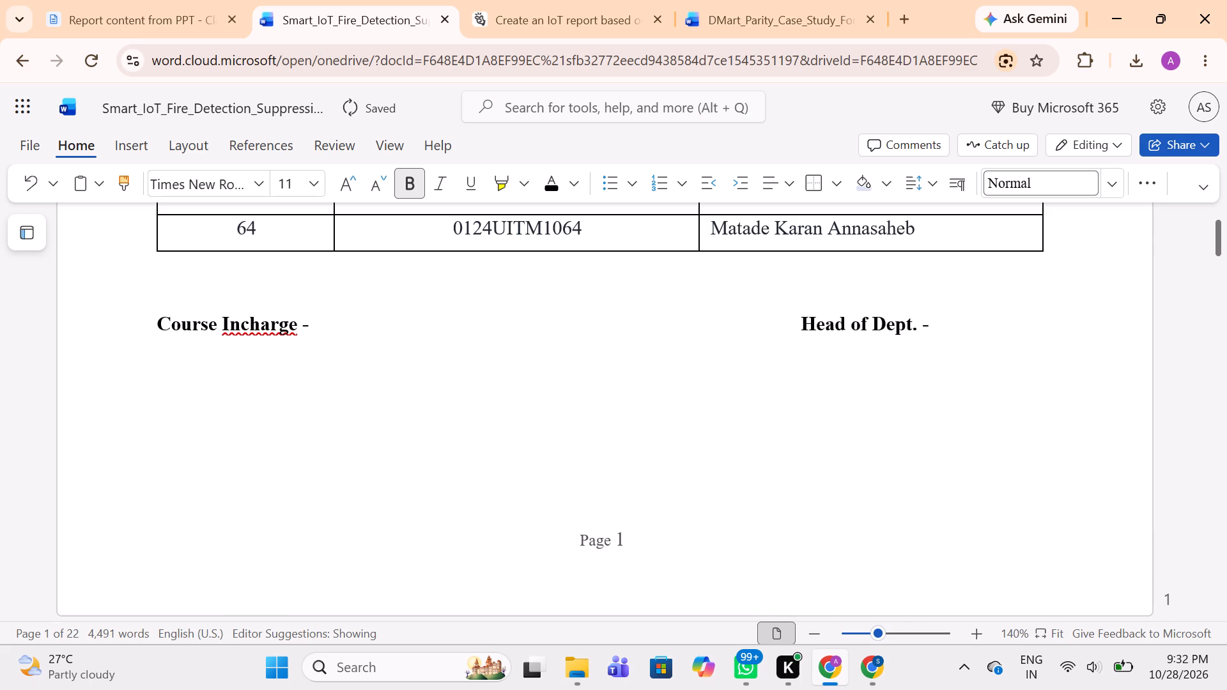
key(space)
key(space)
key(space)
key(space)
key(space)
key(space)
key(space)
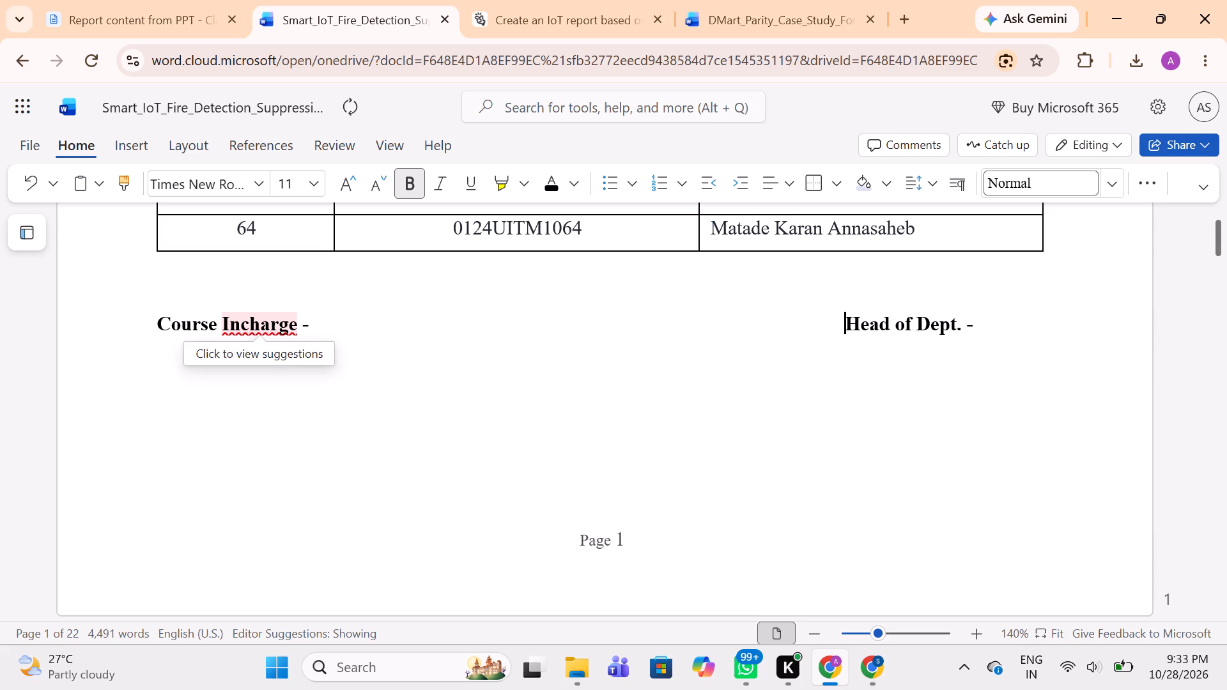
Add a new line beneath "Course Incharge -" with the course in-charge's name, prefixed with "Prof.".
click(999, 332)
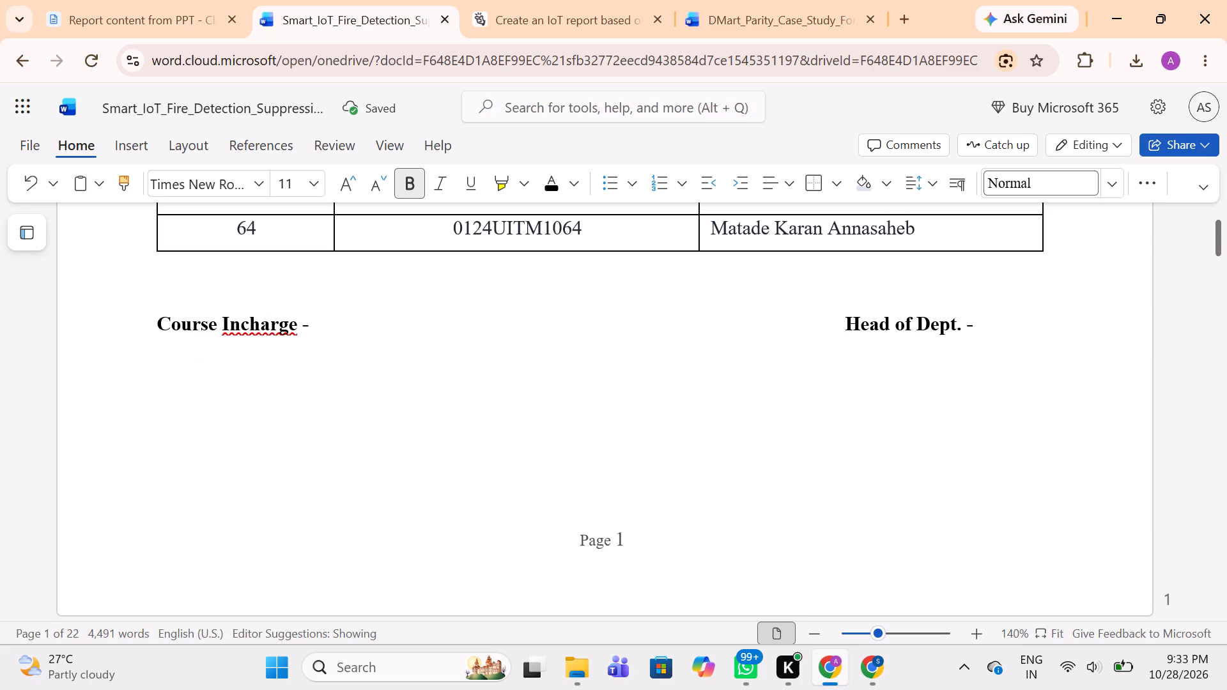
key(Return)
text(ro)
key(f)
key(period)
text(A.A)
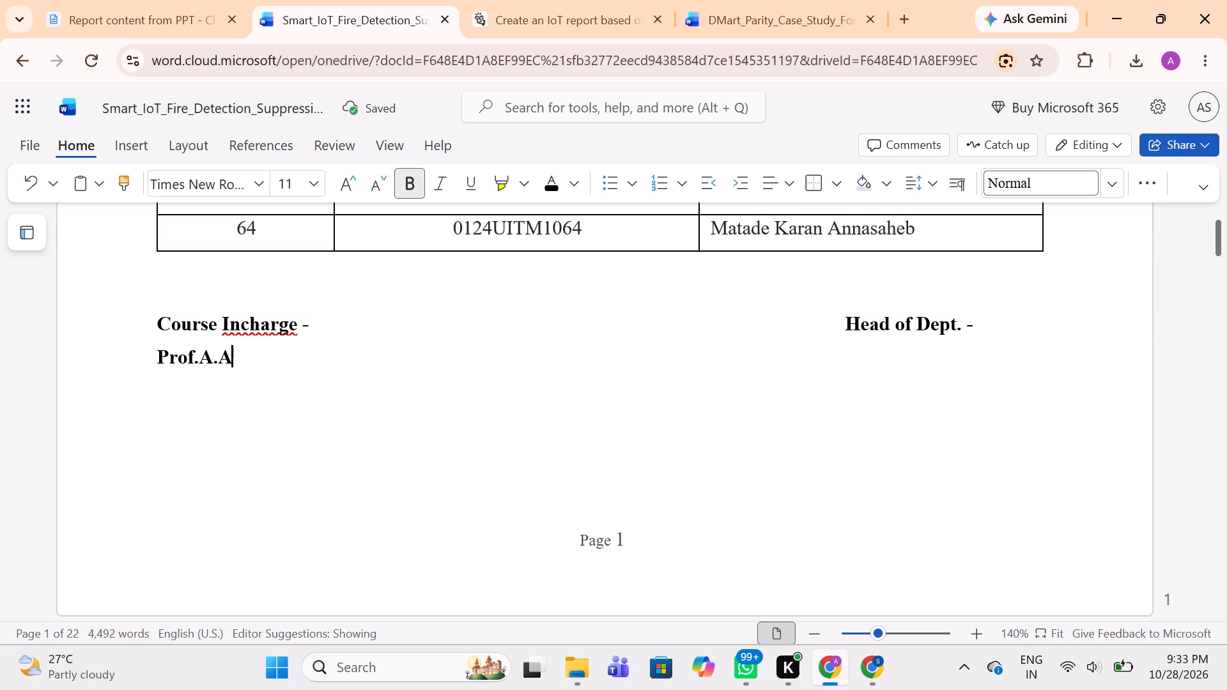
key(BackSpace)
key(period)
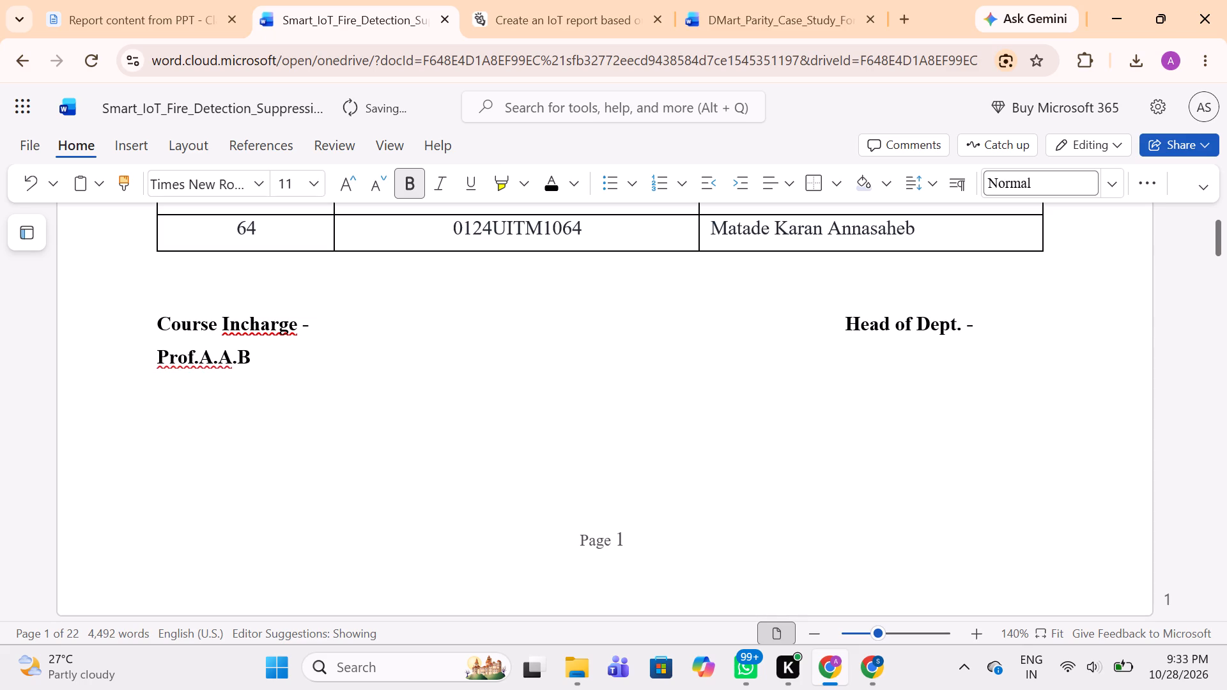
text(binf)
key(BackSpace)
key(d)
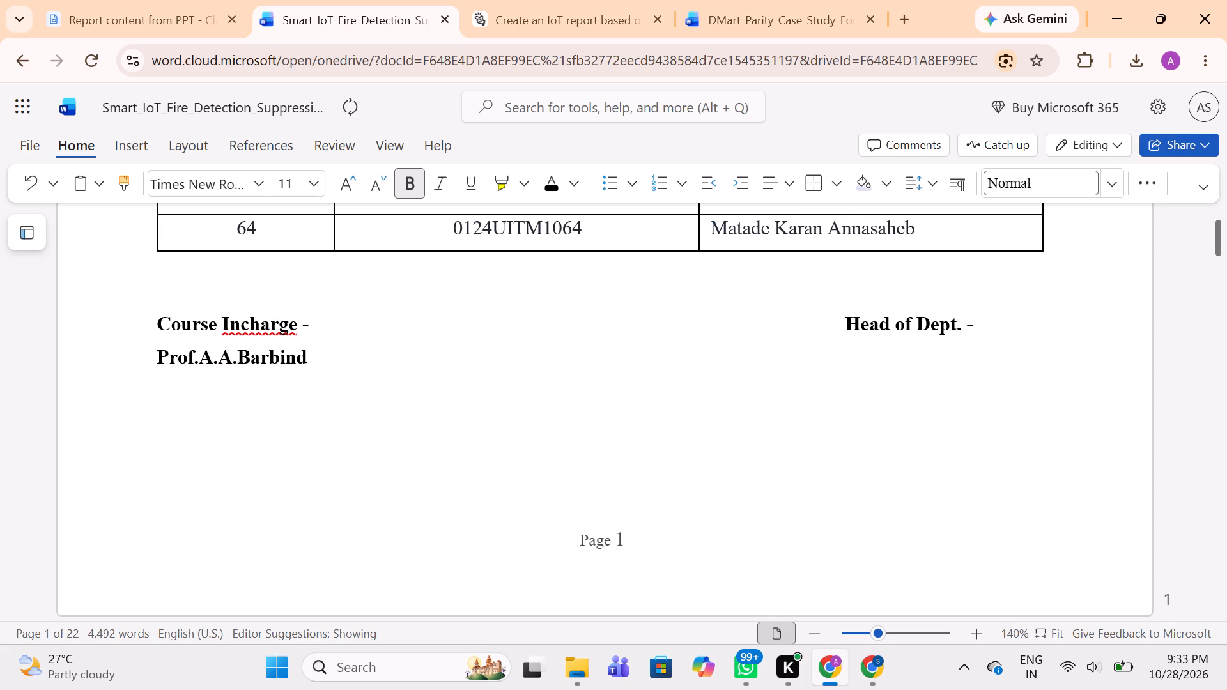
Pad the course in-charge's name line with about 26 spaces so the insertion point sits beneath "Head of Dept. -".
click(878, 353)
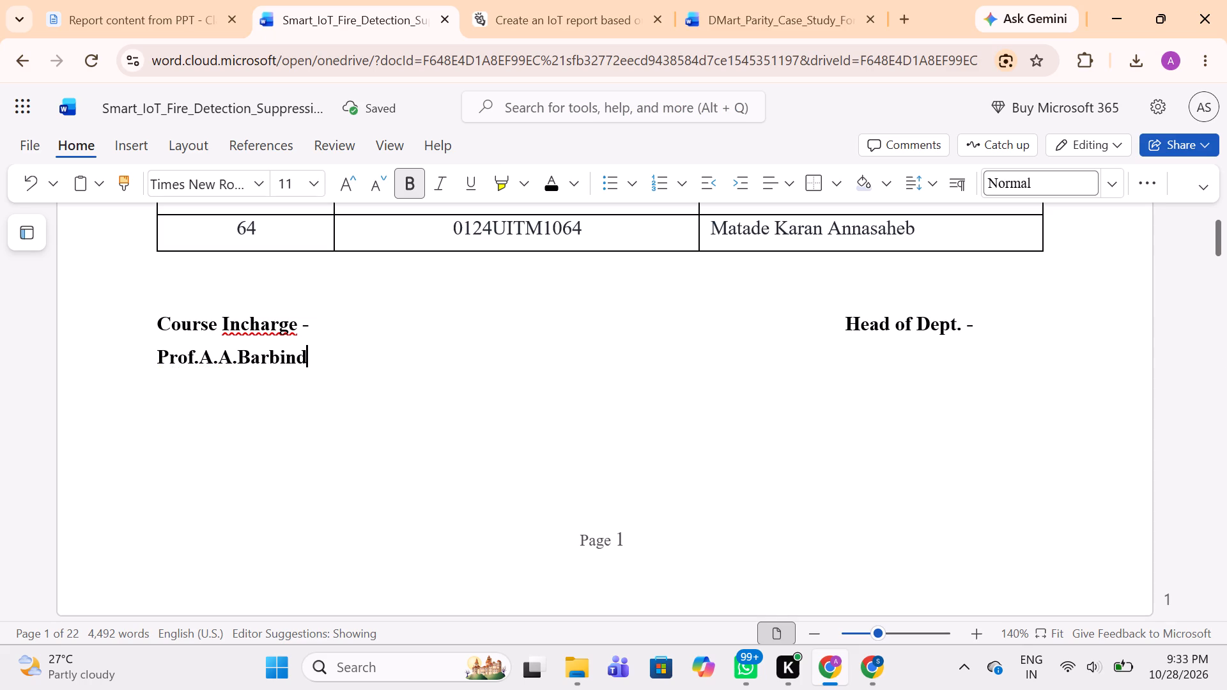
key(space)
key(space)
key(space)
key(space)
key(space)
key(space)
key(space)
key(space)
key(space)
key(space)
key(space)
key(space)
key(space)
key(space)
key(space)
key(space)
key(space)
key(space)
key(space)
key(space)
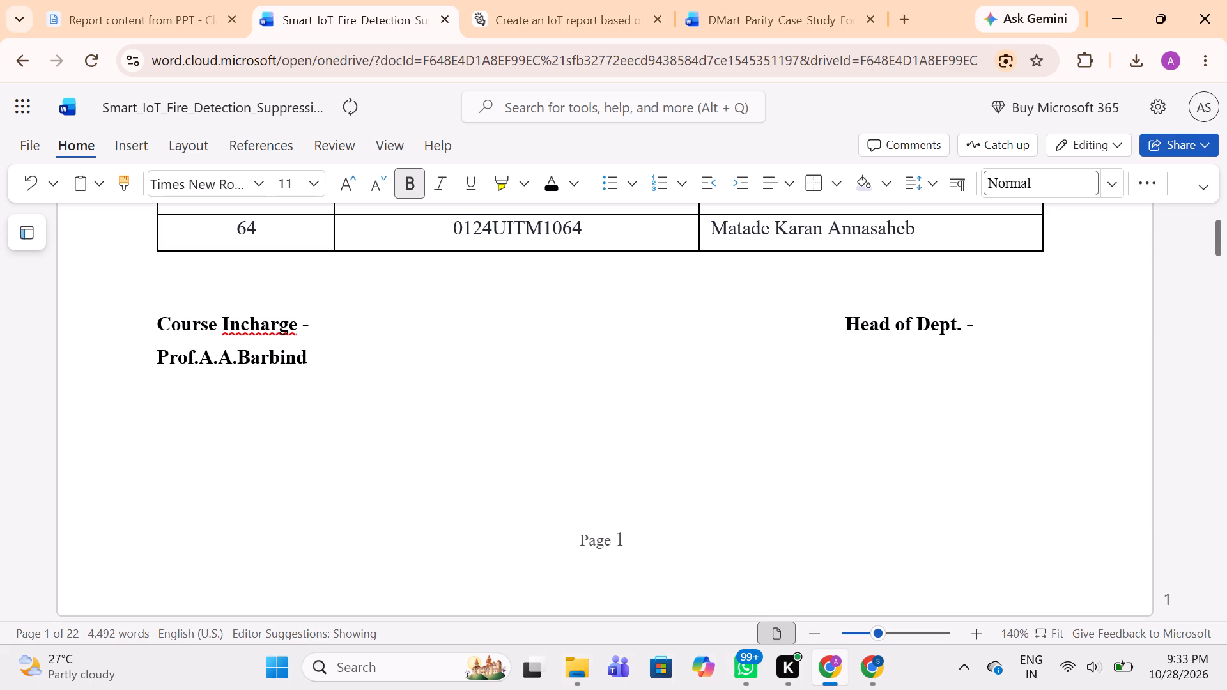
key(space)
key(space)
key(space)
key(space)
key(space)
key(space)
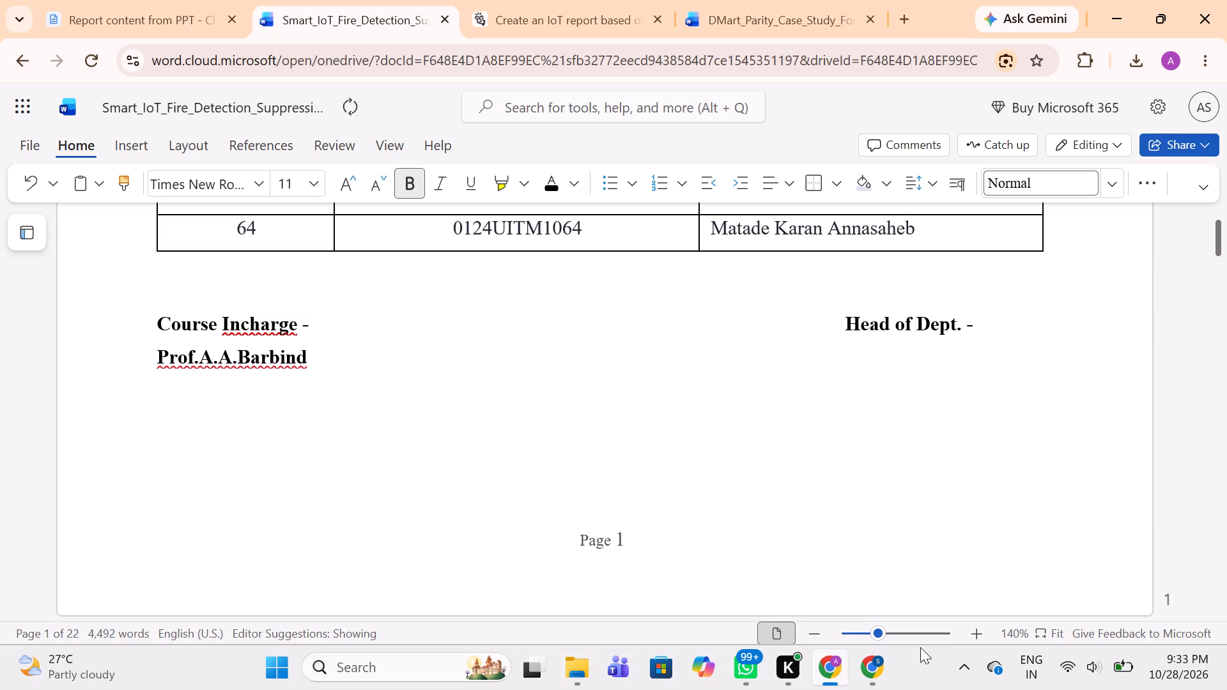
Copy the department head's name with its "Dr." title from the reference report and paste it beneath "Head of Dept. -" on the cover page.
click(874, 689)
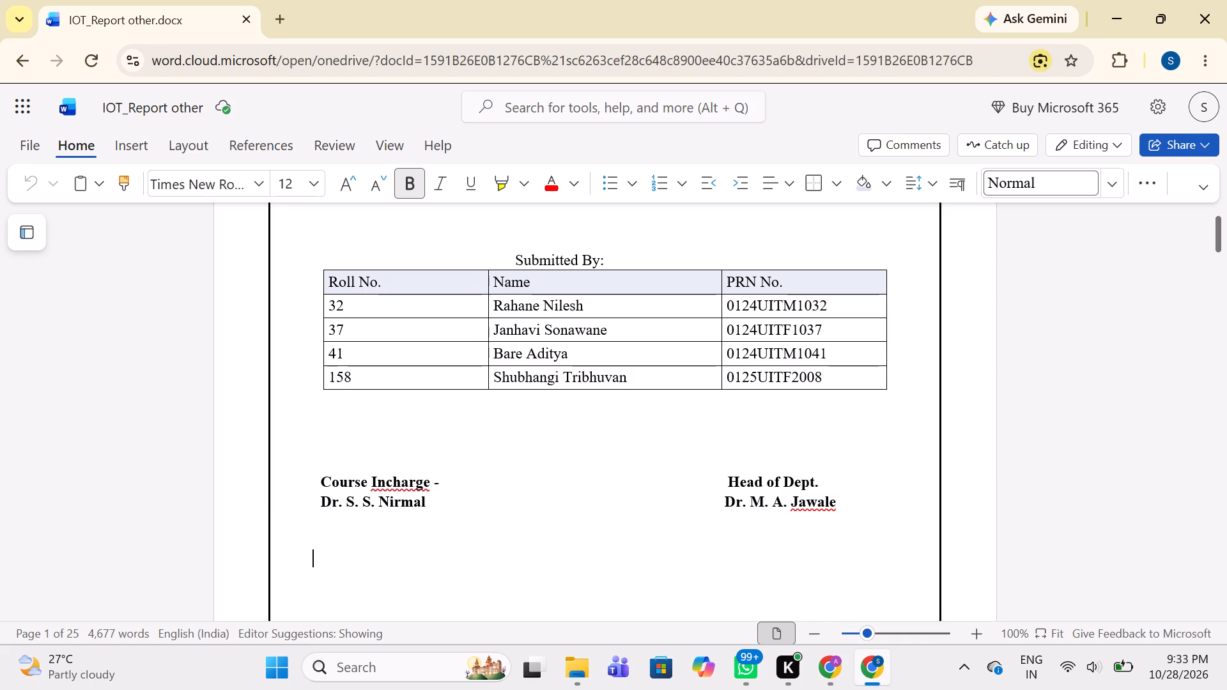
drag(722, 501, 847, 503)
key(ctrl+c)
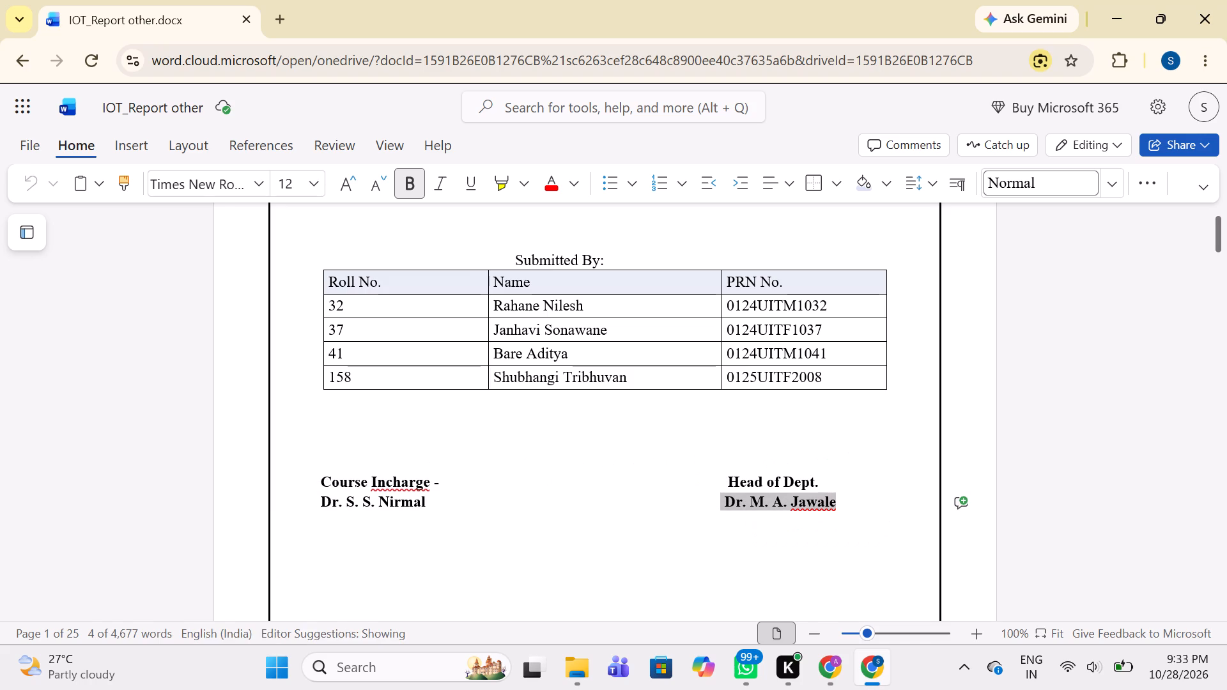
click(841, 684)
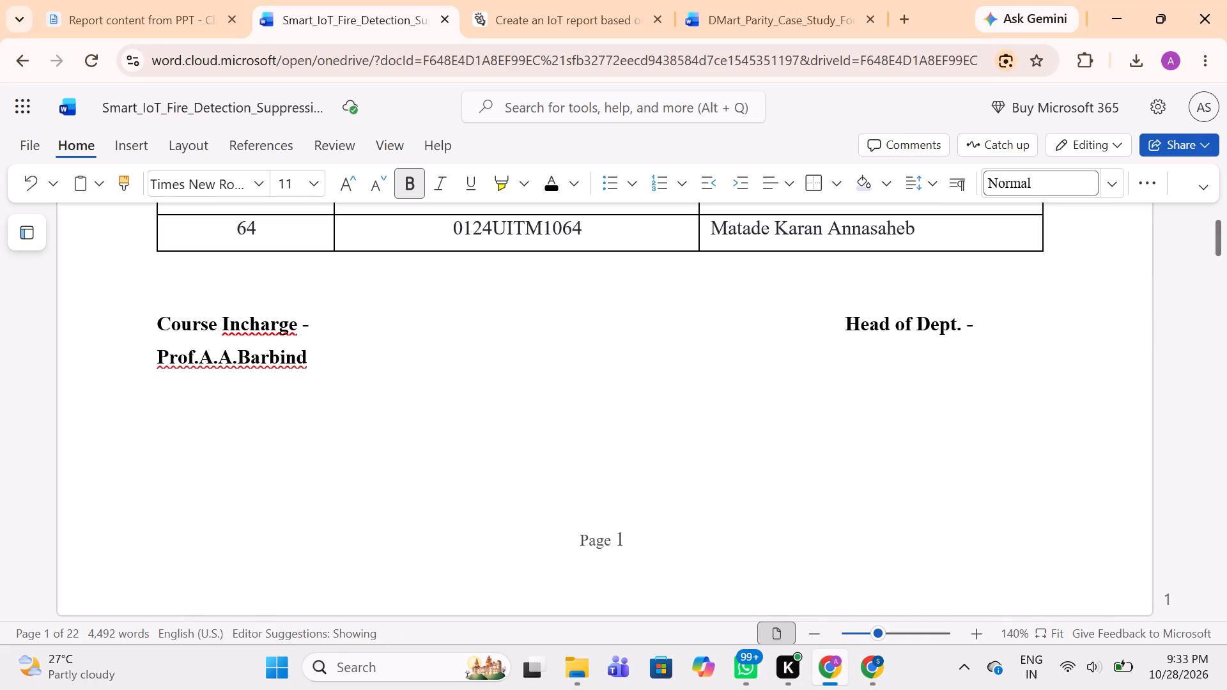
key(ctrl+v)
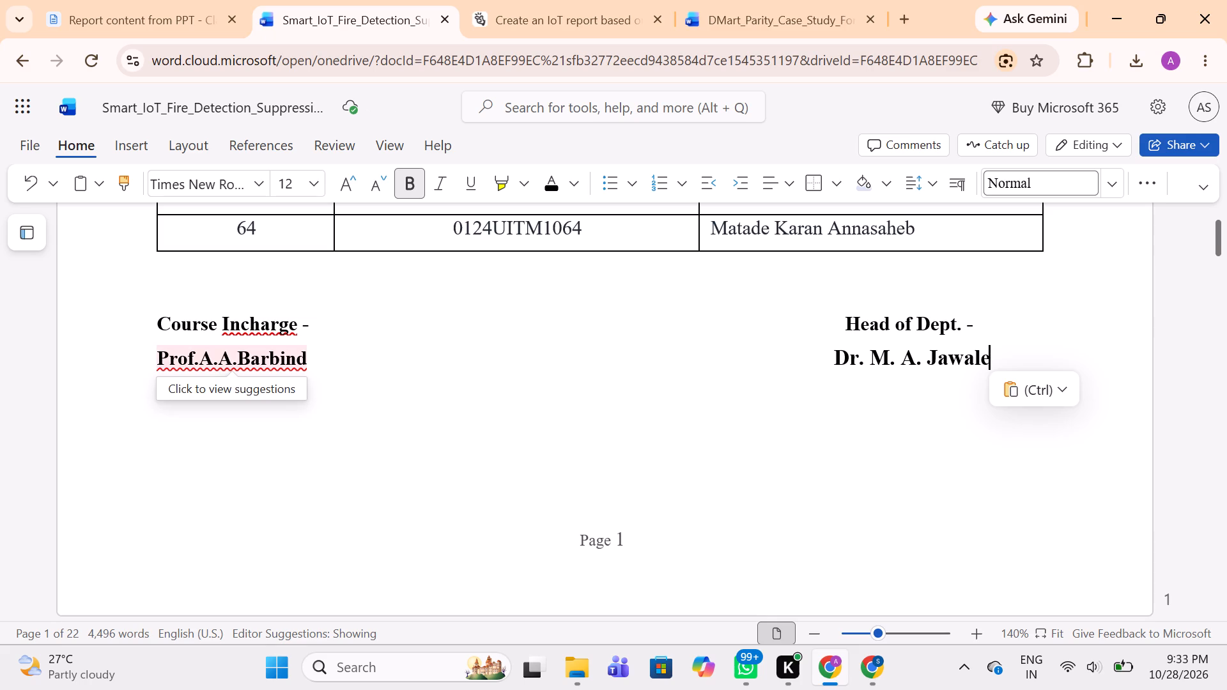
Insert a space after "Prof." and after each initial in the course in-charge's name.
click(198, 362)
key(space)
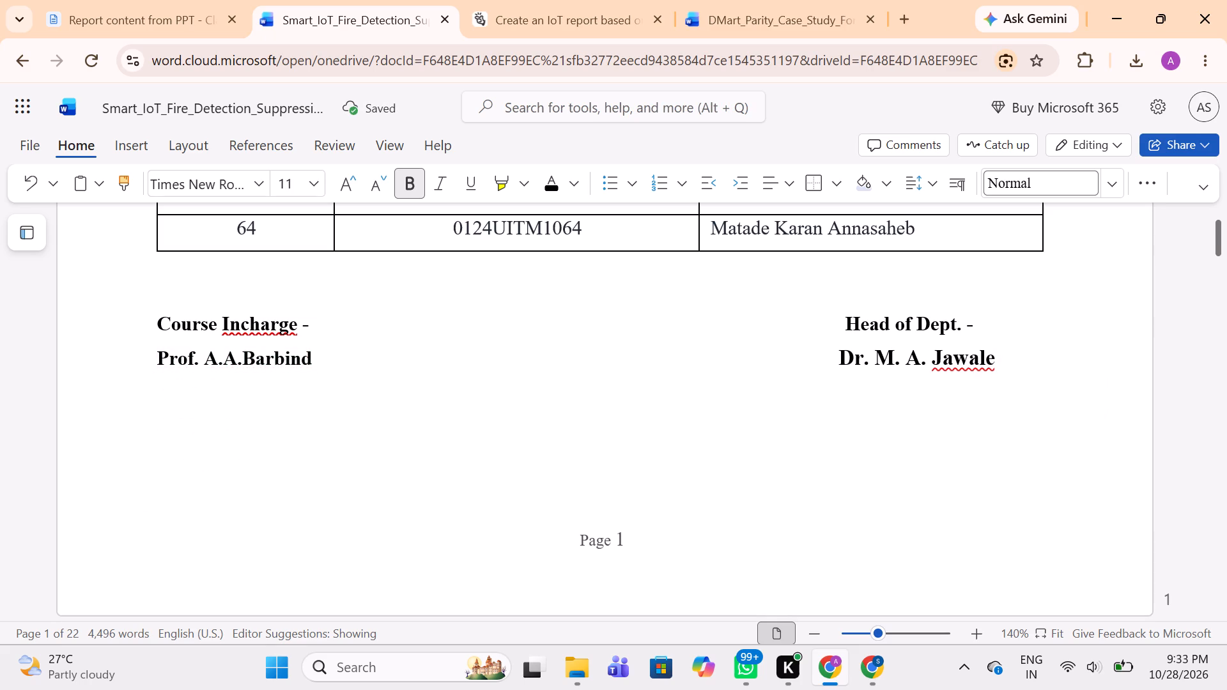
click(225, 362)
key(space)
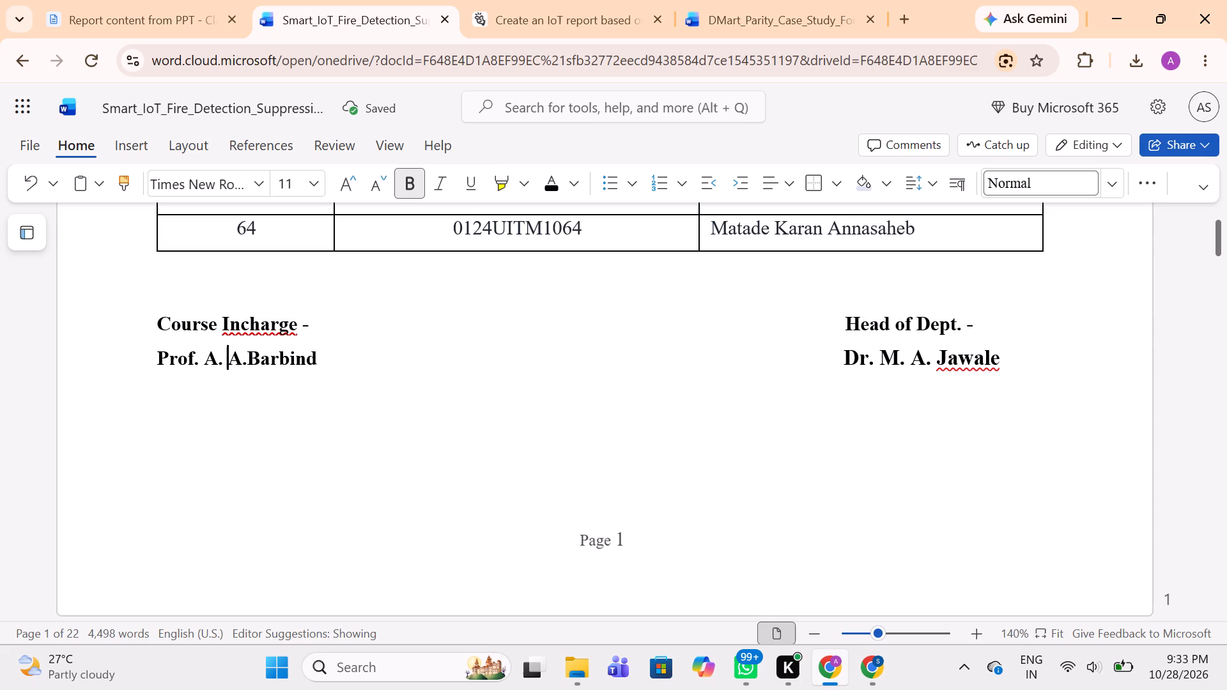
click(249, 362)
click(249, 362)
key(space)
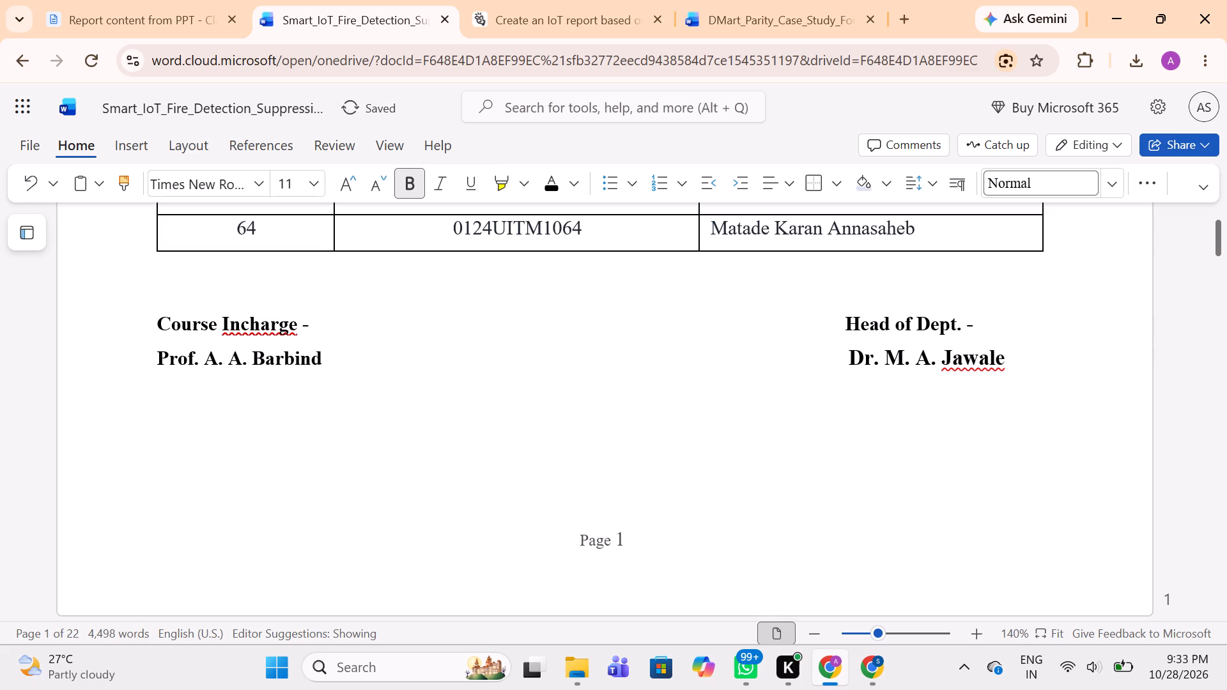
click(817, 404)
Try font size 12 on both sign-off lines, then set them both to size 11.
scroll(817, 404, up, 1)
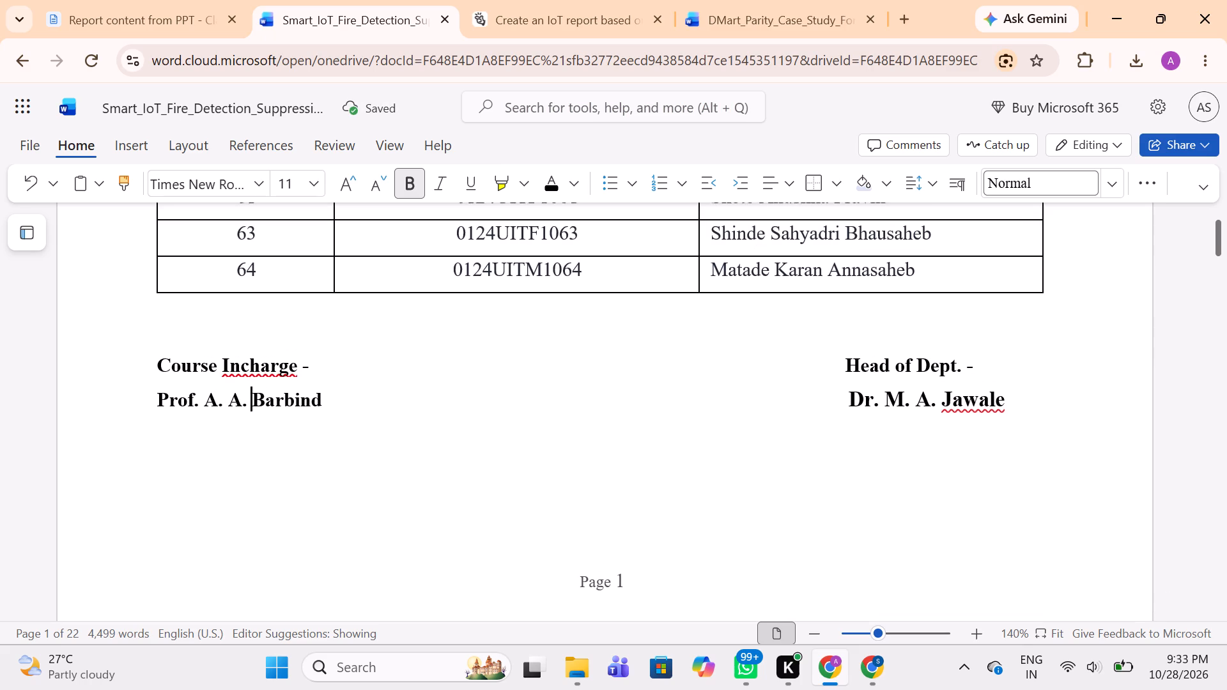
drag(848, 367, 1001, 402)
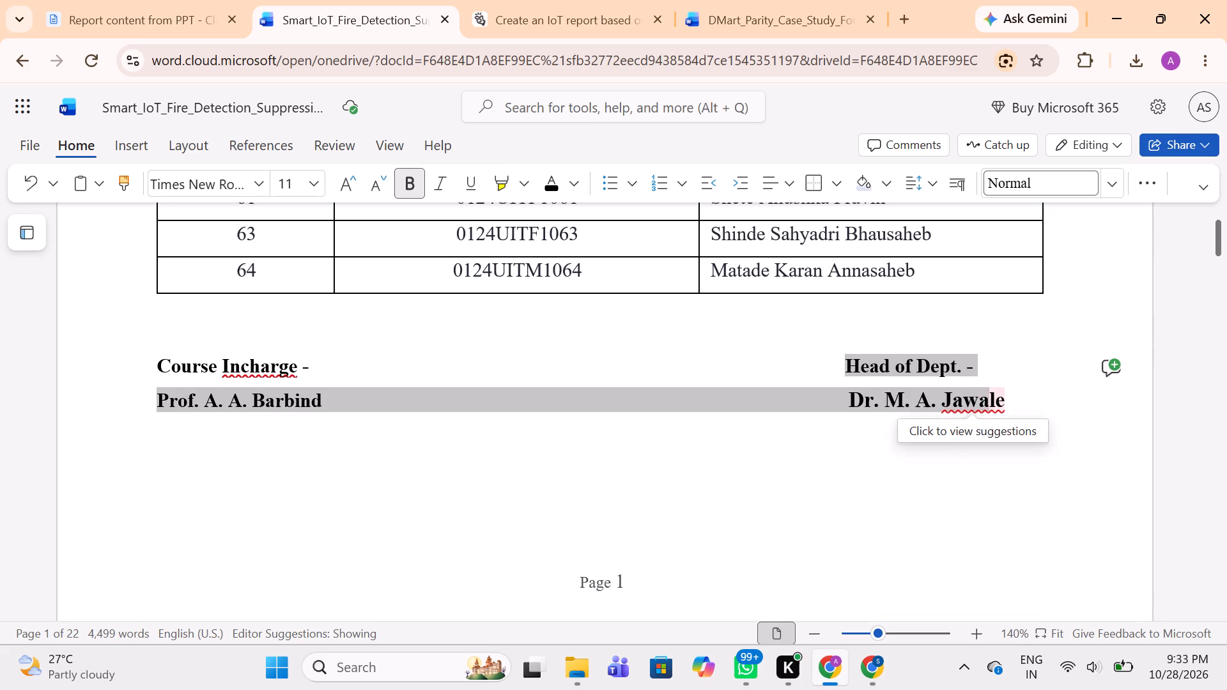
drag(1001, 402, 1019, 403)
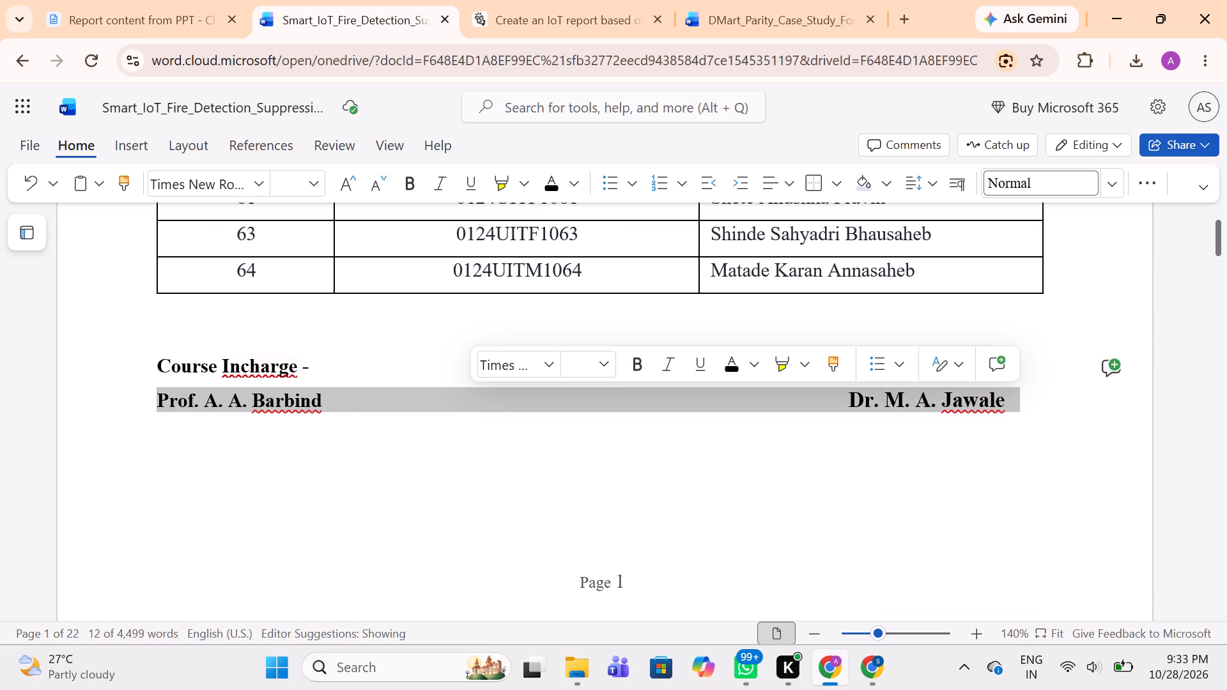
click(155, 358)
drag(155, 358, 982, 443)
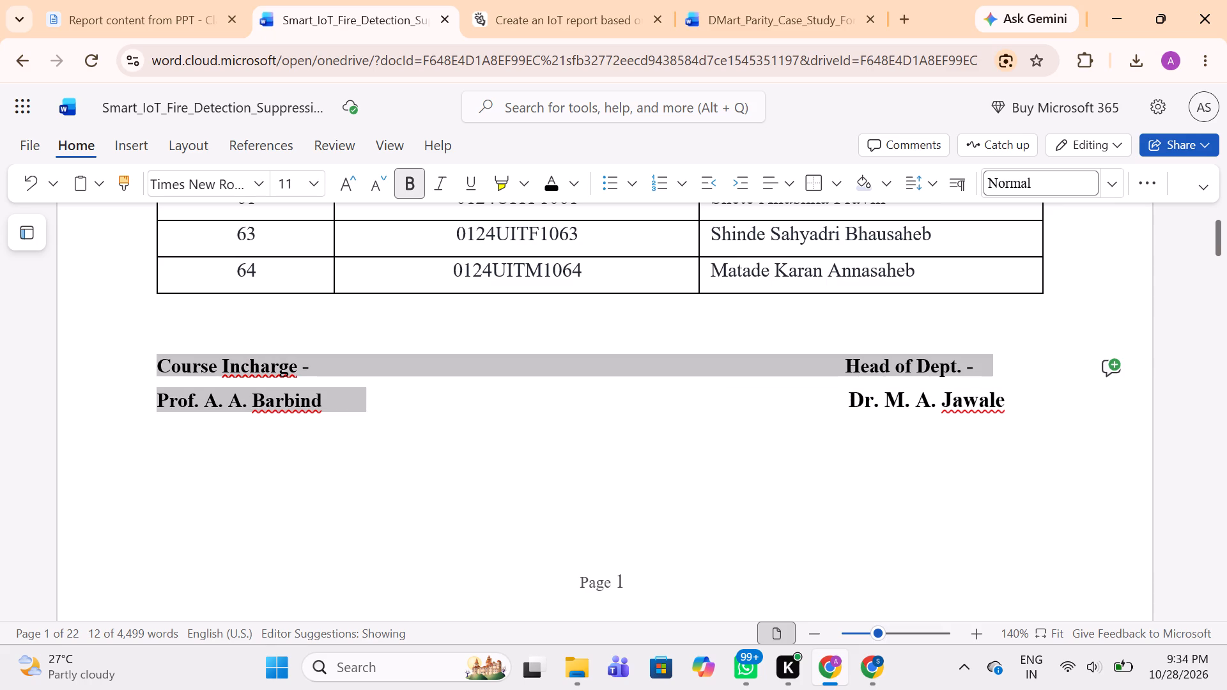
drag(982, 443, 1010, 404)
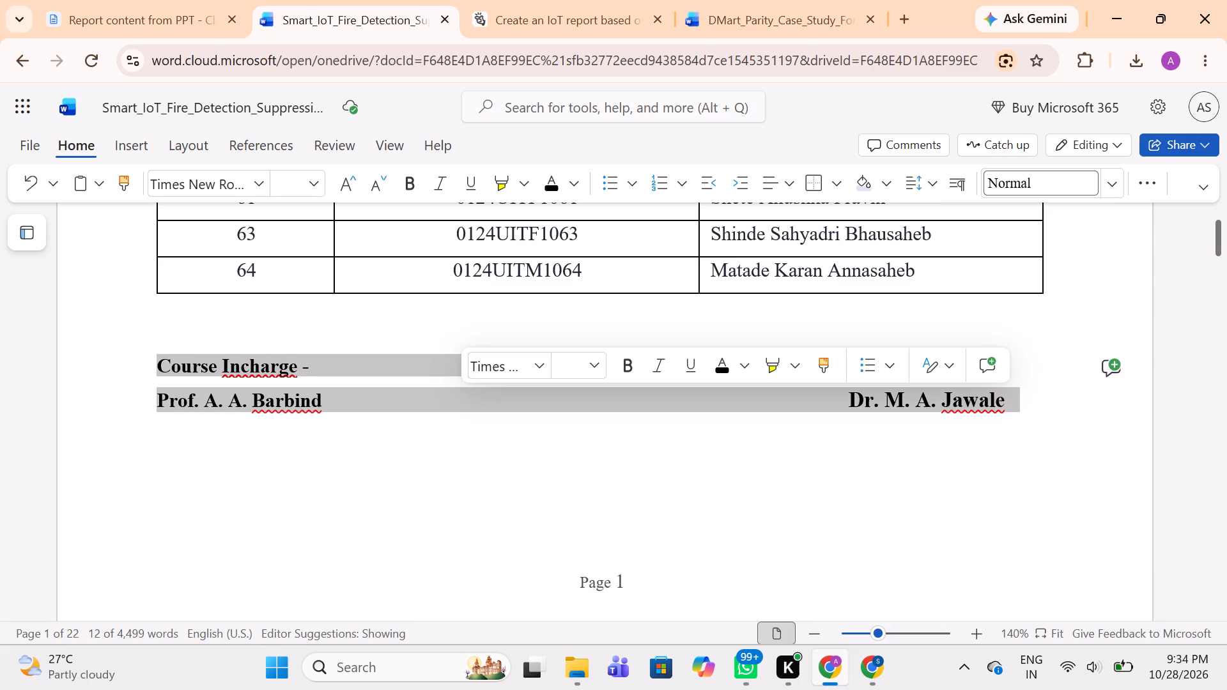
click(314, 186)
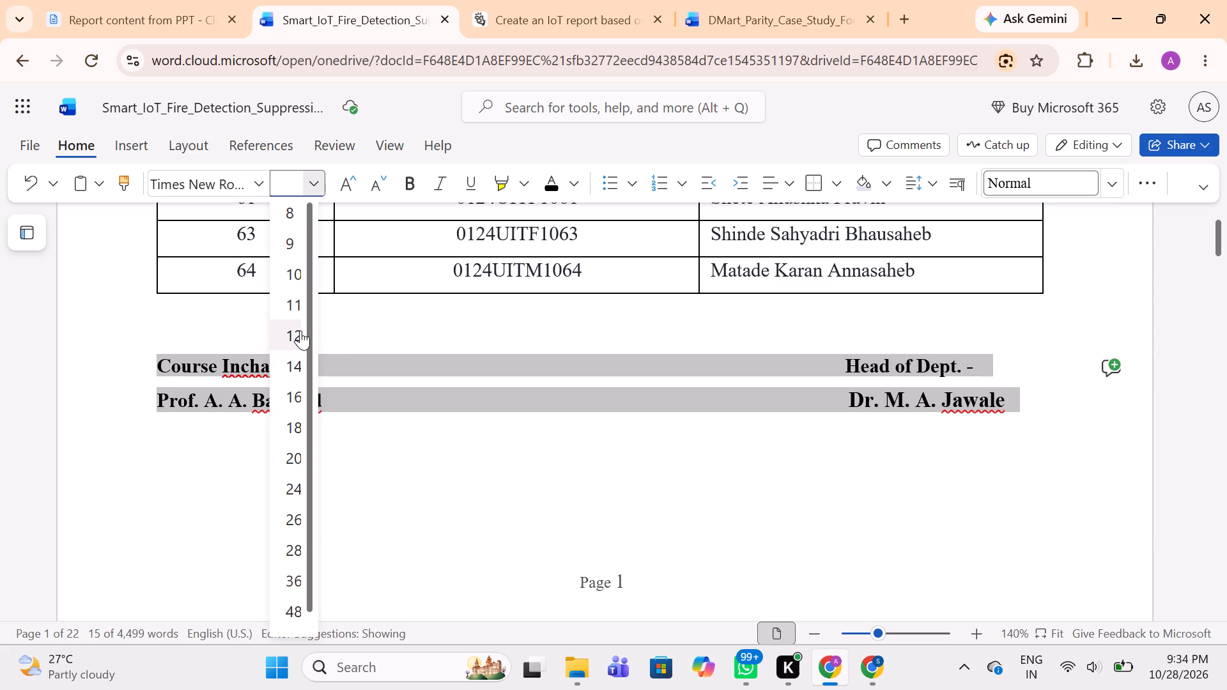
click(300, 330)
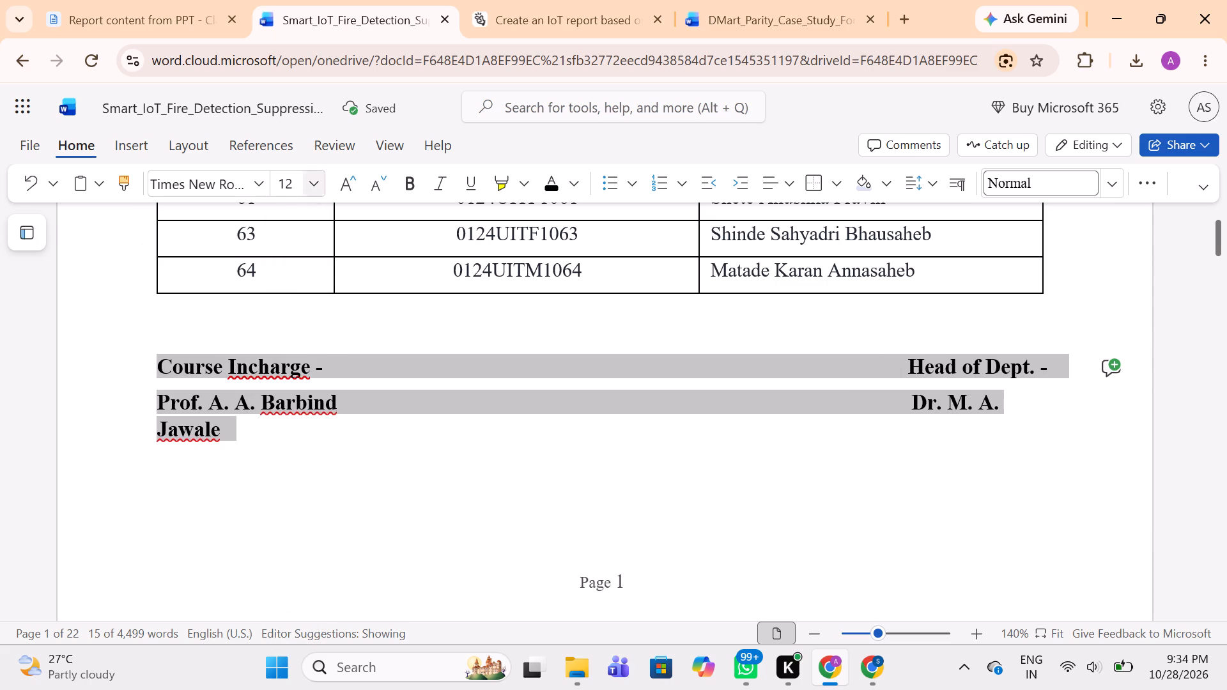
click(314, 187)
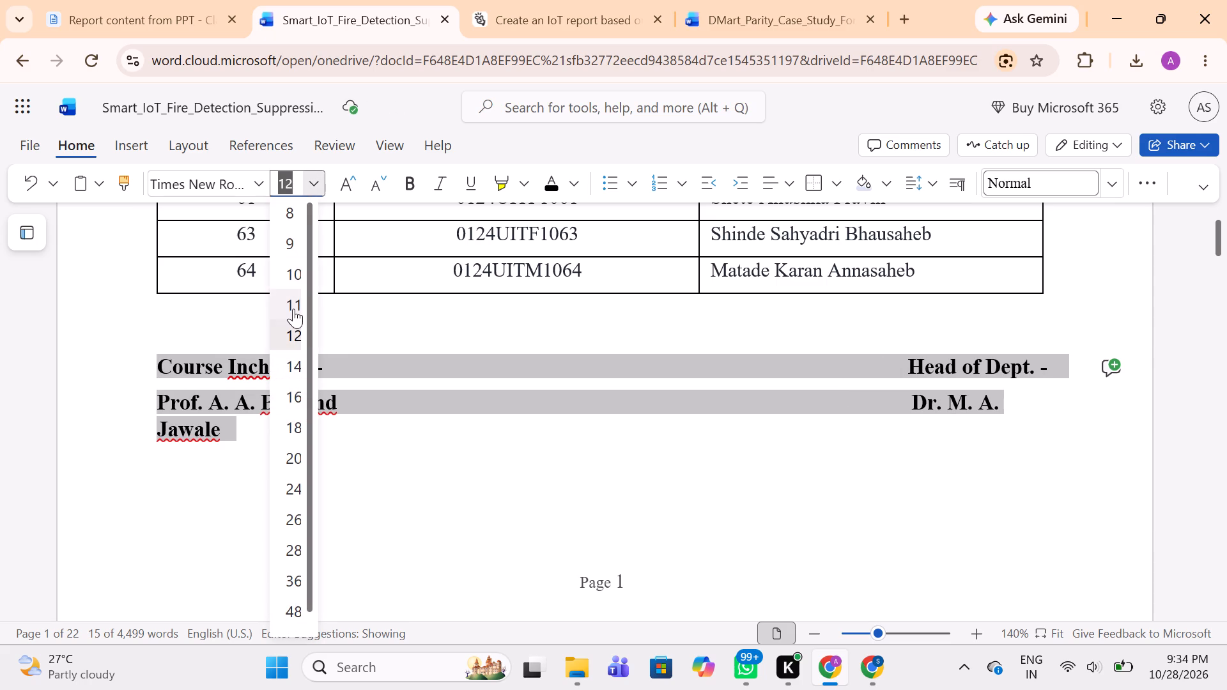
click(293, 309)
click(348, 431)
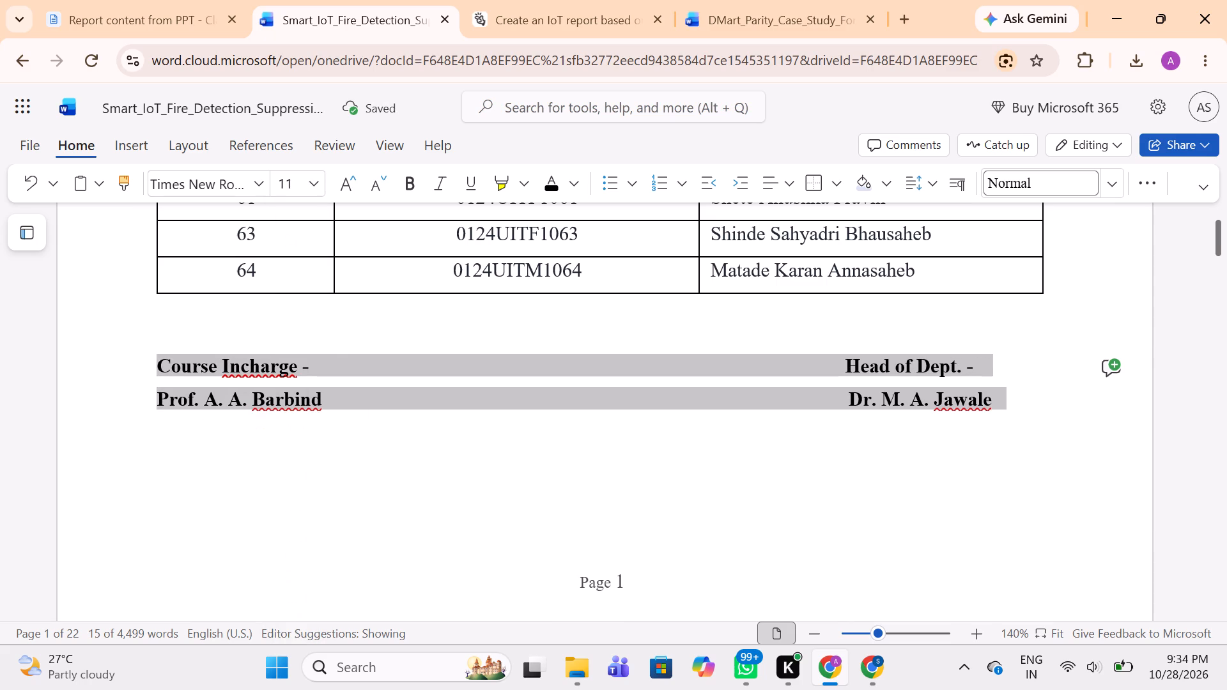
click(348, 431)
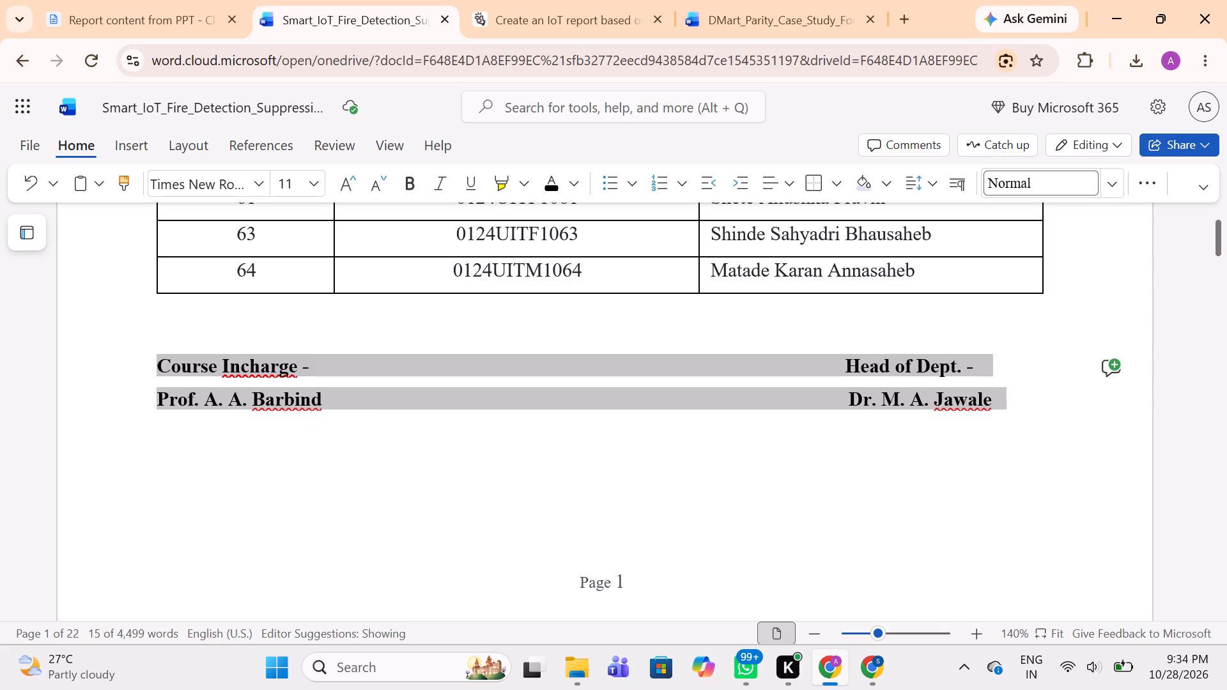
click(224, 394)
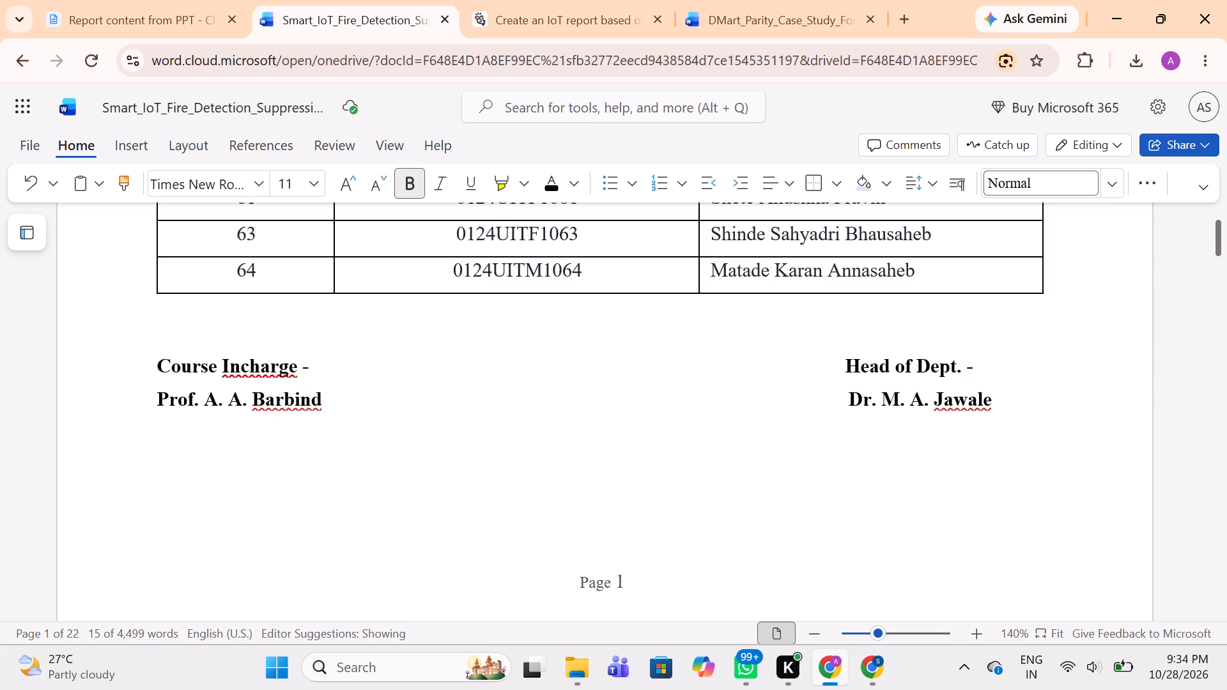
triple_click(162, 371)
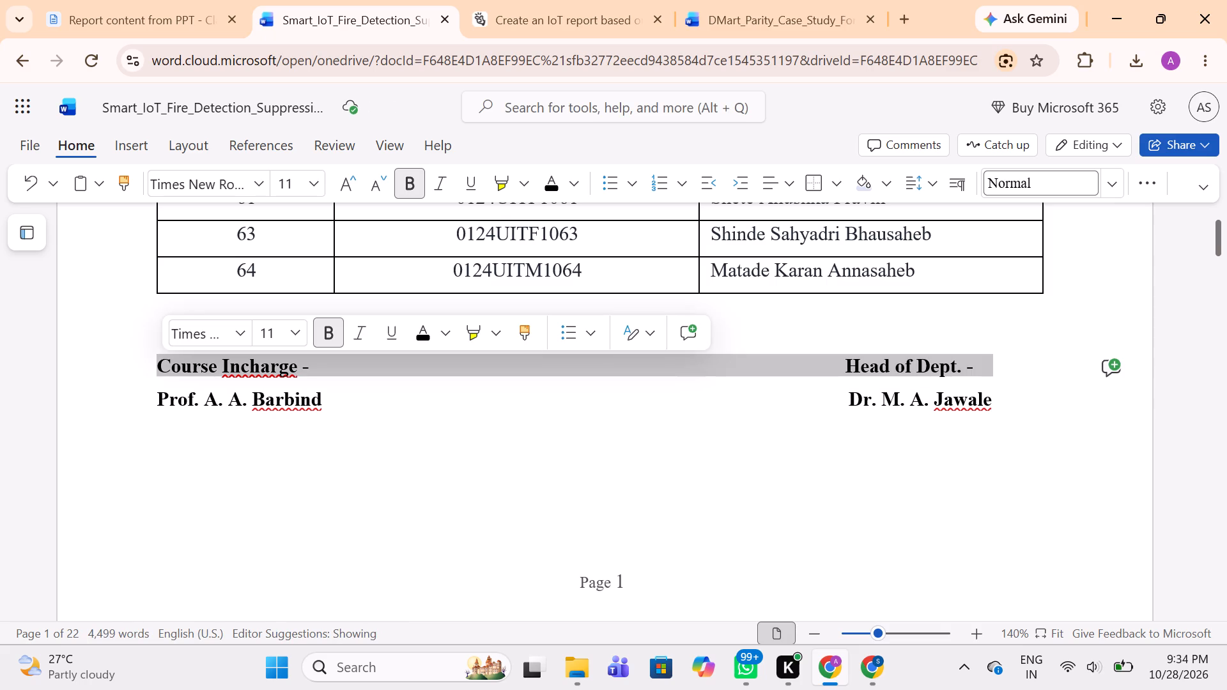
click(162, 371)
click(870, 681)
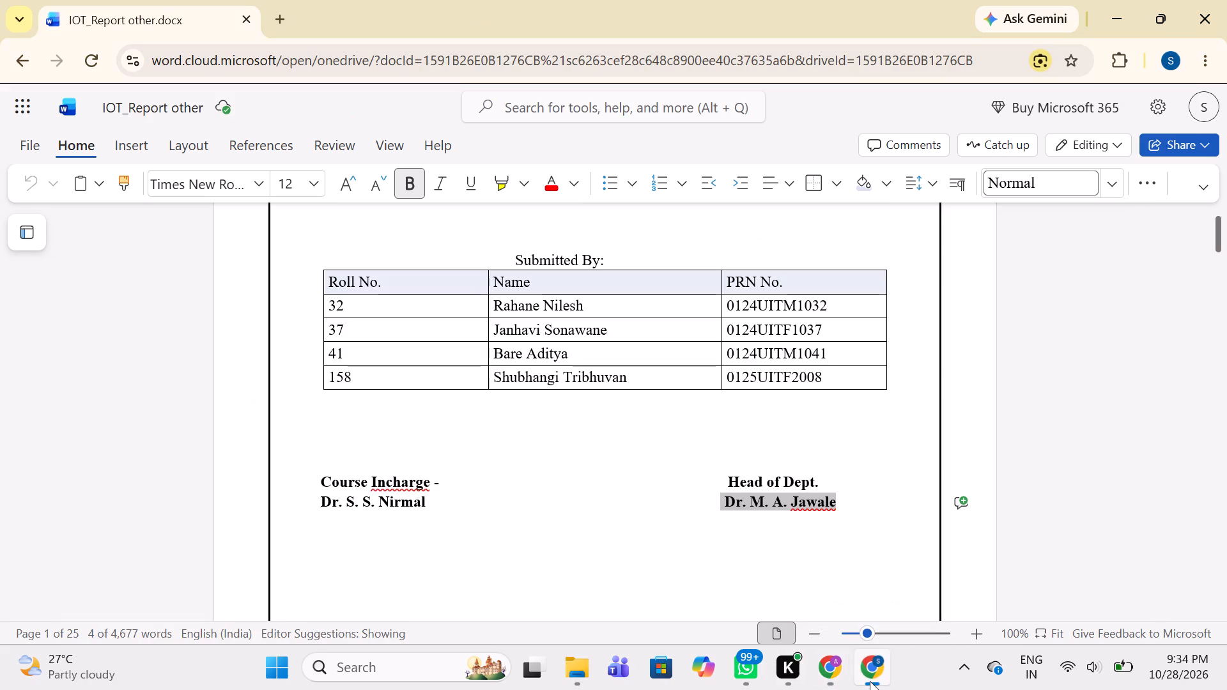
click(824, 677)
Change the Roll No values in the student table's first, second, fourth and fifth student rows to 54, 60, 62 and 70.
scroll(650, 510, up, 3)
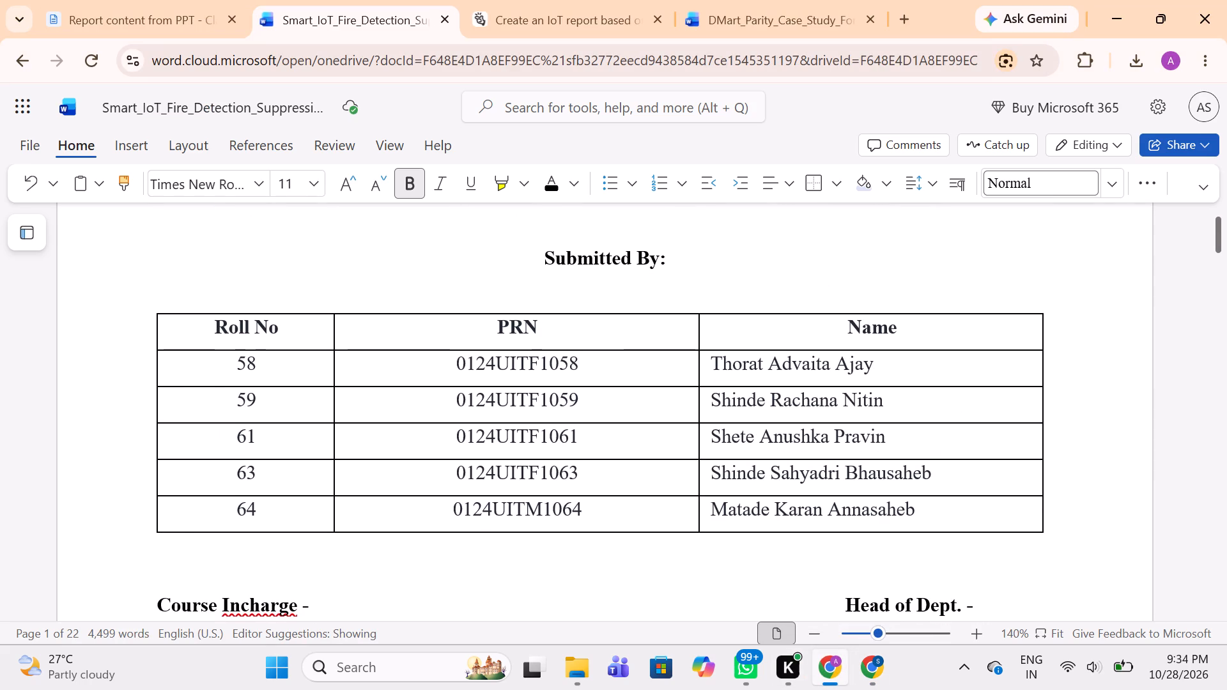
click(272, 370)
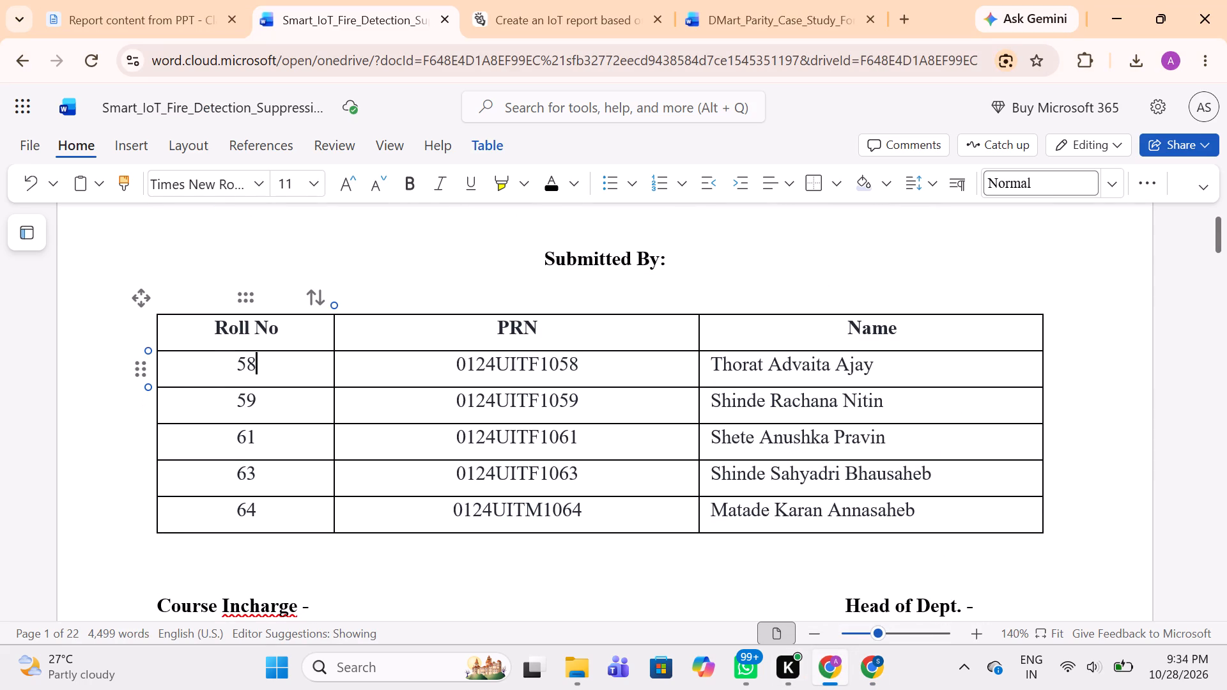
key(BackSpace)
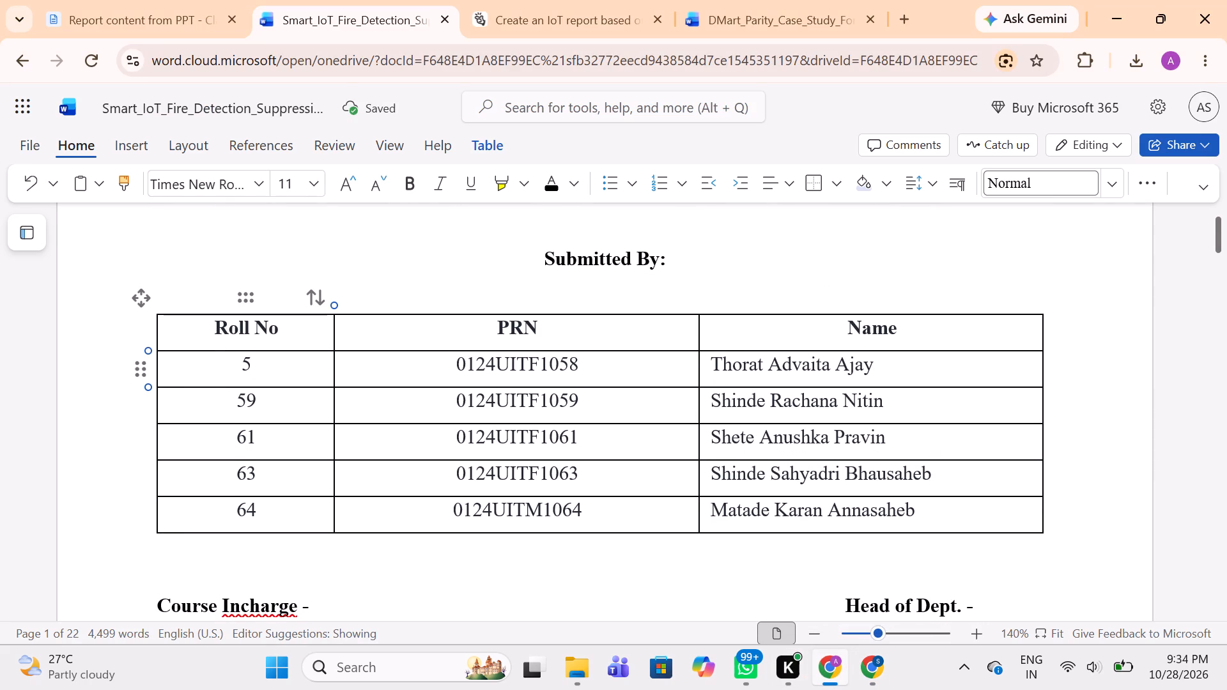
key(4)
click(272, 407)
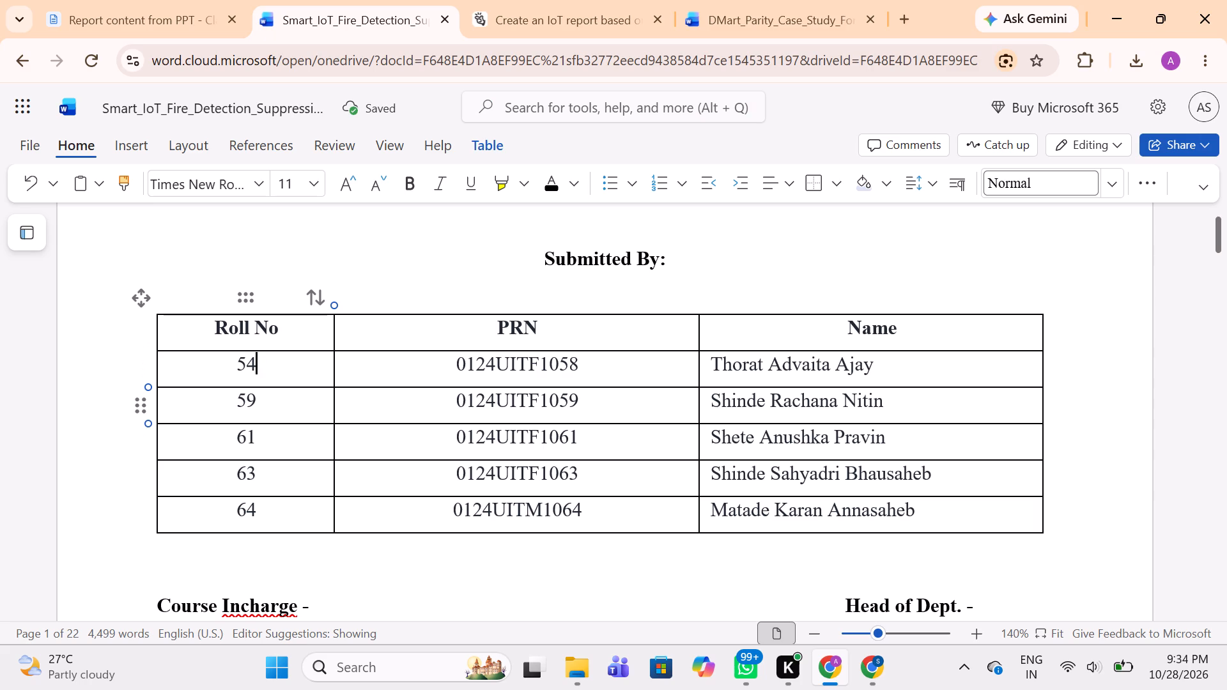
key(BackSpace)
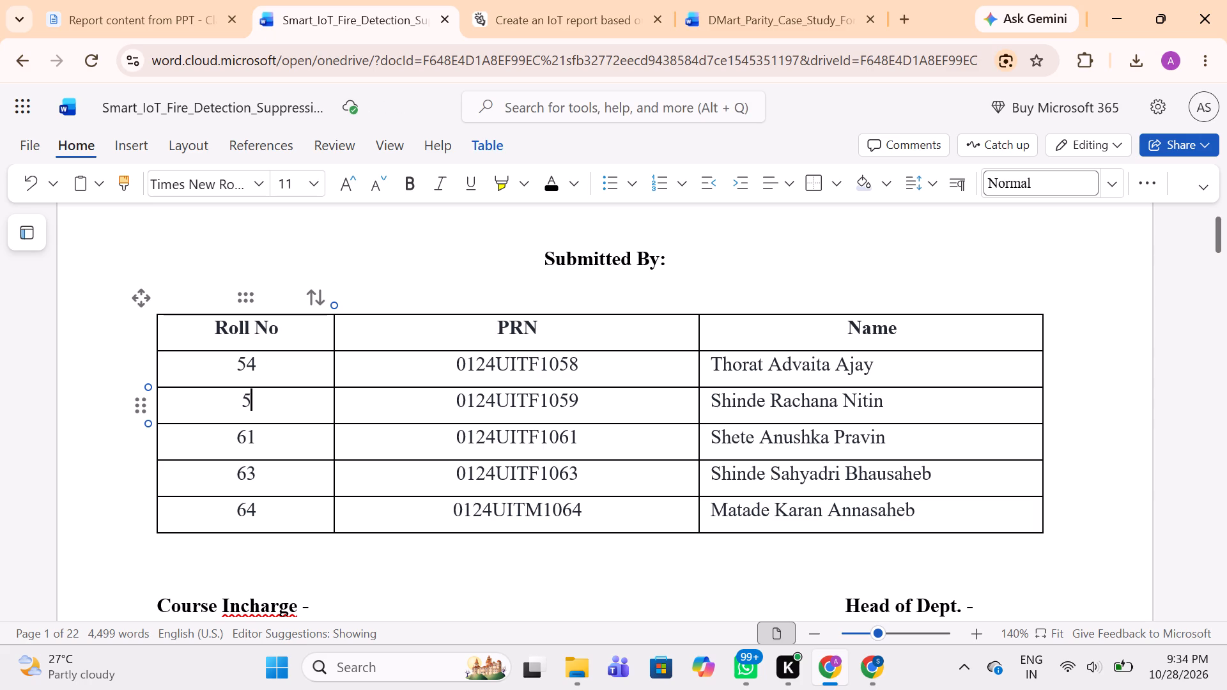
key(BackSpace)
text(60)
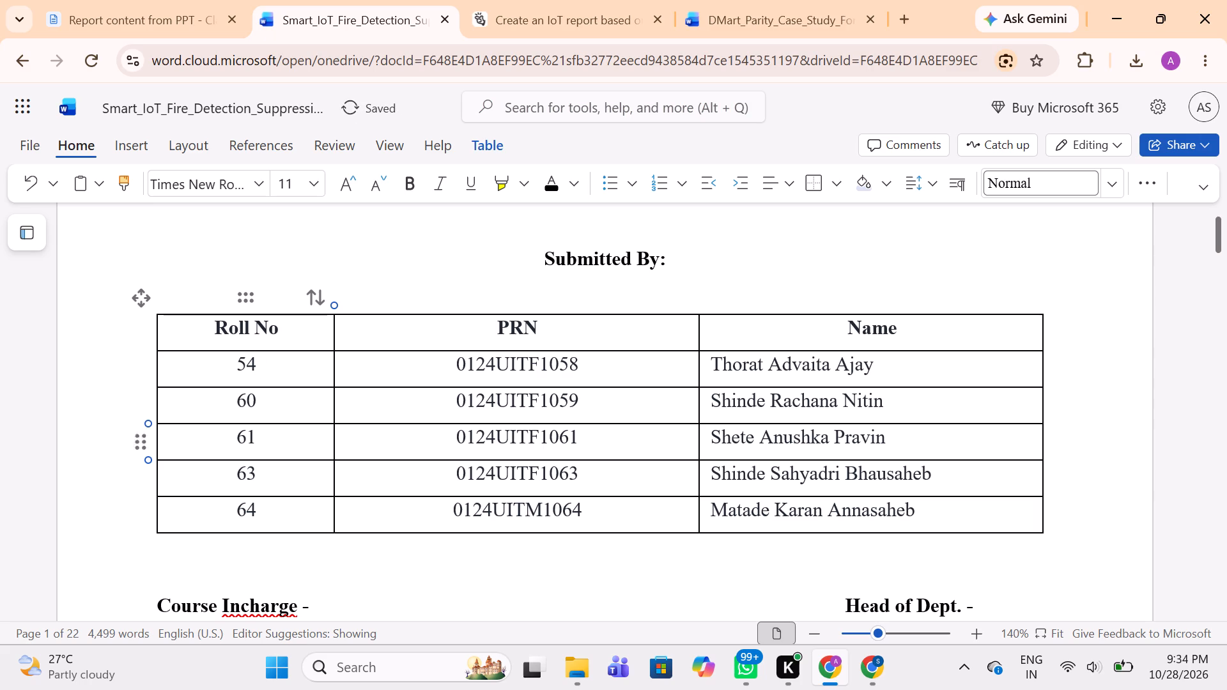
click(281, 440)
click(275, 475)
key(BackSpace)
key(2)
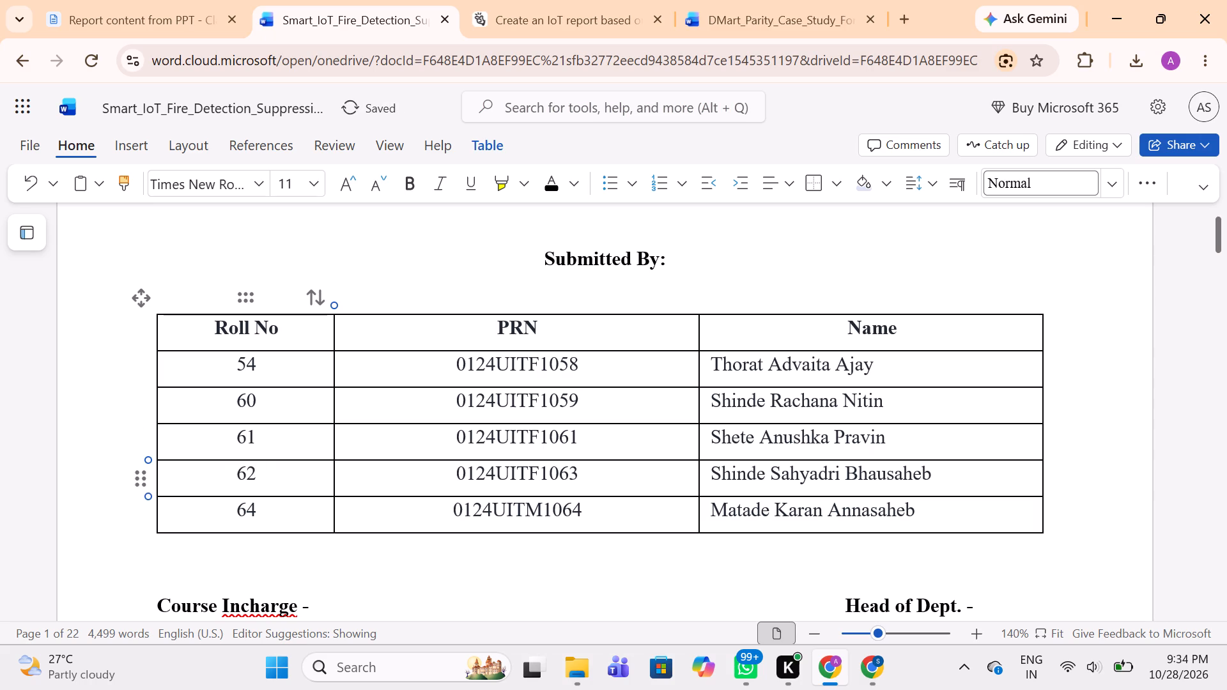
click(276, 509)
key(BackSpace)
key(BackSpace)
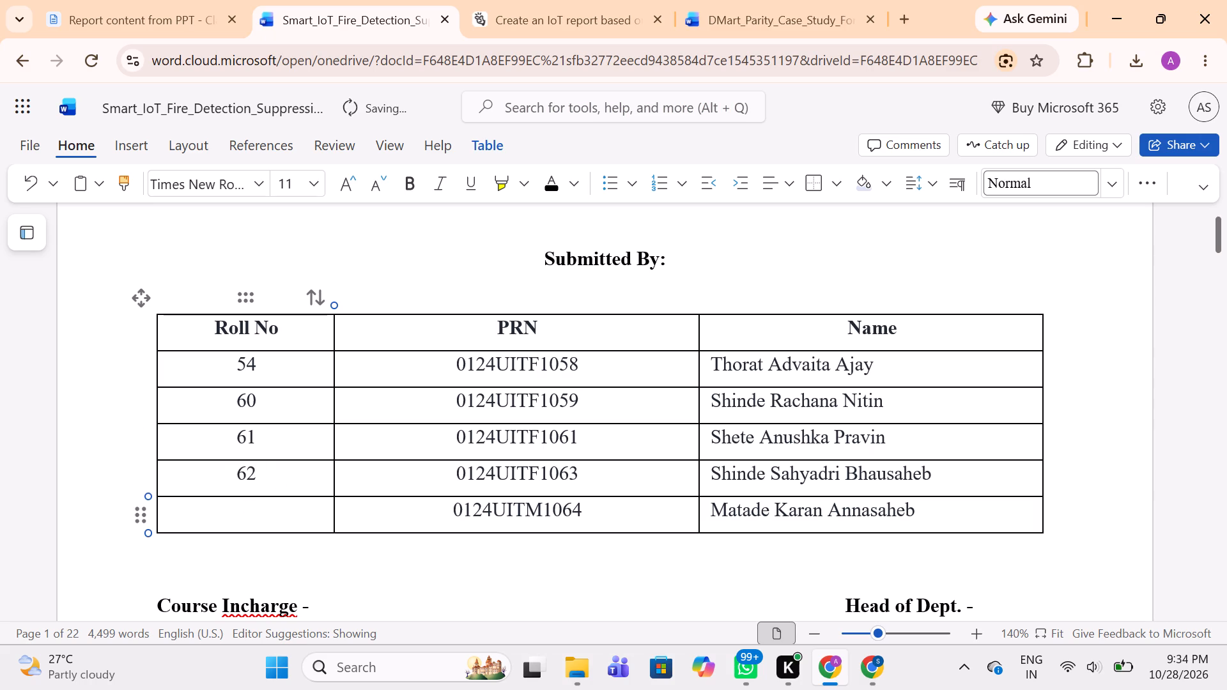
text(70)
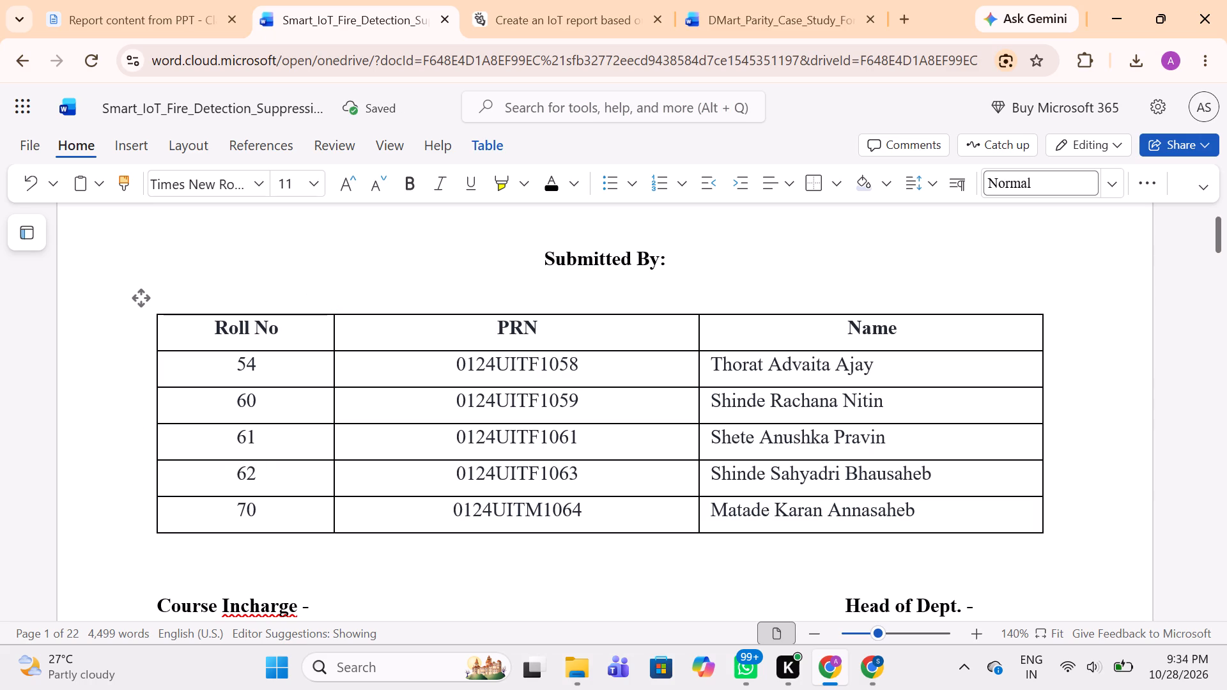
click(626, 371)
key(BackSpace)
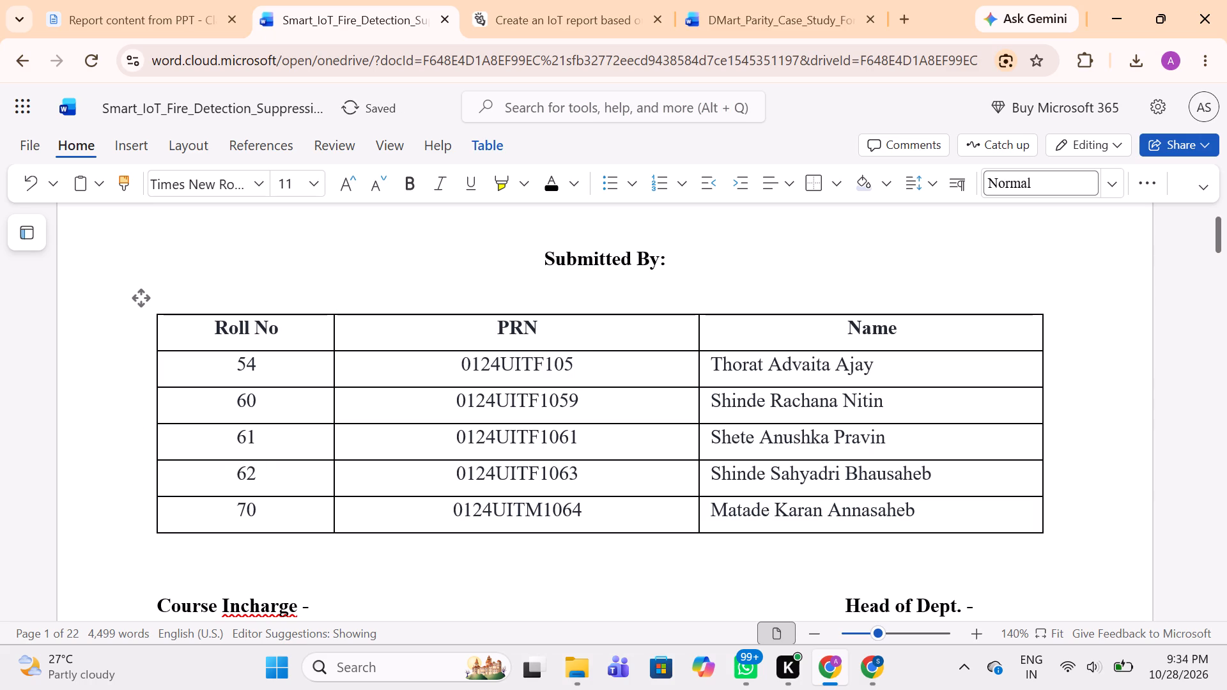
key(4)
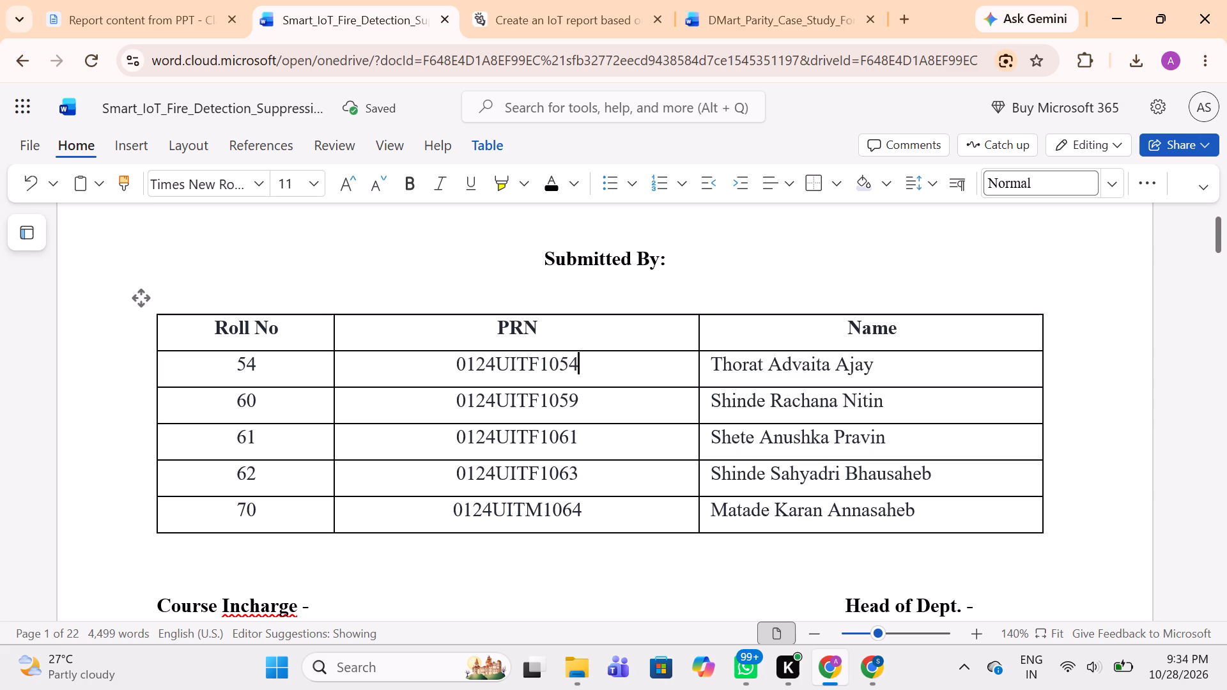
Correct the second student row's PRN so its ending matches Roll No 60 and its letter F becomes M.
click(617, 410)
key(BackSpace)
key(BackSpace)
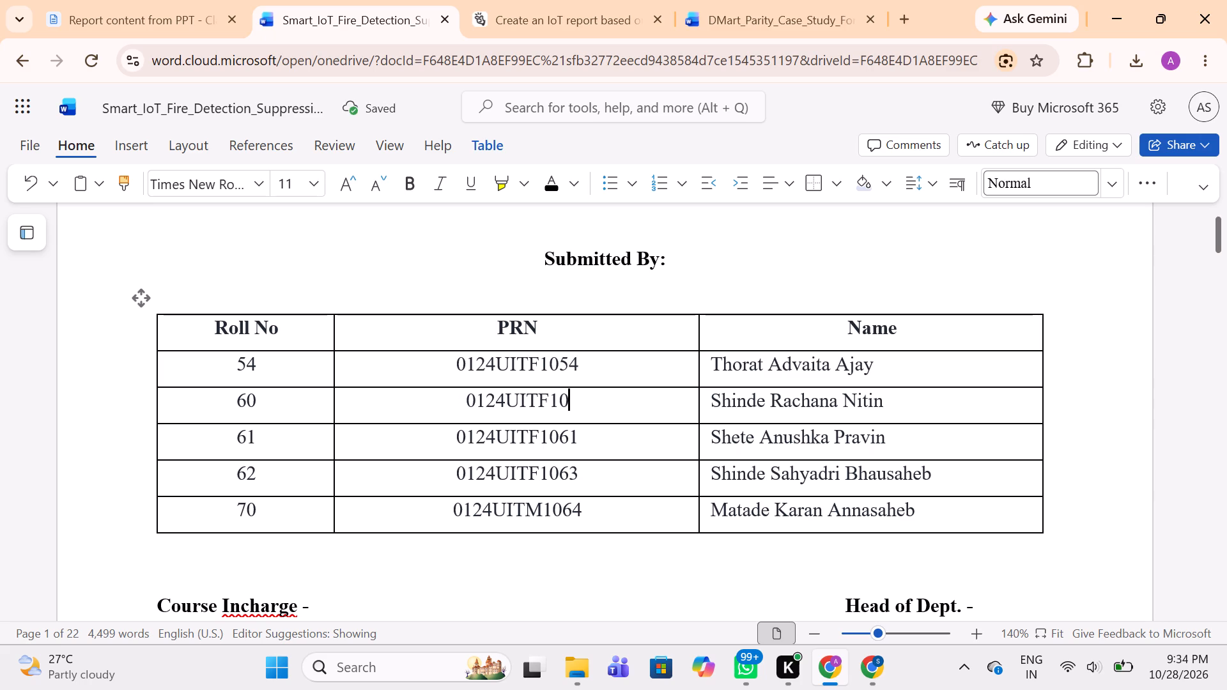
text(60)
key(Left)
key(Left)
key(Left)
key(Left)
key(Left)
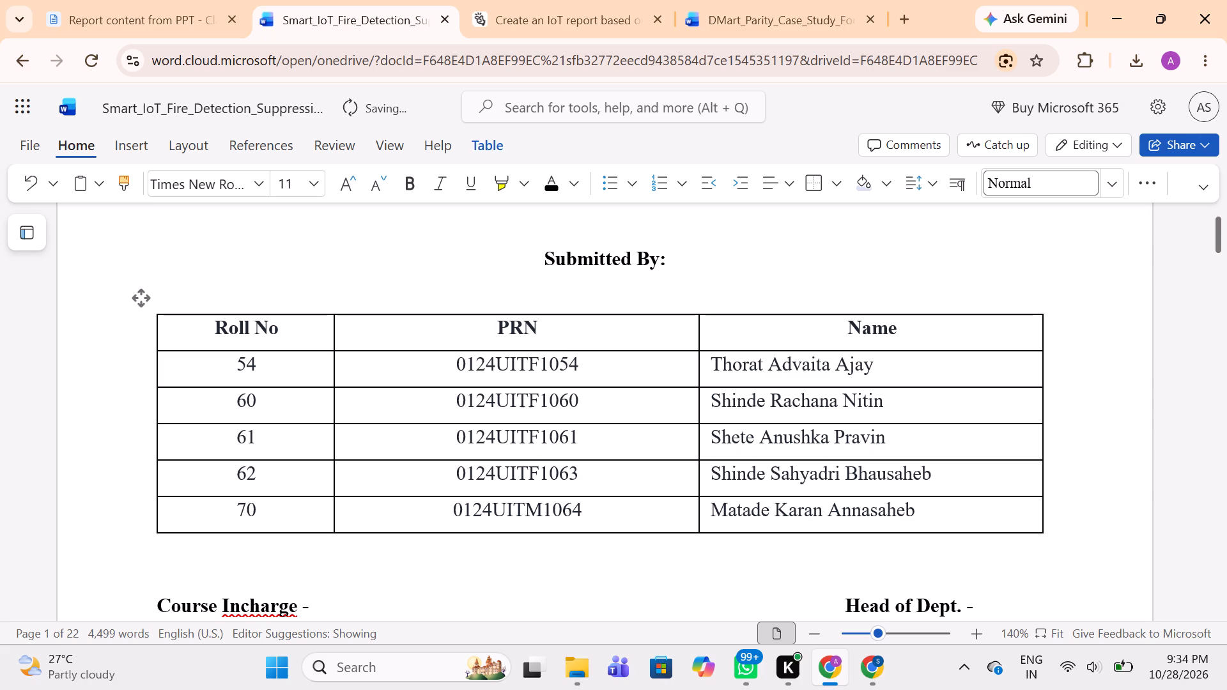
key(Right)
key(BackSpace)
key(m)
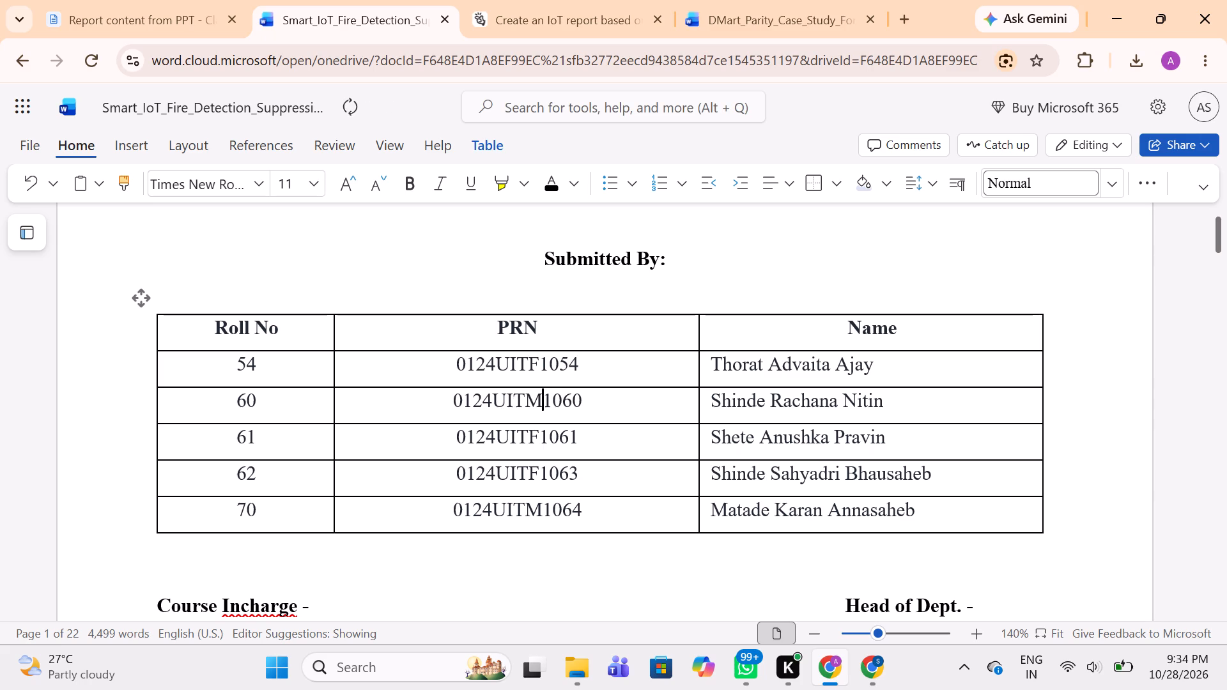
Correct the fourth student row's PRN so its ending matches Roll No 62 and its letter F becomes M.
click(587, 478)
key(BackSpace)
key(2)
key(Left)
key(Left)
key(Left)
key(Left)
key(BackSpace)
key(m)
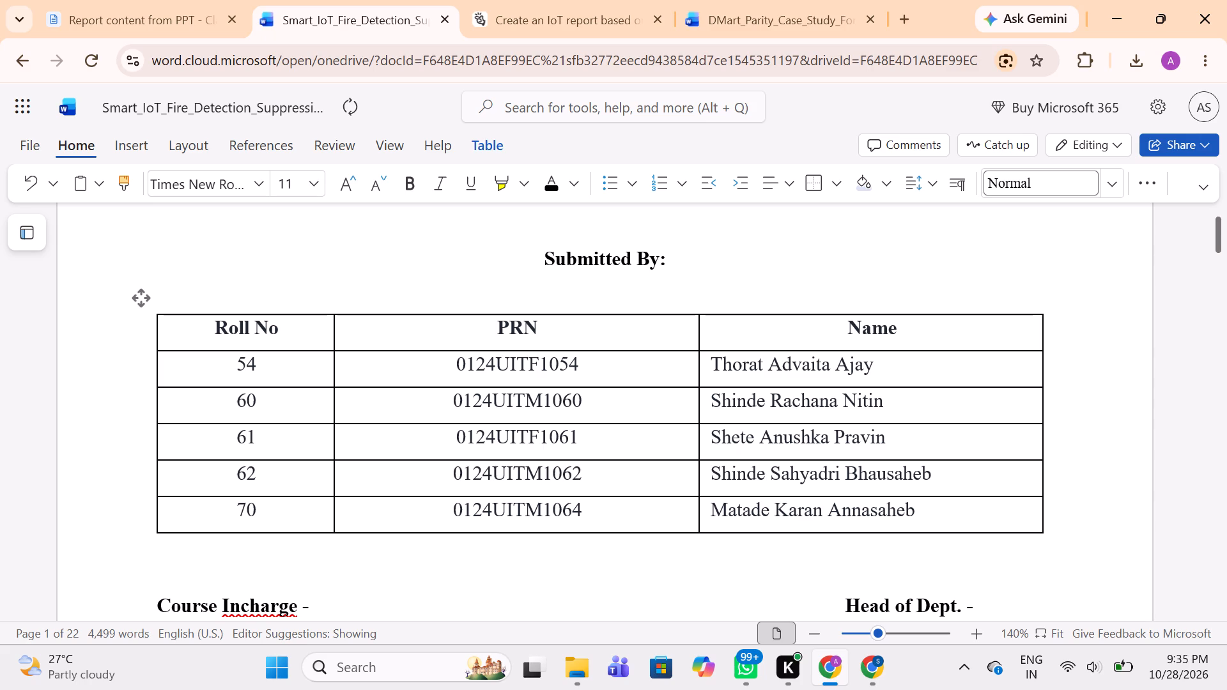
click(603, 524)
key(BackSpace)
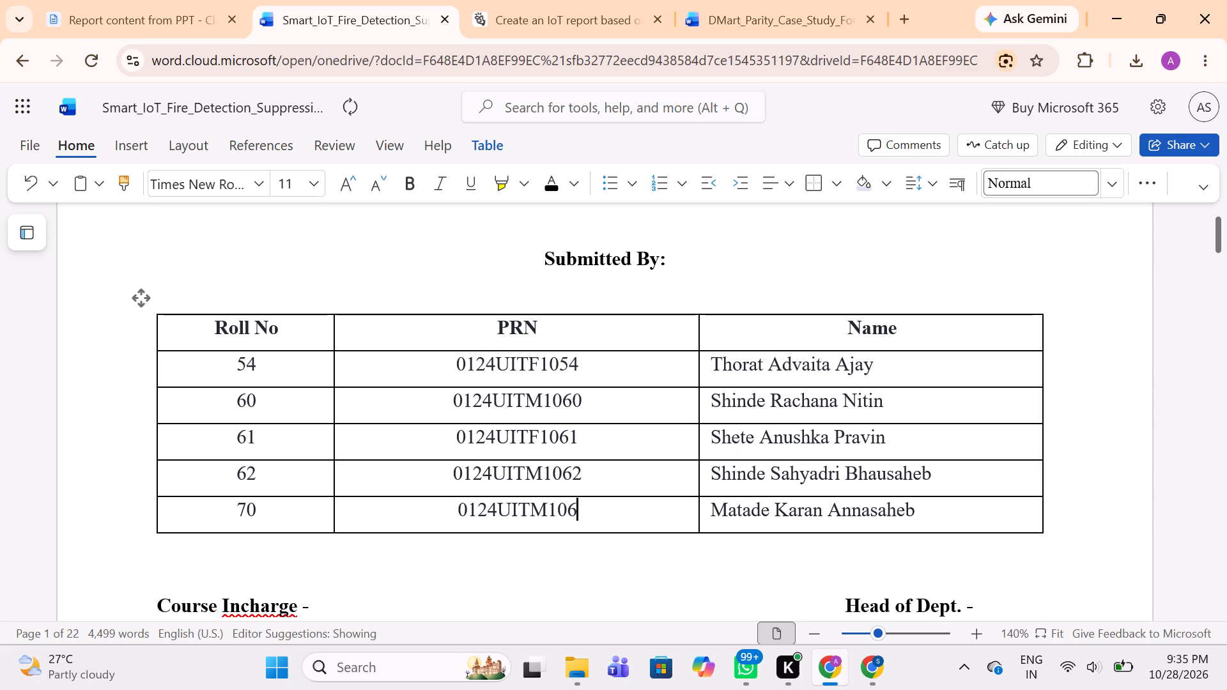
key(BackSpace)
text(70)
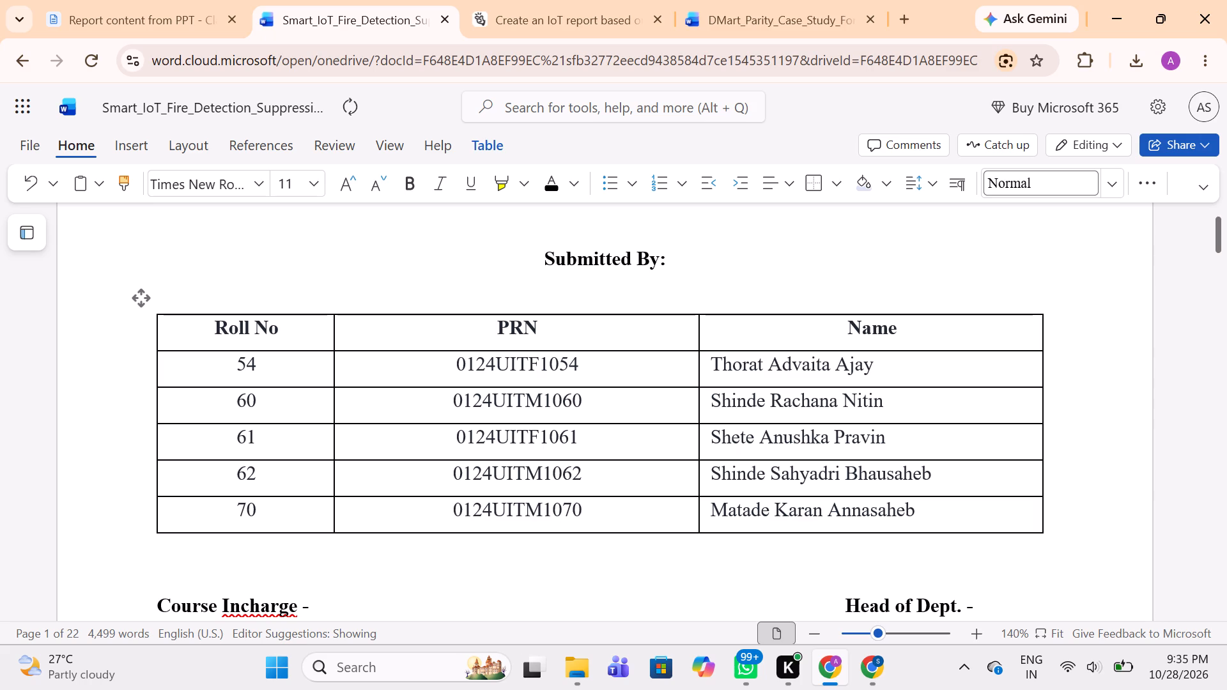
click(544, 510)
key(BackSpace)
key(f)
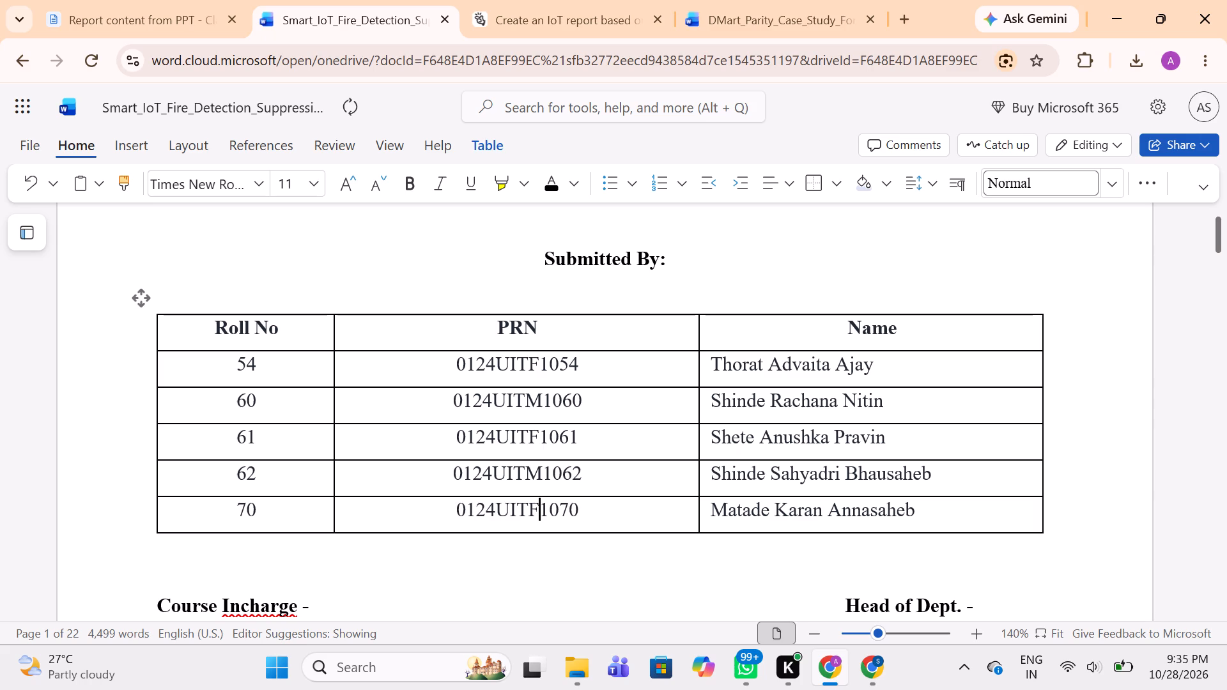
Replace the name in the first student row with the correct student's name, surname first.
click(875, 364)
key(BackSpace)
key(BackSpace)
key(BackSpace)
key(BackSpace)
key(BackSpace)
key(BackSpace)
key(BackSpace)
key(BackSpace)
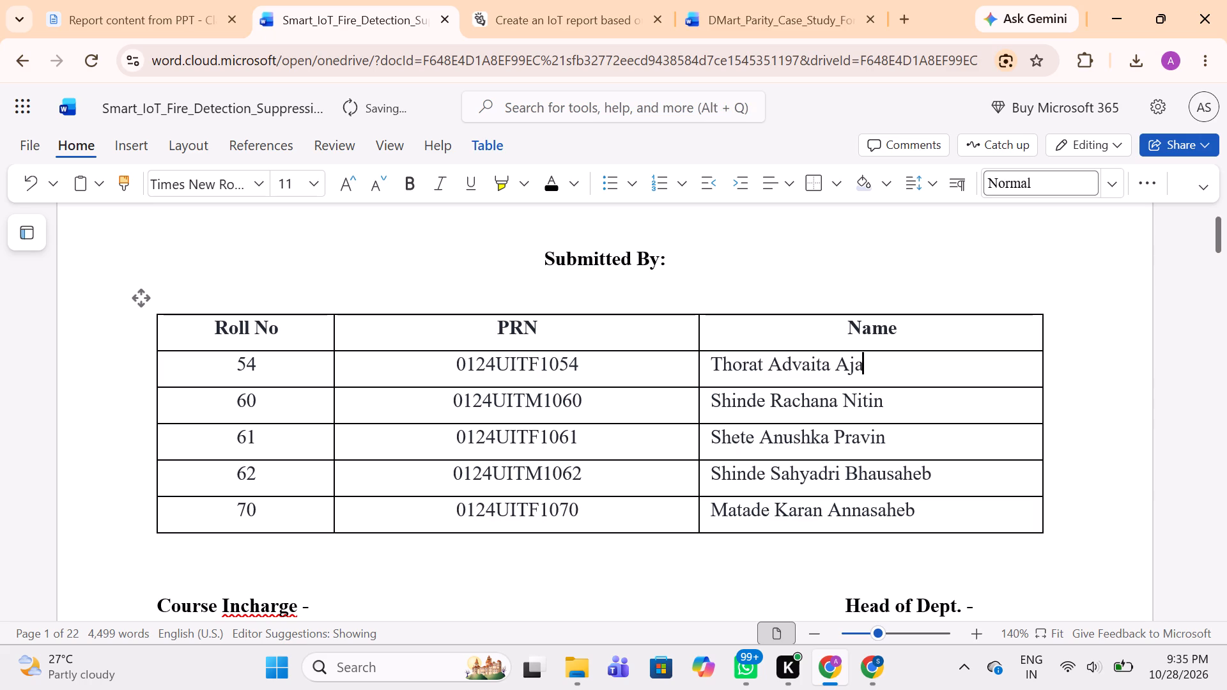
key(BackSpace)
key(BackSpace)
key(BackSpace)
key(BackSpace)
key(BackSpace)
key(BackSpace)
key(BackSpace)
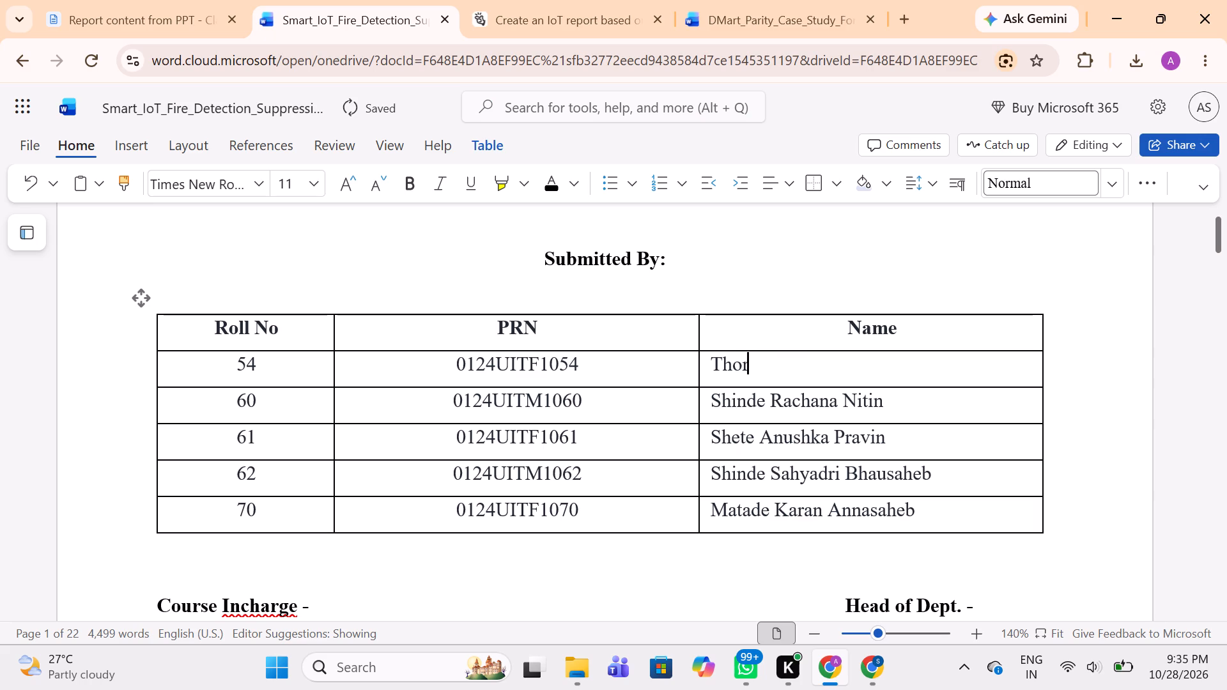
key(BackSpace)
key(BackSpace)
key(BackSpace)
key(BackSpace)
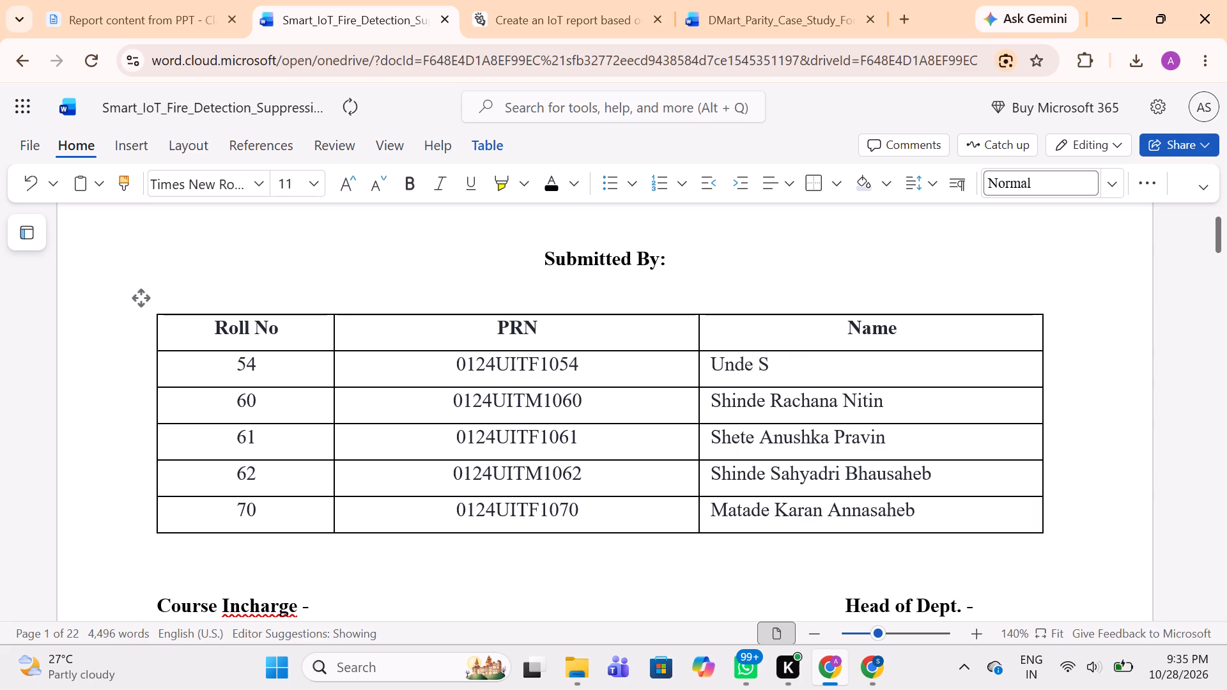
key(h)
key(i)
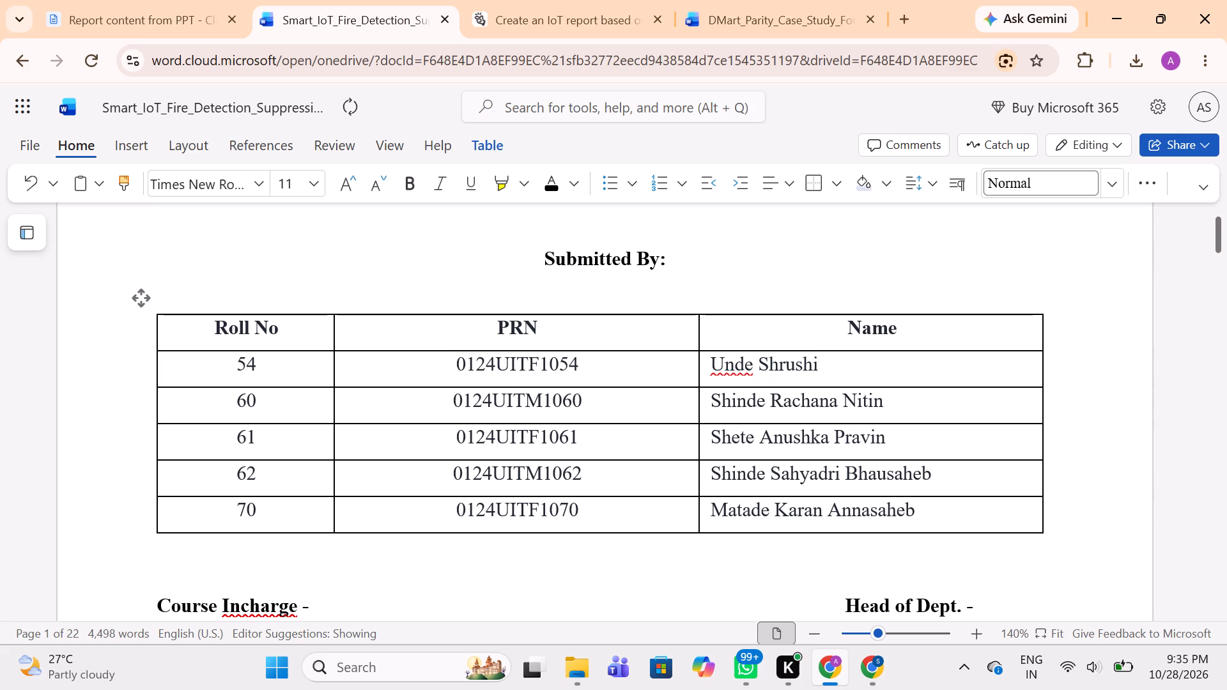
key(BackSpace)
text(ti)
key(space)
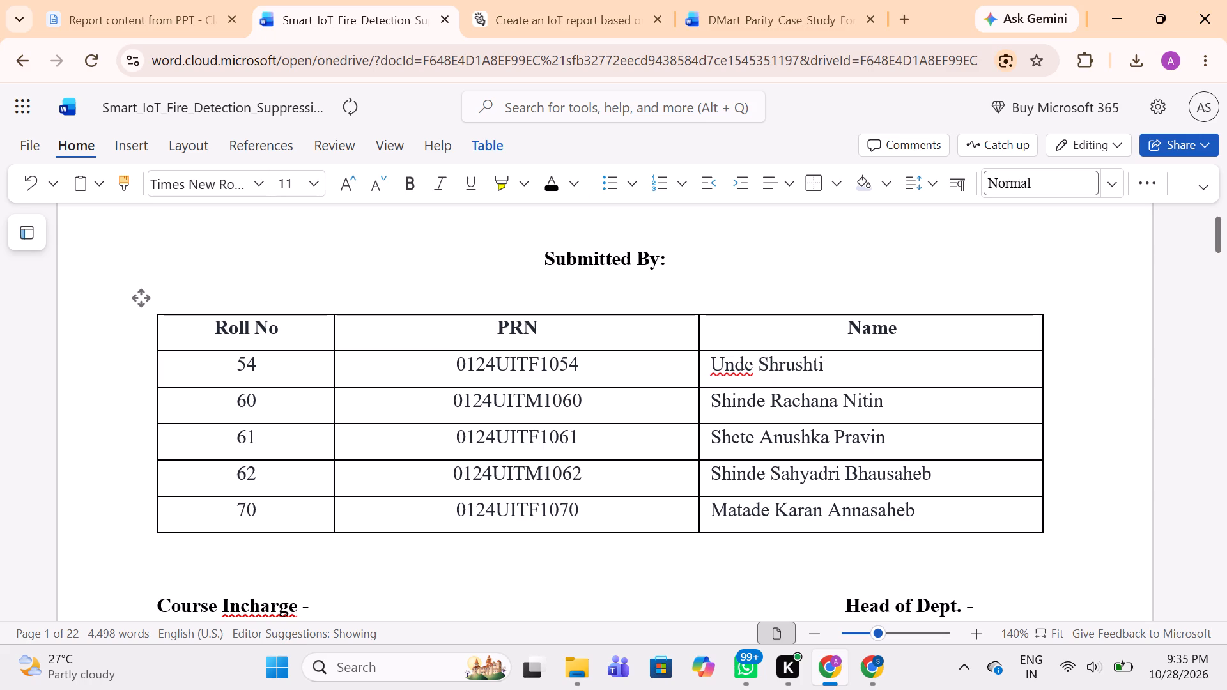
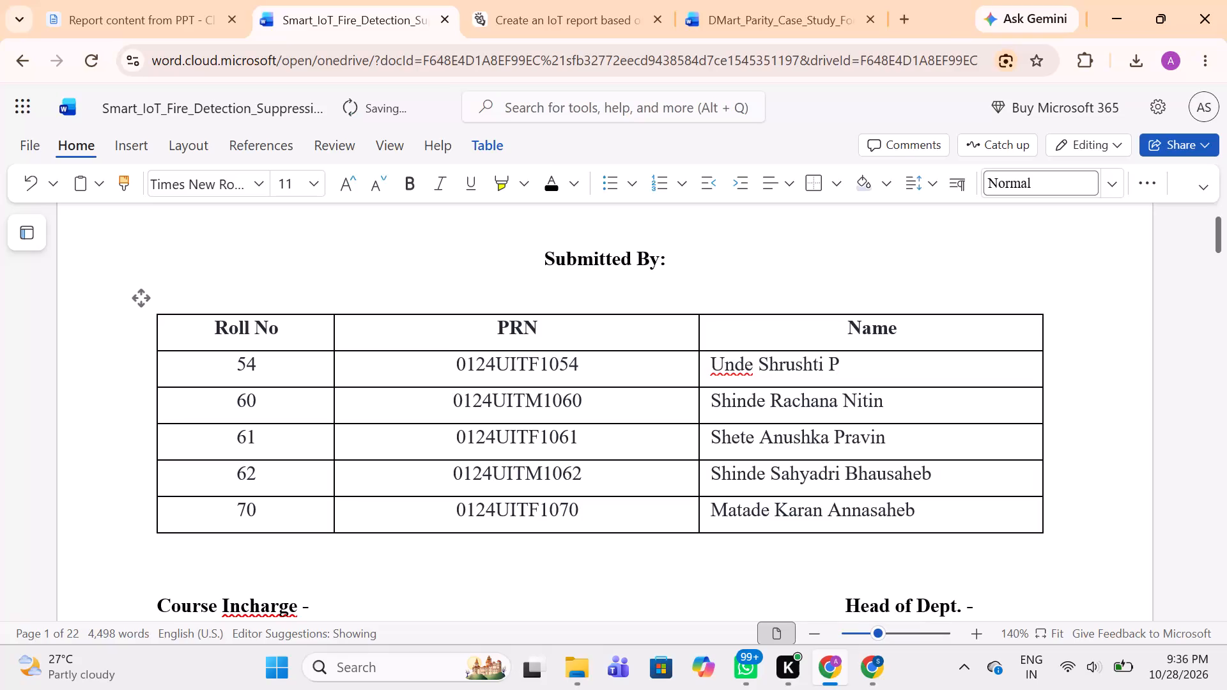
Complete the last part of the student's name in the first student row, Roll No 54.
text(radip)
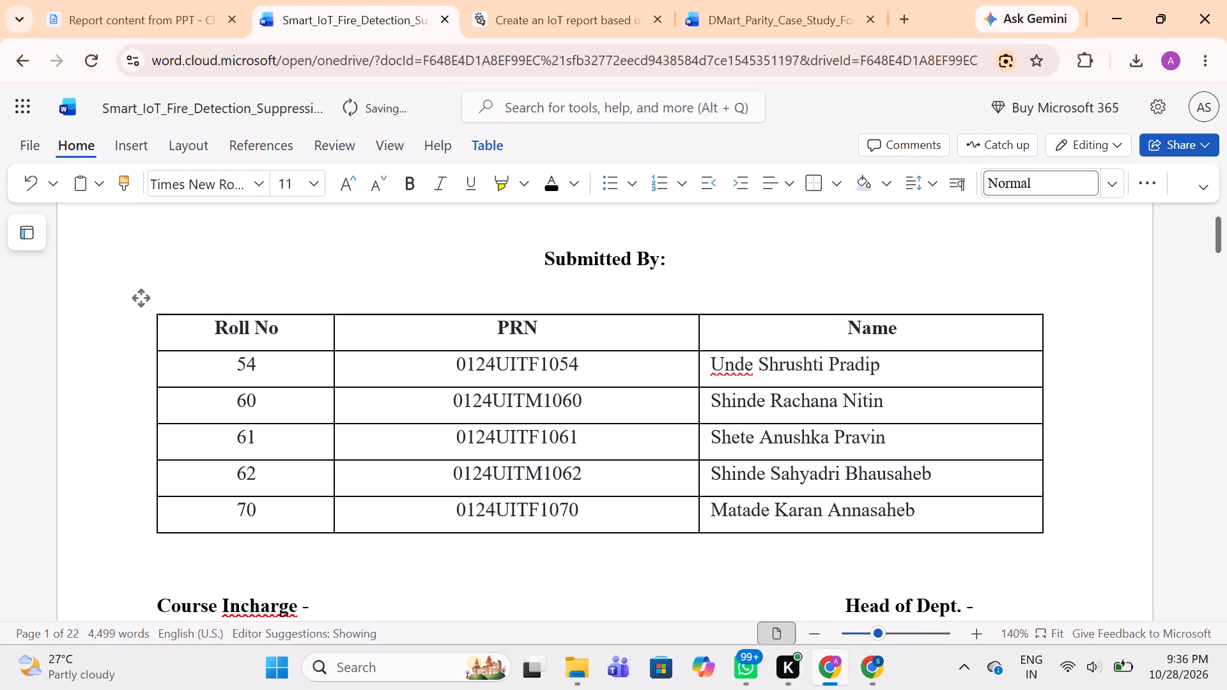
In the second student row, Roll No 60, keep the surname and replace the rest with the correct student's first and middle names.
click(918, 408)
key(BackSpace)
key(BackSpace)
key(BackSpace)
key(BackSpace)
key(BackSpace)
key(BackSpace)
key(BackSpace)
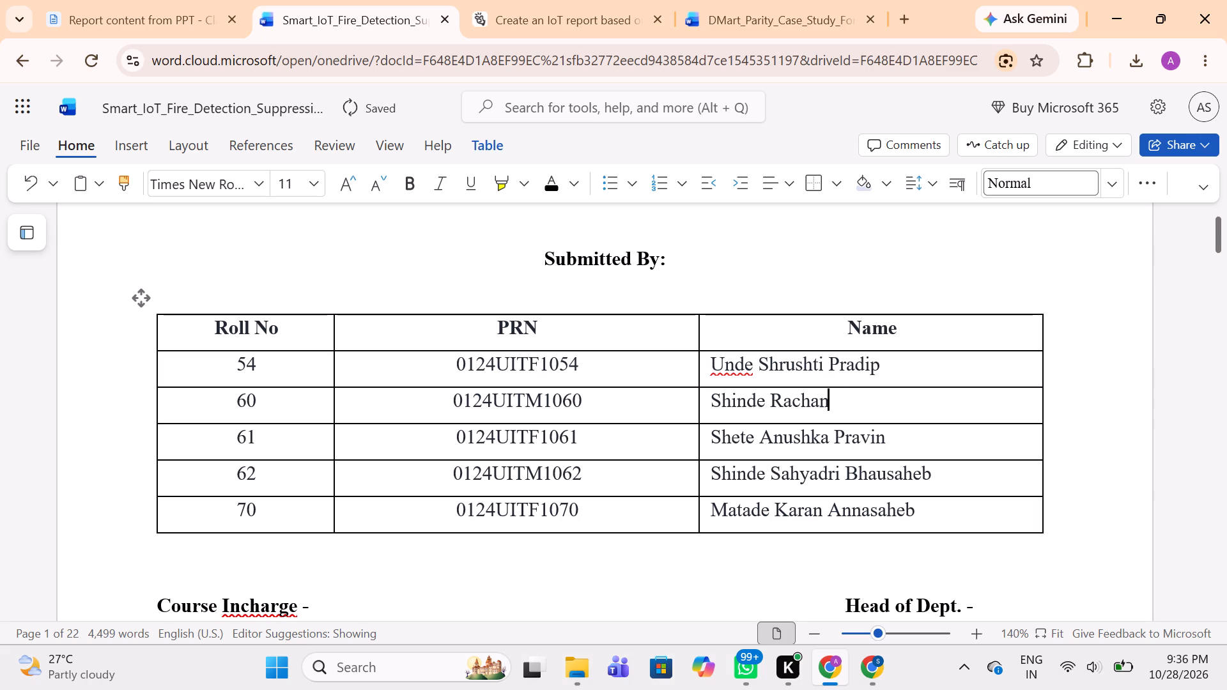
key(BackSpace)
key(BackSpace)
key(BackSpace)
key(BackSpace)
key(BackSpace)
key(BackSpace)
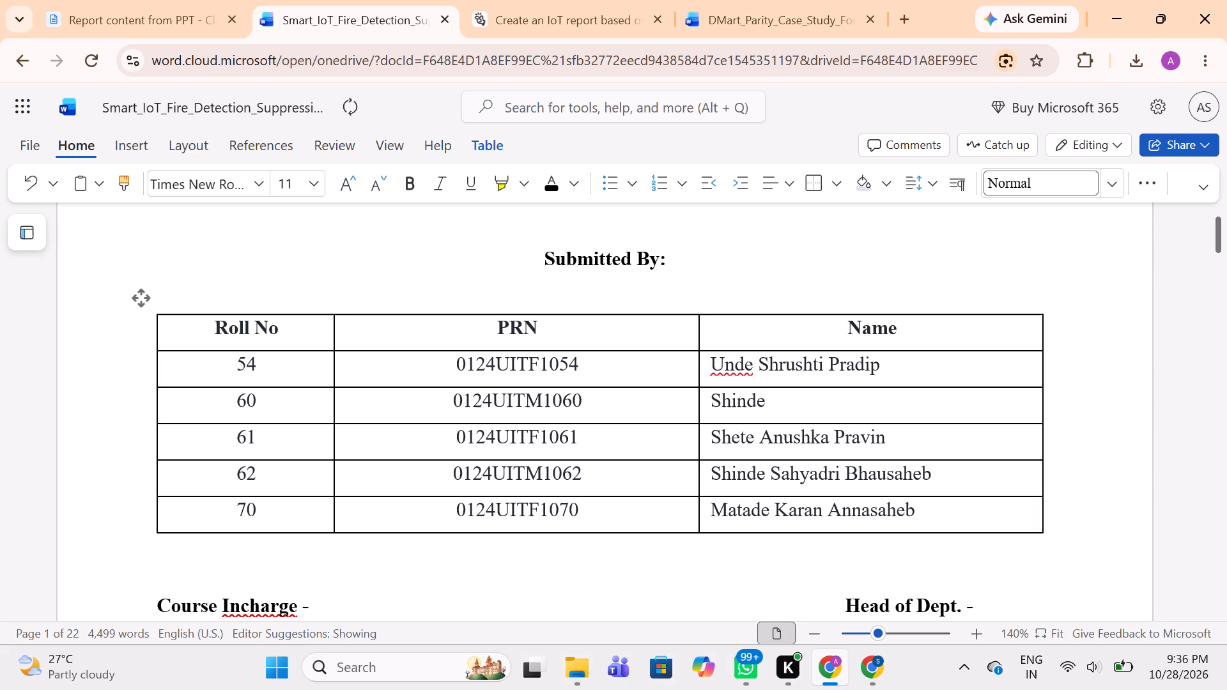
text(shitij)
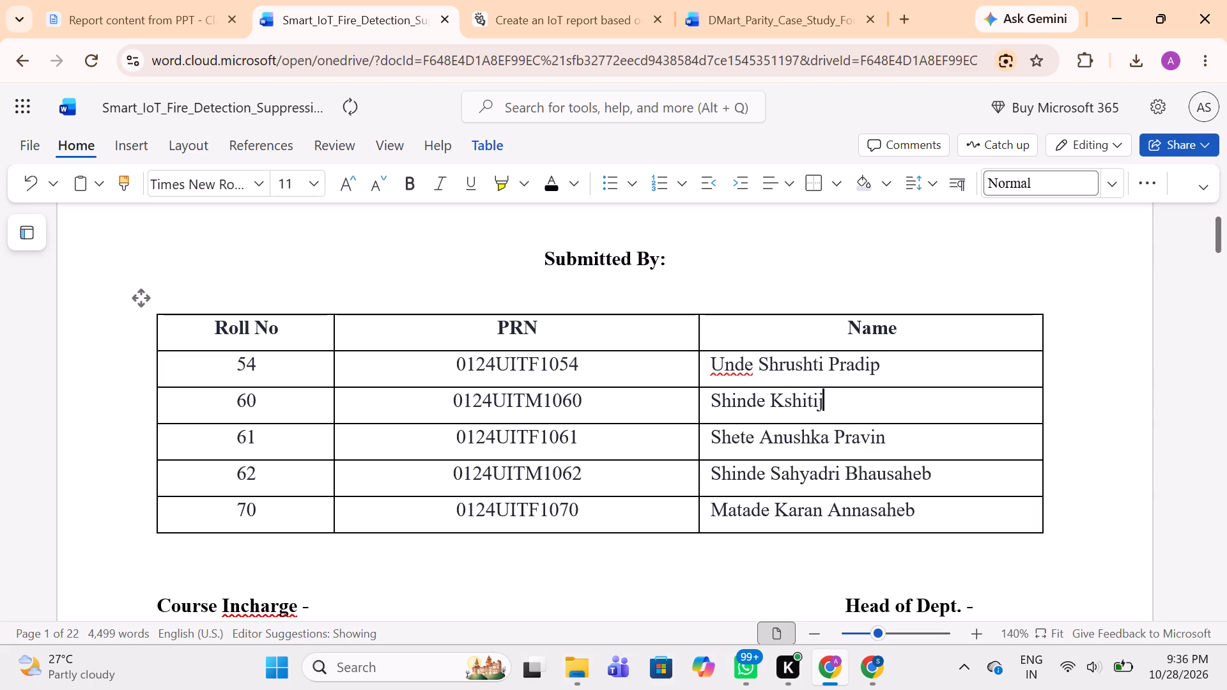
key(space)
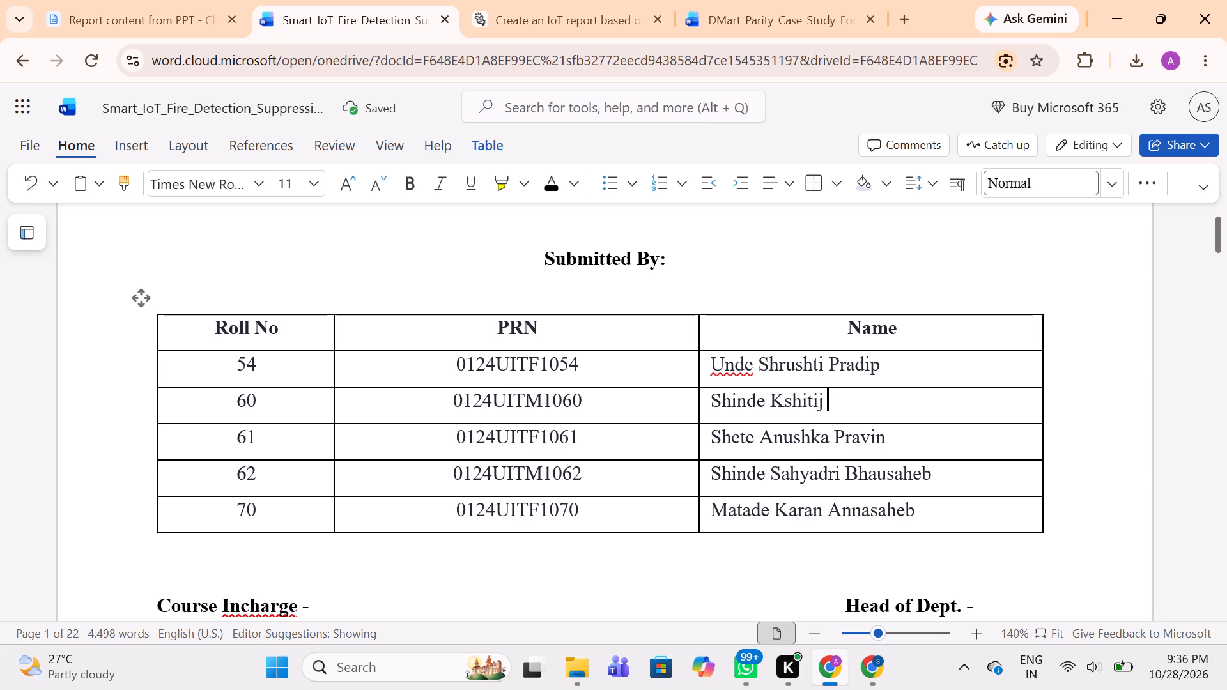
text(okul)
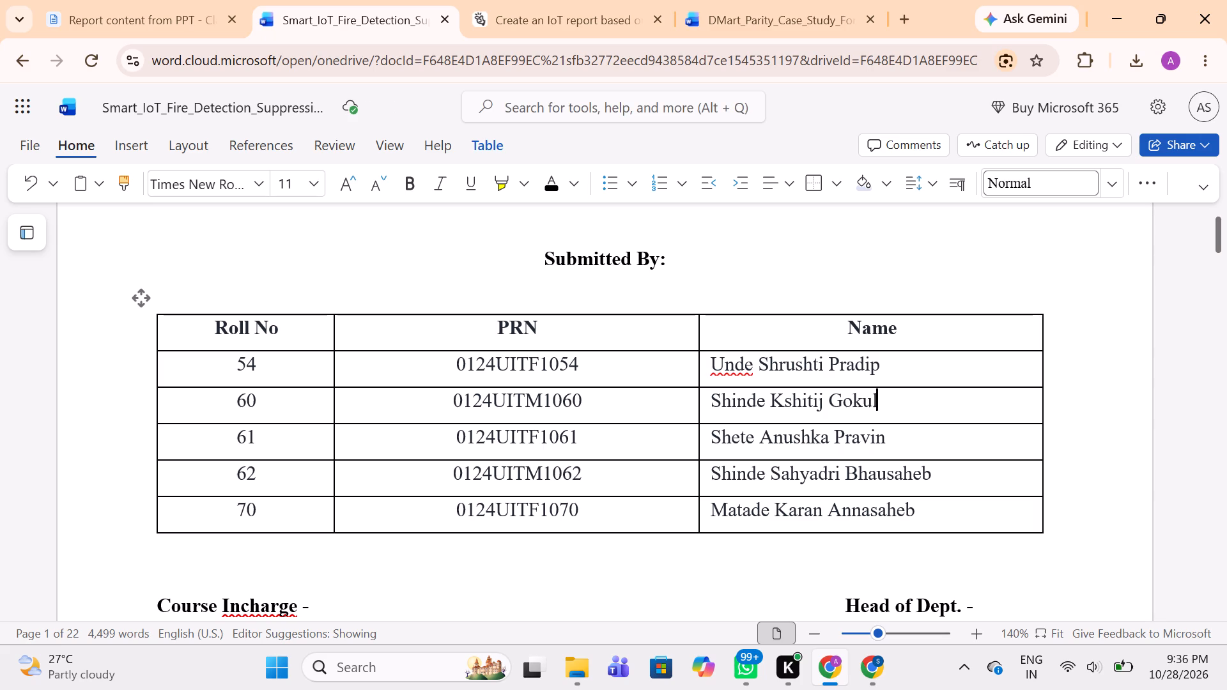
click(954, 471)
key(BackSpace)
key(BackSpace)
key(BackSpace)
key(BackSpace)
key(BackSpace)
key(BackSpace)
key(BackSpace)
key(BackSpace)
key(BackSpace)
key(BackSpace)
key(BackSpace)
key(BackSpace)
key(BackSpace)
key(BackSpace)
key(BackSpace)
key(BackSpace)
key(BackSpace)
key(BackSpace)
key(BackSpace)
key(BackSpace)
key(BackSpace)
key(BackSpace)
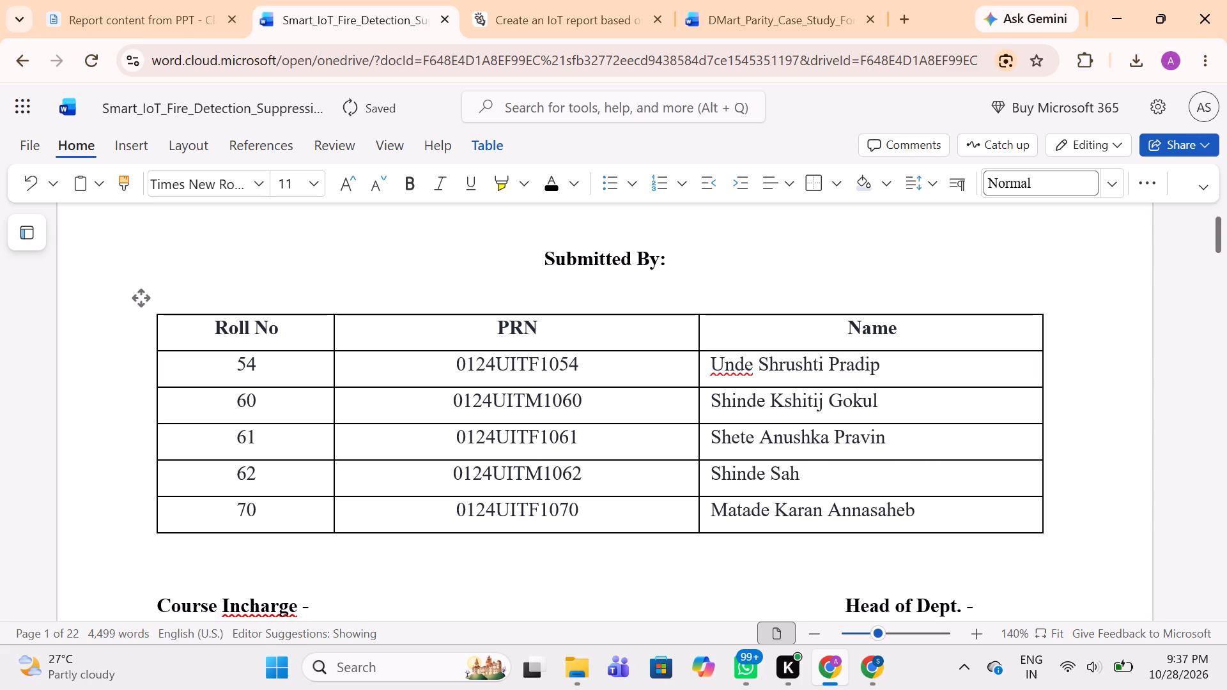
key(BackSpace)
key(BackSpace)
key(BackSpace)
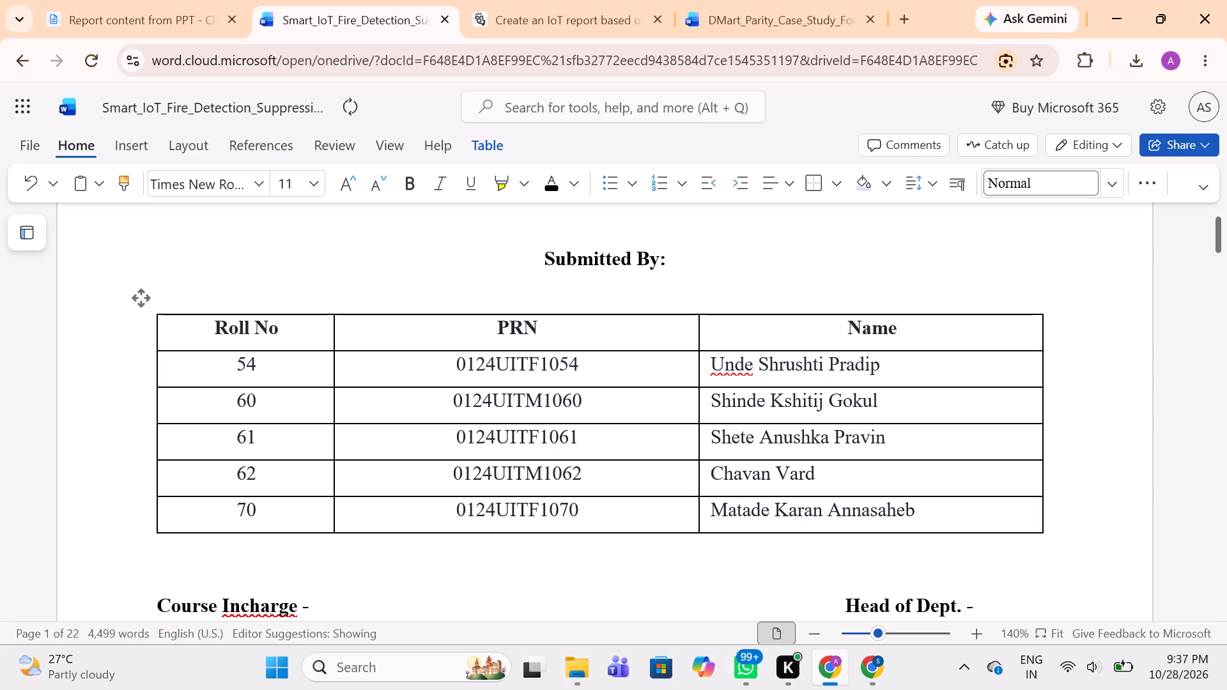
key(BackSpace)
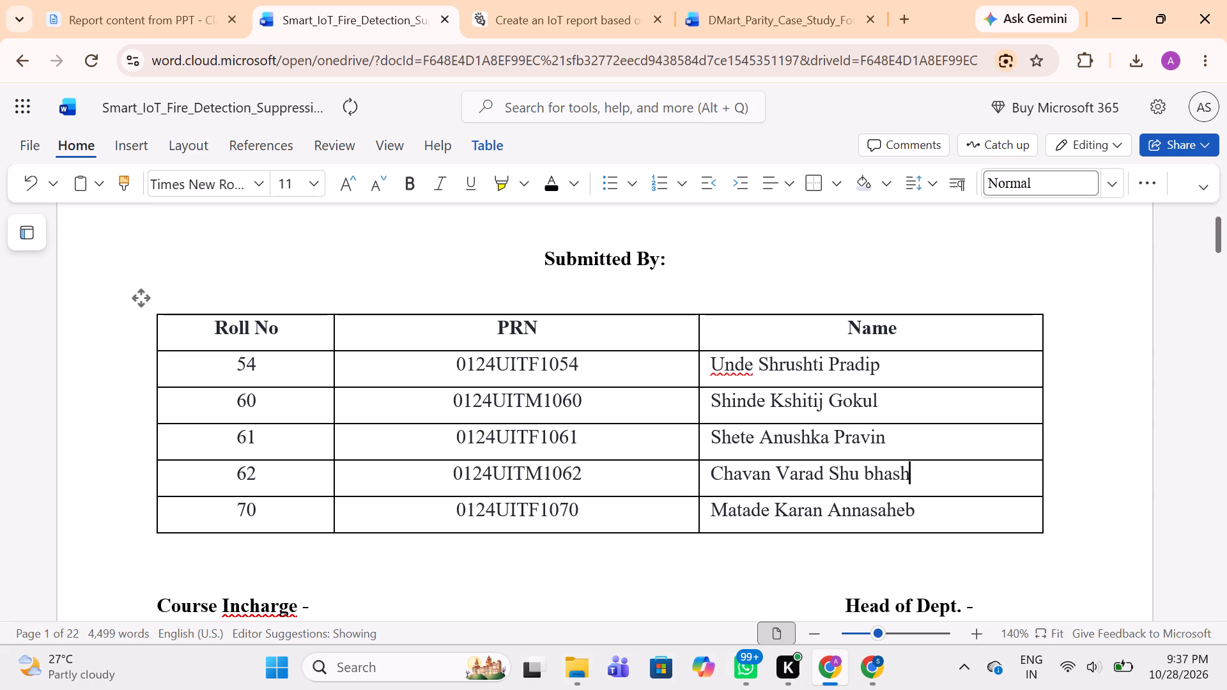
key(Left)
key(Left)
key(Left)
key(Left)
key(Left)
key(BackSpace)
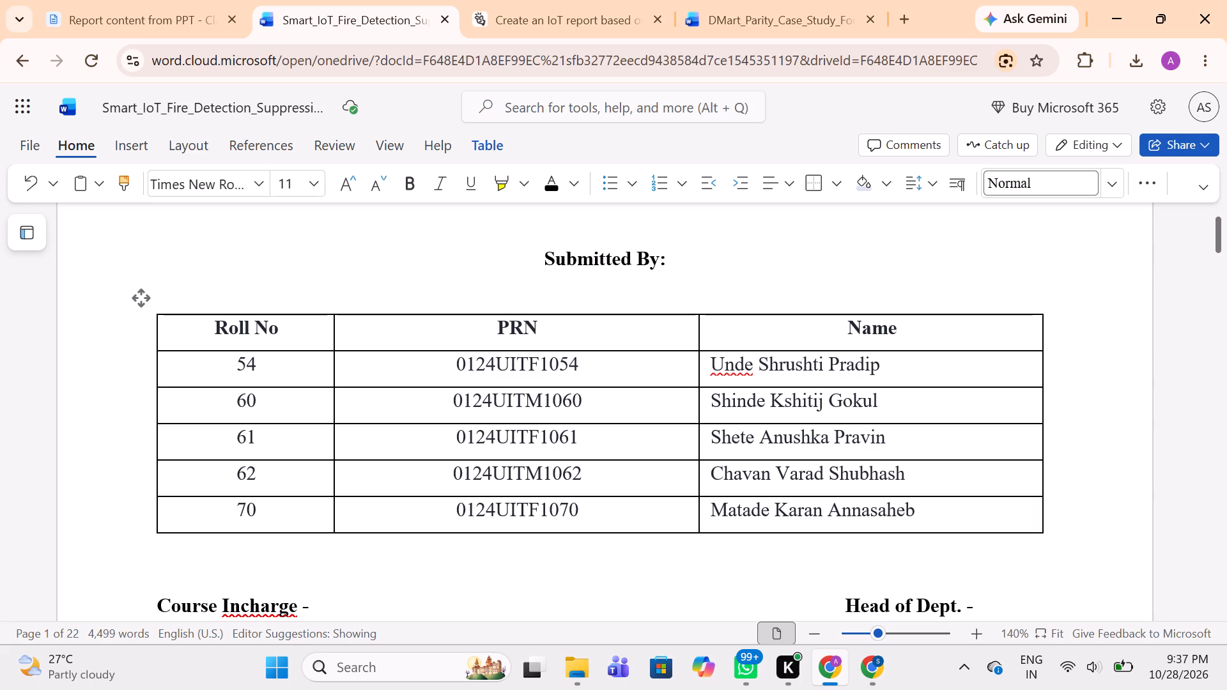
key(Left)
key(Left)
key(Right)
key(BackSpace)
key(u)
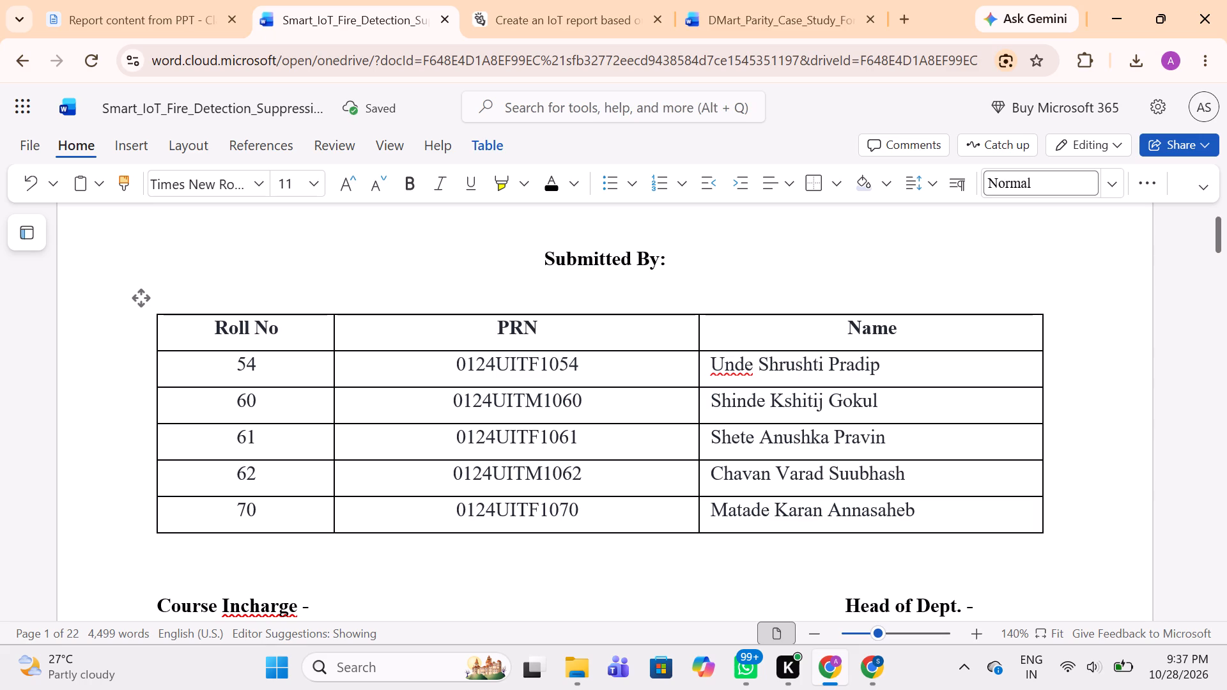
key(BackSpace)
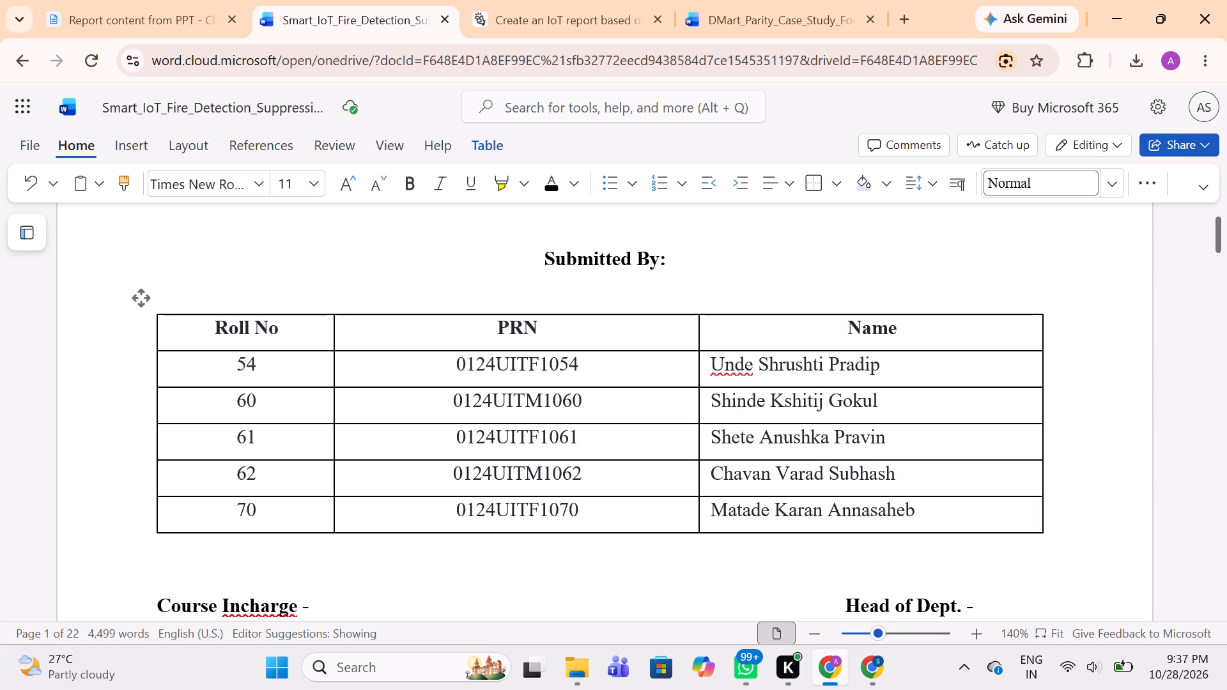
click(956, 519)
key(BackSpace)
key(BackSpace)
key(BackSpace)
key(BackSpace)
key(BackSpace)
key(BackSpace)
key(BackSpace)
key(BackSpace)
key(BackSpace)
key(BackSpace)
key(BackSpace)
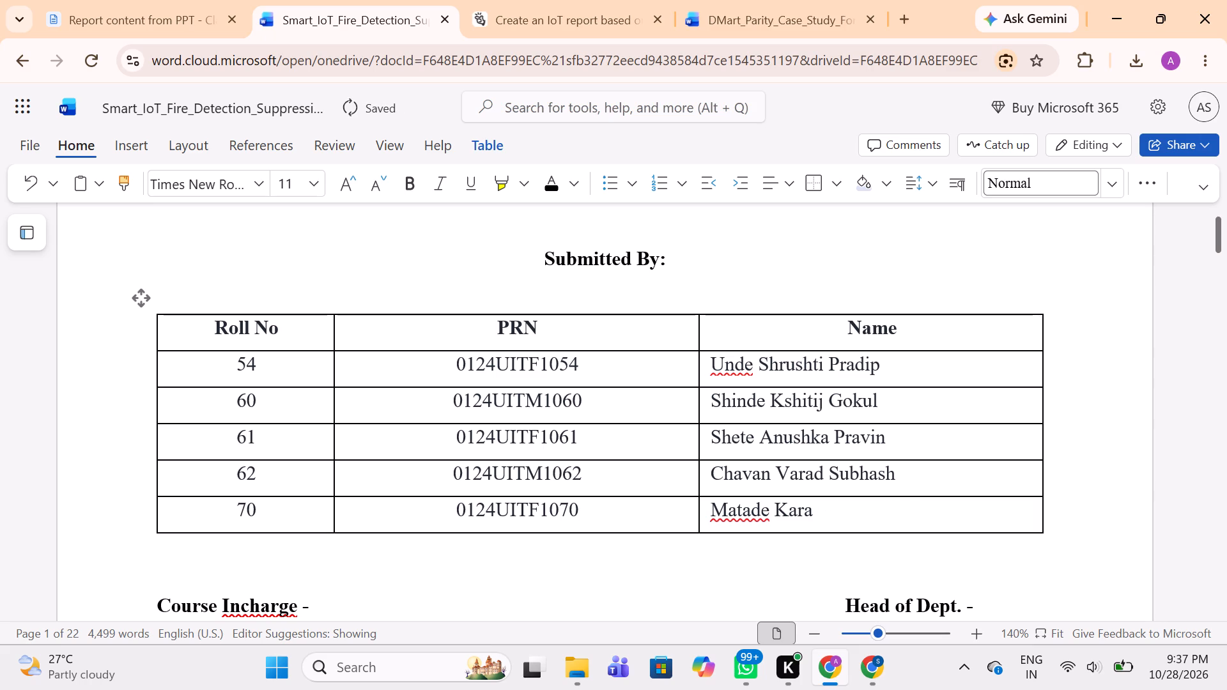
key(BackSpace)
key(BackSpace)
key(BackSpace)
key(BackSpace)
key(BackSpace)
key(BackSpace)
key(BackSpace)
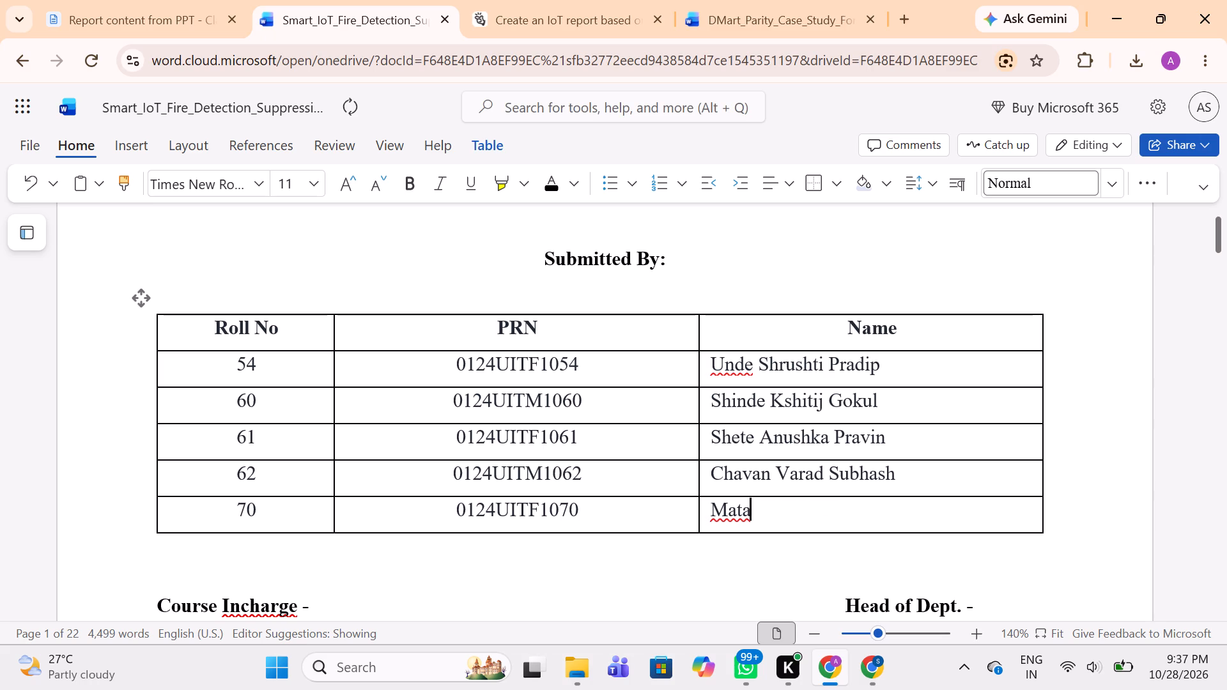
key(BackSpace)
key(BackSpace)
key(BackSpace)
key(BackSpace)
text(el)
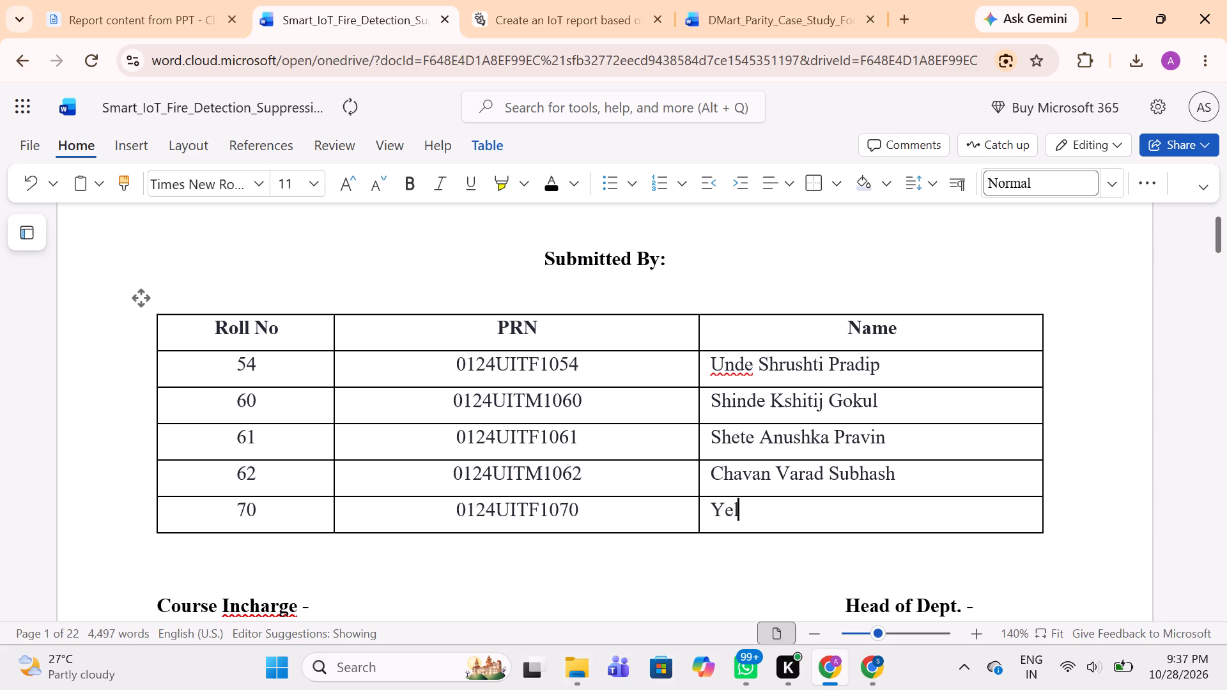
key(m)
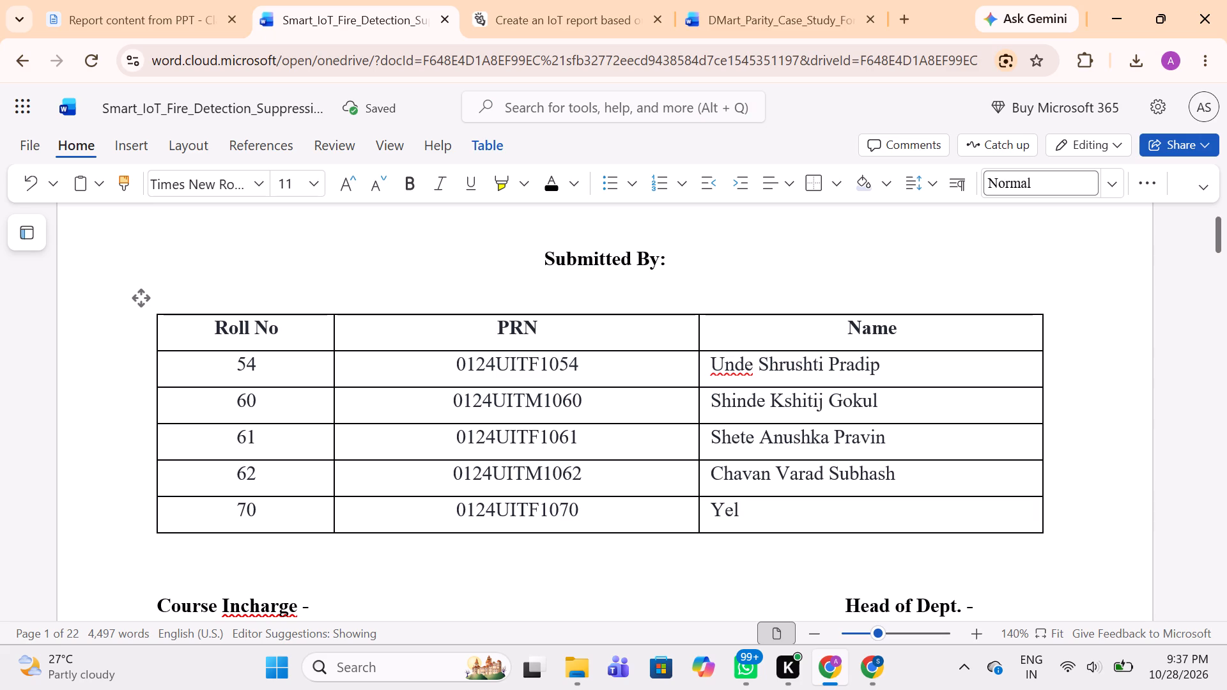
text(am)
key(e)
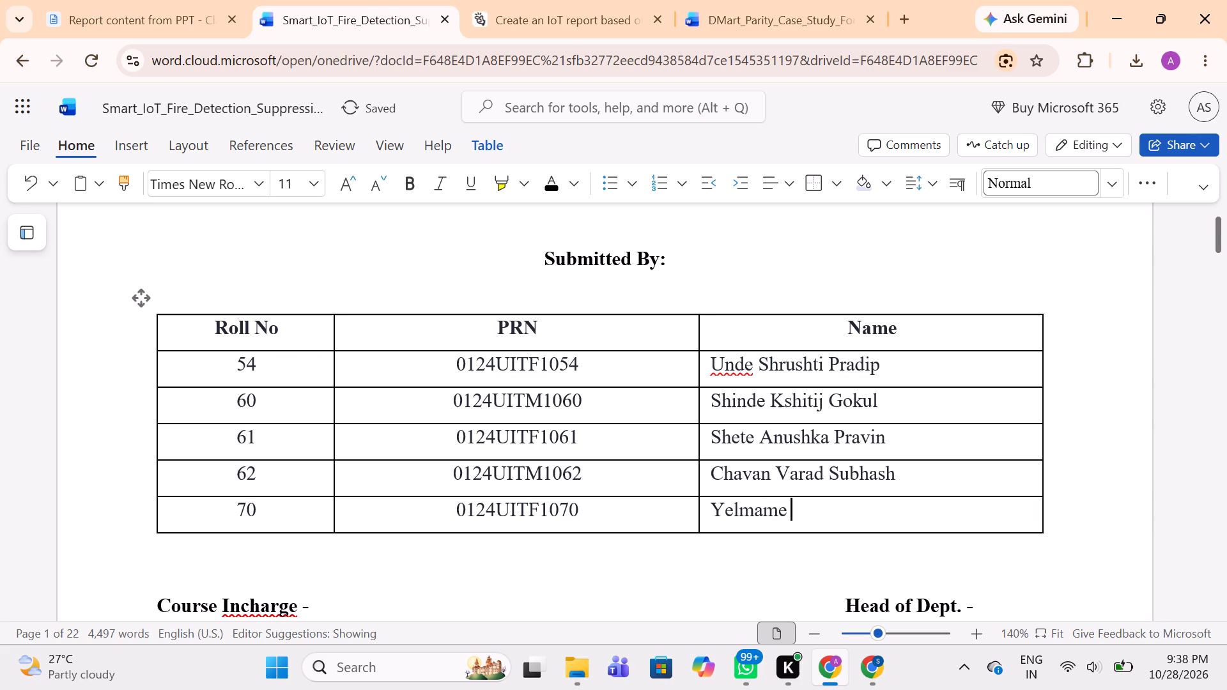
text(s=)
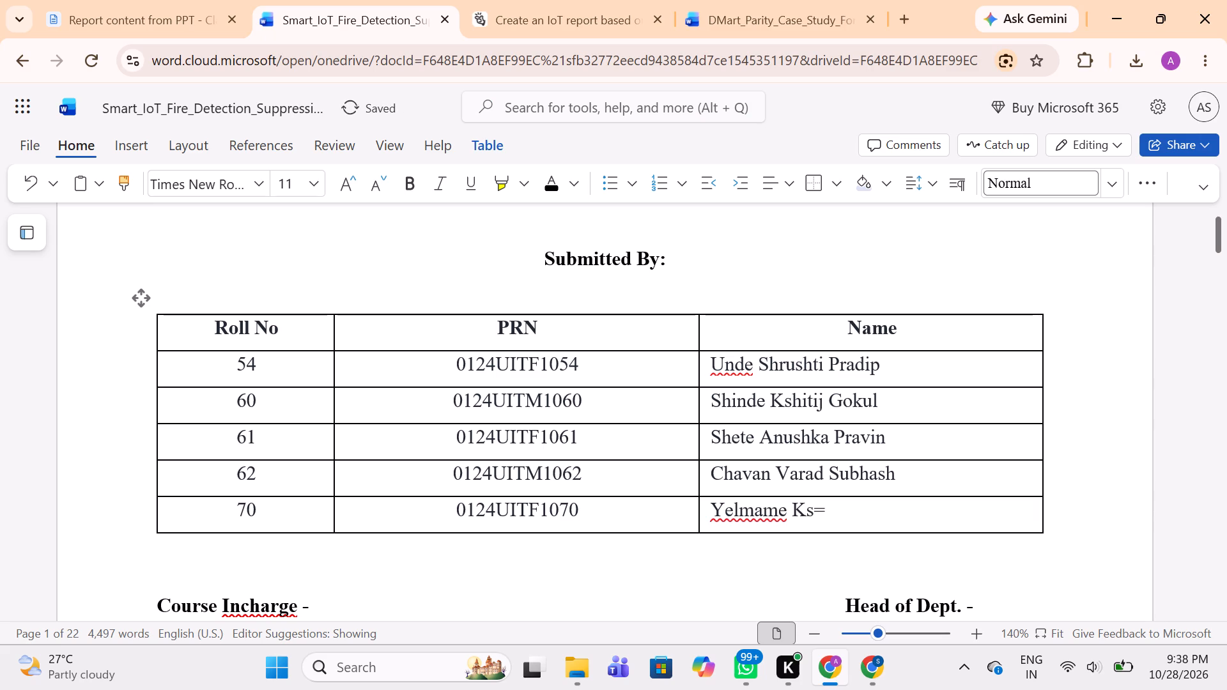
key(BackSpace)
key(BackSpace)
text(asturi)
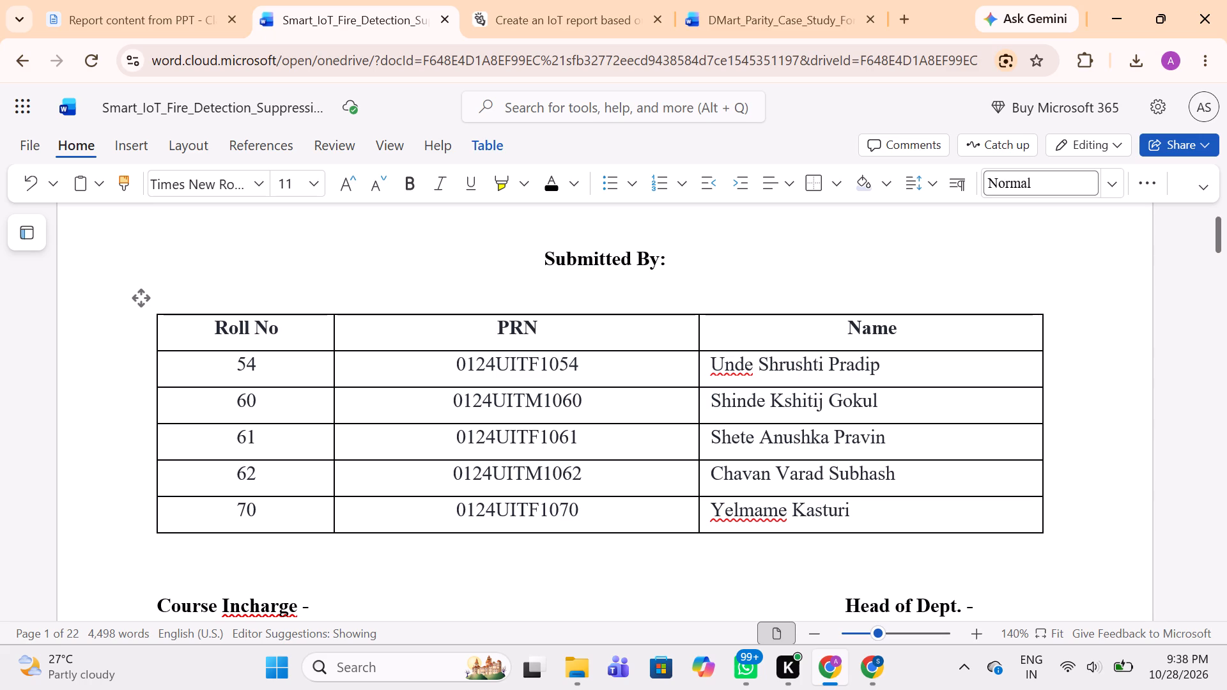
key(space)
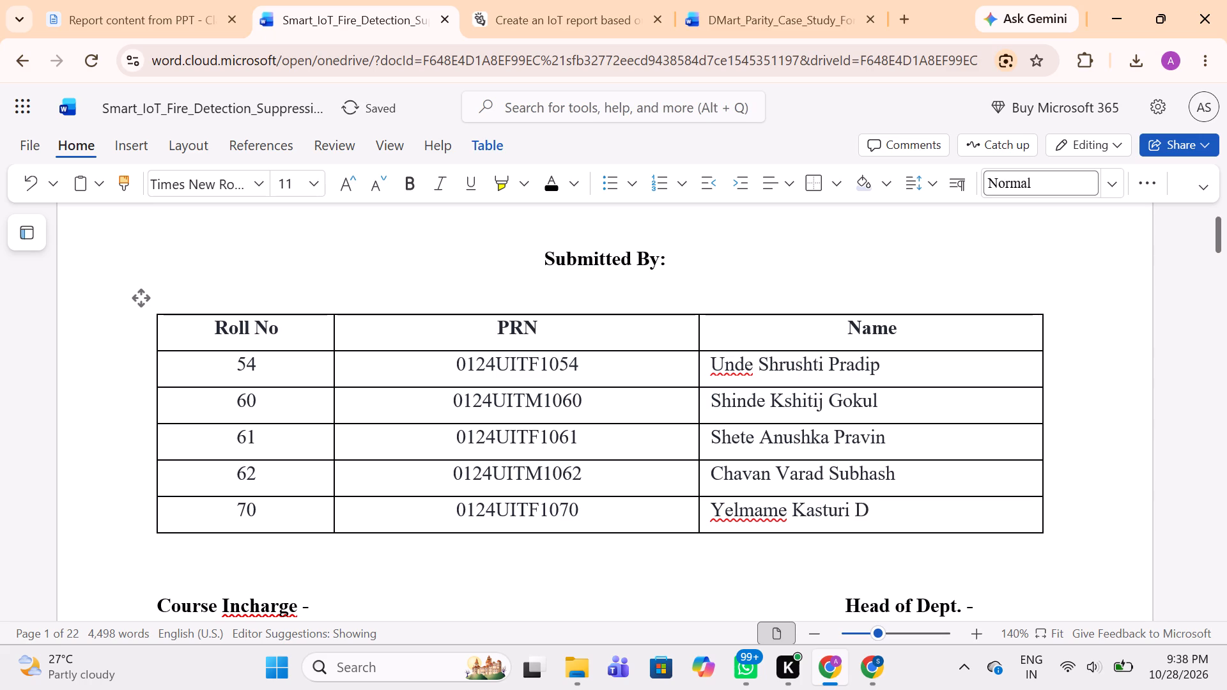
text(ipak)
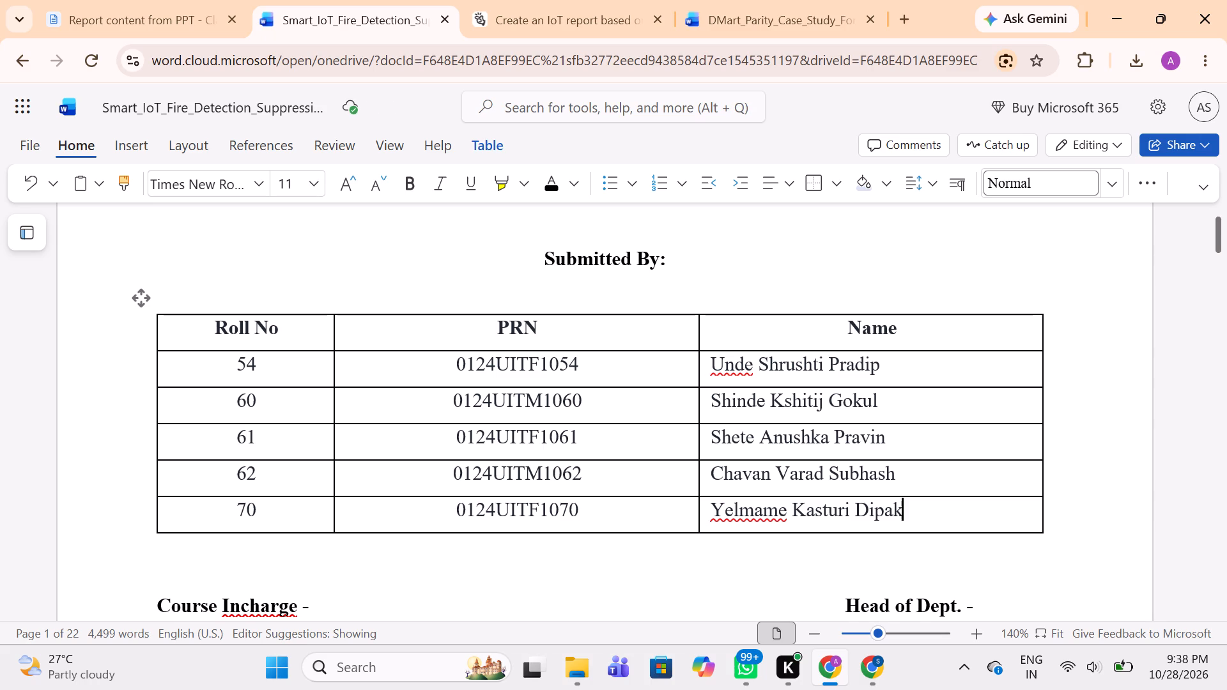
Switch to the IOT_Report other document and copy the line "Academic Year 2026-27" from its cover page.
scroll(956, 519, up, 3)
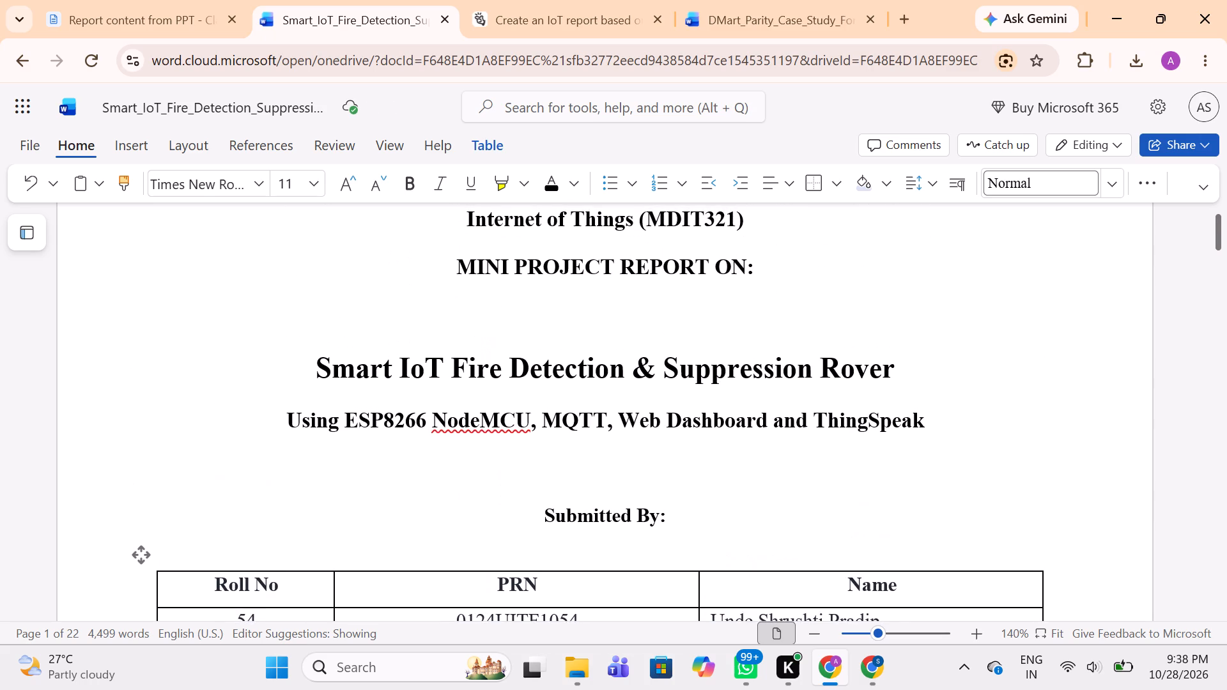
scroll(956, 519, down, 4)
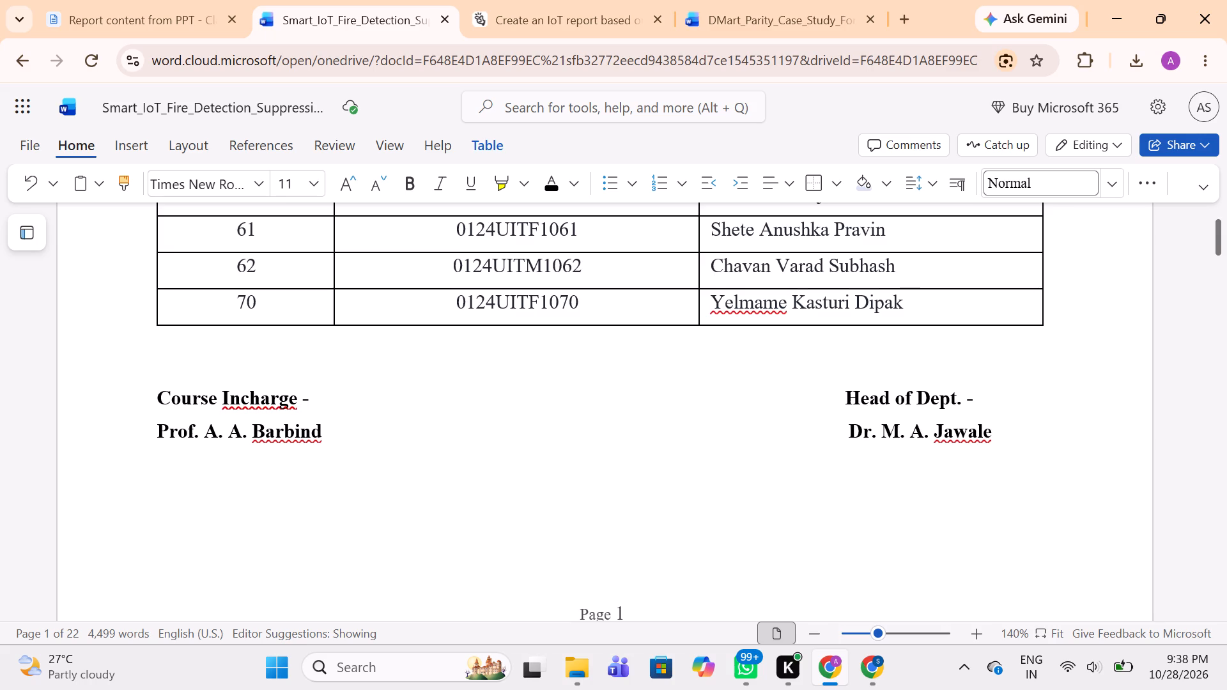
scroll(956, 519, down, 1)
scroll(842, 464, up, 3)
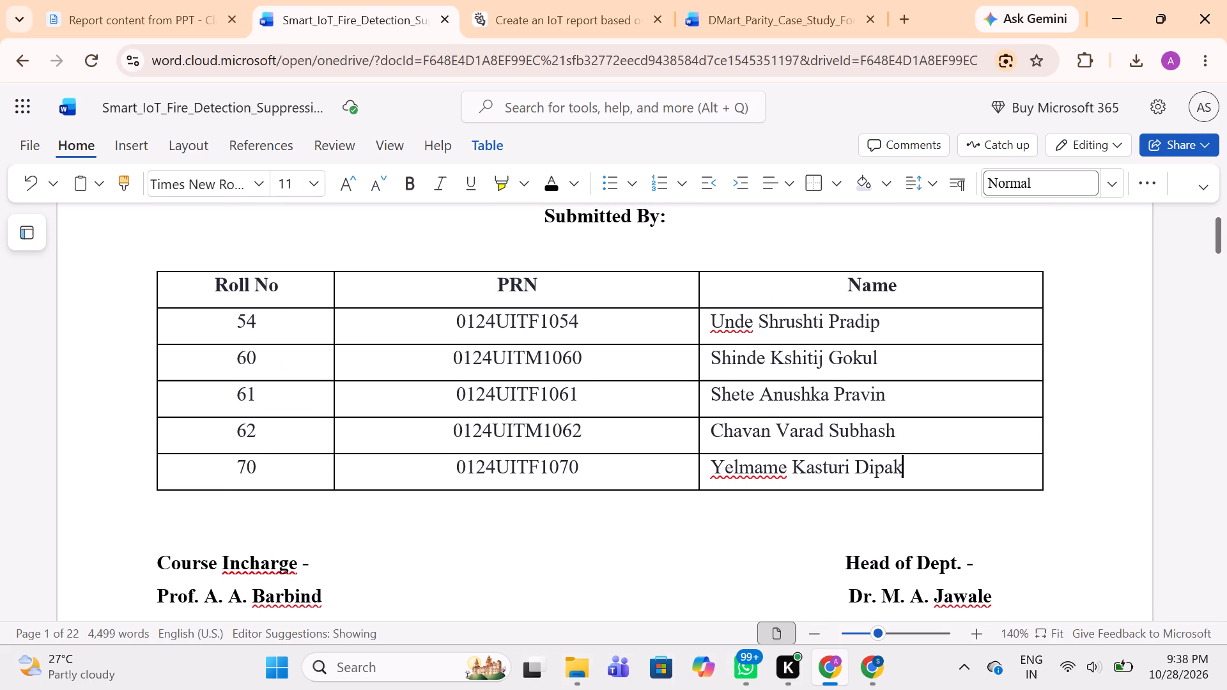
click(871, 684)
scroll(677, 472, up, 3)
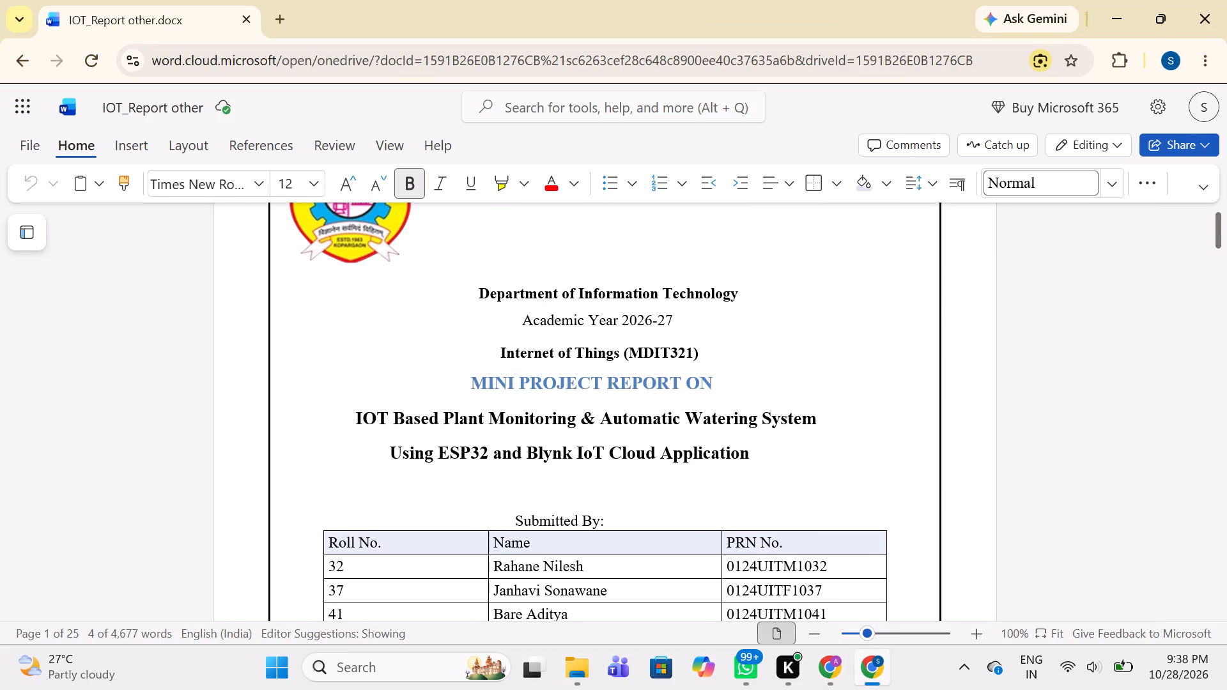
drag(521, 318, 709, 316)
key(ctrl+c)
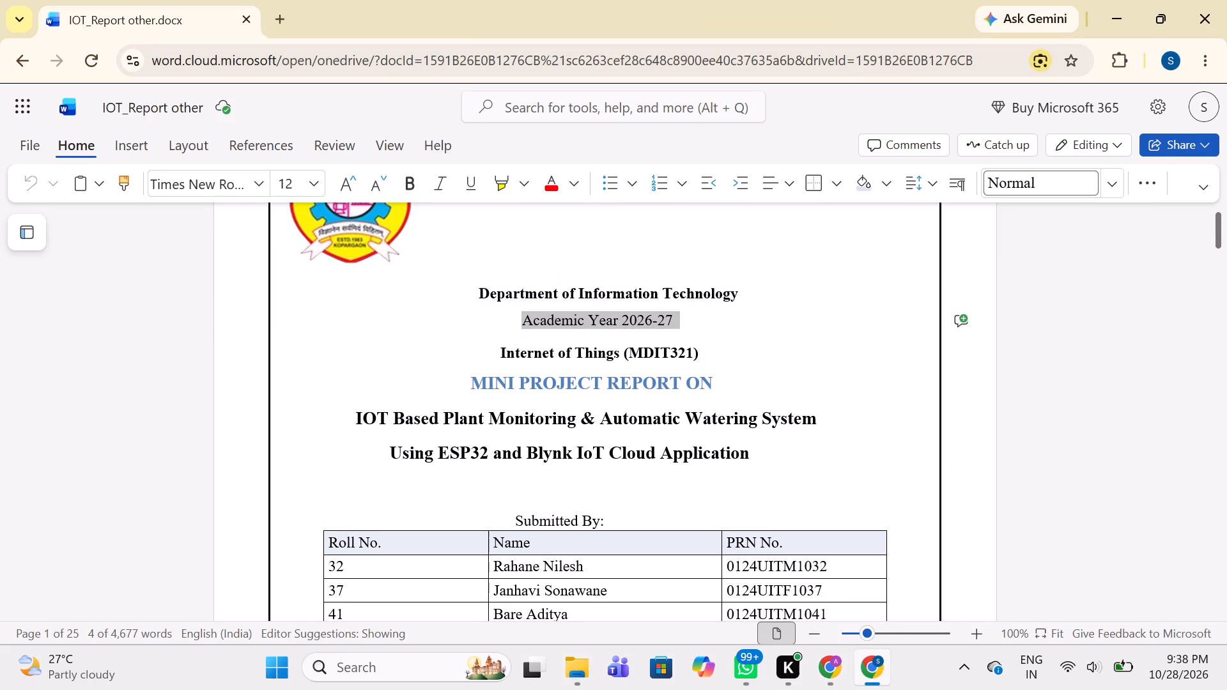
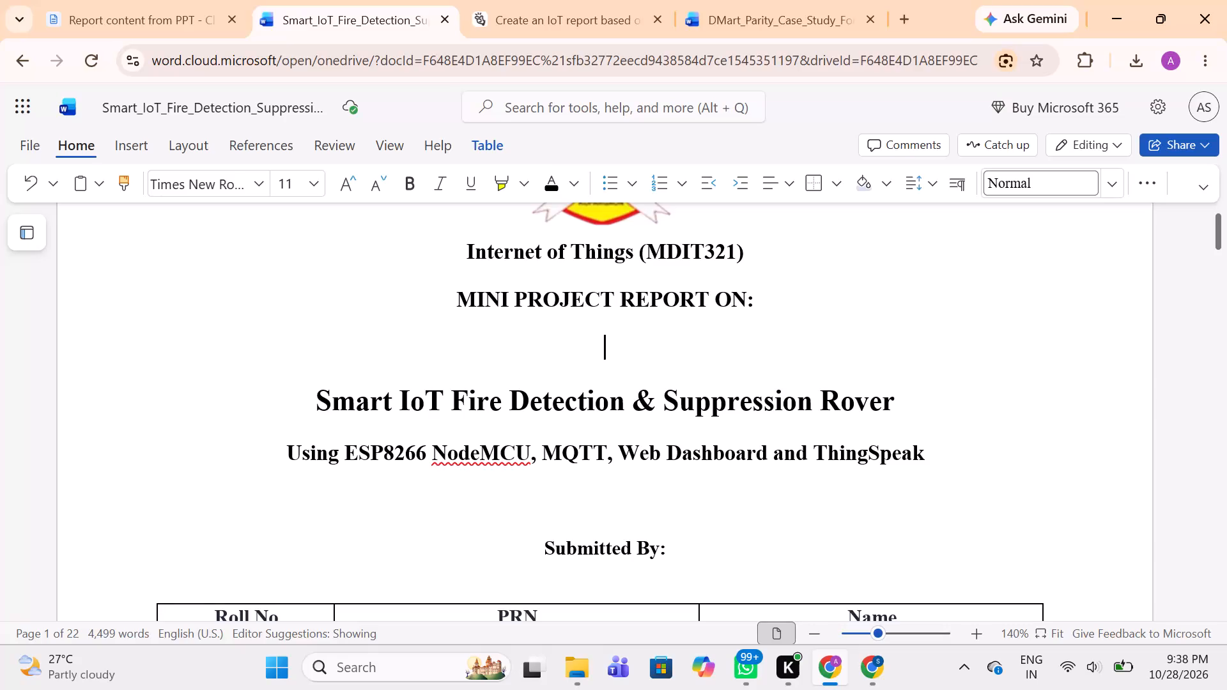
Insert the copied "Academic Year 2026-27" on its own line above "Internet of Things (MDIT321)", with a blank line before it.
scroll(749, 340, up, 1)
click(732, 299)
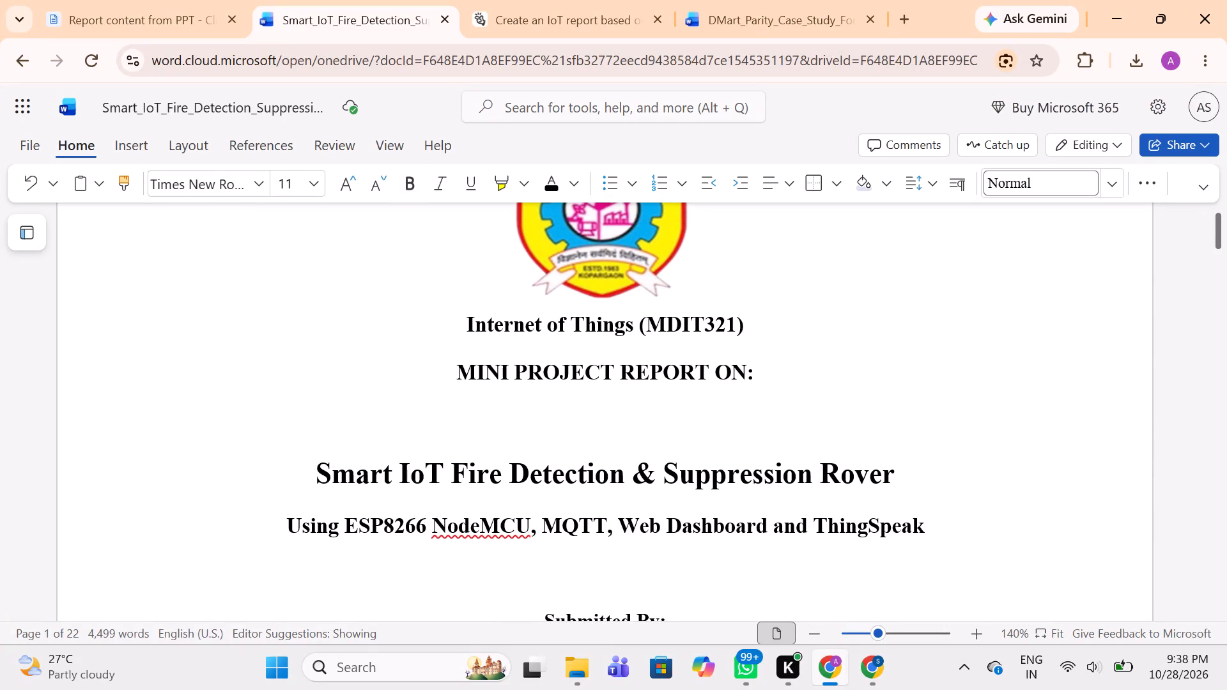
click(465, 325)
key(Return)
key(ctrl+v)
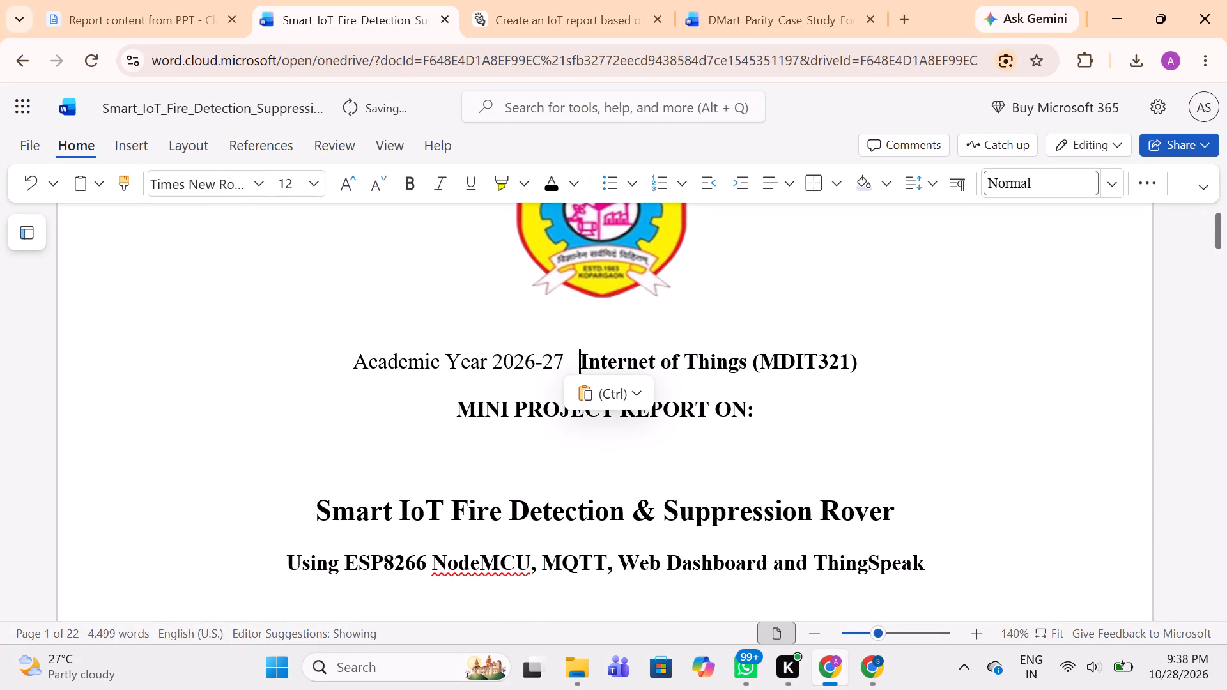
key(Return)
Remove the blank lines above the project title and above "Submitted By:" on the cover page.
scroll(465, 325, down, 3)
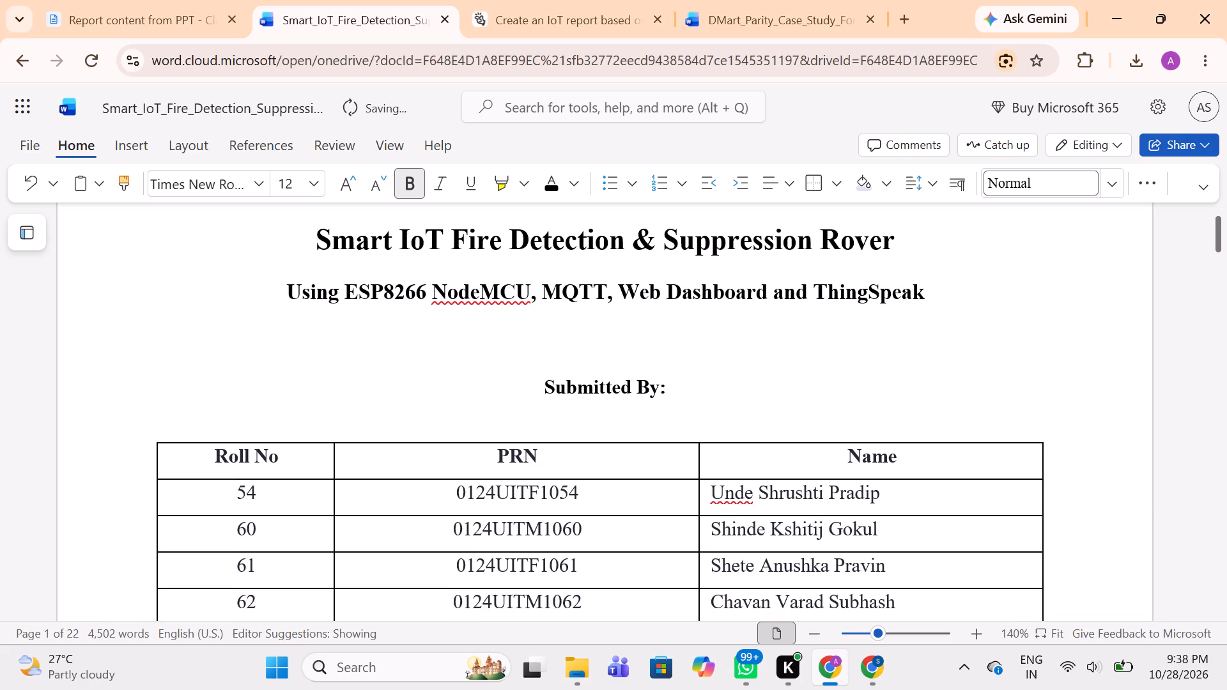
scroll(465, 325, up, 1)
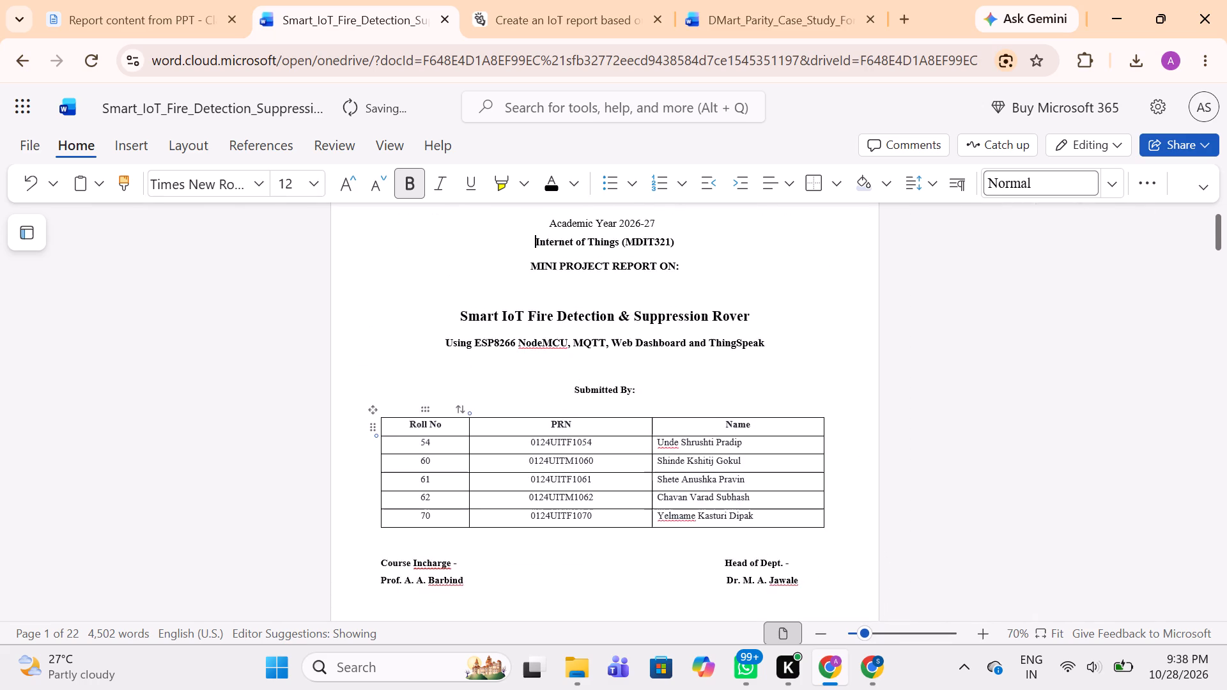
scroll(465, 325, up, 3)
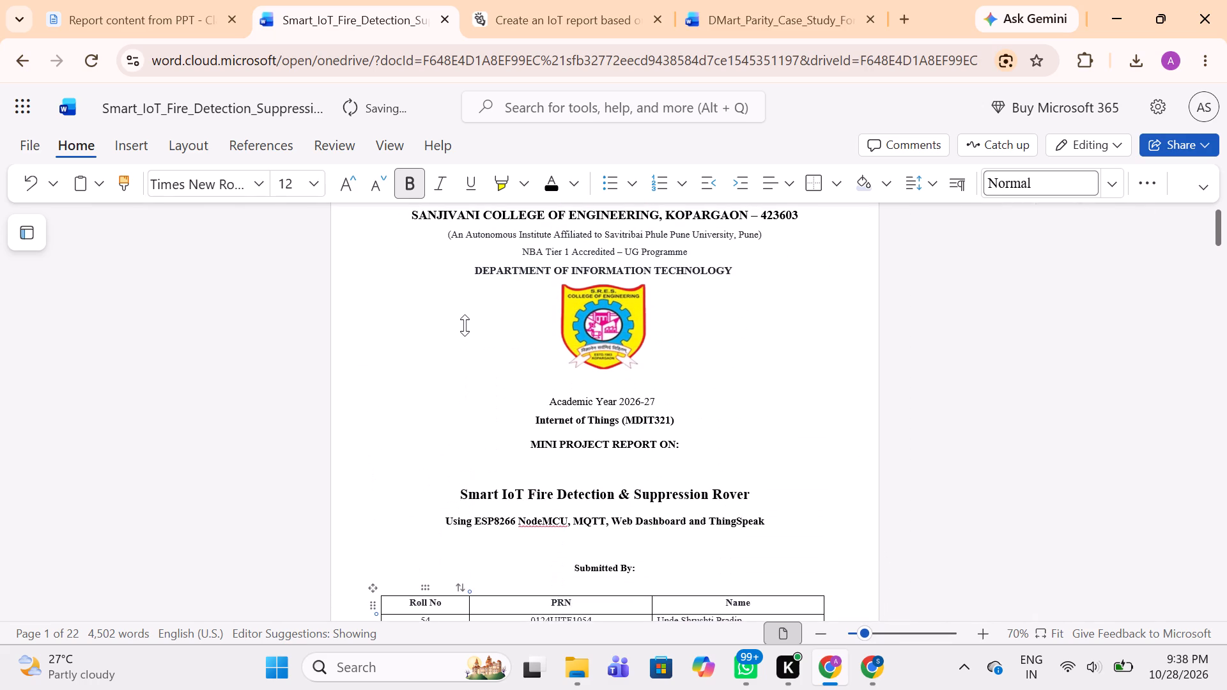
click(461, 495)
key(BackSpace)
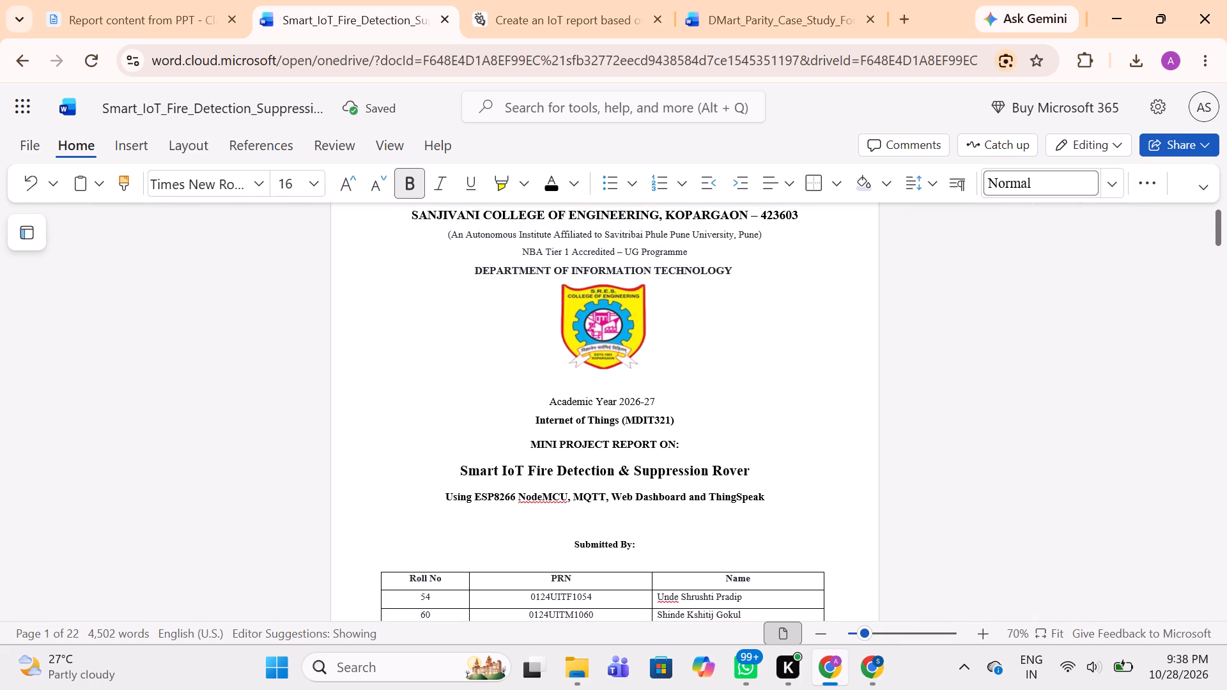
scroll(461, 495, down, 1)
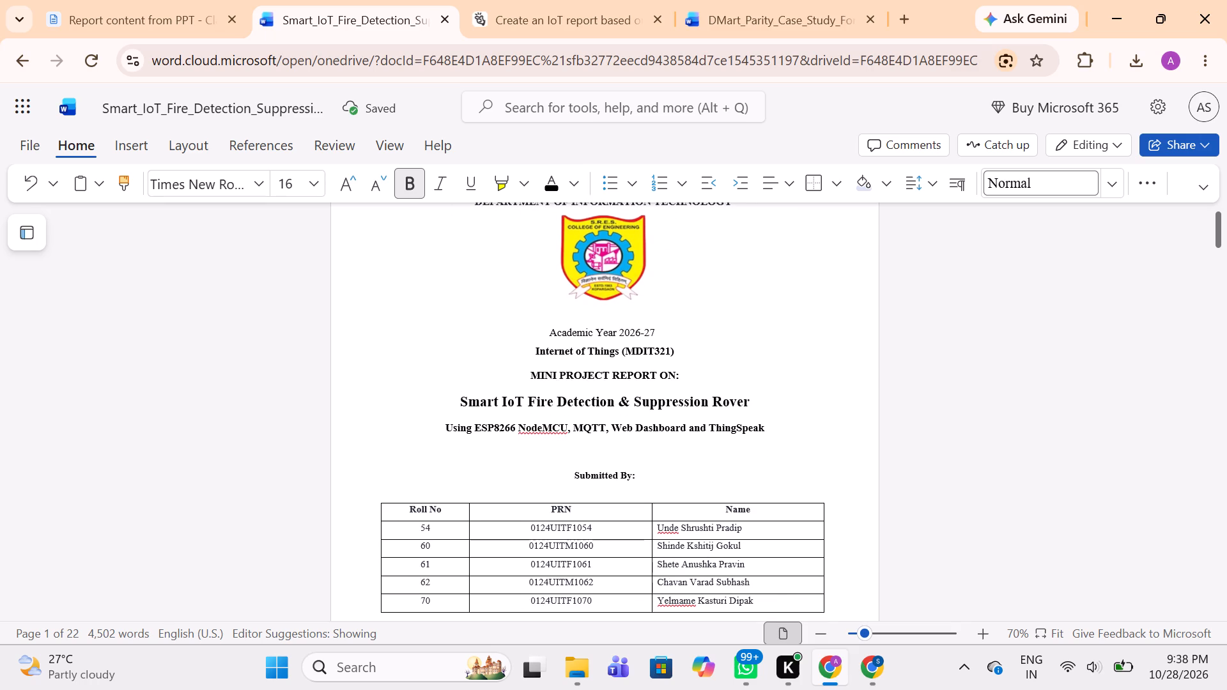
click(576, 471)
key(BackSpace)
Add three blank lines between the student table and the "Course Incharge" and "Head of Dept." signature block.
scroll(576, 471, down, 1)
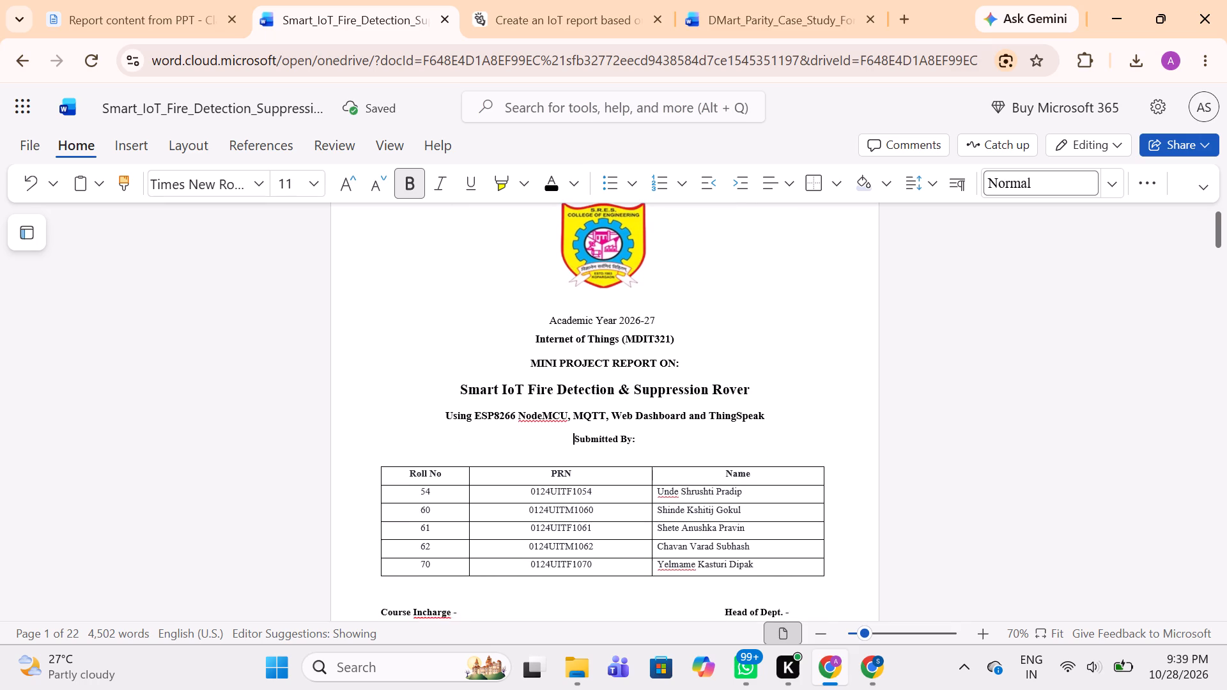
scroll(576, 471, down, 2)
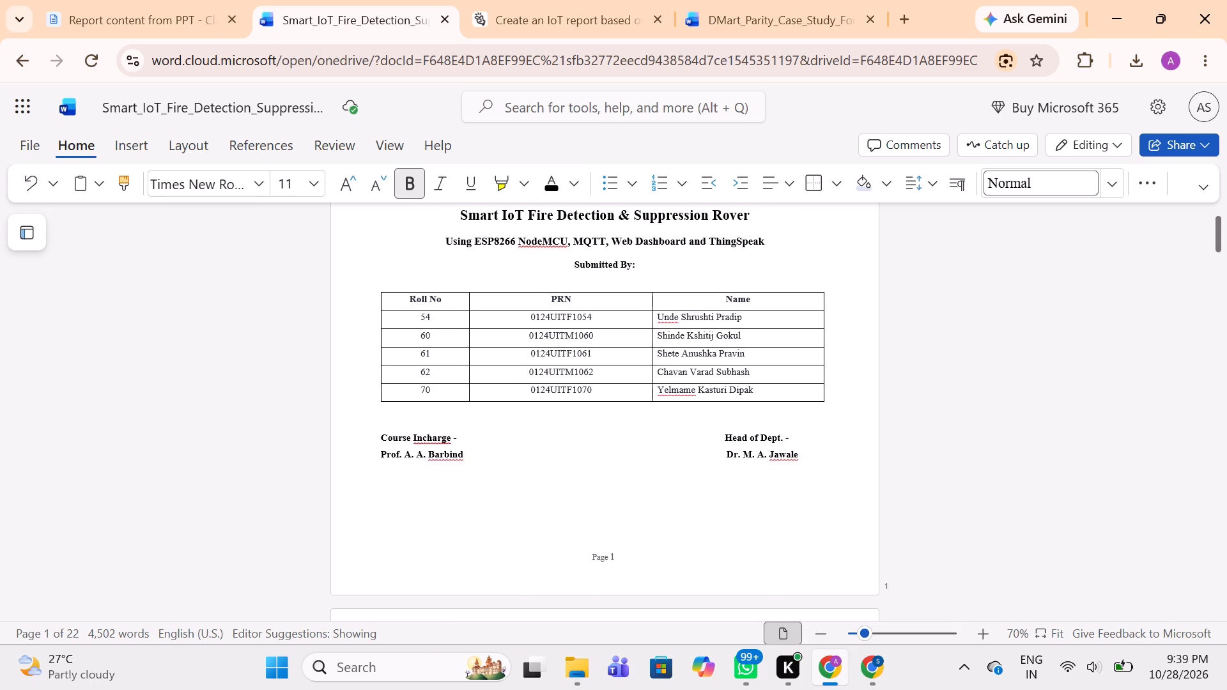
click(381, 435)
key(Return)
key(Return)
key(Return)
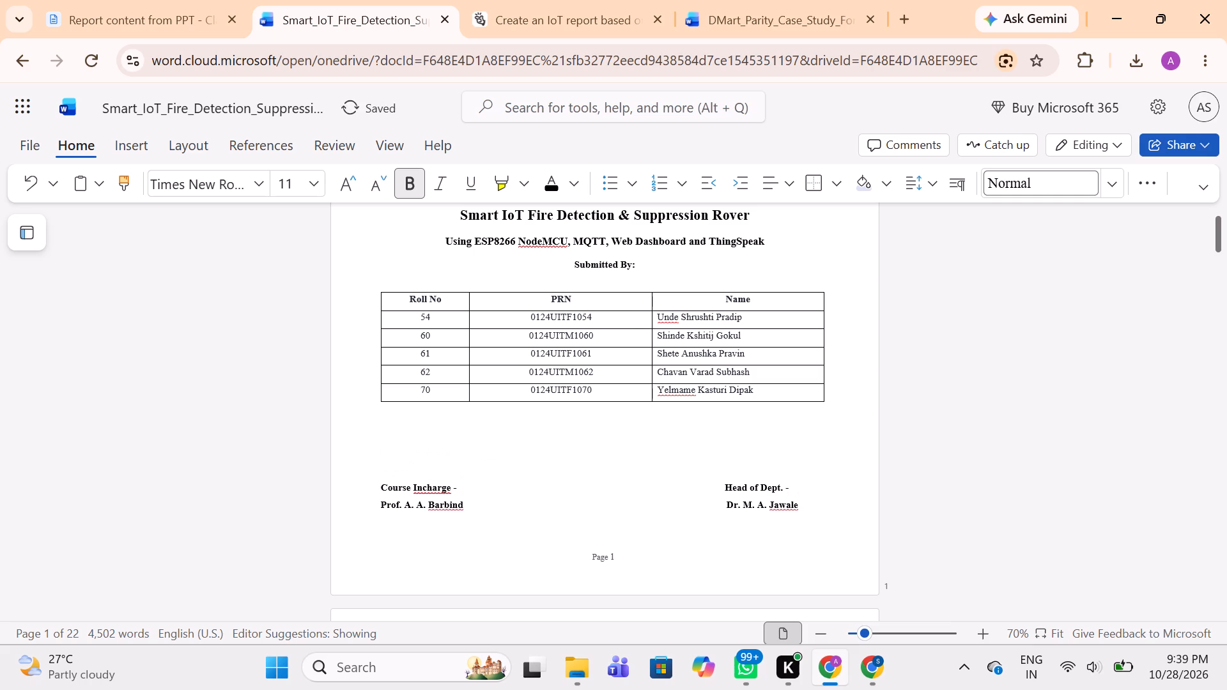
key(BackSpace)
key(Return)
Centre-align the five student names in the Name column of the cover page table.
scroll(381, 435, down, 1)
click(507, 404)
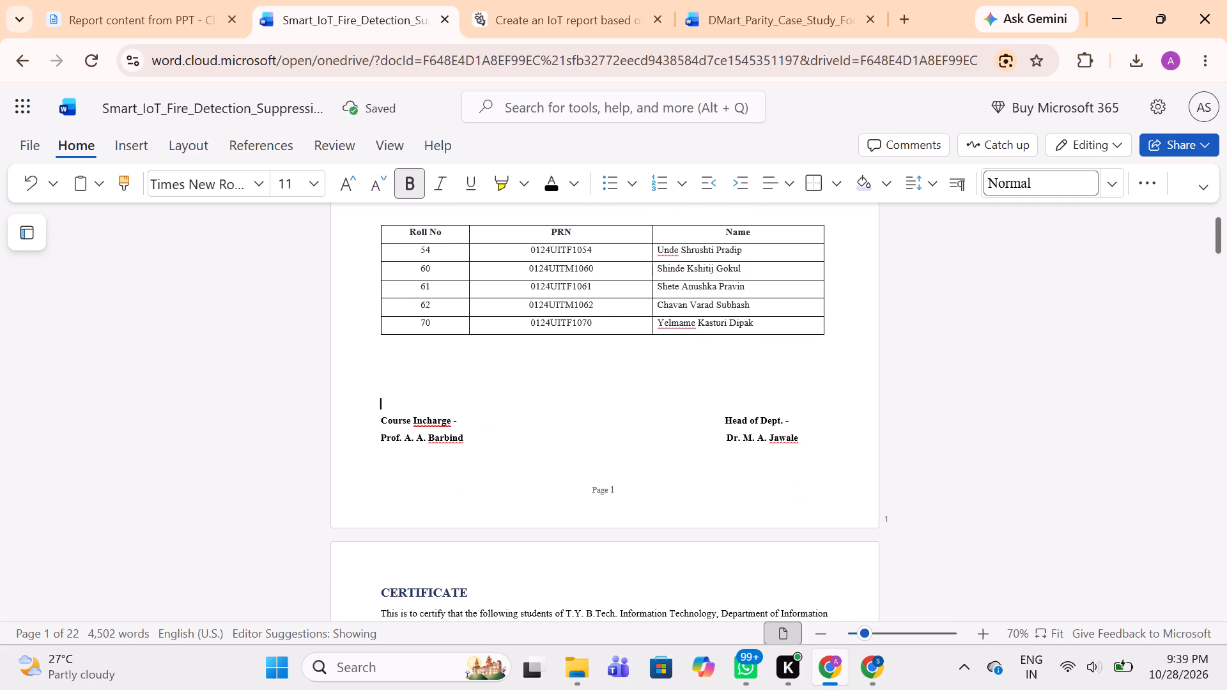
scroll(507, 404, up, 2)
scroll(507, 404, right, 1)
click(507, 404)
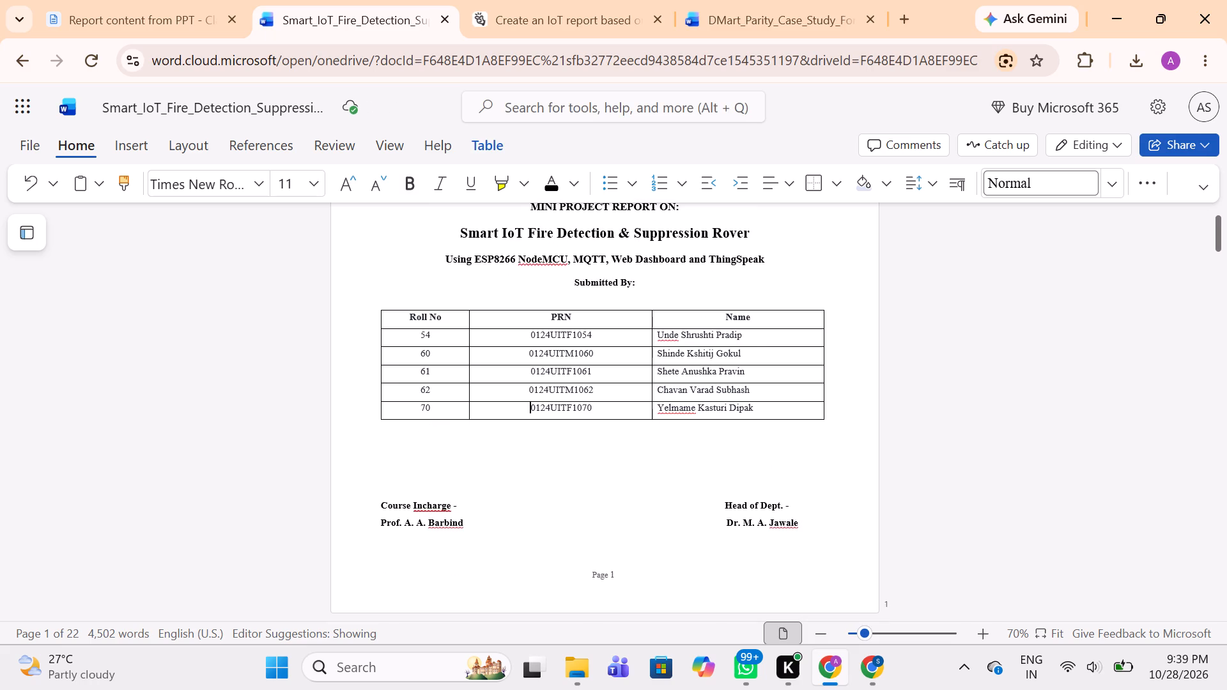
scroll(500, 515, up, 1)
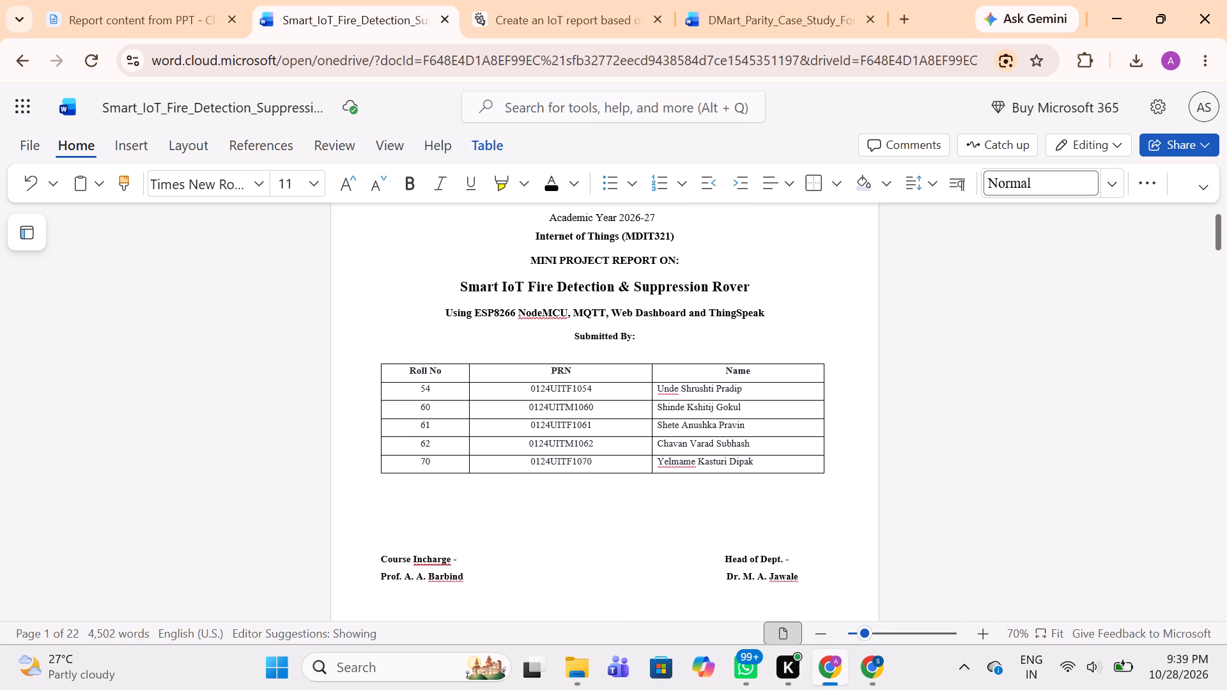
drag(655, 387, 753, 456)
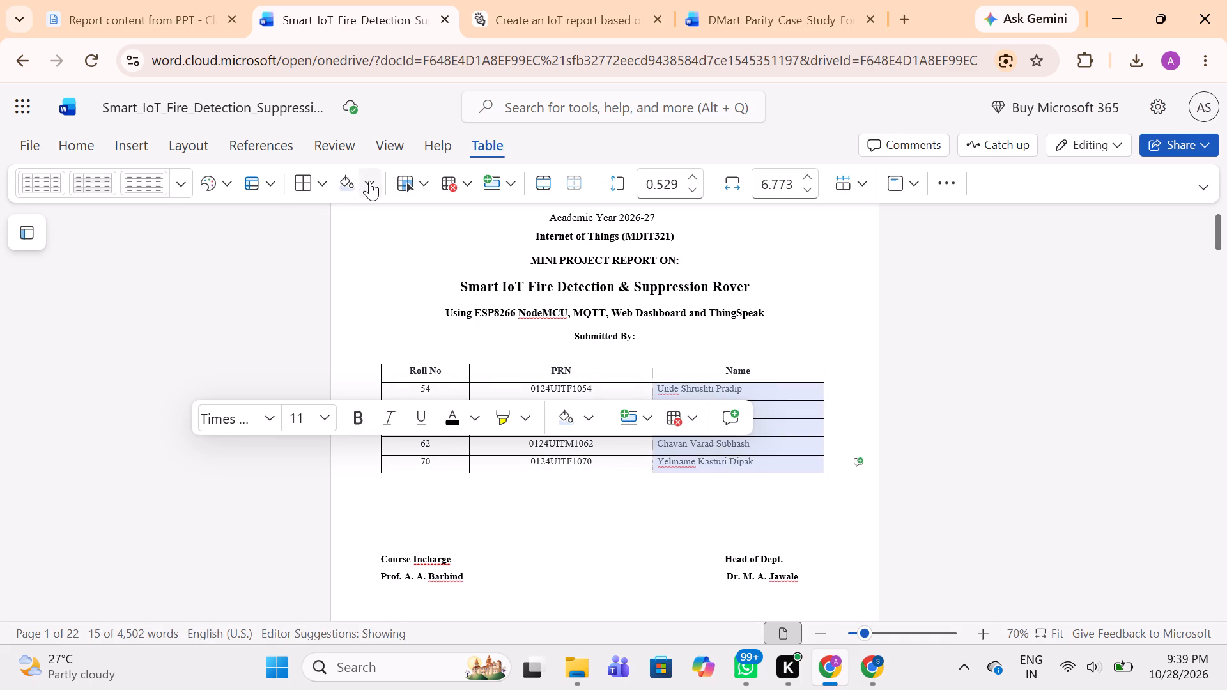
click(87, 148)
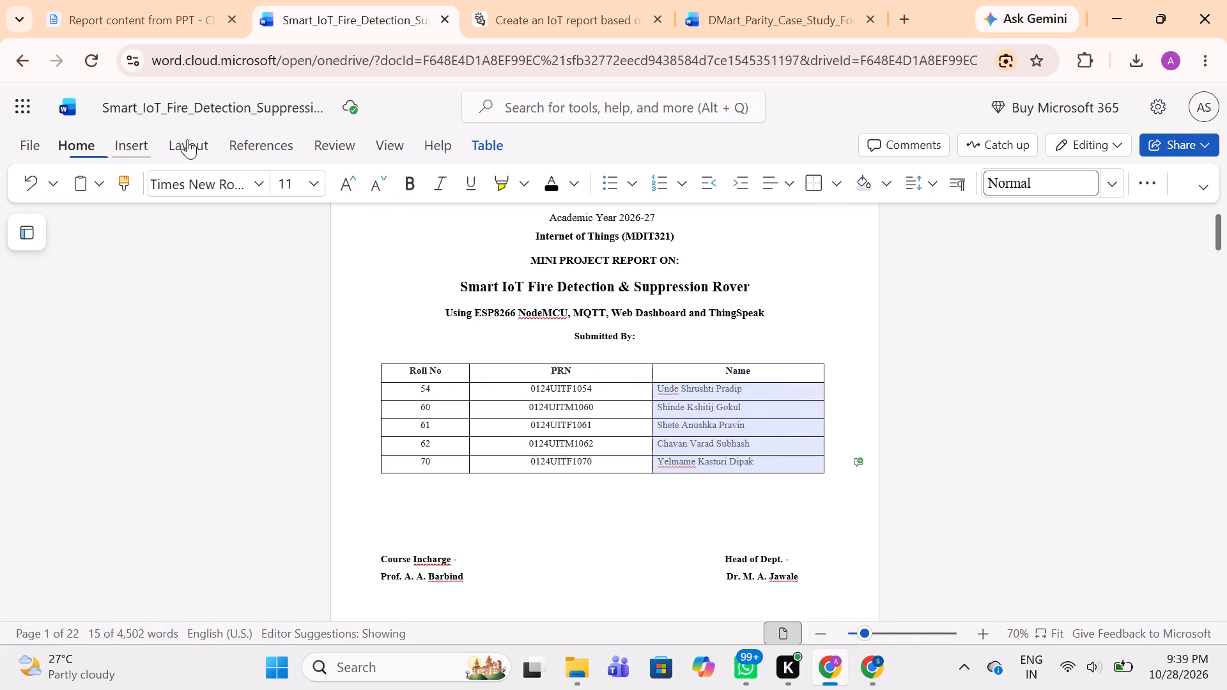
click(780, 187)
click(835, 261)
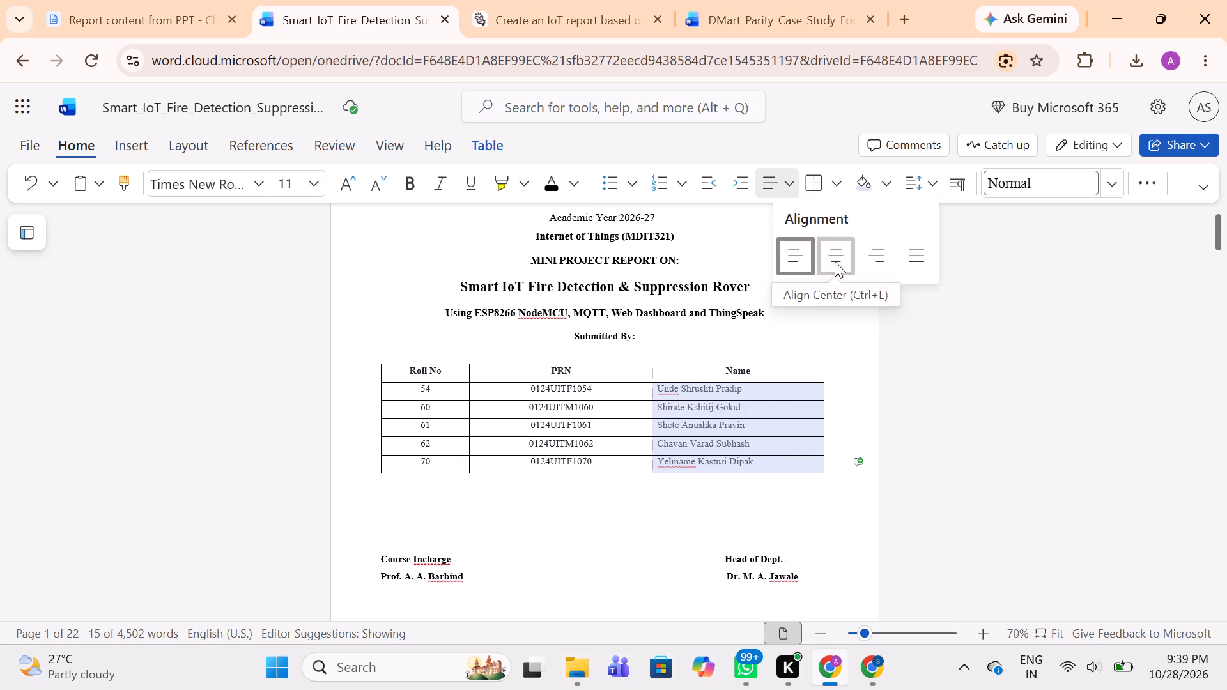
click(645, 515)
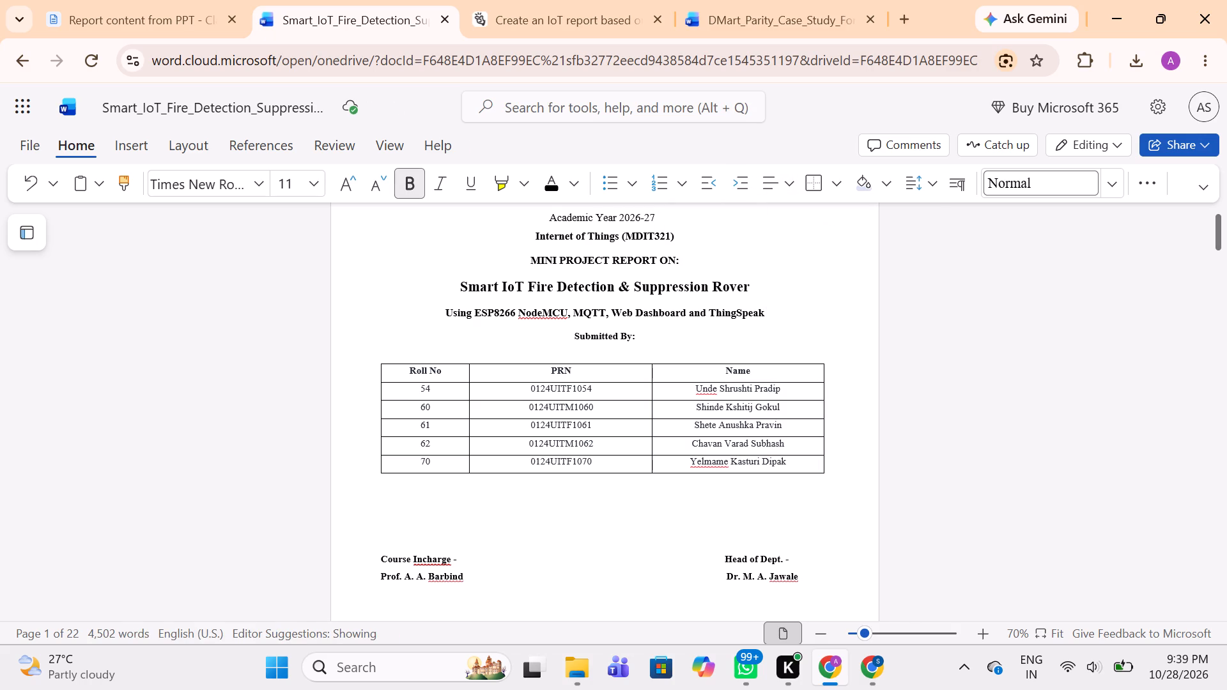
Compare the report's Certificate page with the Certificate page in the IOT_Report other document, including its logo, wording and student table.
scroll(665, 502, up, 1)
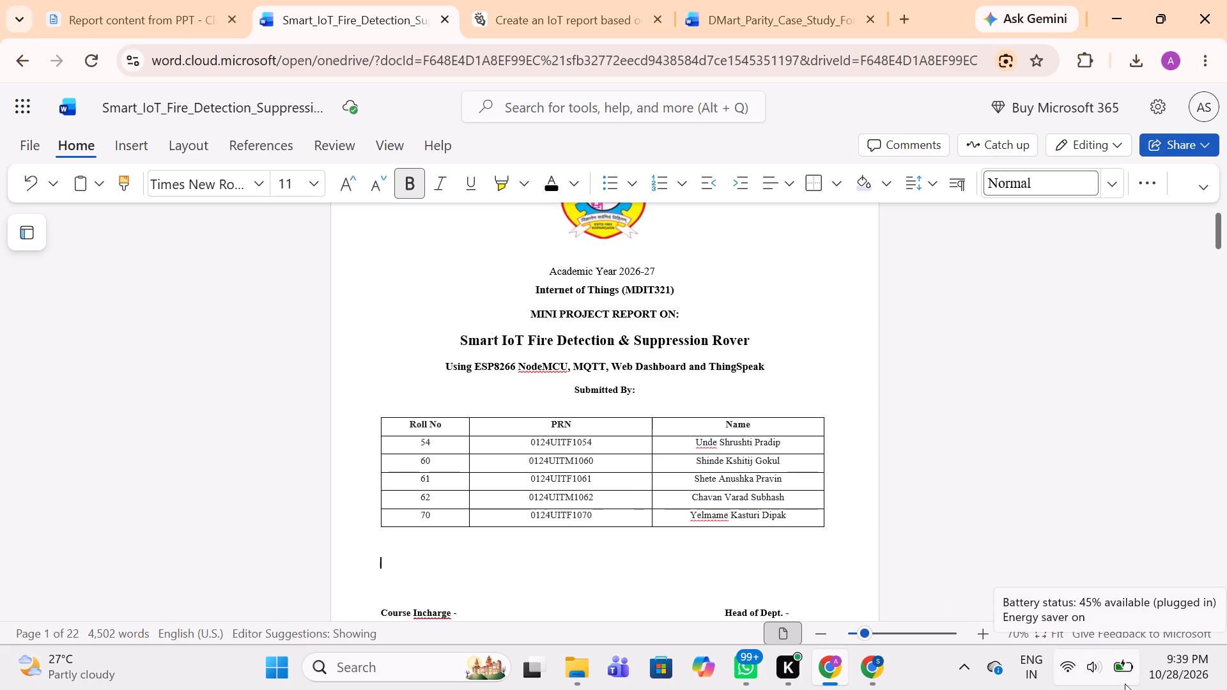
scroll(769, 477, down, 4)
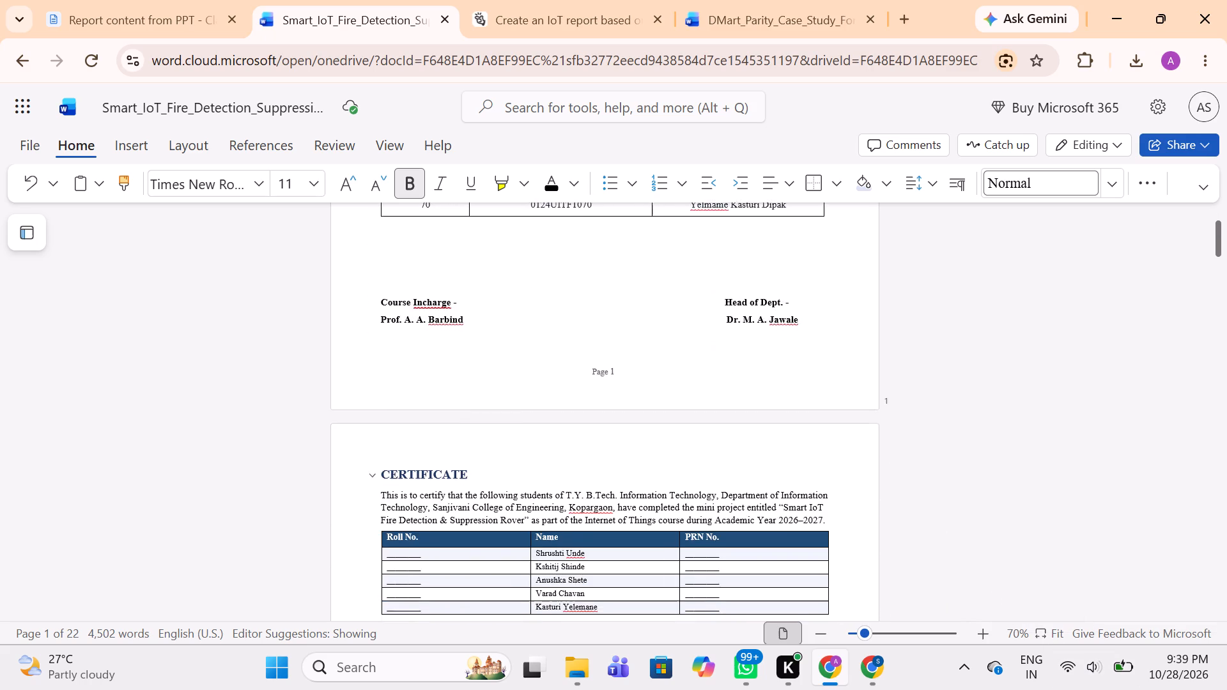
scroll(769, 477, down, 1)
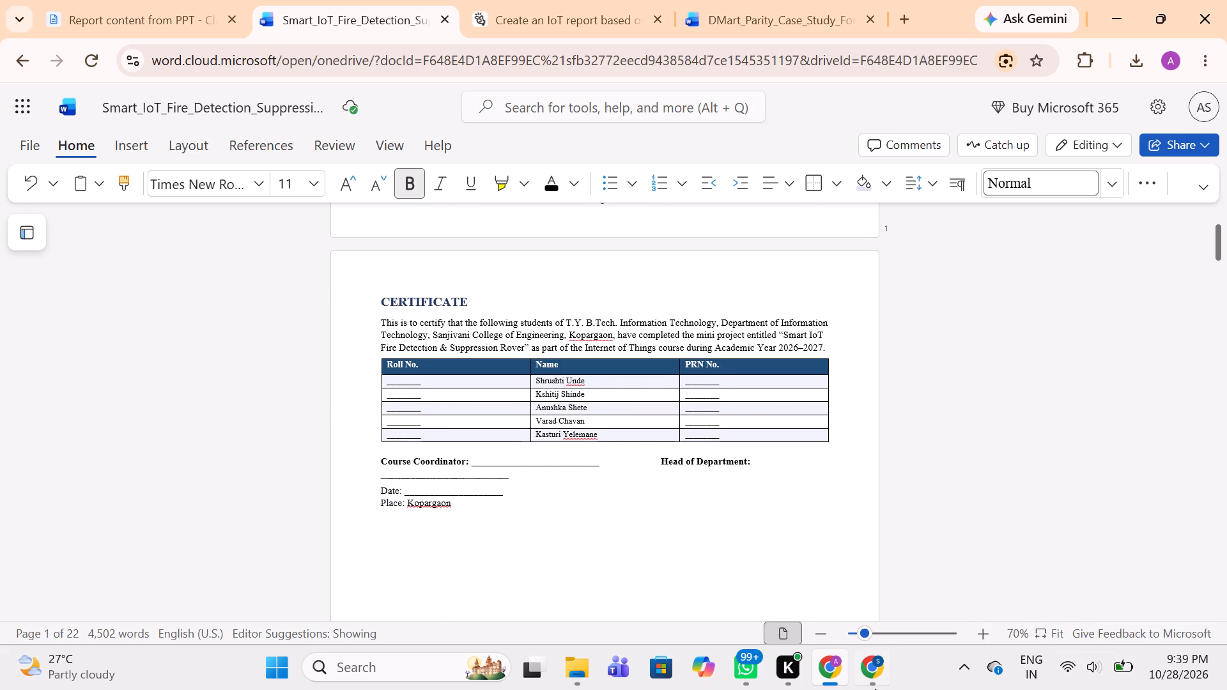
click(875, 689)
scroll(668, 450, down, 5)
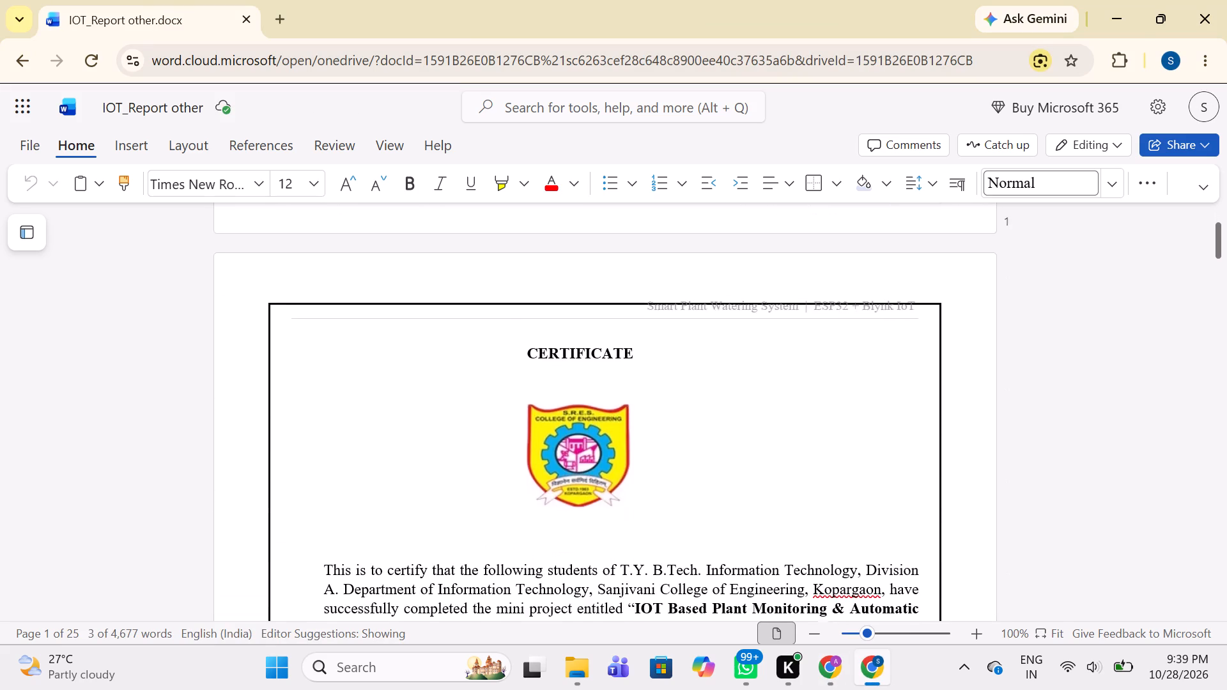
scroll(668, 450, down, 1)
scroll(668, 450, up, 1)
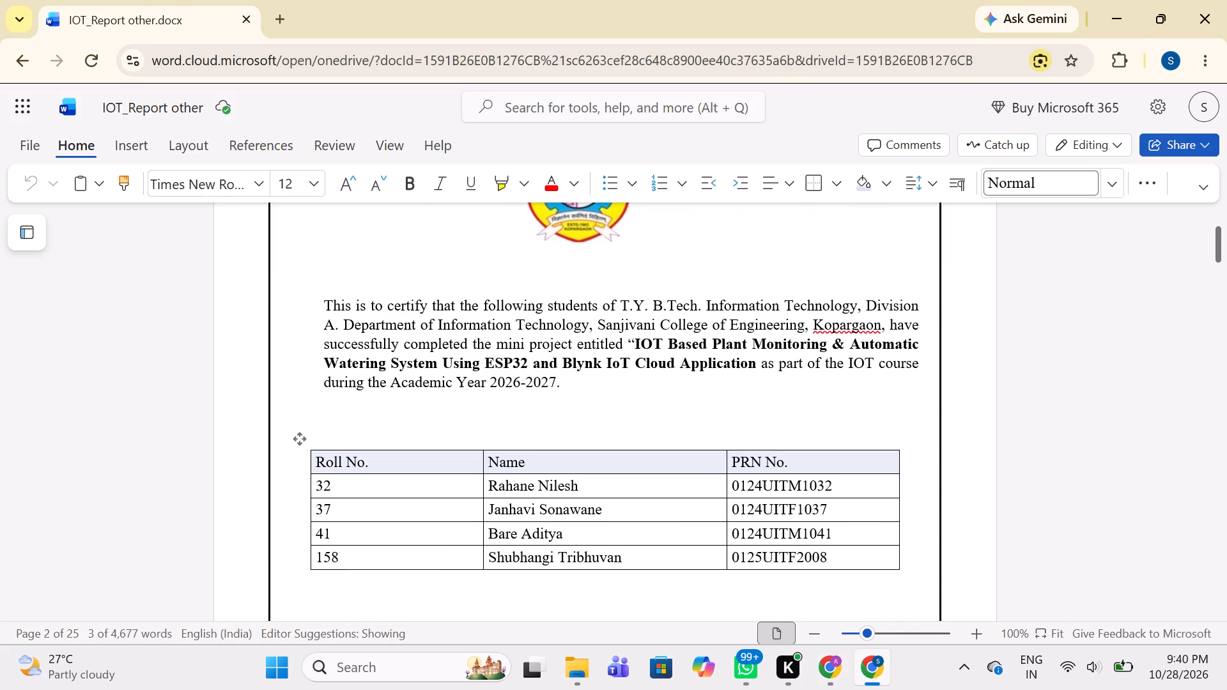
click(668, 450)
Switch back to the Smart IoT Fire Detection report and review its cover, Certificate and Table of Contents pages.
click(823, 679)
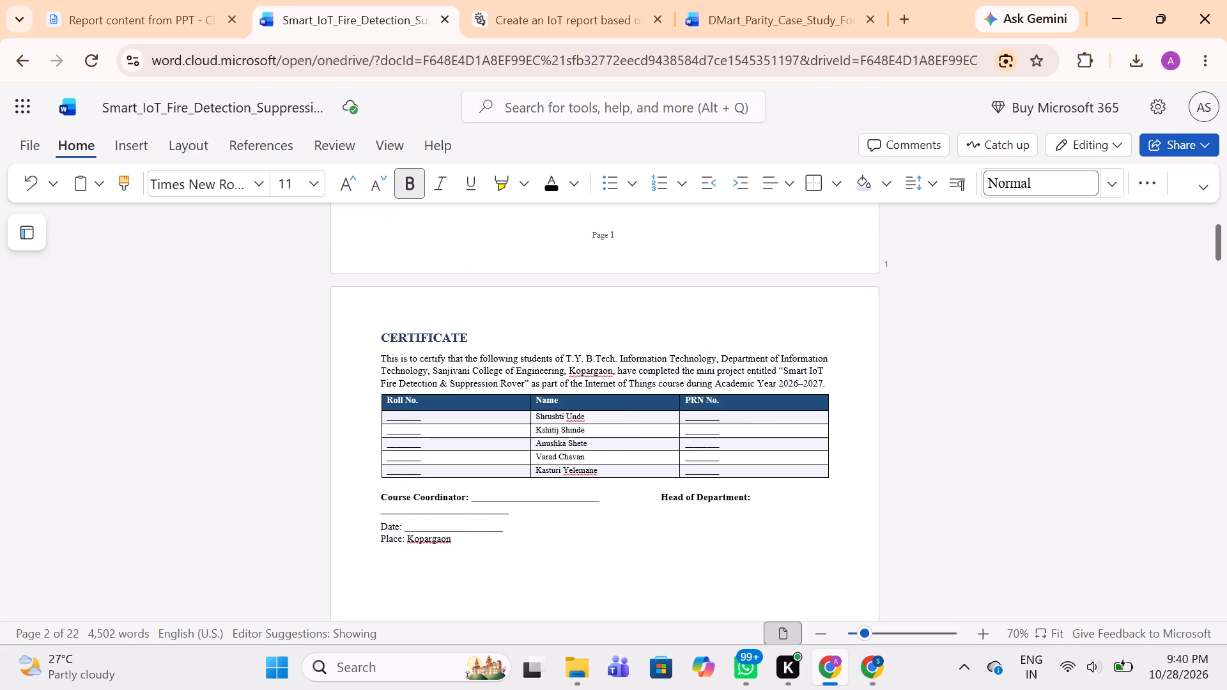
scroll(599, 360, up, 6)
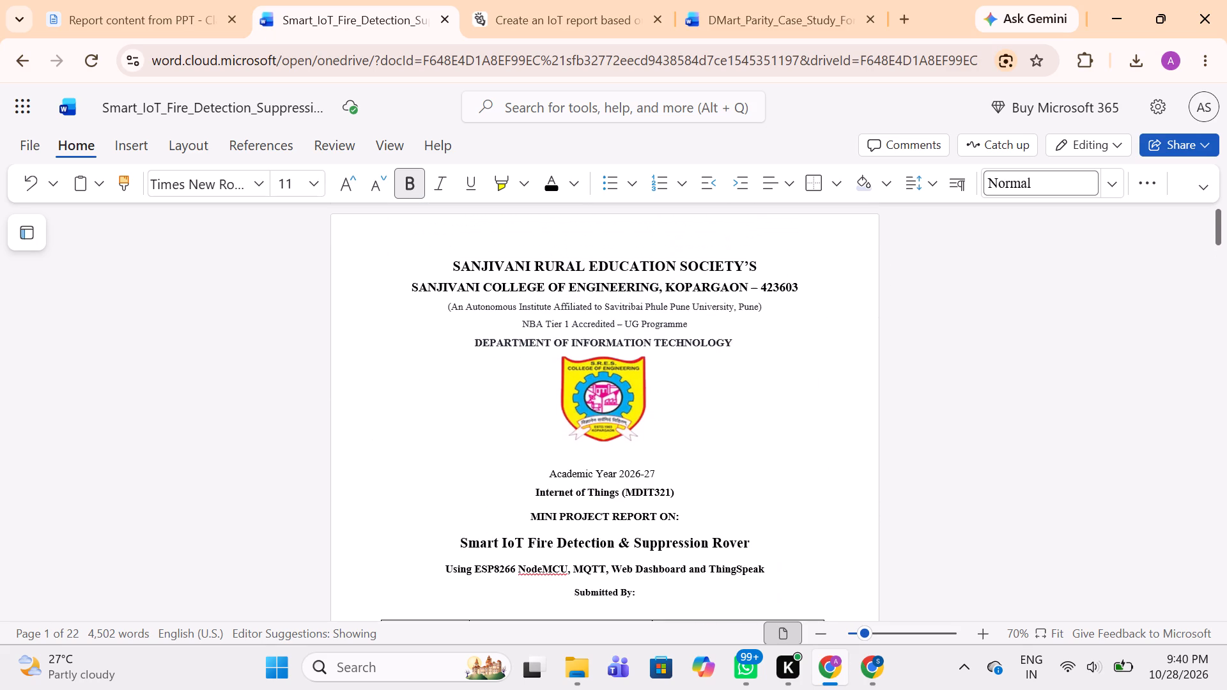
scroll(599, 360, down, 5)
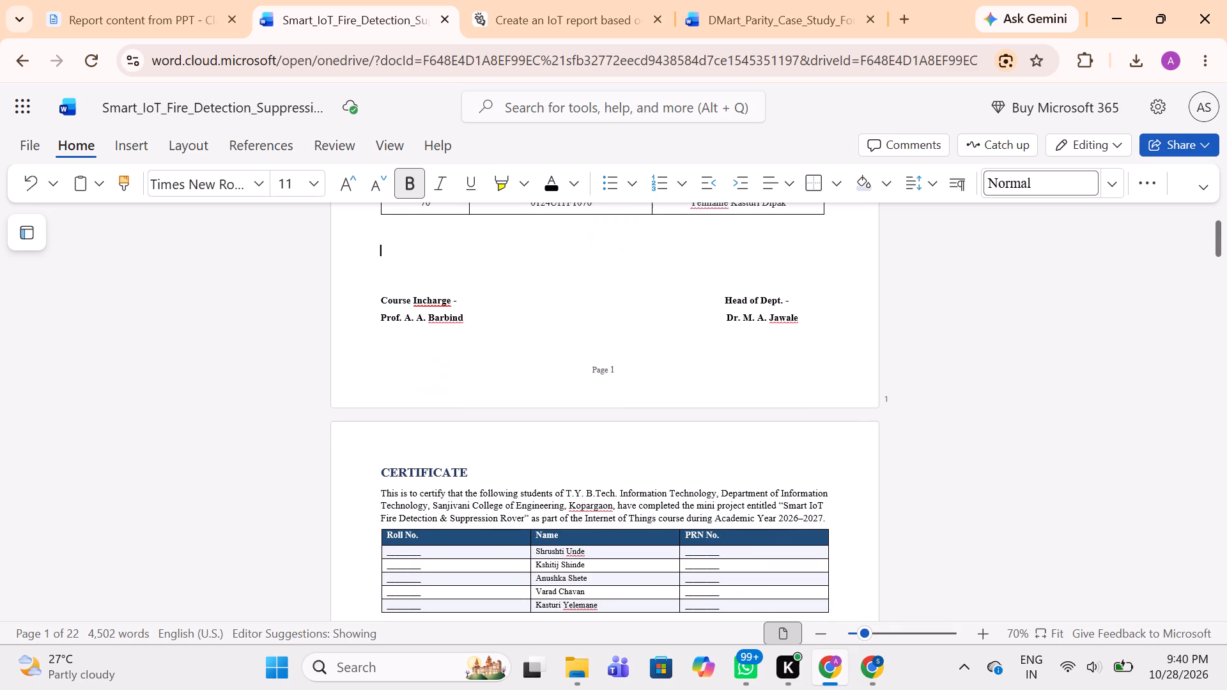
scroll(599, 360, down, 5)
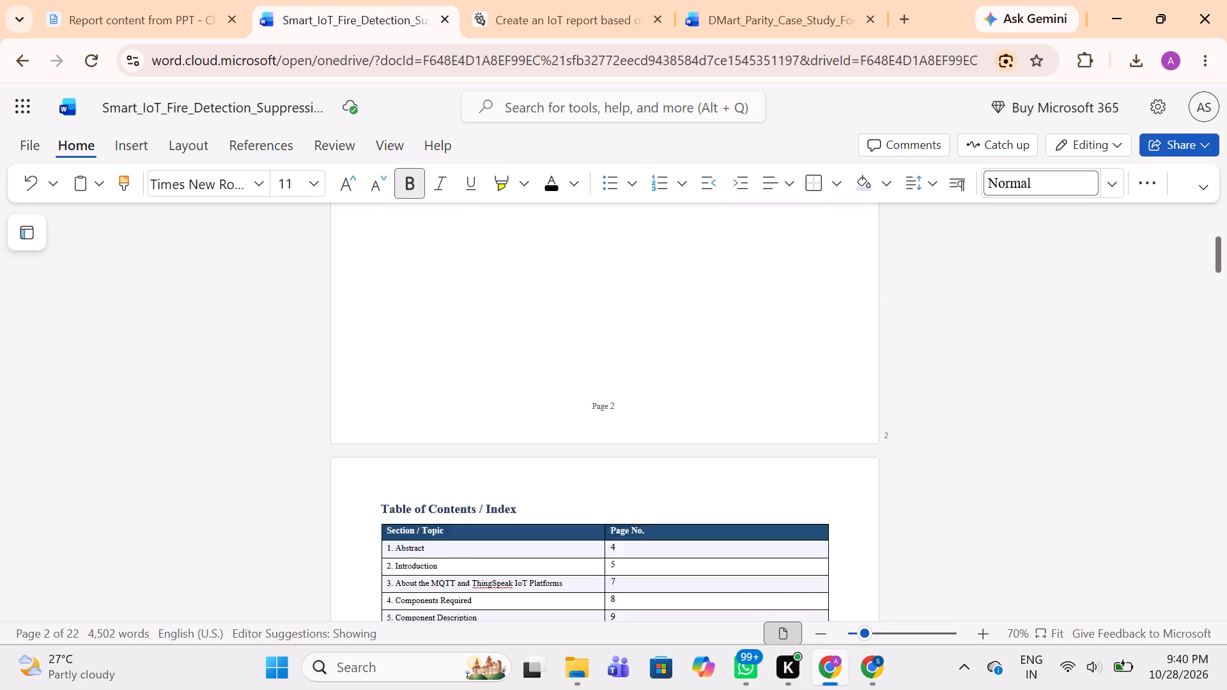
scroll(599, 360, down, 2)
scroll(599, 360, up, 3)
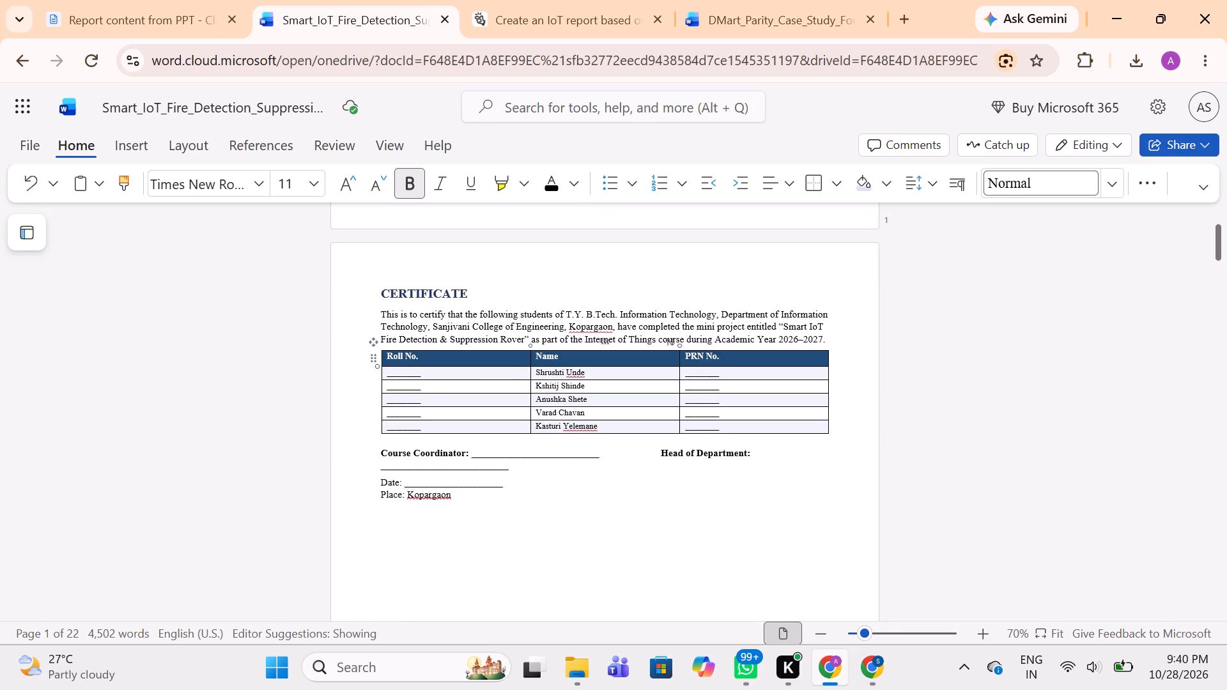
scroll(599, 360, down, 2)
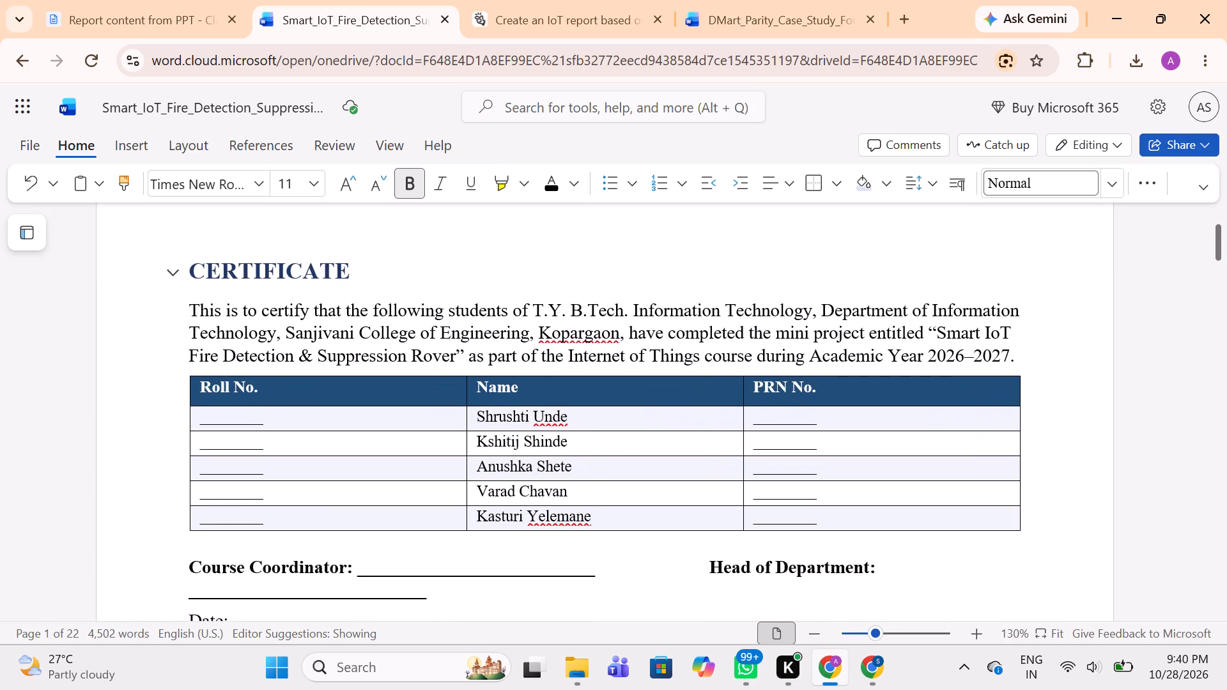
scroll(610, 314, down, 1)
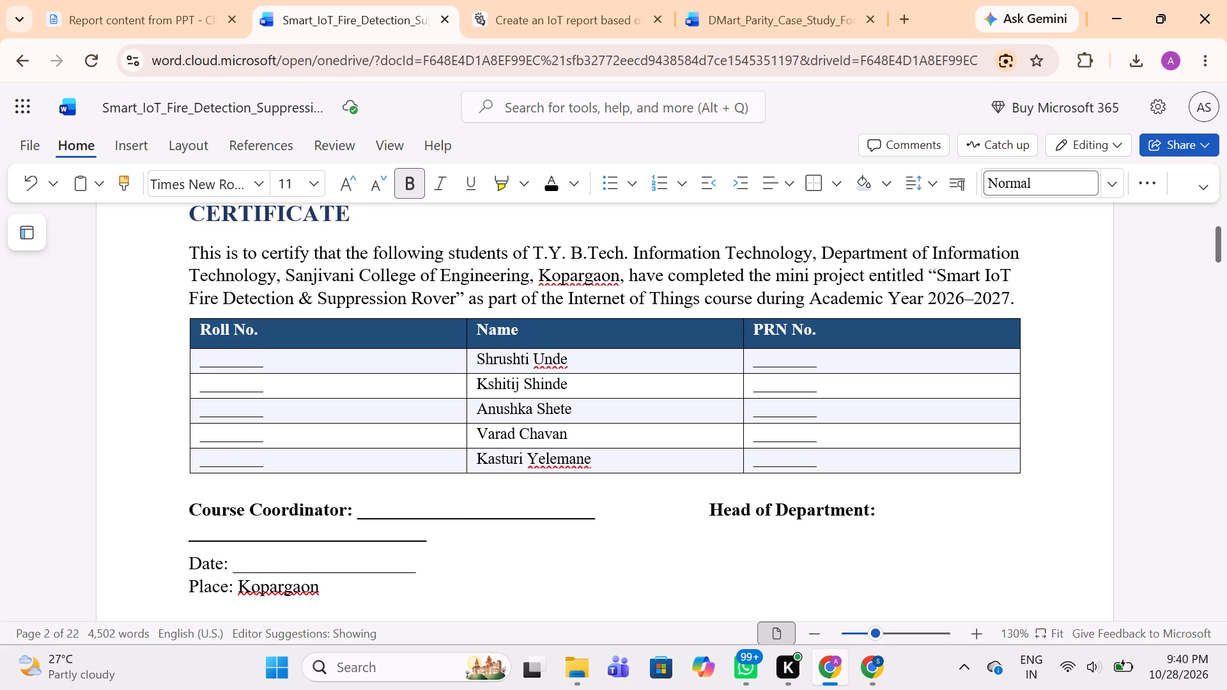
Examine the Certificate pages in the IOT_Report other document and the DMart parity case study for heading, logo, wording and table layout.
click(863, 677)
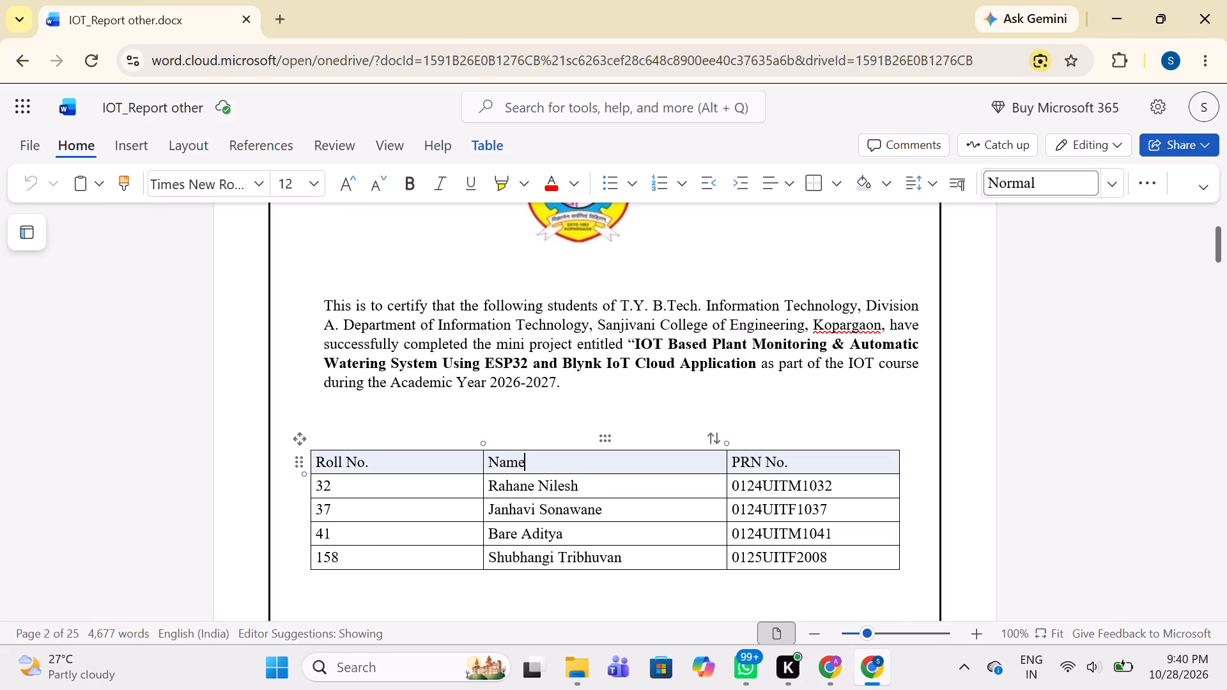
scroll(725, 535, up, 1)
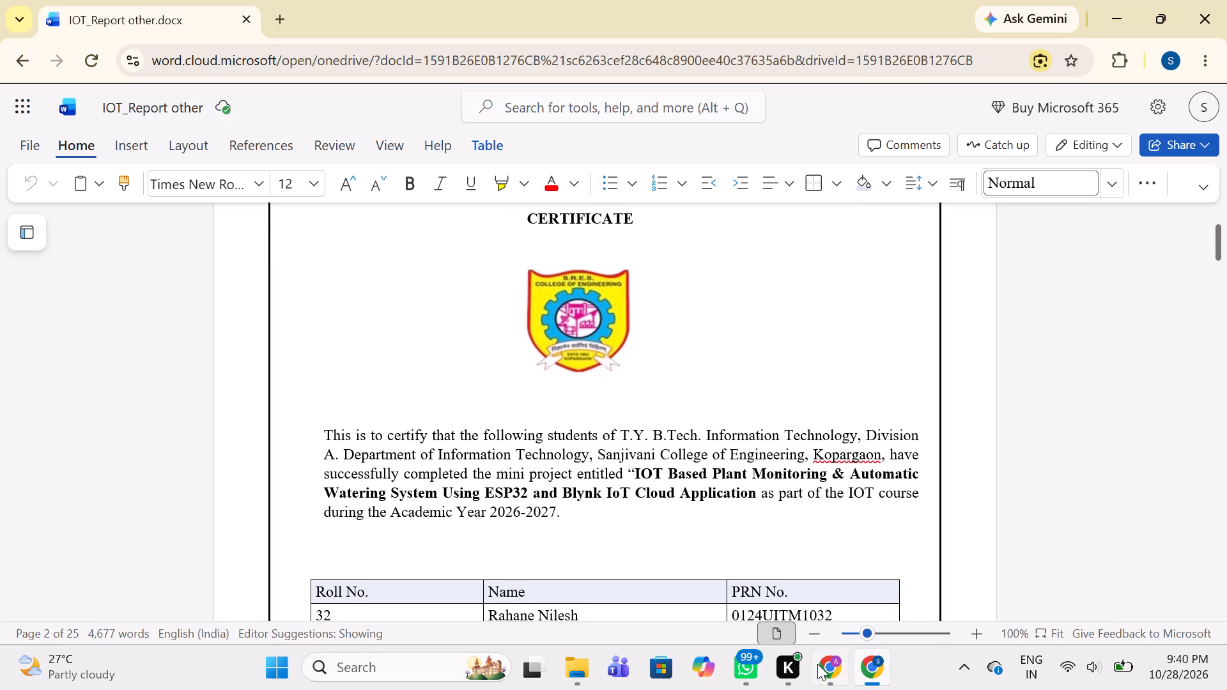
click(822, 675)
click(752, 36)
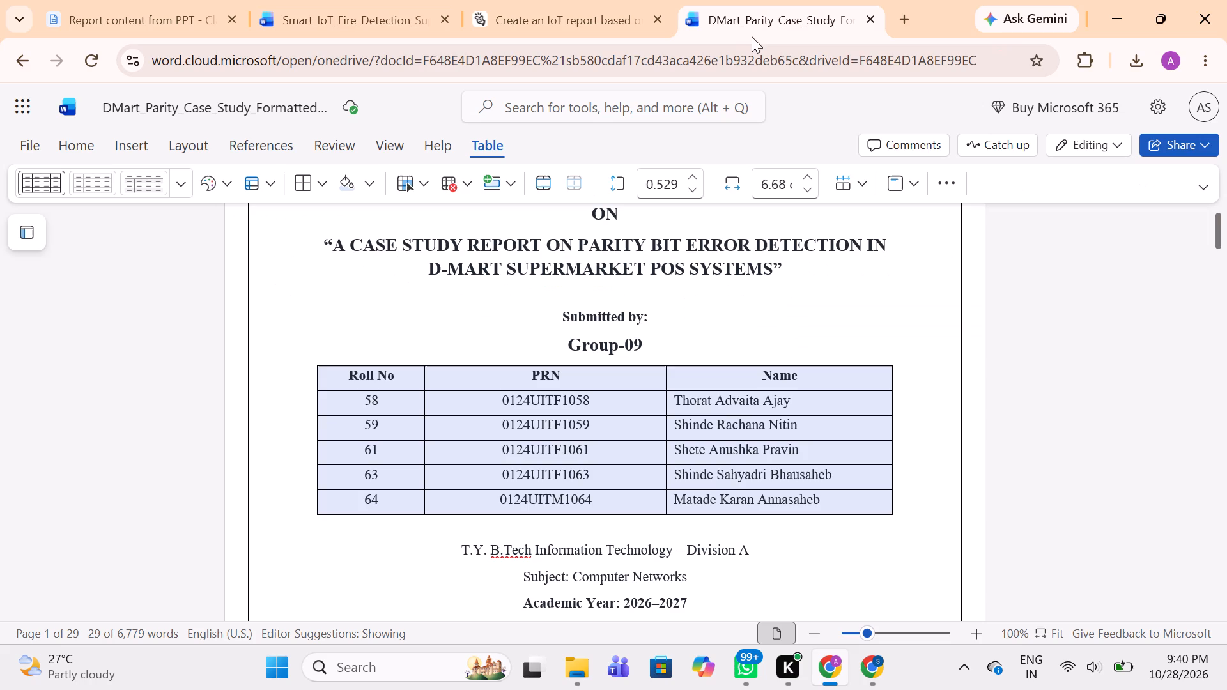
scroll(661, 363, down, 6)
click(661, 456)
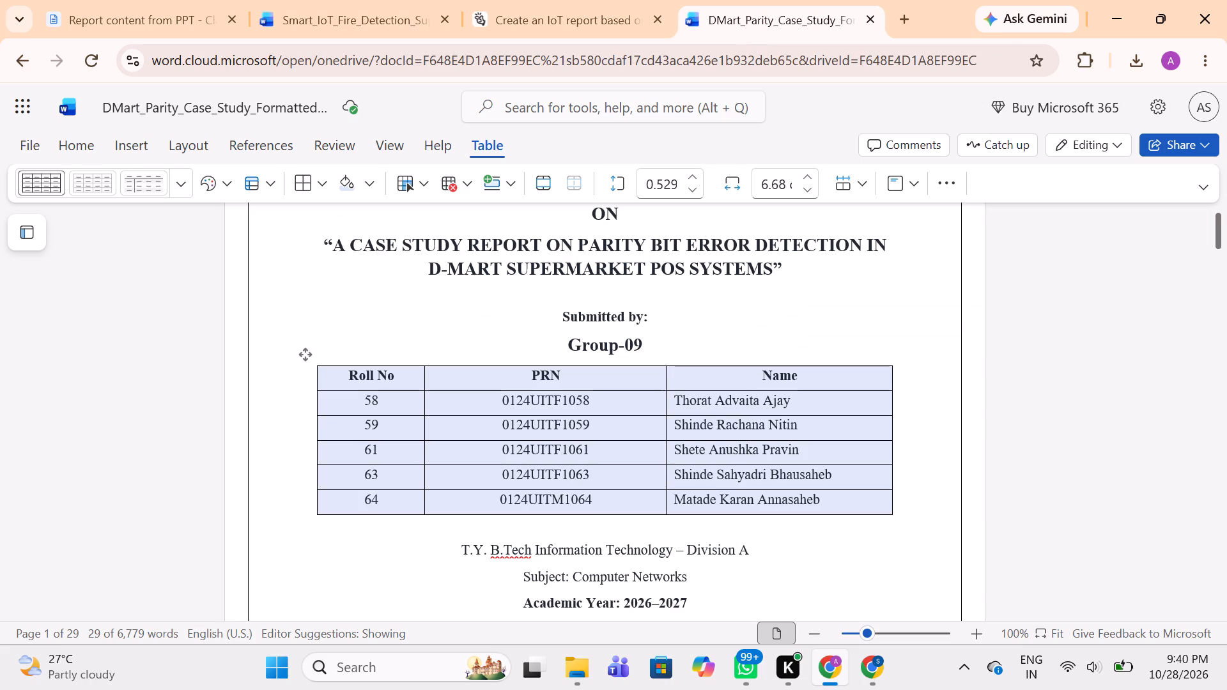
scroll(661, 456, down, 7)
scroll(661, 456, up, 1)
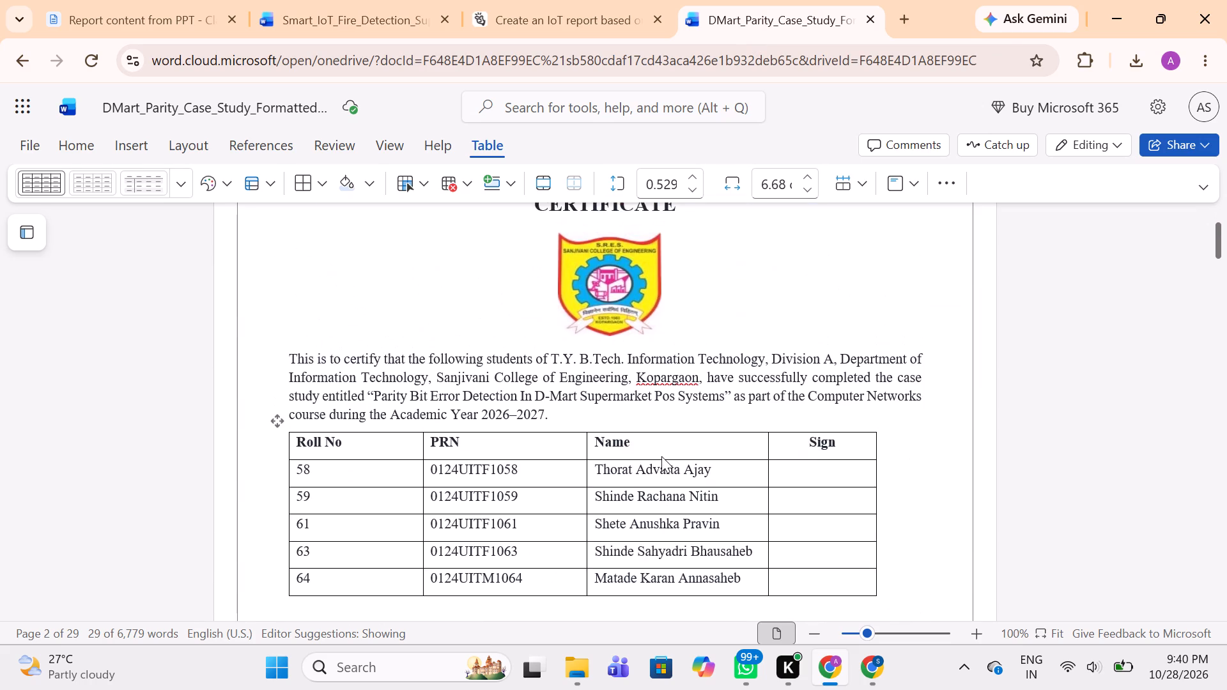
scroll(661, 456, up, 2)
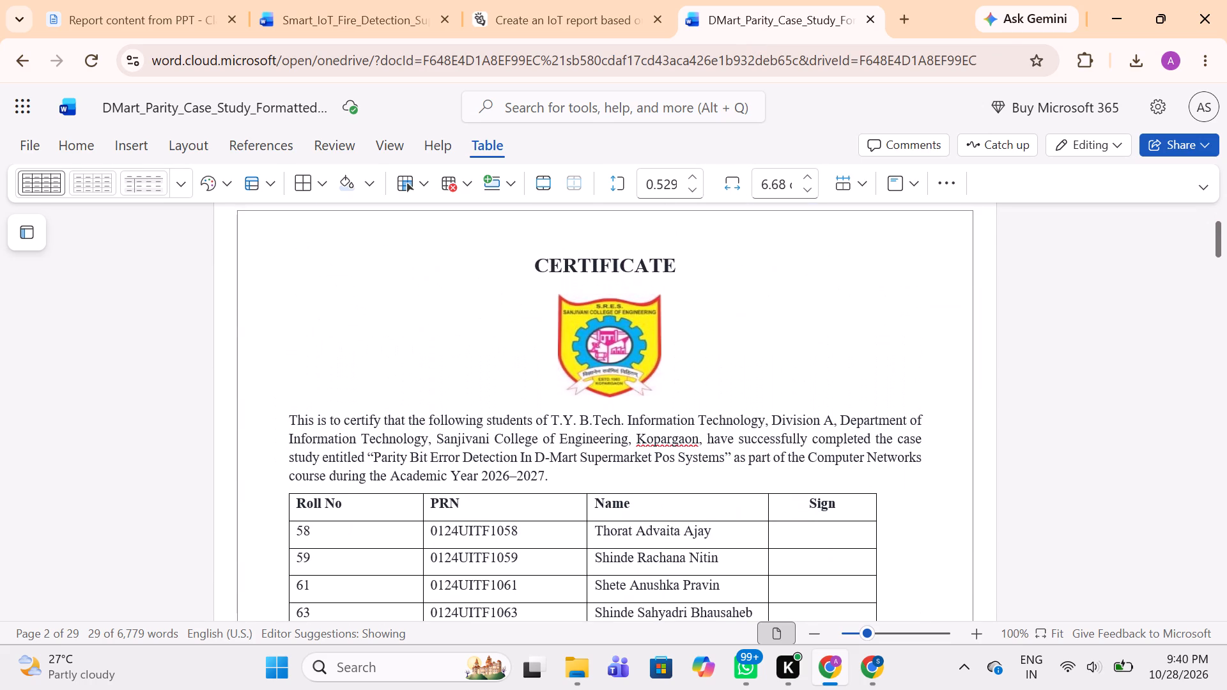
scroll(619, 408, up, 1)
click(590, 376)
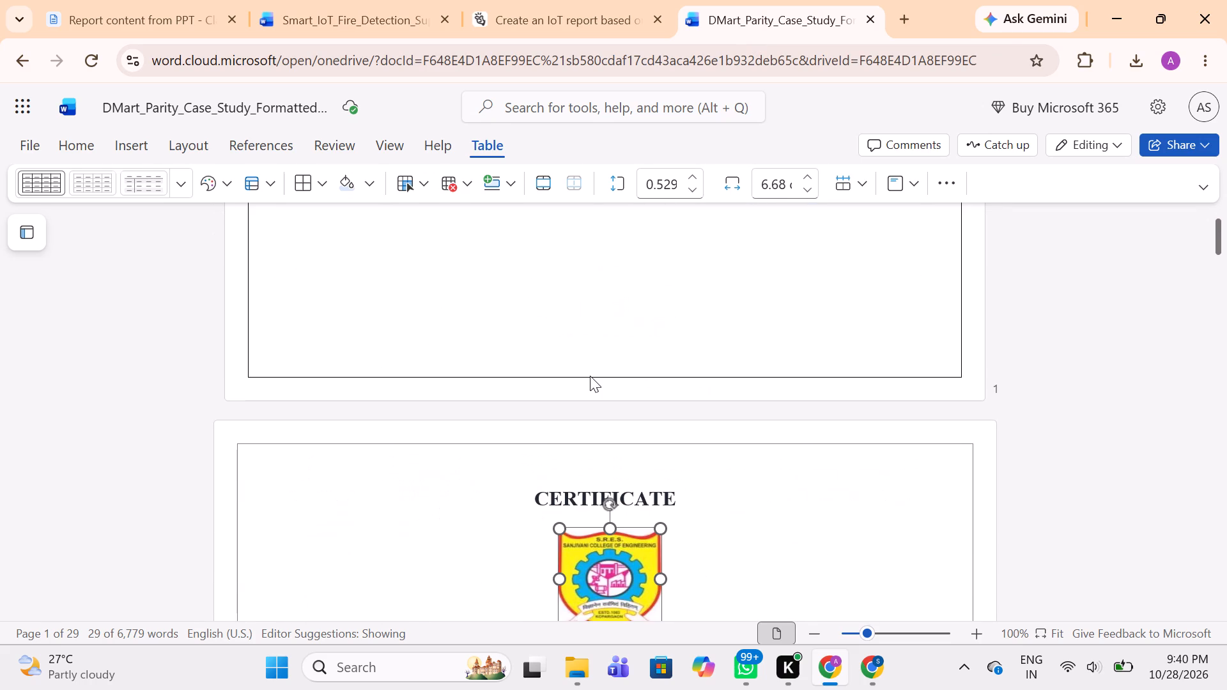
scroll(590, 376, down, 2)
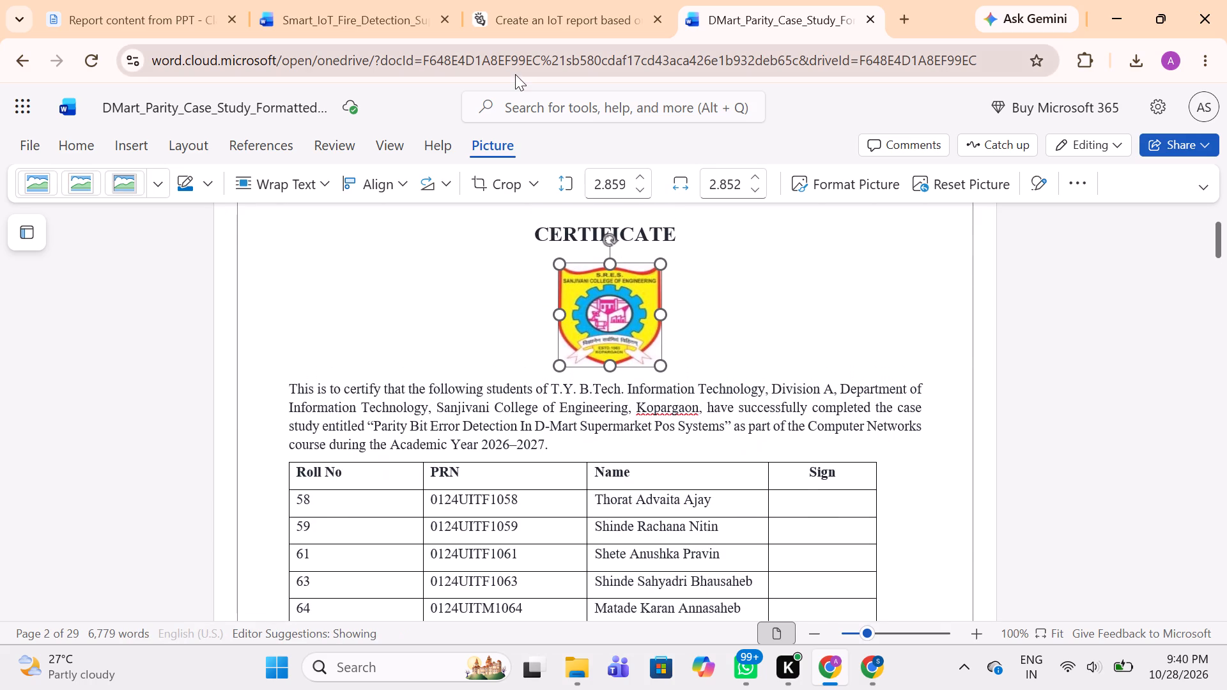
Centre-align the CERTIFICATE heading on page 2 of the Smart IoT Fire Detection report.
click(374, 17)
scroll(606, 487, up, 1)
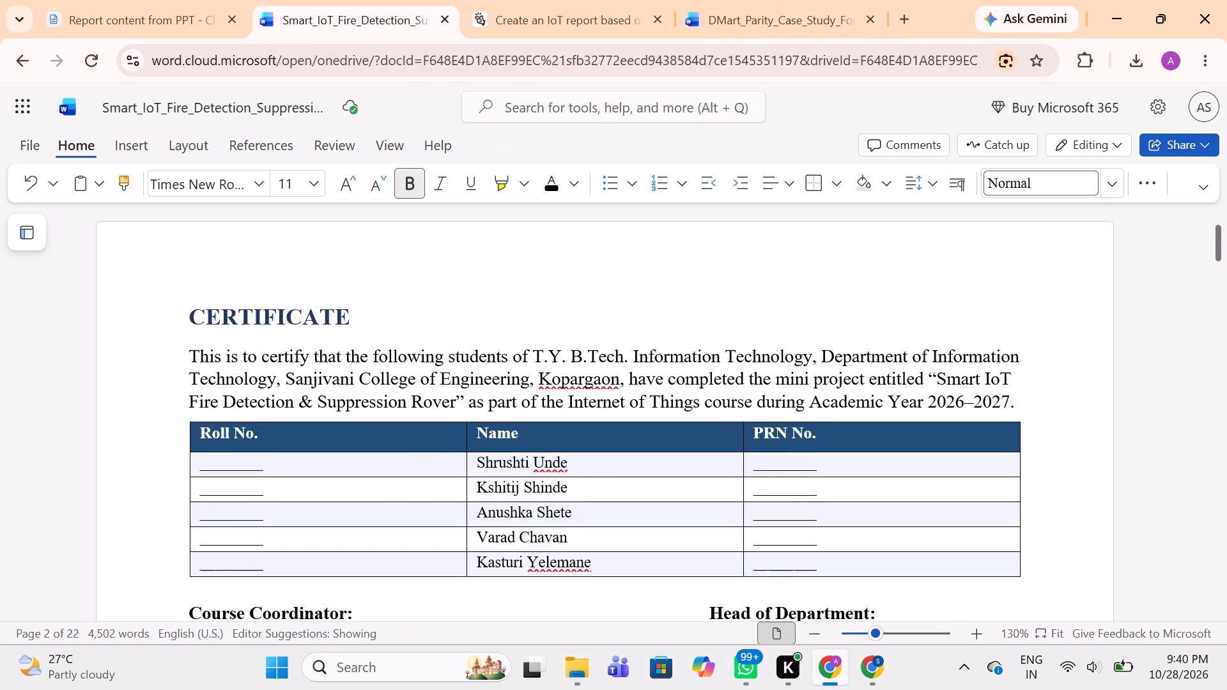
click(190, 314)
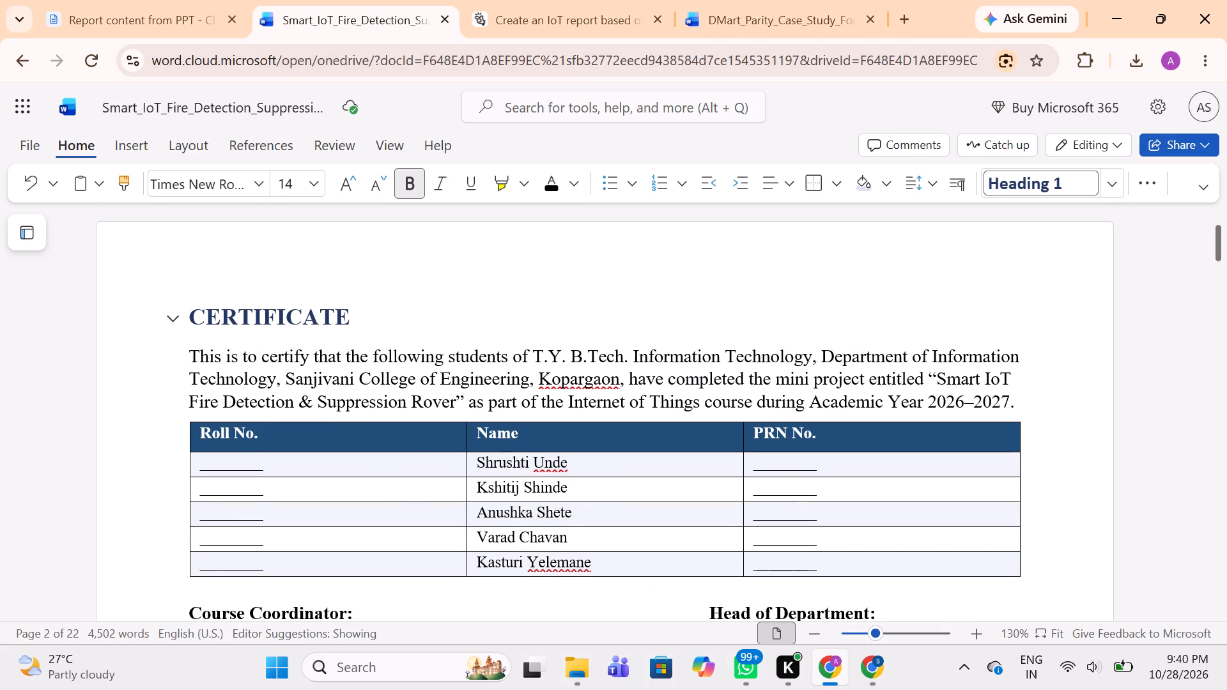
drag(190, 314, 353, 325)
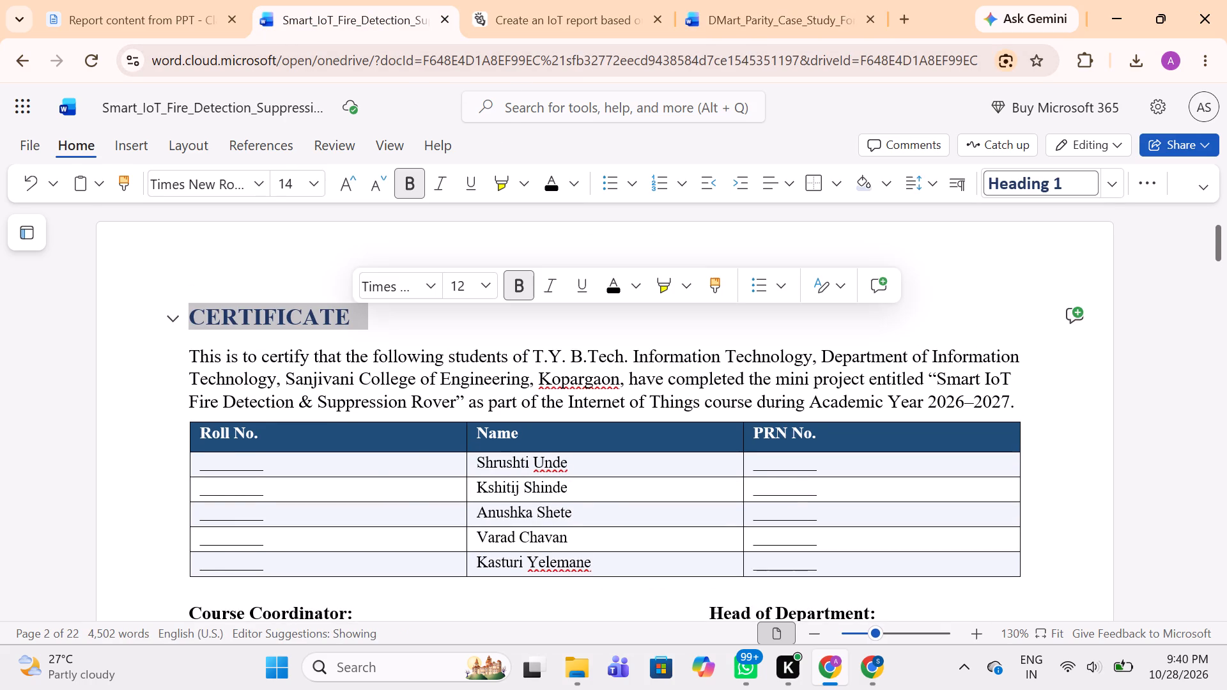
click(766, 0)
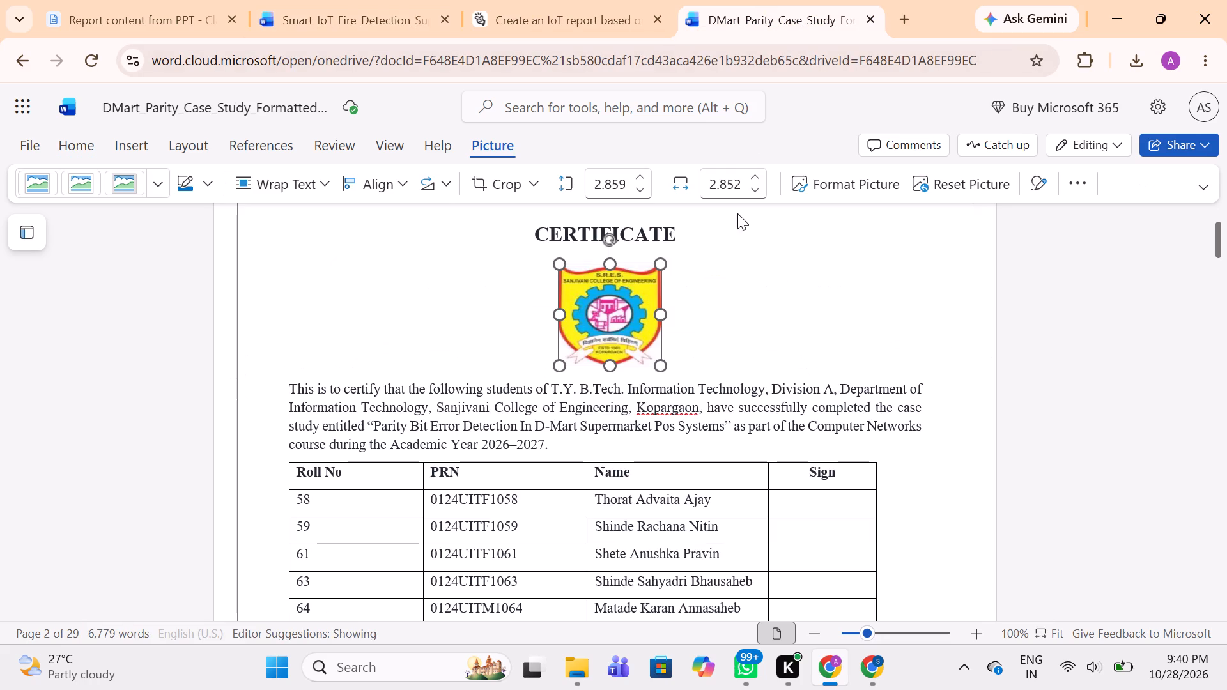
click(350, 13)
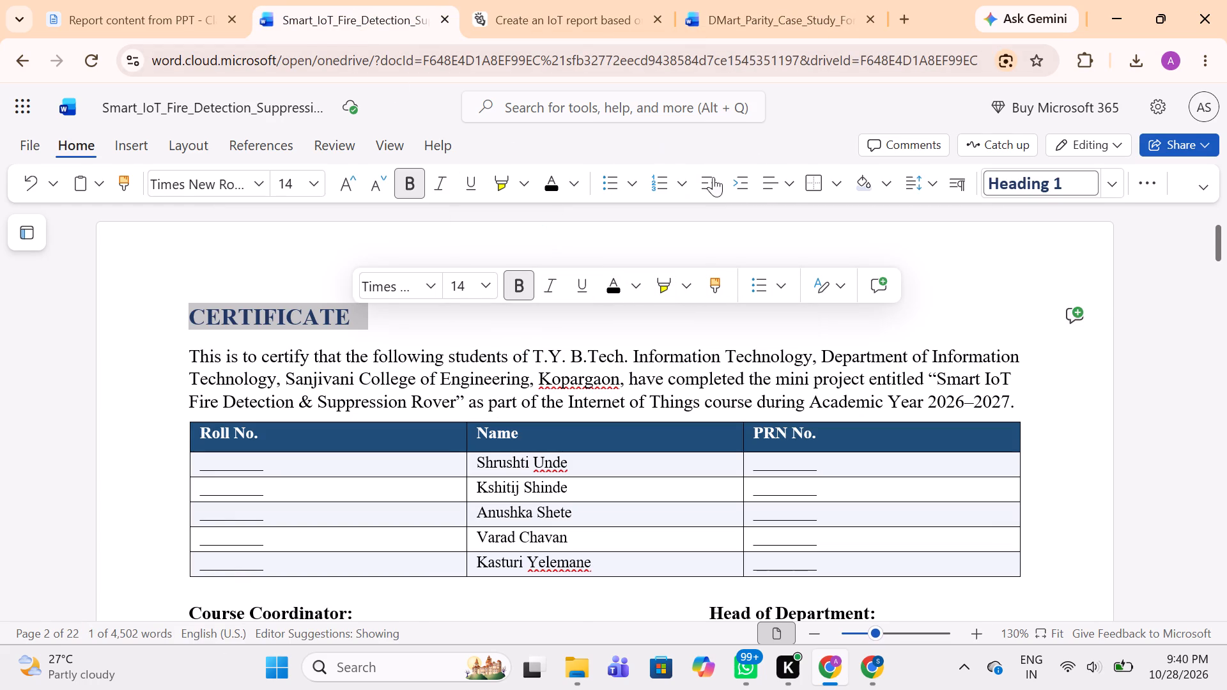
click(783, 190)
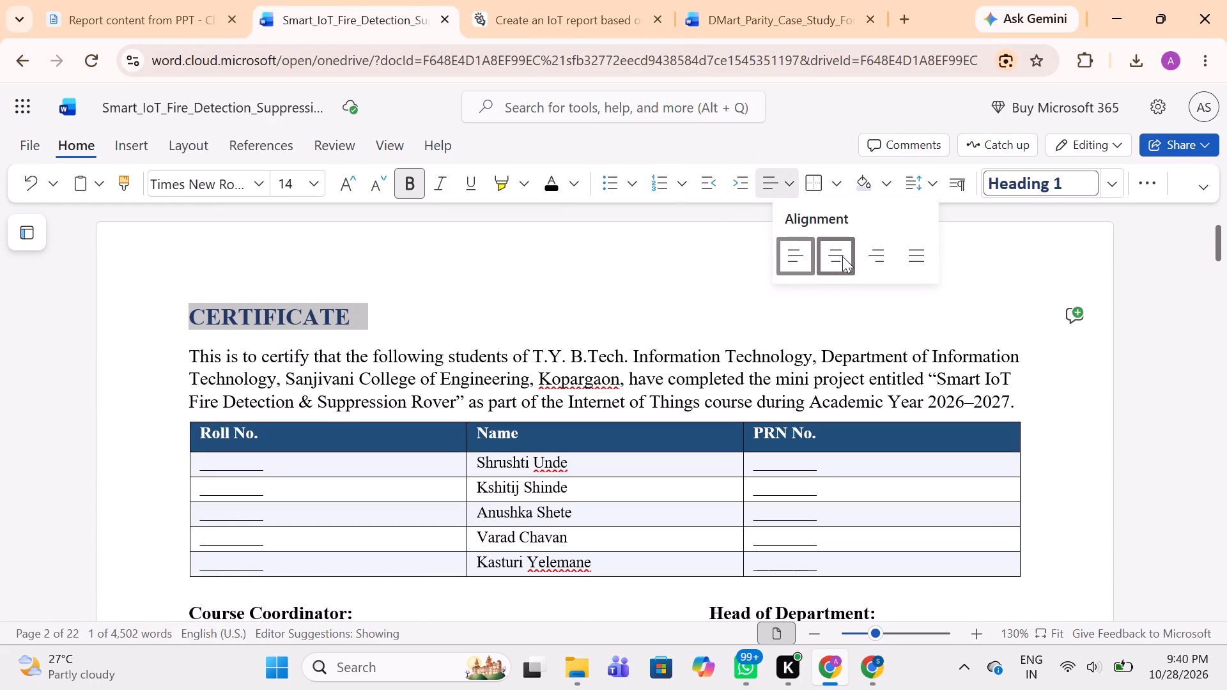
click(842, 256)
click(743, 315)
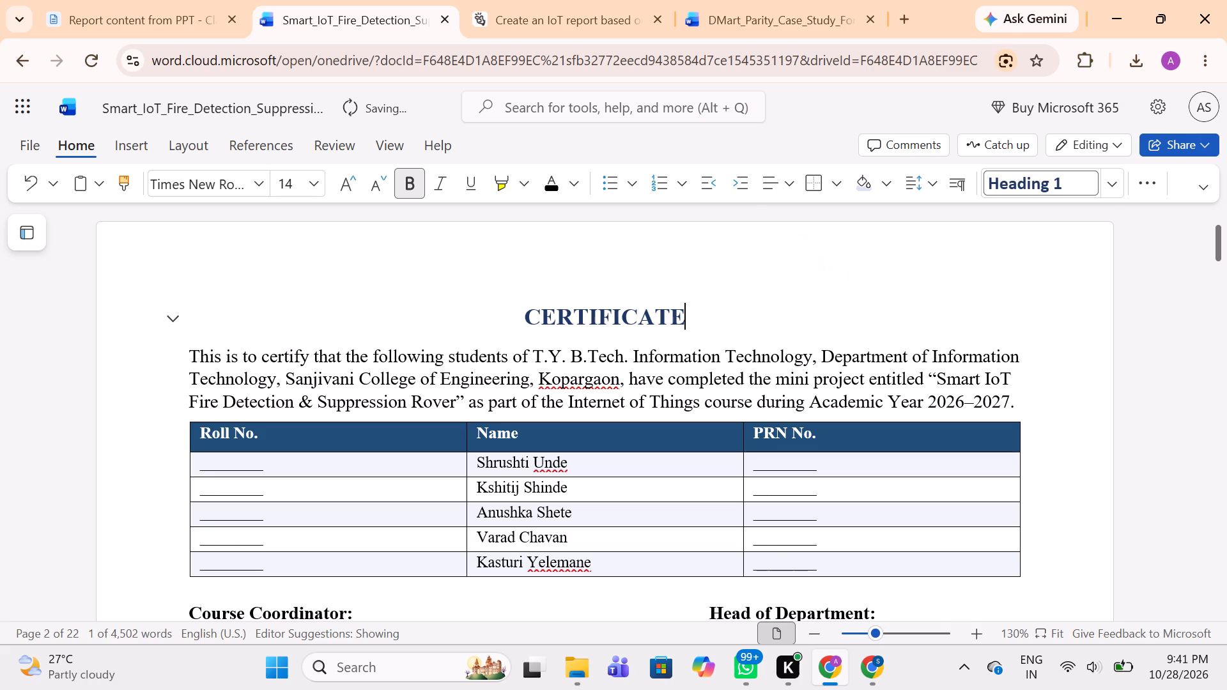
Copy the college logo from the cover page onto a new line directly below the CERTIFICATE heading.
scroll(743, 315, up, 7)
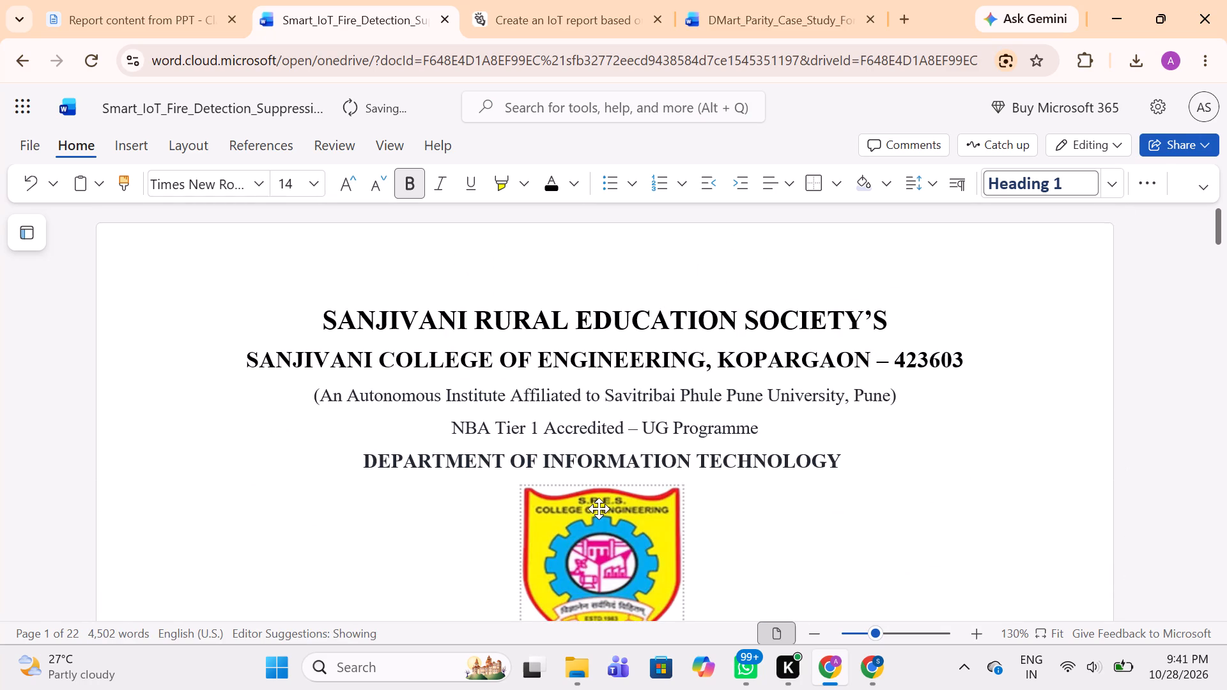
click(599, 509)
key(ctrl+c)
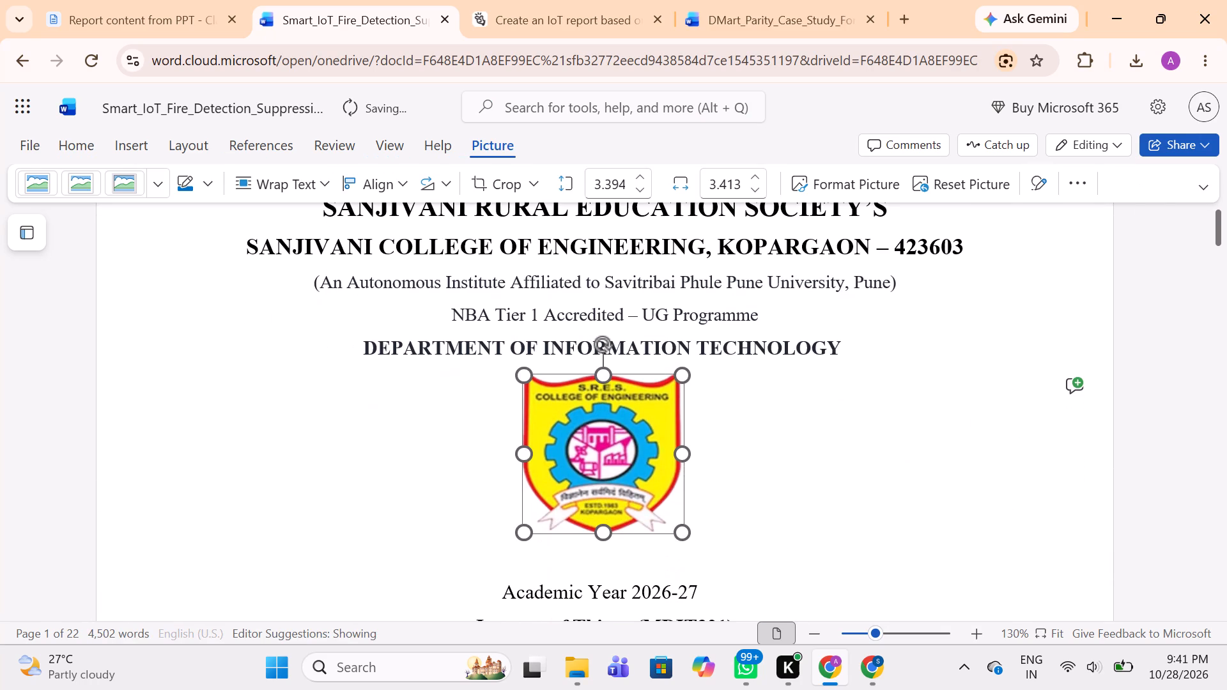
scroll(638, 293, down, 5)
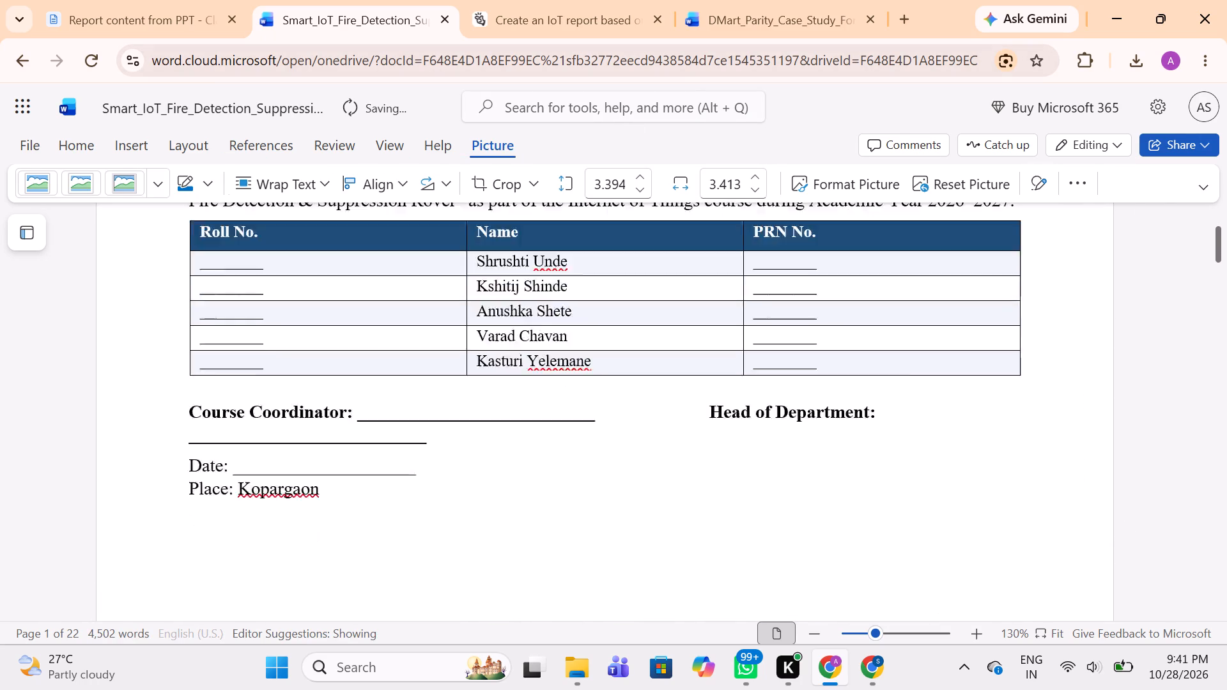
click(693, 492)
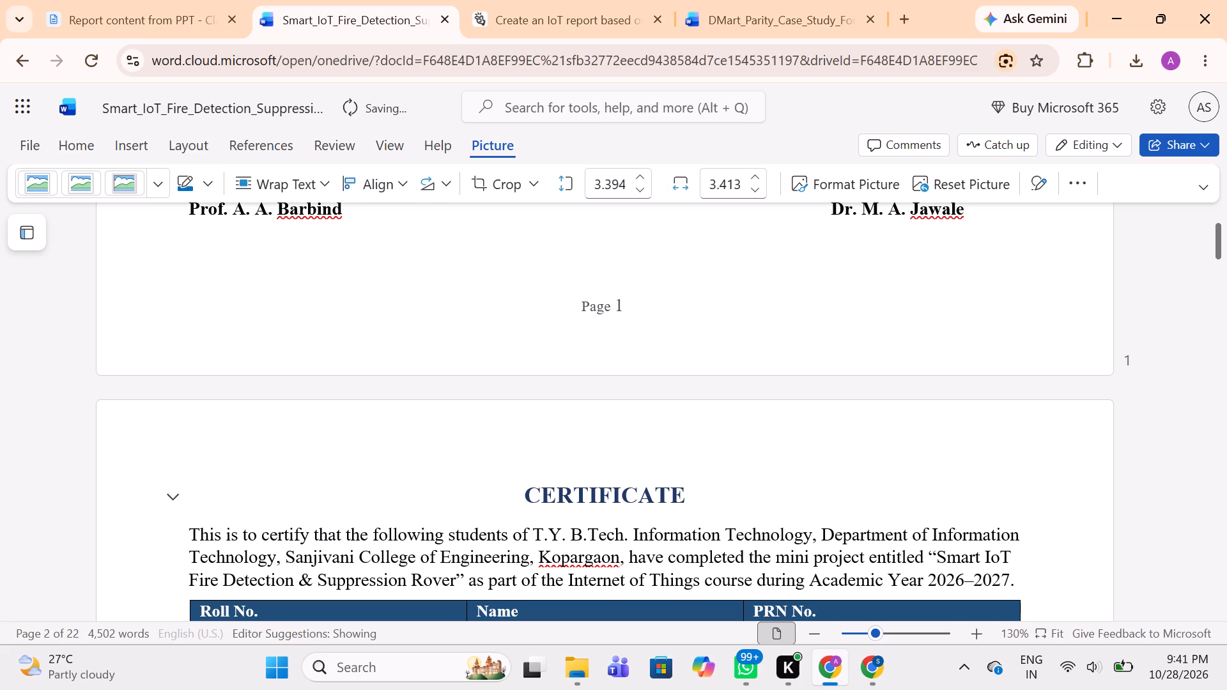
key(Return)
key(ctrl+v)
scroll(693, 492, down, 1)
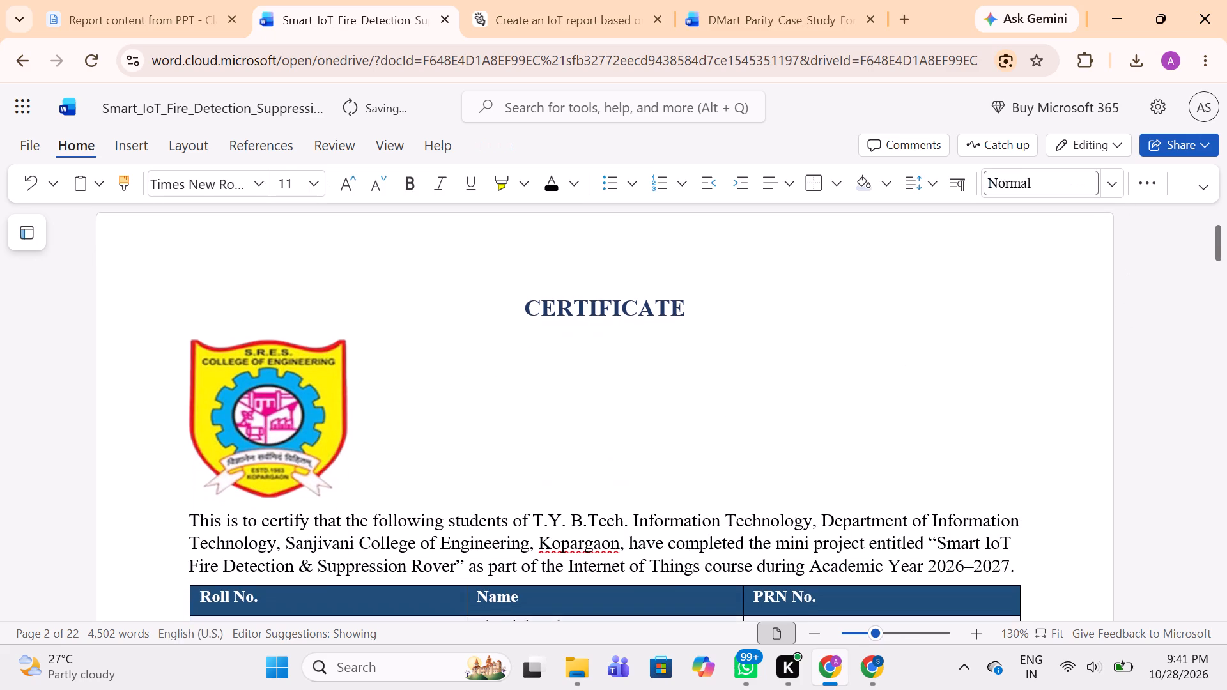
Centre the logo on the Certificate page and shrink it to about 2.82 high by 2.84 wide.
click(302, 417)
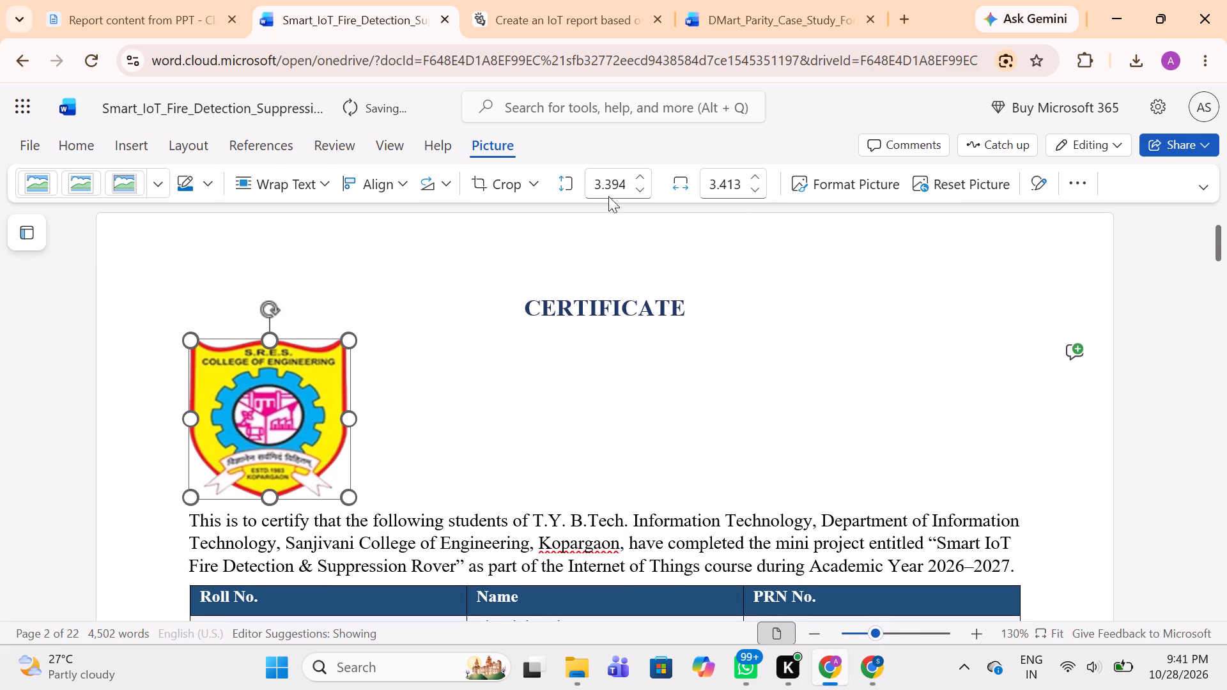
click(411, 183)
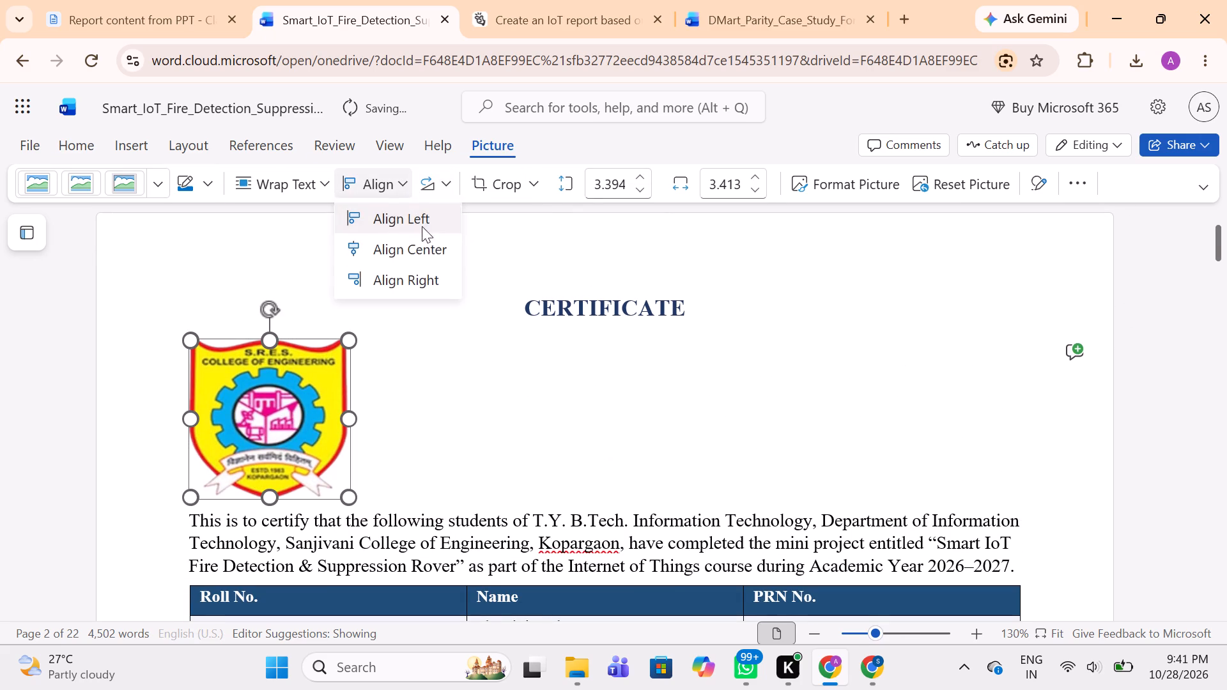
click(426, 255)
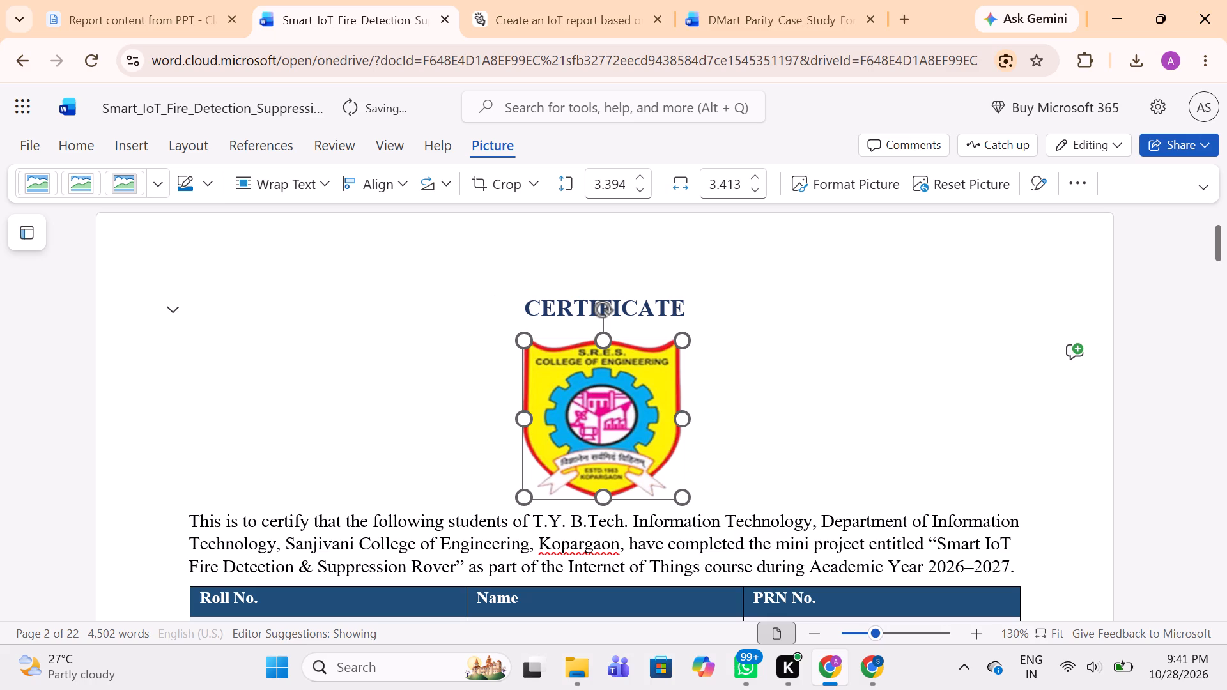
drag(518, 493, 536, 424)
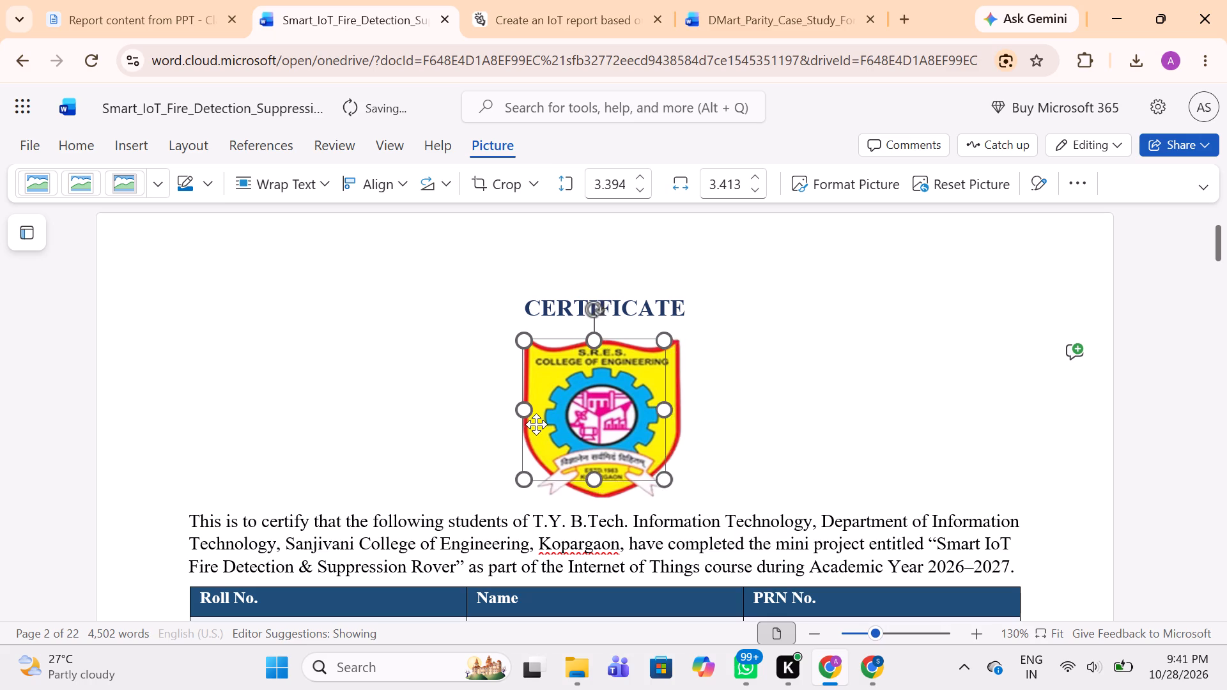
drag(536, 424, 605, 466)
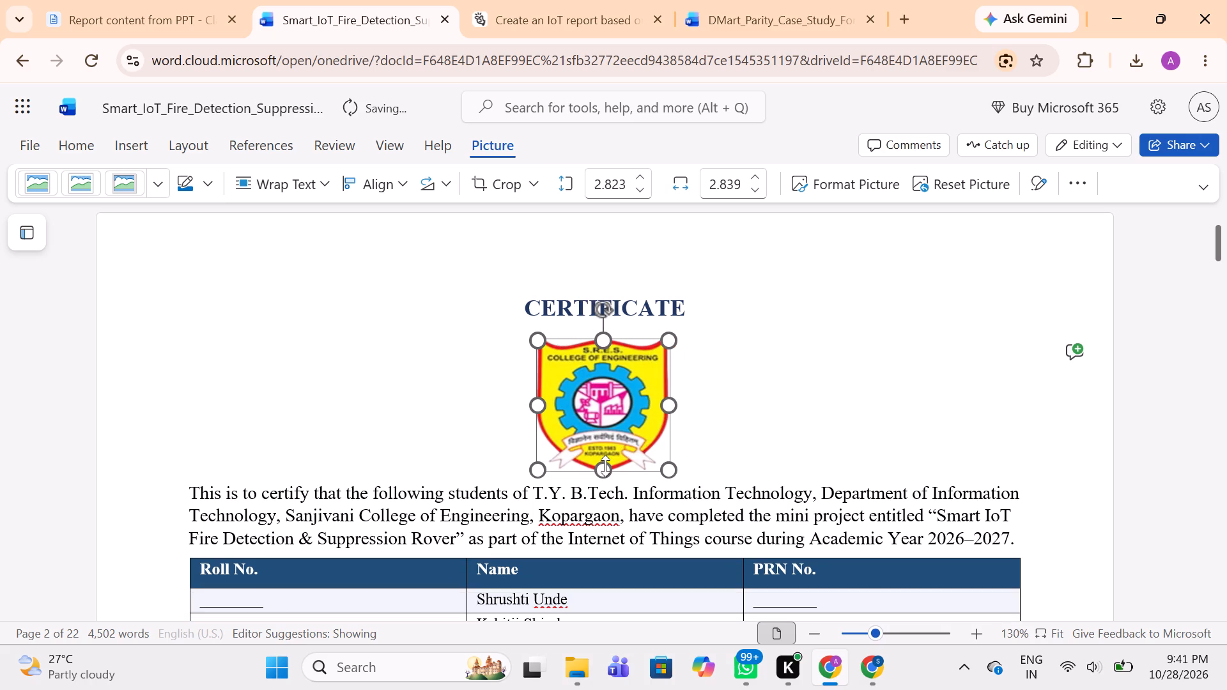
Remove the blank line between the college logo and "Academic Year 2026-27" on the cover page.
scroll(752, 406, down, 1)
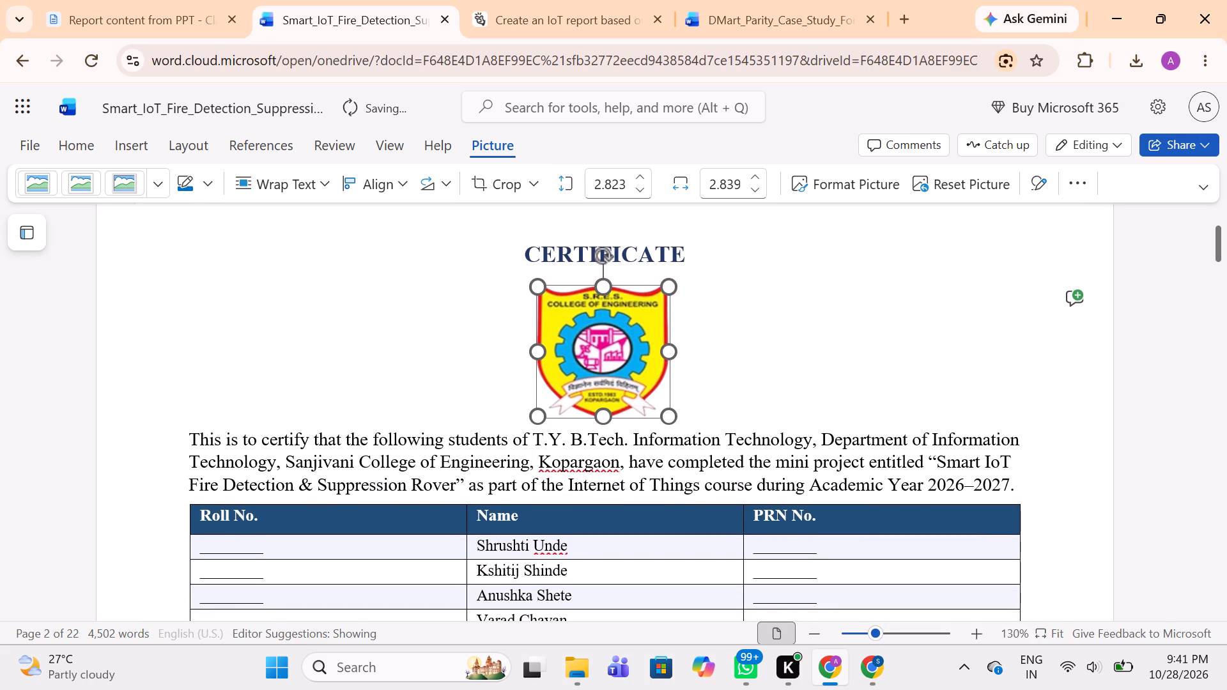
scroll(752, 406, up, 5)
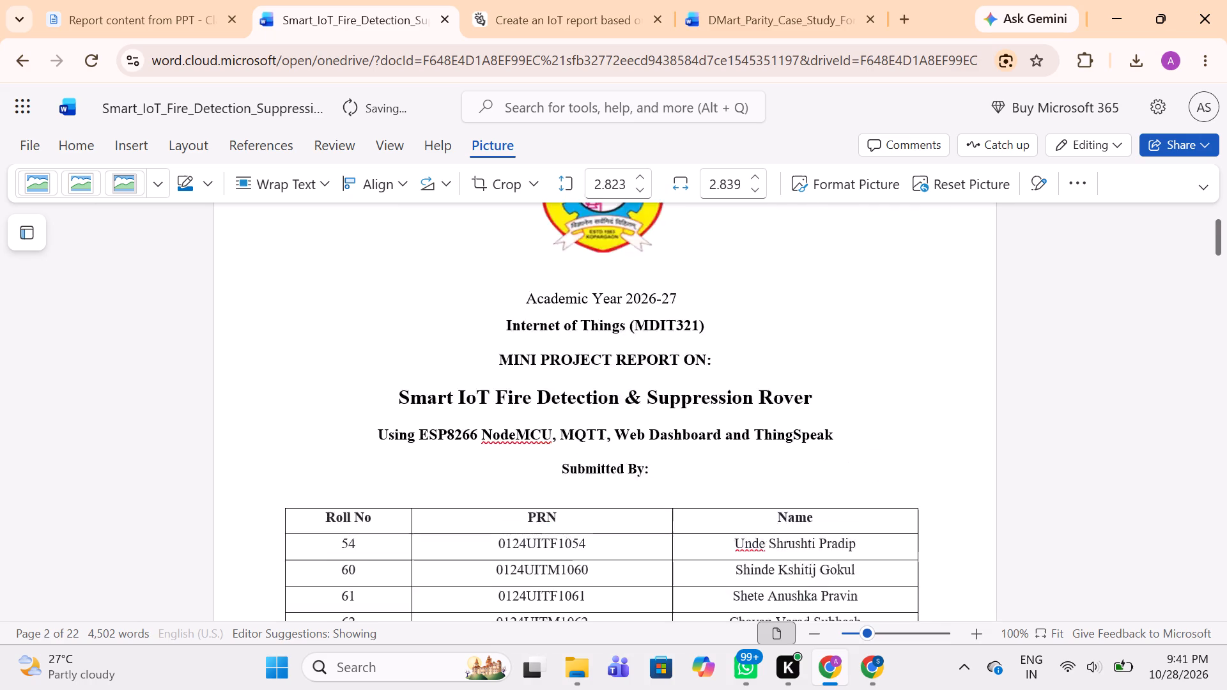
scroll(752, 406, up, 1)
scroll(752, 406, down, 2)
scroll(752, 406, up, 3)
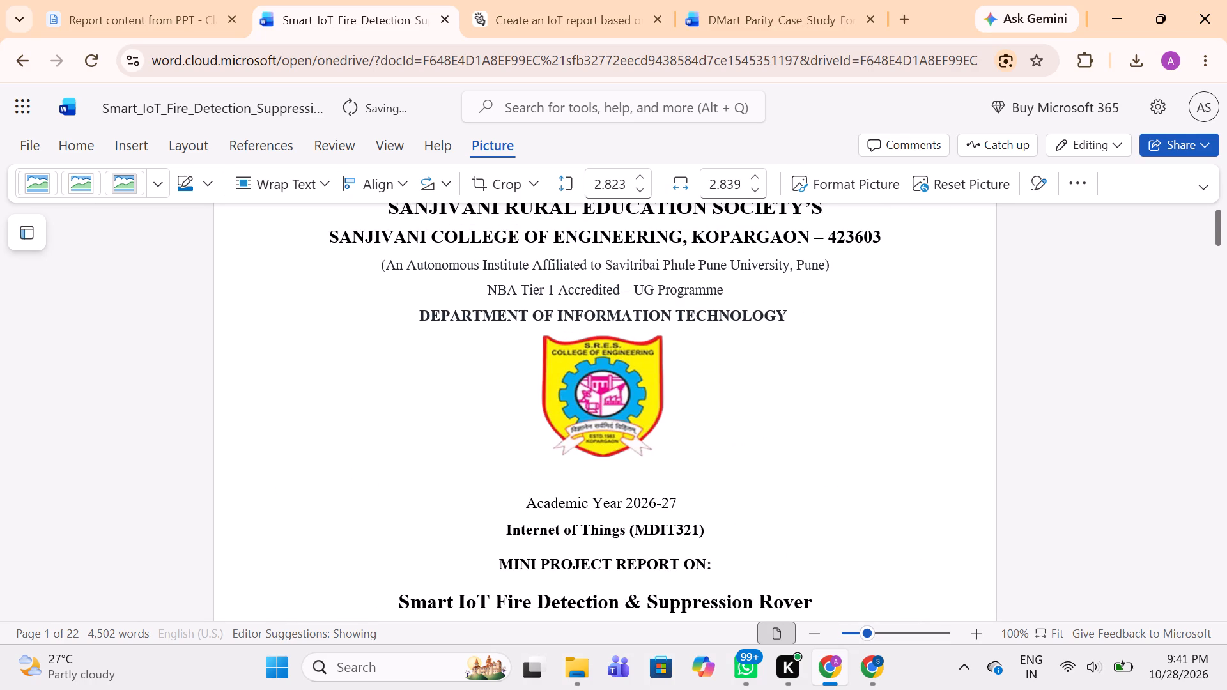
click(525, 502)
key(BackSpace)
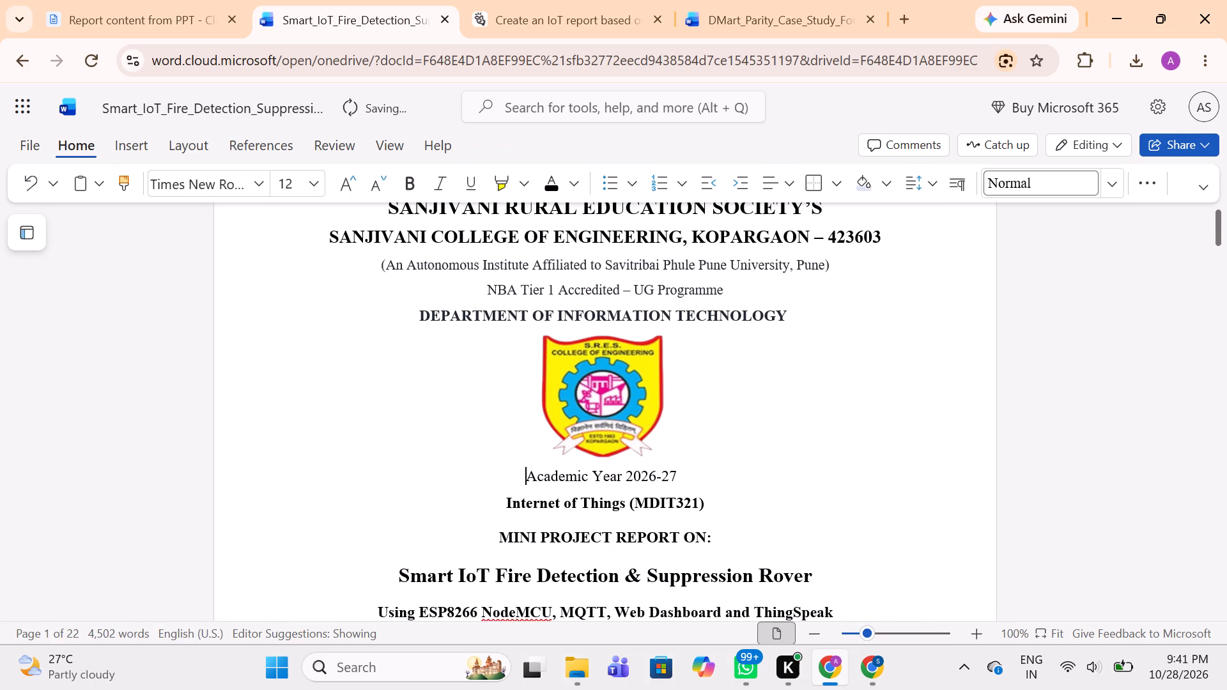
Set the font size of the CERTIFICATE heading on page 2 to 16.
scroll(525, 502, up, 3)
scroll(525, 502, down, 6)
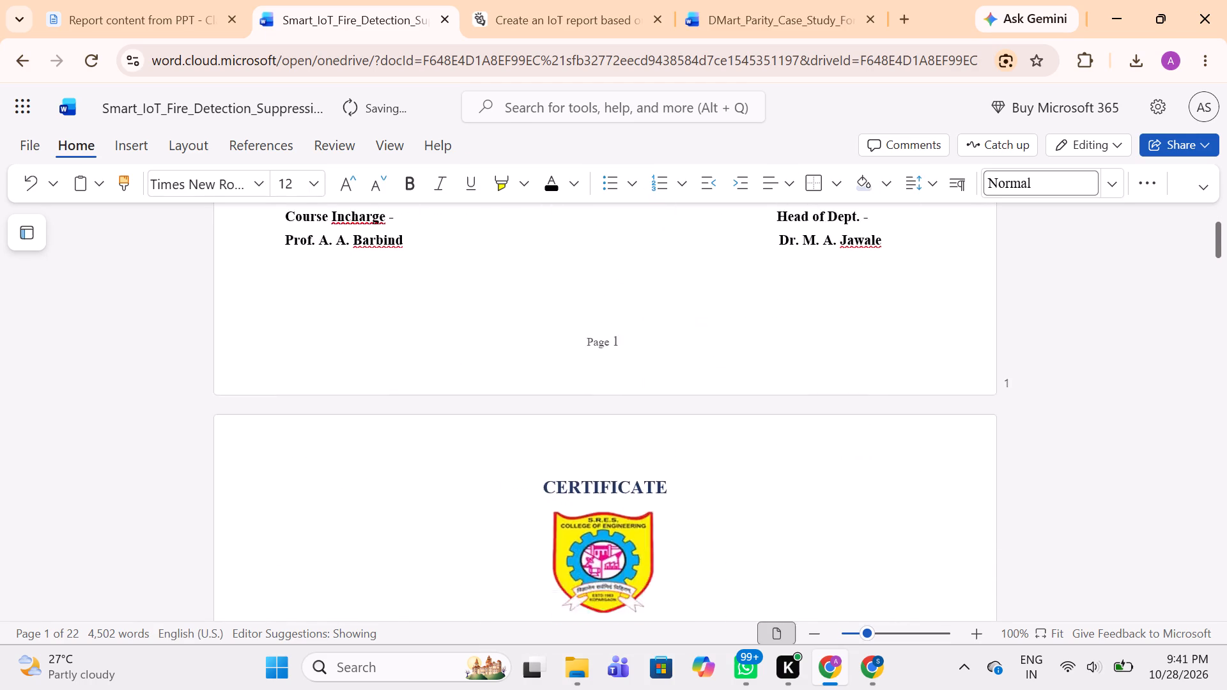
scroll(525, 502, down, 4)
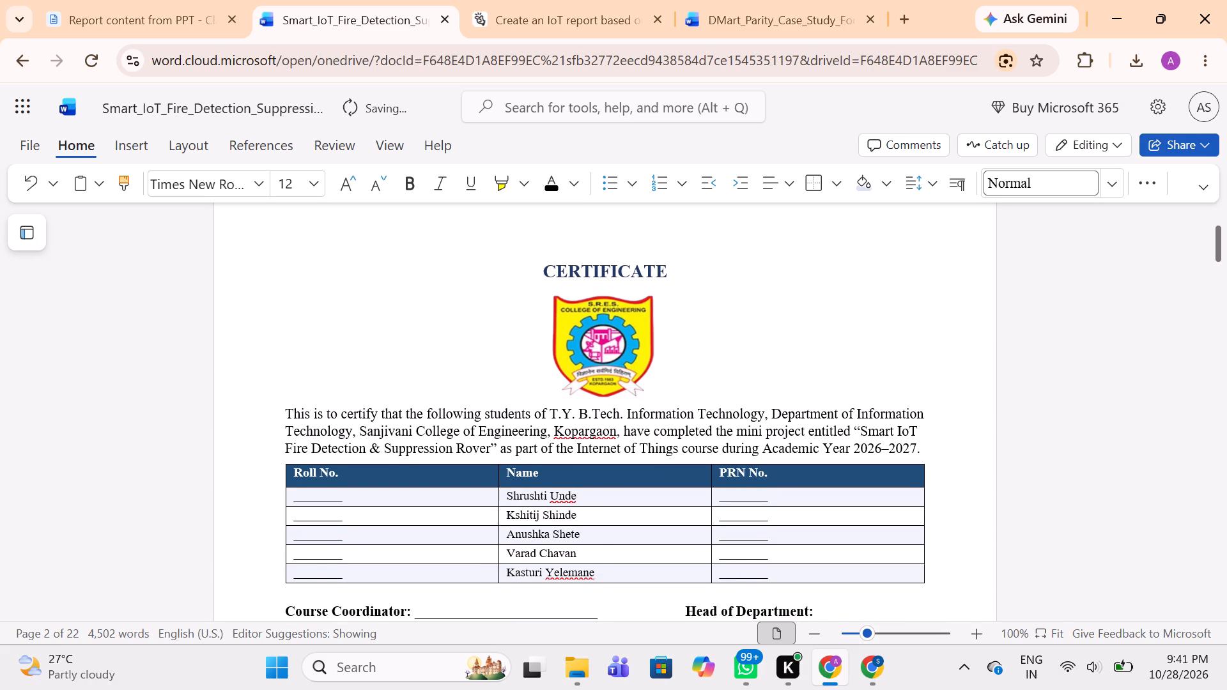
click(709, 385)
scroll(644, 291, up, 1)
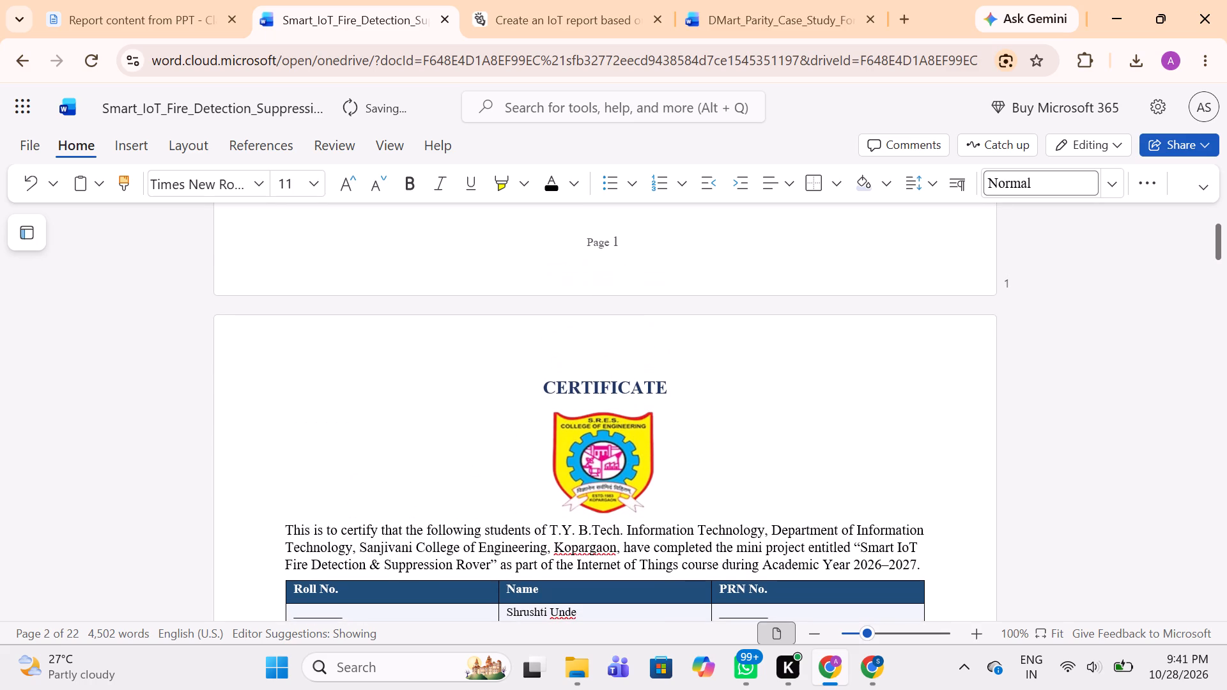
scroll(569, 368, down, 1)
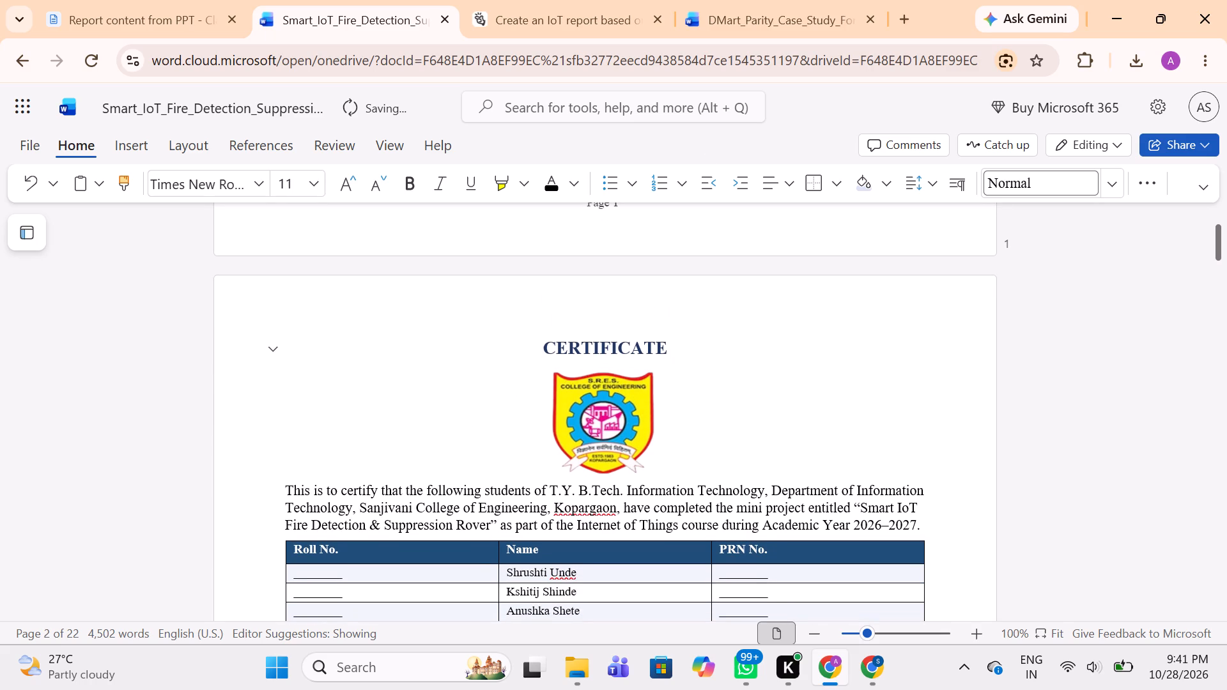
double_click(594, 344)
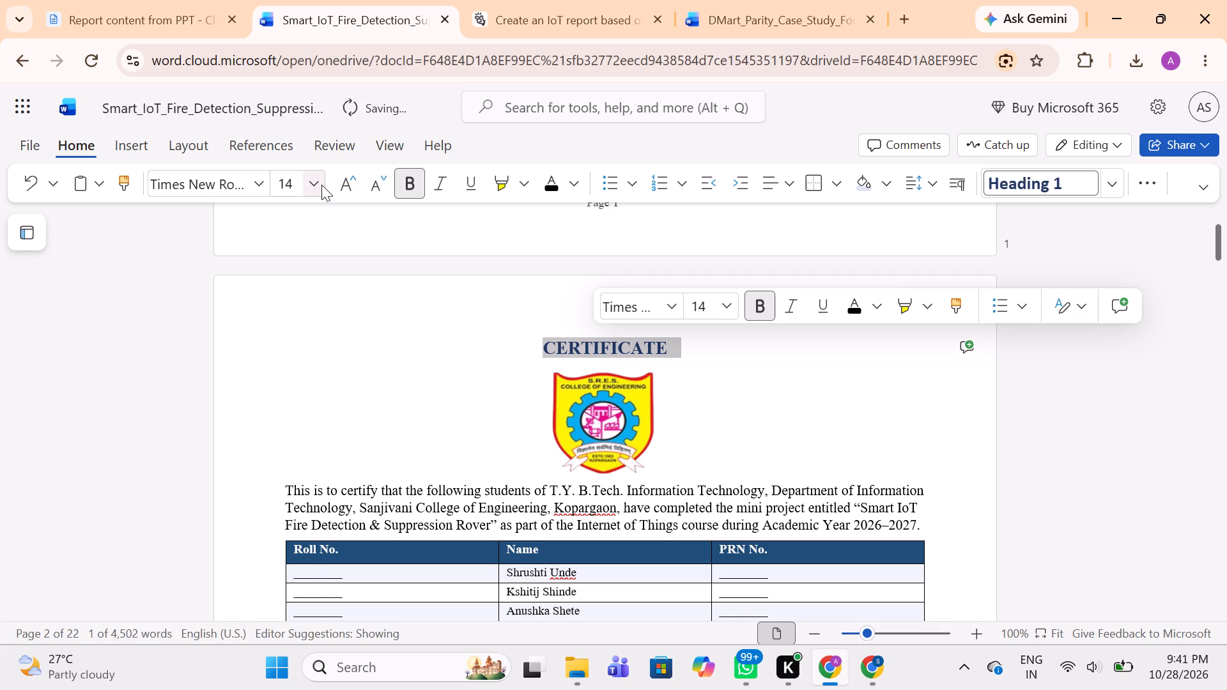
click(321, 185)
click(292, 399)
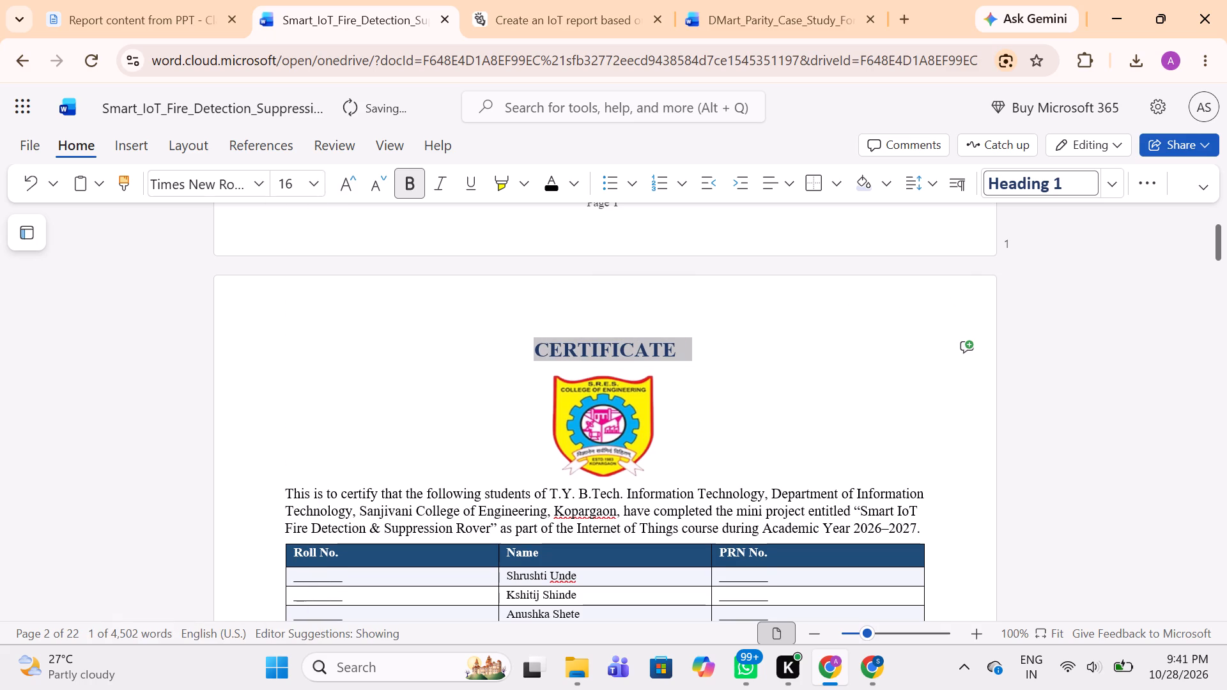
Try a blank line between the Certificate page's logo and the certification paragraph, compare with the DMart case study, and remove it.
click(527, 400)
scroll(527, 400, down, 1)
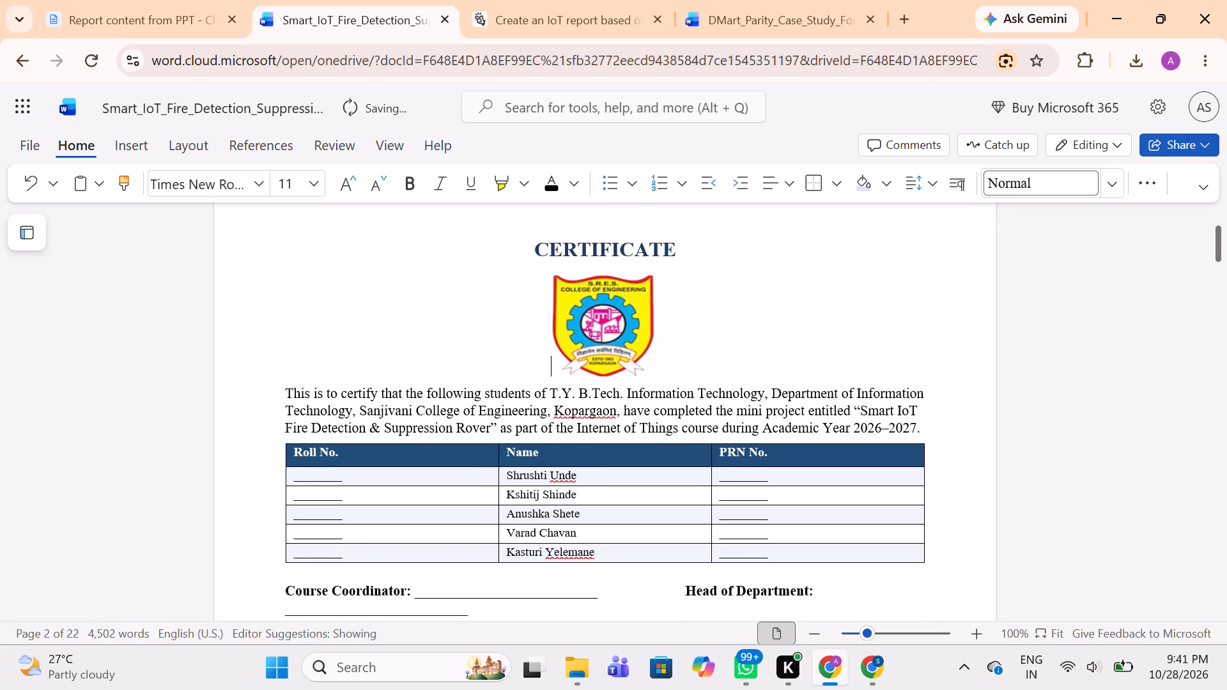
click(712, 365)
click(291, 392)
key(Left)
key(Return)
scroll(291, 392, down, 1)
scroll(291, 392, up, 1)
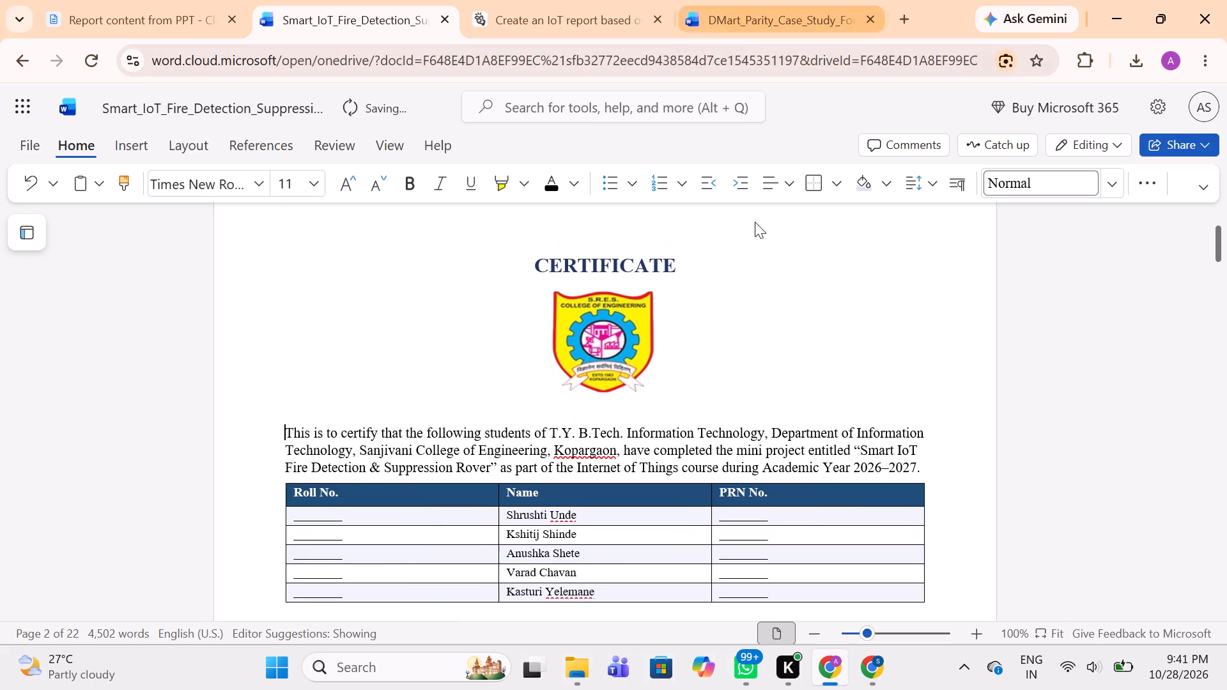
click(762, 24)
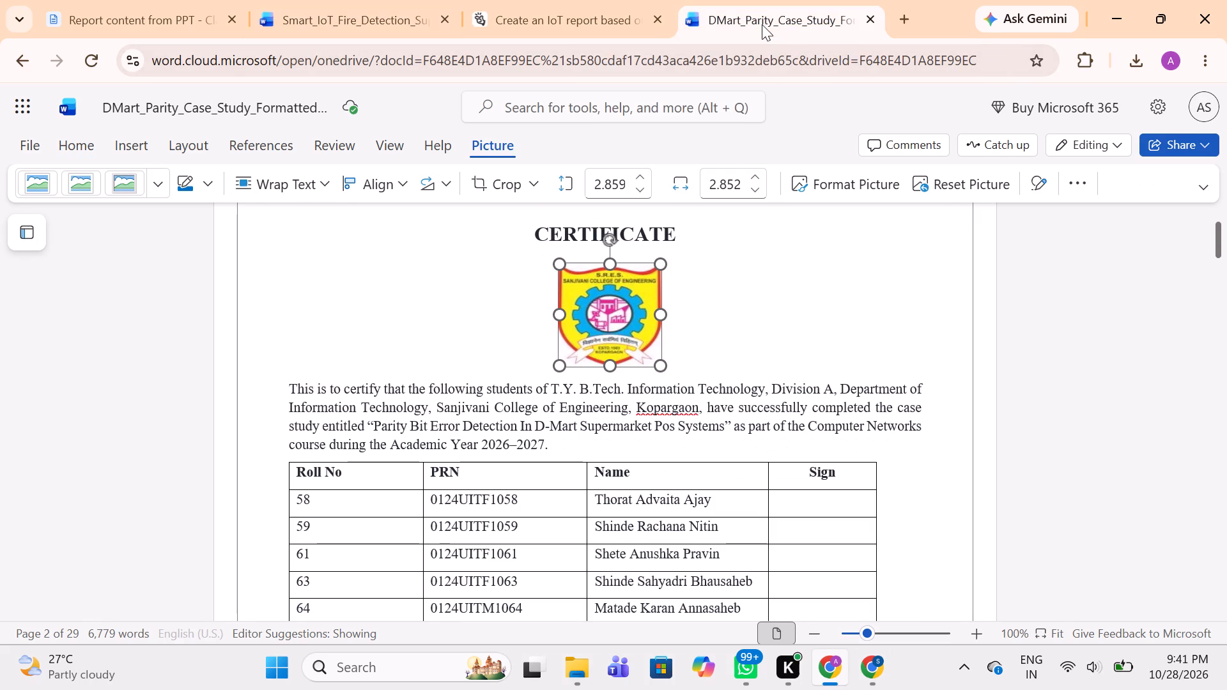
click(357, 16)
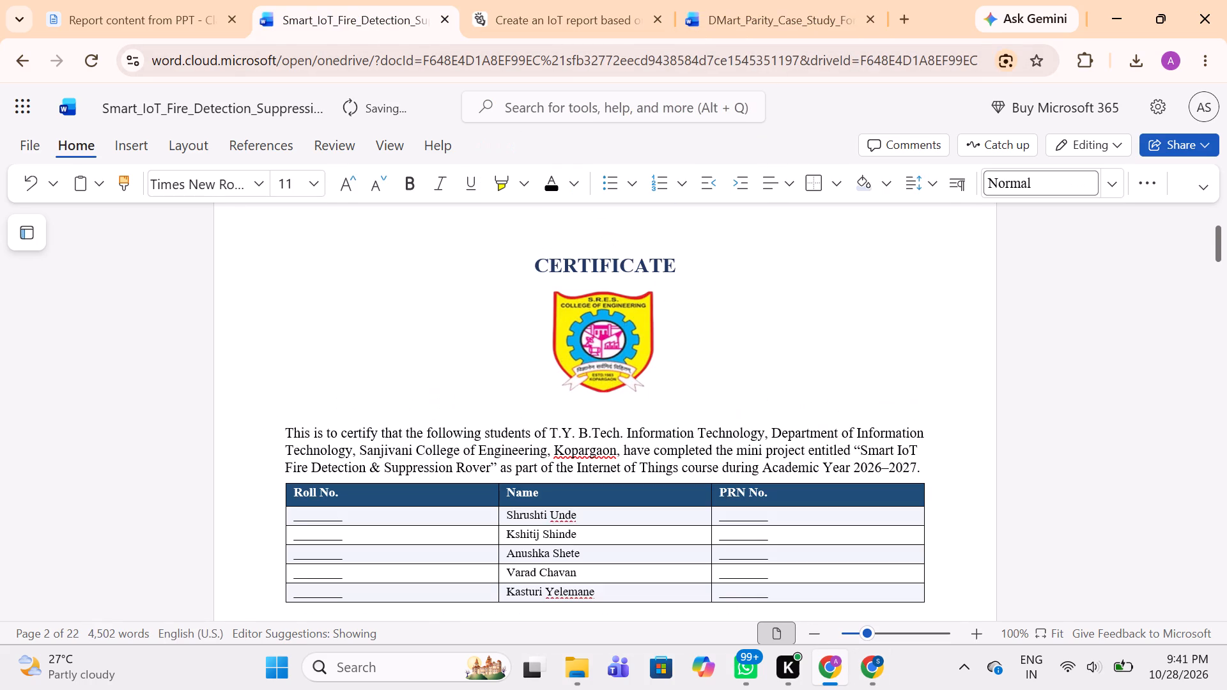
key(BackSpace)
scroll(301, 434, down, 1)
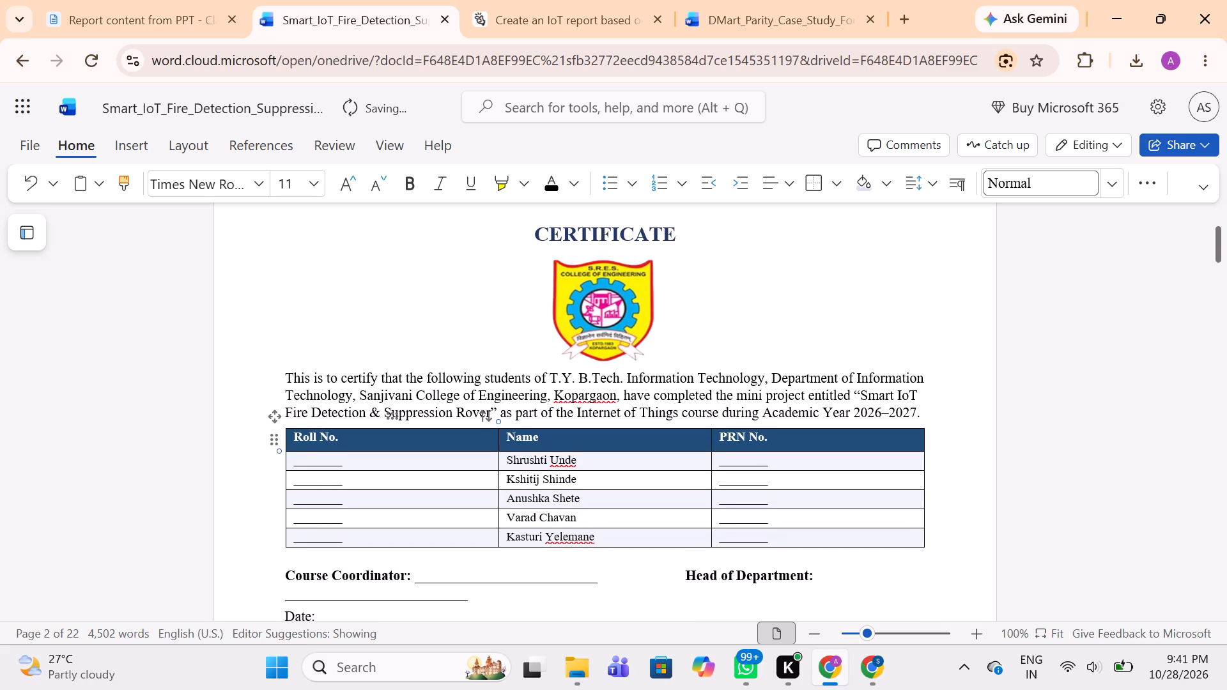
Add a blank line between the certification paragraph and the student table on the Certificate page.
click(934, 411)
key(Return)
scroll(934, 411, down, 1)
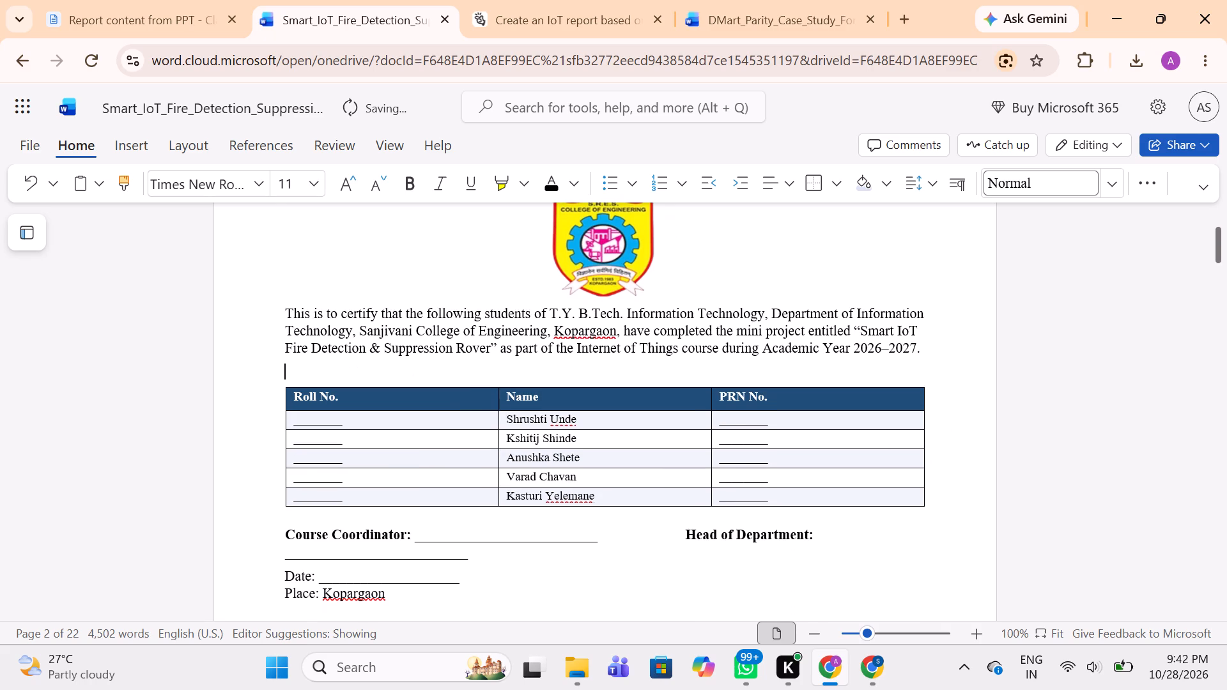
Delete the entire Roll No., Name and PRN No. table from the Certificate page.
click(277, 379)
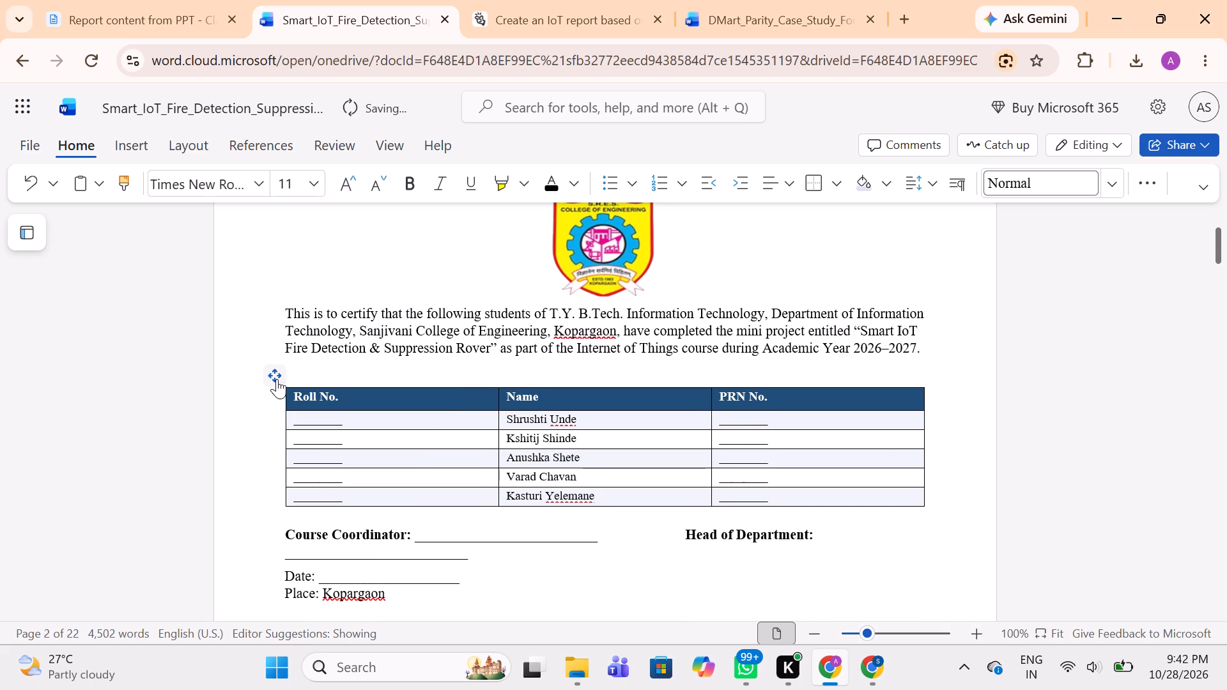
right_click(277, 379)
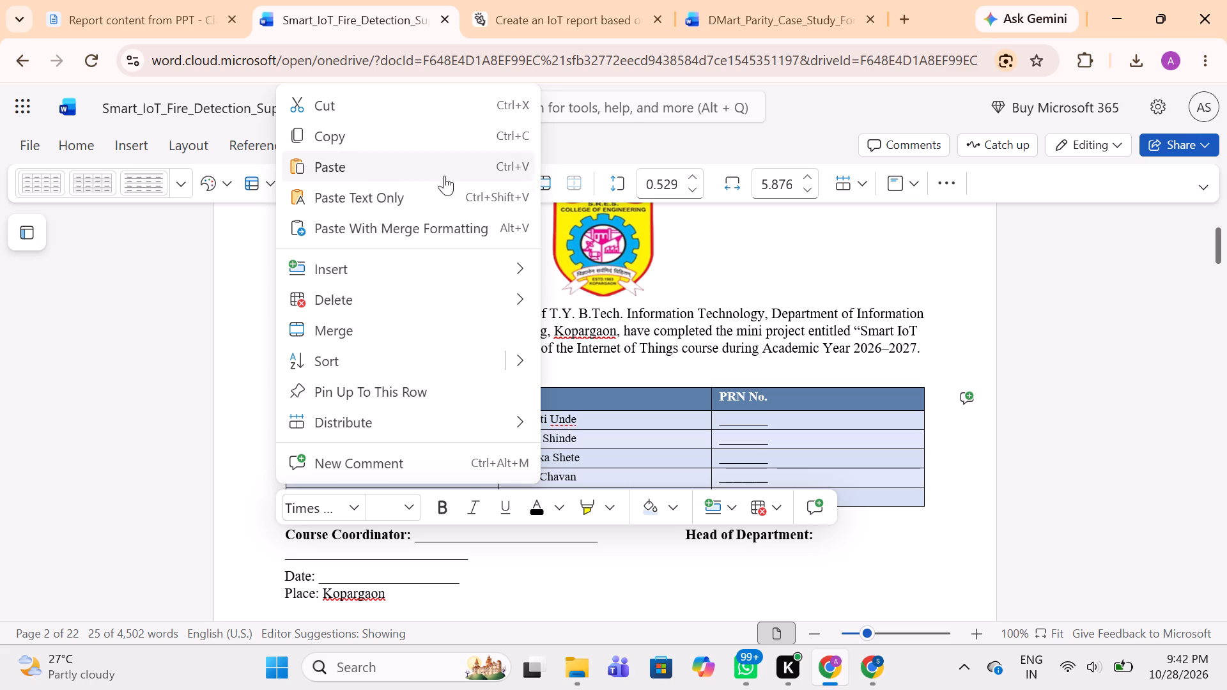
click(612, 307)
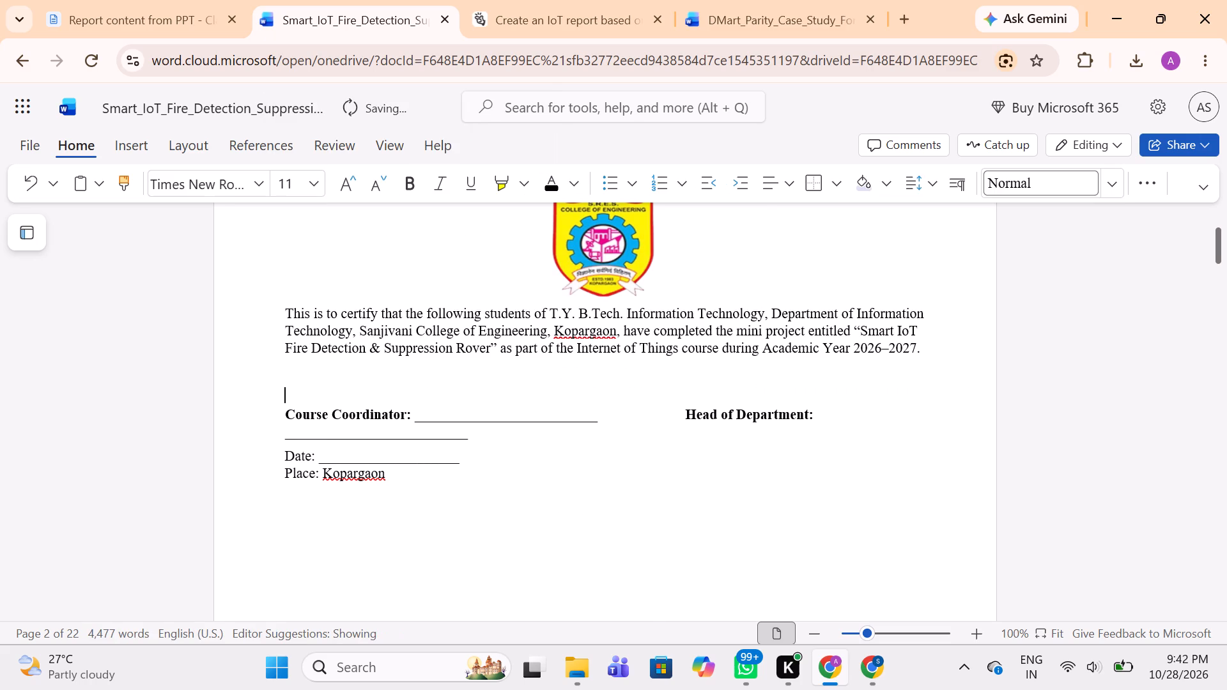
Copy the Roll No, PRN and Name table from the cover page to below the certification paragraph, removing one blank line there.
scroll(436, 356, up, 4)
click(274, 224)
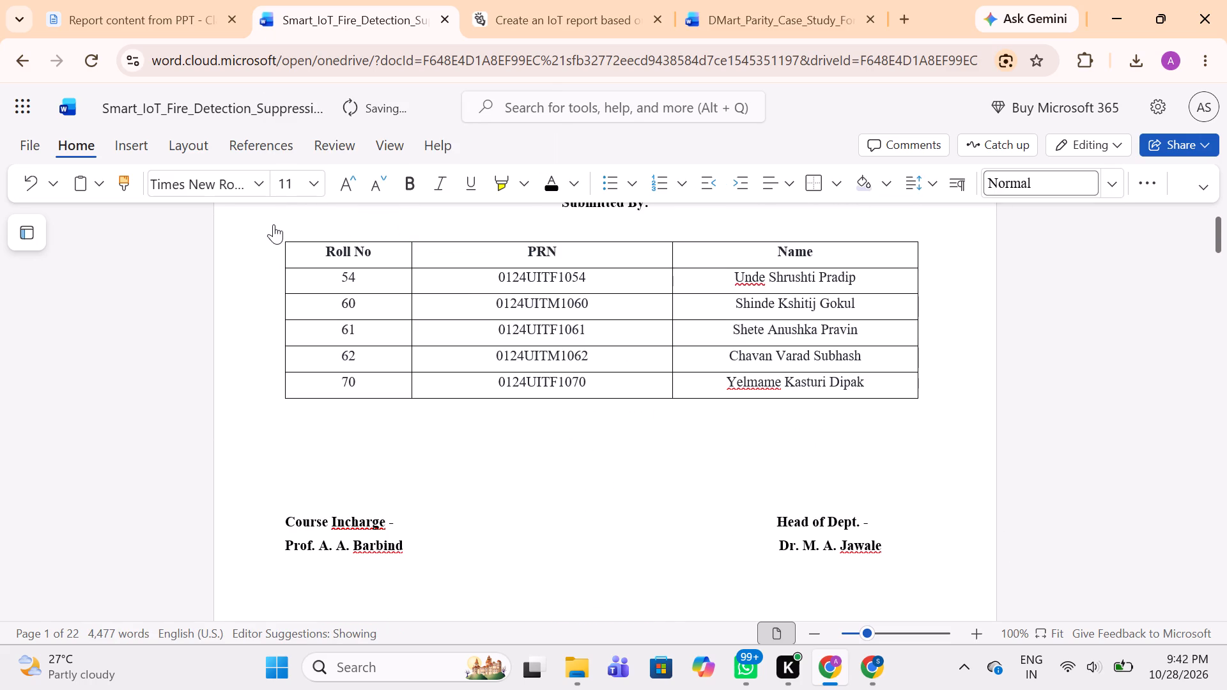
right_click(274, 224)
click(363, 280)
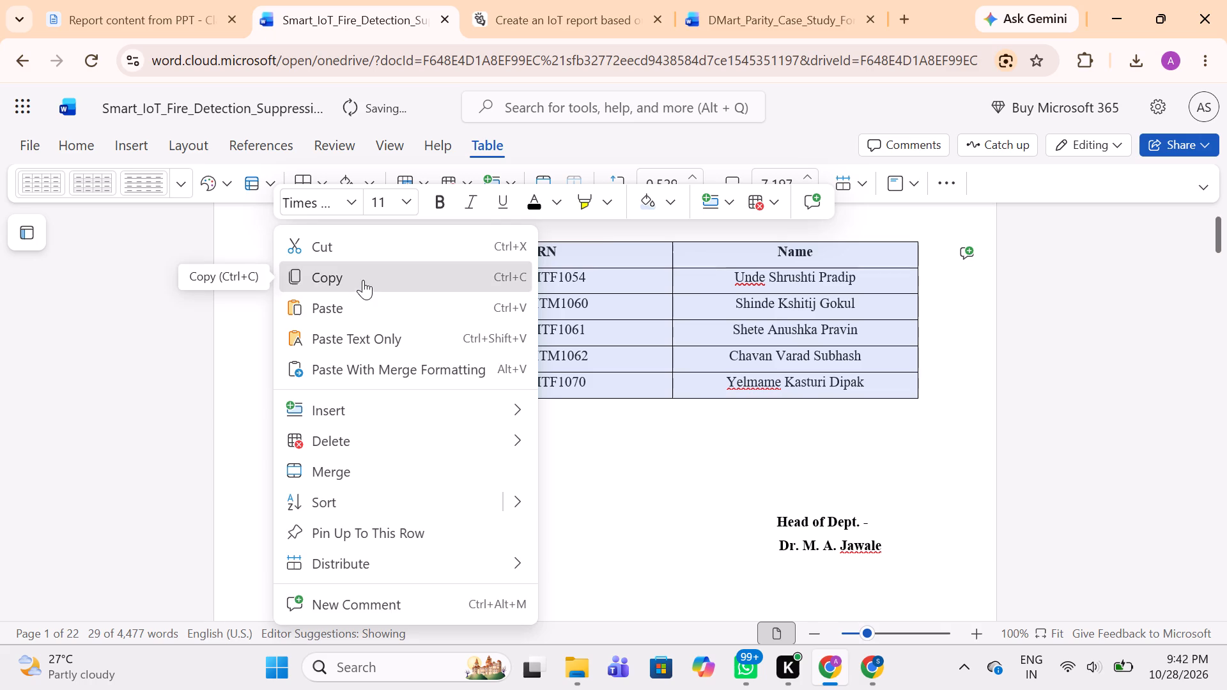
scroll(523, 433, down, 5)
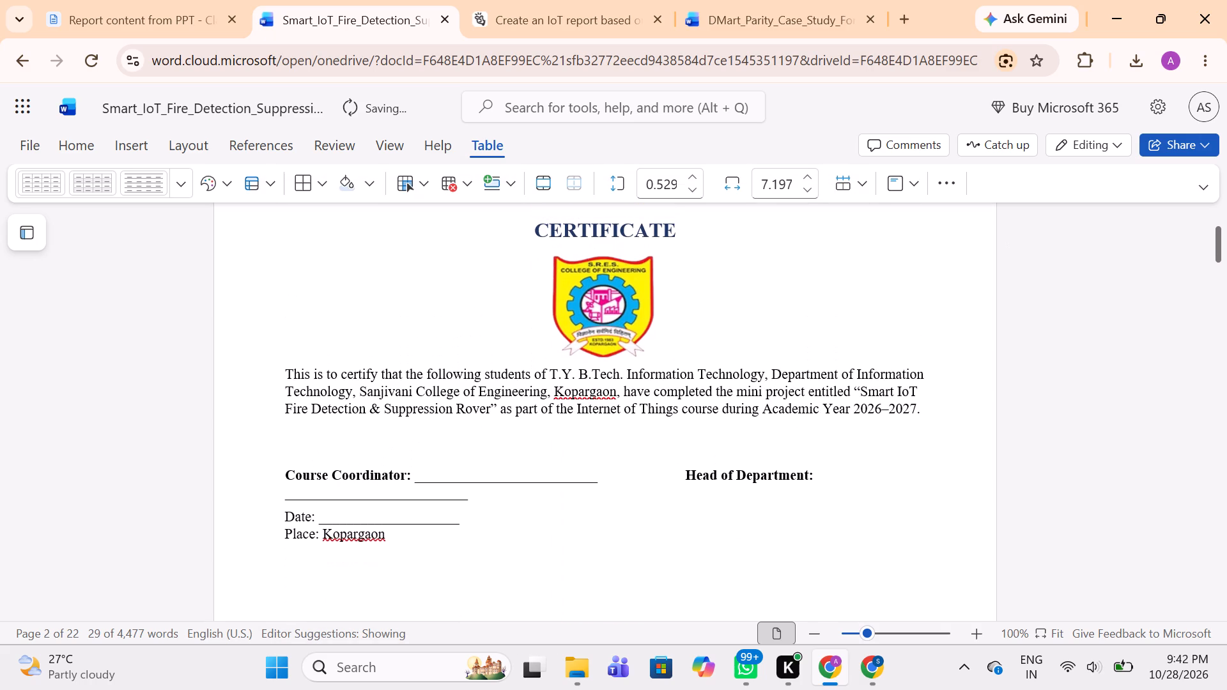
click(314, 447)
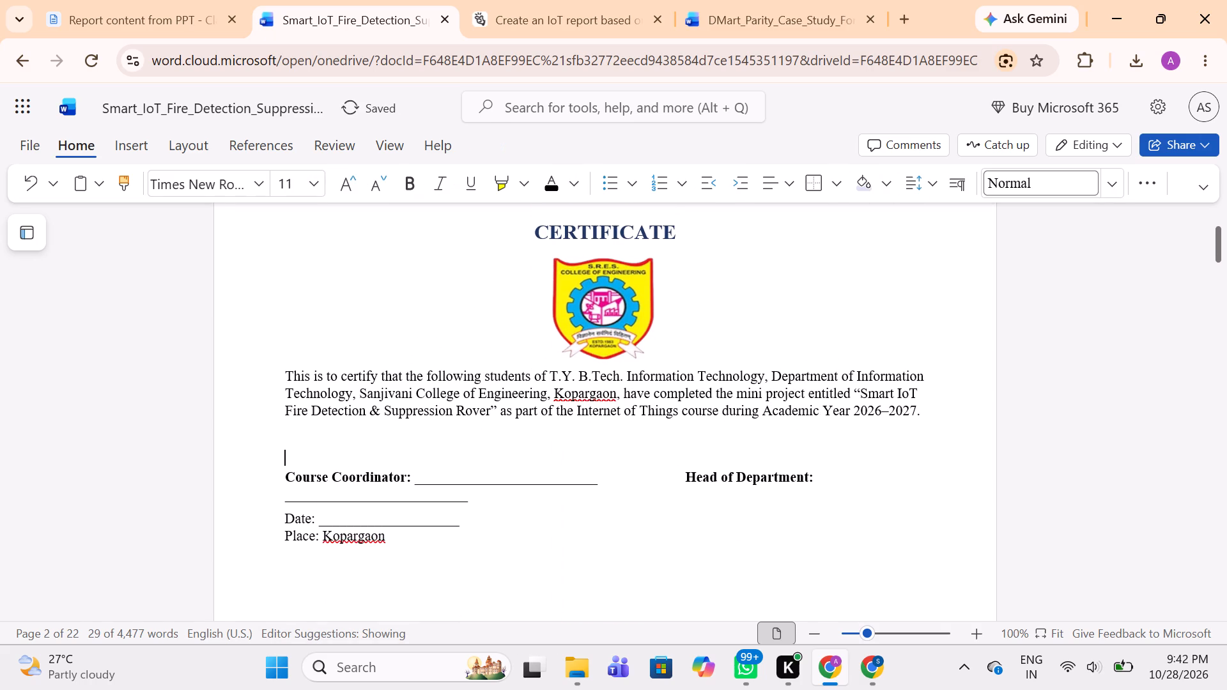
key(BackSpace)
key(ctrl+v)
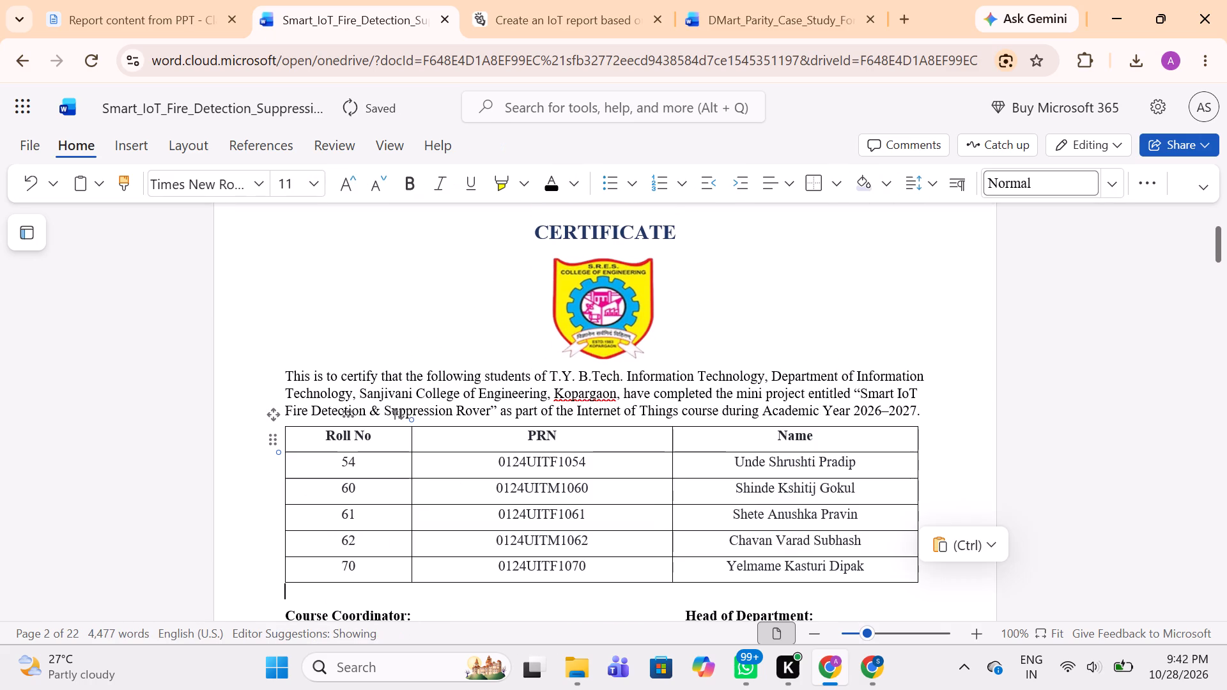
Insert a blank line between the certification paragraph and the pasted student table.
click(952, 410)
key(Return)
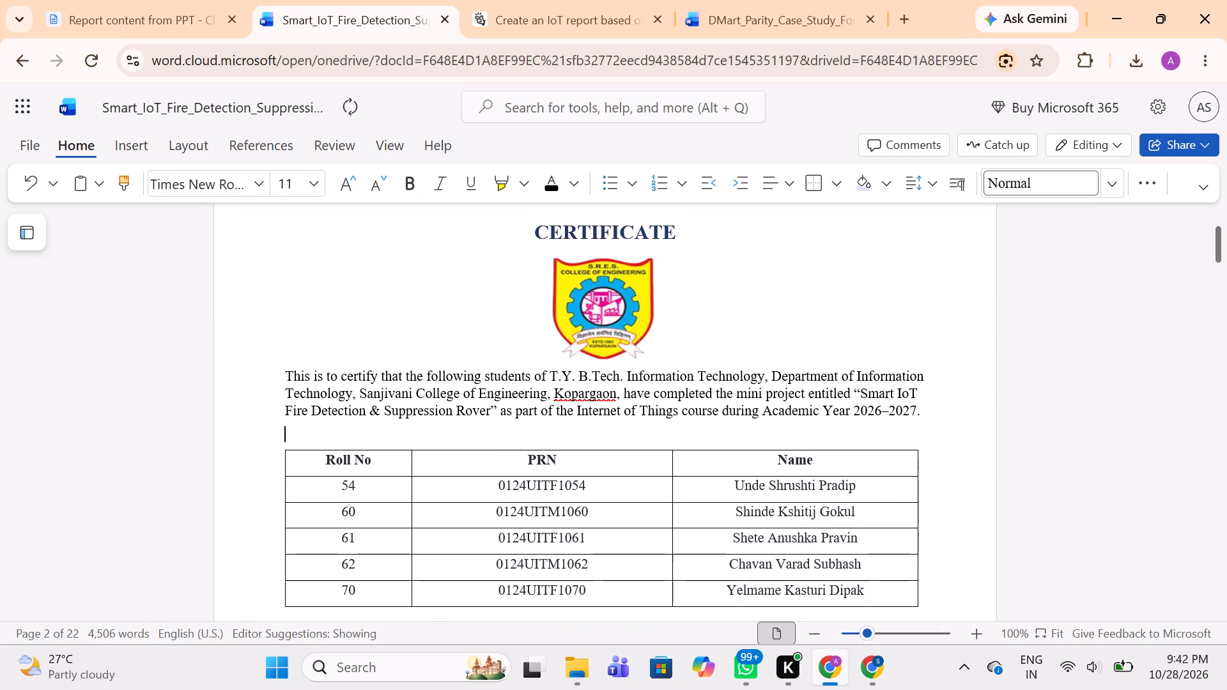
Examine the signature, date and place block on the Certificate page of the IOT_Report other reference document.
scroll(952, 410, down, 2)
click(863, 481)
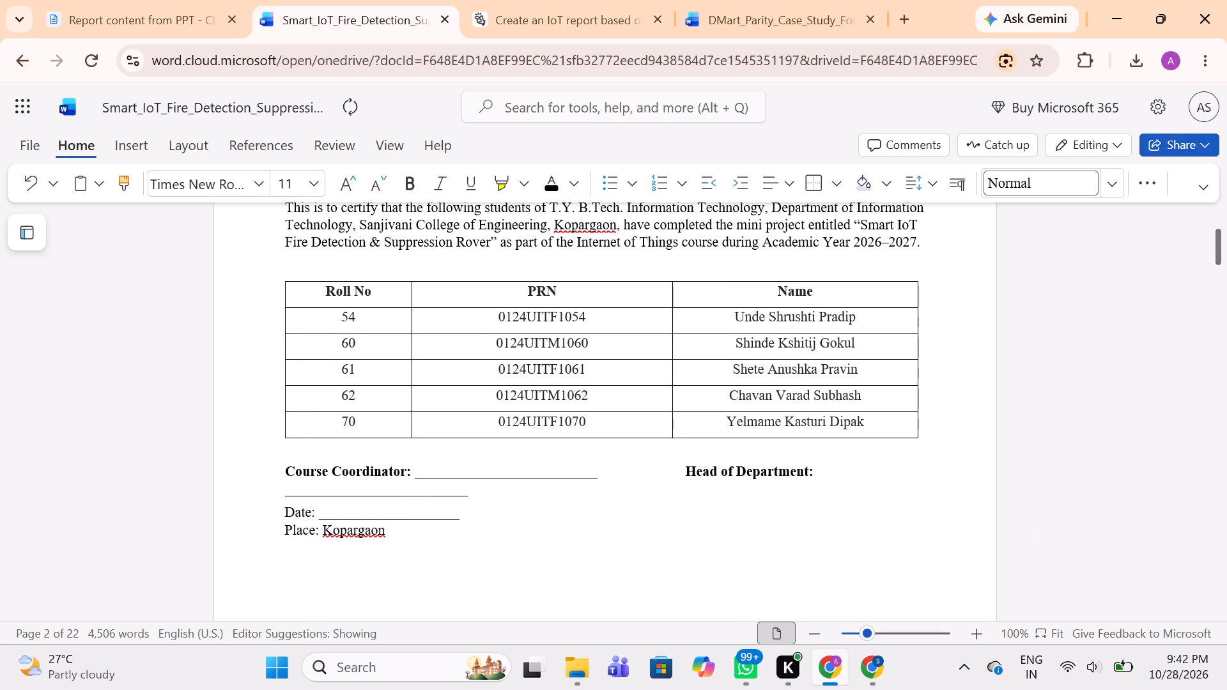
scroll(677, 450, up, 1)
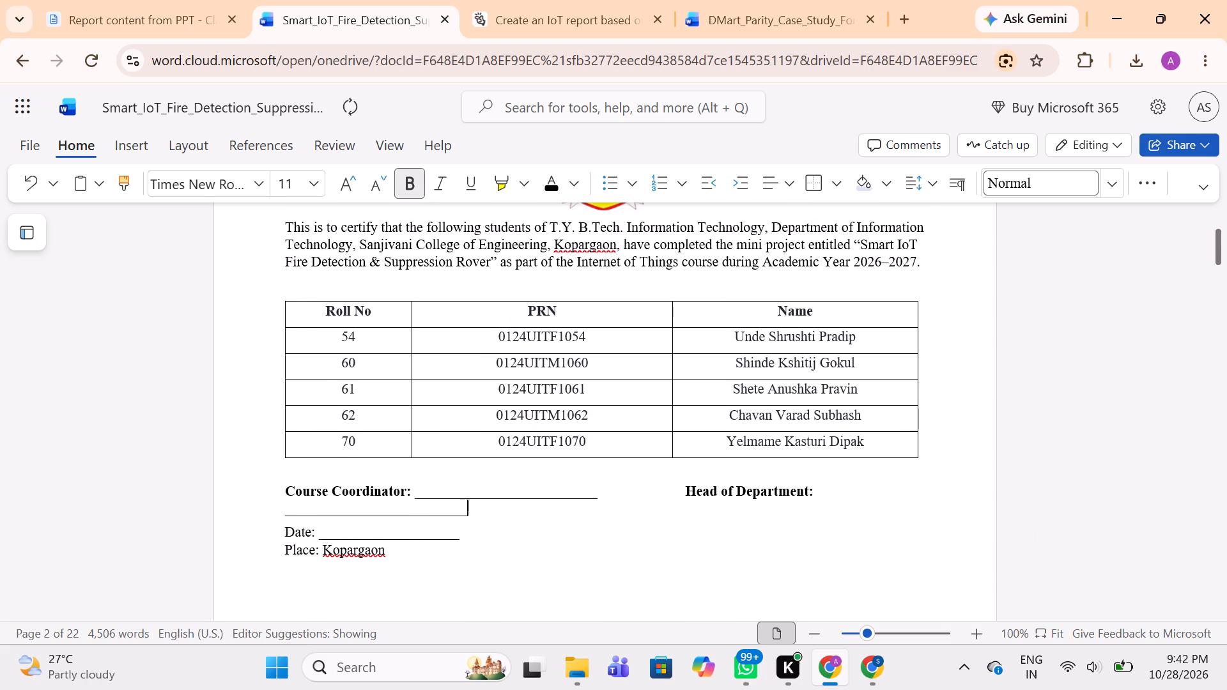
scroll(677, 450, up, 4)
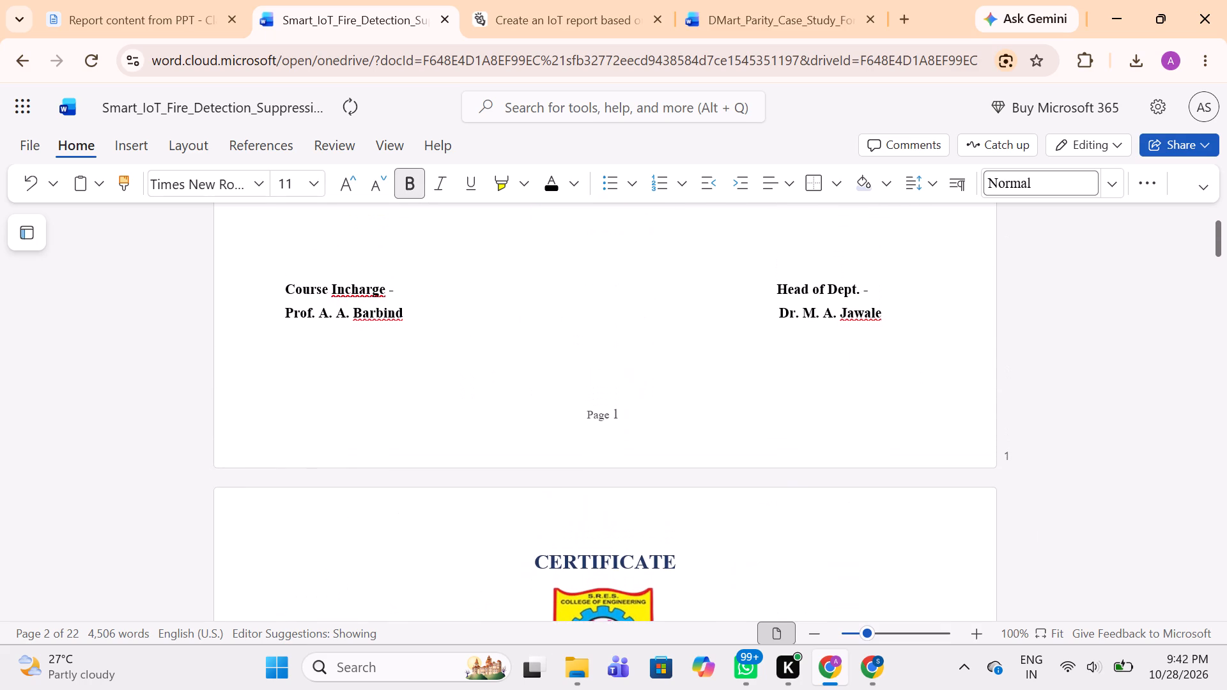
click(864, 689)
scroll(640, 454, down, 4)
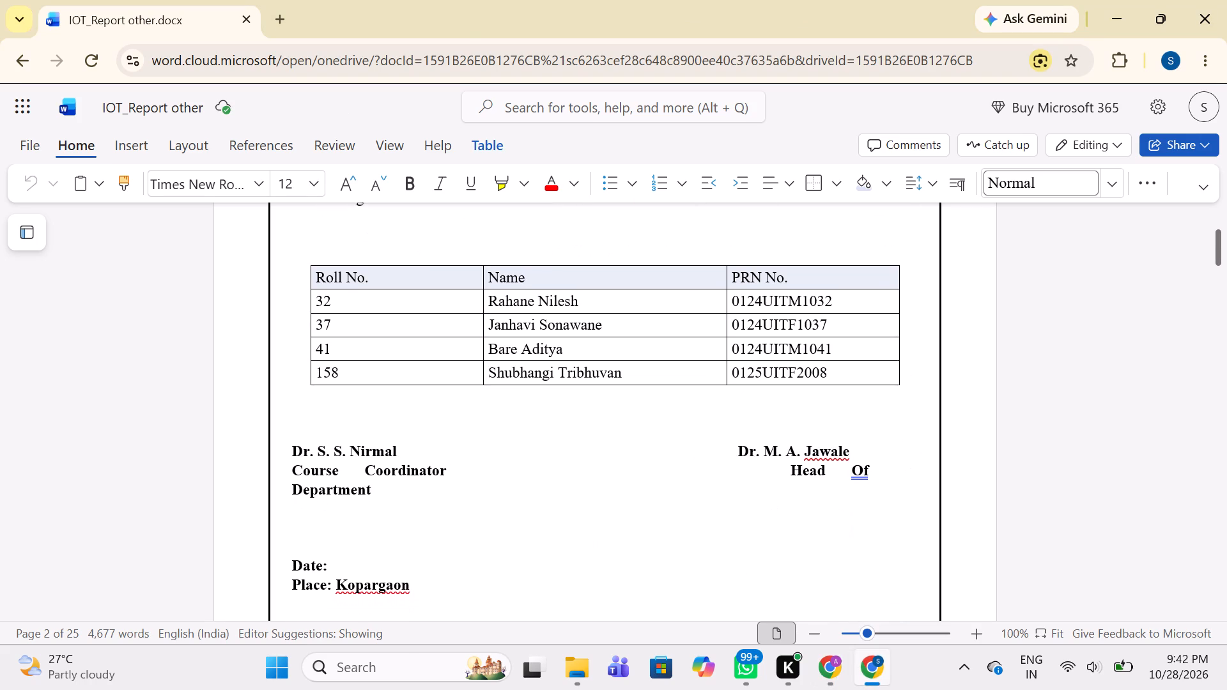
scroll(640, 454, down, 1)
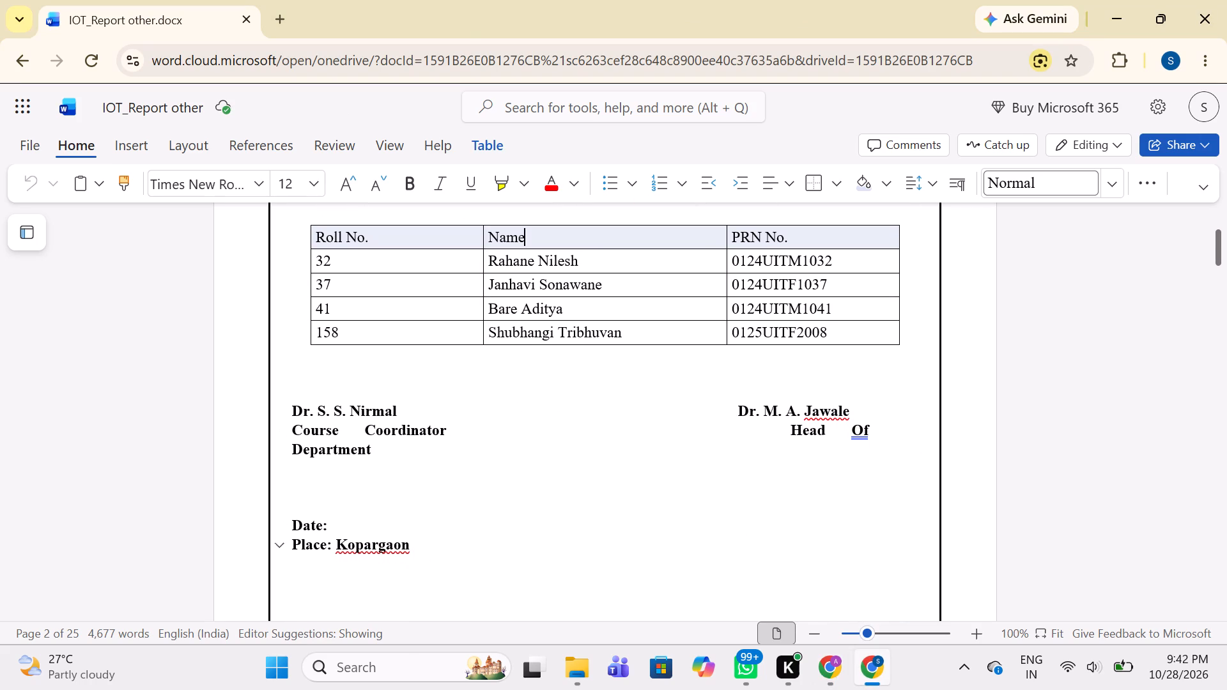
click(826, 675)
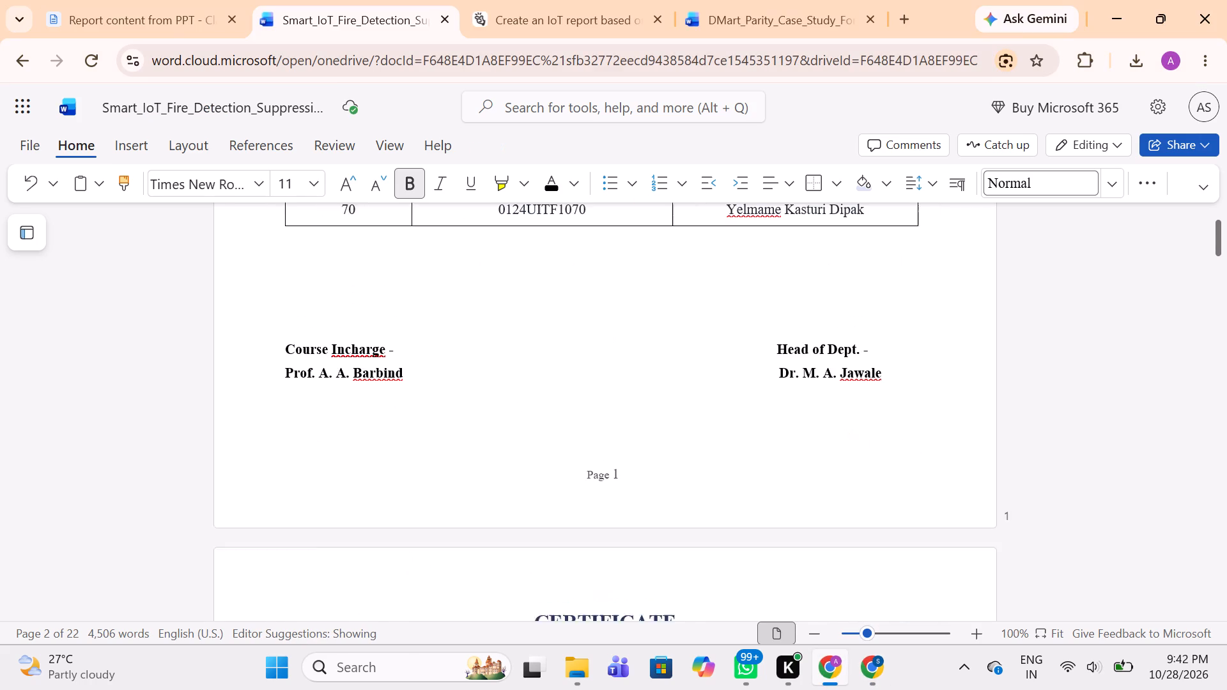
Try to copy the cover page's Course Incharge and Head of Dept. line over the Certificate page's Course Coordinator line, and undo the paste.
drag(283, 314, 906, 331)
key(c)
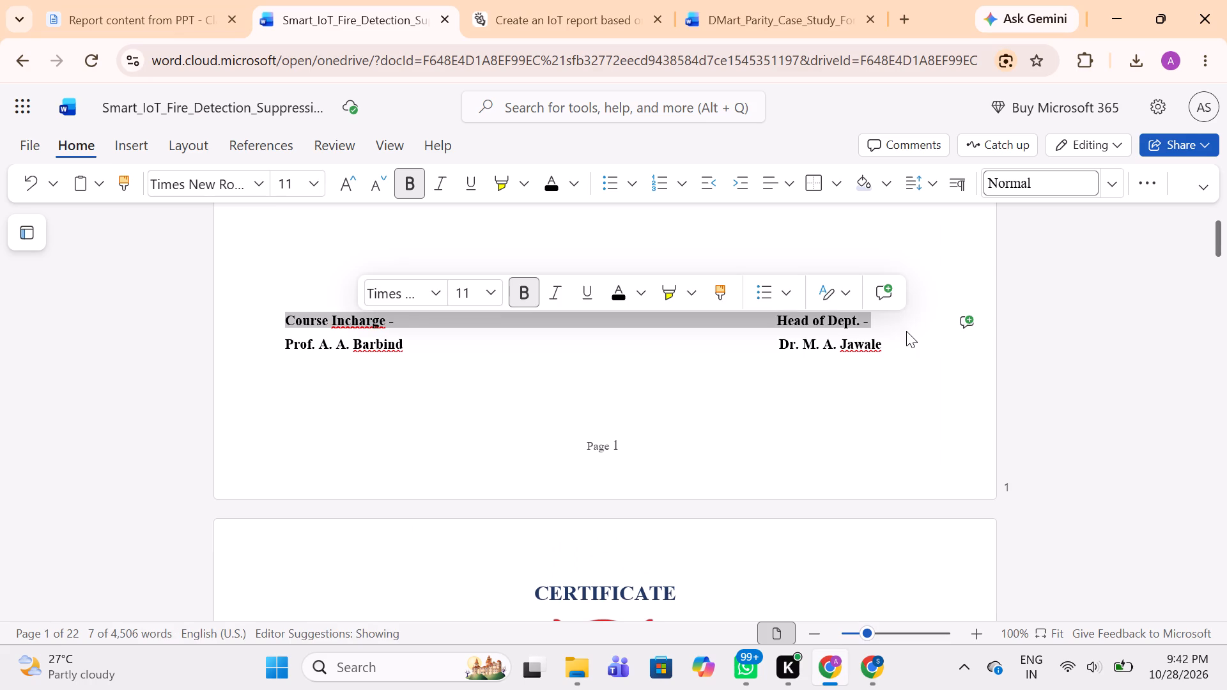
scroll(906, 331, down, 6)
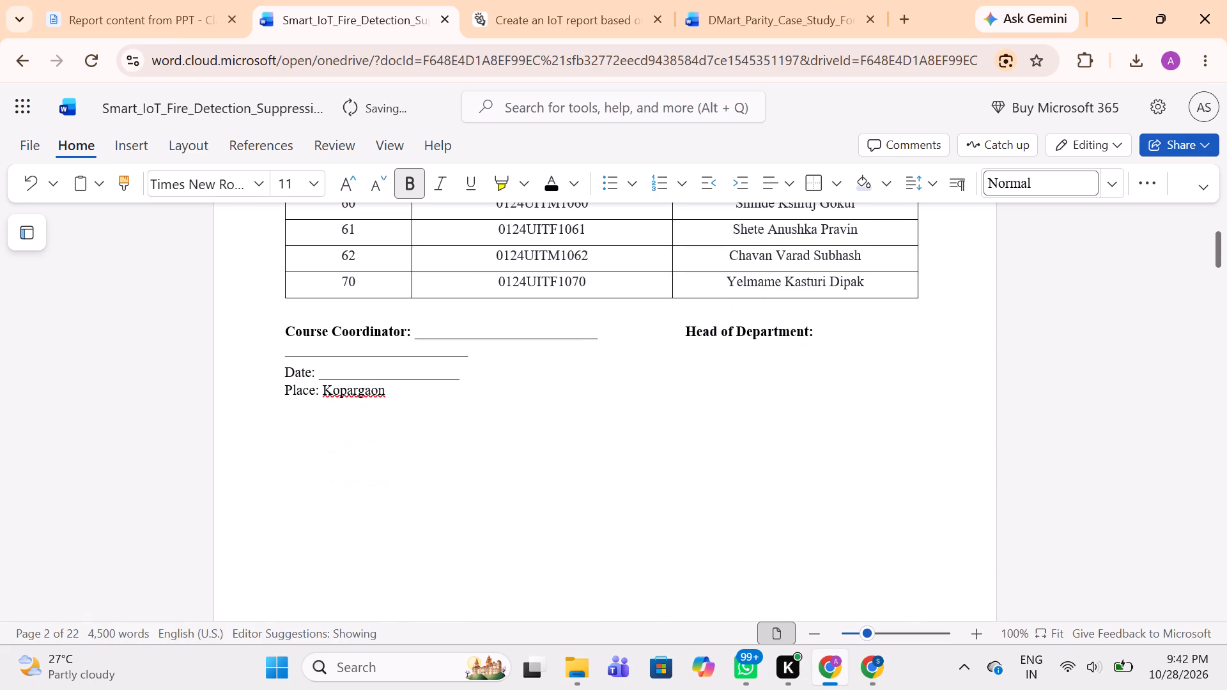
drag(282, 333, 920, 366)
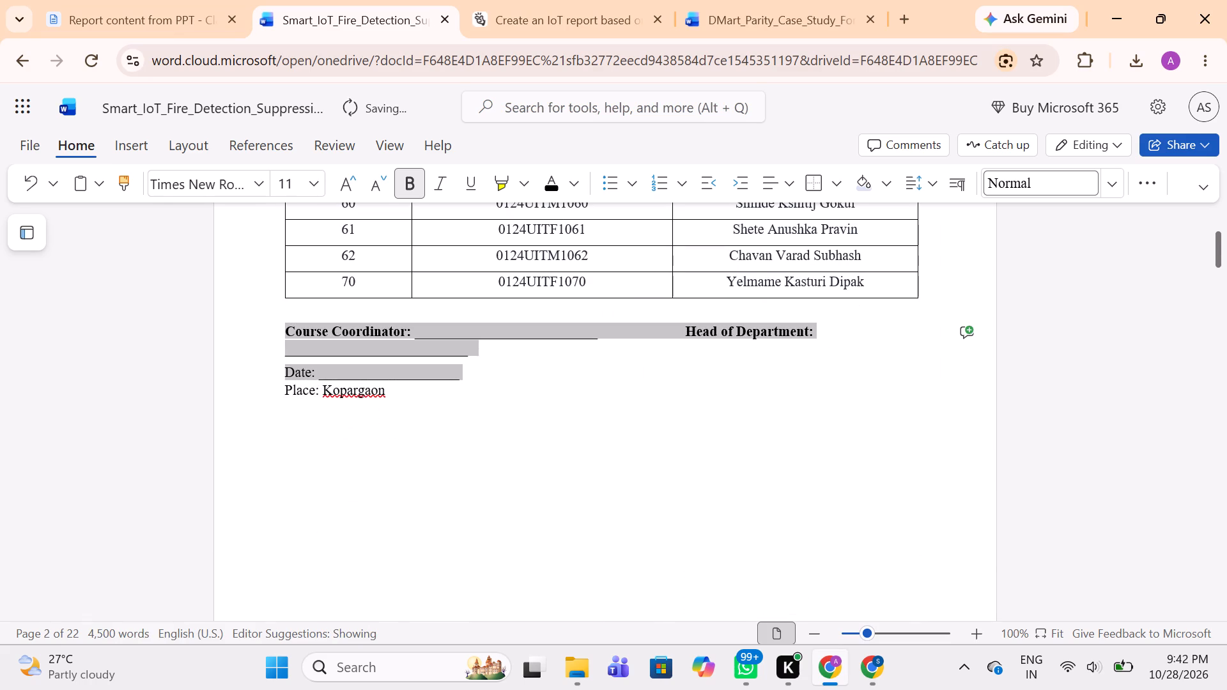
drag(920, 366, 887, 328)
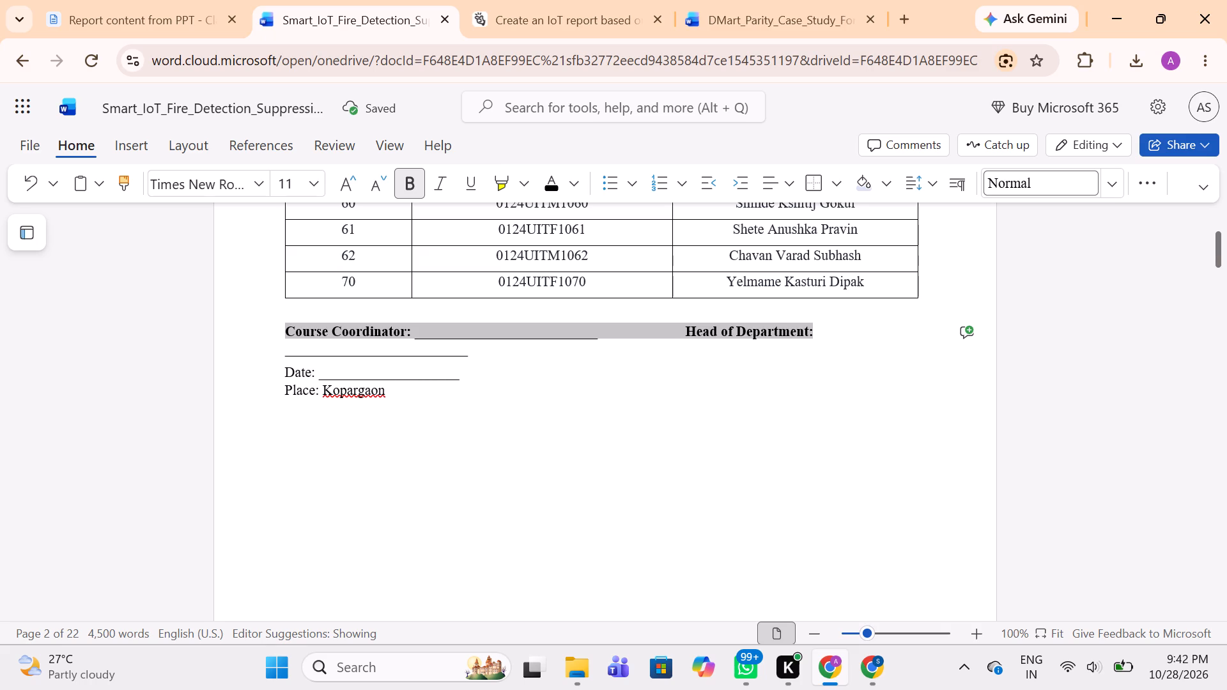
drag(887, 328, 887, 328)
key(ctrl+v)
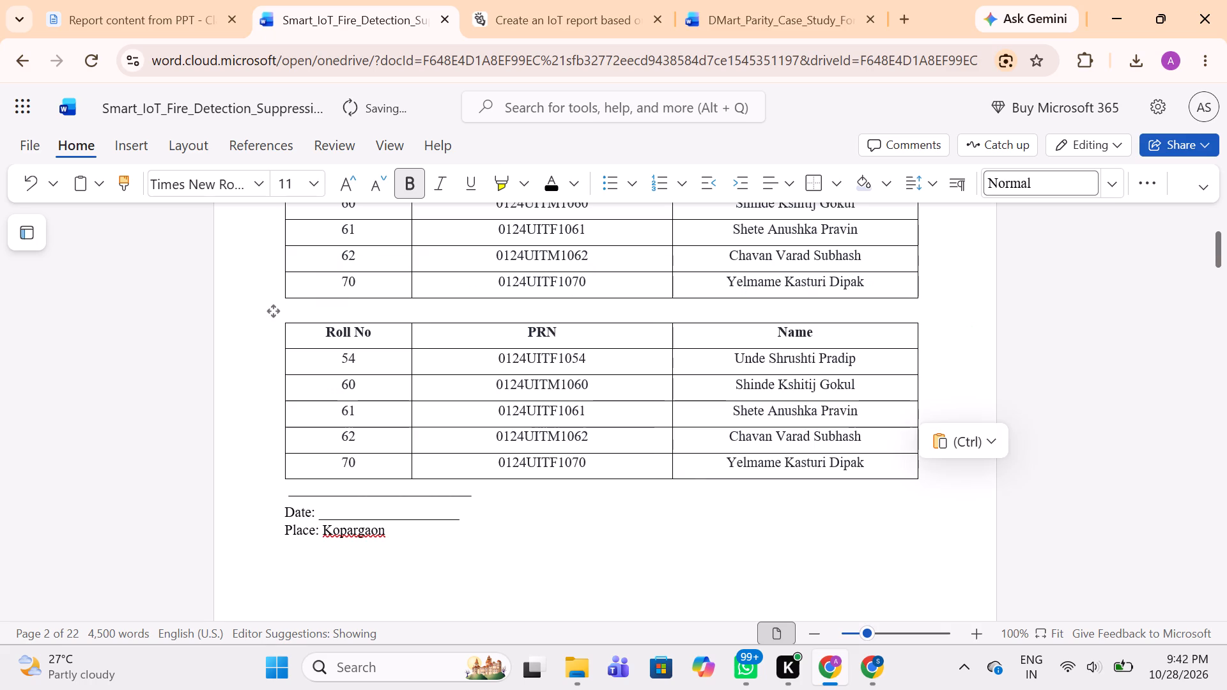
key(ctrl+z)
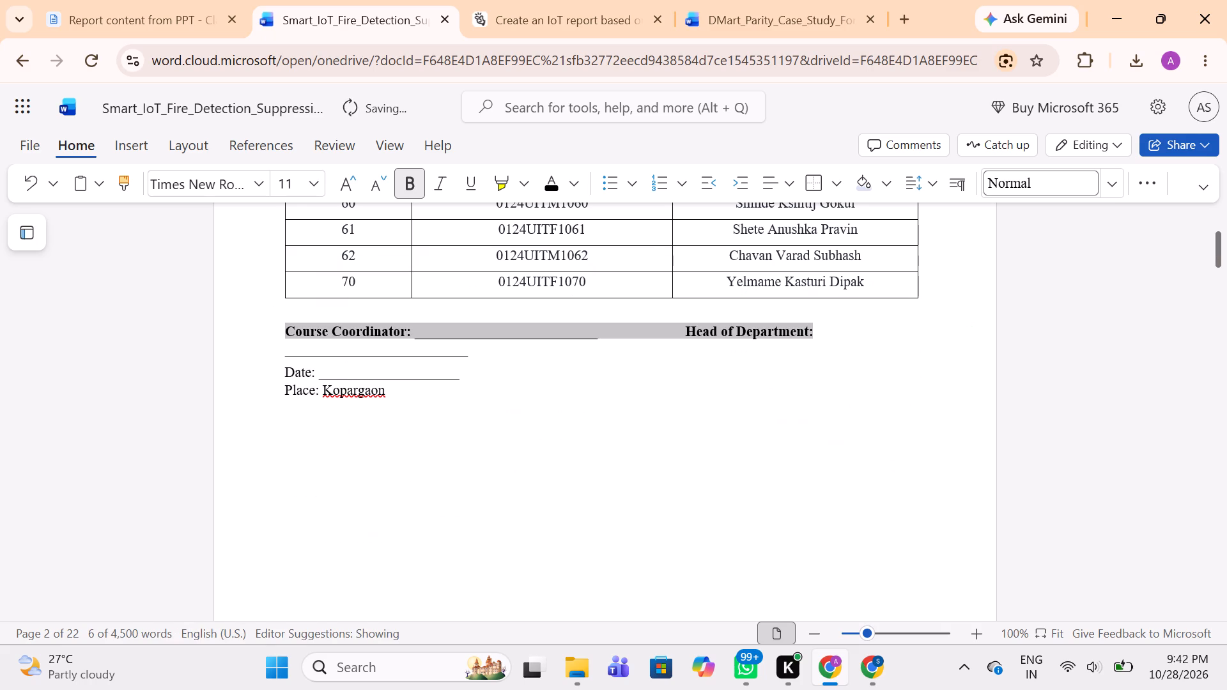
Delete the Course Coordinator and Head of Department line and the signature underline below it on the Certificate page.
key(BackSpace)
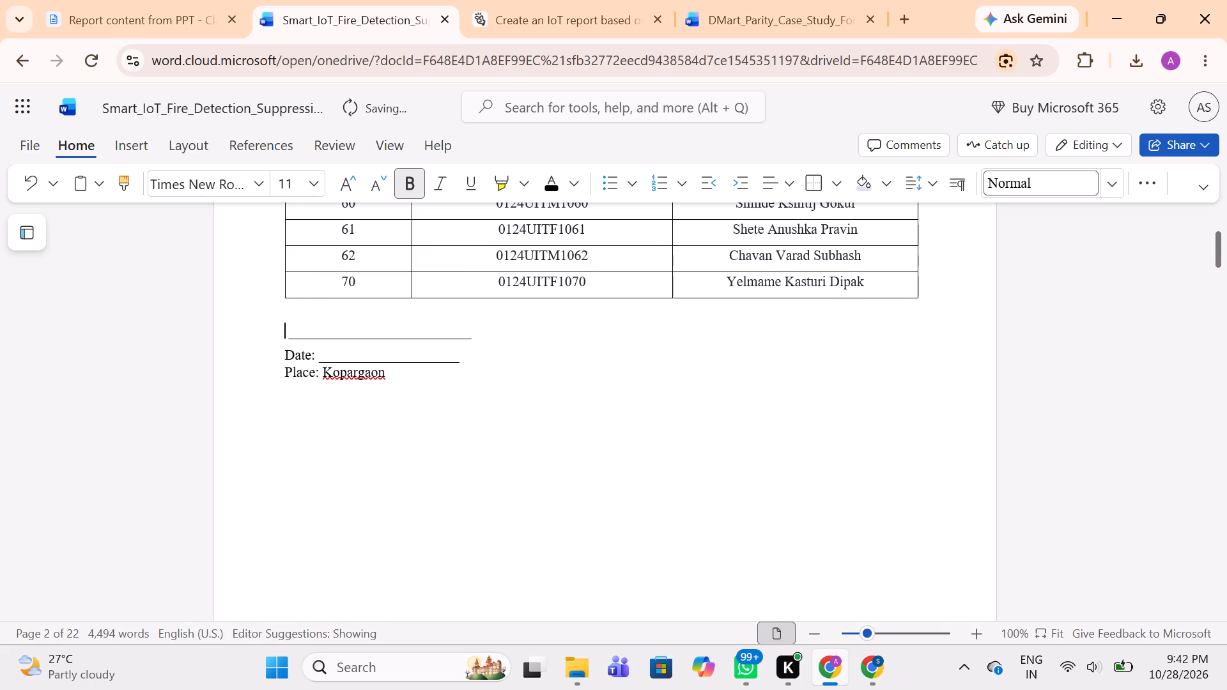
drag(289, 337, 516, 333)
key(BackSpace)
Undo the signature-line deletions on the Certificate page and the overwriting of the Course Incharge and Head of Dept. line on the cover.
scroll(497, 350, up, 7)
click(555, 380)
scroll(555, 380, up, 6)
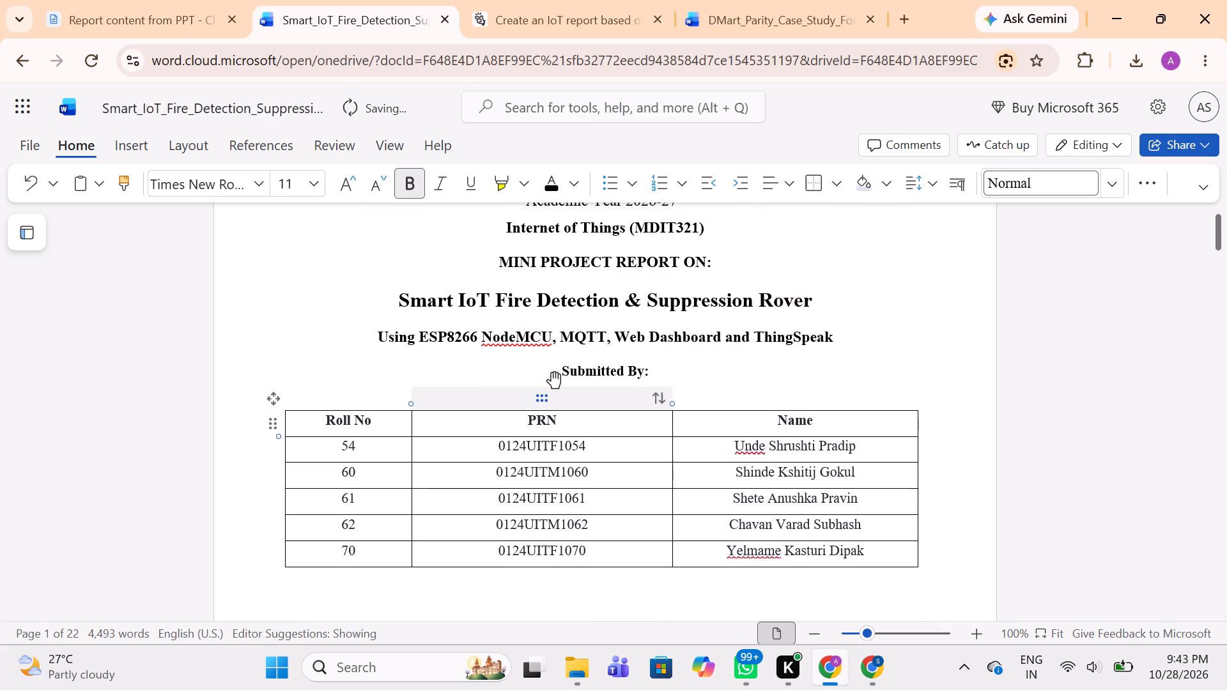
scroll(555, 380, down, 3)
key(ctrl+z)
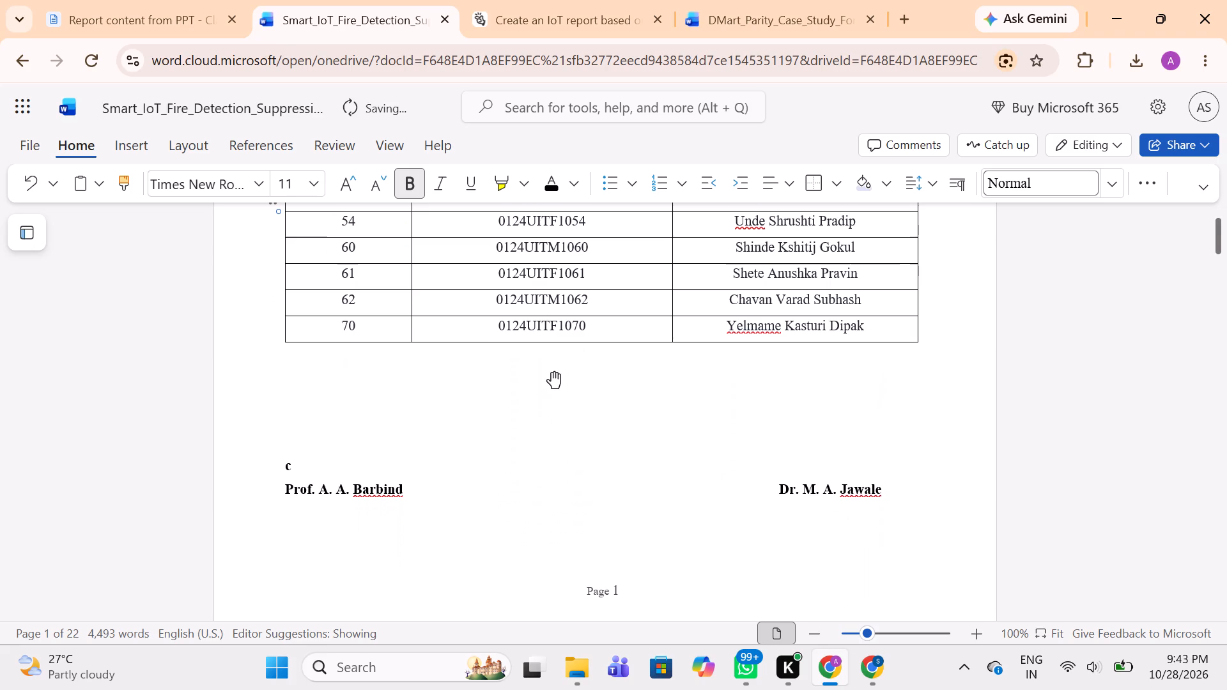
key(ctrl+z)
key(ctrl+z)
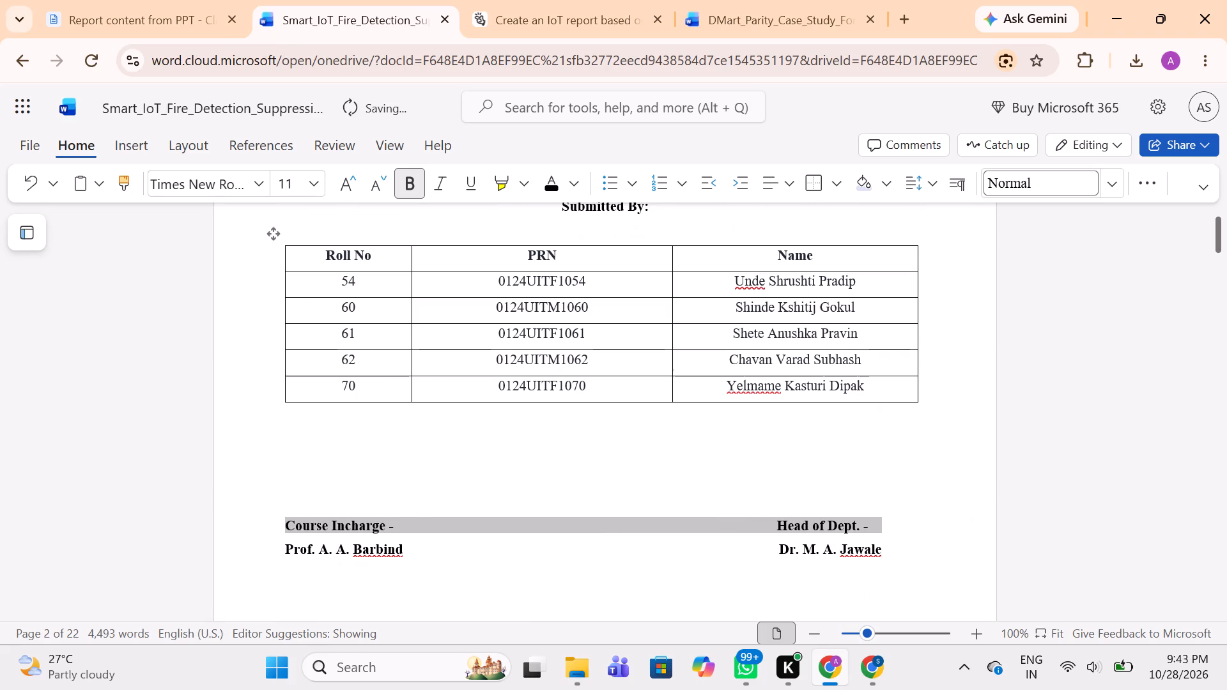
Copy the cover page's two-line Course Incharge and Head of Dept. signature block to before the Certificate page's Course Coordinator line.
scroll(555, 380, up, 4)
scroll(555, 380, down, 2)
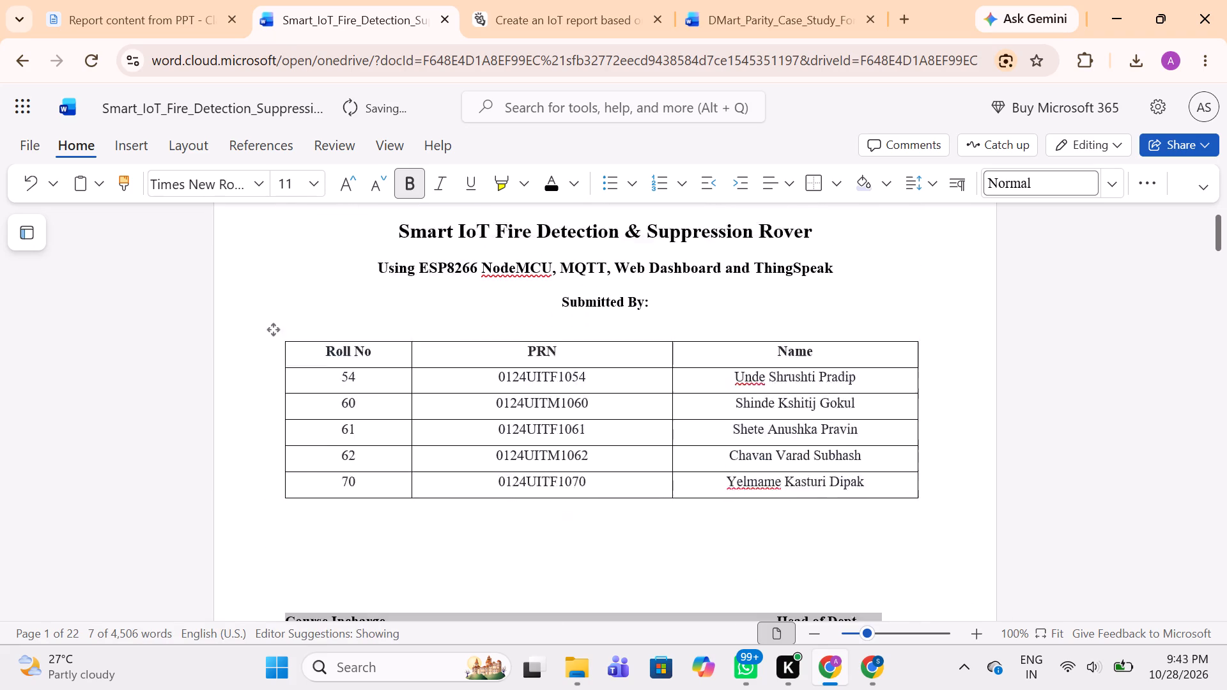
scroll(555, 380, down, 3)
click(346, 496)
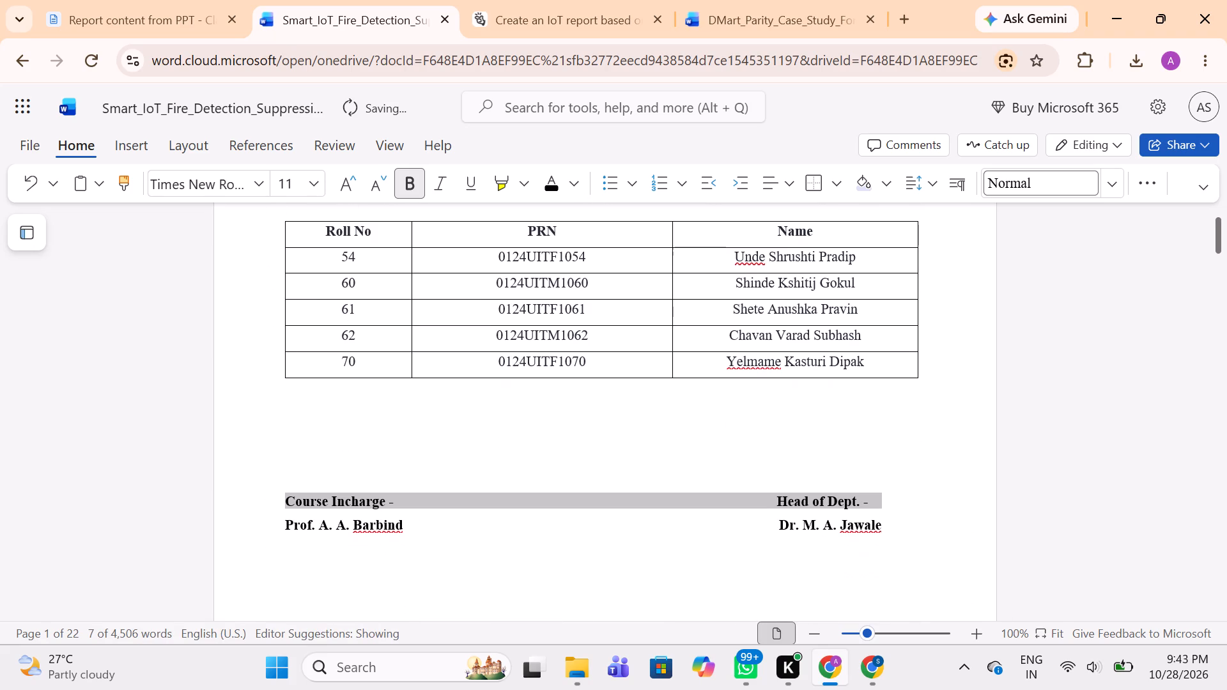
drag(282, 500, 849, 514)
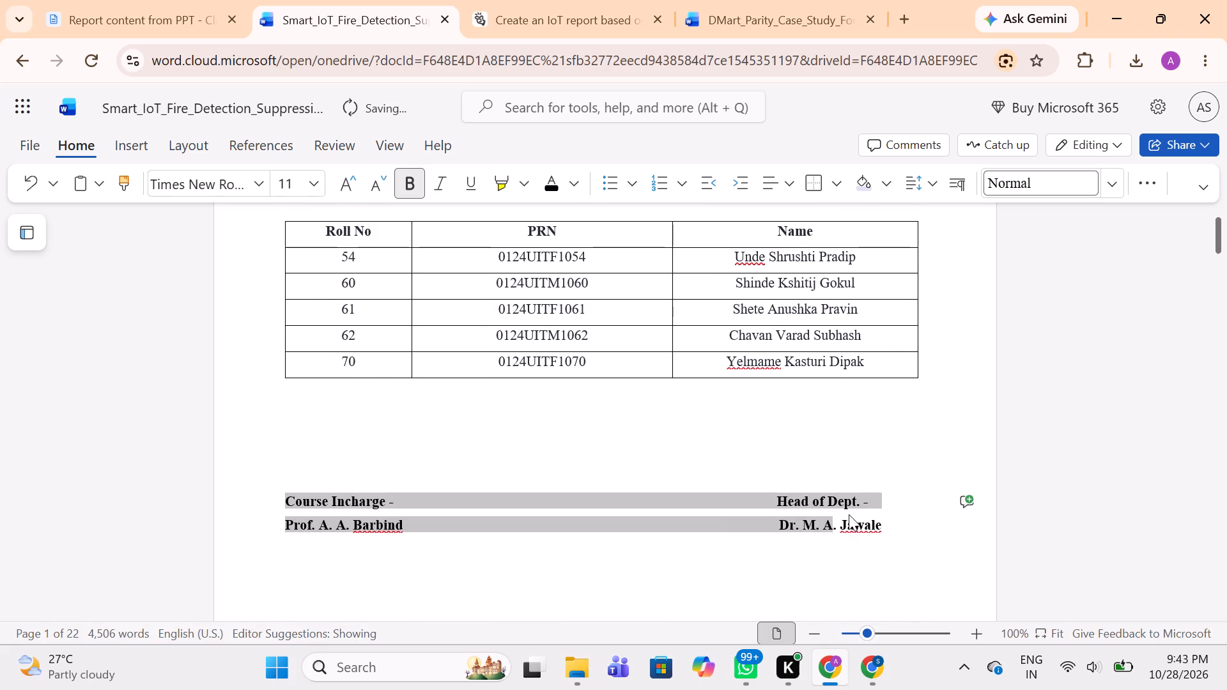
drag(849, 514, 897, 504)
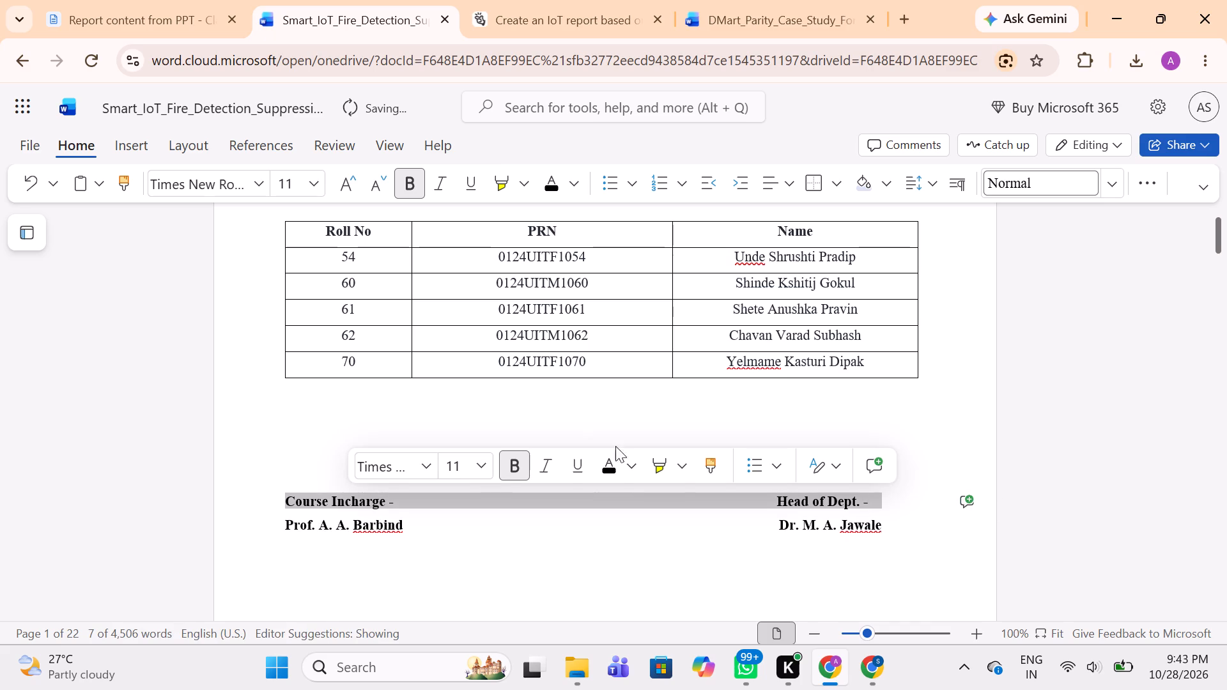
right_click(715, 524)
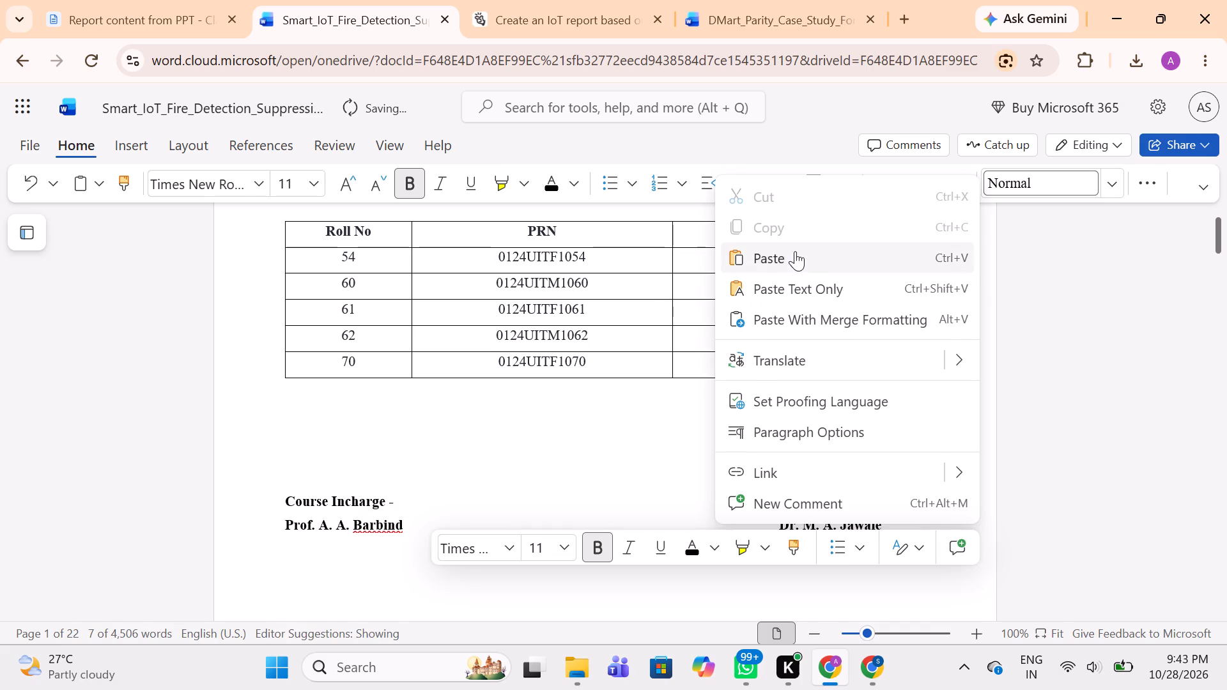
click(376, 490)
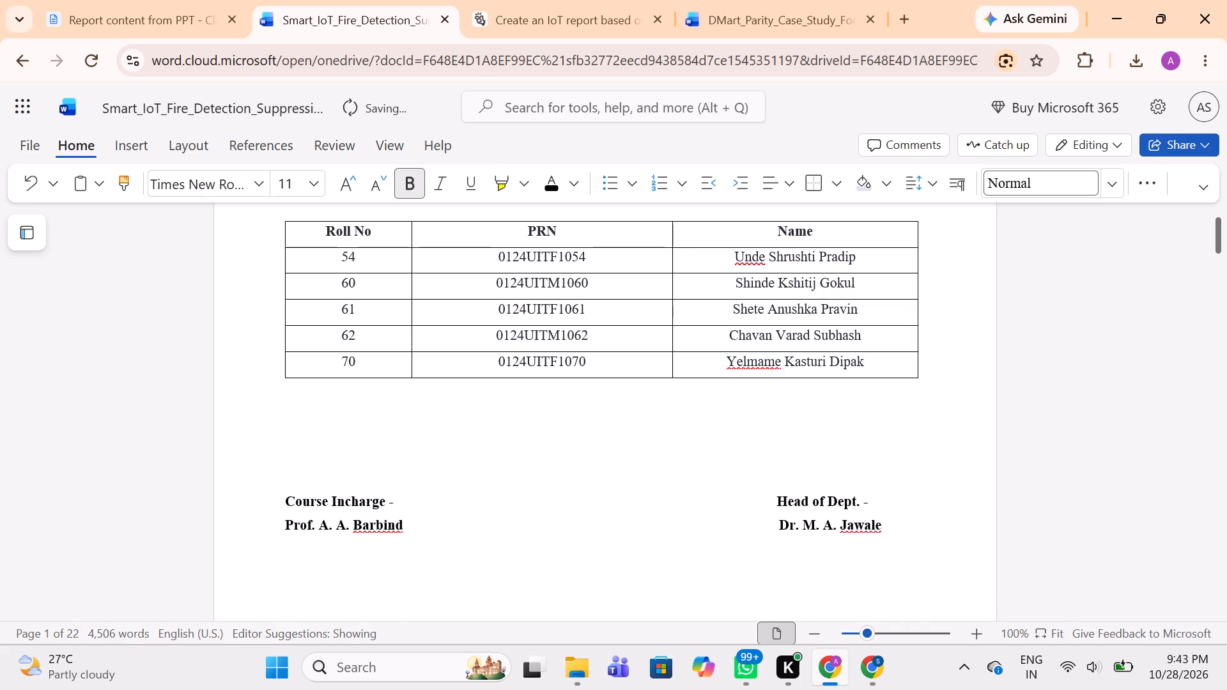
drag(281, 500, 904, 546)
drag(904, 546, 876, 526)
right_click(876, 526)
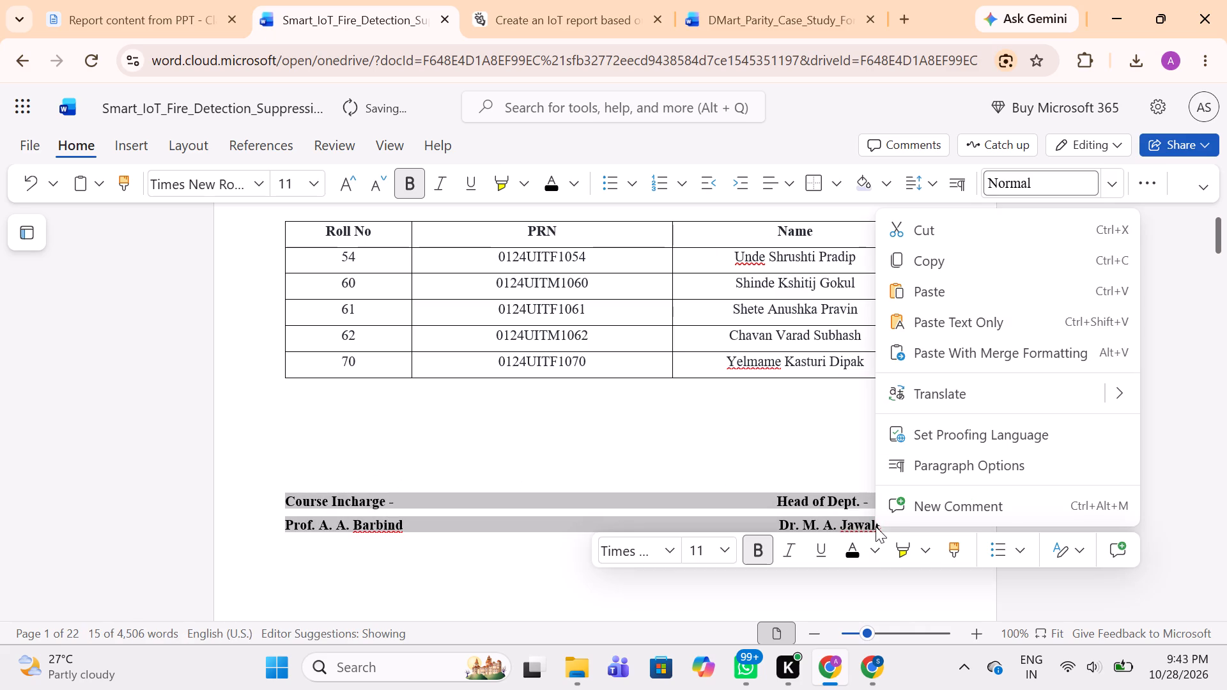
click(950, 259)
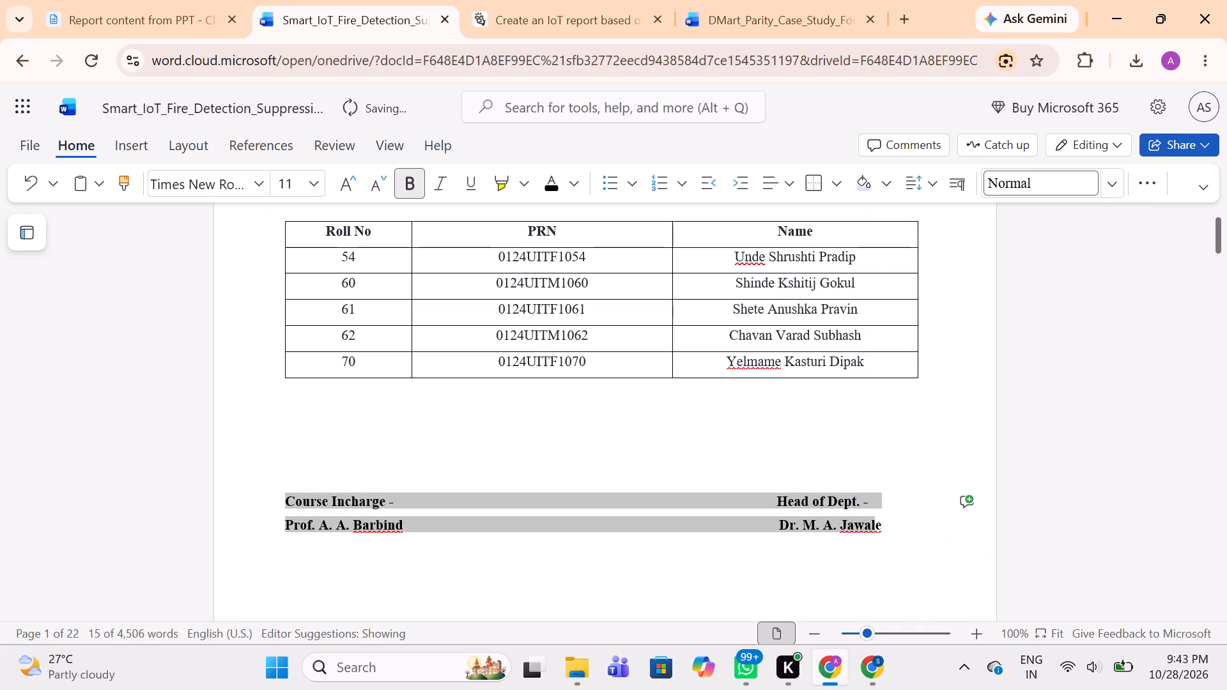
click(689, 514)
scroll(689, 514, down, 7)
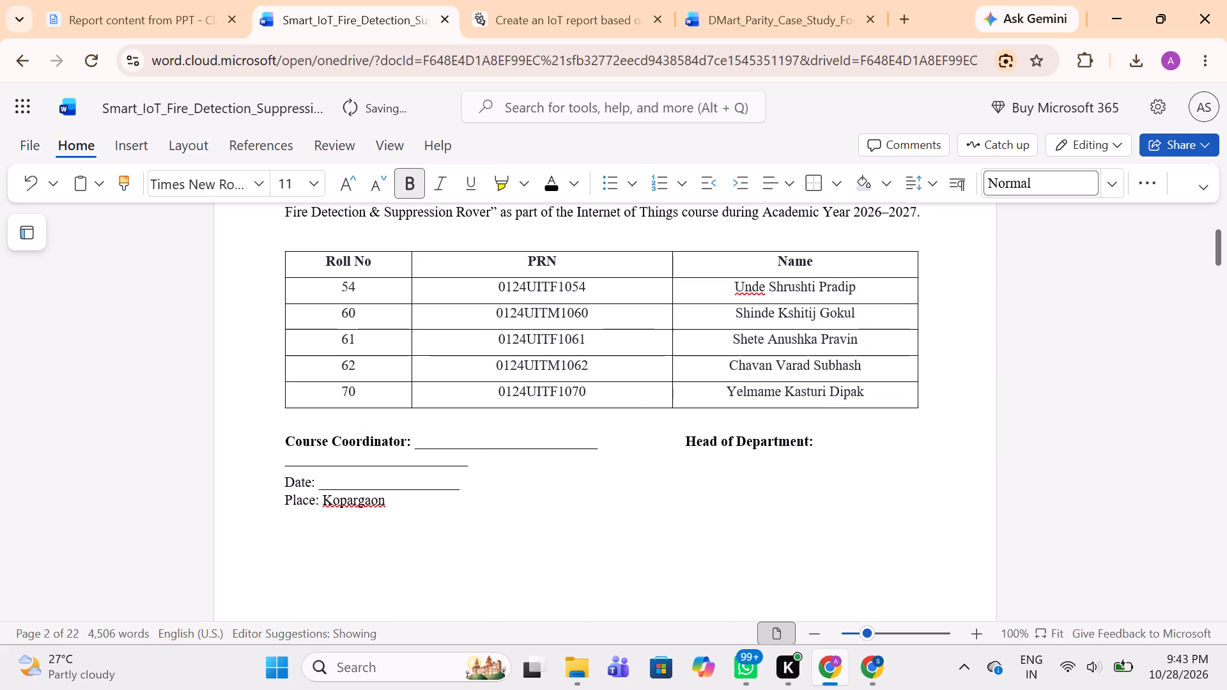
click(284, 437)
key(ctrl+v)
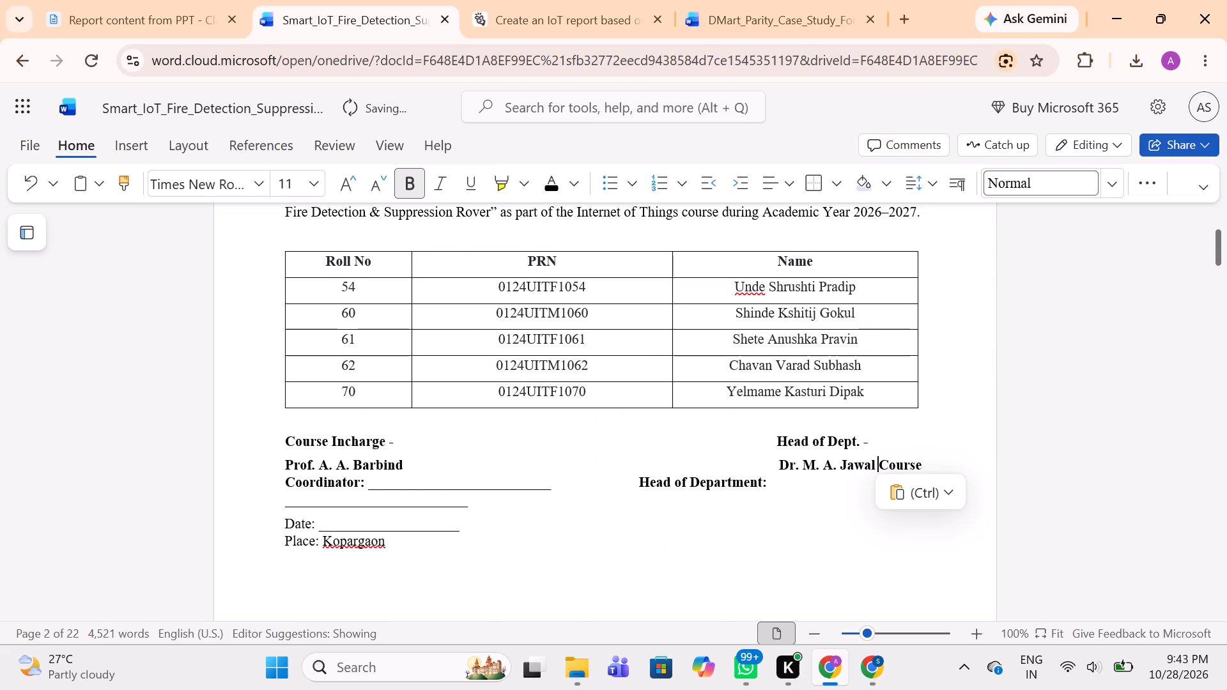
Delete the old Coordinator and Head of Department line with its signature underlines below the pasted block on the Certificate page.
drag(283, 484, 747, 500)
key(BackSpace)
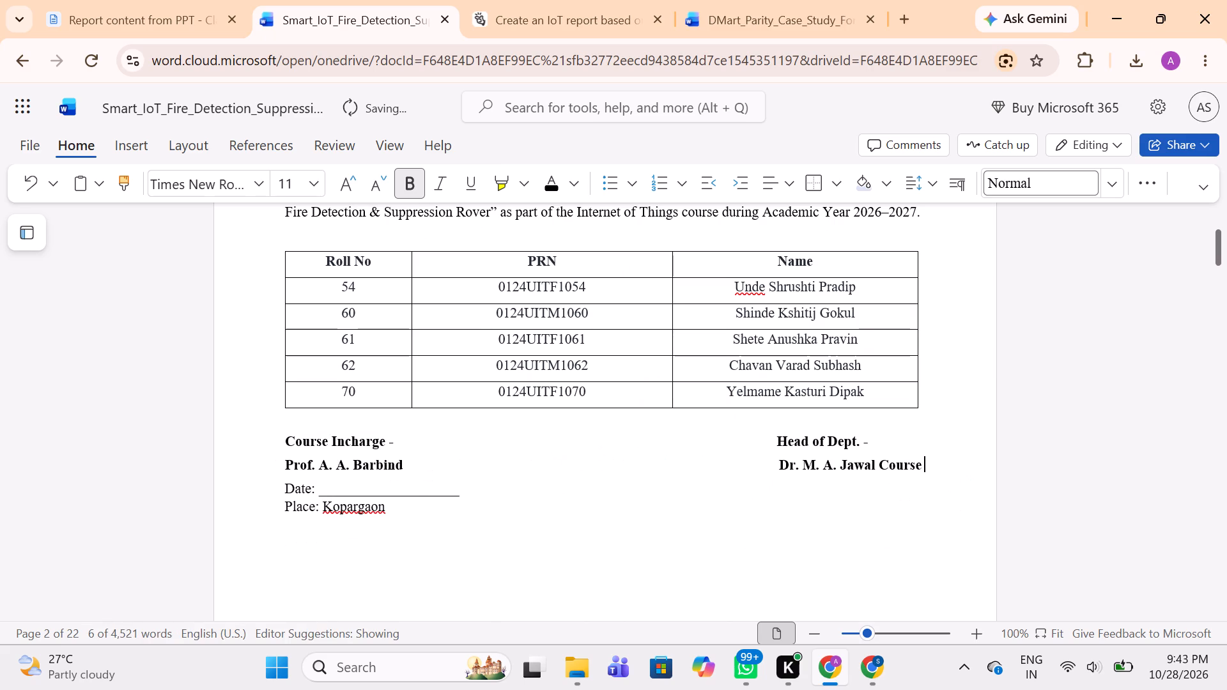
Examine the signature and date block layout on the Certificate pages of the IOT_Report other and DMart Parity Case Study reference documents.
scroll(617, 494, up, 3)
scroll(617, 494, down, 1)
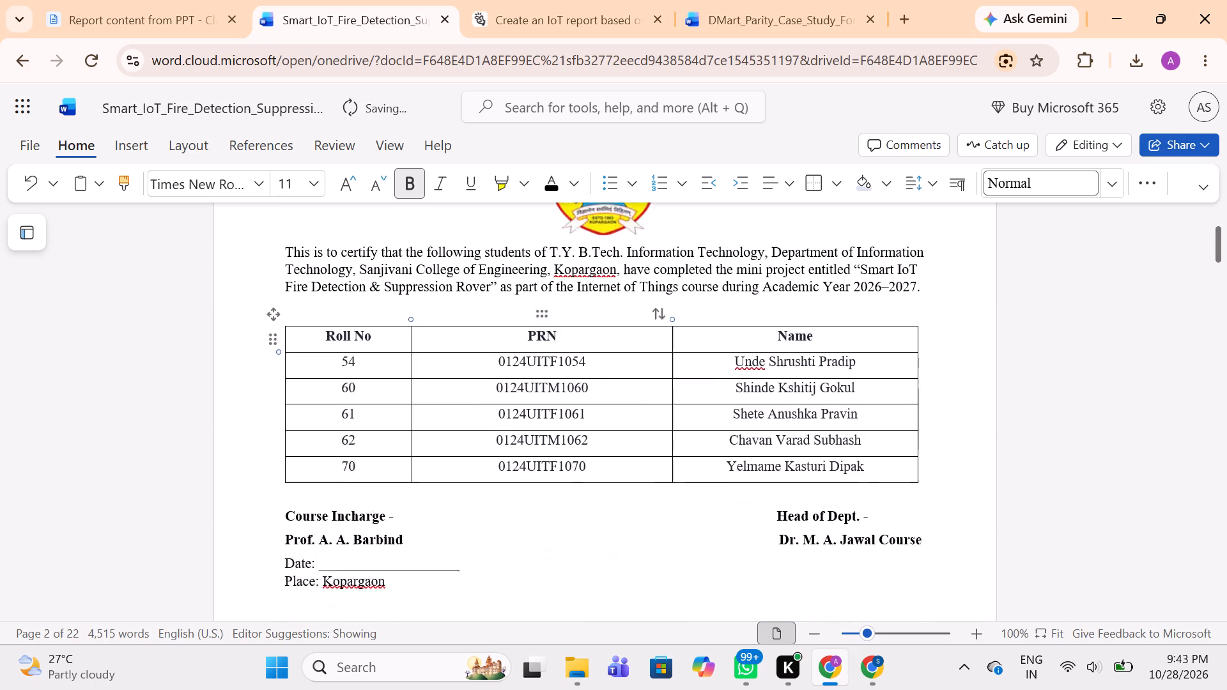
scroll(617, 494, down, 1)
click(866, 672)
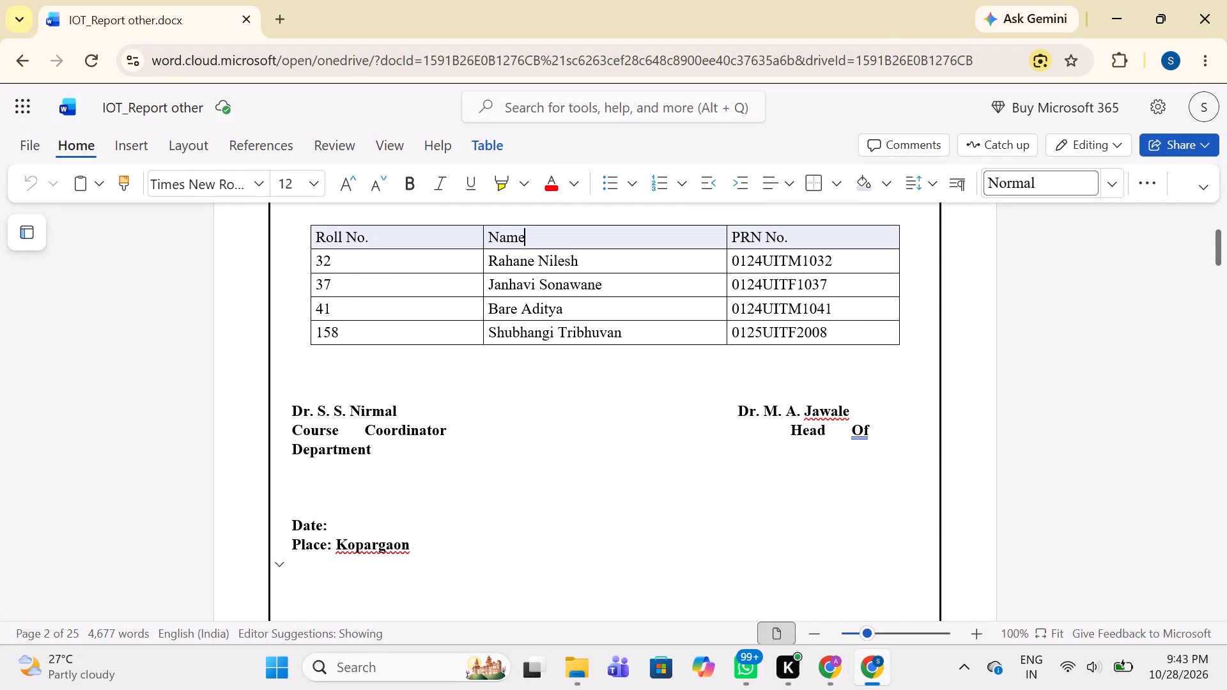
click(830, 664)
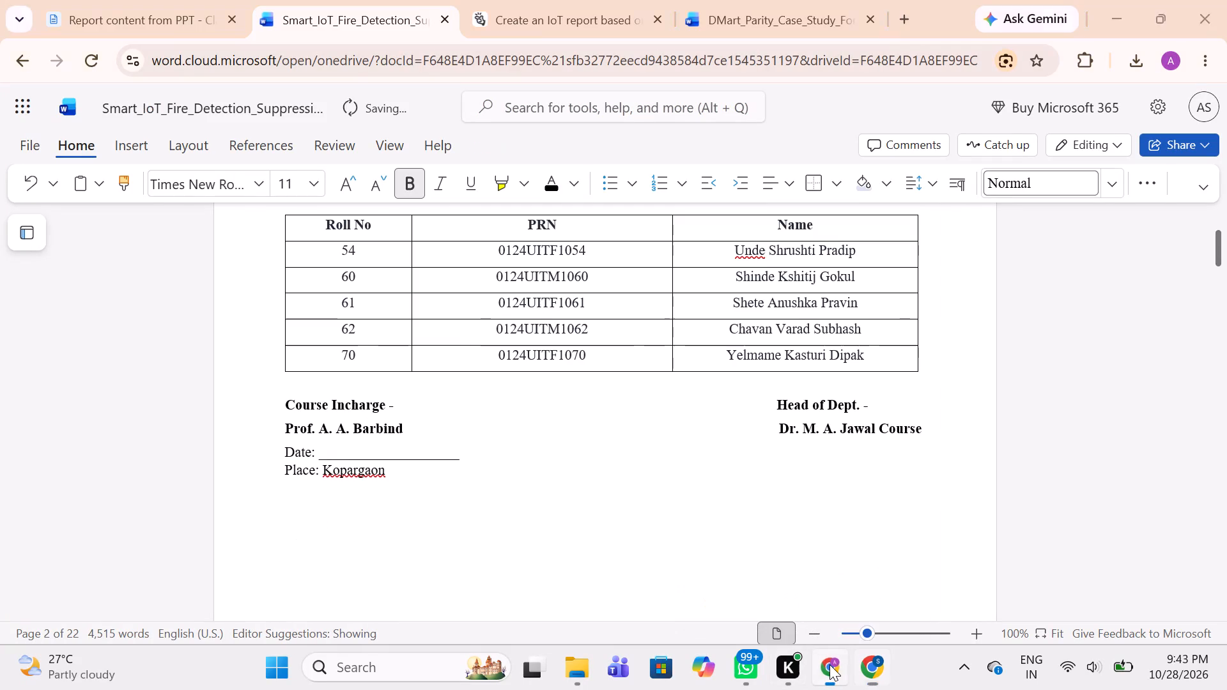
click(791, 5)
scroll(741, 348, down, 1)
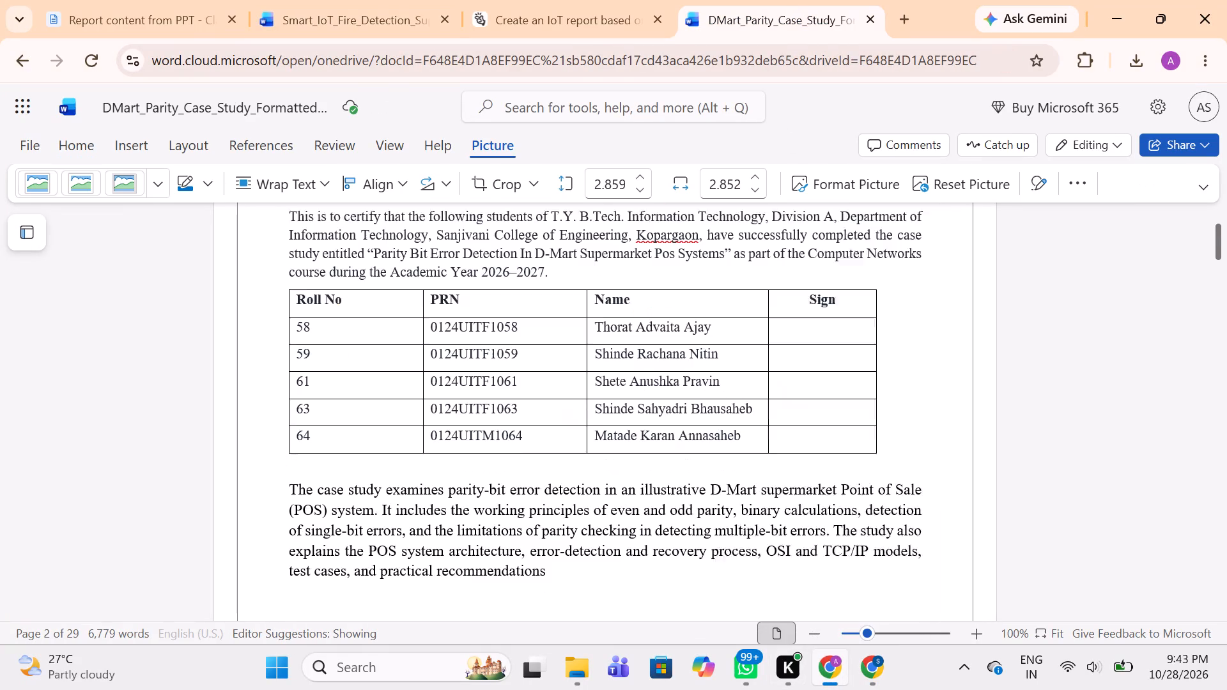
scroll(741, 348, down, 3)
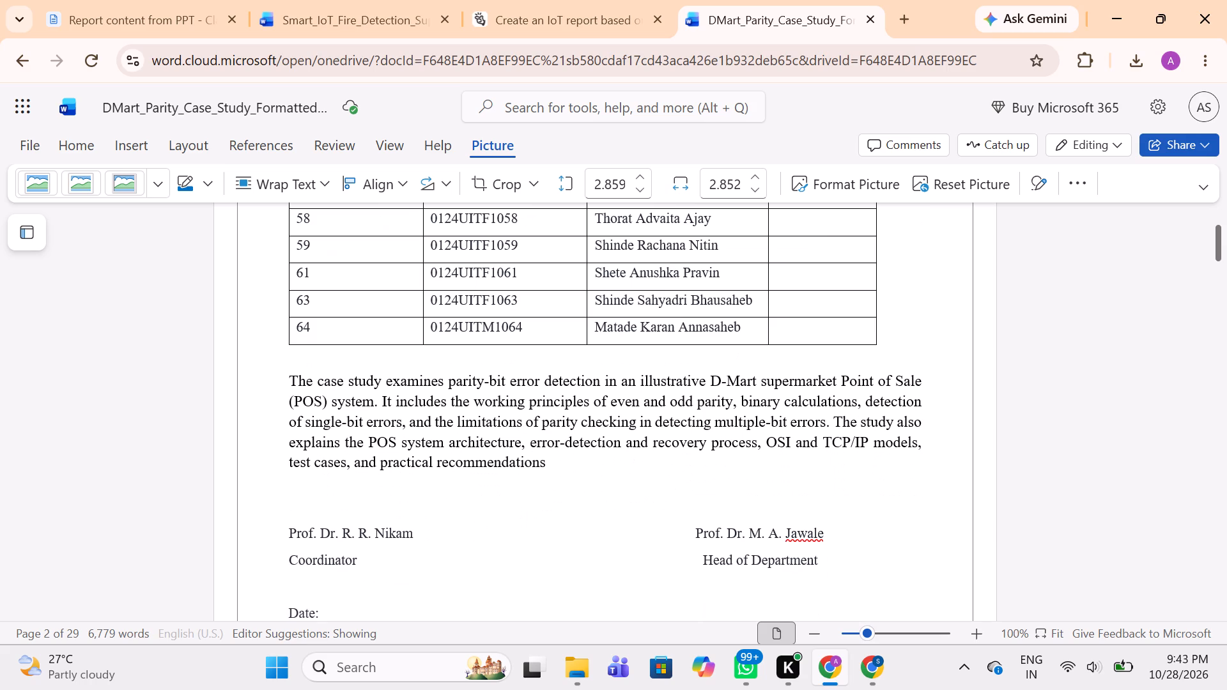
scroll(741, 348, down, 2)
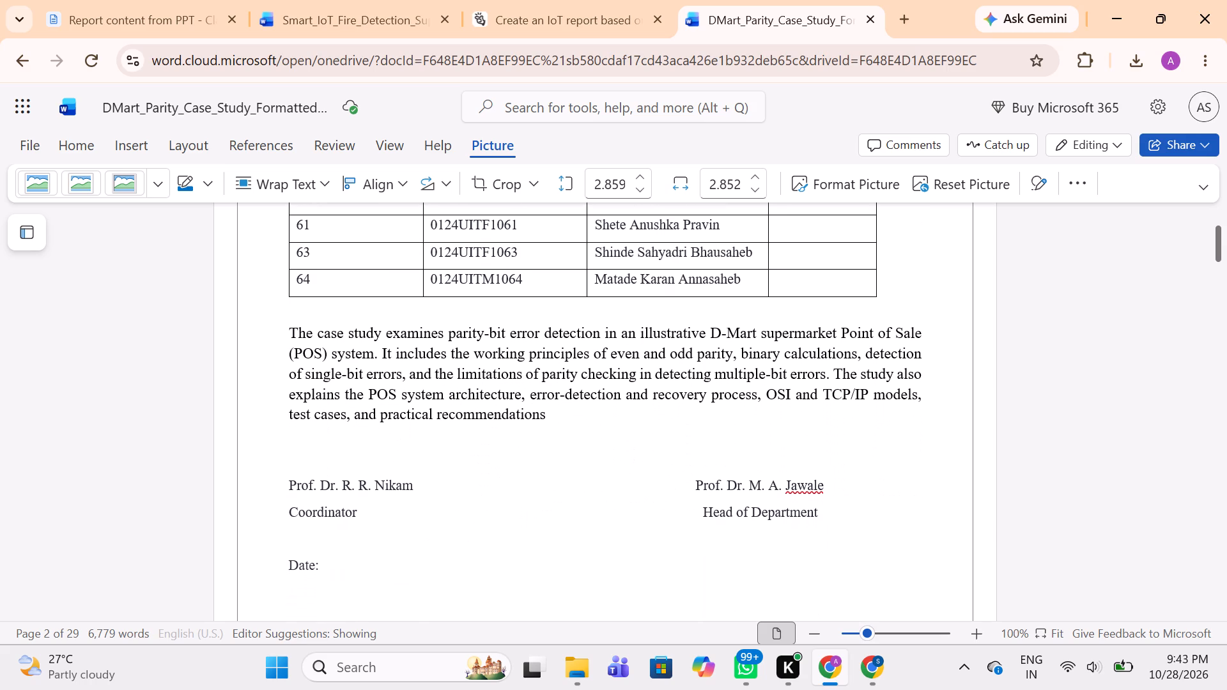
scroll(741, 348, down, 3)
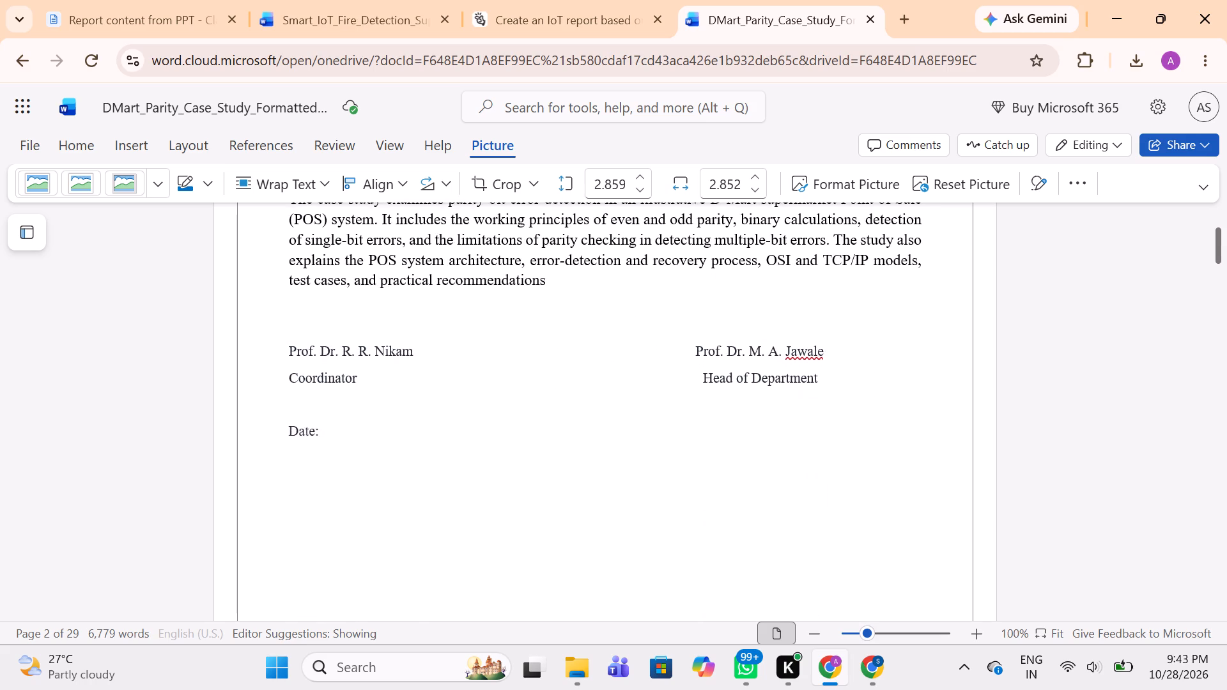
scroll(741, 348, down, 2)
scroll(741, 348, up, 1)
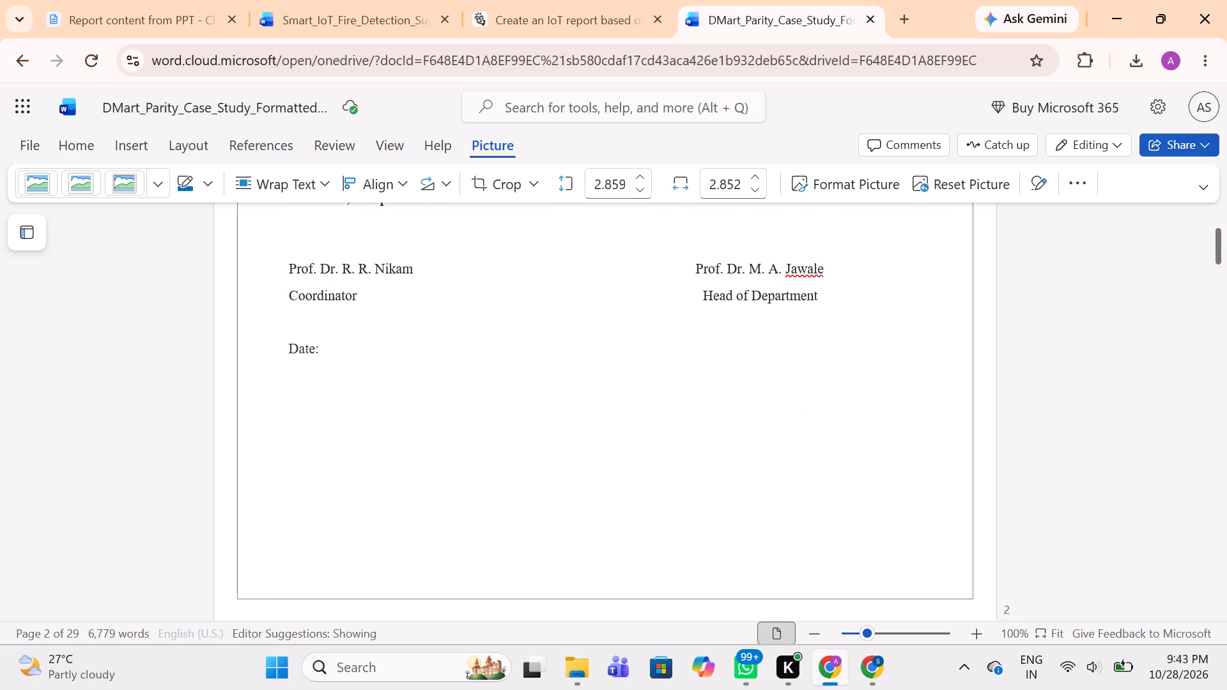
scroll(741, 348, up, 1)
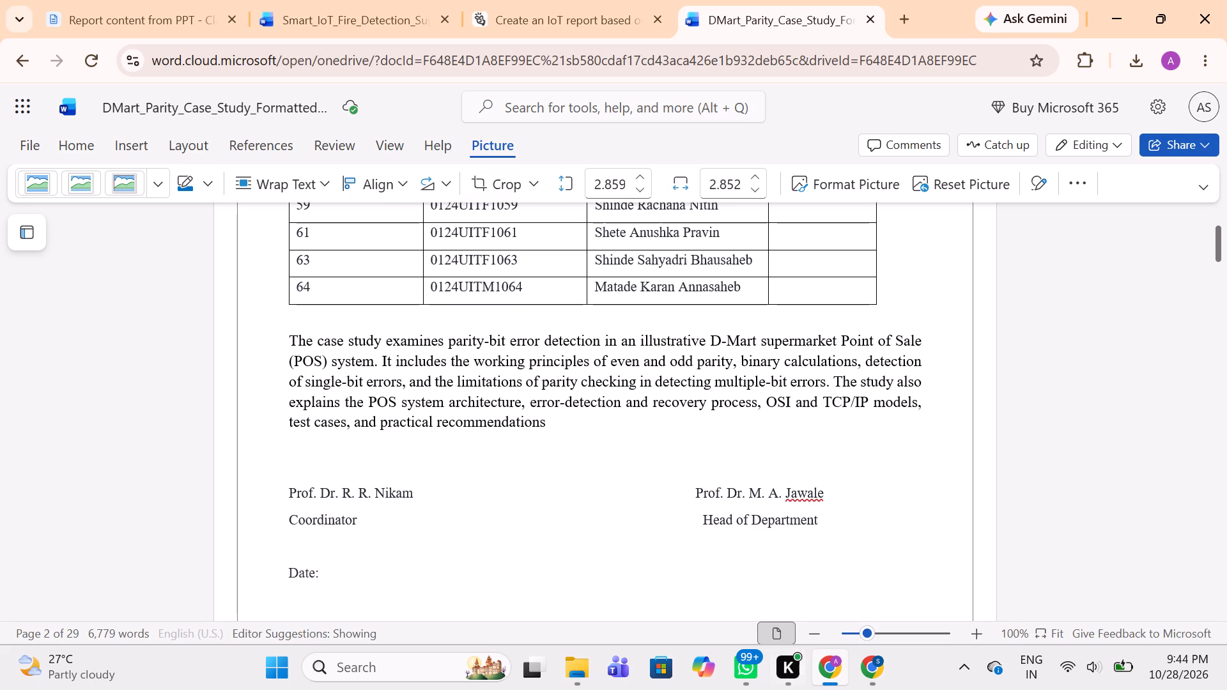
In the rover report's Certificate page, insert two blank lines above the Course Incharge line and two above the Date line.
click(326, 2)
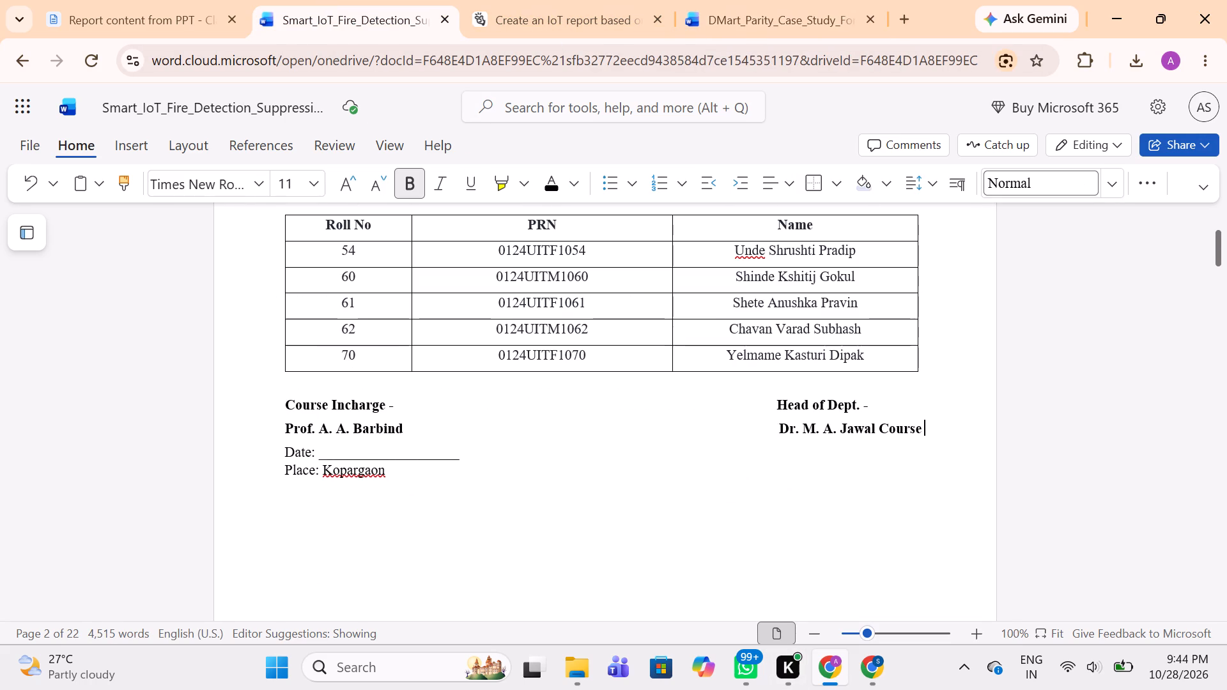
click(407, 399)
click(282, 413)
key(Return)
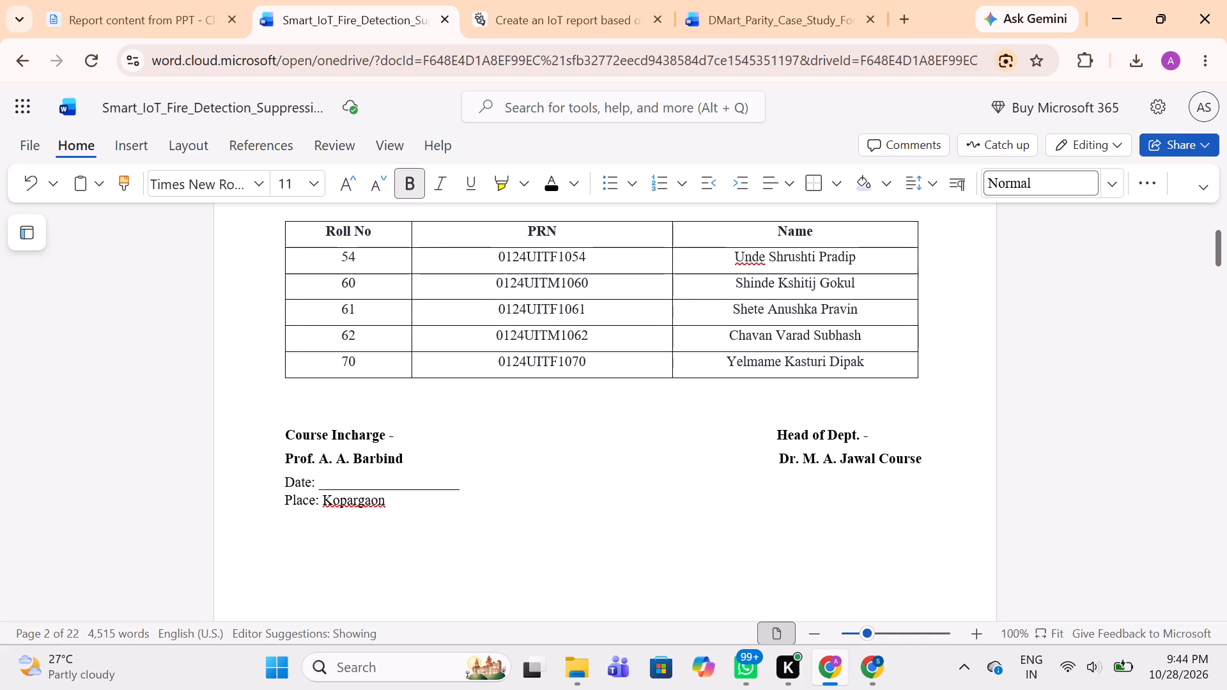
key(Return)
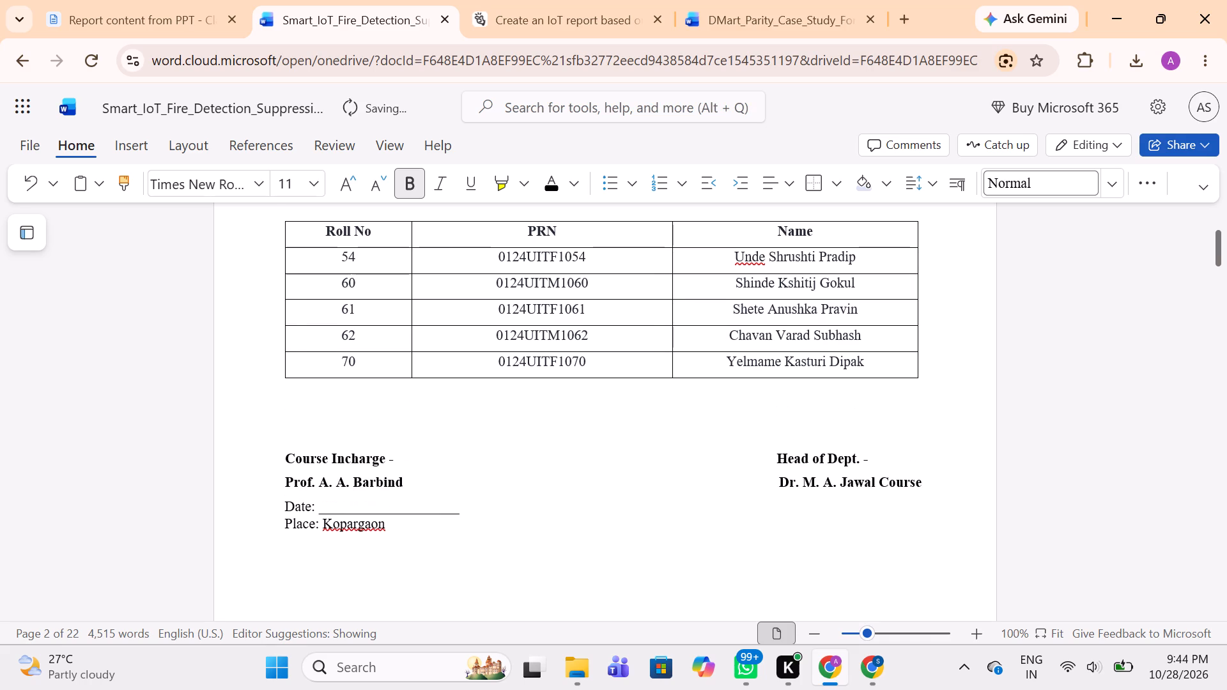
click(284, 505)
key(Return)
key(Return)
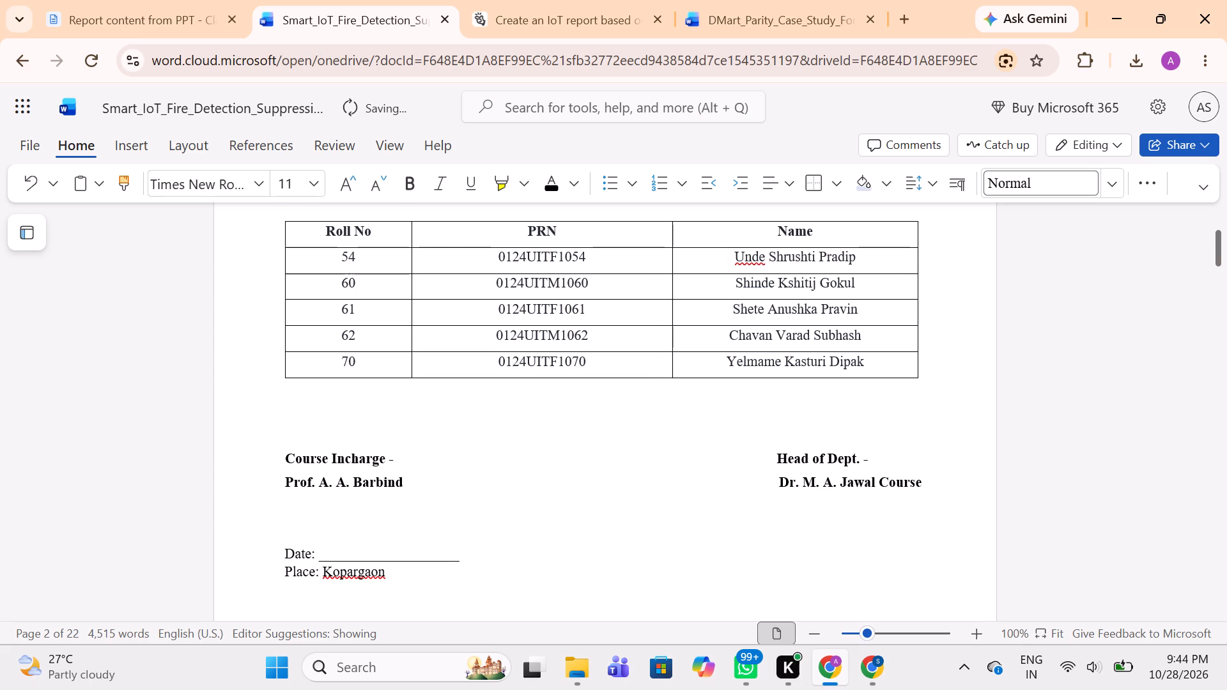
Delete the underline after "Date:" on the Certificate page, leaving only the label.
scroll(284, 505, down, 3)
scroll(284, 505, up, 3)
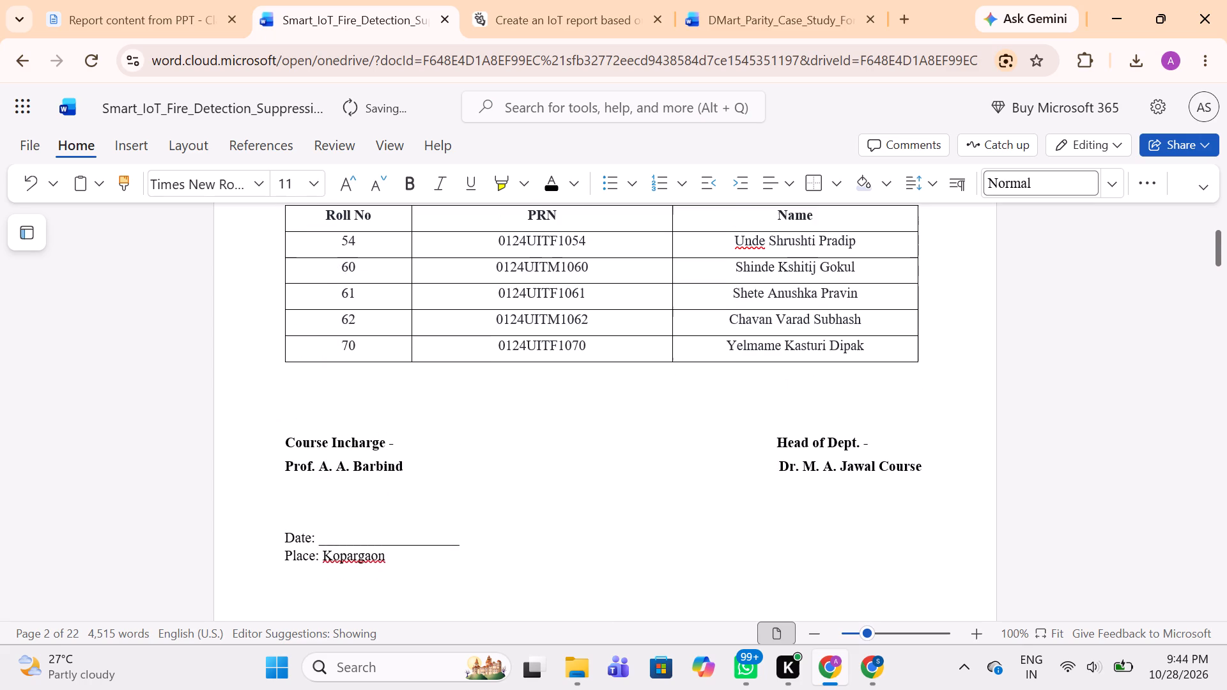
click(469, 545)
key(BackSpace)
key(BackSpace)
key(BackSpace)
key(BackSpace)
key(BackSpace)
key(BackSpace)
key(BackSpace)
key(BackSpace)
key(BackSpace)
key(BackSpace)
key(BackSpace)
key(BackSpace)
key(BackSpace)
key(BackSpace)
key(BackSpace)
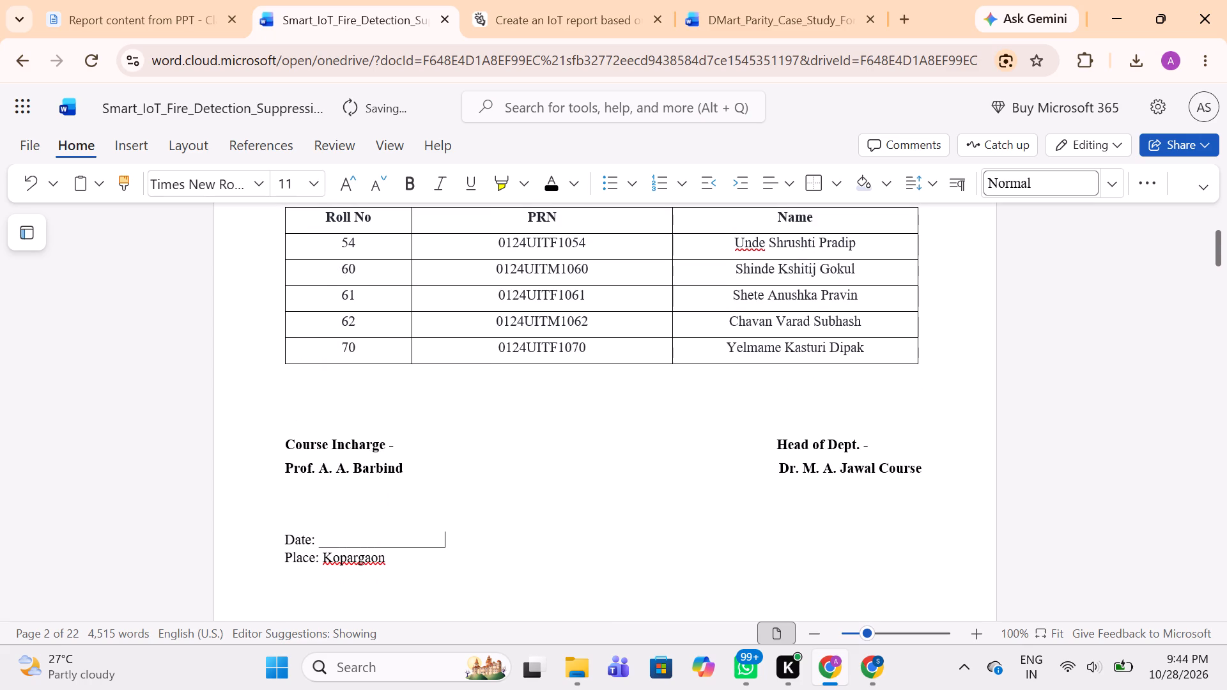
key(BackSpace)
key(BackSpace)
key(BackSpace)
key(BackSpace)
key(BackSpace)
Review the Certificate page's overall layout from the heading to the Place line at 50% zoom.
scroll(469, 545, up, 2)
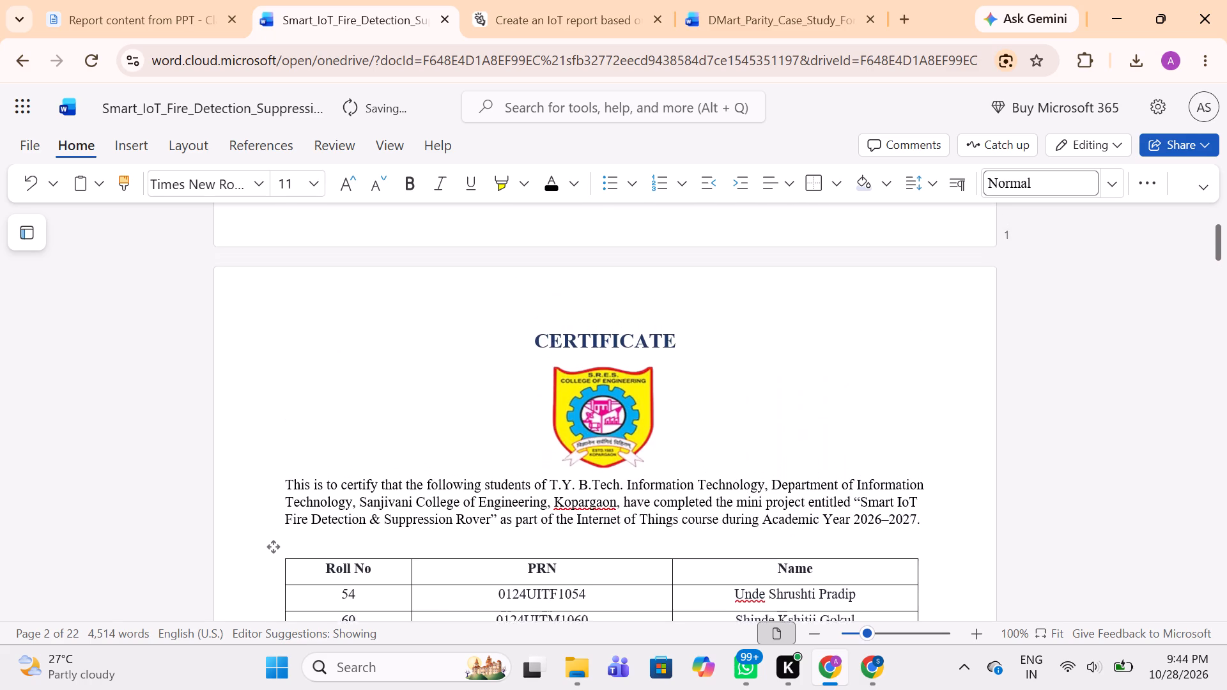
scroll(469, 545, down, 8)
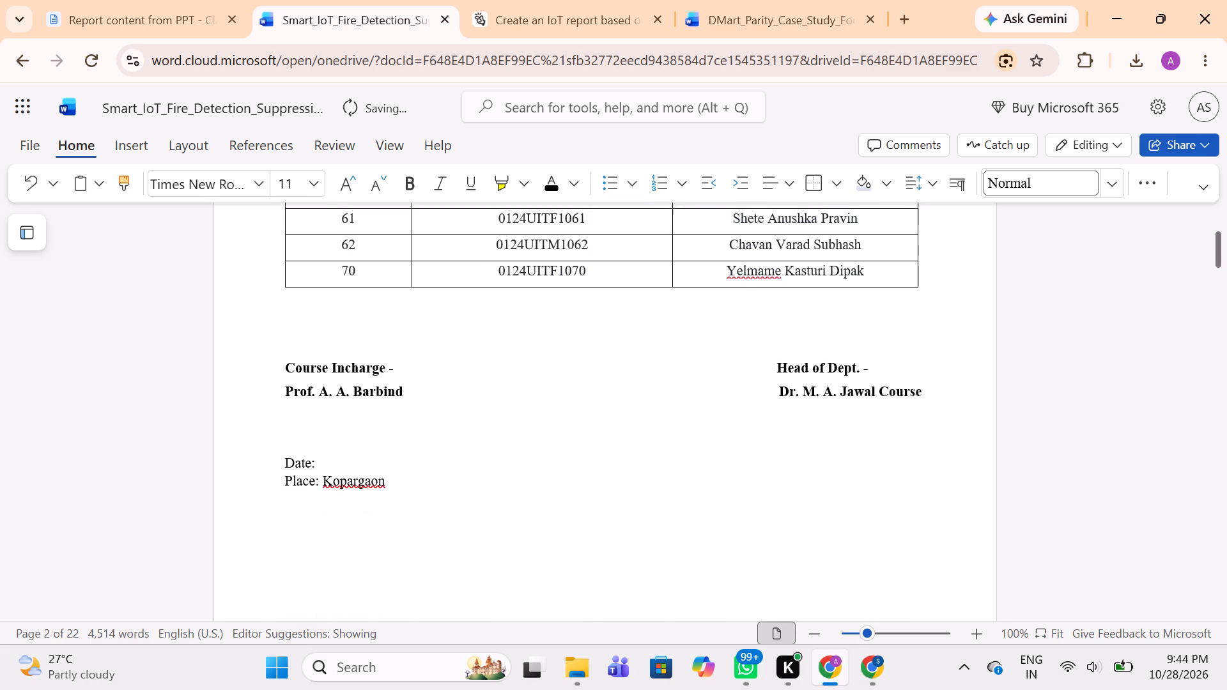
scroll(469, 545, up, 1)
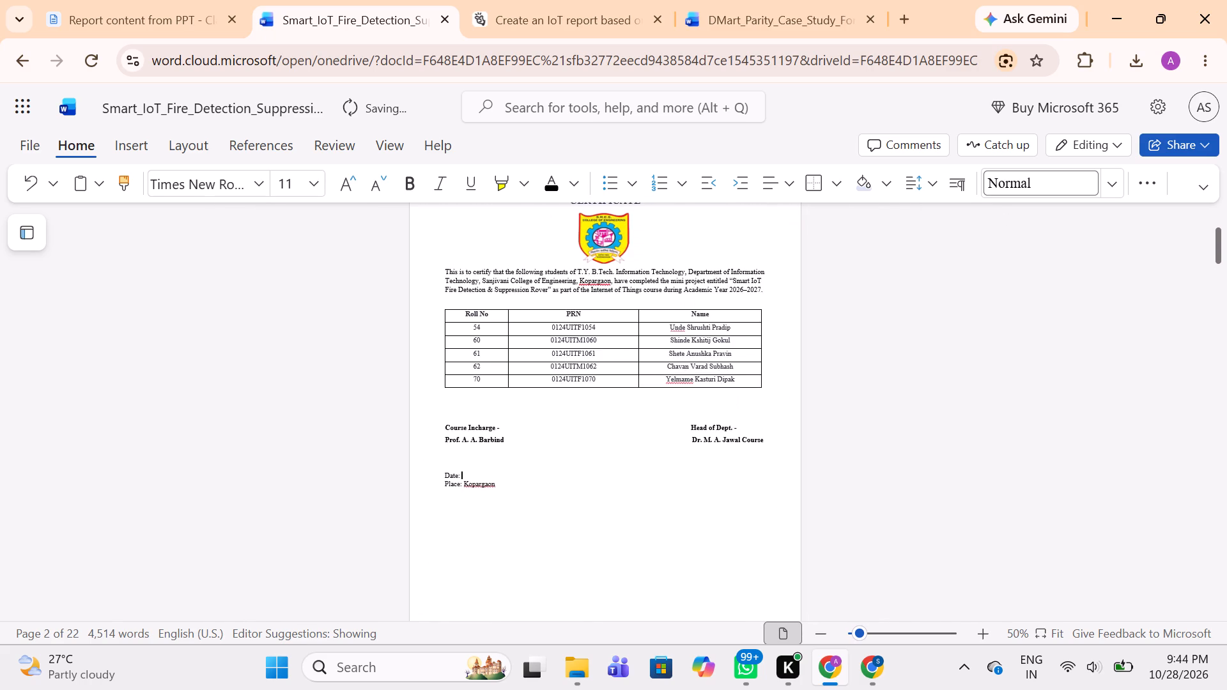
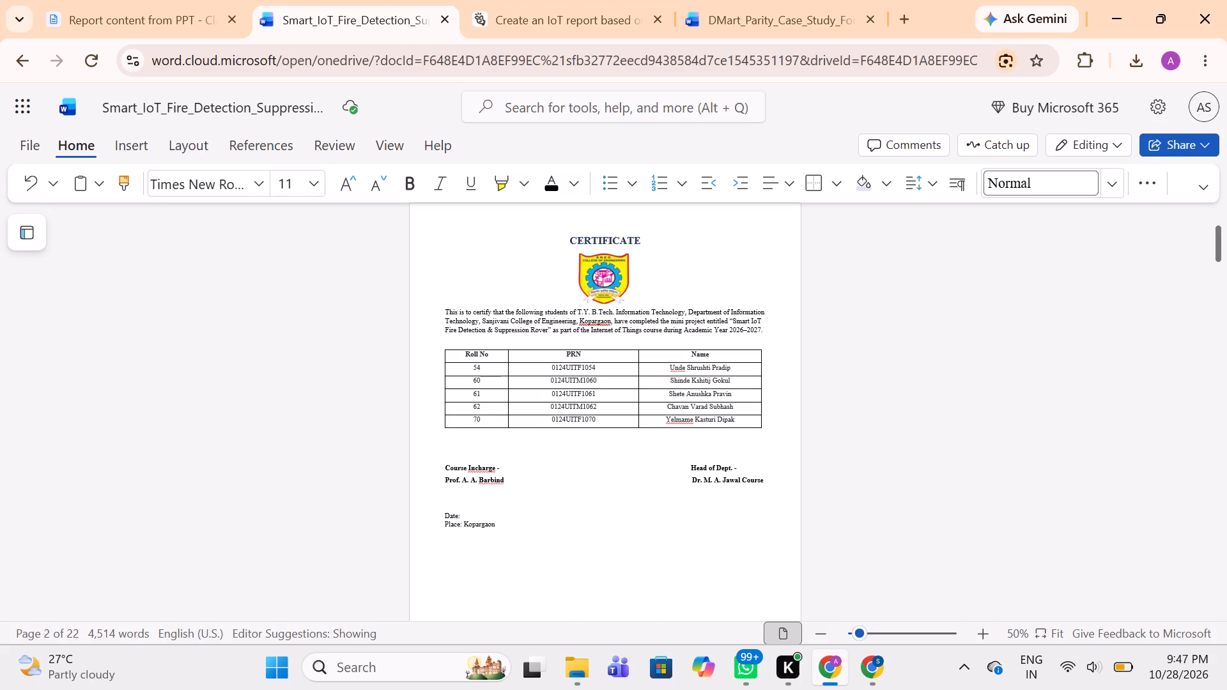
drag(441, 309, 776, 335)
key(ctrl+v)
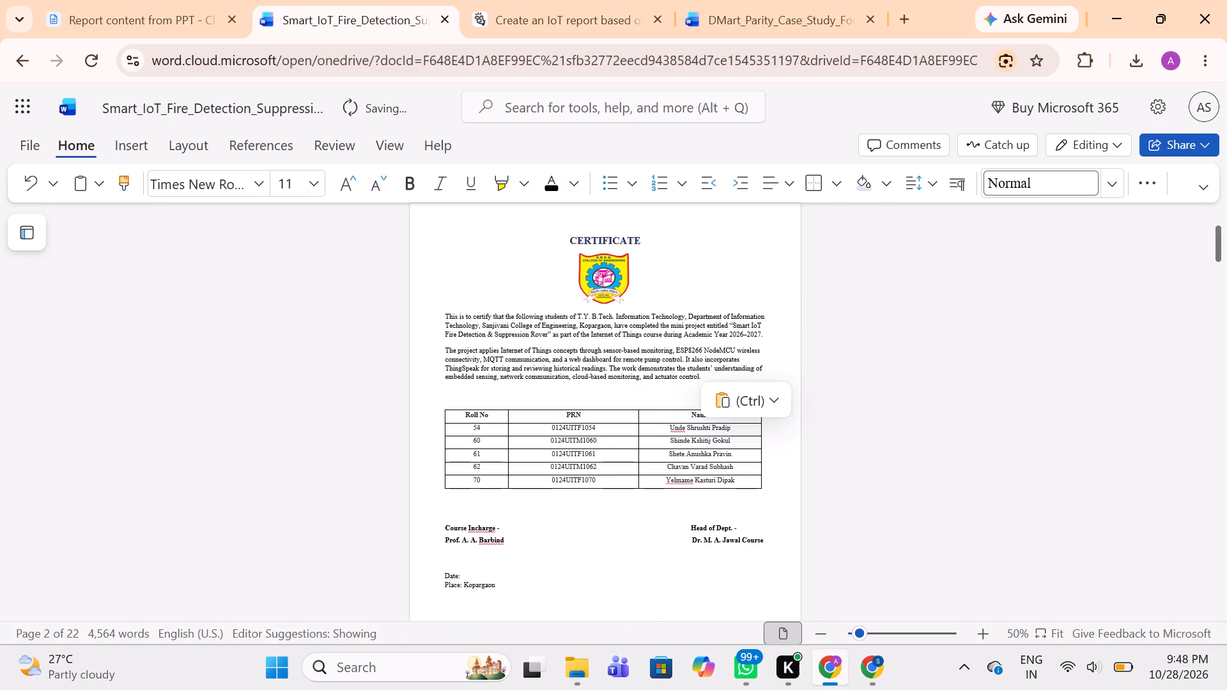
scroll(658, 352, up, 1)
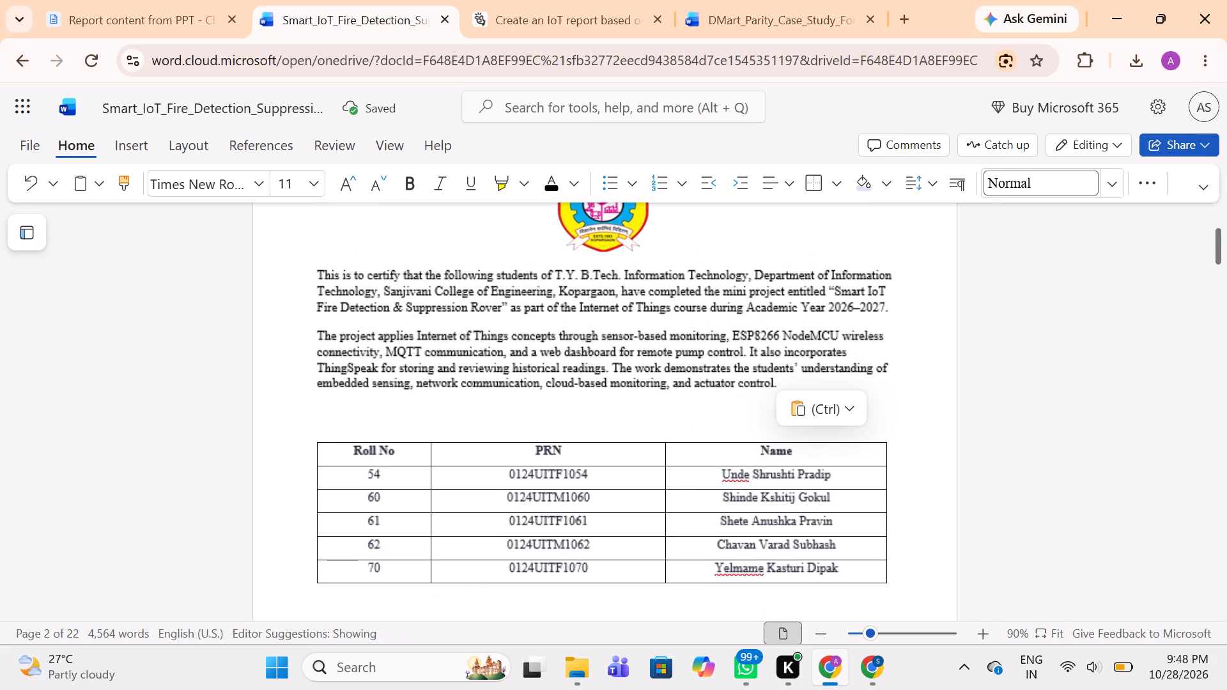
click(726, 285)
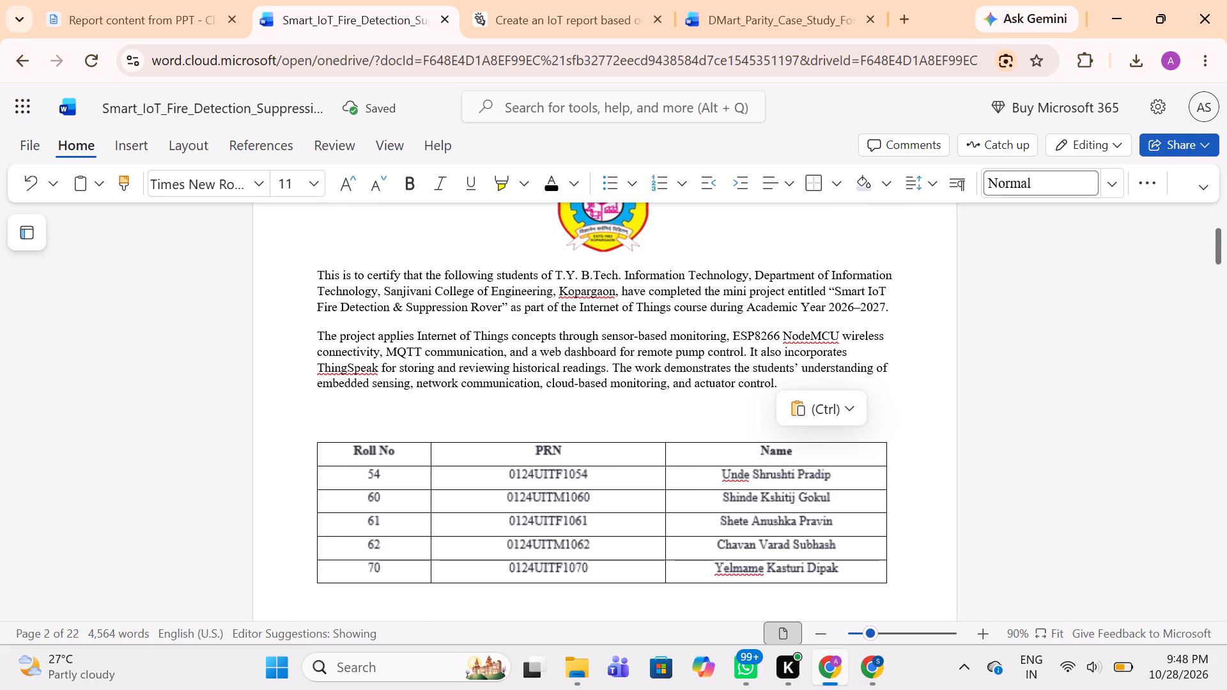
Change the font colour of the CERTIFICATE heading to Automatic (black).
scroll(726, 285, up, 2)
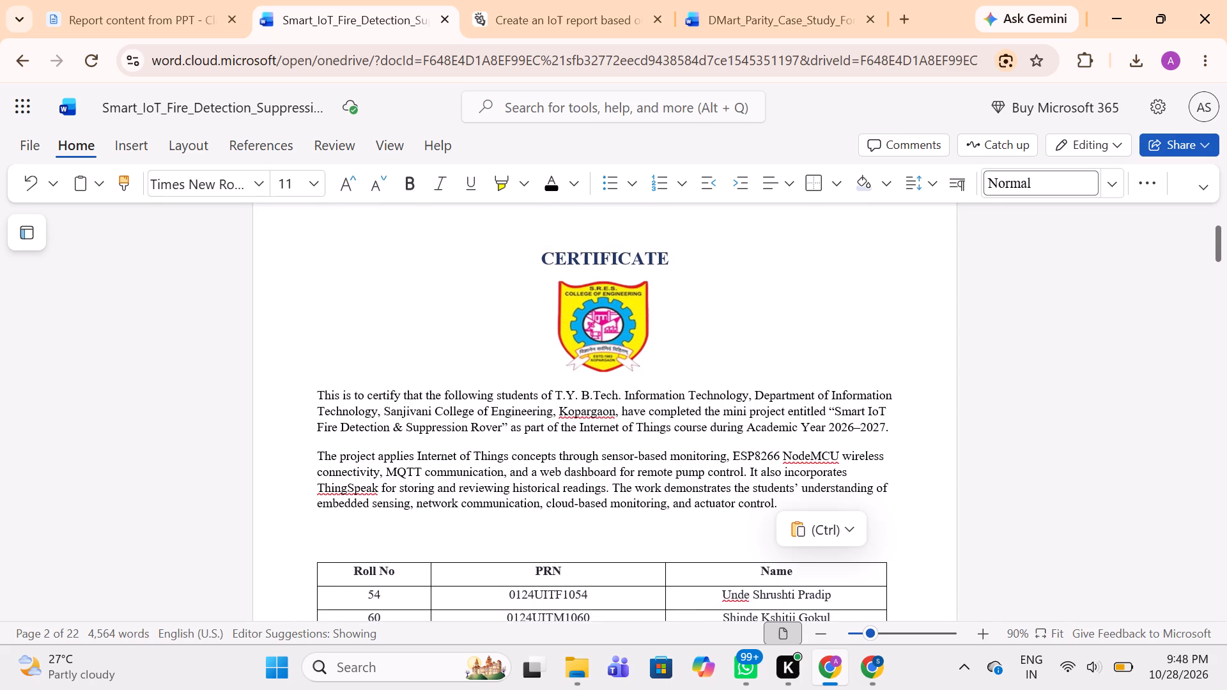
scroll(726, 285, down, 3)
scroll(726, 285, up, 2)
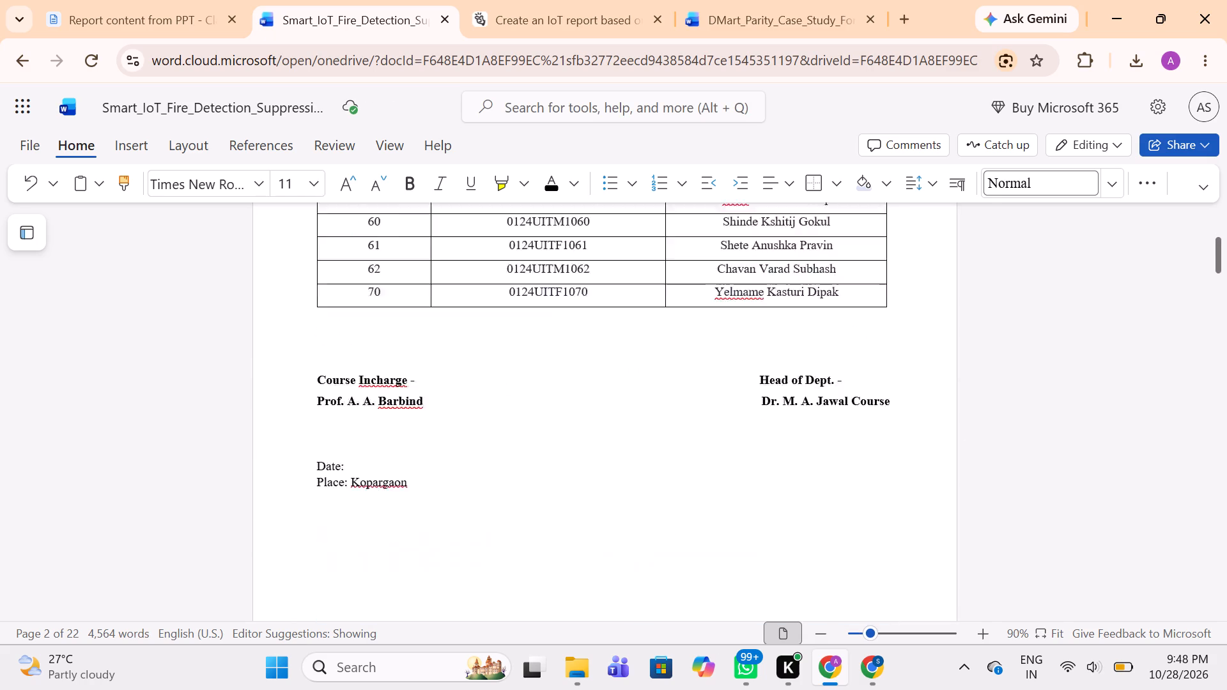
scroll(726, 285, up, 4)
double_click(623, 361)
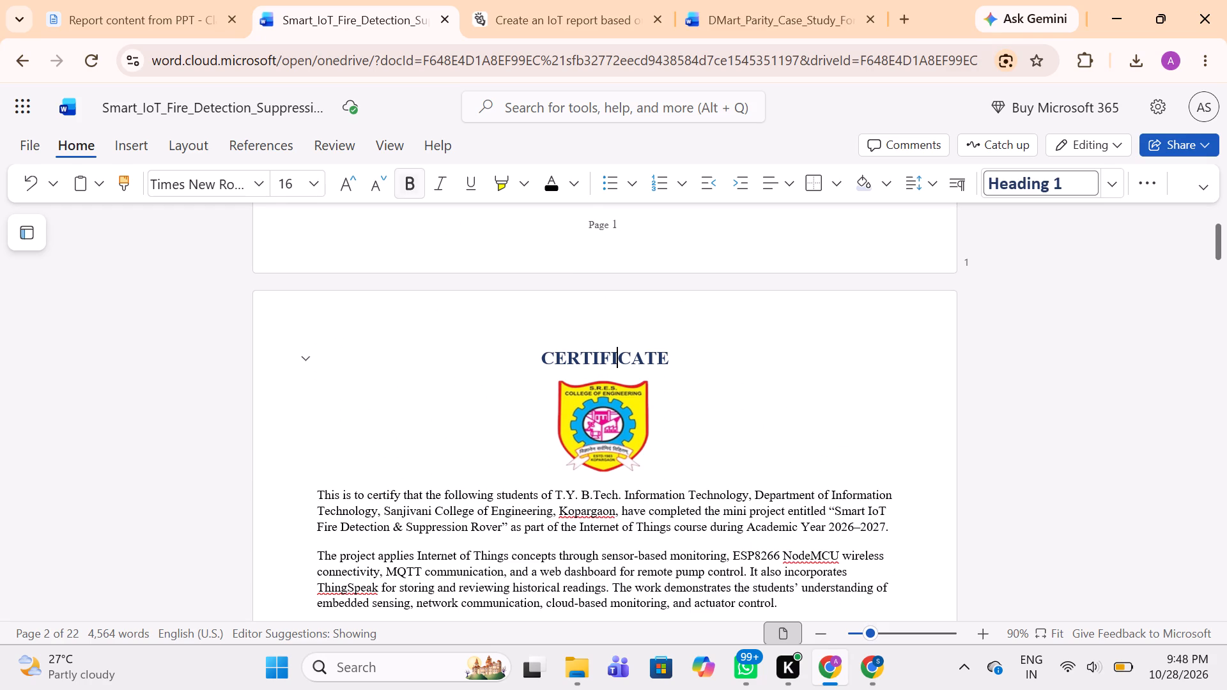
click(569, 184)
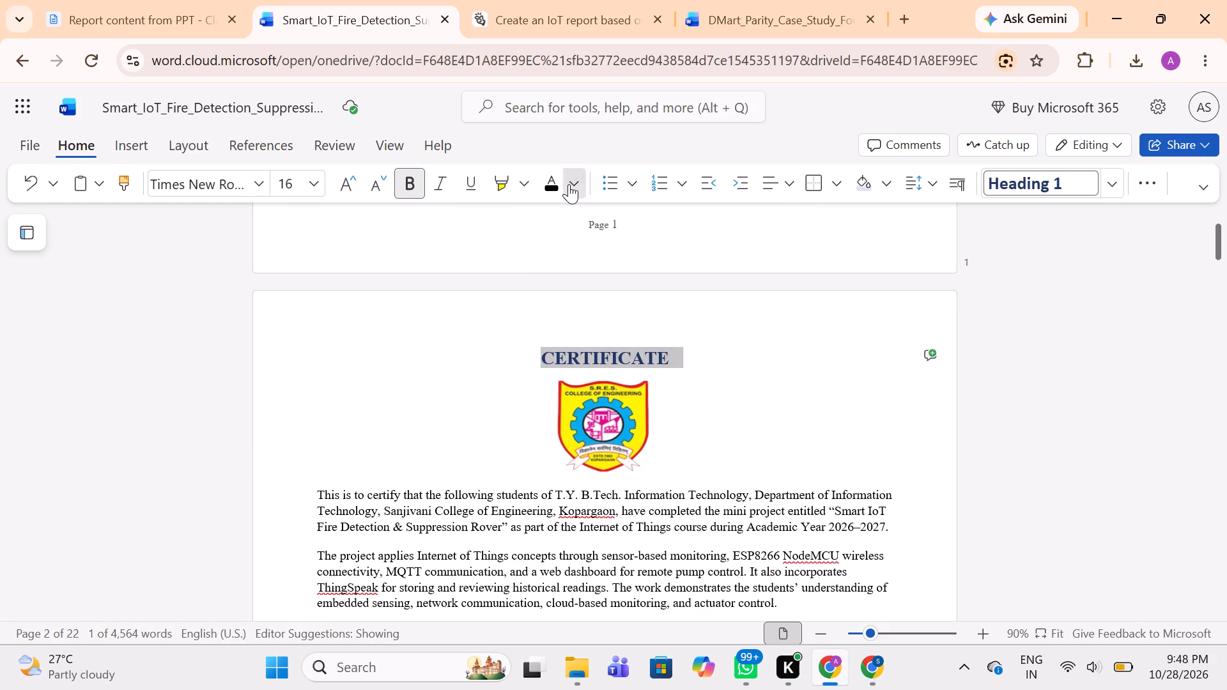
click(577, 292)
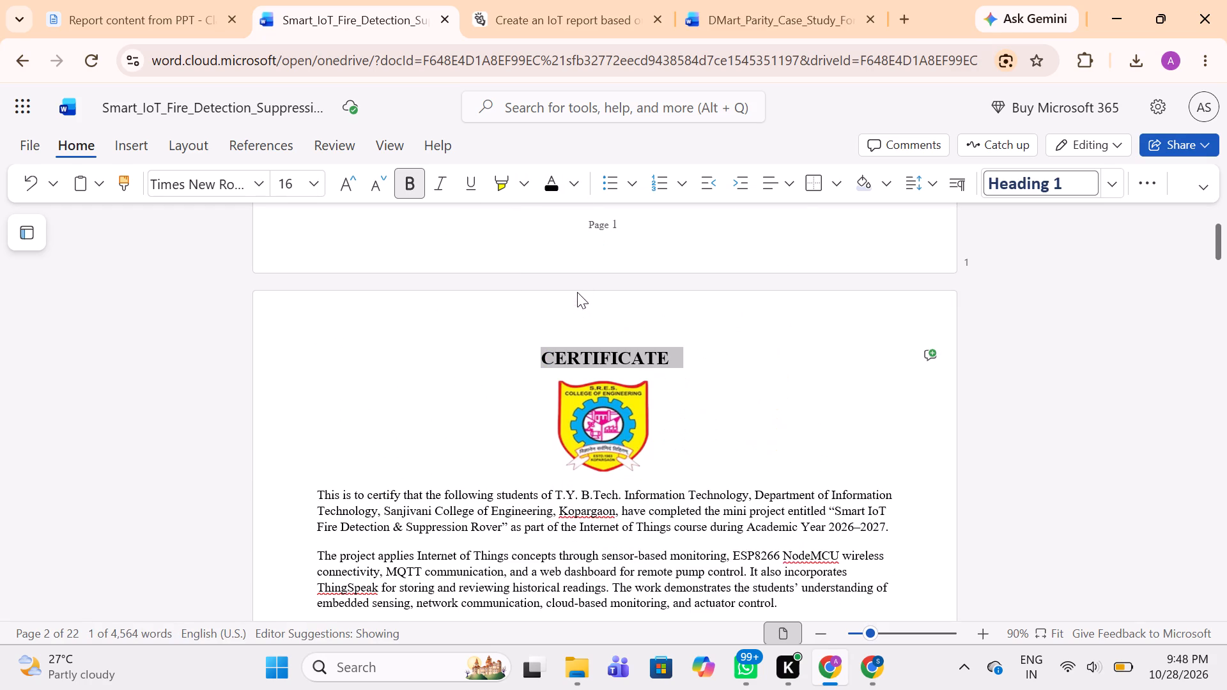
click(549, 384)
Shorten the heading above the contents table to just "Index" by deleting the words before it.
scroll(549, 384, down, 4)
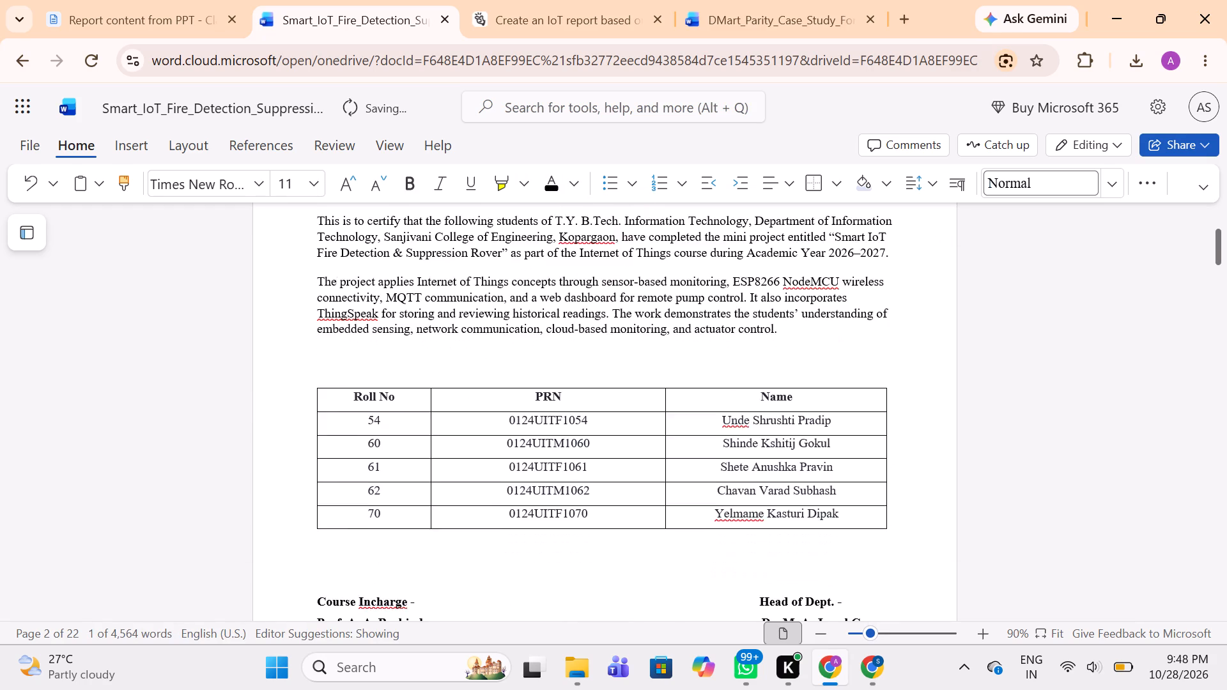
scroll(549, 384, down, 5)
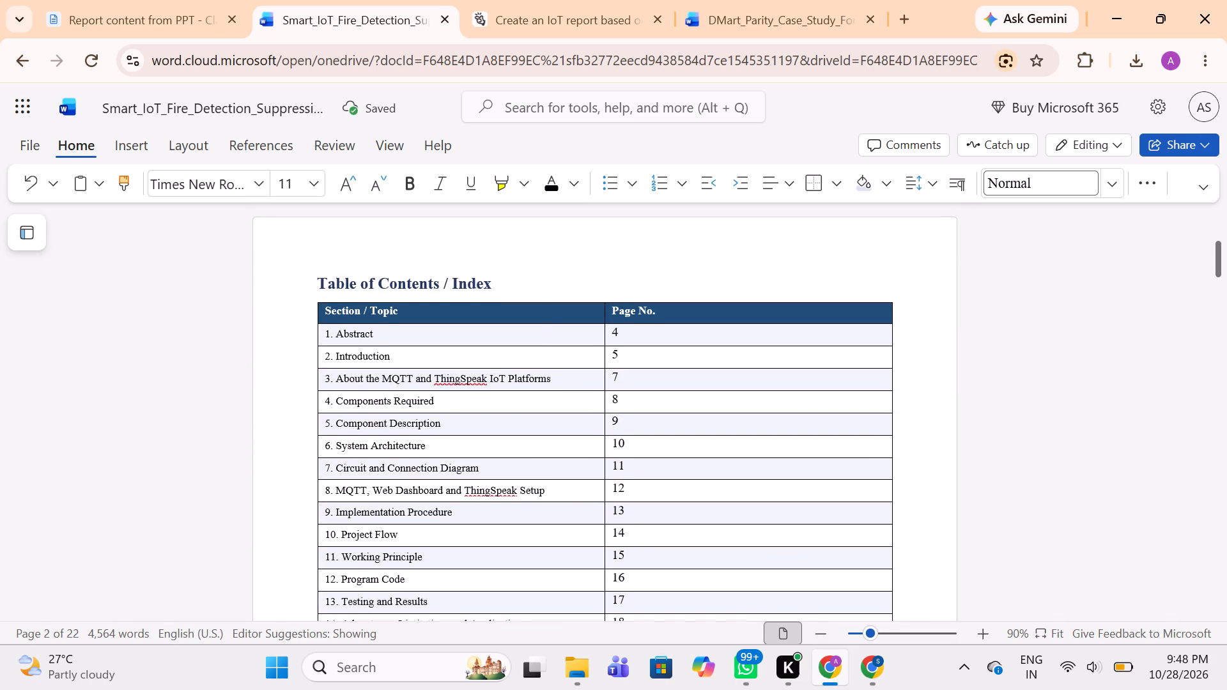
scroll(549, 384, down, 2)
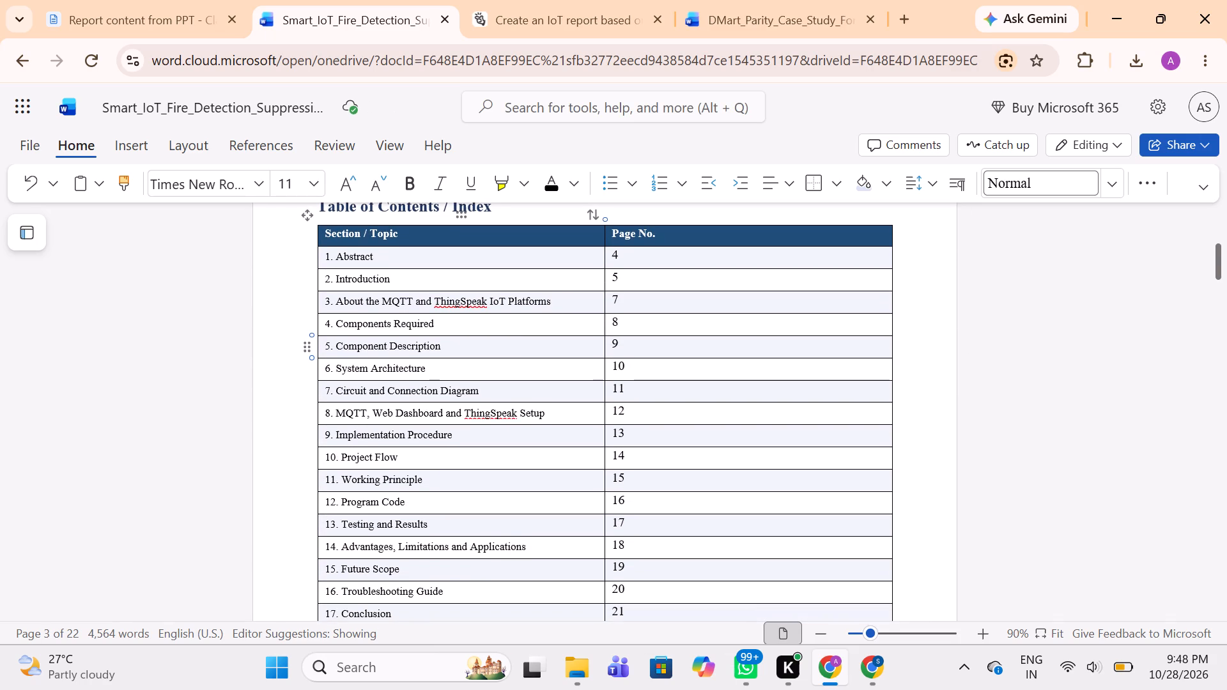
scroll(549, 384, down, 2)
scroll(549, 384, up, 1)
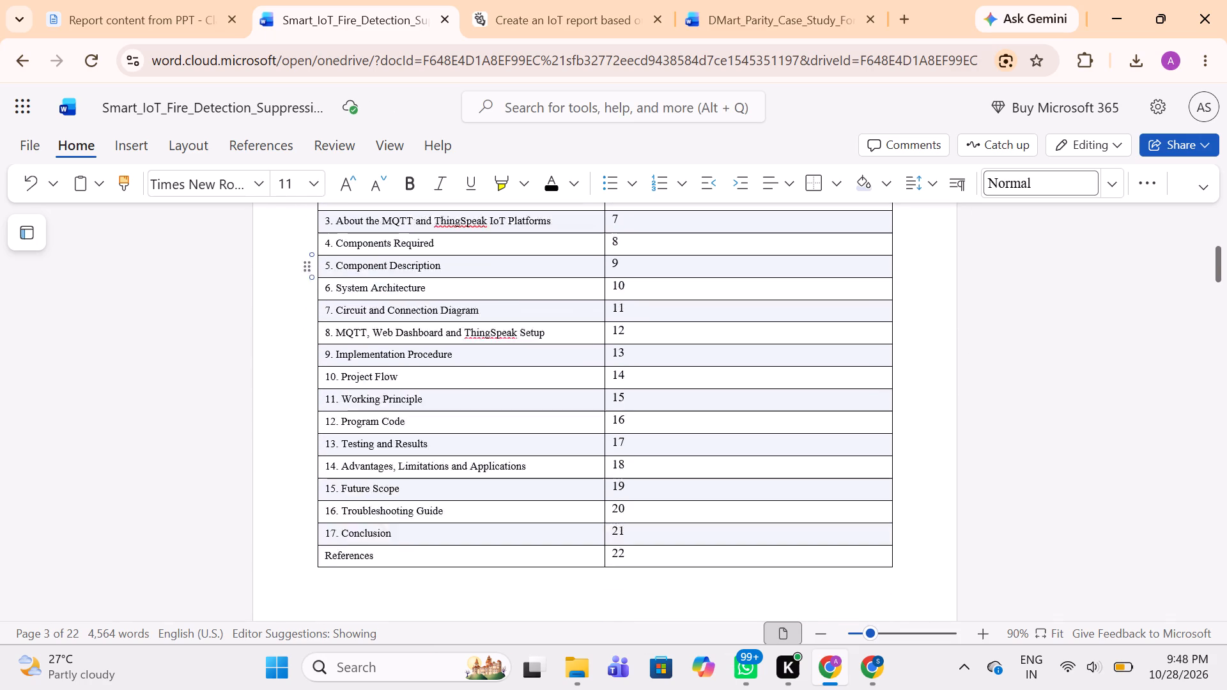
scroll(549, 384, up, 2)
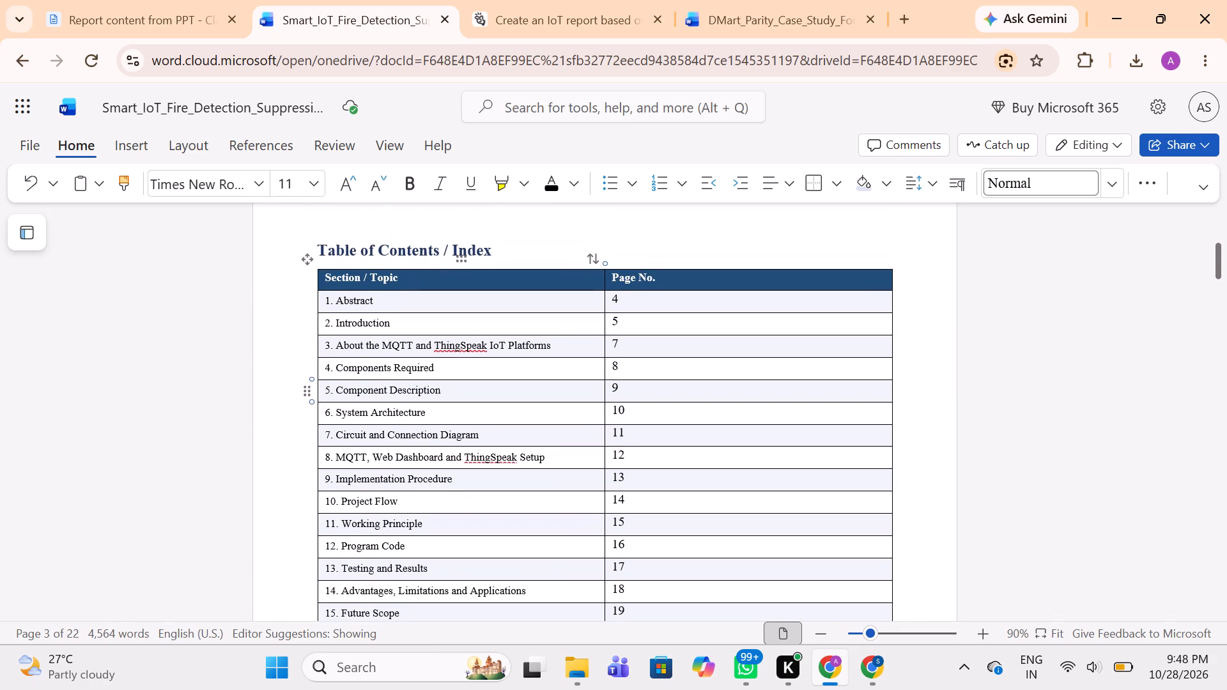
click(451, 250)
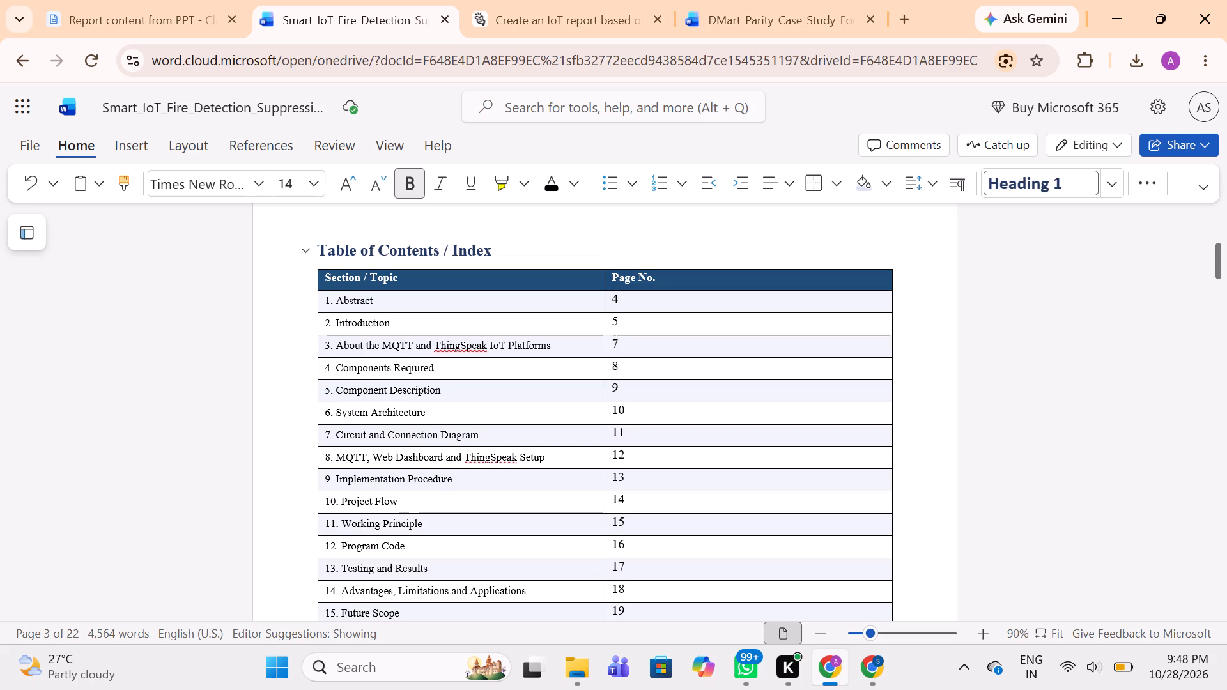
key(BackSpace)
key(BackSpace)
key(BackSpace)
key(BackSpace)
key(BackSpace)
key(BackSpace)
key(BackSpace)
key(BackSpace)
key(BackSpace)
key(BackSpace)
key(BackSpace)
key(BackSpace)
key(BackSpace)
key(BackSpace)
key(BackSpace)
key(BackSpace)
key(BackSpace)
key(BackSpace)
key(BackSpace)
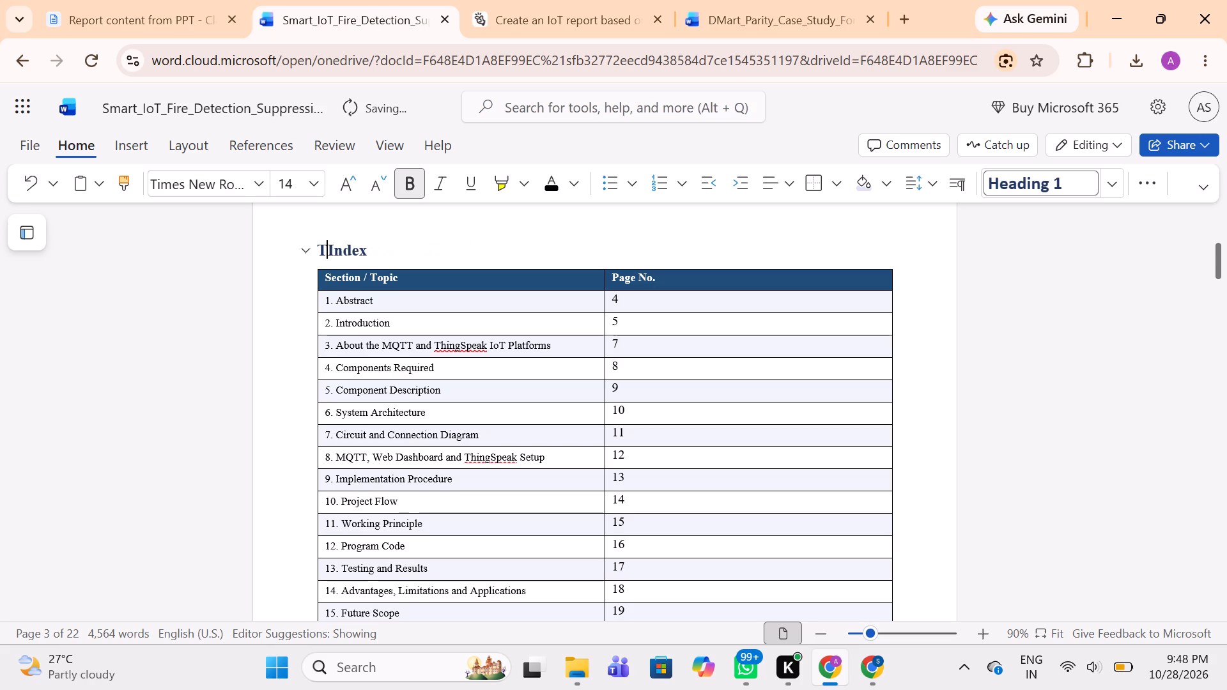
key(BackSpace)
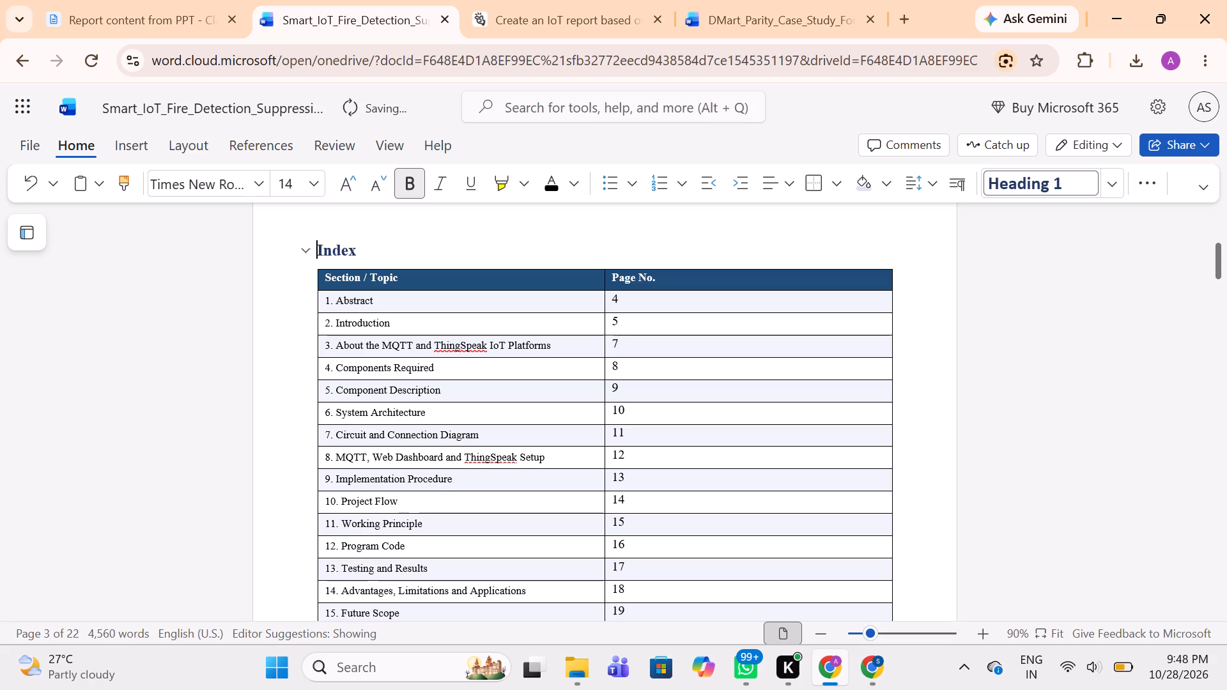
Format the Index heading with font size 16 and the Automatic (black) font colour.
double_click(345, 249)
click(316, 187)
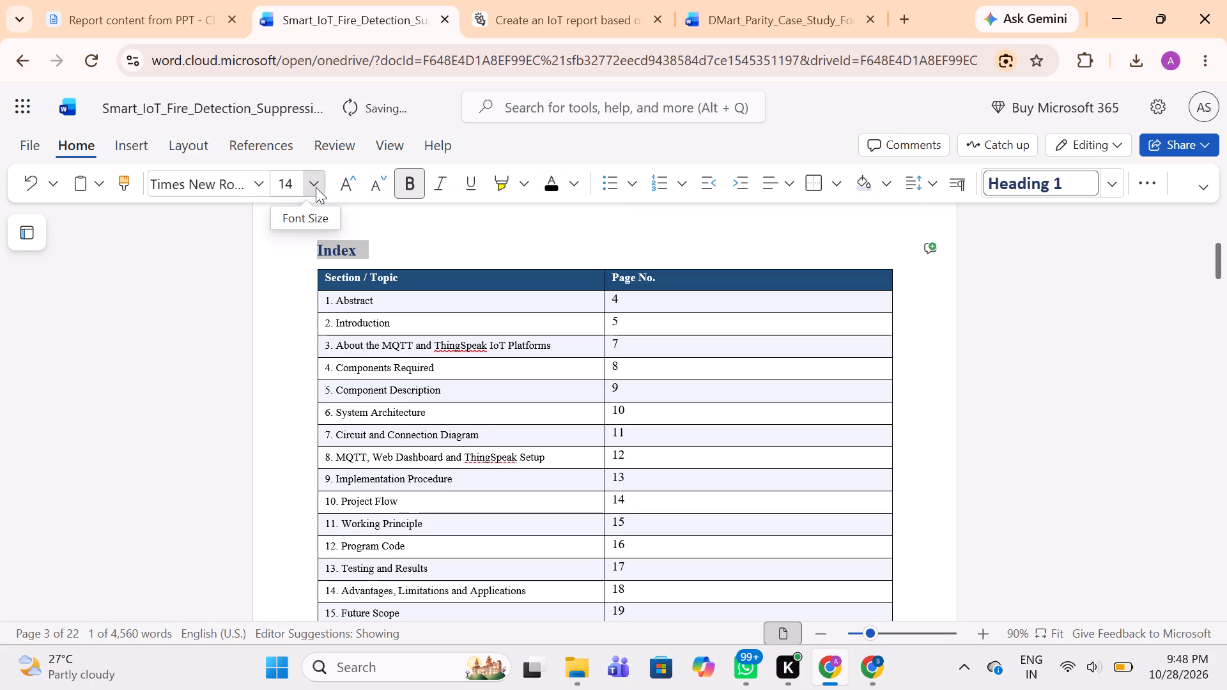
click(283, 397)
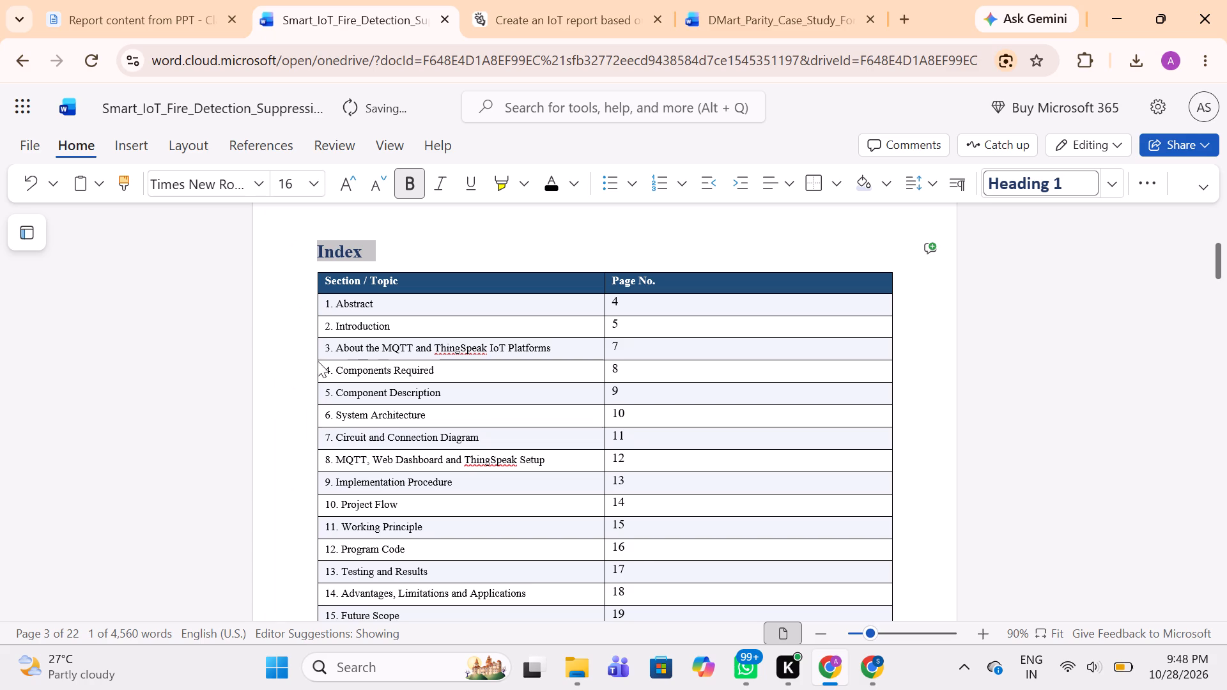
click(580, 178)
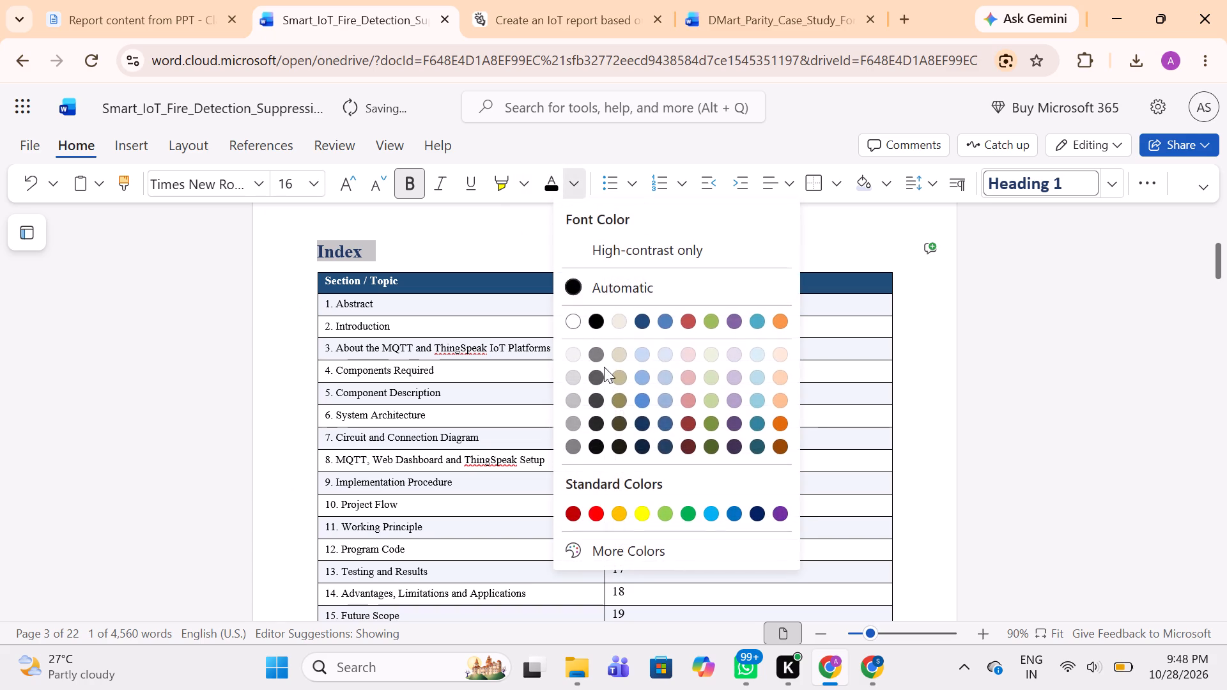
click(575, 286)
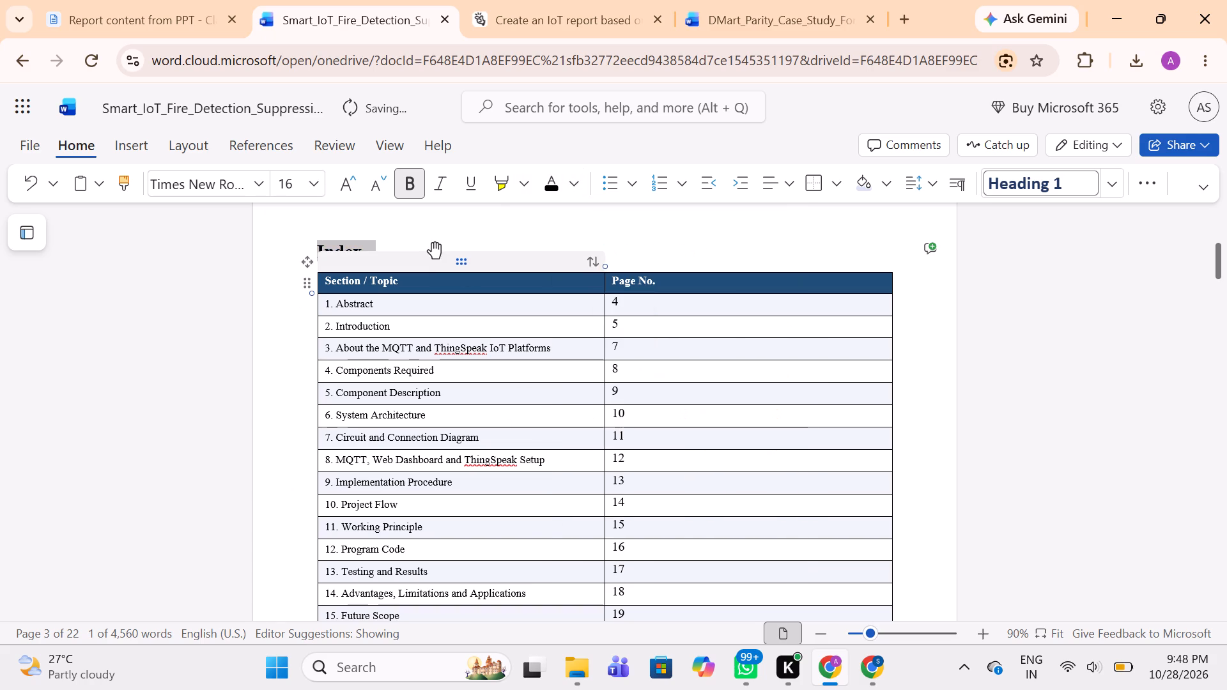
click(429, 287)
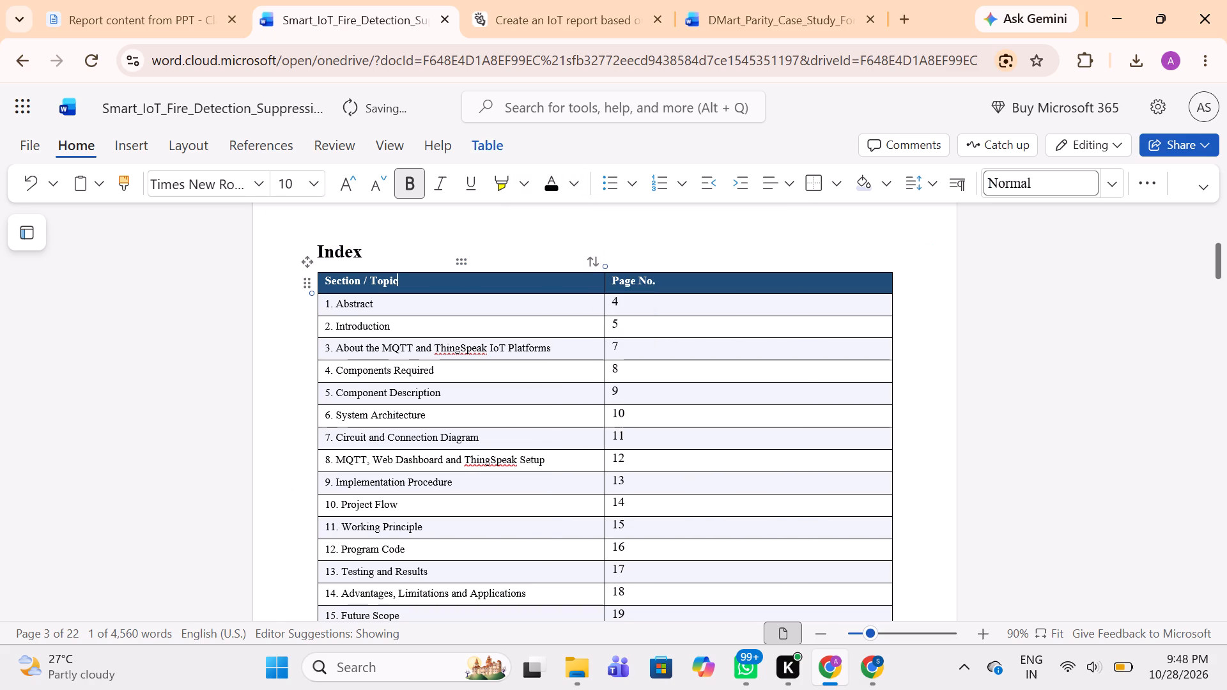
Examine the Table of Contents layout in the IOT_Report other document in the other Chrome window as a reference.
scroll(429, 287, down, 1)
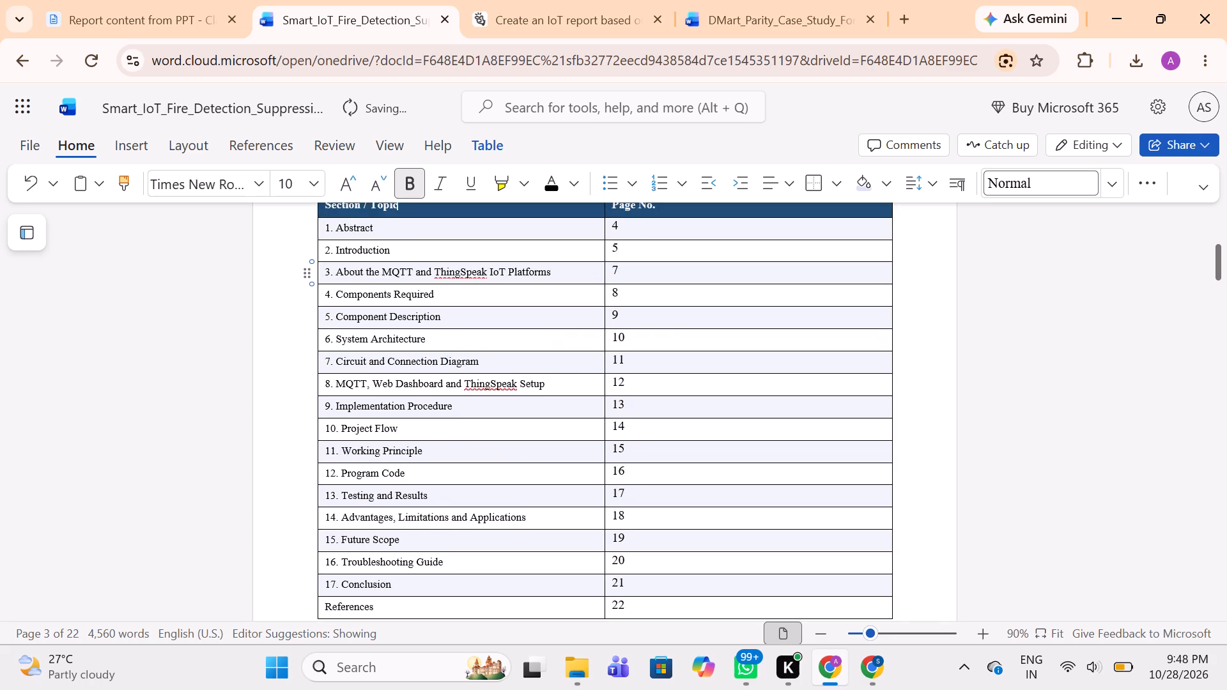
click(862, 666)
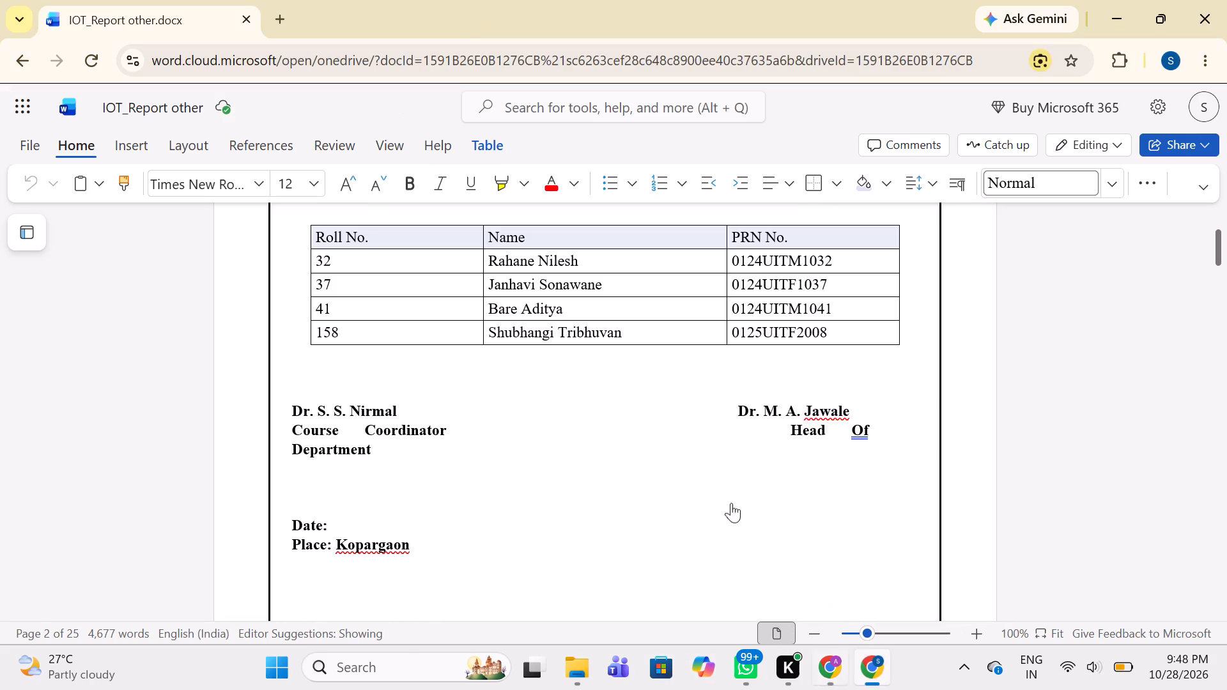
scroll(714, 480, down, 6)
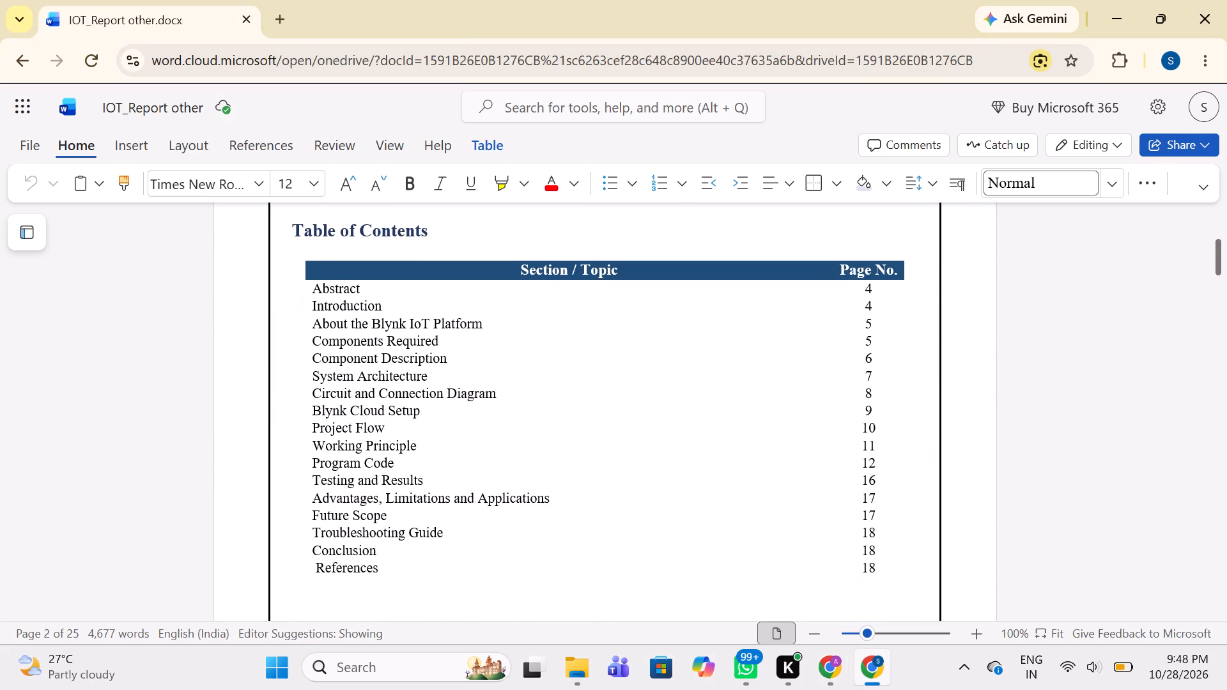
scroll(791, 479, down, 1)
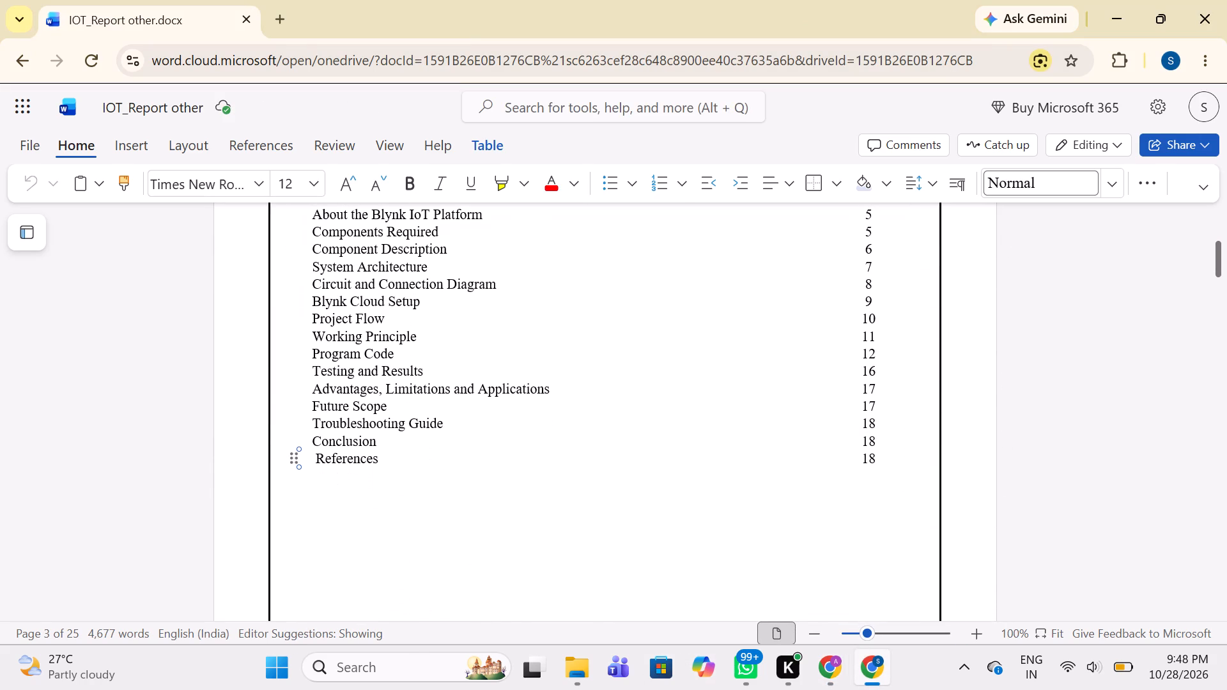
scroll(791, 479, down, 1)
scroll(791, 479, up, 1)
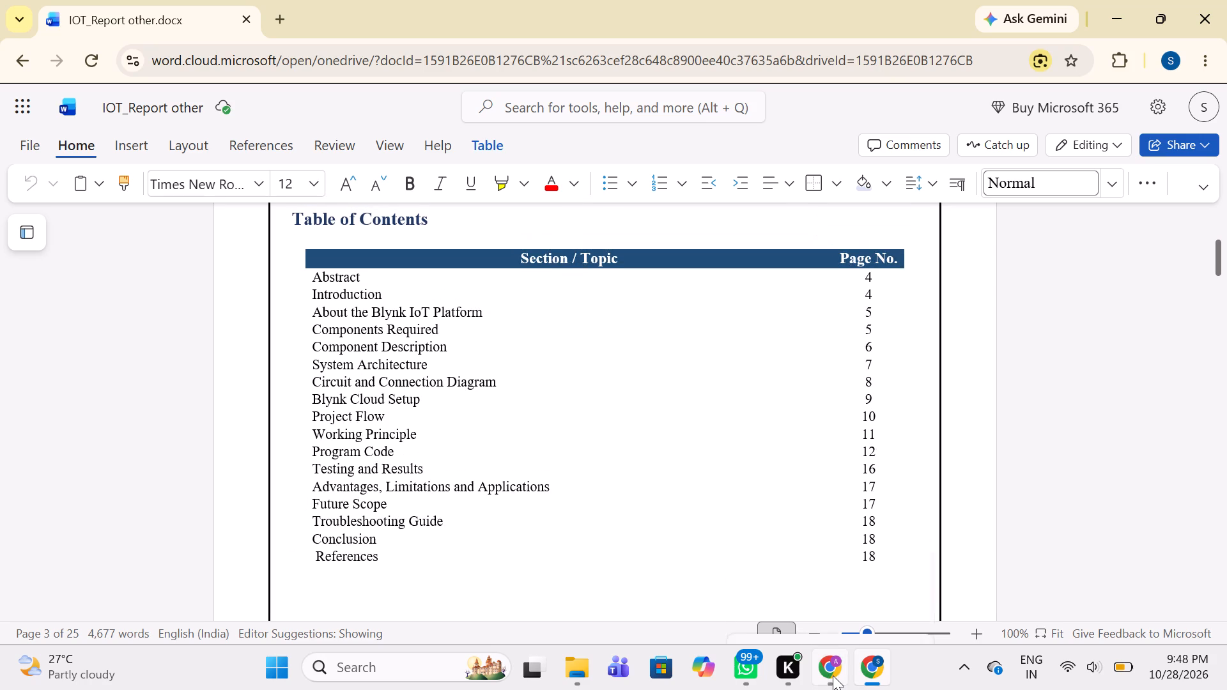
Return to the rover report and insert a blank line between the Index heading and its table.
click(833, 675)
scroll(661, 434, up, 1)
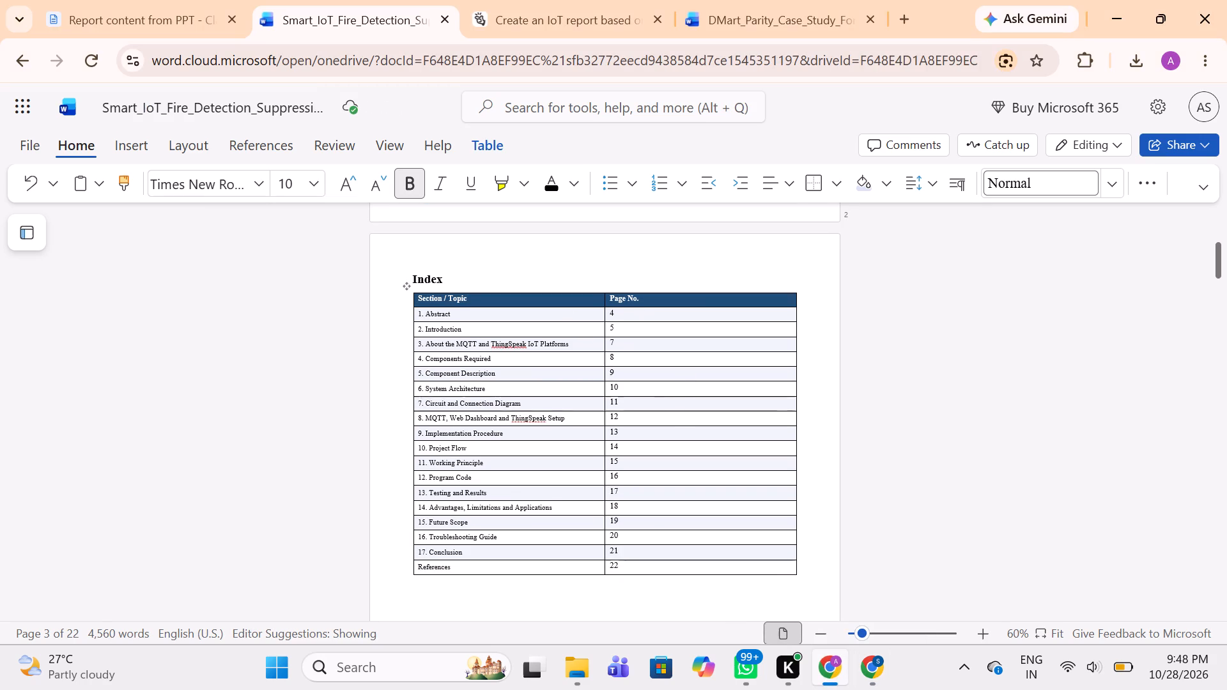
click(670, 351)
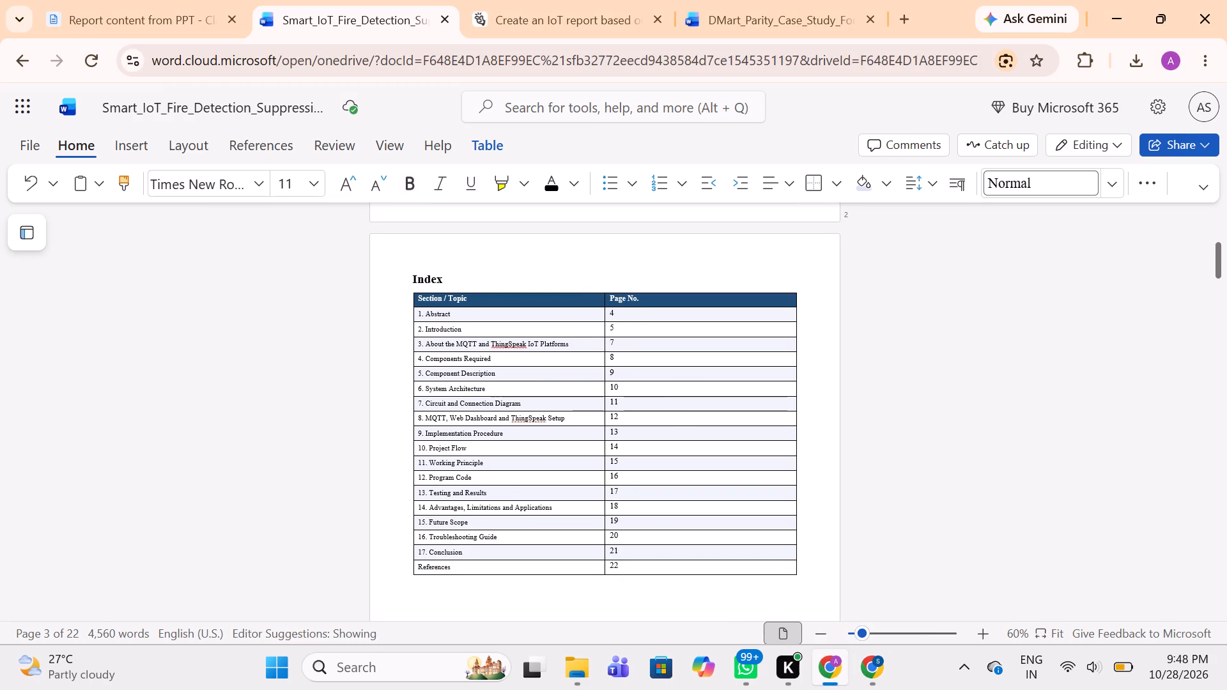
click(506, 270)
key(Return)
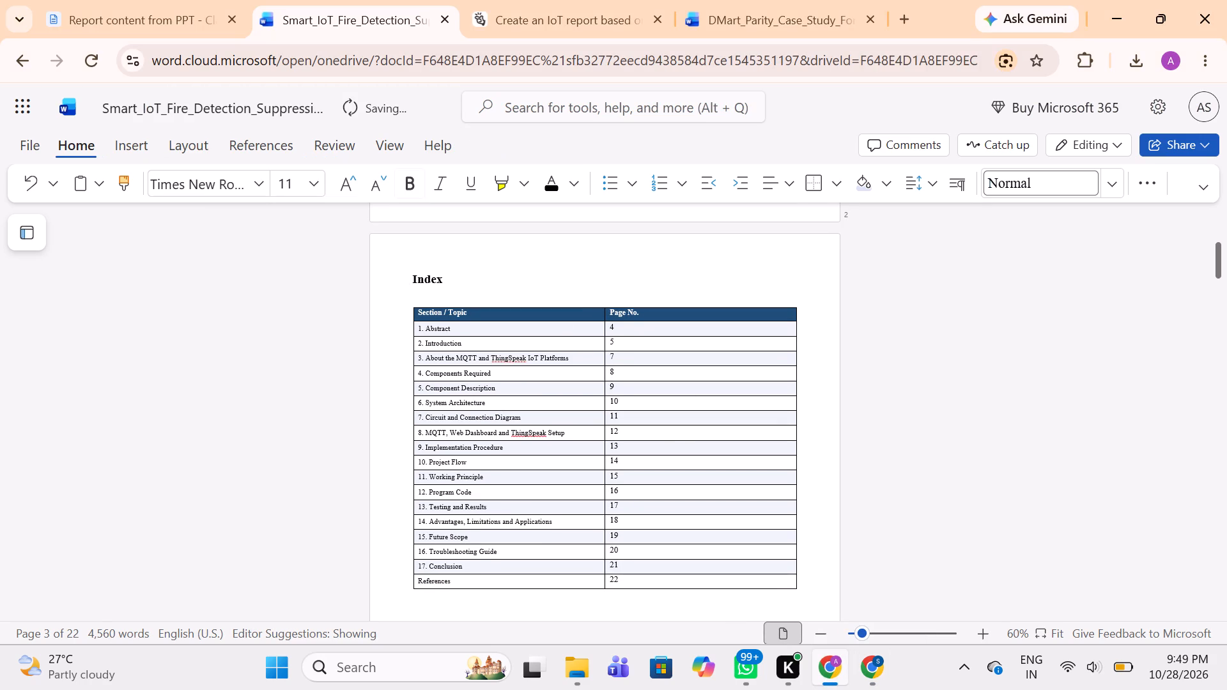
Add a colon after the Index heading so it reads "Index:".
scroll(506, 270, down, 1)
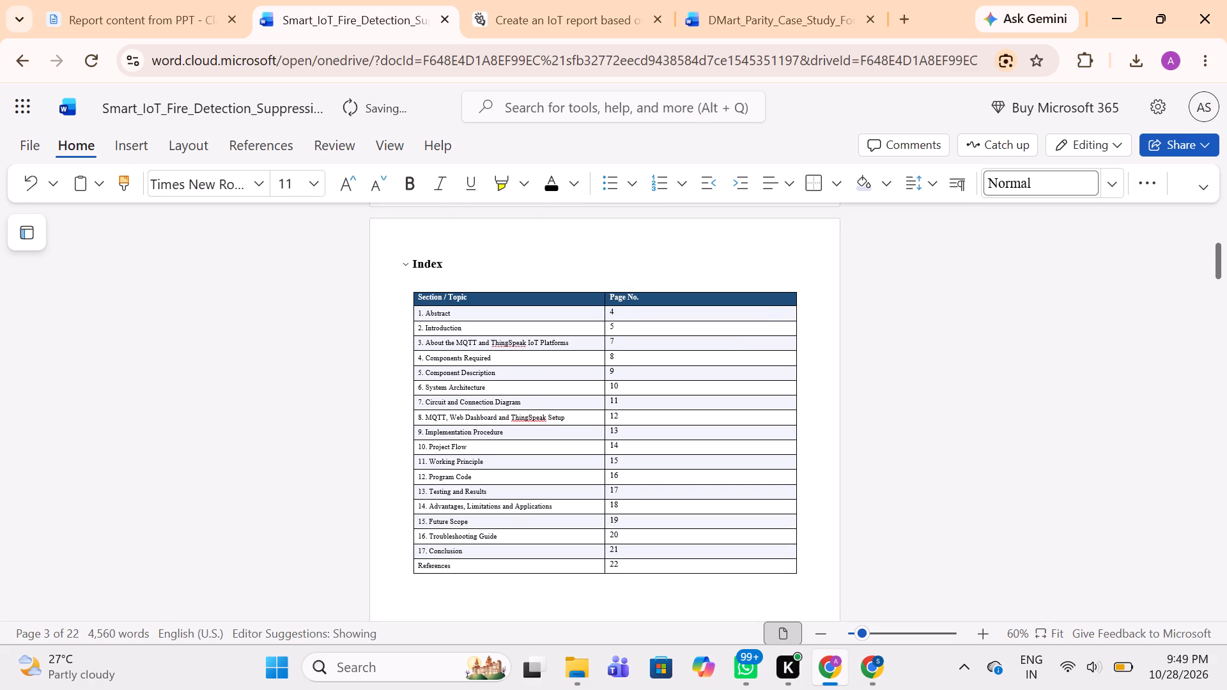
click(454, 268)
key(shift+colon)
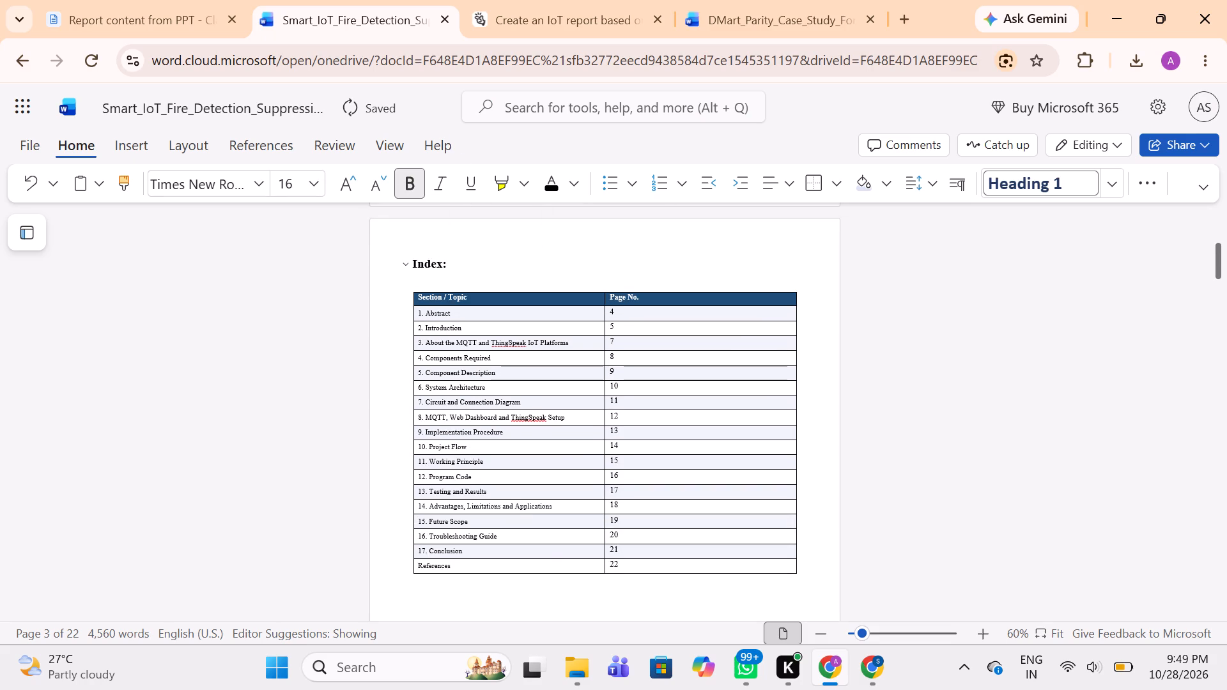
Review the report's cover, Certificate and Index pages to check the formatting of the front pages.
scroll(454, 268, up, 6)
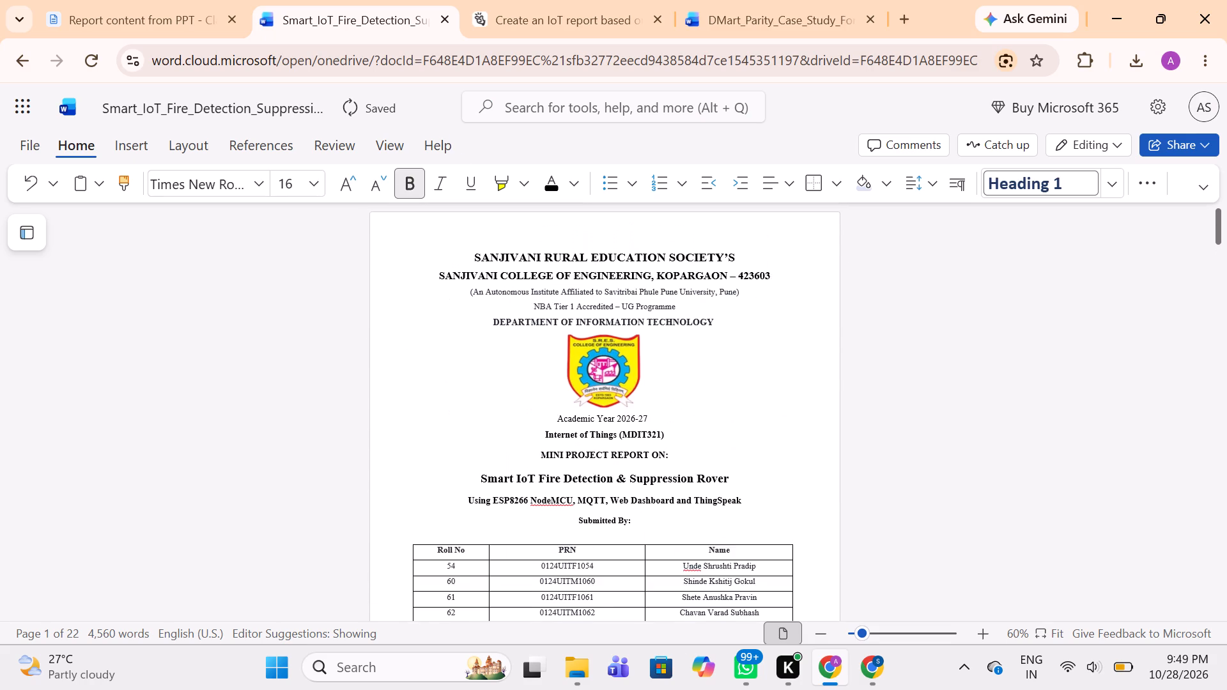
scroll(454, 268, down, 9)
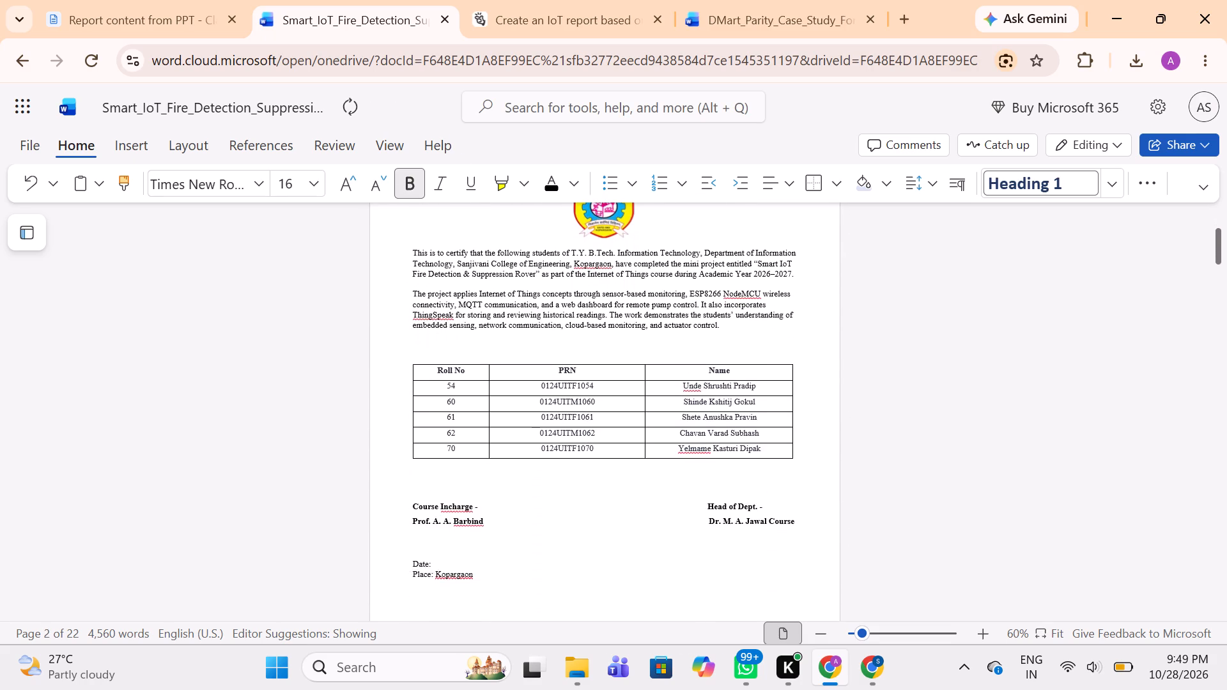
scroll(454, 268, down, 6)
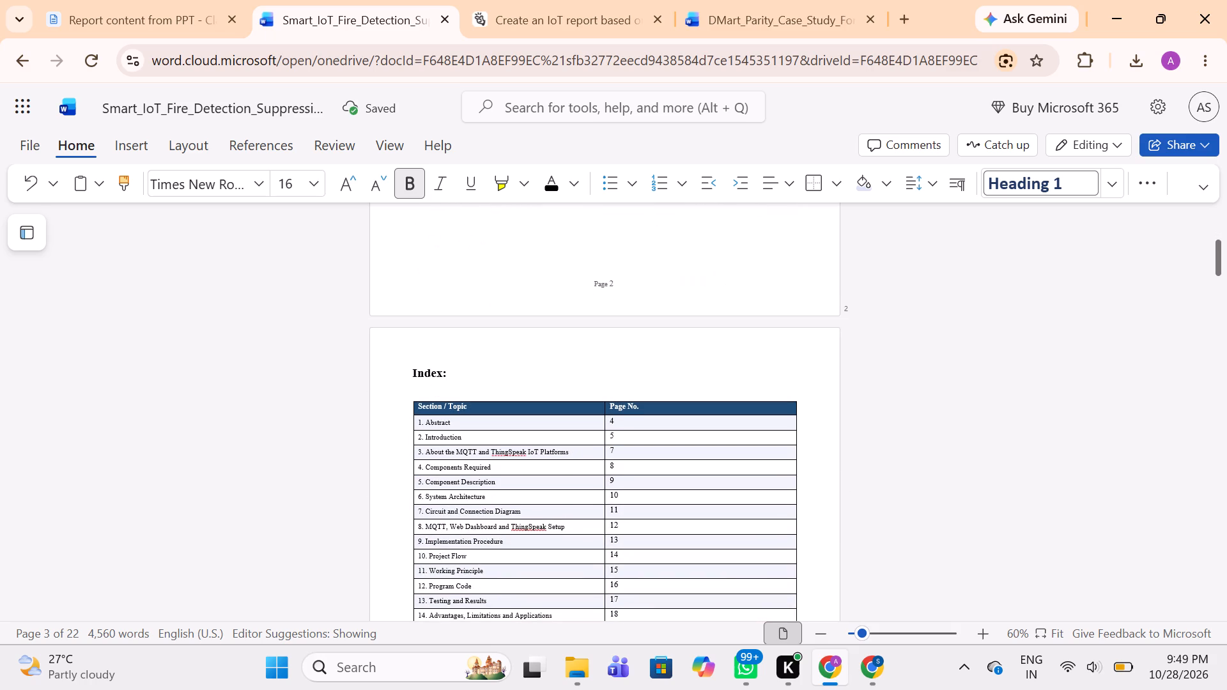
Review the Index table, the Abstract page and the opening of the Introduction to check their formatting.
scroll(454, 268, down, 2)
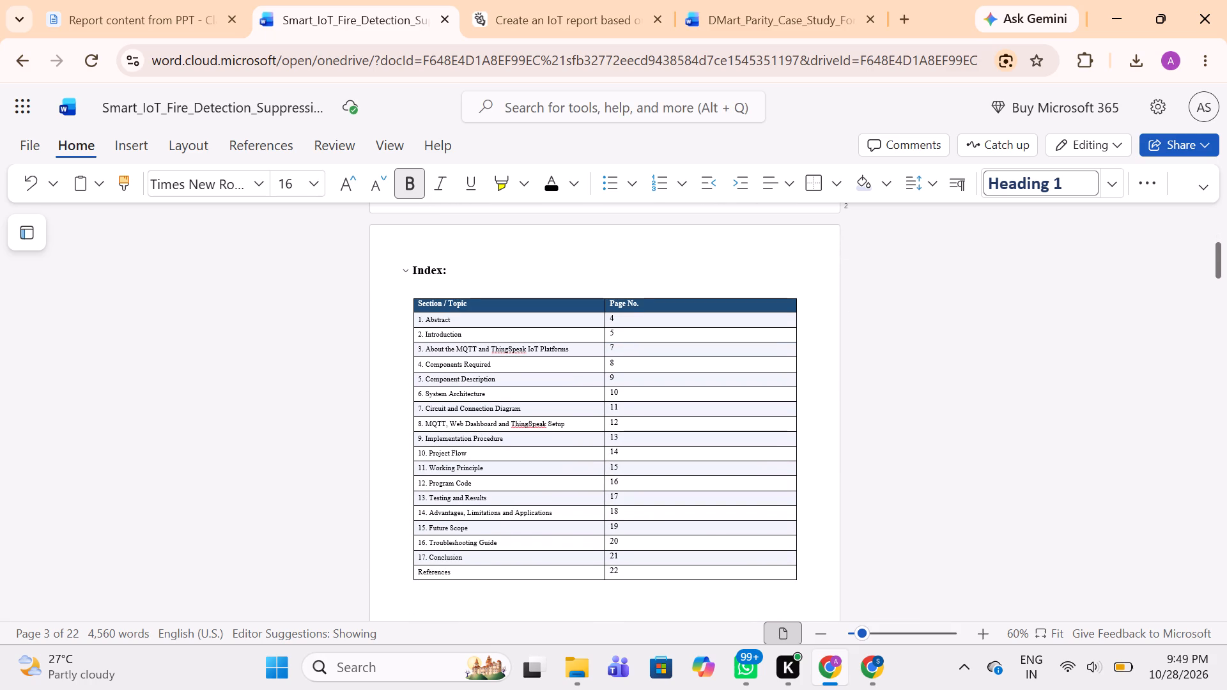
click(454, 268)
click(665, 341)
scroll(665, 341, down, 2)
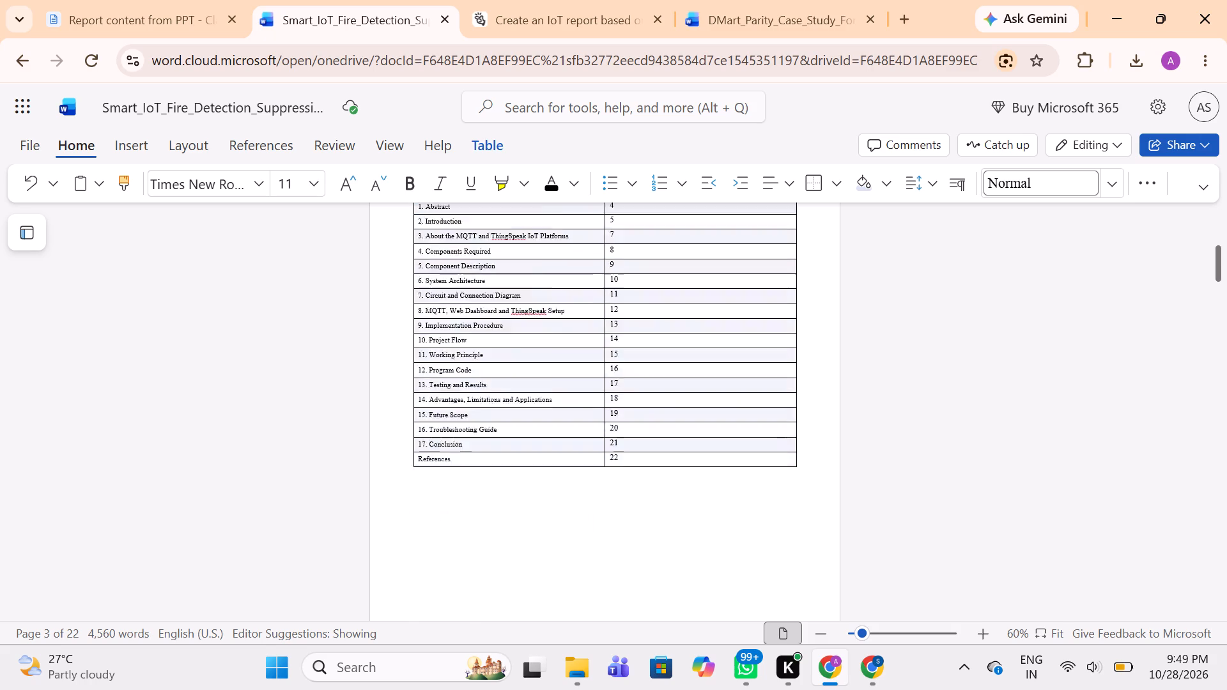
scroll(665, 341, down, 3)
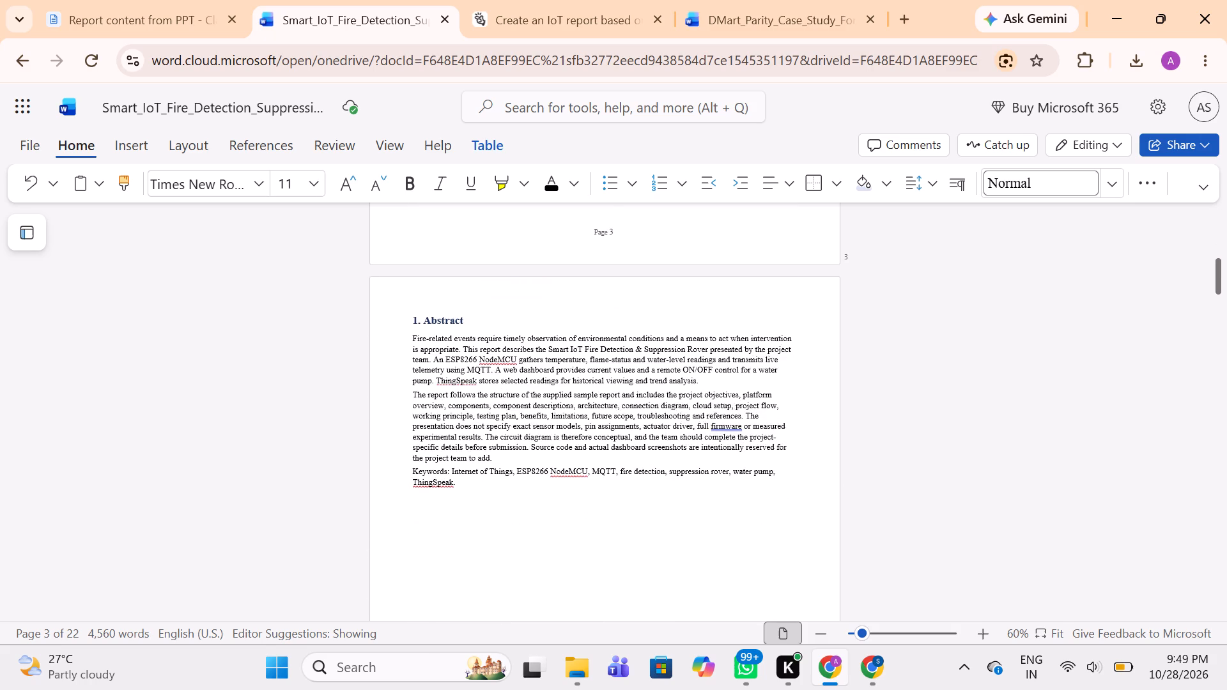
scroll(665, 341, down, 5)
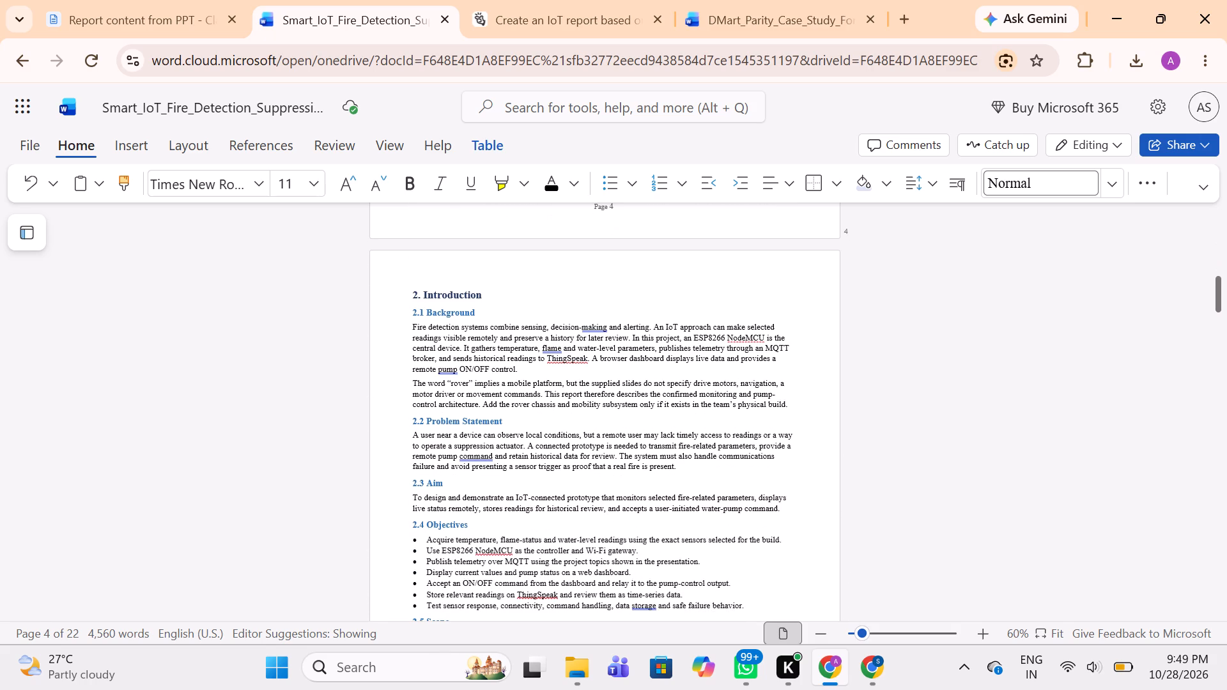
Set all the body text under the 1. Abstract heading, including the Keywords line, to font size 12.
scroll(665, 341, up, 5)
scroll(665, 341, down, 1)
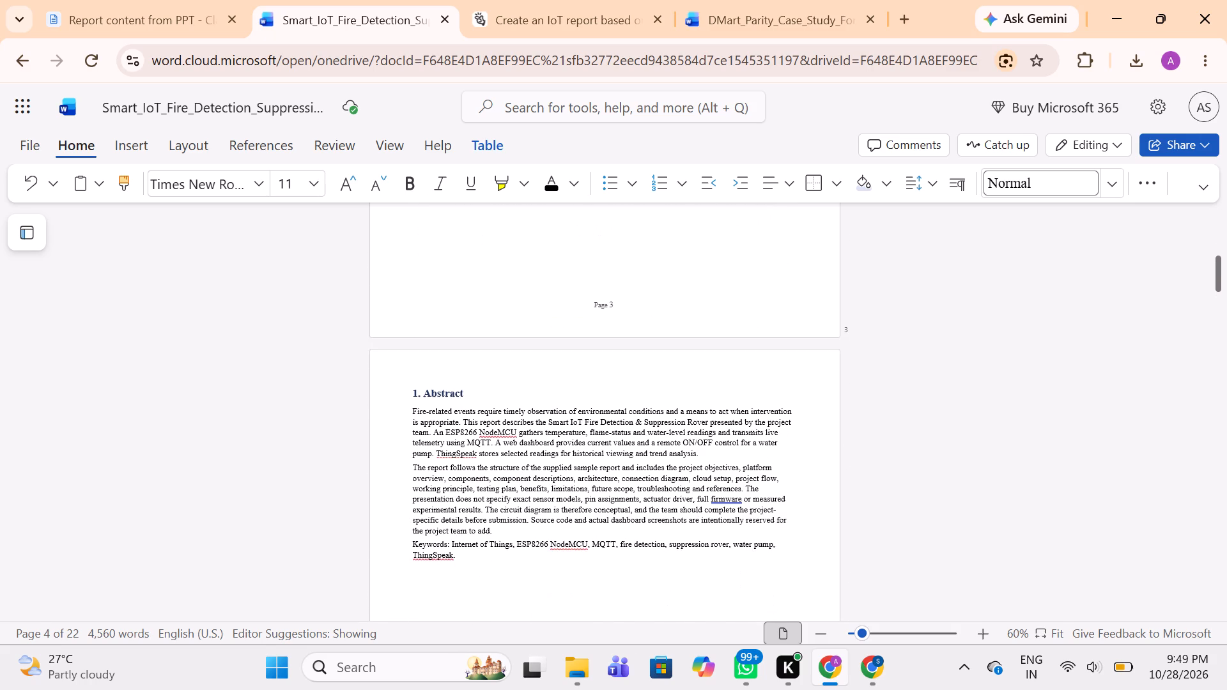
scroll(665, 341, down, 1)
scroll(518, 404, down, 1)
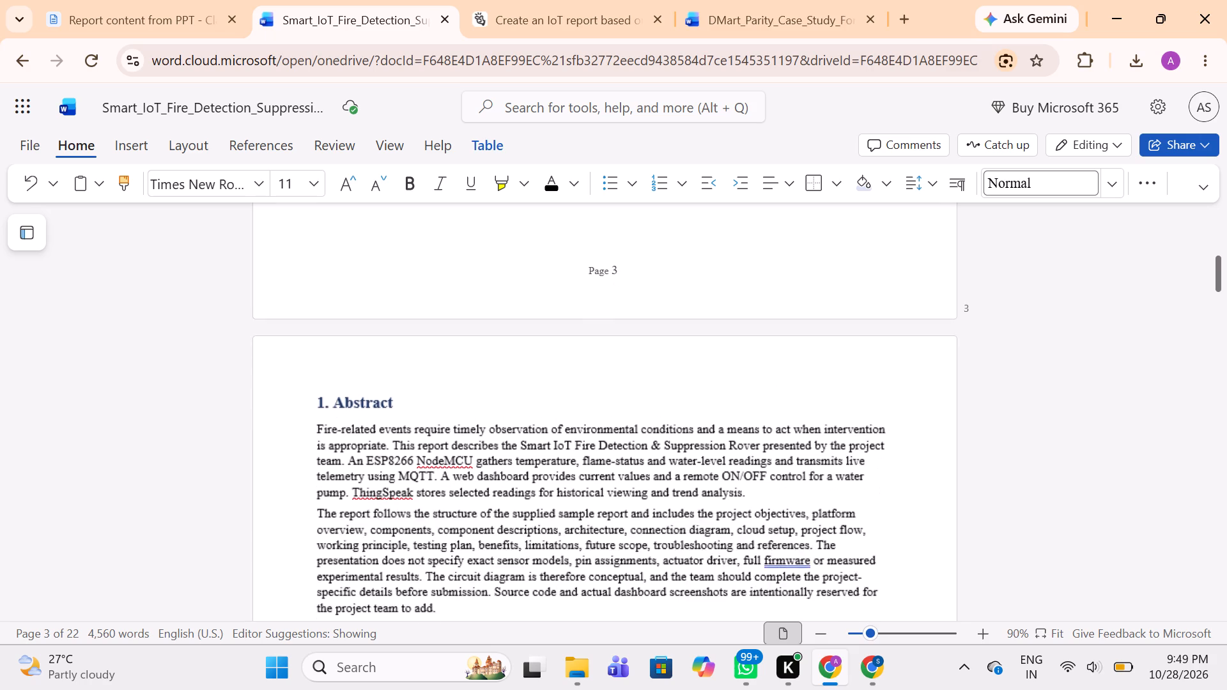
scroll(518, 404, down, 2)
drag(318, 312, 534, 584)
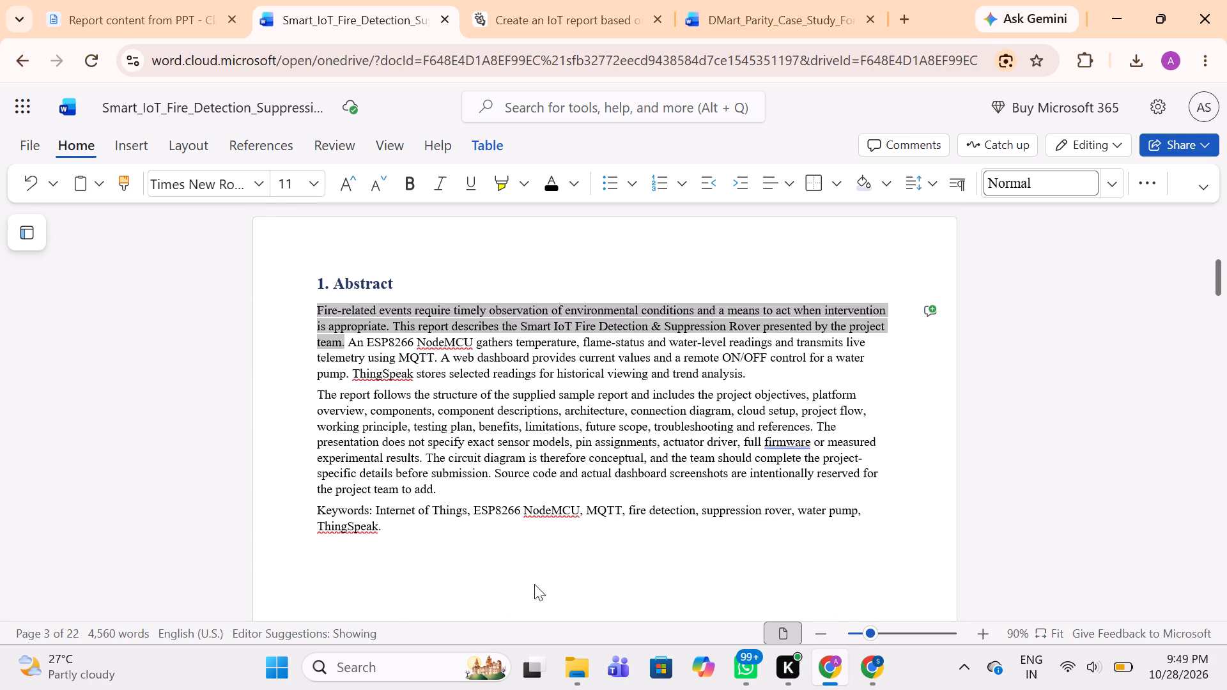
drag(534, 584, 560, 579)
click(410, 387)
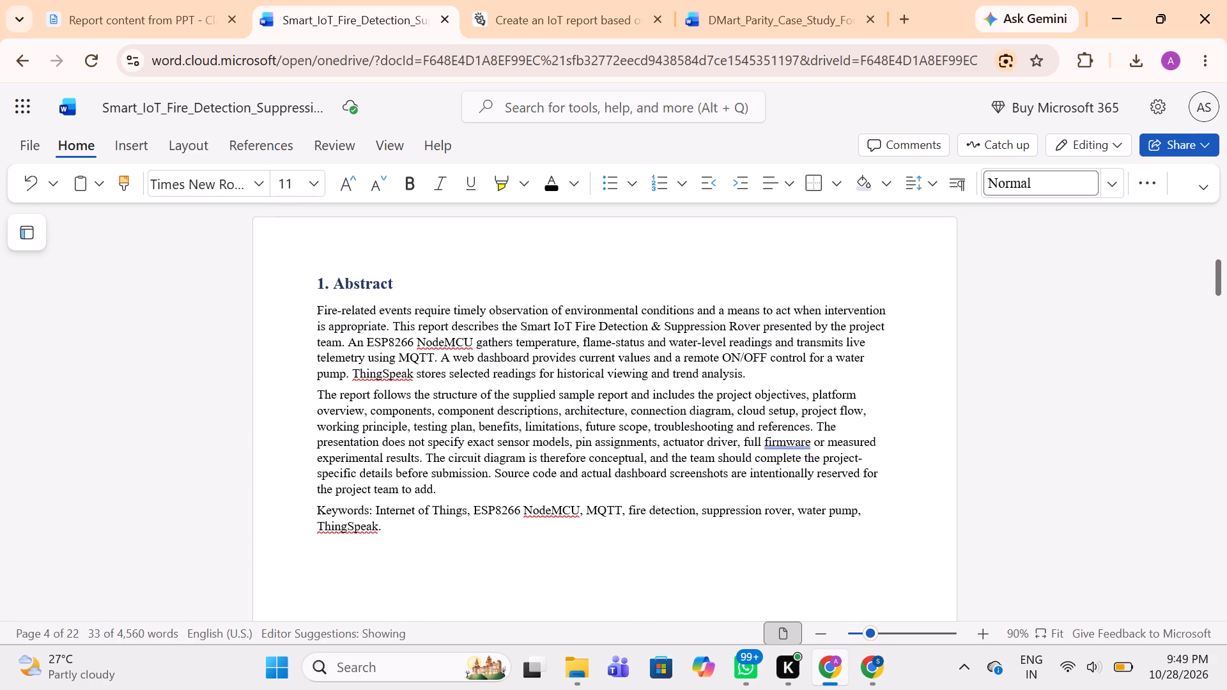
drag(317, 307, 401, 525)
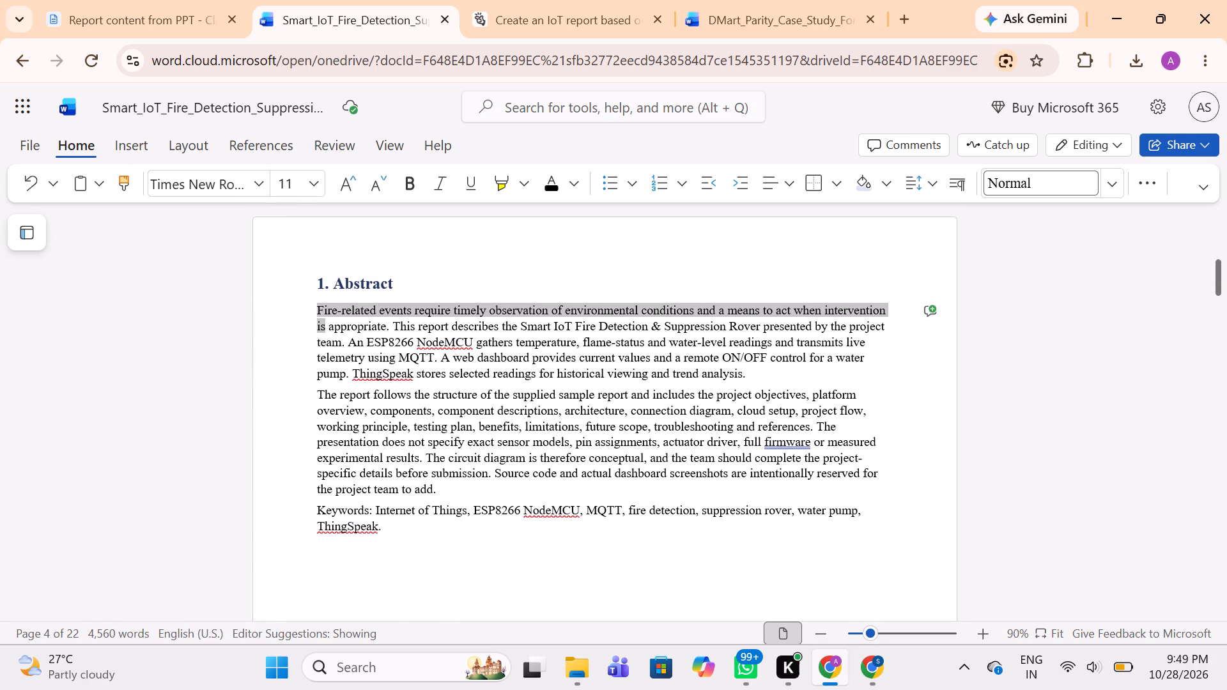
drag(401, 525, 557, 535)
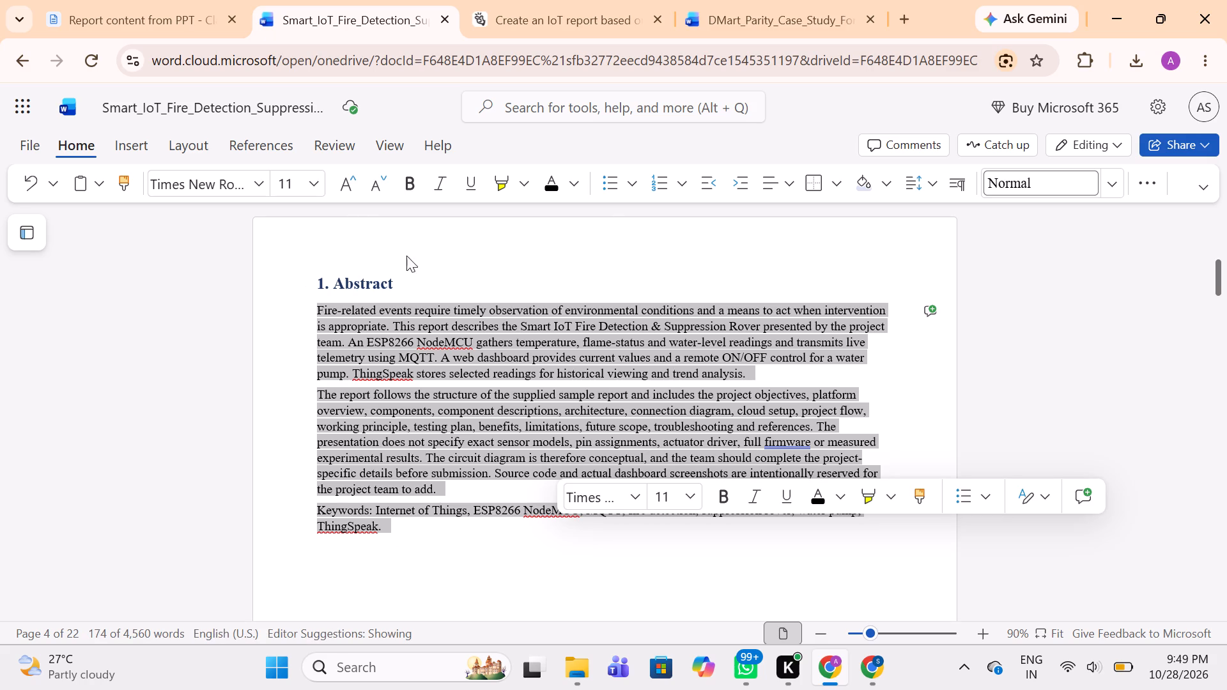
click(318, 185)
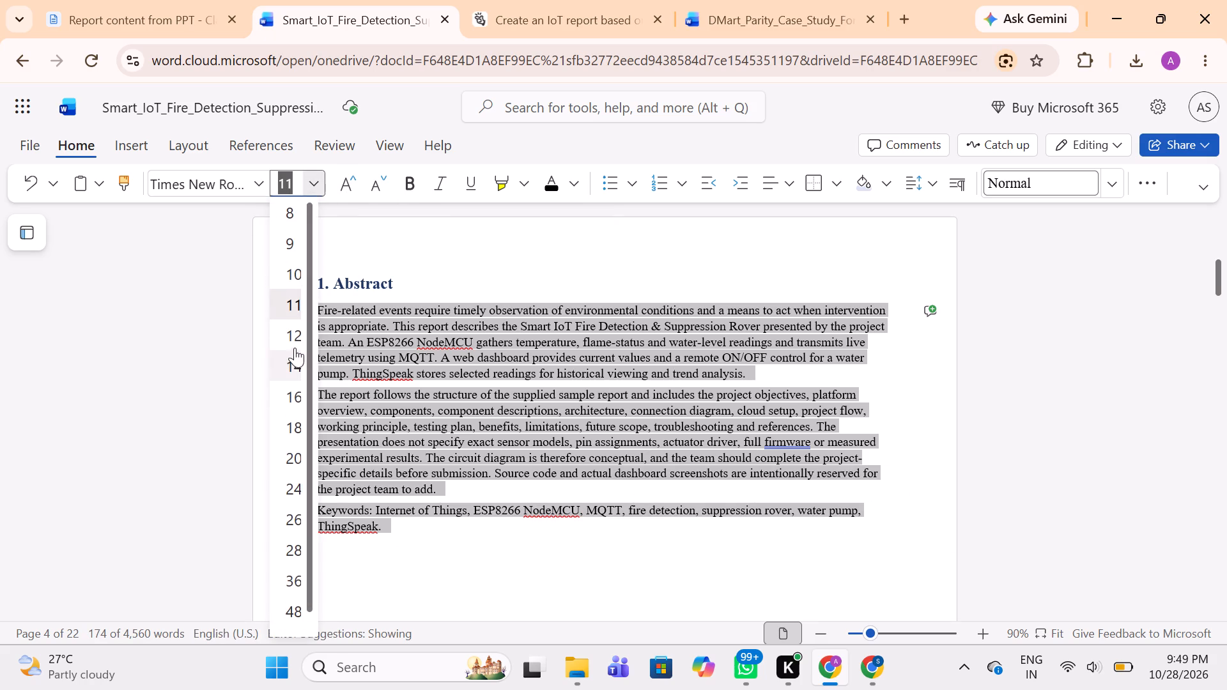
click(293, 337)
click(505, 448)
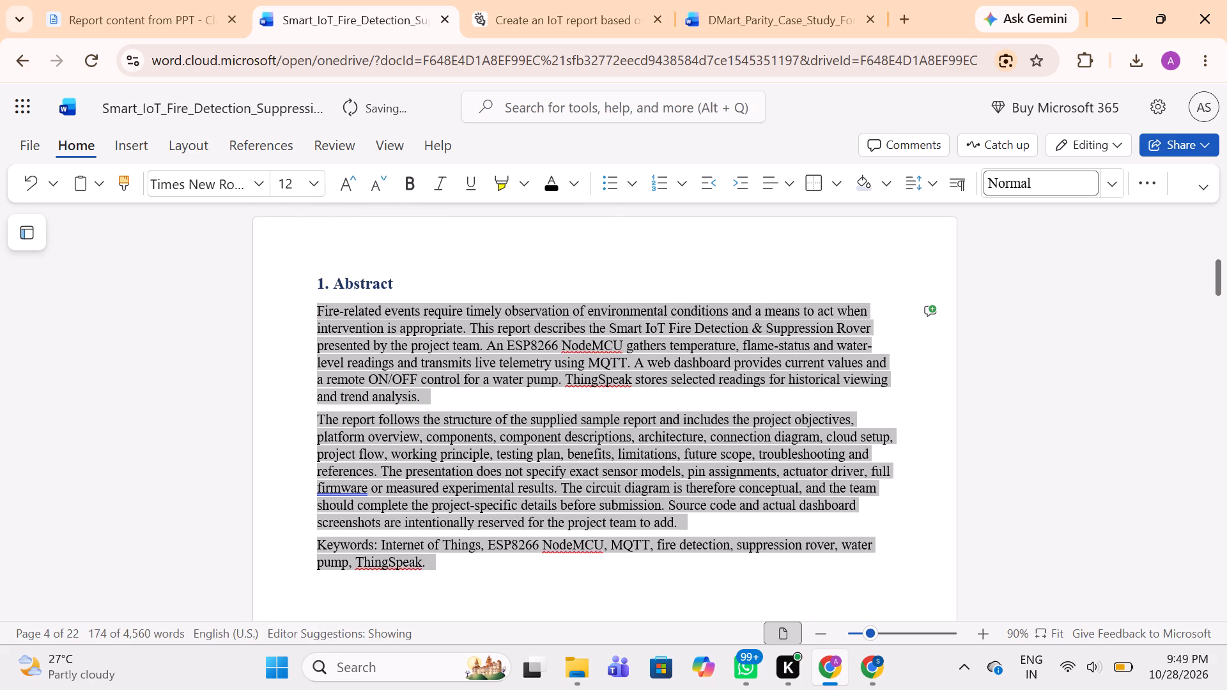
triple_click(505, 448)
click(505, 448)
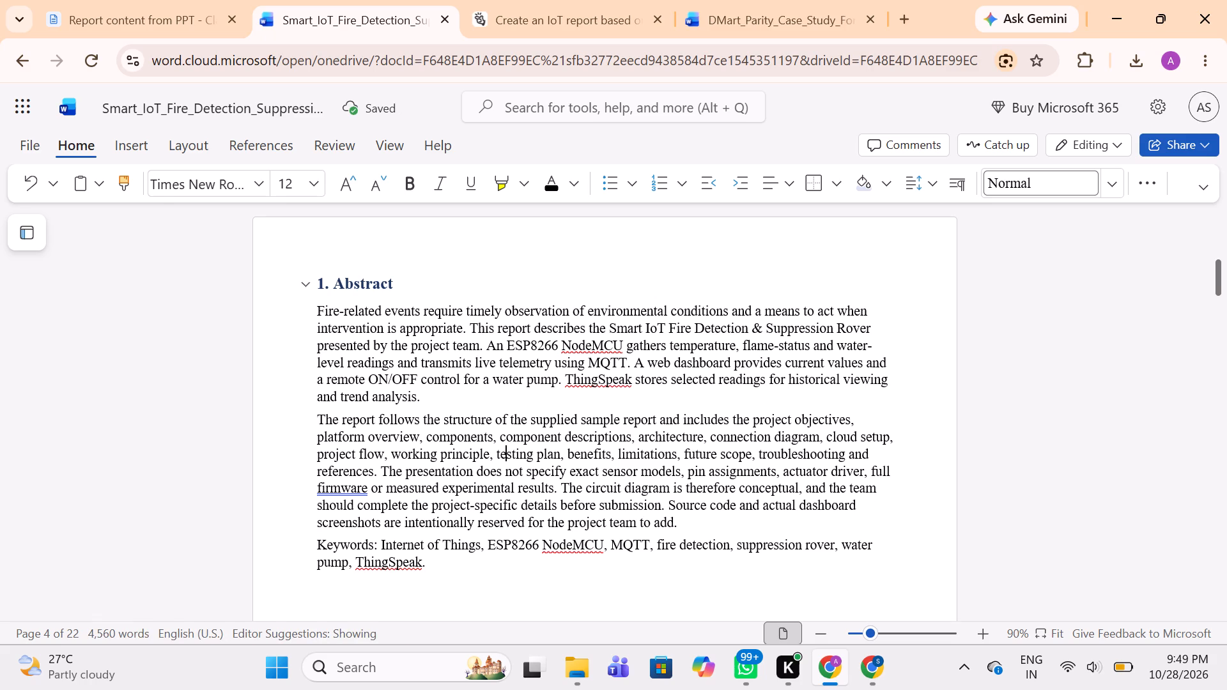
Set the "1. Abstract" heading to font size 16.
drag(317, 280, 404, 289)
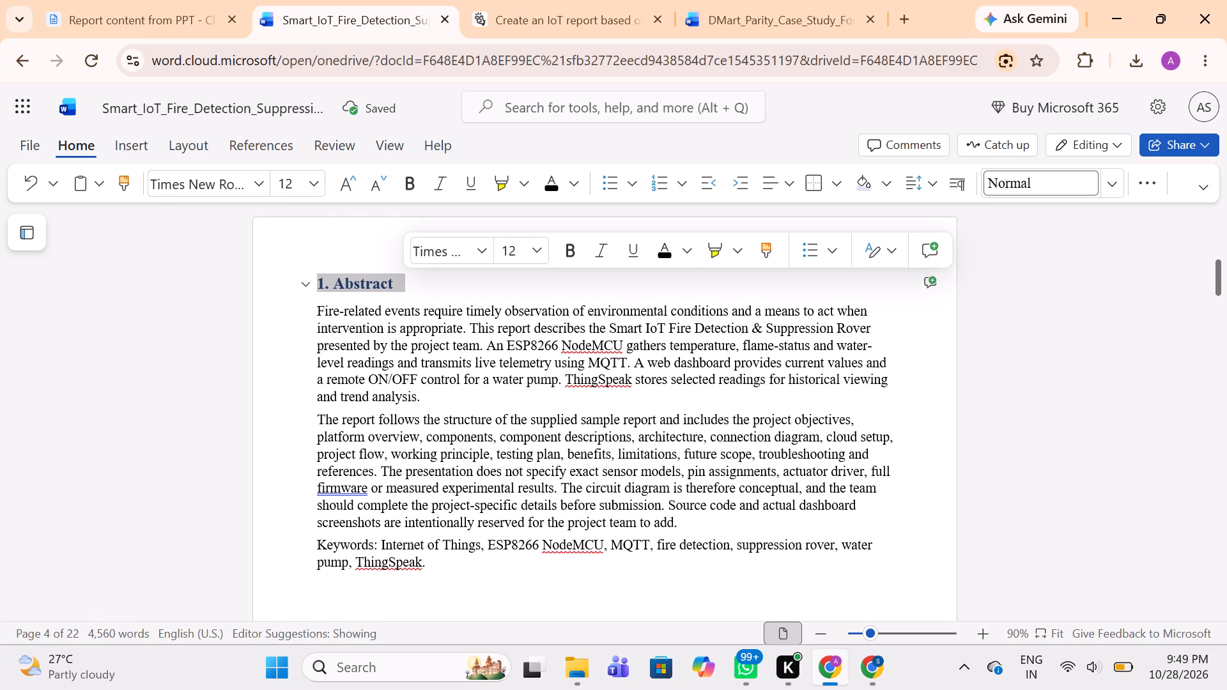
click(314, 185)
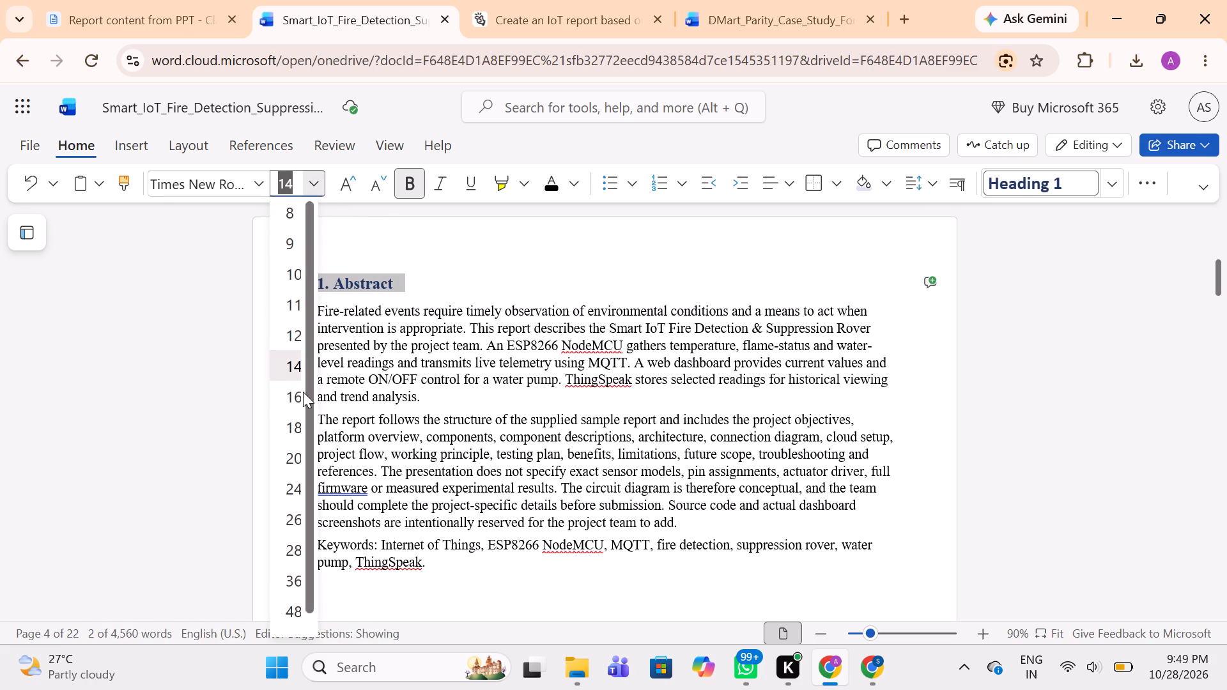
click(289, 398)
click(451, 312)
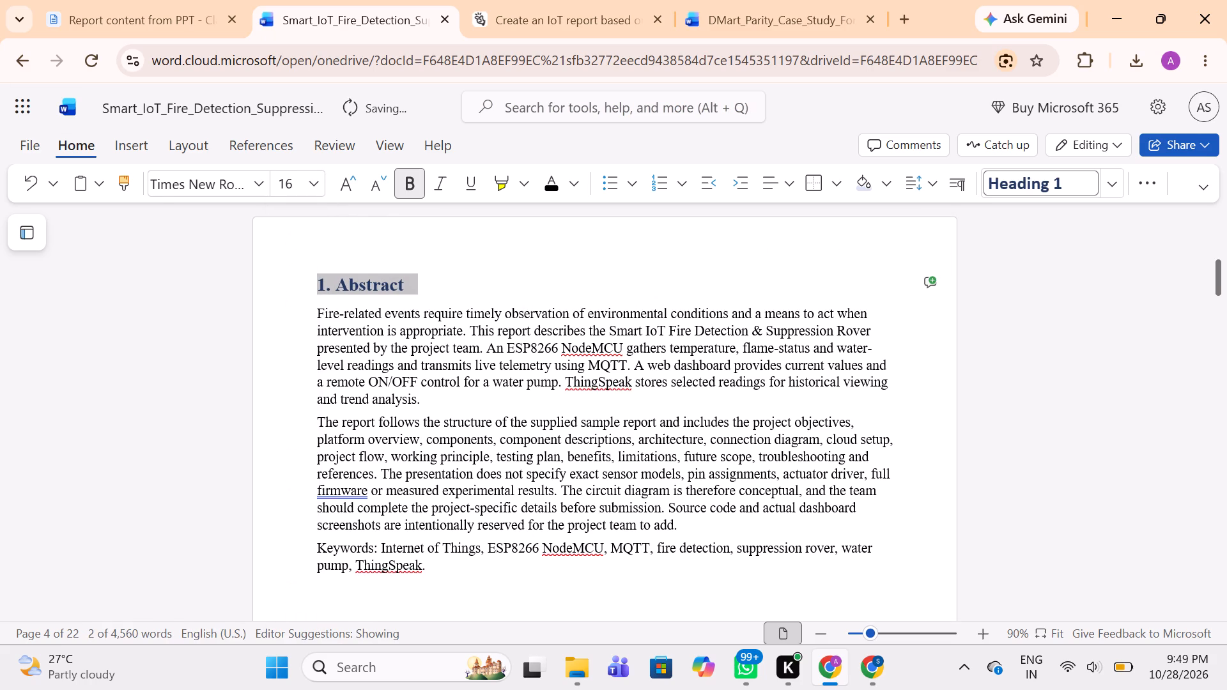
Review the Abstract page's layout down to the start of the Introduction.
scroll(451, 312, down, 3)
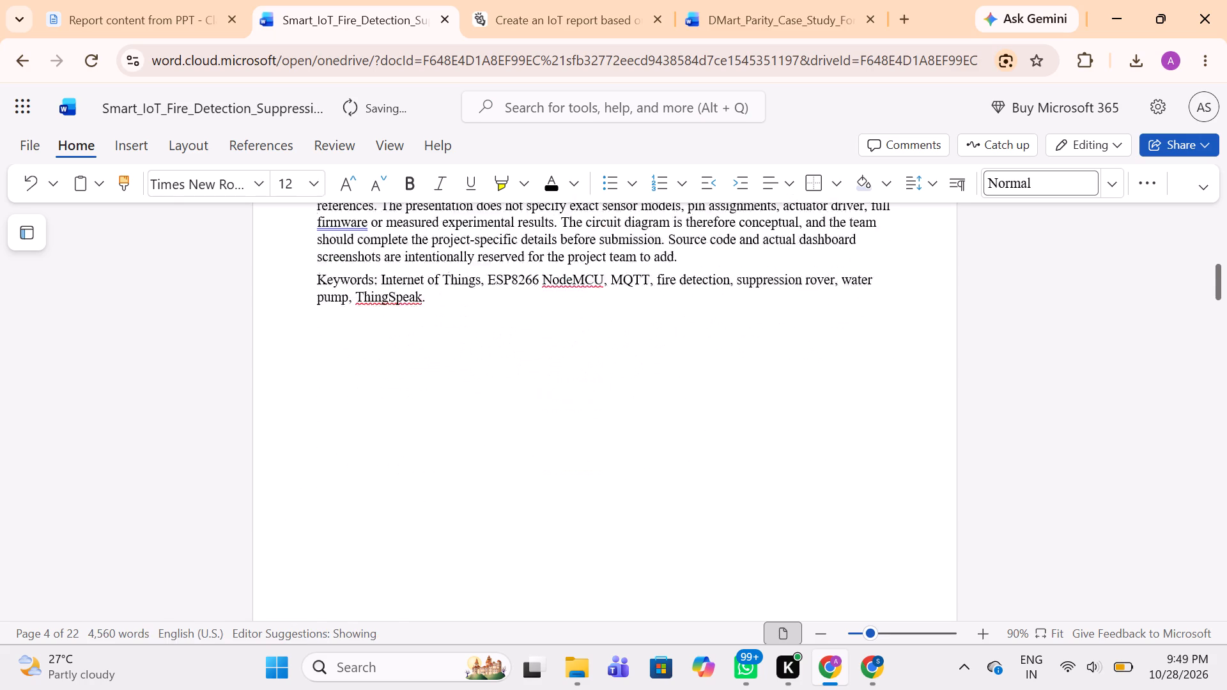
scroll(451, 312, down, 6)
scroll(451, 312, up, 1)
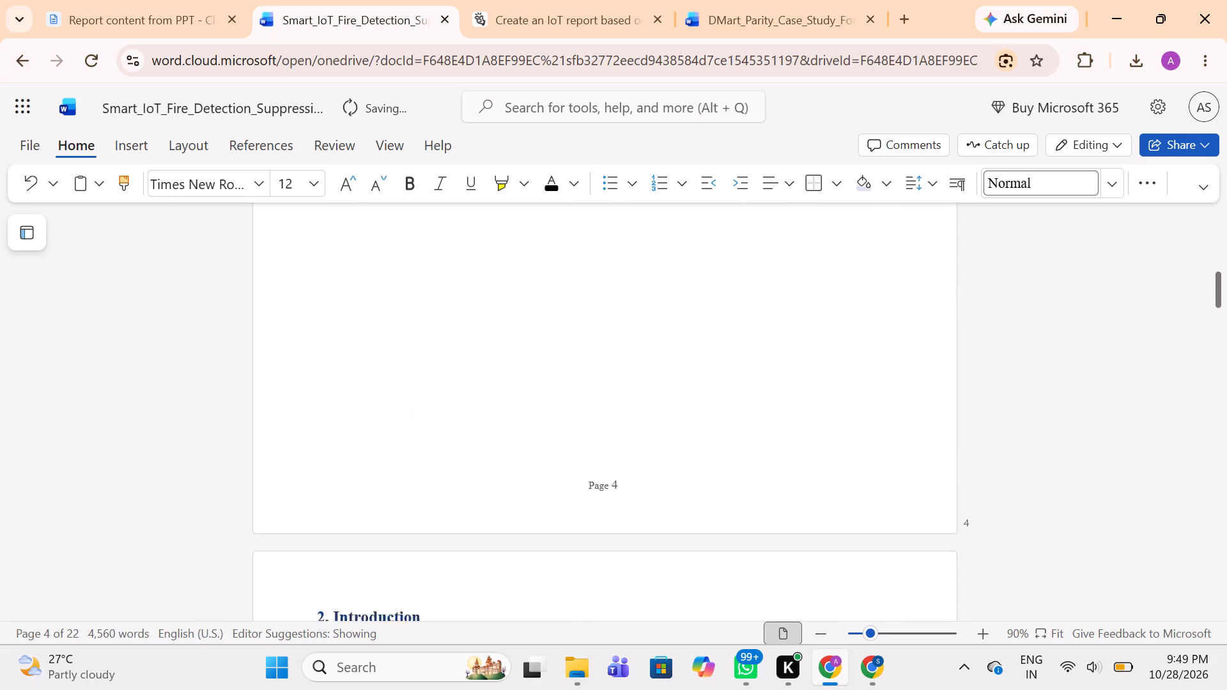
scroll(451, 312, up, 3)
scroll(451, 312, down, 1)
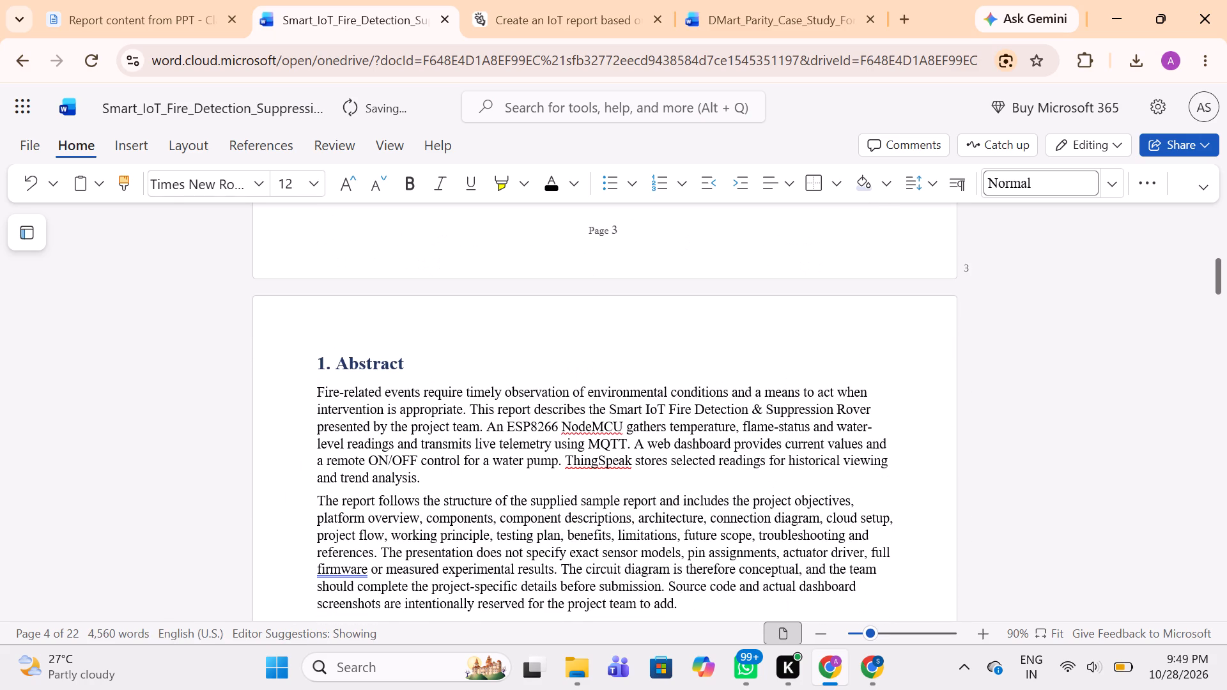
scroll(452, 433, down, 1)
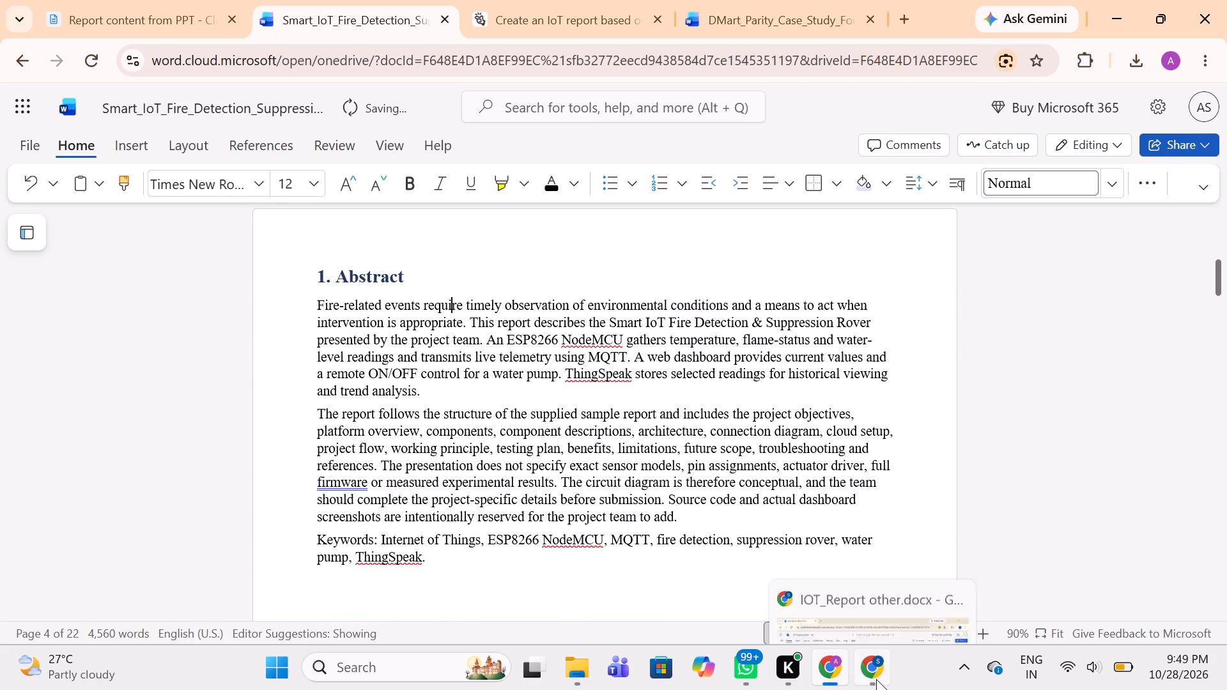
Switch to the IOT_Report other document in the other Chrome window and examine its Abstract and Introduction layout as a reference.
click(876, 679)
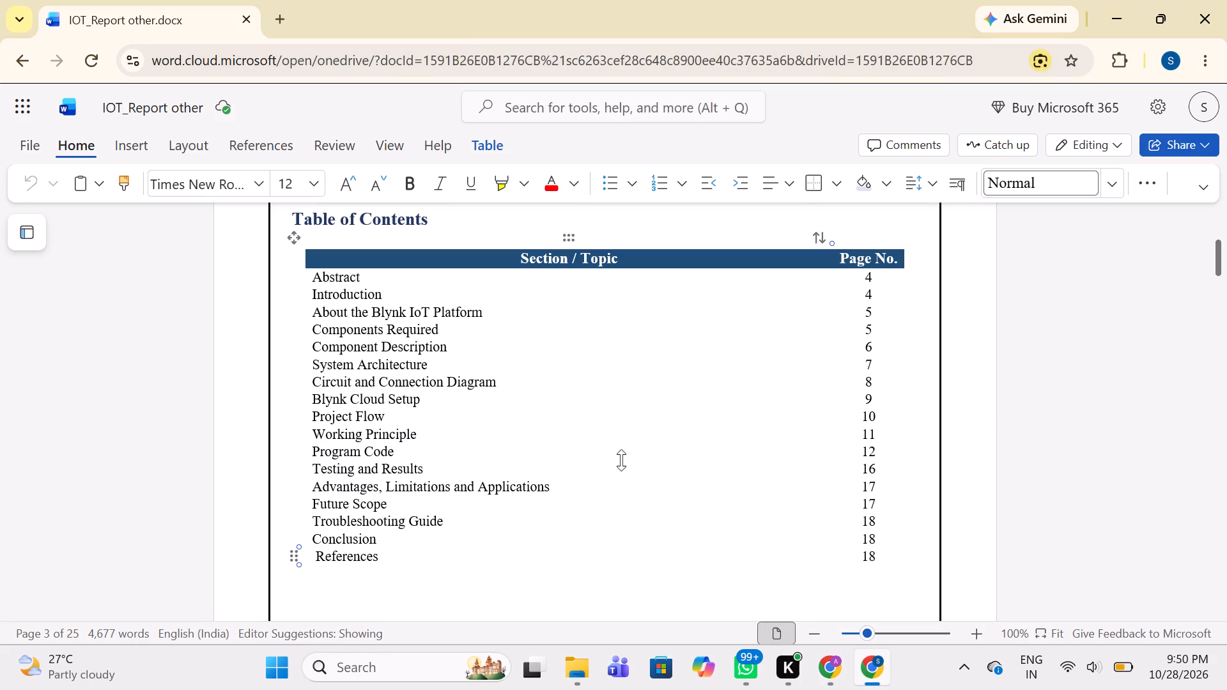
scroll(617, 459, down, 10)
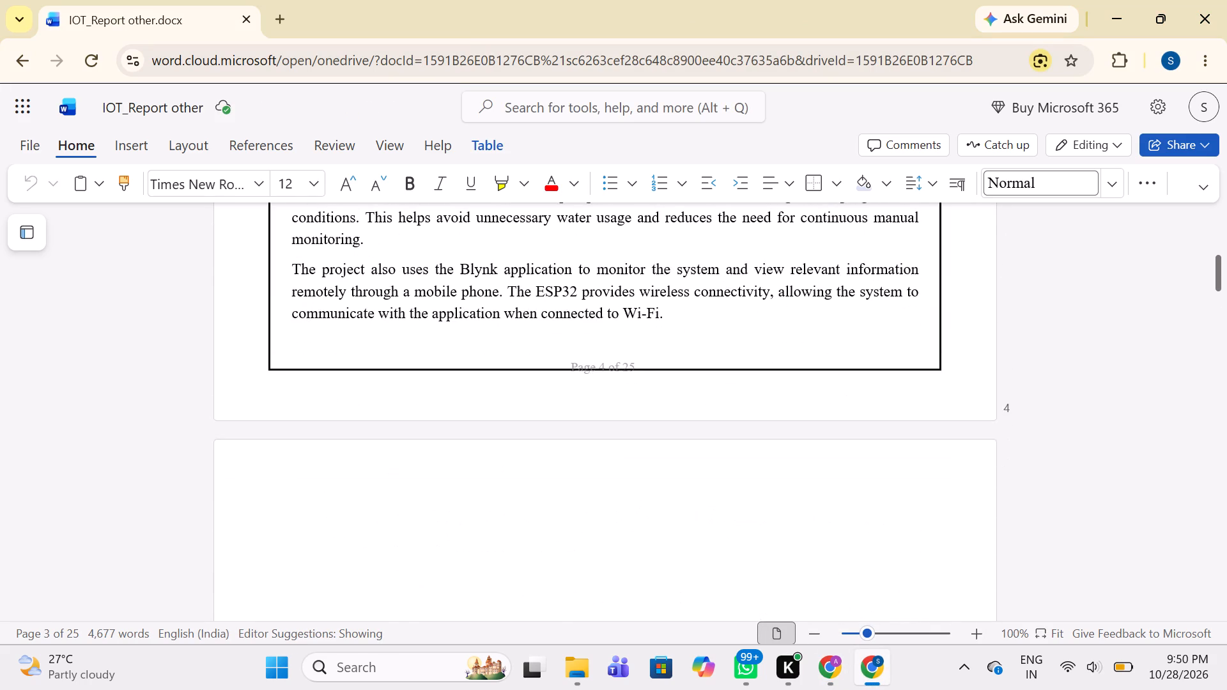
scroll(617, 459, up, 4)
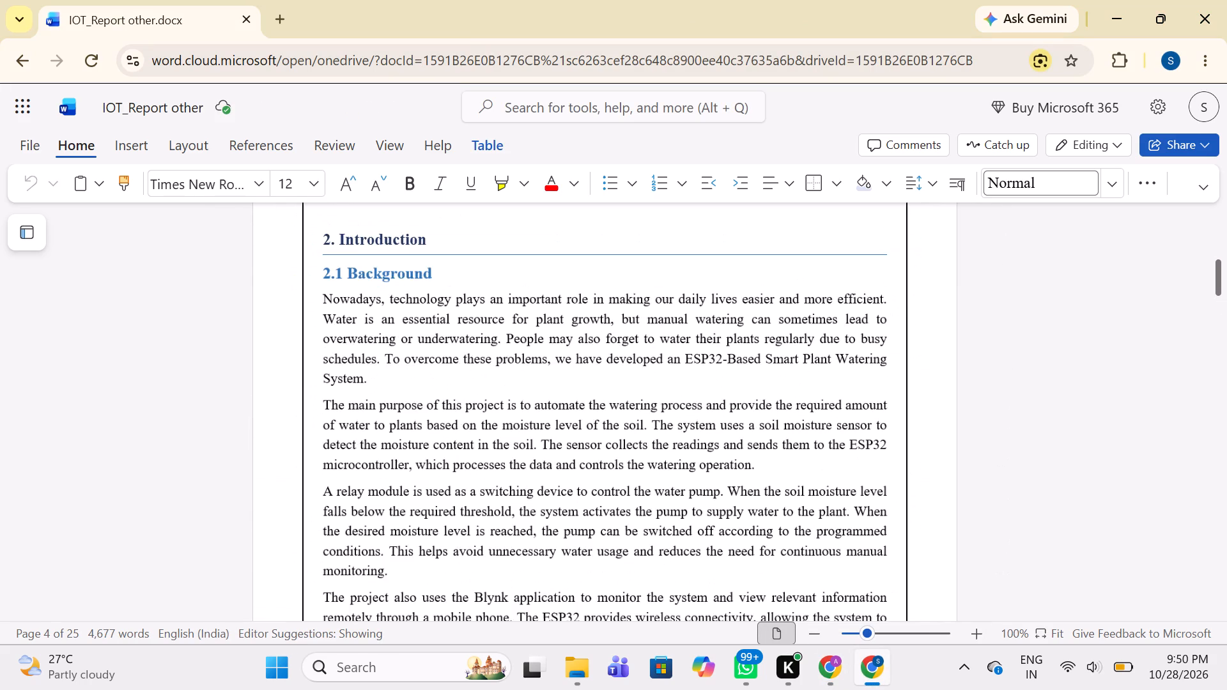
scroll(617, 459, up, 4)
scroll(617, 459, down, 1)
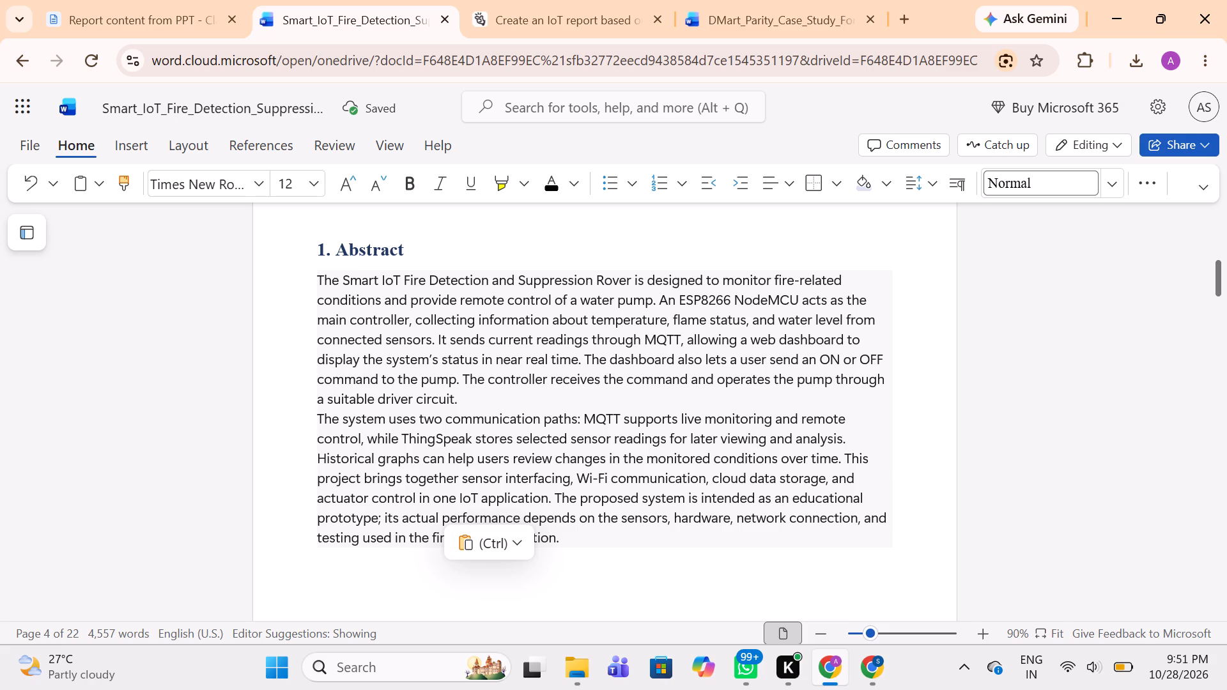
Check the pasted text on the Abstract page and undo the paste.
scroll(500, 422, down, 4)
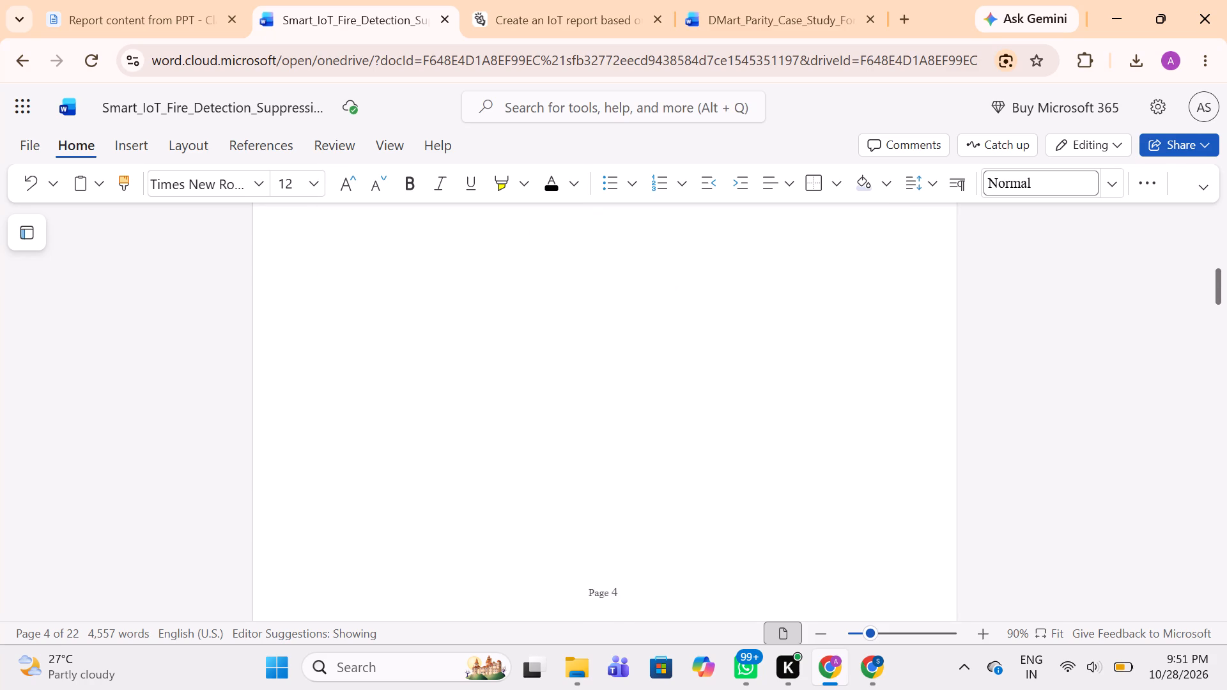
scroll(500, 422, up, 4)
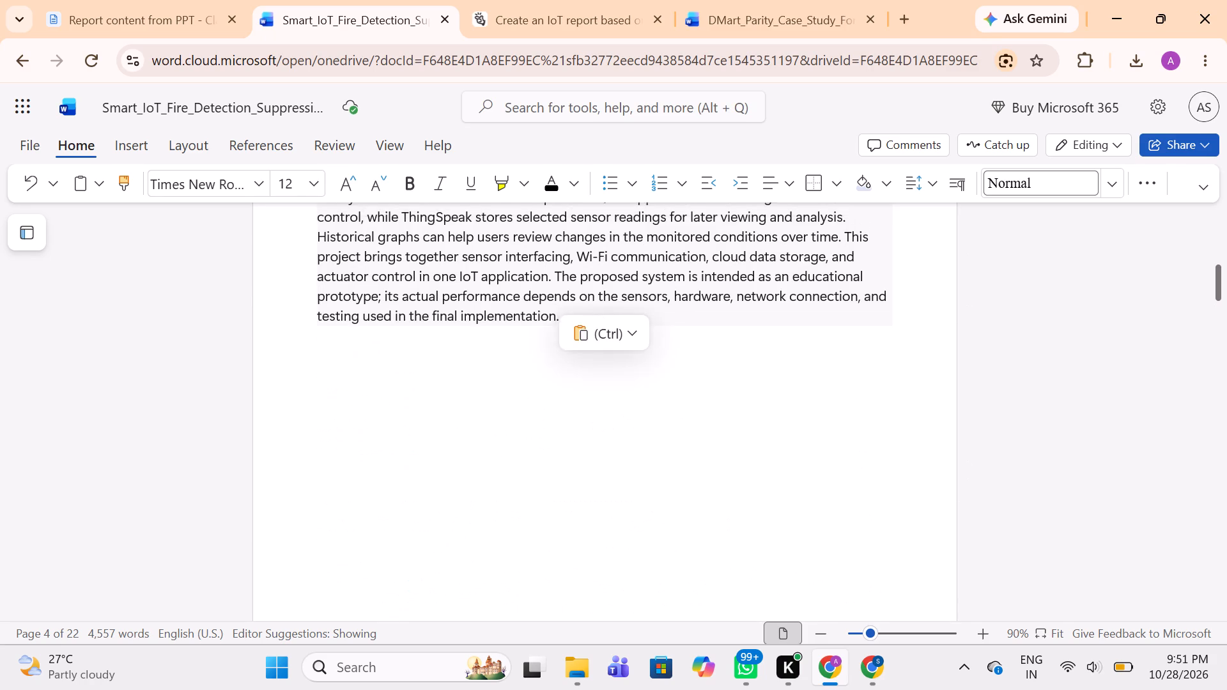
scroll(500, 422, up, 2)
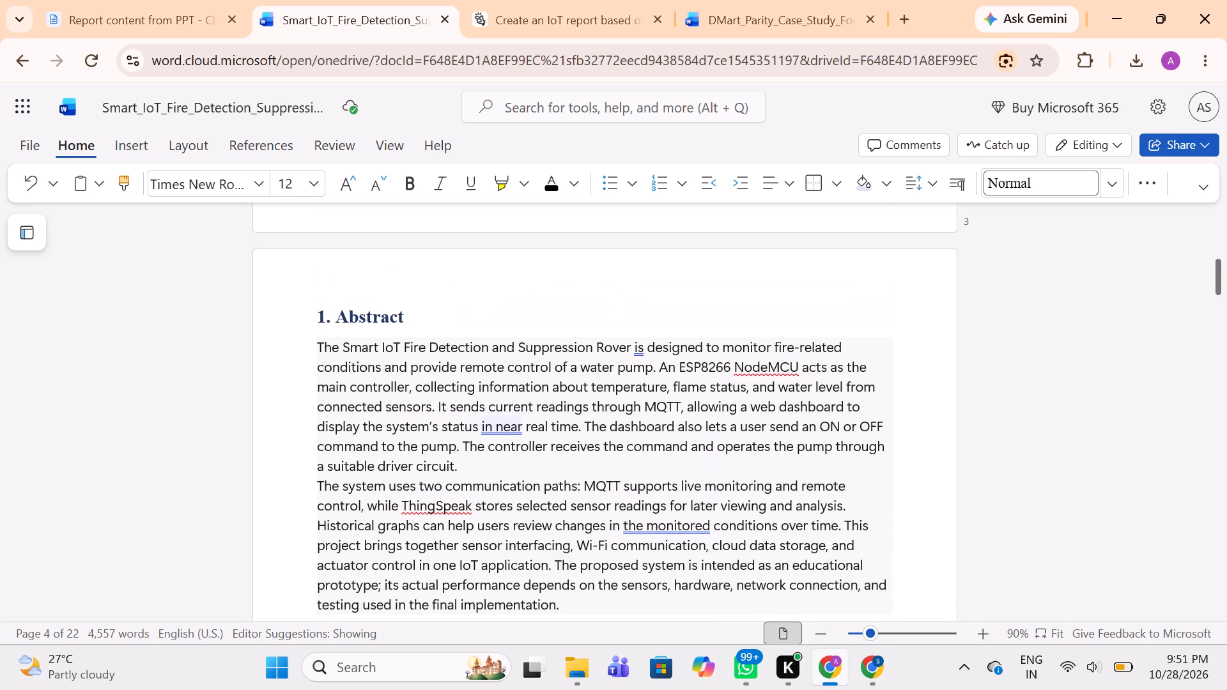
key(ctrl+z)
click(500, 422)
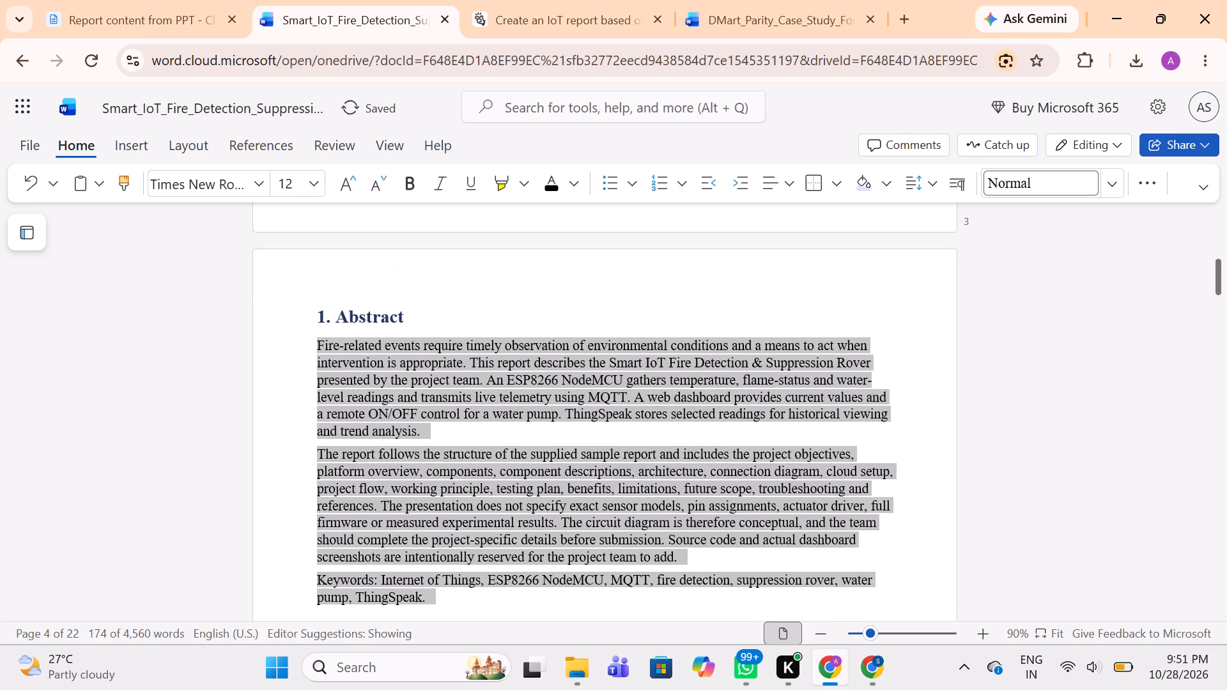
Review the rover report's front pages, comparing the Certificate and Index pages with the Abstract page's heading and layout.
scroll(500, 422, down, 3)
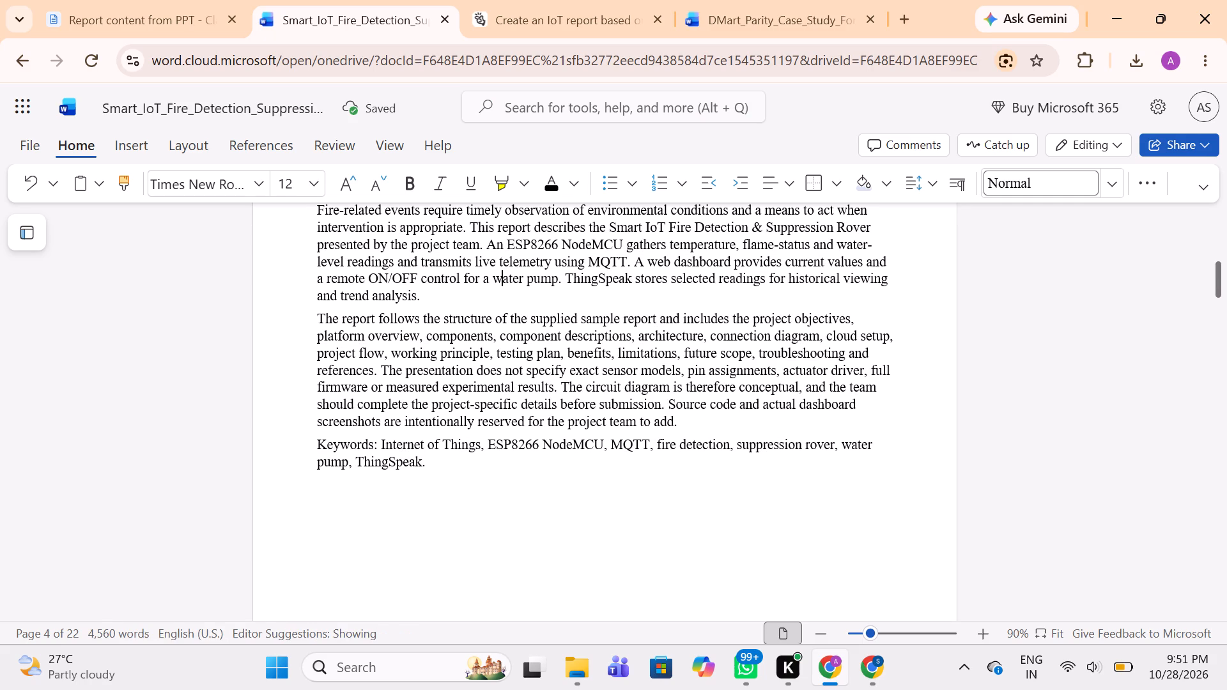
scroll(500, 422, up, 5)
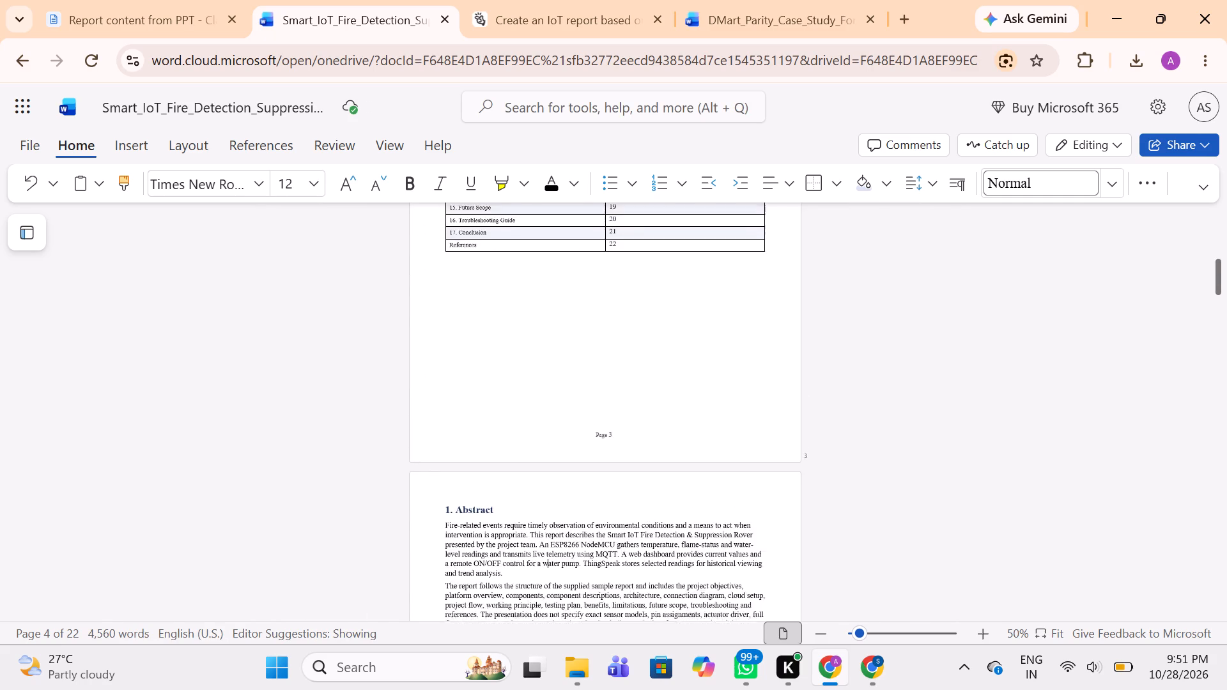
scroll(500, 422, up, 4)
scroll(500, 422, down, 5)
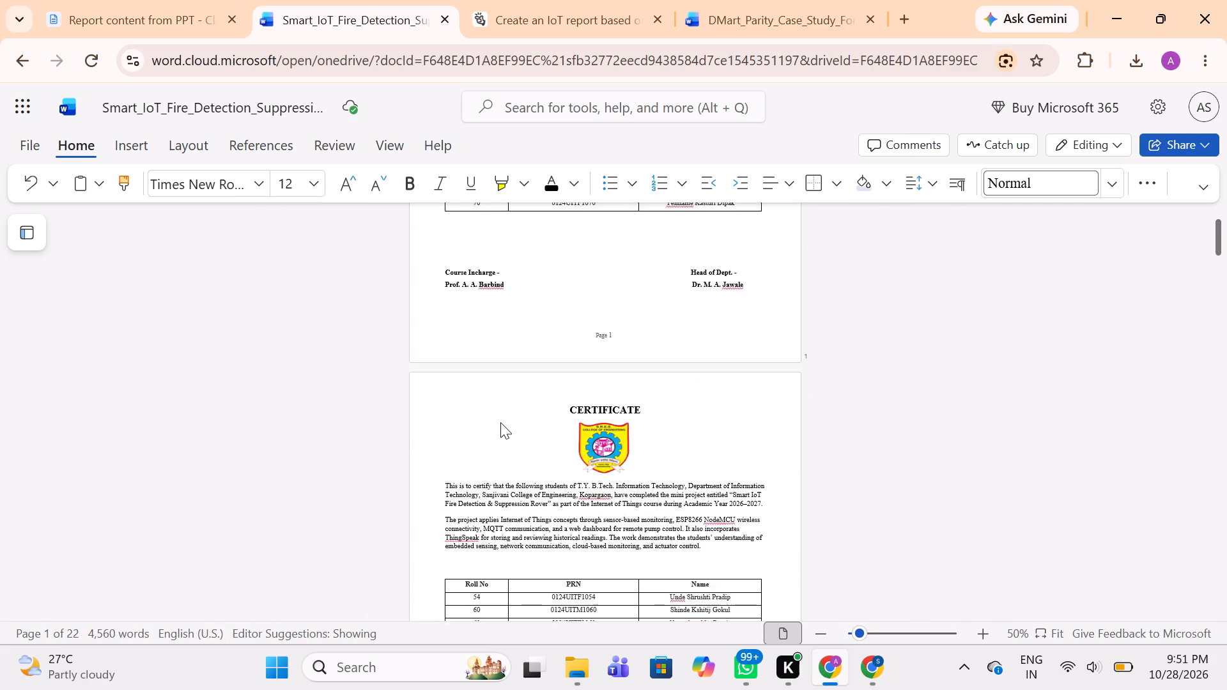
scroll(500, 422, down, 6)
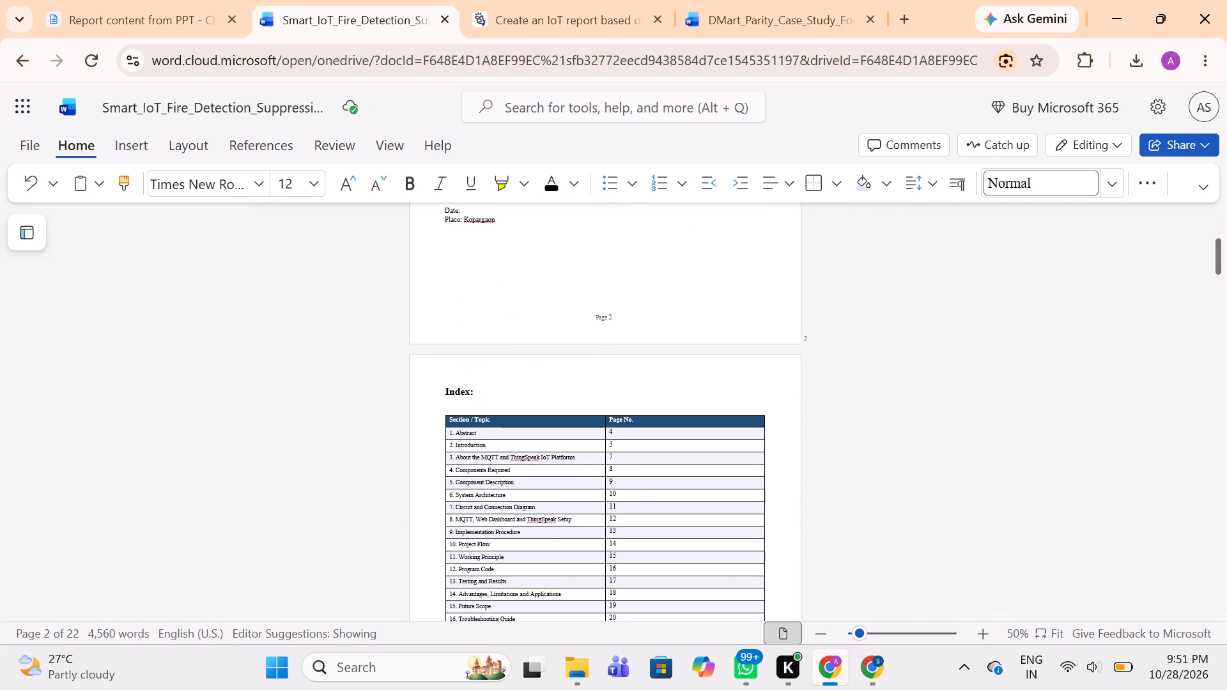
scroll(500, 422, down, 7)
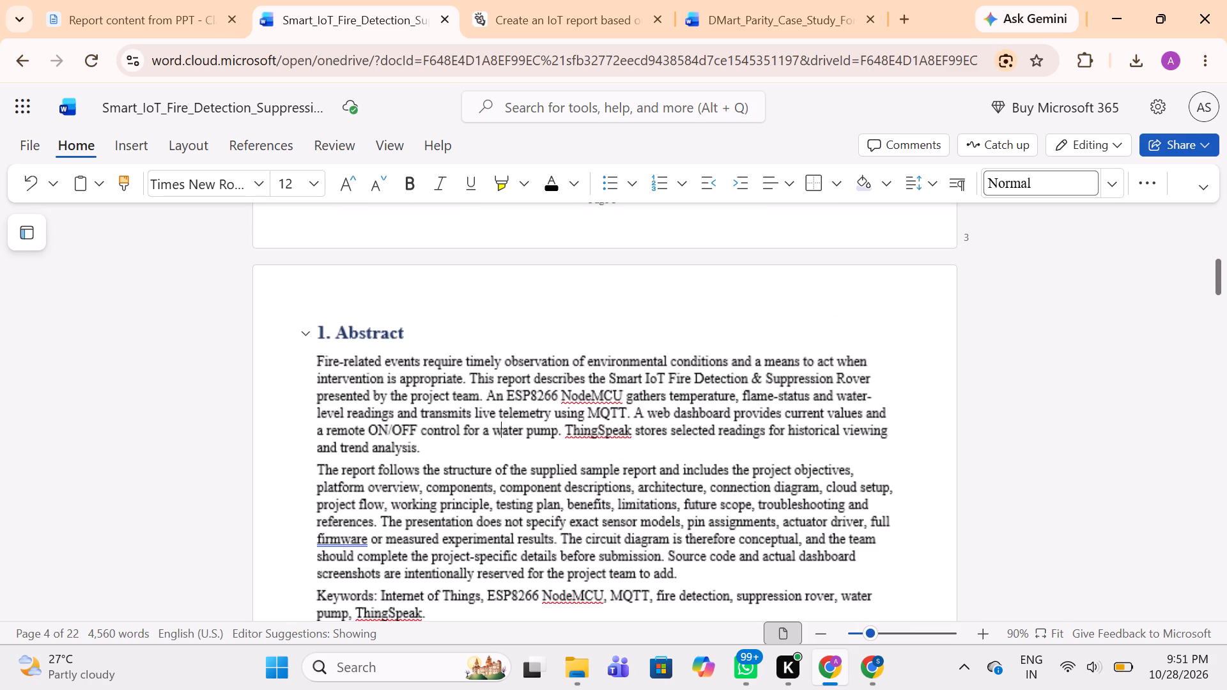
scroll(384, 337, up, 6)
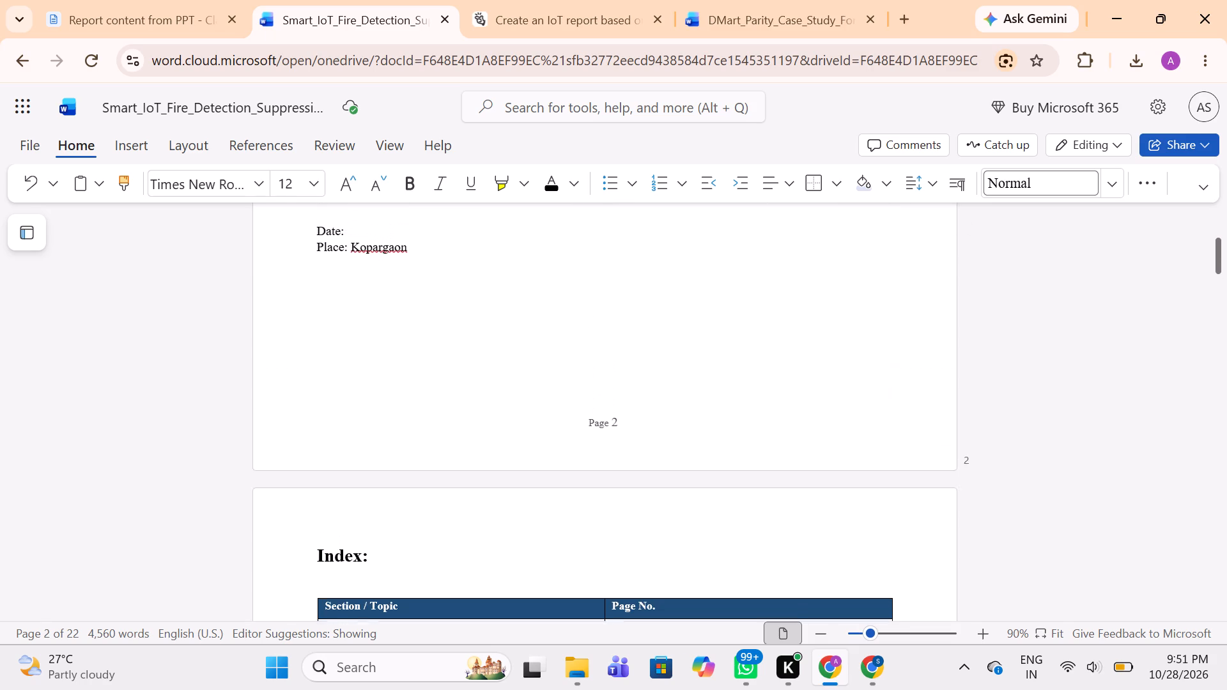
scroll(384, 337, up, 3)
scroll(384, 337, down, 4)
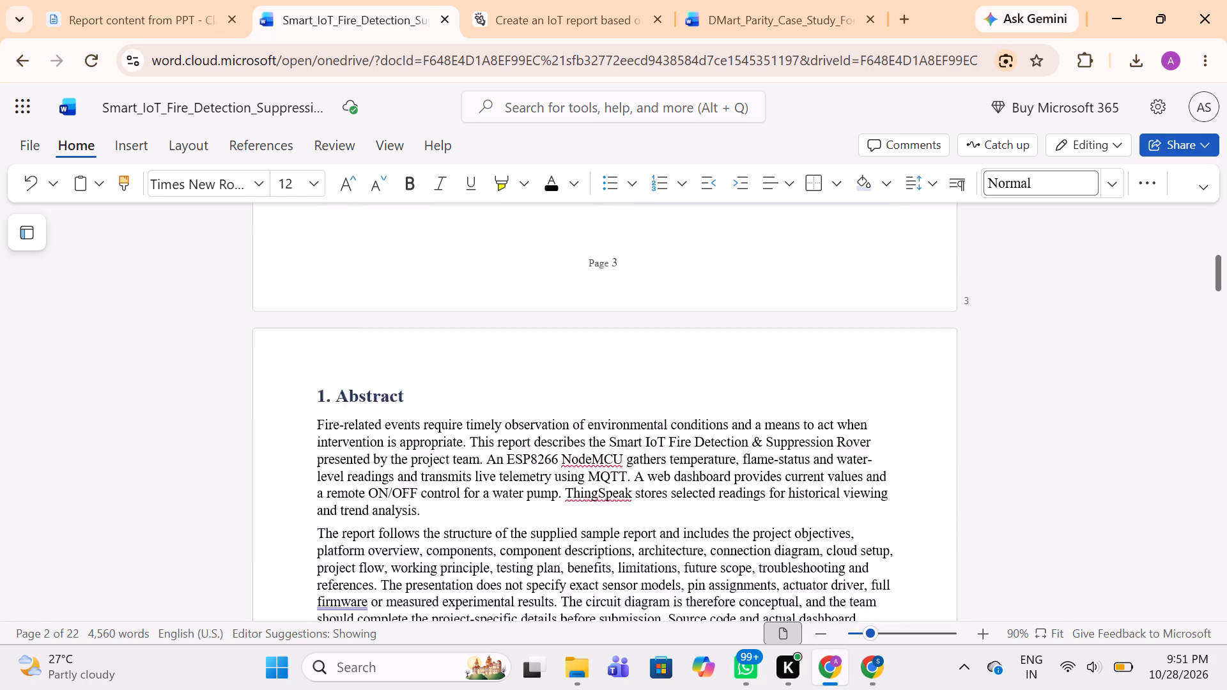
scroll(384, 337, down, 1)
scroll(384, 337, up, 1)
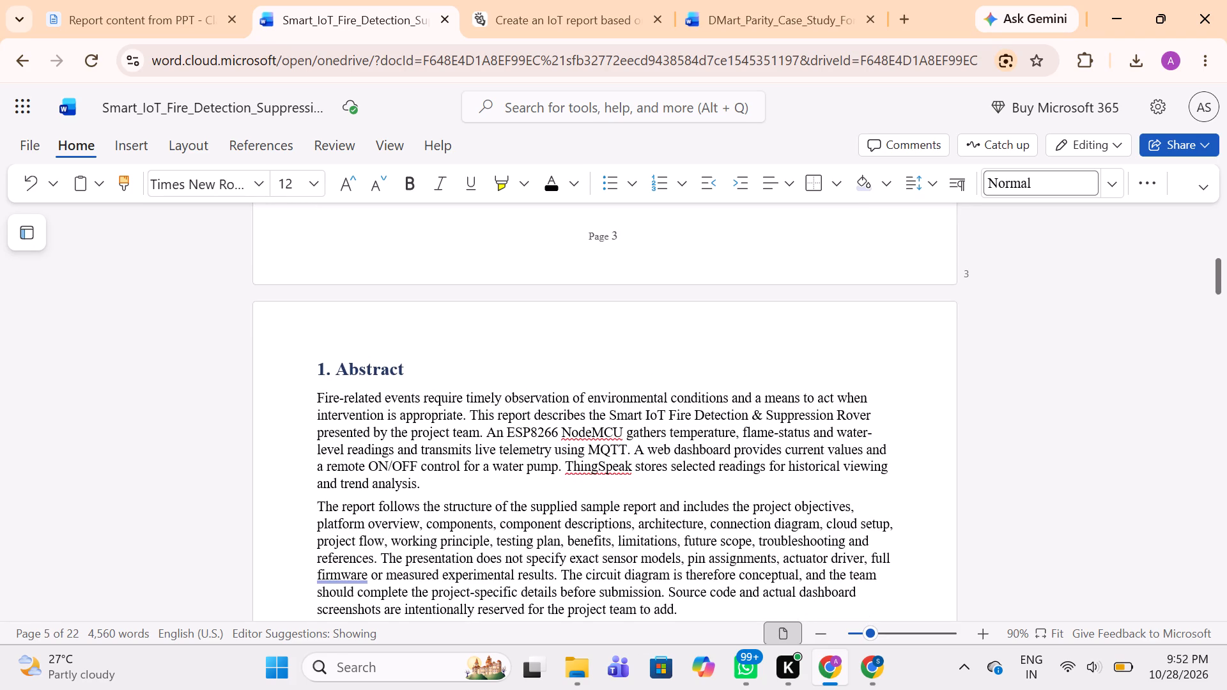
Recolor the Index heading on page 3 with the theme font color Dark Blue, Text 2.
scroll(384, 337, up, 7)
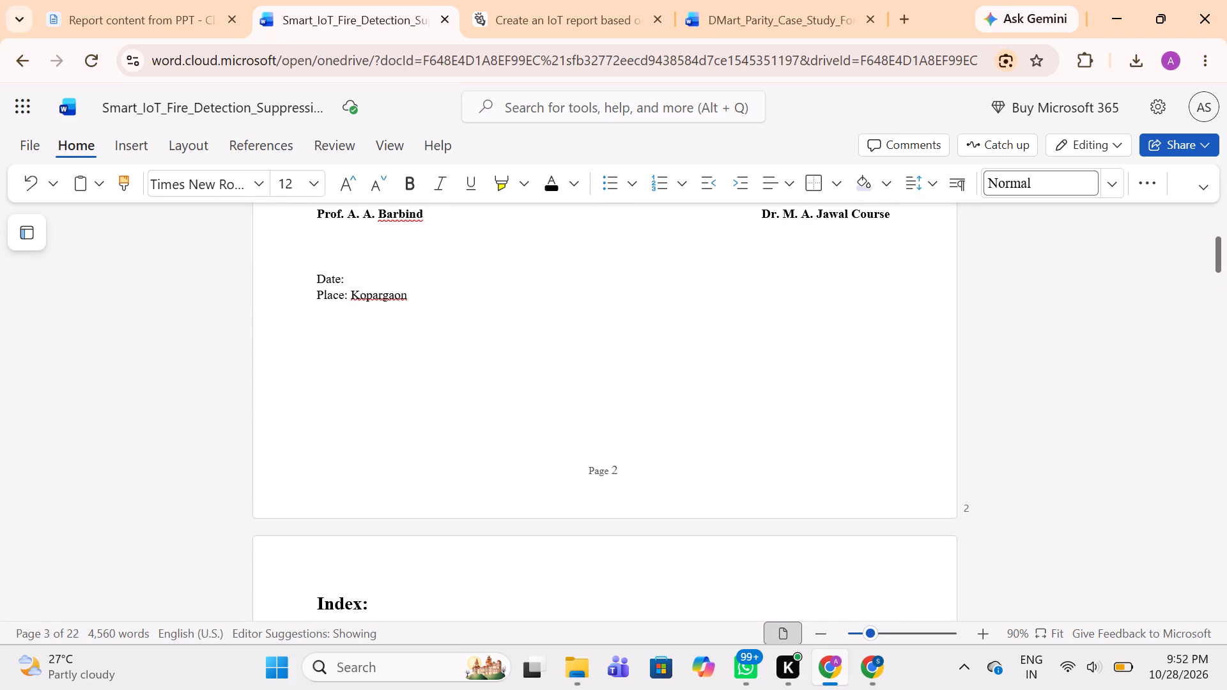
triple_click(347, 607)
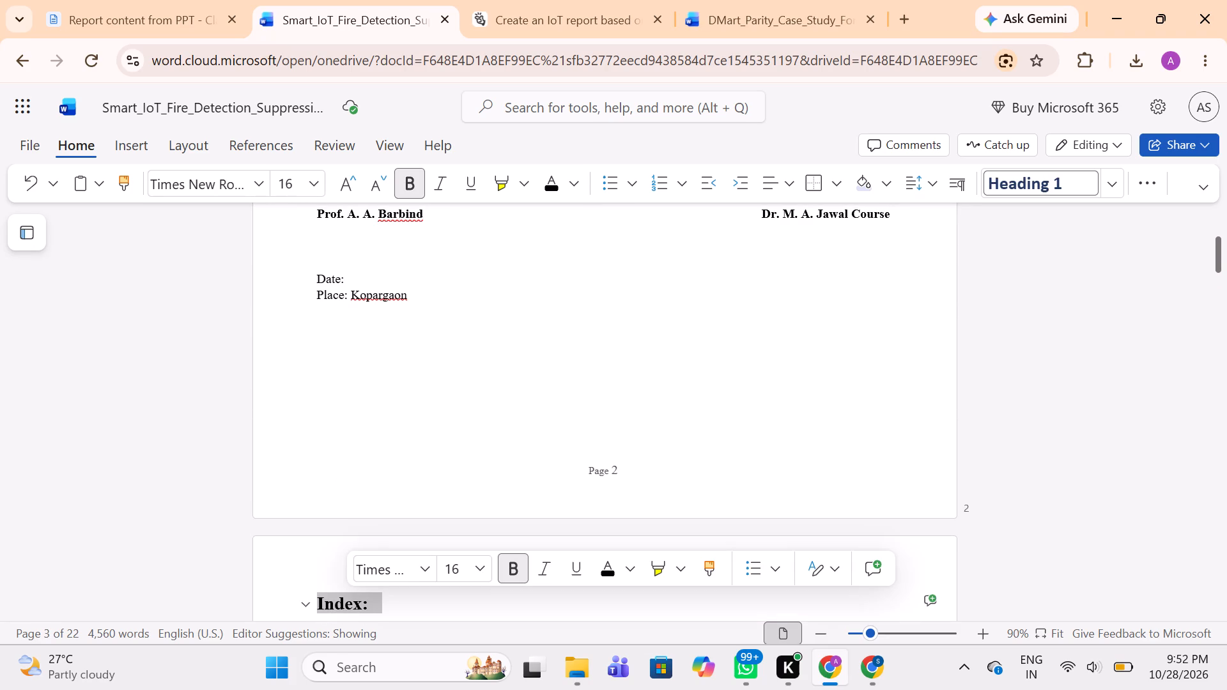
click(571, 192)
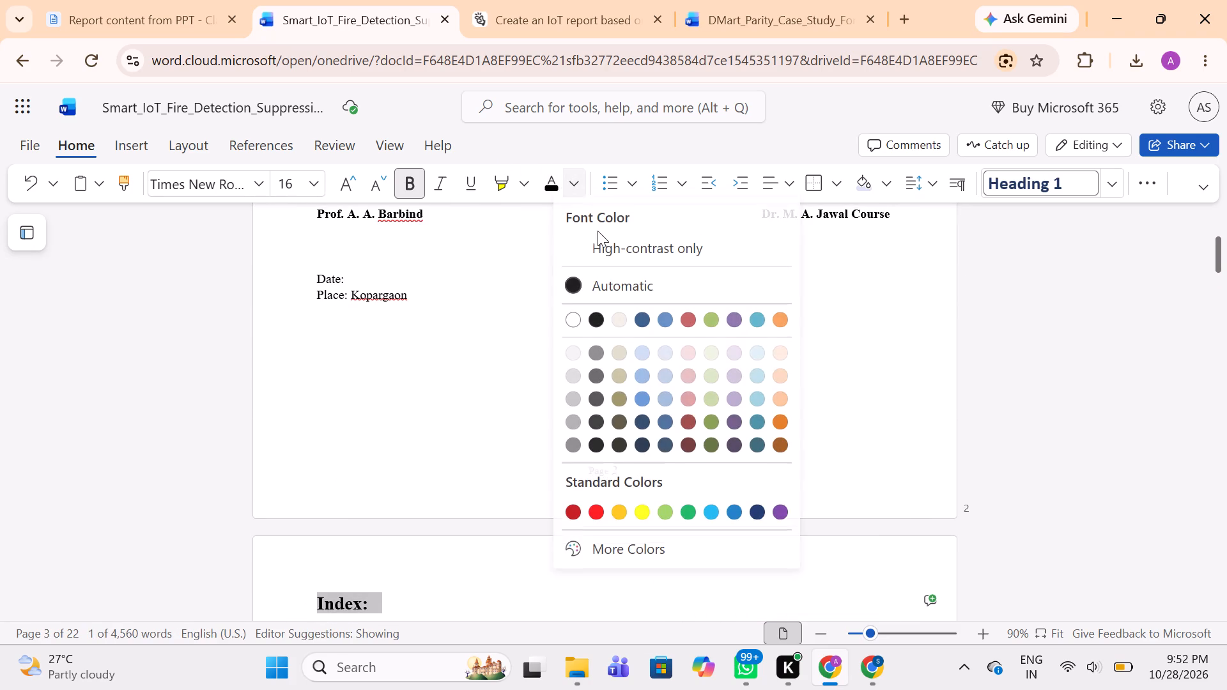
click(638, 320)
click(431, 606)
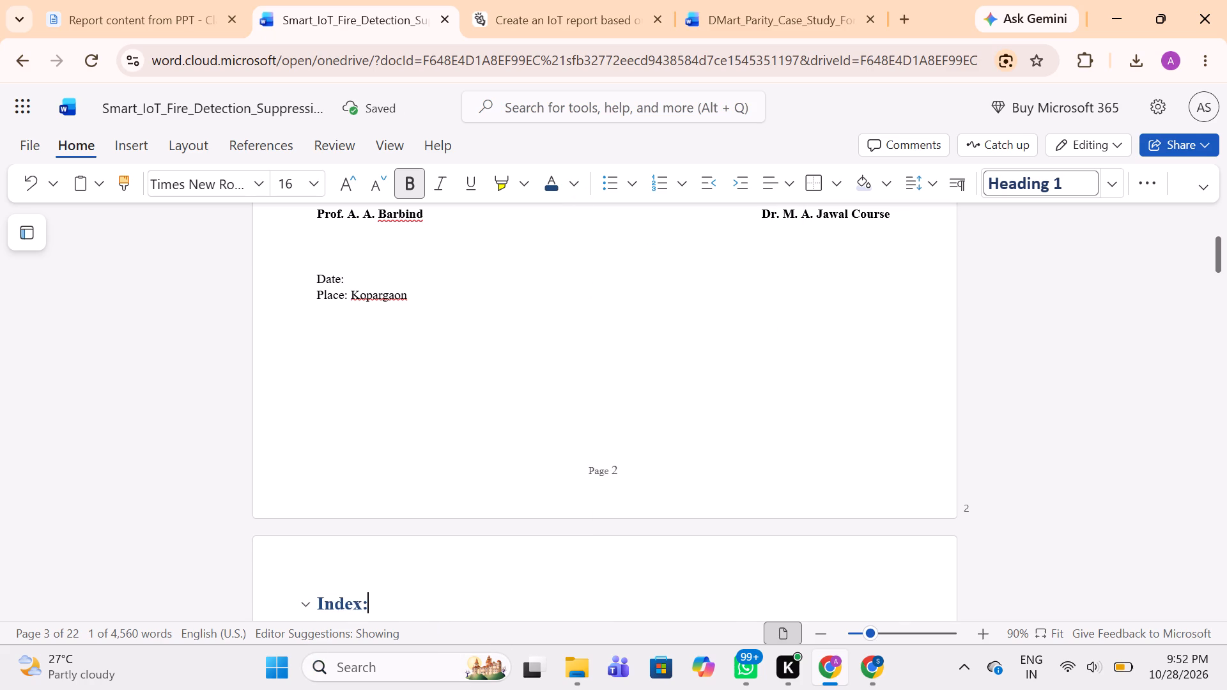
Check the Abstract heading's font color against the font color palette without changing it.
scroll(431, 606, down, 9)
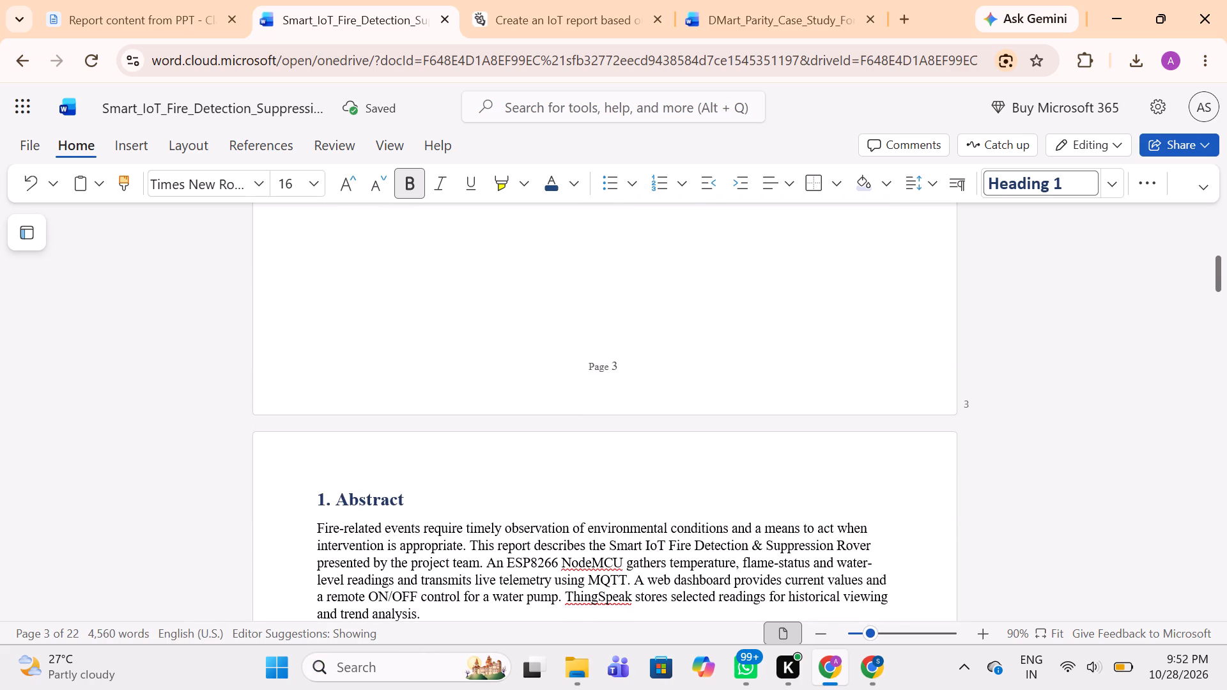
double_click(394, 504)
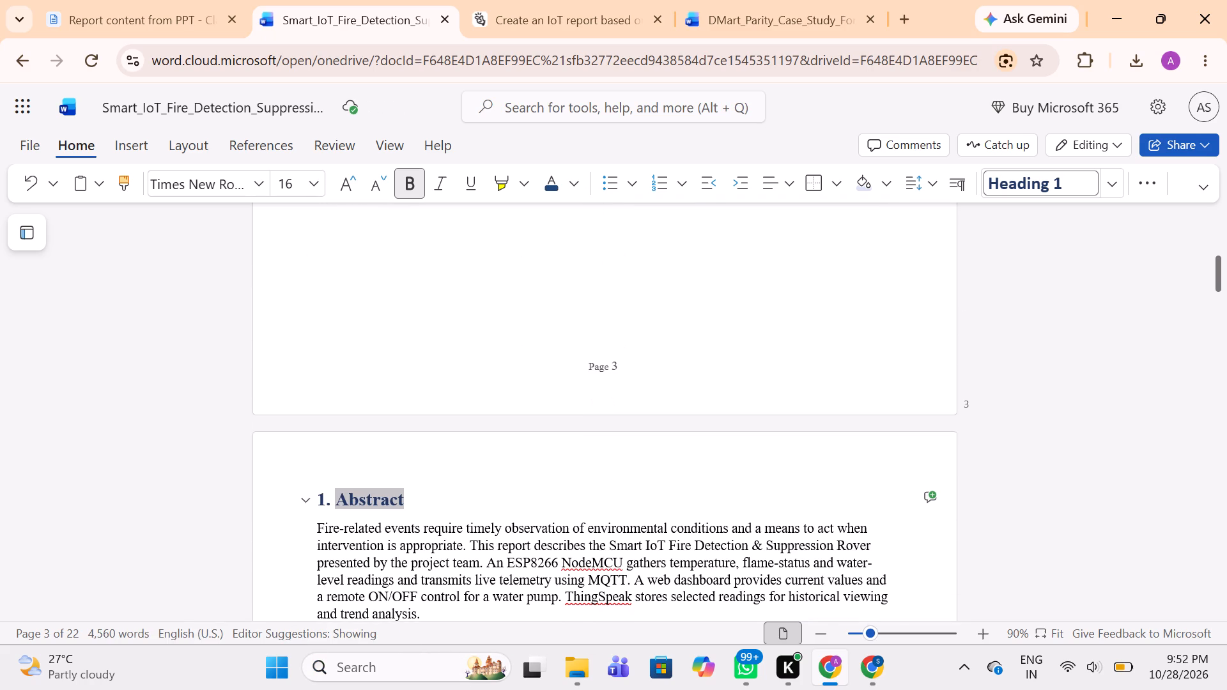
click(575, 181)
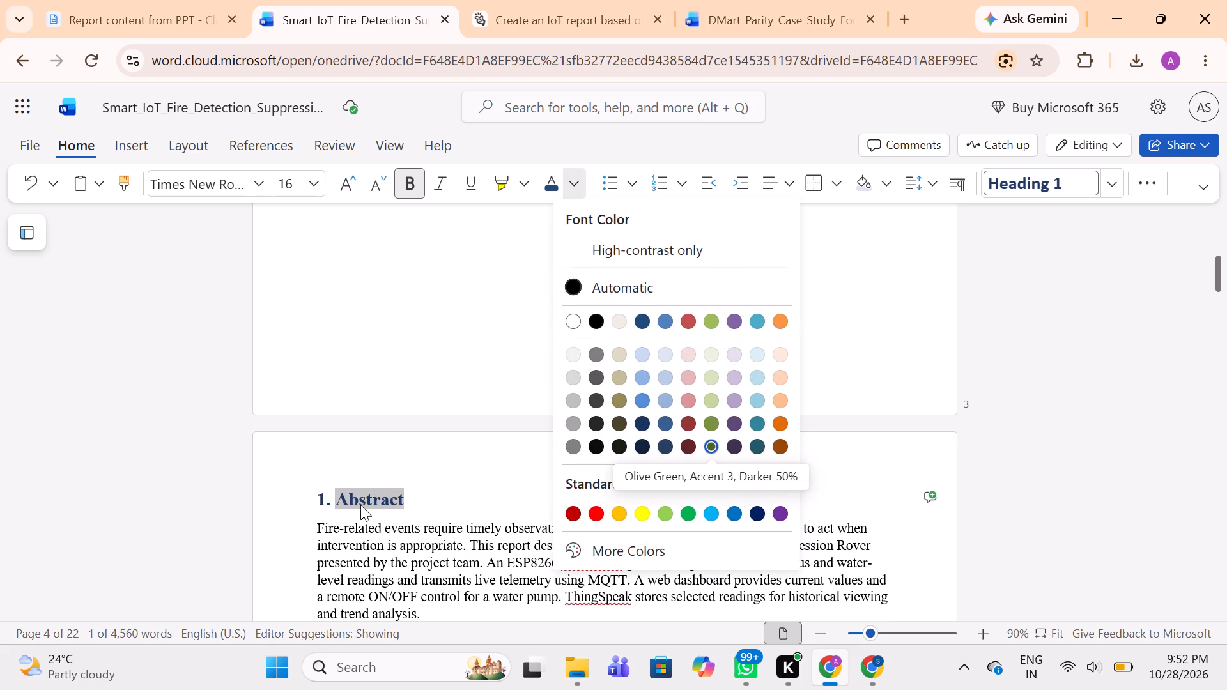
click(381, 489)
Set the Index heading's font color to the standard Dark Blue.
scroll(381, 489, up, 2)
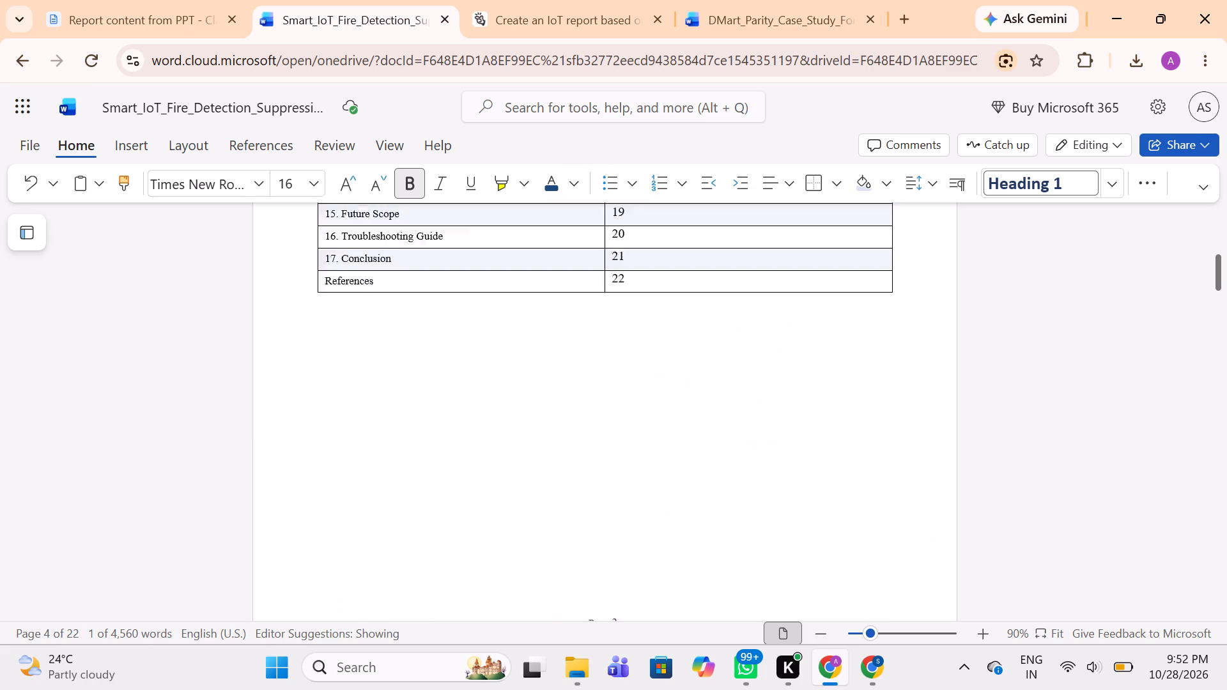
scroll(381, 489, up, 3)
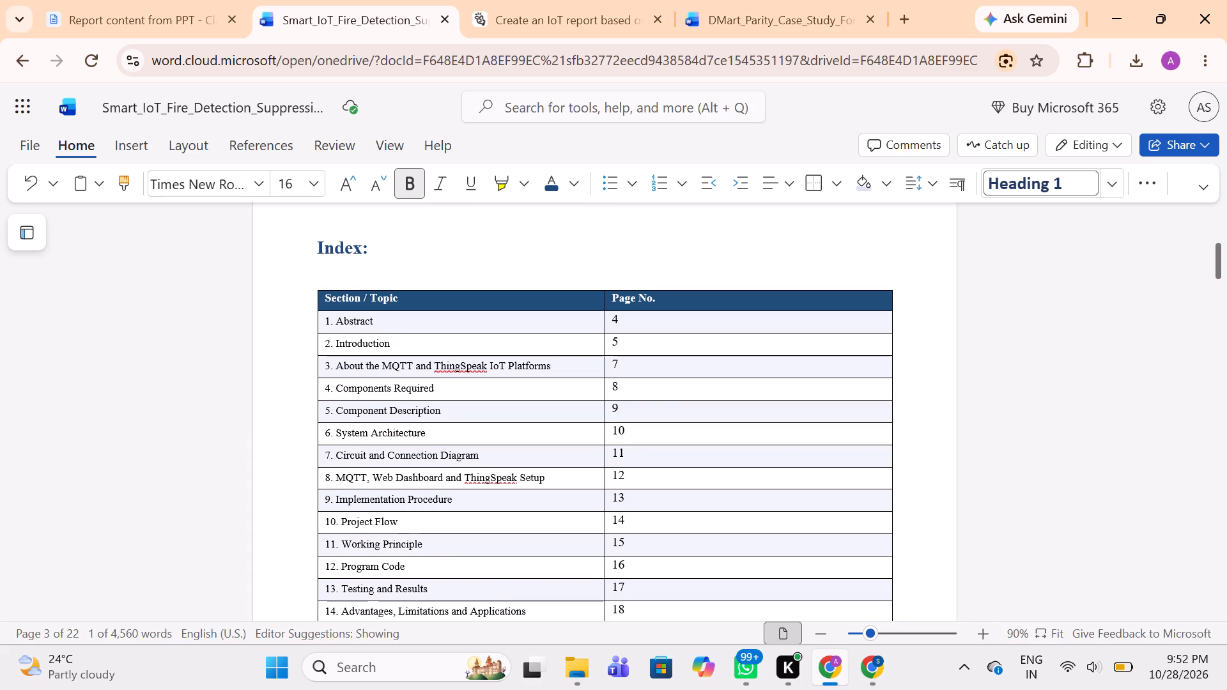
triple_click(353, 248)
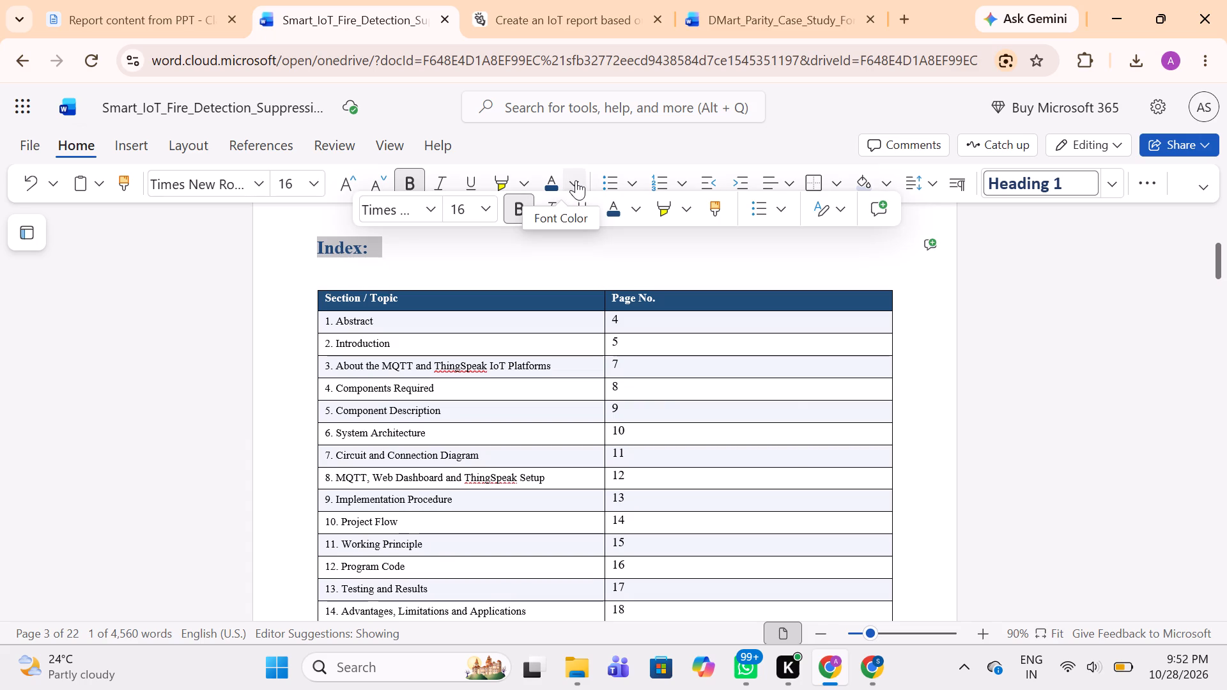
click(576, 179)
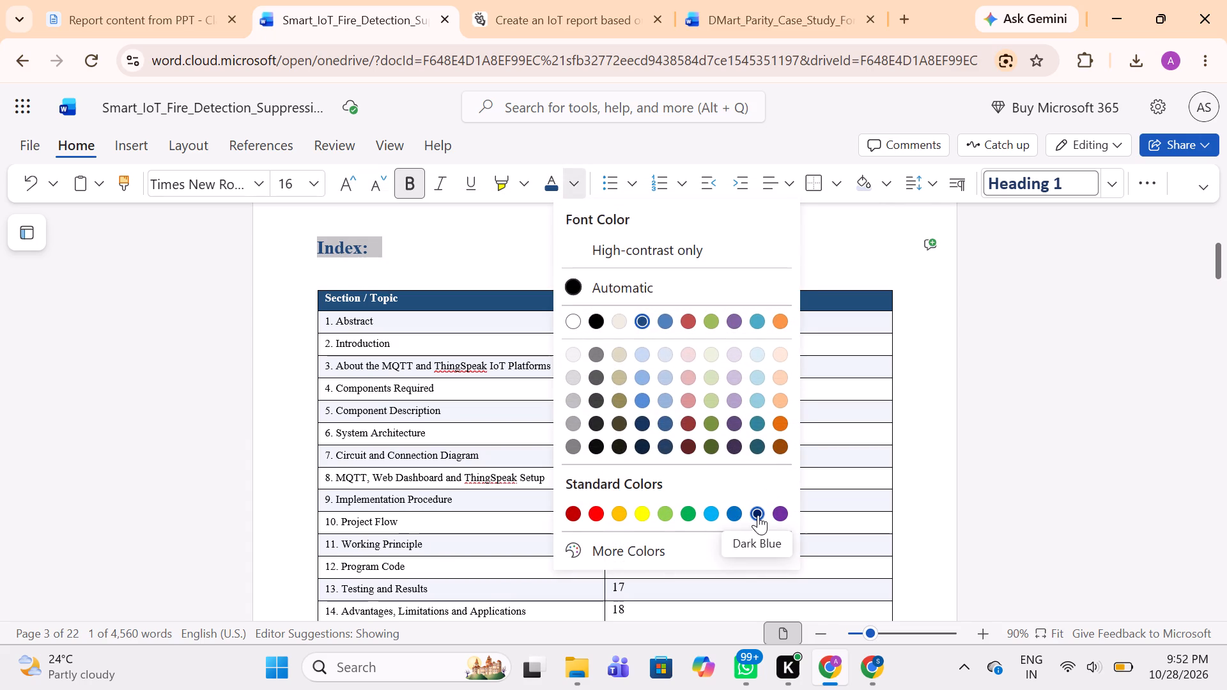
click(758, 515)
click(451, 232)
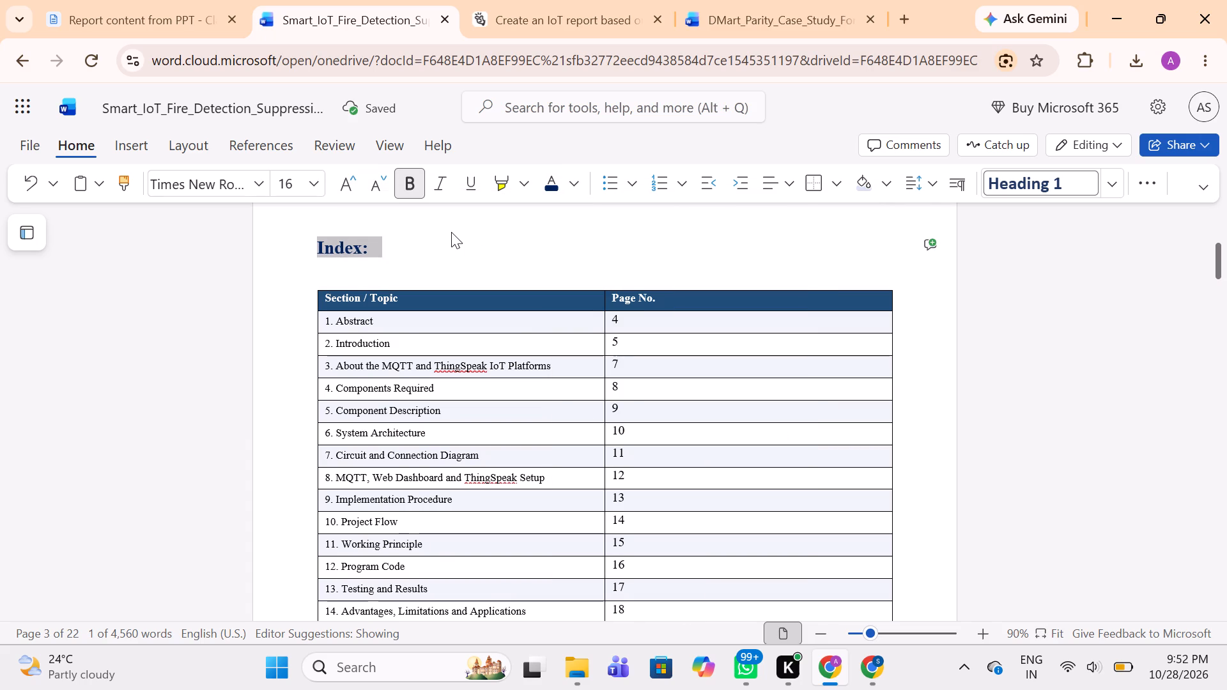
Set both body paragraphs under 2.1 Background in the Introduction section to font size 12.
scroll(451, 232, down, 5)
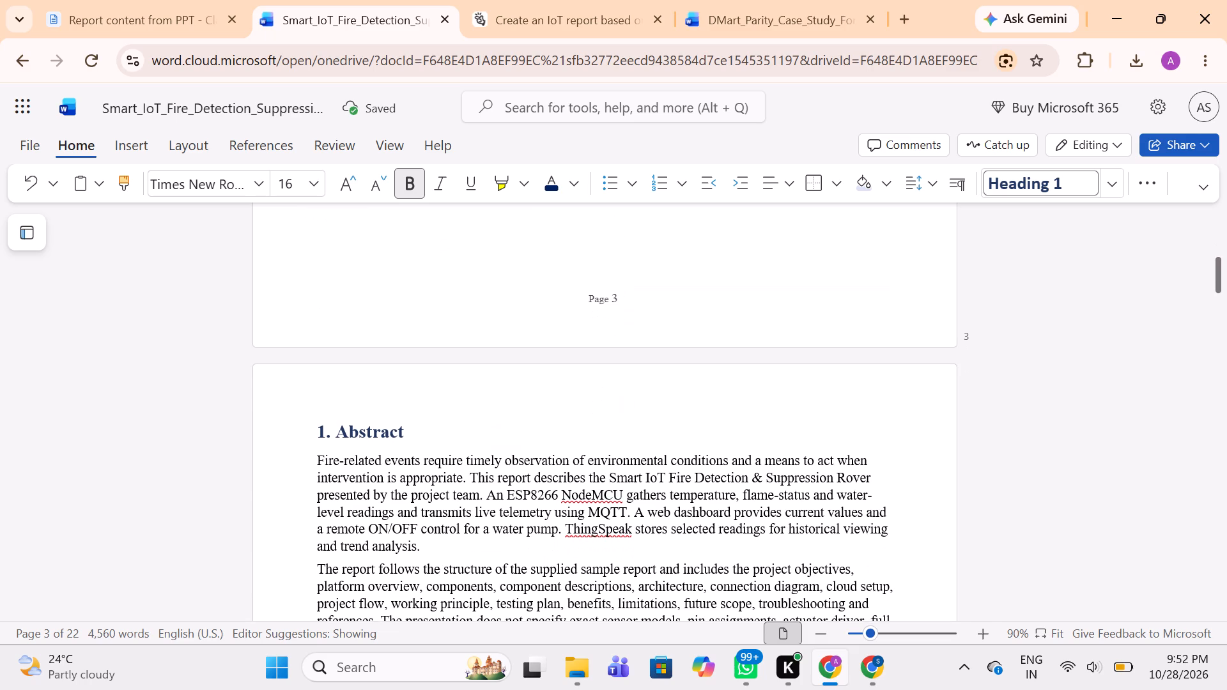
scroll(451, 232, down, 4)
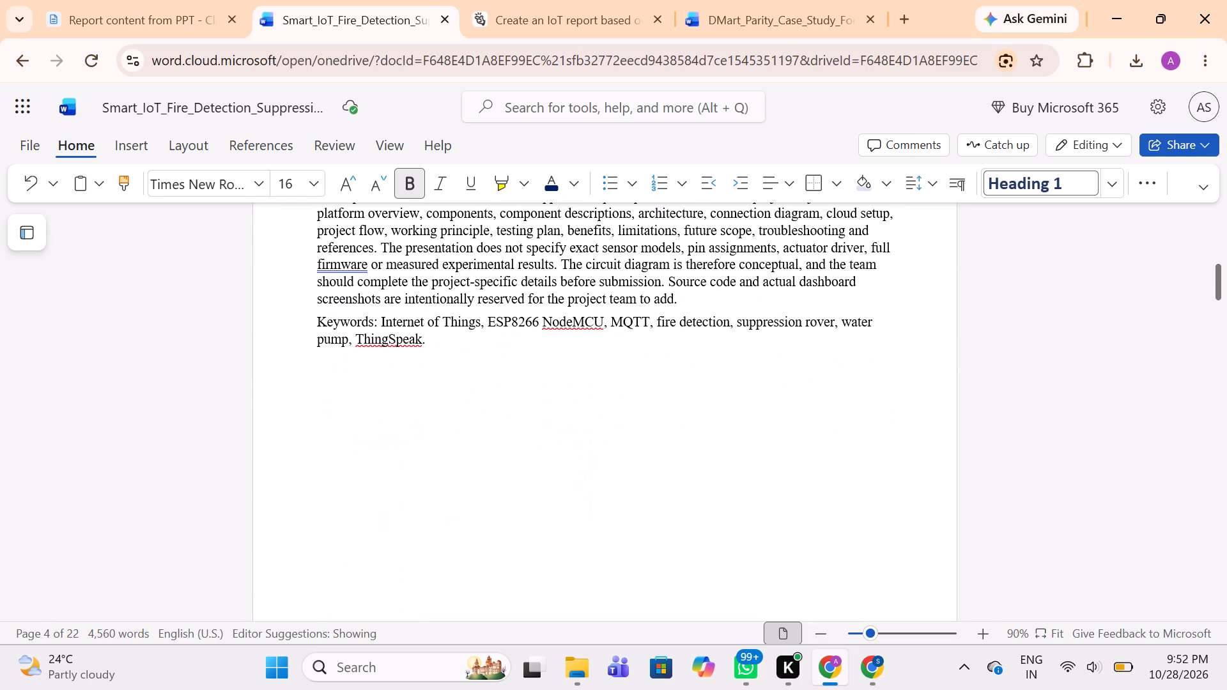
scroll(451, 232, down, 6)
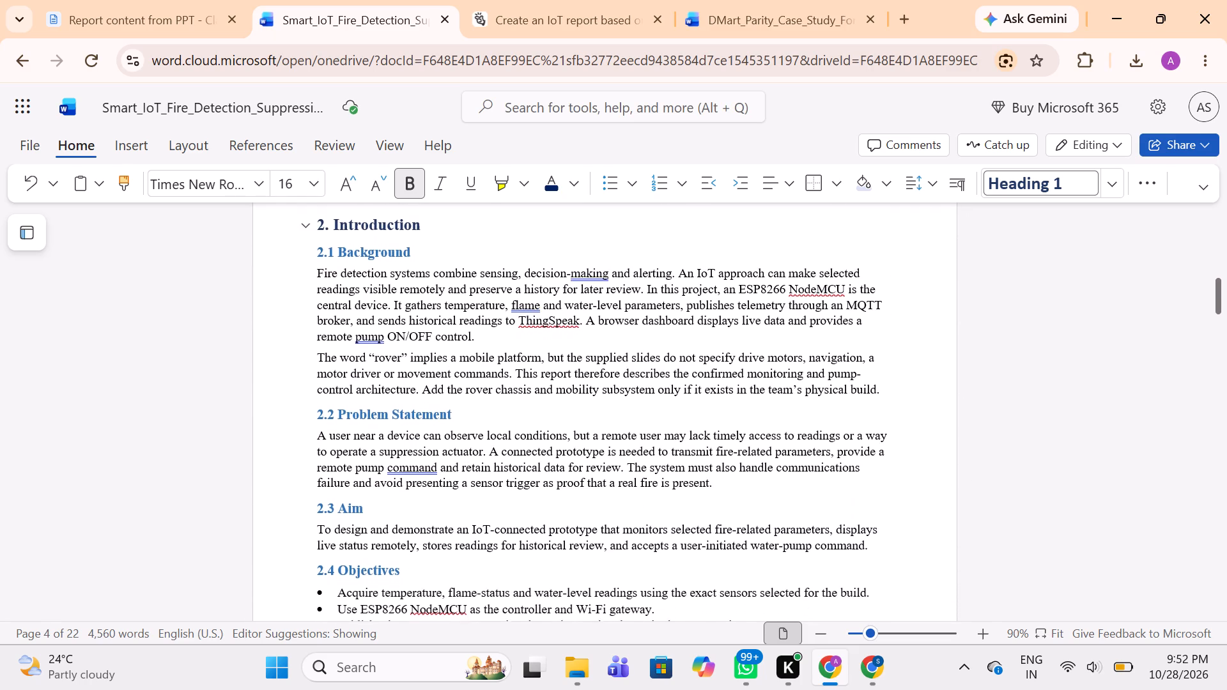
scroll(451, 232, down, 3)
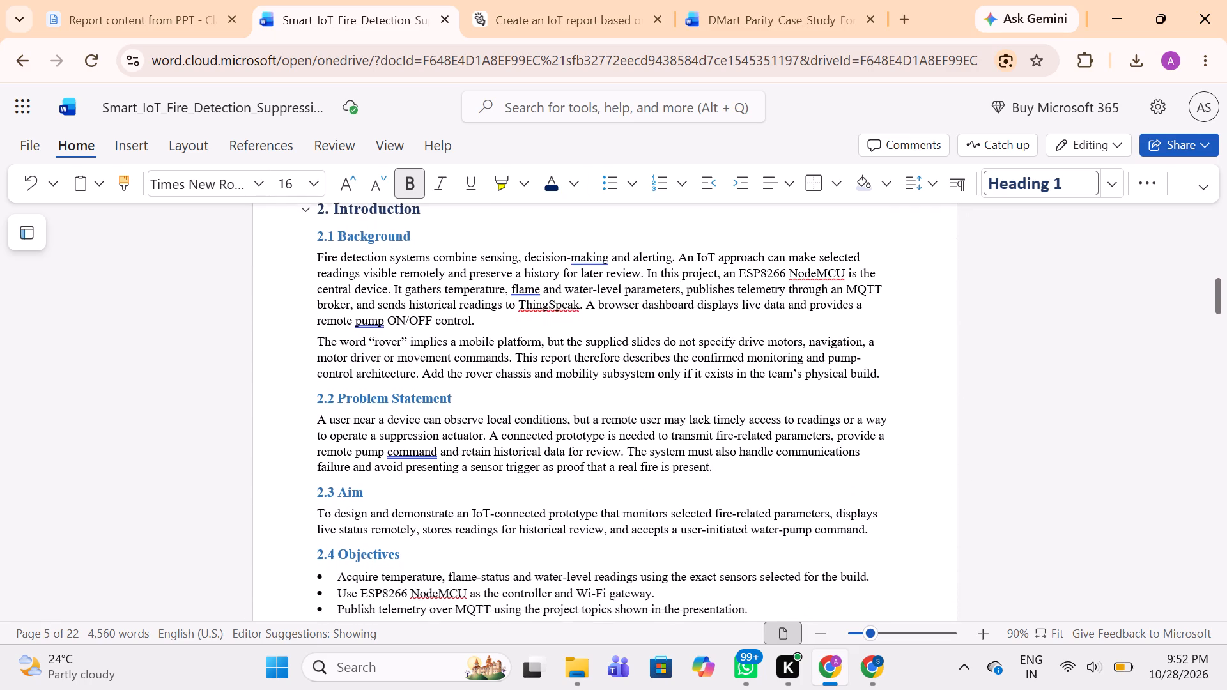
scroll(451, 232, down, 2)
scroll(451, 232, up, 2)
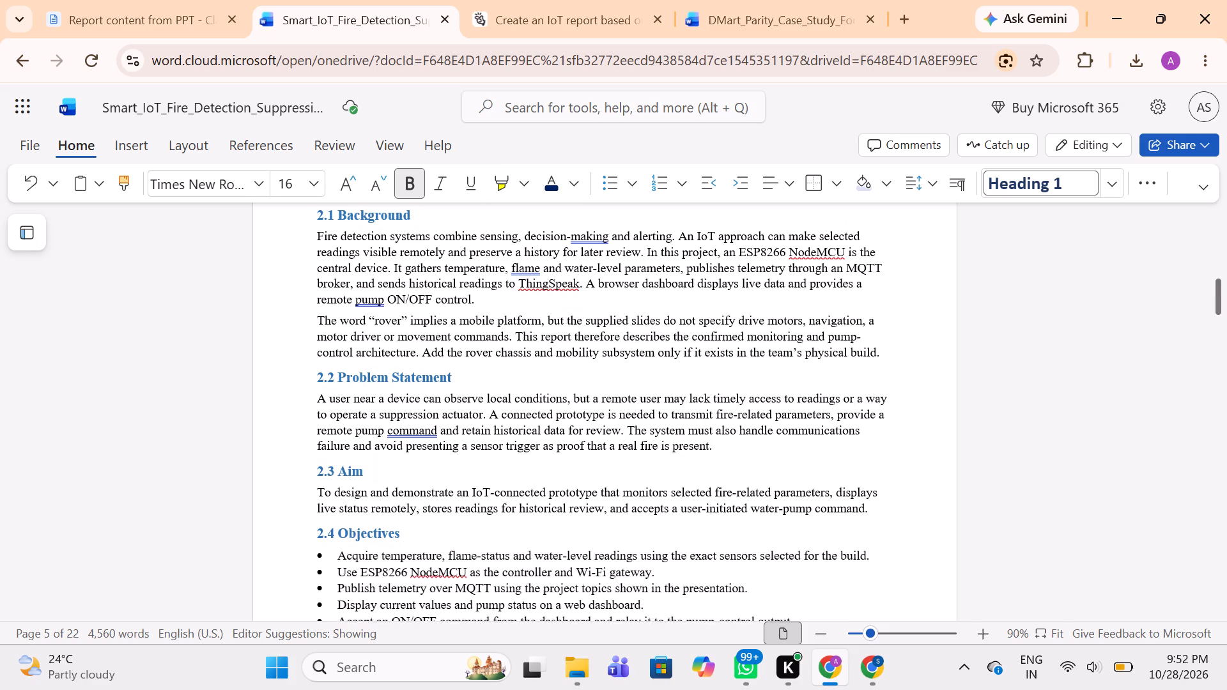
drag(315, 284, 438, 322)
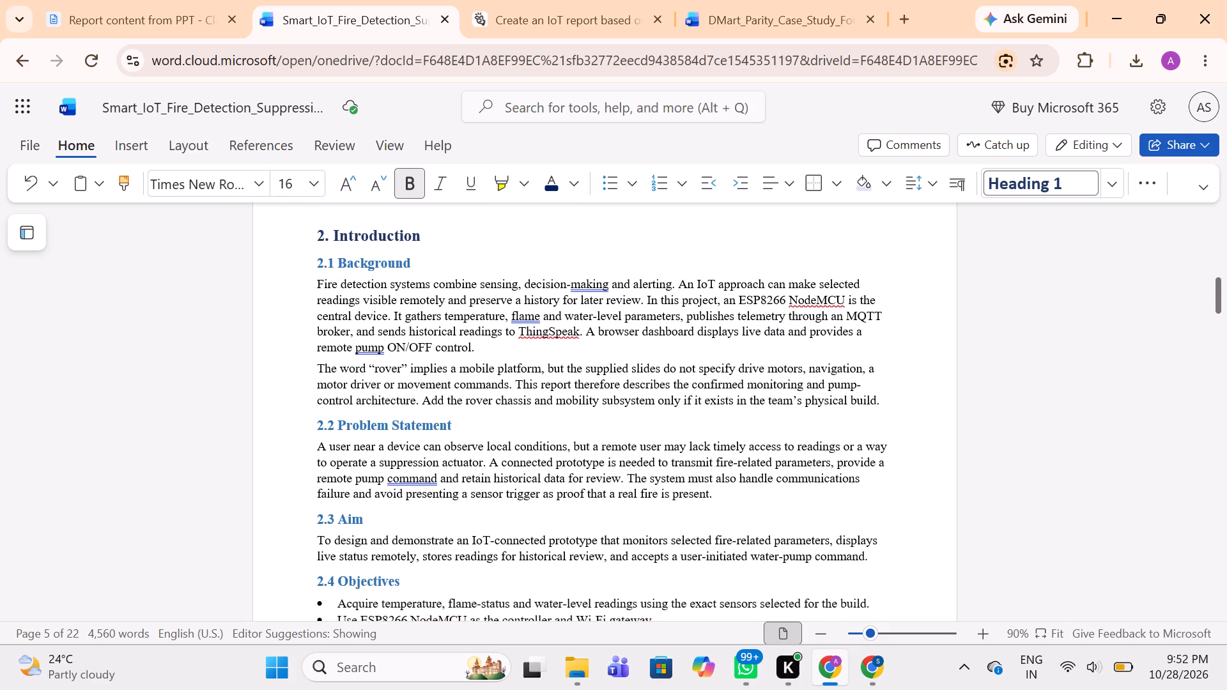
drag(438, 322, 964, 402)
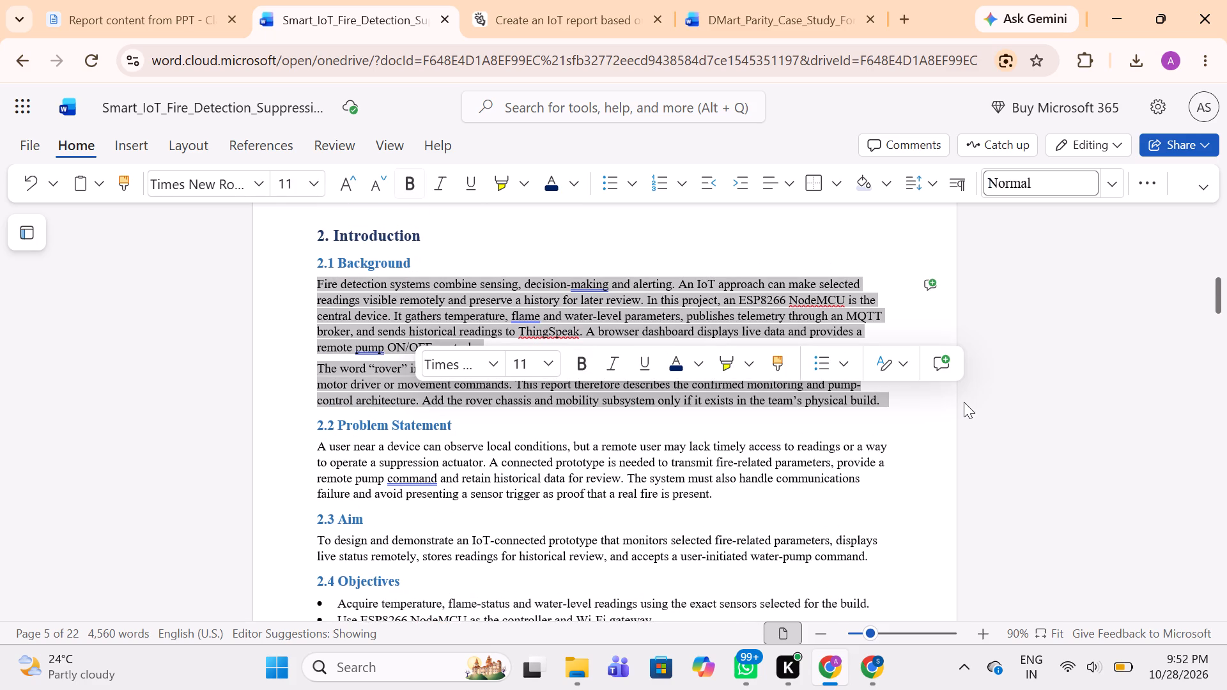
click(548, 366)
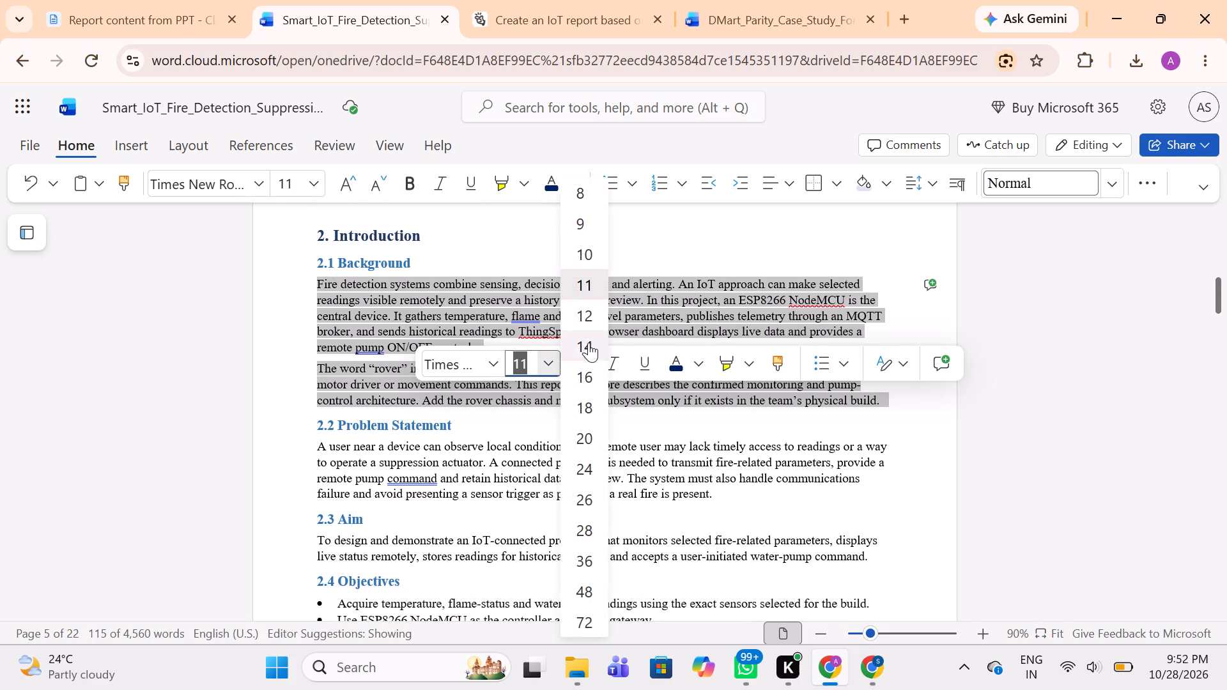
click(584, 314)
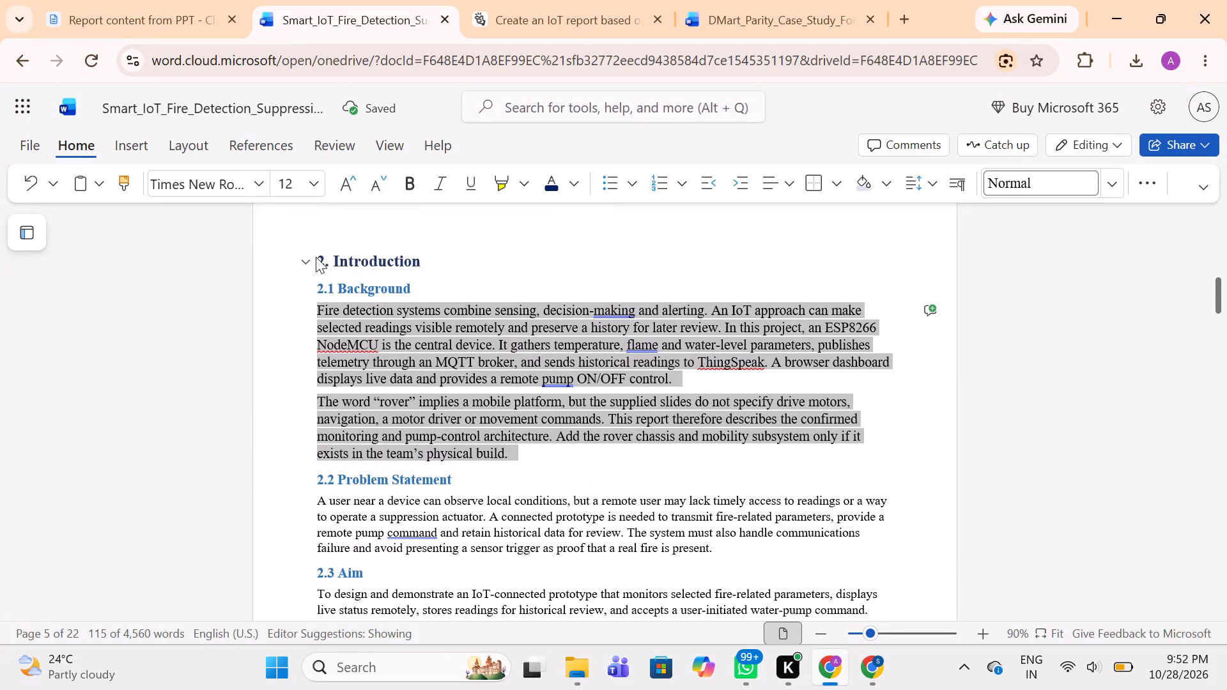
Set the "2. Introduction" heading to font size 16.
drag(316, 257, 451, 266)
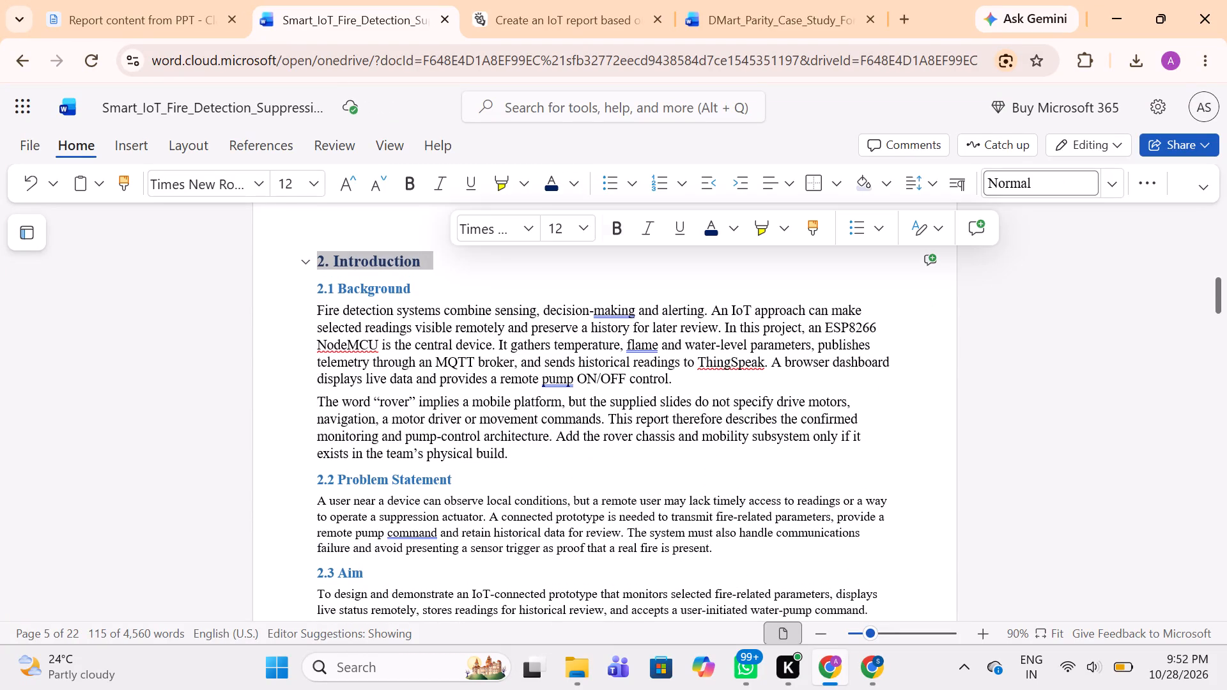
click(313, 183)
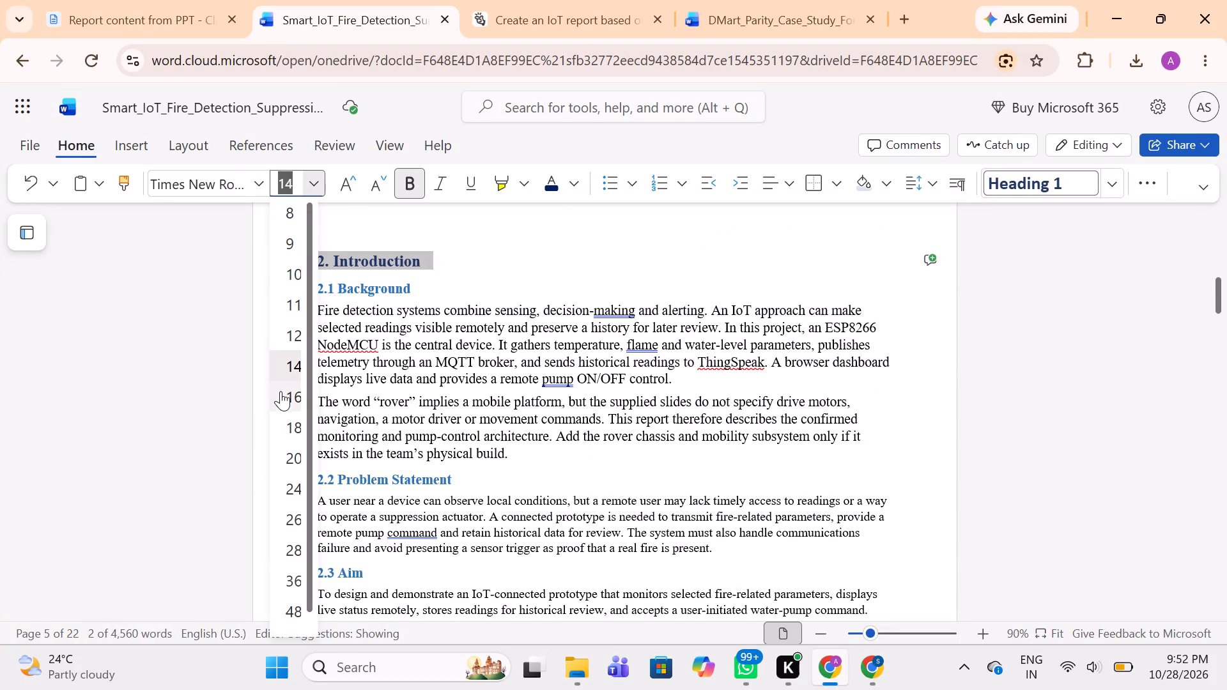
click(282, 398)
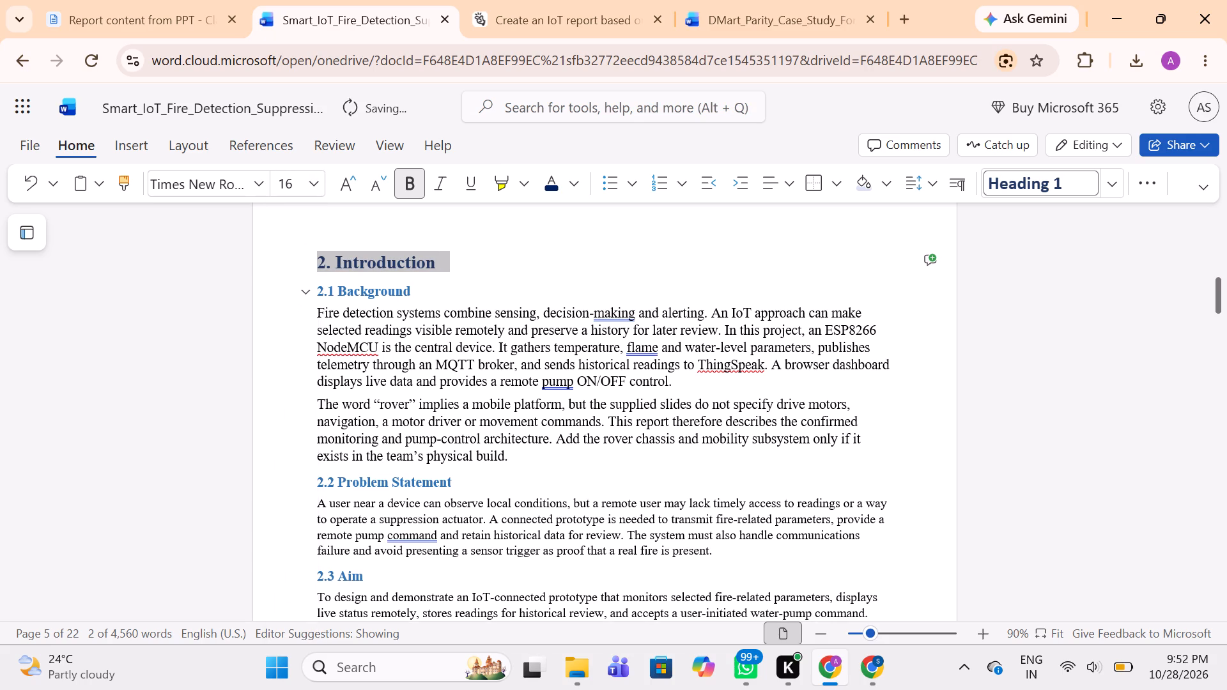
Set the "2.1 Background" subheading to font size 14.
triple_click(362, 277)
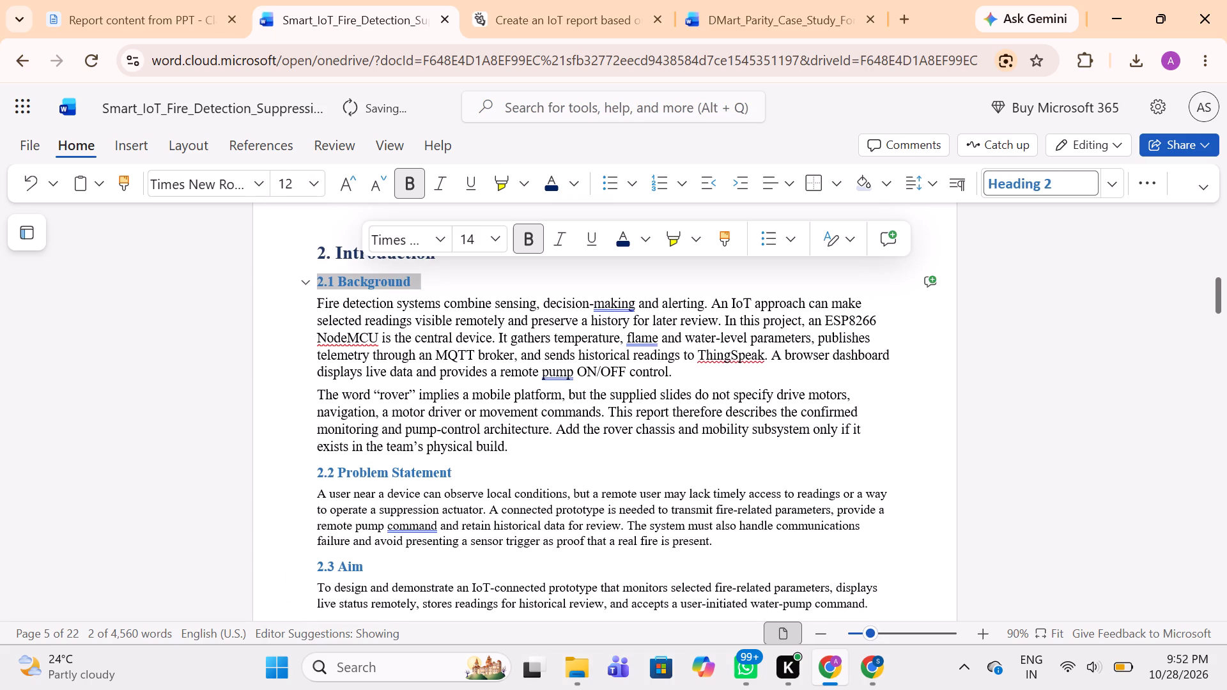
click(316, 182)
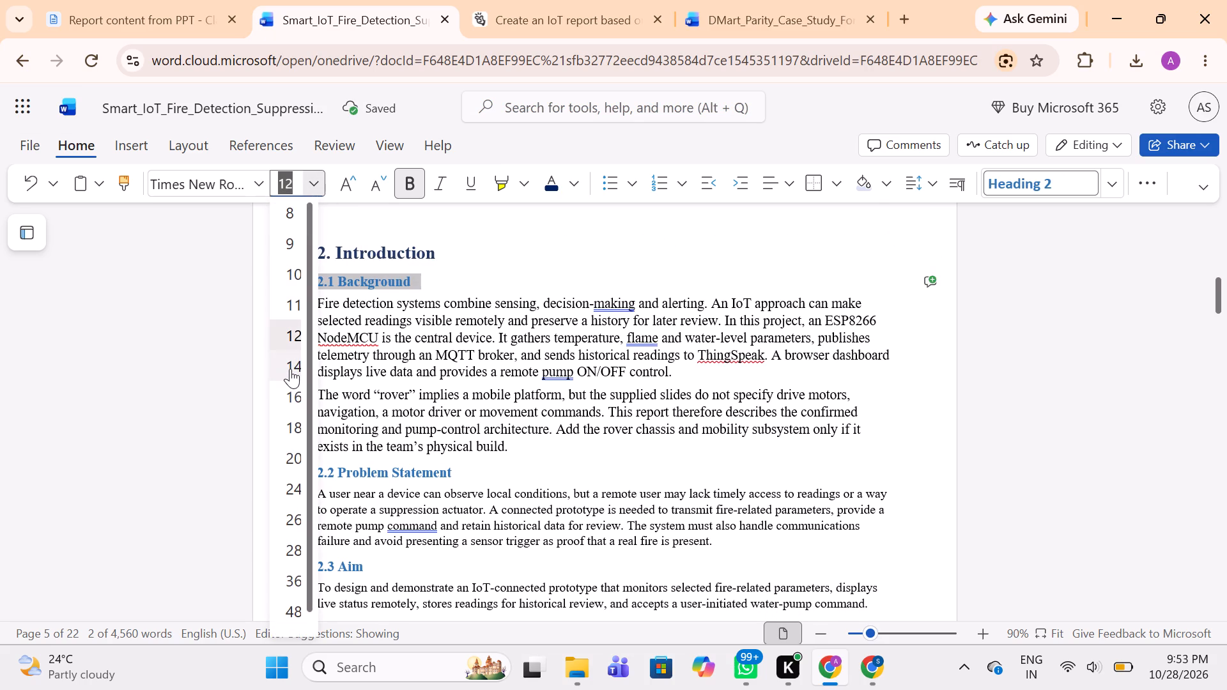
click(290, 369)
click(488, 291)
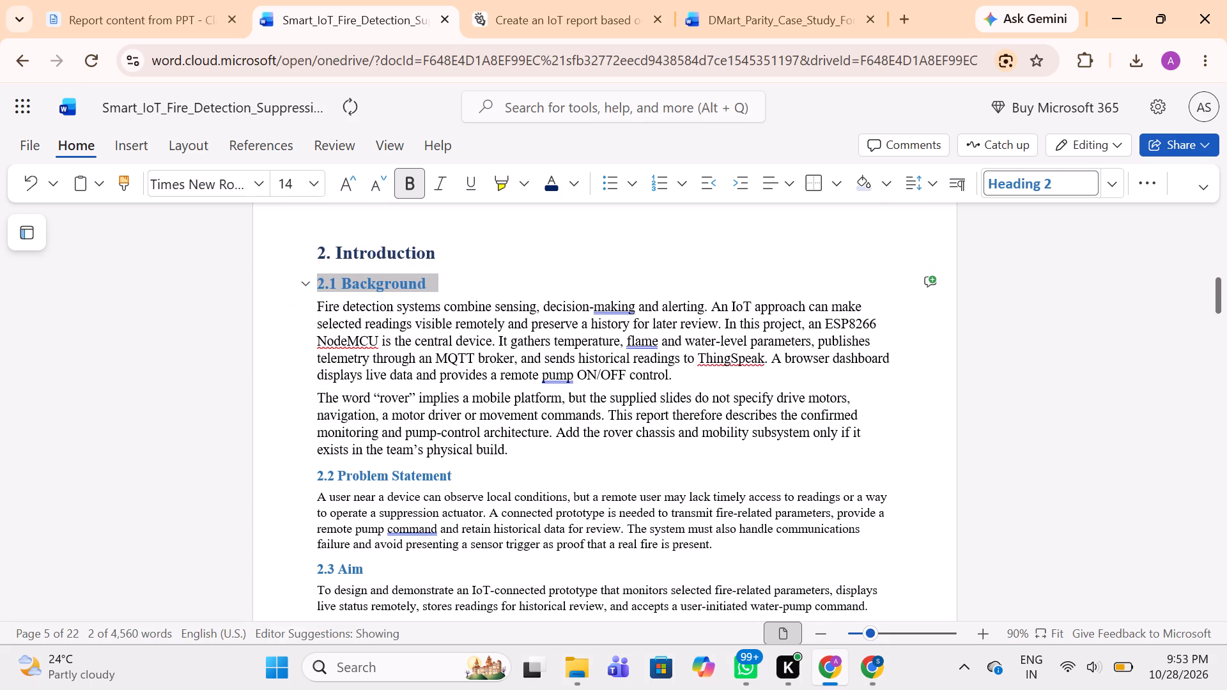
Set the "2.2 Problem Statement" subheading to font size 14.
scroll(488, 291, up, 1)
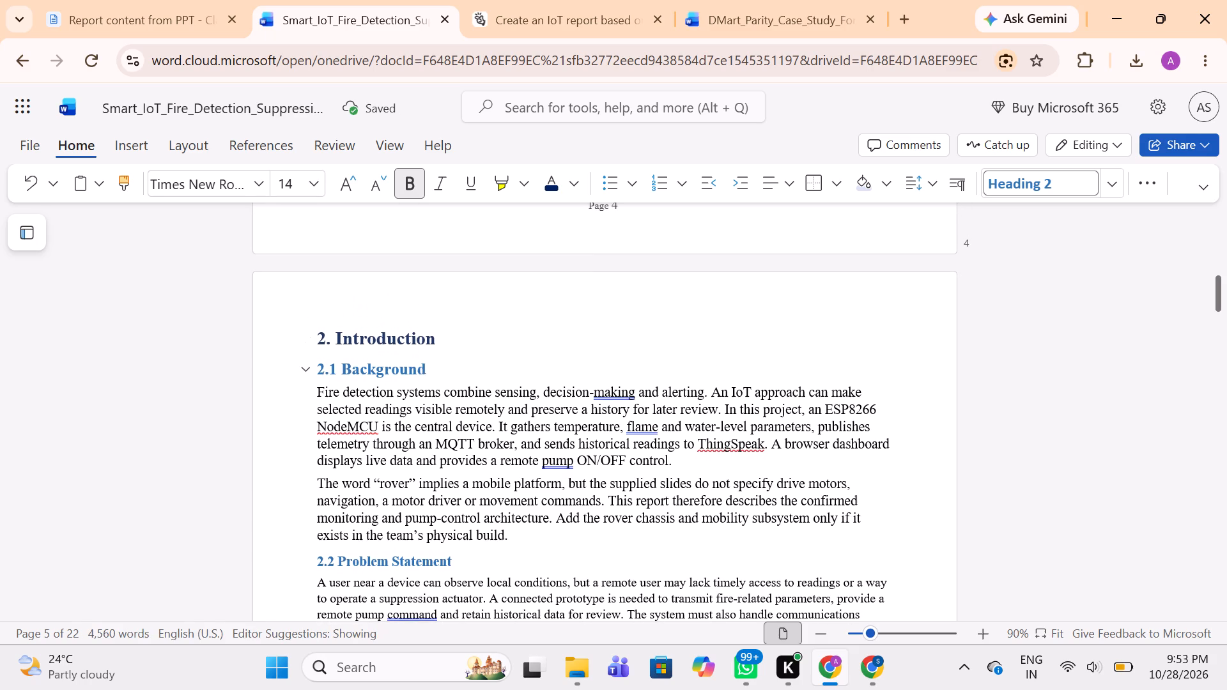
scroll(392, 372, down, 1)
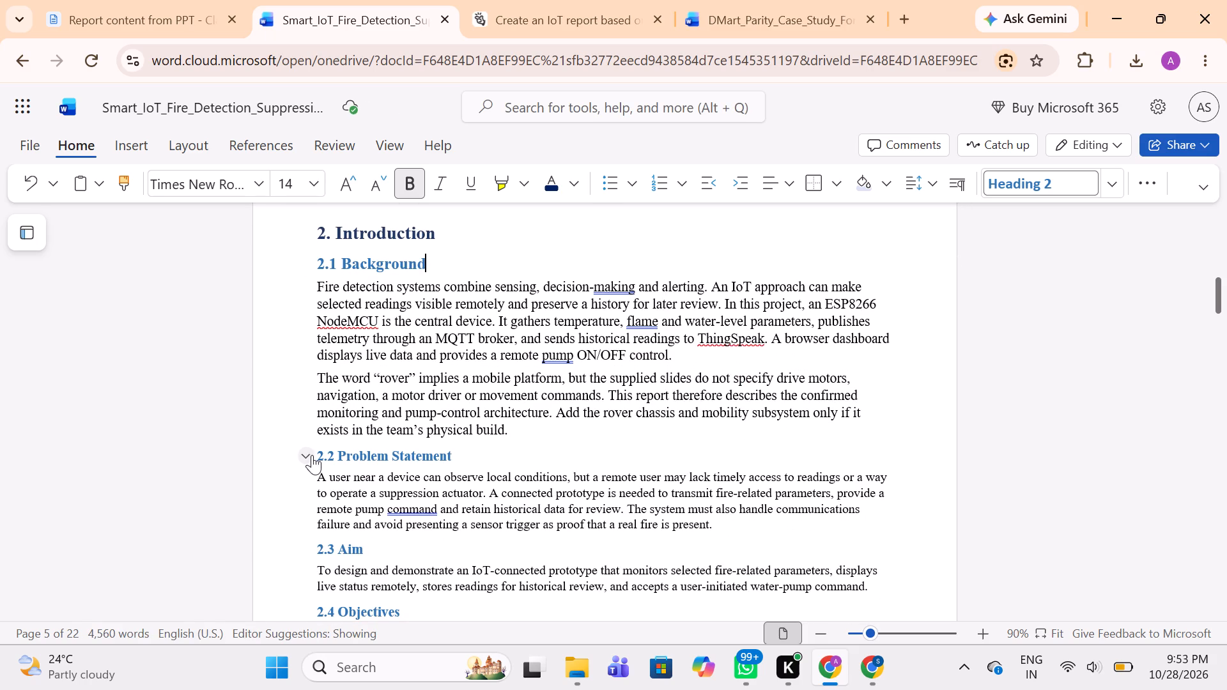
drag(320, 455, 468, 459)
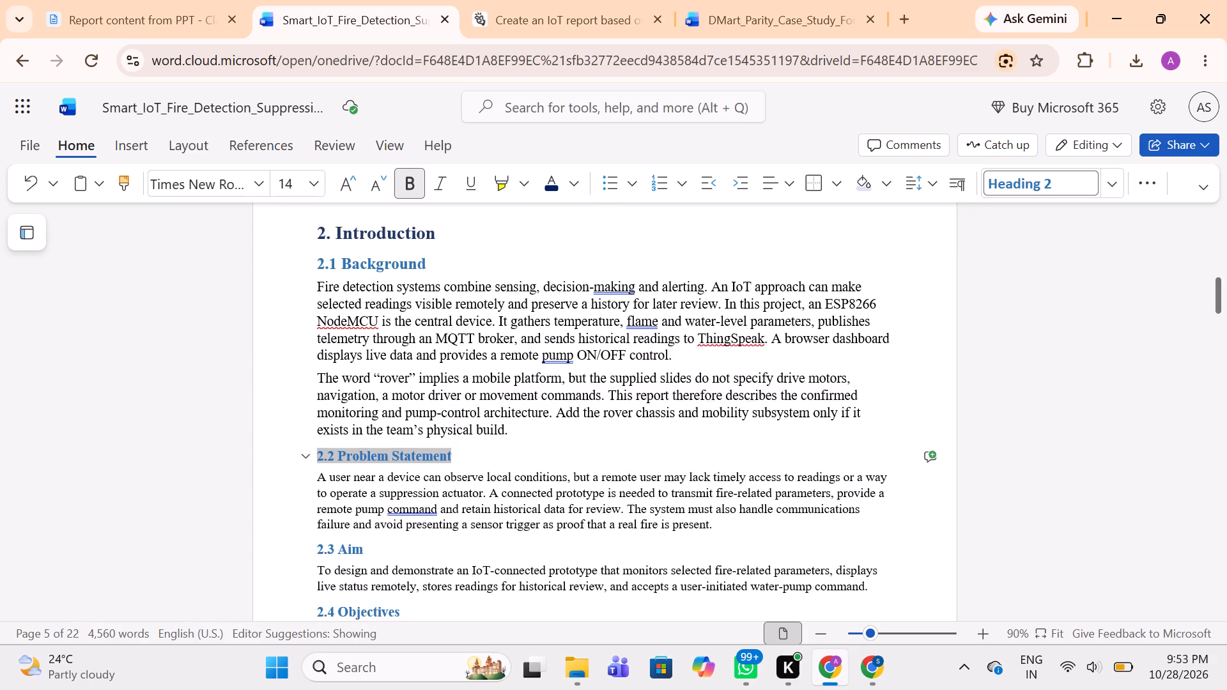
click(317, 189)
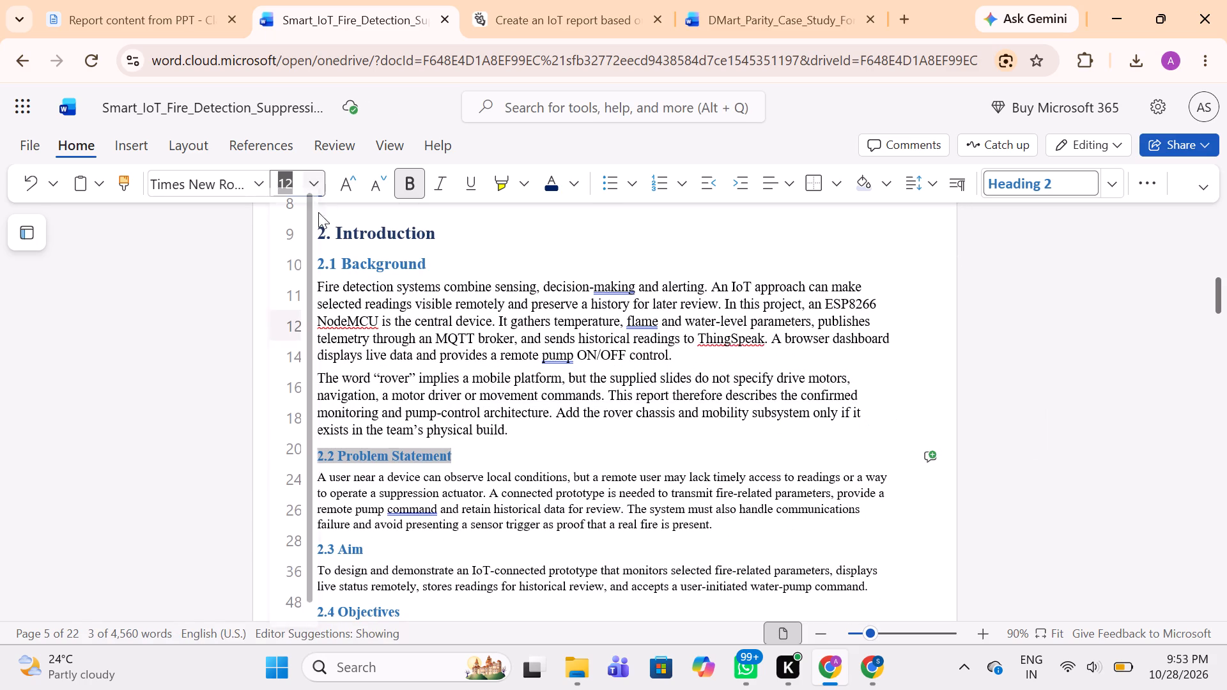
click(292, 370)
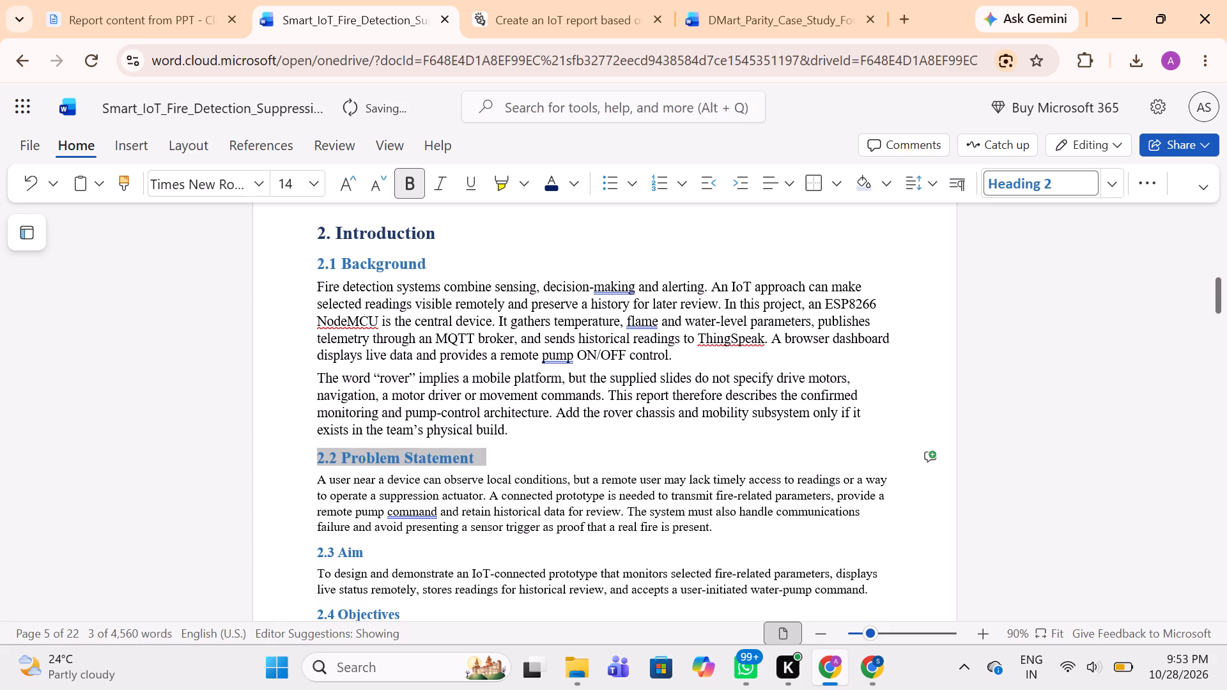
triple_click(390, 240)
click(390, 240)
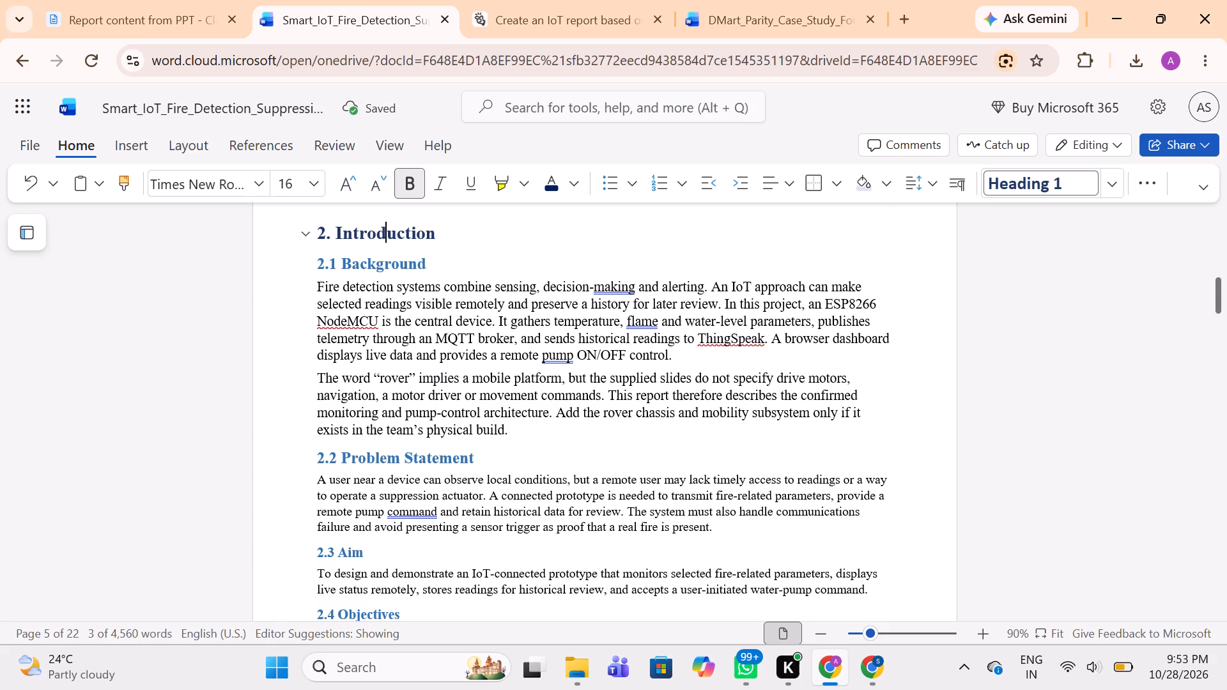
Set the "2.3 Aim" subheading to font size 14.
scroll(390, 240, down, 1)
click(313, 417)
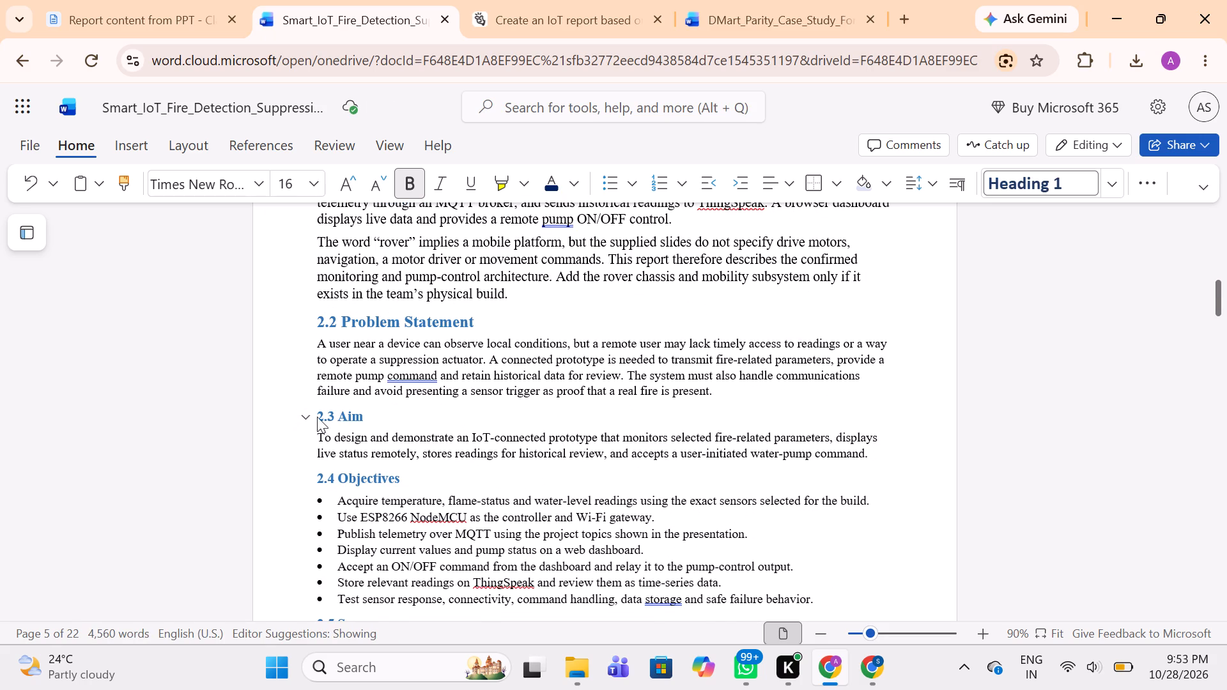
drag(316, 415, 367, 422)
click(314, 178)
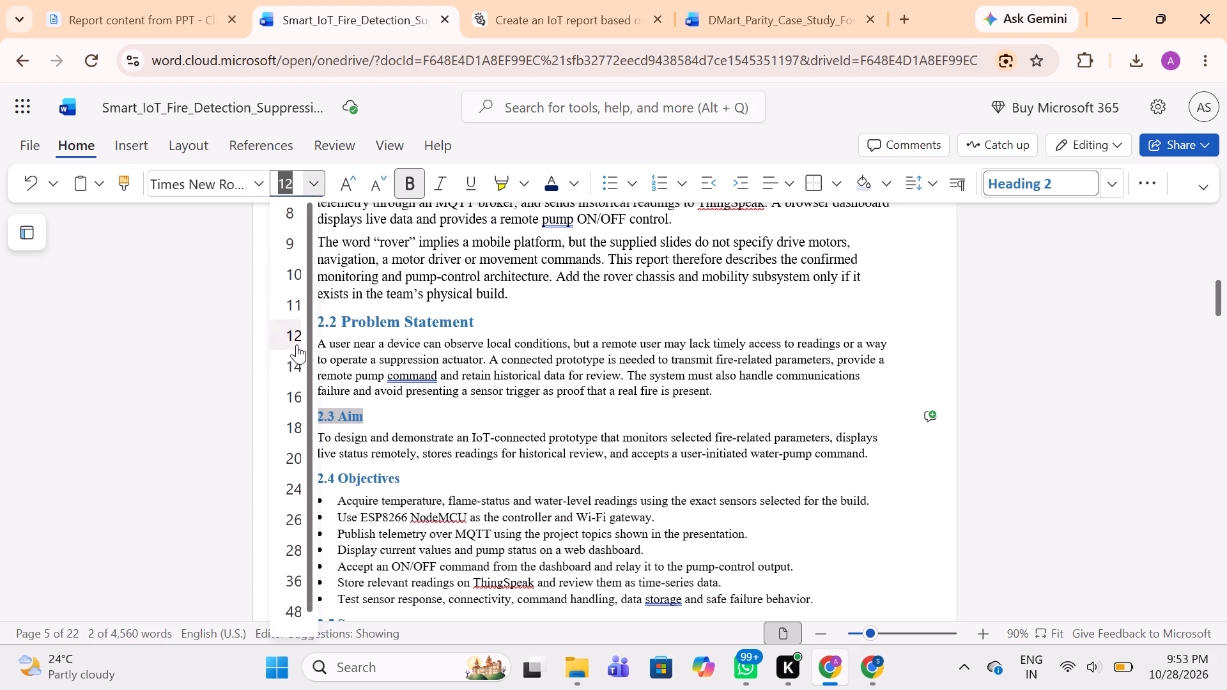
click(289, 358)
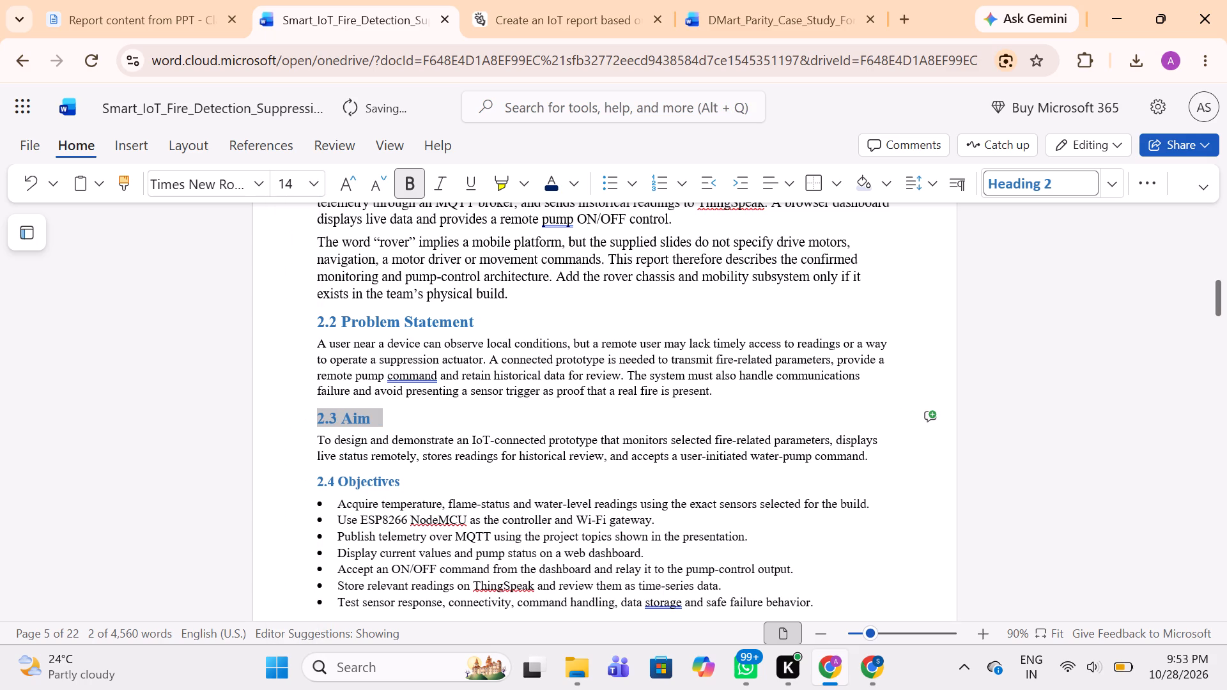
Set the "2.4 Objectives" subheading to font size 14.
drag(319, 477, 423, 485)
drag(423, 485, 426, 486)
click(317, 180)
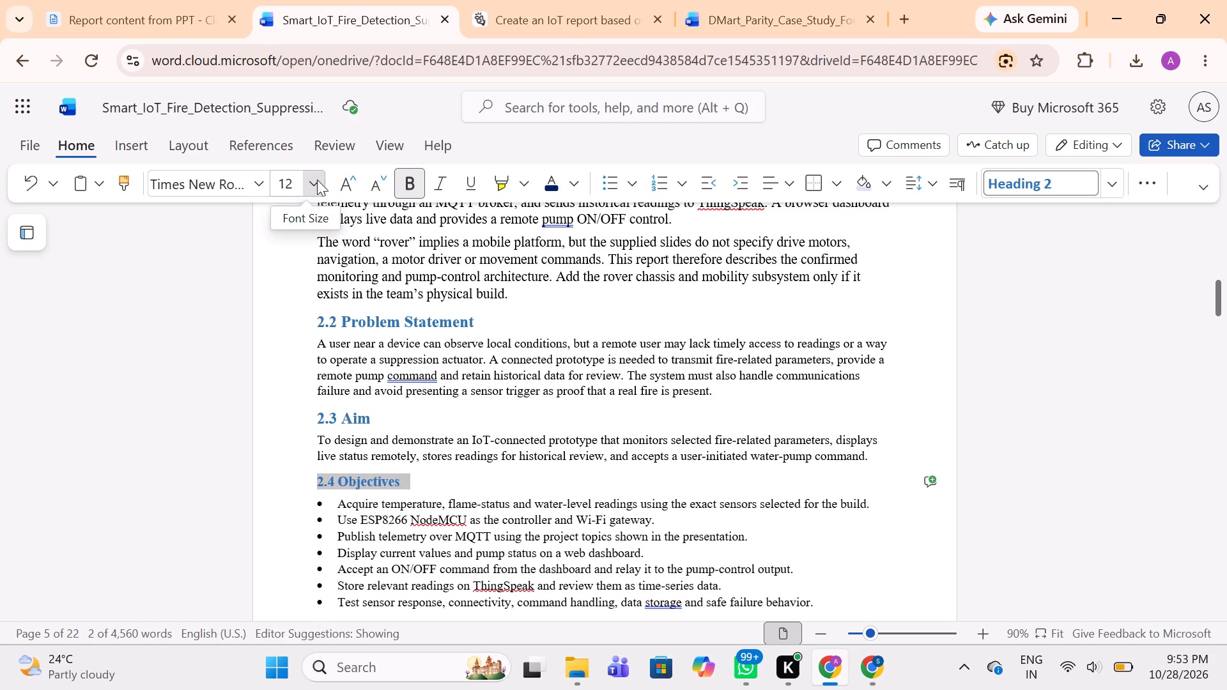
click(300, 363)
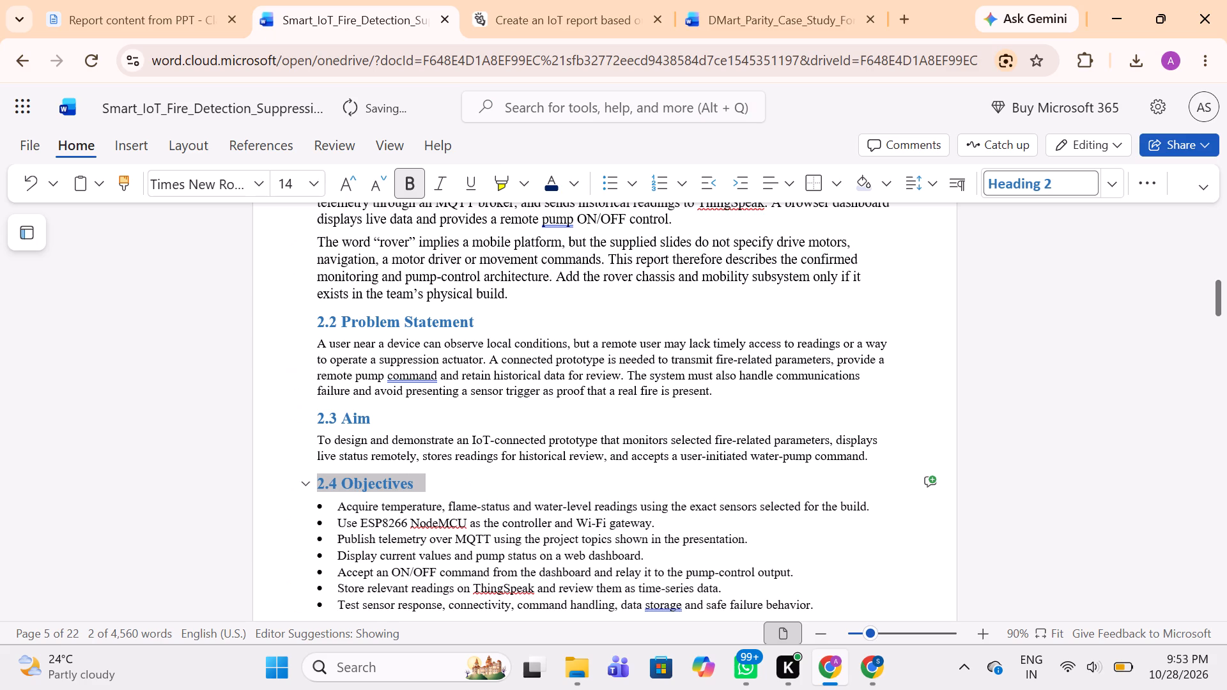
Set the body paragraph under 2.2 Problem Statement to font size 12.
drag(317, 339, 756, 388)
click(342, 347)
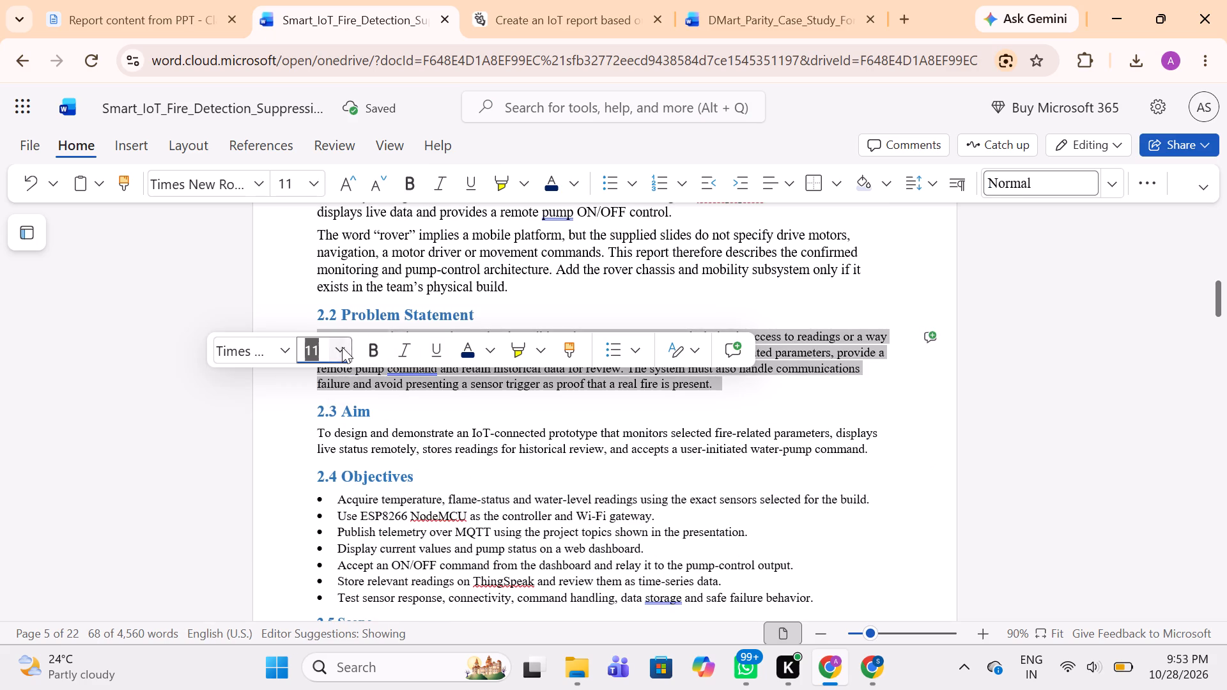
click(376, 319)
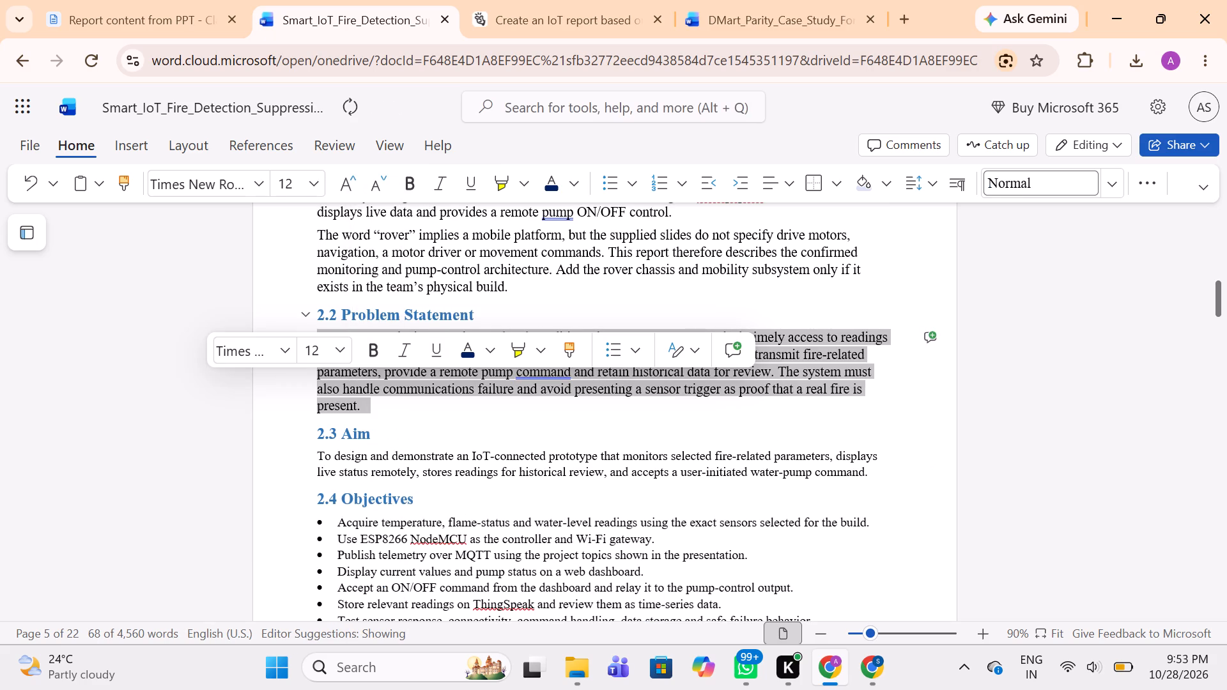
Set the body paragraph under 2.3 Aim to font size 12.
scroll(392, 465, down, 1)
drag(316, 365, 925, 390)
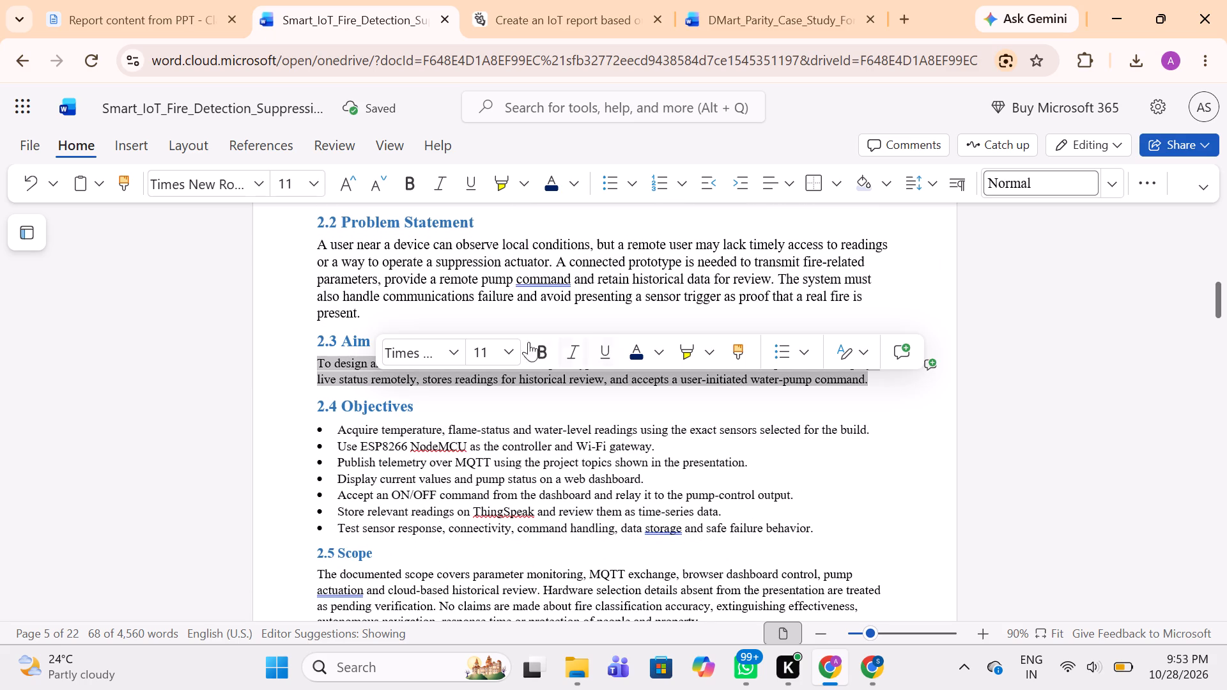
click(509, 351)
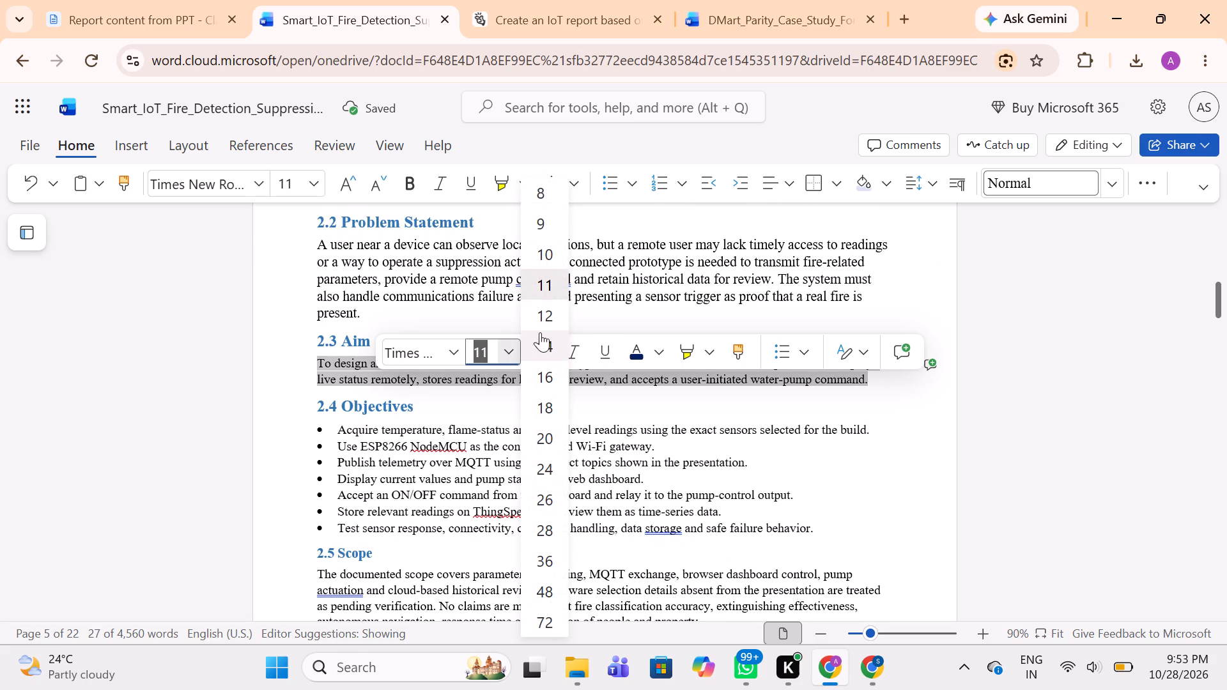
click(544, 315)
Set the whole bulleted list under 2.4 Objectives to font size 12.
scroll(544, 315, down, 1)
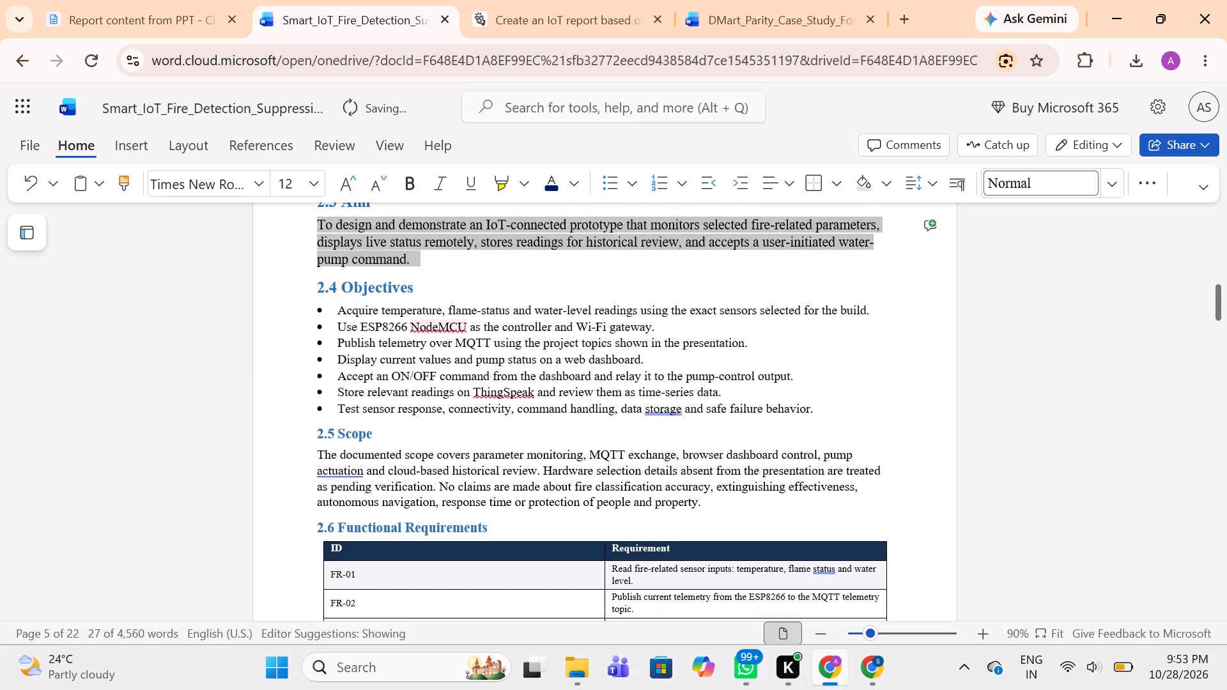
drag(334, 312, 811, 429)
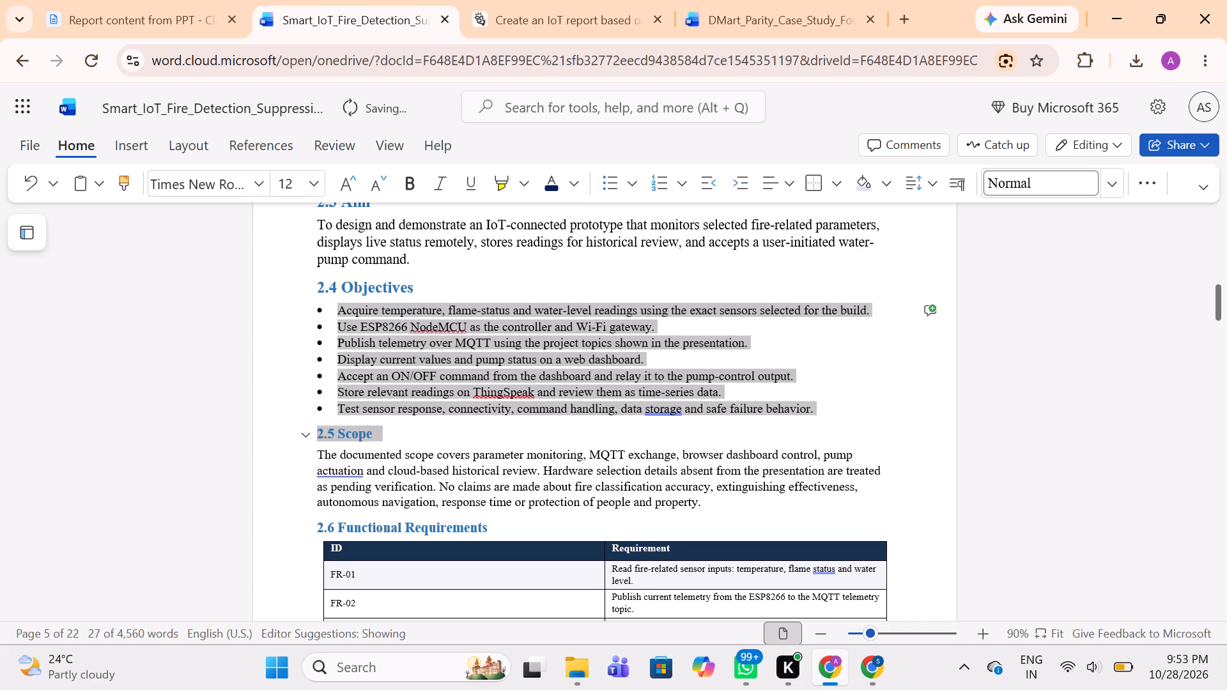
drag(811, 429, 814, 406)
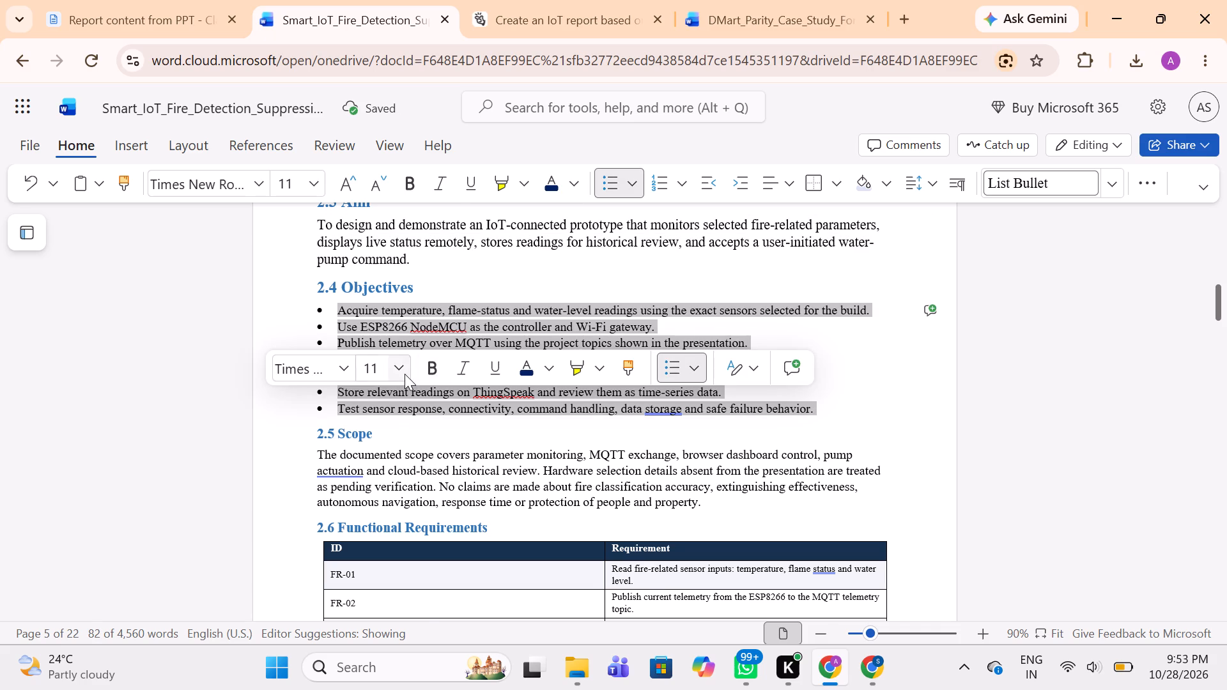
click(405, 374)
click(435, 318)
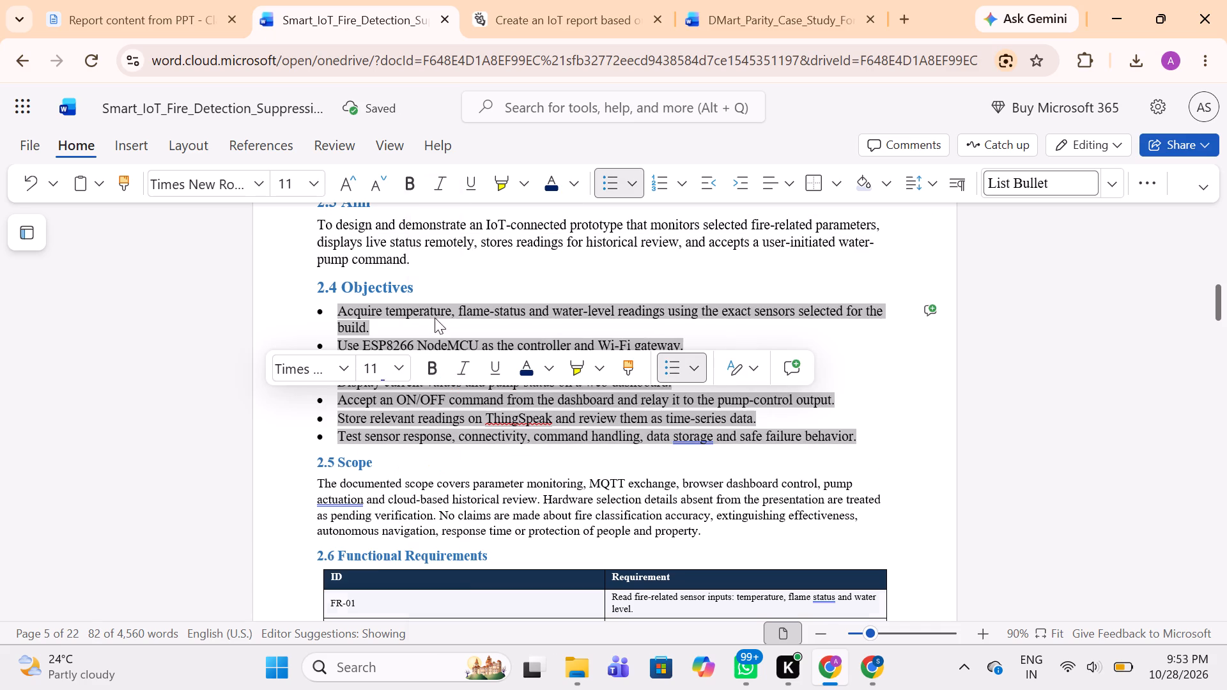
click(482, 439)
Set the body paragraph under 2.5 Scope to font size 12.
scroll(482, 439, down, 1)
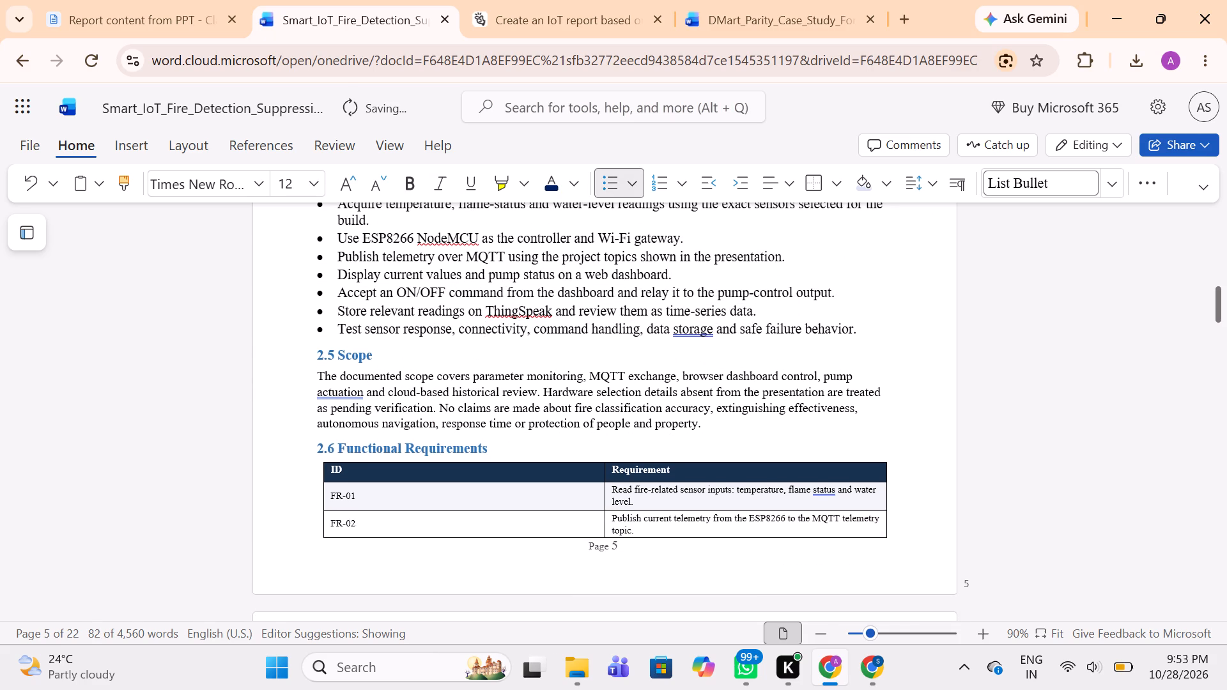
drag(316, 374, 750, 441)
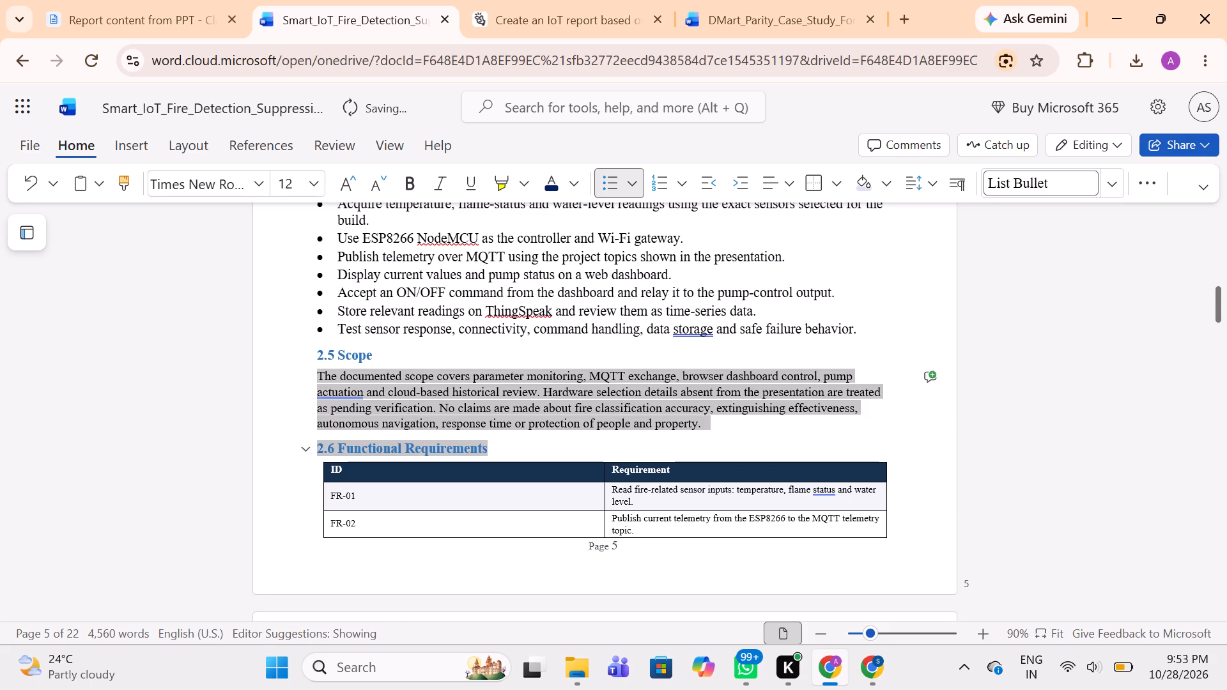
drag(750, 441, 747, 425)
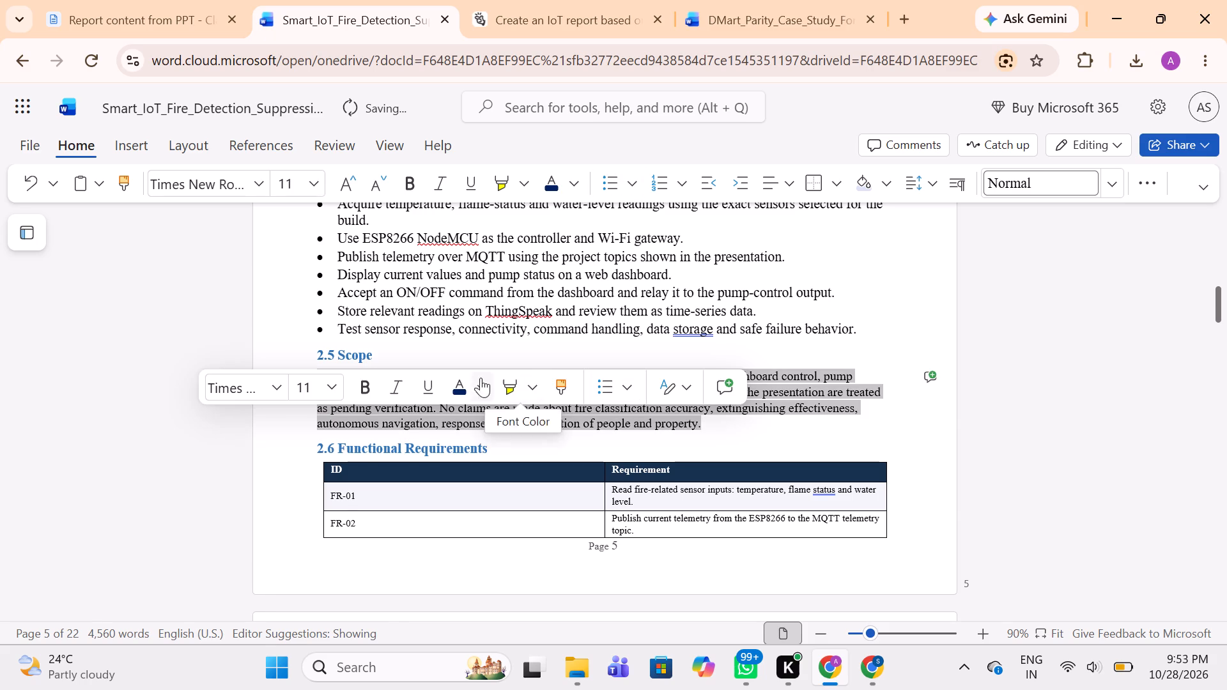
click(338, 385)
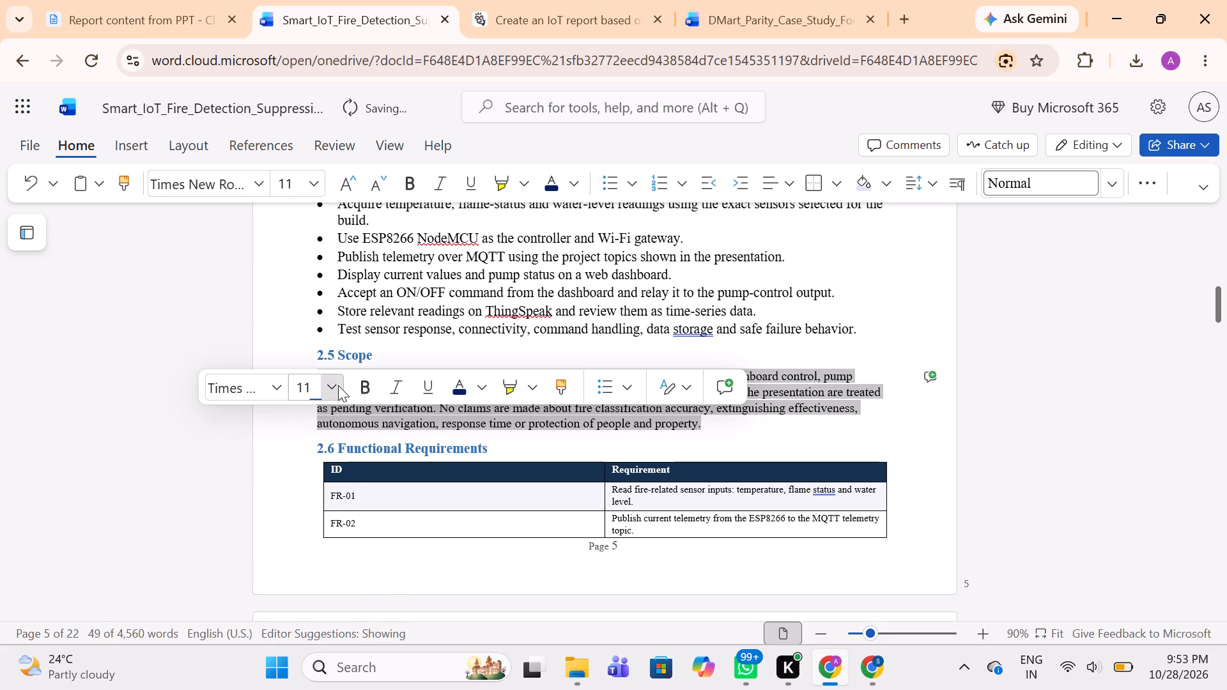
click(371, 318)
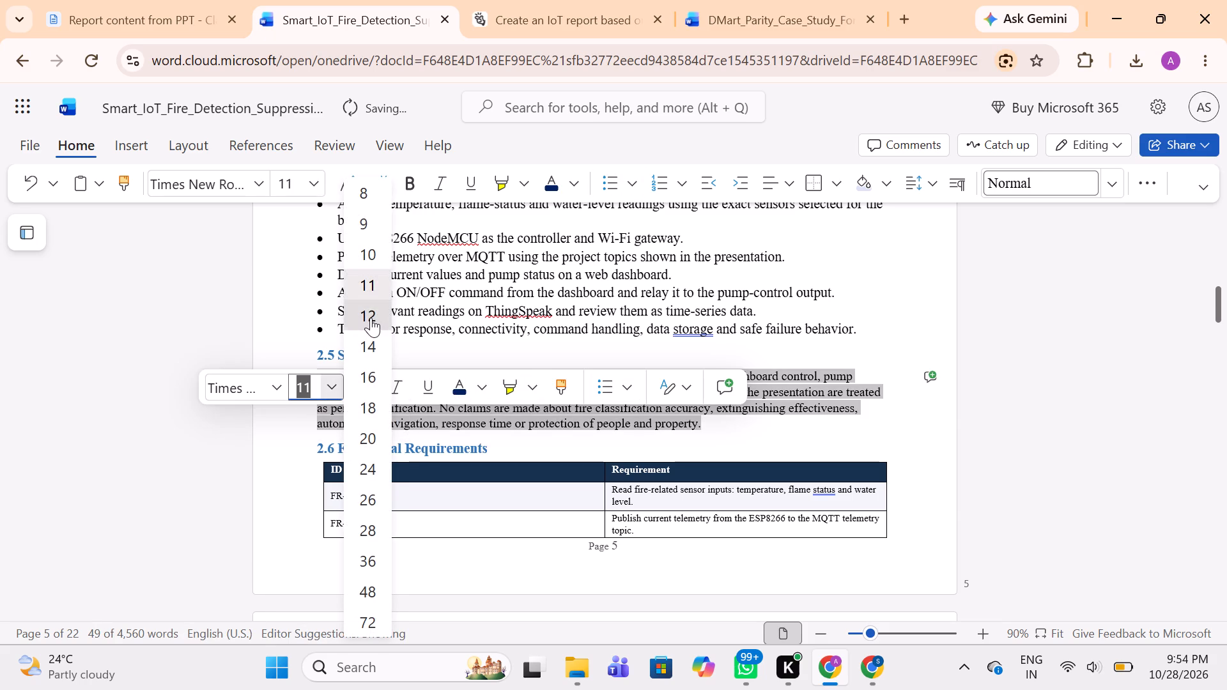
click(474, 443)
Look through the rest of section 2, from 2.5 Scope to 2.8 Use Cases, for headings and text still needing size changes.
scroll(474, 443, down, 2)
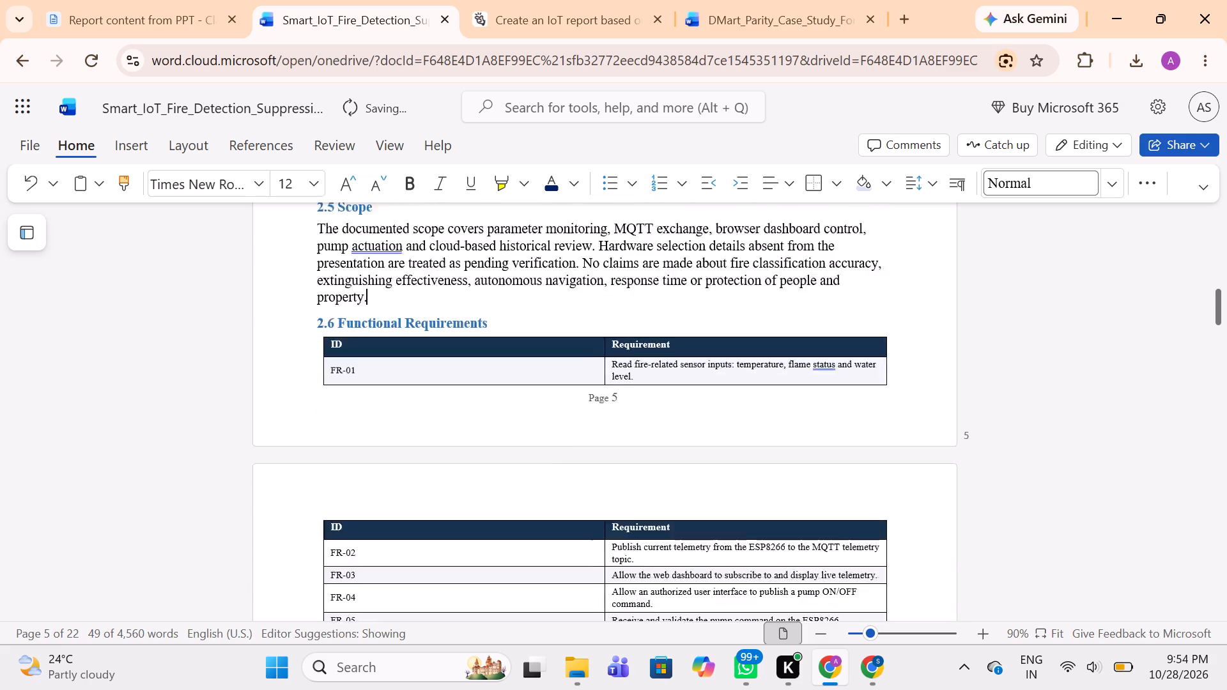
scroll(474, 443, down, 8)
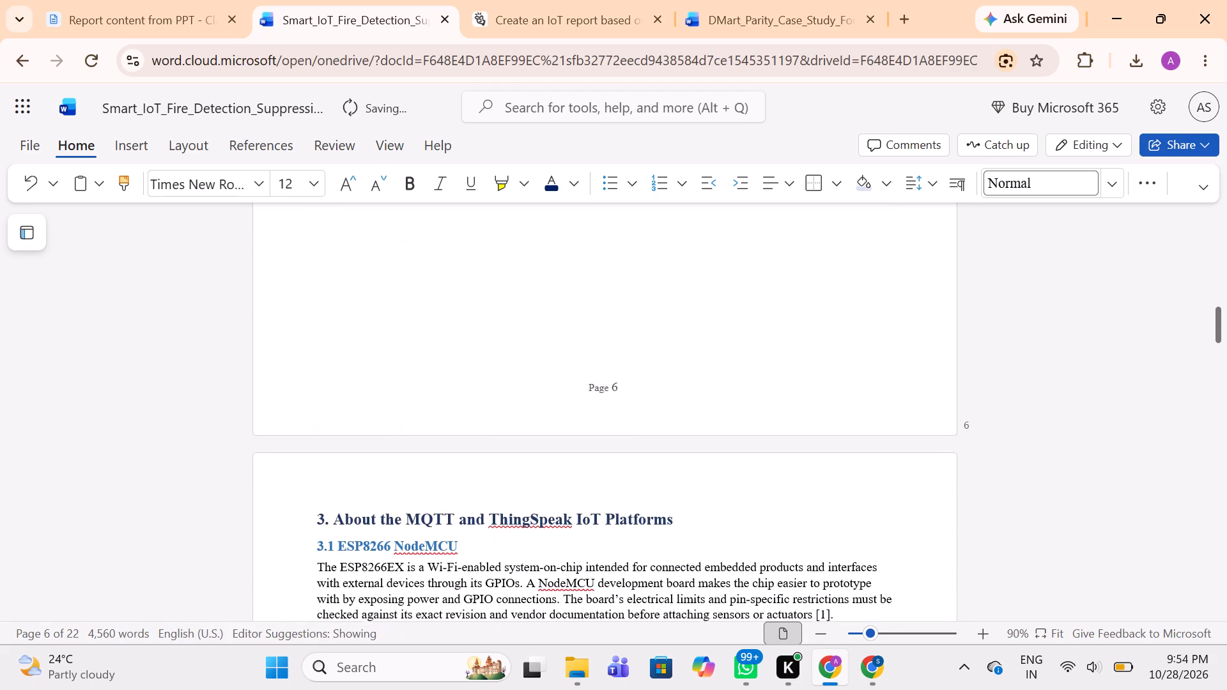
scroll(474, 443, up, 1)
scroll(474, 443, down, 4)
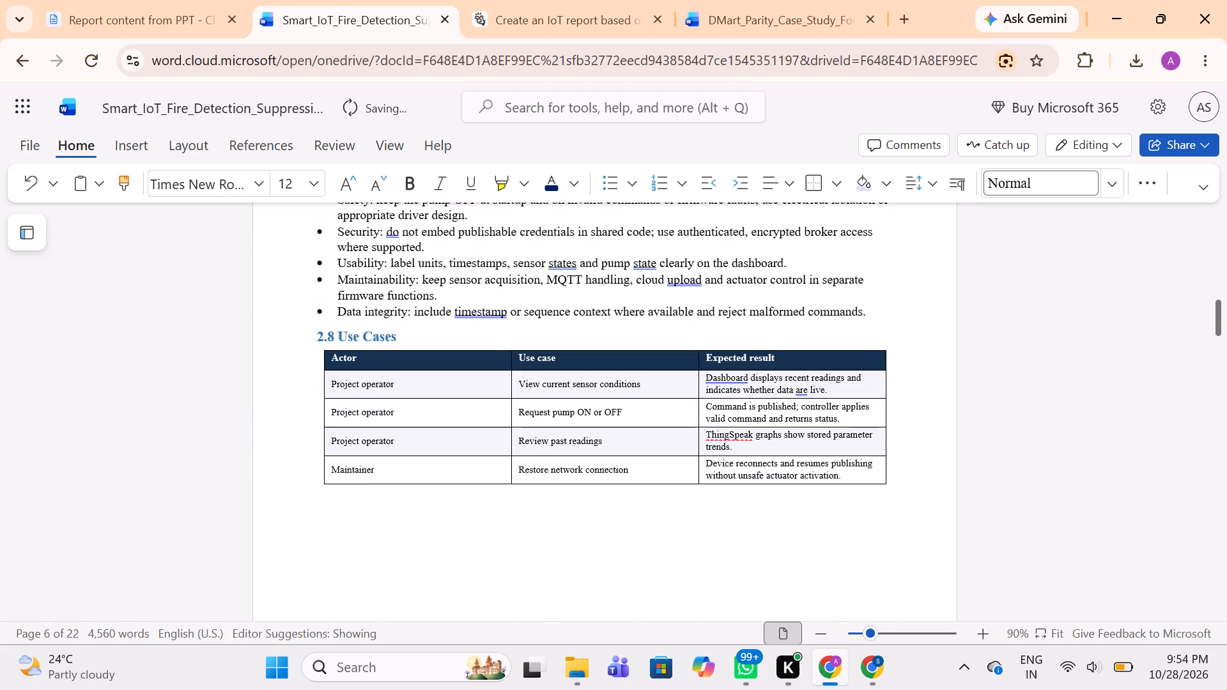
scroll(474, 443, up, 1)
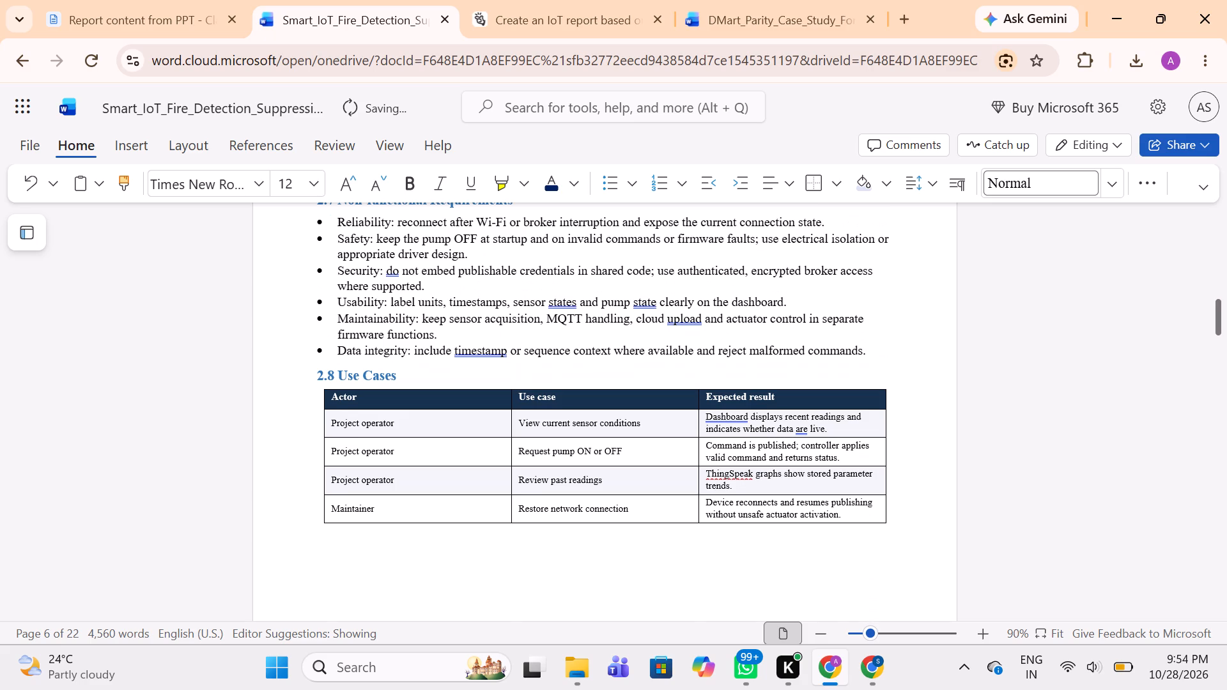
scroll(474, 443, up, 3)
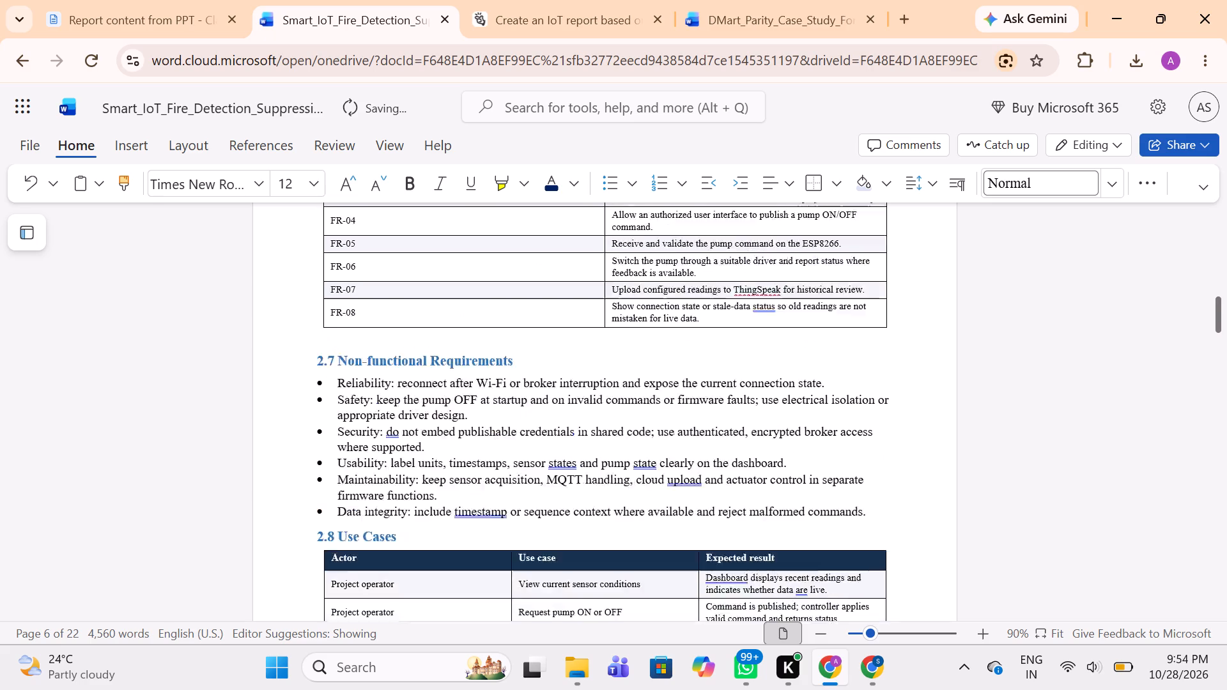
scroll(474, 443, up, 4)
scroll(474, 443, down, 2)
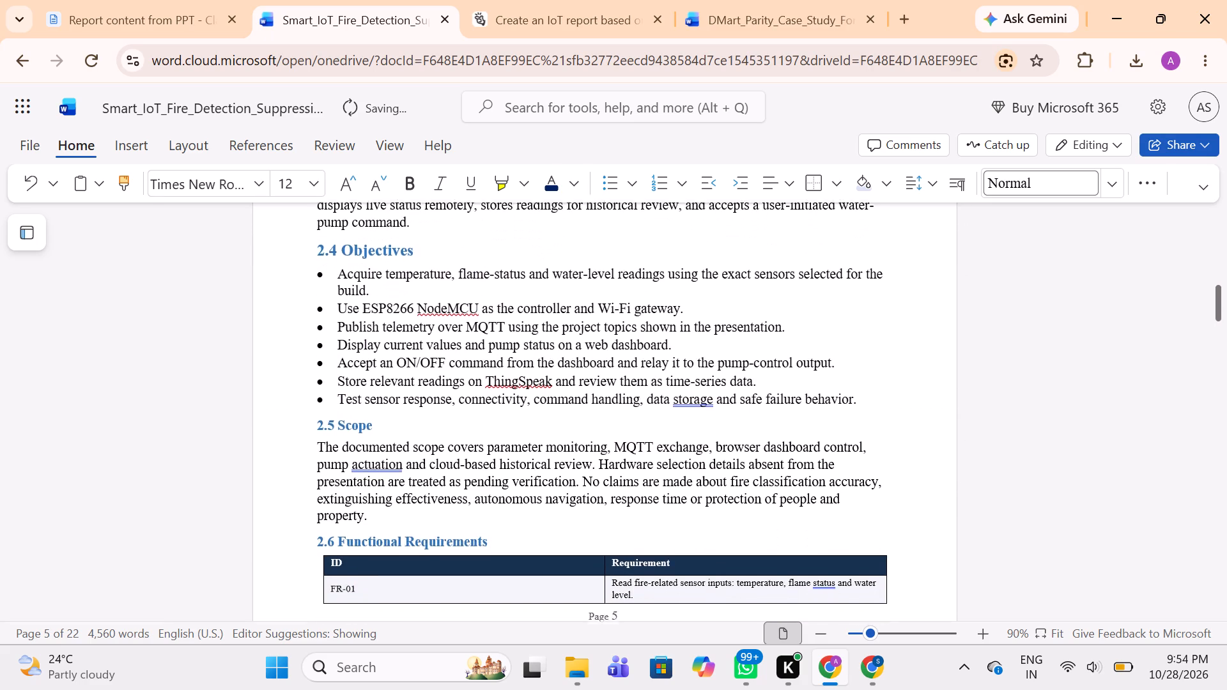
scroll(474, 443, down, 3)
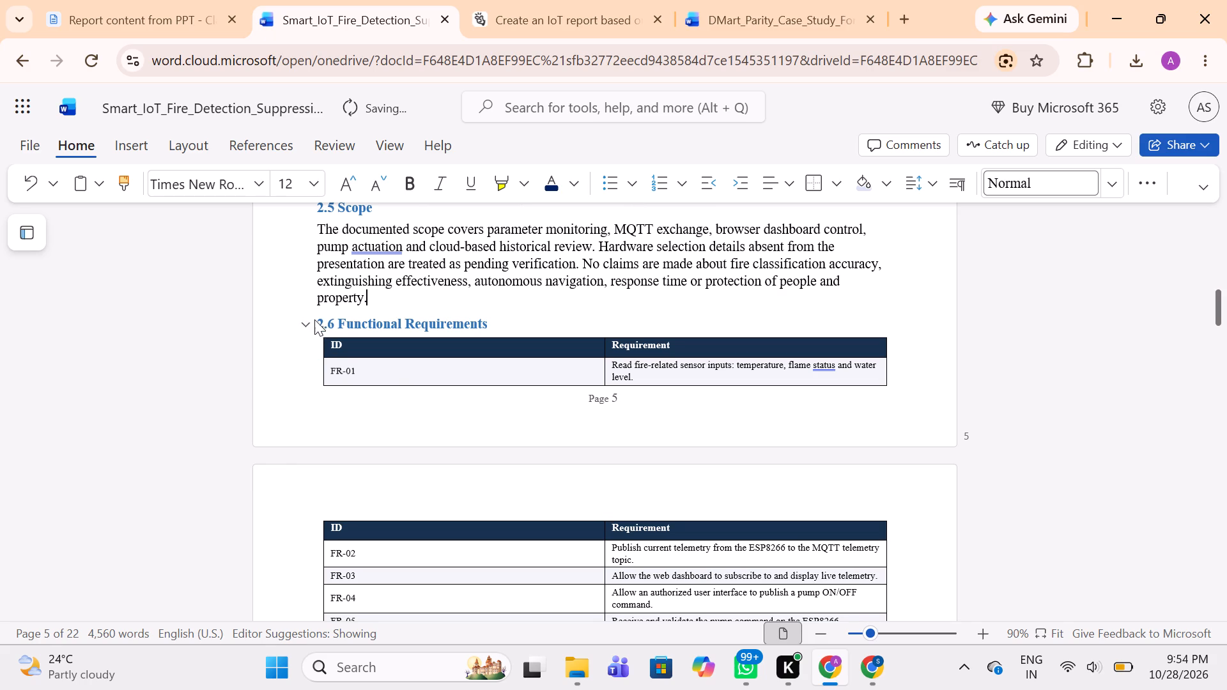
Set the "2.5 Scope" subheading to font size 14.
scroll(360, 307, up, 3)
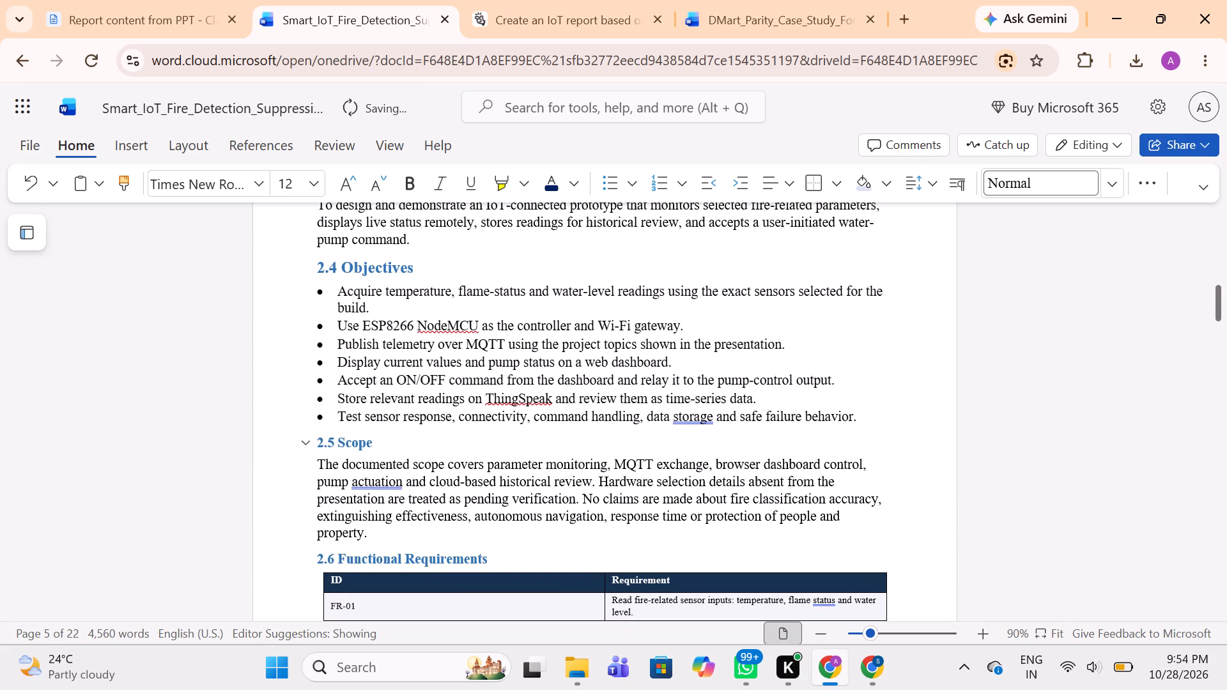
drag(315, 445, 382, 445)
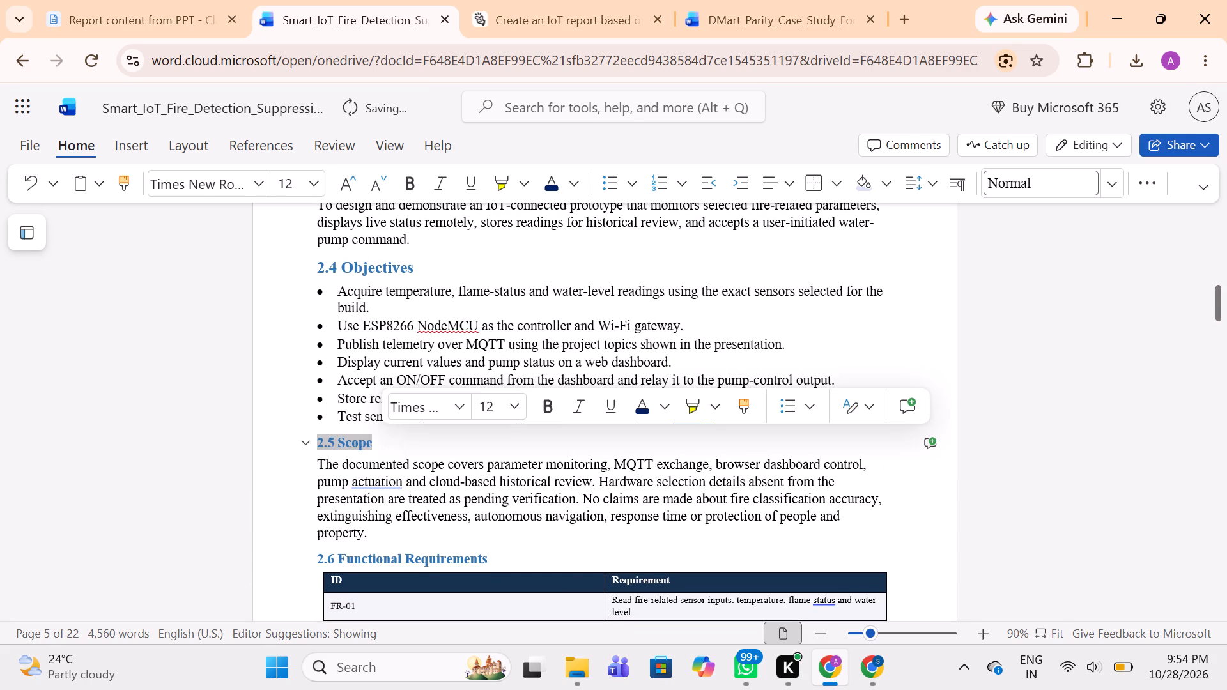
click(307, 185)
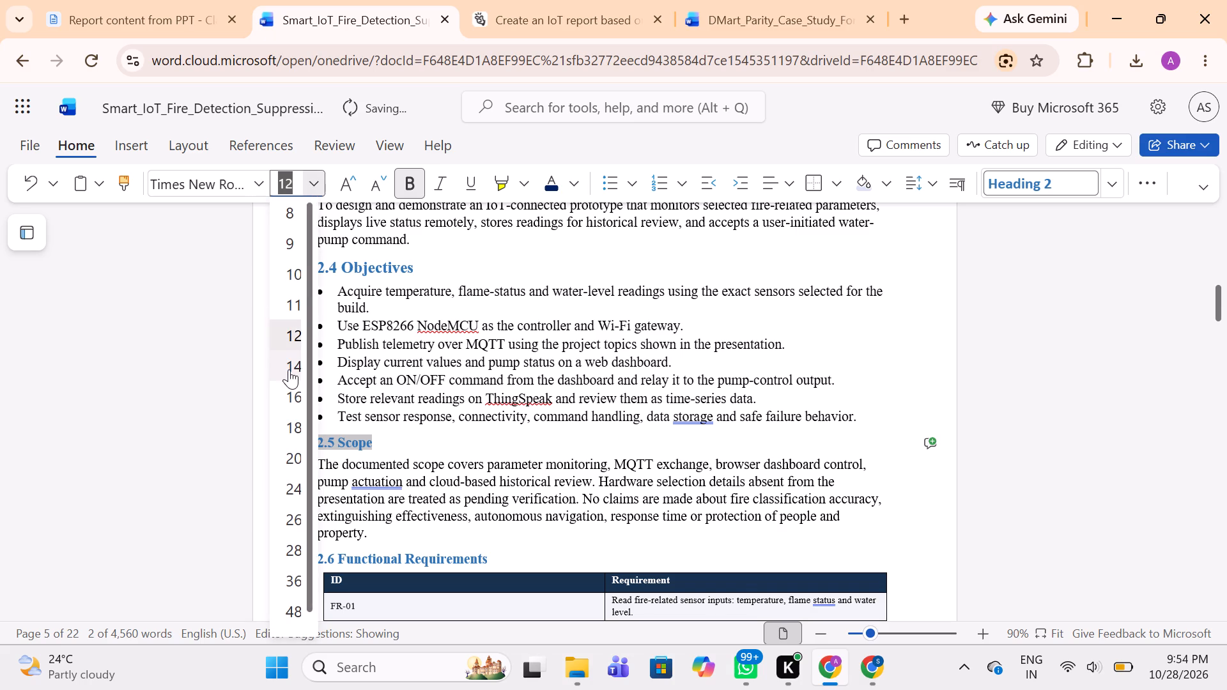
click(289, 369)
drag(339, 291, 449, 315)
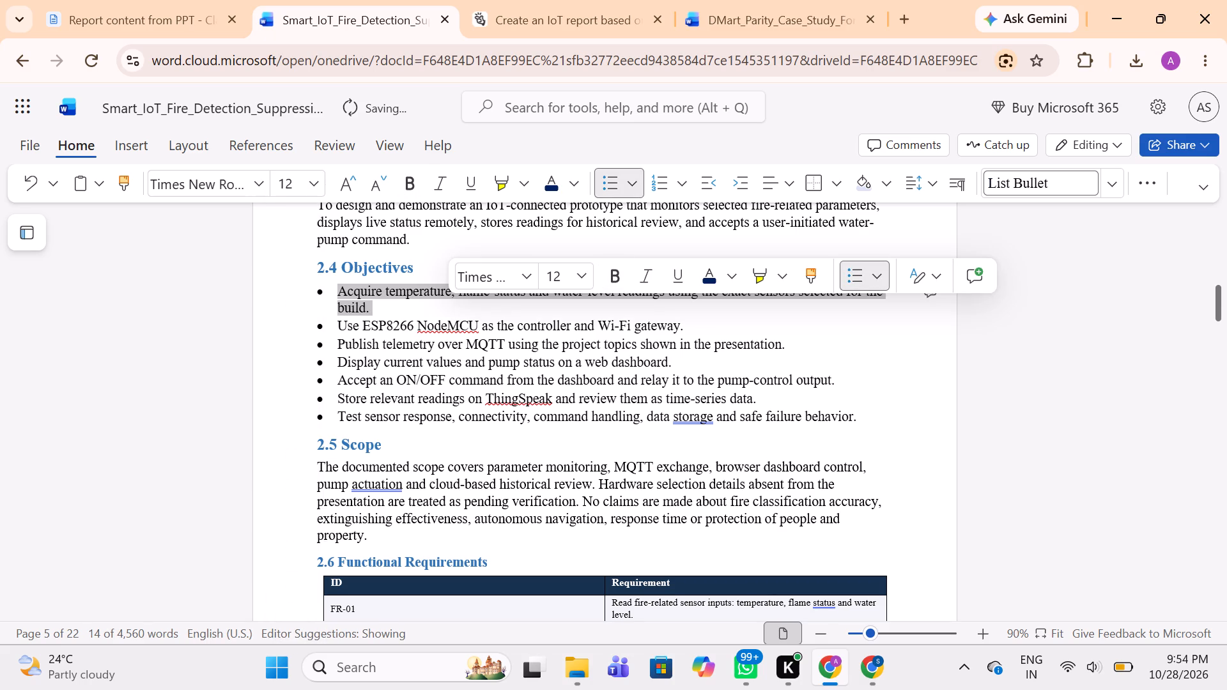
click(458, 314)
Set the "2.6 Functional Requirements" subheading to font size 14.
scroll(458, 314, down, 2)
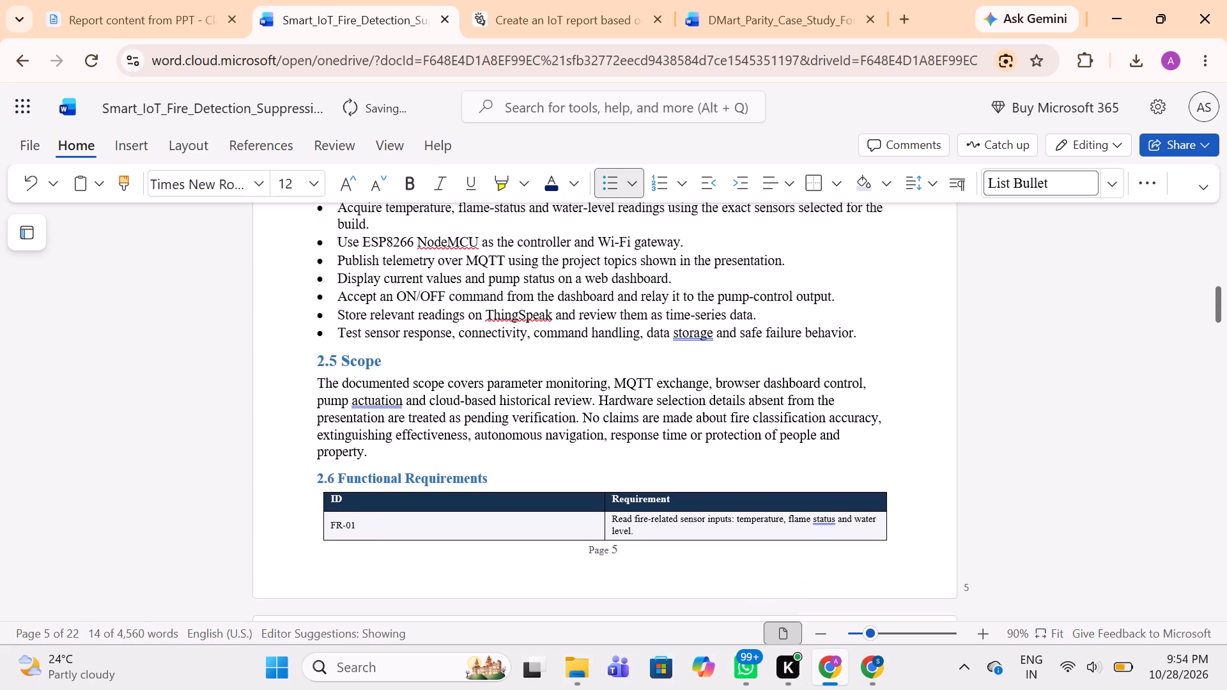
scroll(458, 314, down, 1)
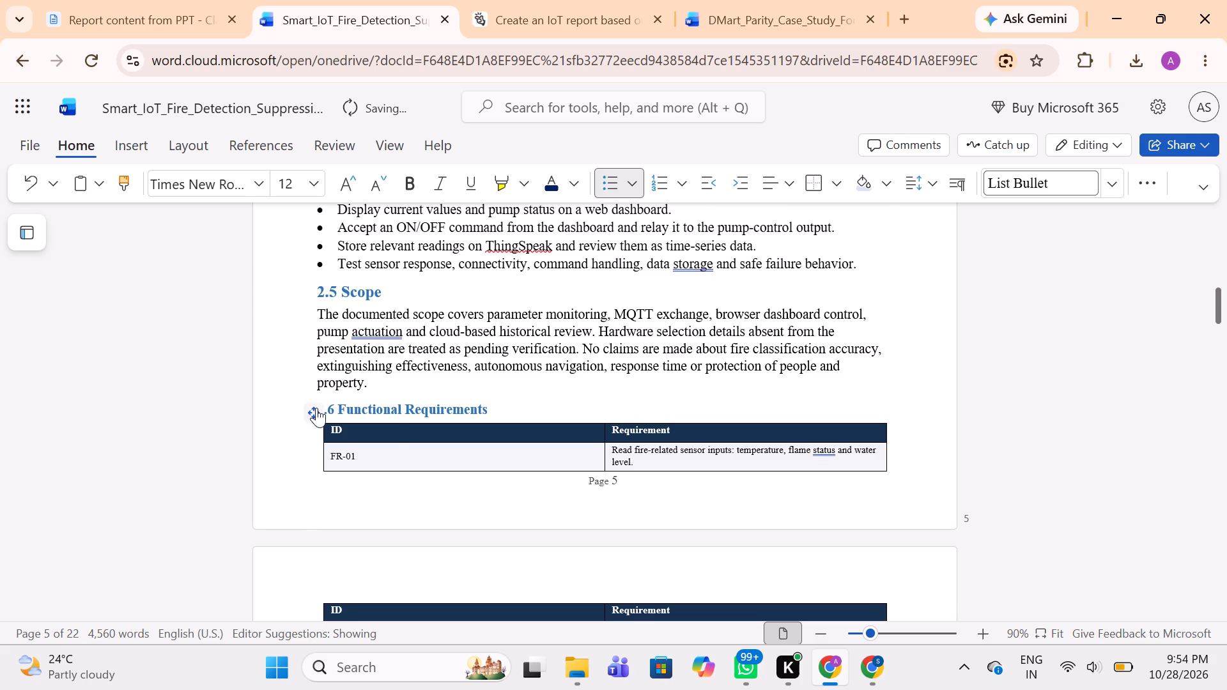
drag(324, 404, 467, 422)
drag(467, 422, 494, 409)
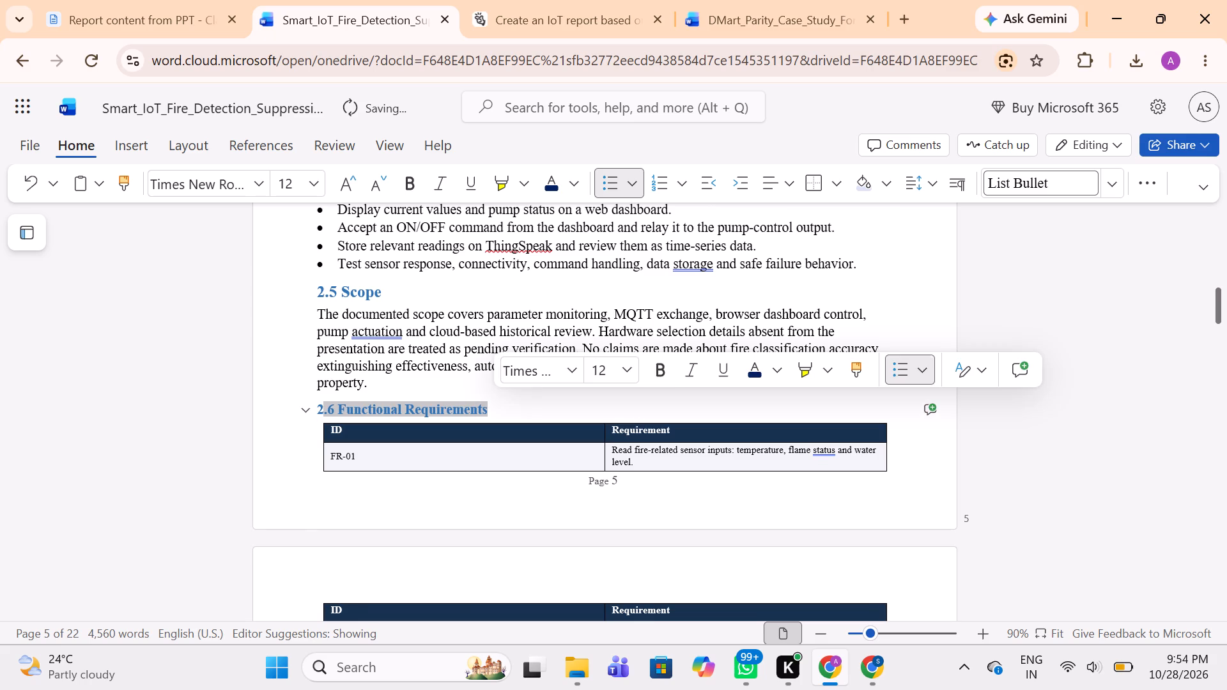
click(626, 372)
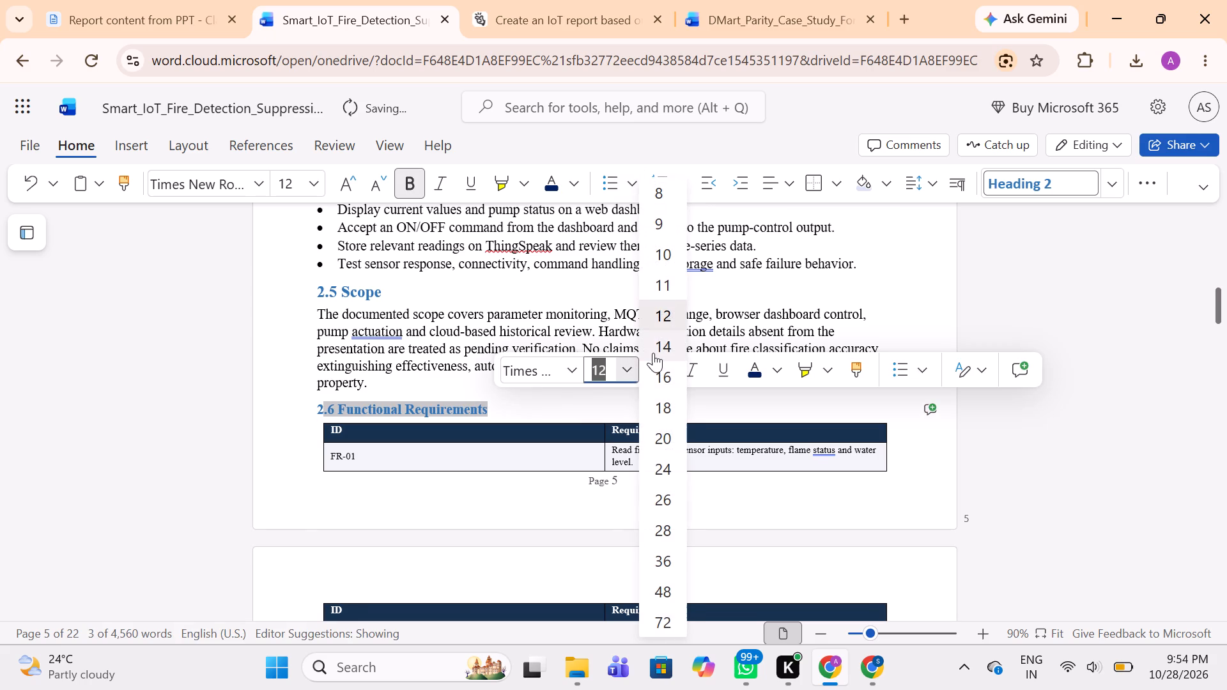
click(662, 344)
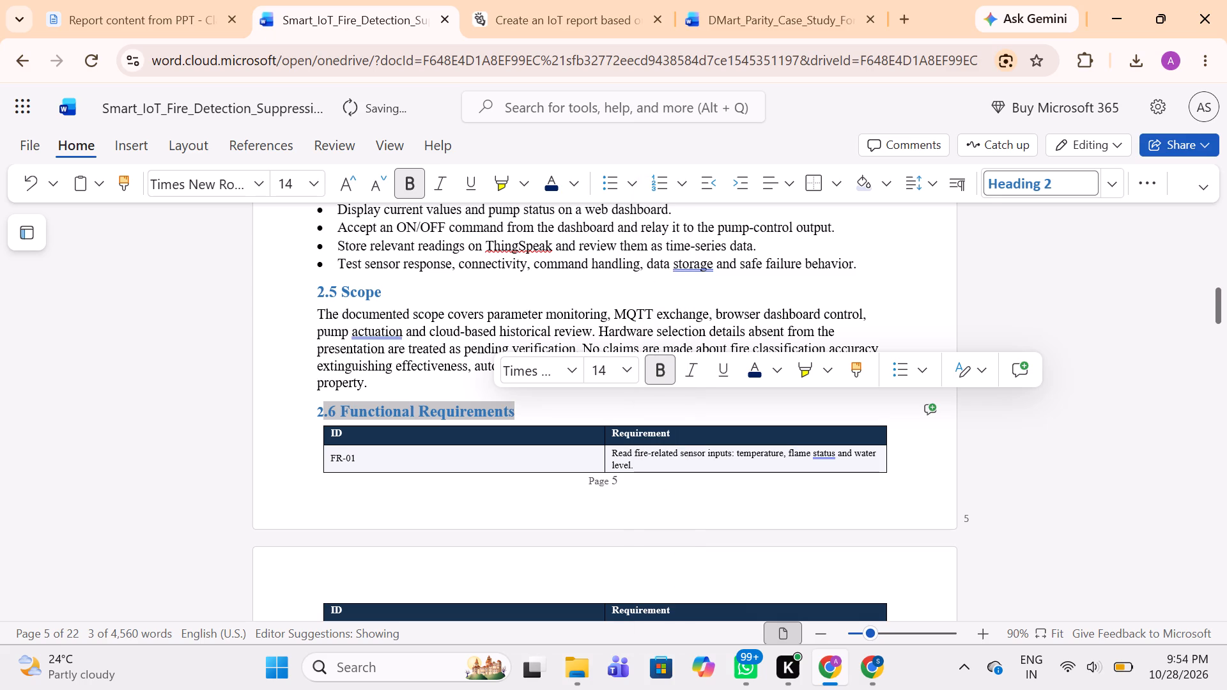
Insert an empty line between the "2.6 Functional Requirements" subheading and its requirements table.
click(544, 412)
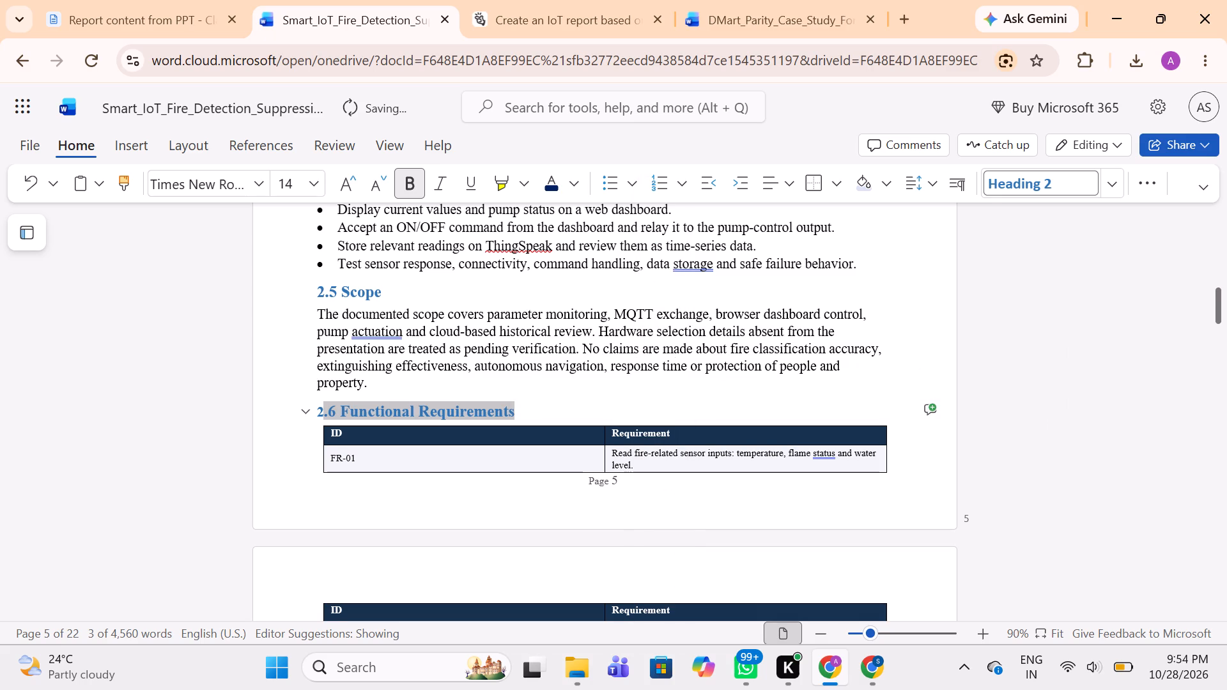
scroll(544, 412, down, 1)
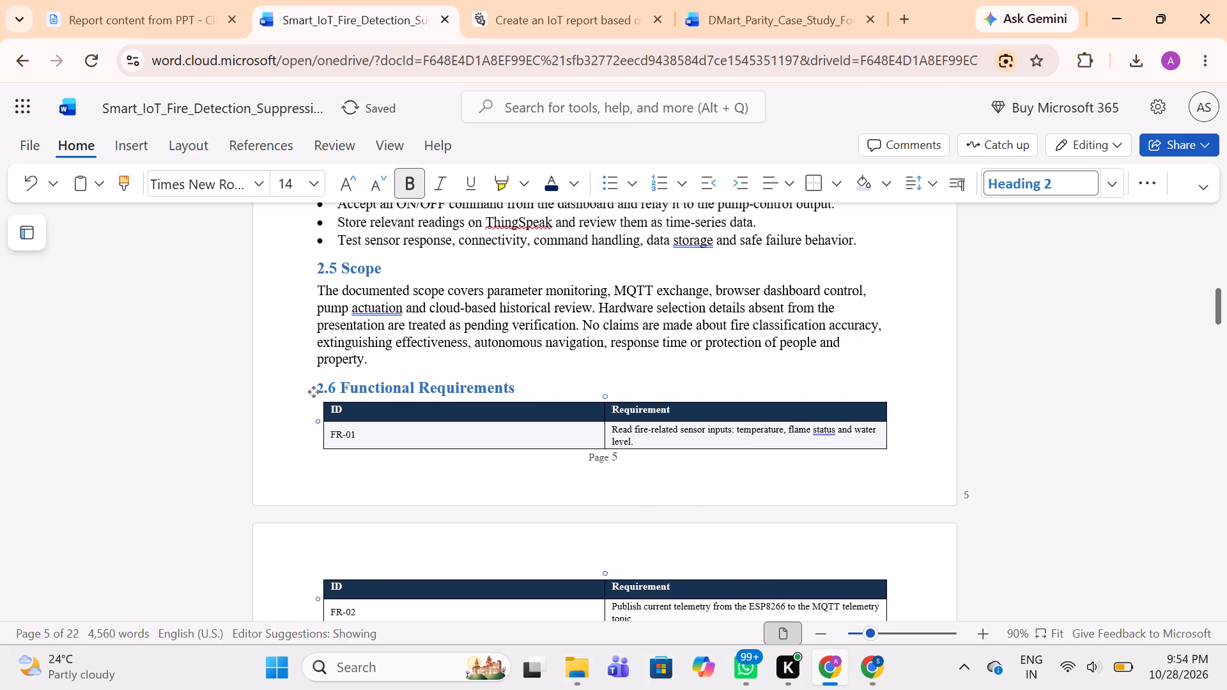
key(Return)
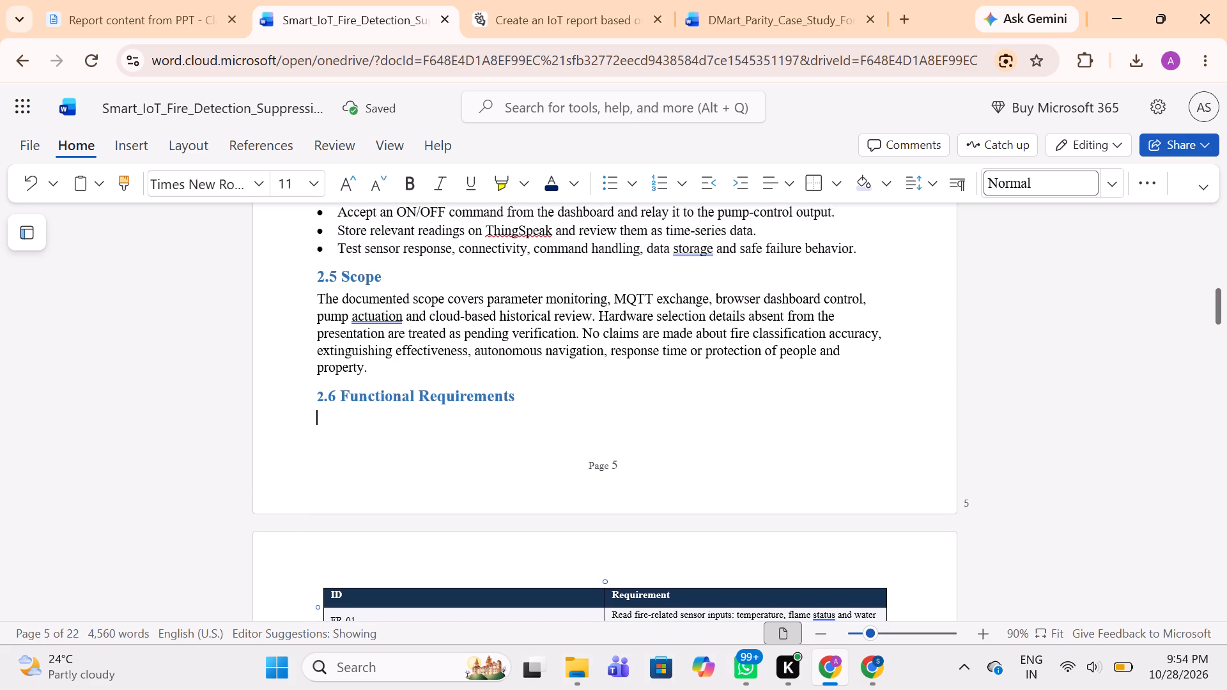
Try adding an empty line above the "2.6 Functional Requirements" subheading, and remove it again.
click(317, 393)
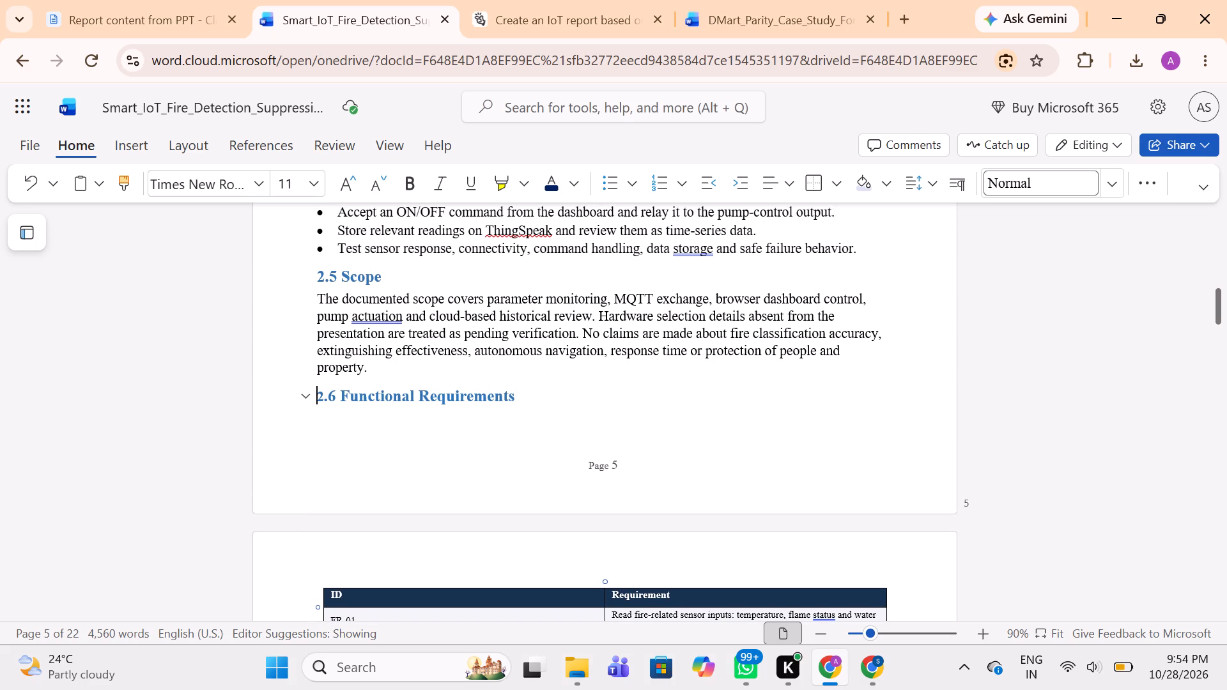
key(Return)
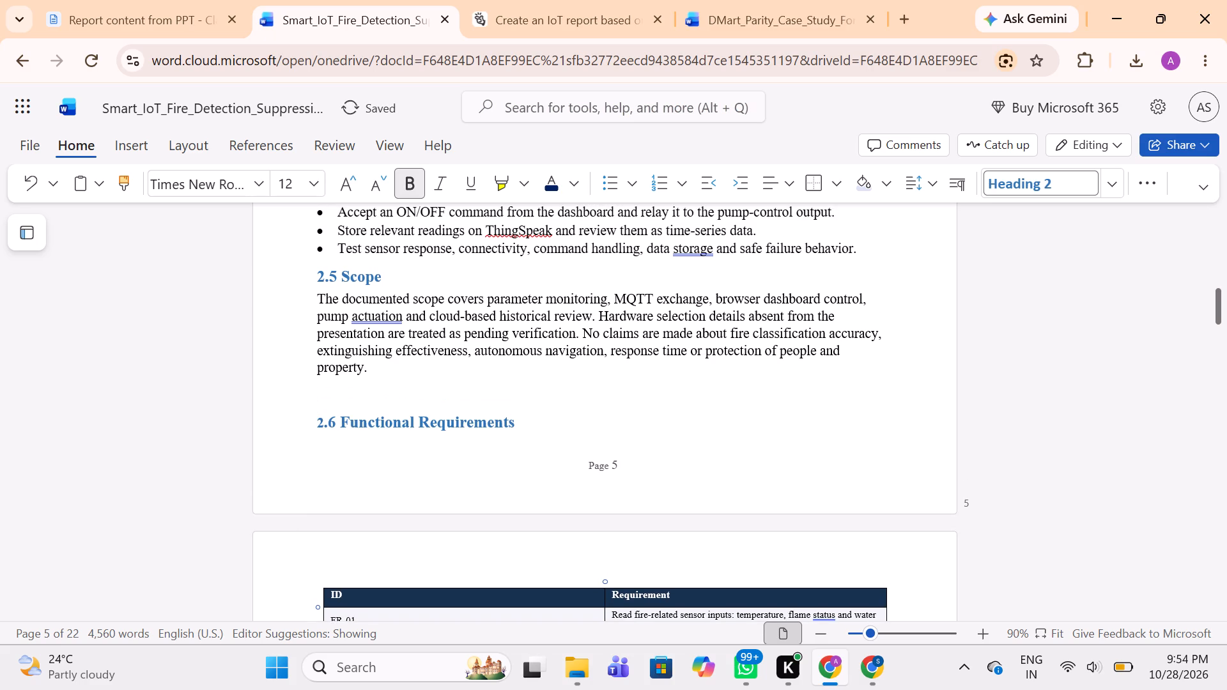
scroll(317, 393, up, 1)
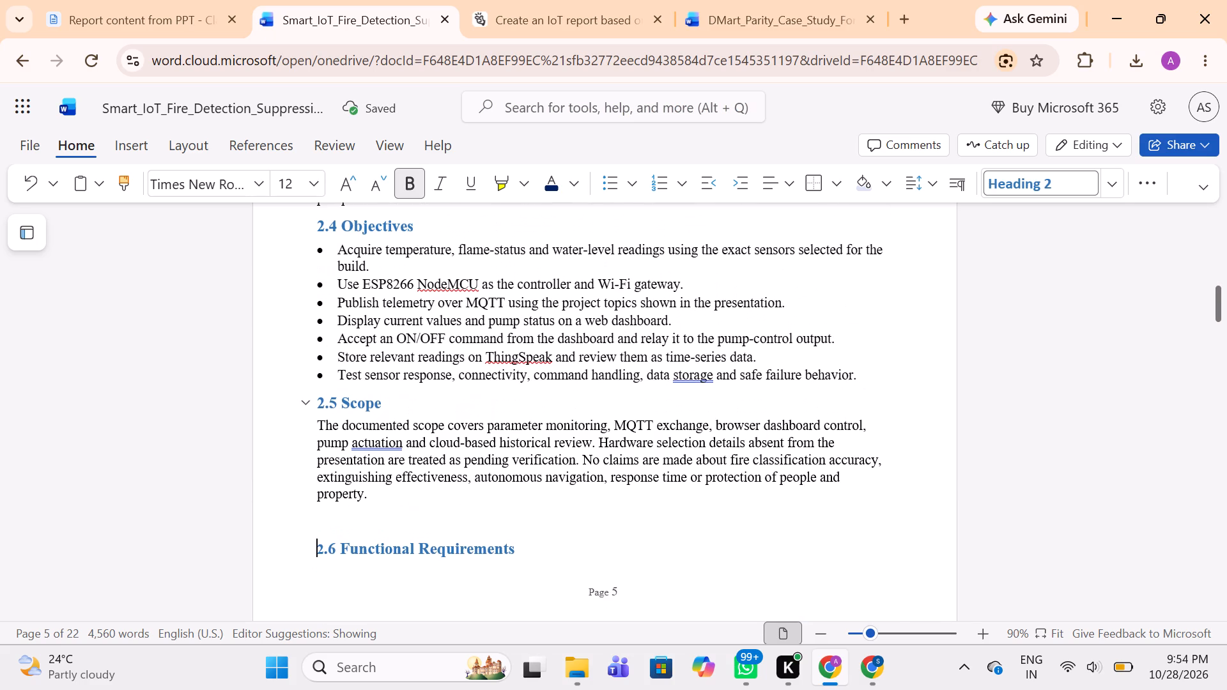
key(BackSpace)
Review the page layout at reduced zoom, from the Index page through the Abstract to section 2.6.
scroll(317, 393, up, 2)
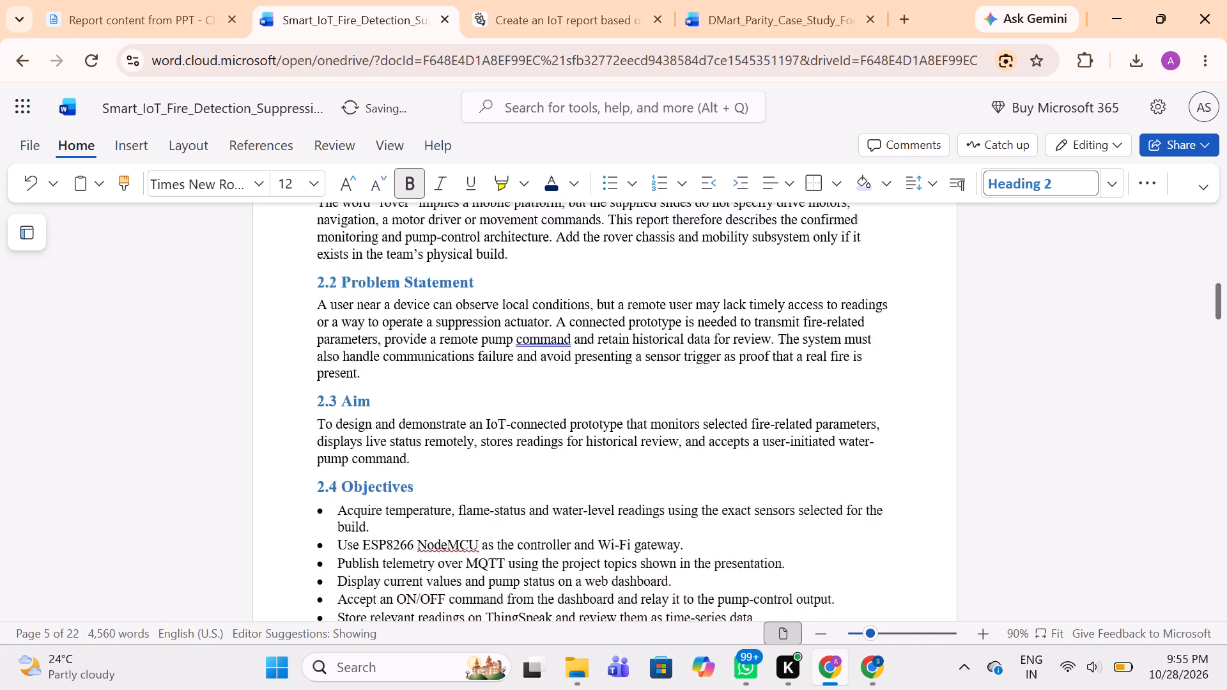
scroll(317, 393, up, 2)
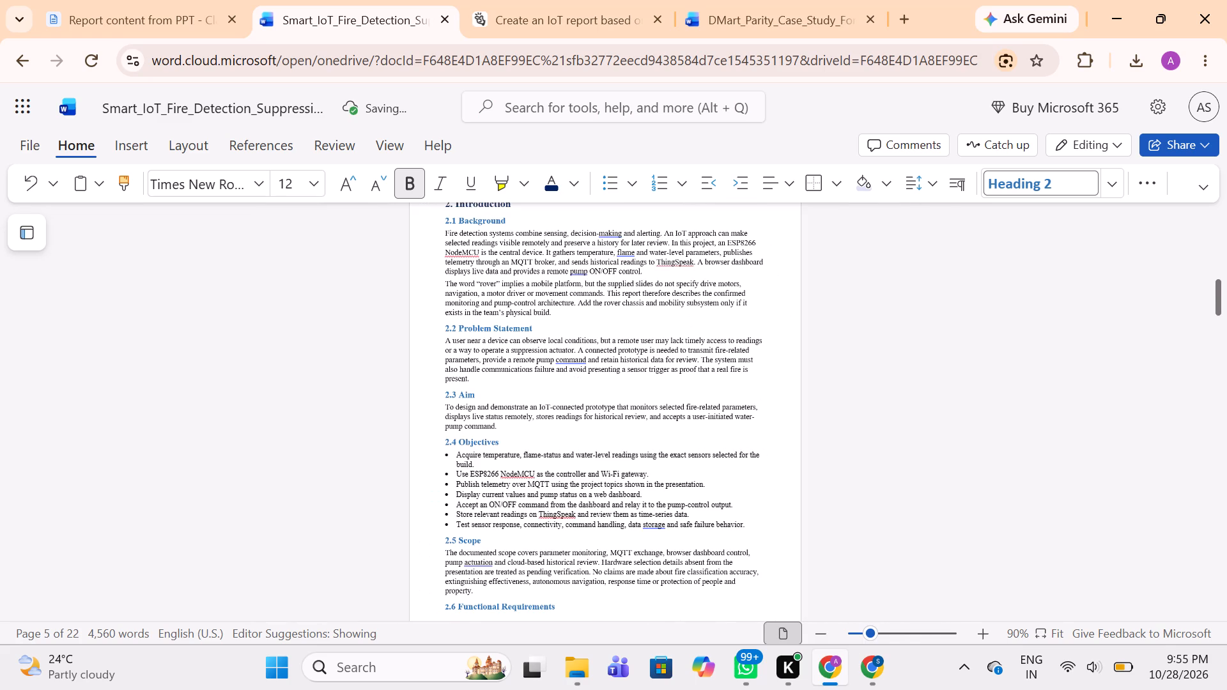
scroll(317, 393, up, 1)
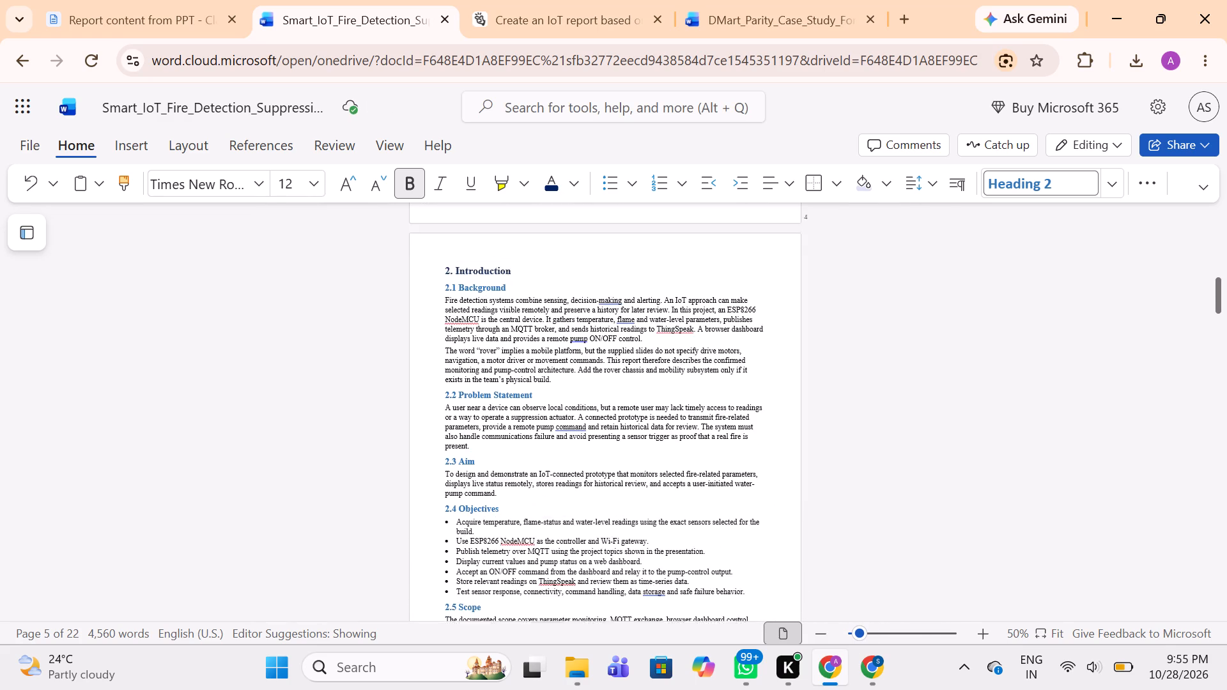
scroll(317, 393, up, 1)
scroll(317, 393, down, 4)
scroll(317, 393, up, 1)
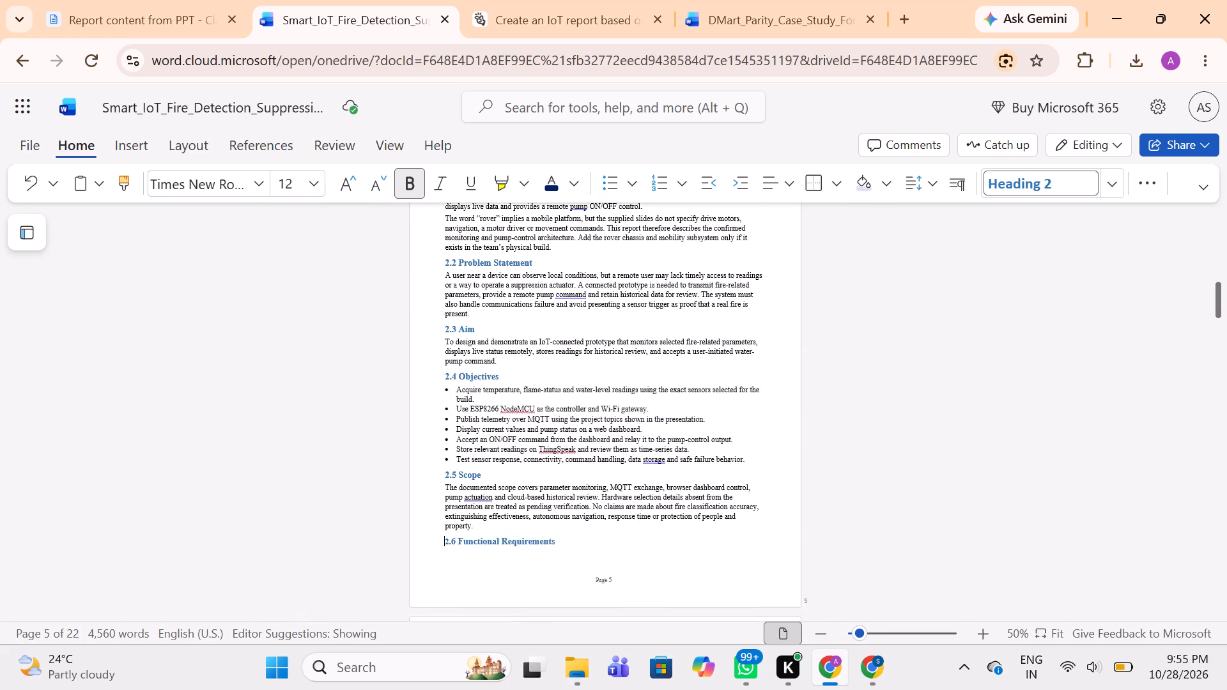
scroll(317, 393, up, 2)
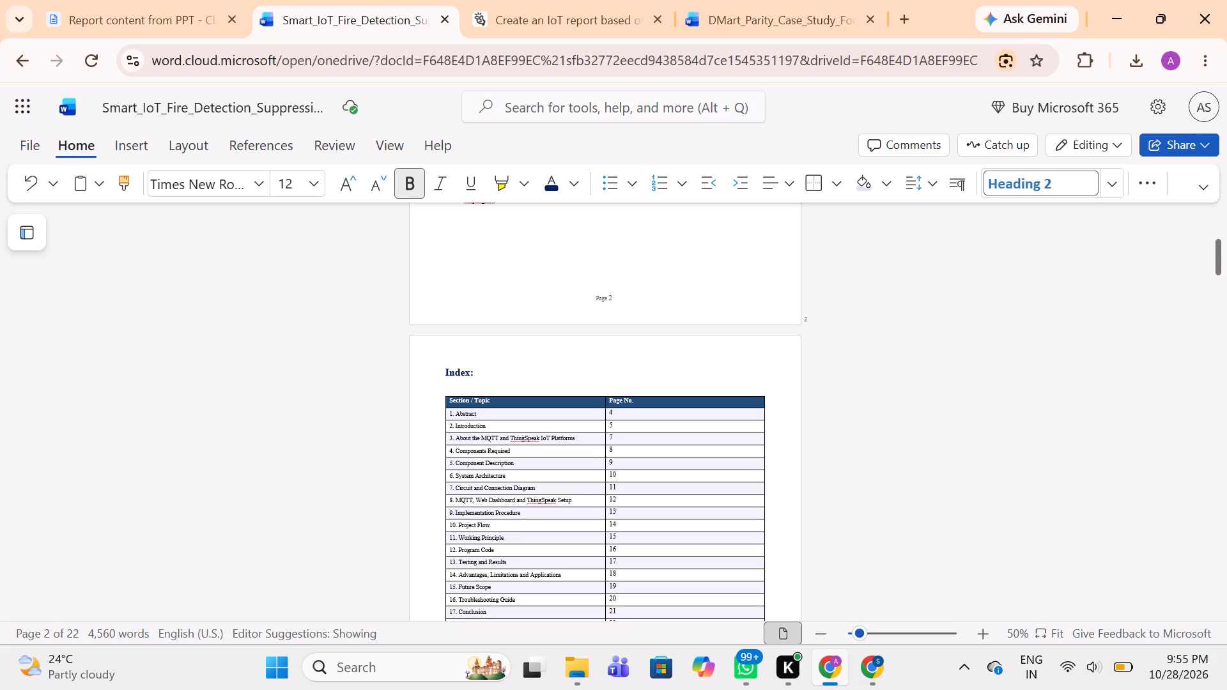
scroll(317, 393, down, 5)
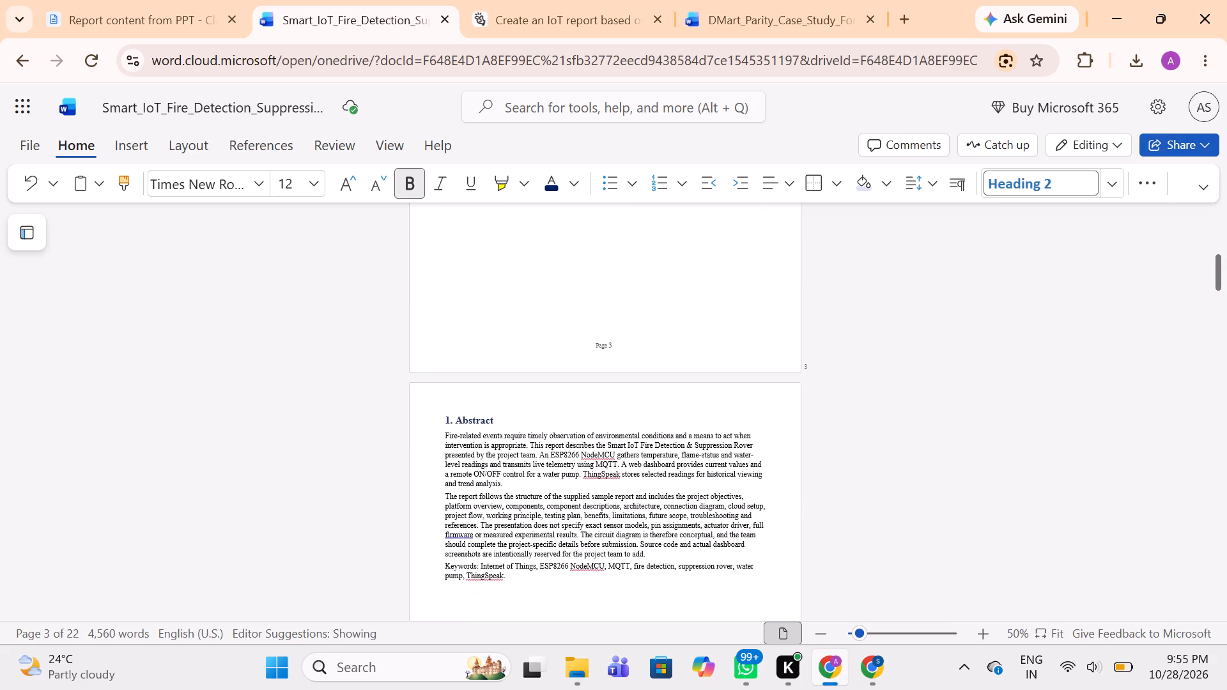
scroll(317, 393, down, 5)
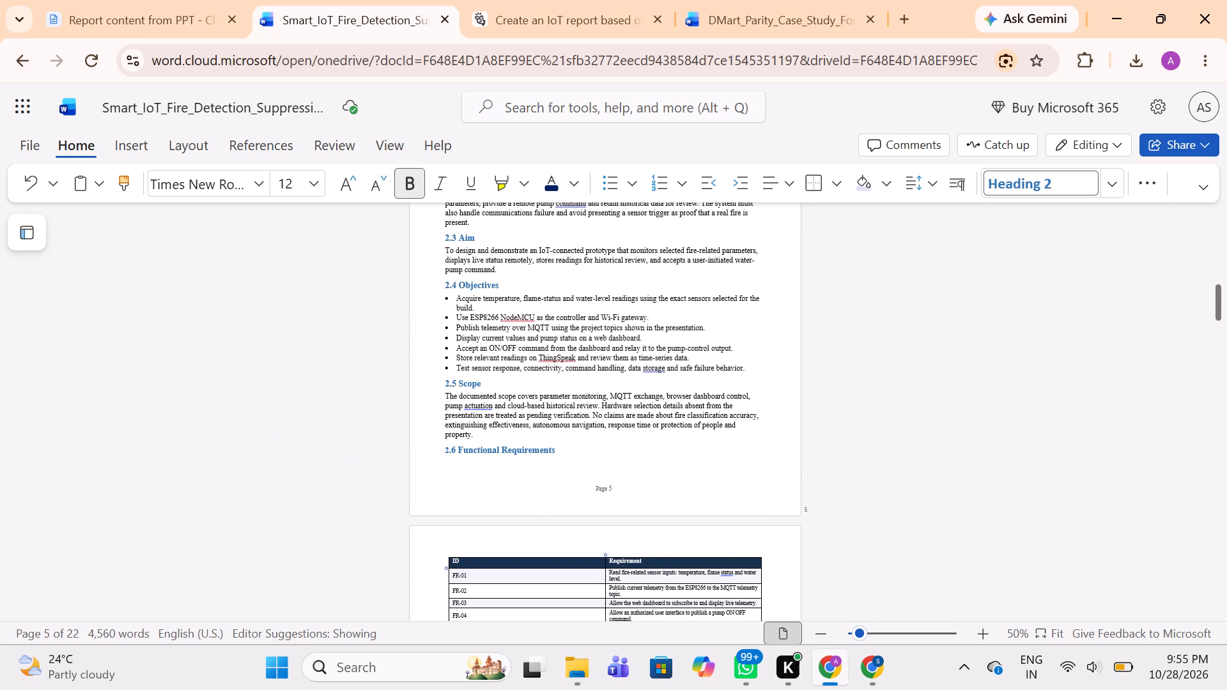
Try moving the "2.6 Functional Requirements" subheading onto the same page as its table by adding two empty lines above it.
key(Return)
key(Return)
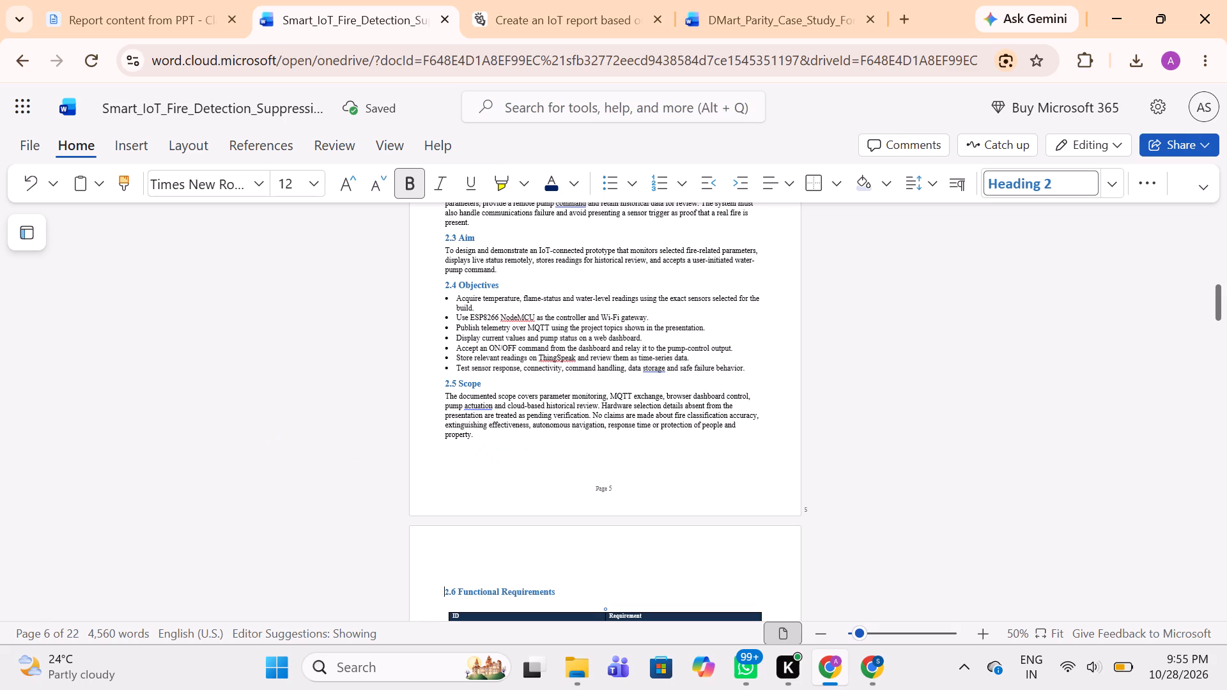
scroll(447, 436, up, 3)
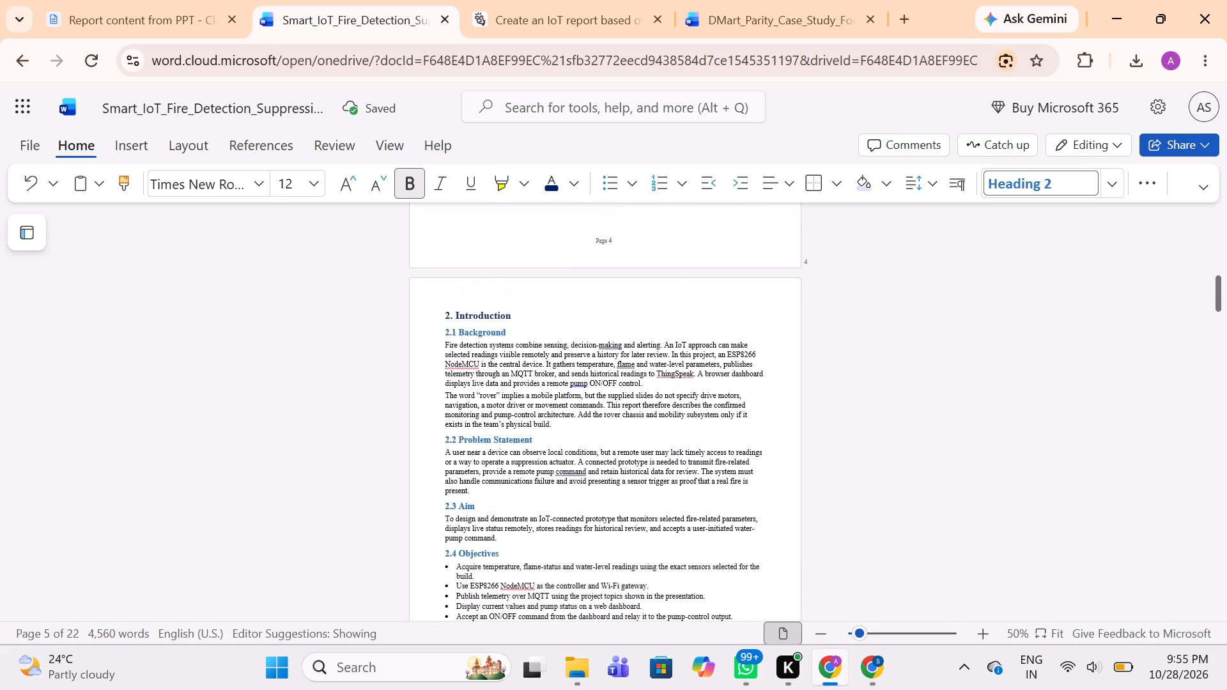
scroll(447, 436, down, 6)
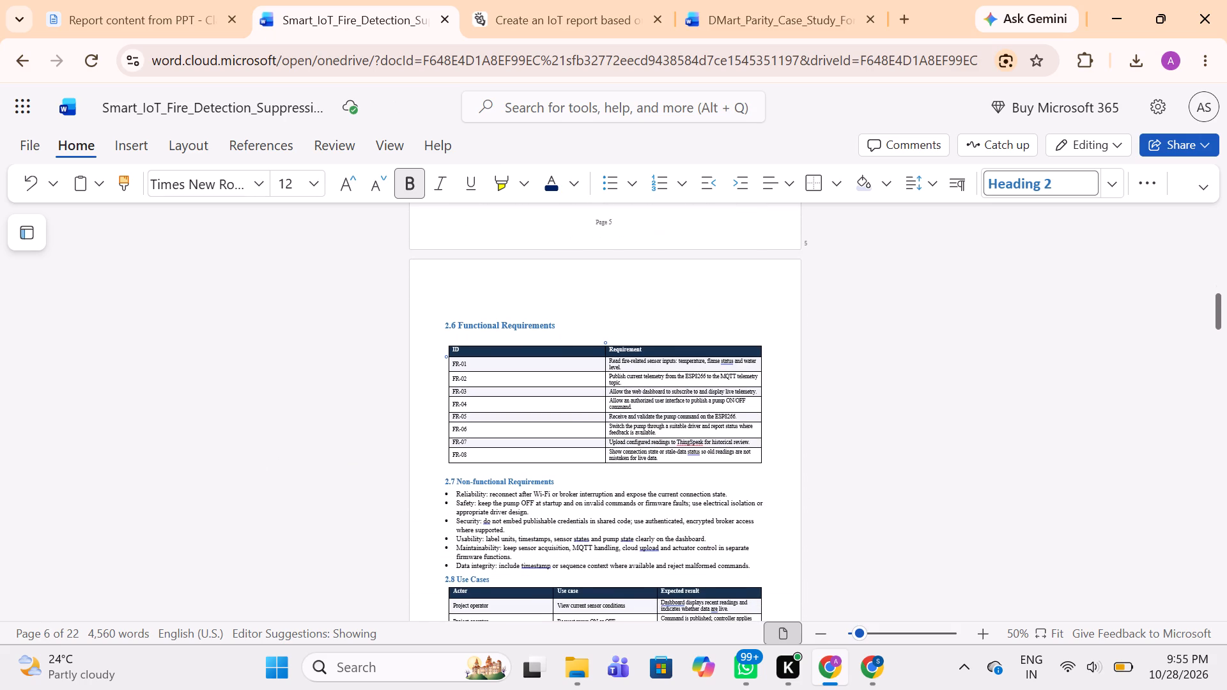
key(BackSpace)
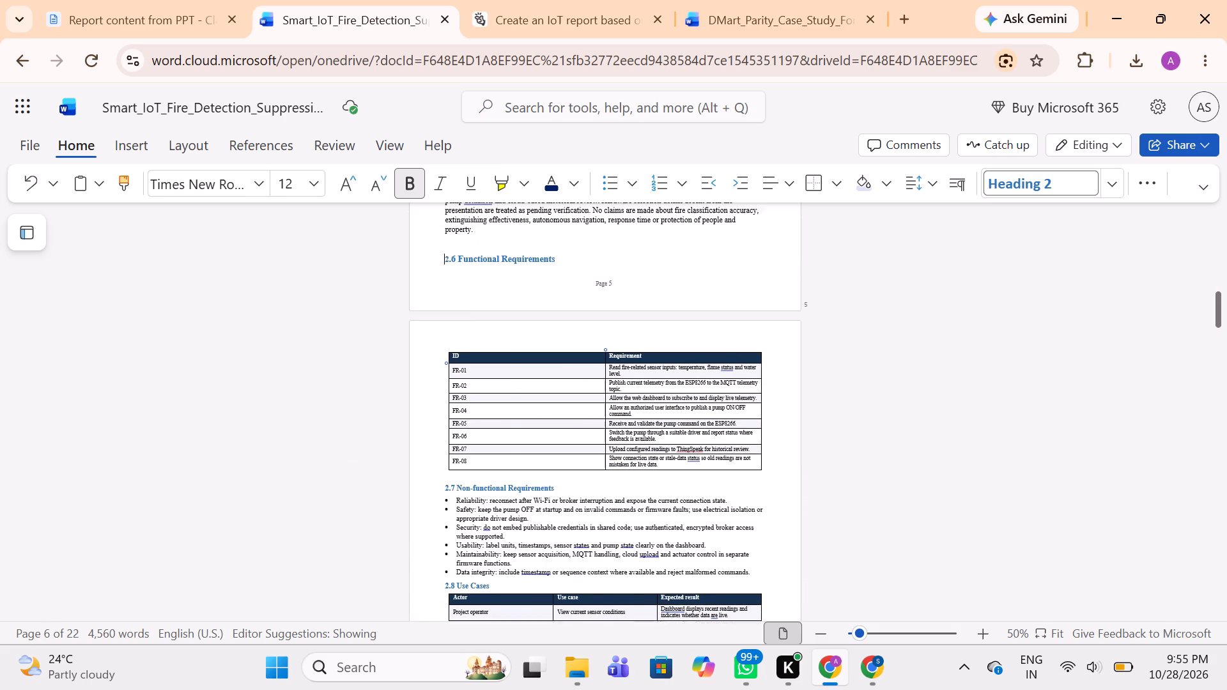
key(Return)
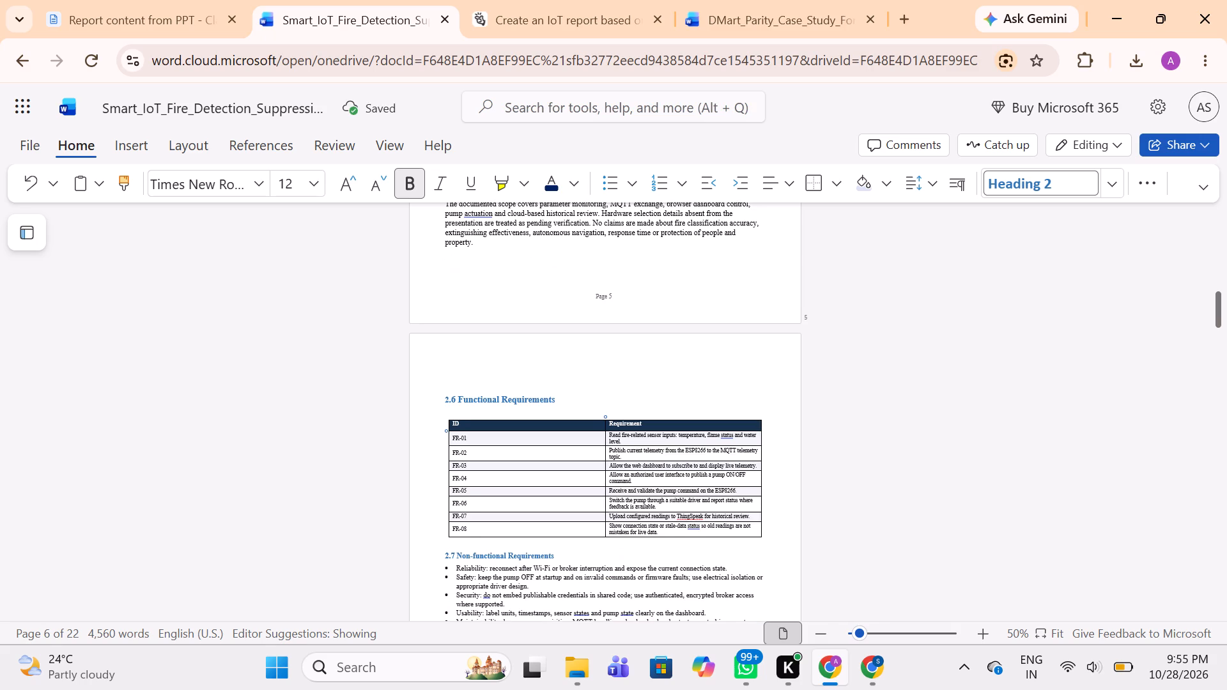
Set the entire "2.6 Functional Requirements" subheading, including its number, to font size 14.
click(447, 436)
scroll(447, 436, up, 6)
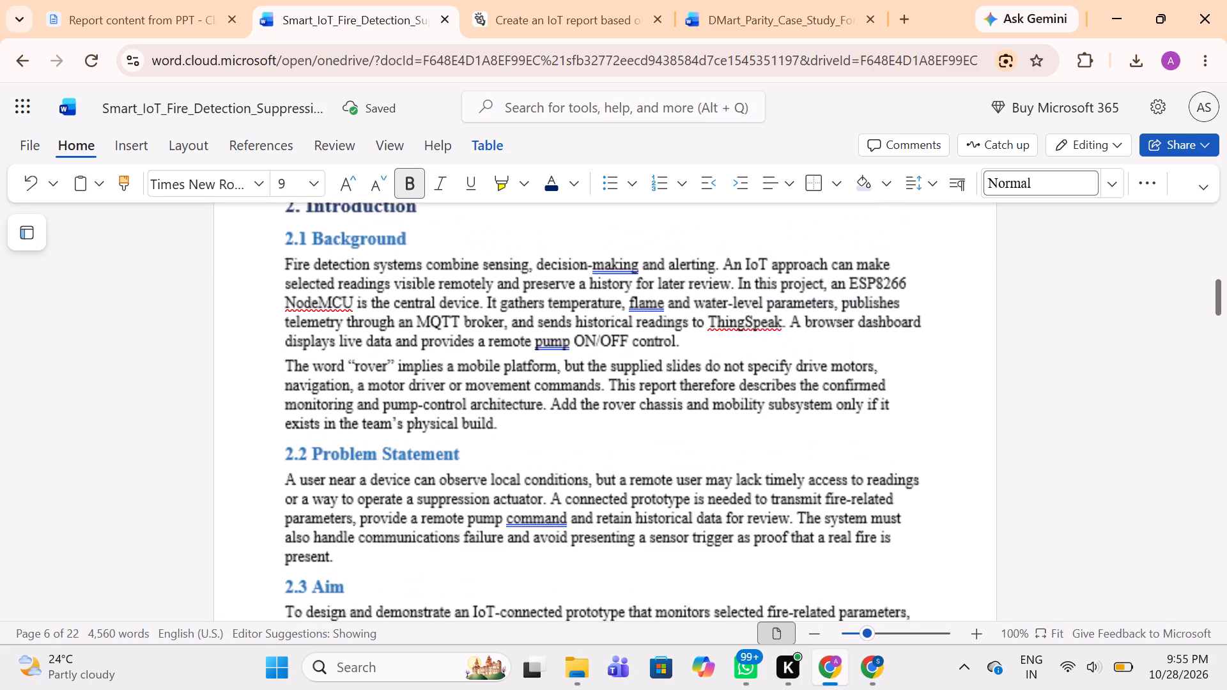
scroll(447, 436, up, 1)
scroll(447, 436, down, 3)
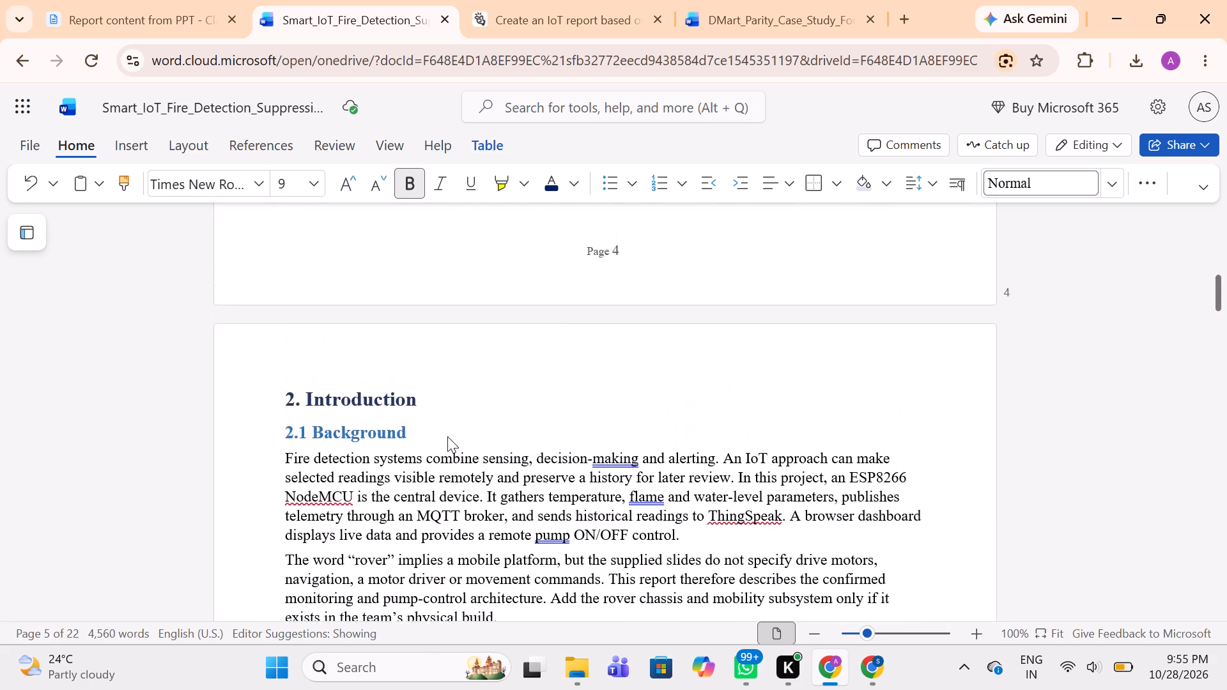
scroll(447, 436, down, 1)
scroll(447, 436, up, 1)
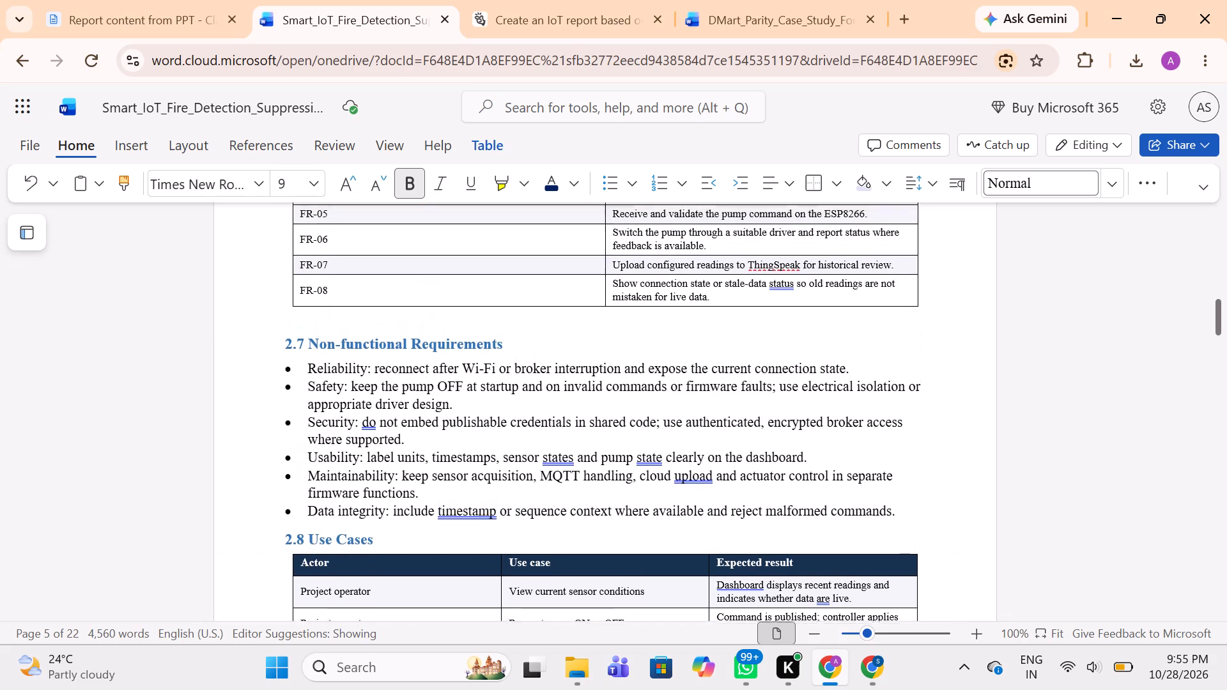
scroll(447, 436, up, 5)
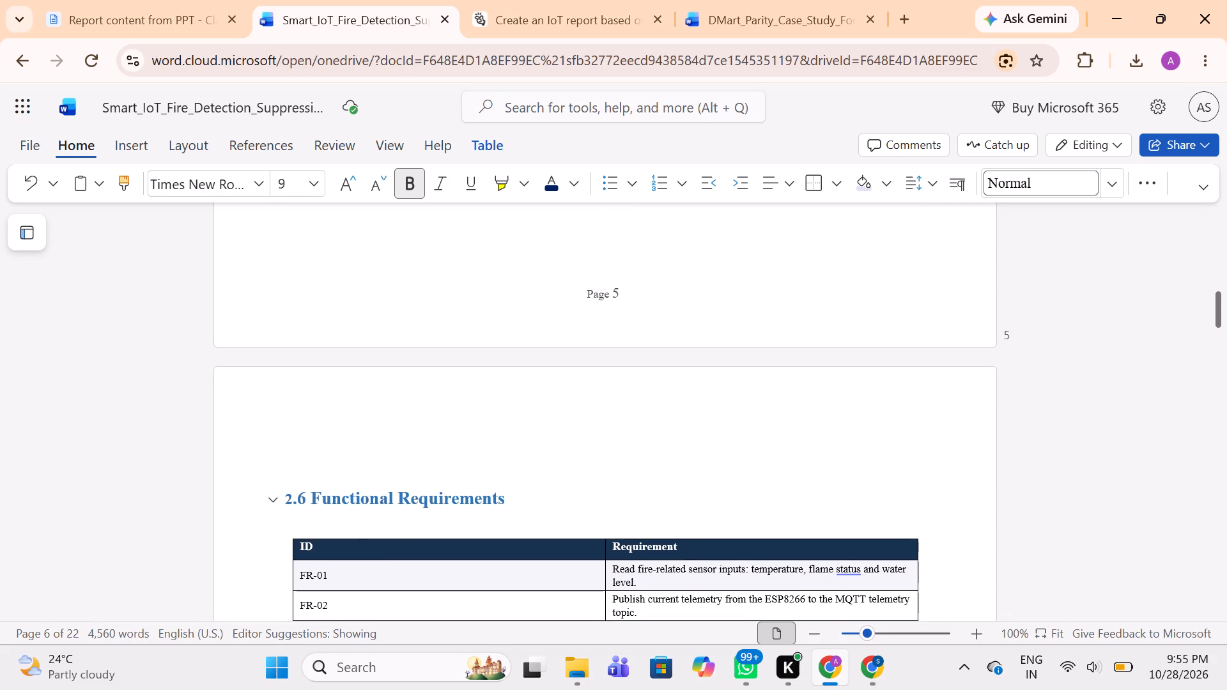
drag(288, 498, 488, 501)
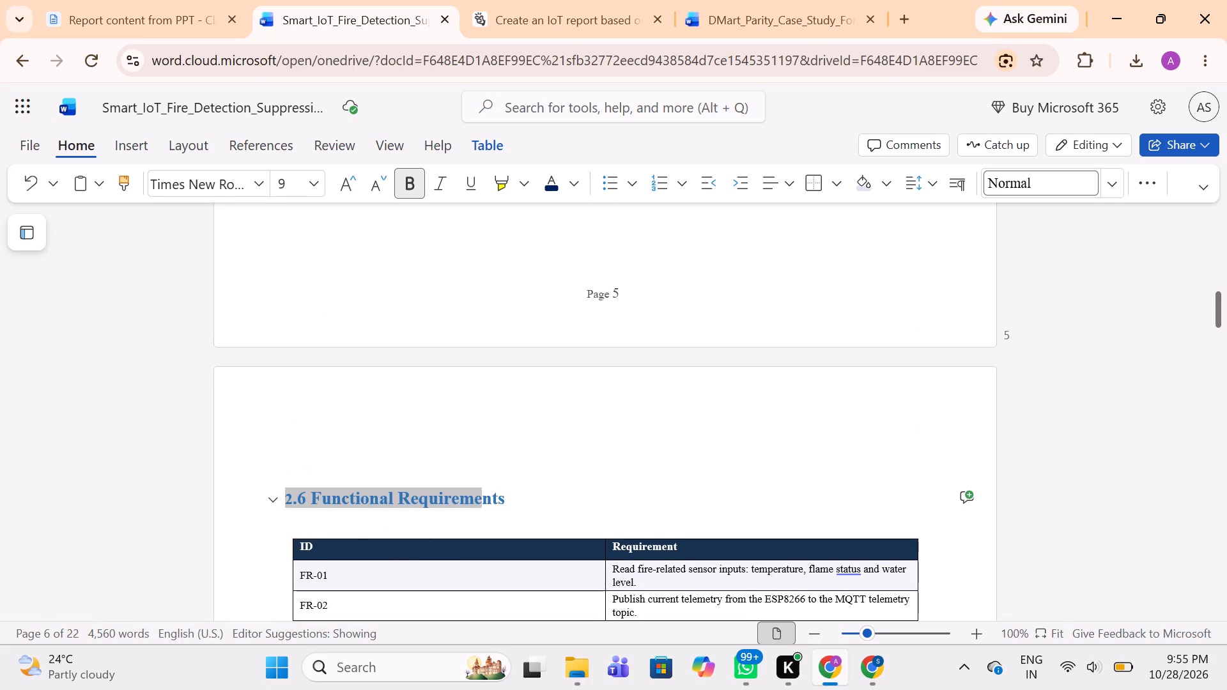
drag(488, 501, 509, 502)
click(645, 460)
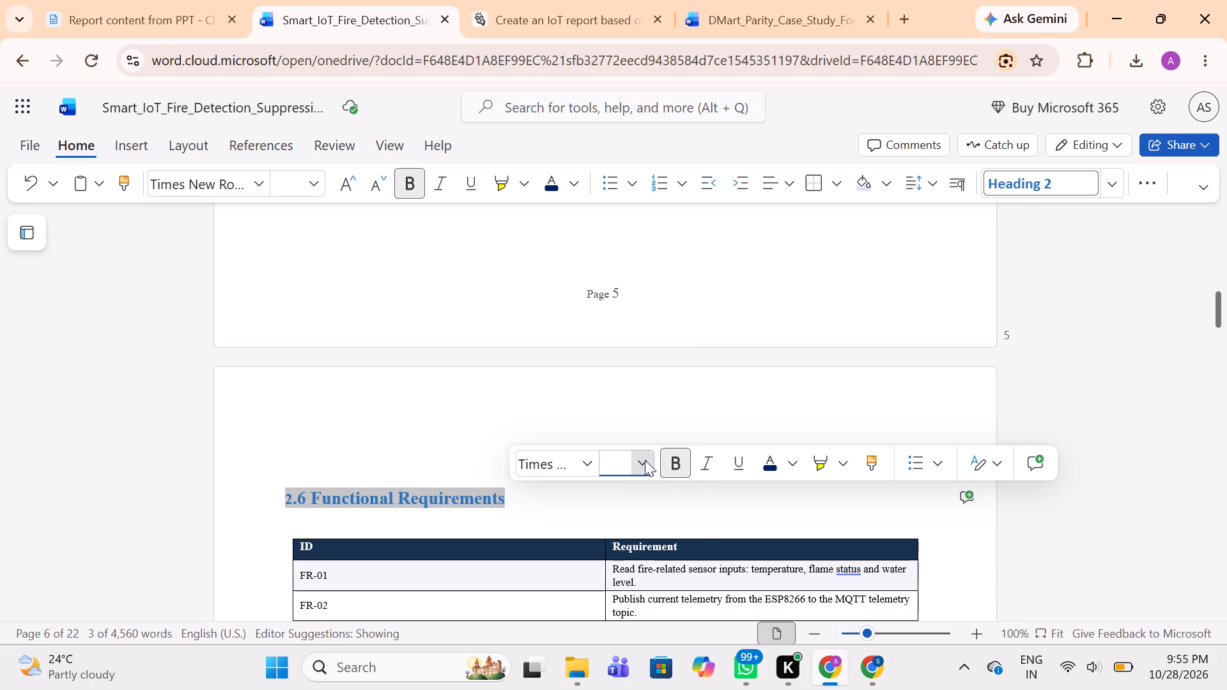
click(685, 344)
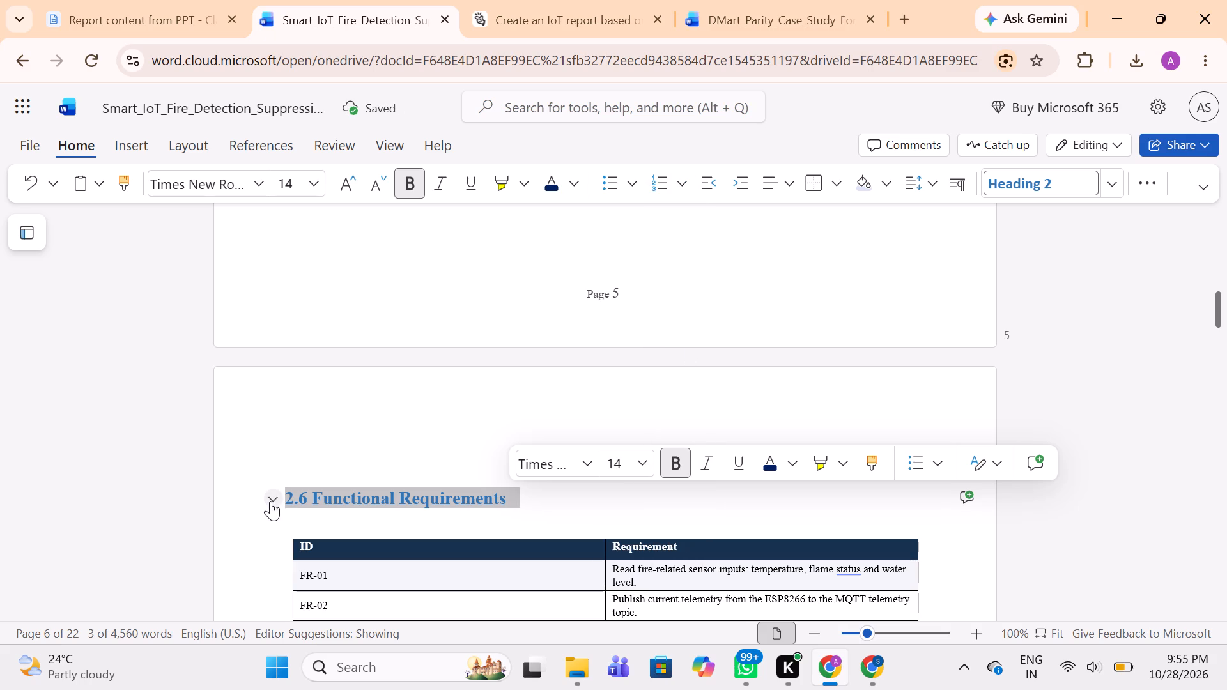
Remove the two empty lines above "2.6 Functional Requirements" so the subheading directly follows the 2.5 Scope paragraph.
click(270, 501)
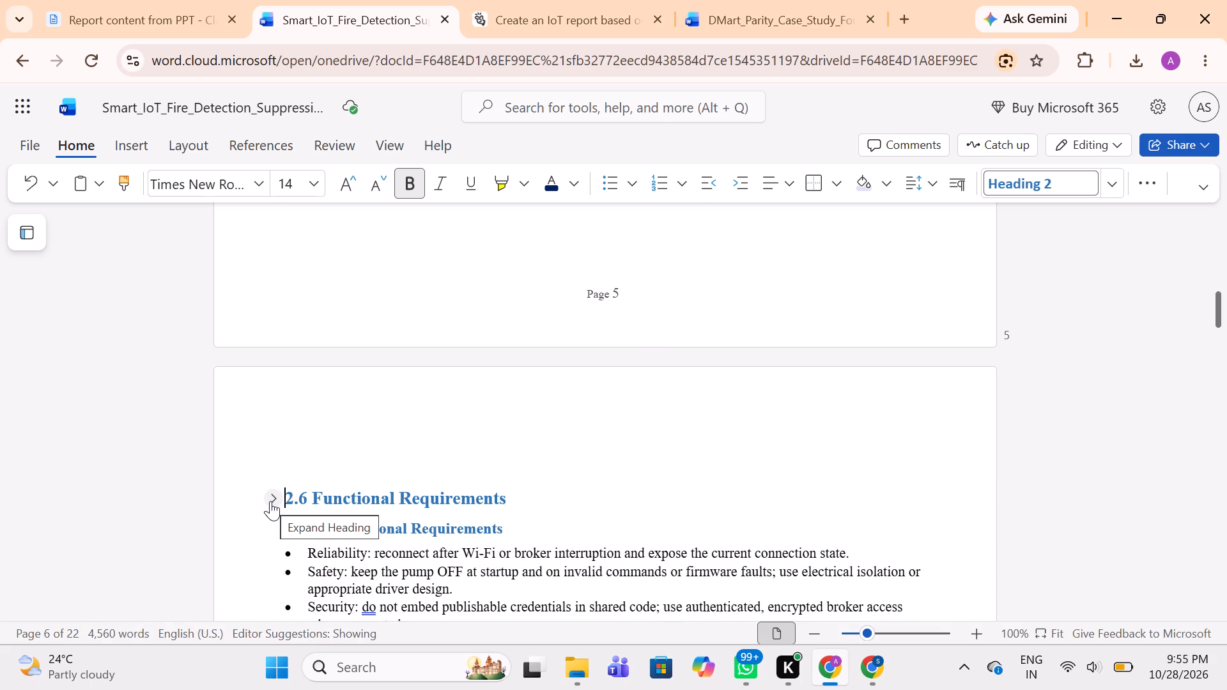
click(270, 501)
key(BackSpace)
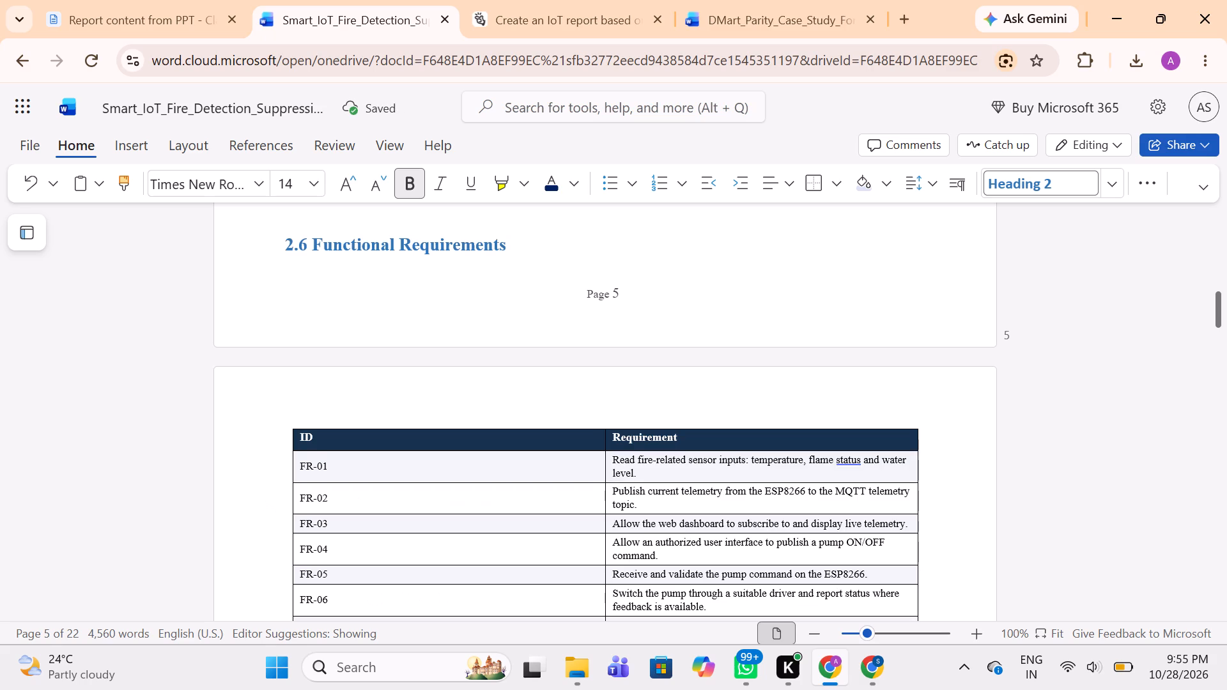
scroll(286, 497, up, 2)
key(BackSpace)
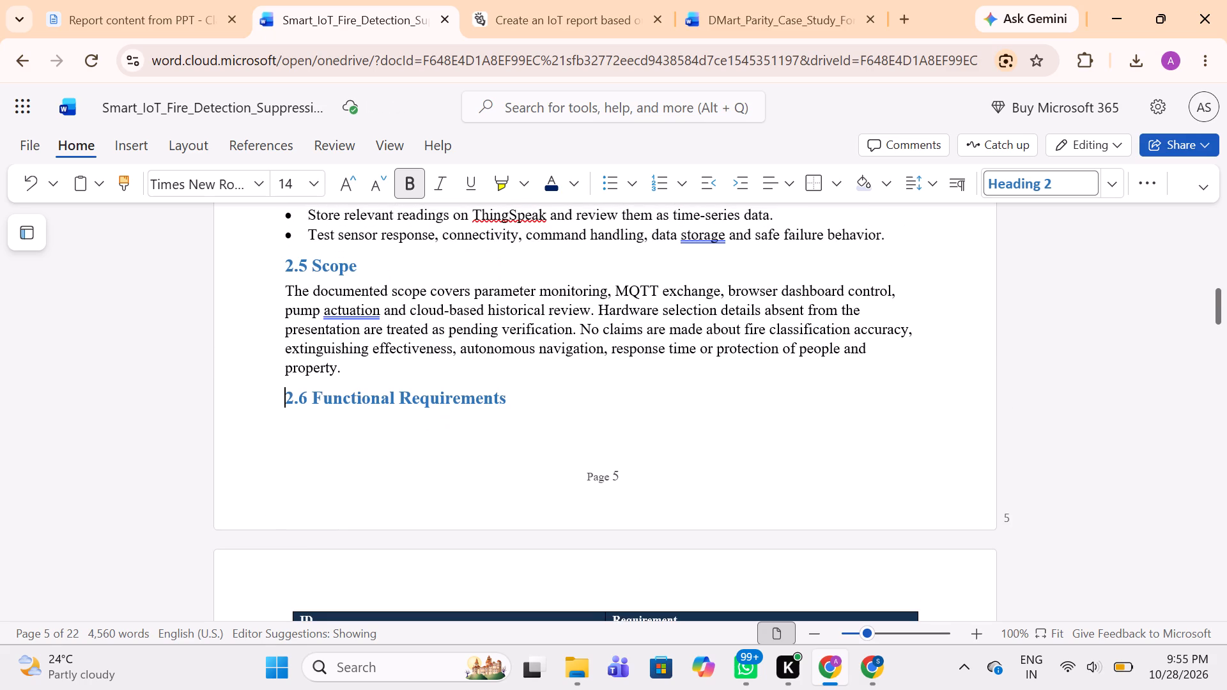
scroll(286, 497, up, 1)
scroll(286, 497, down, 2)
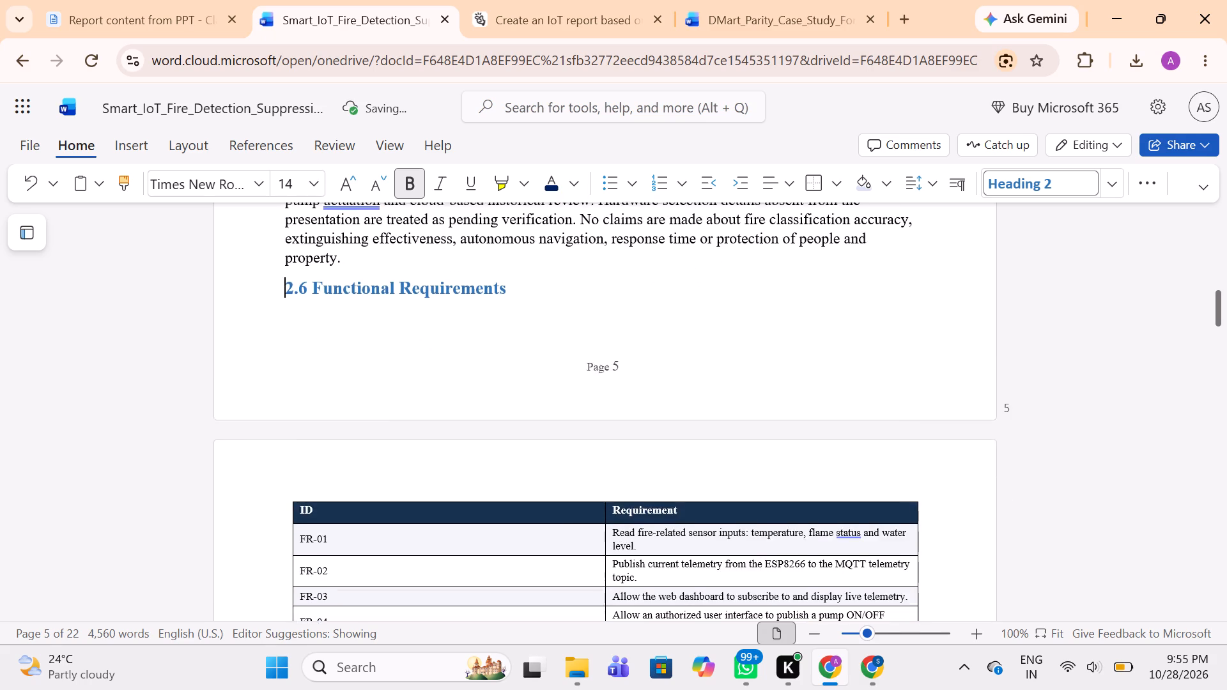
Set all text in the 2.6 Functional Requirements table, including the header row, to font size 12.
scroll(286, 497, down, 3)
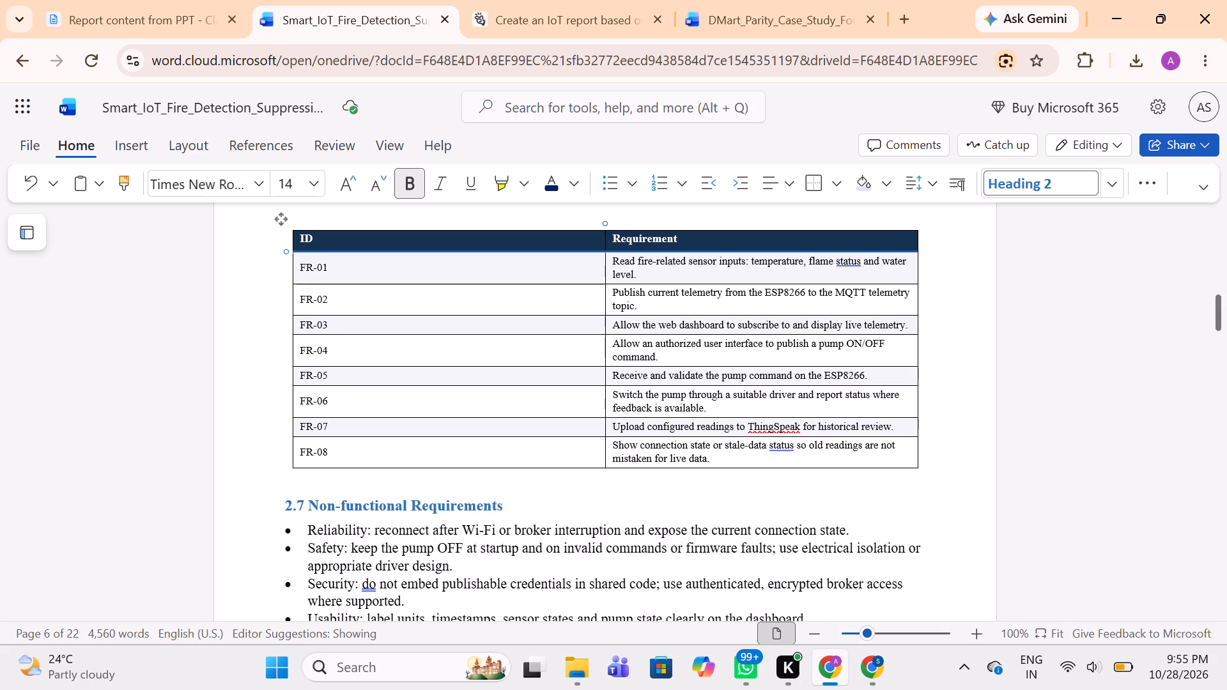
drag(297, 238, 798, 508)
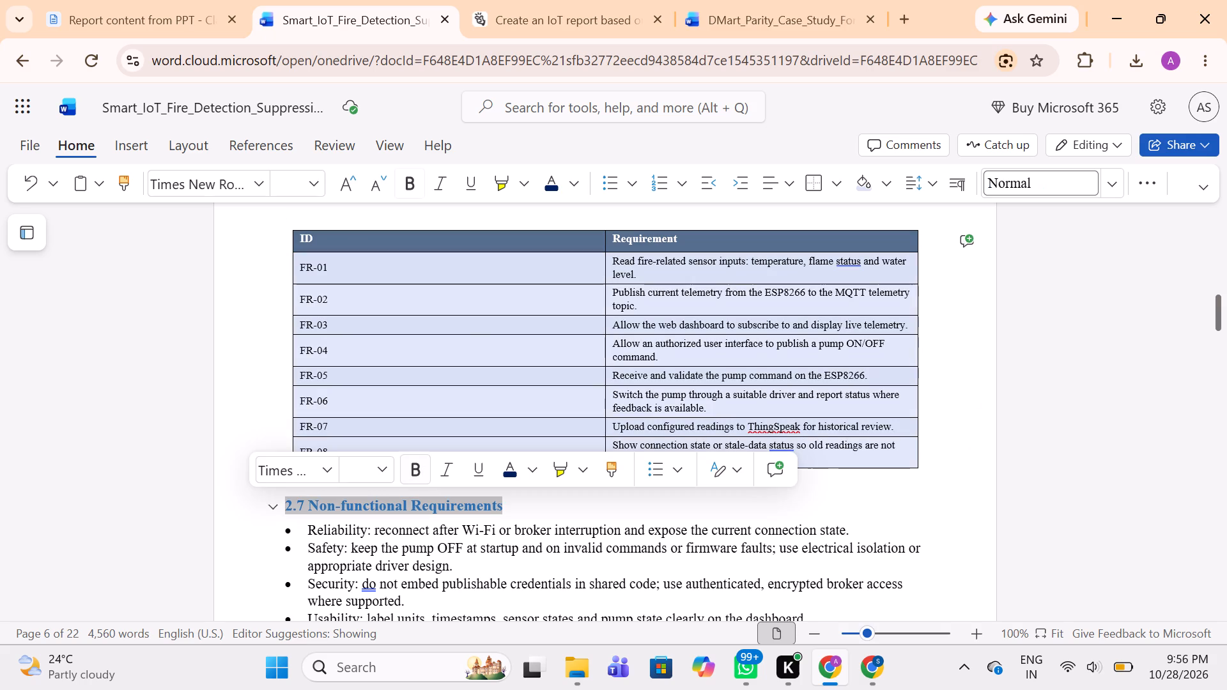
click(353, 270)
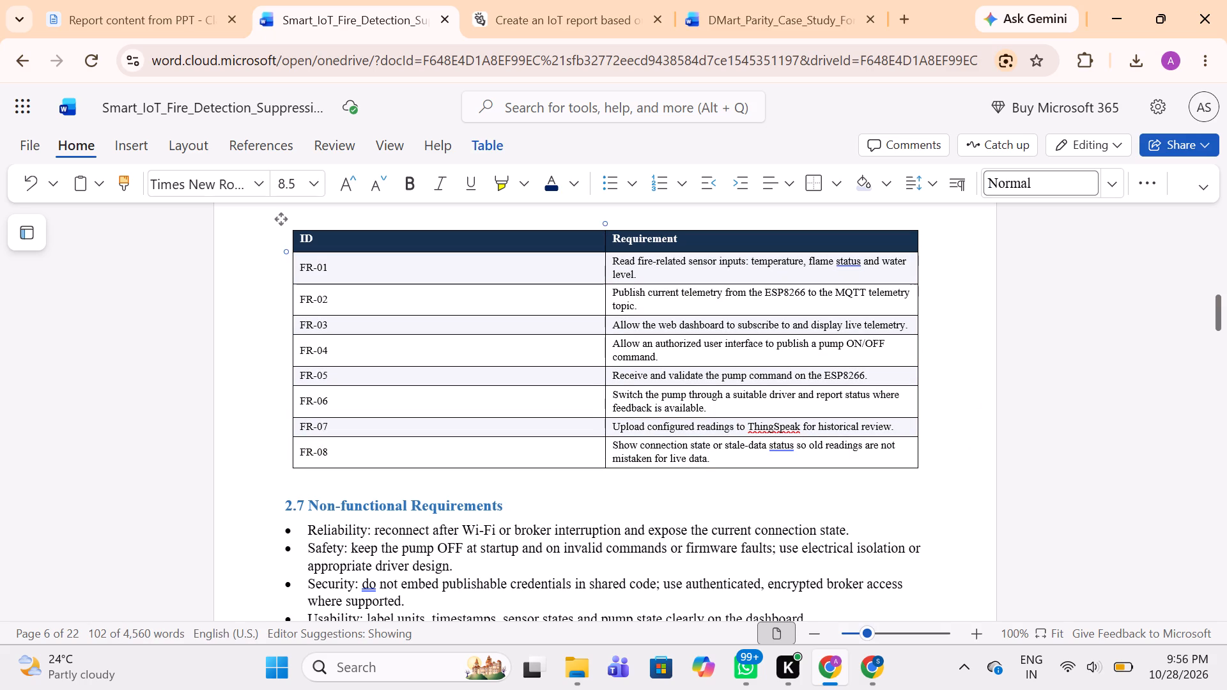
drag(297, 238, 771, 443)
click(342, 399)
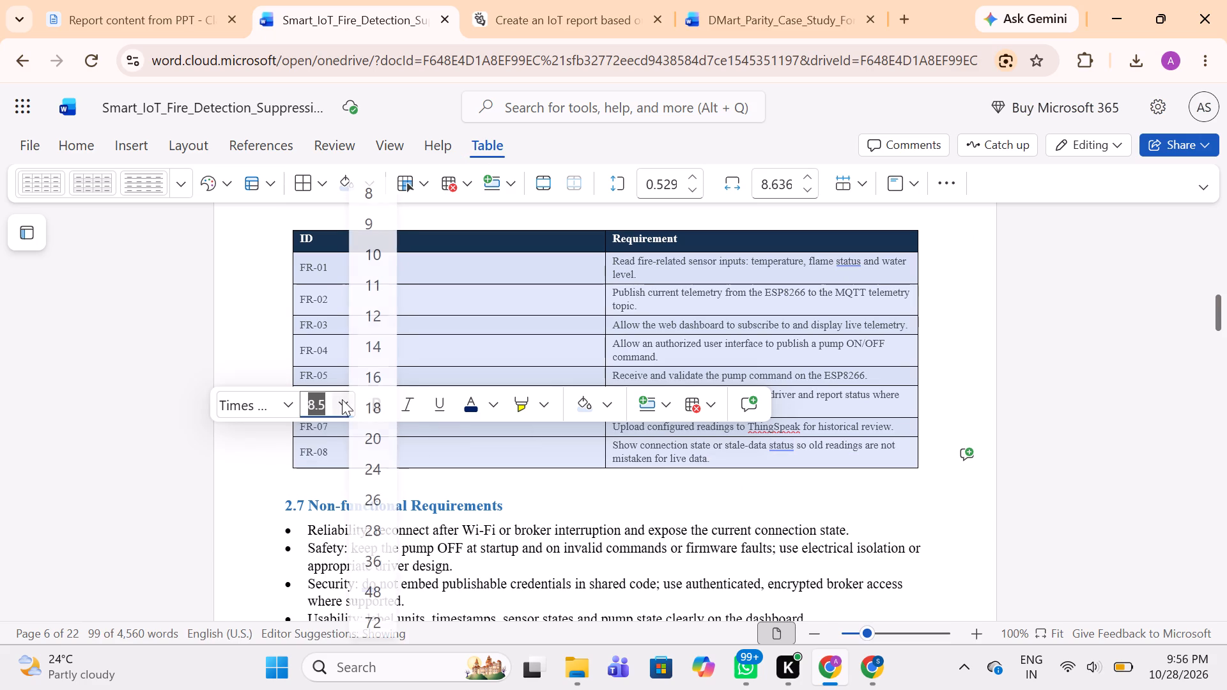
click(381, 319)
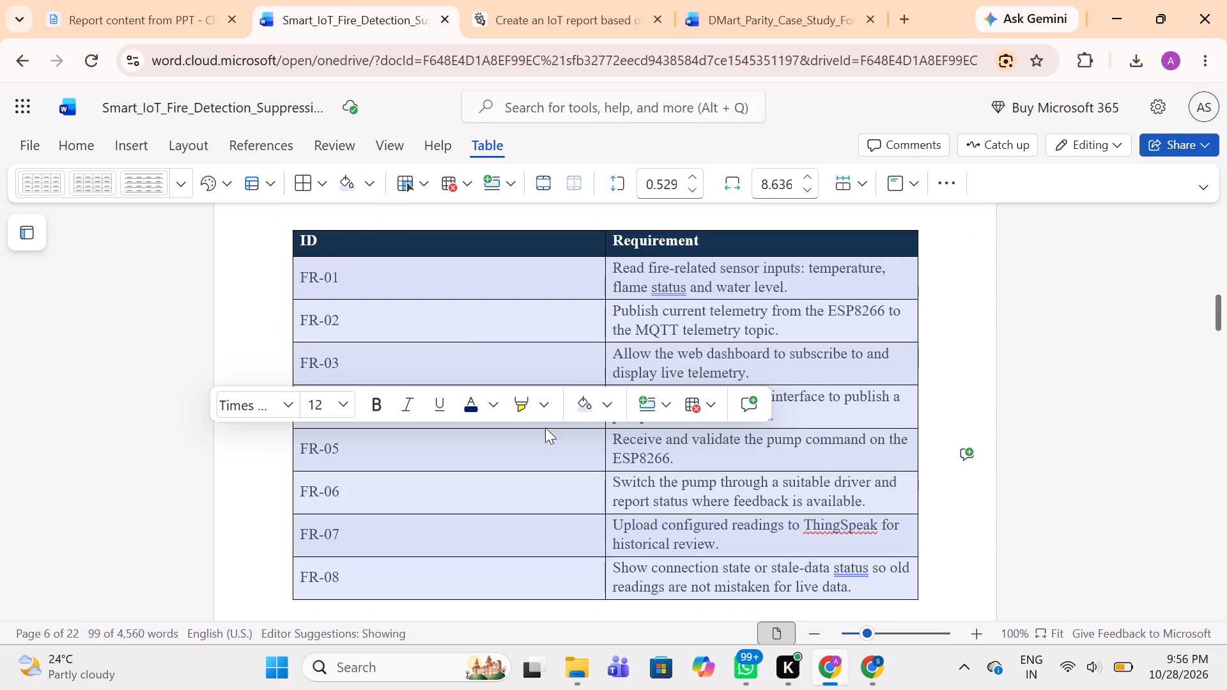
click(550, 508)
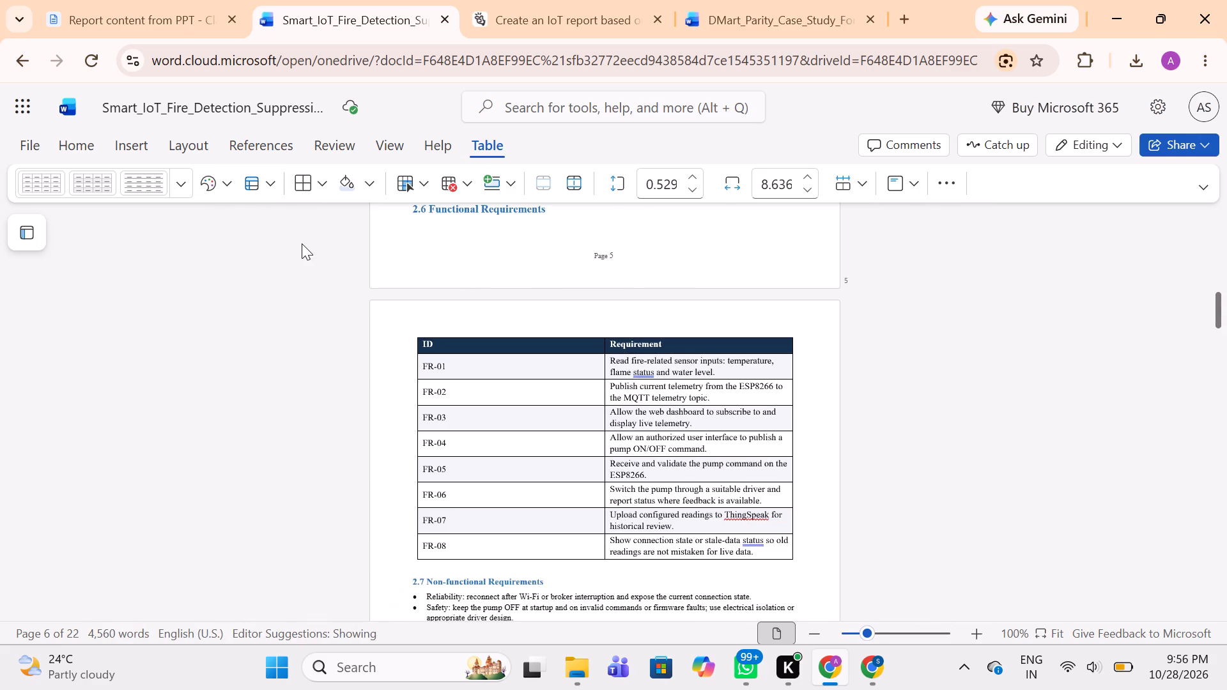
Narrow the ID column of the 2.6 Functional Requirements table to a width of about 1.88 so each requirement fits on one line.
scroll(302, 243, down, 1)
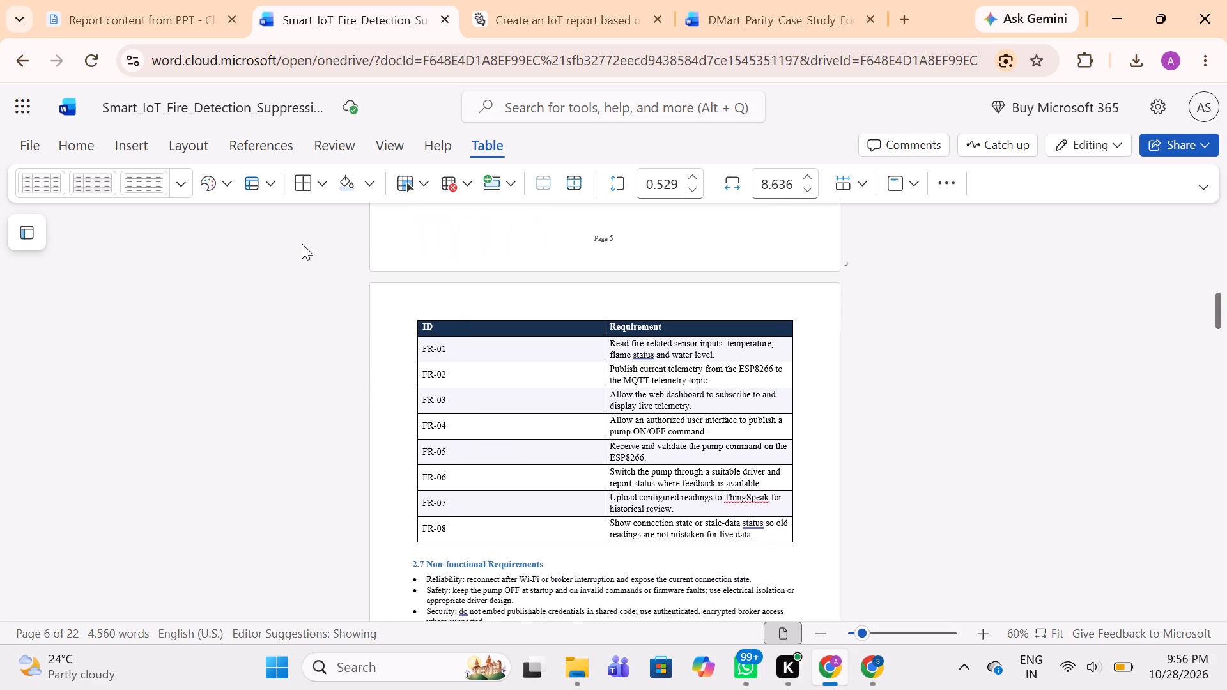
scroll(302, 243, down, 1)
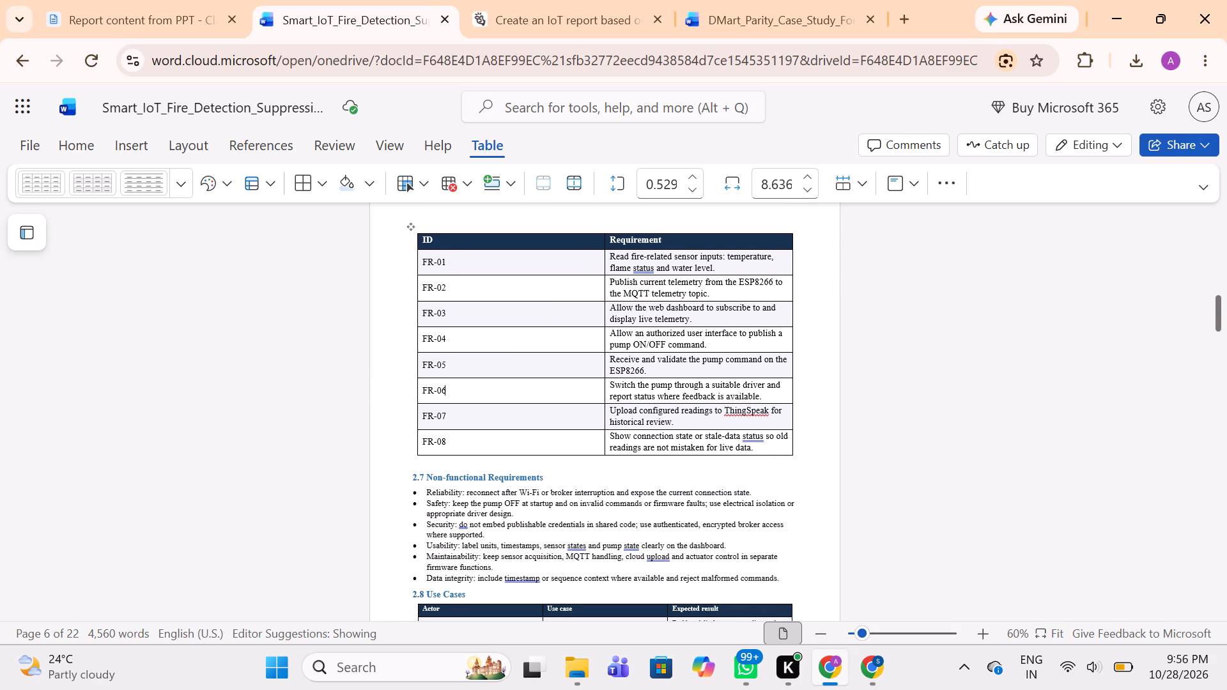
drag(603, 339, 585, 339)
drag(585, 339, 525, 349)
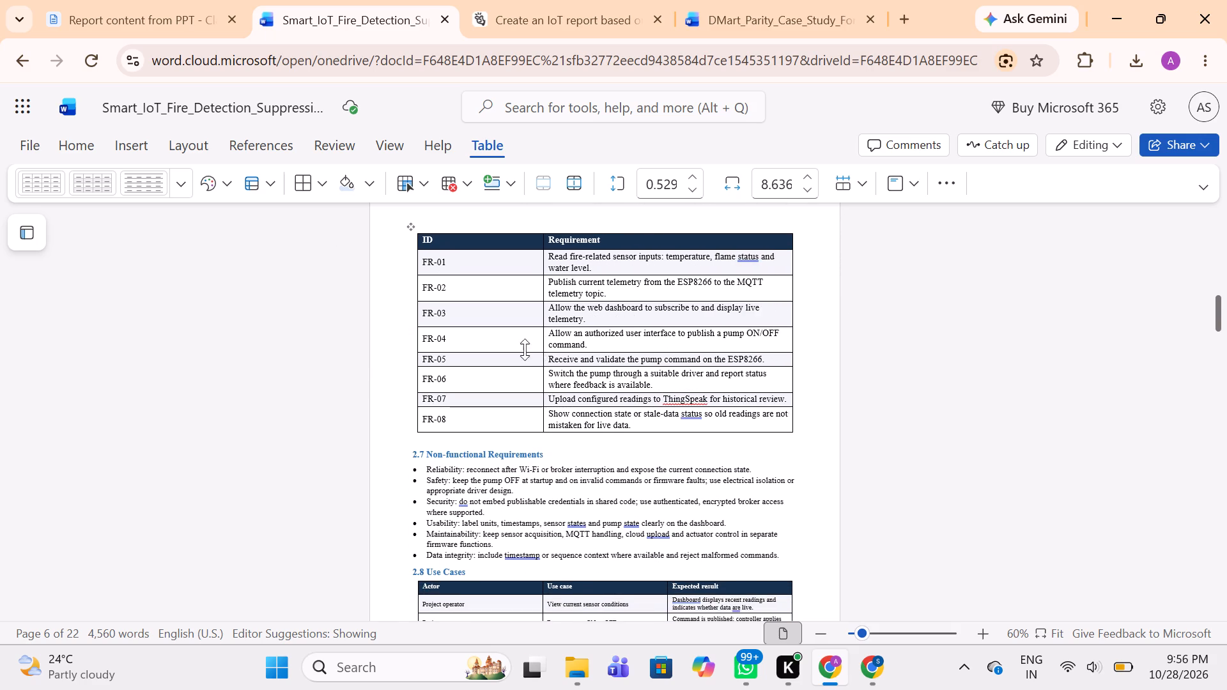
drag(525, 349, 491, 344)
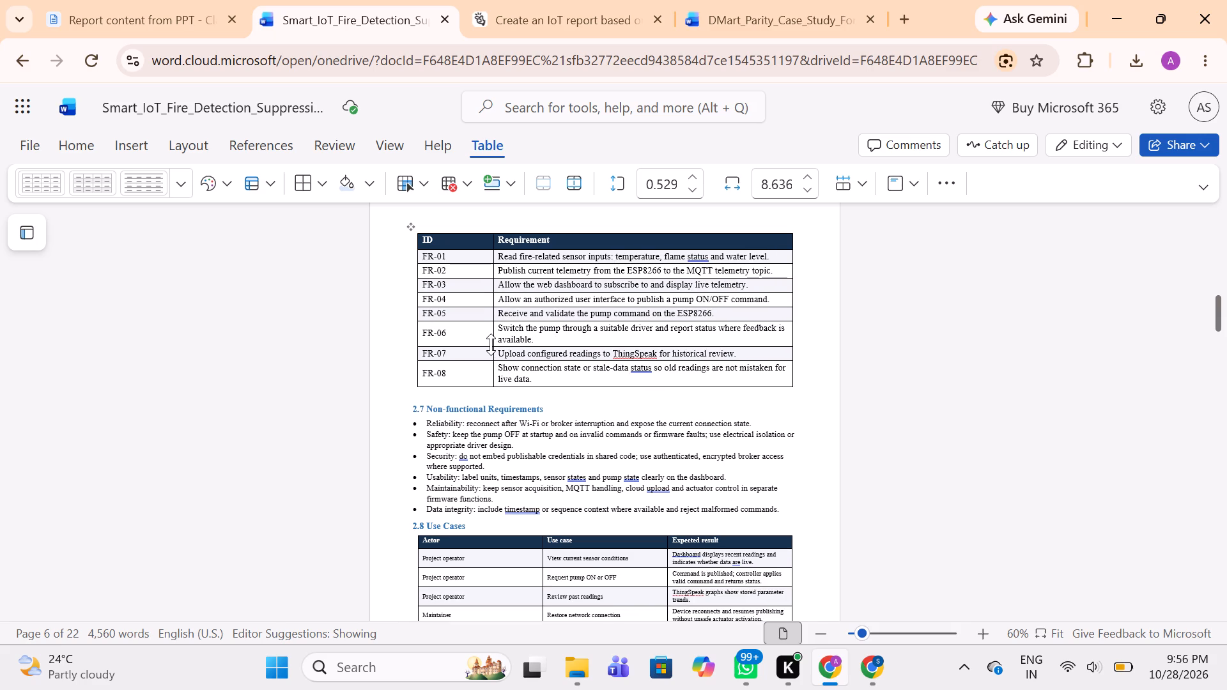
drag(491, 344, 472, 341)
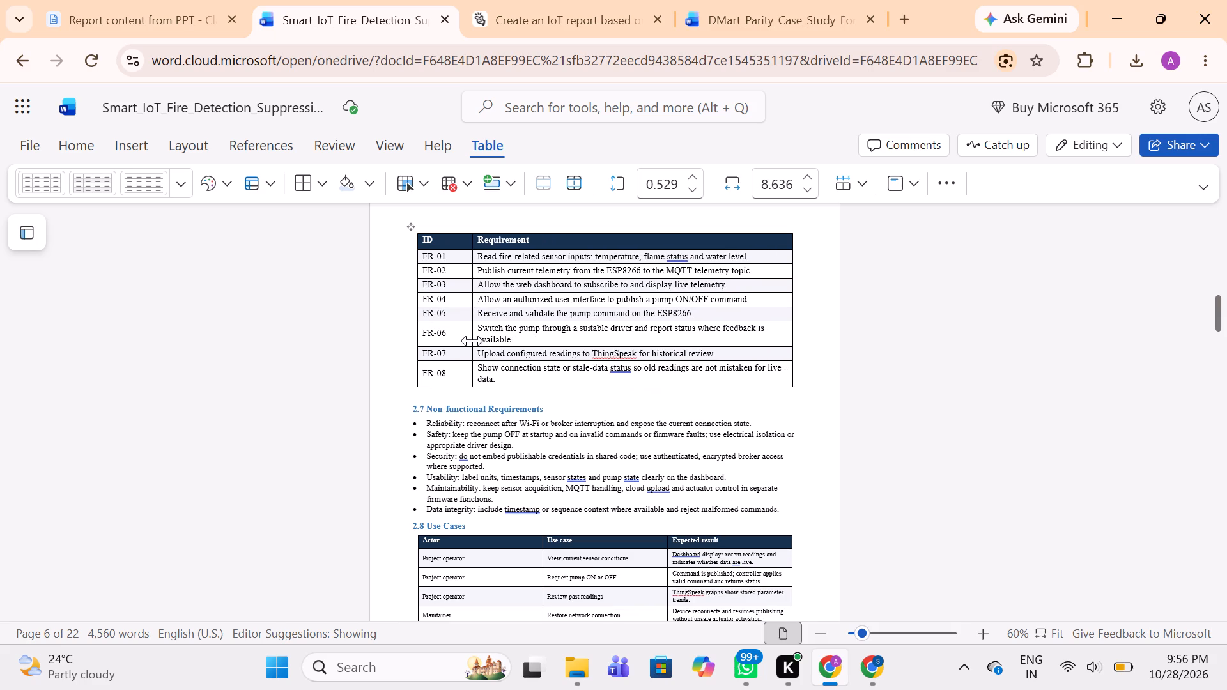
drag(472, 341, 475, 343)
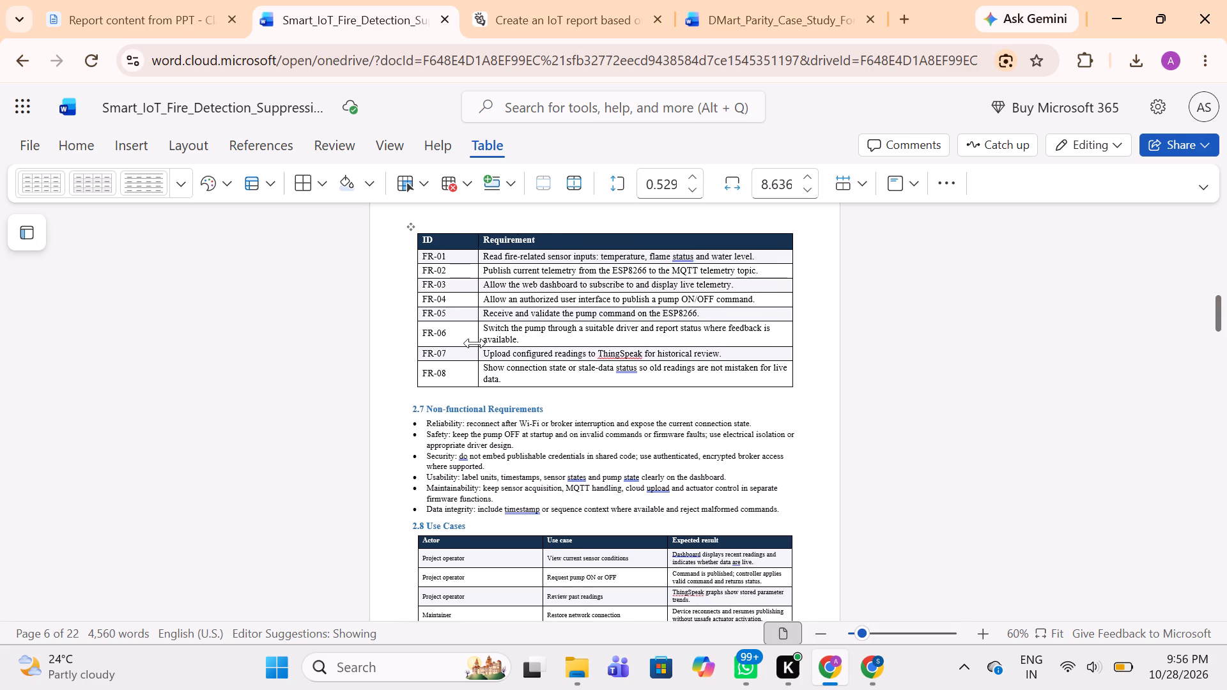
drag(475, 343, 467, 341)
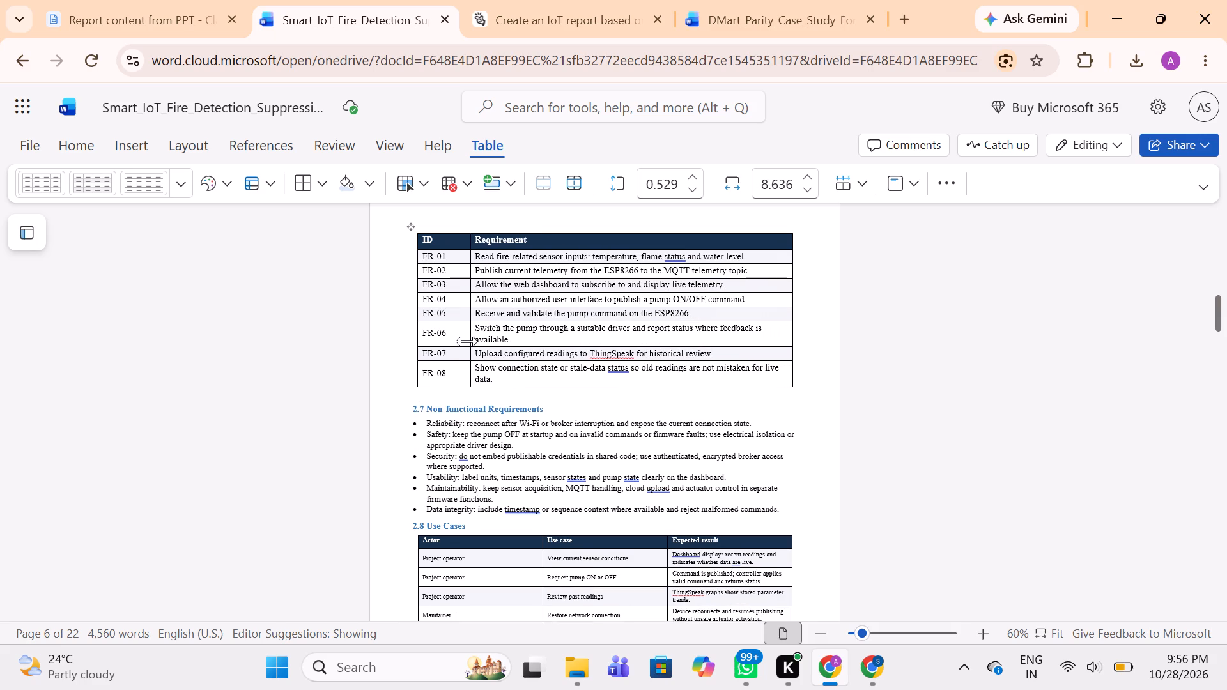
drag(467, 341, 472, 341)
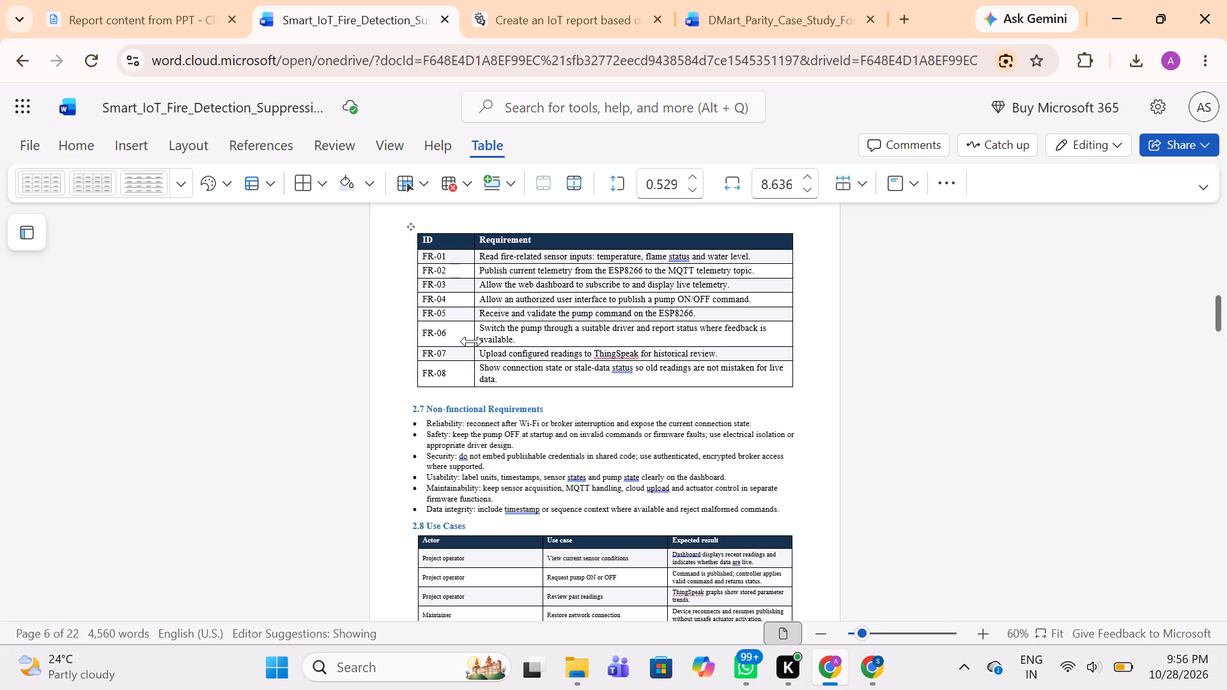
drag(472, 341, 457, 341)
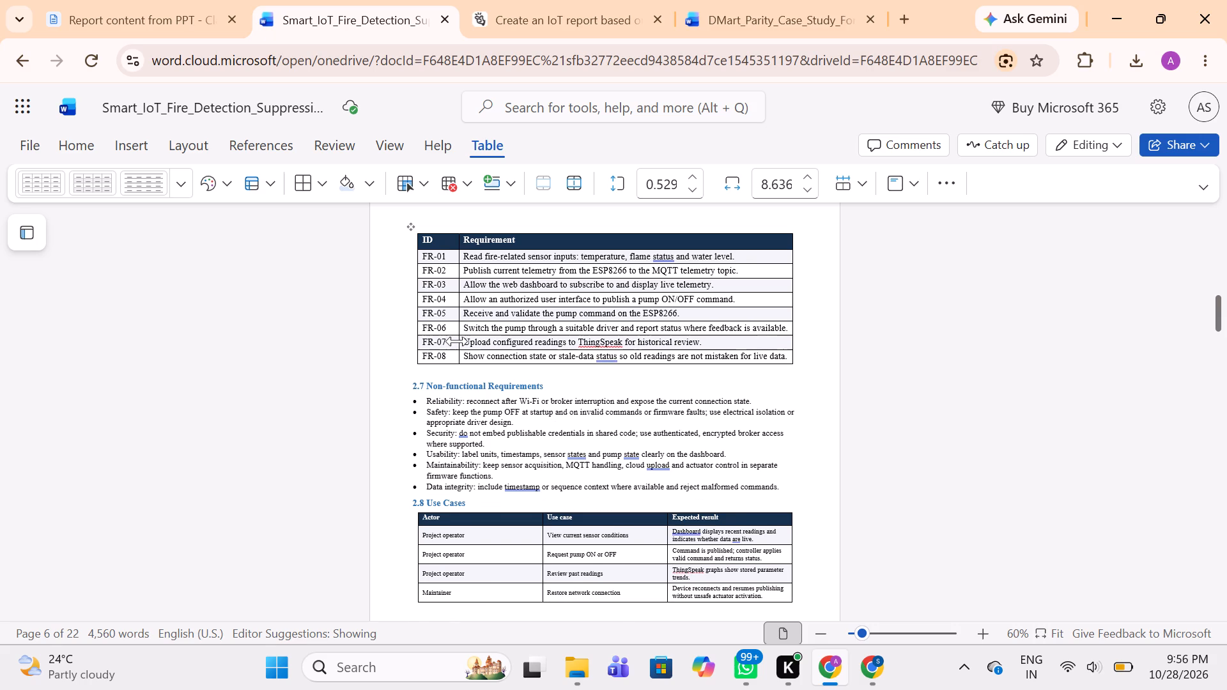
drag(457, 341, 454, 340)
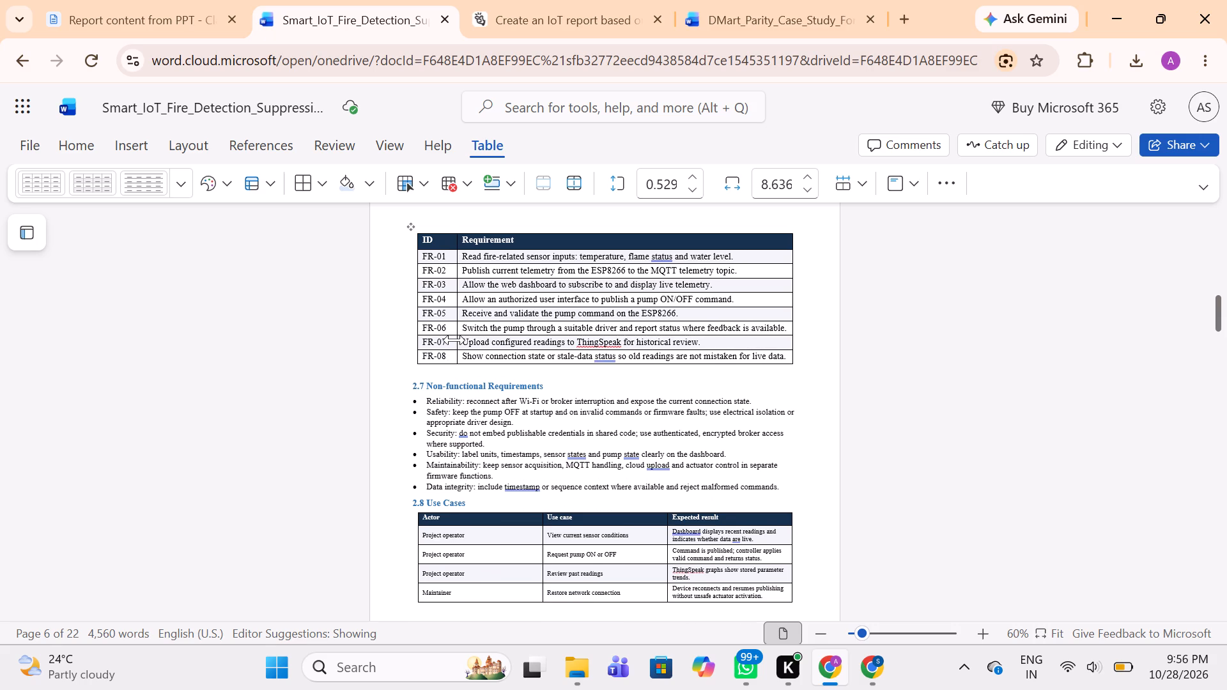
drag(454, 340, 456, 340)
Center the "Requirement" column header in the 2.6 Functional Requirements table.
scroll(657, 392, up, 1)
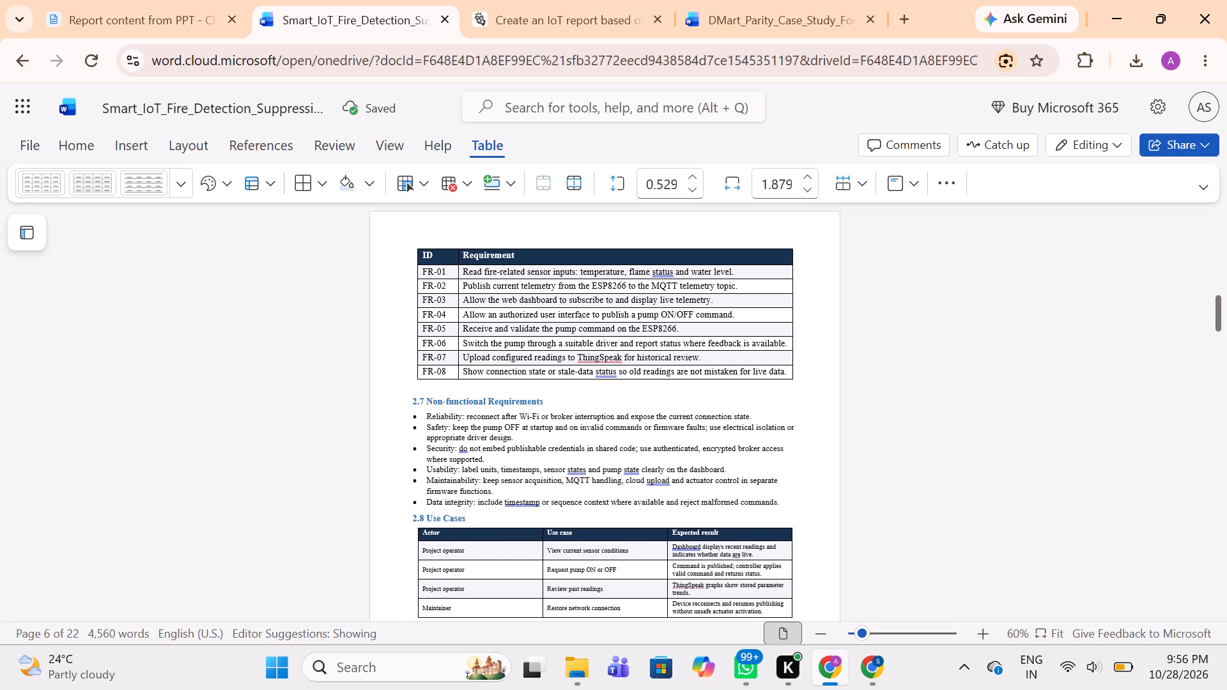
scroll(657, 392, up, 1)
drag(462, 301, 561, 306)
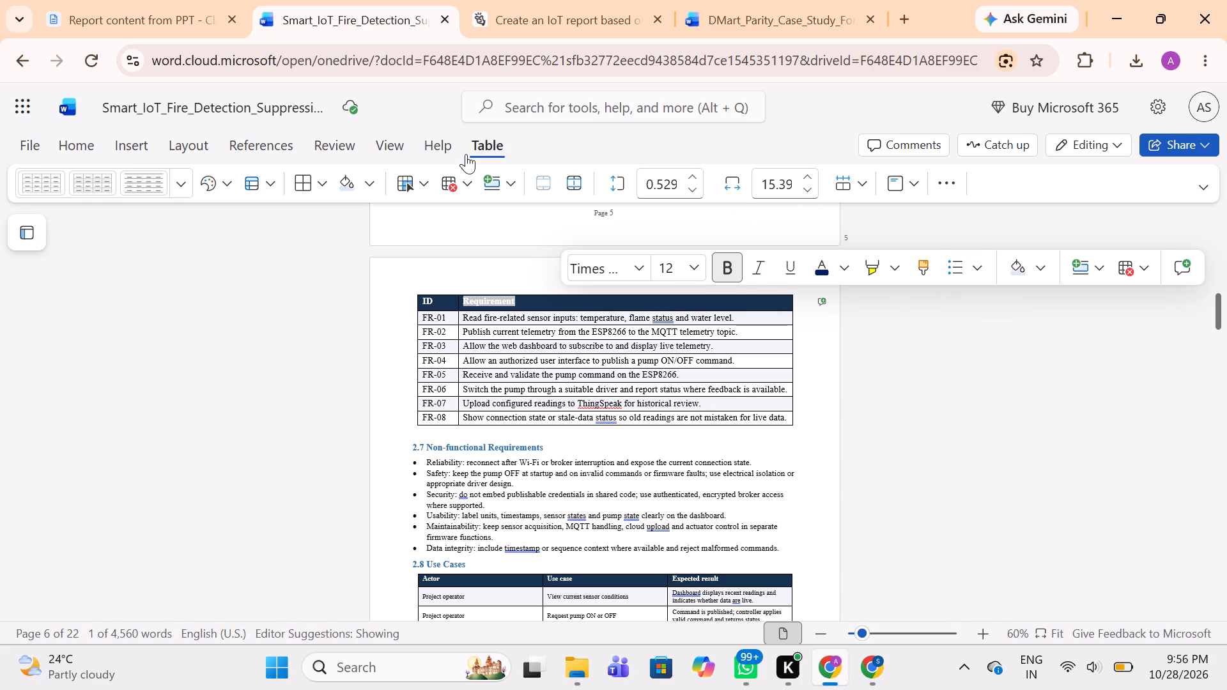
click(88, 151)
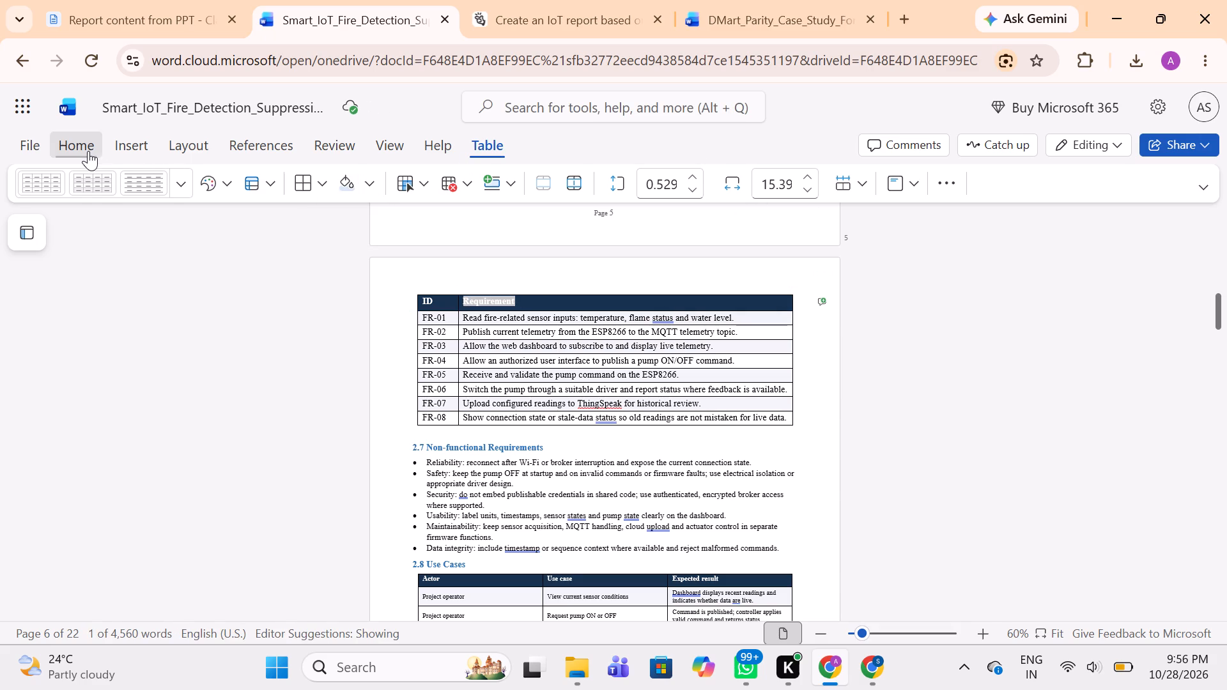
click(783, 184)
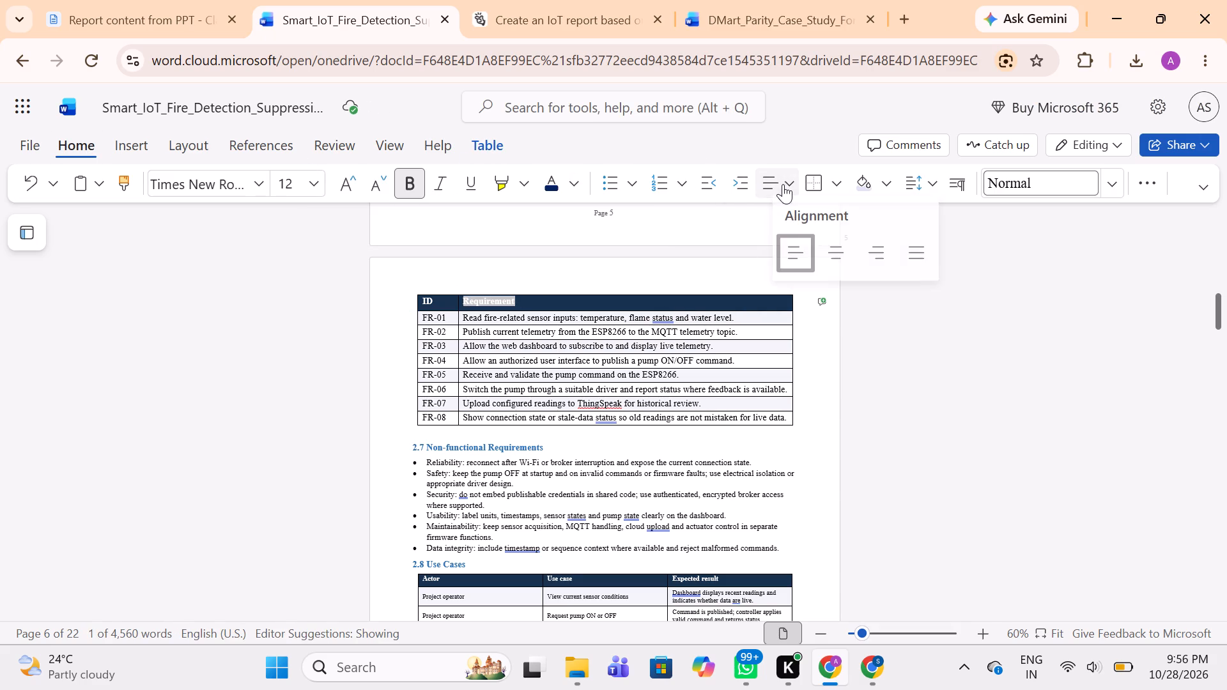
click(845, 258)
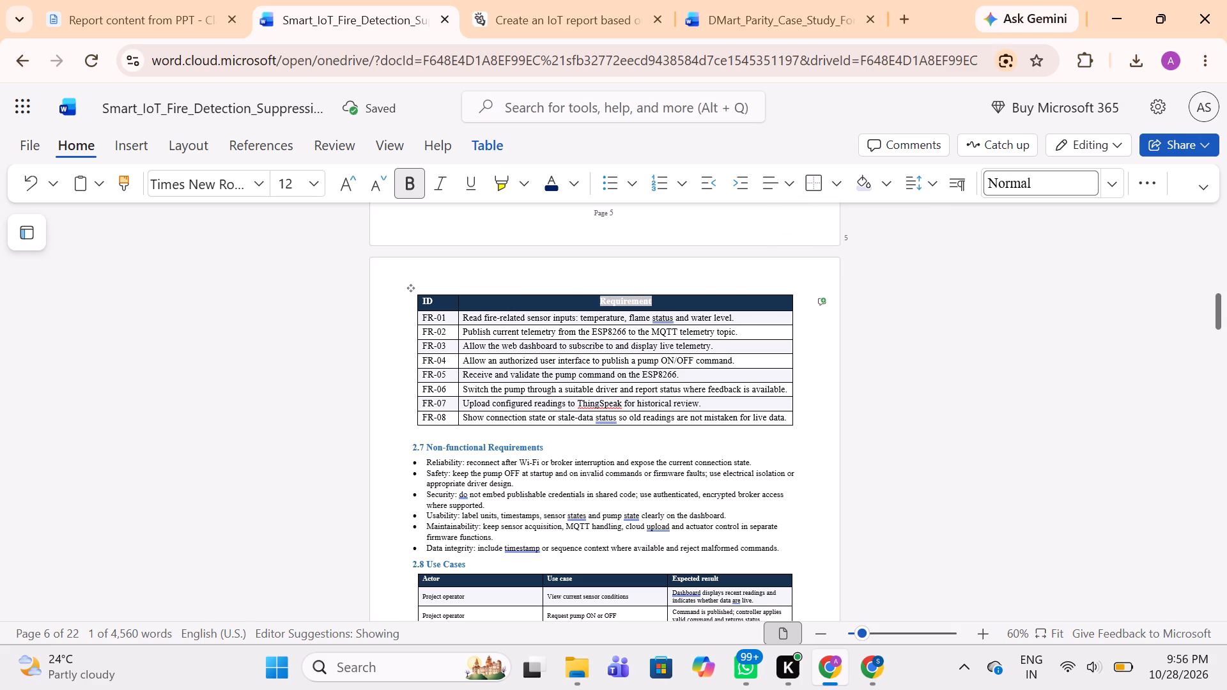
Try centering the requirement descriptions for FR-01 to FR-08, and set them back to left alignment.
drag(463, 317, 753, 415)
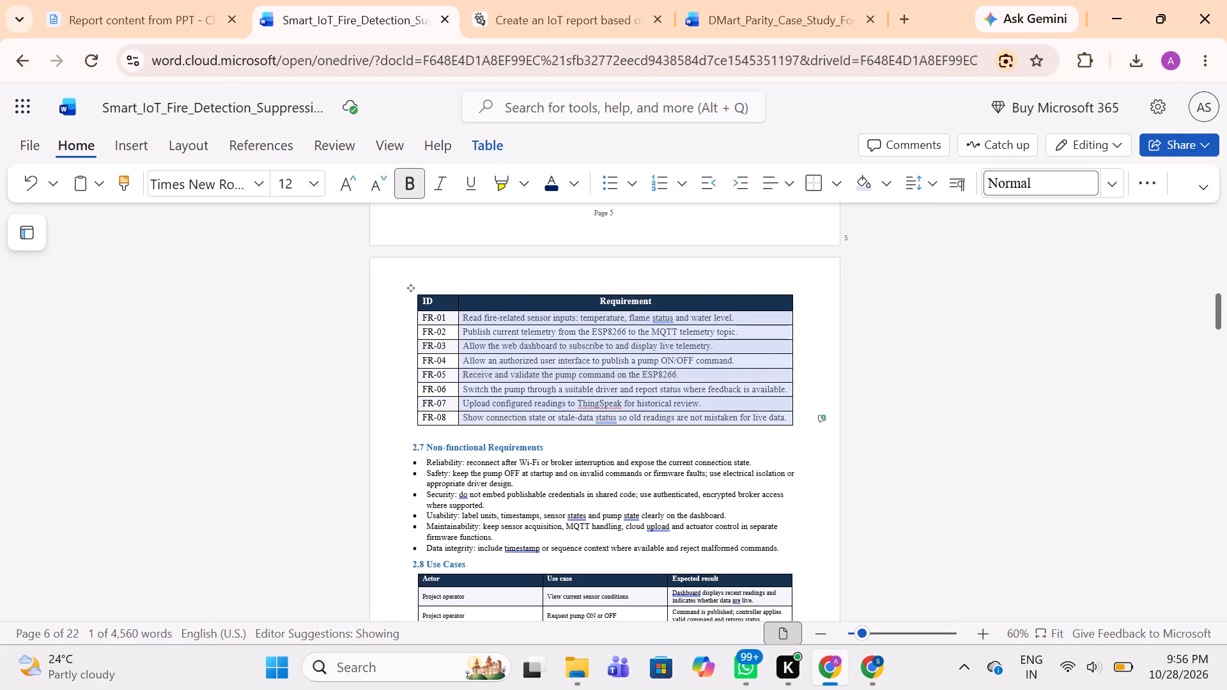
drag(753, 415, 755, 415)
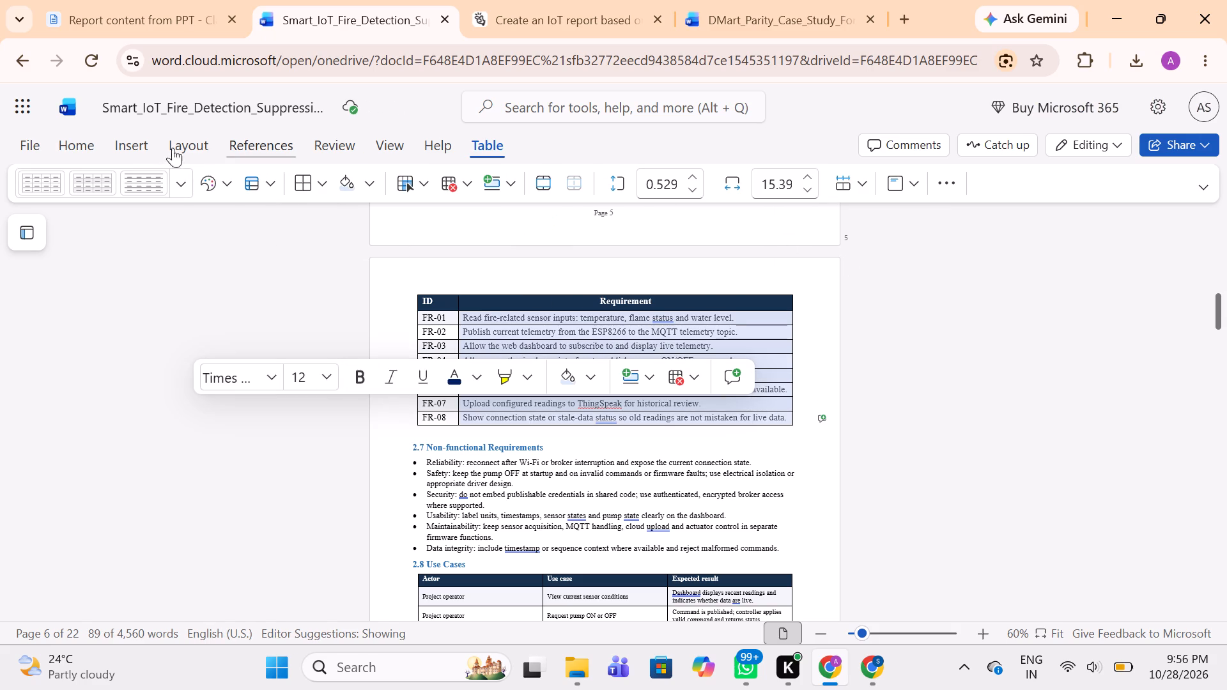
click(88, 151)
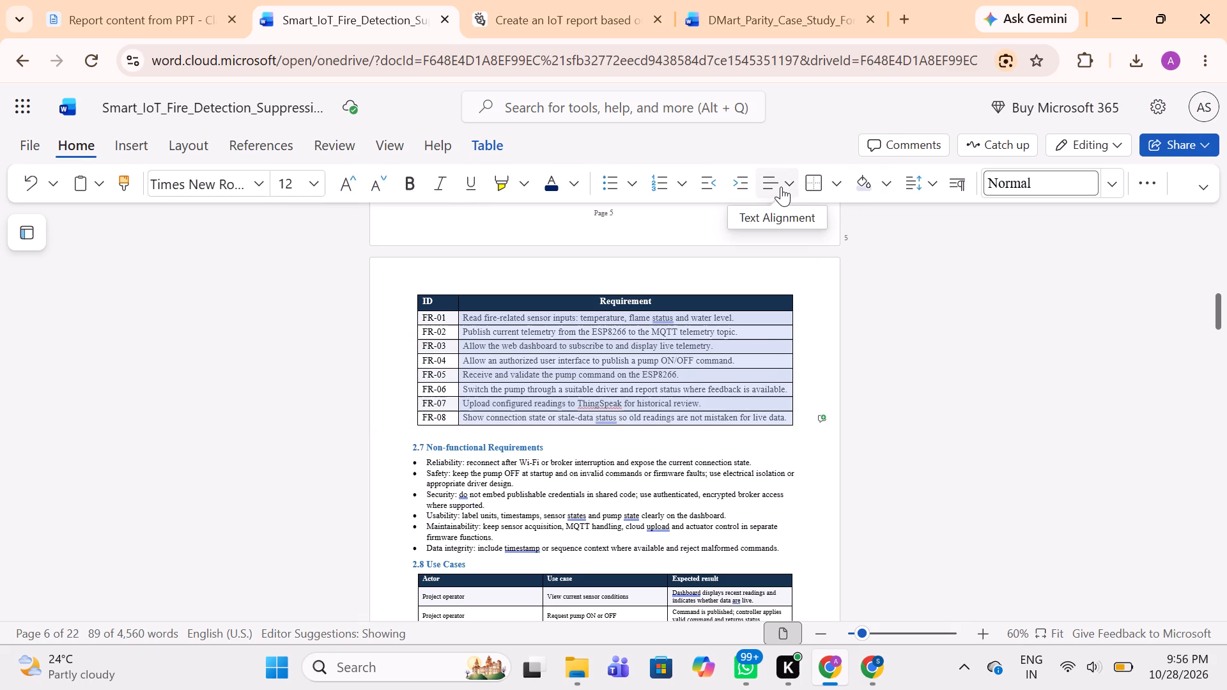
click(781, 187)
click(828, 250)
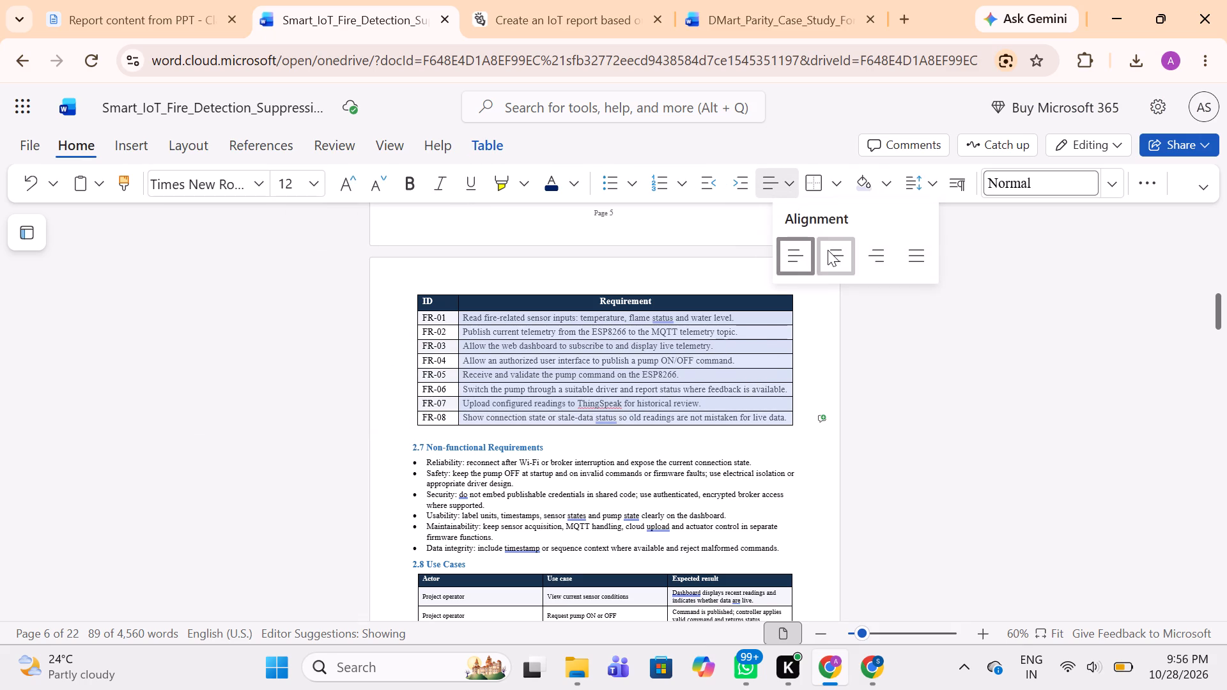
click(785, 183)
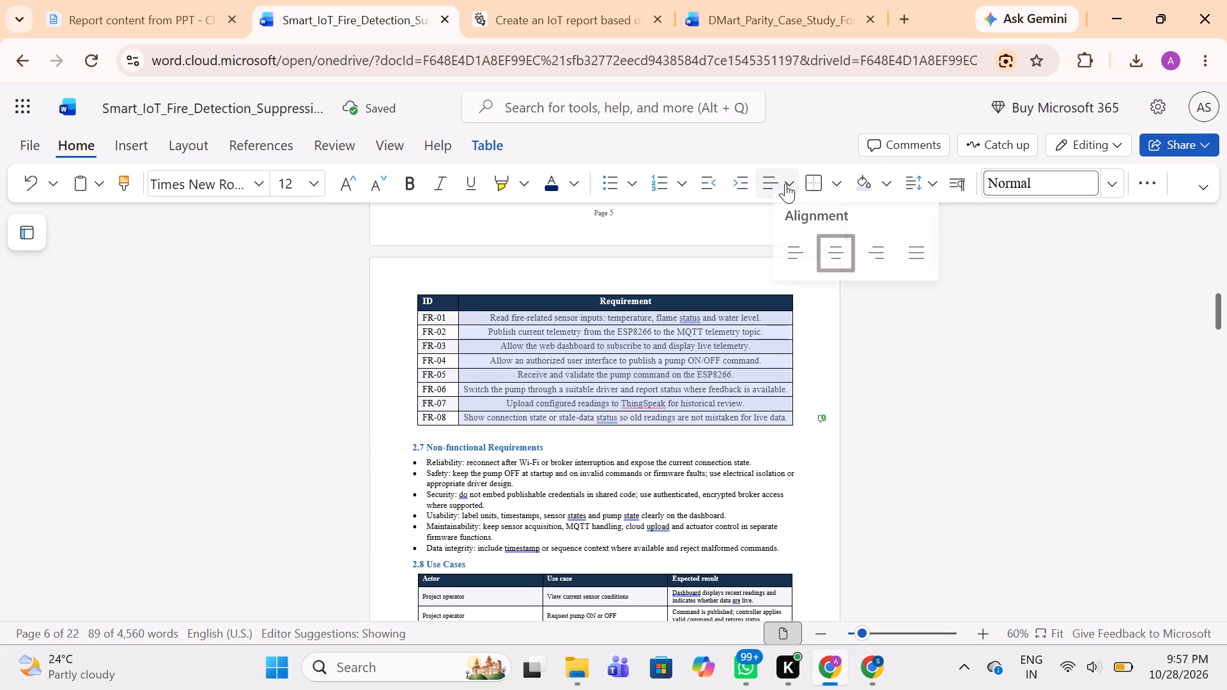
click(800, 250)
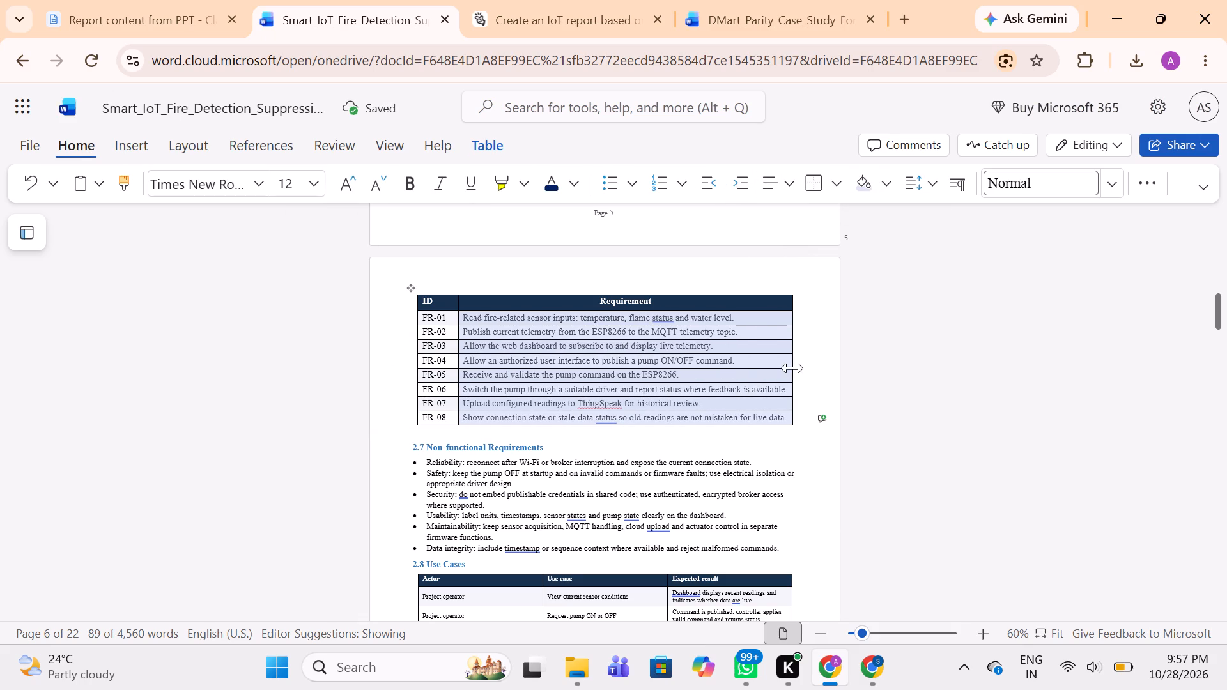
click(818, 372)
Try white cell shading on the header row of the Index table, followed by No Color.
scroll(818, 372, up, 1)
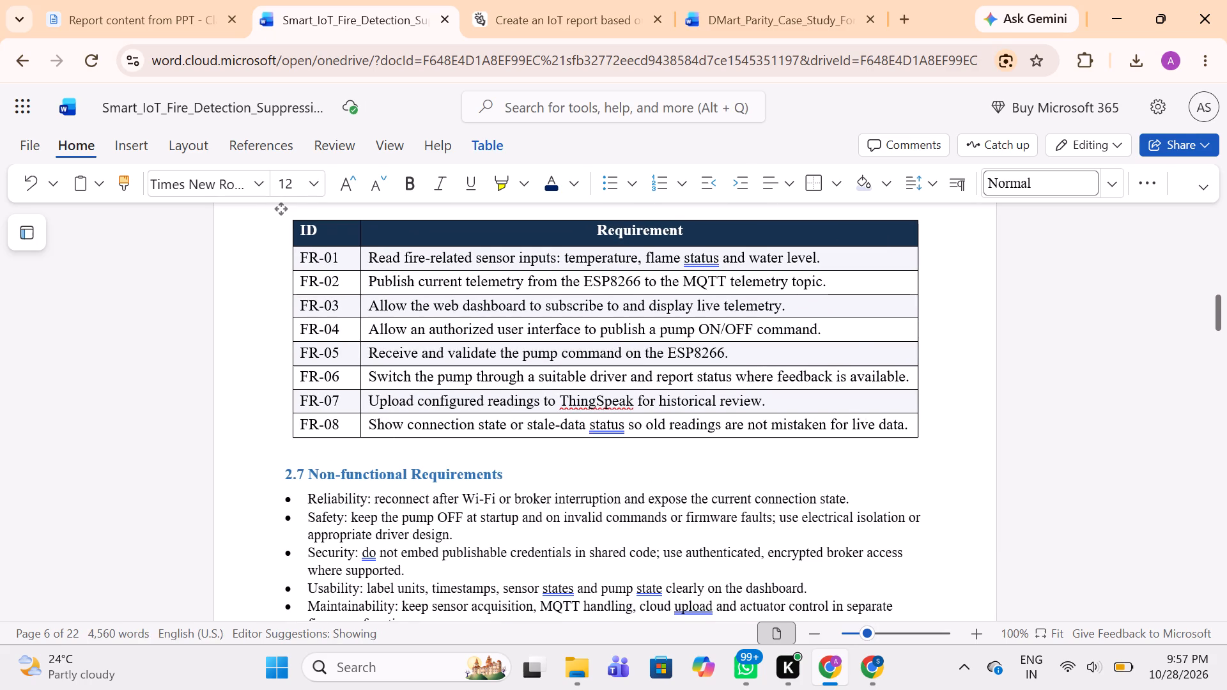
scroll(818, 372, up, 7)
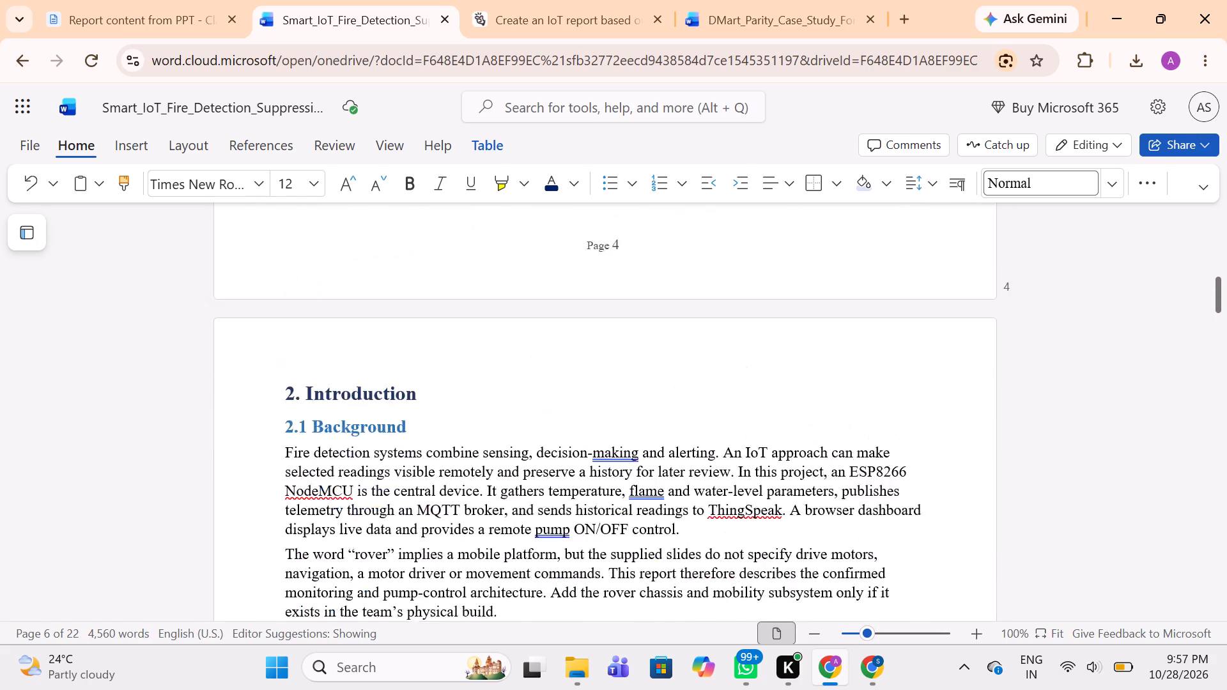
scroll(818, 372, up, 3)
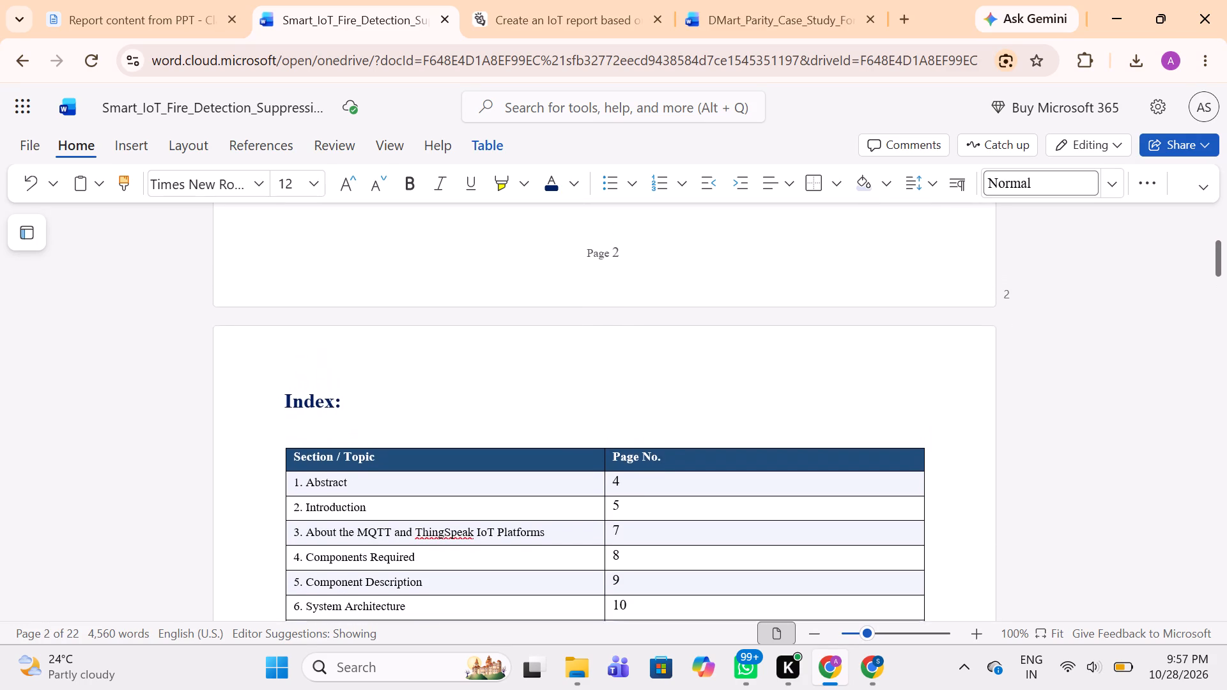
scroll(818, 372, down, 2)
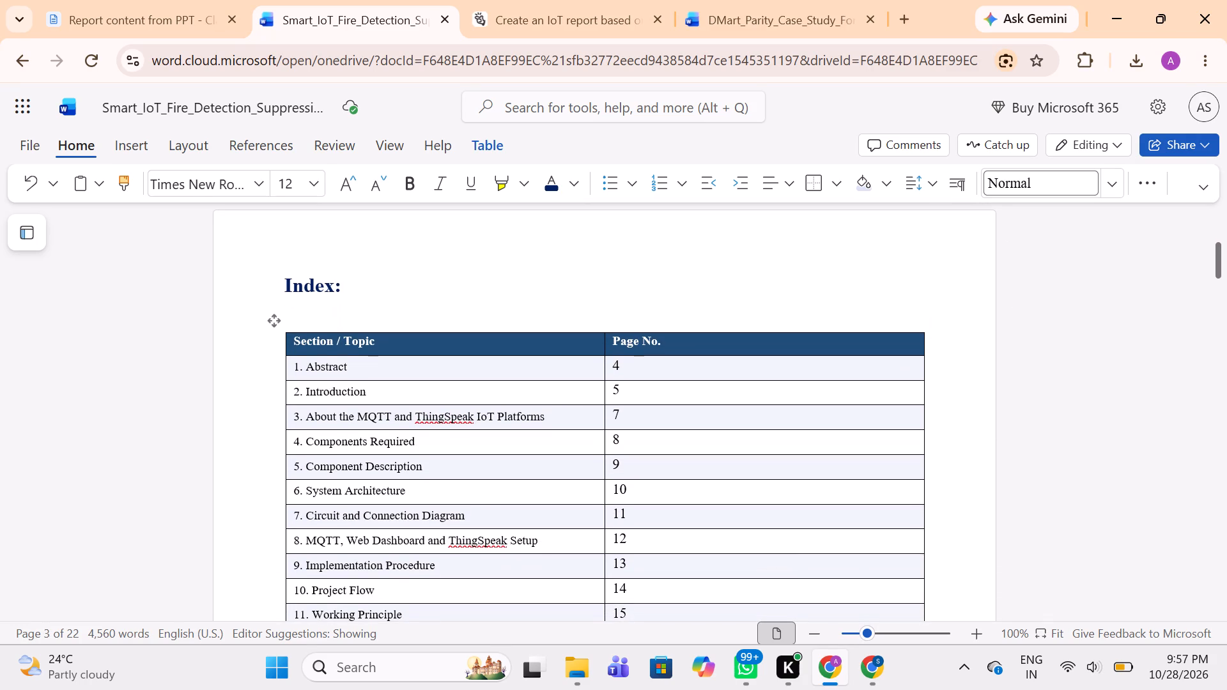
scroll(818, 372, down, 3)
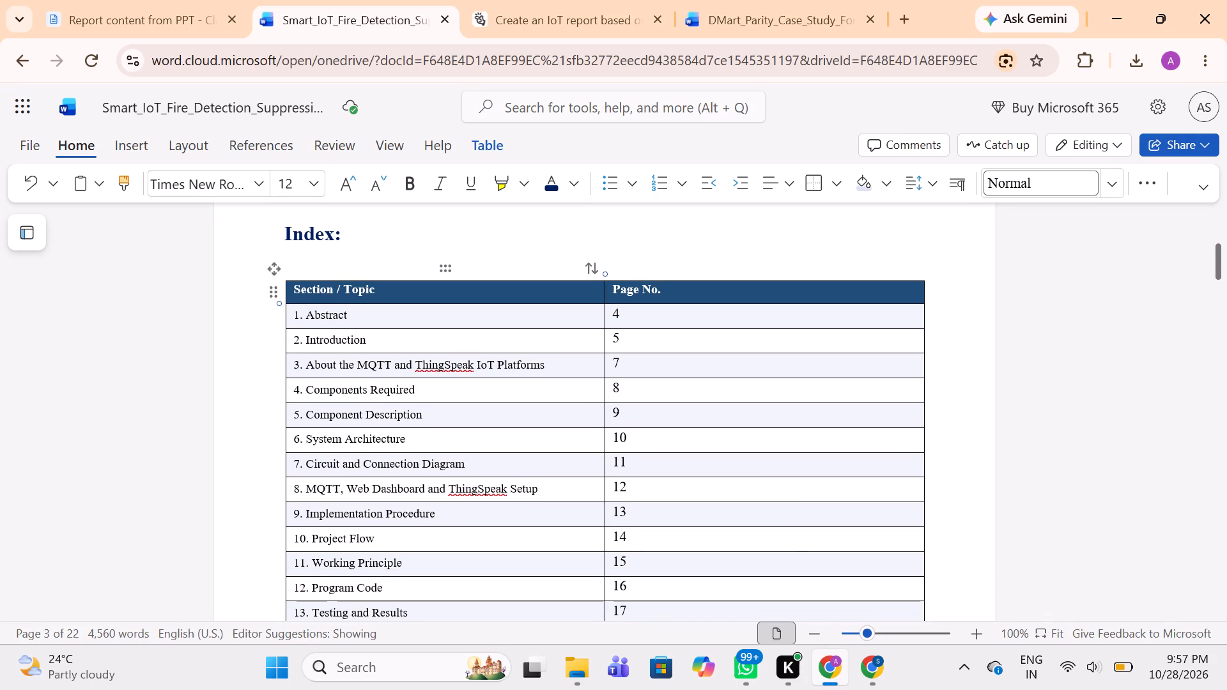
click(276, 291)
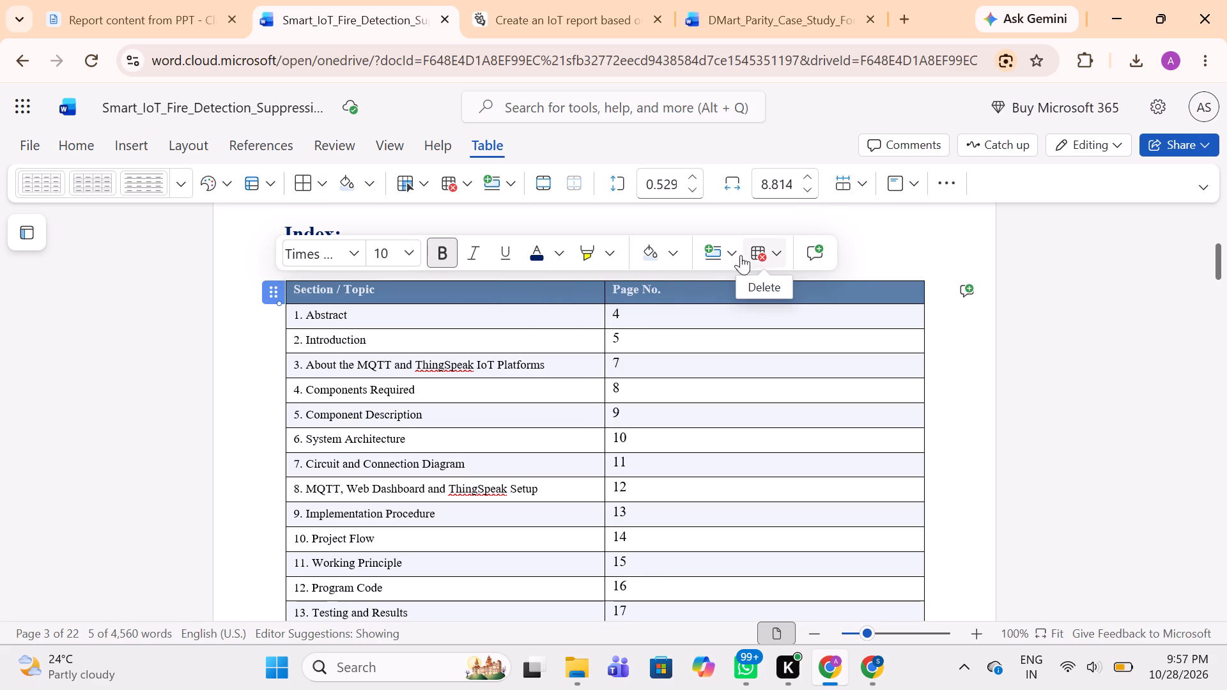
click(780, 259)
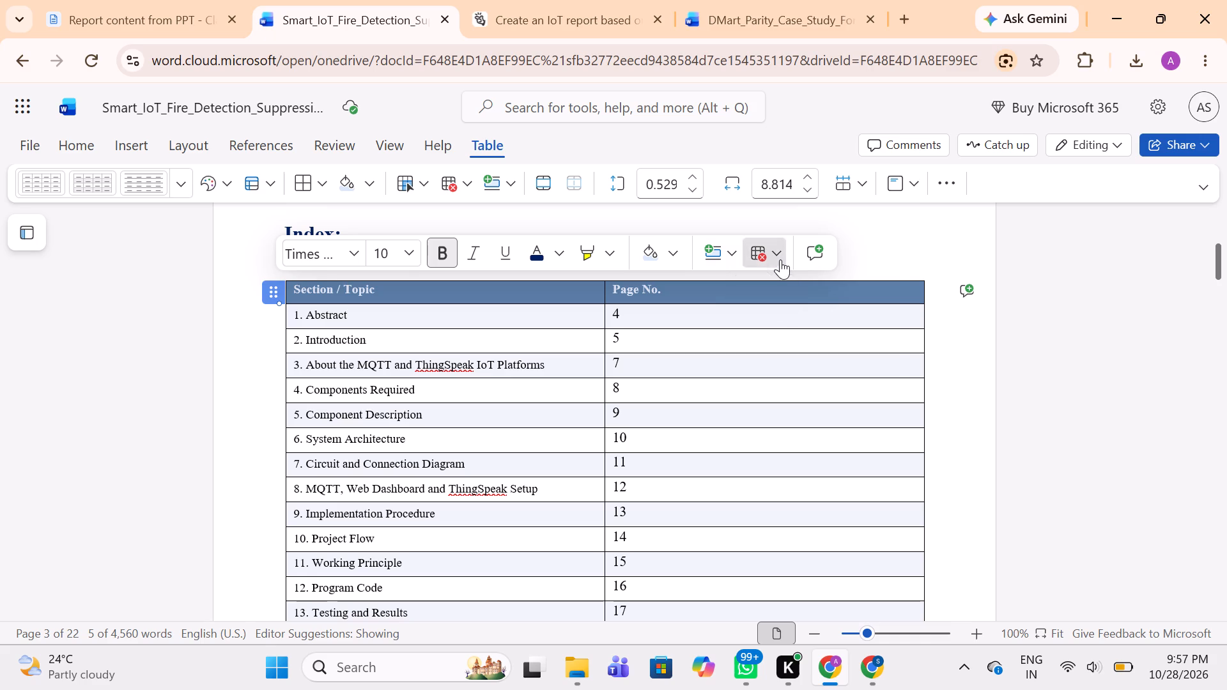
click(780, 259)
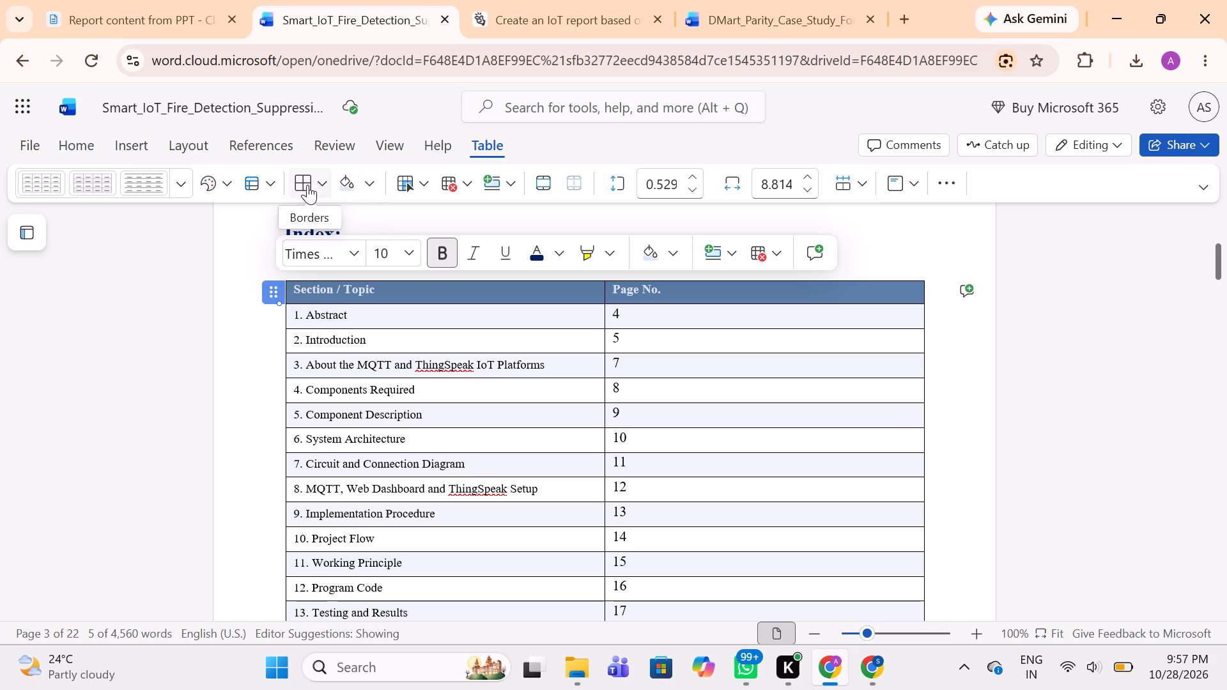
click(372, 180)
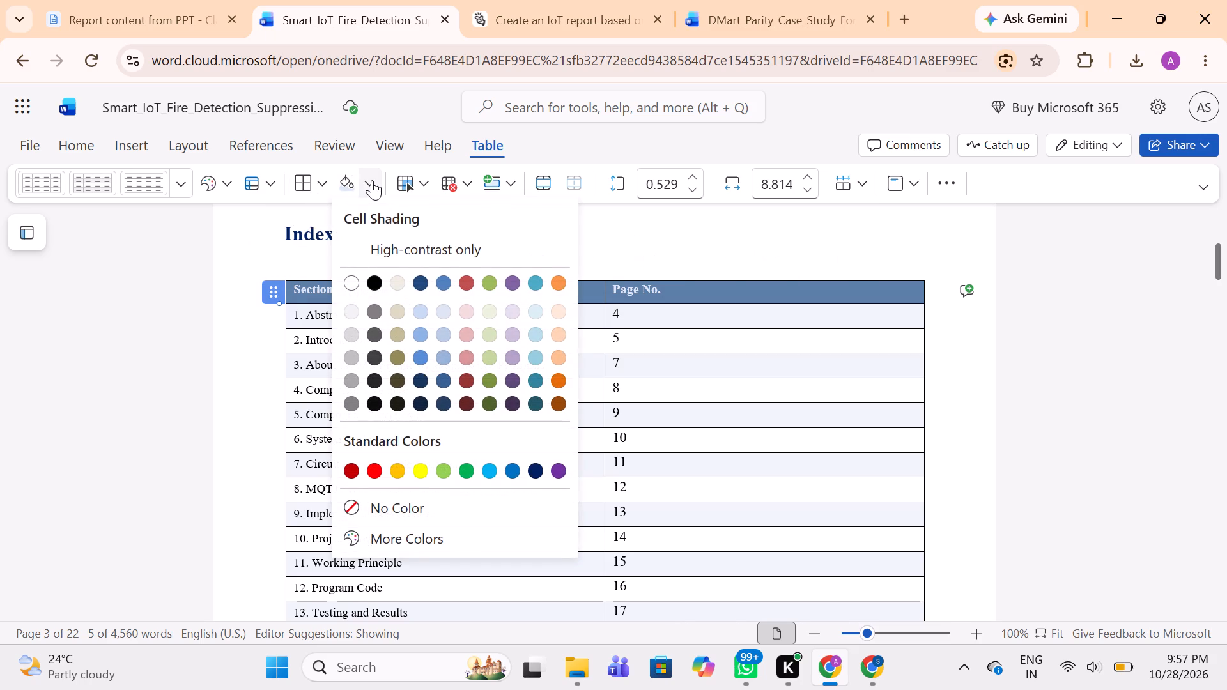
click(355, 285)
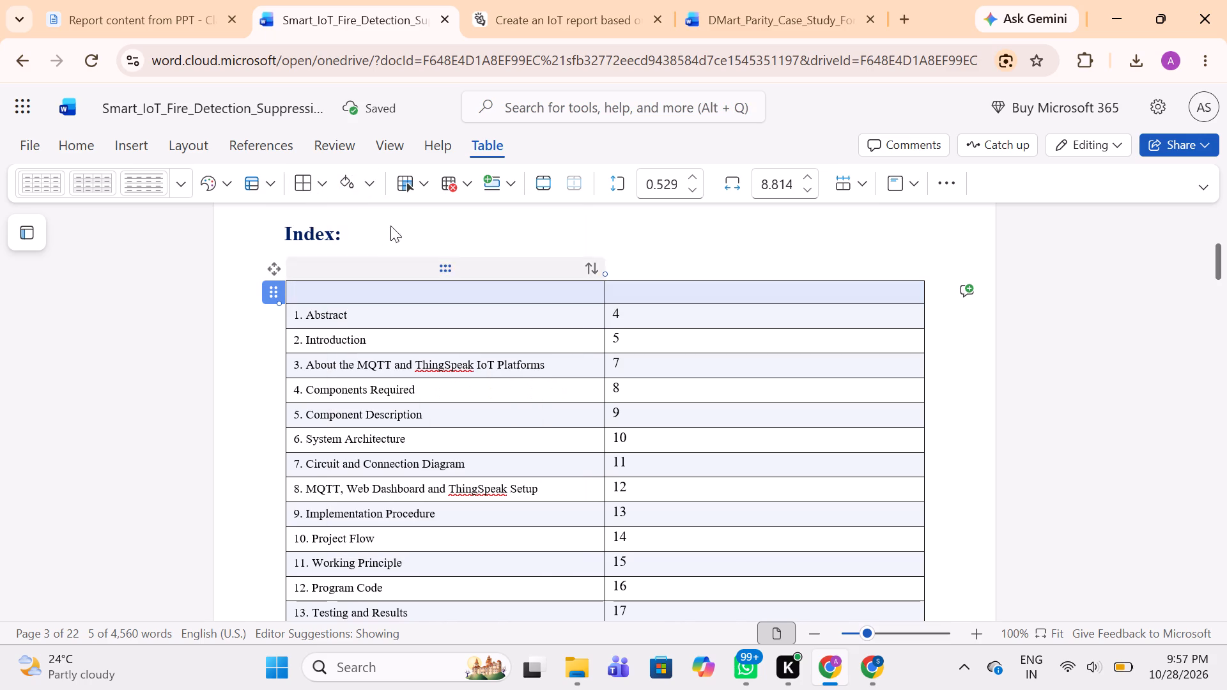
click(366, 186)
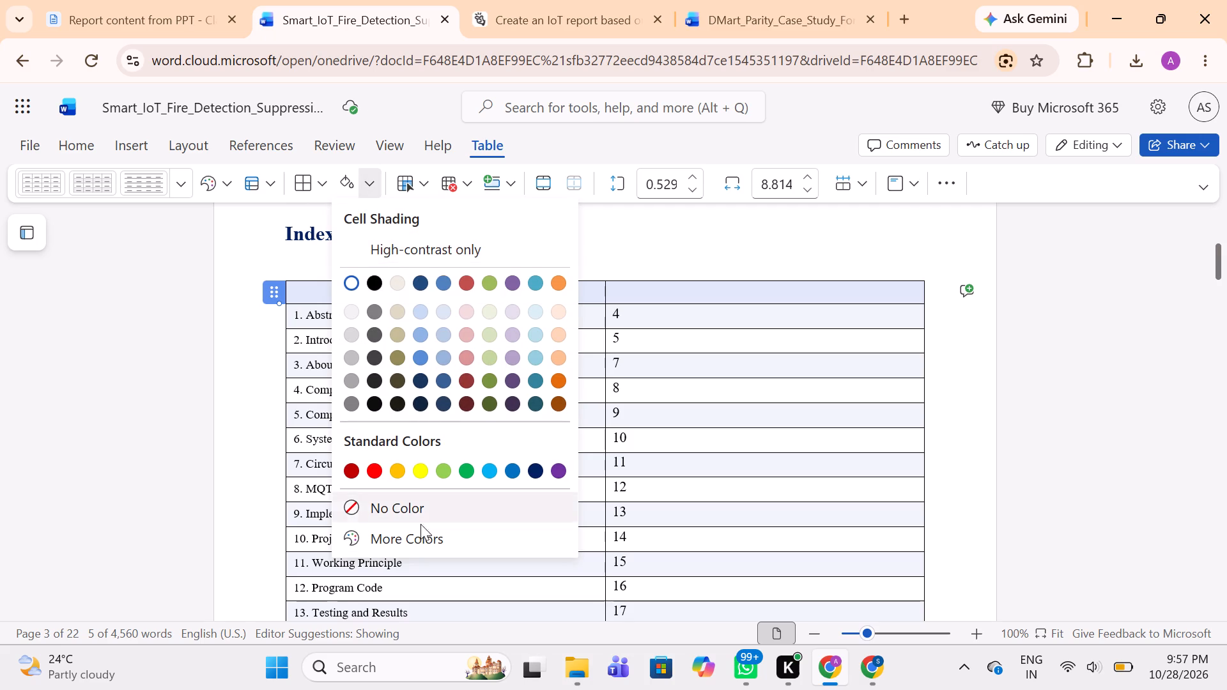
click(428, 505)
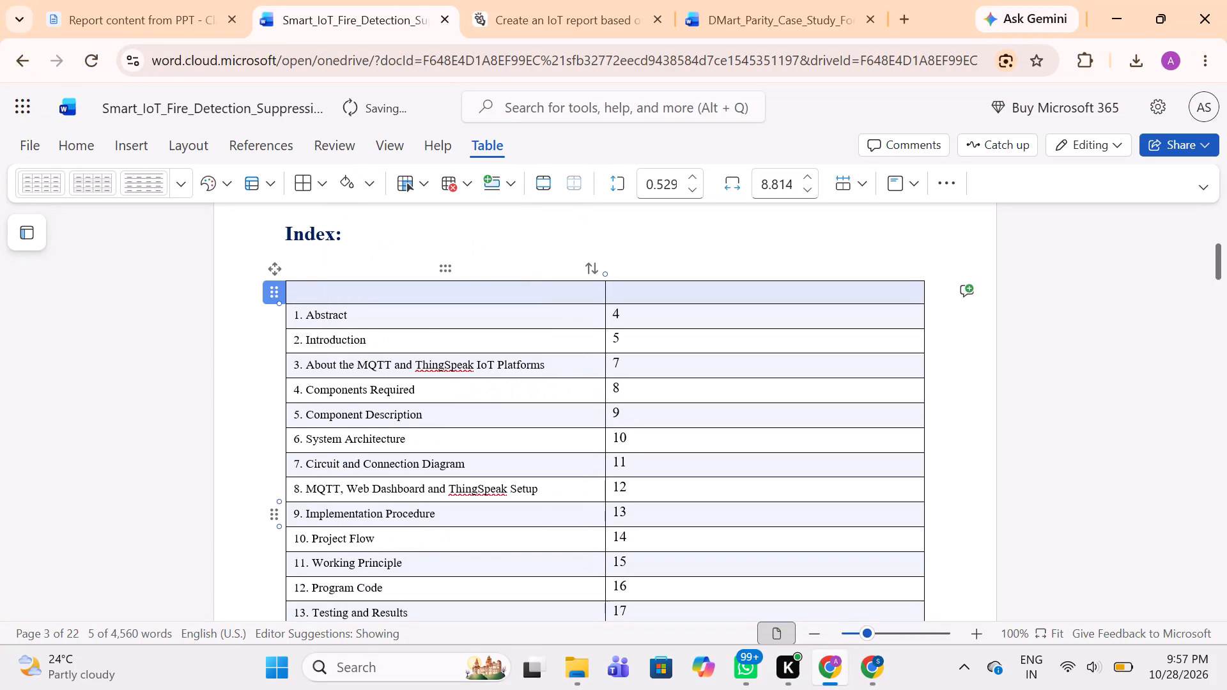
Shade the header row of the Index table with the dark blue theme colour.
click(362, 181)
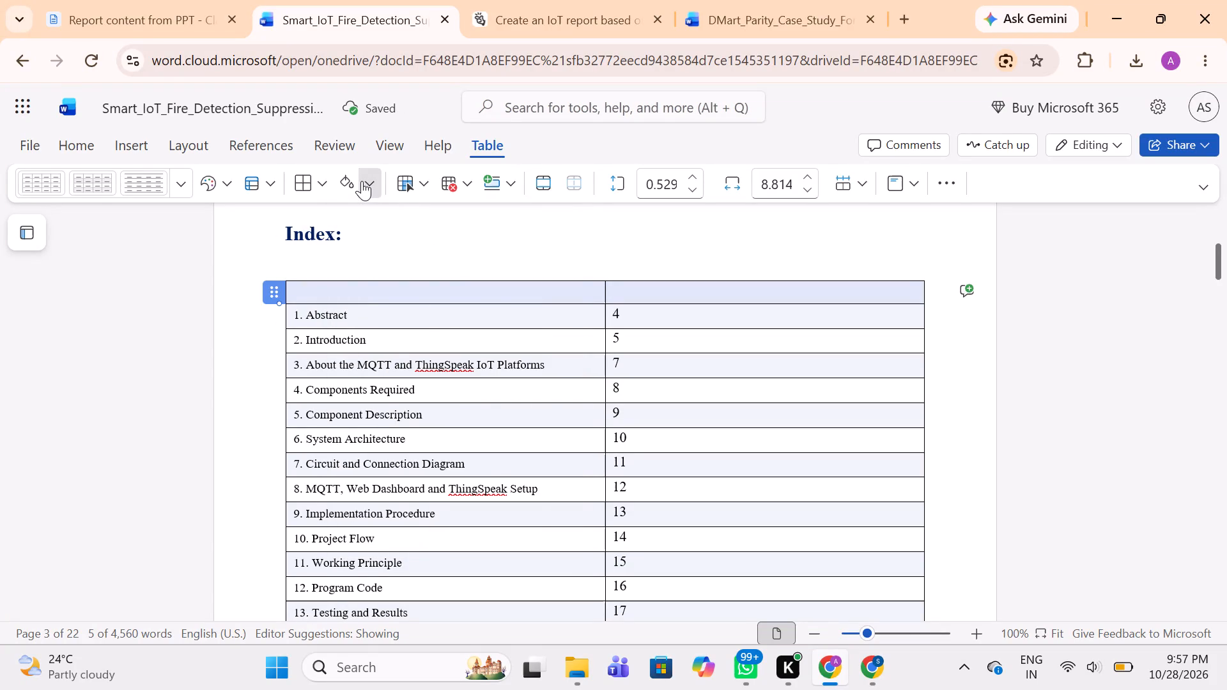
click(419, 284)
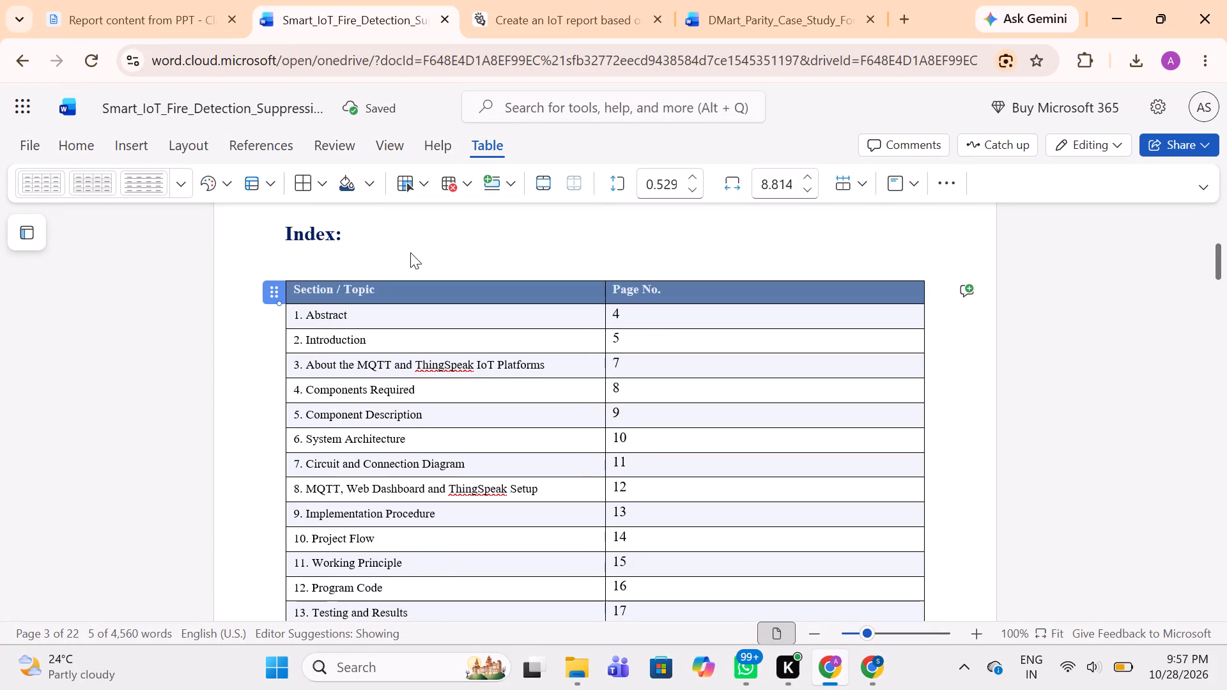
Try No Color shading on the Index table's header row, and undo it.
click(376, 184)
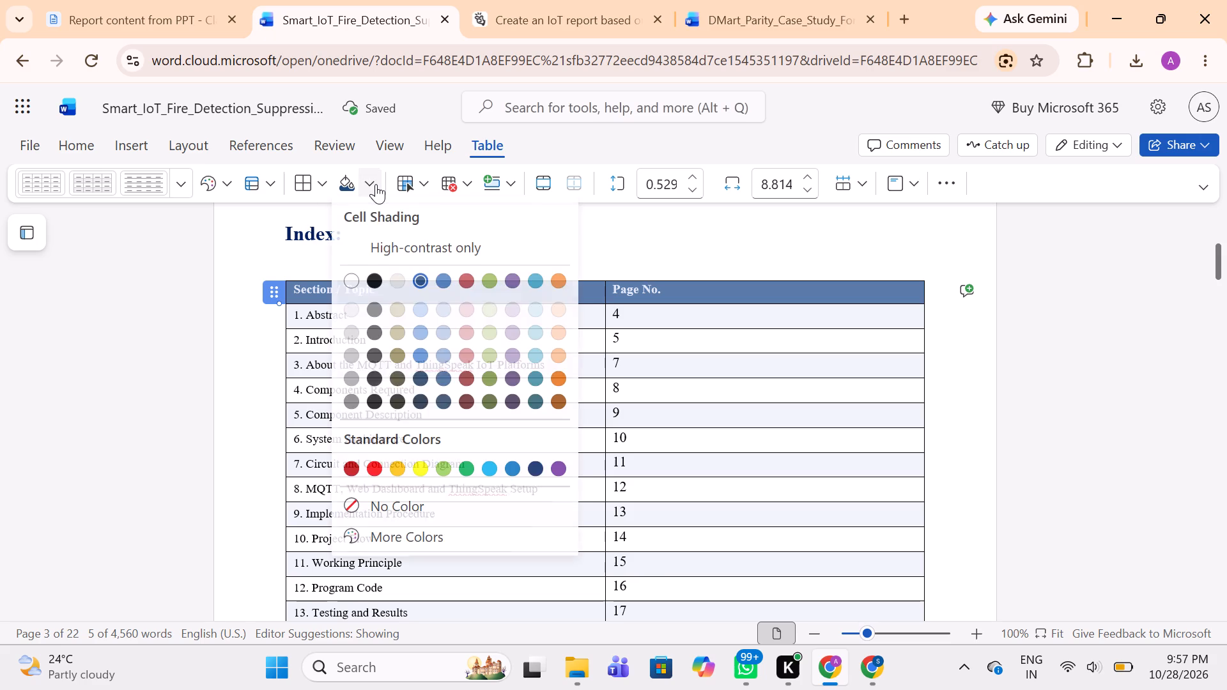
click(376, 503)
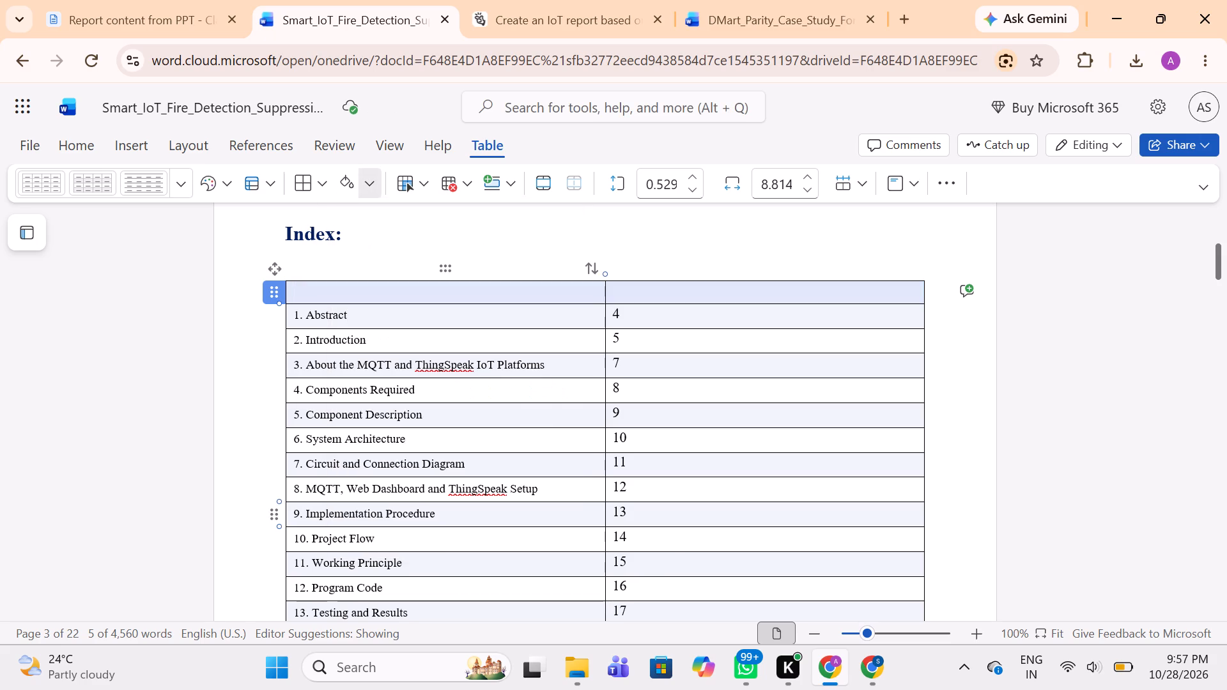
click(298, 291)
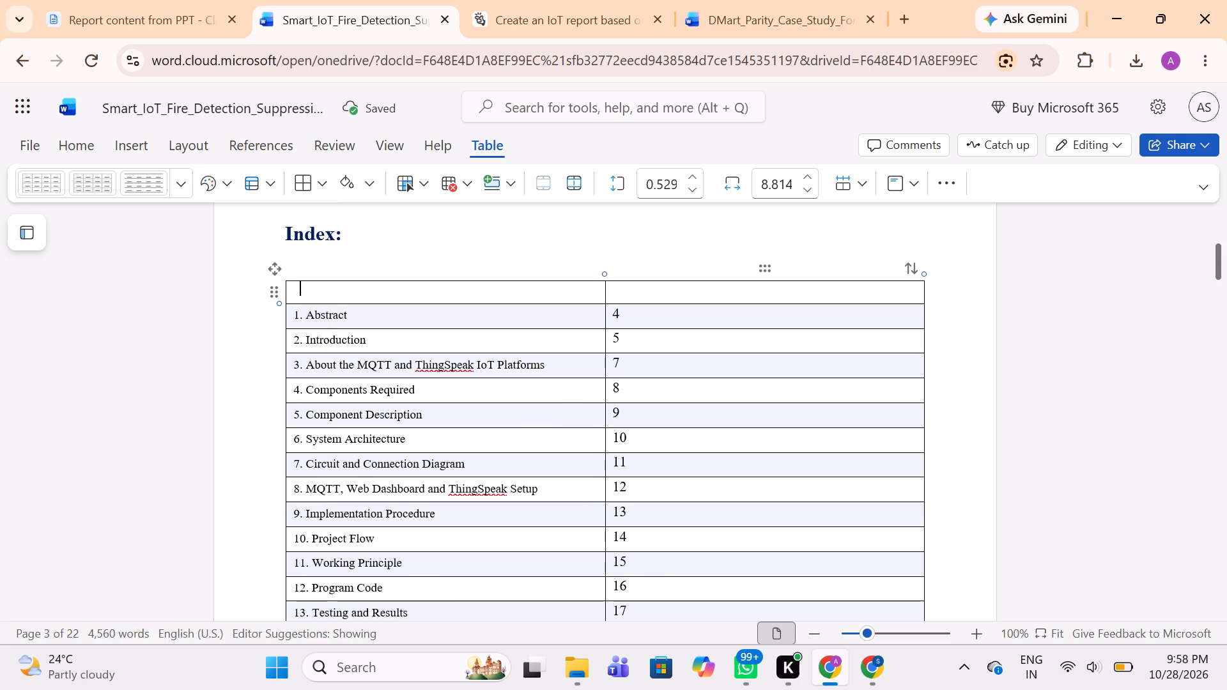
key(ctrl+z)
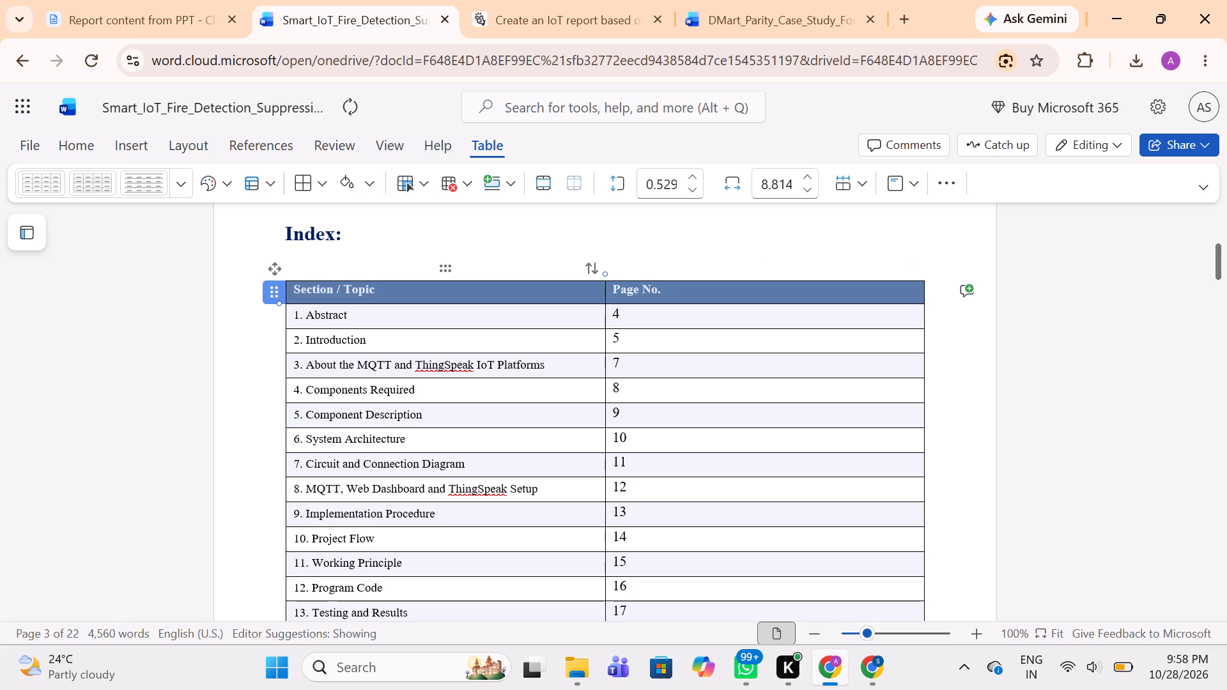
Set the font colour of the "Section / Topic" header in the Index table to Automatic.
drag(294, 284, 544, 293)
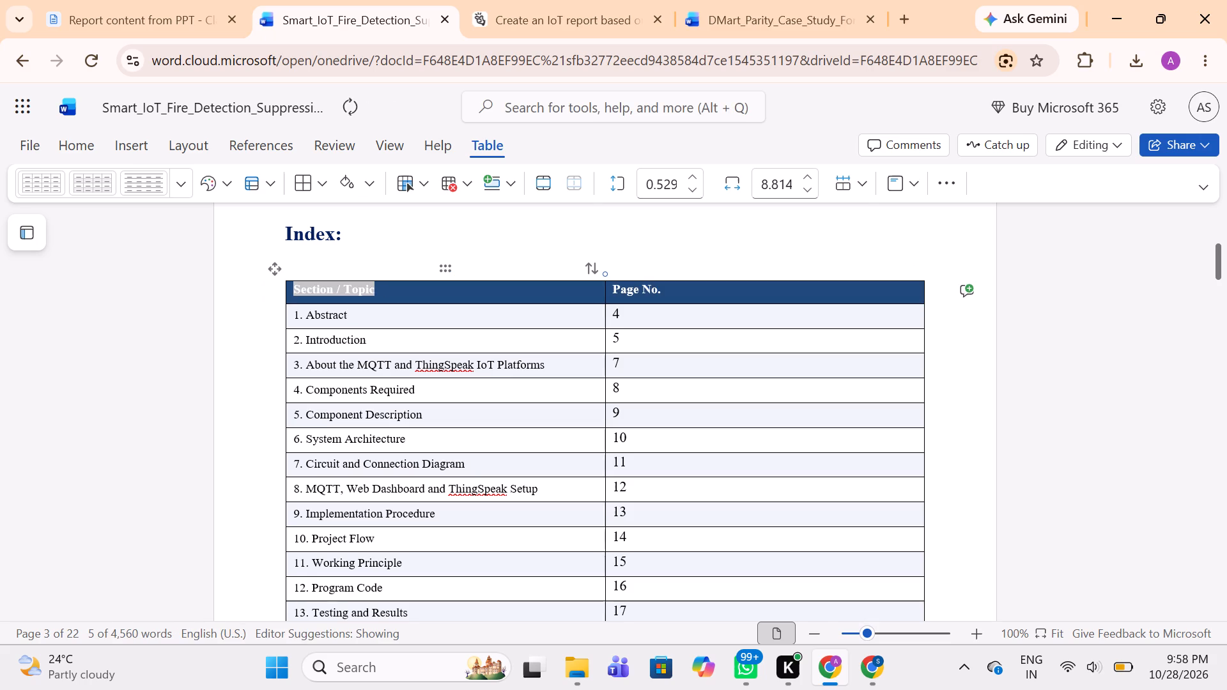
drag(544, 293, 547, 293)
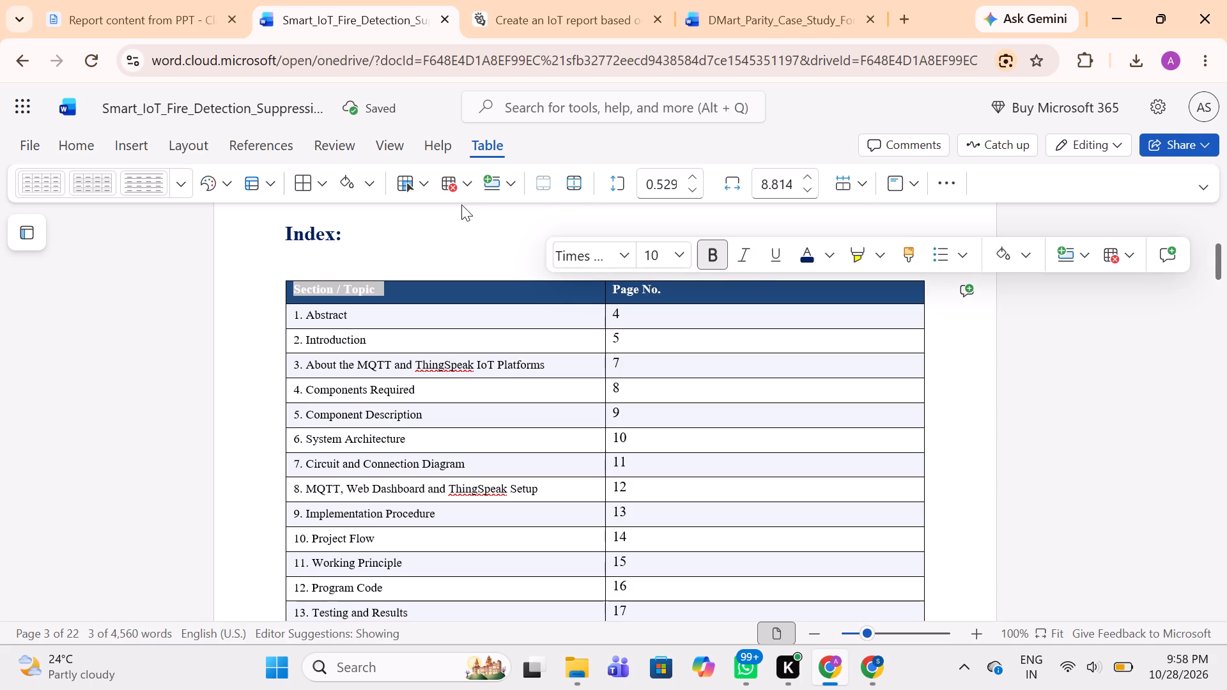
click(828, 257)
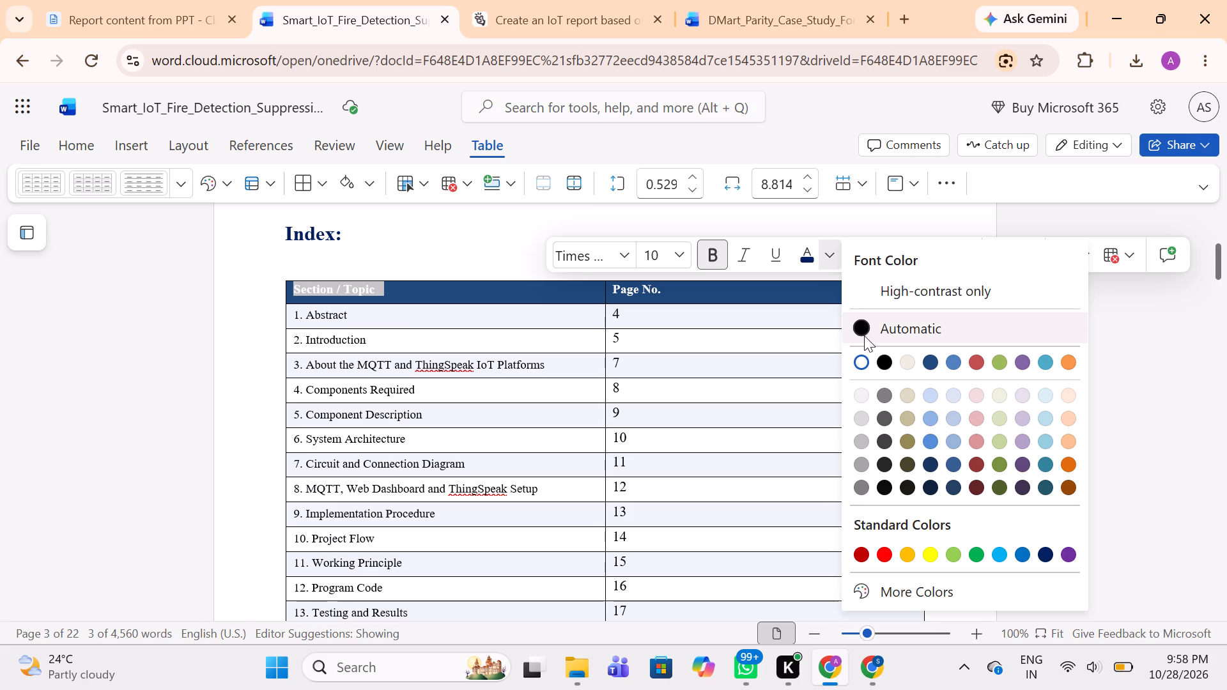
click(862, 328)
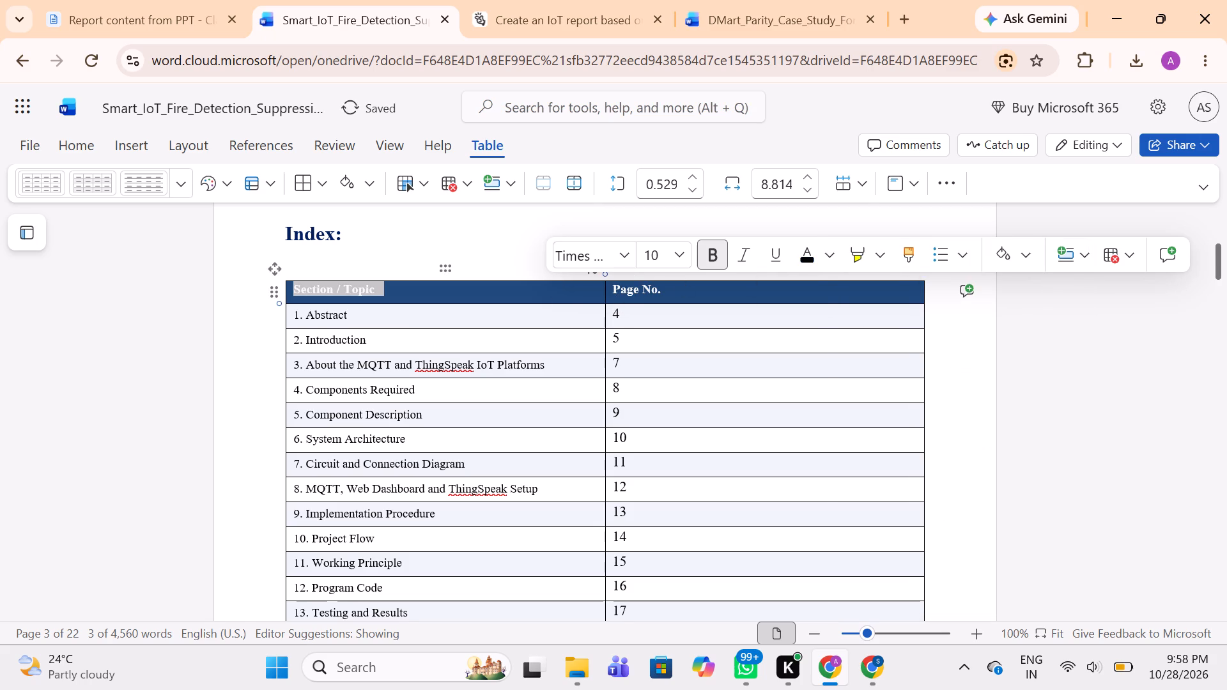
click(528, 304)
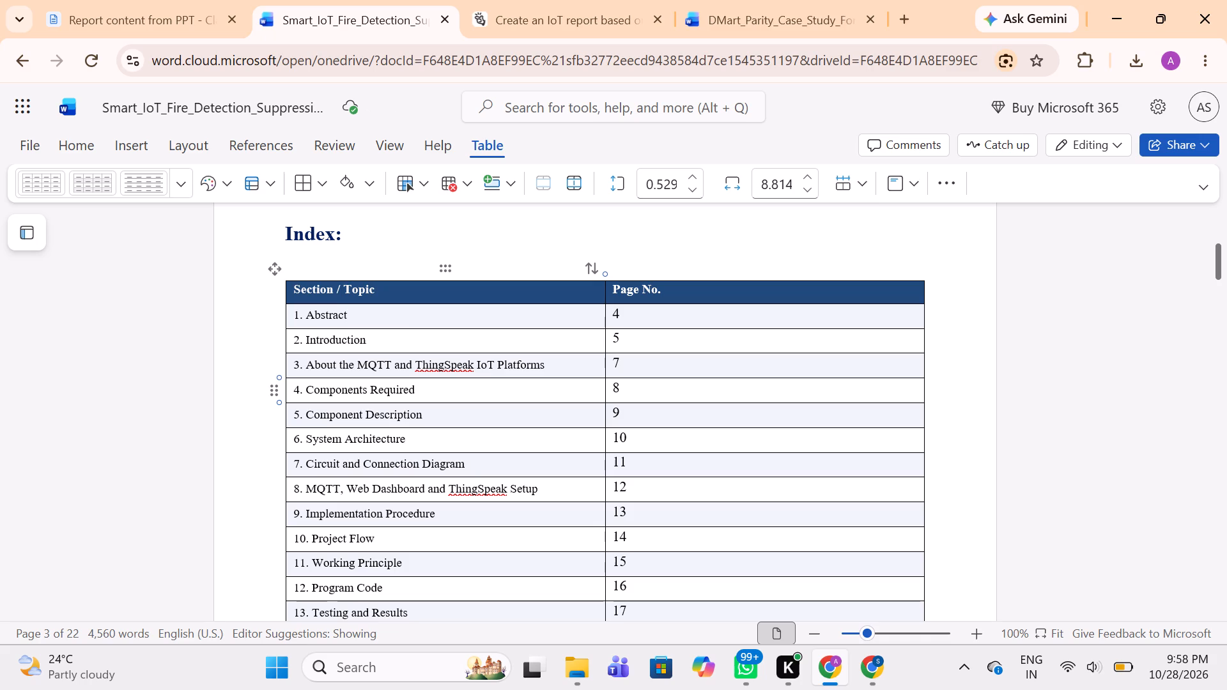
Set the "2.7 Non-functional Requirements" heading to font size 14.
scroll(535, 372, down, 2)
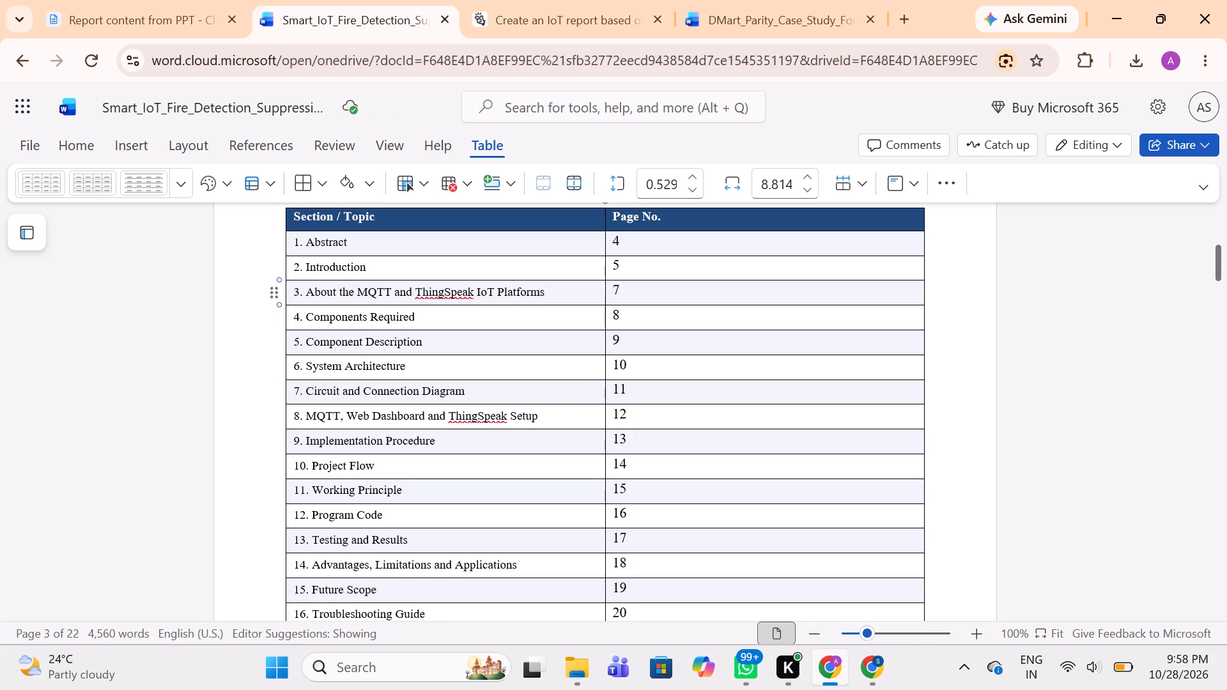
scroll(535, 372, down, 8)
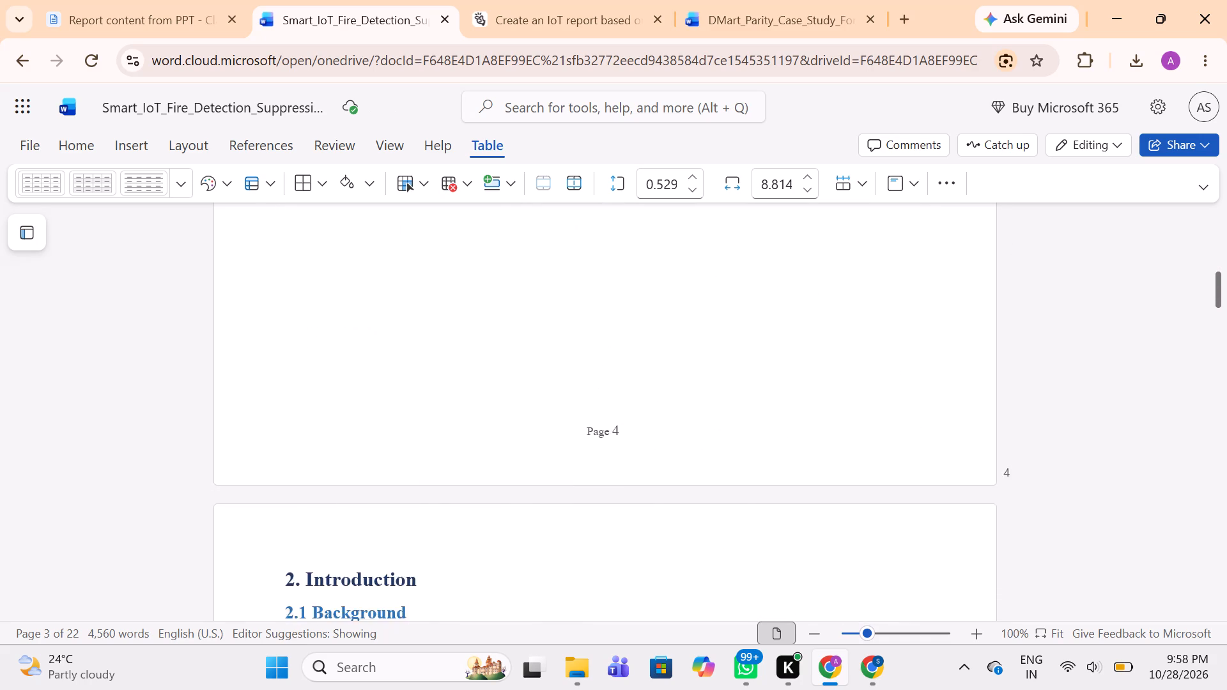
scroll(535, 372, down, 6)
scroll(535, 372, up, 2)
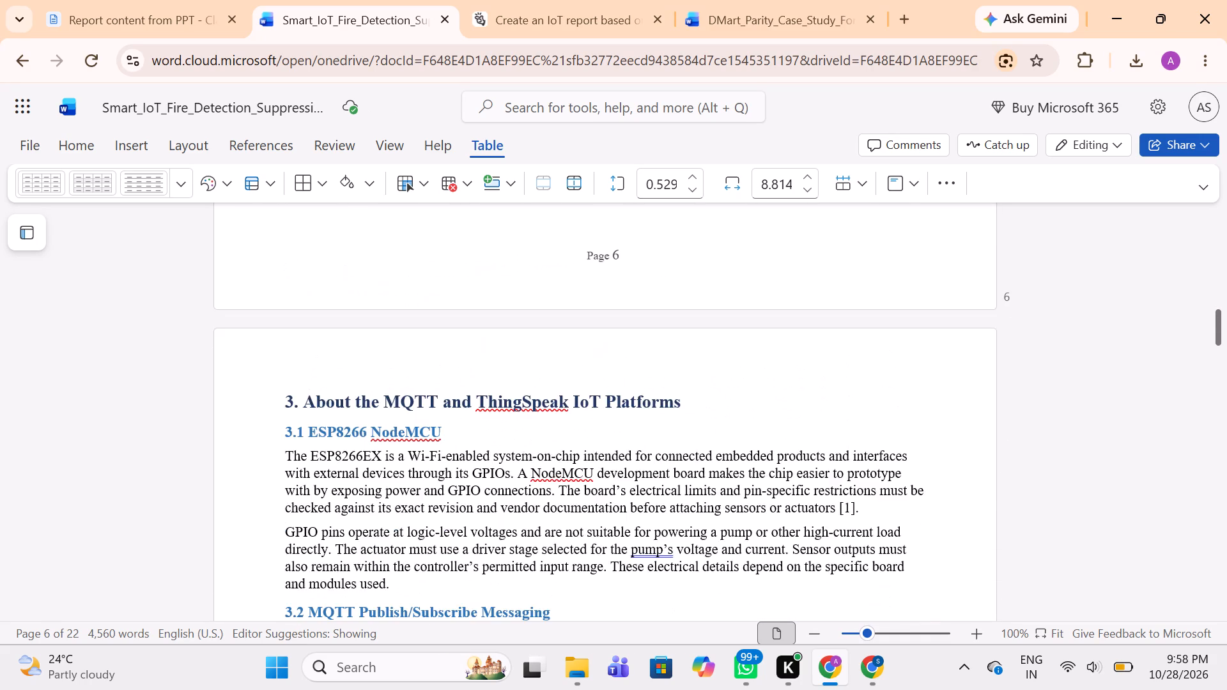
scroll(535, 372, up, 3)
scroll(535, 372, down, 1)
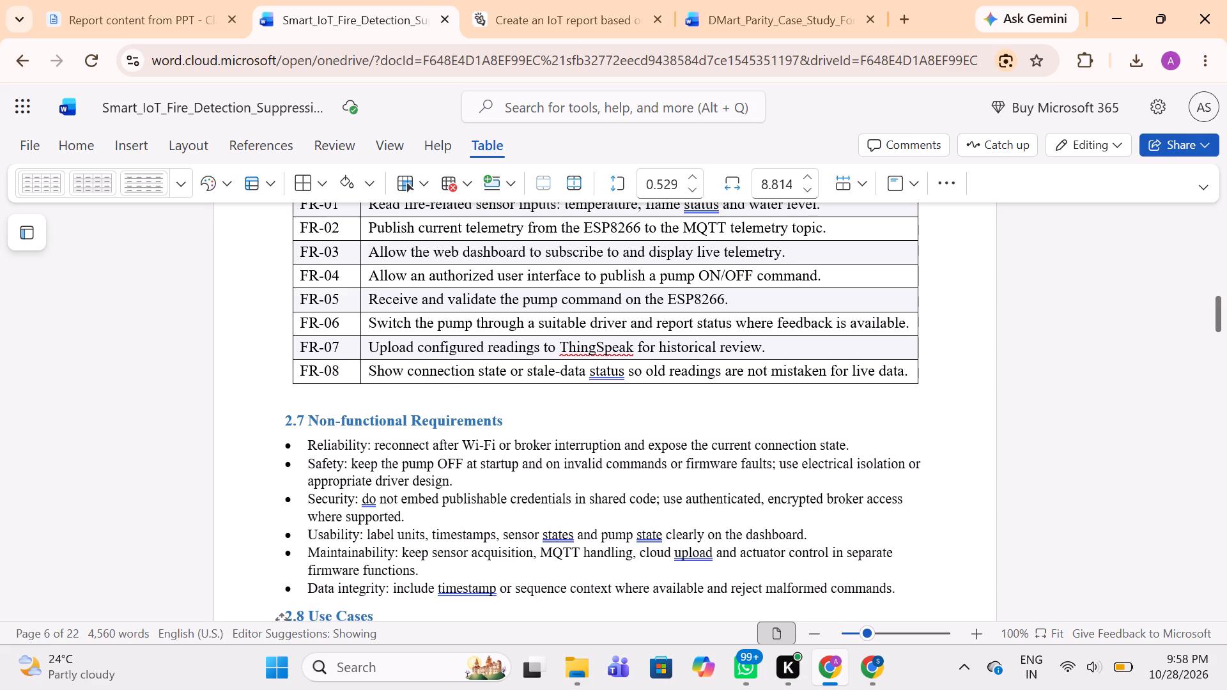
scroll(535, 372, down, 1)
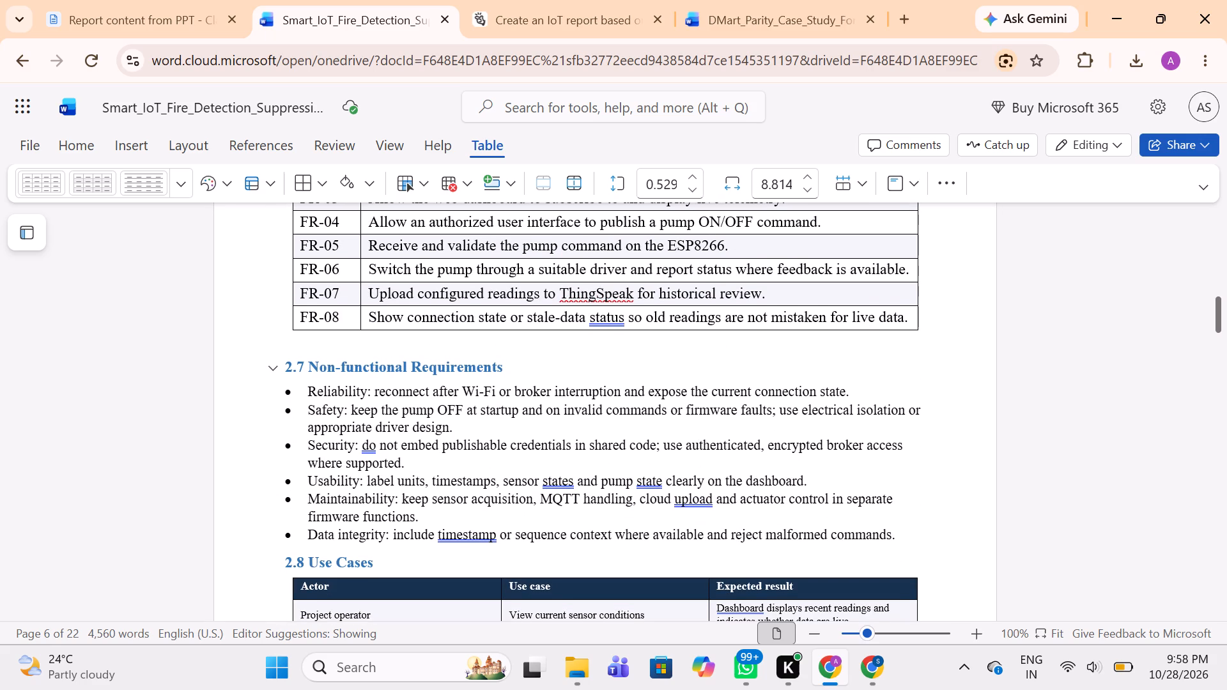
drag(284, 365, 513, 366)
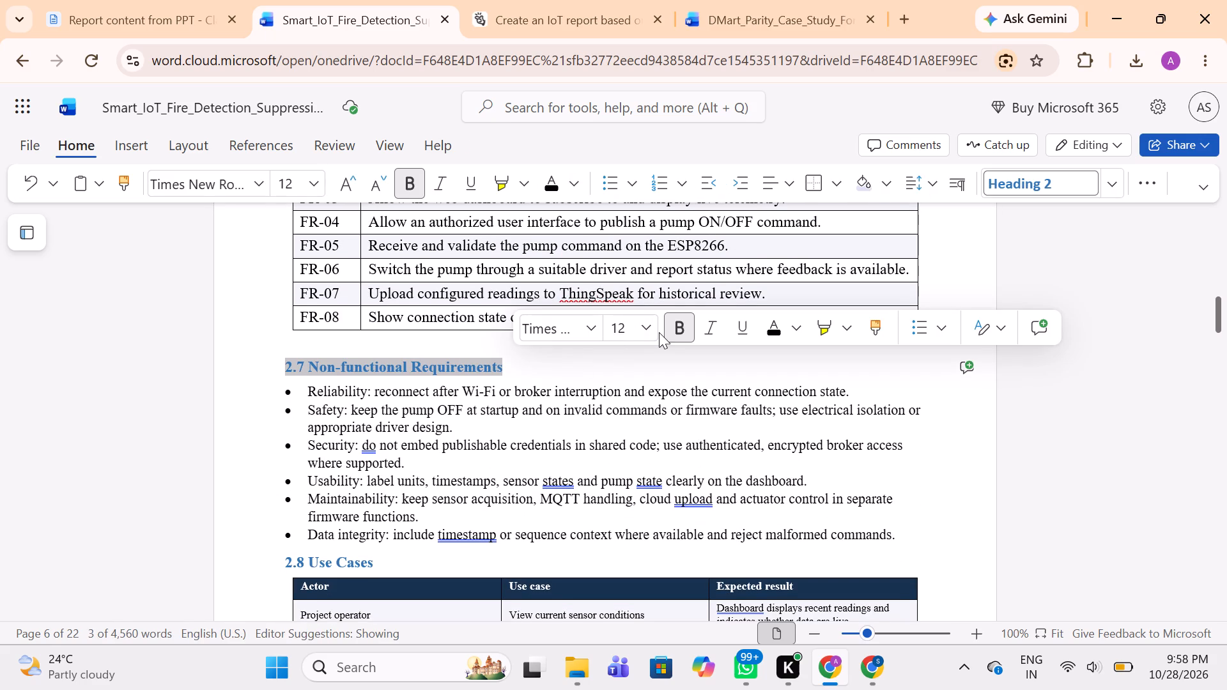
click(659, 332)
click(652, 331)
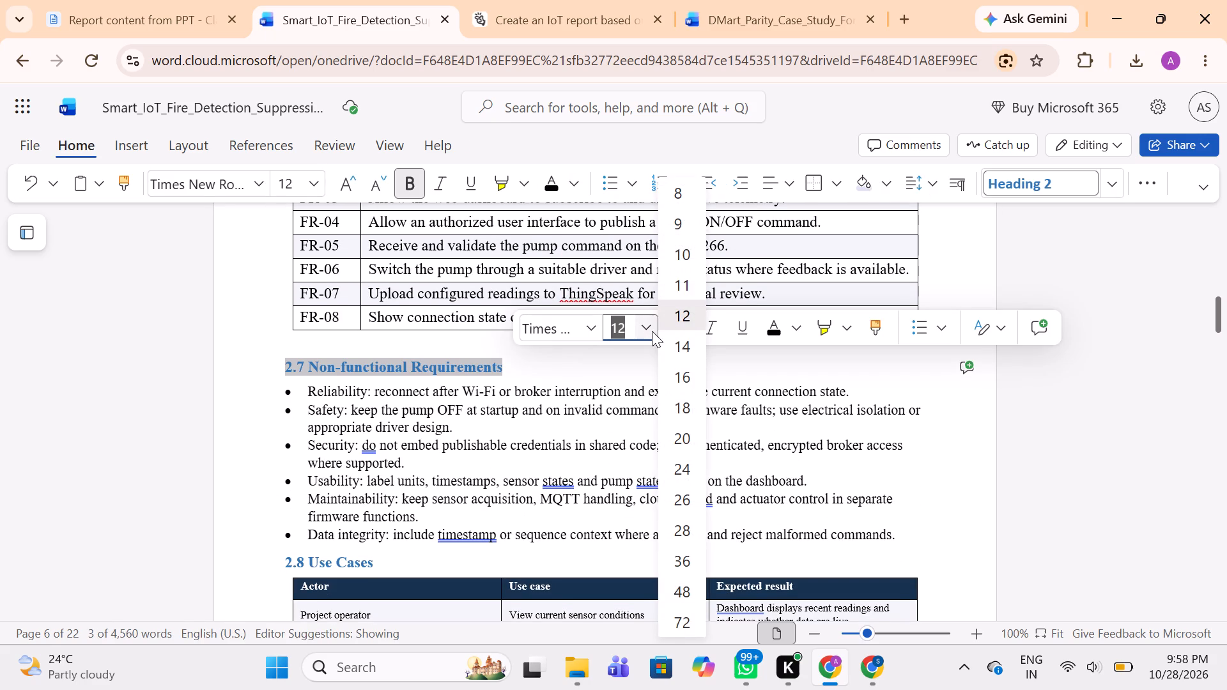
click(684, 348)
Set all the bullet points under 2.7 Non-functional Requirements, from Reliability to Data integrity, to font size 12.
drag(304, 395, 991, 537)
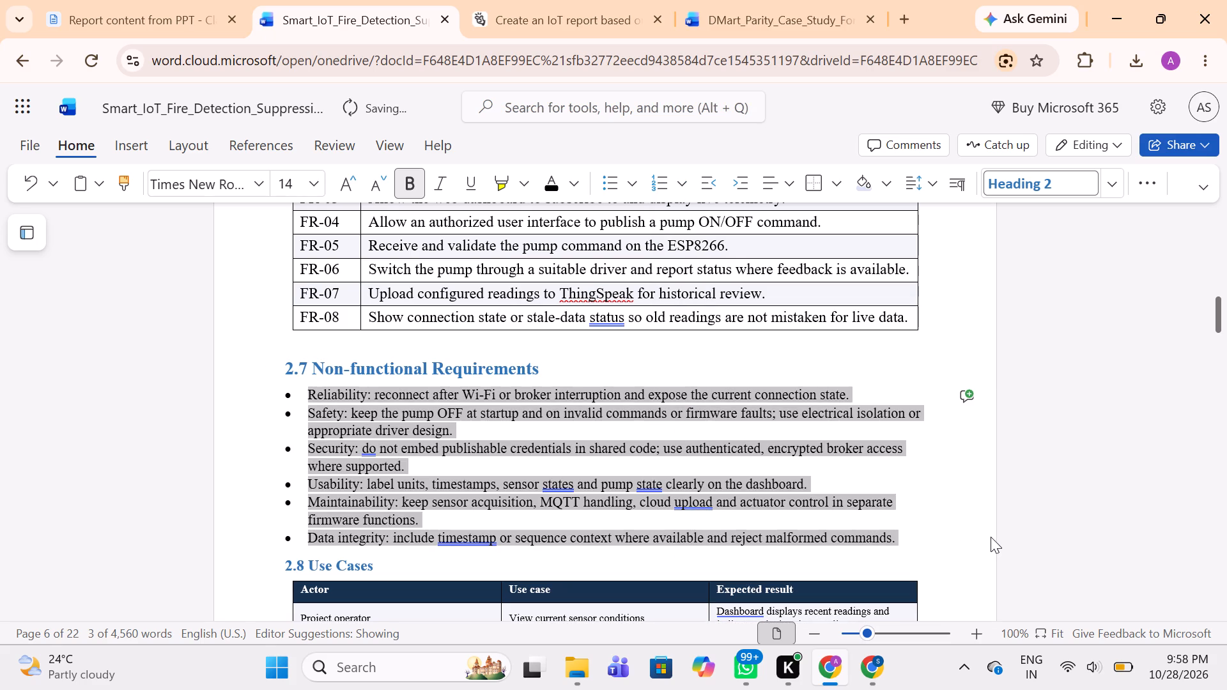
drag(991, 537, 992, 537)
click(574, 506)
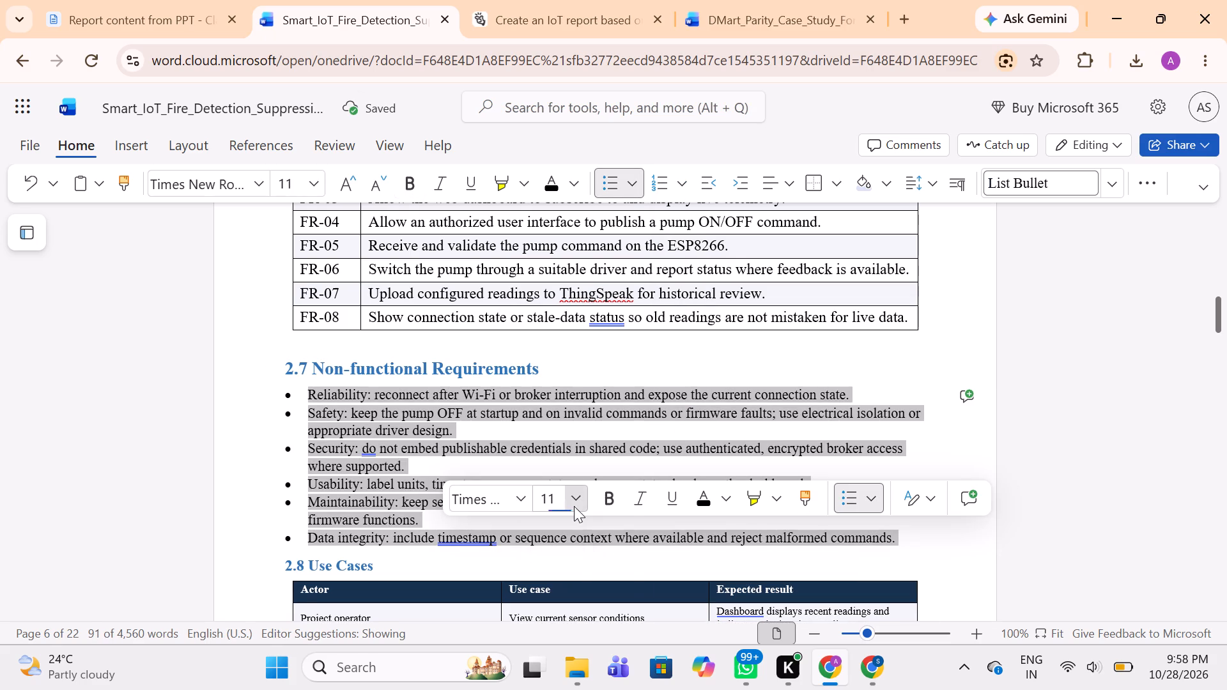
click(610, 318)
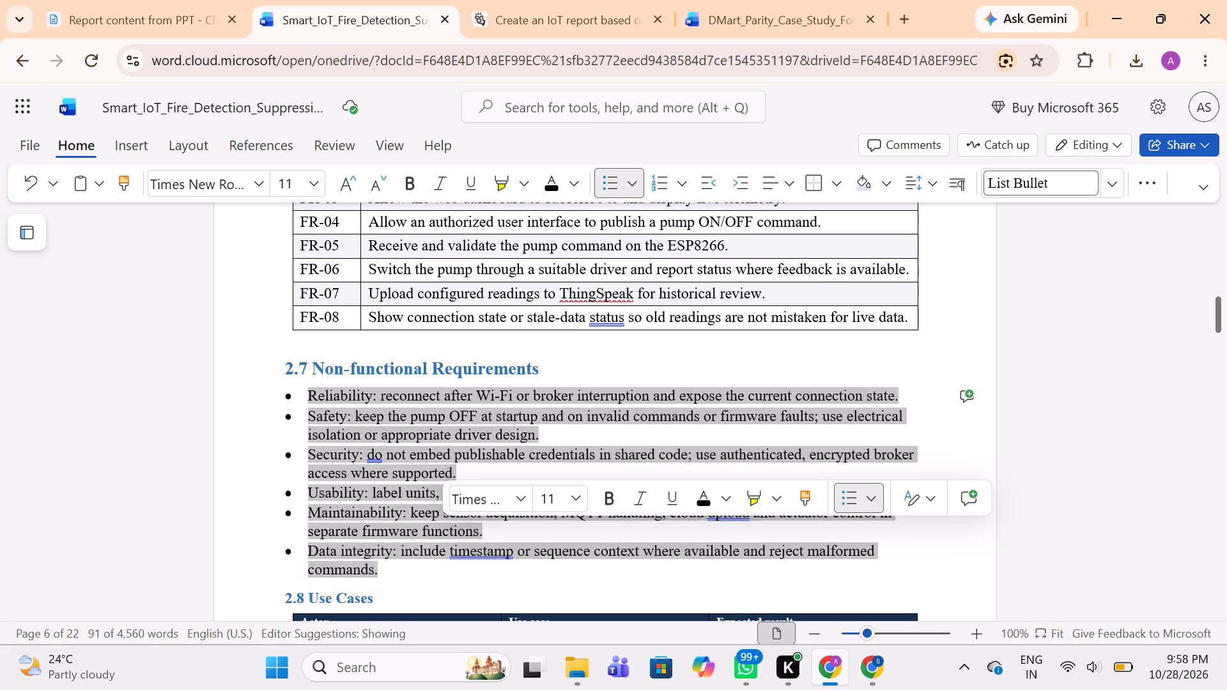
click(408, 453)
scroll(408, 453, down, 2)
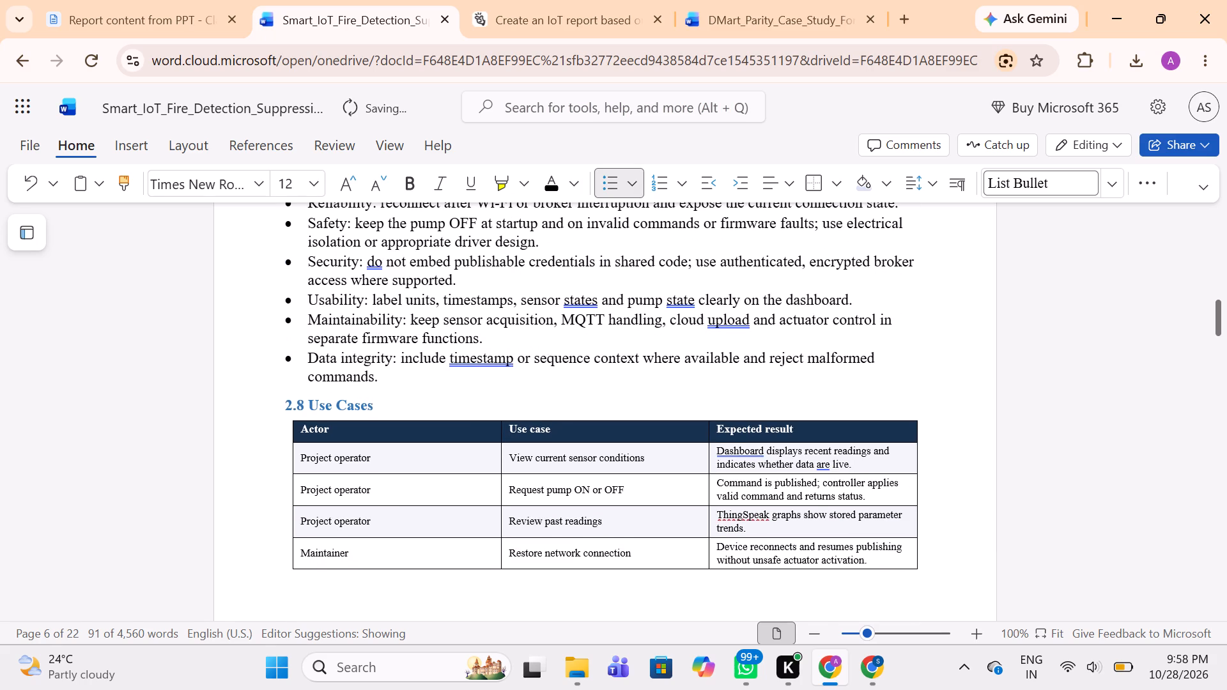
Set the "2.8 Use Cases" heading to font size 14.
triple_click(357, 406)
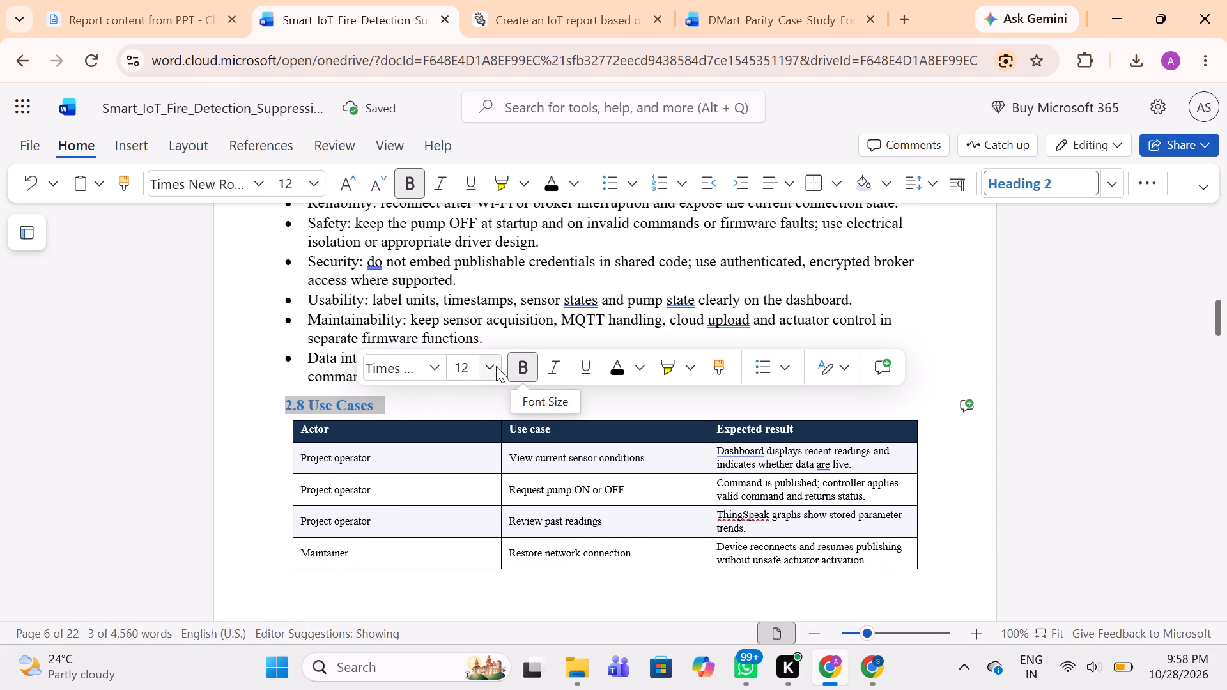
click(496, 366)
click(532, 343)
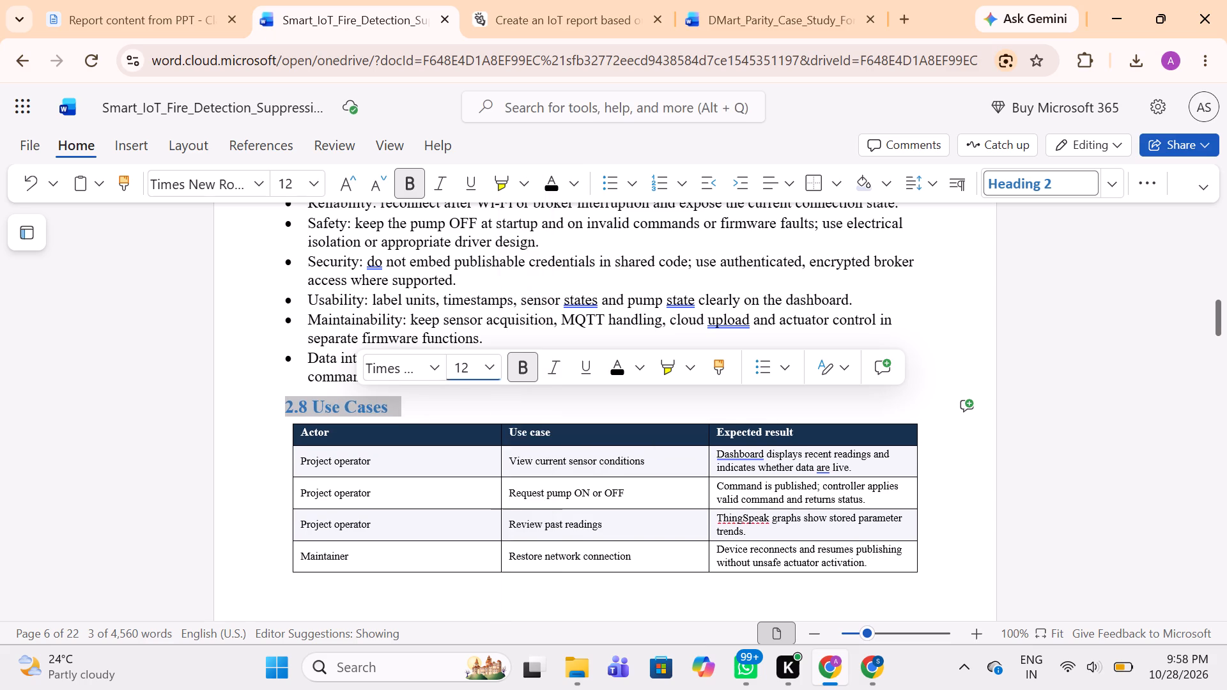
Set all the text in the 2.8 Use Cases table, including its header row, to font size 12.
scroll(532, 343, down, 1)
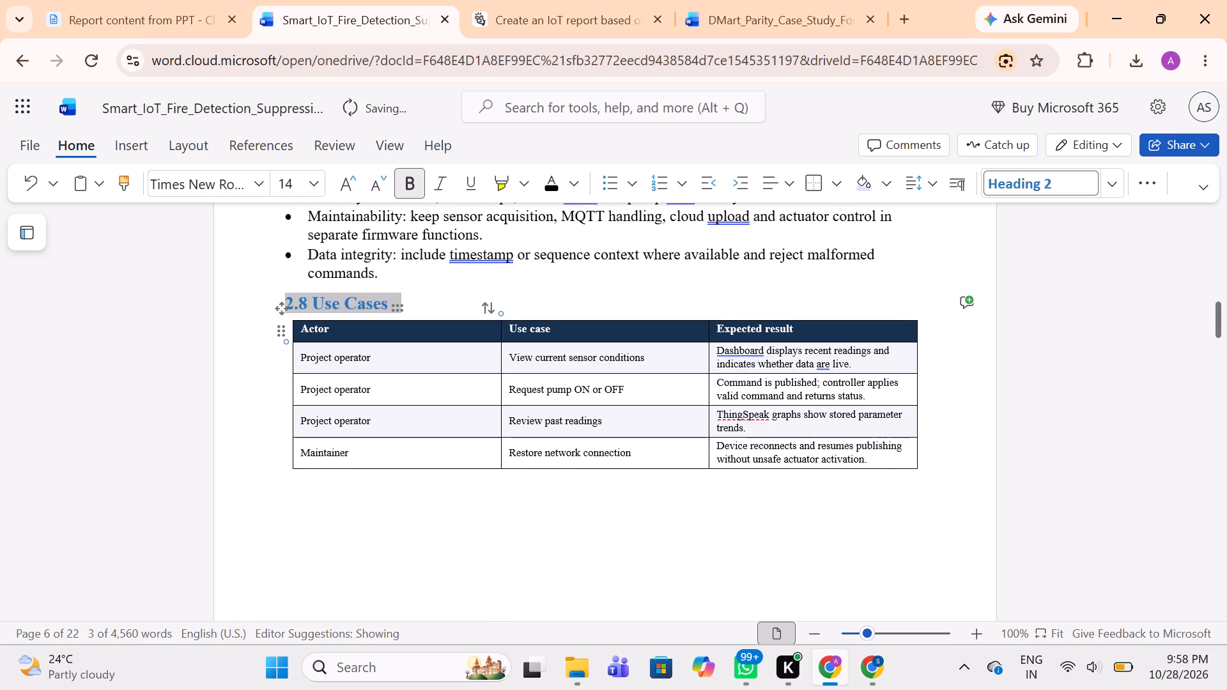
drag(295, 330, 850, 477)
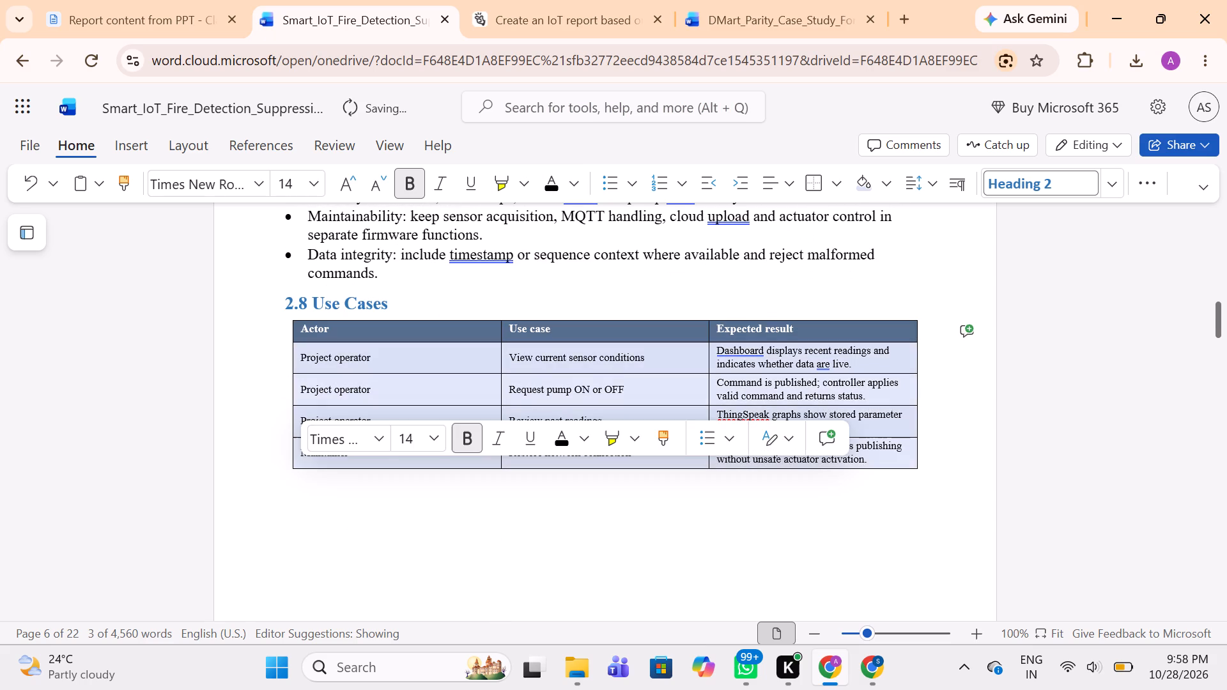
click(433, 451)
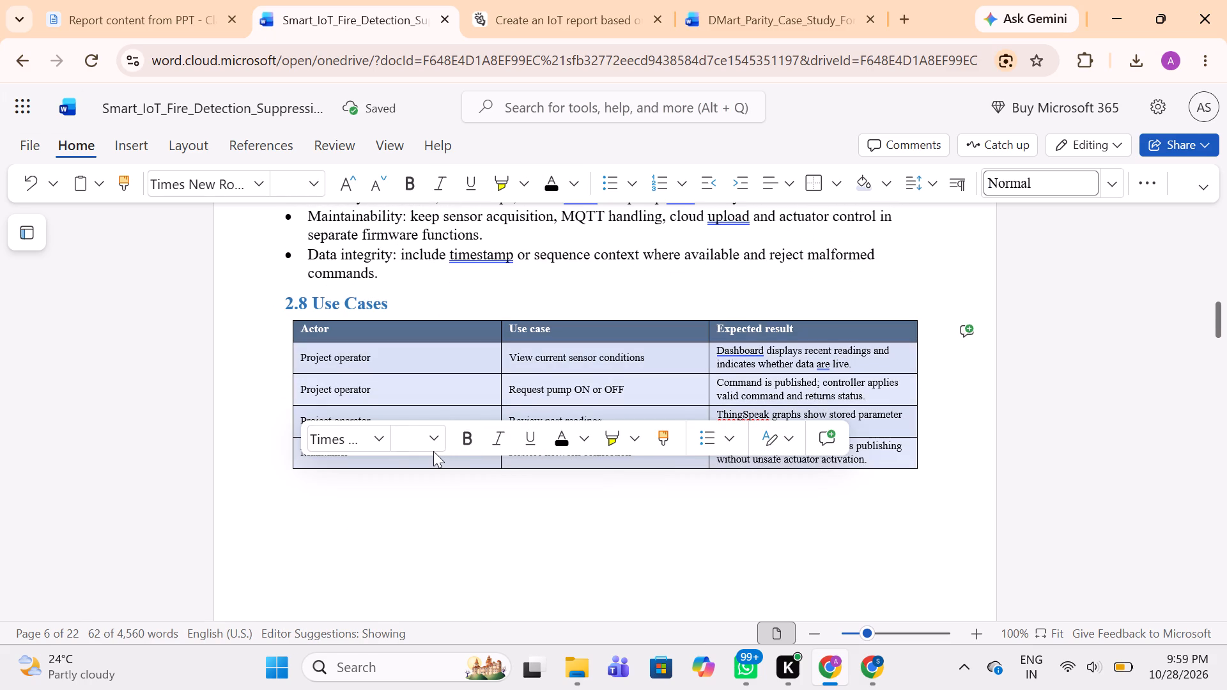
click(436, 440)
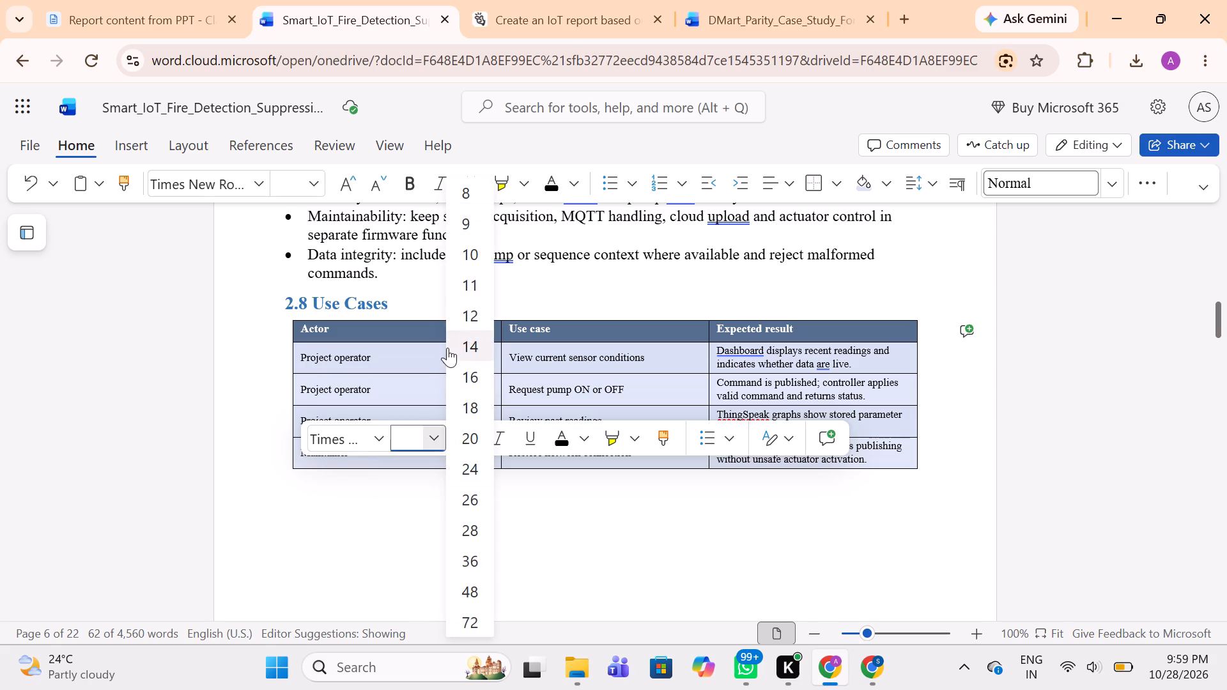
click(472, 316)
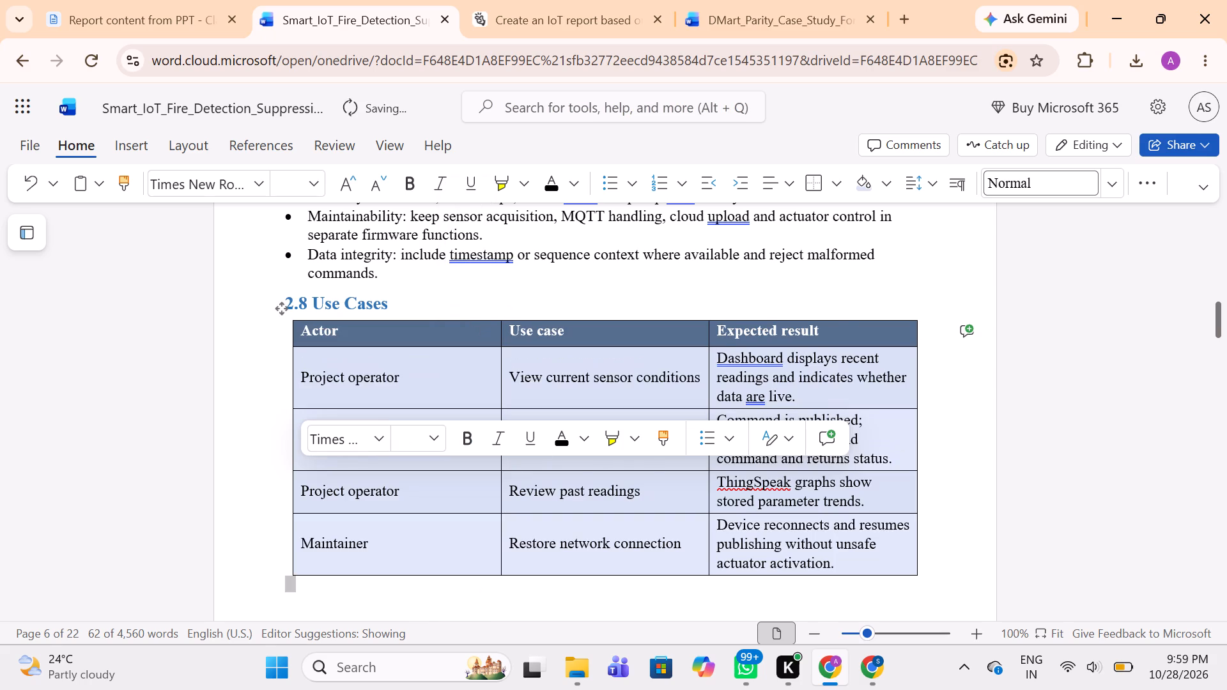
click(567, 541)
Narrow the Actor column and widen the Expected result column in the Use Cases table, keeping "View current sensor conditions" on one line.
scroll(567, 541, down, 1)
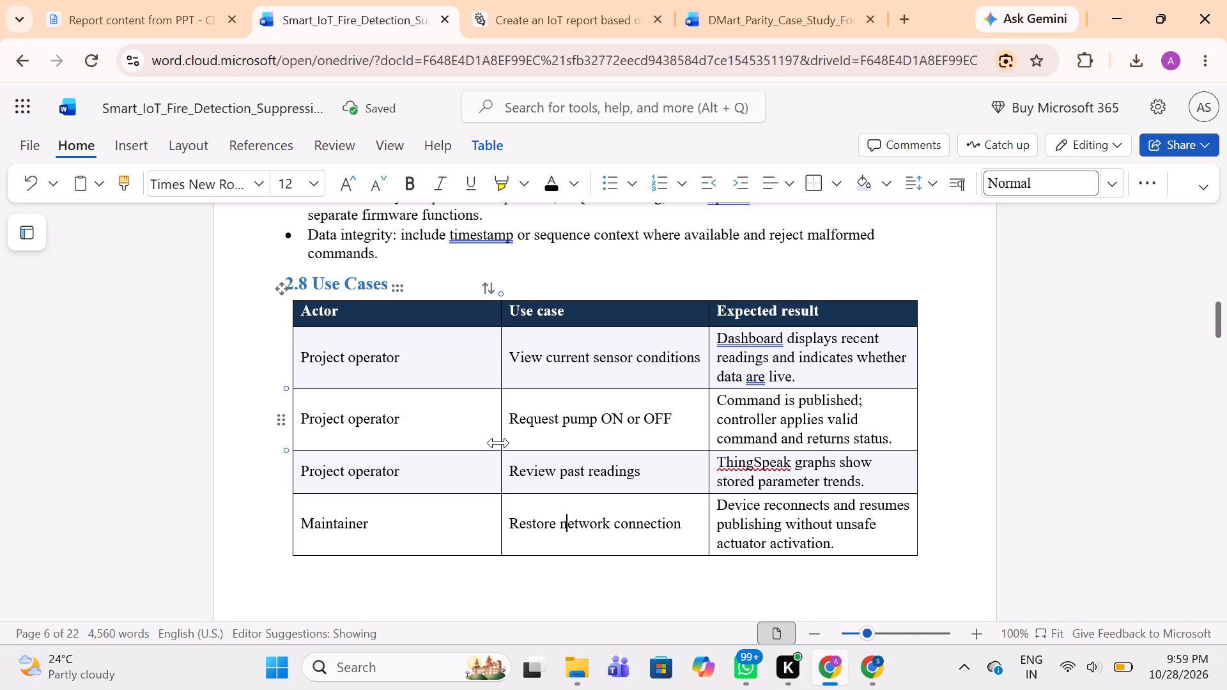
right_drag(499, 443, 446, 446)
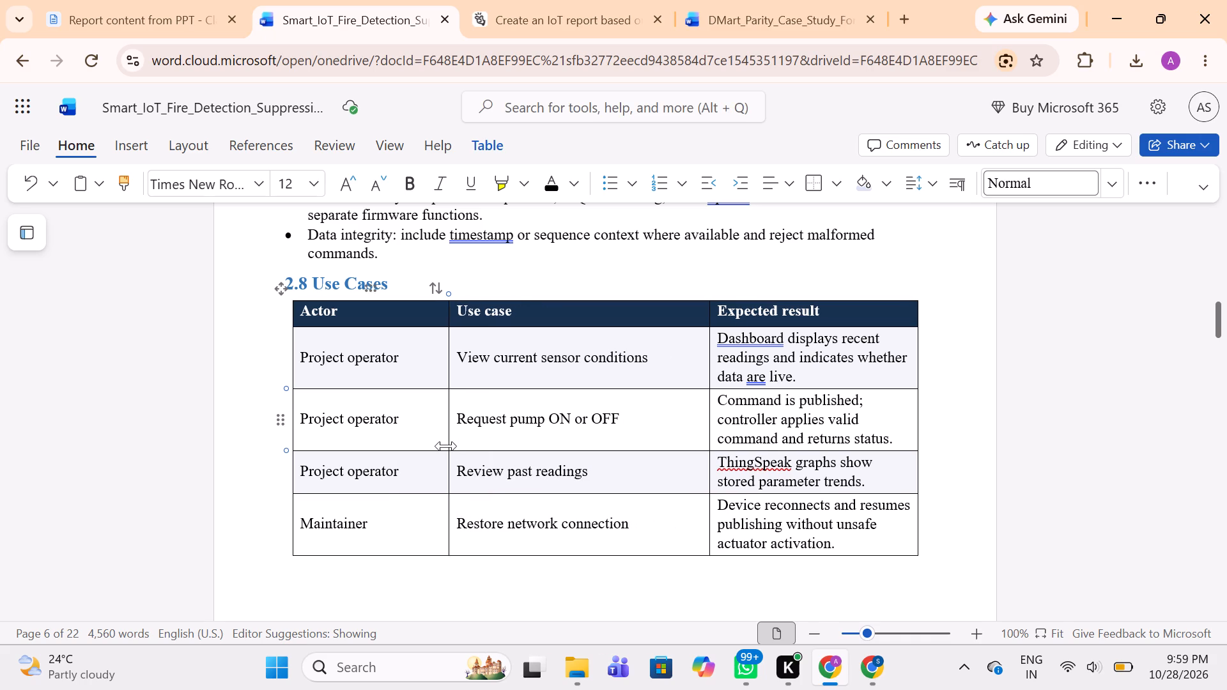
right_drag(446, 446, 436, 445)
click(436, 445)
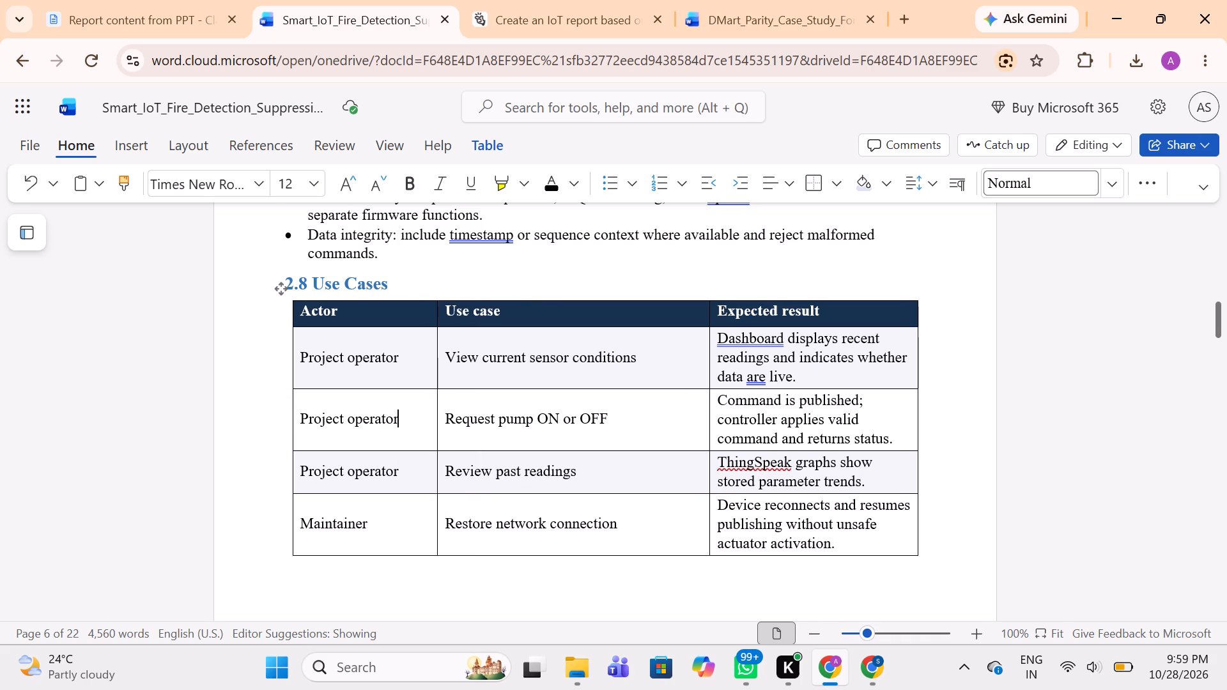
right_drag(708, 431, 657, 429)
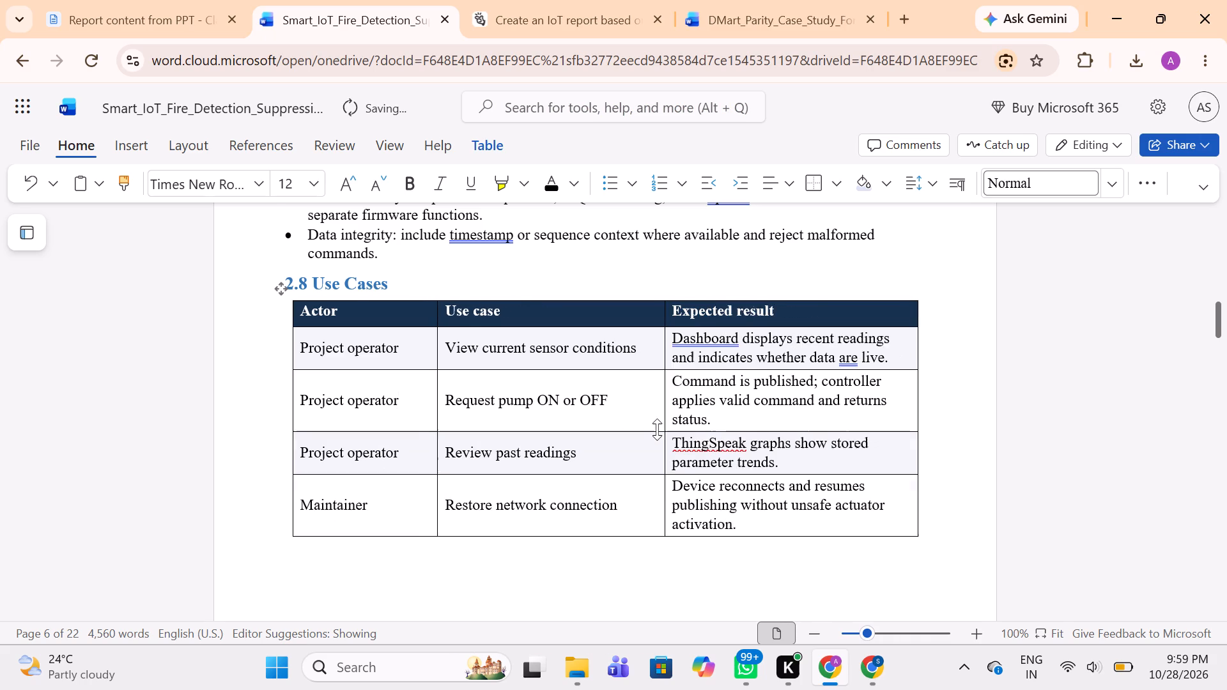
right_drag(657, 429, 639, 427)
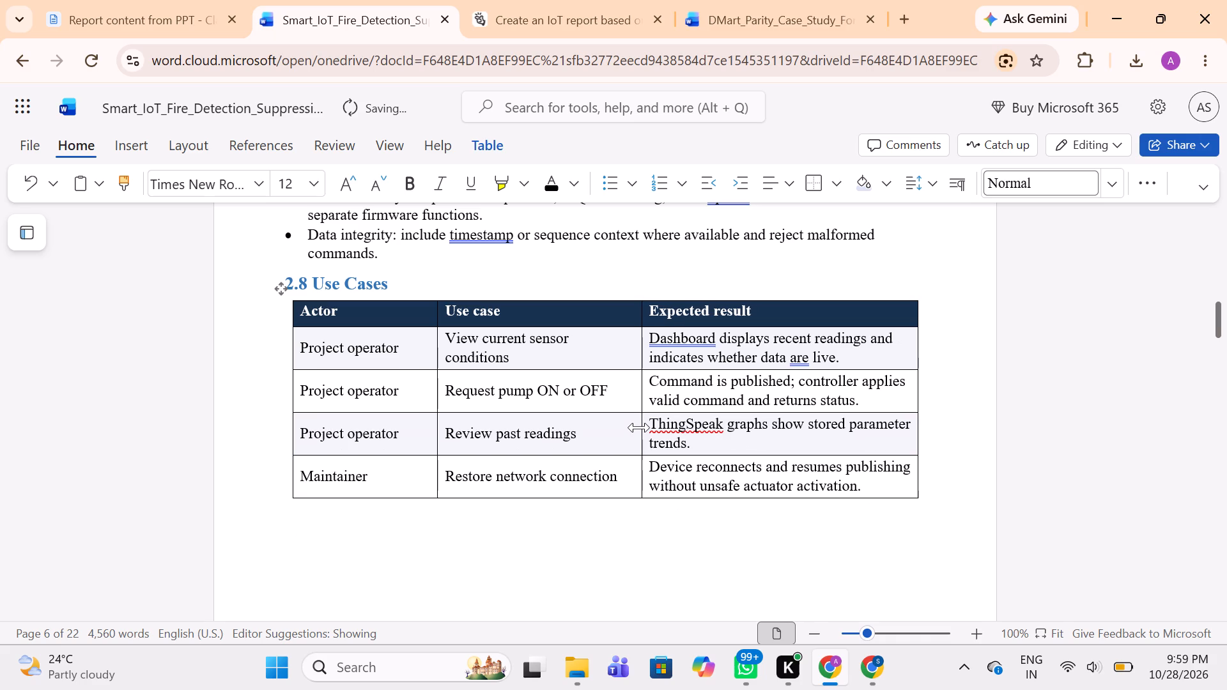
right_drag(639, 427, 642, 427)
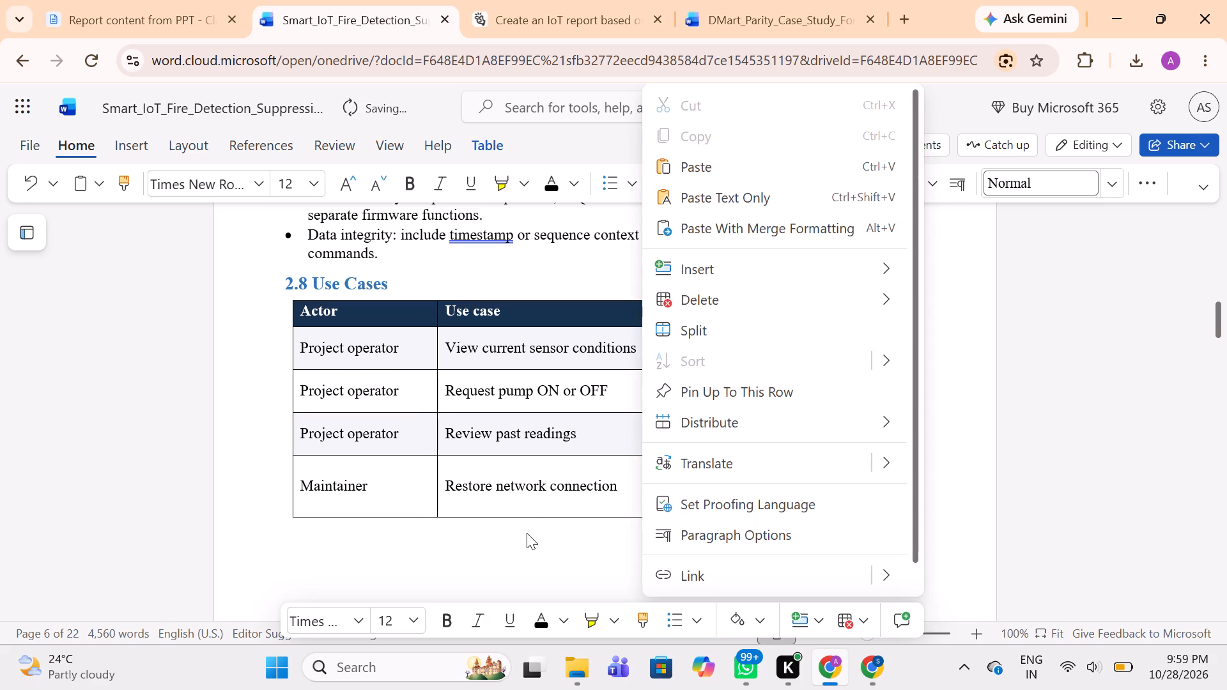
click(527, 533)
Insert a blank line between the "2.8 Use Cases" heading and its table.
scroll(527, 533, down, 3)
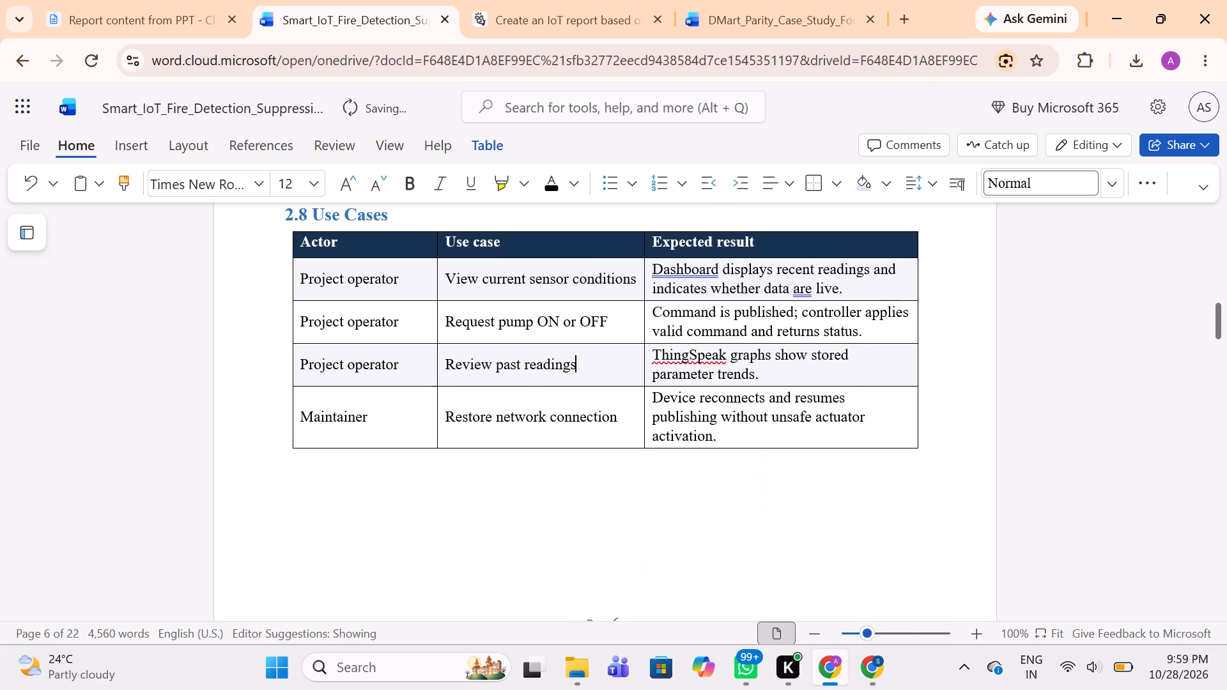
scroll(527, 533, down, 1)
scroll(527, 533, up, 2)
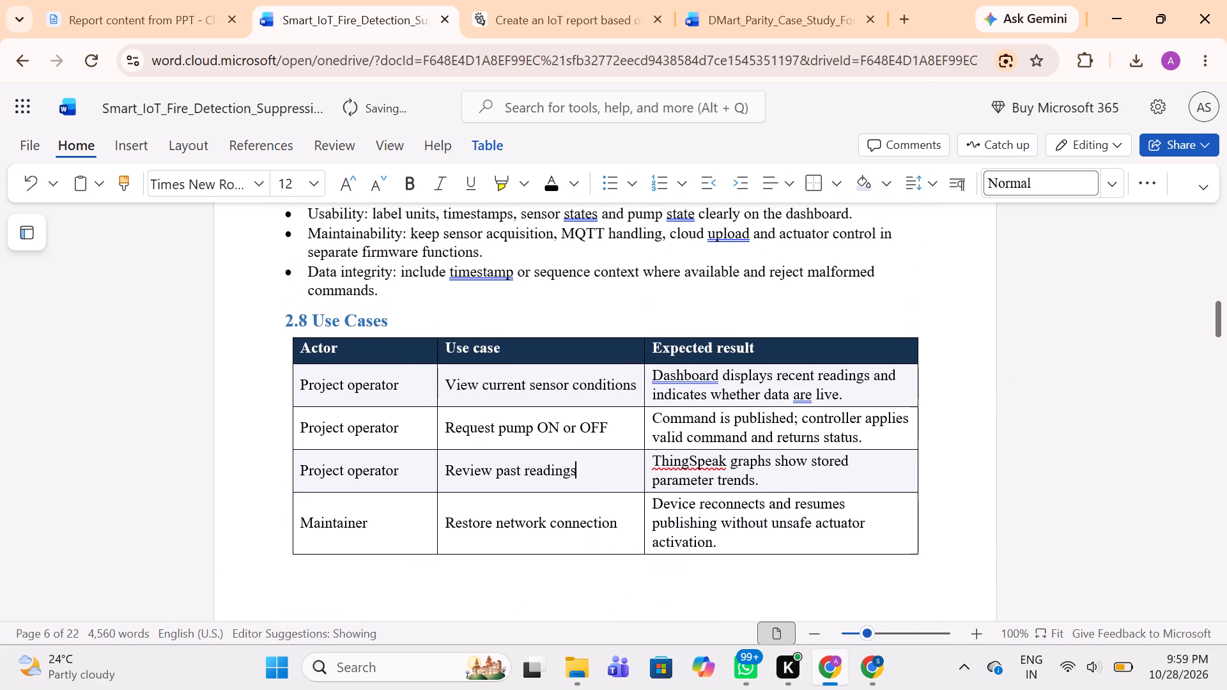
scroll(527, 533, up, 5)
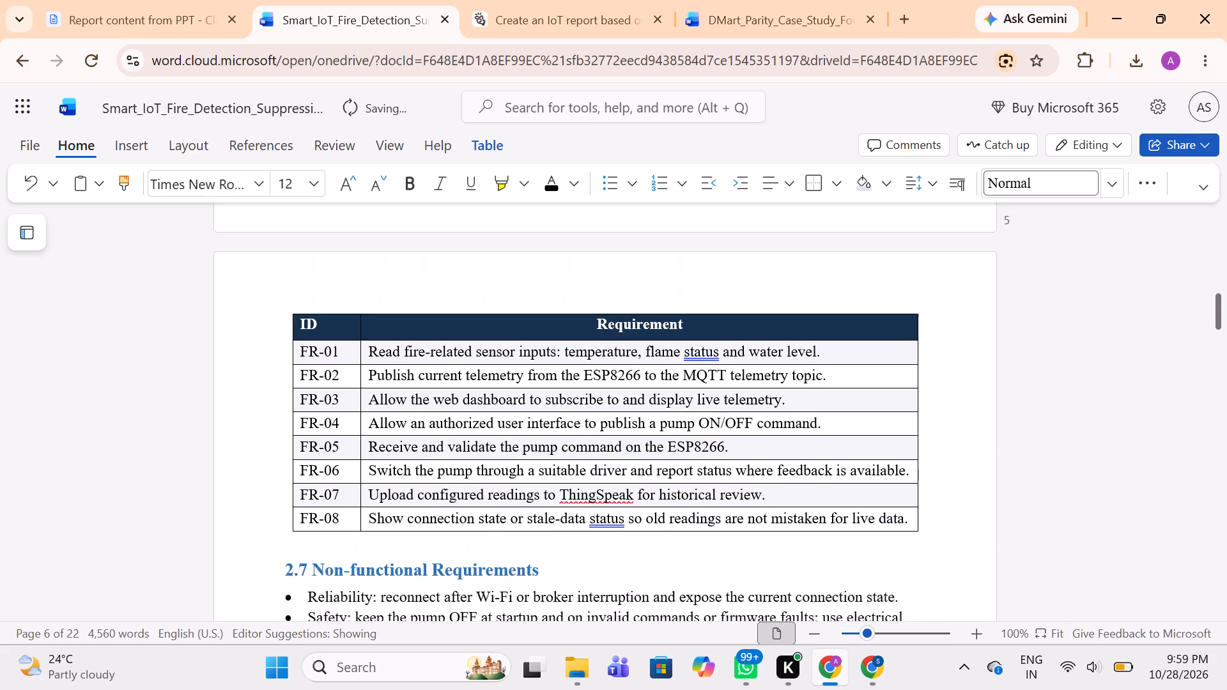
scroll(527, 533, up, 1)
scroll(527, 533, down, 5)
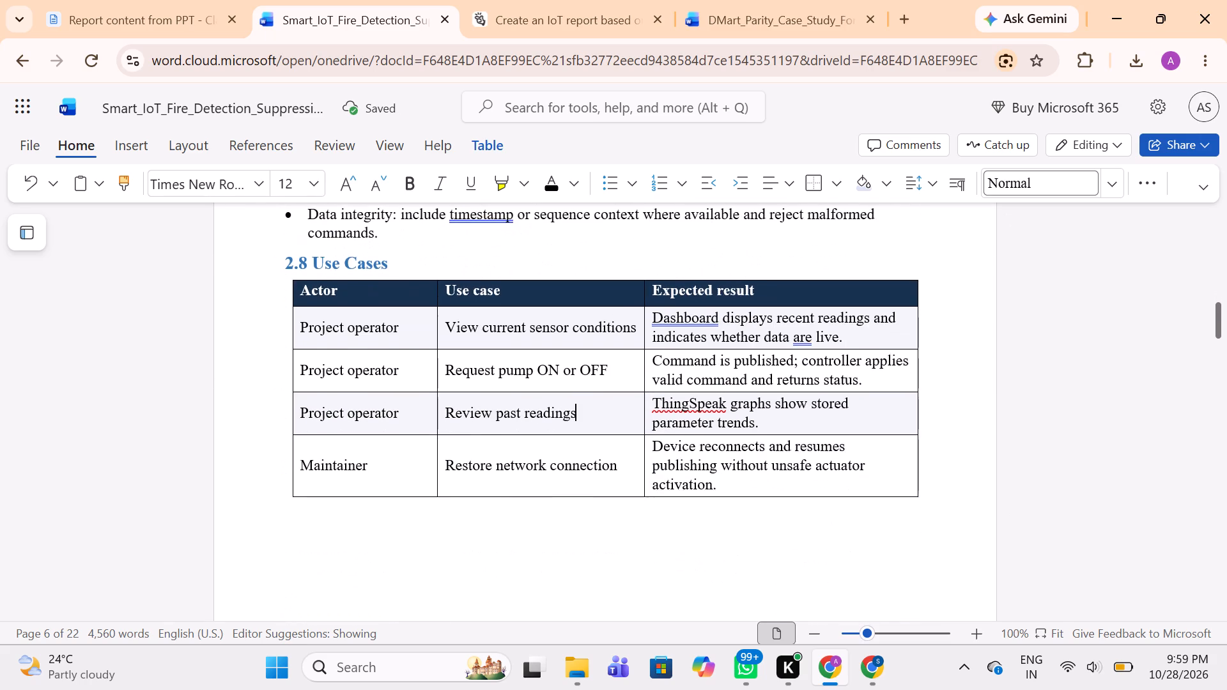
scroll(527, 533, up, 1)
click(420, 312)
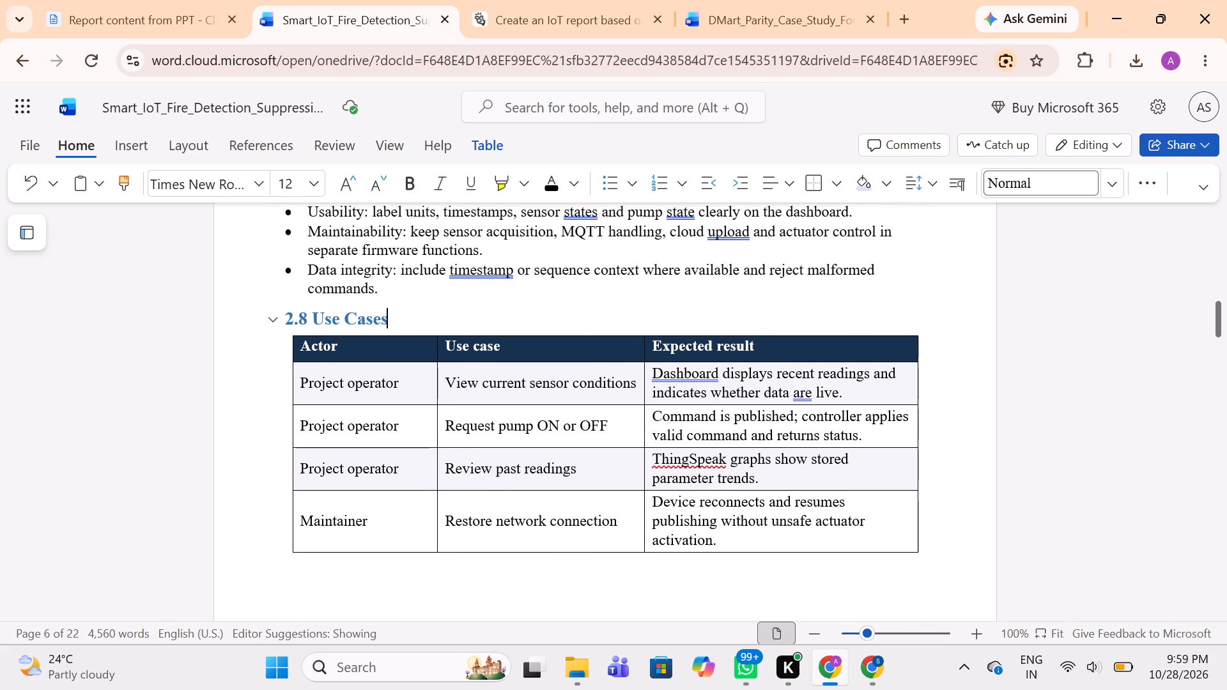
key(Return)
Set the "3. About the MQTT and ThingSpeak IoT Platforms" heading to font size 16.
scroll(420, 312, down, 2)
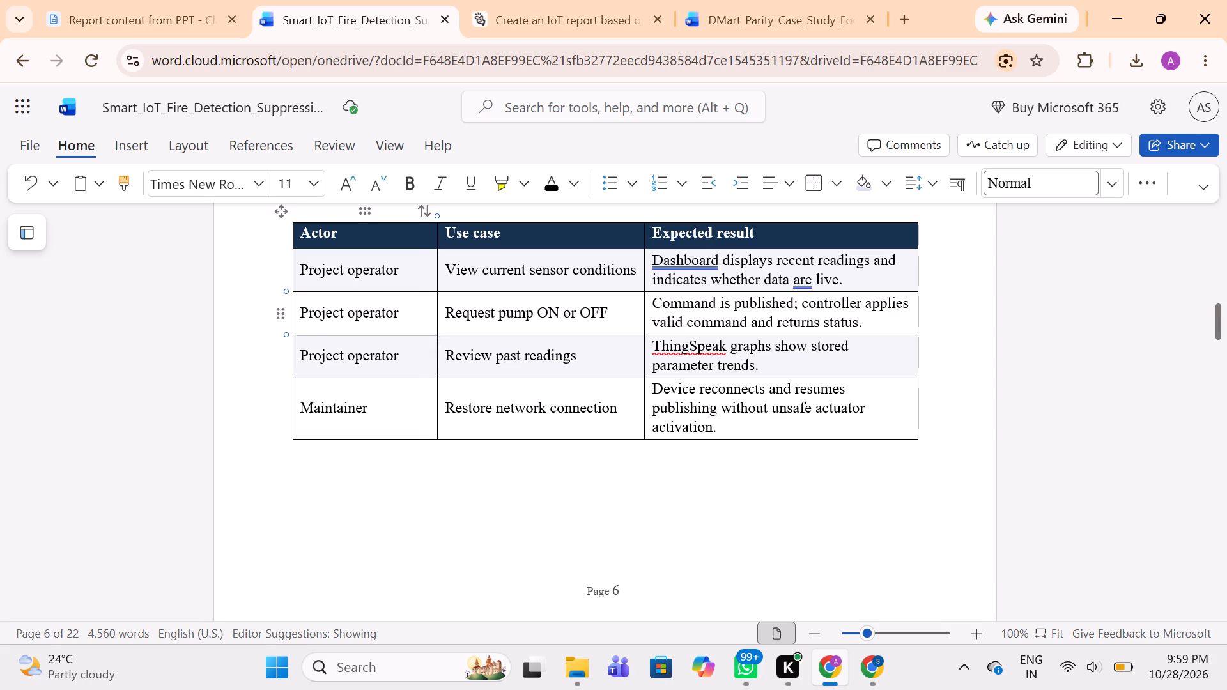
scroll(632, 417, up, 3)
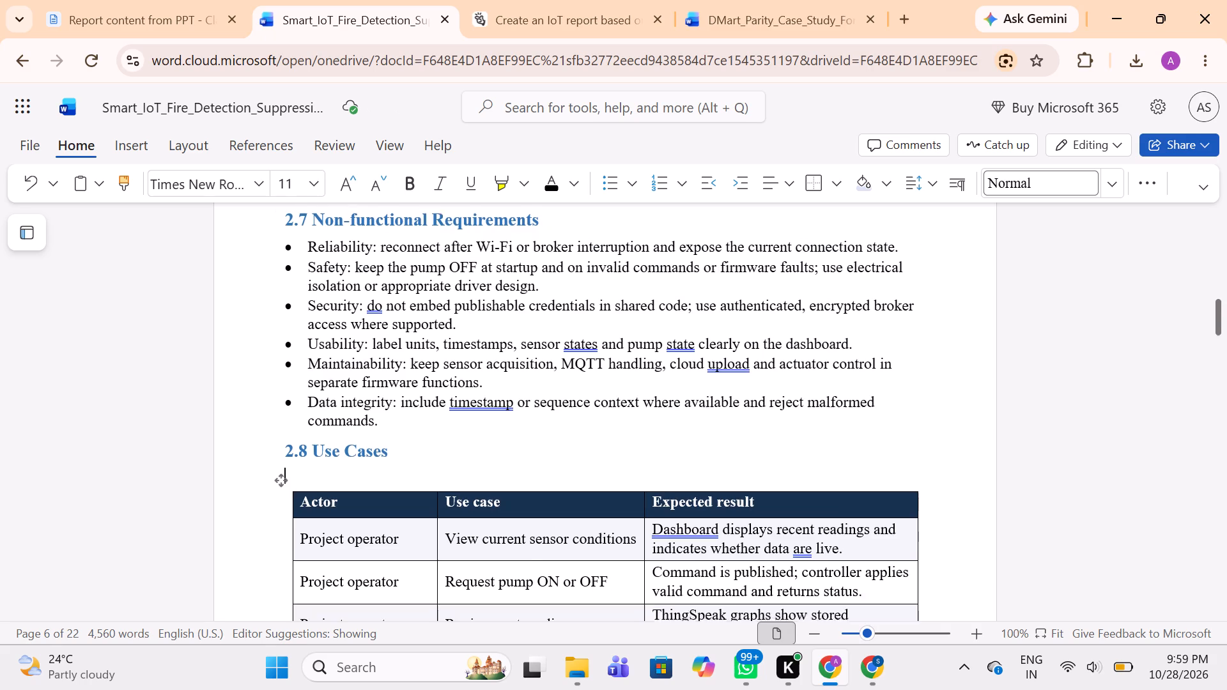
scroll(632, 417, down, 2)
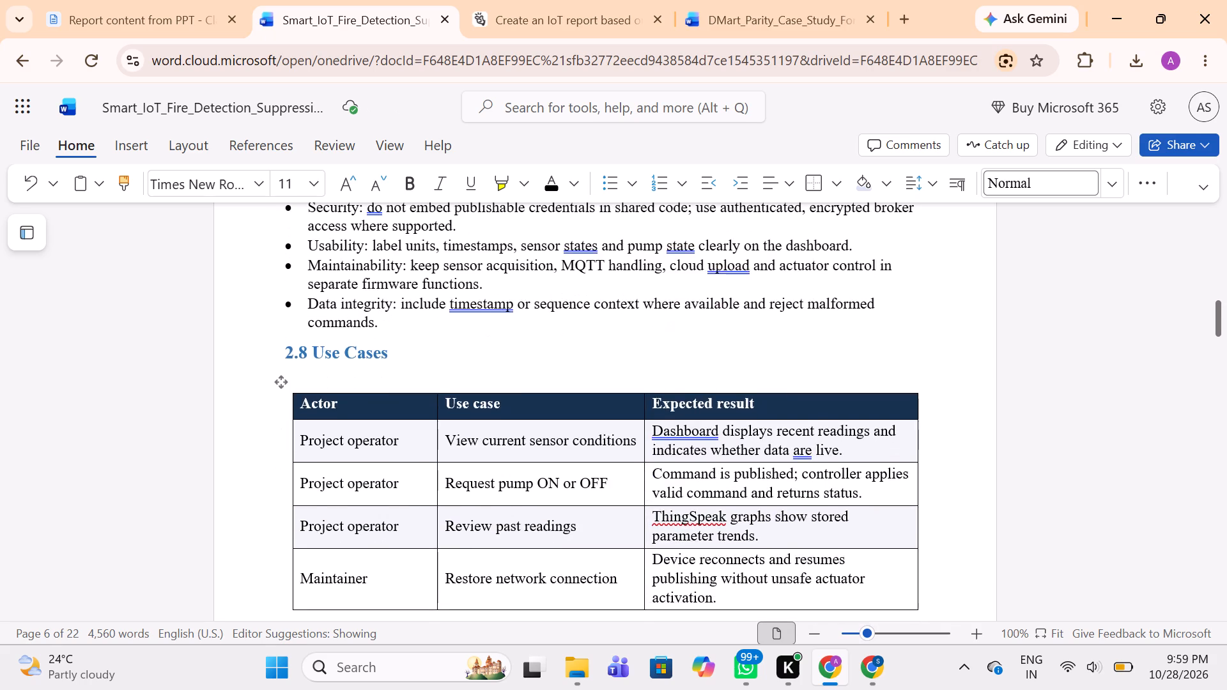
scroll(632, 417, down, 1)
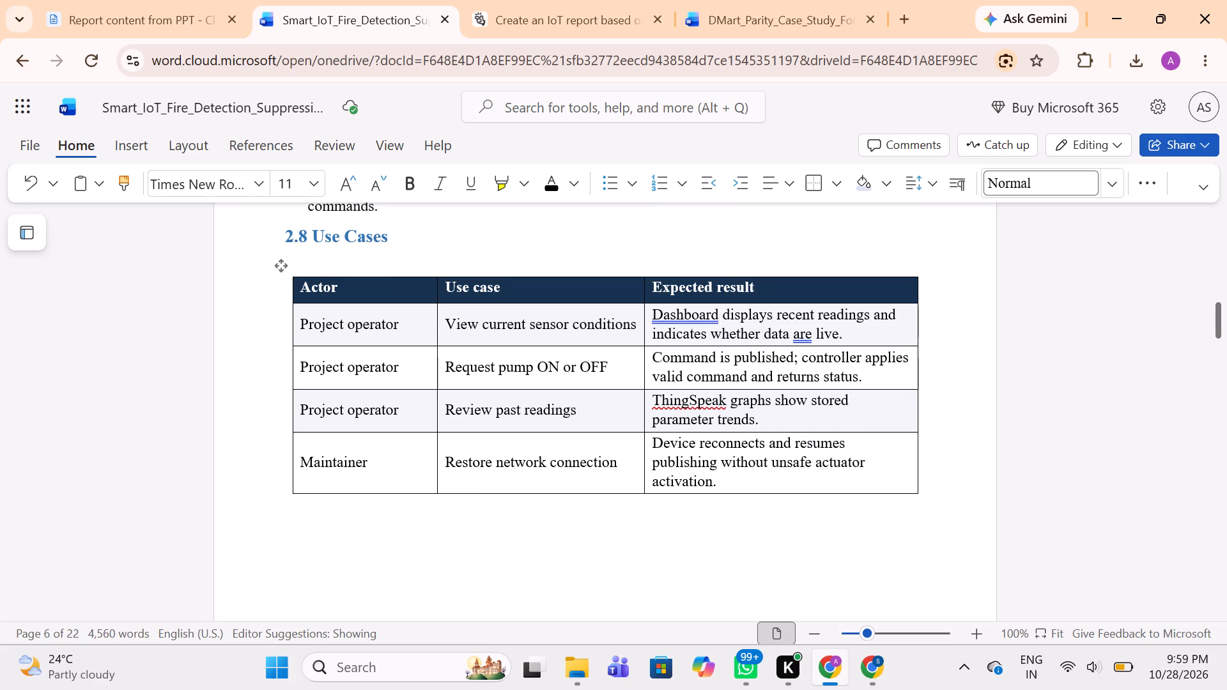
scroll(632, 417, down, 4)
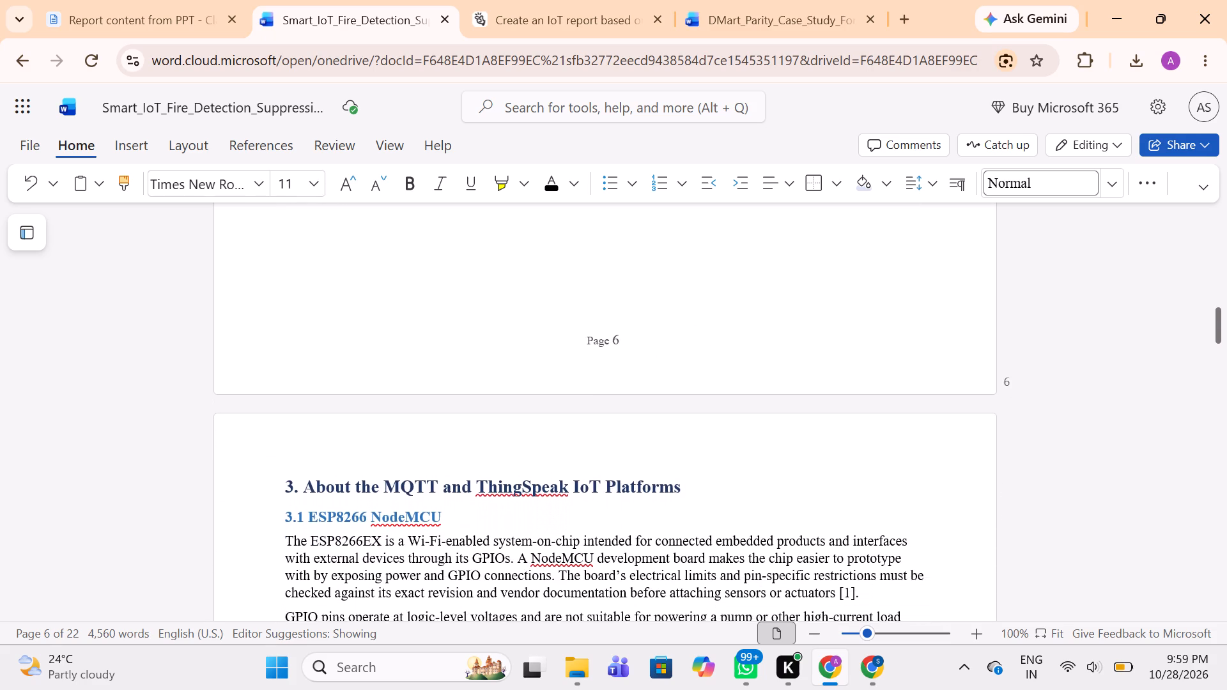
scroll(632, 417, down, 2)
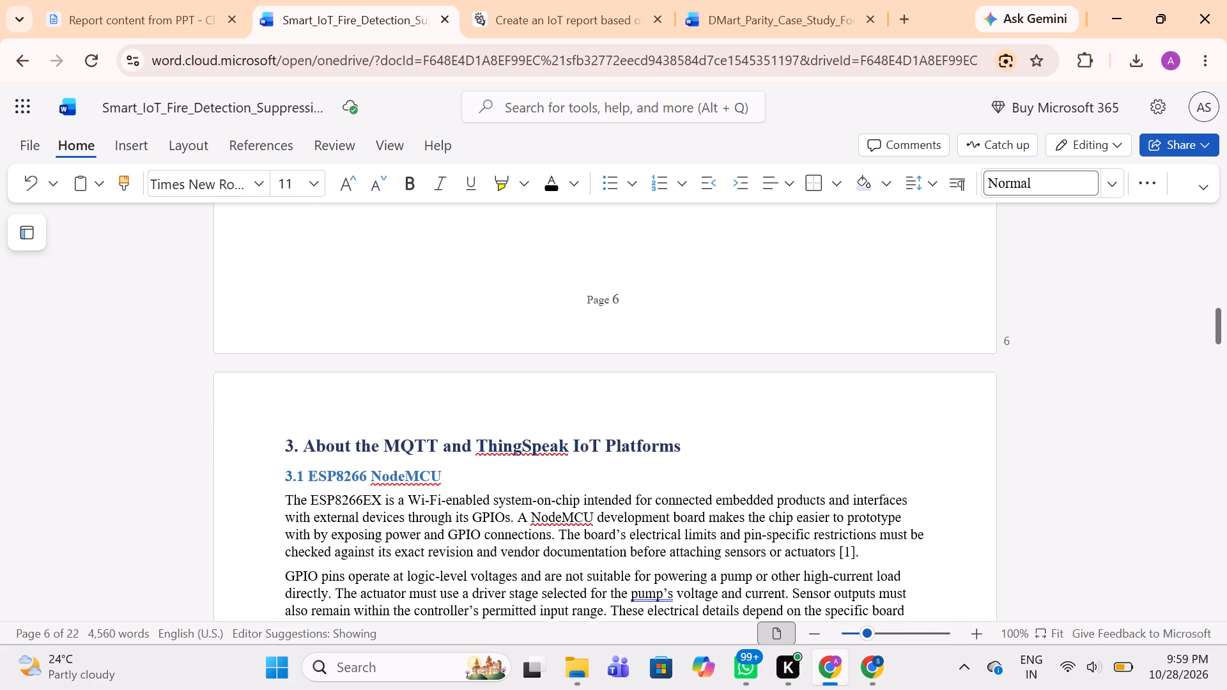
scroll(632, 417, down, 2)
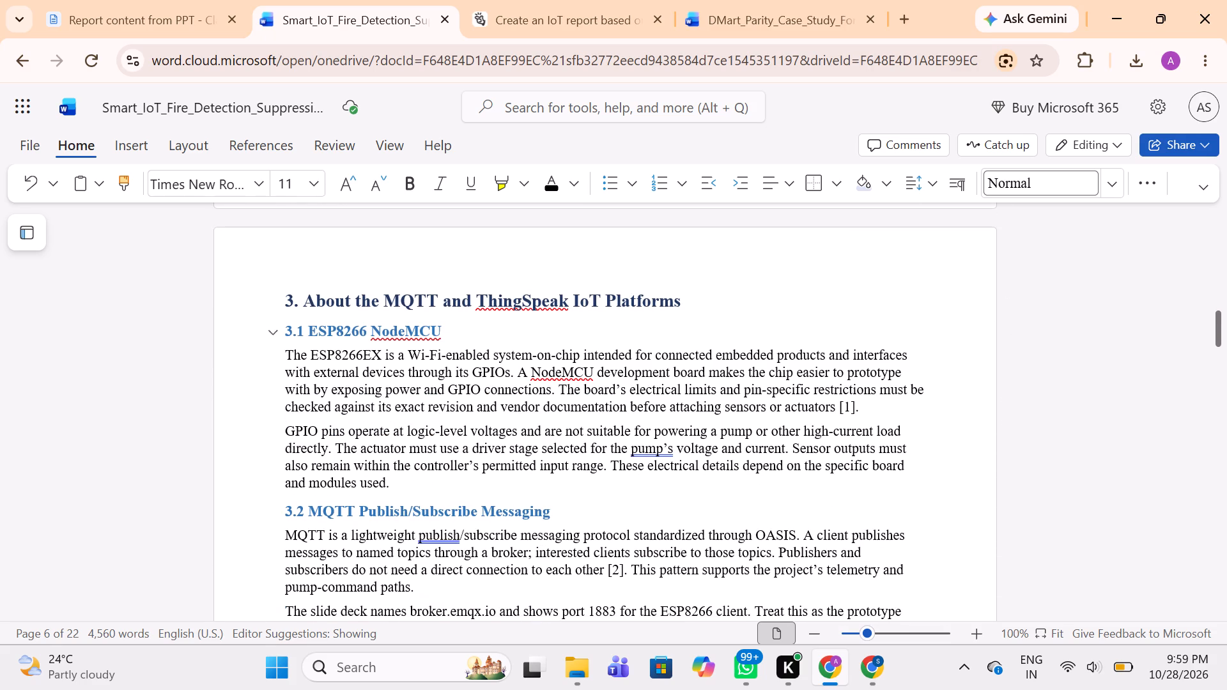
click(289, 298)
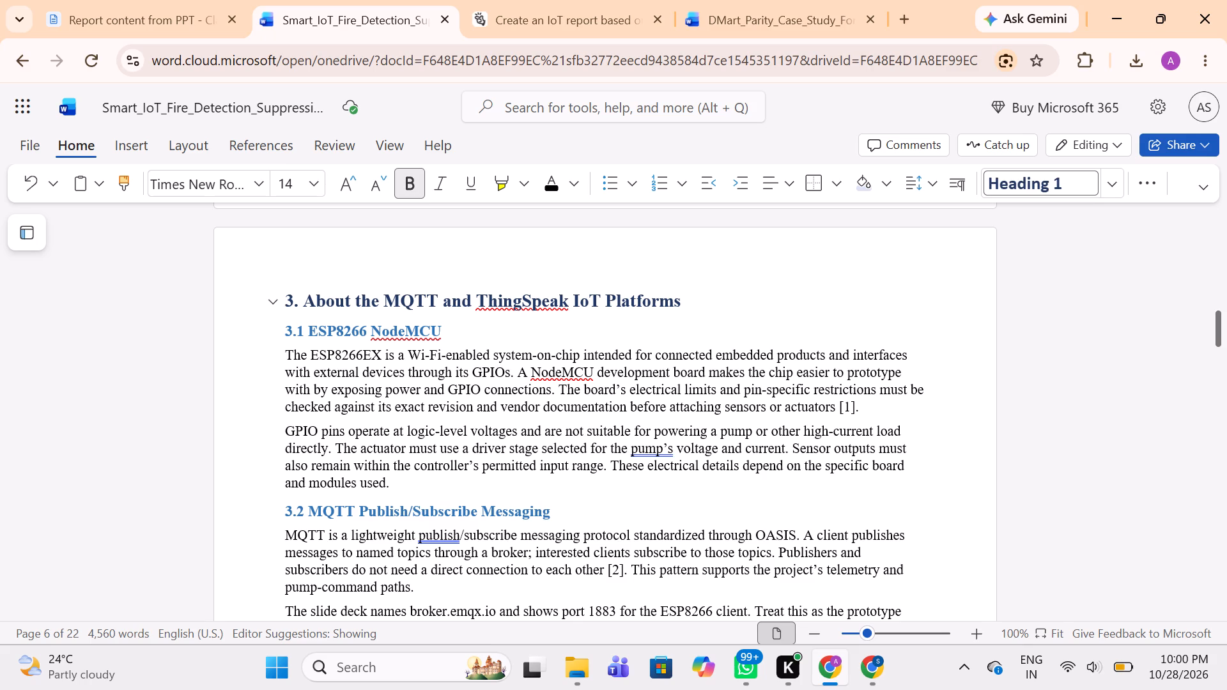
drag(285, 298, 685, 304)
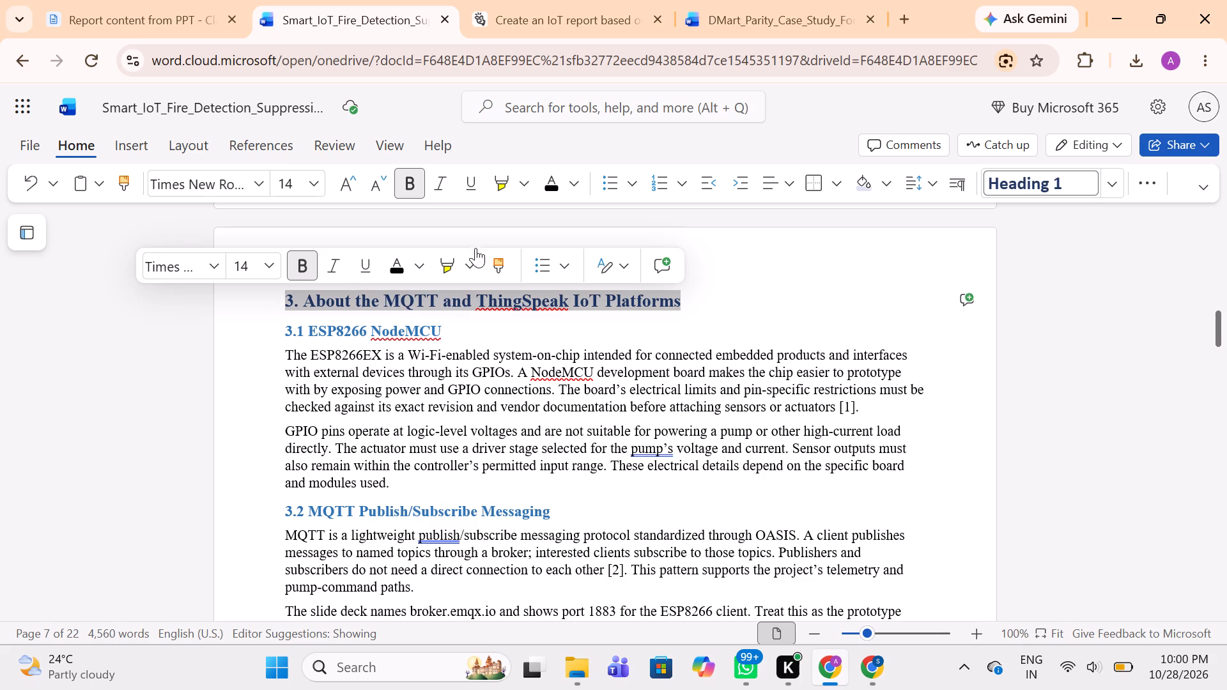
click(323, 183)
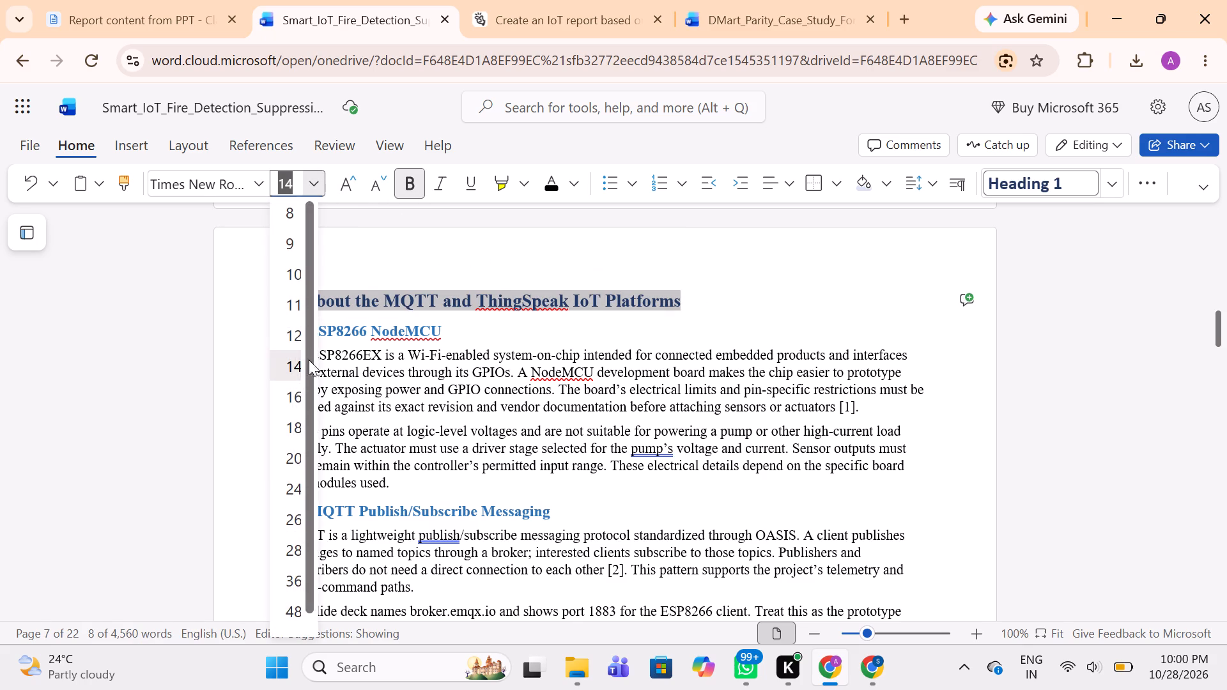
click(295, 401)
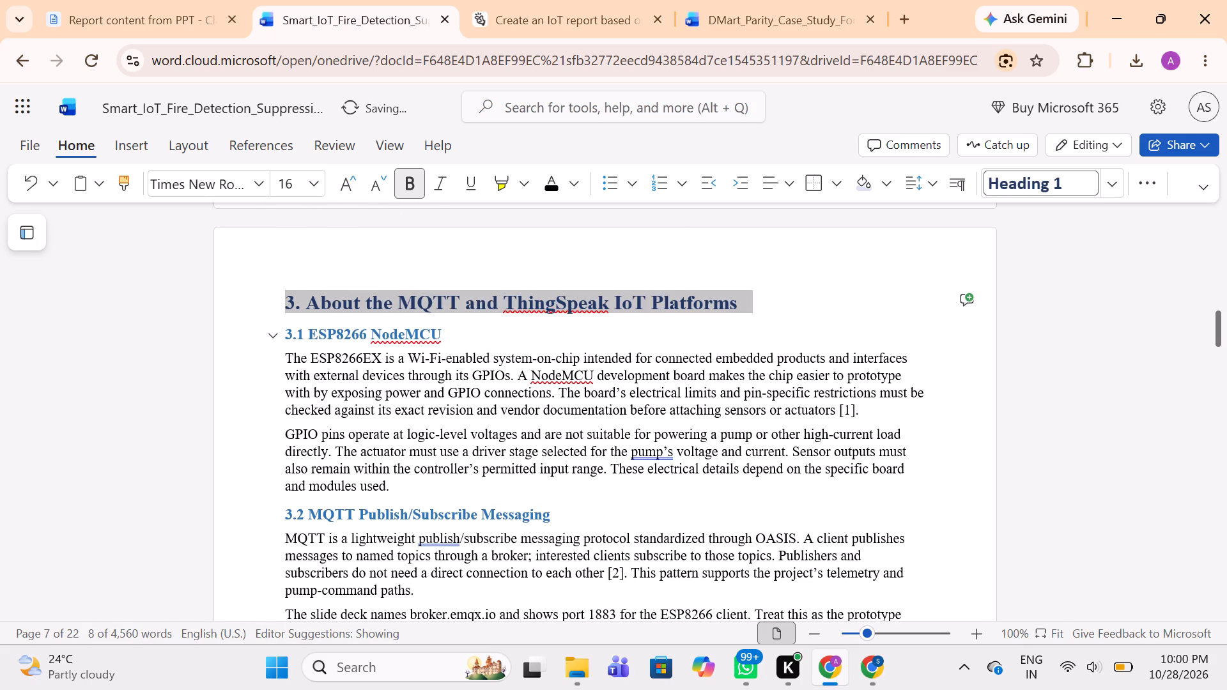
Set the "3.1 ESP8266 NodeMCU" heading to font size 14.
drag(285, 333, 458, 336)
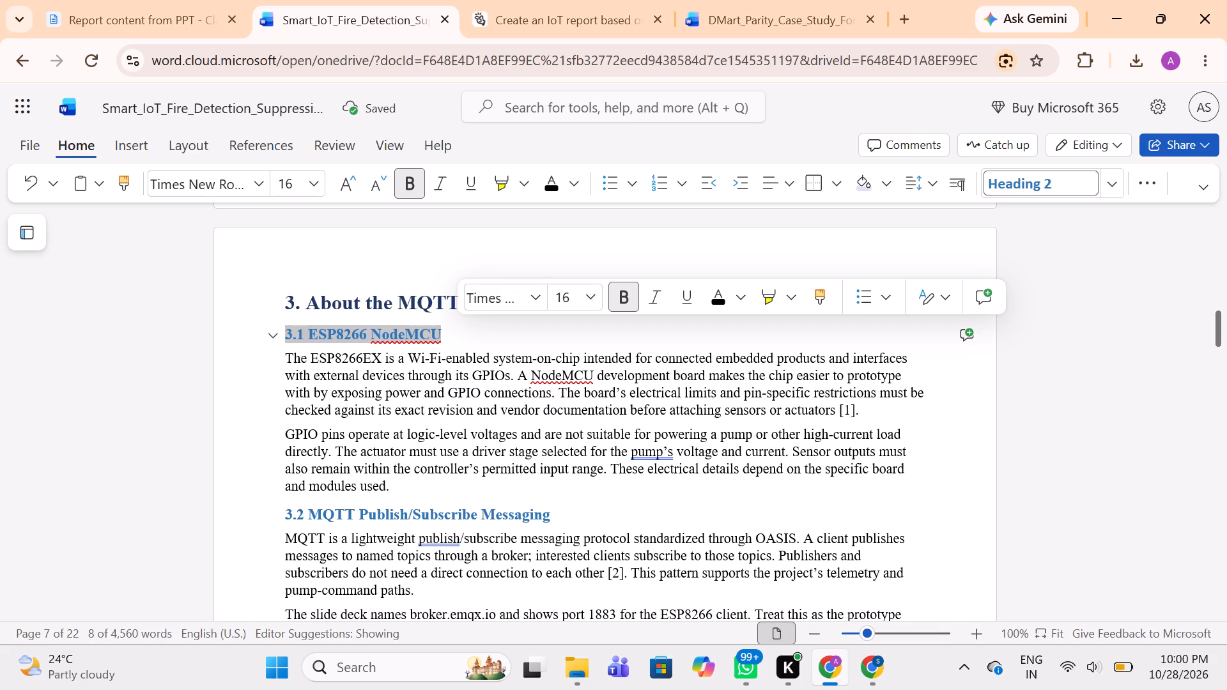
click(309, 185)
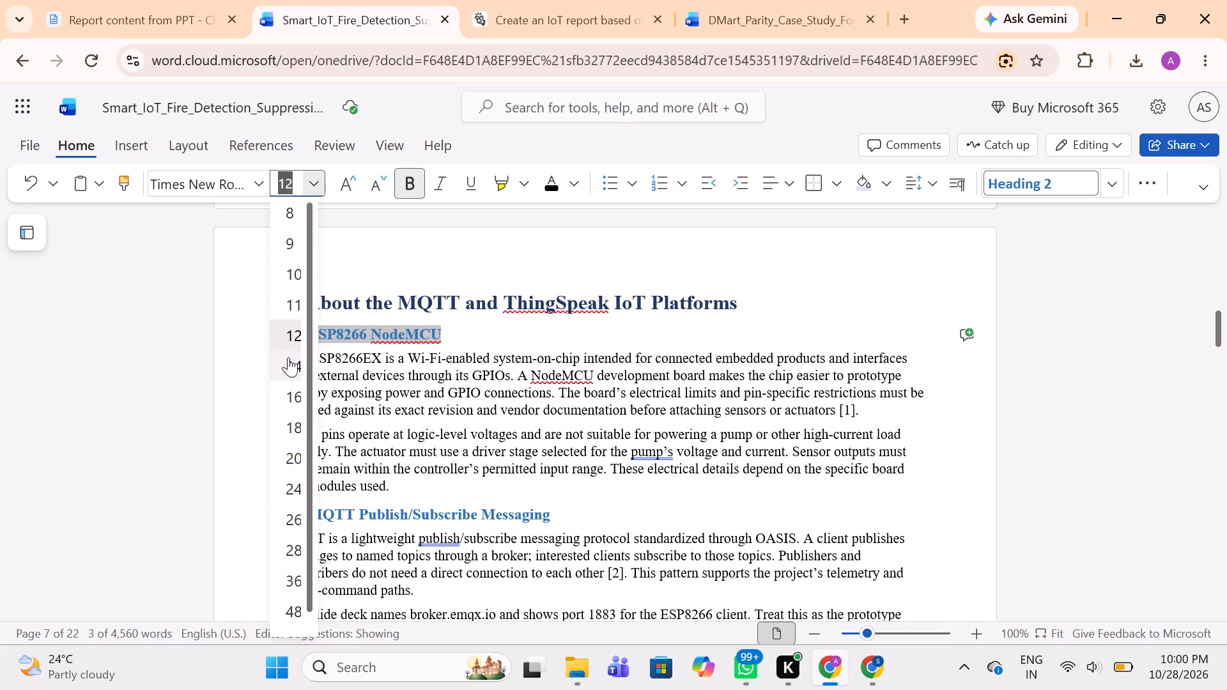
click(288, 360)
Set the text from the first paragraph under "3.1 ESP8266 NodeMCU" through the end of section 3.4 to font size 12.
scroll(288, 360, down, 1)
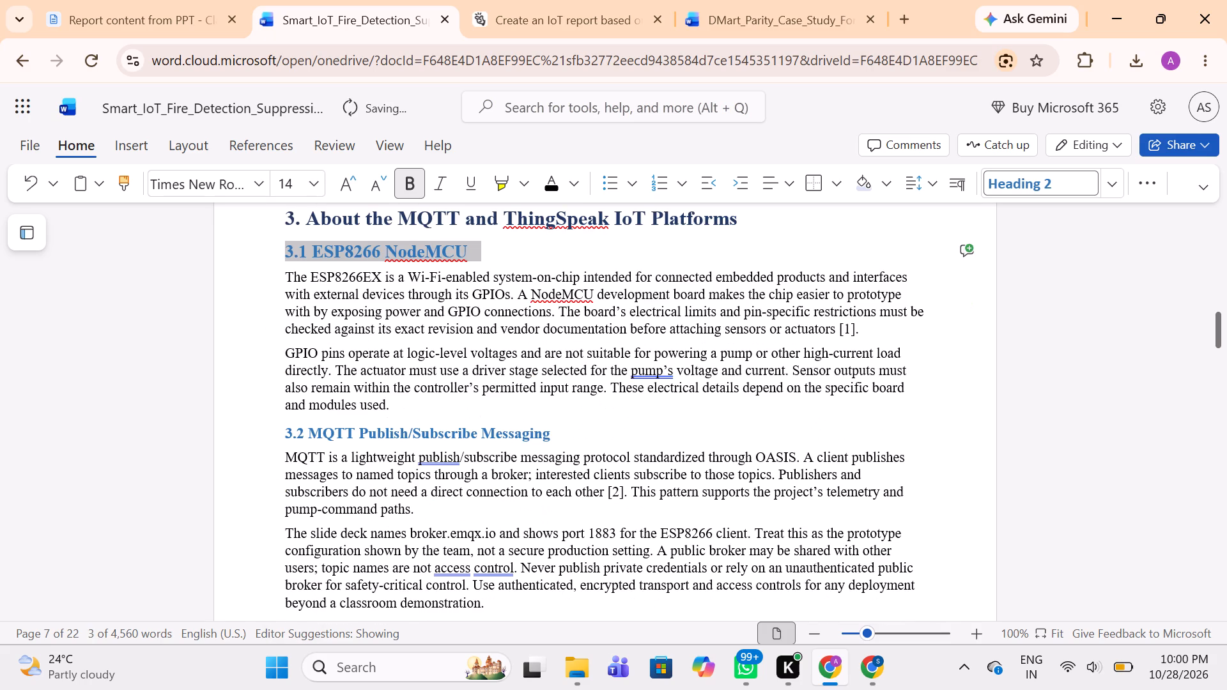
drag(282, 280, 418, 406)
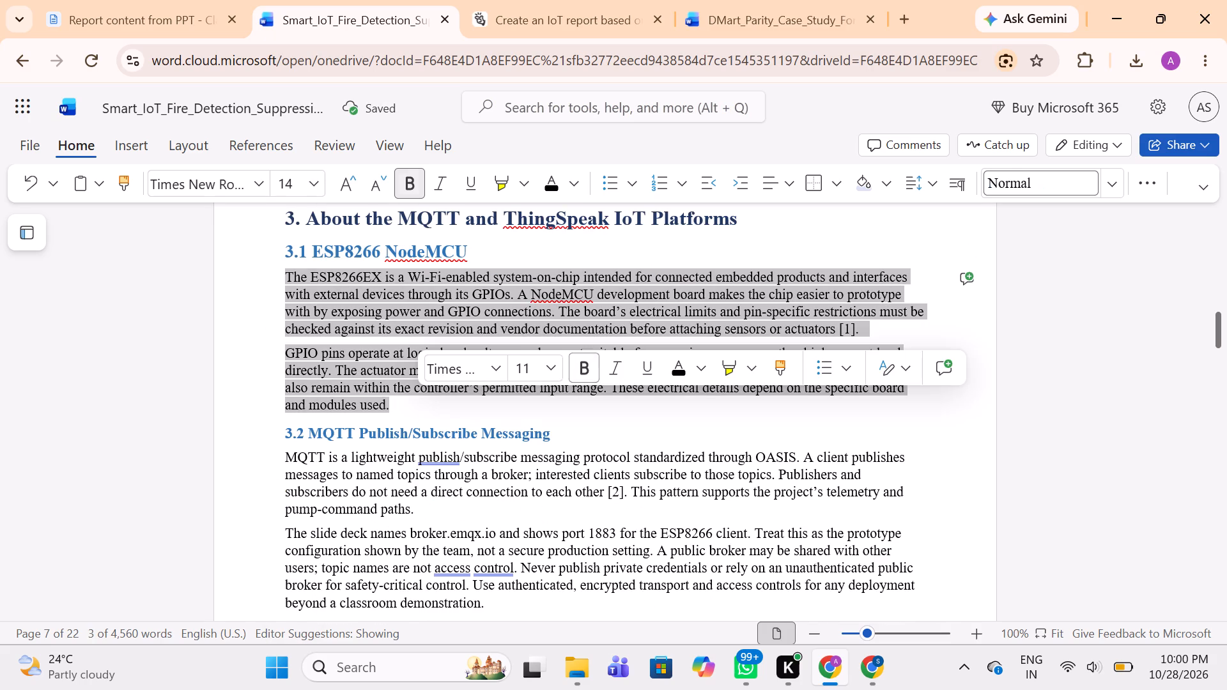
click(418, 406)
scroll(418, 406, down, 1)
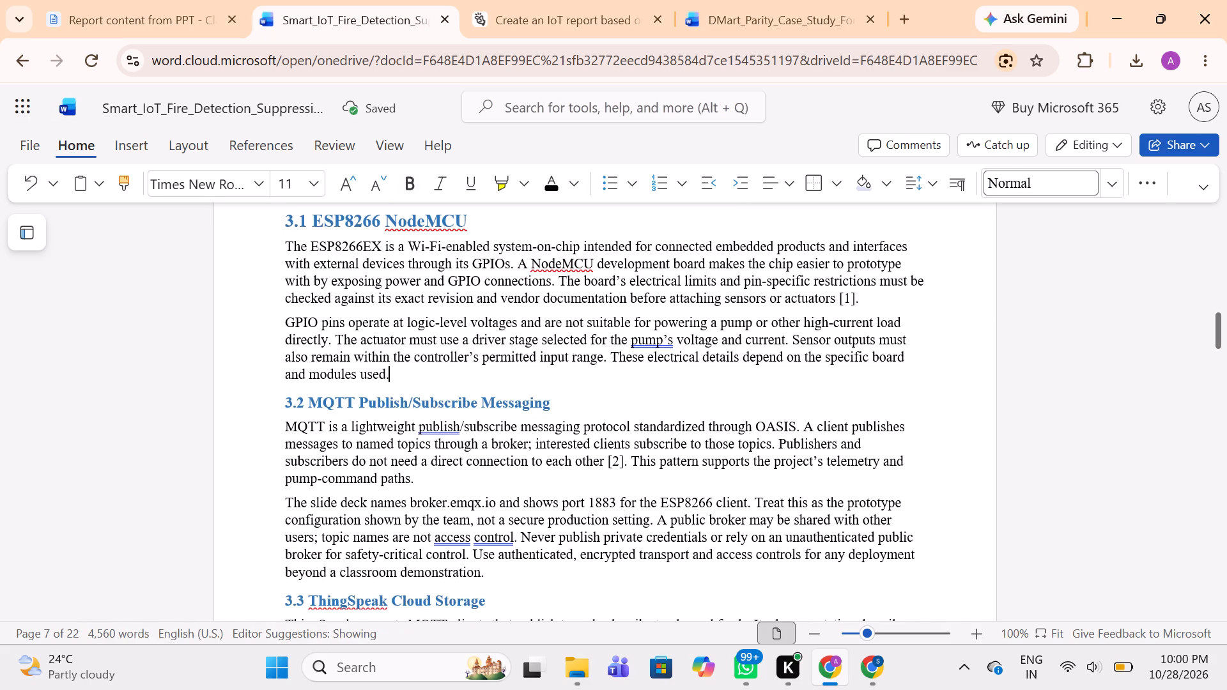
drag(284, 246, 567, 578)
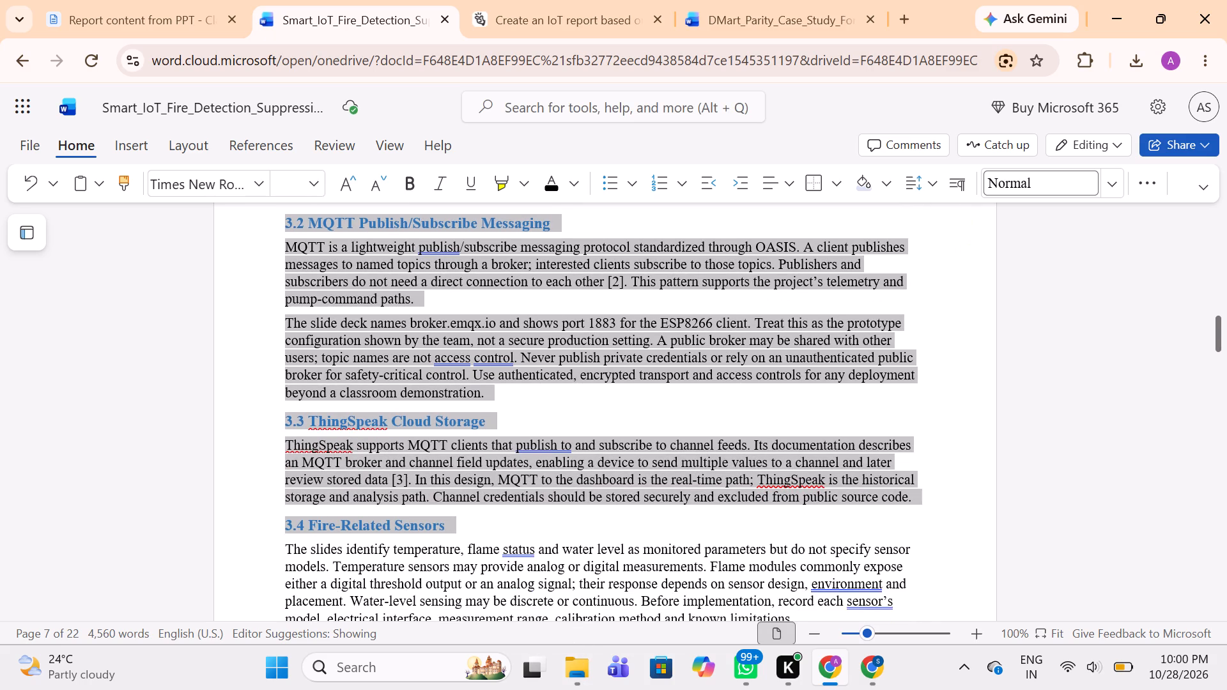
drag(567, 578, 740, 599)
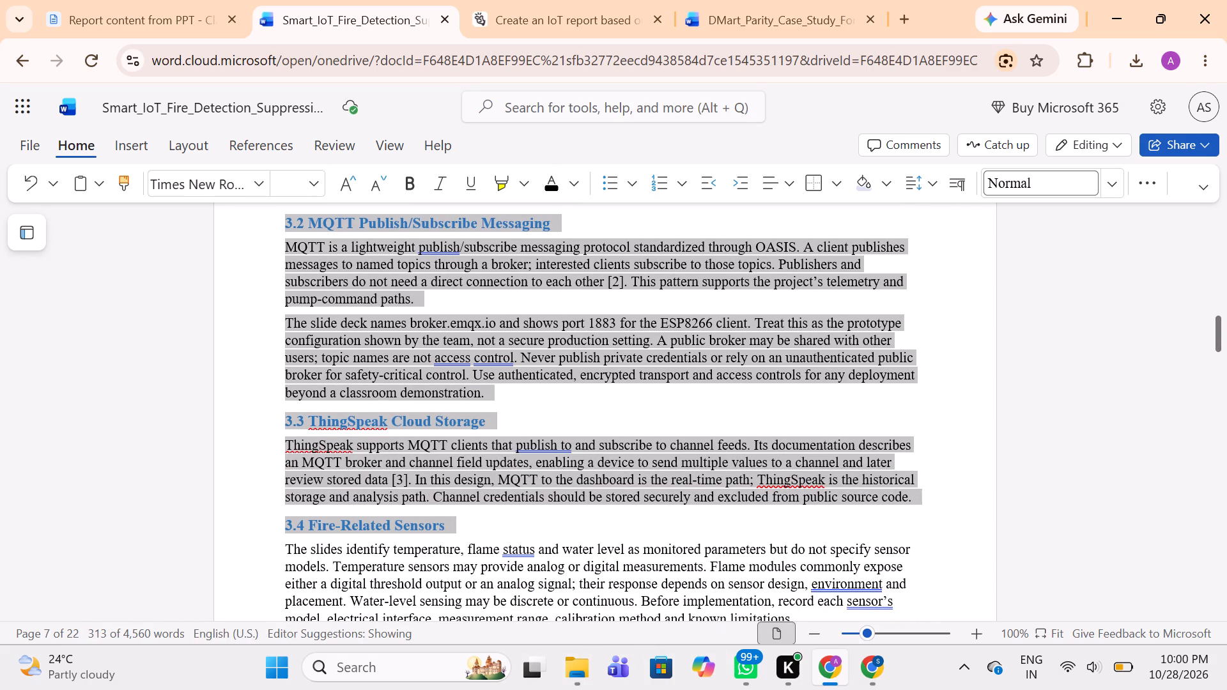
drag(740, 599, 557, 498)
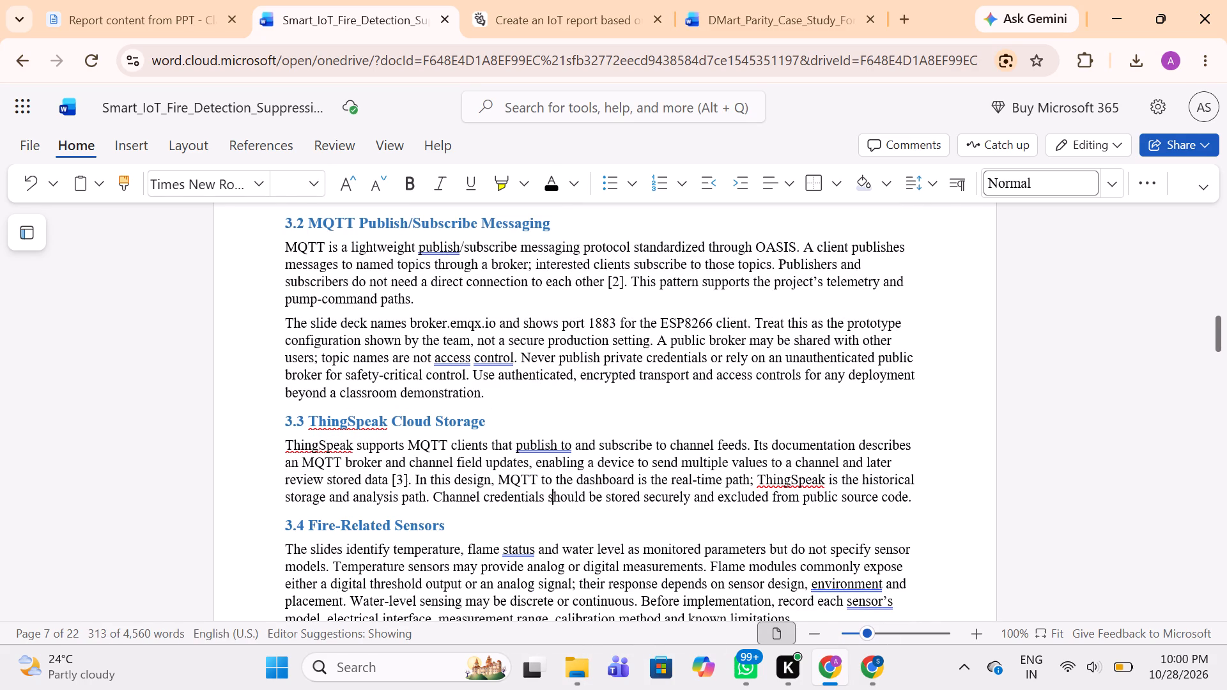
scroll(557, 498, down, 1)
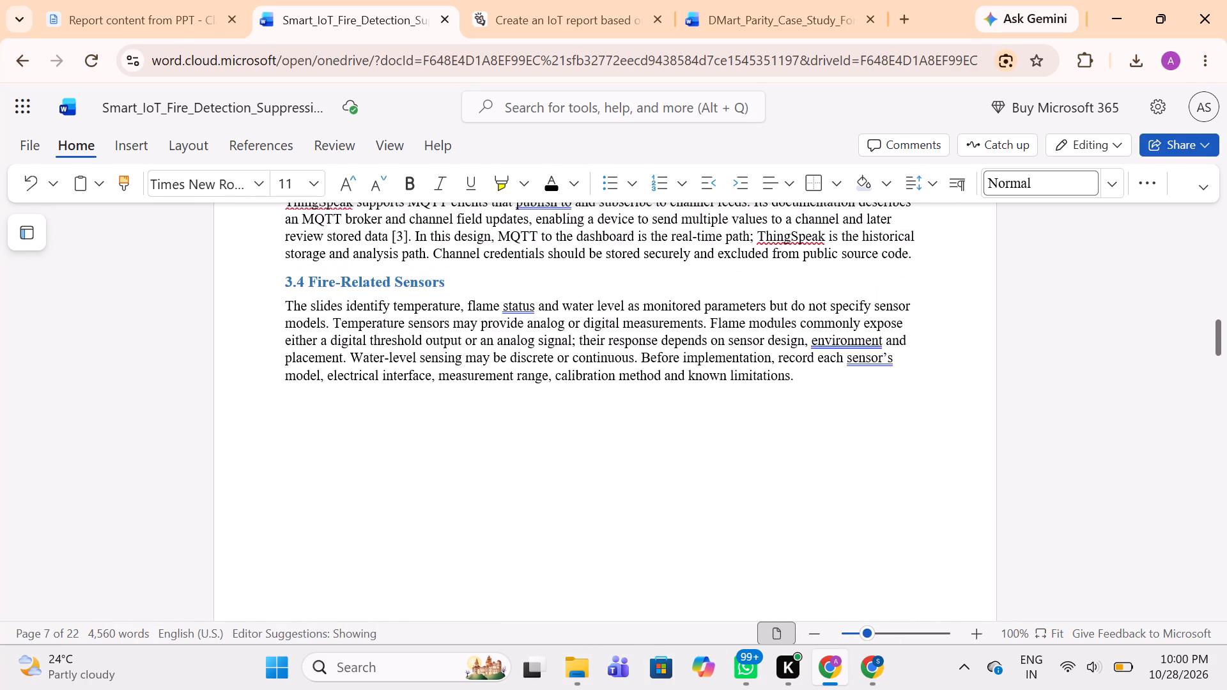
scroll(557, 498, up, 2)
drag(810, 571, 267, 205)
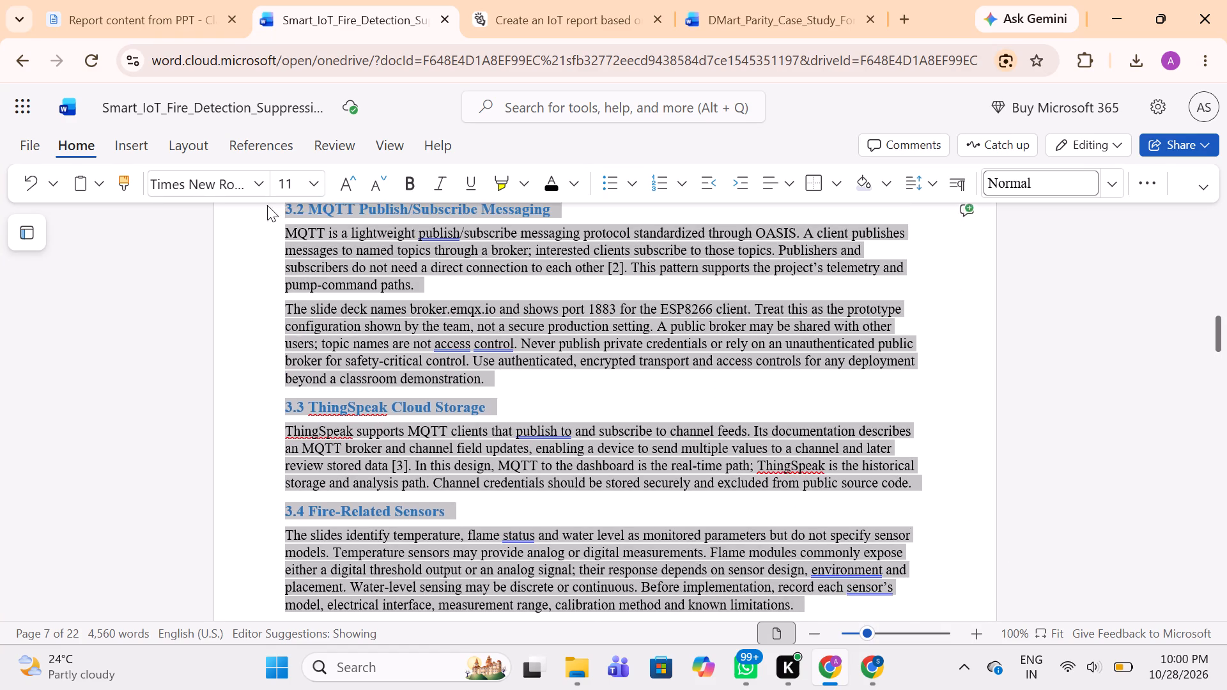
drag(267, 205, 277, 352)
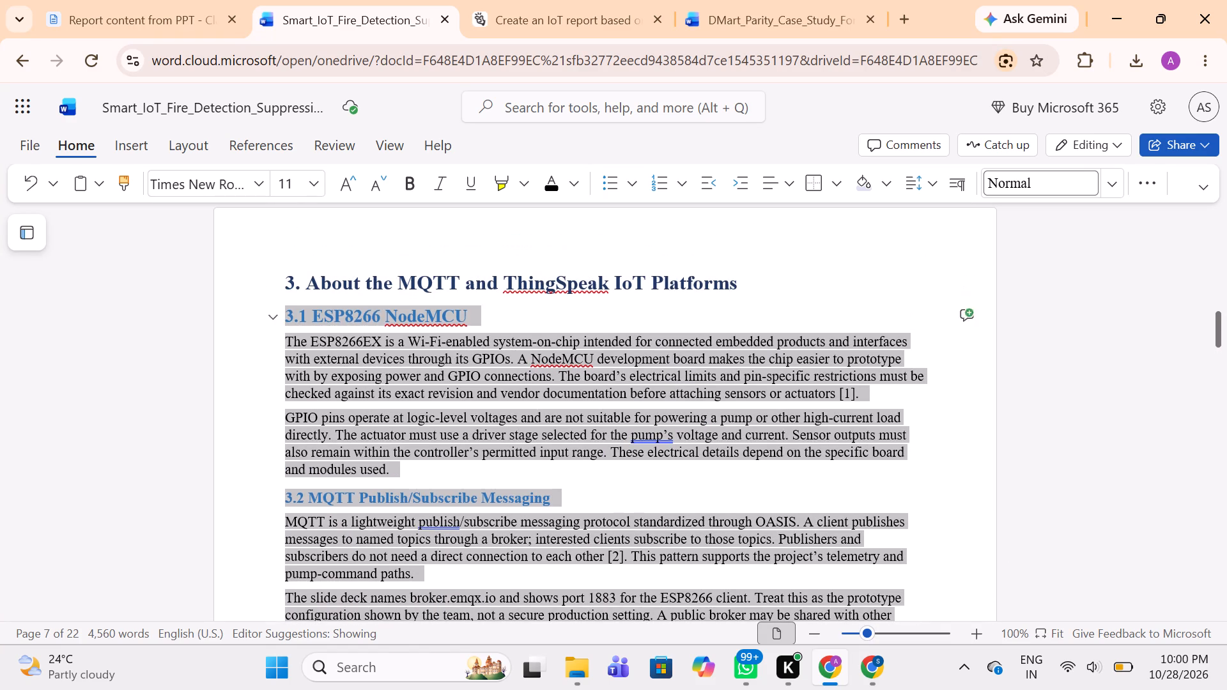
drag(277, 352, 272, 338)
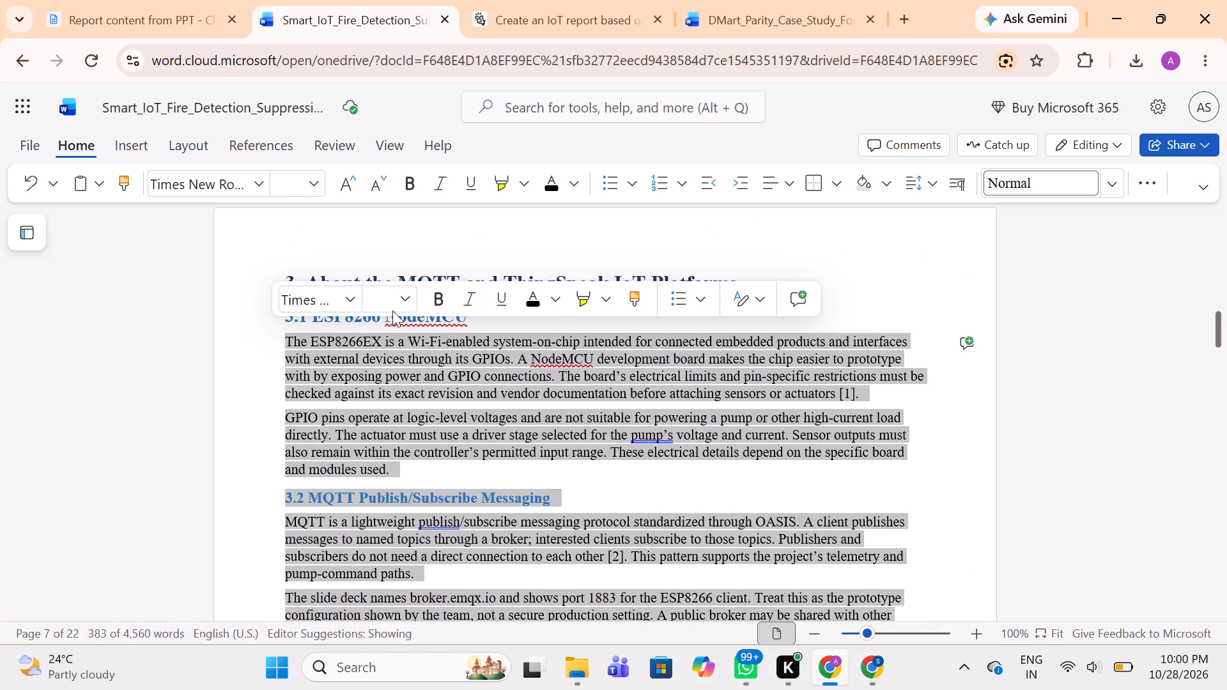
click(400, 302)
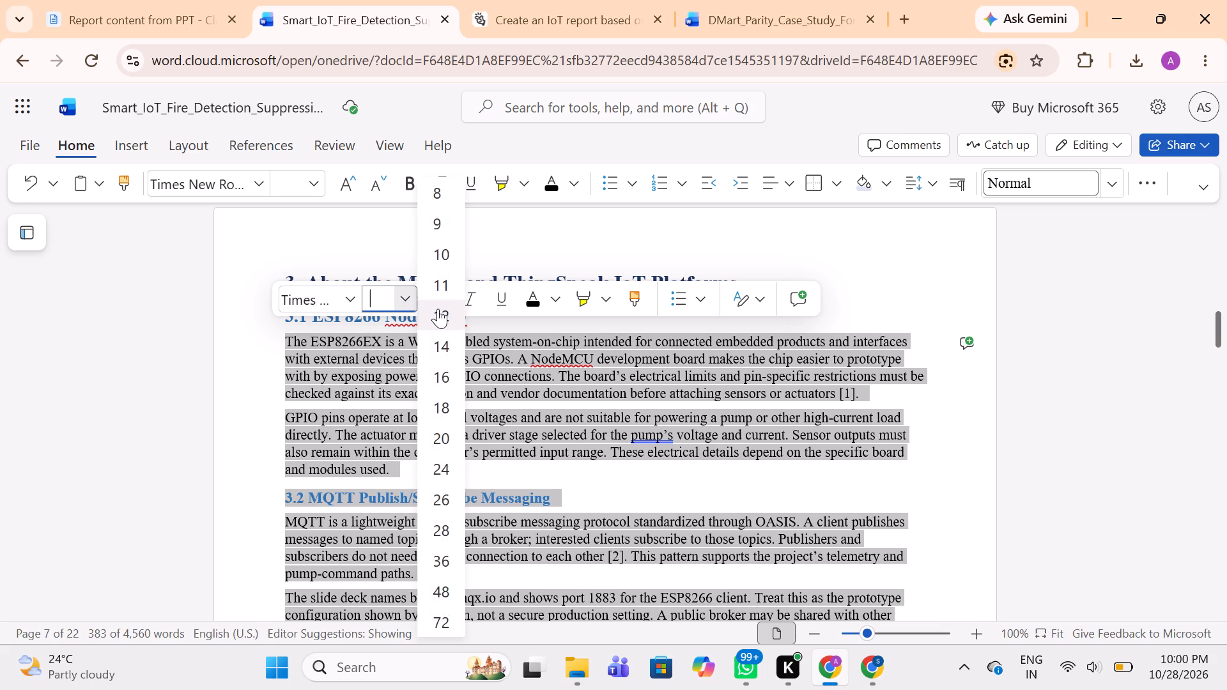
click(438, 309)
click(411, 372)
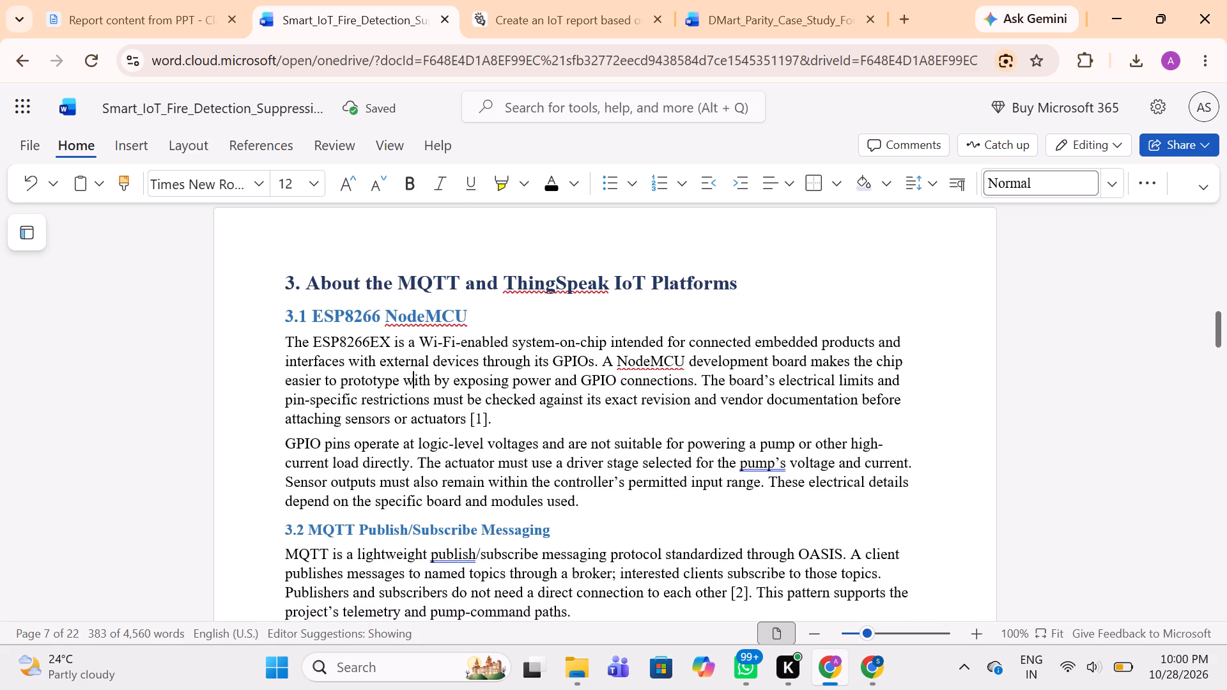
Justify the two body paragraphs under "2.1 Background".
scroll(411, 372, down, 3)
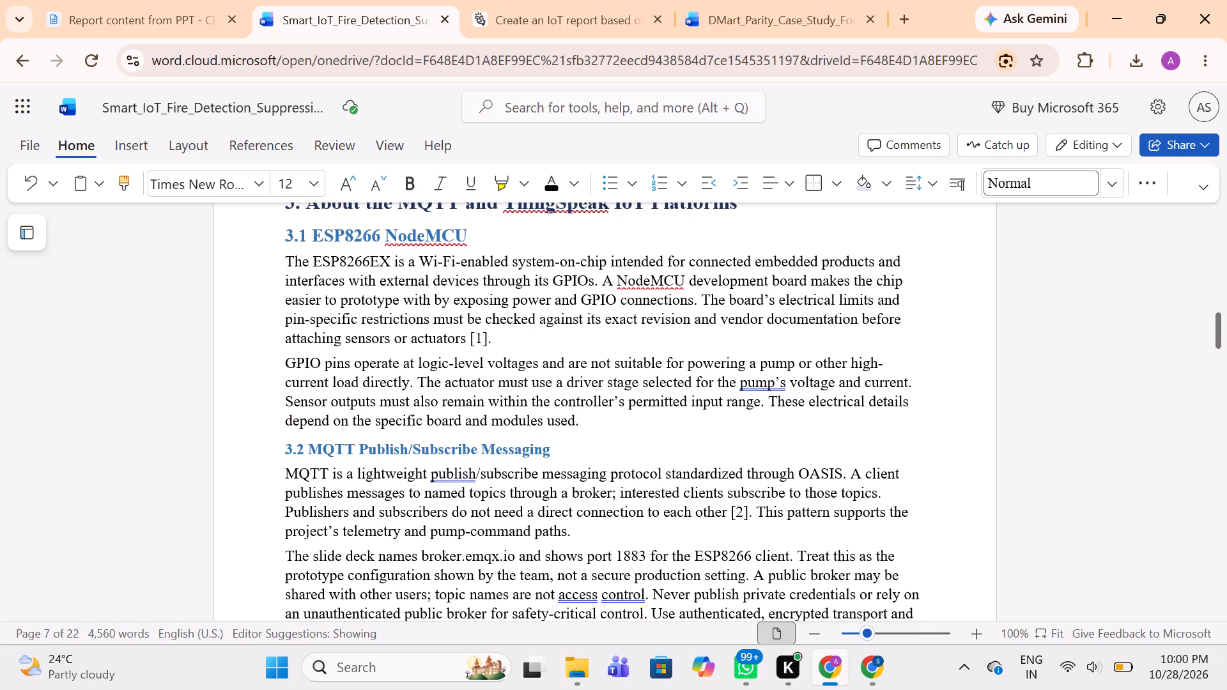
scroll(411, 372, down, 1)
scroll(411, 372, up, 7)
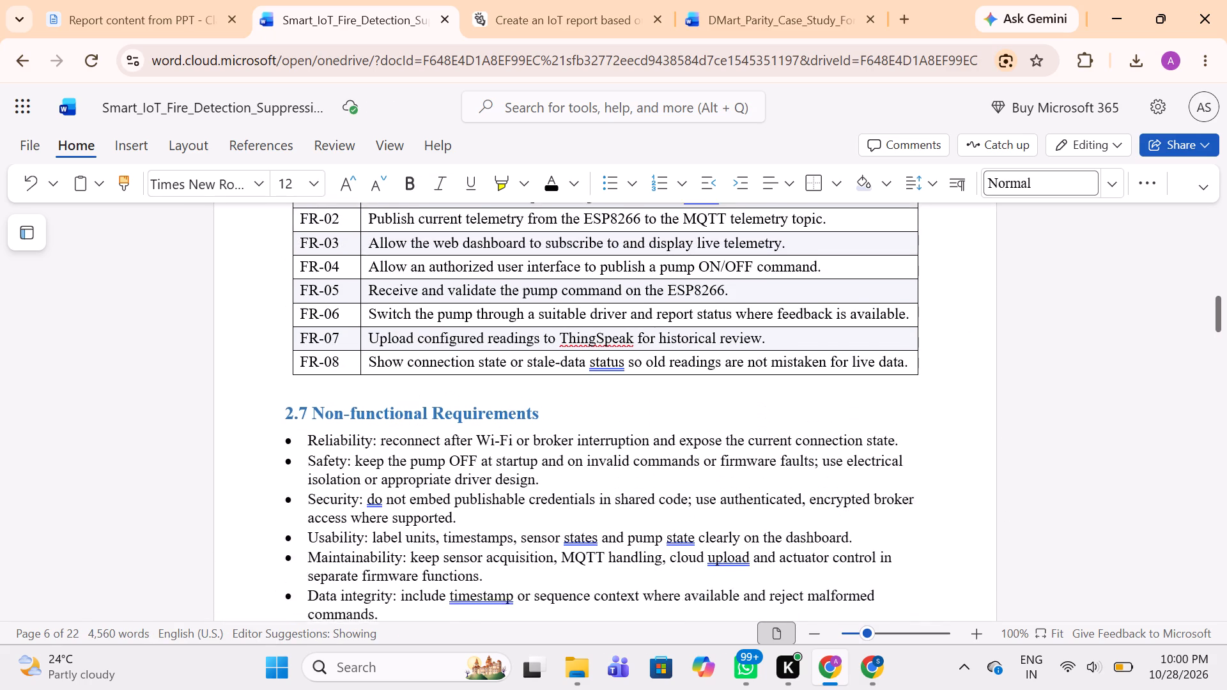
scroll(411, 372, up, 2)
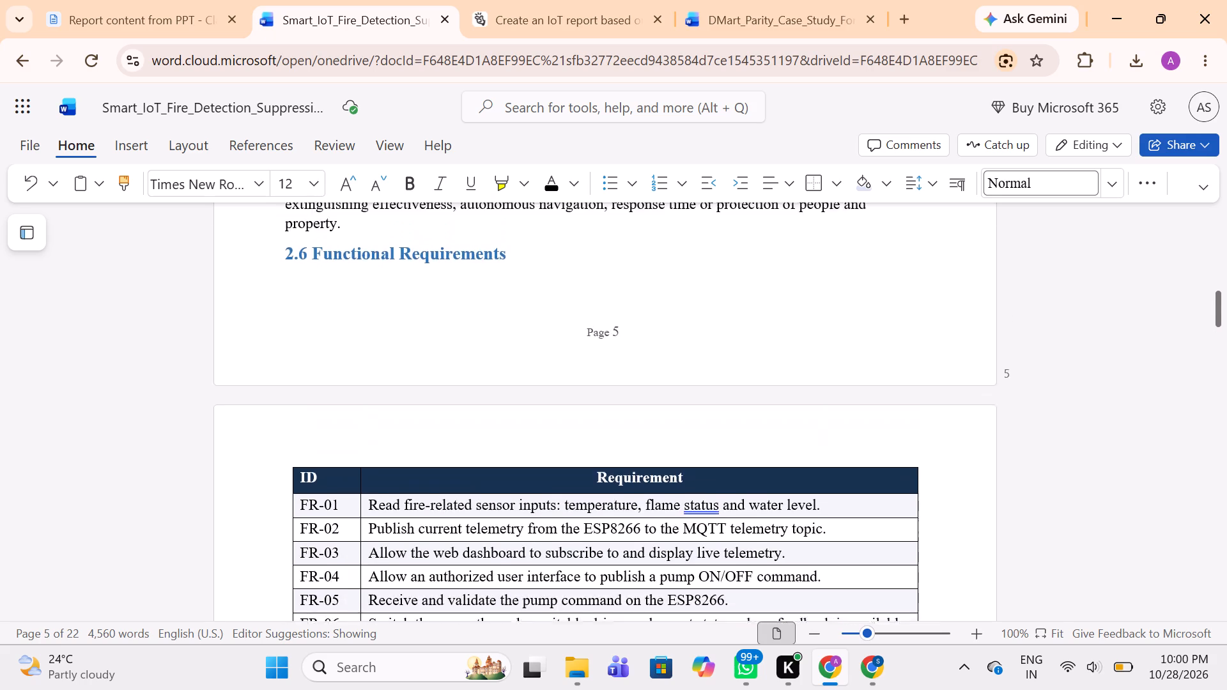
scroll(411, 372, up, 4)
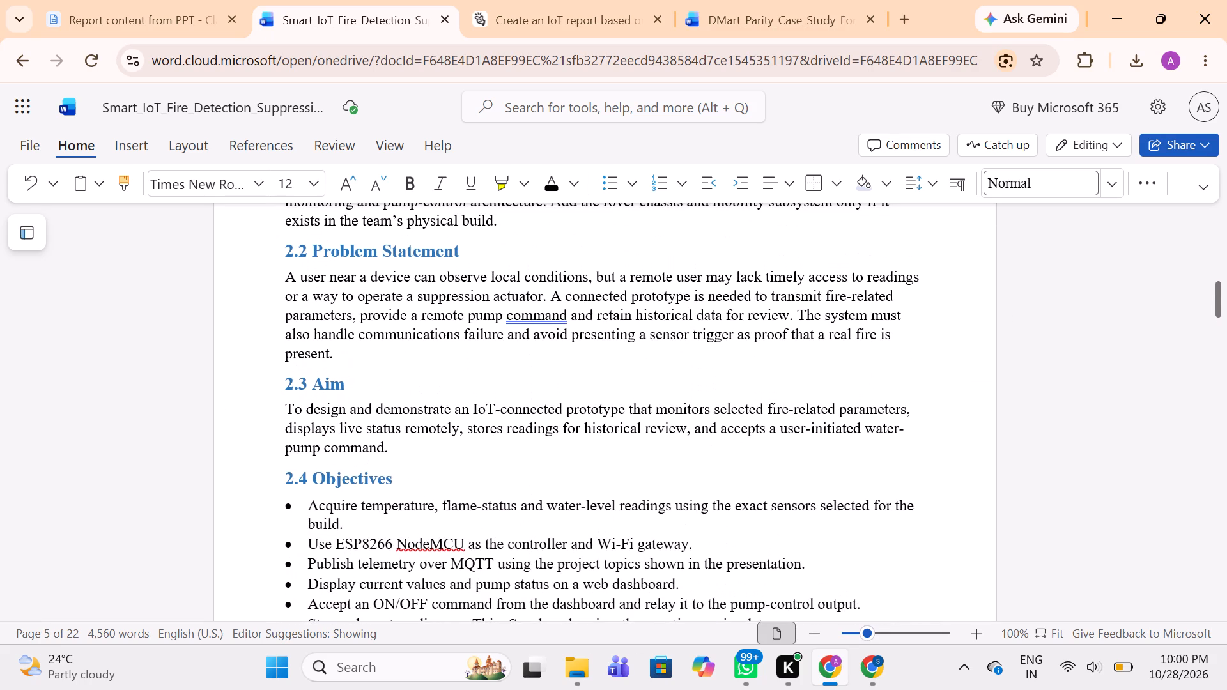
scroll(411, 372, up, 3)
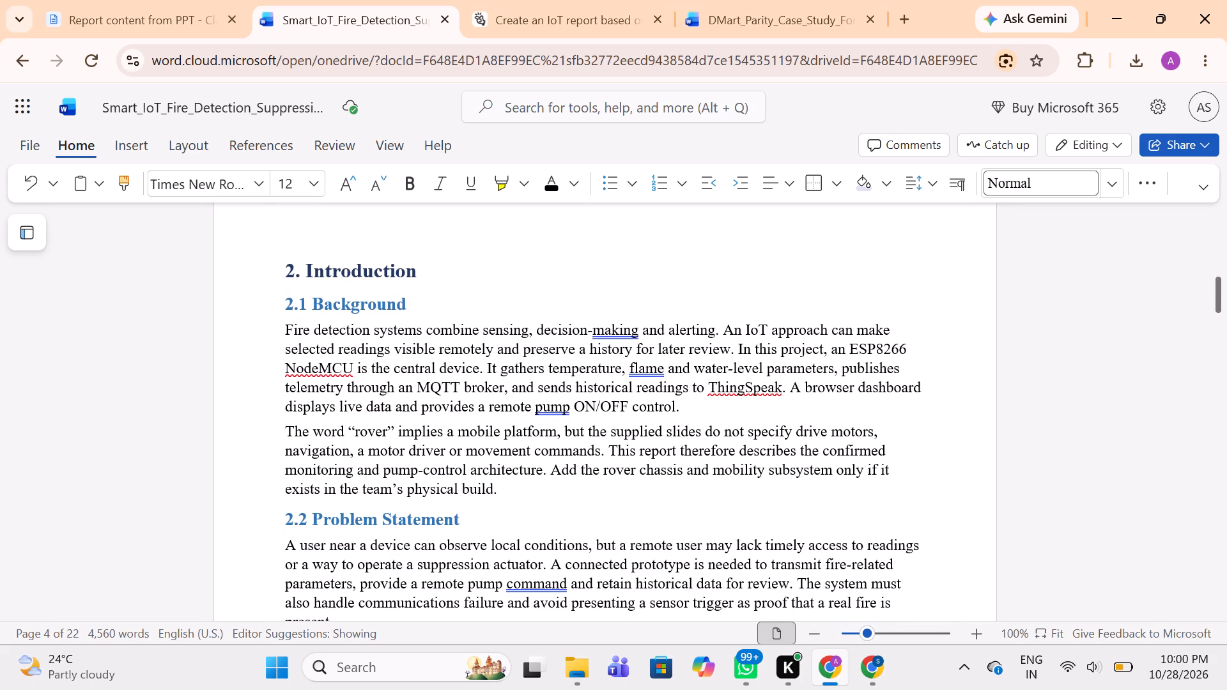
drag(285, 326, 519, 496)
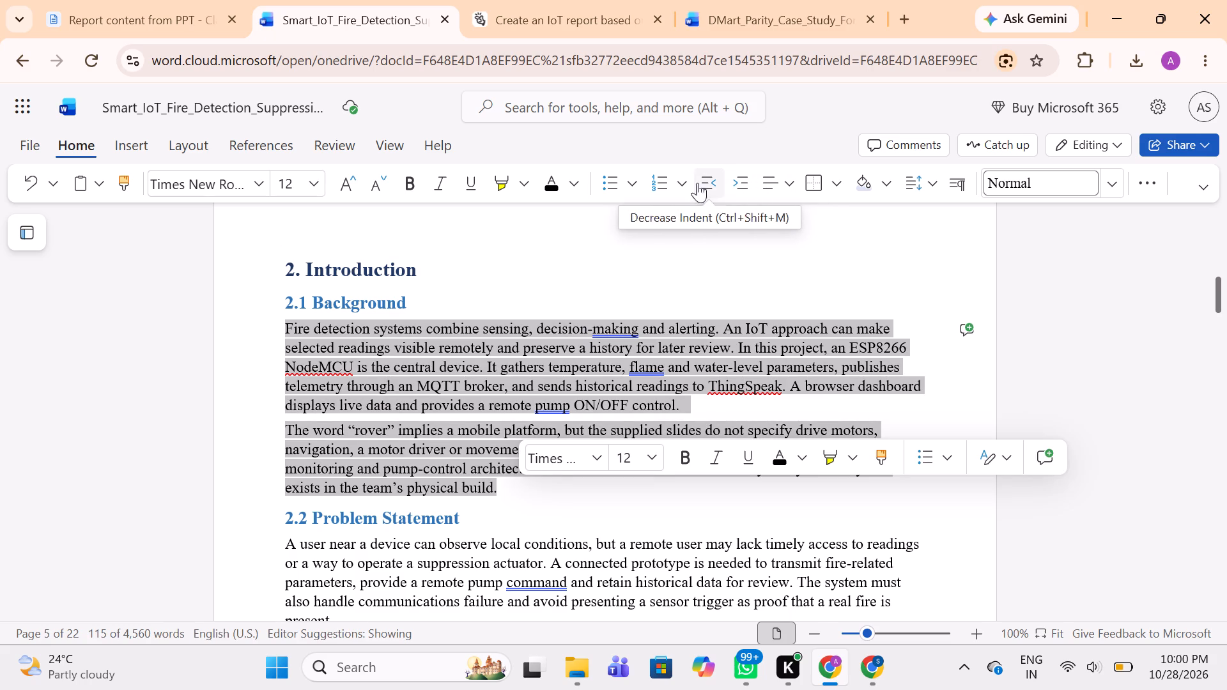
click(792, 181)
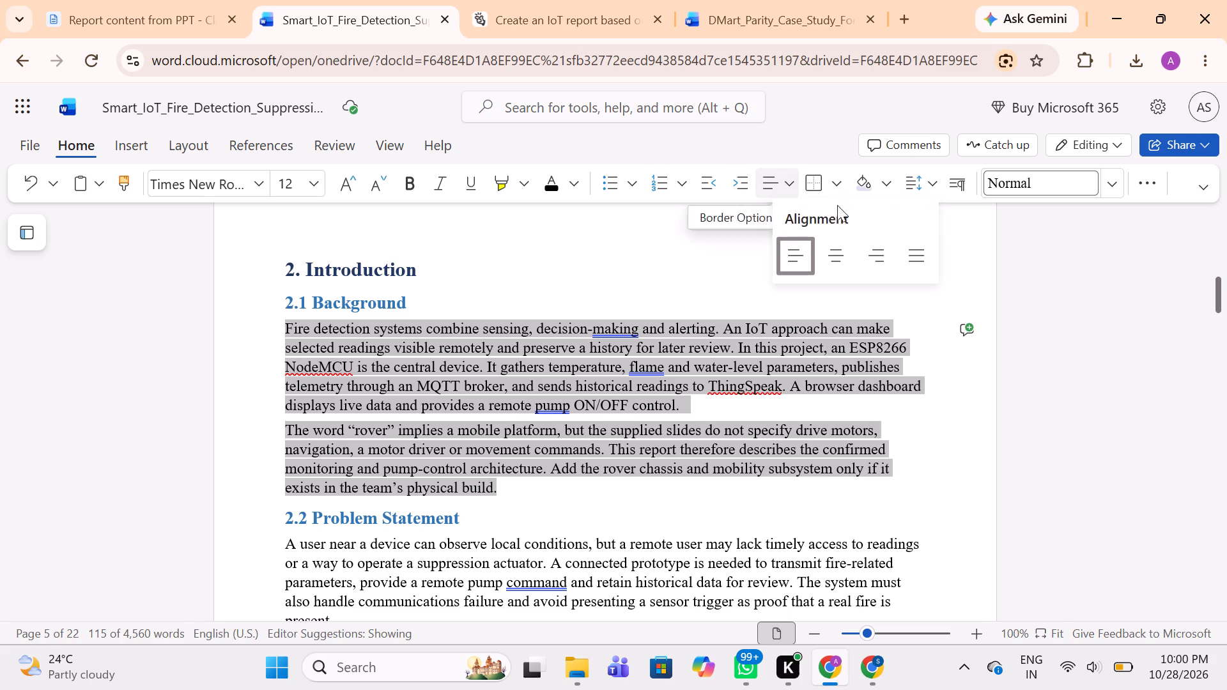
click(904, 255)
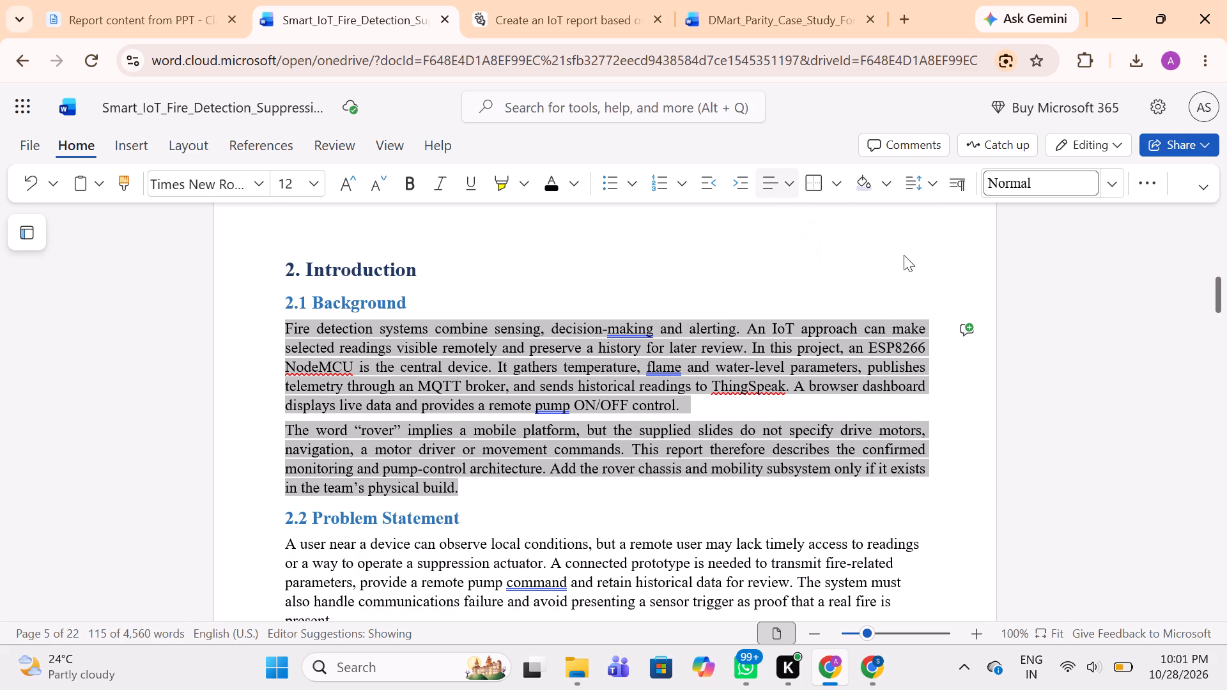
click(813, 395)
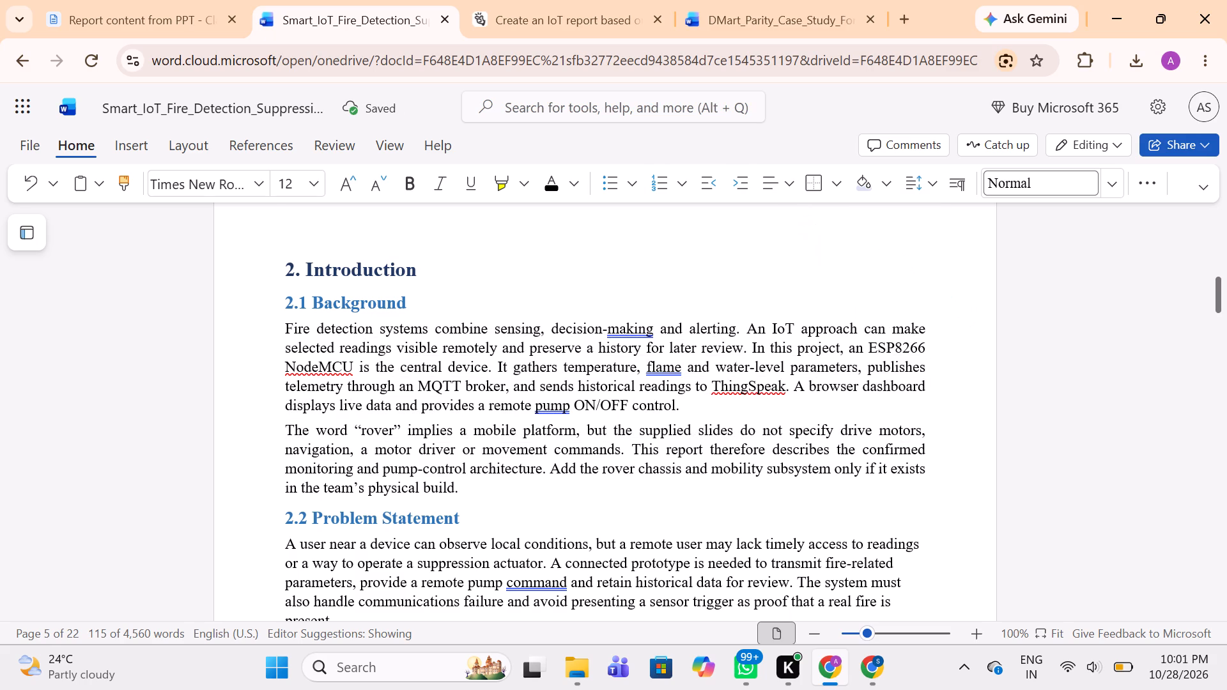
Apply justified alignment to the entire document.
scroll(813, 395, up, 1)
scroll(813, 395, down, 1)
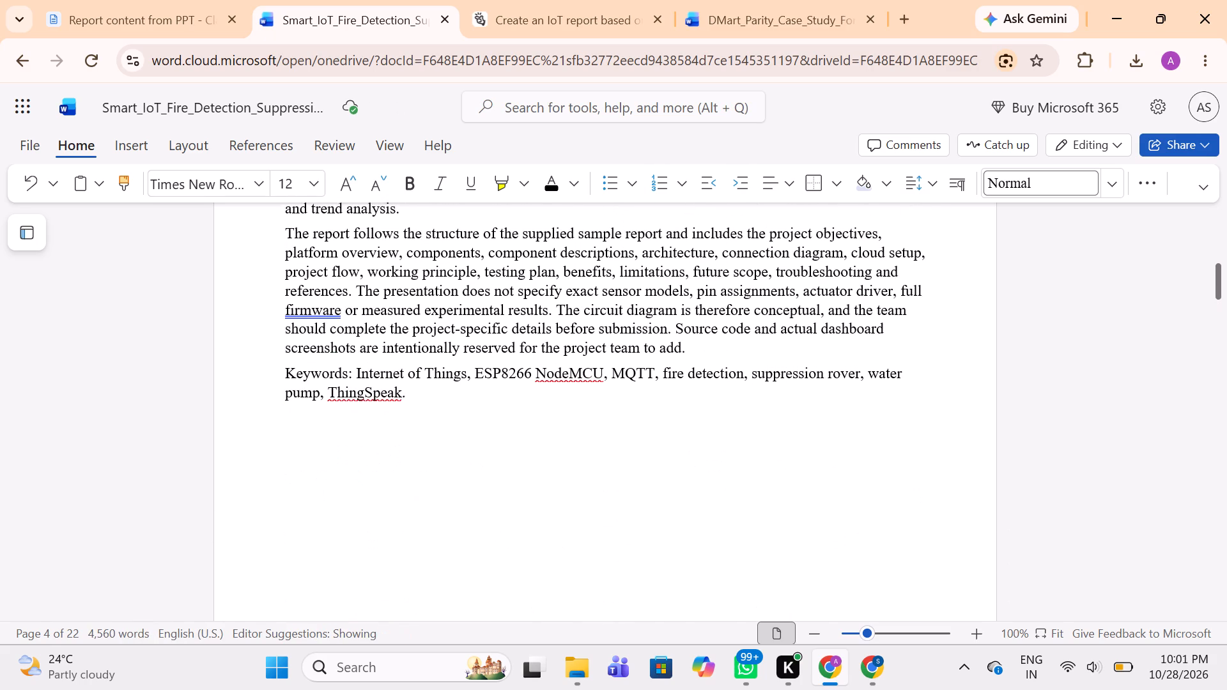
scroll(813, 395, down, 3)
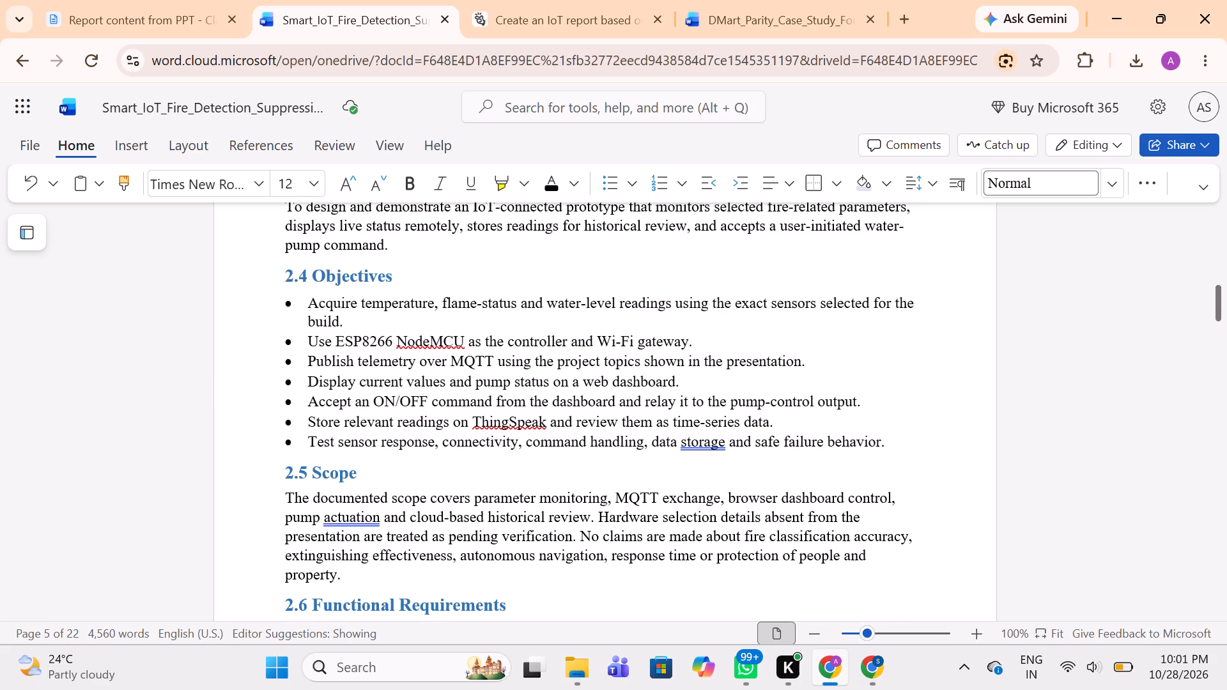
key(ctrl+a)
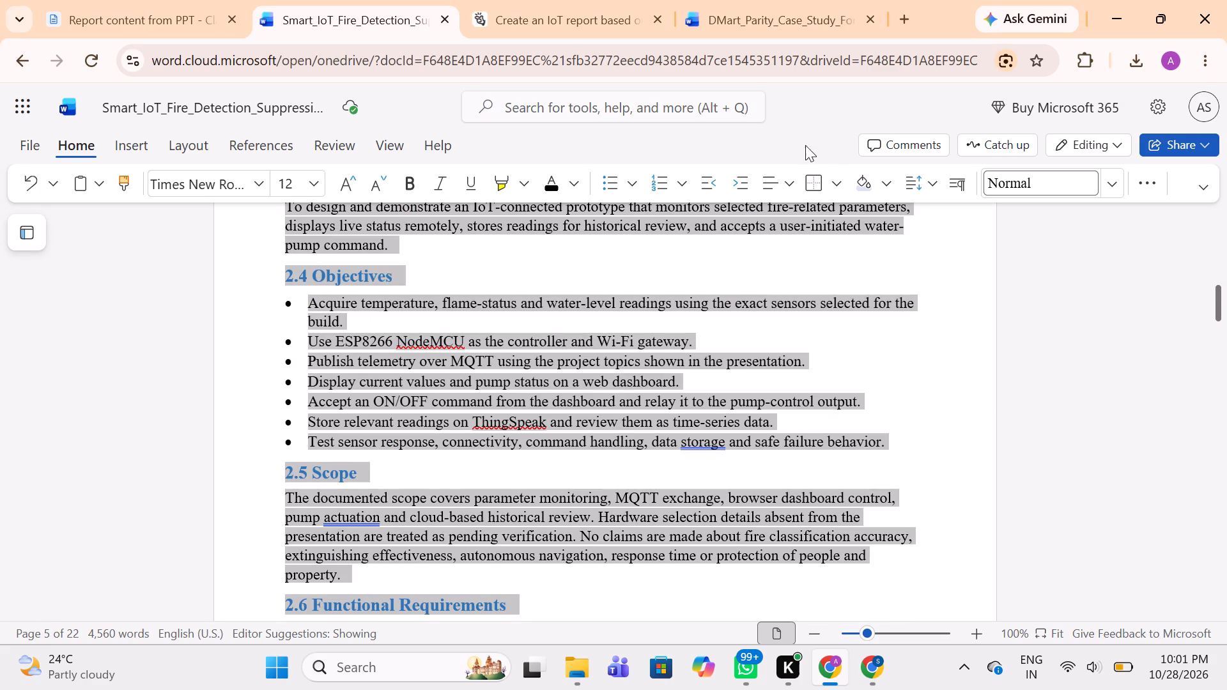
click(784, 180)
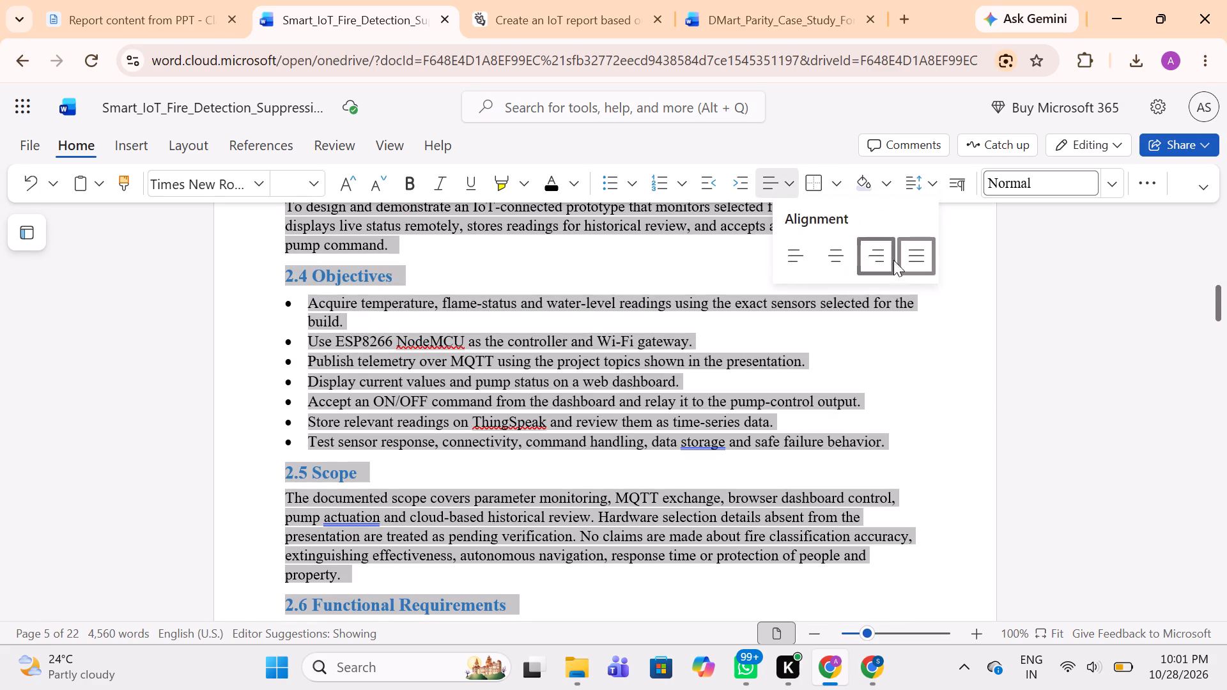
click(920, 256)
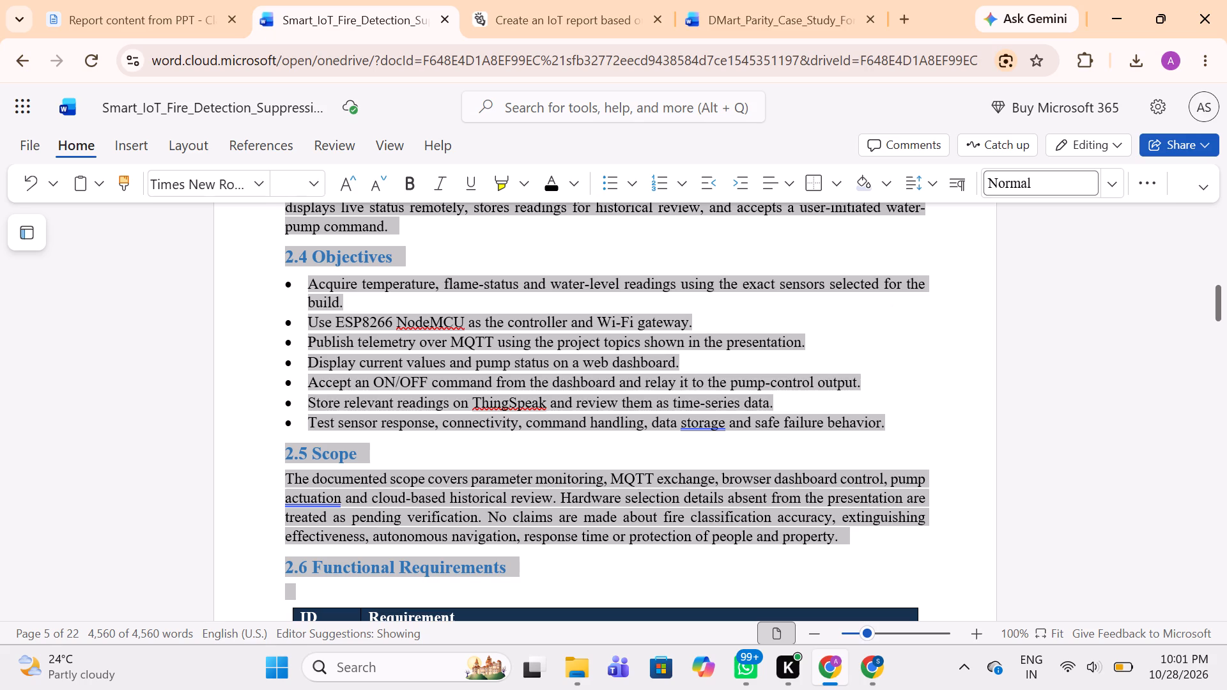
click(847, 451)
Insert another blank line between the "2.6 Functional Requirements" heading and its table to move the whole table onto the next page.
scroll(847, 451, up, 5)
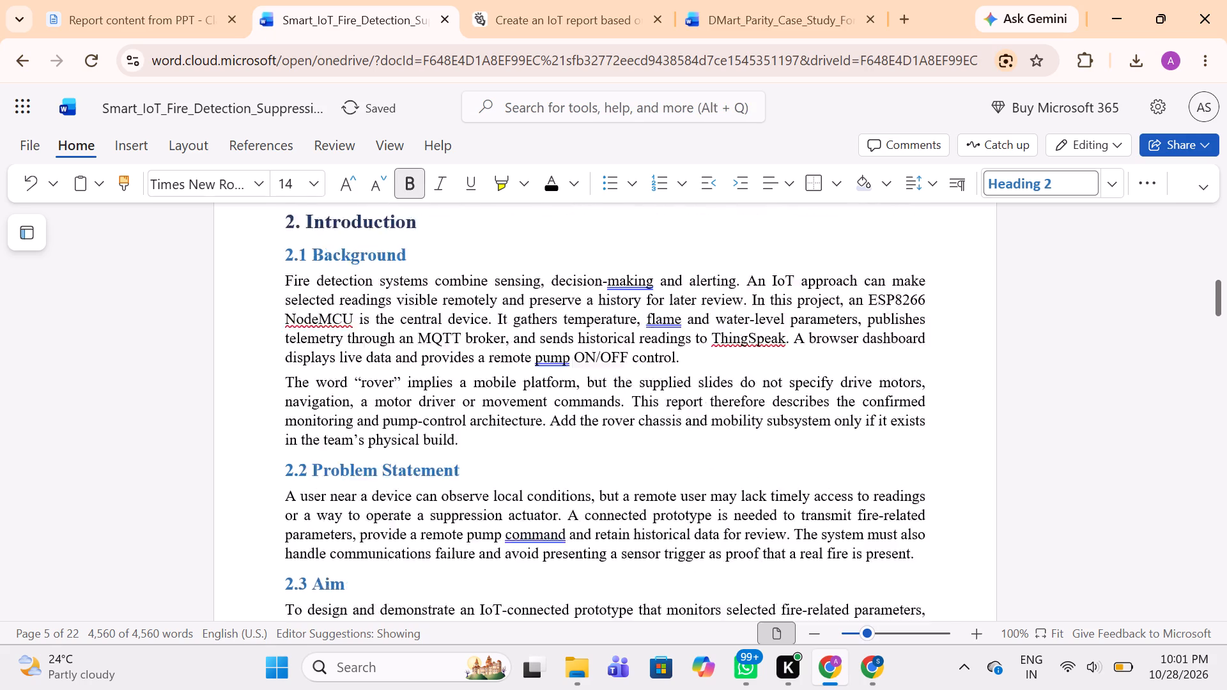
scroll(847, 451, up, 5)
scroll(847, 451, down, 2)
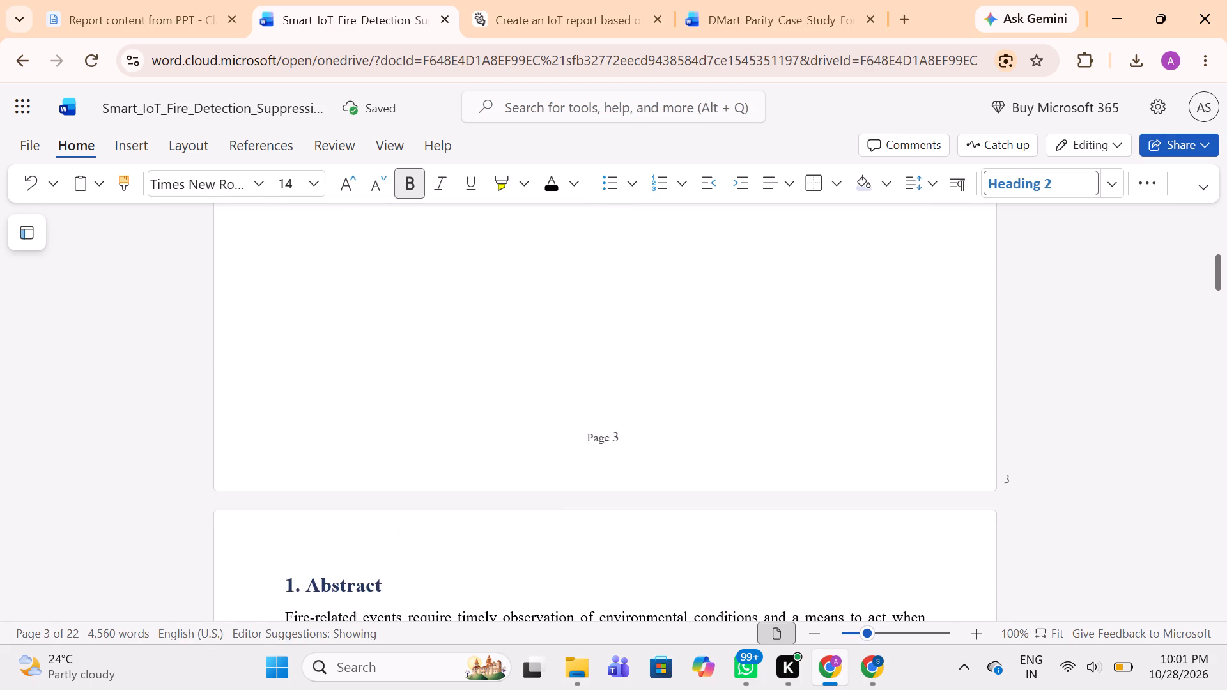
scroll(847, 451, down, 10)
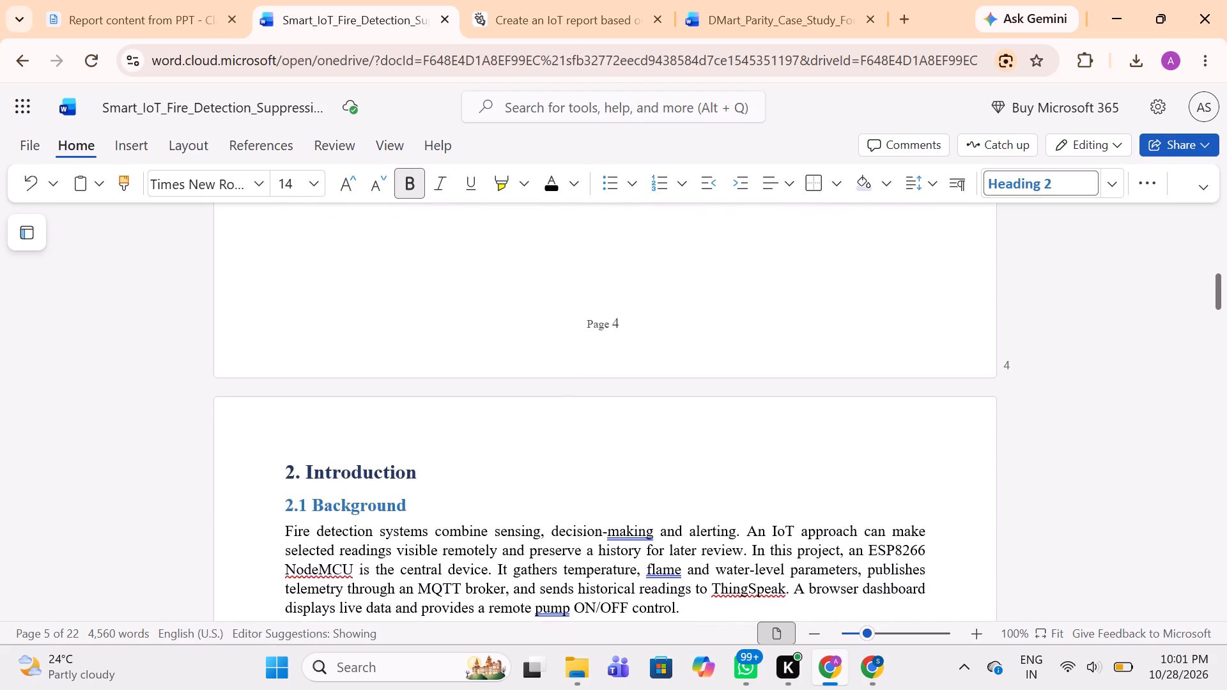
scroll(847, 451, down, 3)
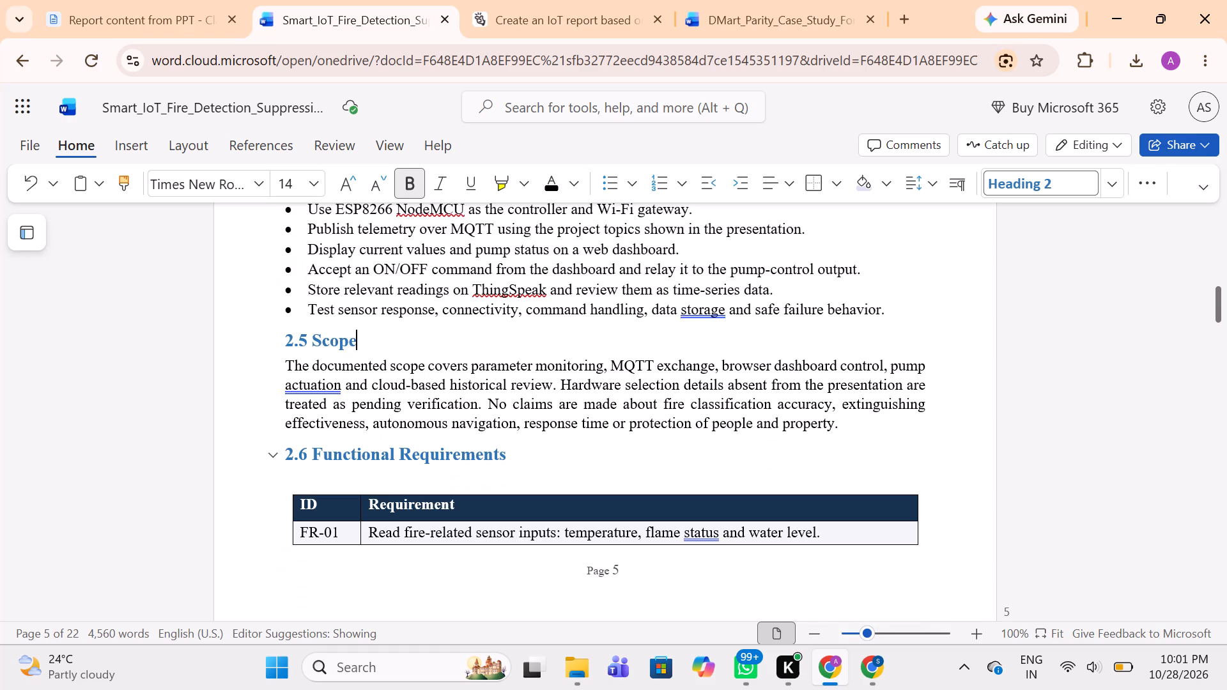
scroll(847, 451, down, 3)
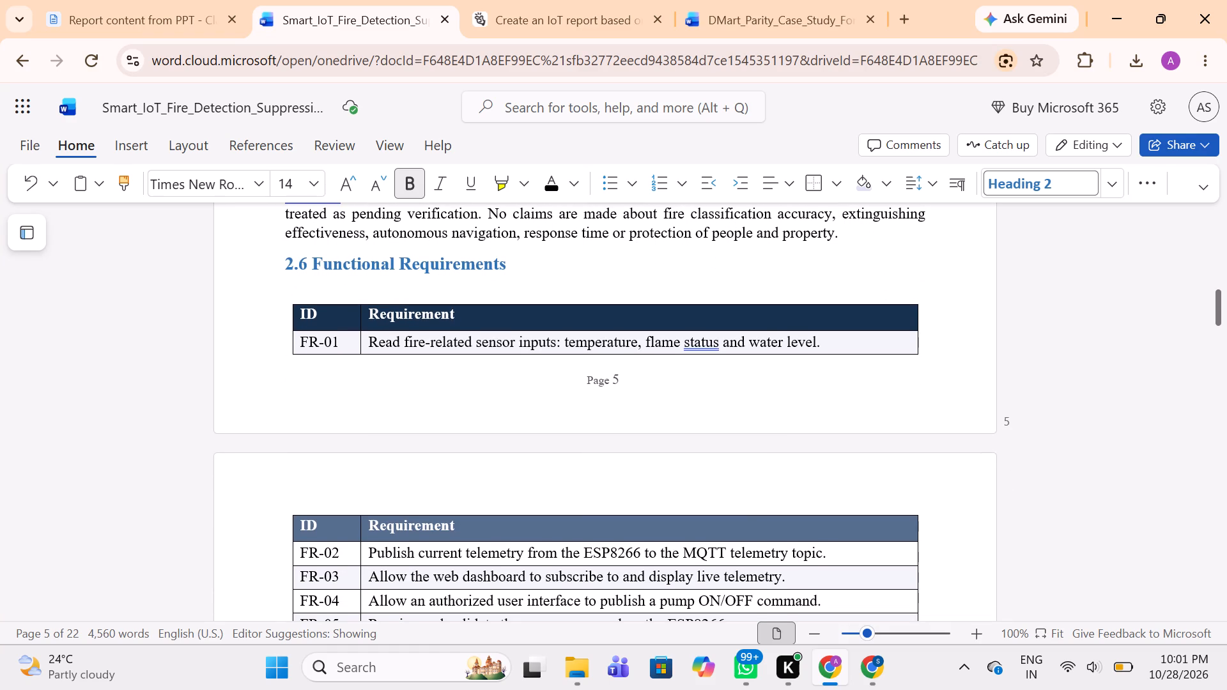
scroll(847, 451, down, 1)
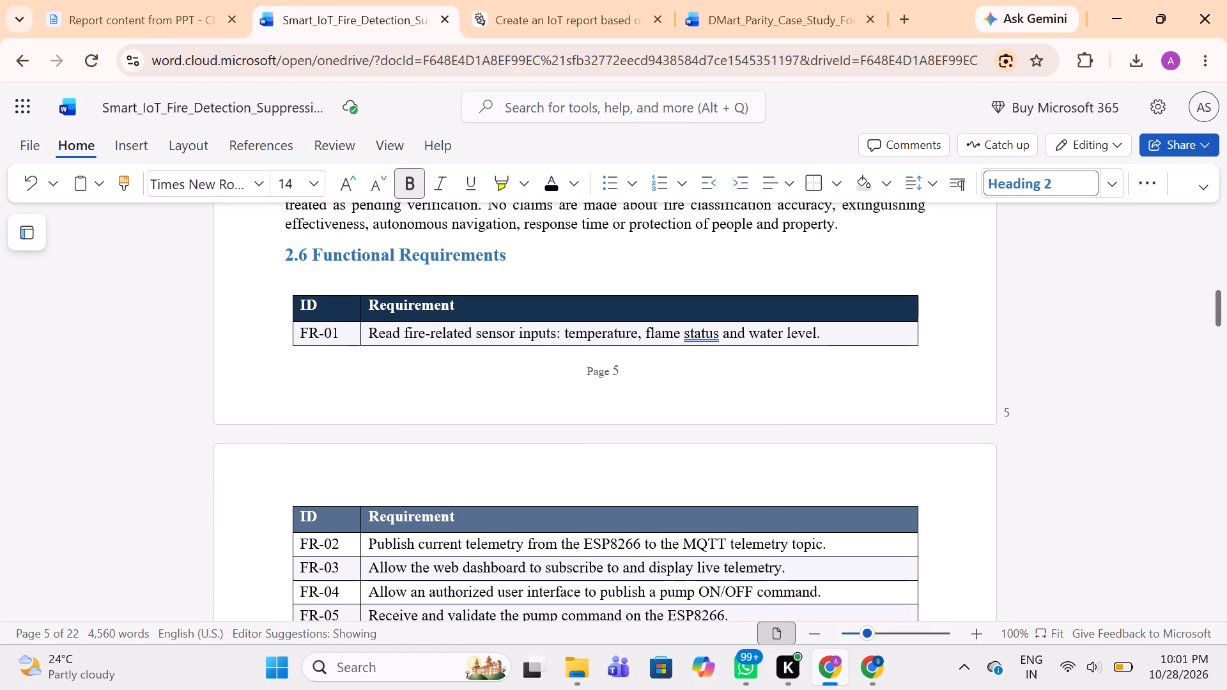
click(332, 277)
key(Return)
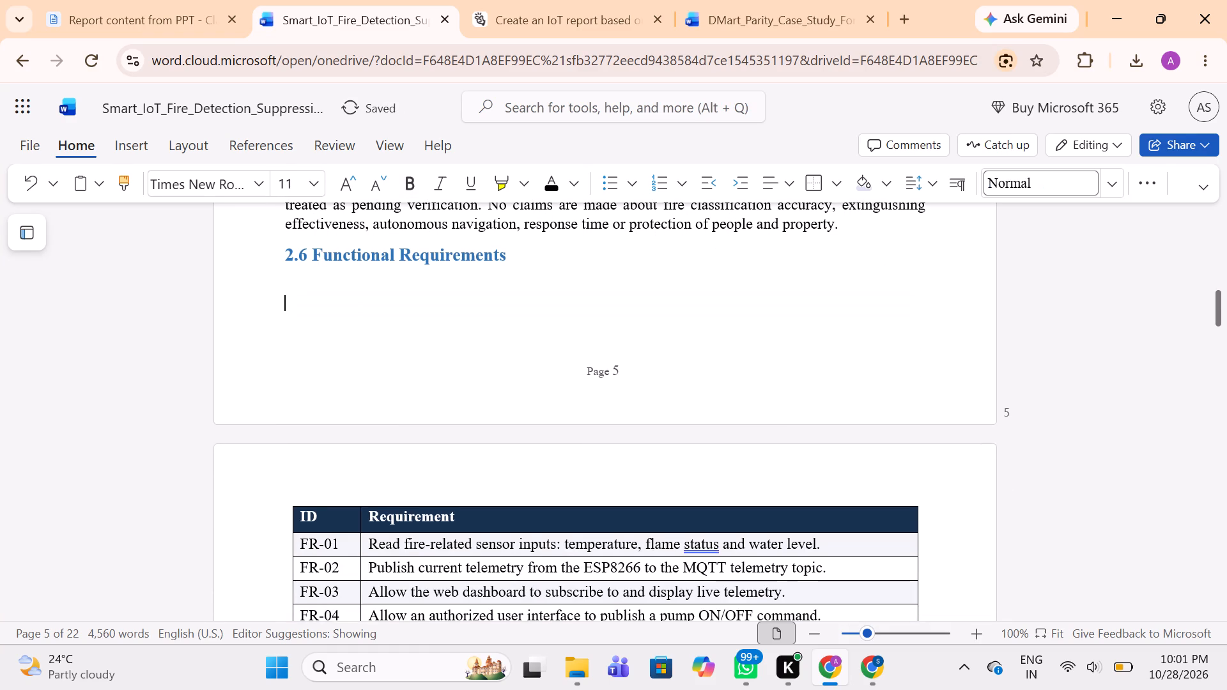
Set the "3.2 MQTT Publish/Subscribe Messaging" heading to font size 14.
scroll(332, 277, up, 2)
scroll(332, 277, down, 3)
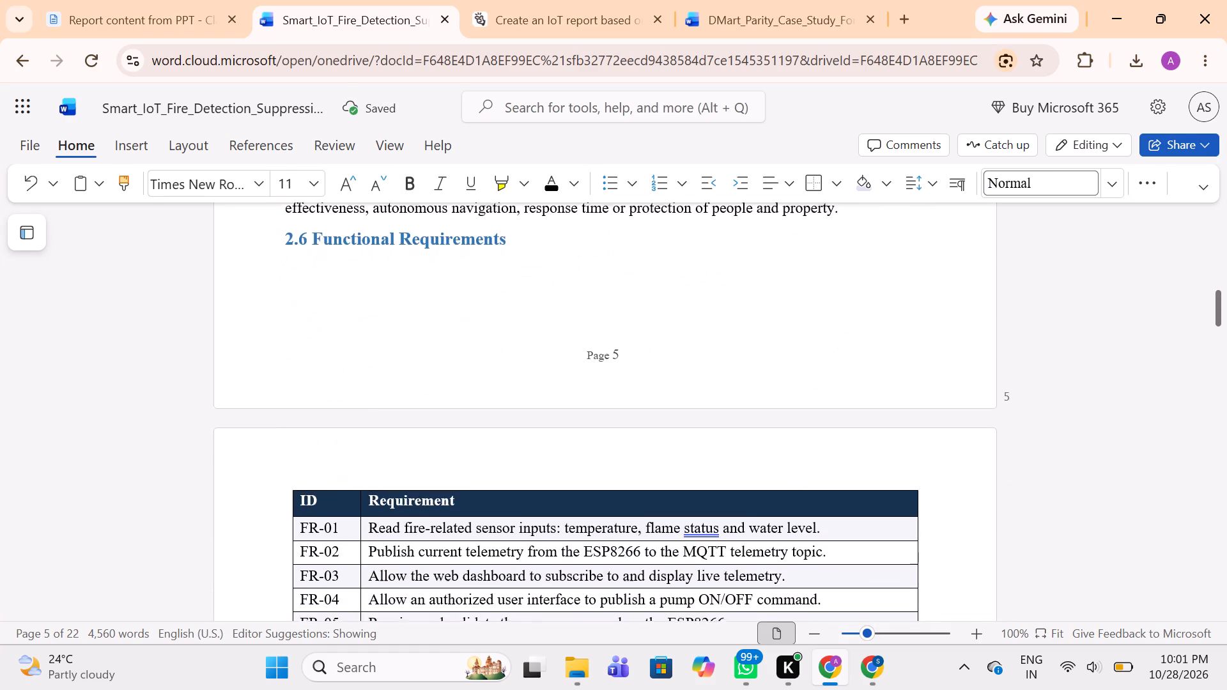
scroll(332, 277, down, 6)
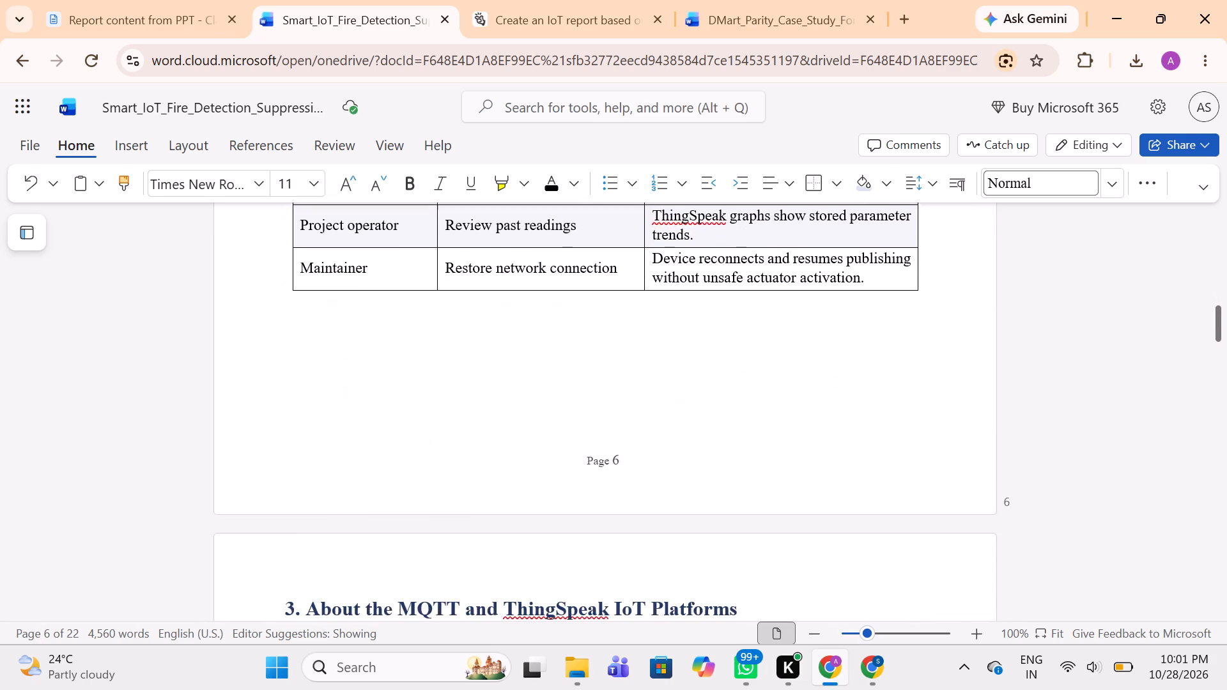
scroll(332, 277, up, 1)
scroll(332, 277, down, 3)
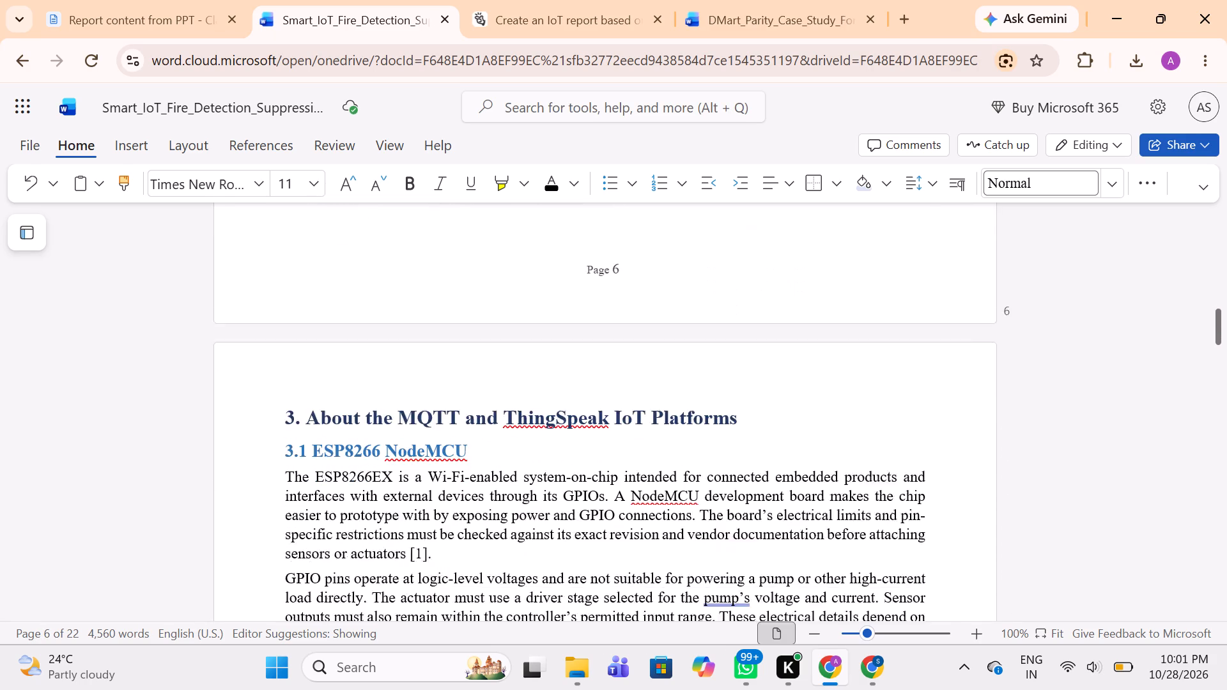
scroll(332, 277, down, 3)
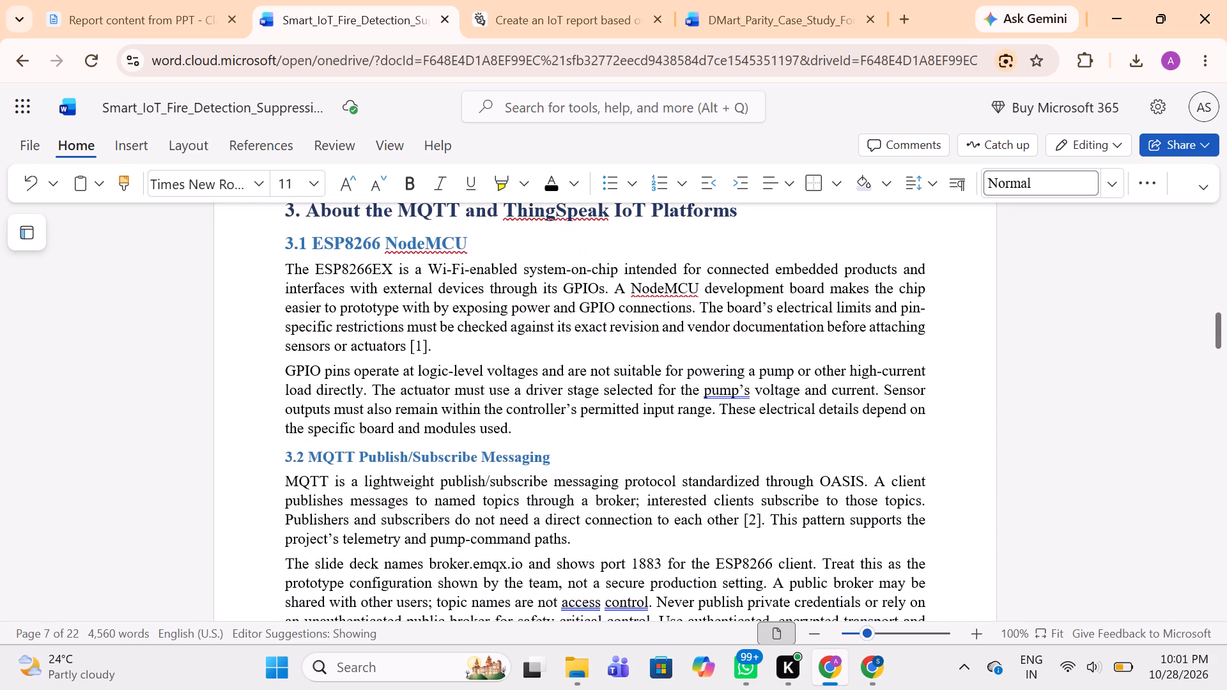
scroll(332, 277, down, 1)
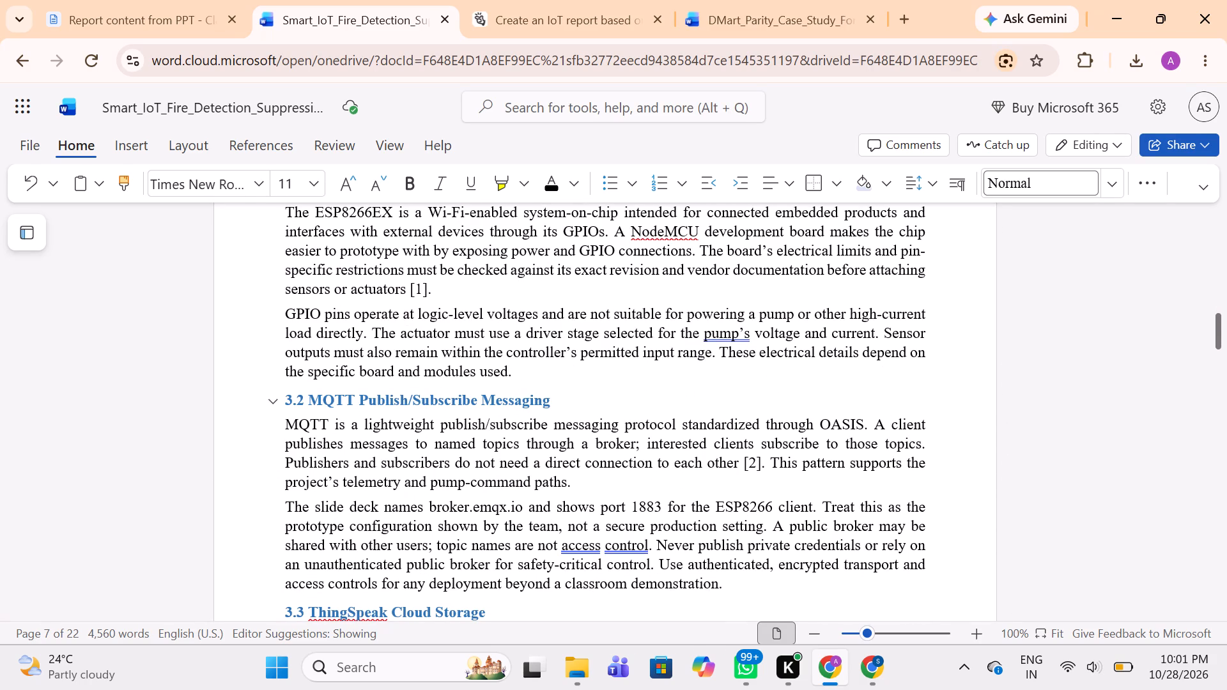
drag(284, 398, 559, 411)
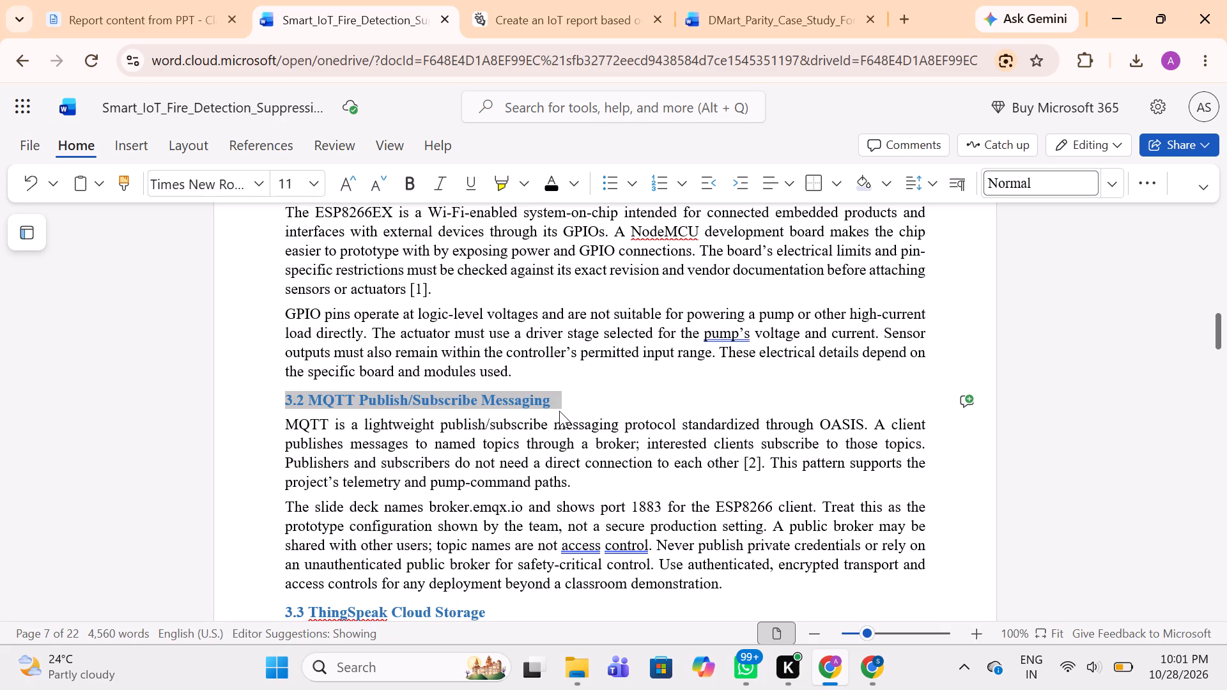
drag(559, 411, 560, 411)
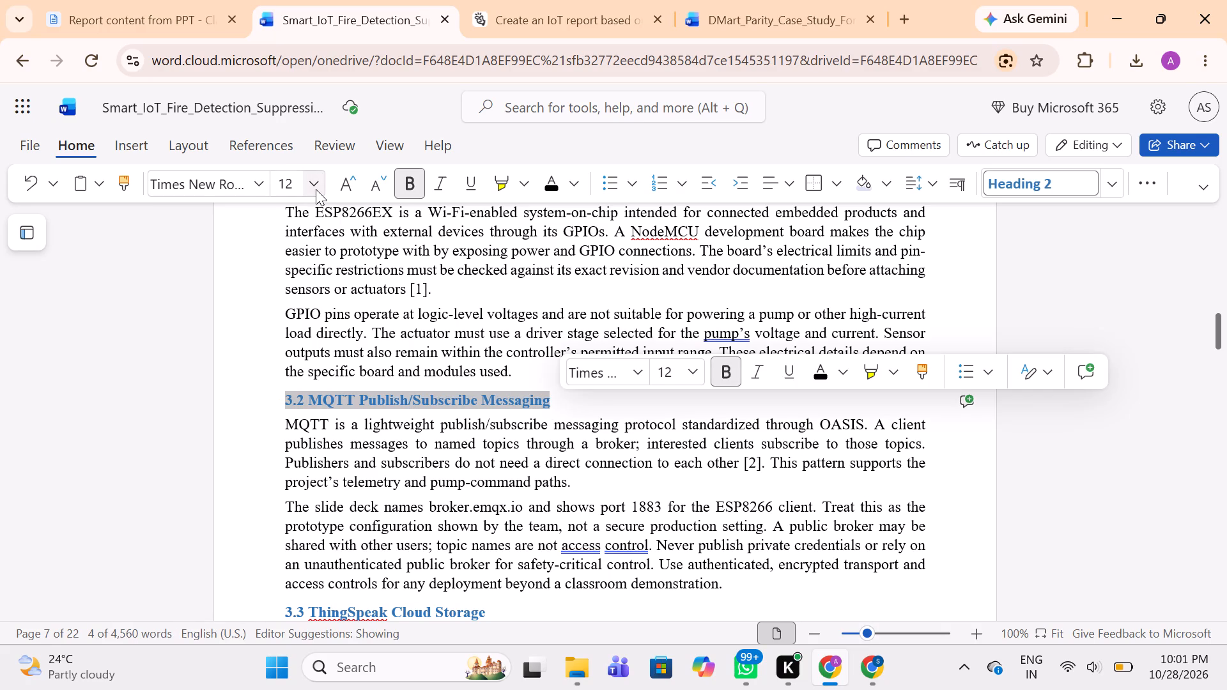
click(316, 189)
click(288, 365)
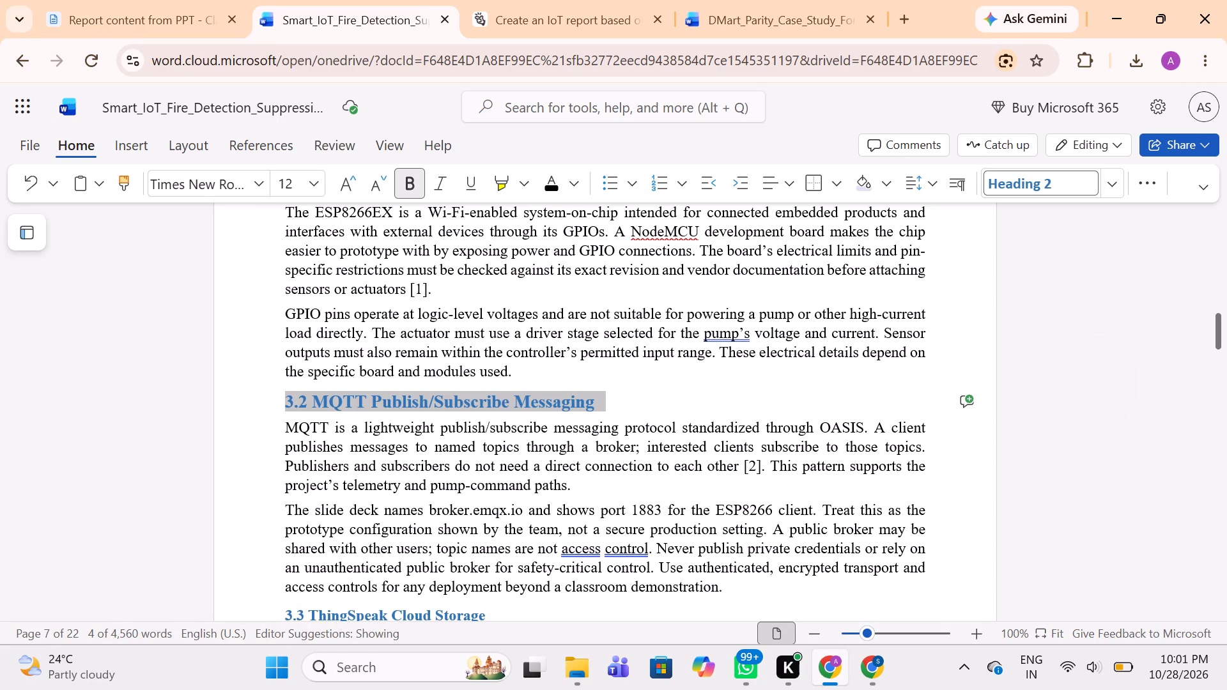
Set the "3.3 ThingSpeak Cloud Storage" heading to font size 14.
scroll(400, 416, up, 2)
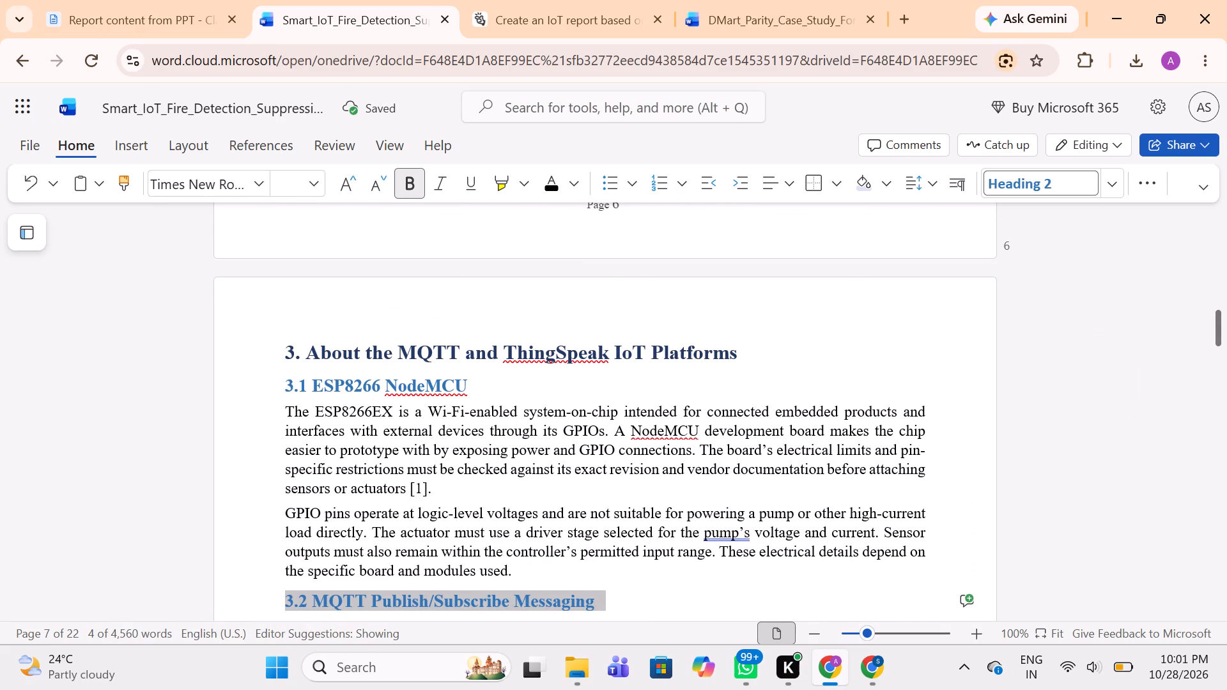
drag(286, 351, 689, 383)
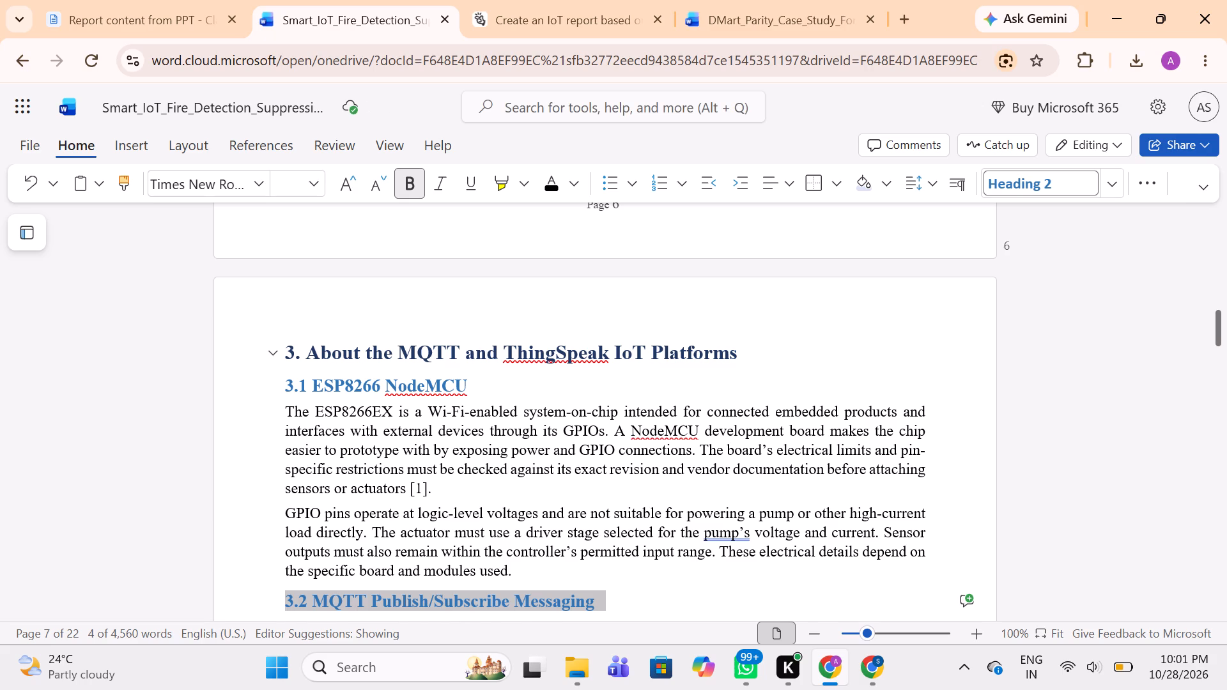
drag(689, 383, 702, 349)
scroll(702, 349, down, 5)
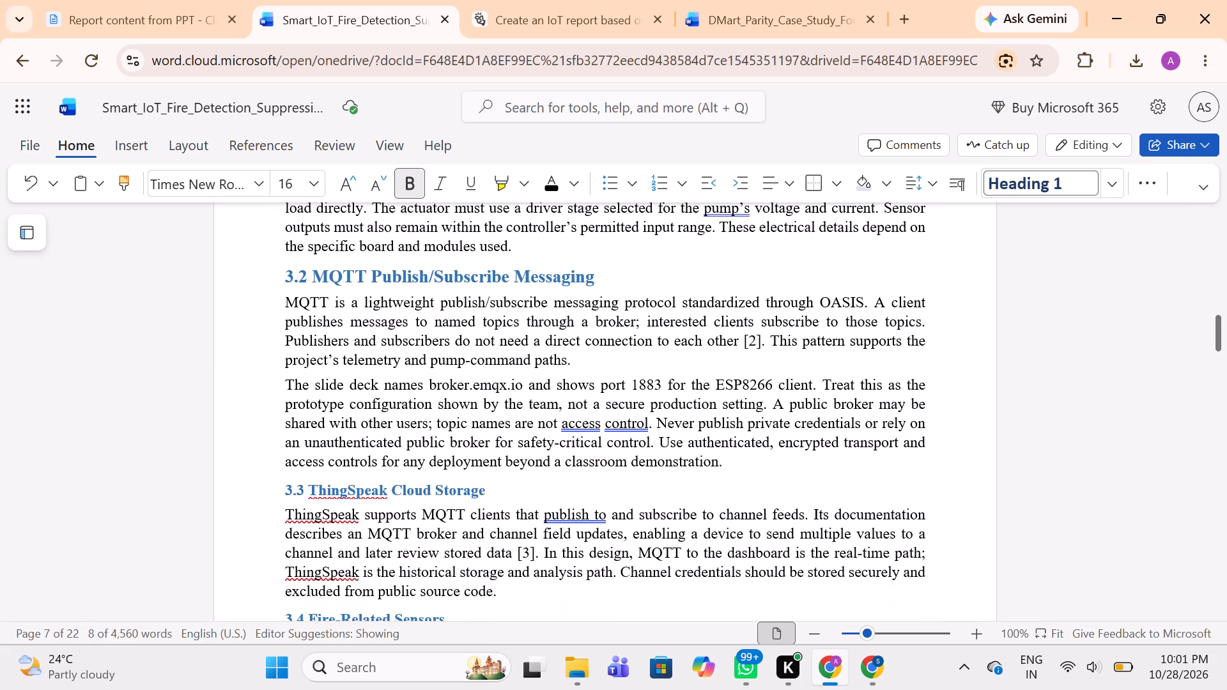
drag(287, 493, 458, 489)
drag(458, 489, 500, 492)
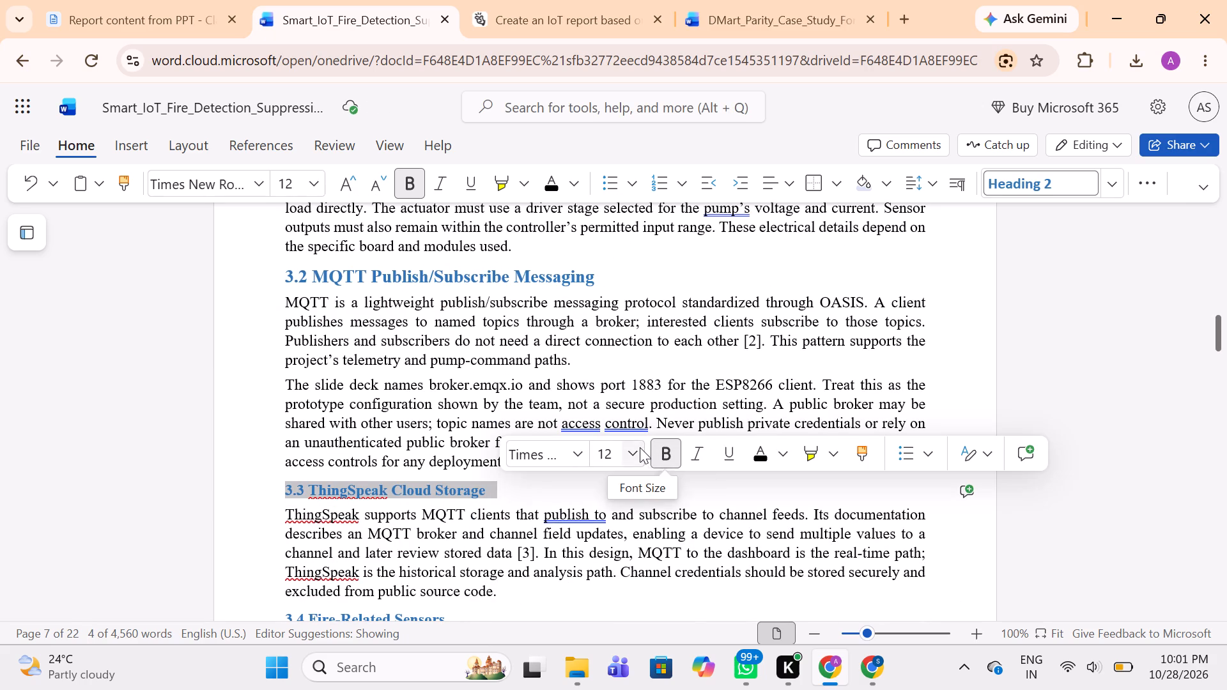
click(637, 450)
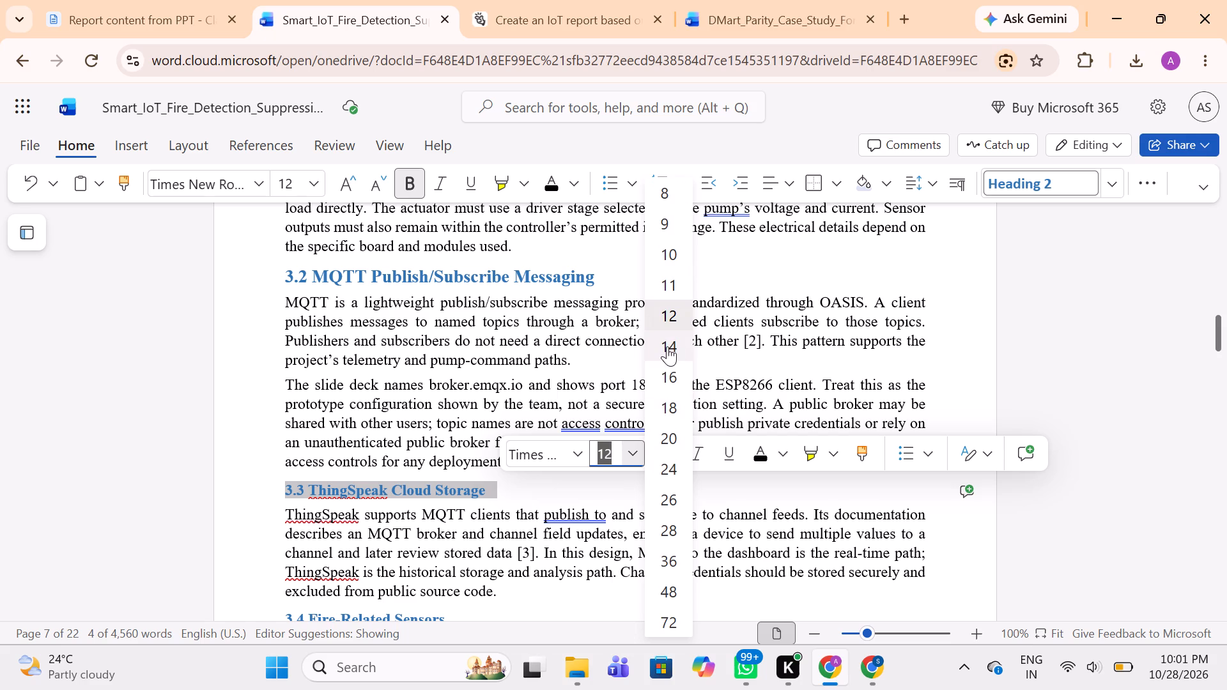
click(667, 346)
Set the "3.4 Fire-Related Sensors" heading to font size 14.
scroll(515, 510, down, 3)
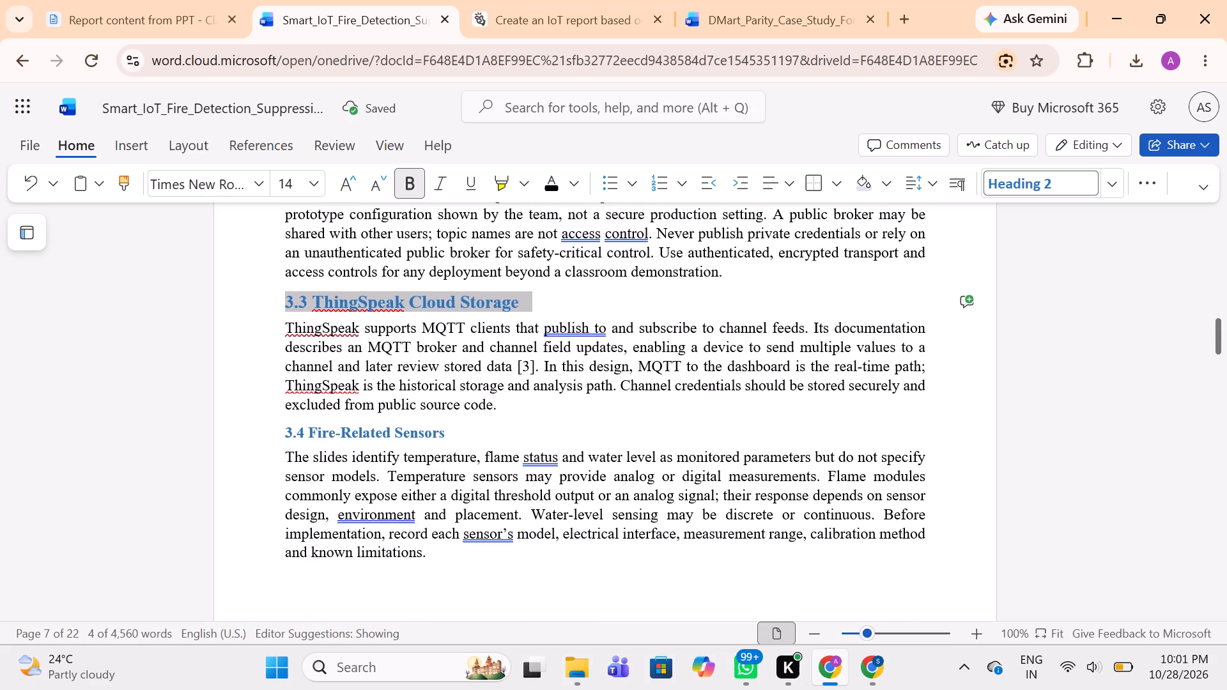
drag(287, 431, 470, 436)
click(605, 389)
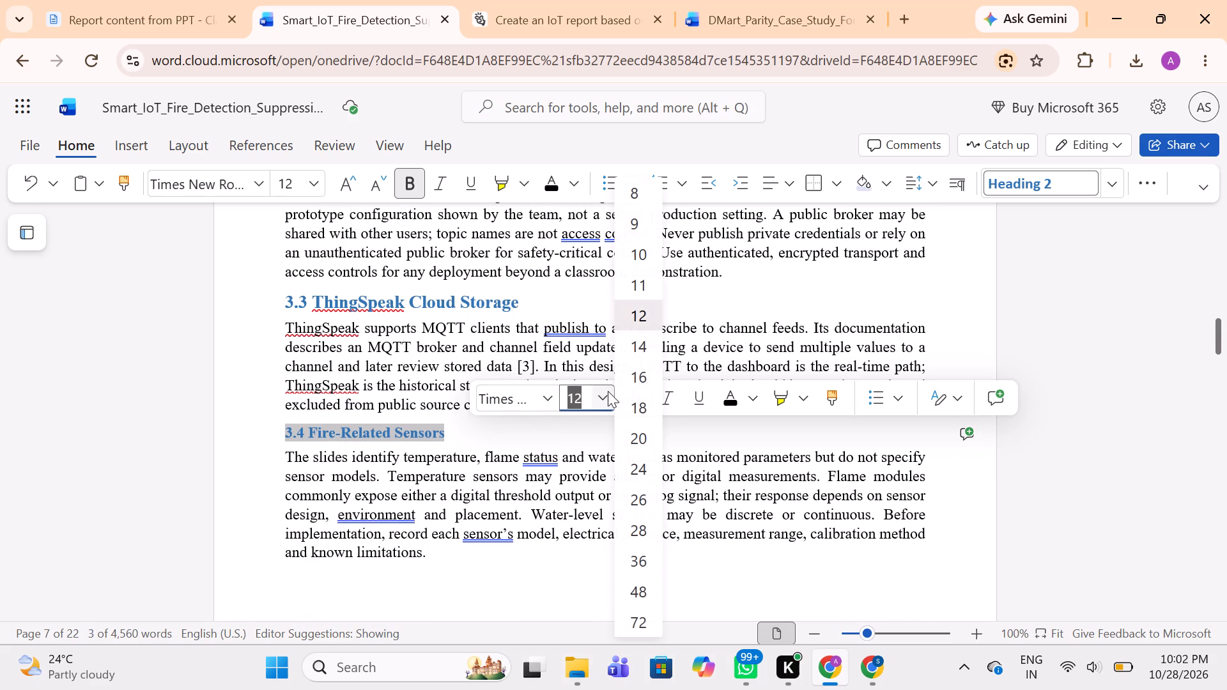
click(637, 344)
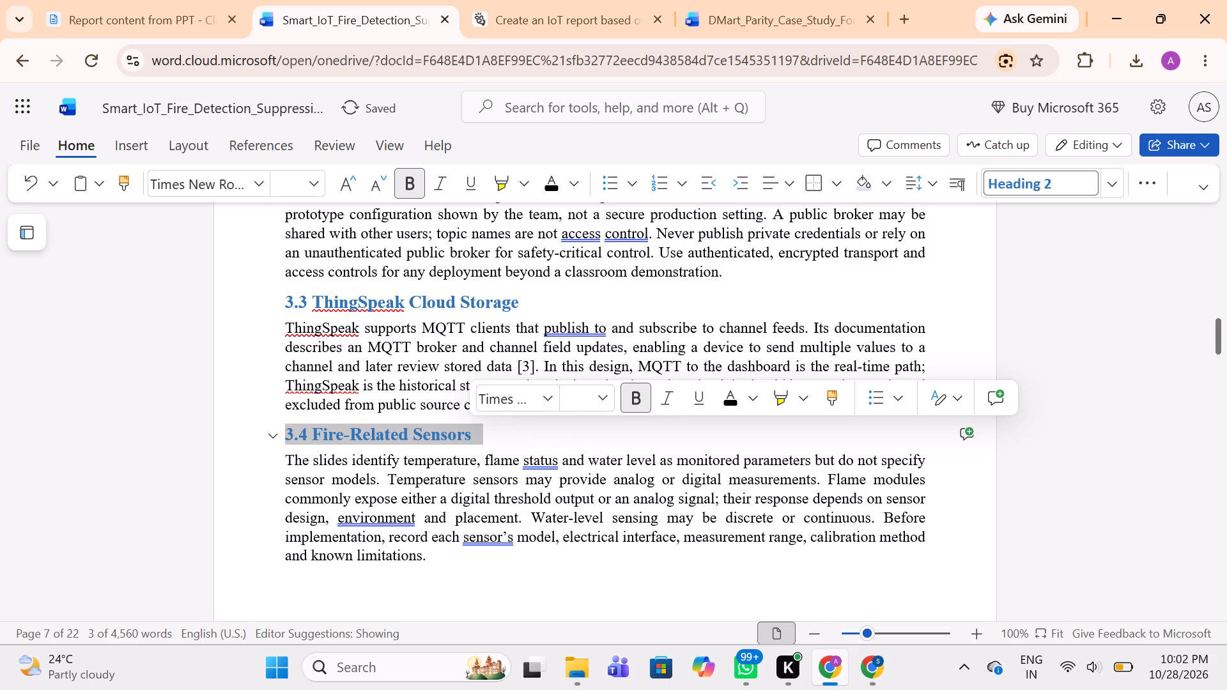
click(514, 431)
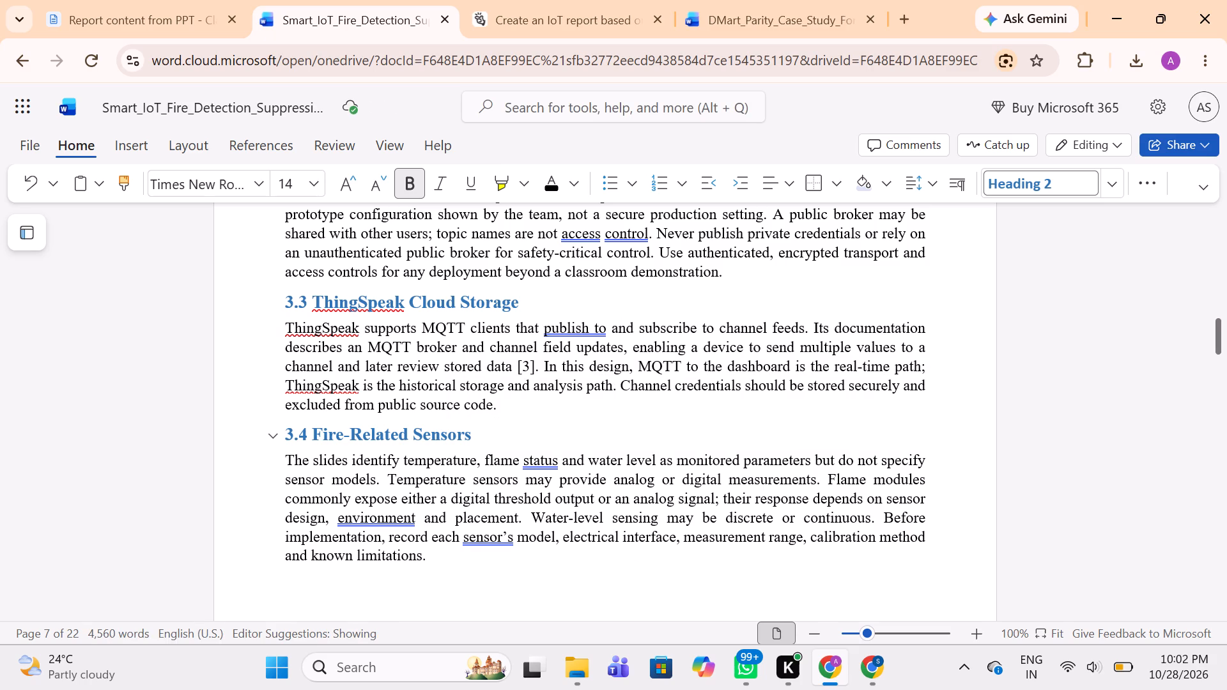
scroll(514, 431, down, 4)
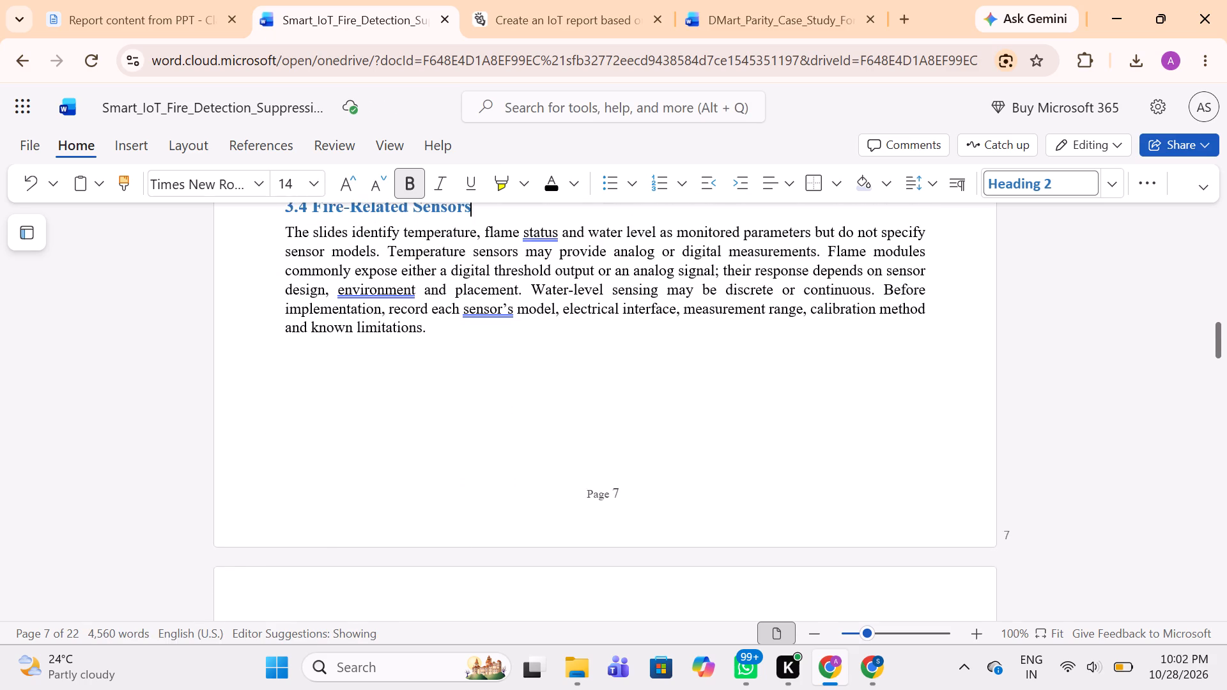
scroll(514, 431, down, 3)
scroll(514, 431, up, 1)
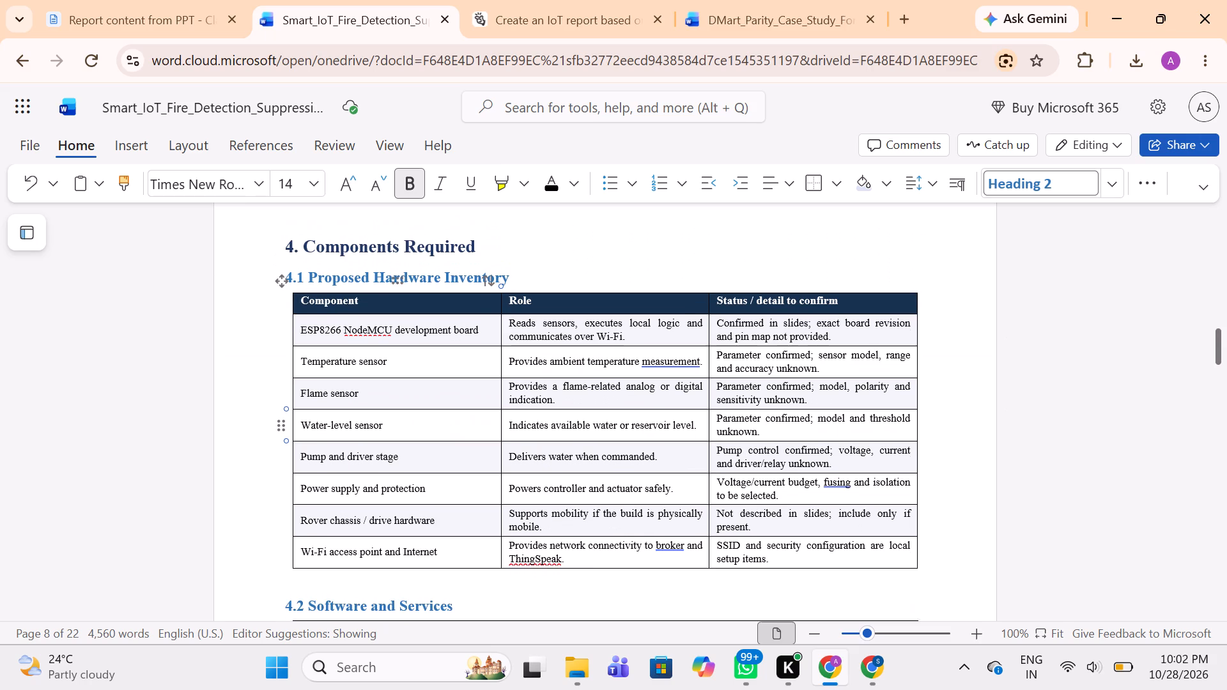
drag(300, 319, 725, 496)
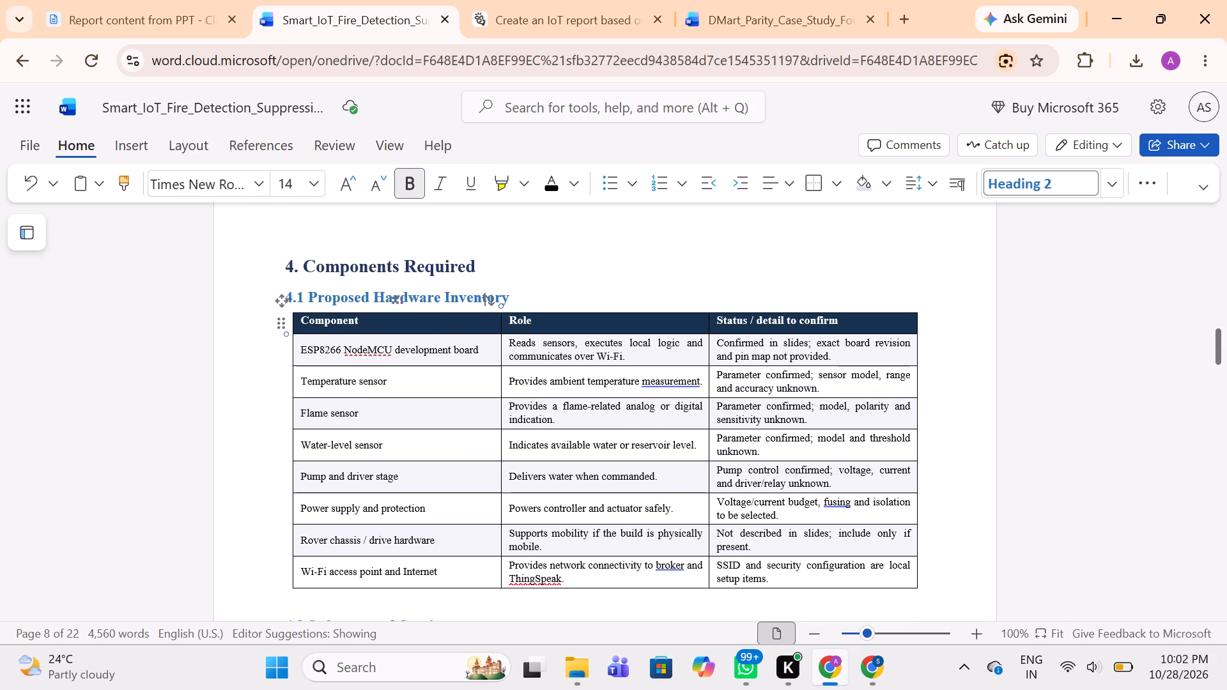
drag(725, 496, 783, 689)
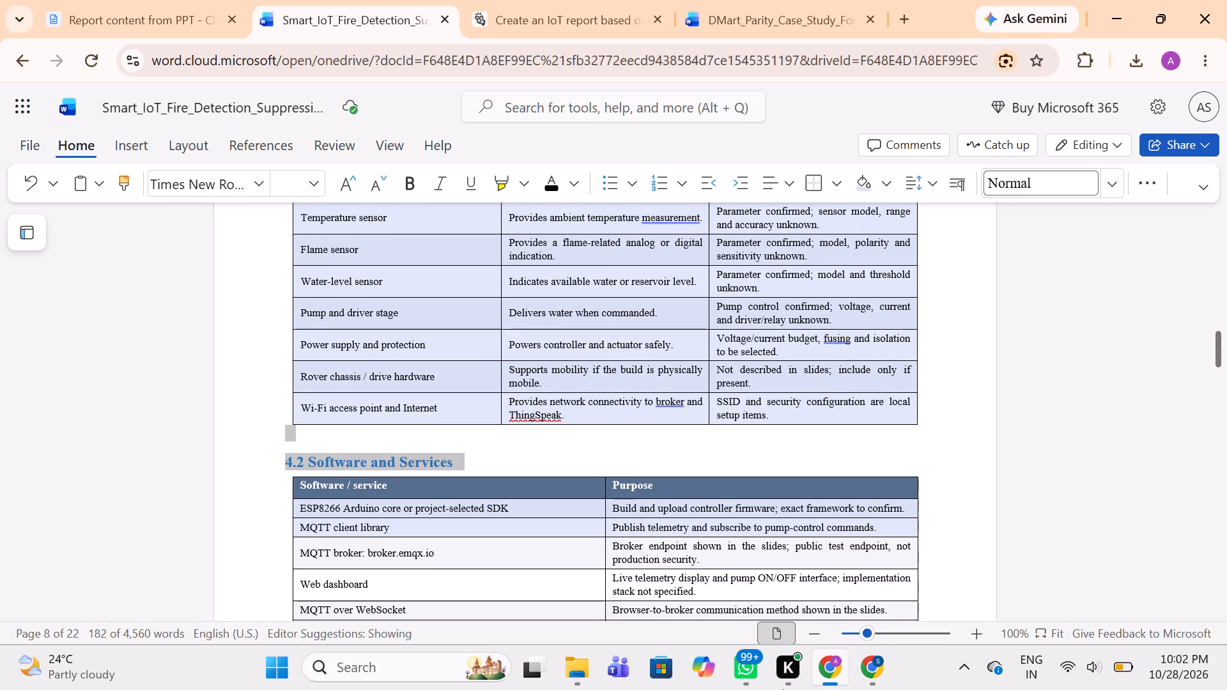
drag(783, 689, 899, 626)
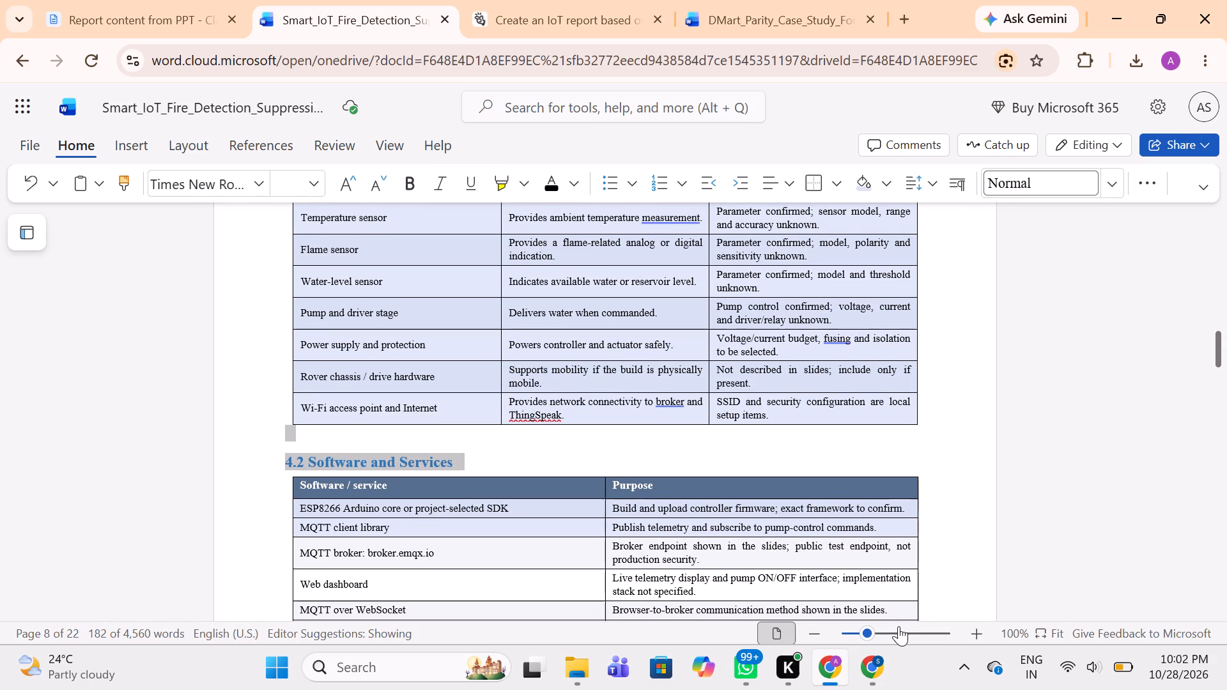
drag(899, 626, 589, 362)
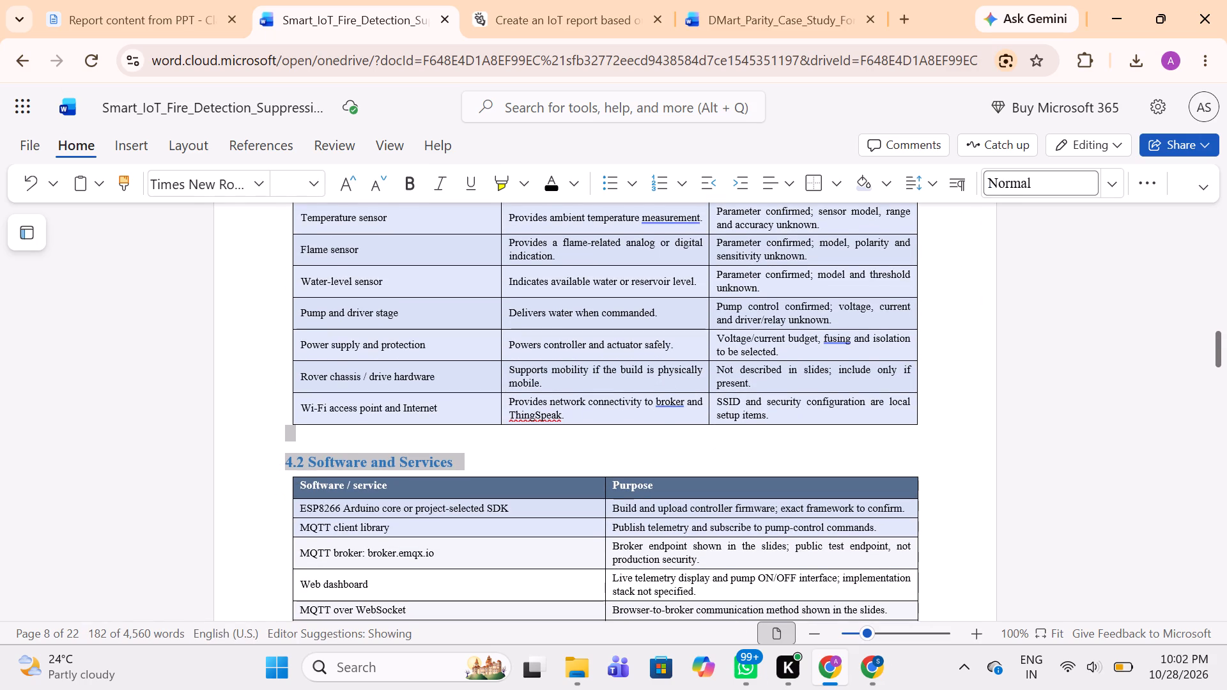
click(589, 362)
Review the headings, body text, diagrams and tables from section 4 through section 9.2 for formatting consistency.
scroll(589, 362, down, 10)
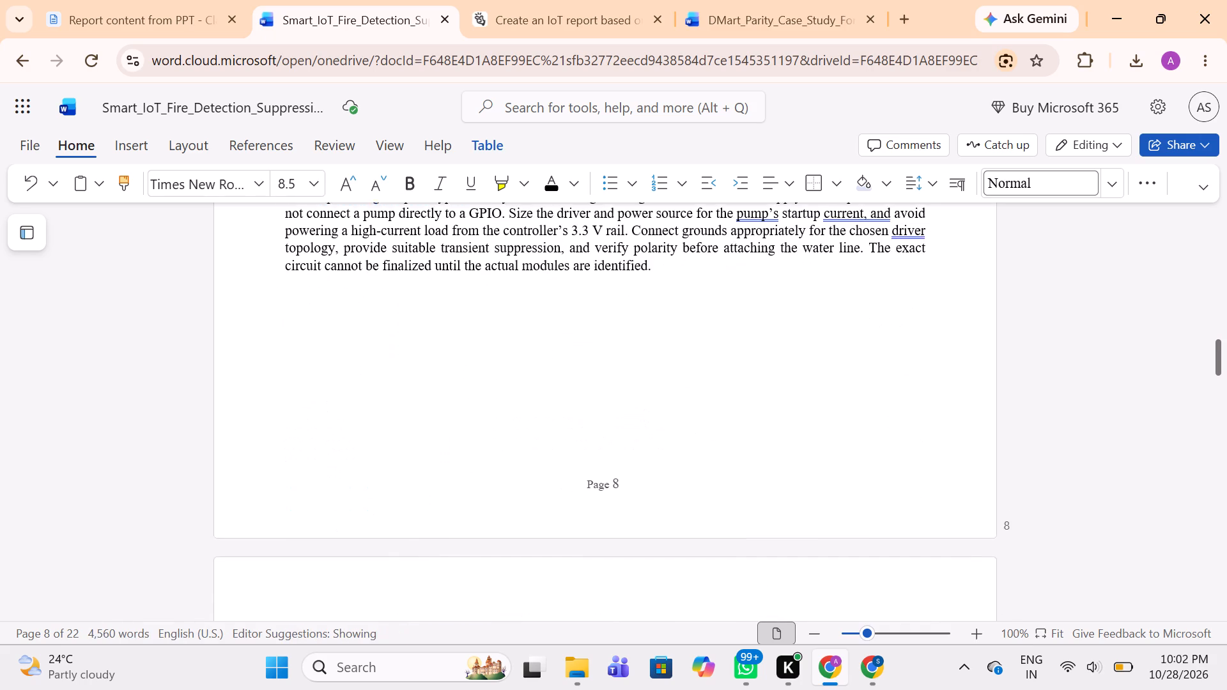
scroll(589, 362, down, 7)
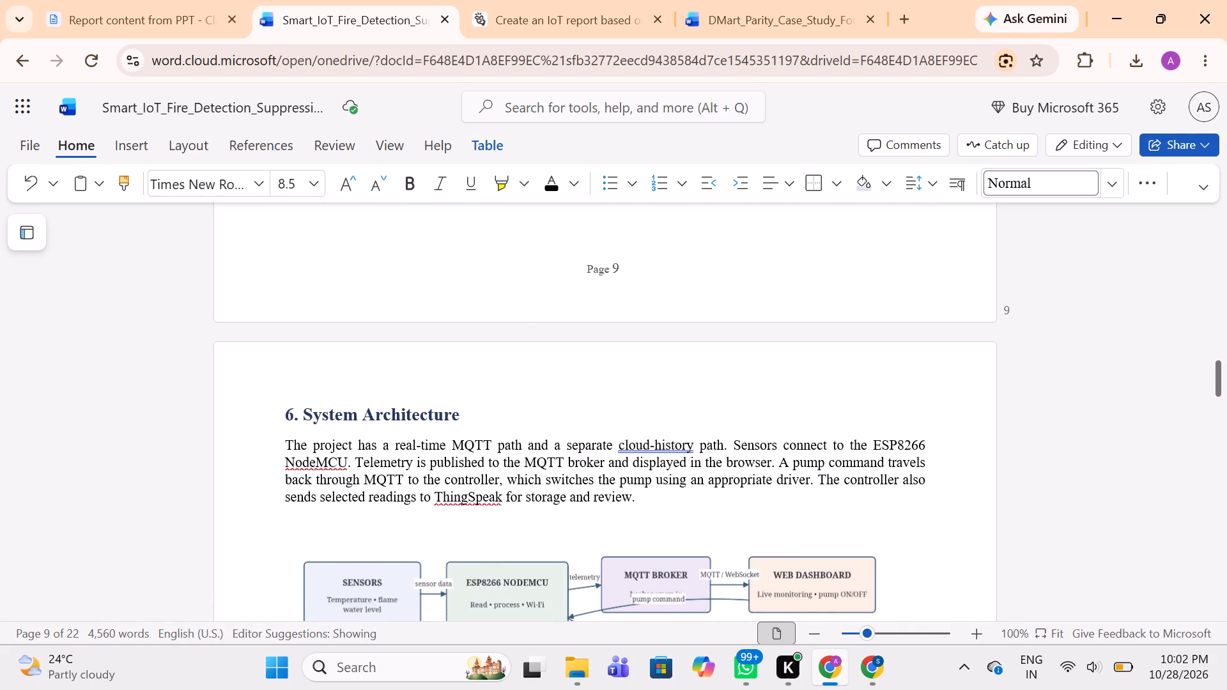
scroll(589, 362, down, 2)
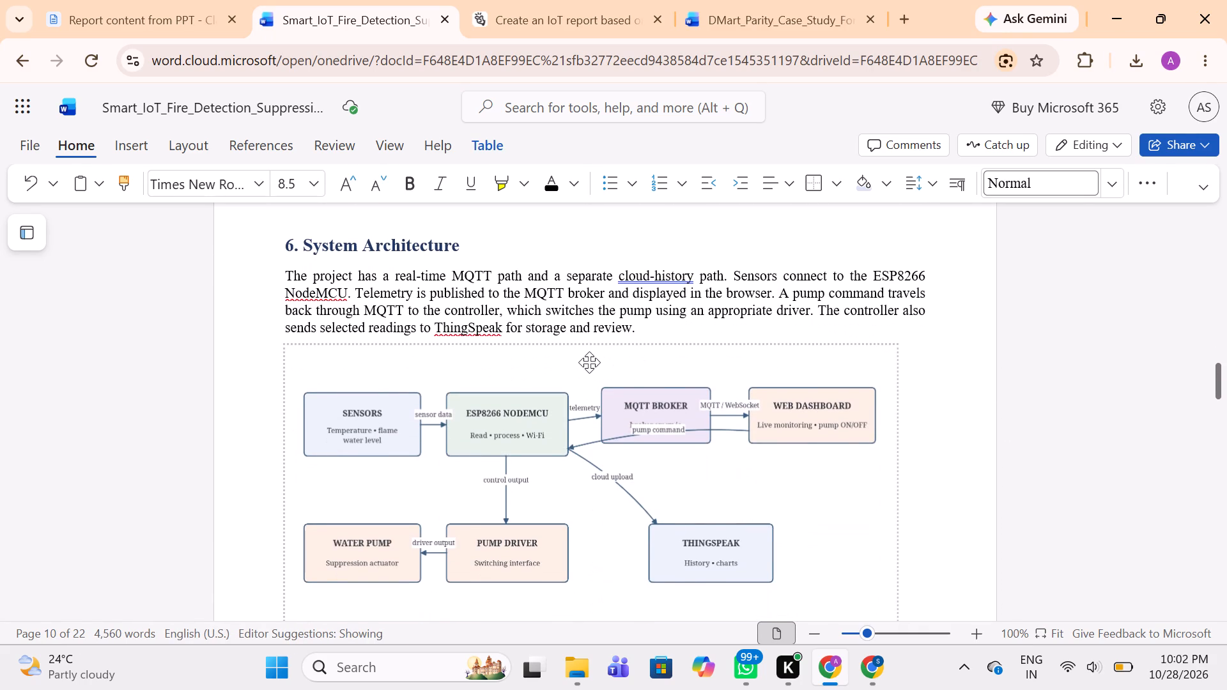
scroll(589, 362, down, 4)
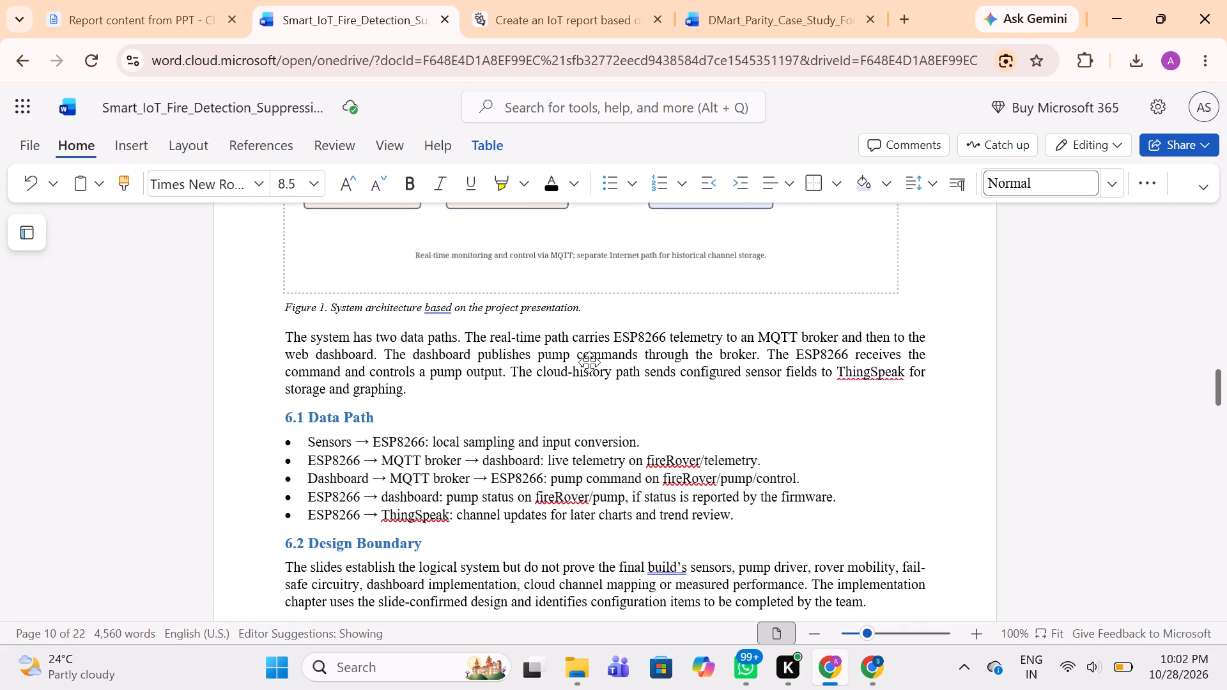
scroll(589, 362, down, 6)
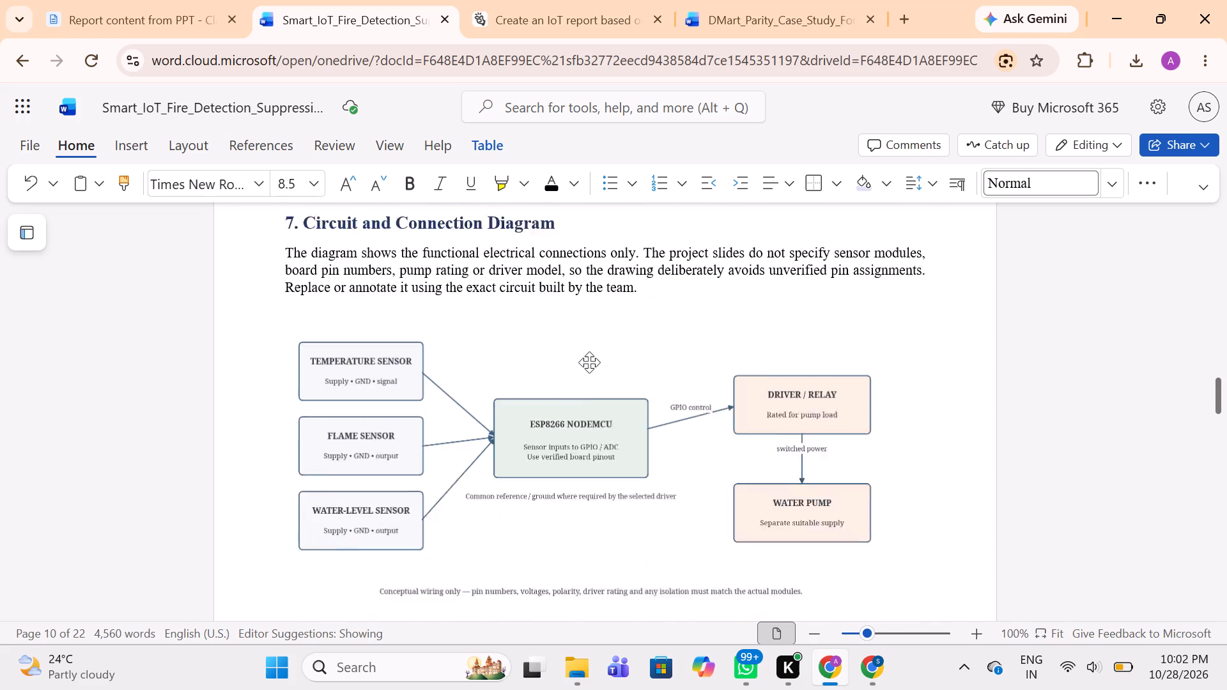
scroll(589, 362, down, 1)
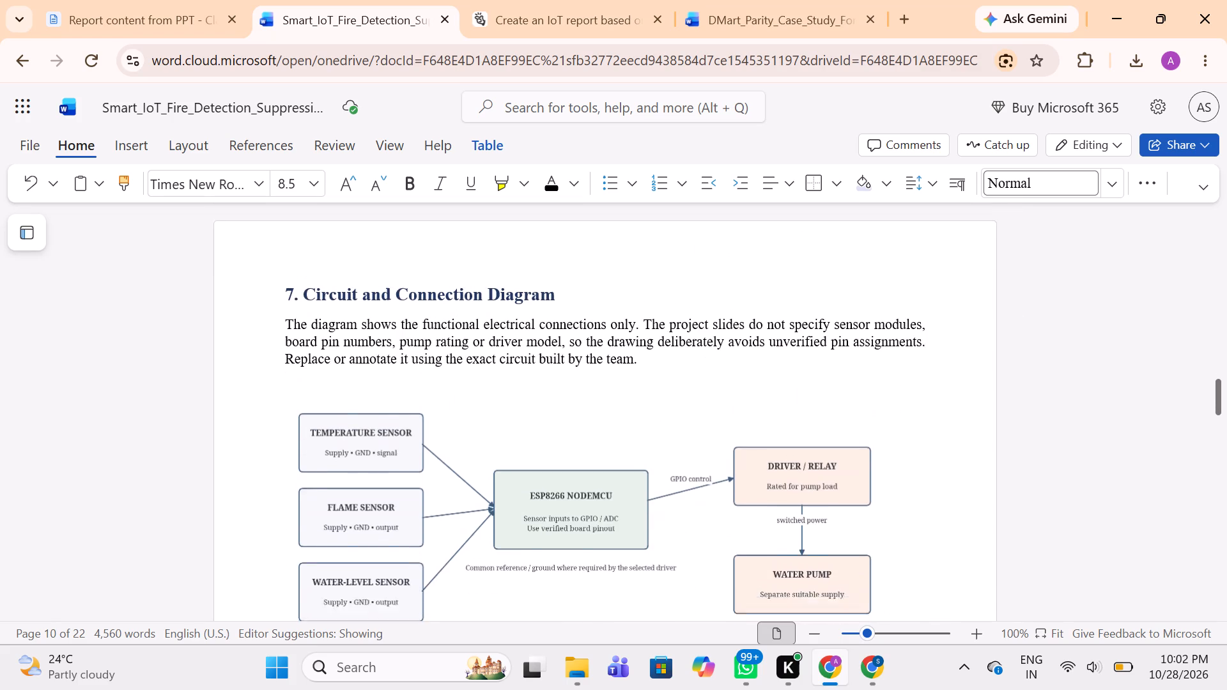
scroll(589, 362, down, 5)
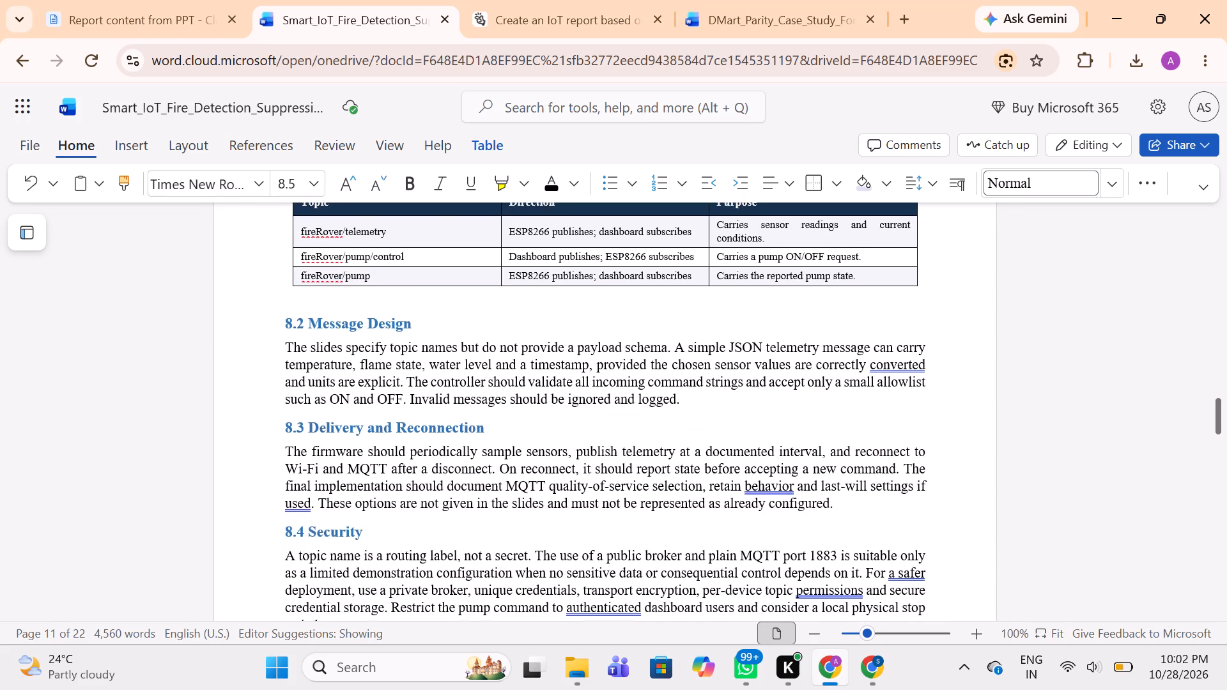
scroll(589, 362, up, 2)
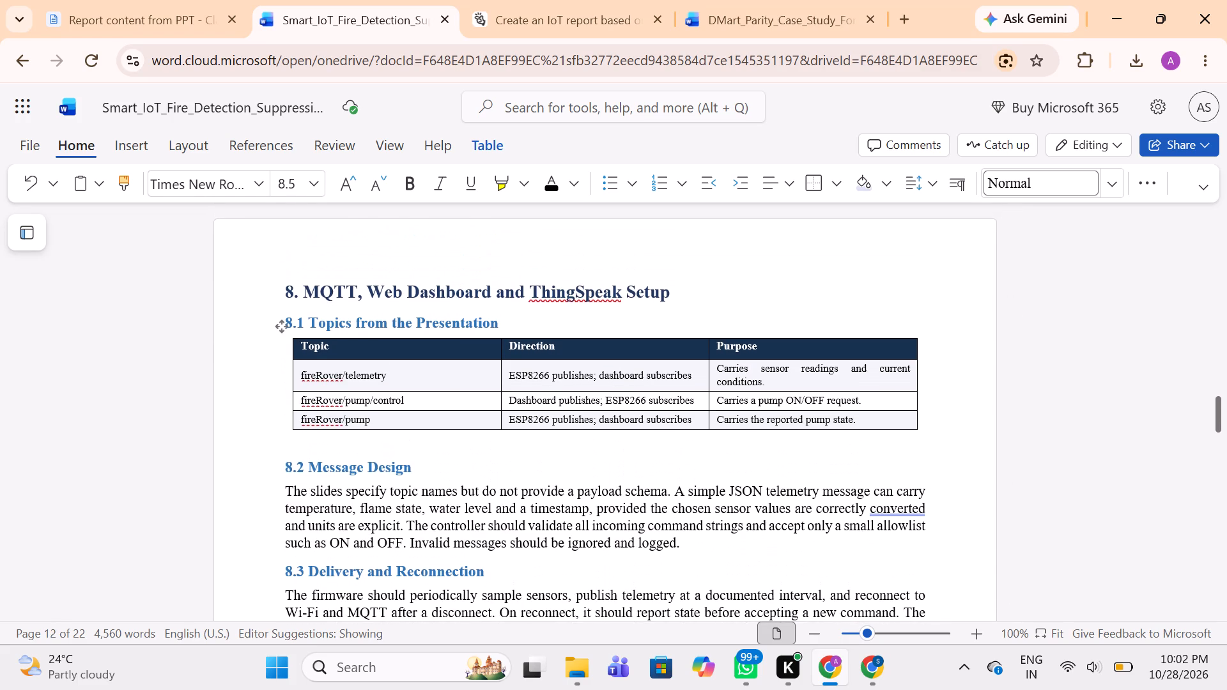
scroll(589, 362, down, 4)
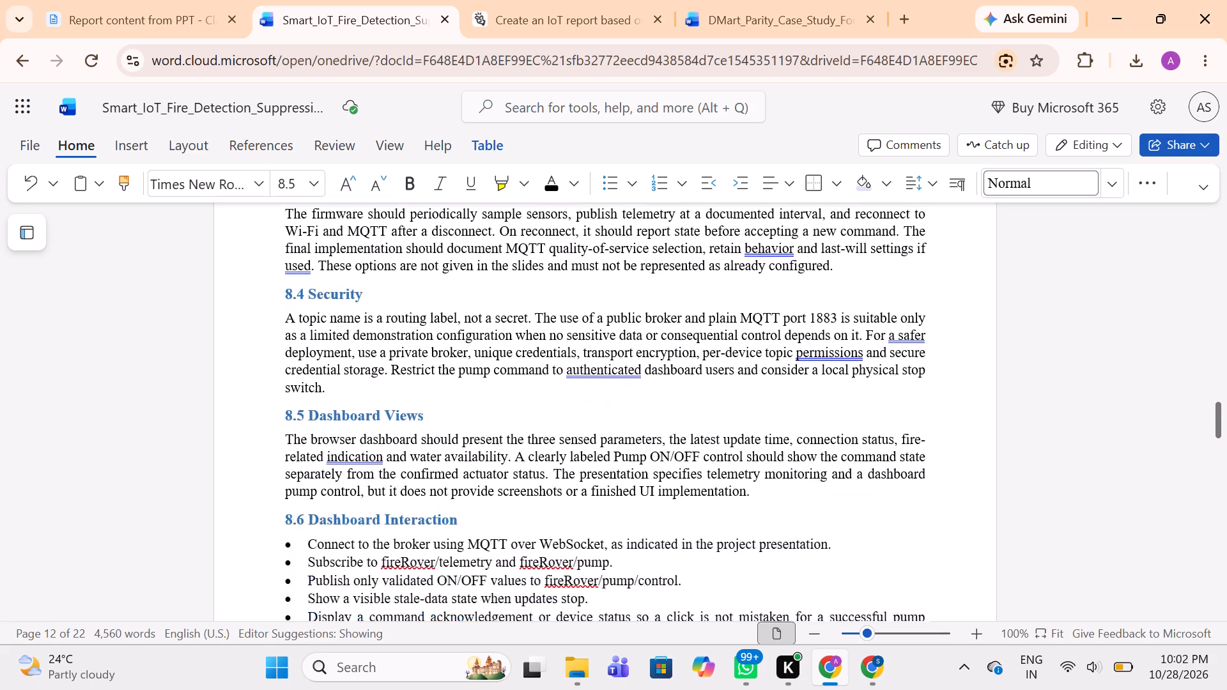
scroll(589, 362, down, 4)
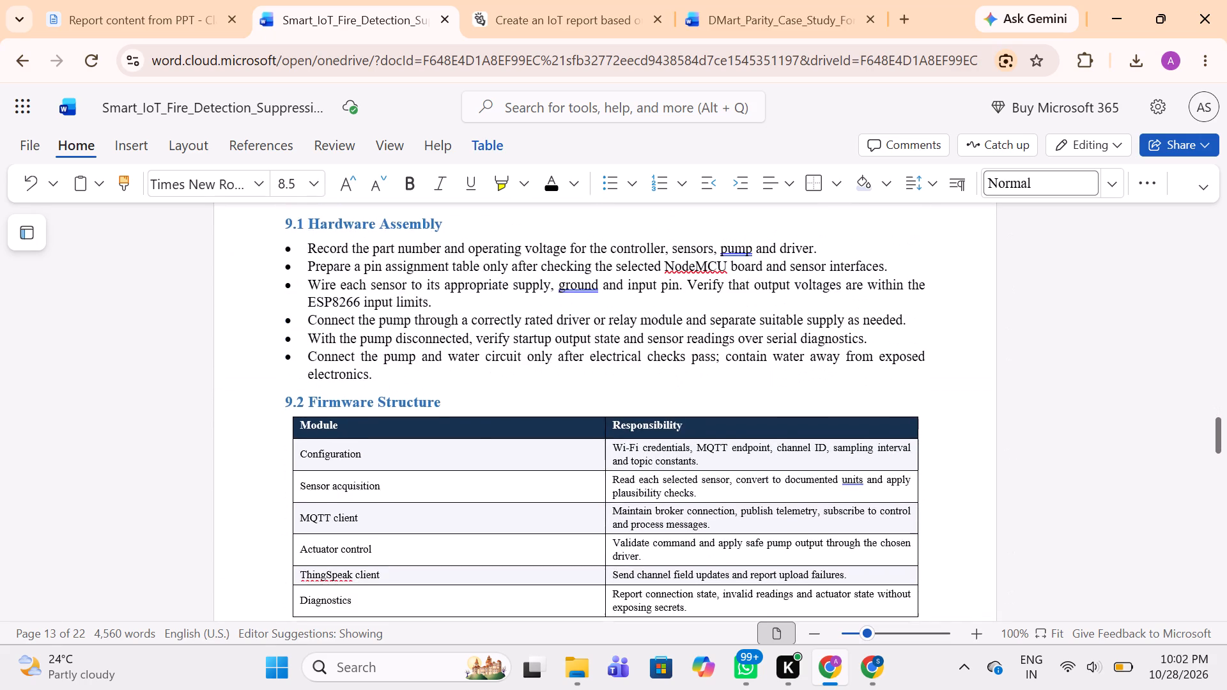
scroll(589, 362, up, 1)
scroll(589, 362, down, 1)
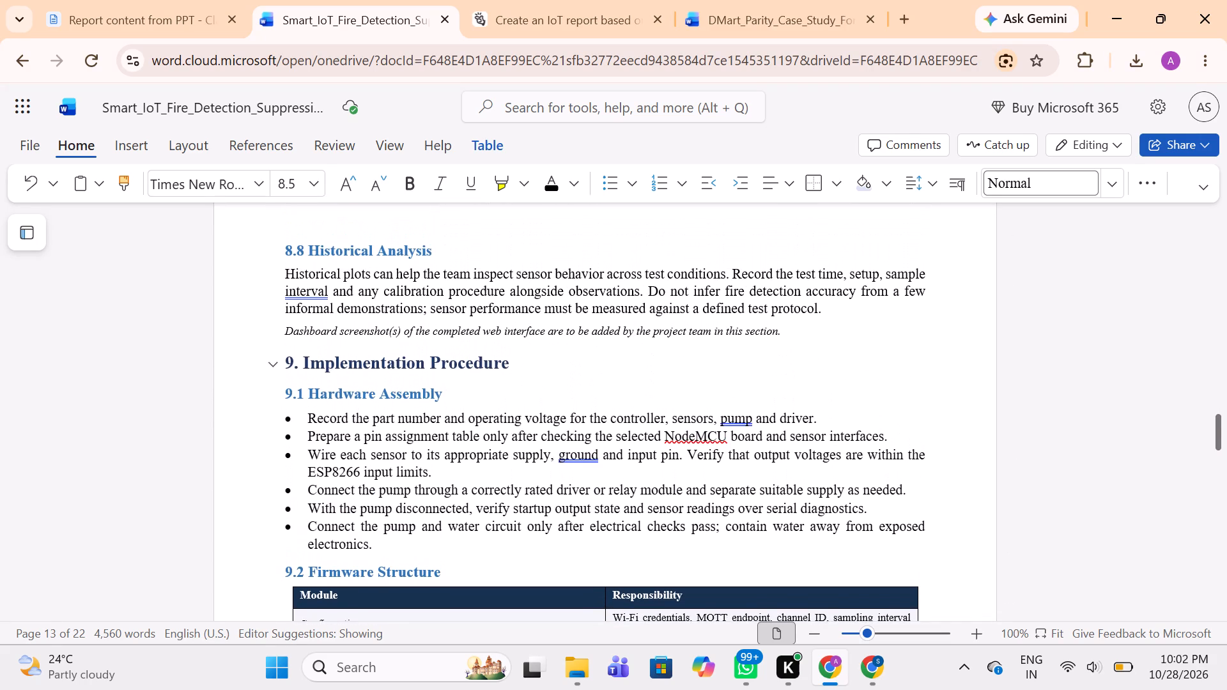
Review the headings, body text, diagrams and tables from section 10 through the References page for formatting consistency.
scroll(589, 362, down, 5)
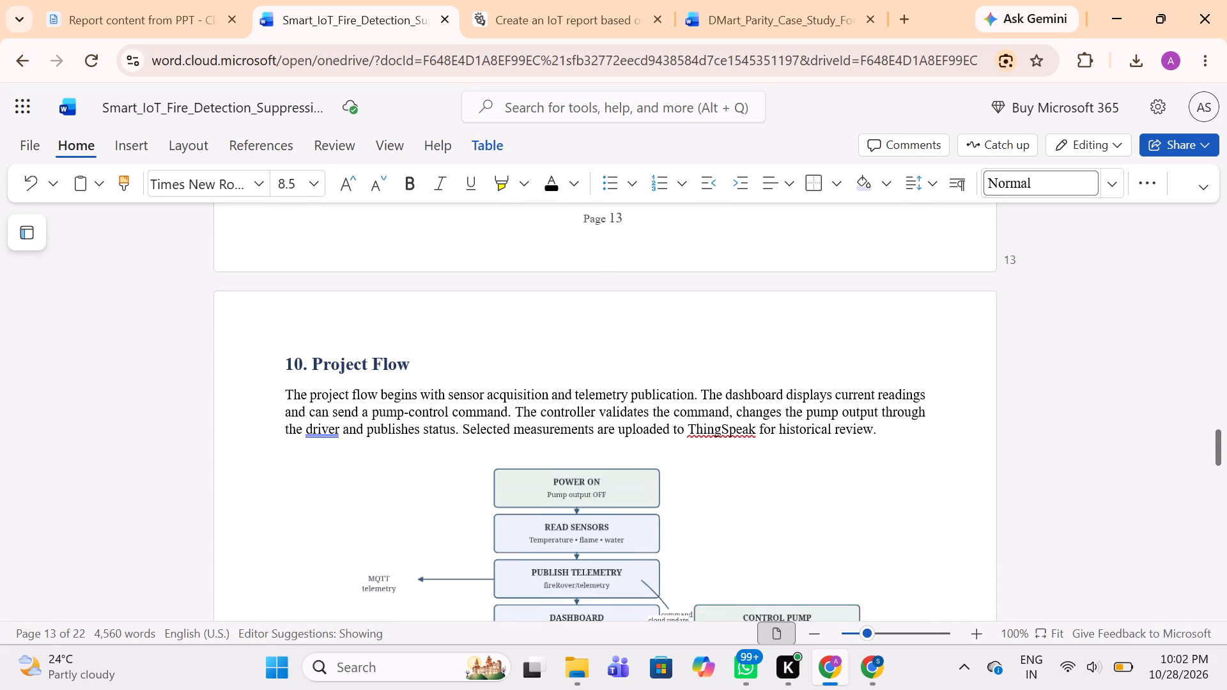
scroll(589, 362, down, 4)
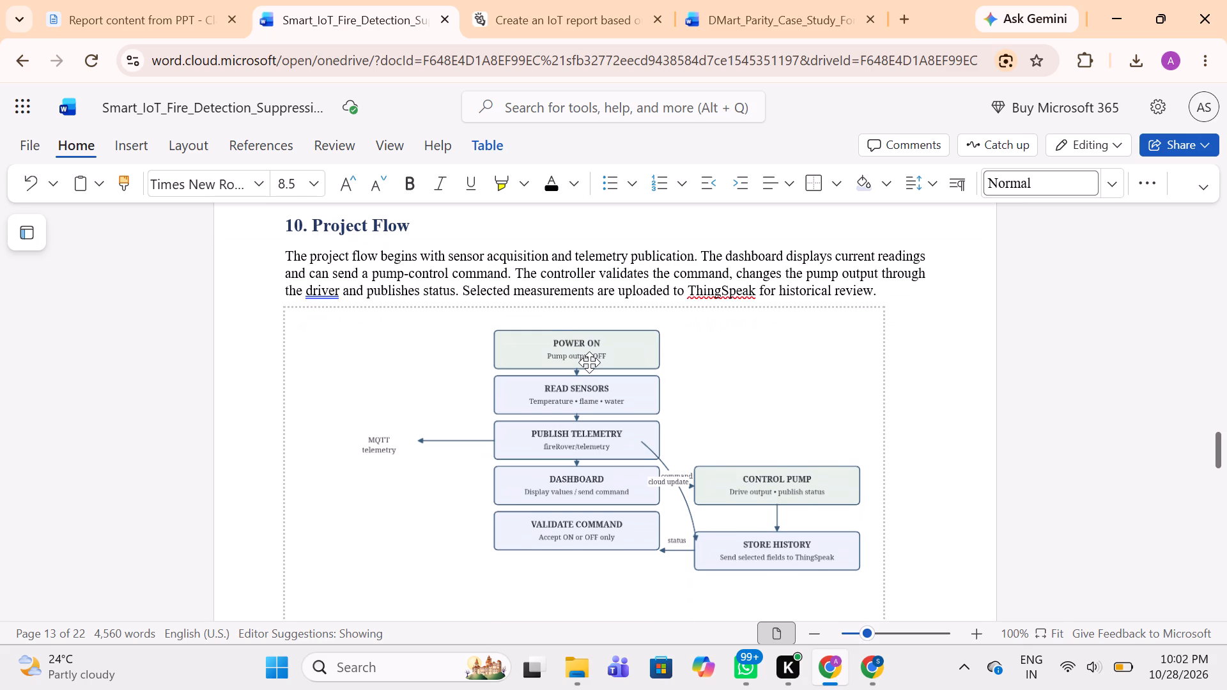
scroll(589, 362, down, 2)
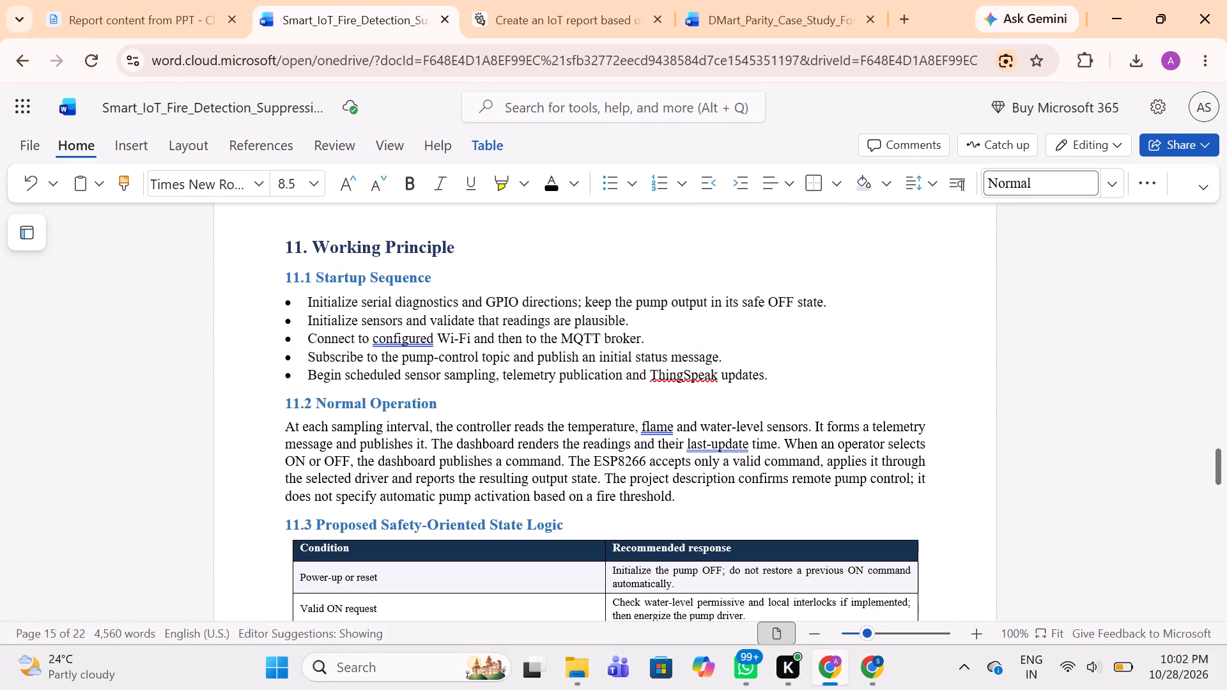
scroll(589, 362, down, 1)
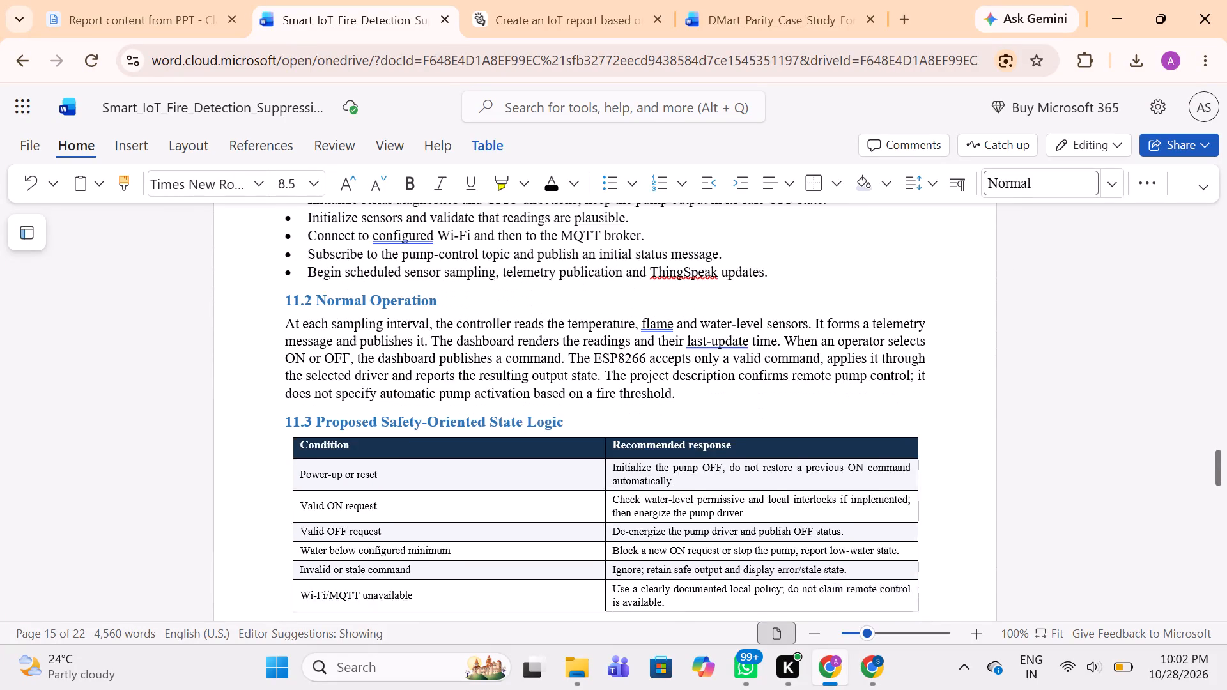
scroll(589, 362, down, 2)
scroll(589, 362, up, 1)
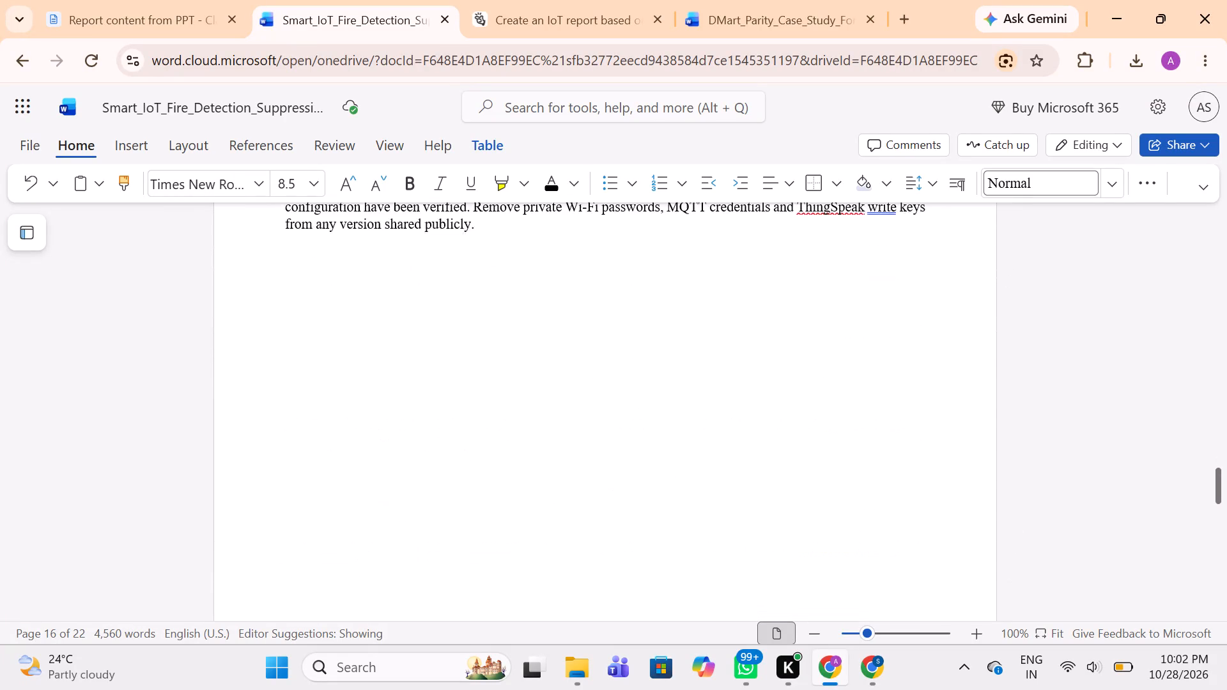
scroll(589, 362, up, 1)
scroll(589, 362, down, 4)
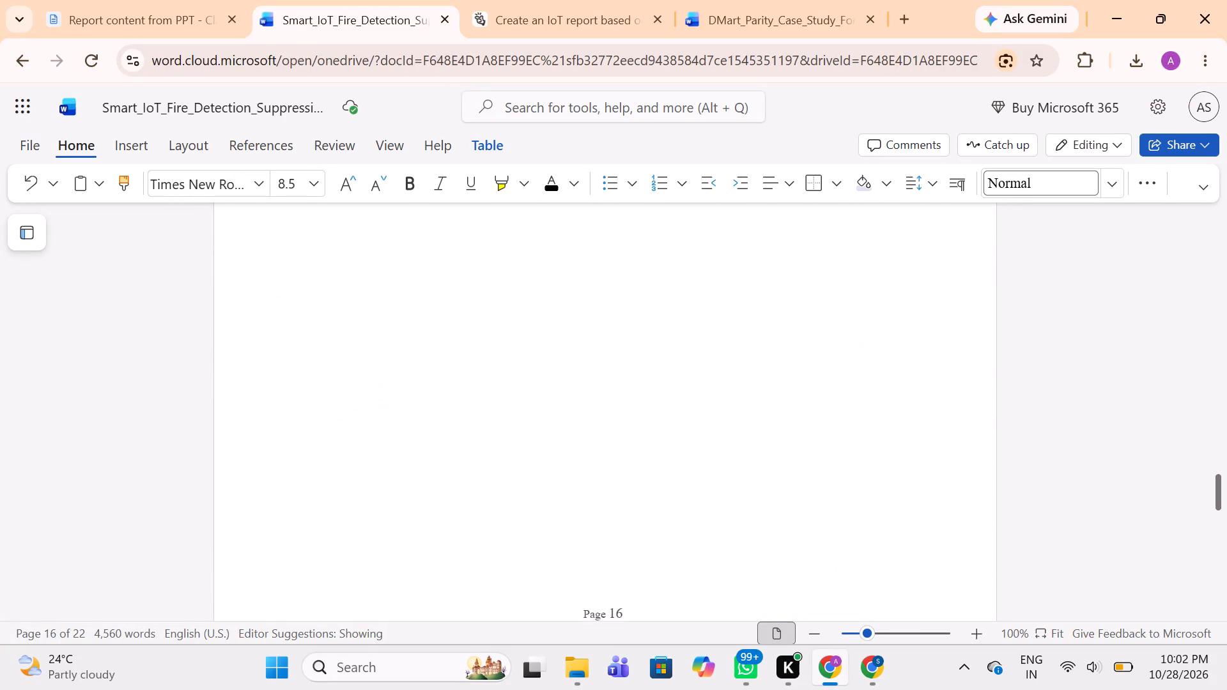
scroll(589, 362, down, 4)
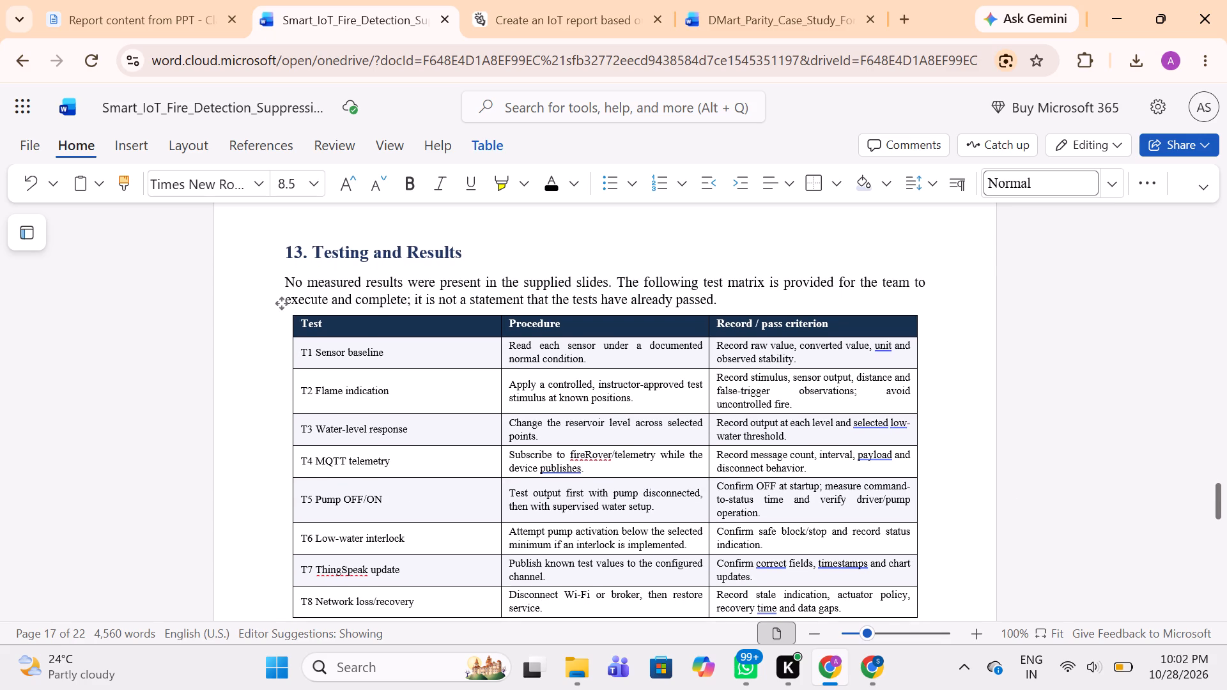
scroll(589, 362, down, 5)
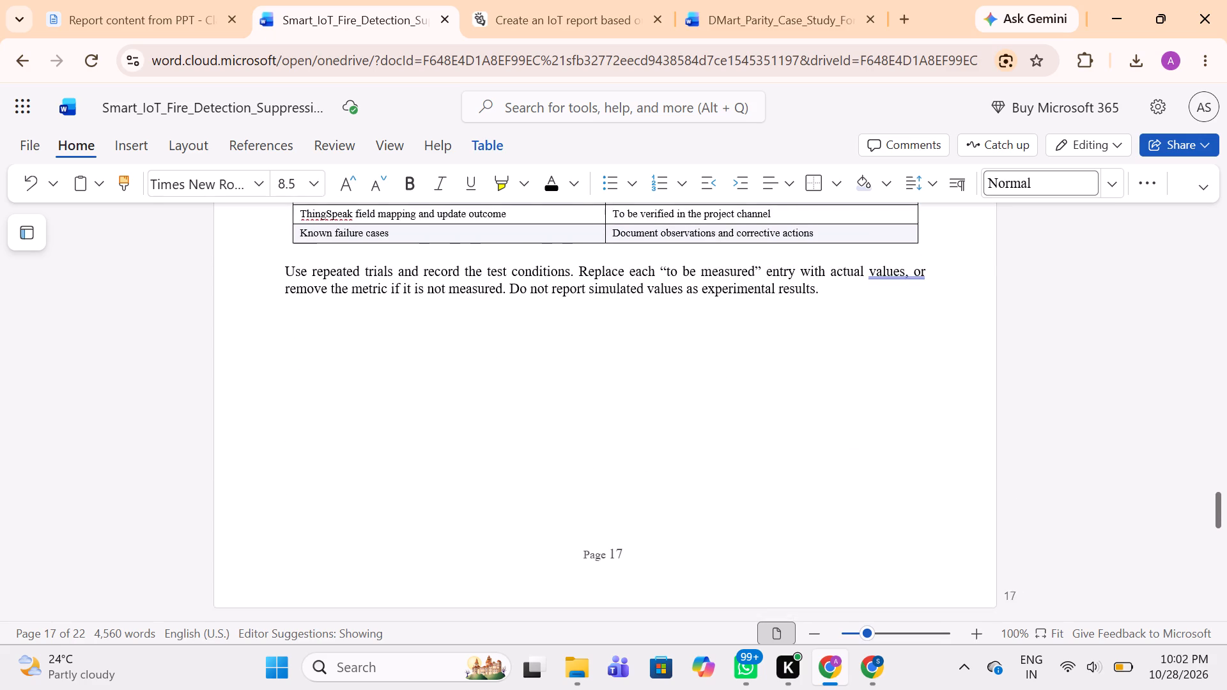
scroll(589, 362, down, 7)
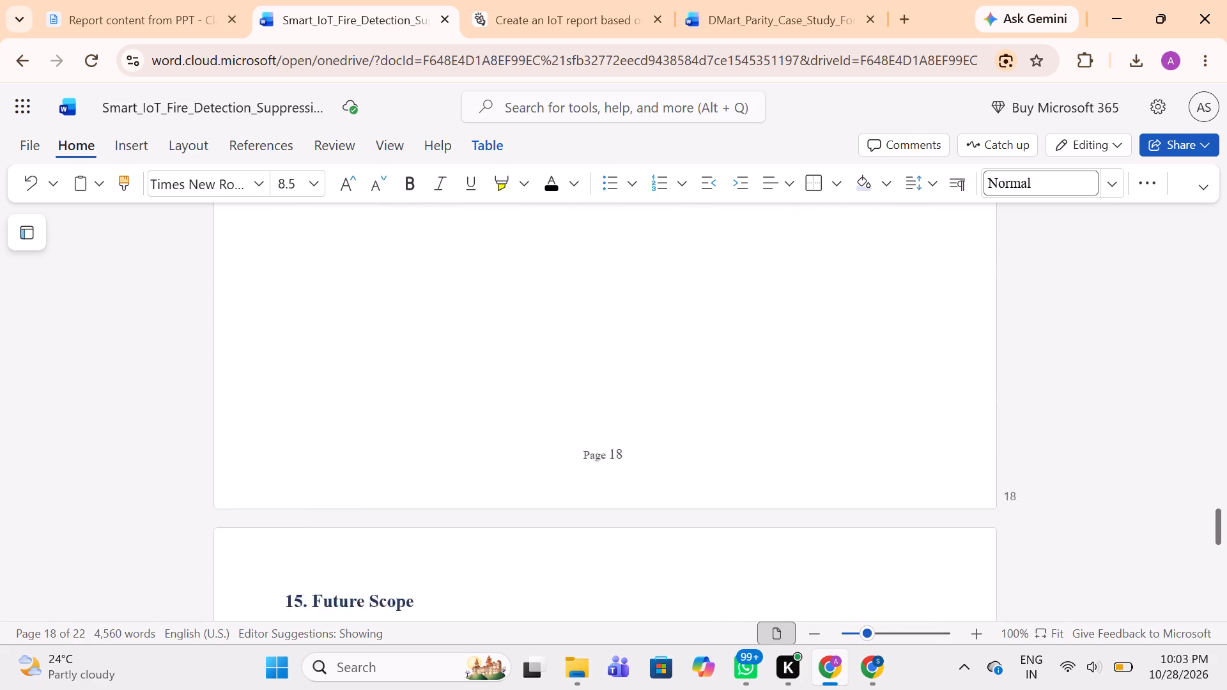
scroll(589, 362, down, 20)
scroll(589, 362, up, 3)
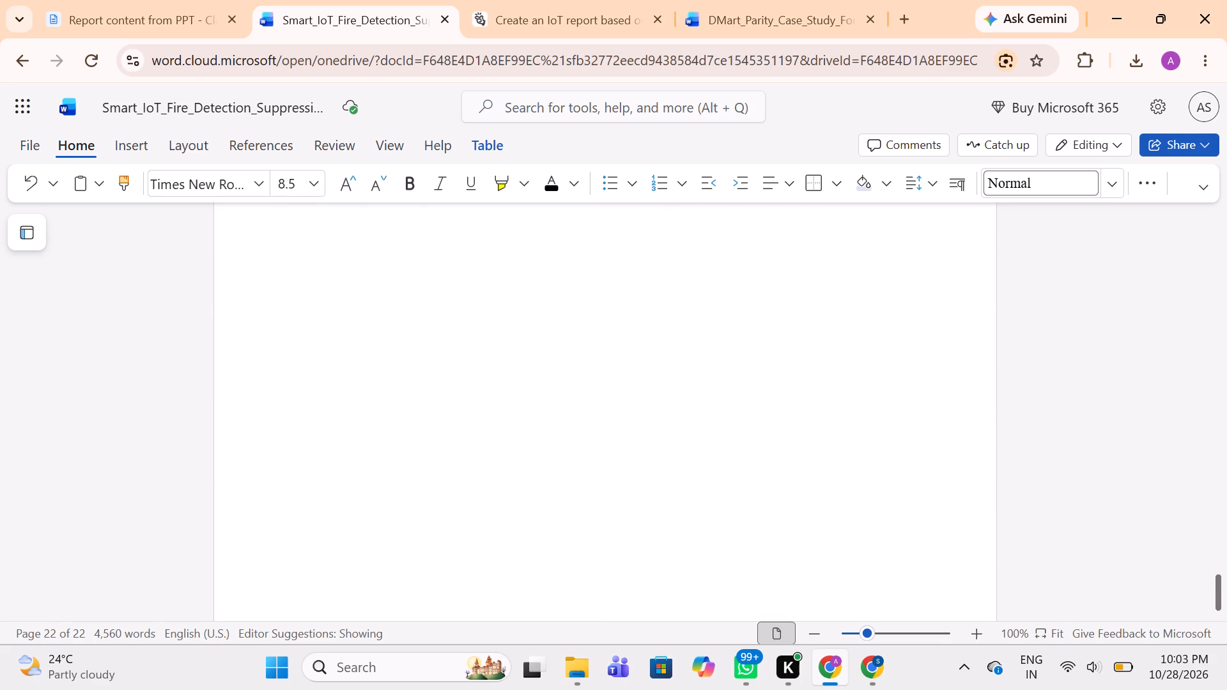
scroll(589, 362, up, 3)
scroll(589, 362, down, 1)
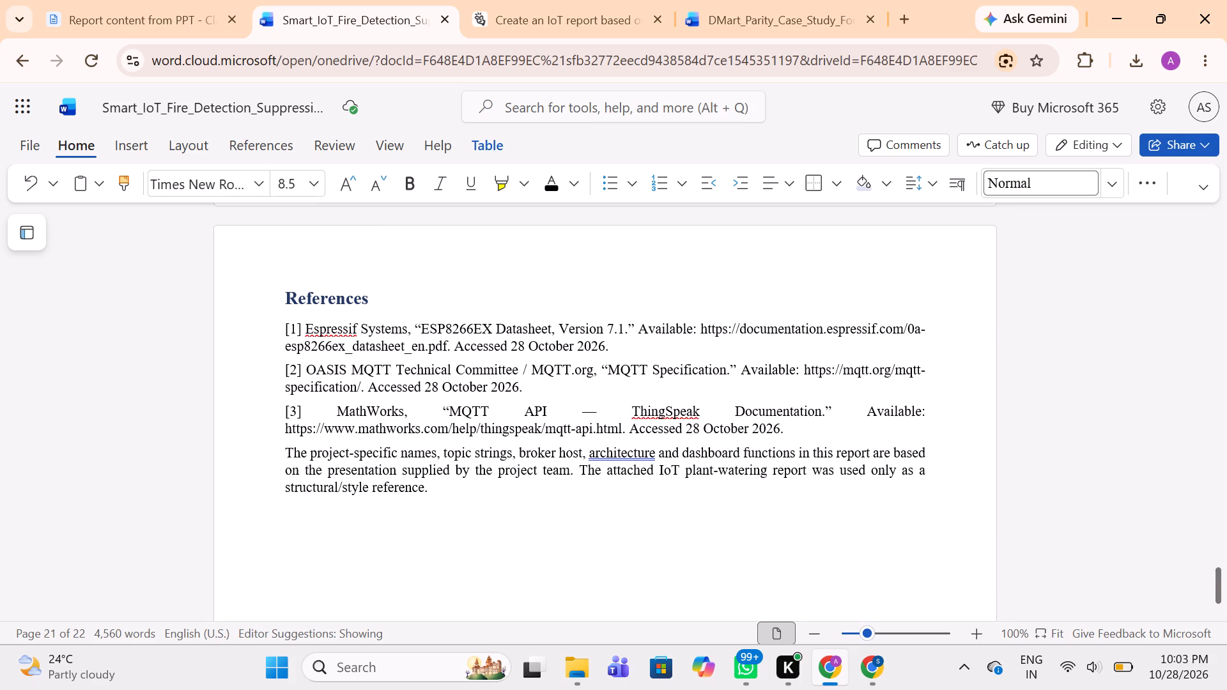
Set all the text below the References heading, including the closing project note, to font size 12.
drag(282, 330, 562, 475)
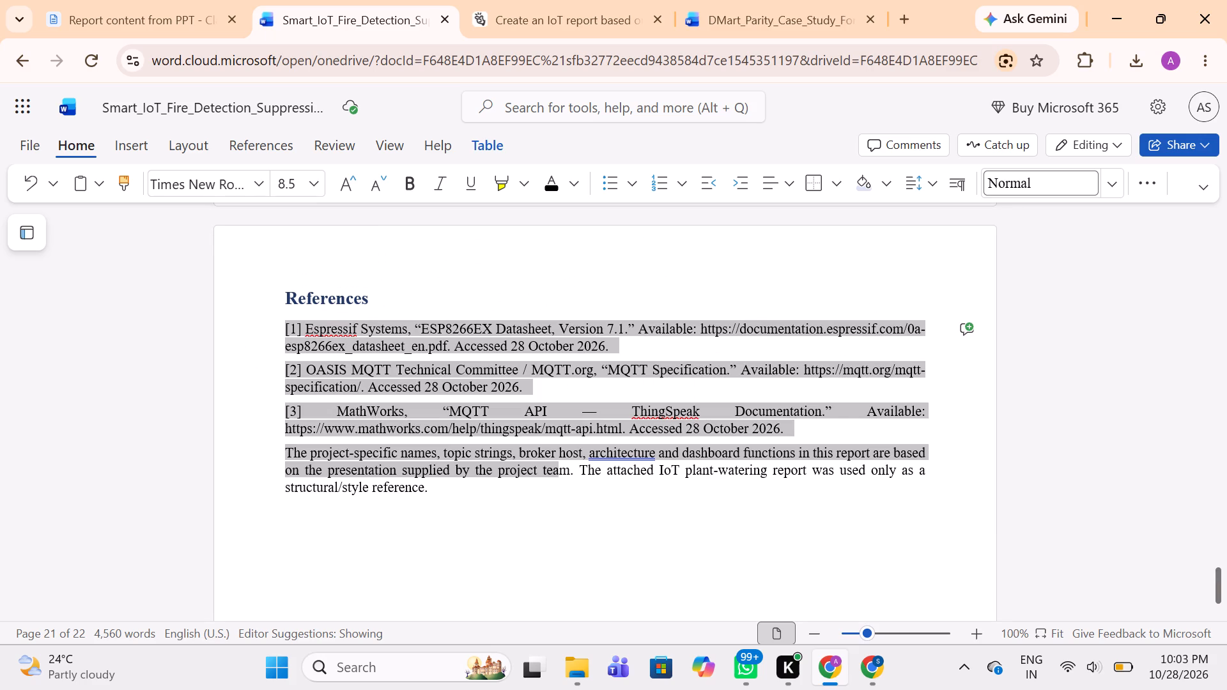
drag(562, 475, 562, 480)
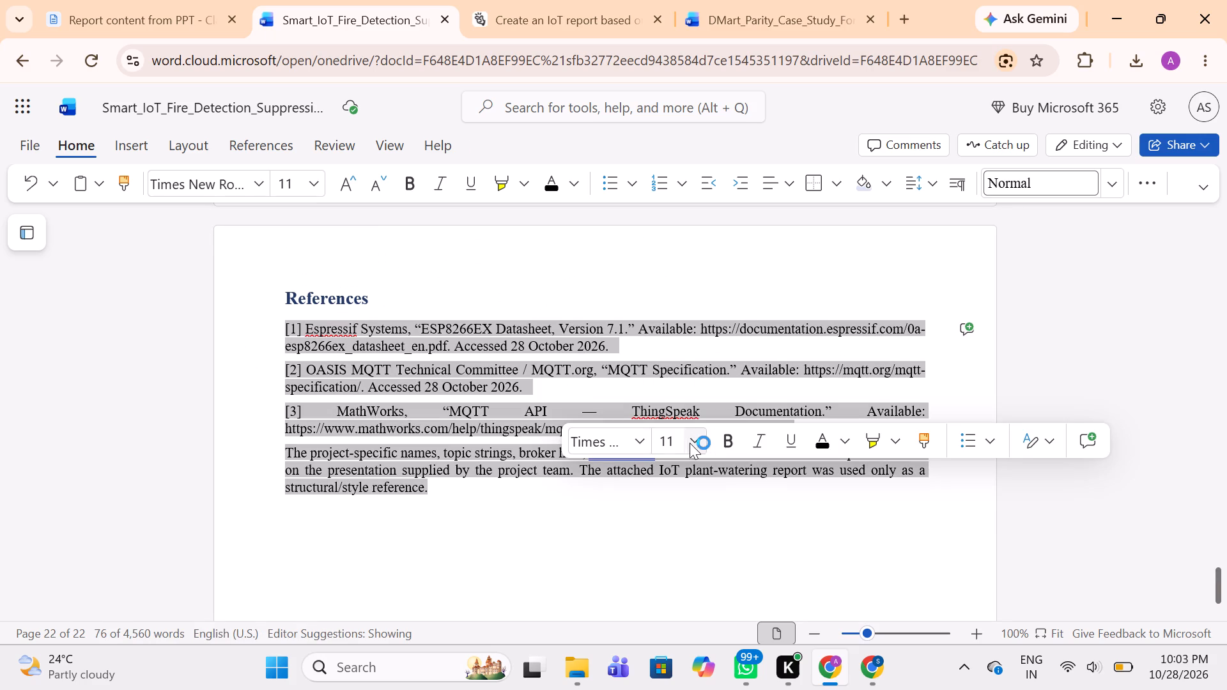
click(690, 443)
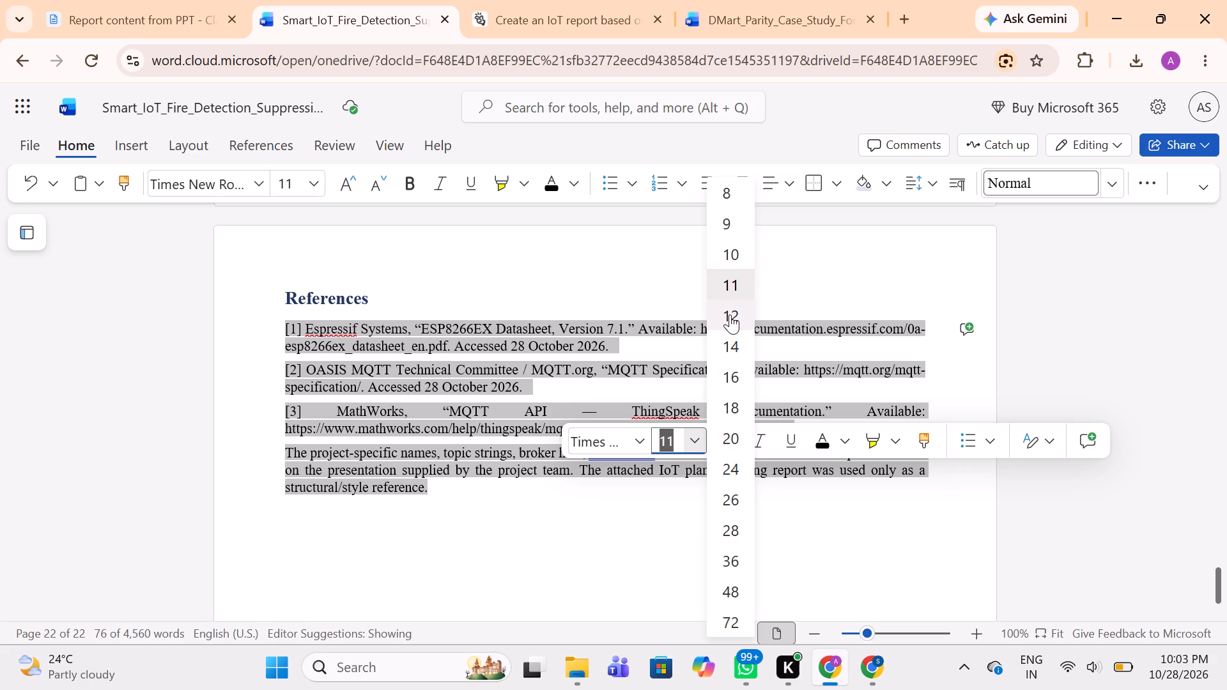
click(730, 314)
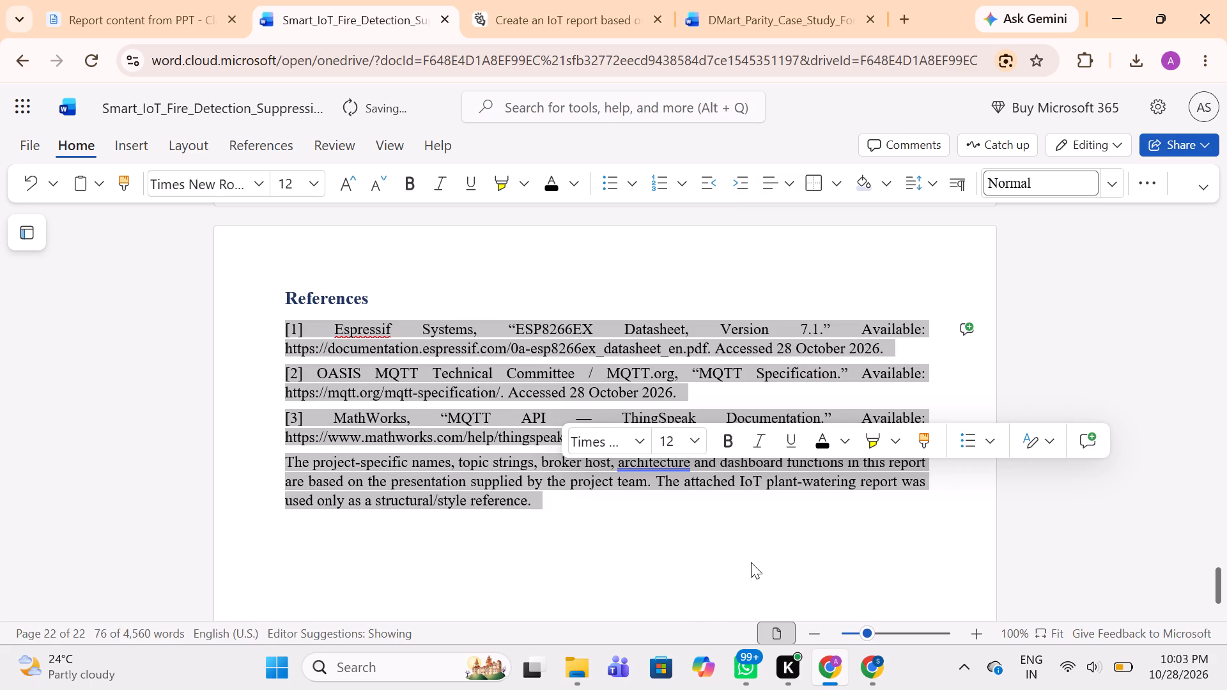
click(751, 562)
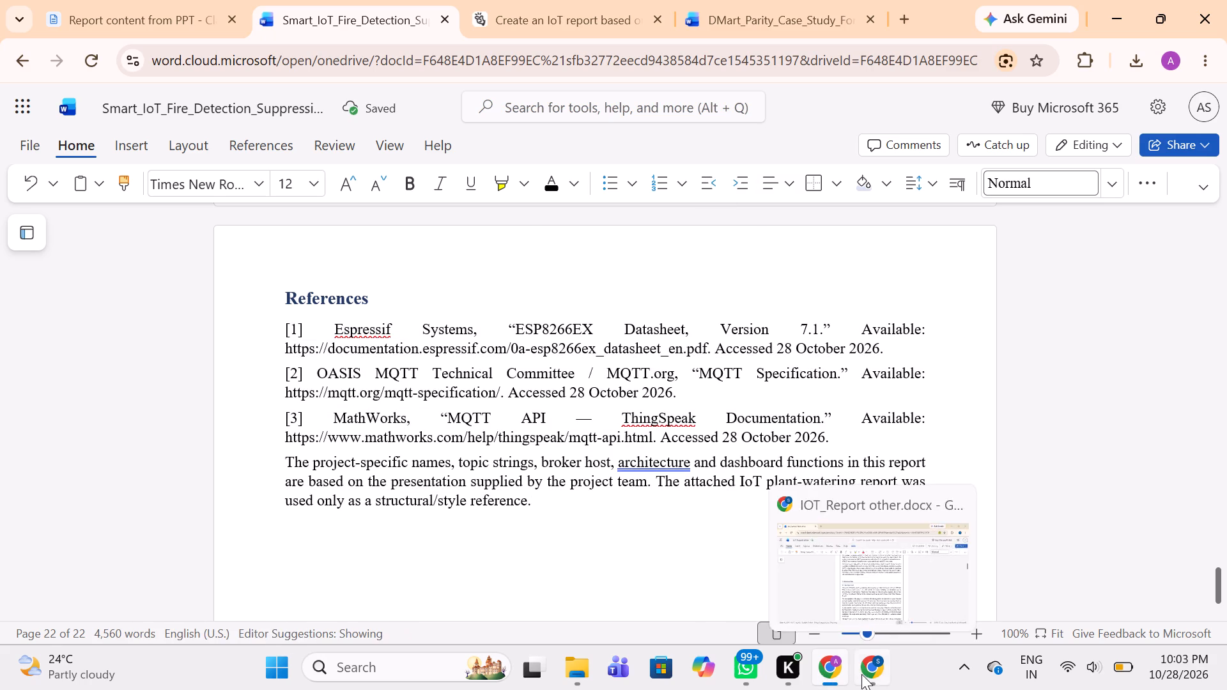
Switch to the IOT_Report other document and check the formatting of its "2.3 Objectives" heading and opening sections.
click(861, 674)
scroll(624, 513, down, 3)
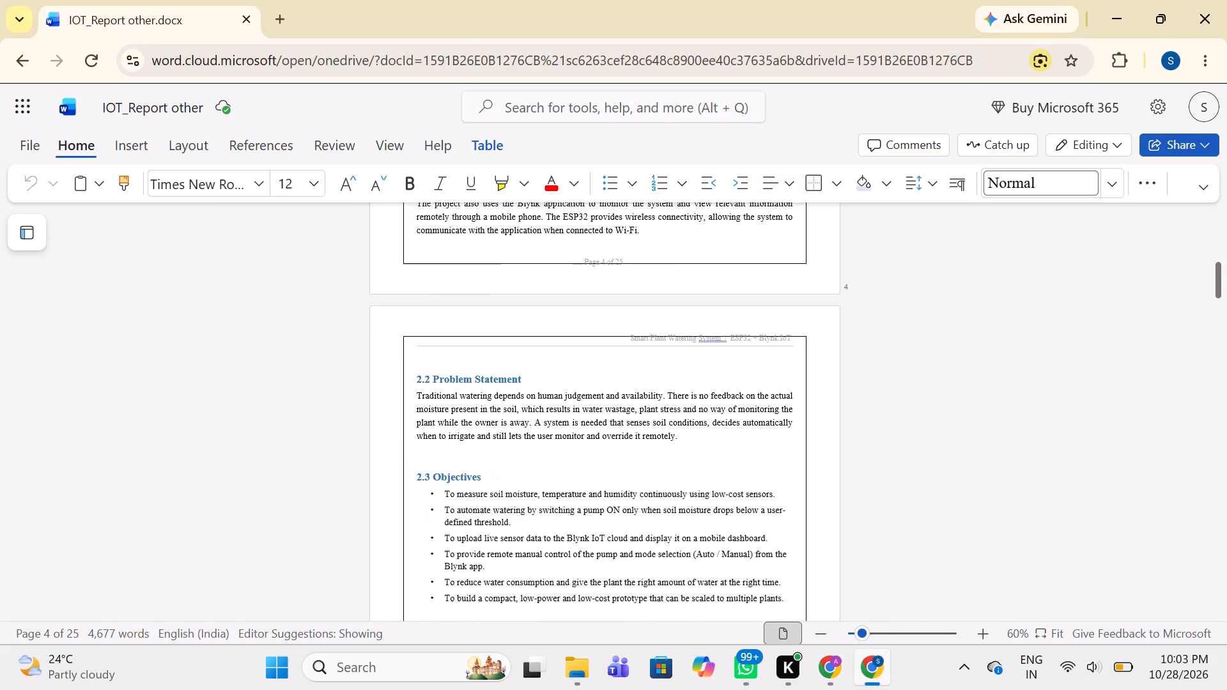
double_click(456, 458)
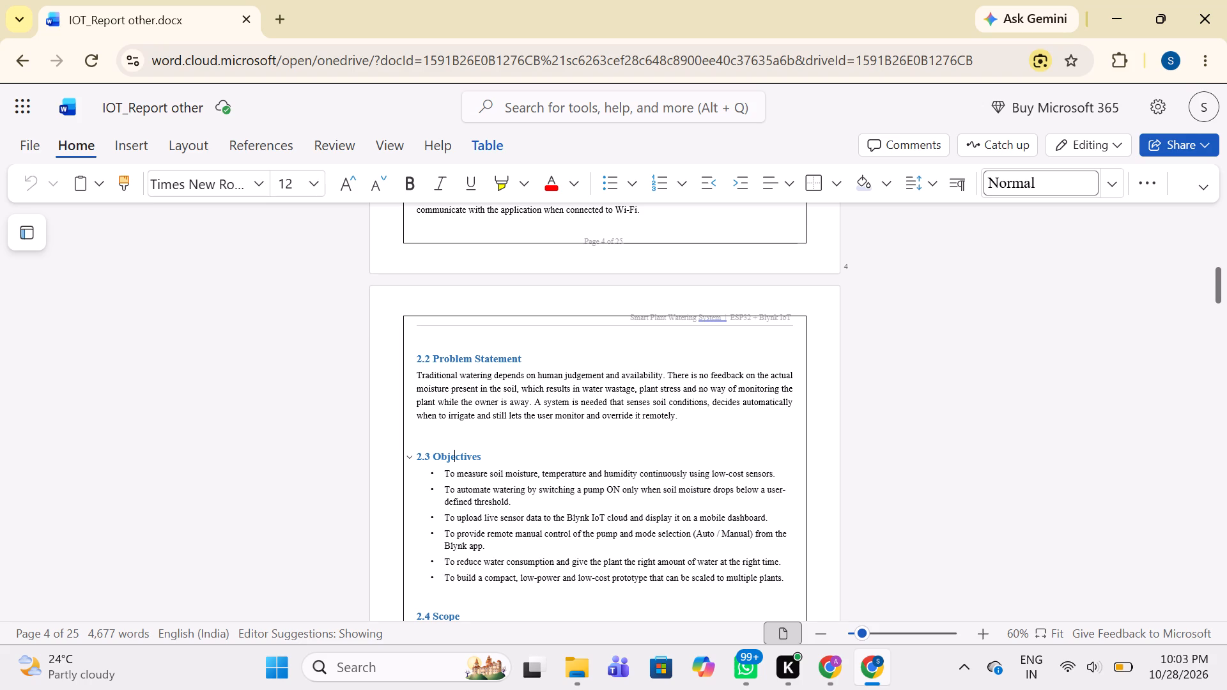
click(456, 458)
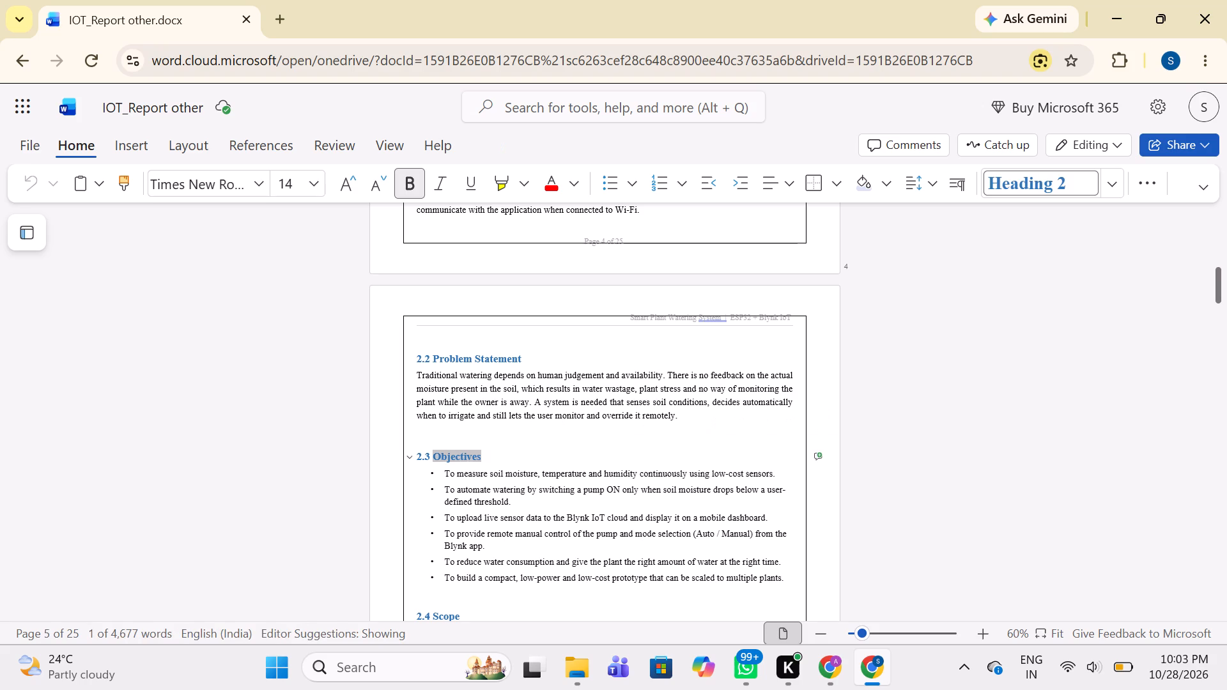
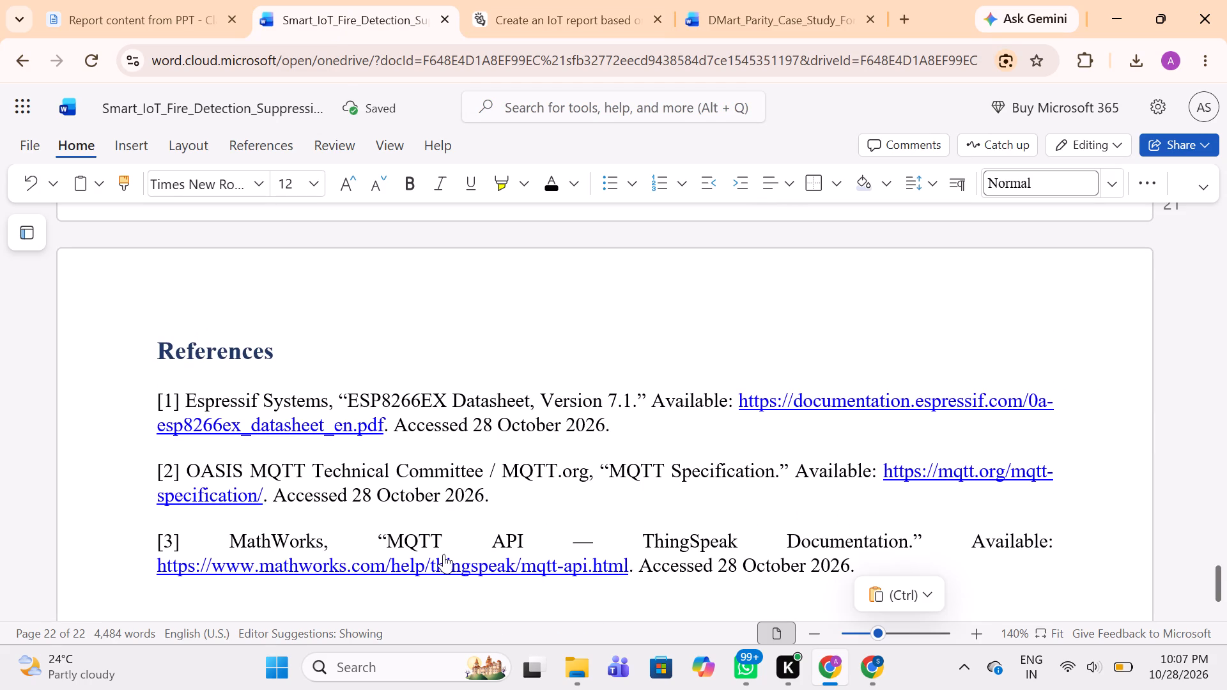
In the Espressif Systems reference [1], start a new paragraph at "Available:".
scroll(444, 554, down, 1)
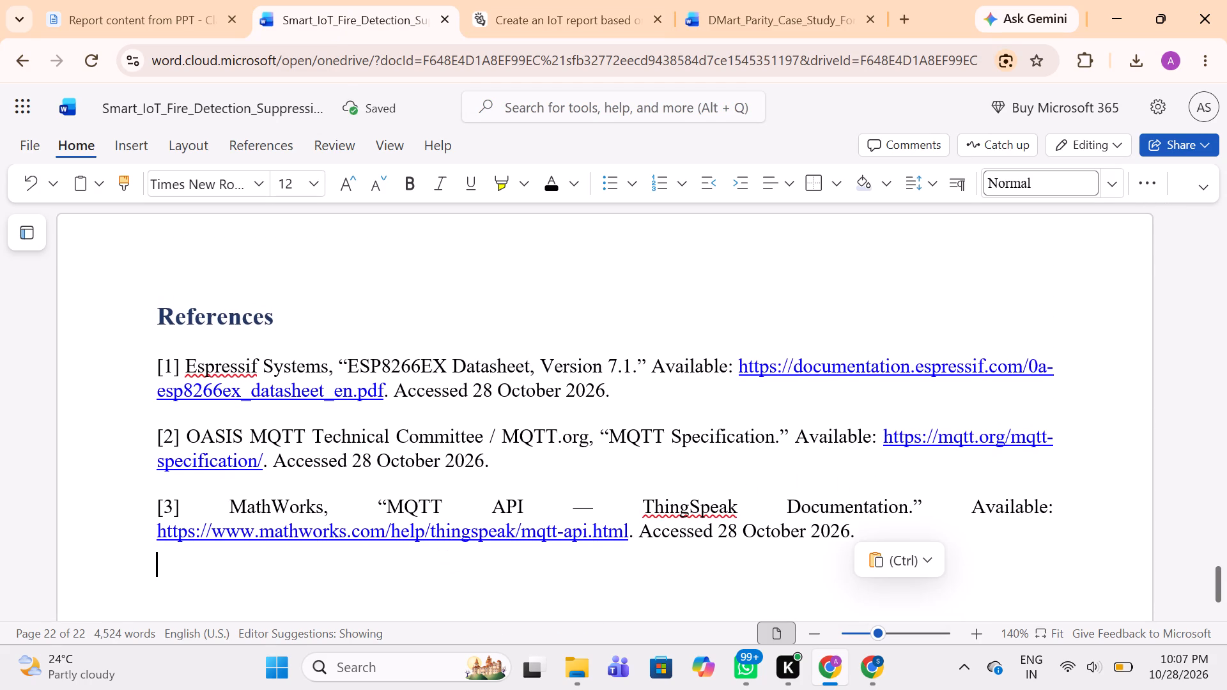
click(651, 362)
key(Return)
key(BackSpace)
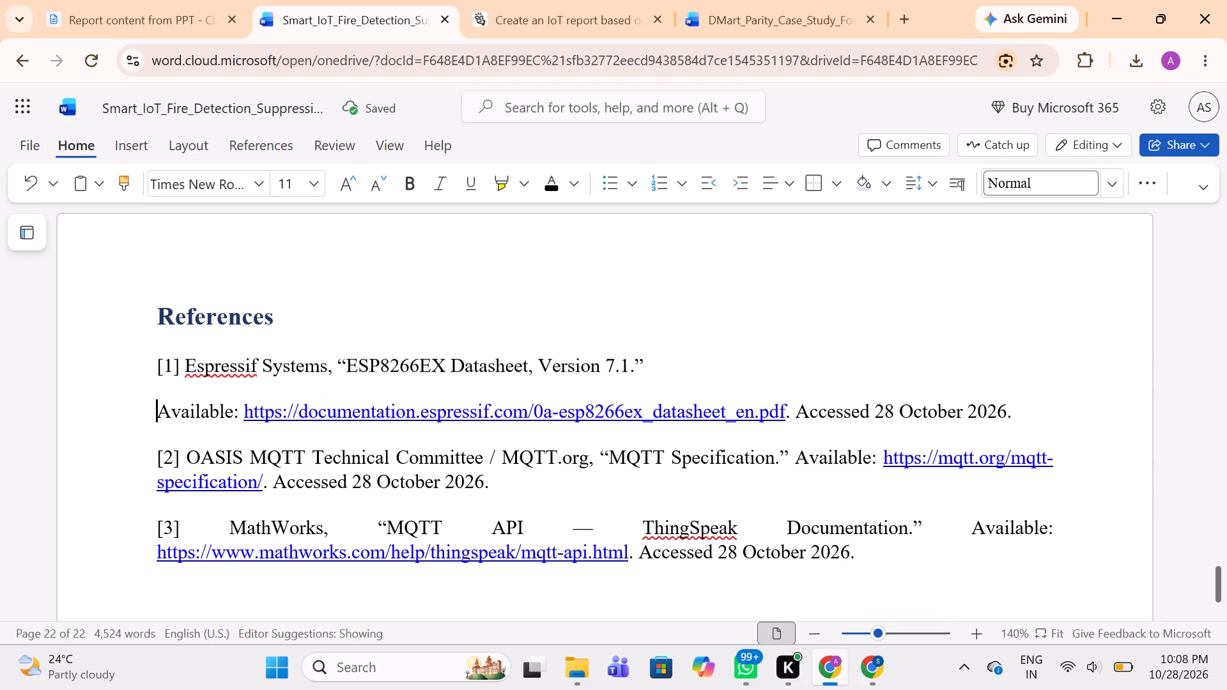
key(Return)
scroll(651, 362, down, 1)
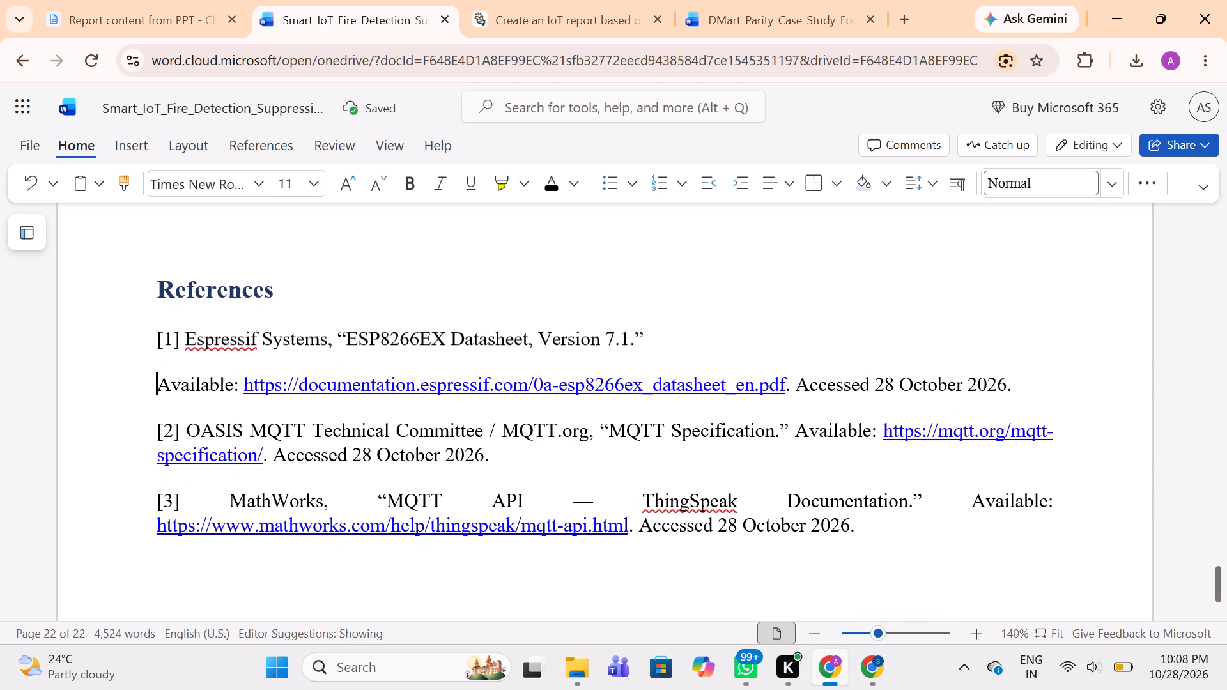
In the OASIS MQTT reference [2], start a new paragraph at "Available:".
click(801, 435)
key(Left)
key(Return)
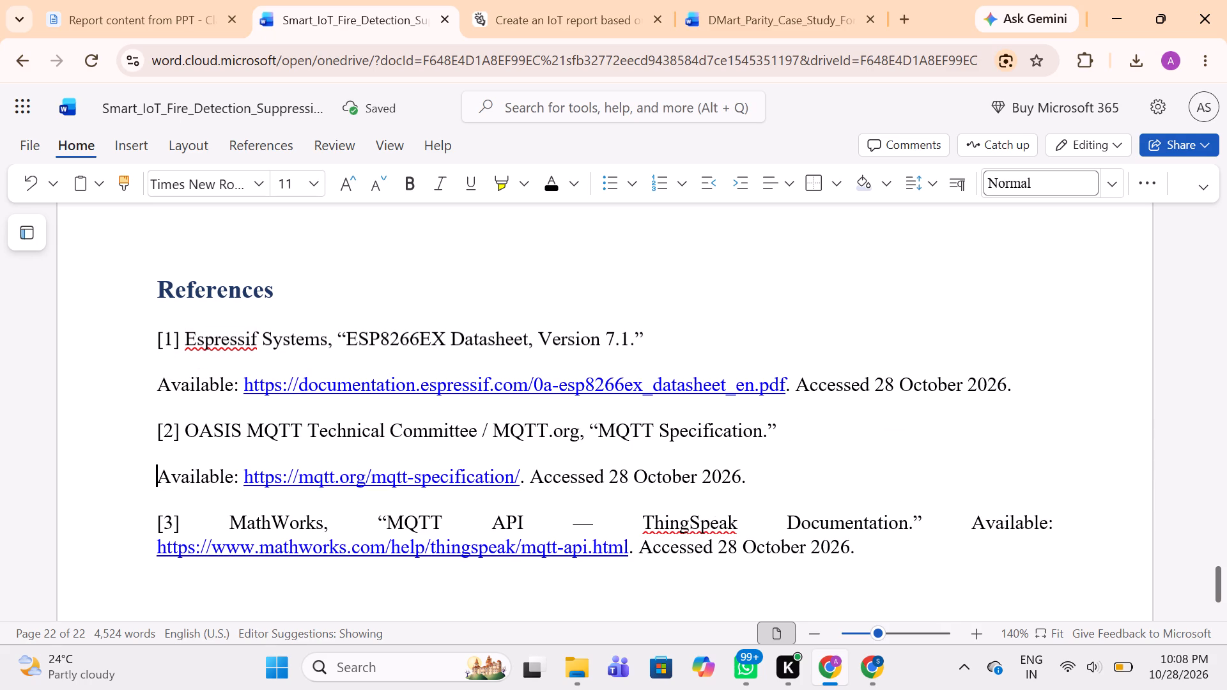
In reference [1], set the Espressif Systems title line to font size 12 and its "Available:" line to size 10.
drag(152, 339, 666, 352)
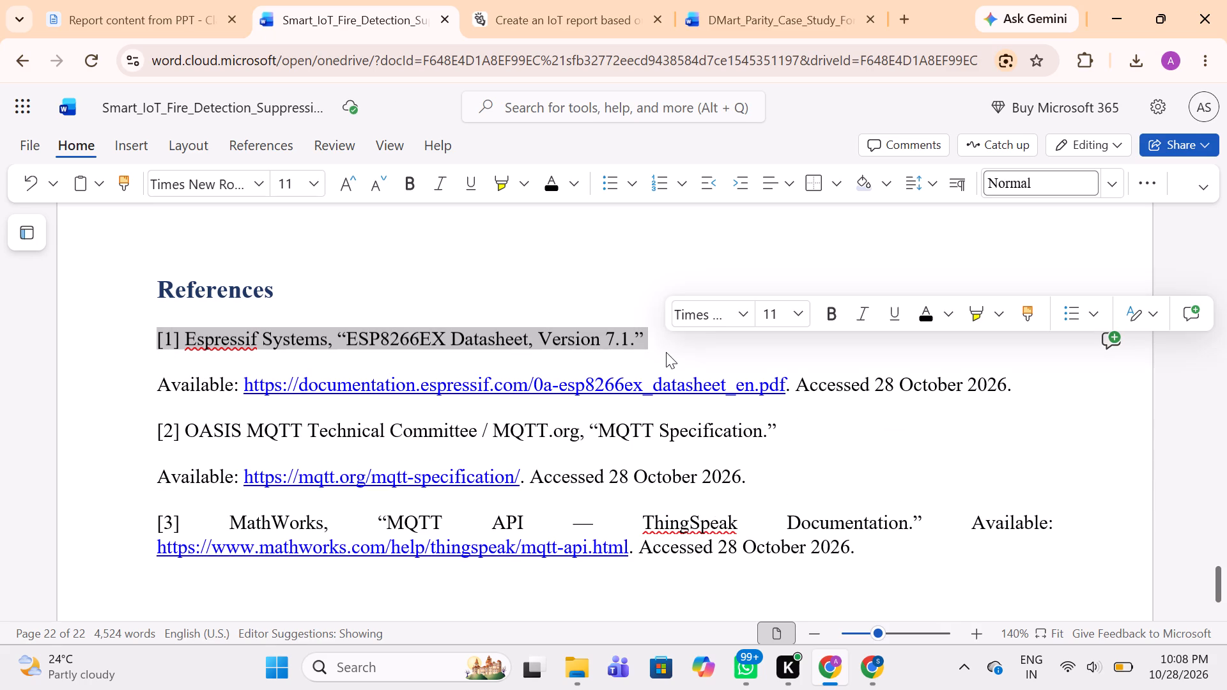
click(798, 321)
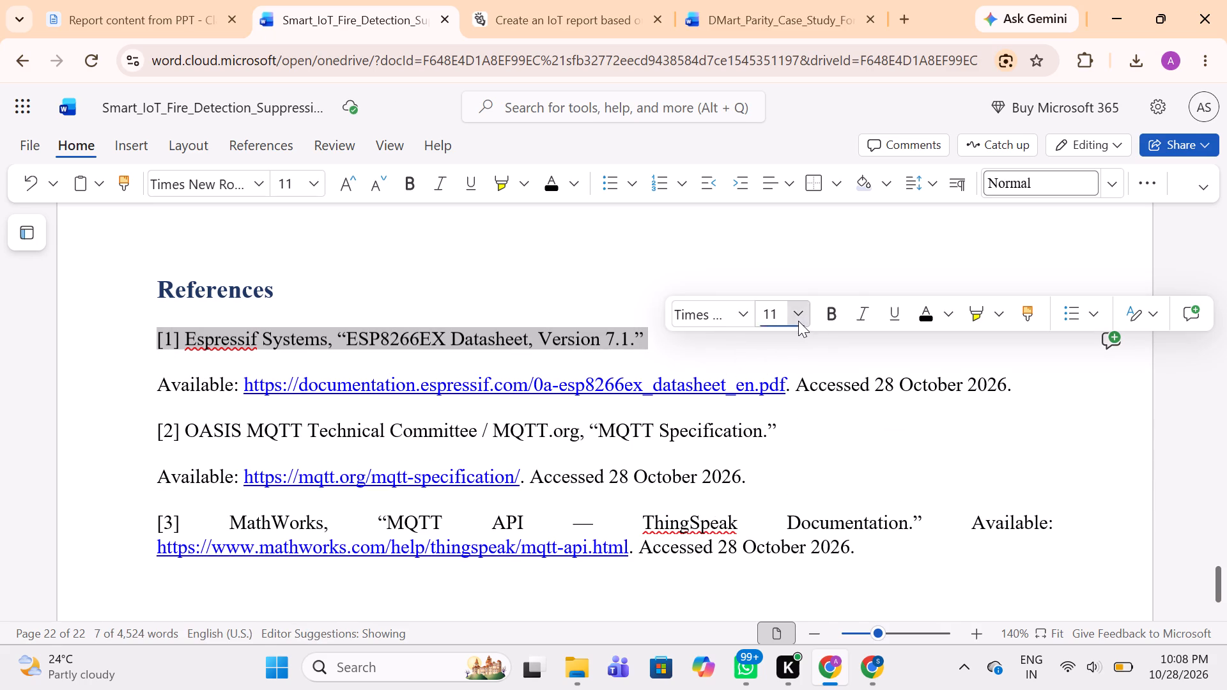
click(833, 319)
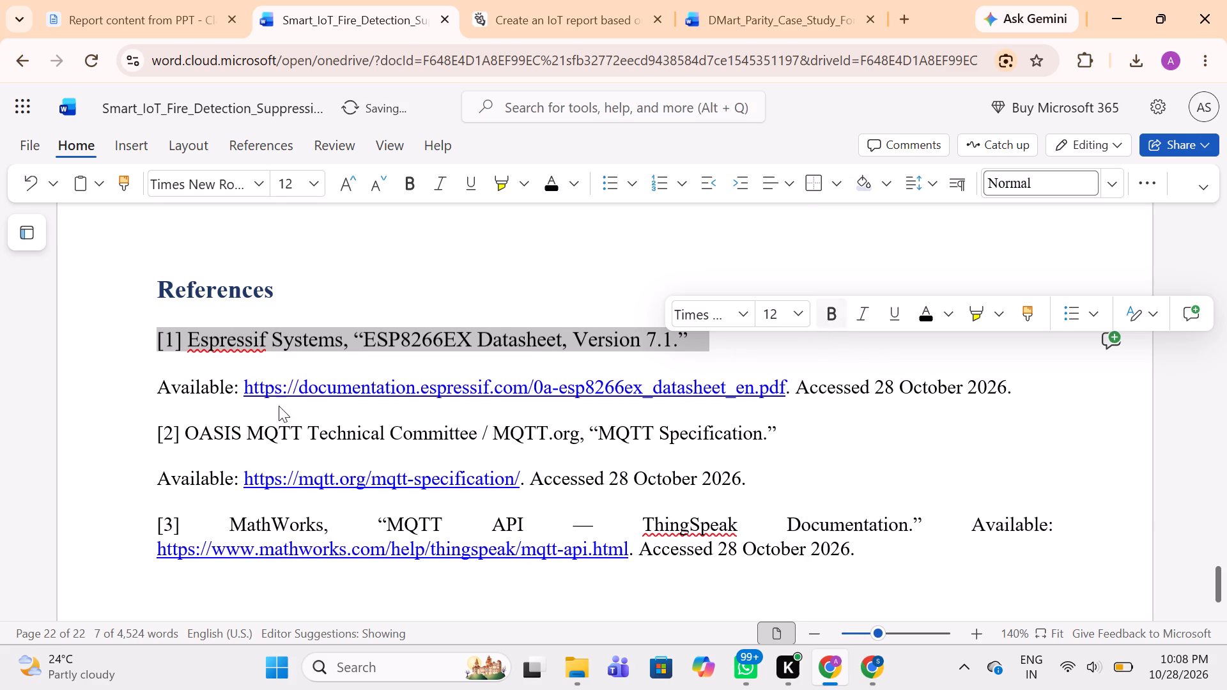
drag(158, 388, 812, 412)
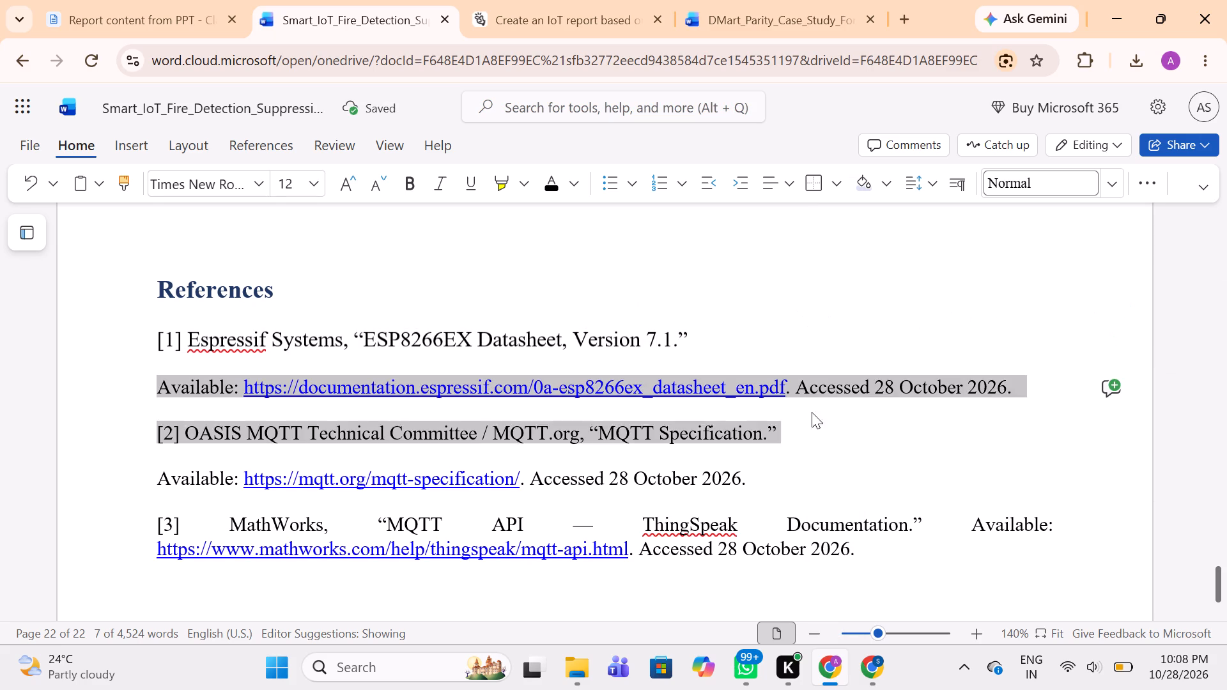
drag(812, 412, 1056, 395)
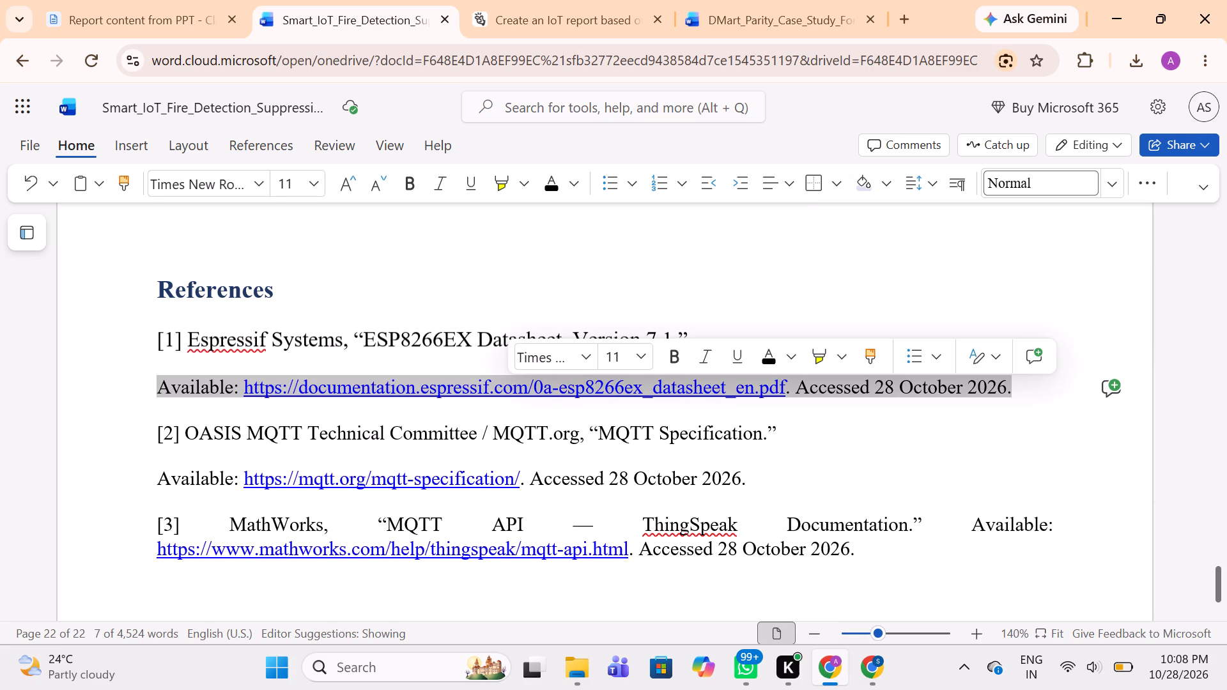
click(650, 355)
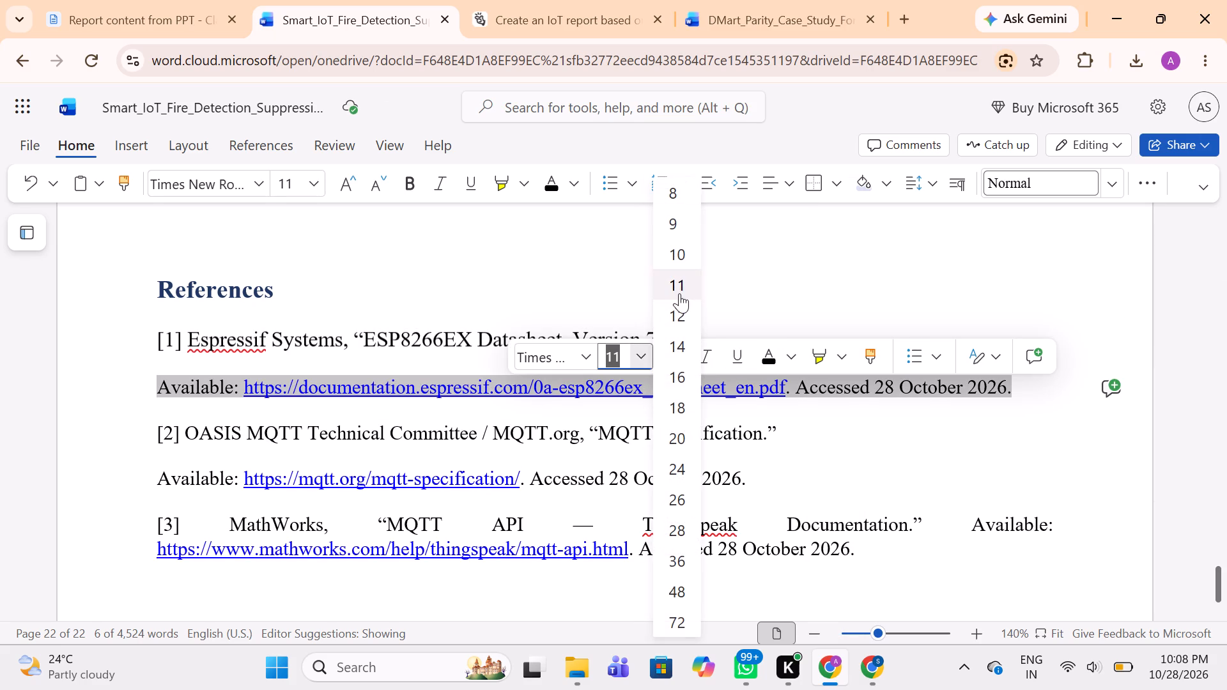
click(683, 260)
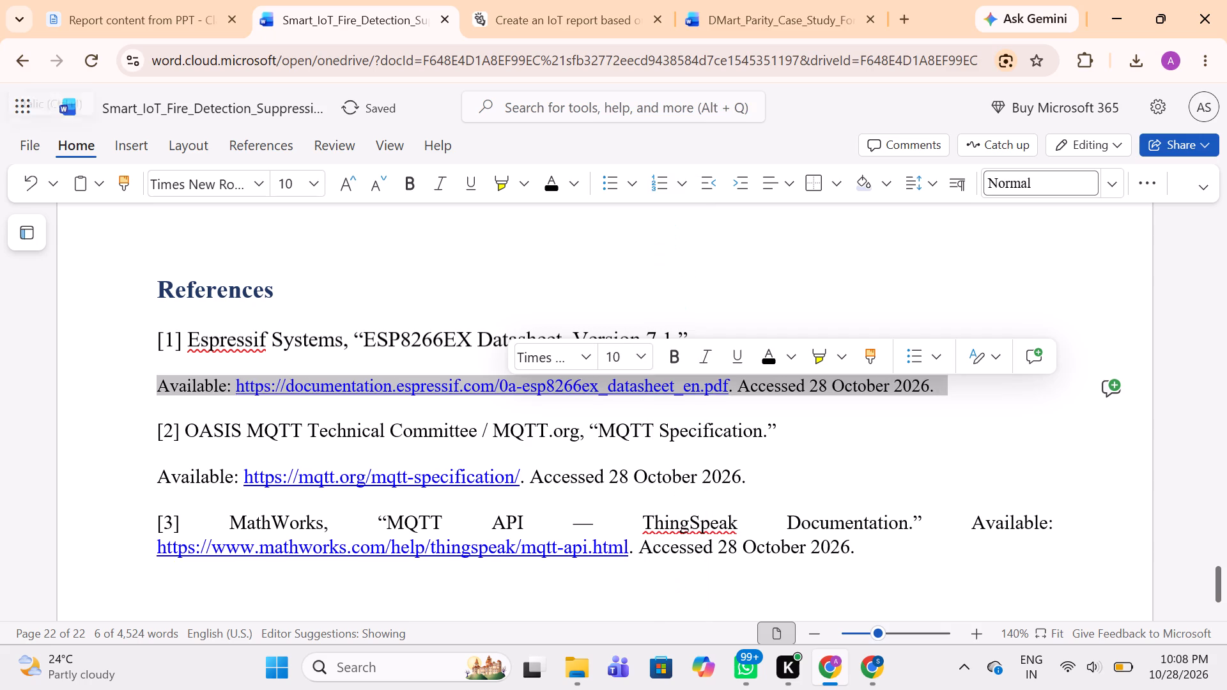
click(793, 413)
In reference [2], set the OASIS MQTT title line to font size 12 and its "Available:" line to size 10.
scroll(793, 413, down, 1)
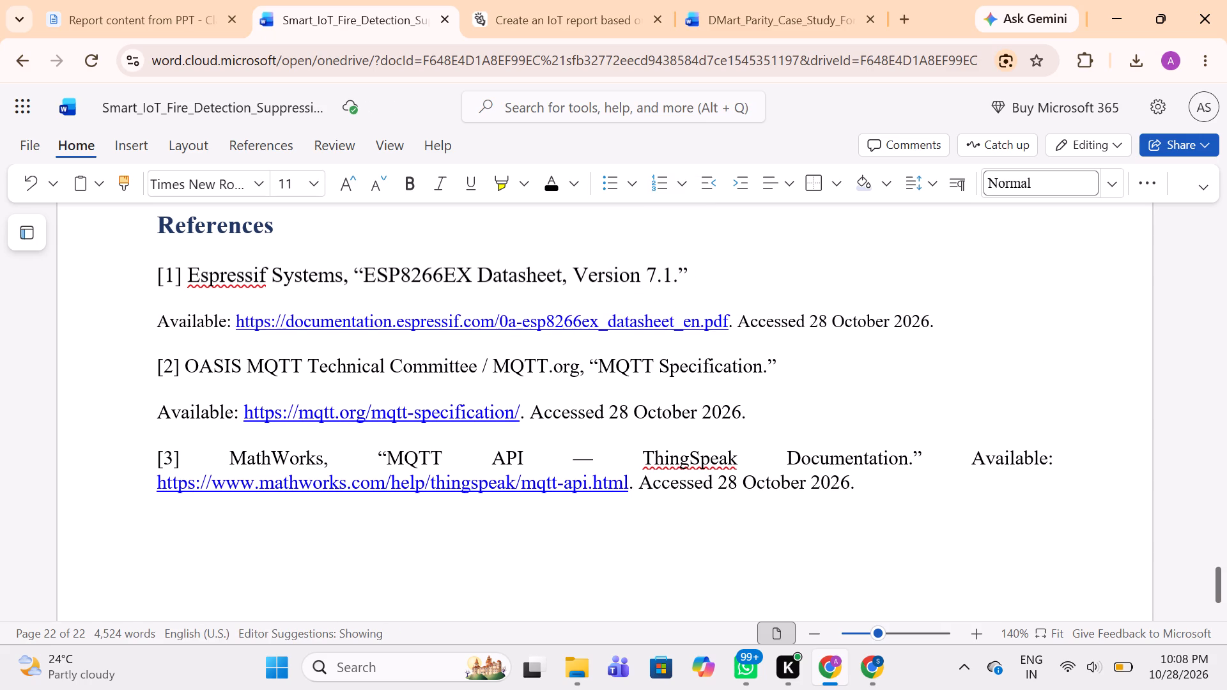
drag(154, 362, 636, 380)
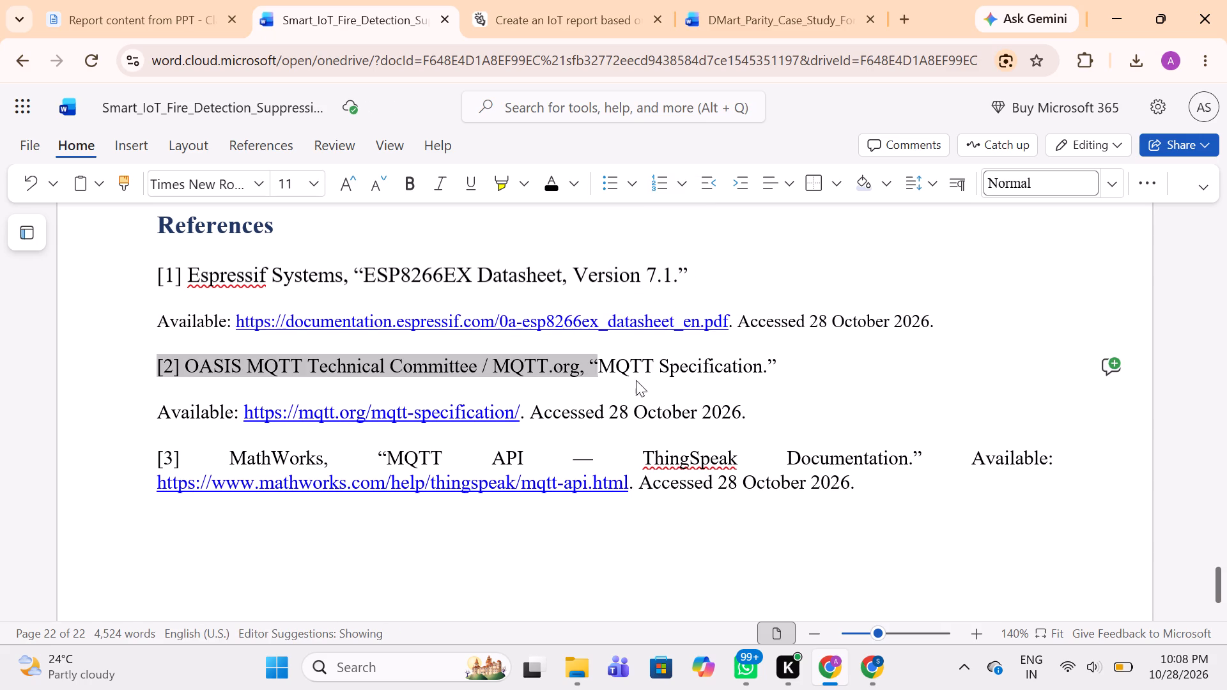
drag(636, 380, 789, 382)
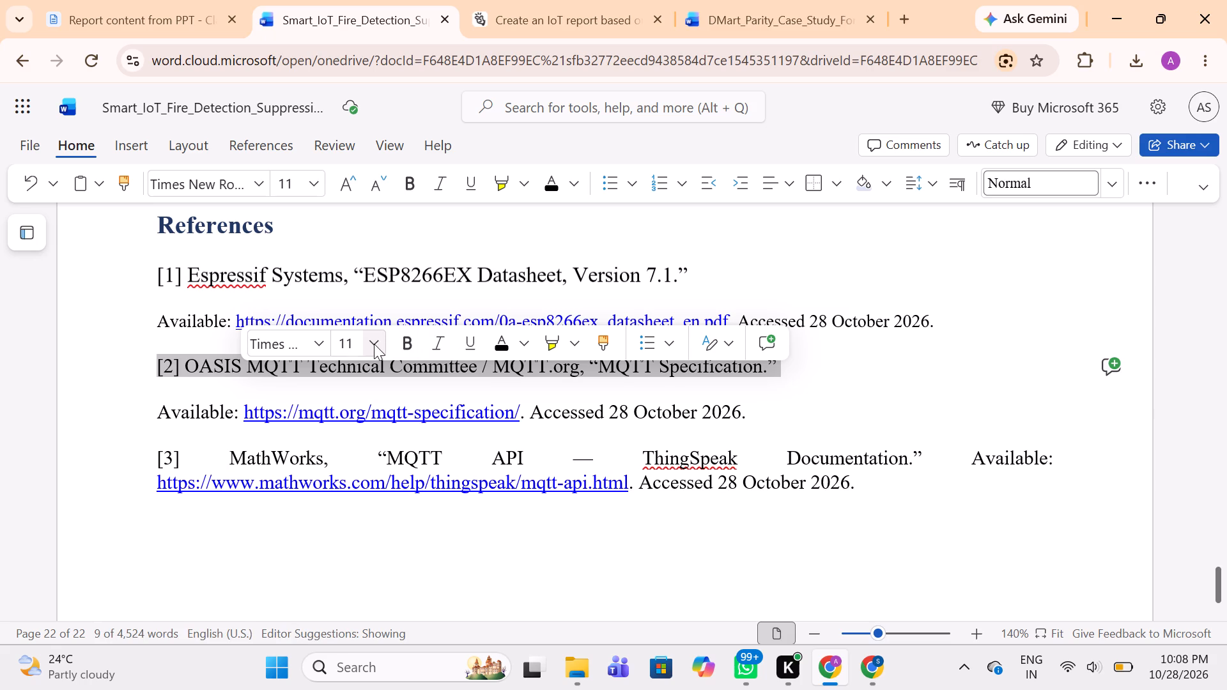
click(374, 344)
click(404, 312)
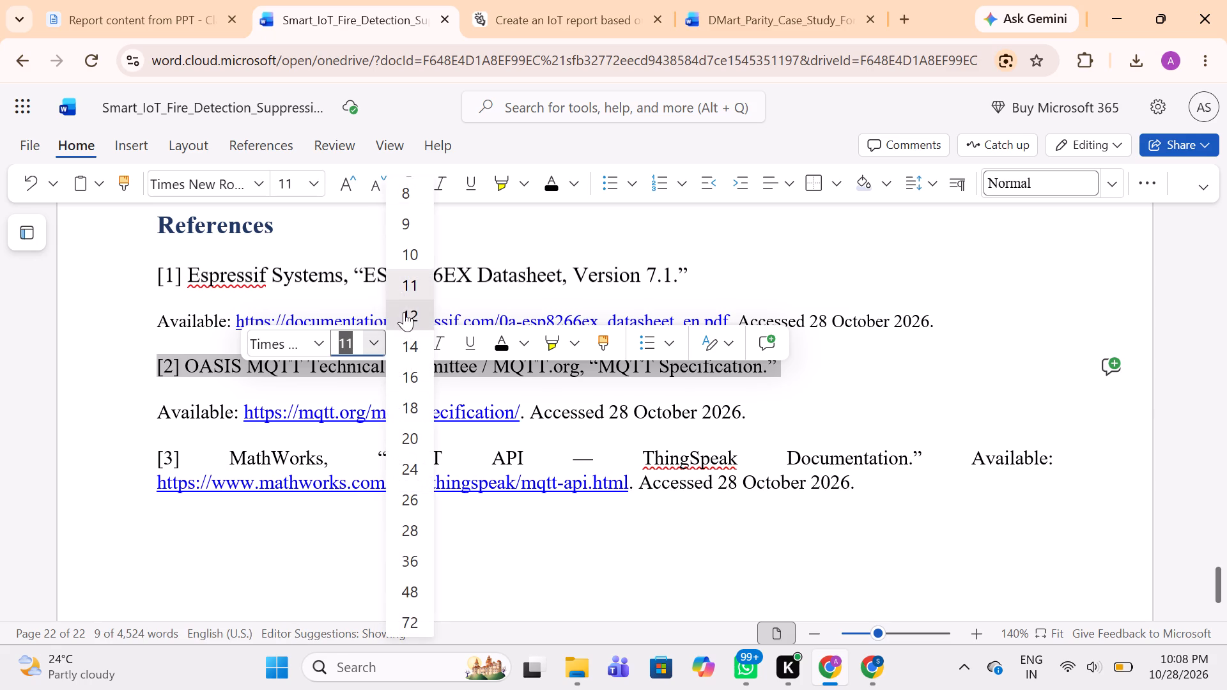
drag(157, 420, 781, 457)
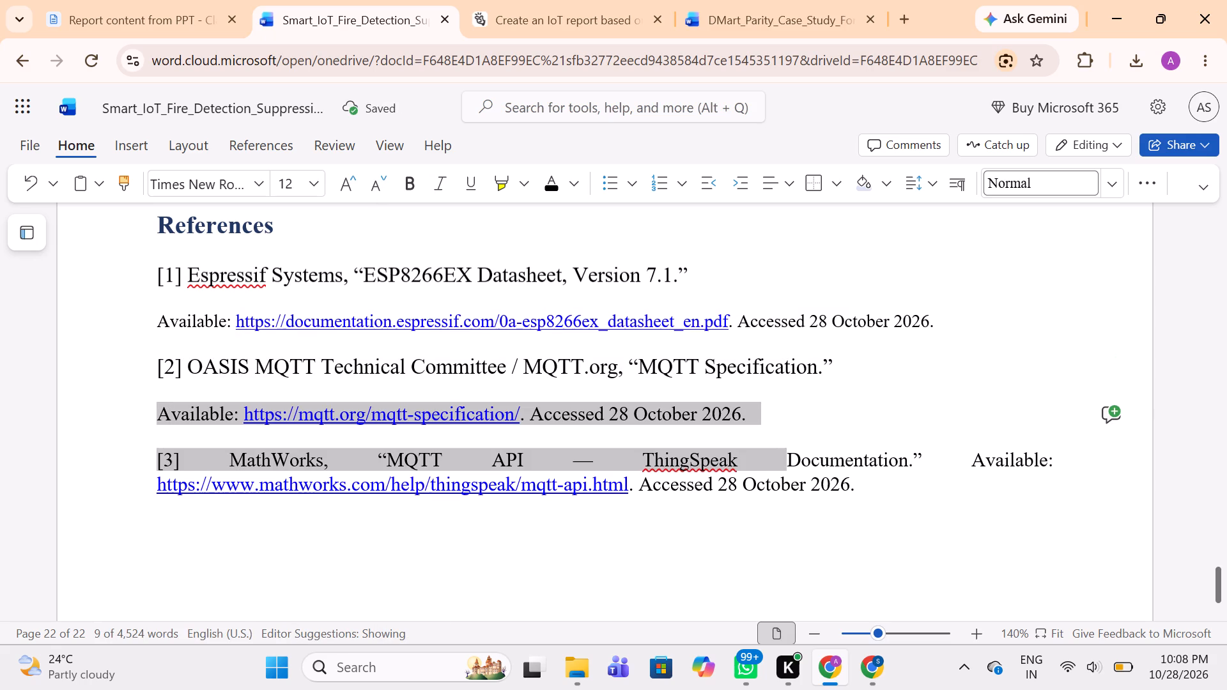
drag(781, 457, 772, 429)
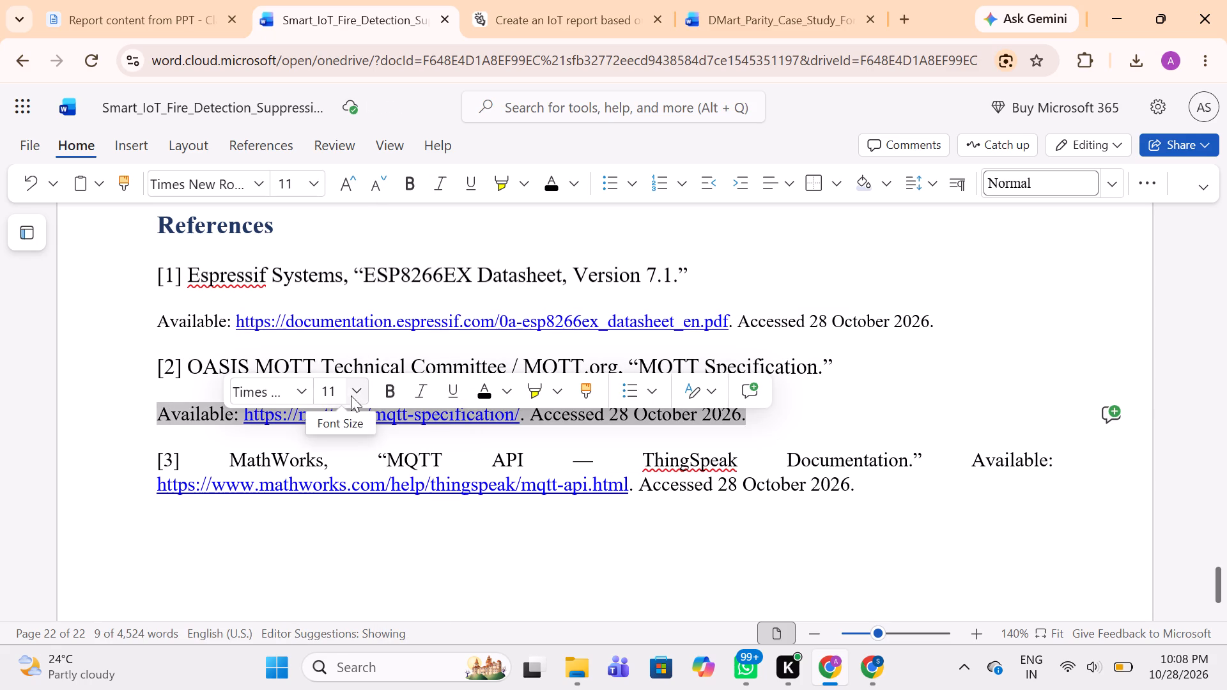
click(356, 394)
click(396, 249)
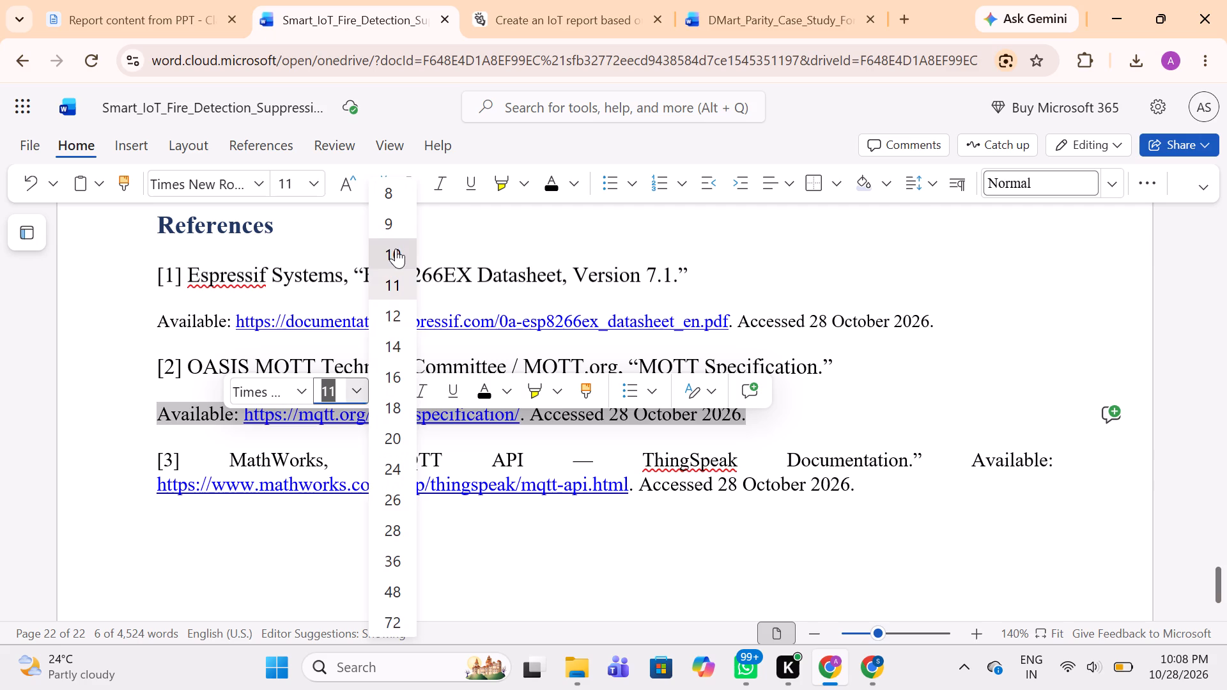
In the MathWorks reference [3], start a new paragraph right after the title "MQTT API — ThingSpeak Documentation.".
drag(157, 457, 895, 500)
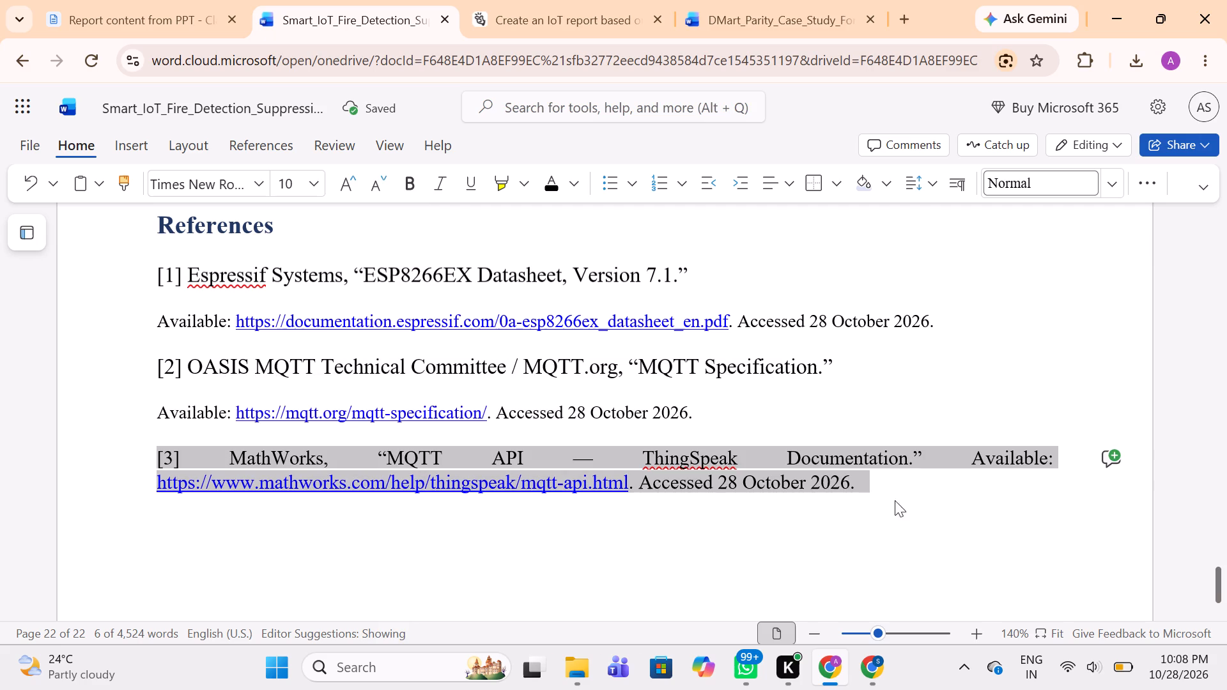
drag(895, 500, 1152, 469)
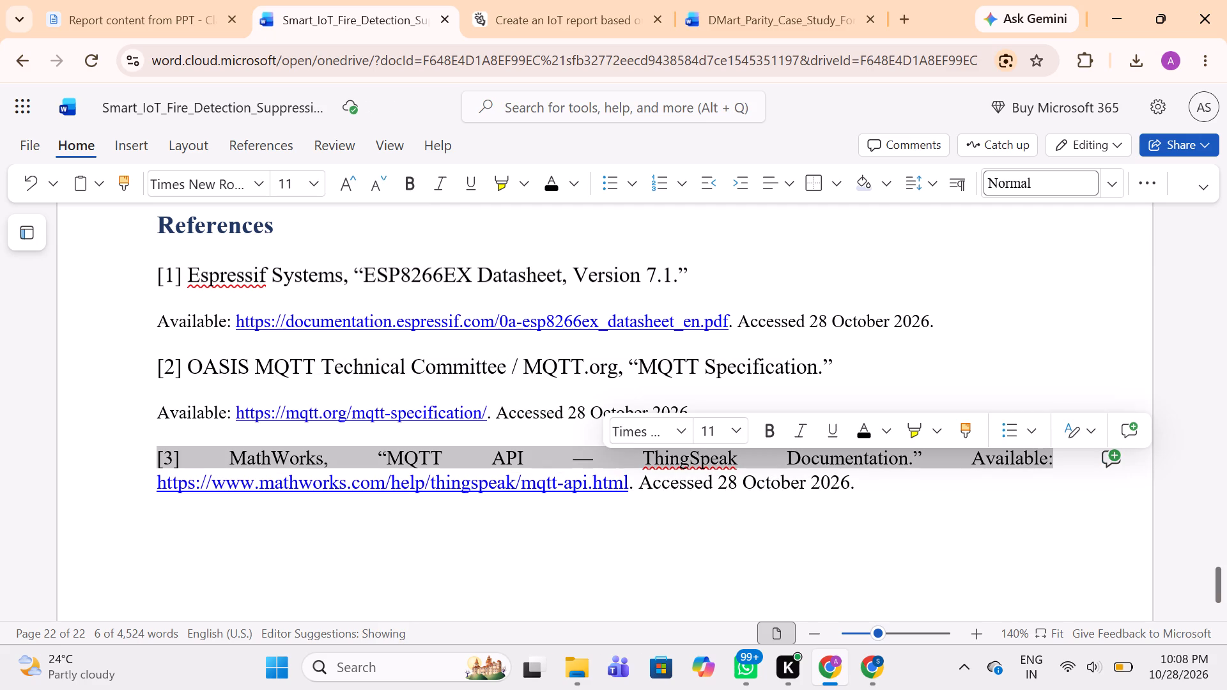
click(930, 461)
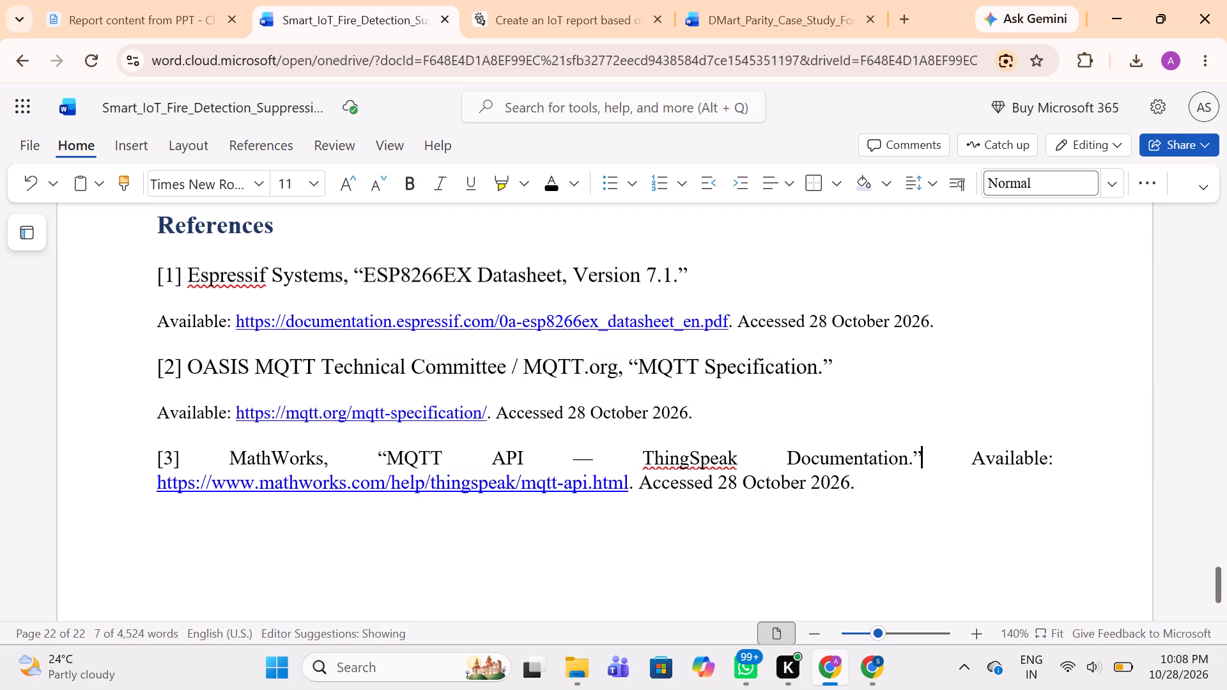
key(Return)
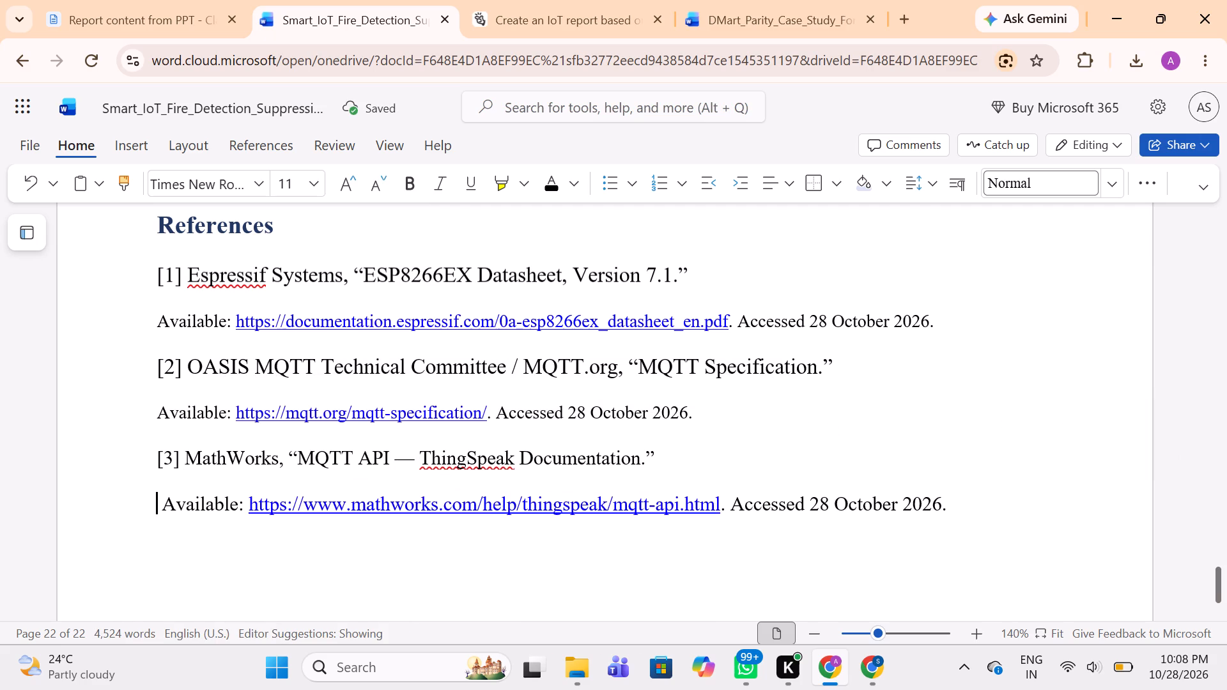
In reference [3], set the MathWorks title line to font size 12 and its "Available:" line to size 10.
drag(150, 460, 733, 462)
click(326, 431)
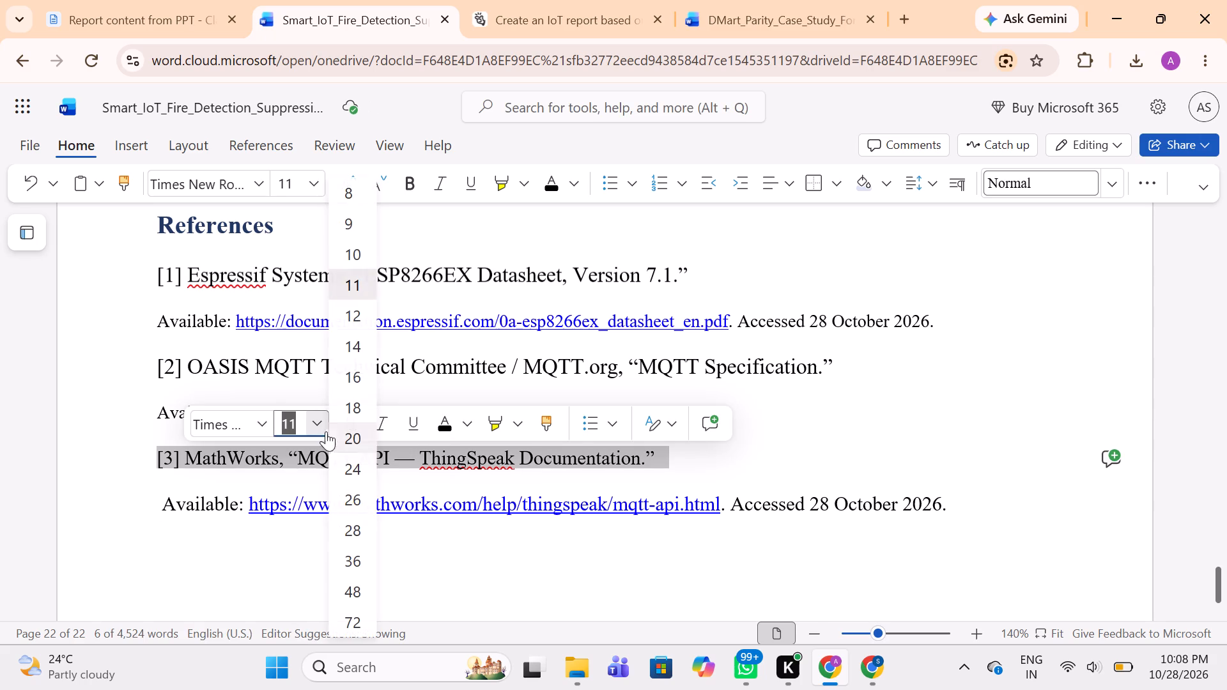
click(357, 320)
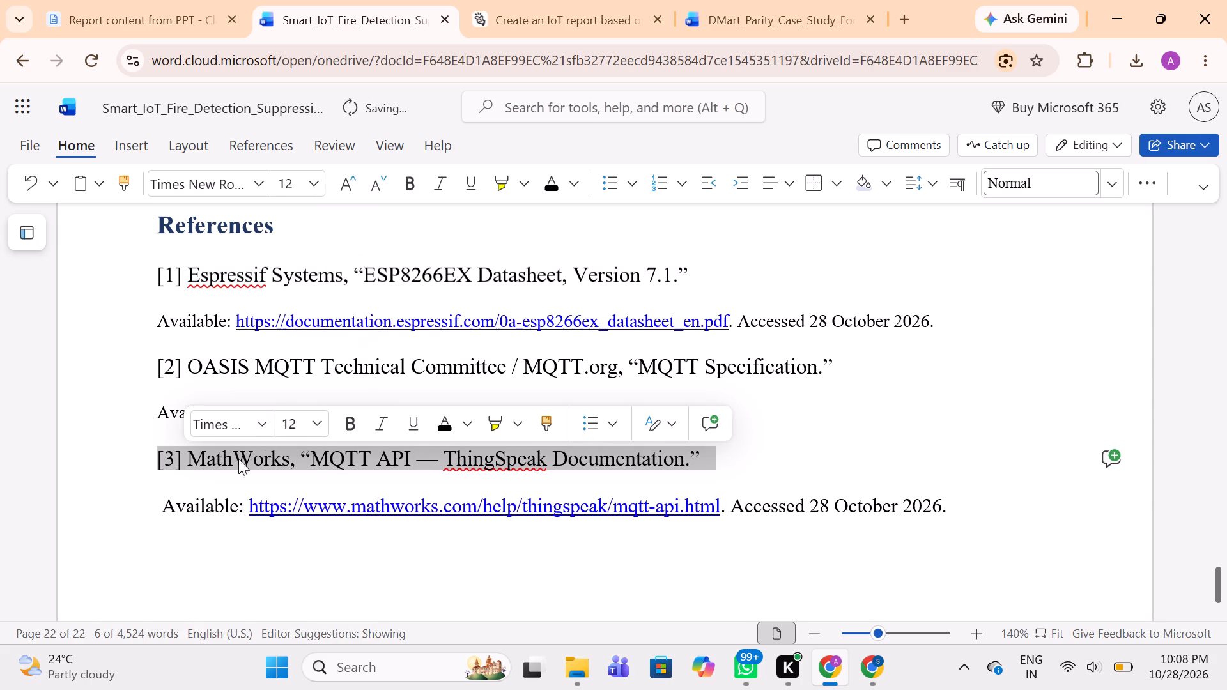
drag(159, 506, 941, 521)
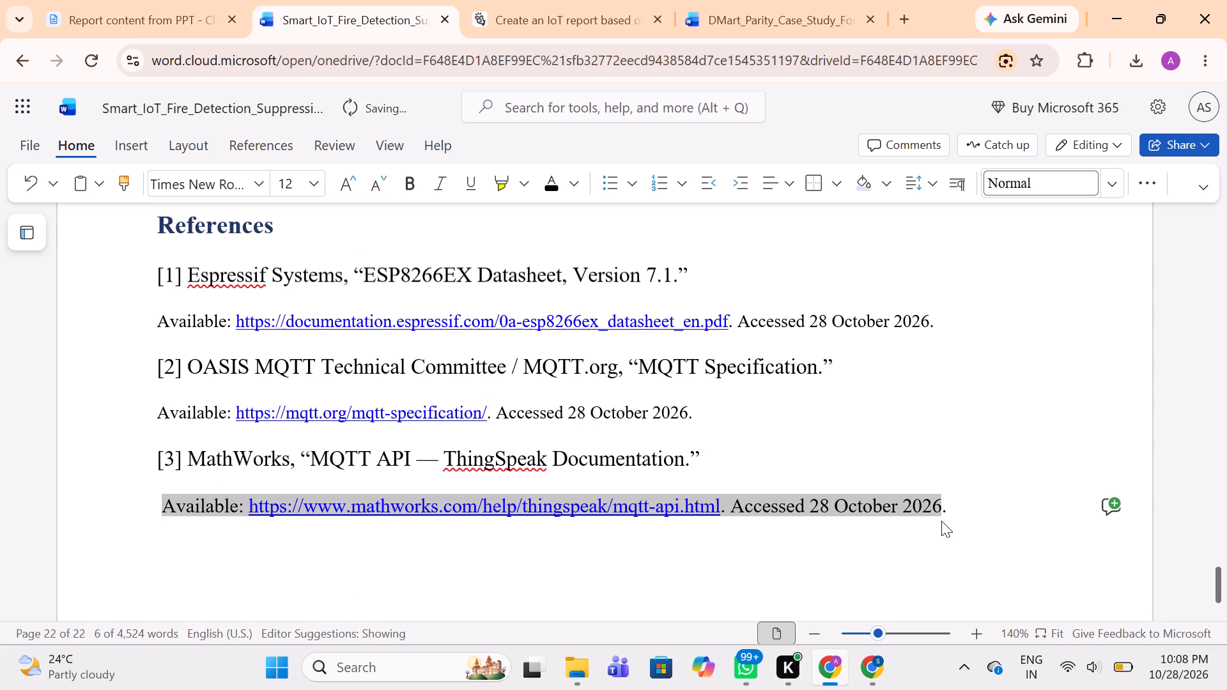
drag(941, 521, 962, 521)
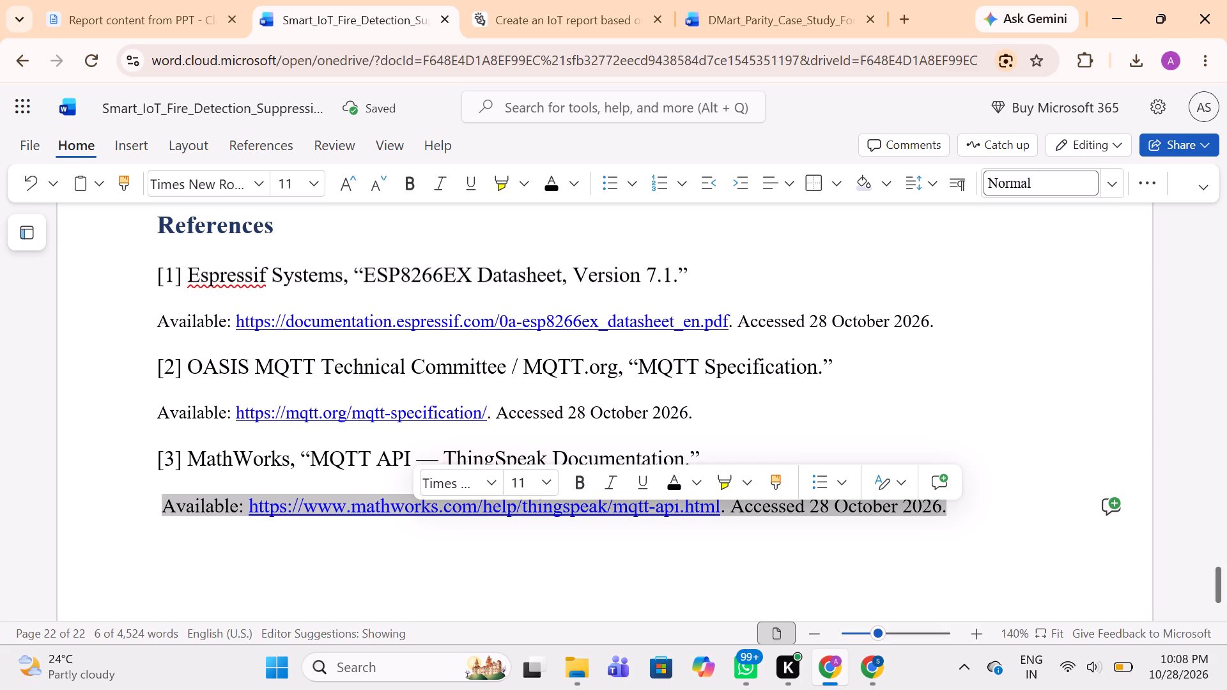
click(550, 484)
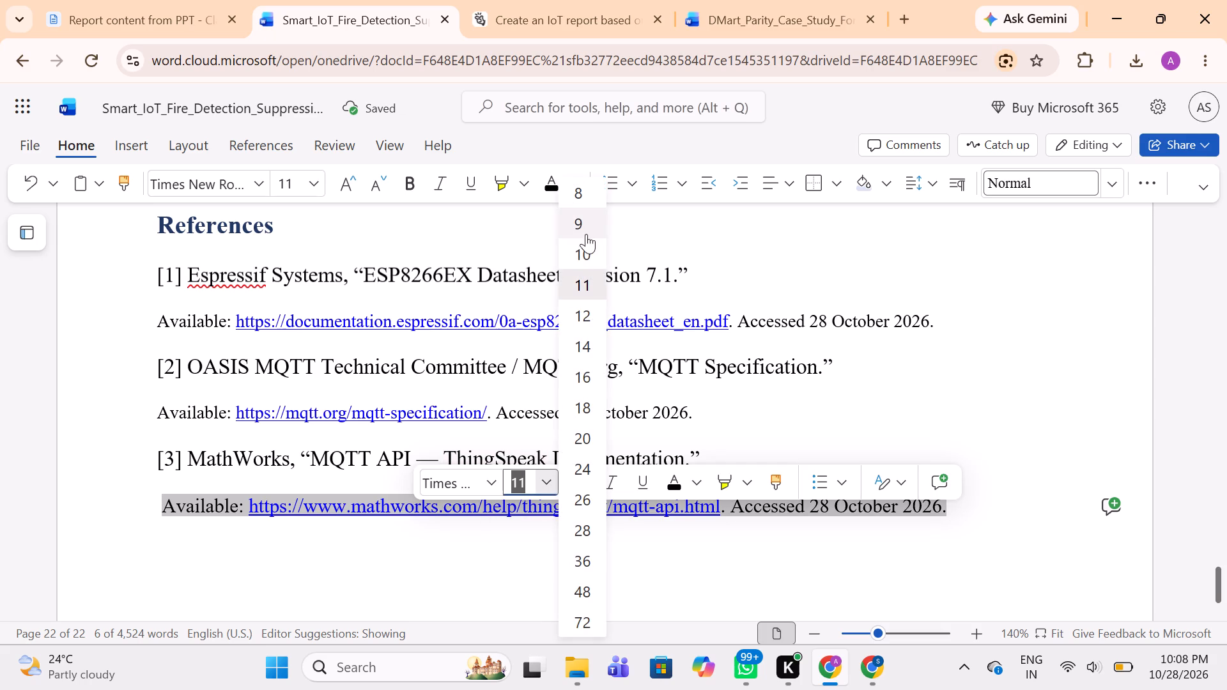
click(580, 252)
click(594, 552)
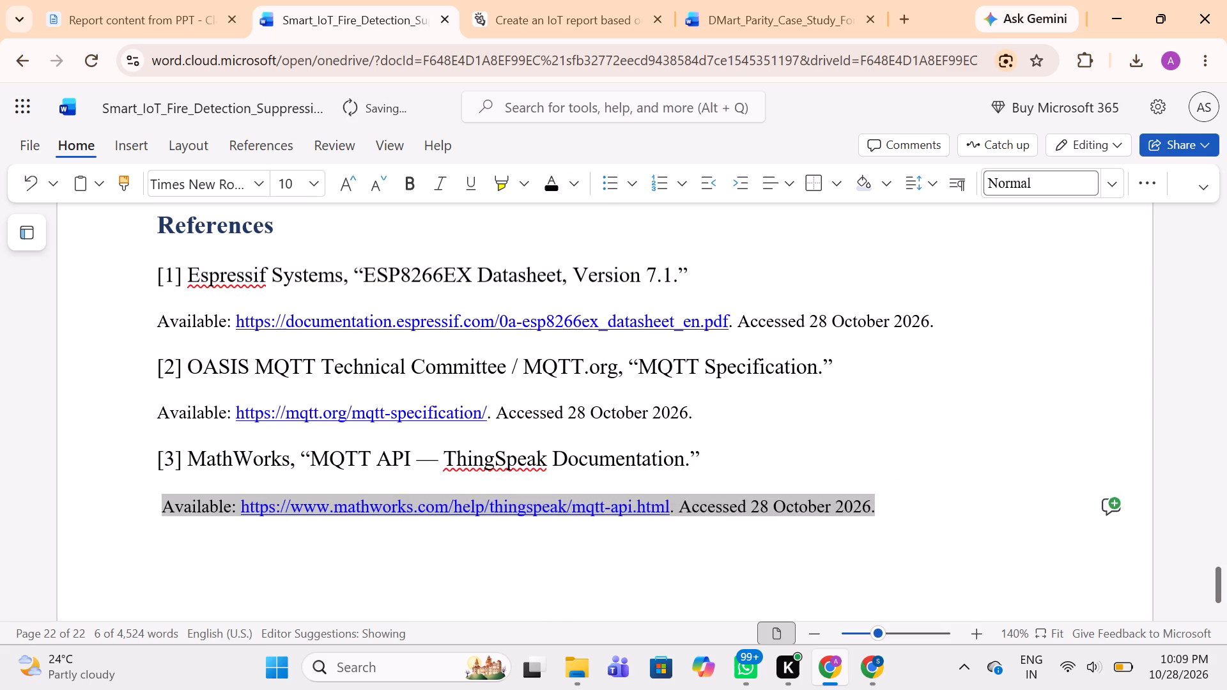
scroll(594, 552, down, 1)
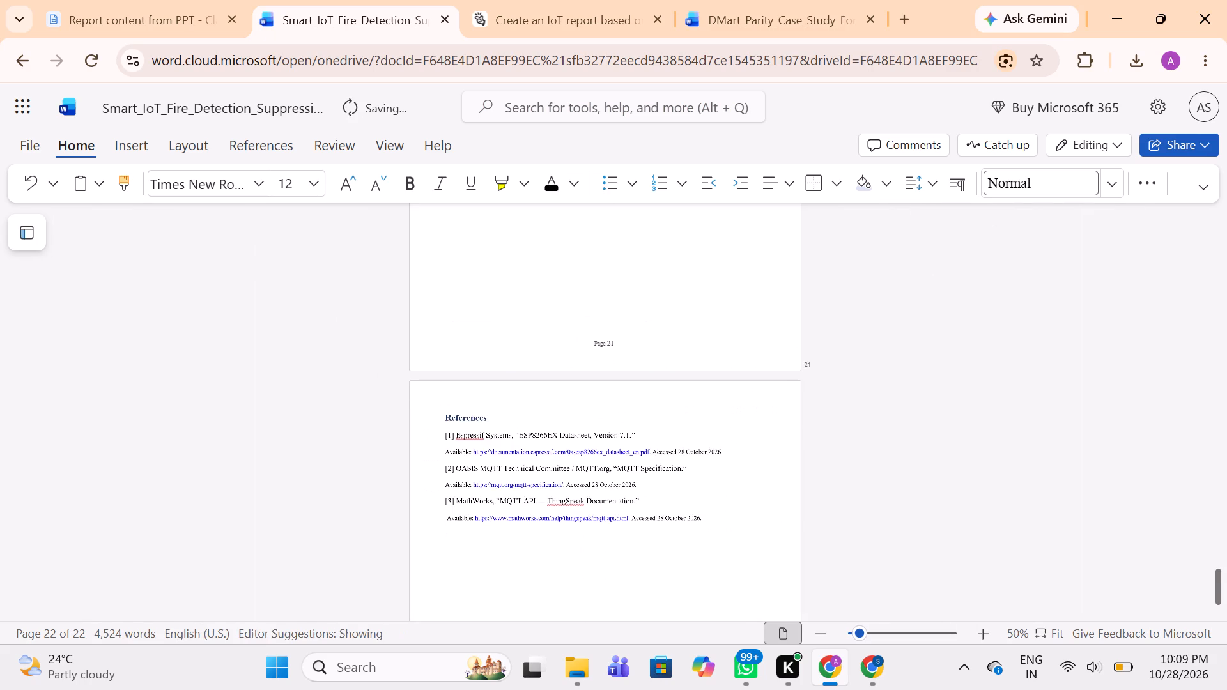
scroll(594, 552, down, 1)
scroll(594, 552, up, 1)
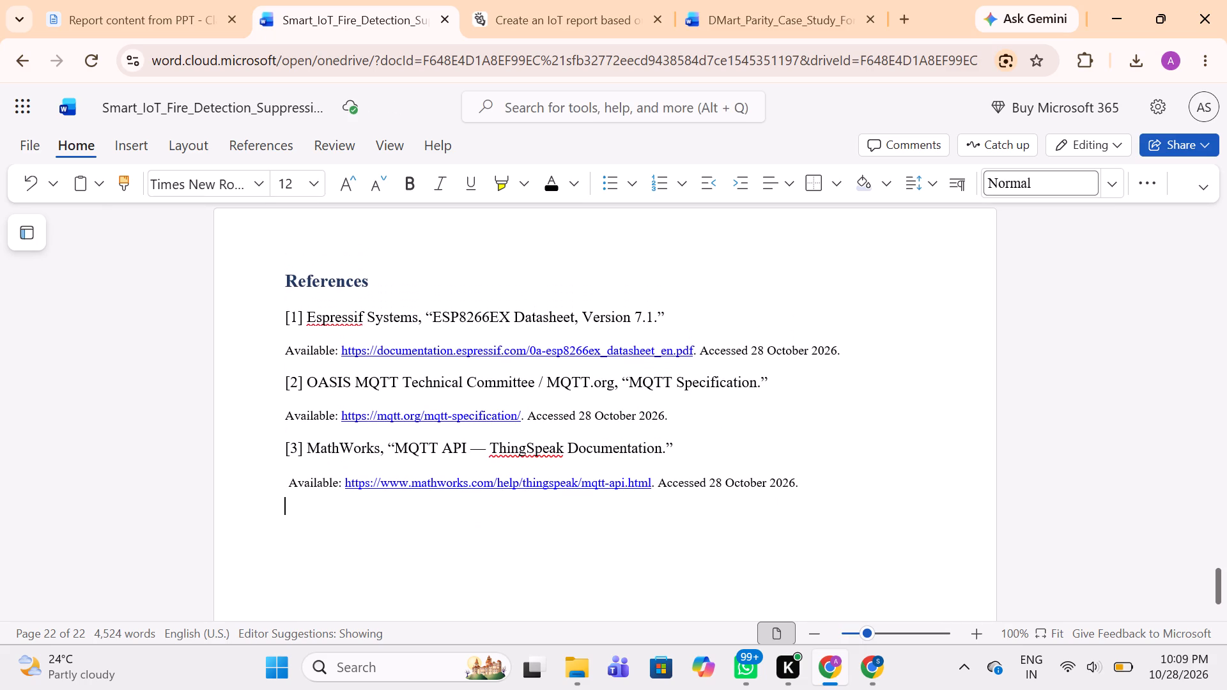
scroll(594, 552, down, 1)
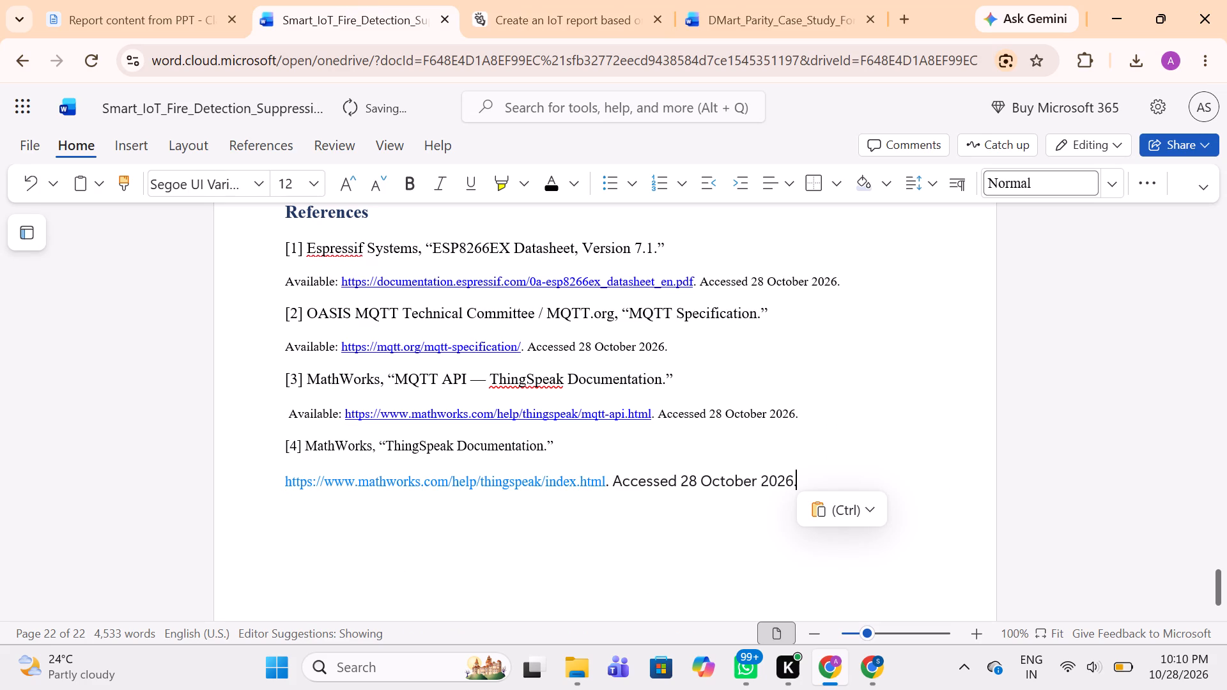
Copy the word "Available:" from reference [3] and insert it before the link in reference [4].
drag(288, 413, 334, 417)
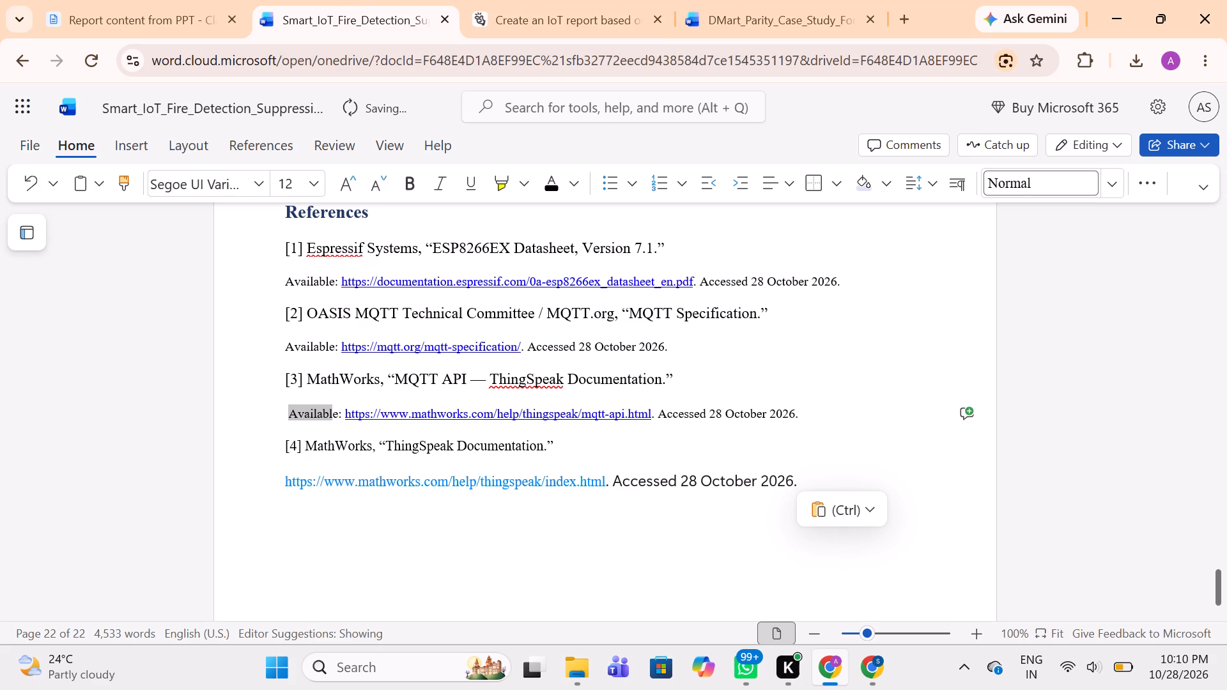
drag(334, 417, 341, 417)
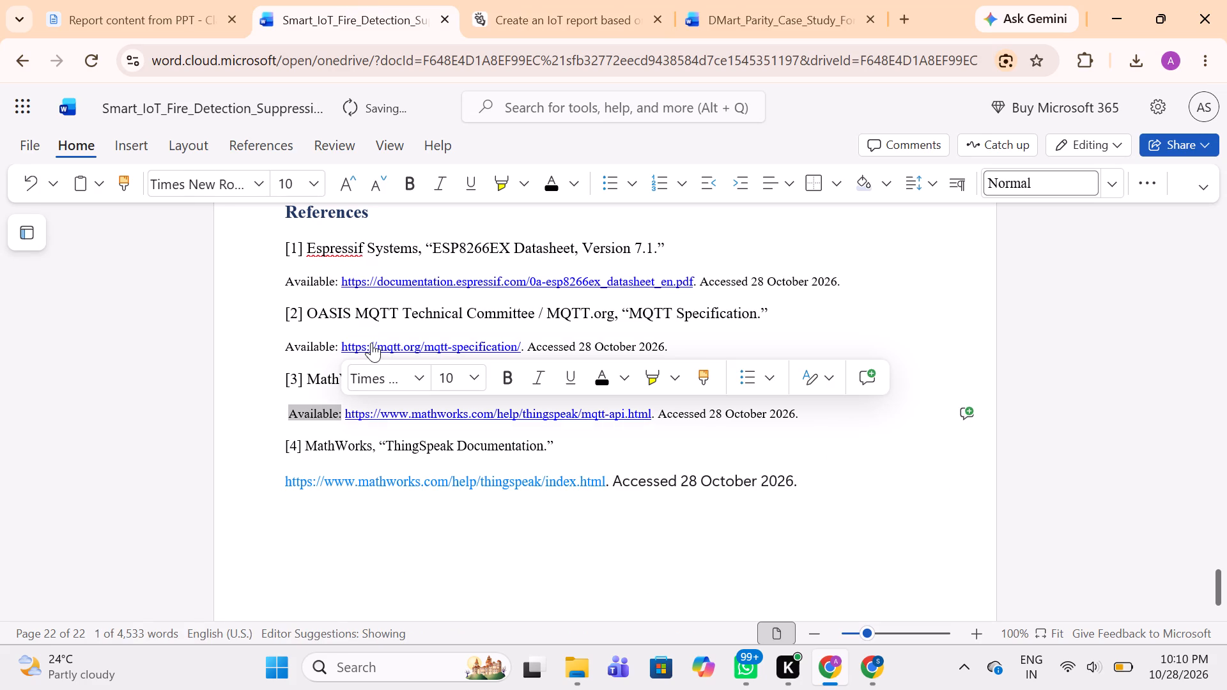
key(ctrl+c)
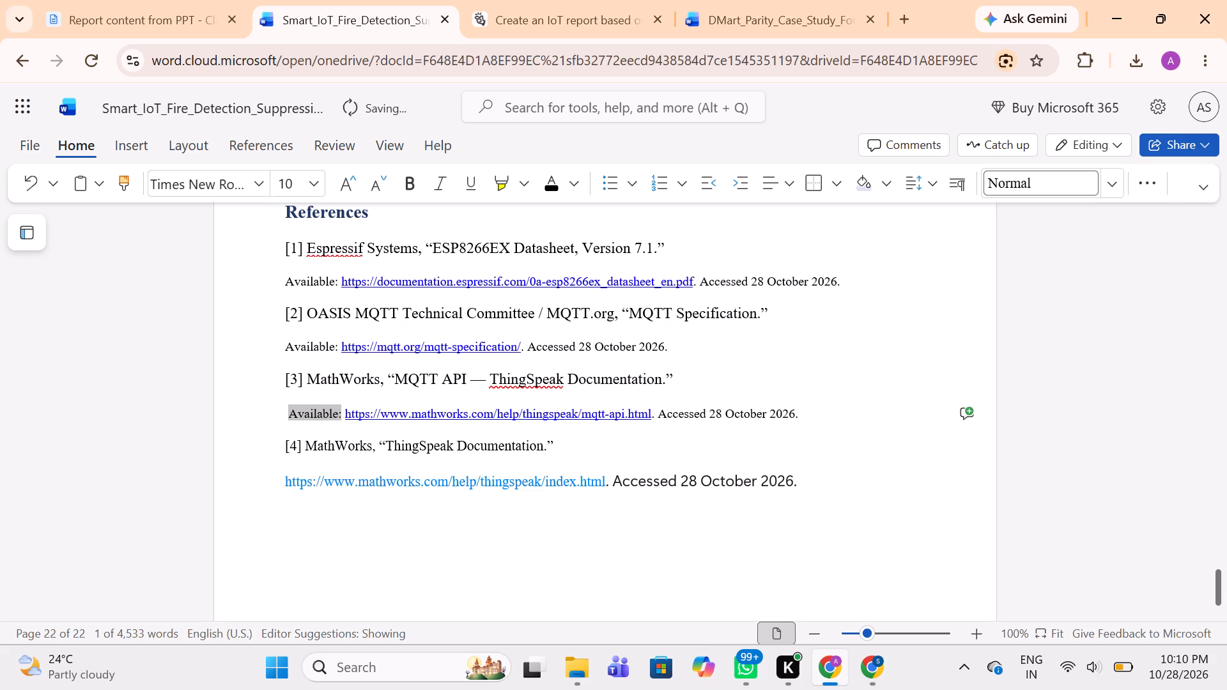
click(284, 482)
key(ctrl+v)
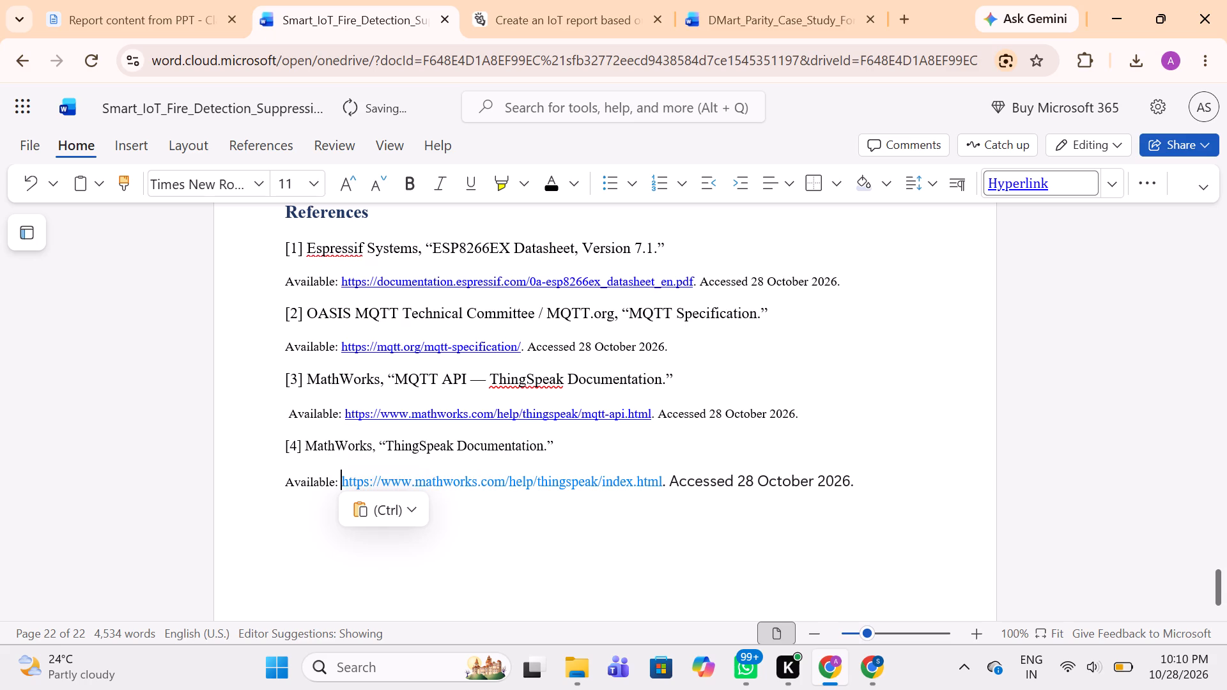
Set the font size of reference [4]'s entire "Available:" line to 10.
scroll(266, 482, right, 1)
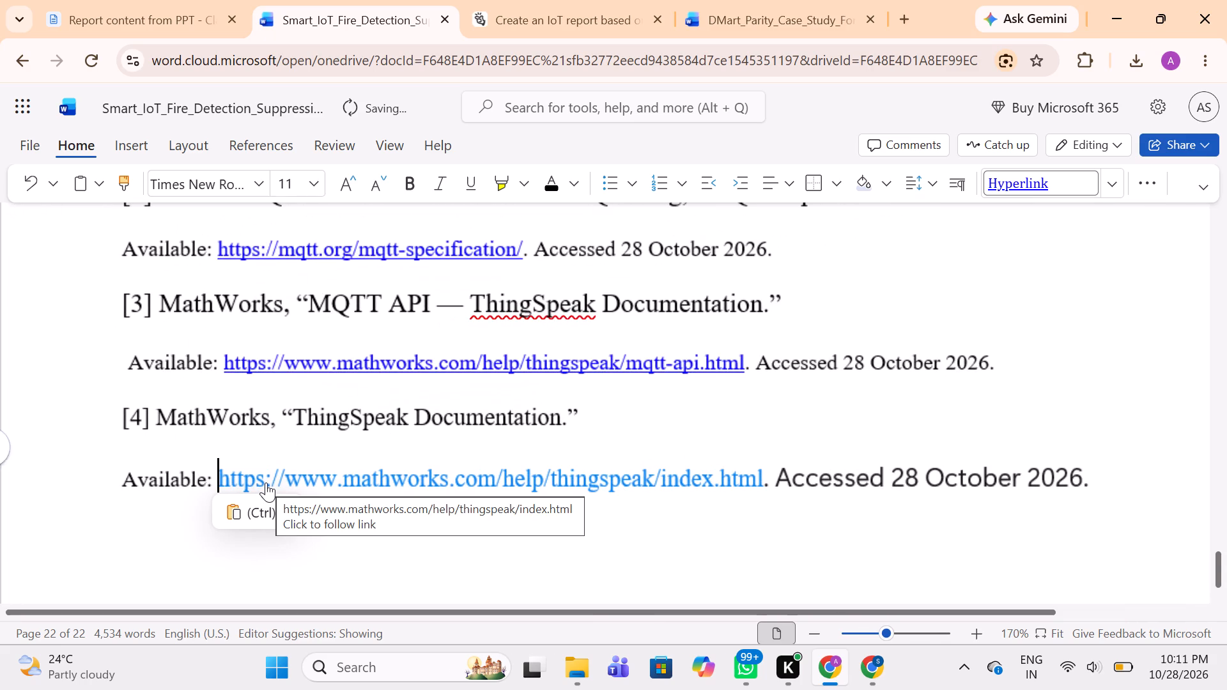
click(138, 517)
click(122, 476)
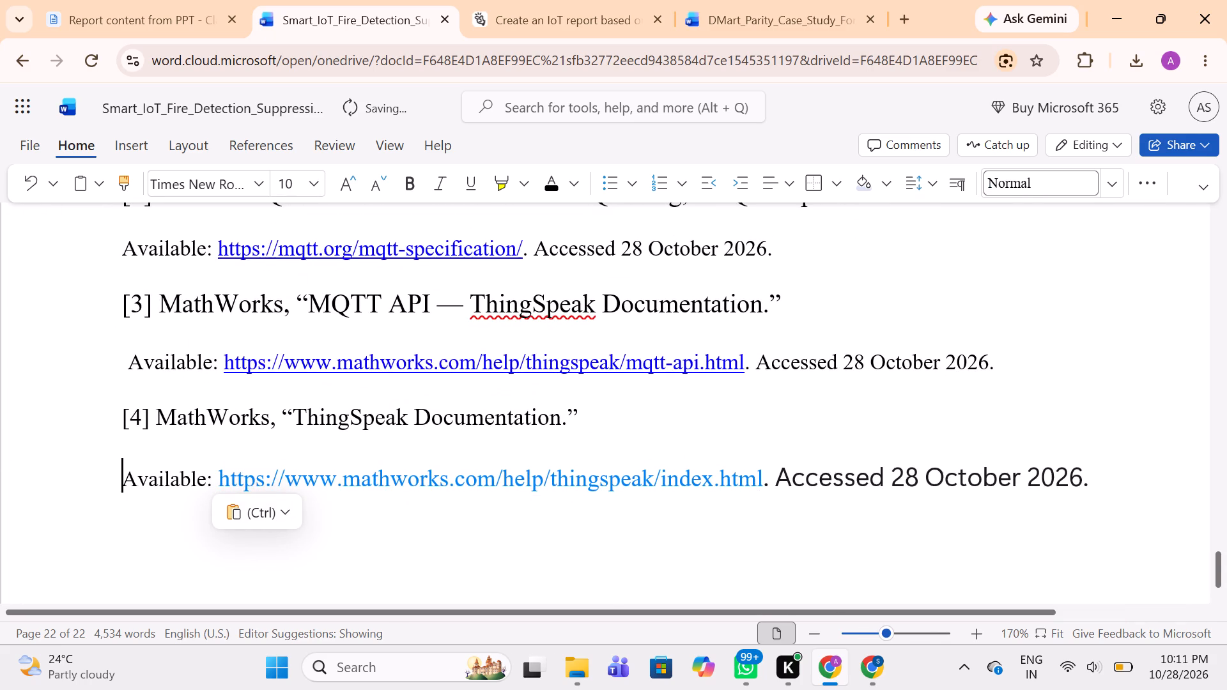
drag(119, 480, 981, 465)
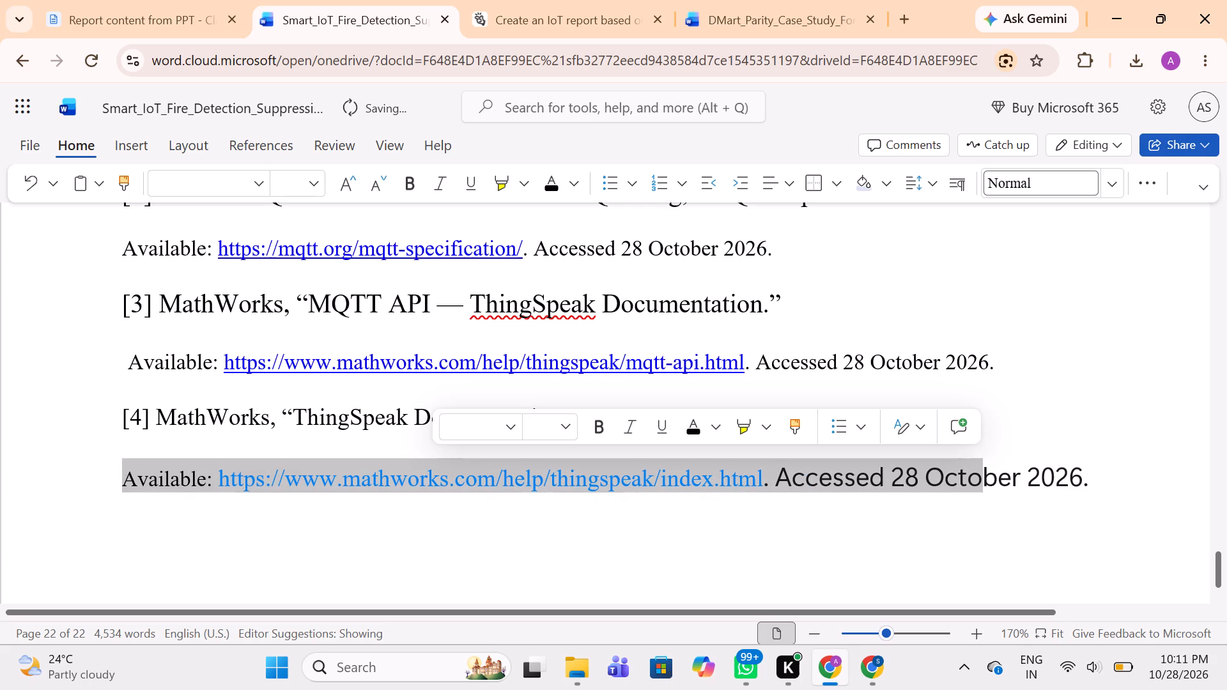
triple_click(1008, 482)
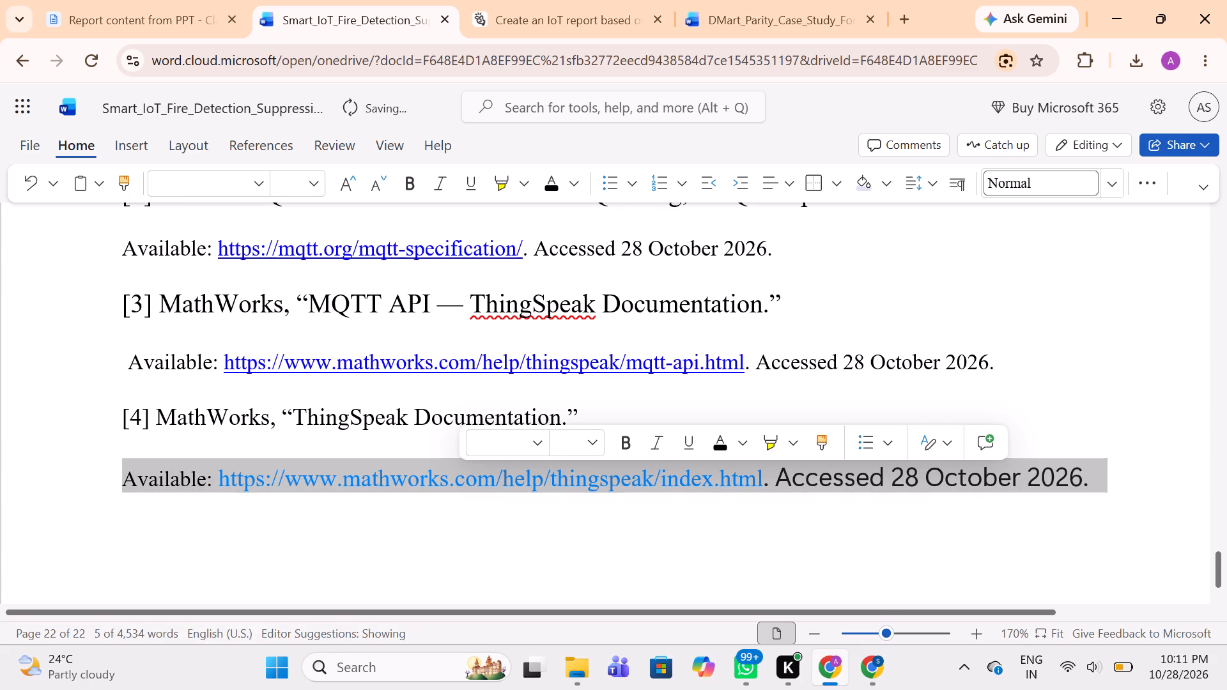
click(315, 189)
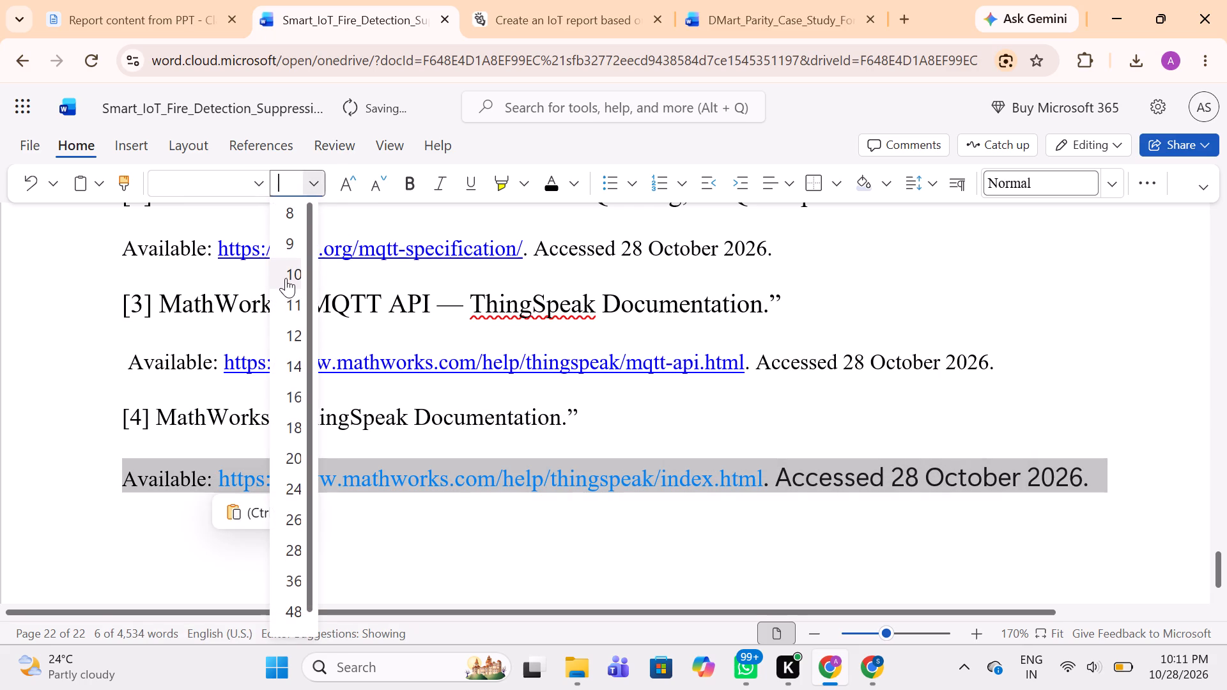
click(286, 277)
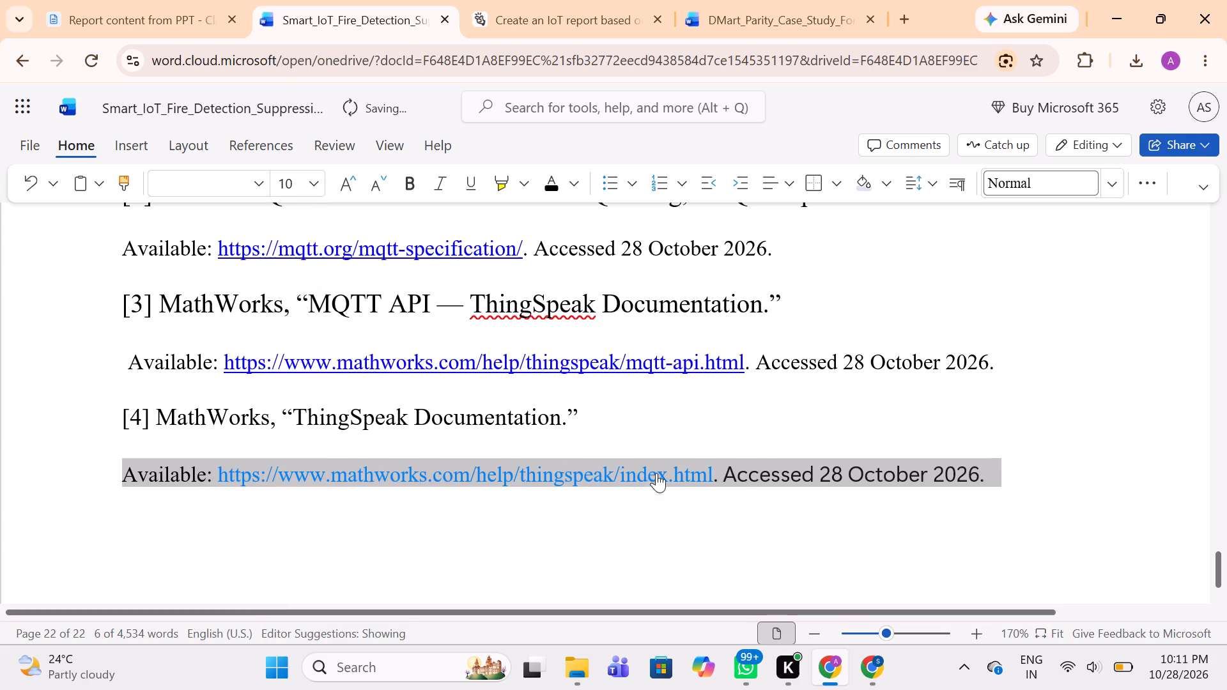
click(662, 415)
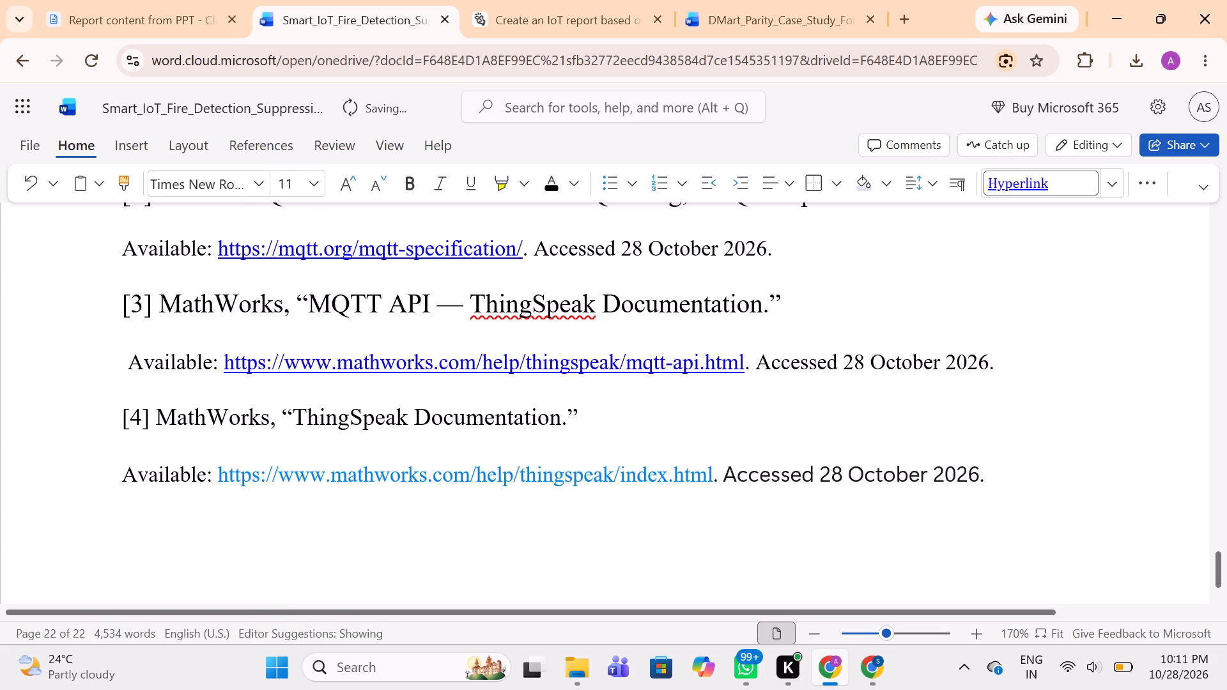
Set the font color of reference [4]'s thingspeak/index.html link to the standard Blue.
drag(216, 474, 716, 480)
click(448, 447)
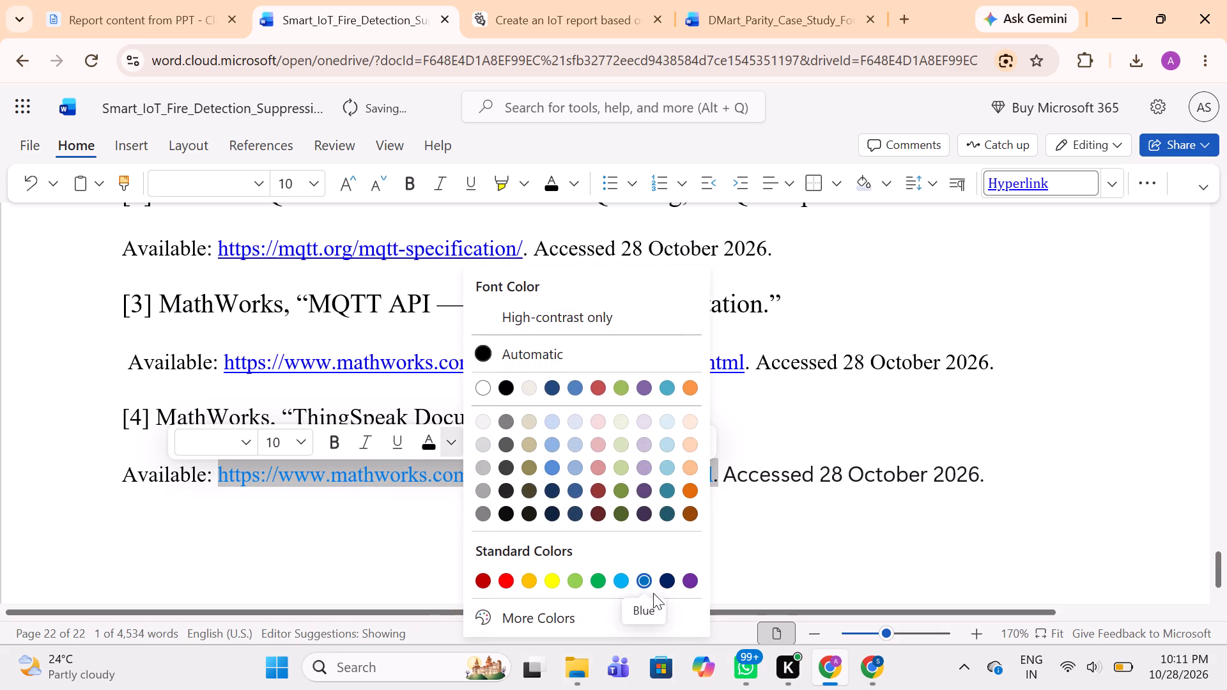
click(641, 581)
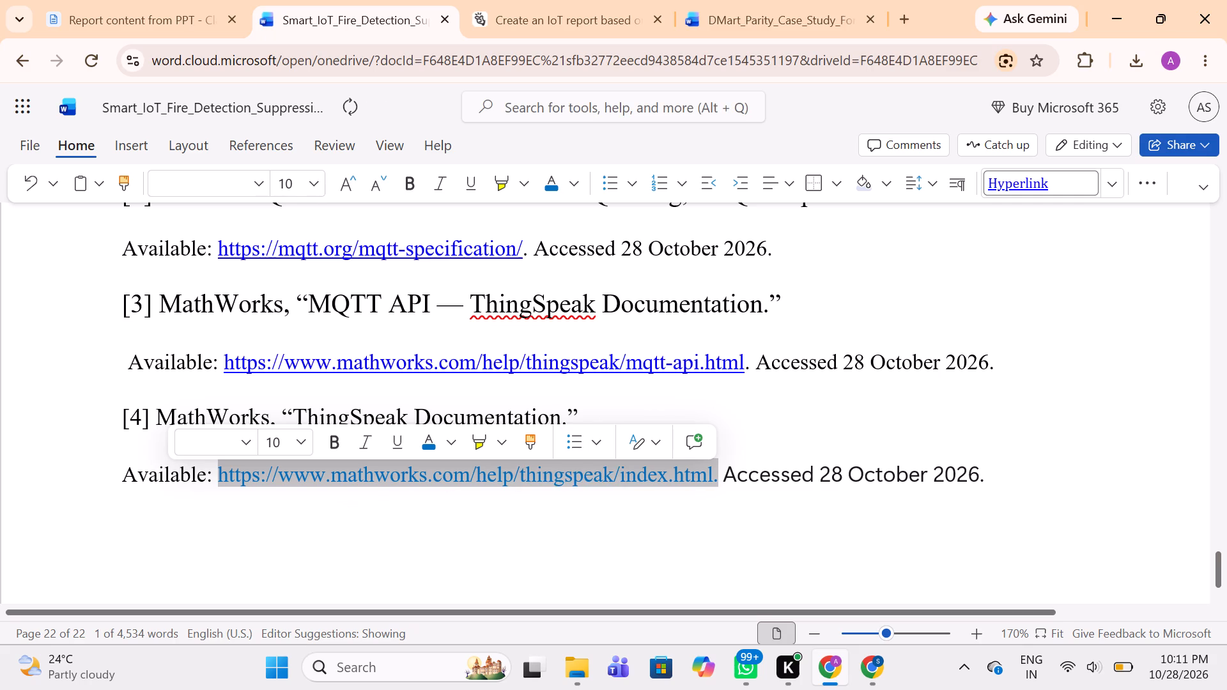
Apply the custom blue font color 0036bf to reference [4]'s thingspeak/index.html link.
click(453, 440)
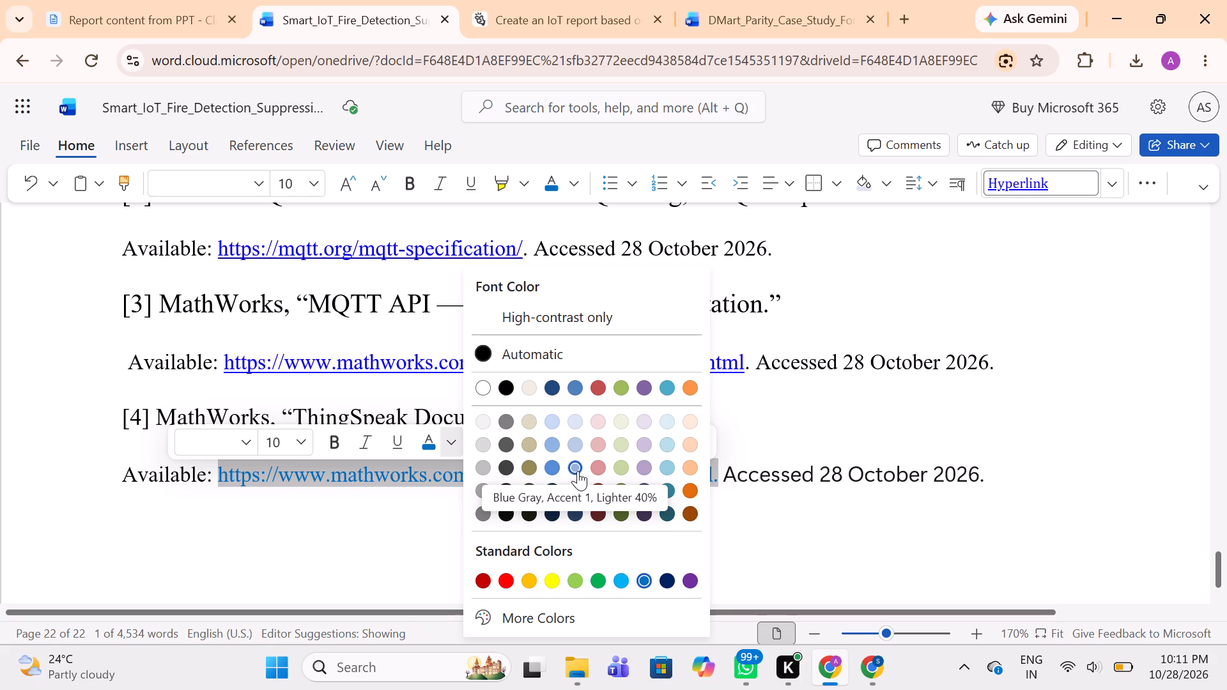
click(545, 615)
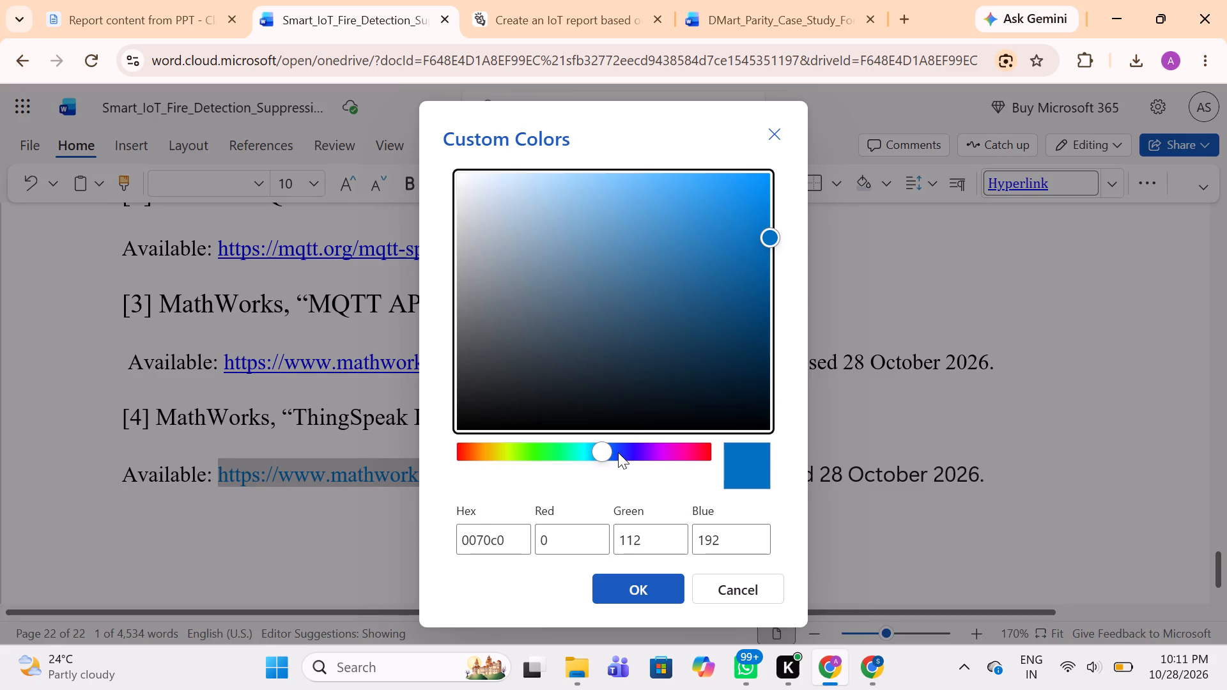
click(618, 452)
click(608, 452)
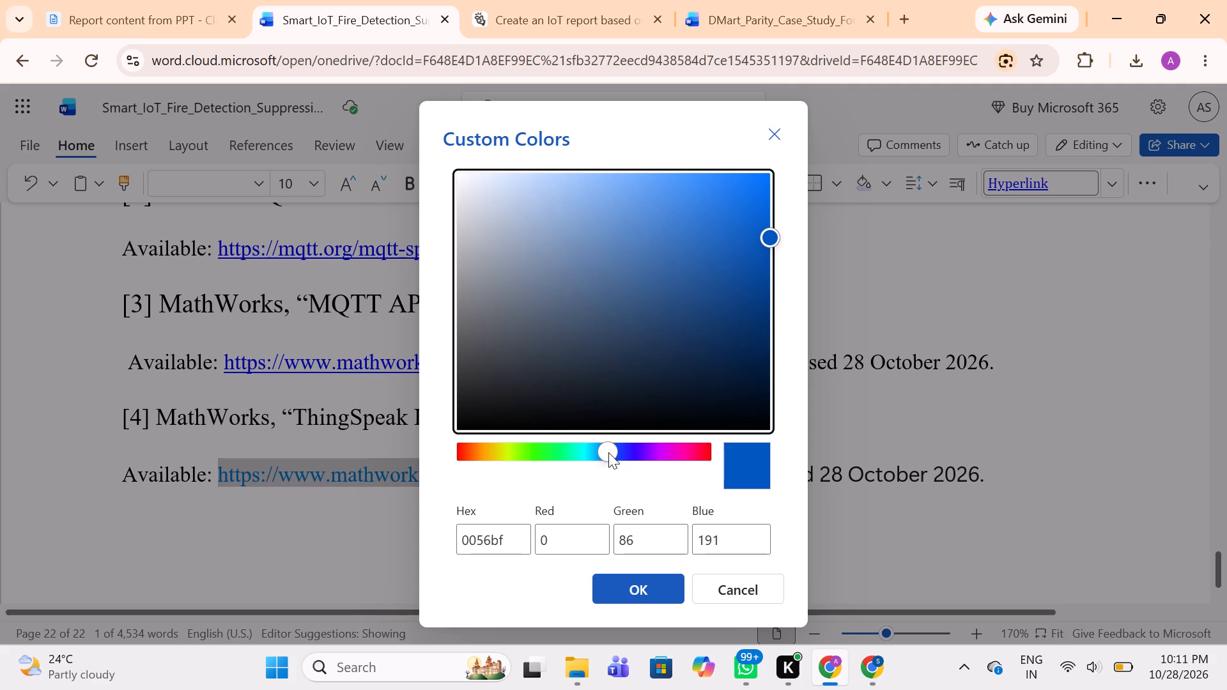
click(602, 453)
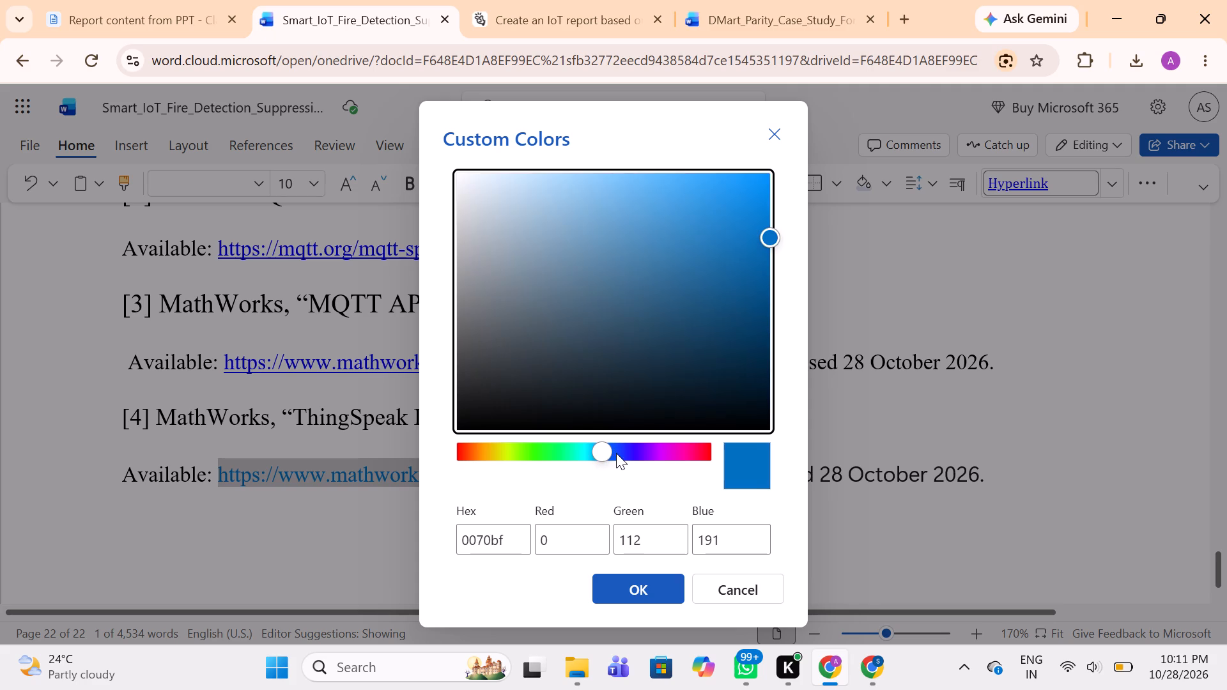
click(616, 453)
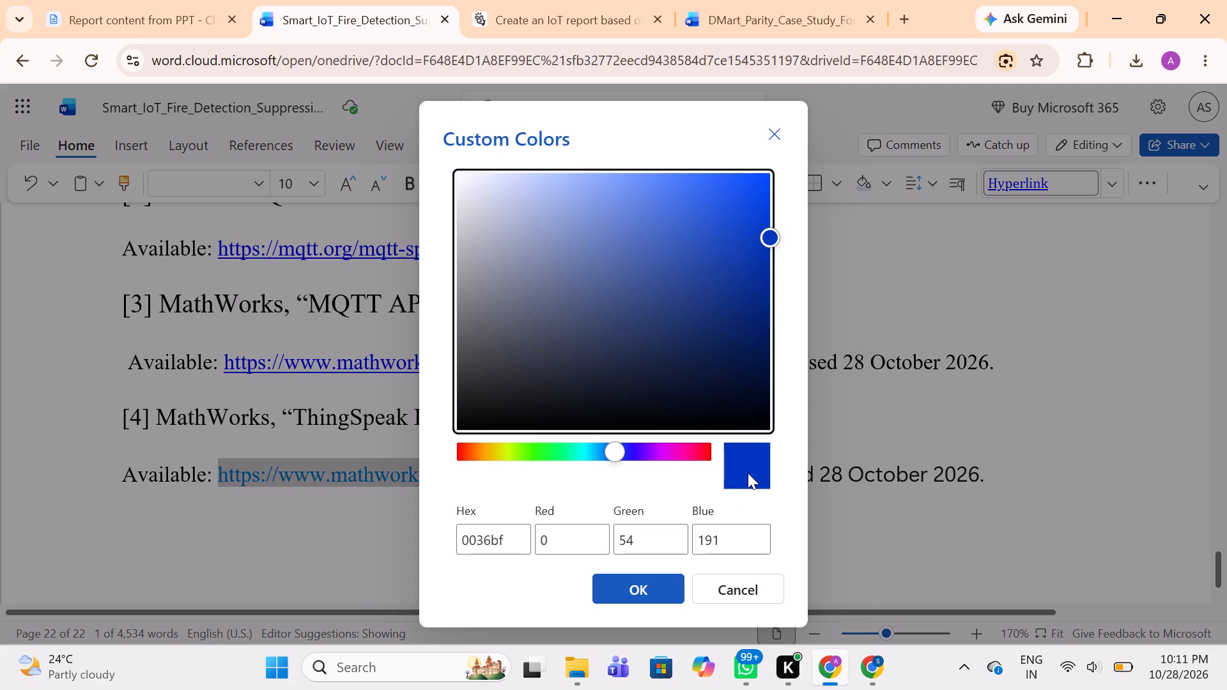
click(750, 471)
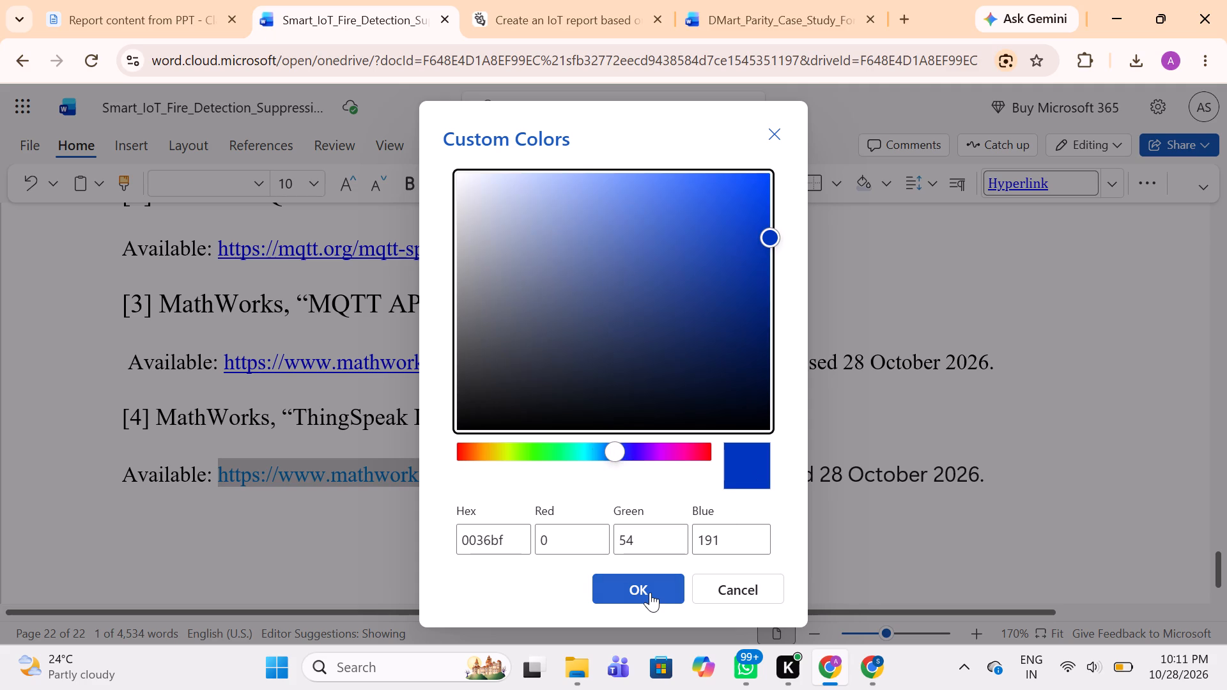
click(650, 592)
click(625, 590)
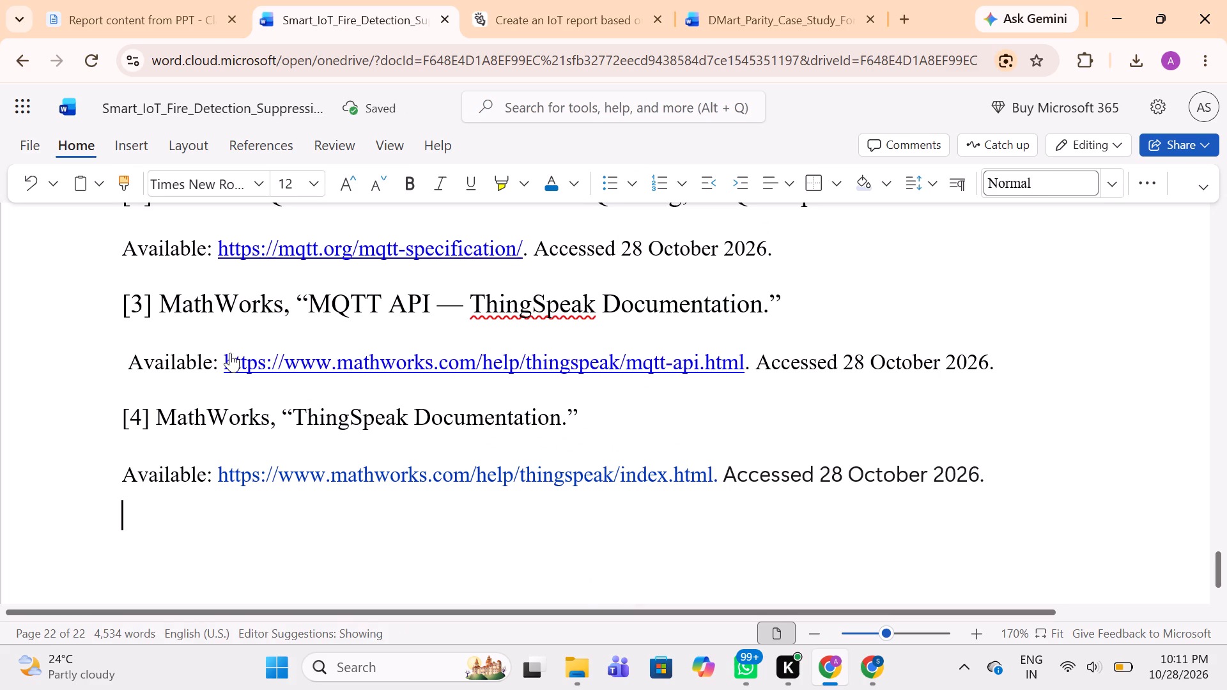
Check the font color options for reference [3]'s mqtt-api.html link.
drag(223, 351, 767, 369)
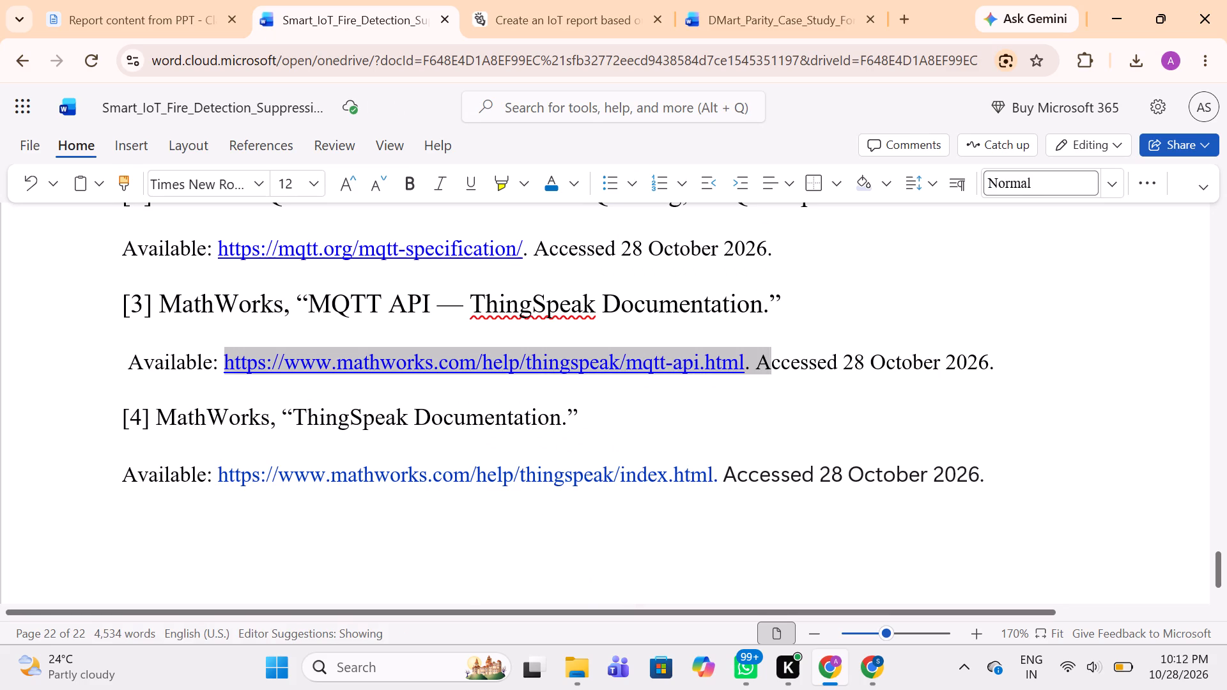
drag(767, 369, 745, 362)
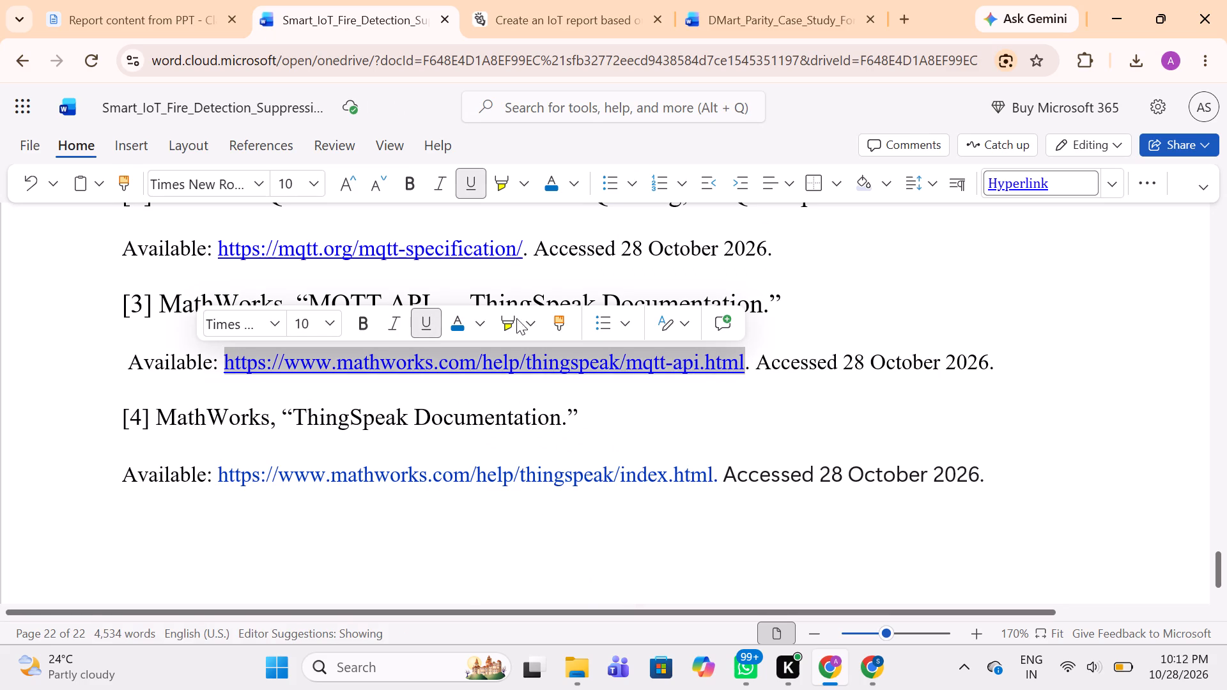
click(474, 319)
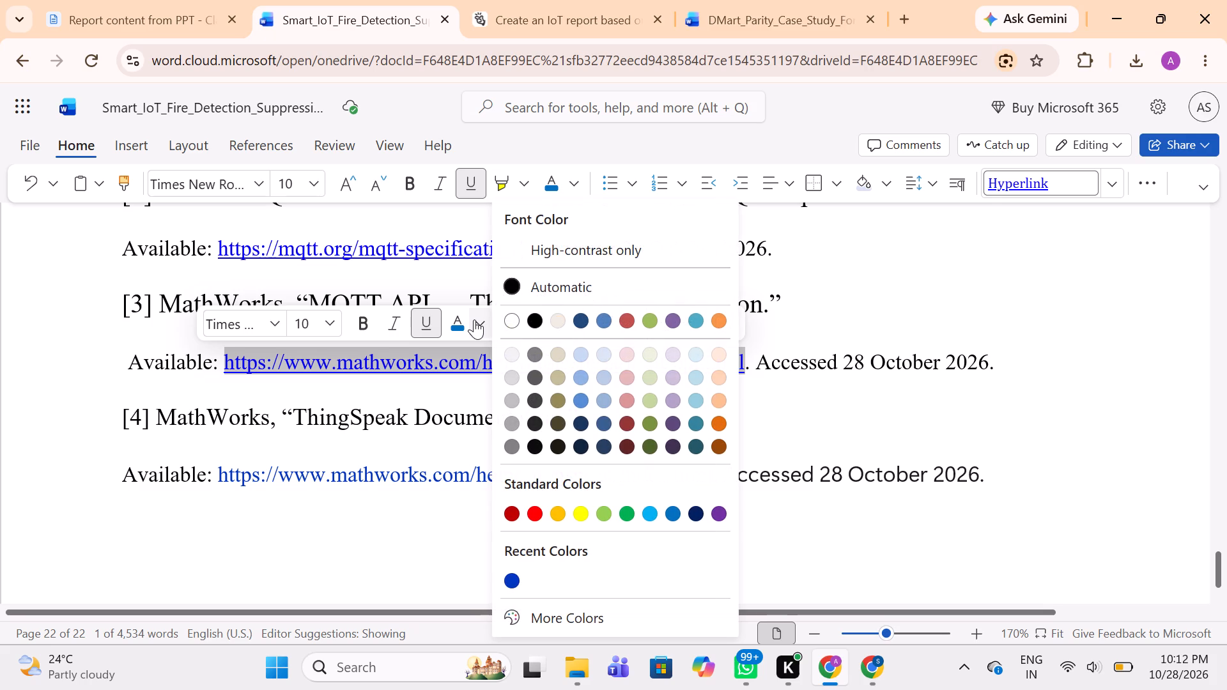
click(1065, 379)
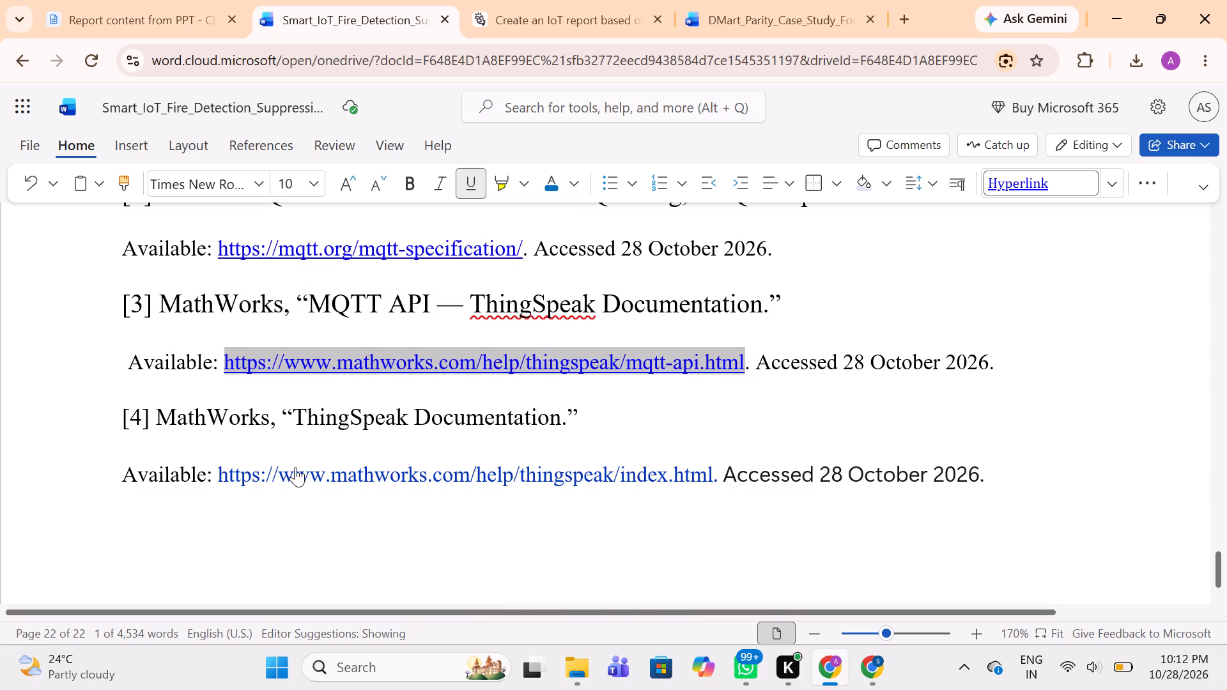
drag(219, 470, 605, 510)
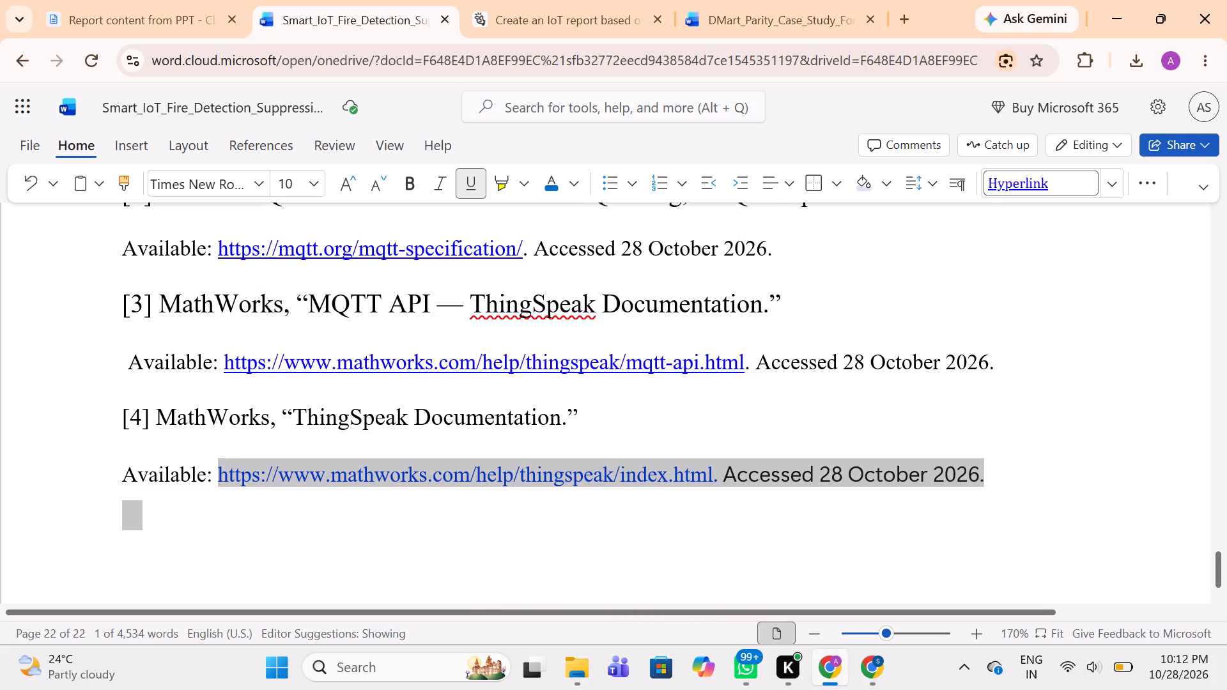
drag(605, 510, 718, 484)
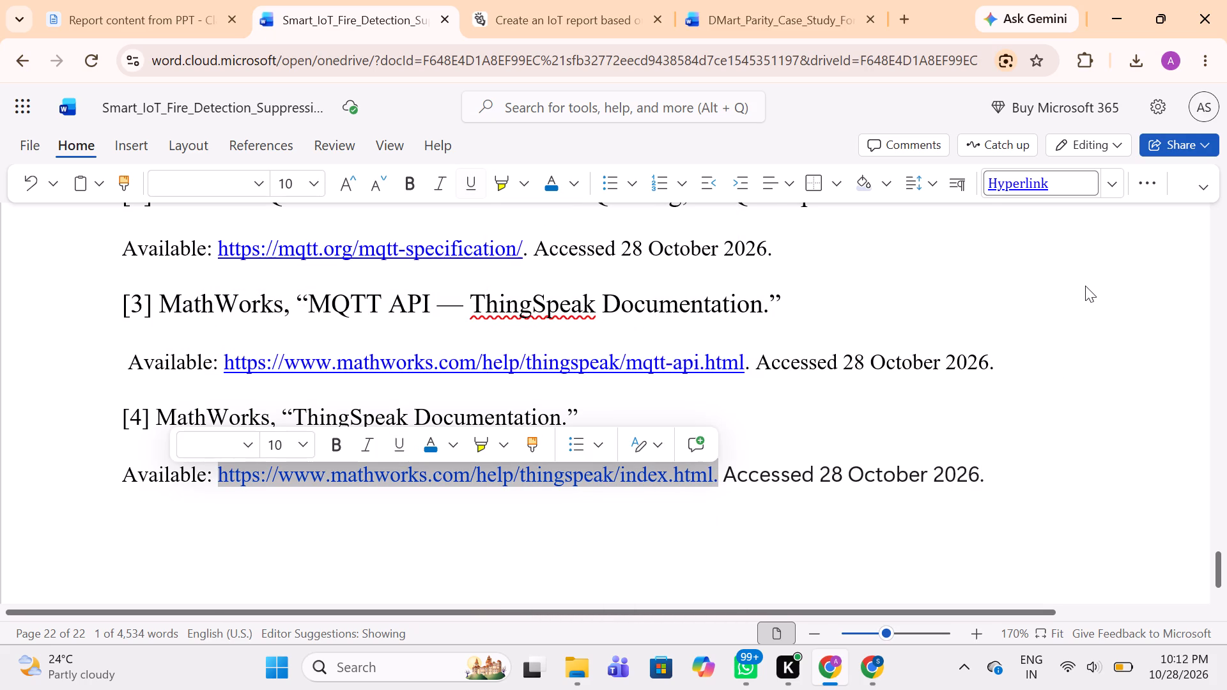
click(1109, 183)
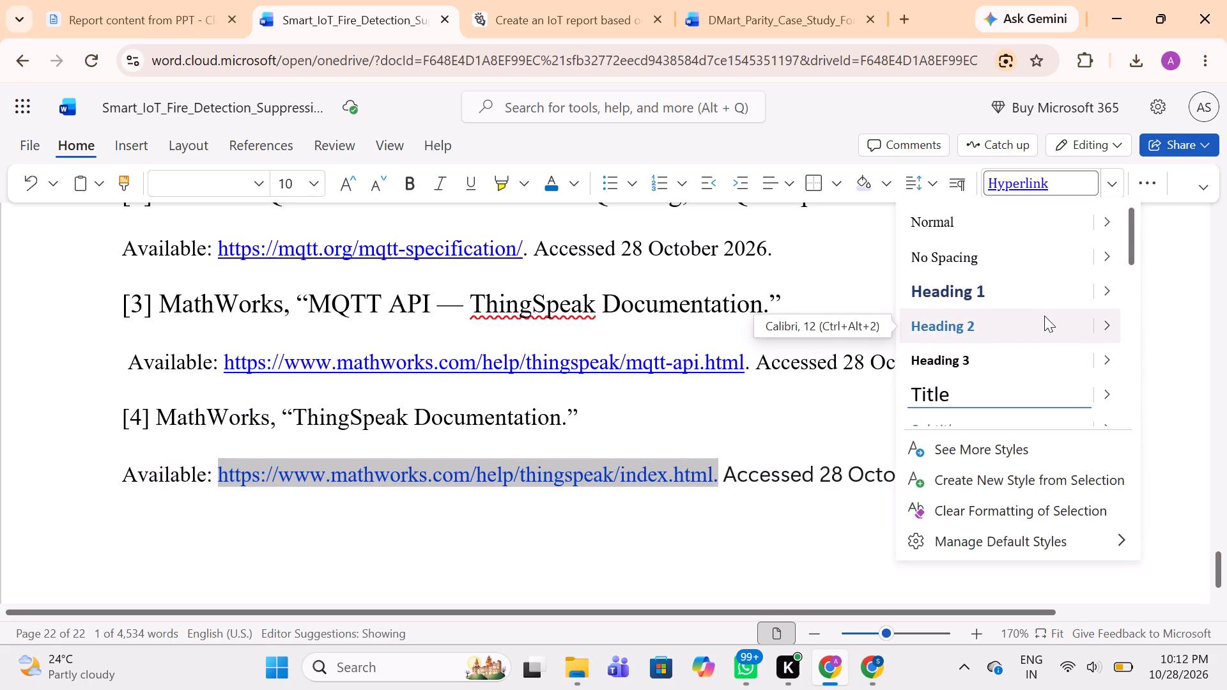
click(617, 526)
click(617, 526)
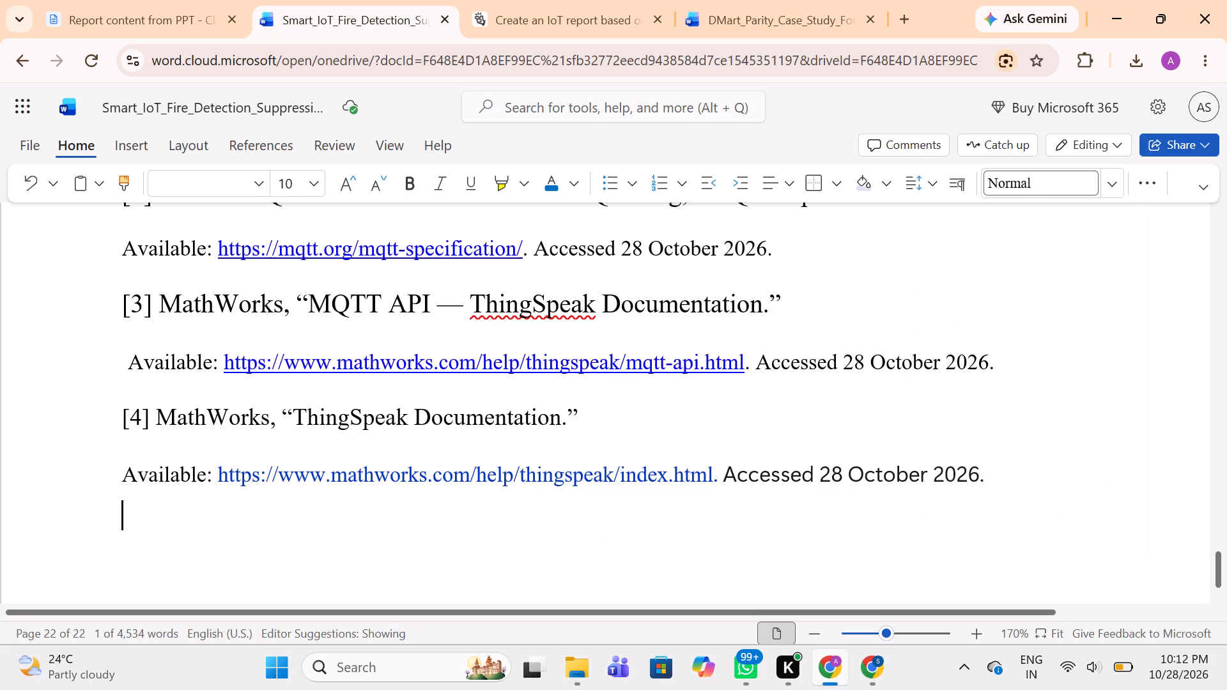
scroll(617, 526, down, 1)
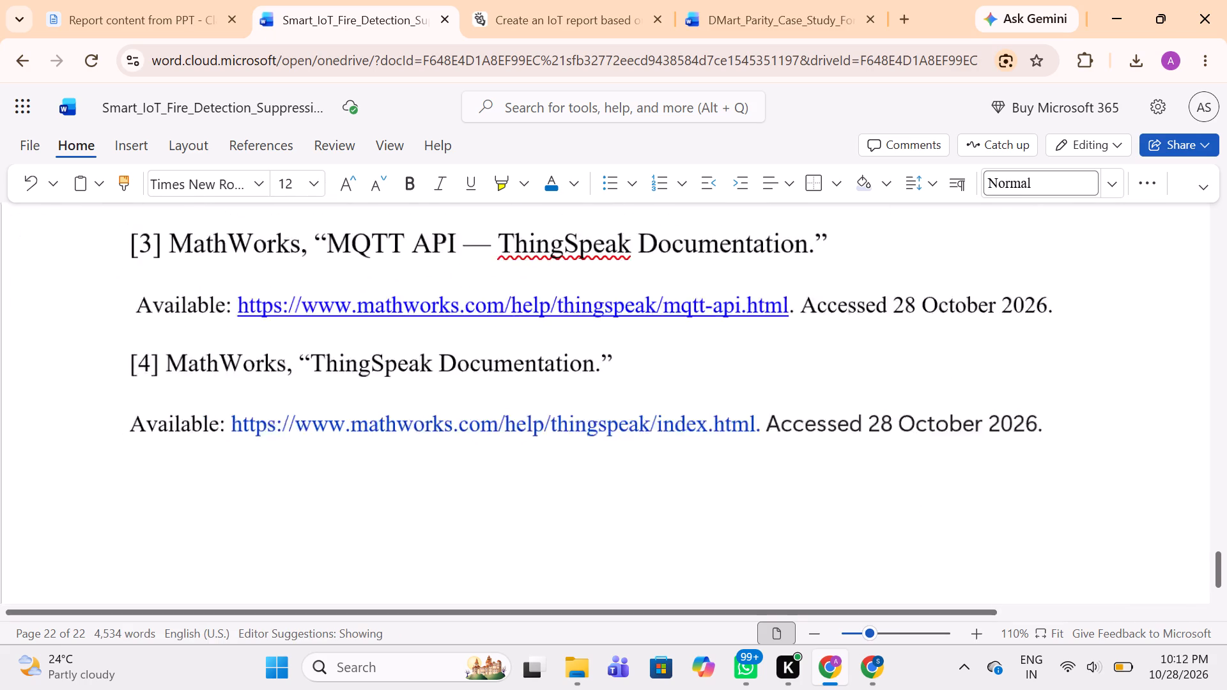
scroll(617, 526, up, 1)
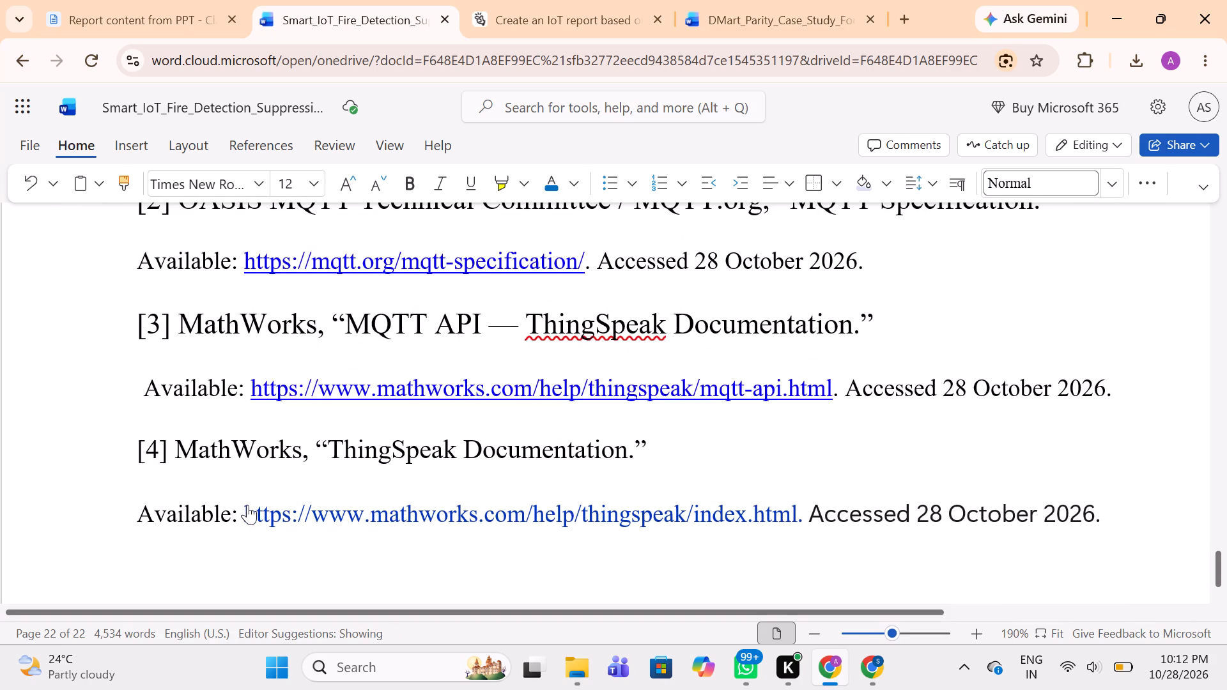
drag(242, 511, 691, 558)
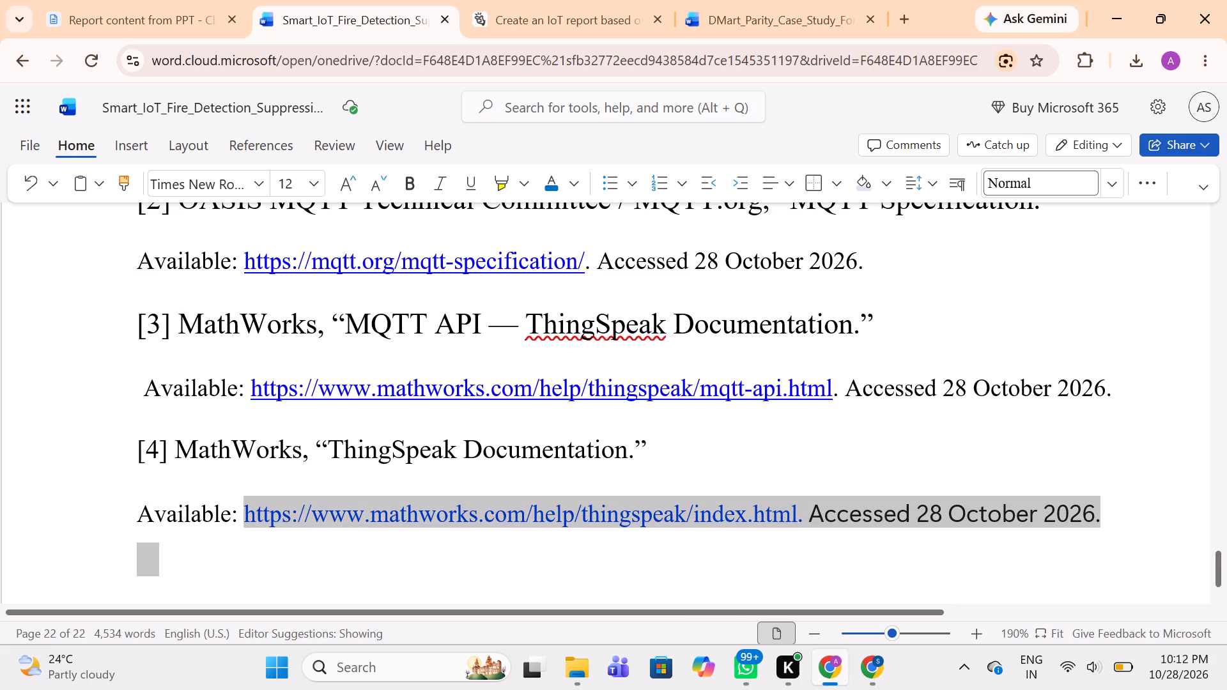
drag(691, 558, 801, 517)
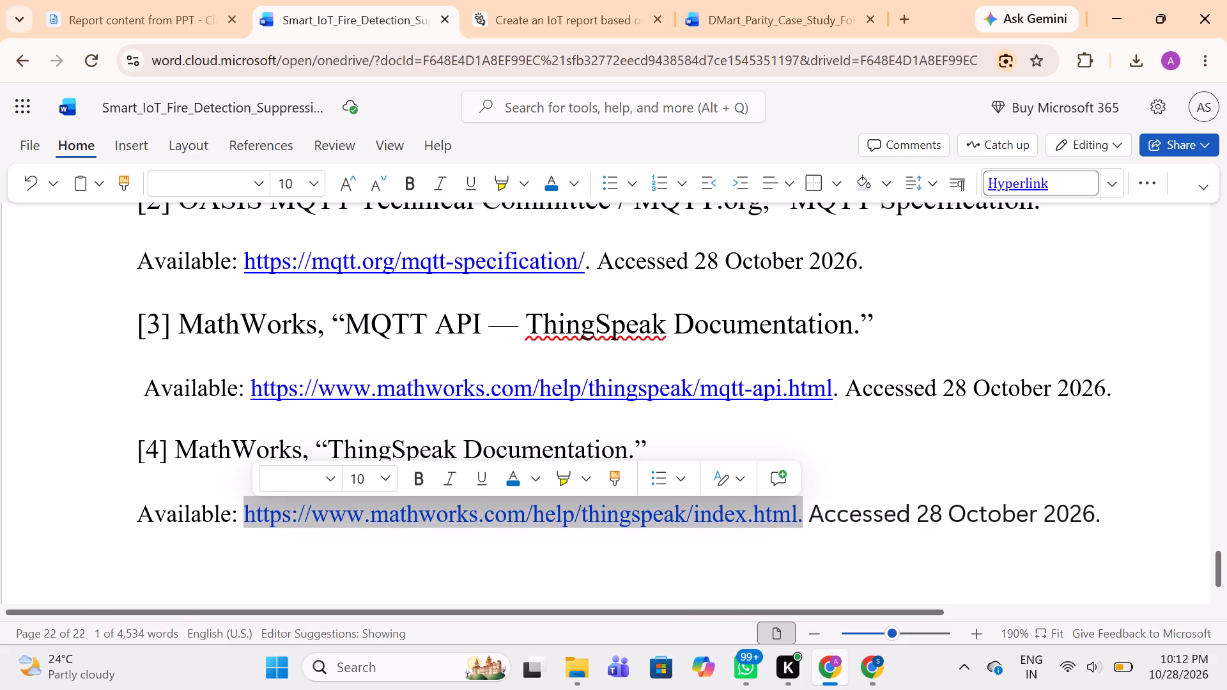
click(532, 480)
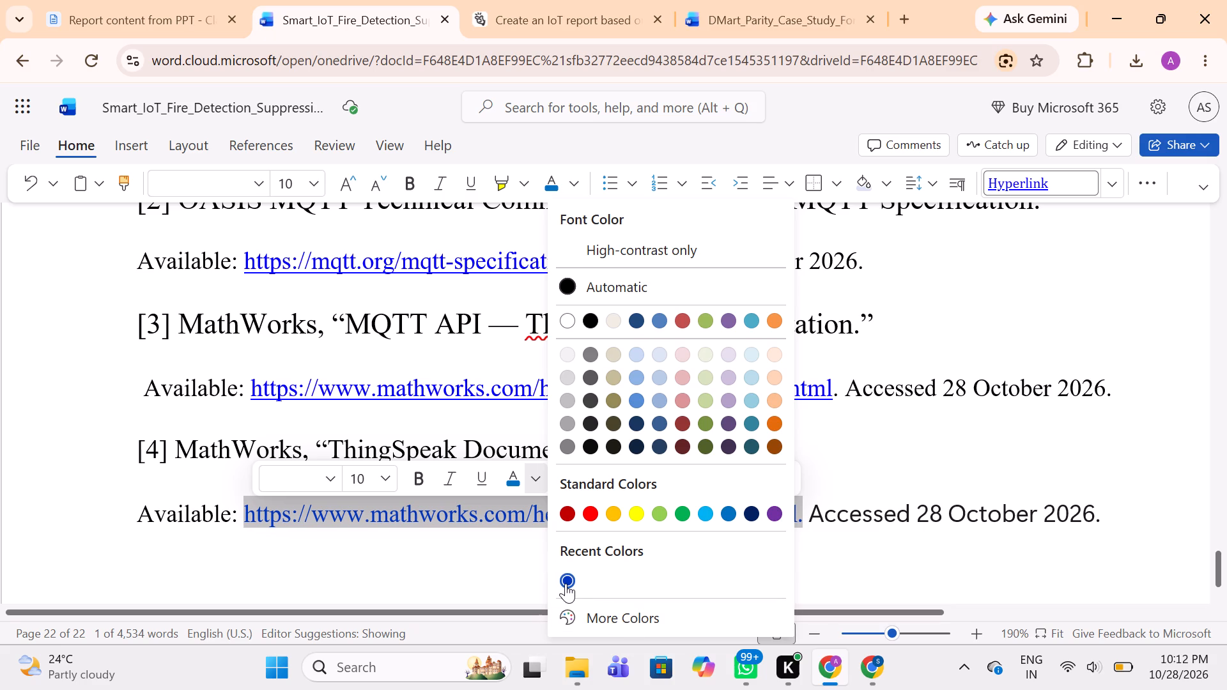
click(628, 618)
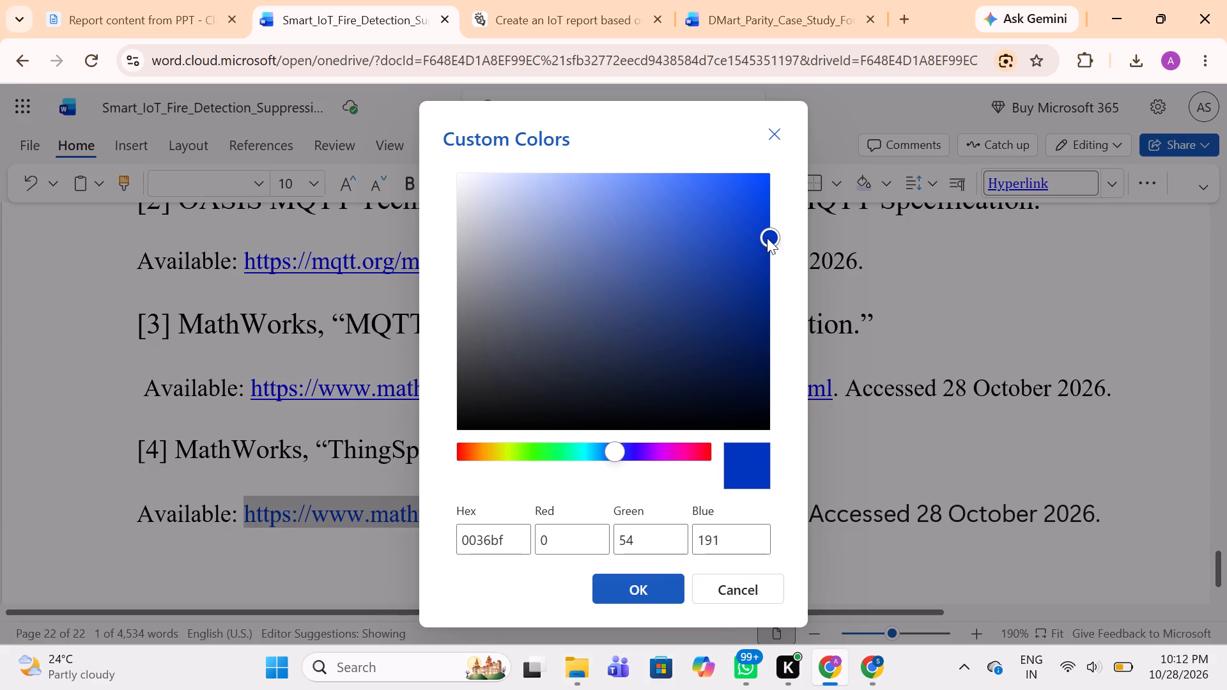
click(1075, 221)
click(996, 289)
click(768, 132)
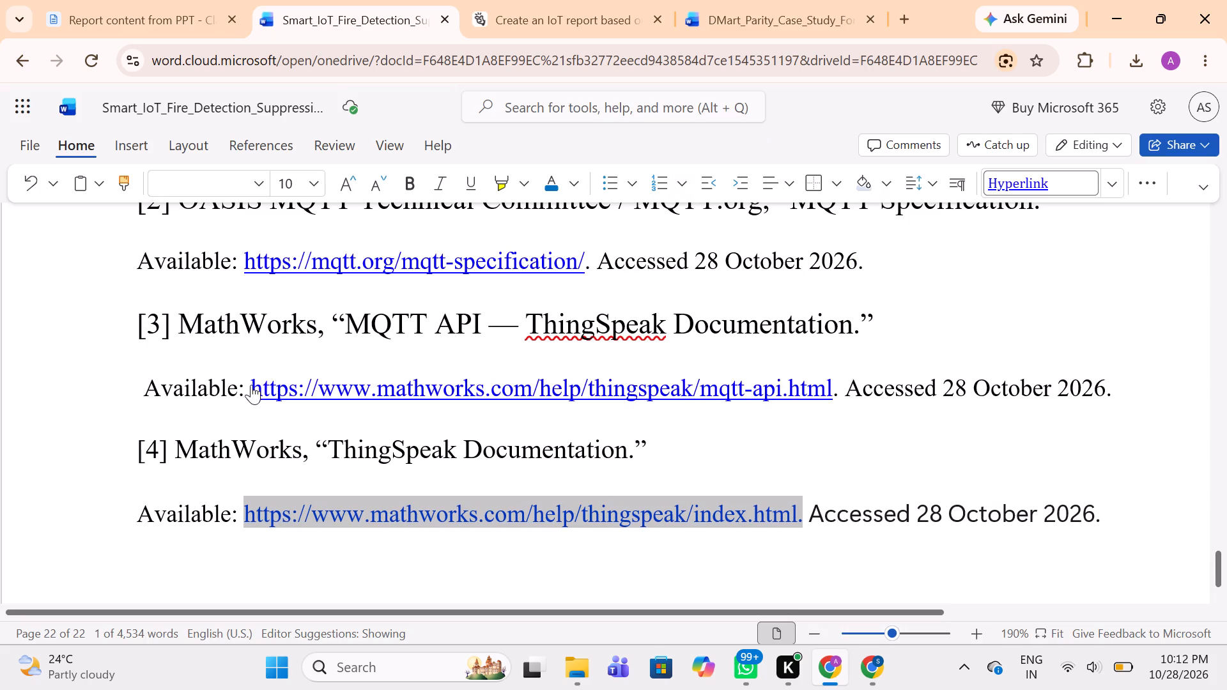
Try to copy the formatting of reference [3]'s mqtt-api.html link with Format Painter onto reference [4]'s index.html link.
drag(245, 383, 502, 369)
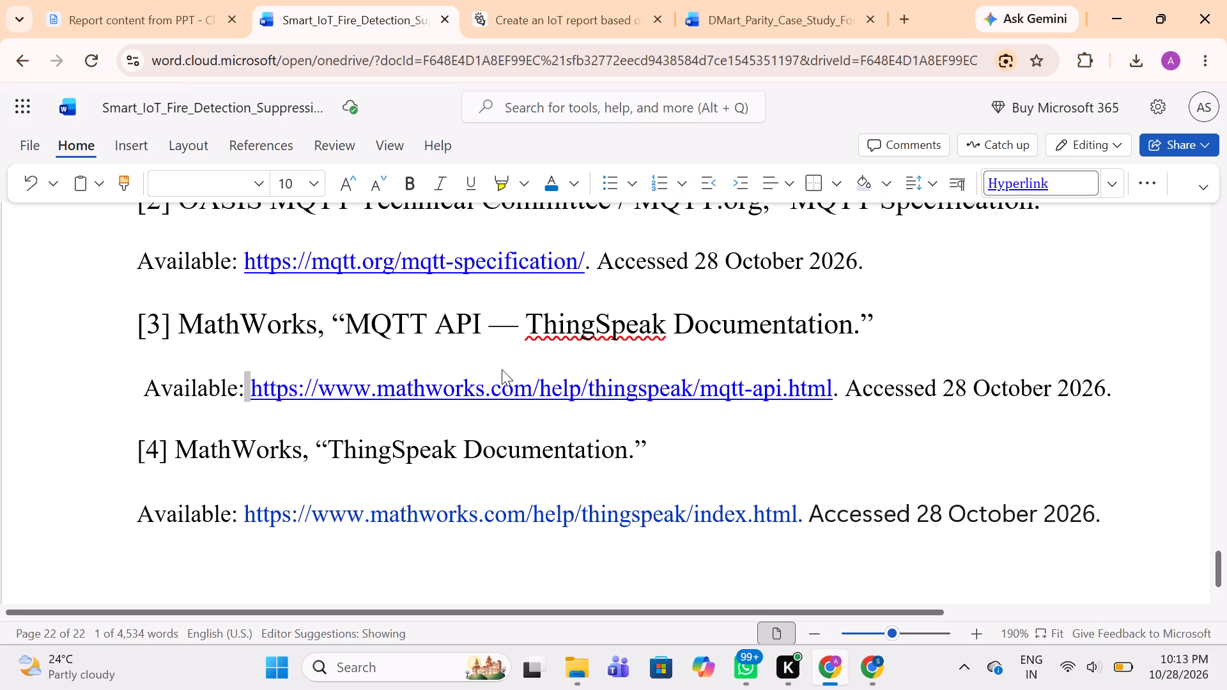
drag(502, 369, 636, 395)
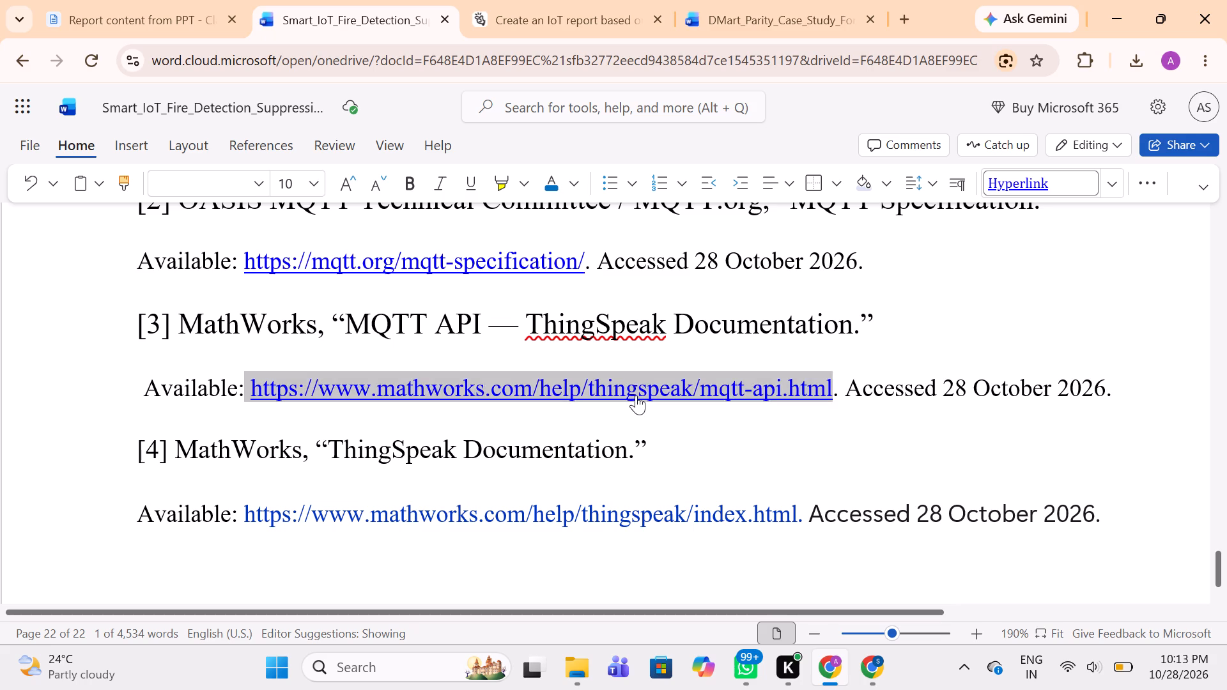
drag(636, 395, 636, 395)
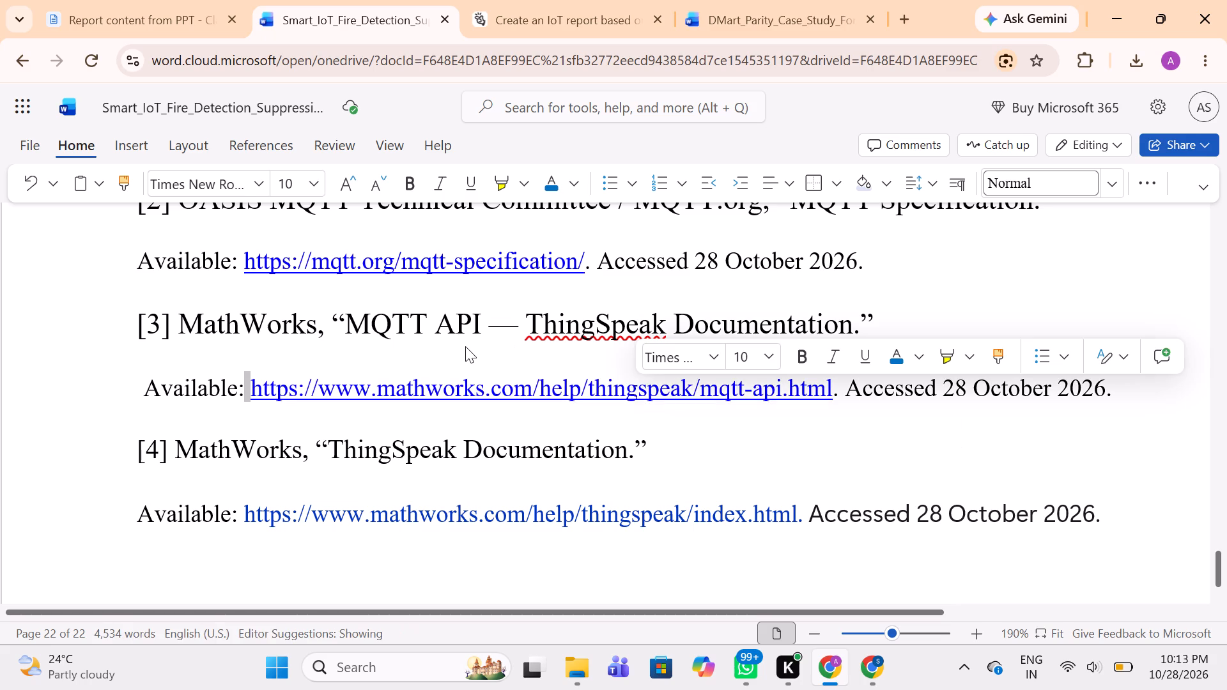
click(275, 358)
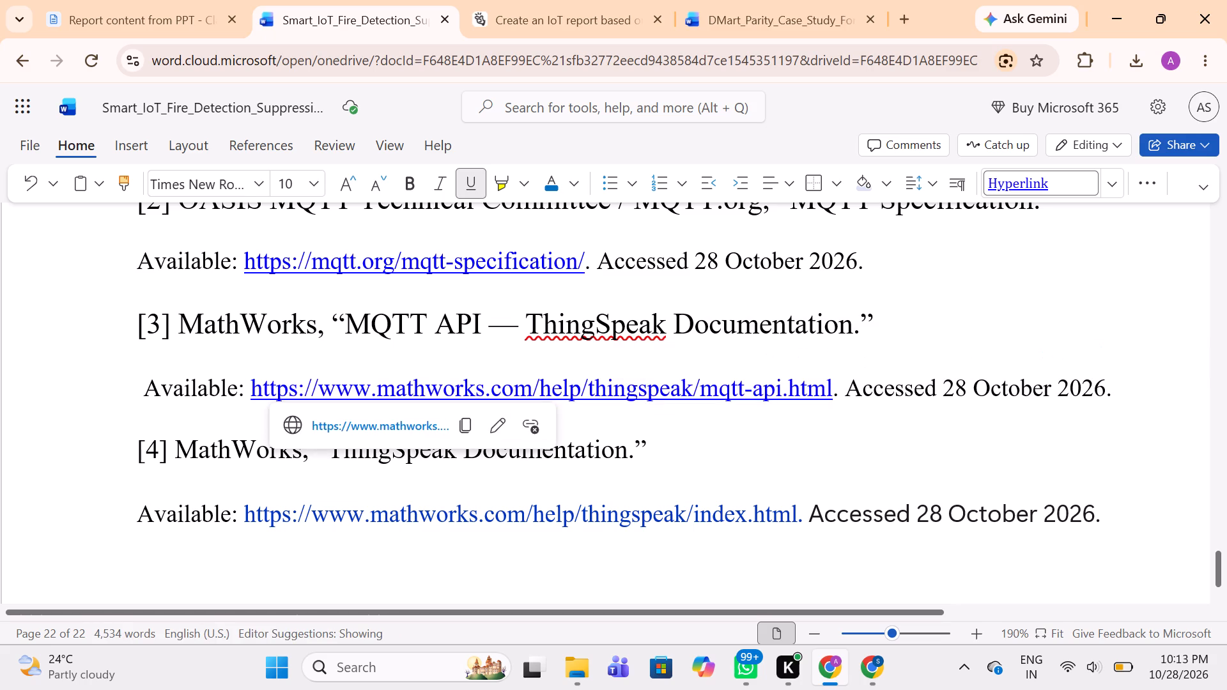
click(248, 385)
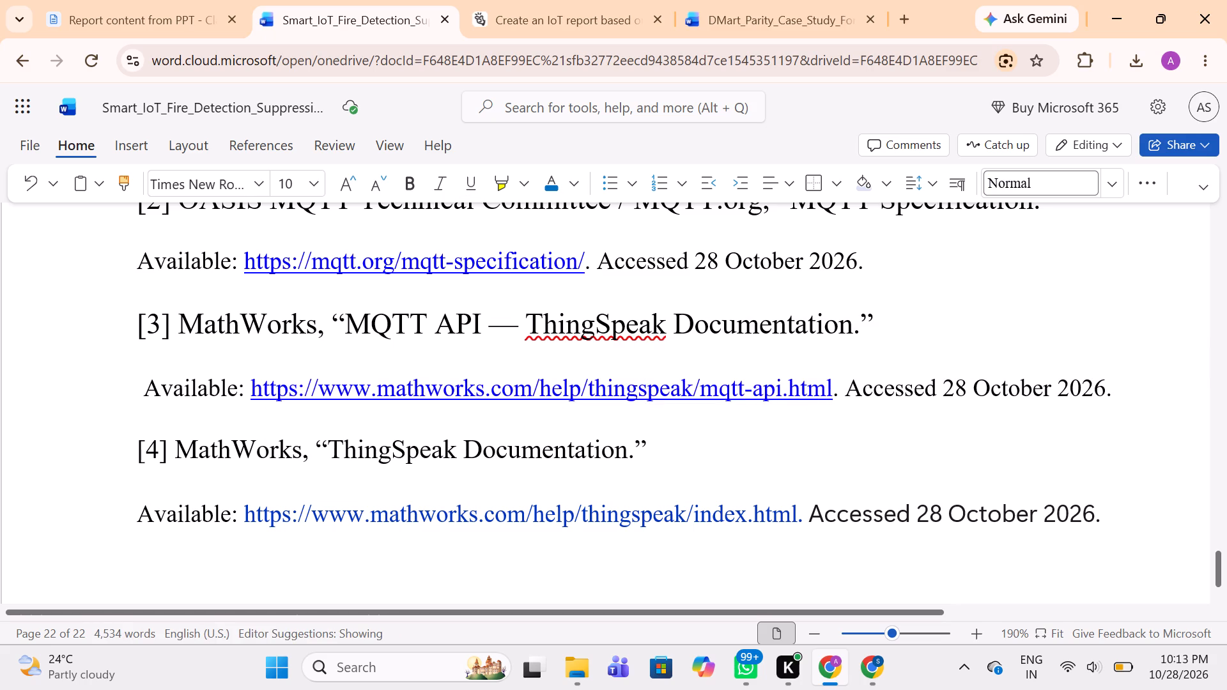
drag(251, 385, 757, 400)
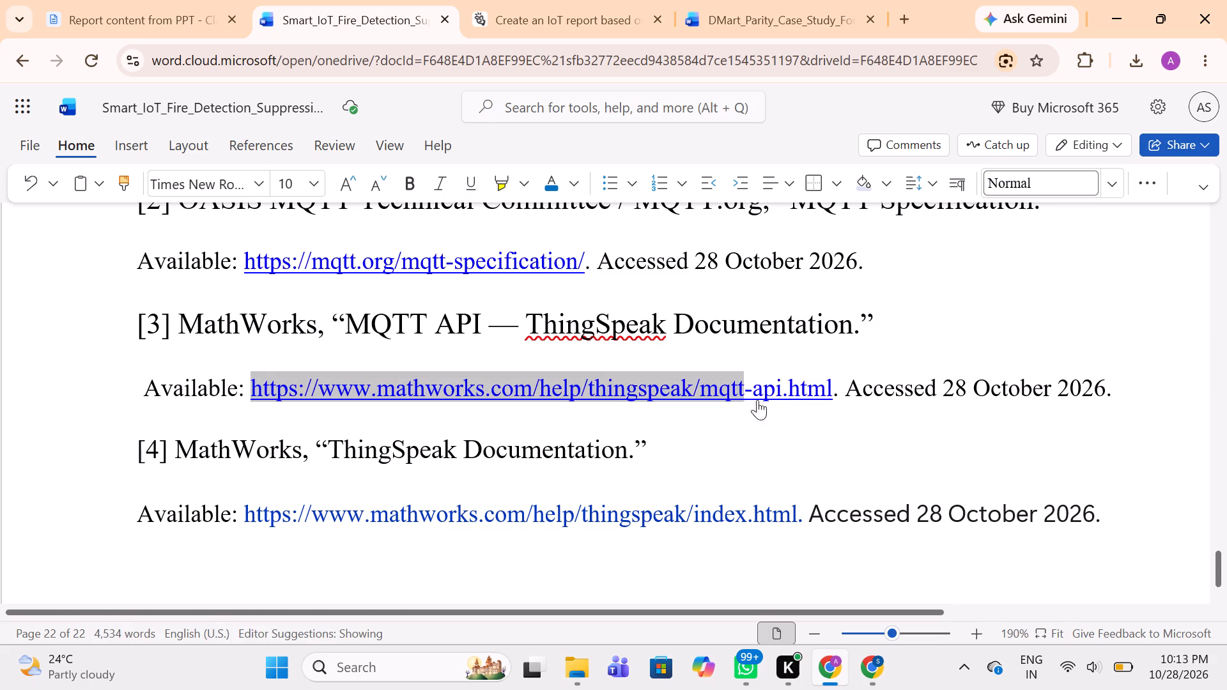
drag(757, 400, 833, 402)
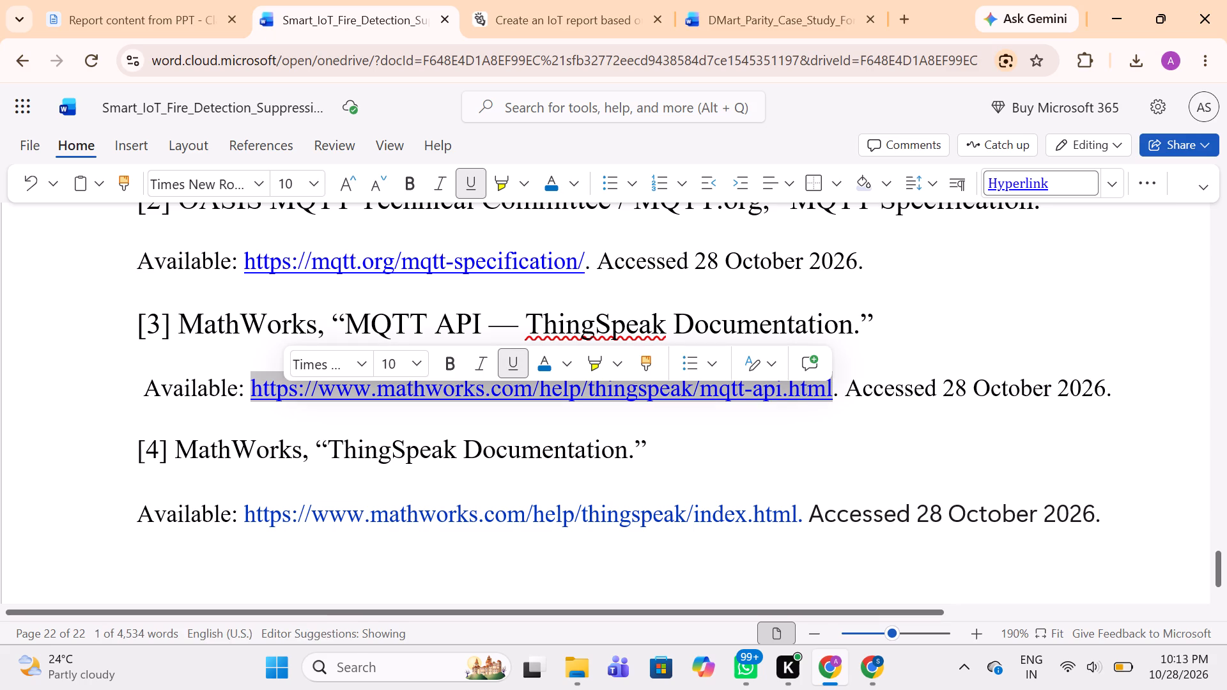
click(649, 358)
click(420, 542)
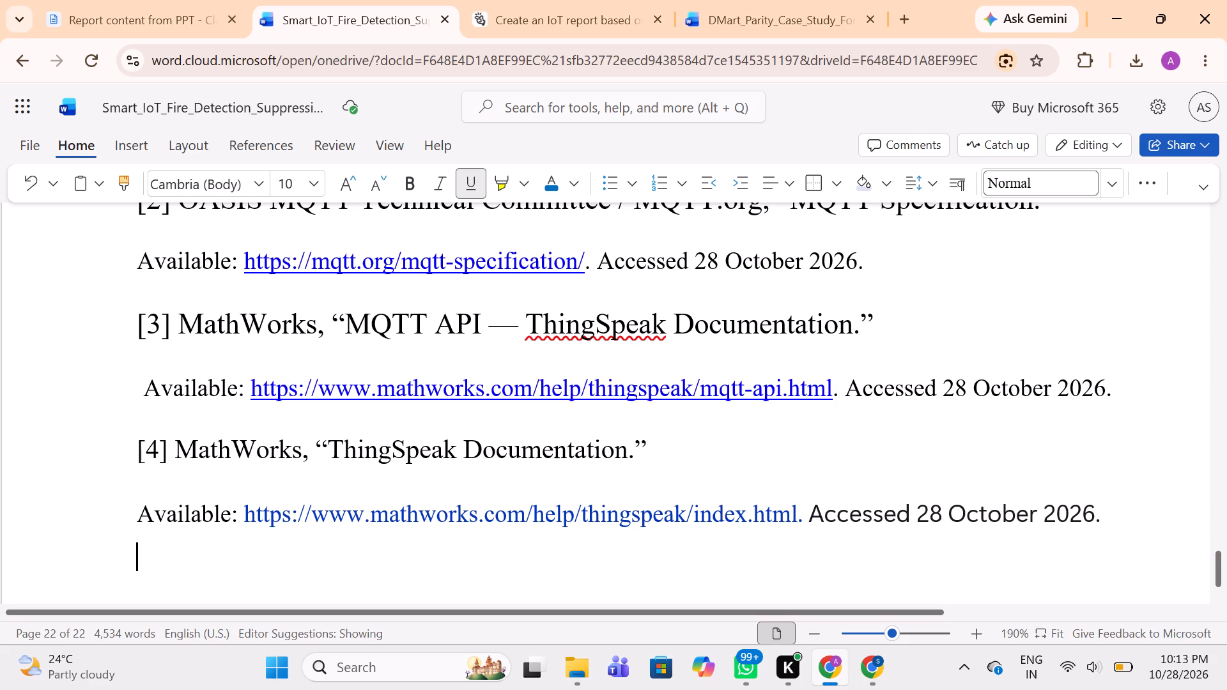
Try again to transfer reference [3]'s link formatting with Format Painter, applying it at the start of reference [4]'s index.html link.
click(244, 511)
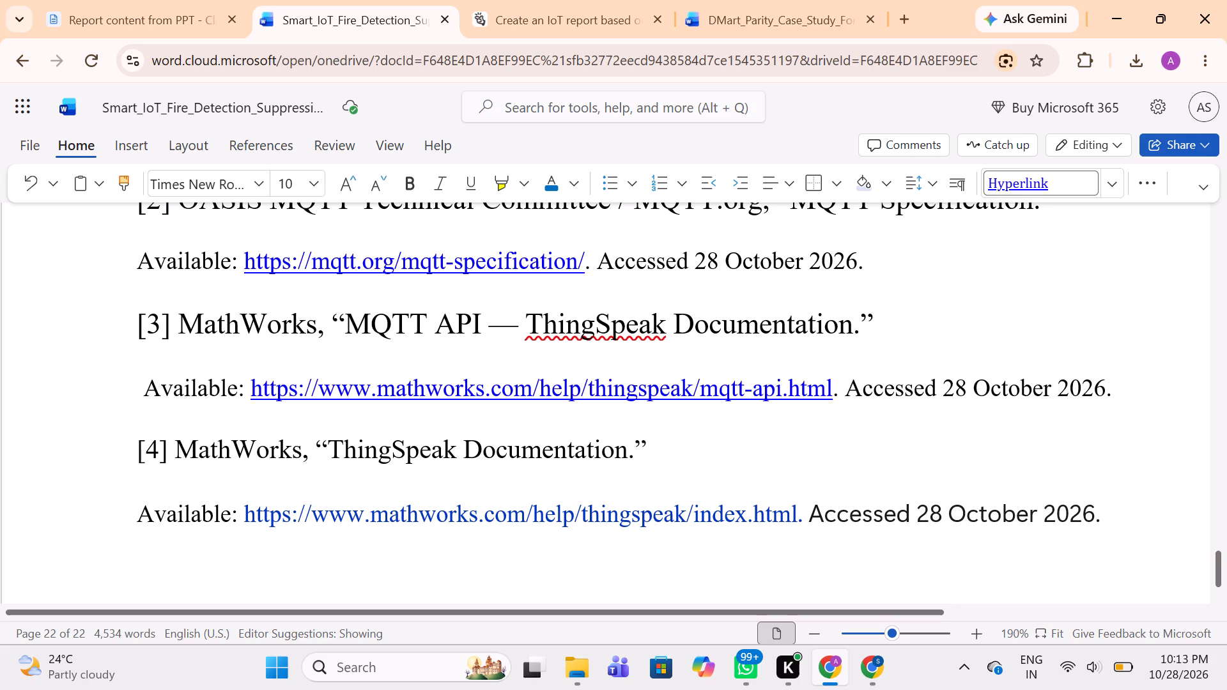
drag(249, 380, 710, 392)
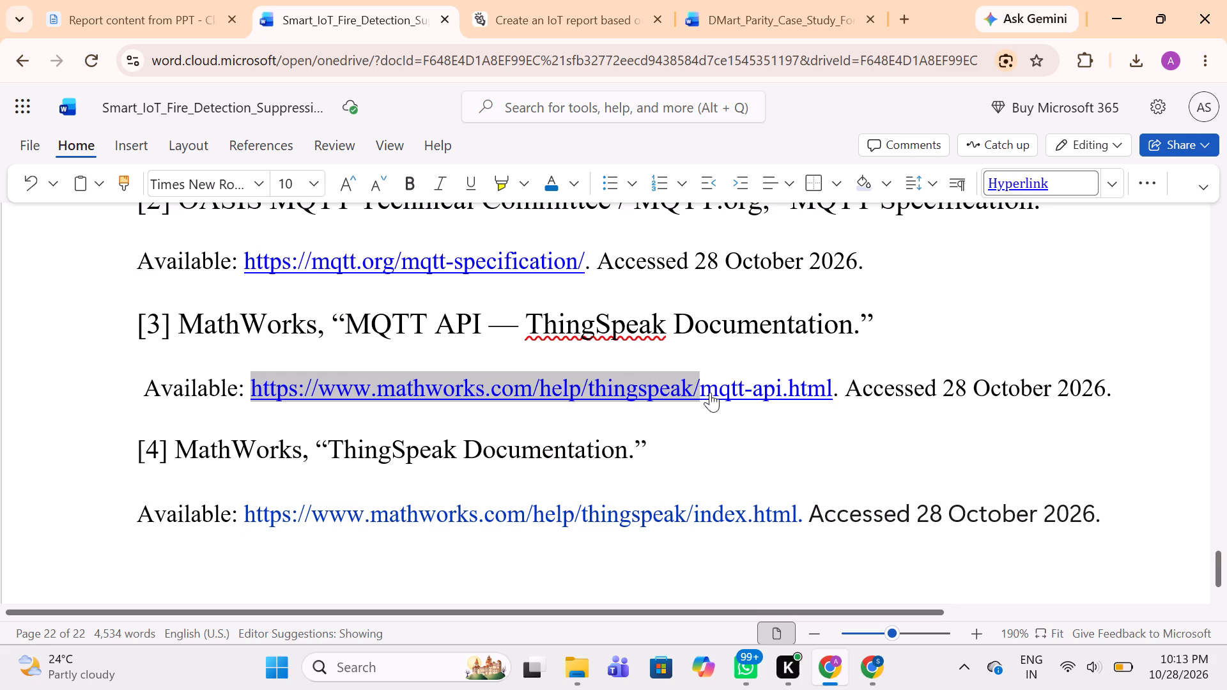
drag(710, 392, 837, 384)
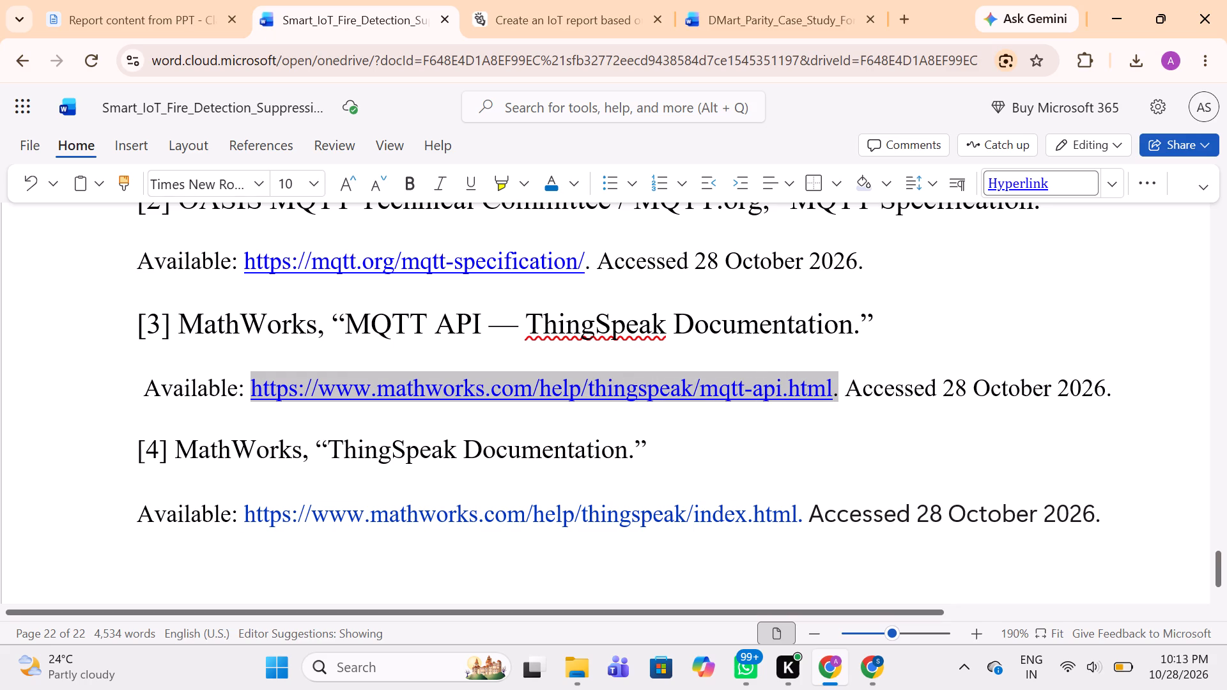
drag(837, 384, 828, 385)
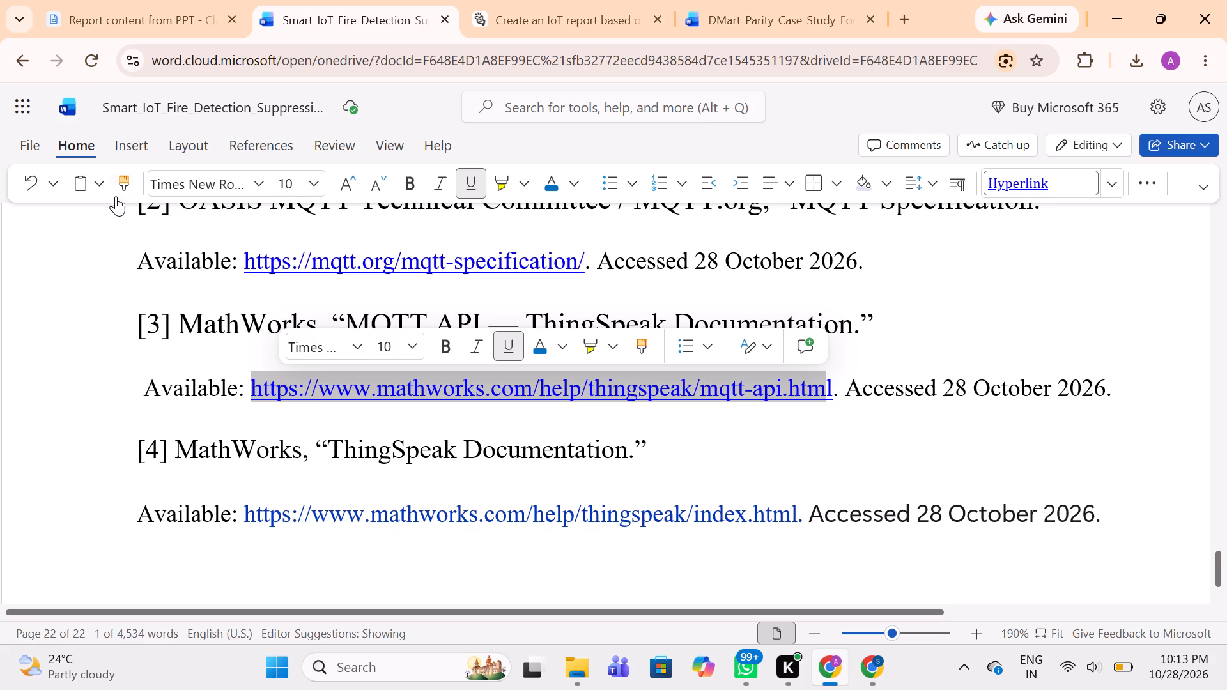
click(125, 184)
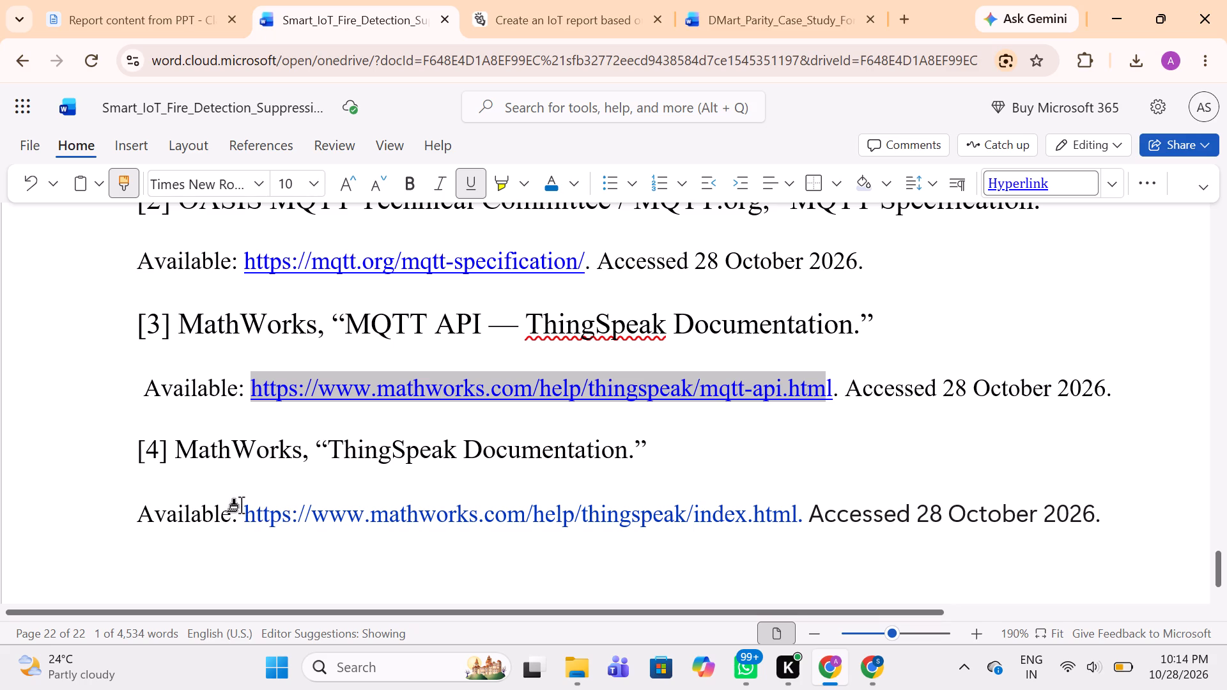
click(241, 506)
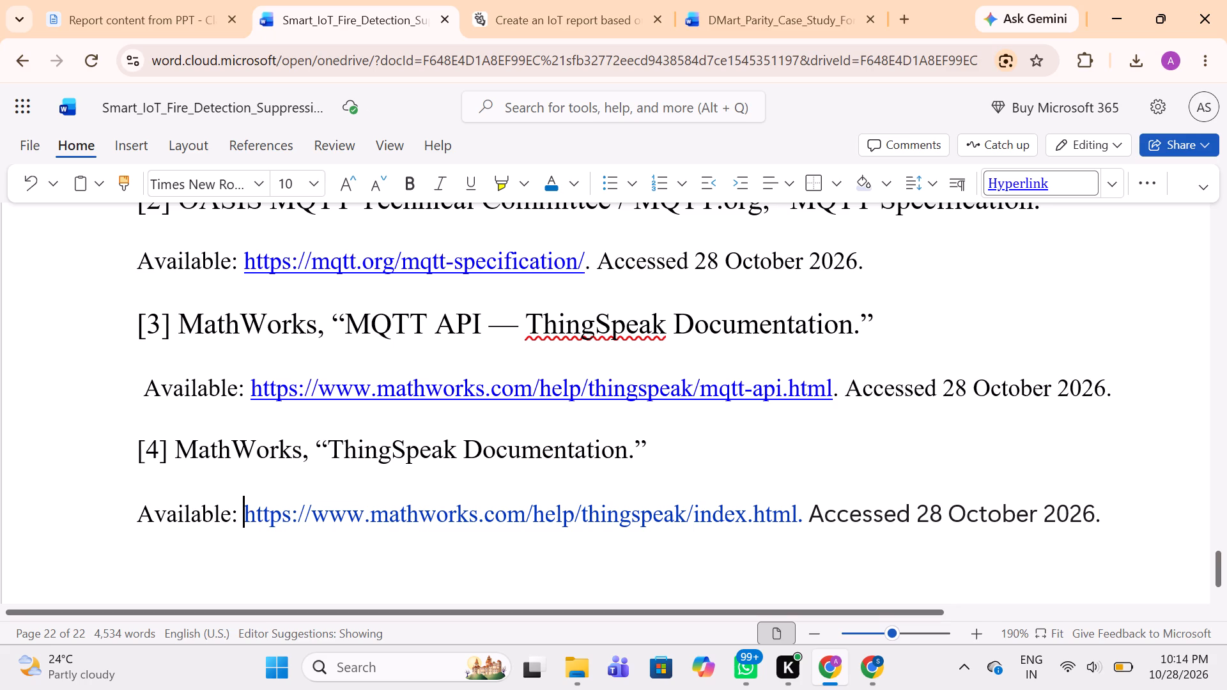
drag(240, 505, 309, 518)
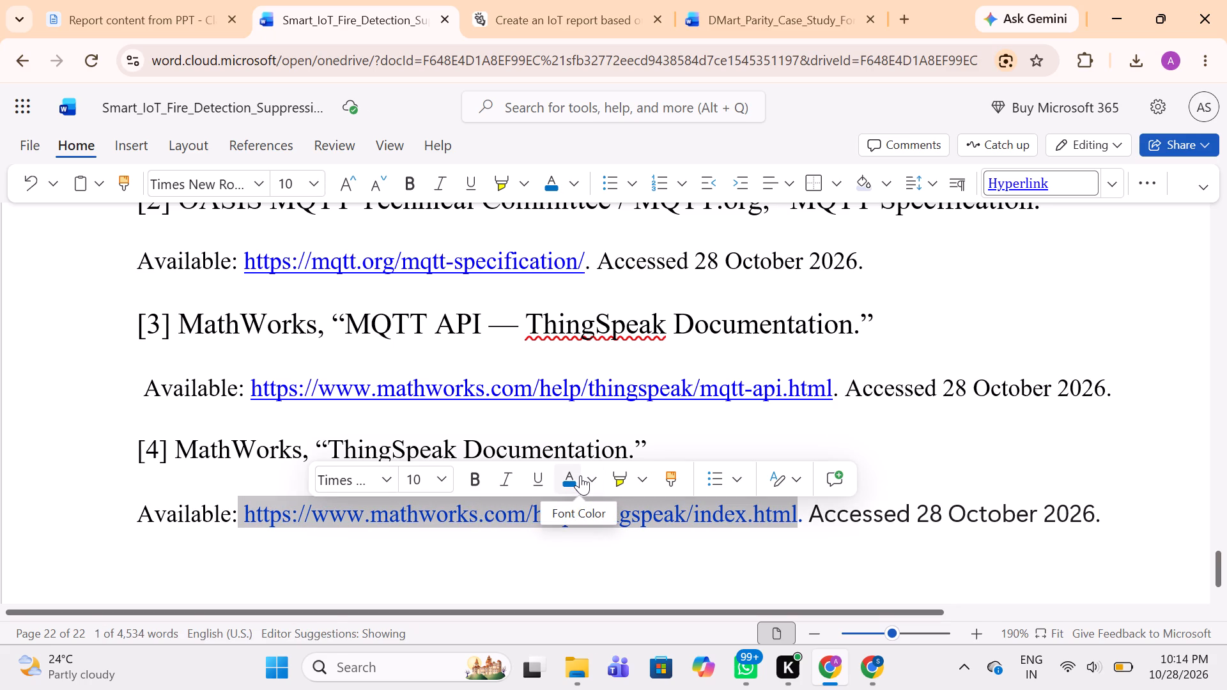
Copy reference [3]'s mqtt-api.html link with its trailing period and paste it directly before reference [4]'s index.html link.
click(638, 379)
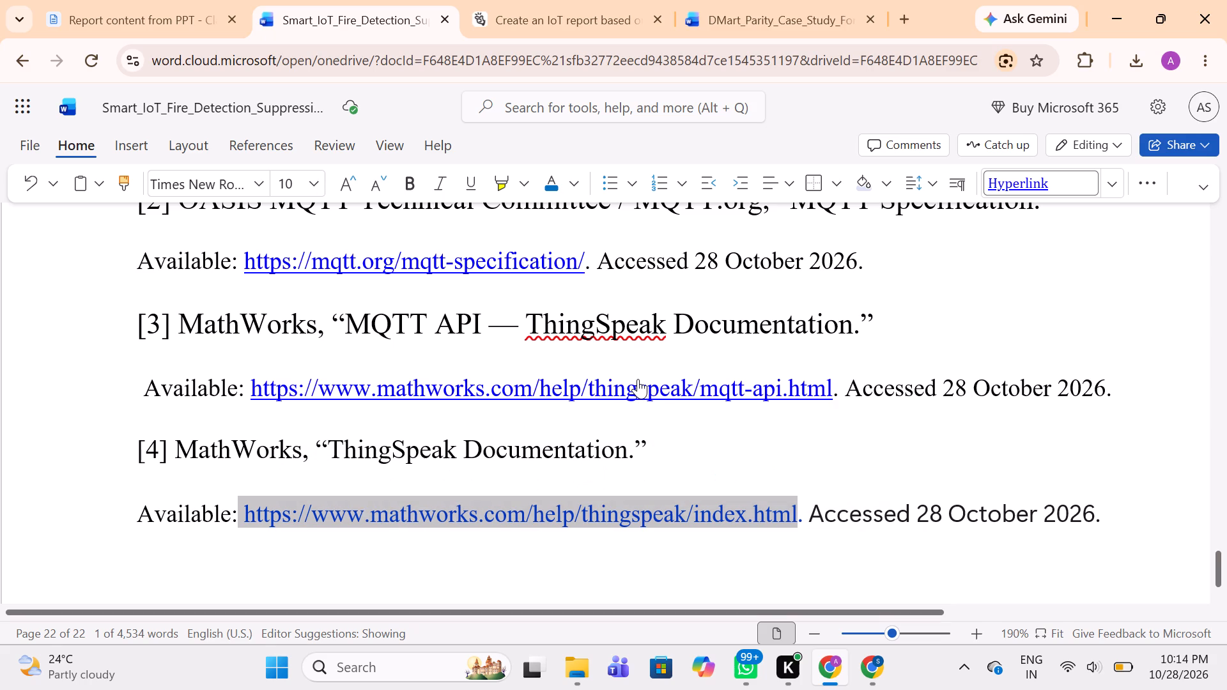
drag(638, 379, 505, 381)
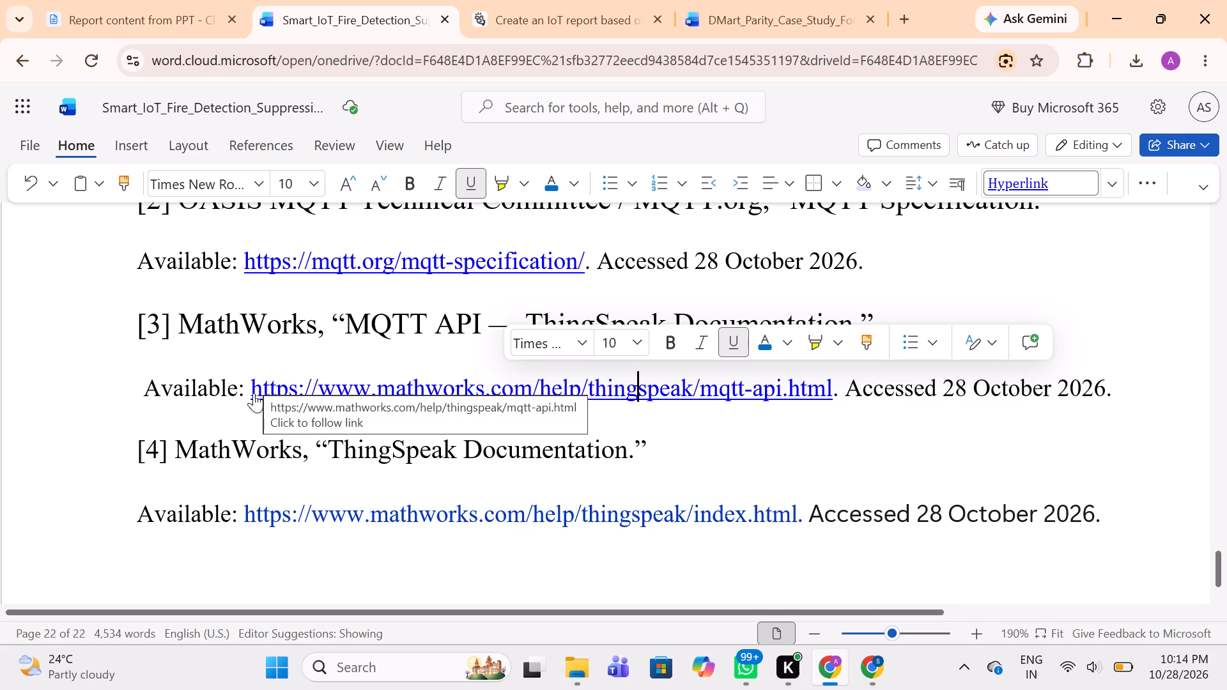
click(245, 358)
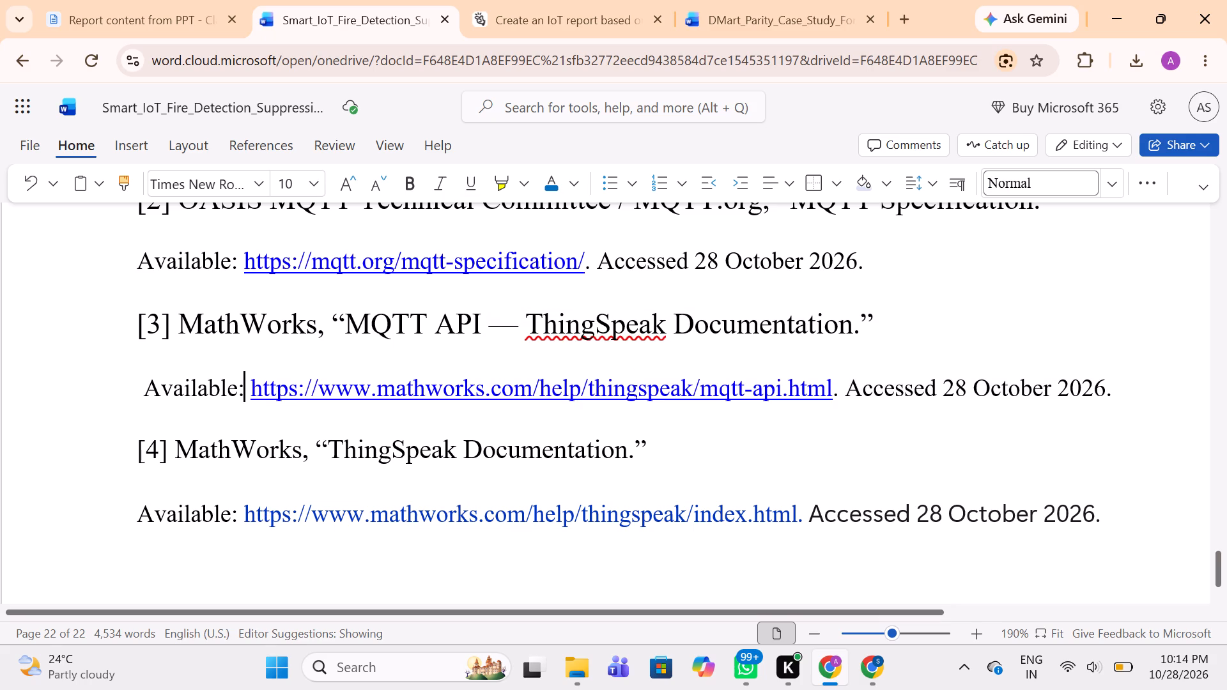
drag(248, 388, 824, 402)
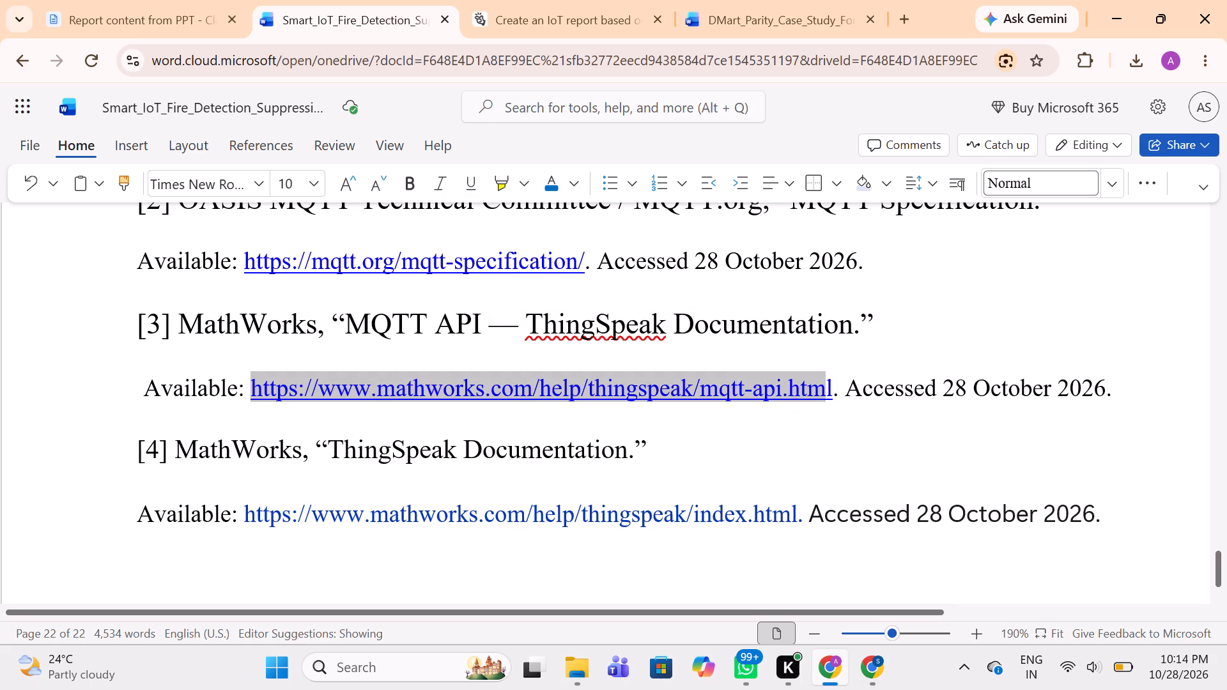
drag(824, 402, 838, 394)
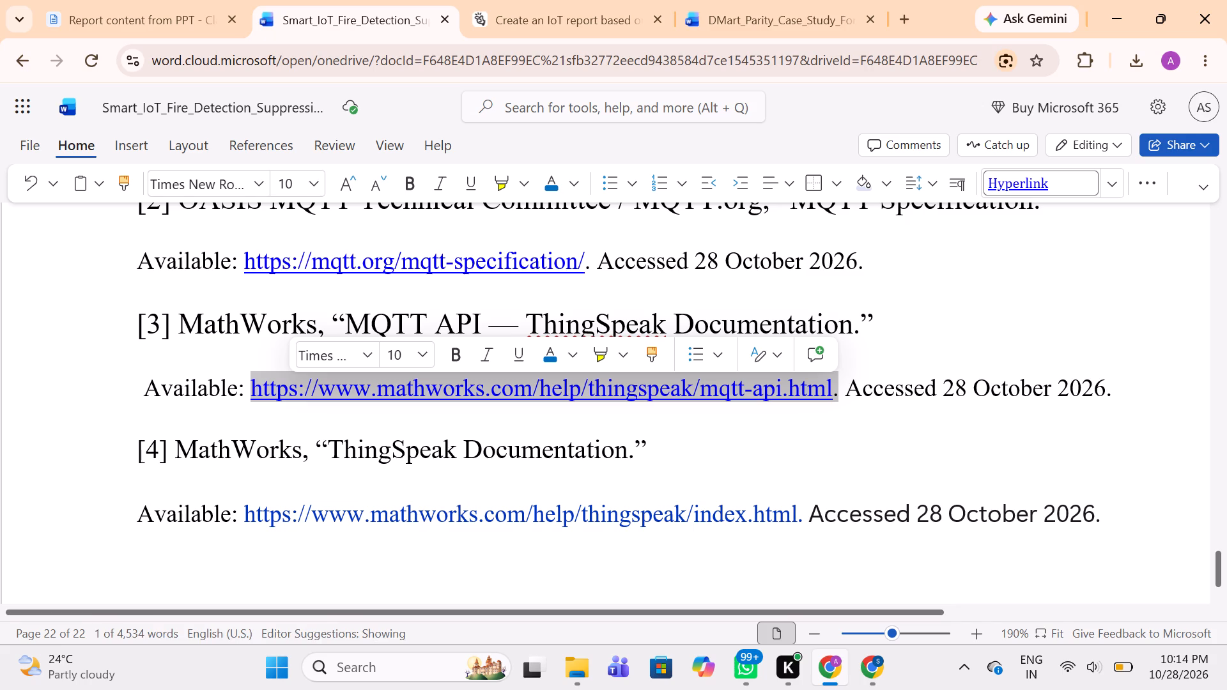
key(ctrl+c)
click(241, 510)
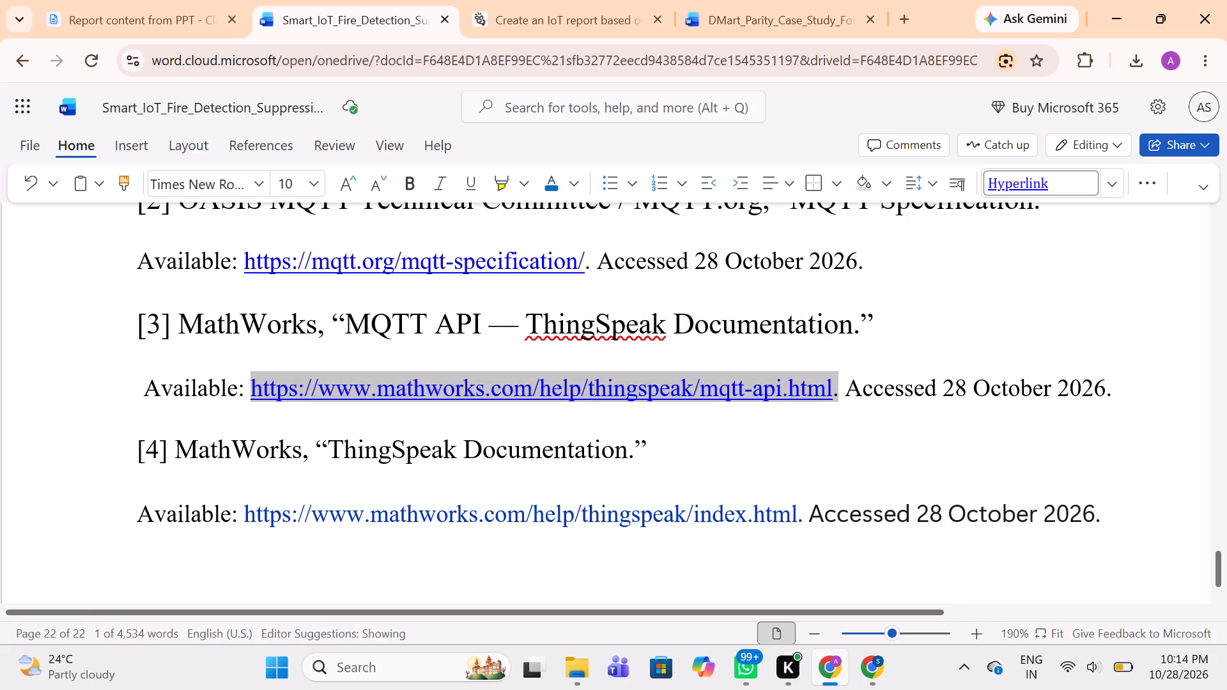
key(ctrl+v)
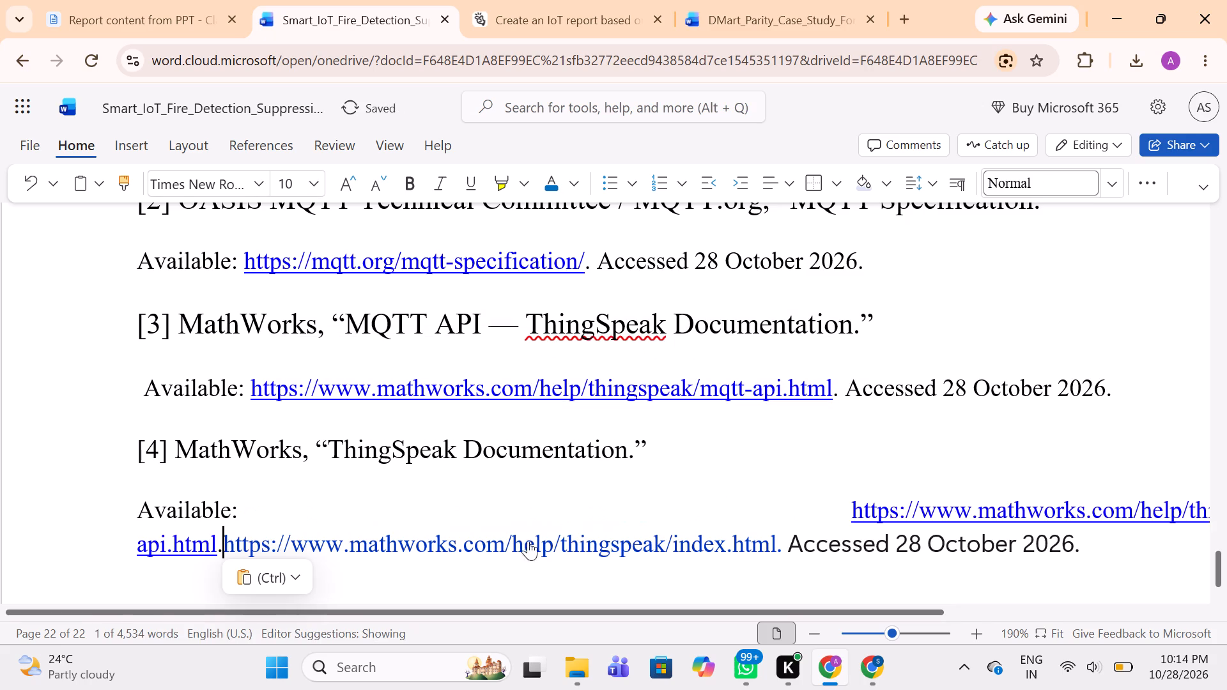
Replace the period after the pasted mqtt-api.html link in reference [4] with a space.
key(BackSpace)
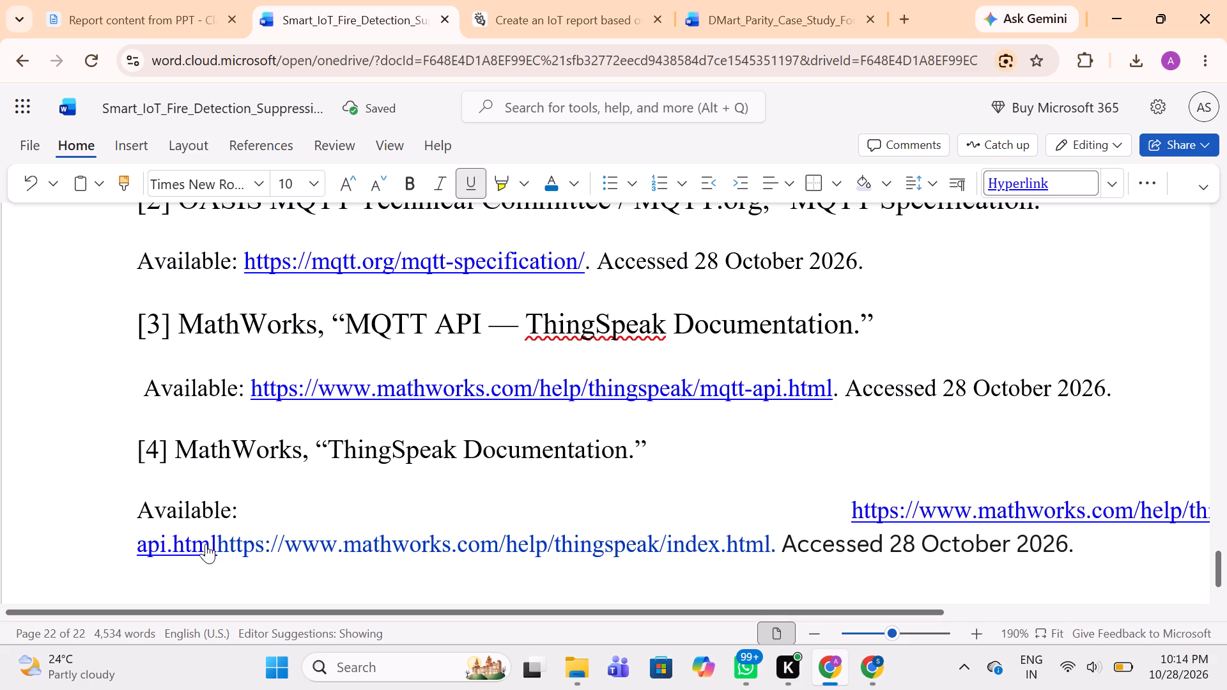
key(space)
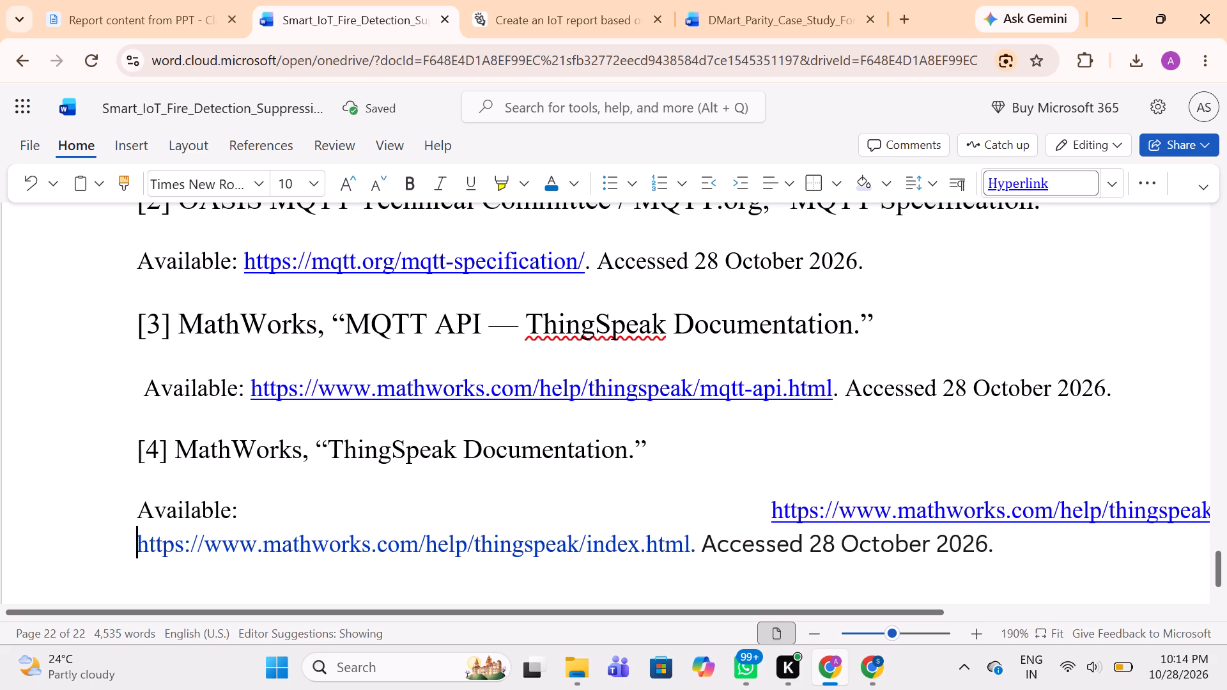
Undo the space, the period deletion and the pasted mqtt-api.html link in reference [4].
key(ctrl+z)
key(ctrl+z)
key(ctrl+z)
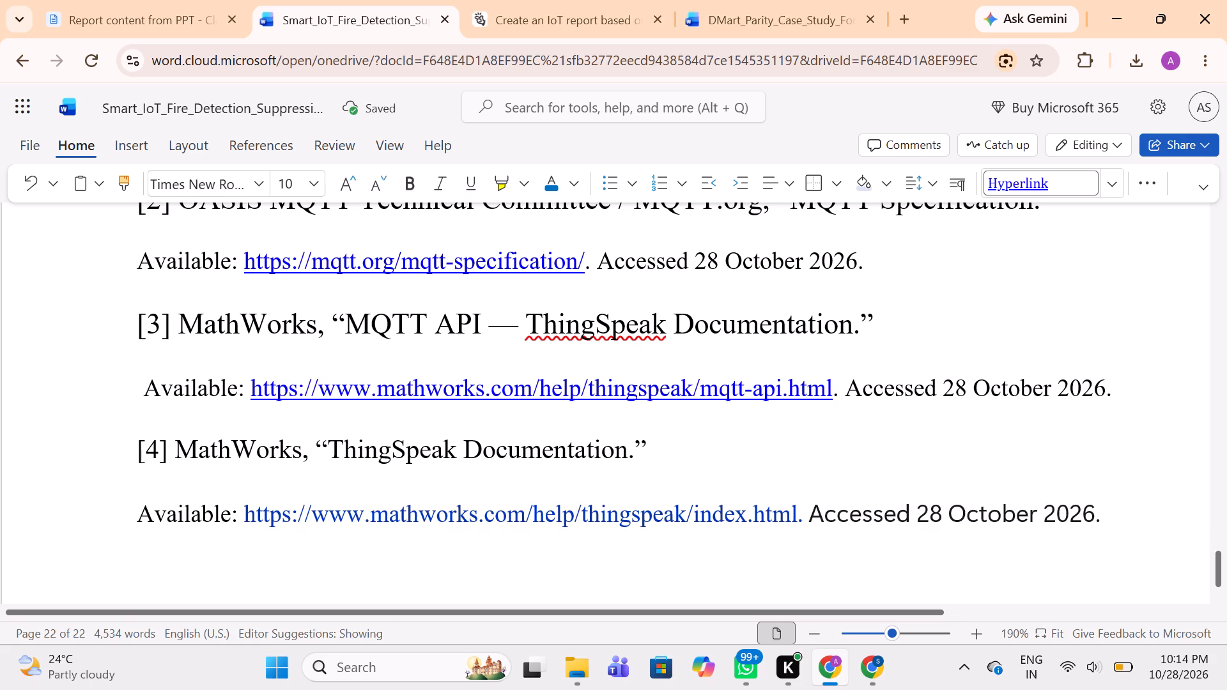
Place the text cursor directly before reference [4]'s index.html link.
click(244, 509)
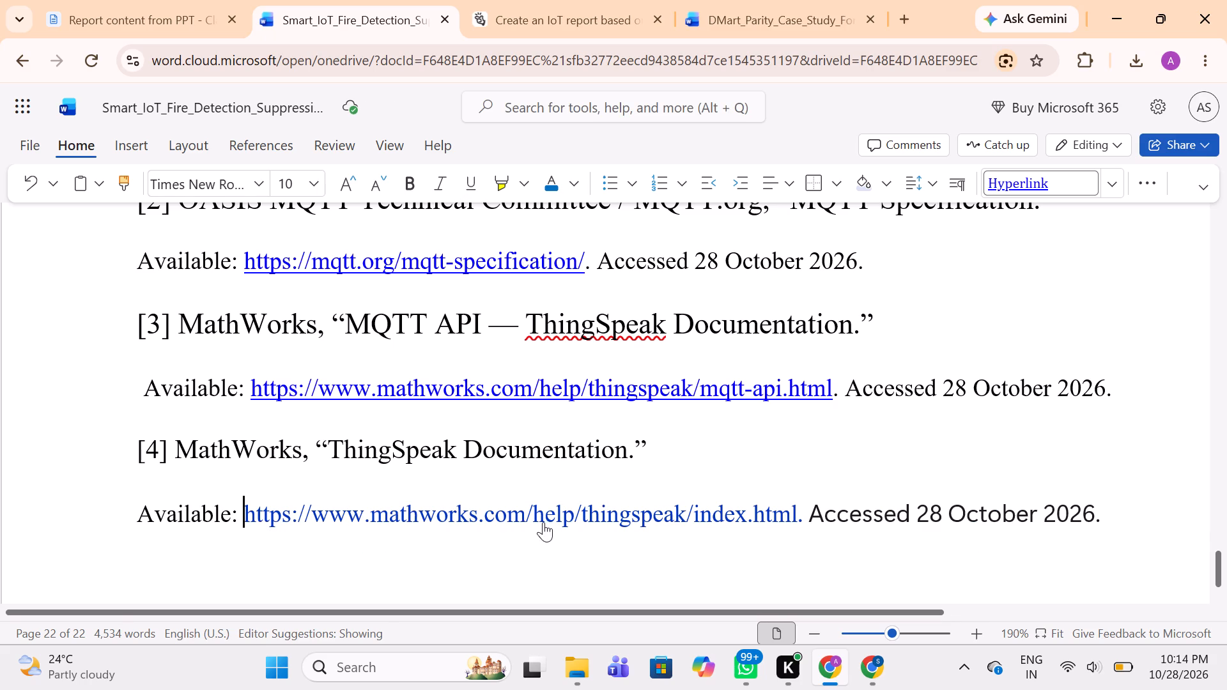
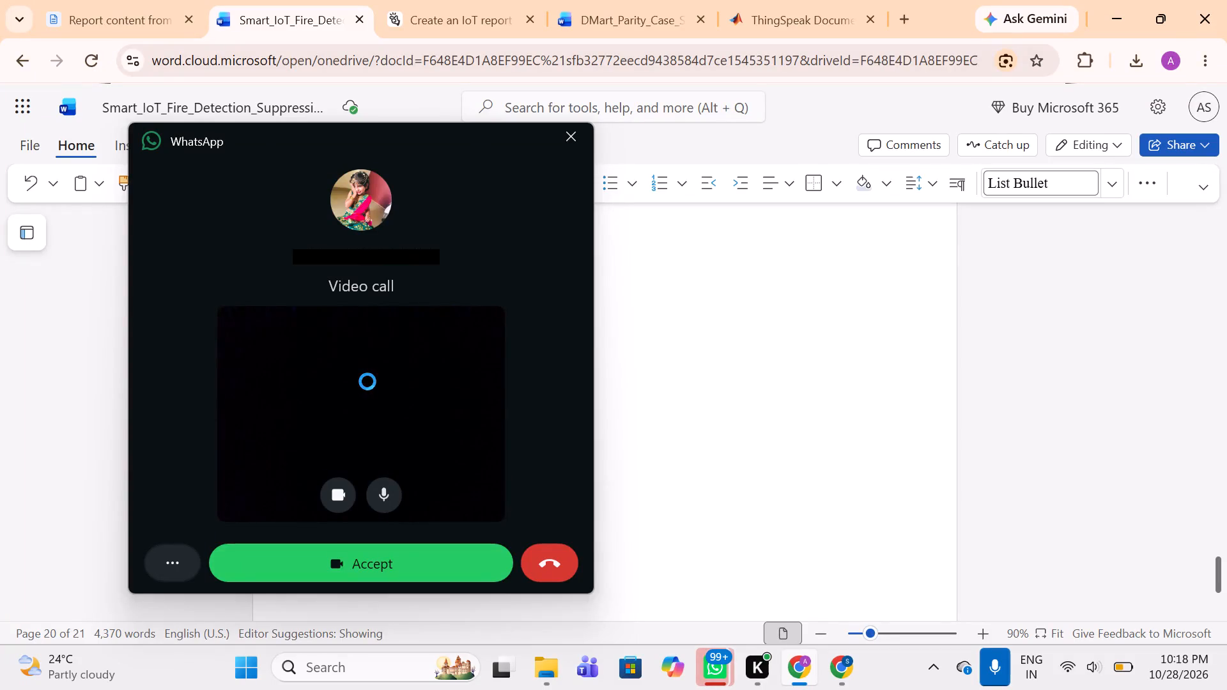
Dismiss the incoming WhatsApp video call window covering the report.
click(572, 136)
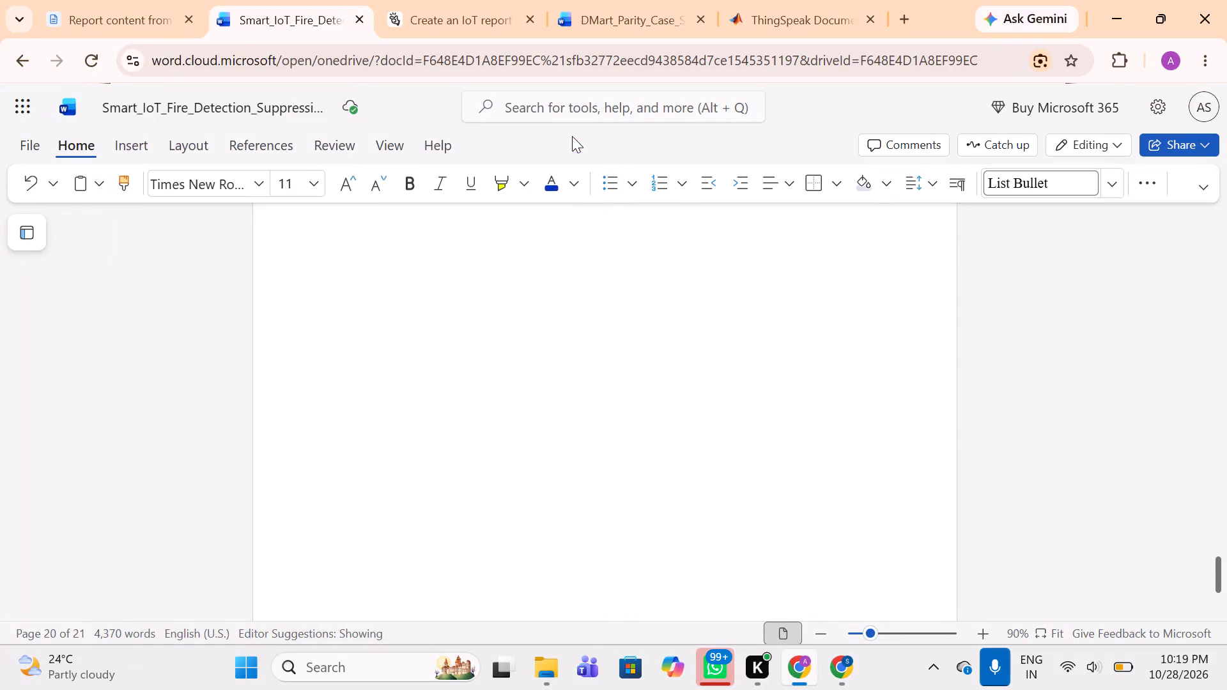
Set the font size of all the bullet points under the "15. Future Scope" heading to 12.
scroll(625, 355, up, 6)
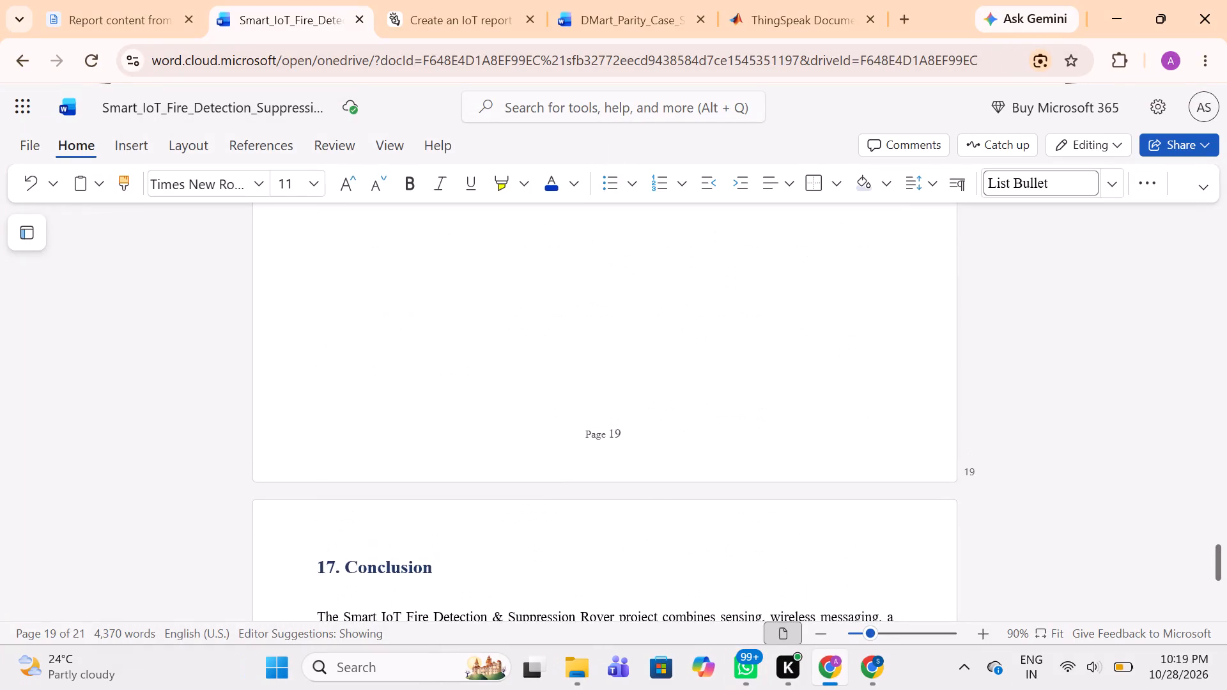
scroll(625, 355, up, 5)
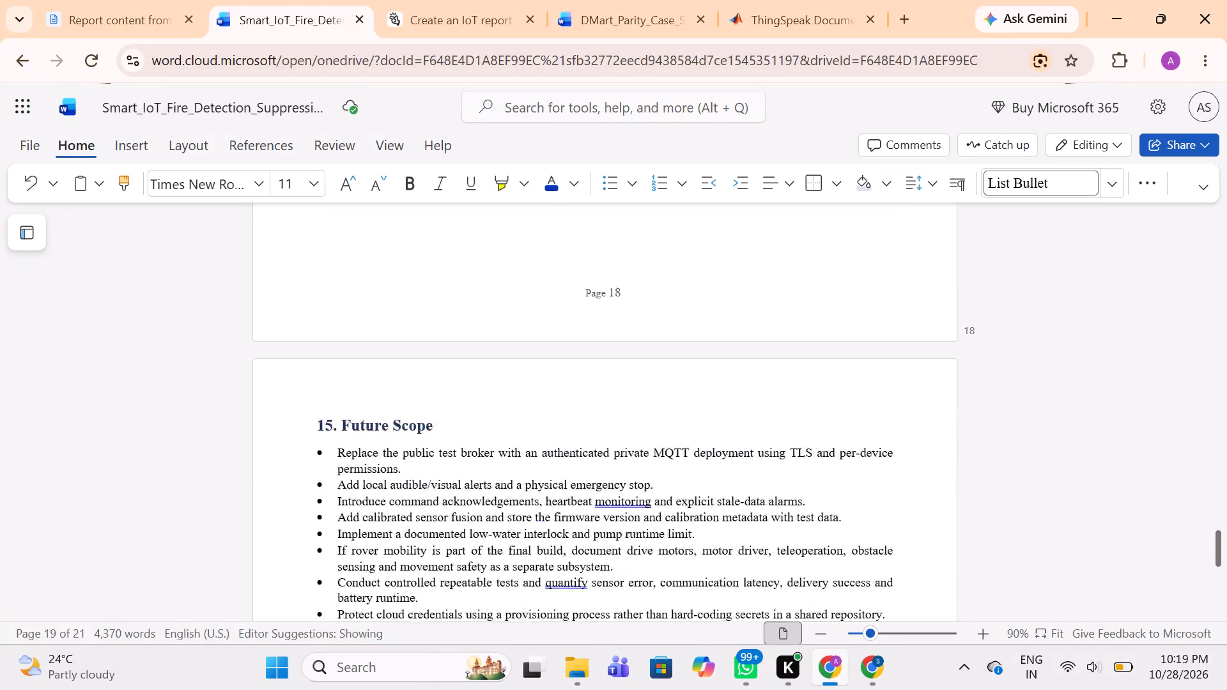
scroll(625, 355, up, 1)
scroll(625, 355, down, 2)
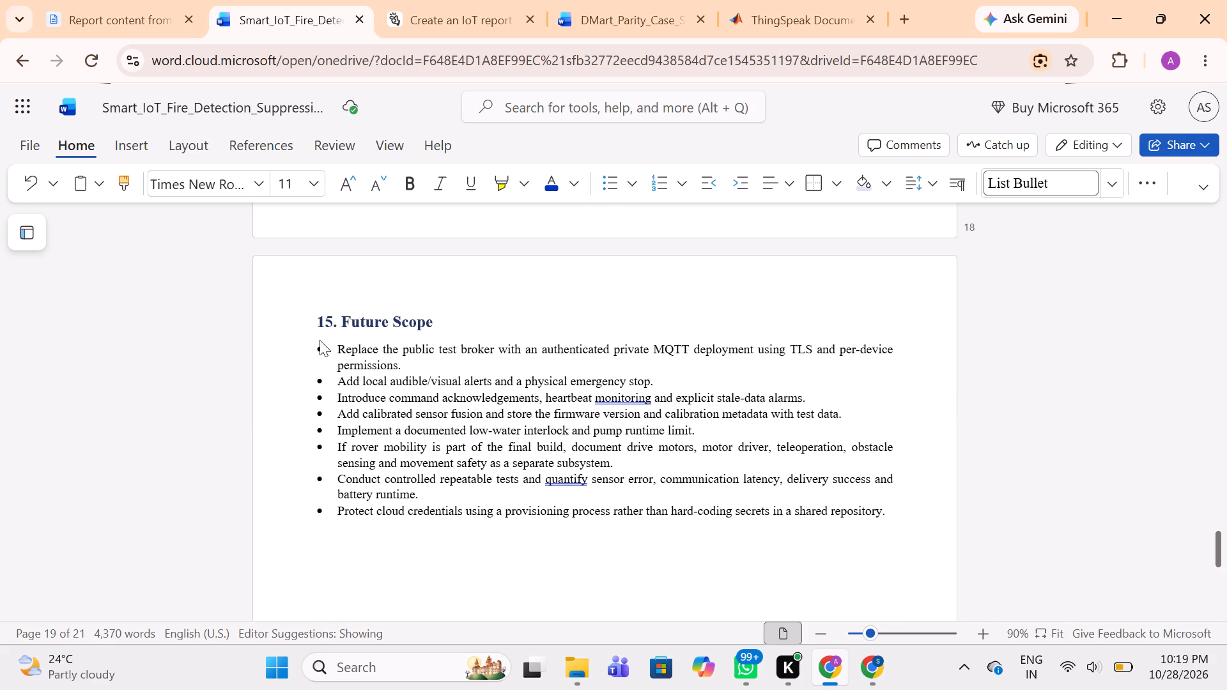
drag(331, 346, 904, 548)
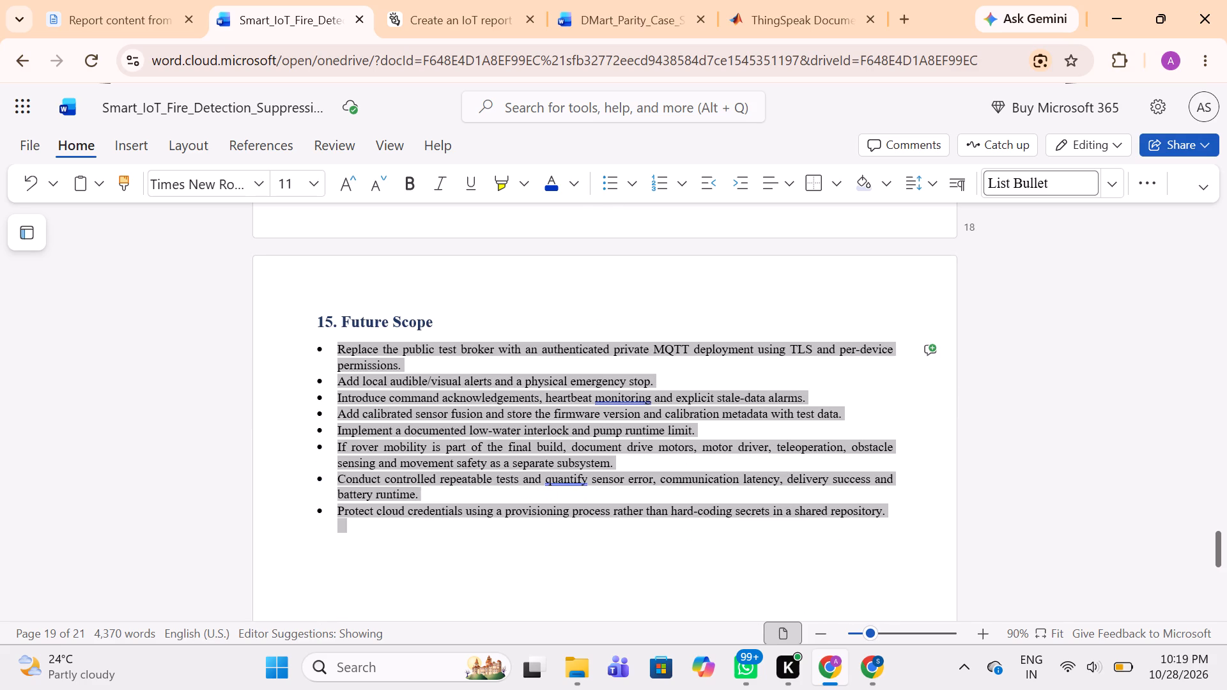
drag(904, 548, 904, 548)
click(487, 514)
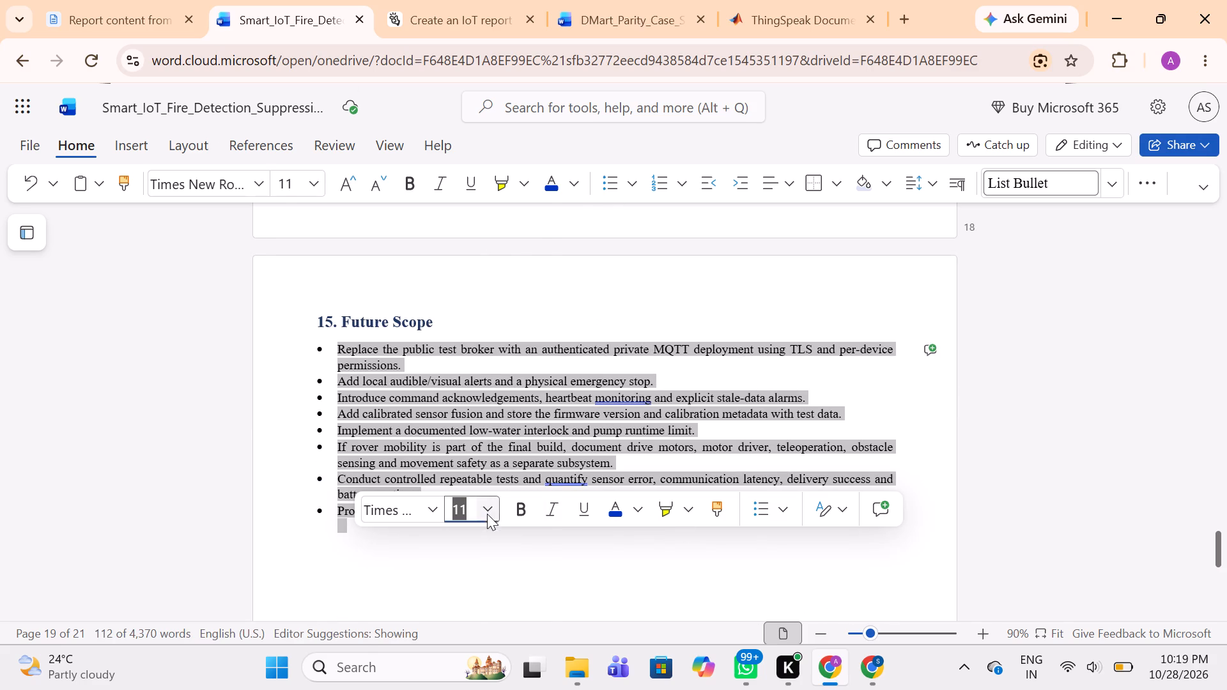
click(527, 302)
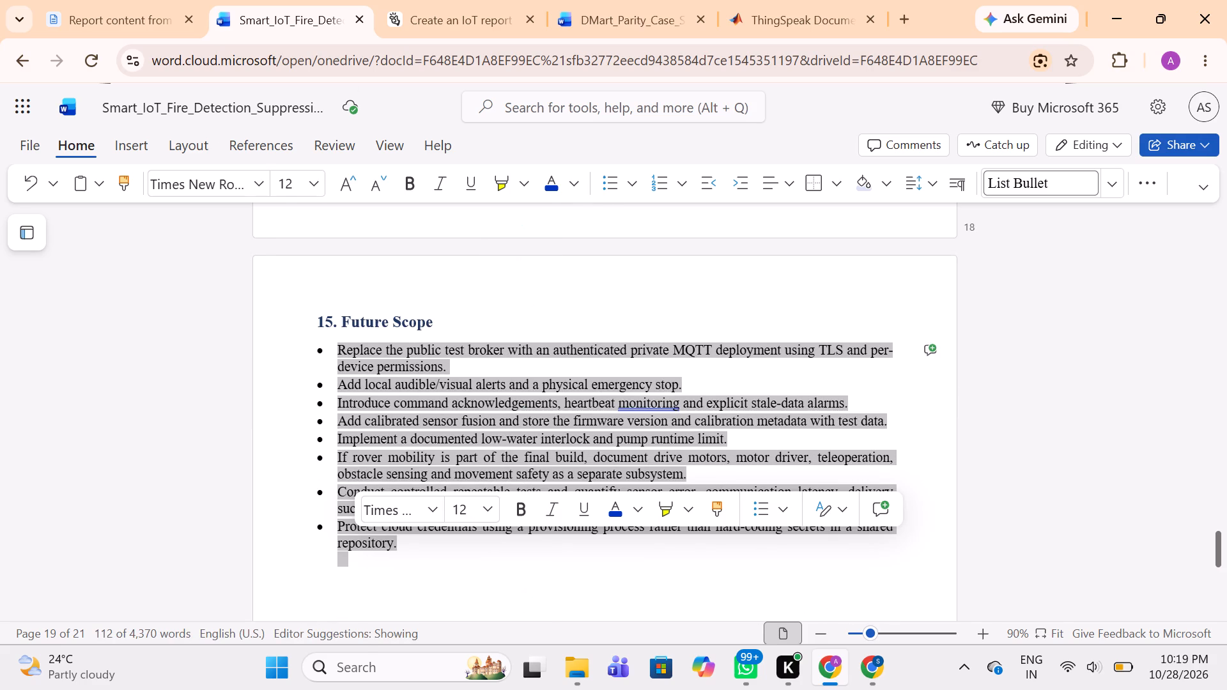
Select the "15. Future Scope" heading and open its font size choices.
drag(316, 319, 465, 329)
click(602, 286)
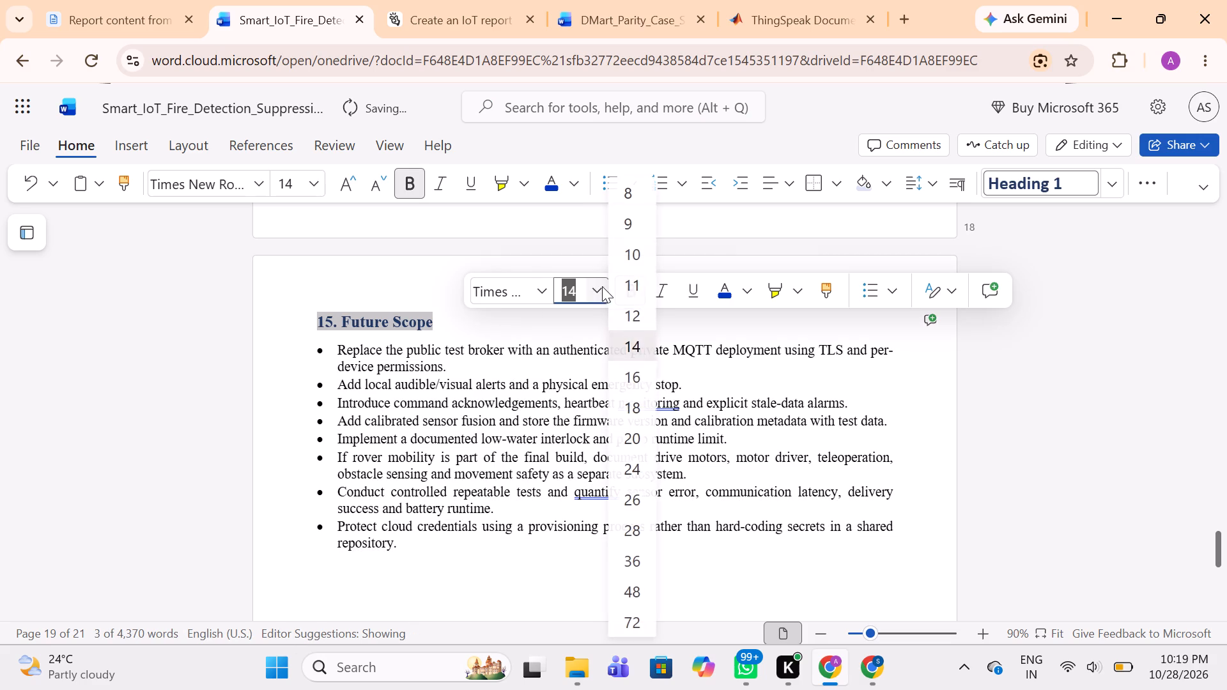
Set the "15. Future Scope" heading to font size 16.
click(633, 374)
click(468, 388)
Renumber the Conclusion heading as 16.
scroll(468, 388, down, 3)
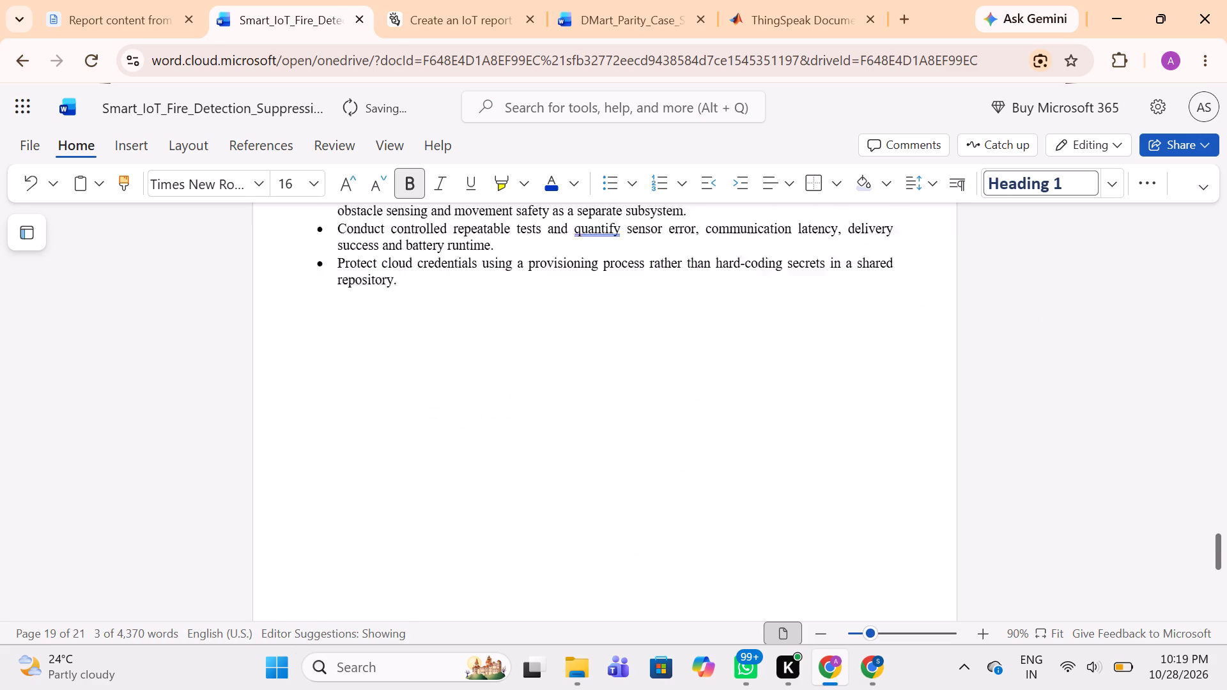
scroll(468, 388, down, 5)
click(336, 392)
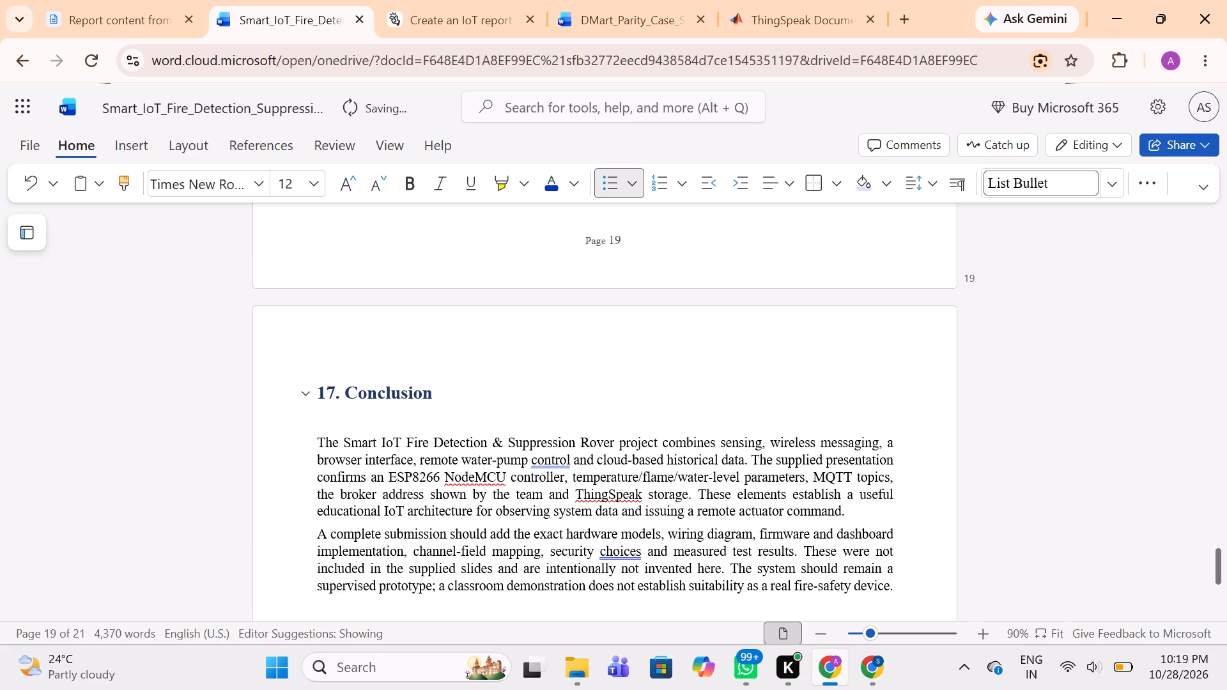
key(BackSpace)
key(6)
Add the number "17. " in front of the References heading.
scroll(336, 392, down, 2)
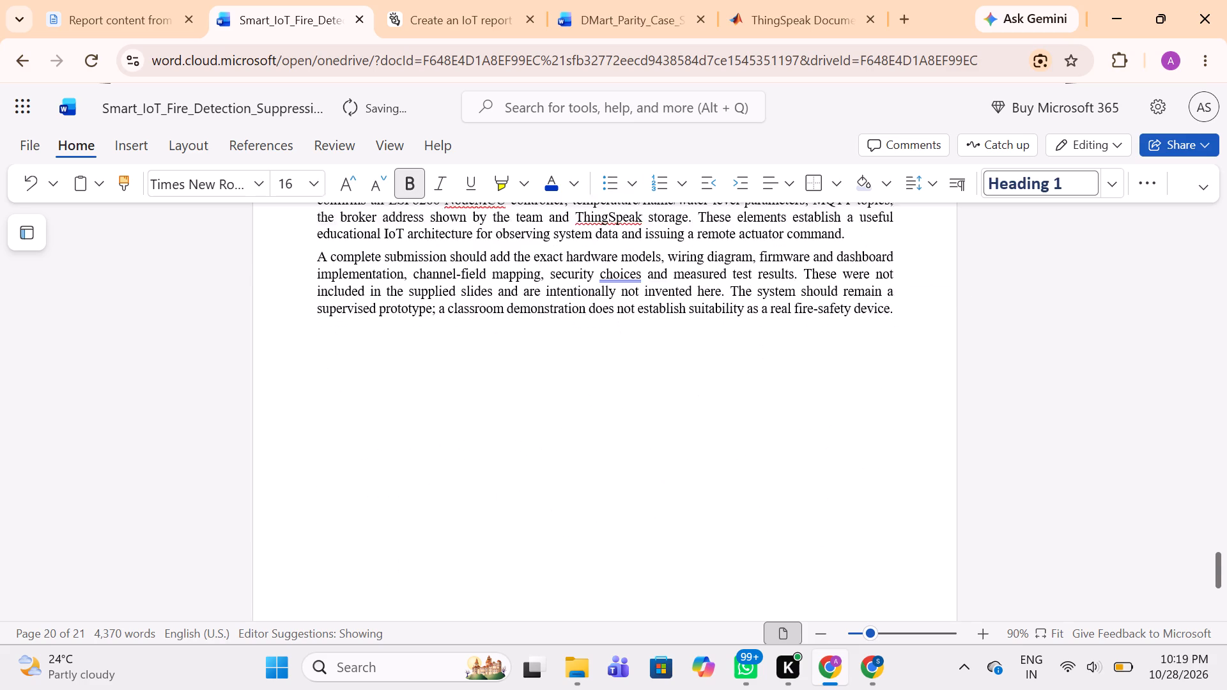
scroll(336, 392, down, 6)
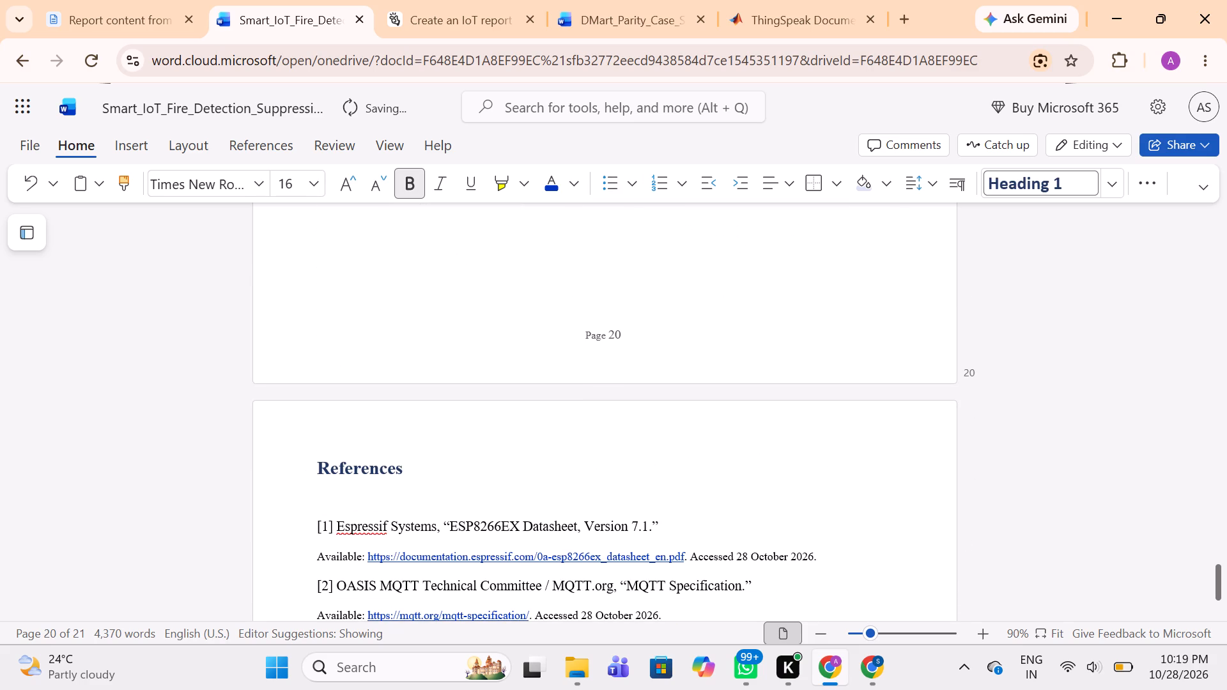
click(318, 462)
key(1)
key(7)
text(.)
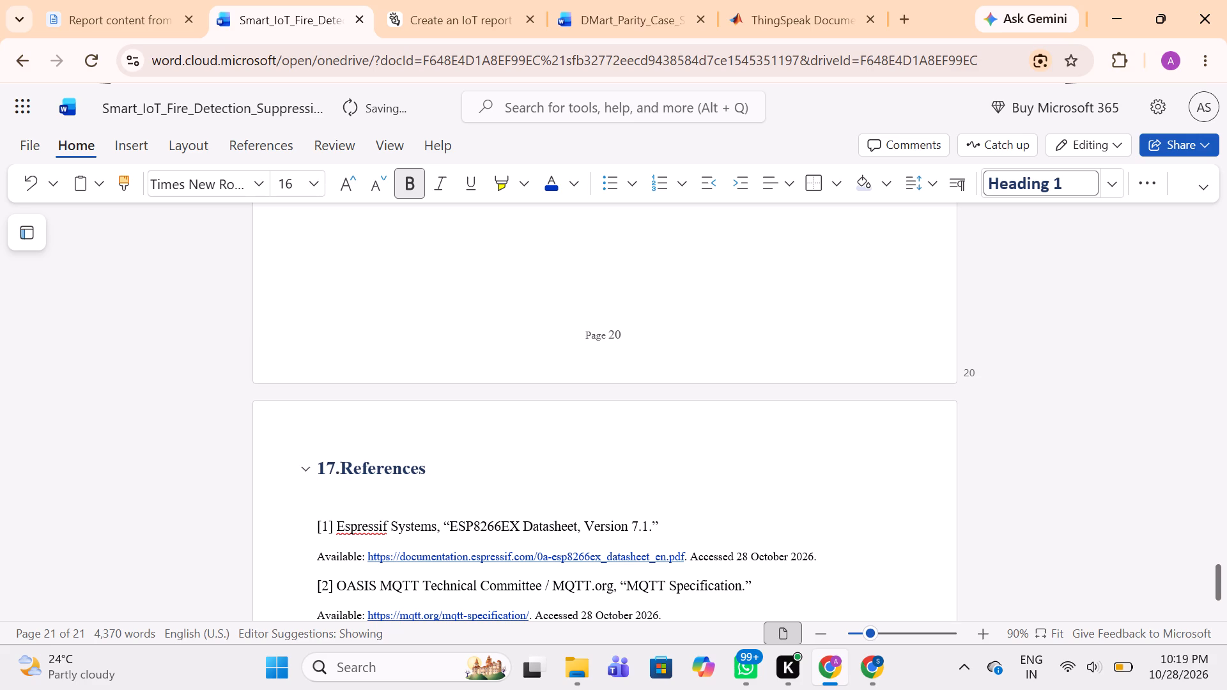
key(space)
Set section 14's text to font size 12, from the first Advantages bullet through the end of the Potential Applications paragraph.
scroll(318, 462, up, 5)
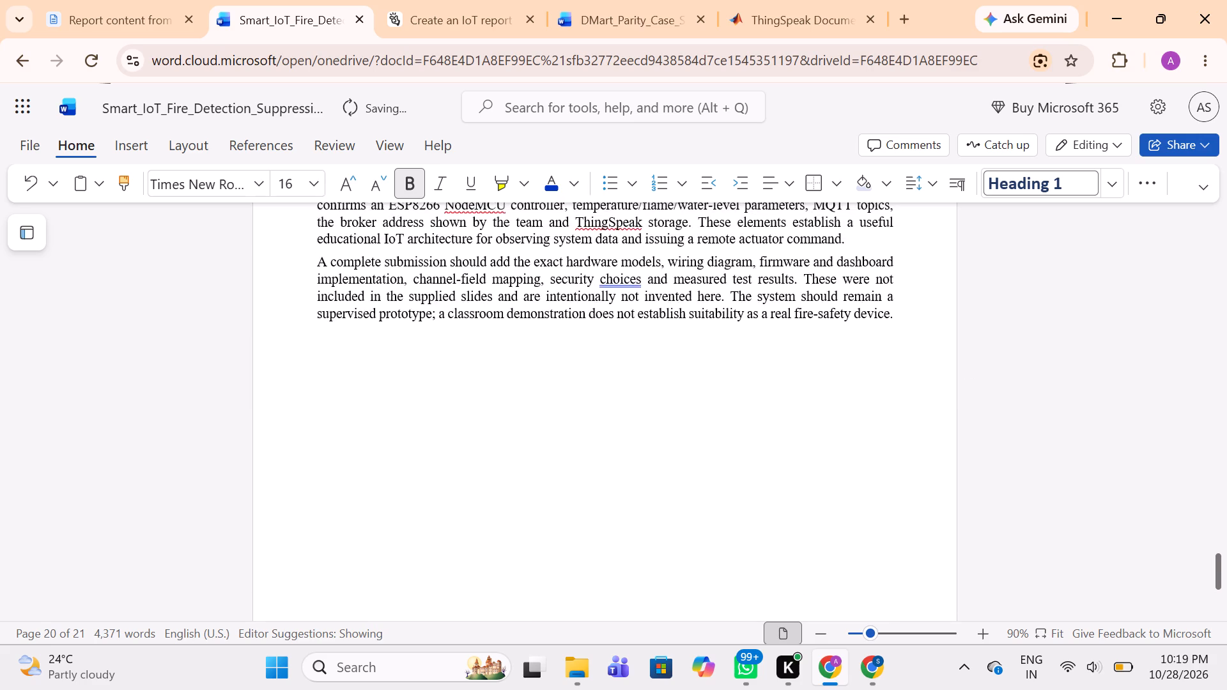
scroll(318, 462, up, 2)
scroll(318, 462, down, 3)
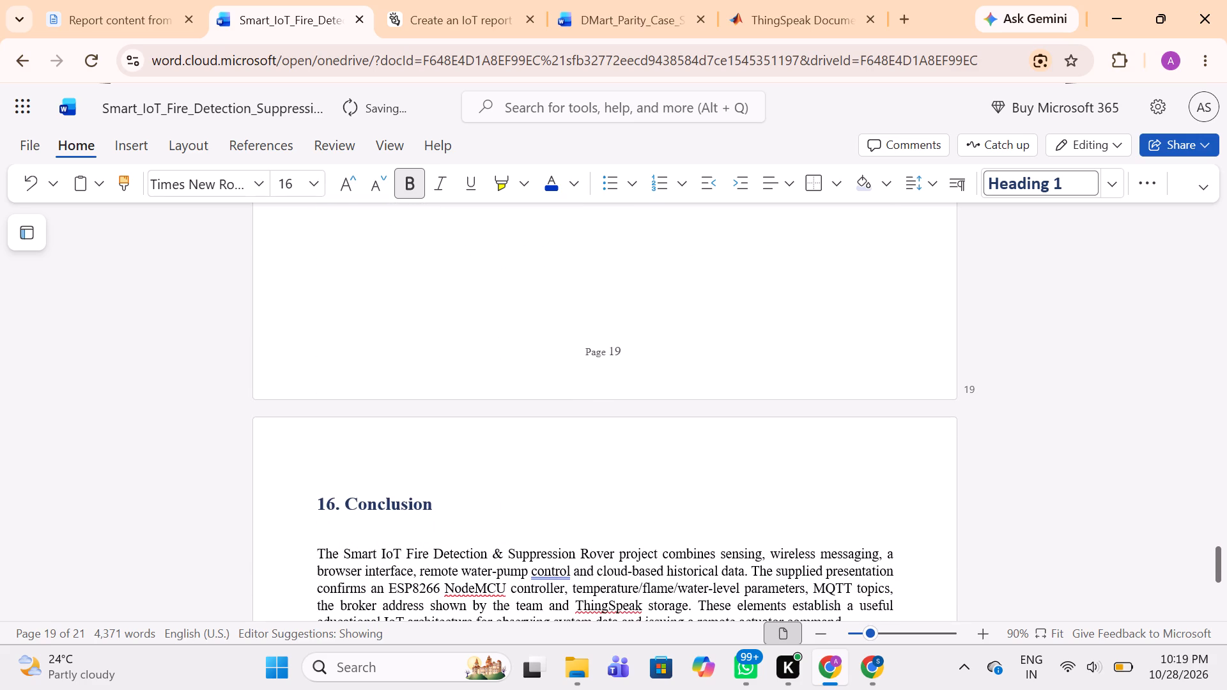
scroll(318, 462, up, 6)
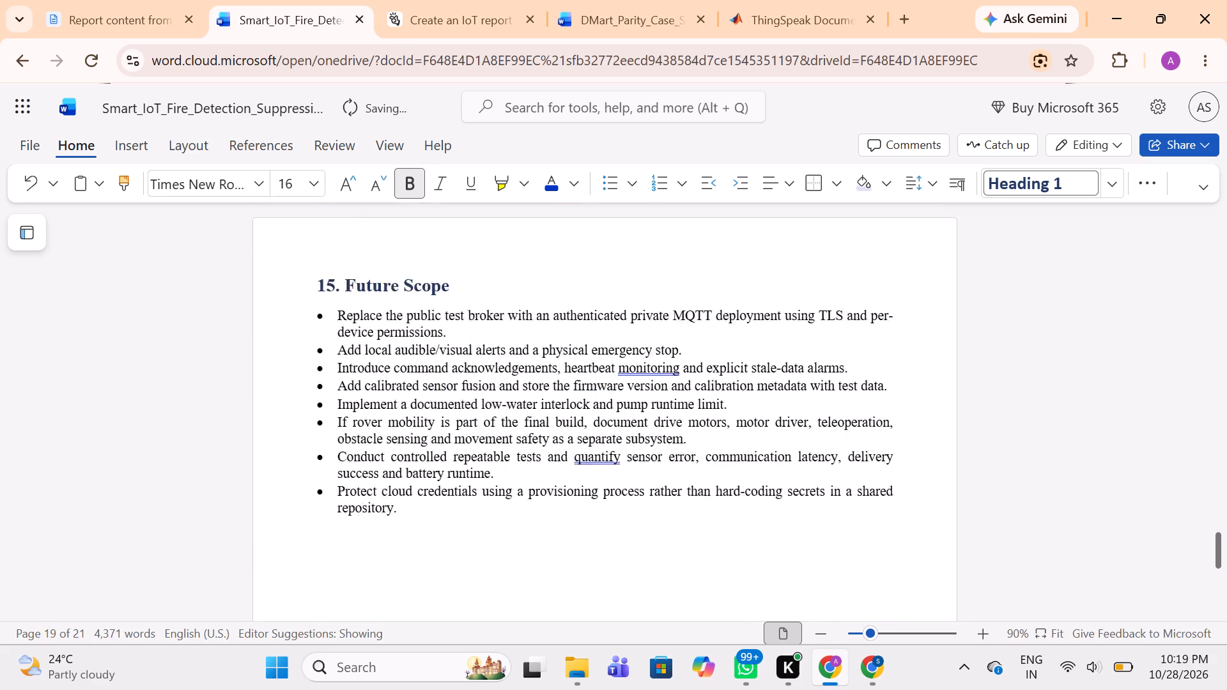
scroll(318, 462, up, 4)
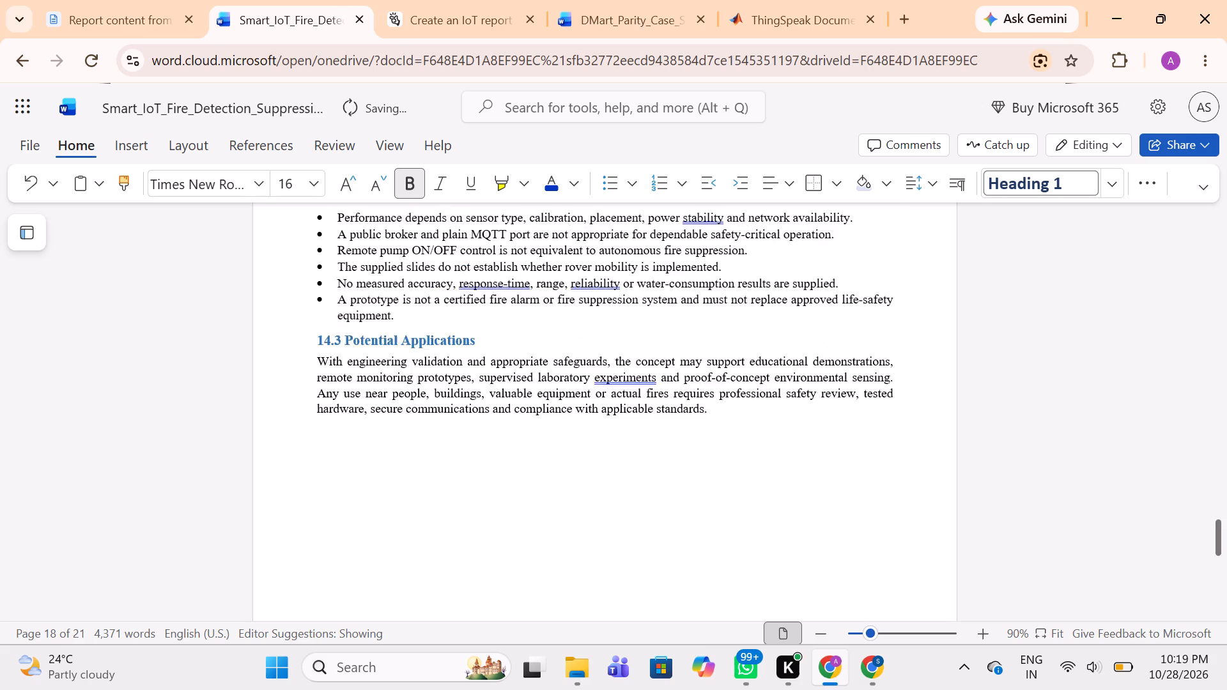
scroll(318, 462, up, 2)
scroll(318, 462, down, 1)
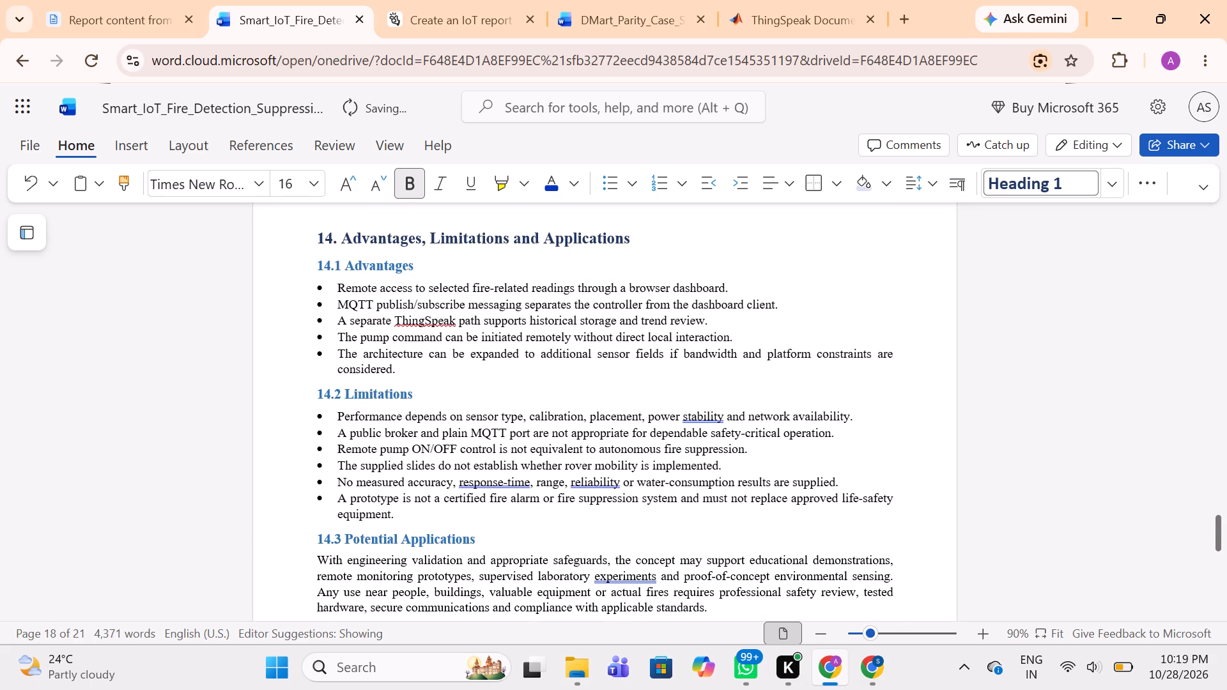
drag(336, 286, 723, 530)
click(316, 180)
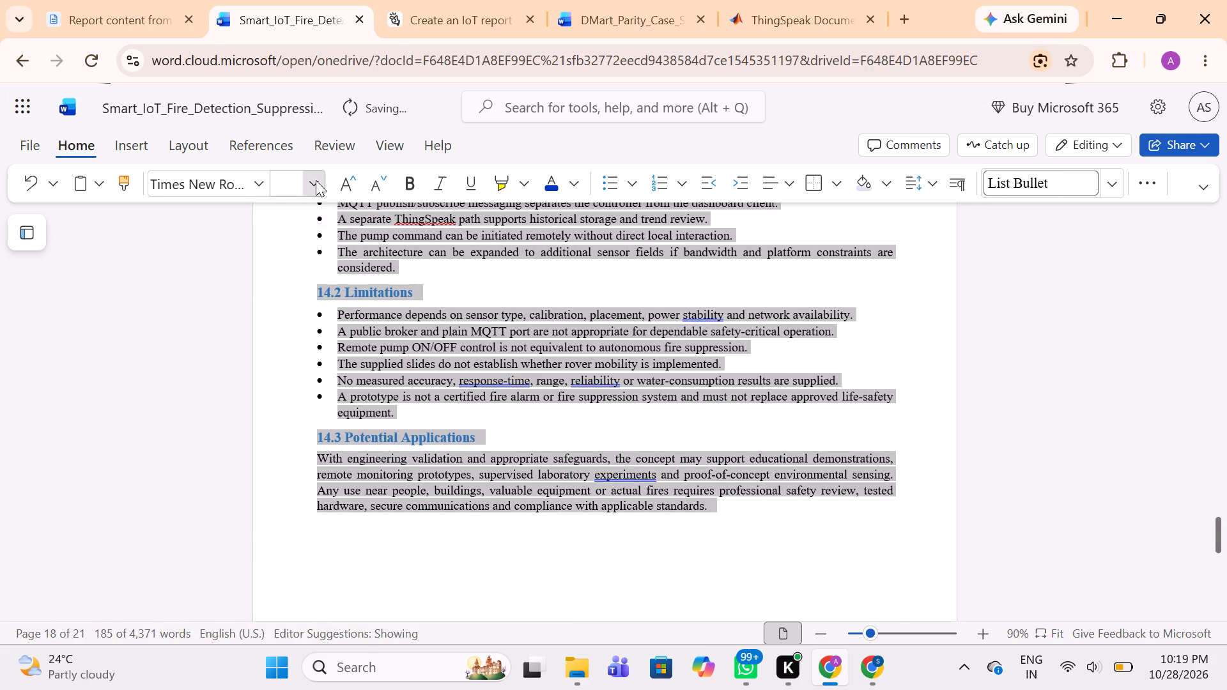
click(287, 339)
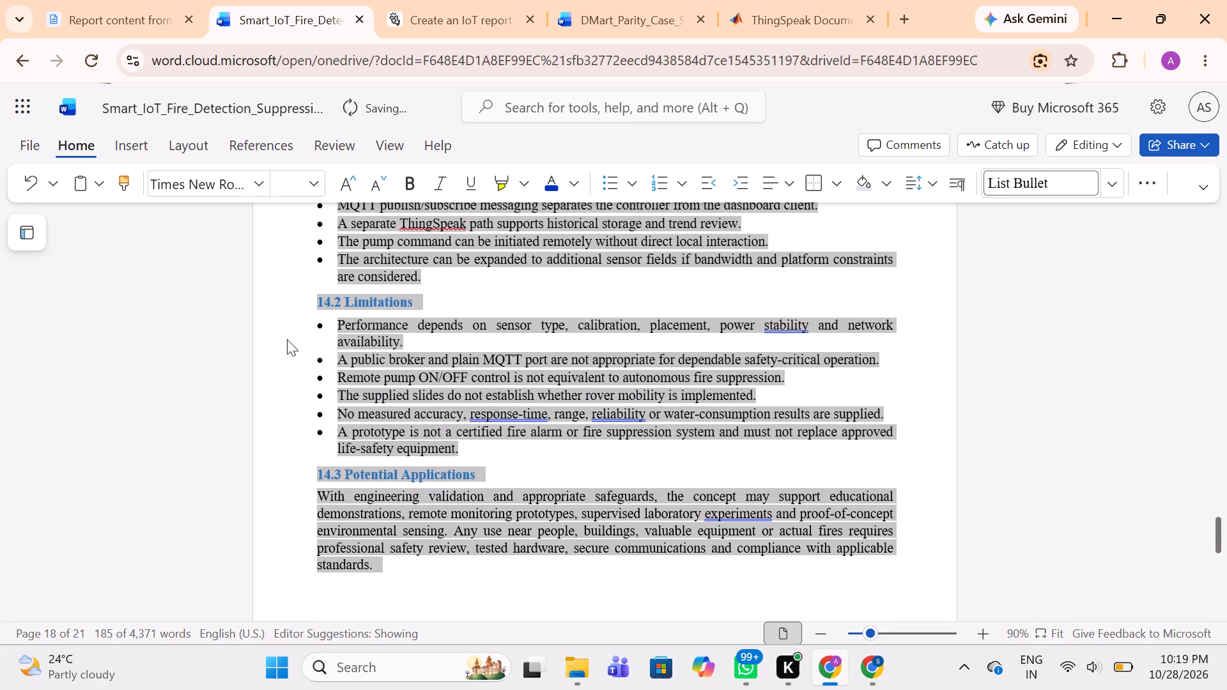
Set the 14.3 Potential Applications, 14.2 Limitations and 14.1 Advantages subheadings to font size 14.
scroll(477, 431, up, 1)
triple_click(427, 520)
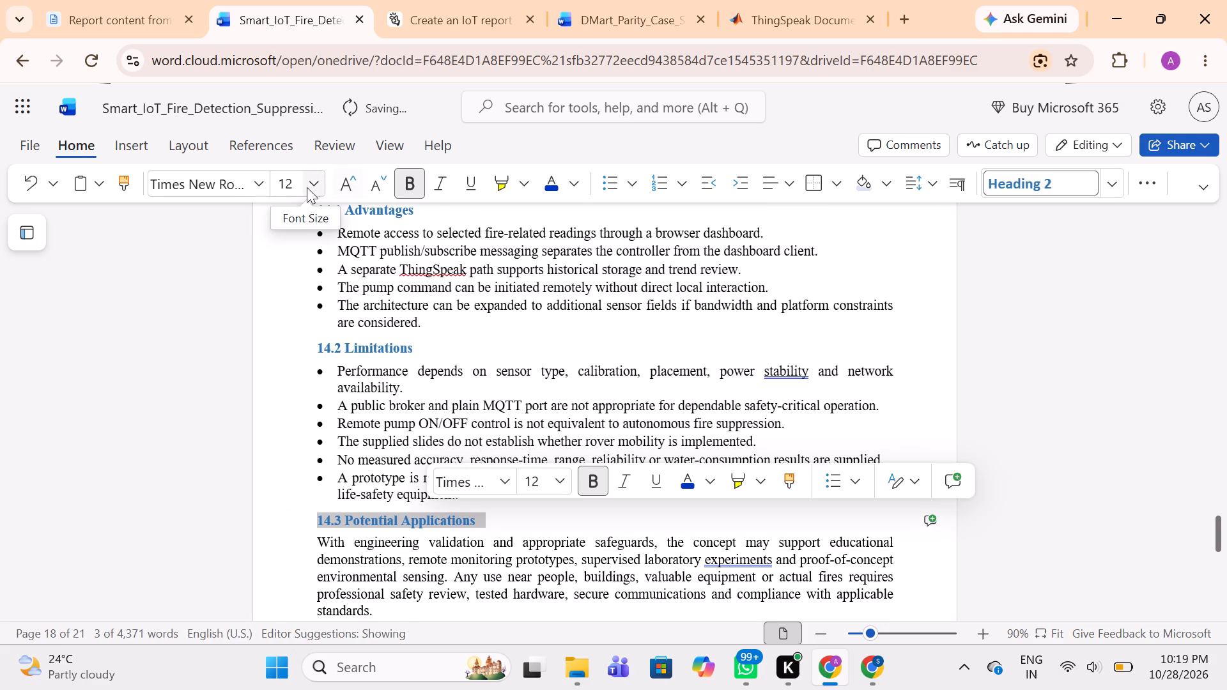
click(307, 186)
click(296, 363)
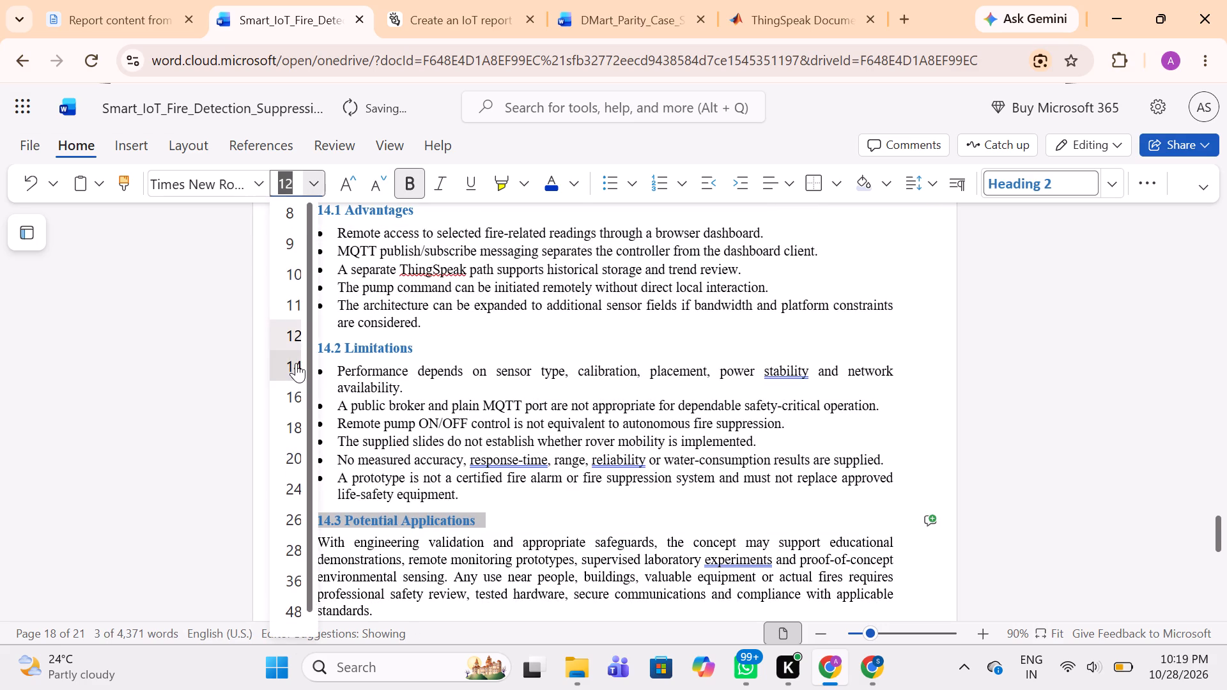
triple_click(374, 350)
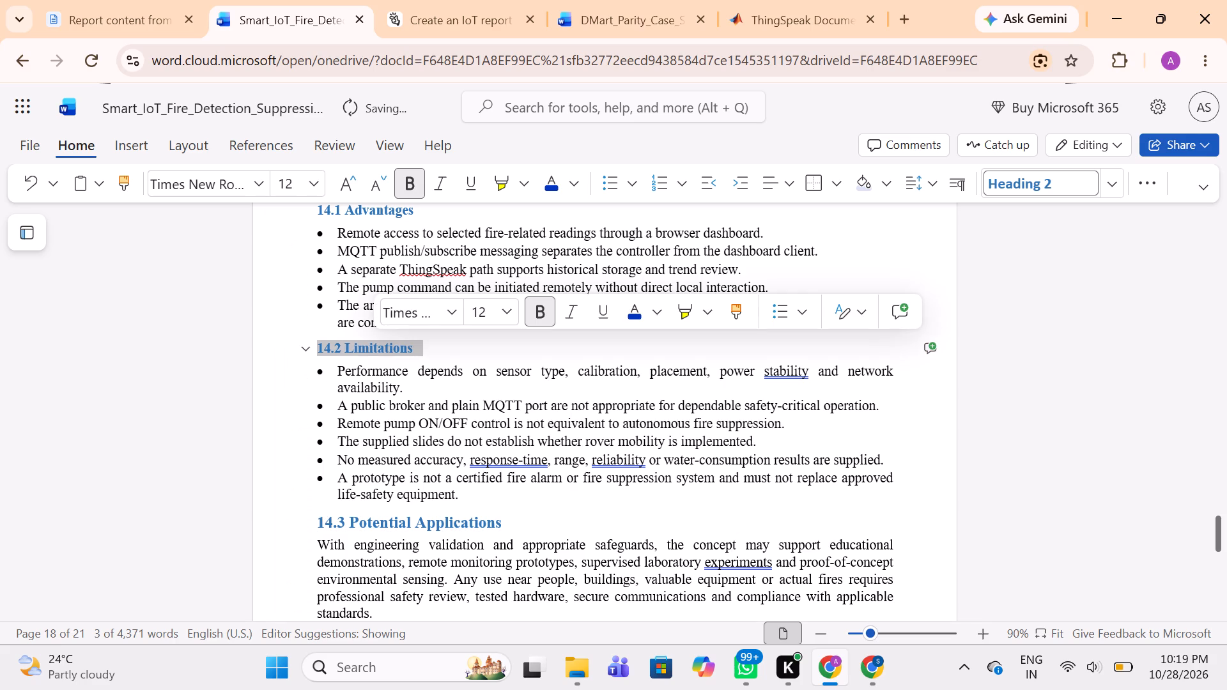
click(313, 187)
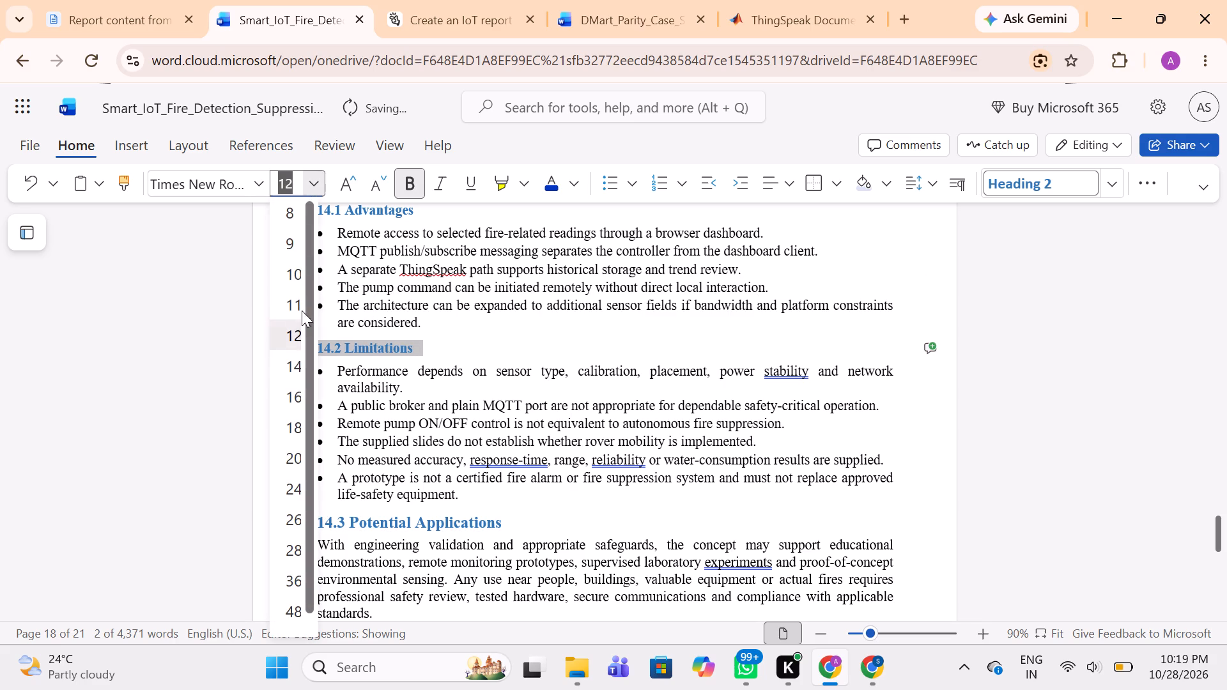
click(293, 369)
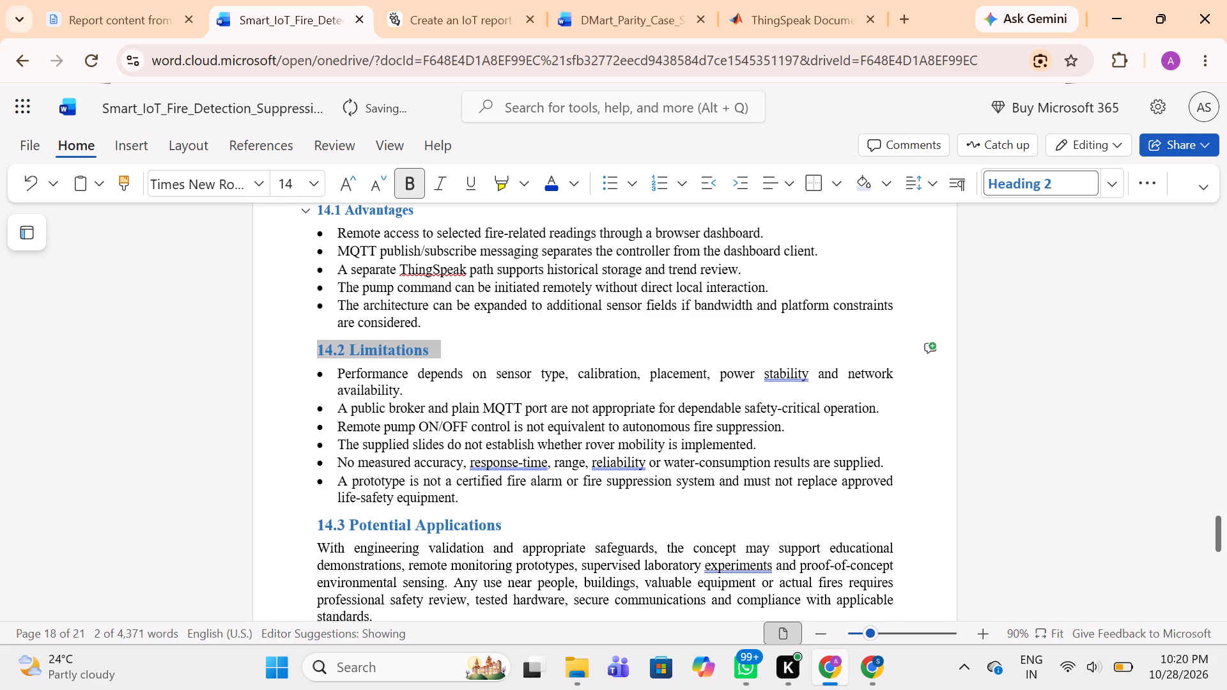
triple_click(376, 215)
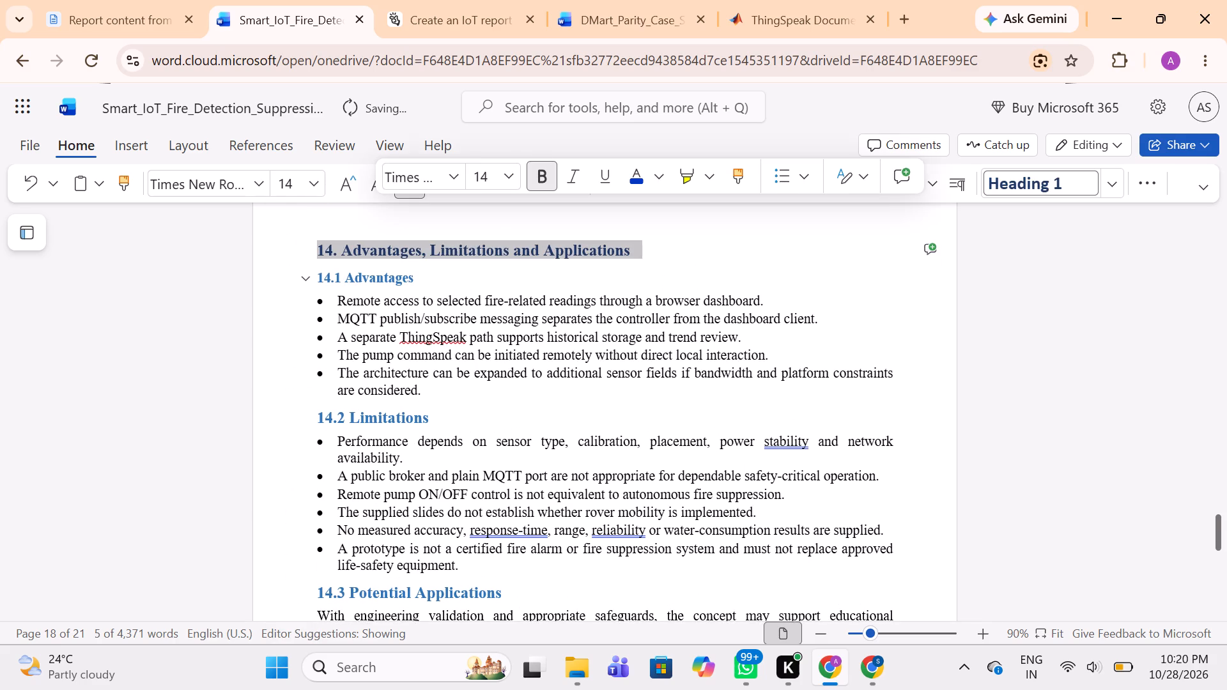
triple_click(368, 273)
click(321, 183)
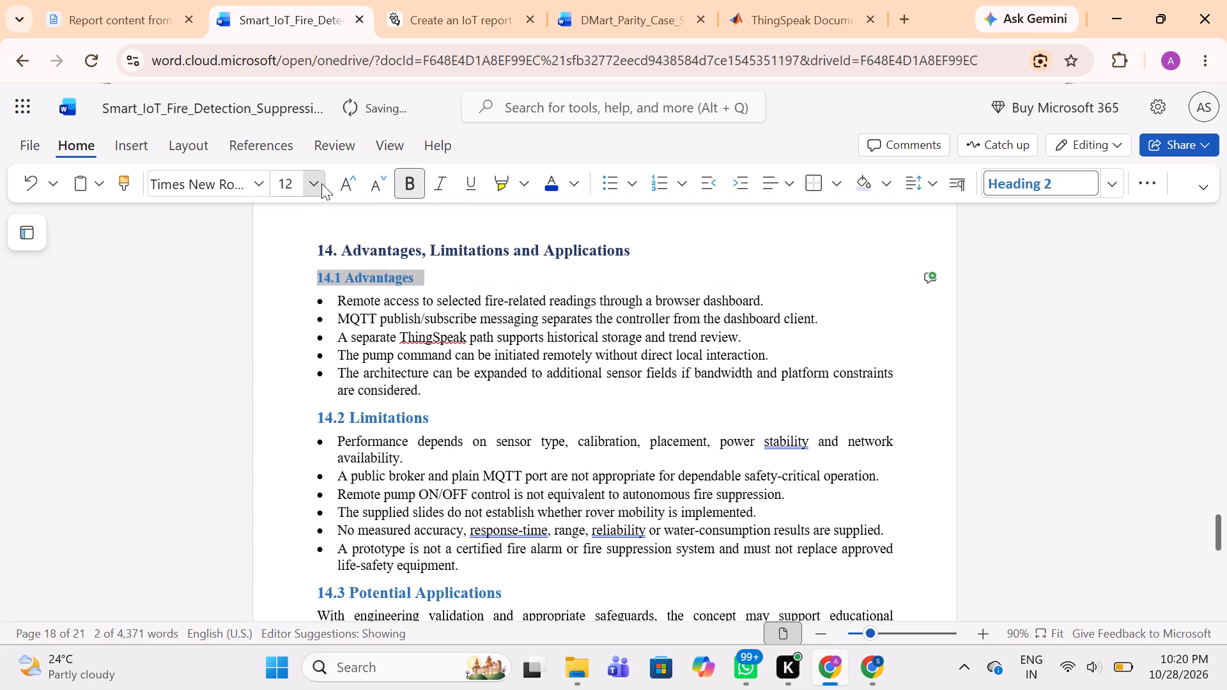
click(291, 369)
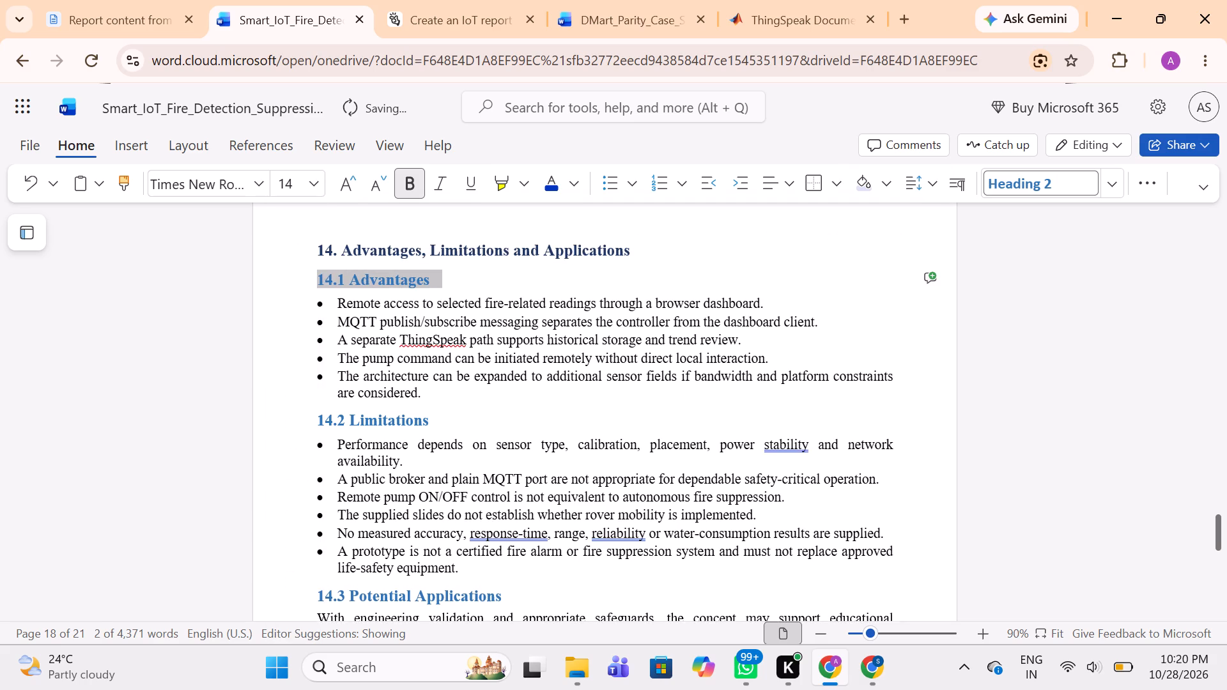
Set the "14. Advantages, Limitations and Applications" heading to font size 16.
scroll(428, 326, up, 3)
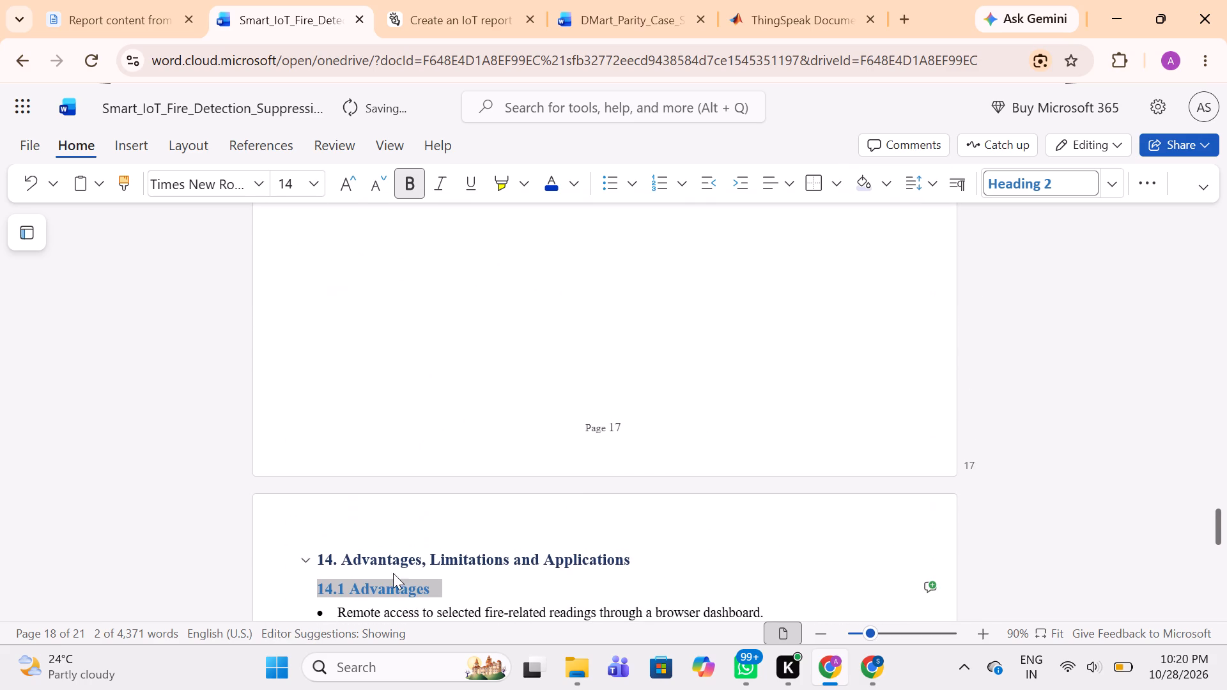
triple_click(383, 562)
click(383, 562)
triple_click(383, 562)
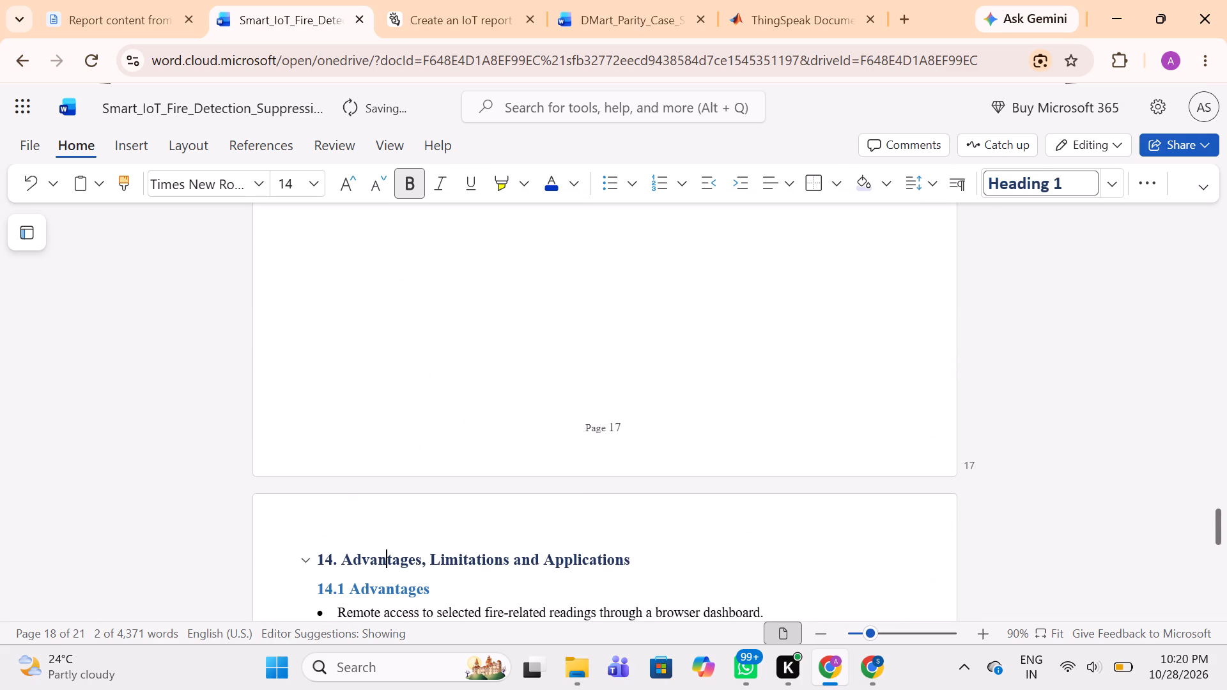
click(523, 519)
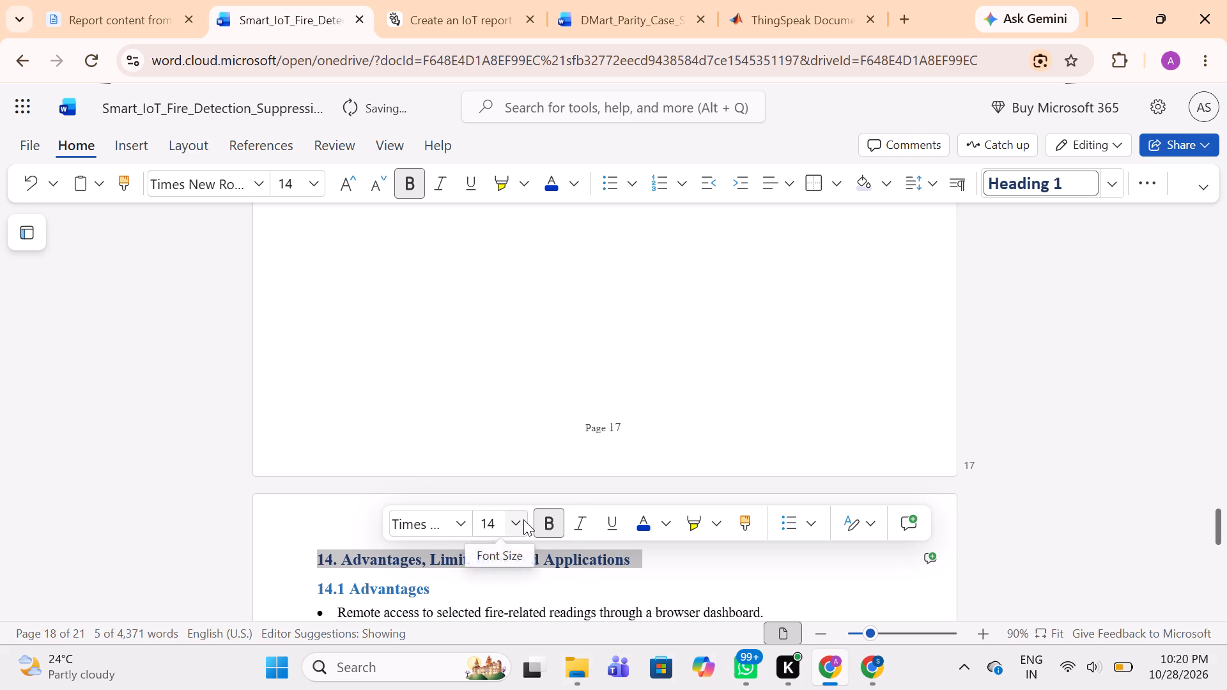
click(553, 382)
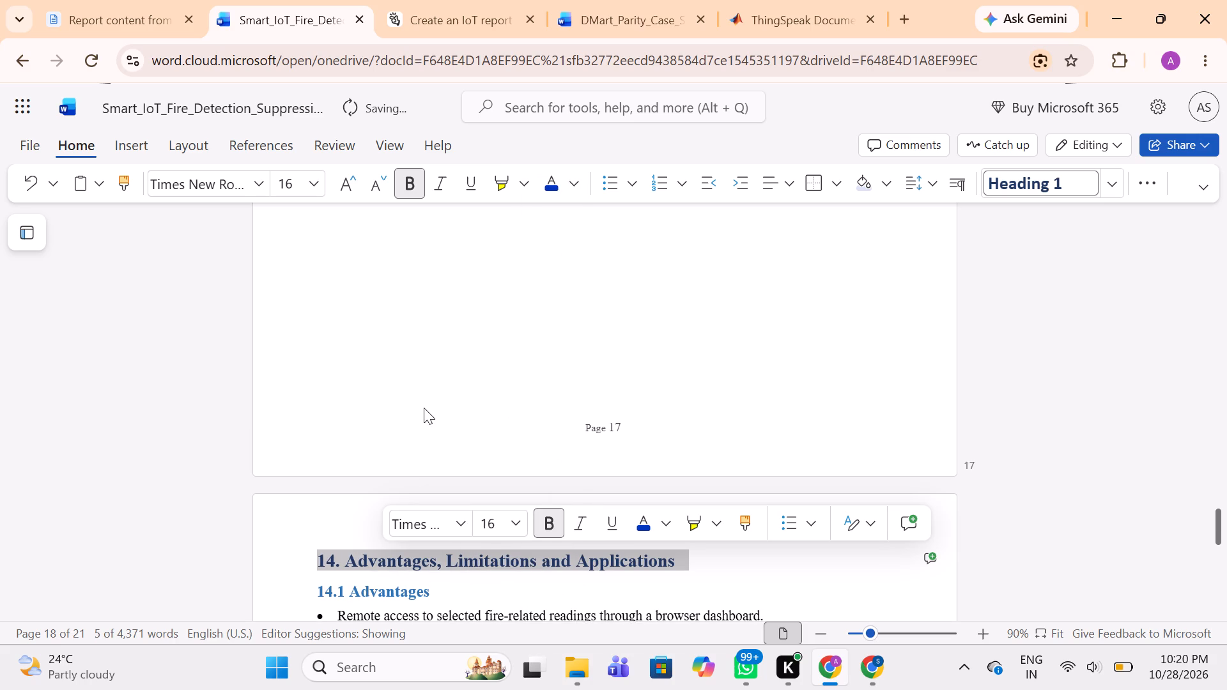
click(424, 408)
Look back through the report from section 13 to section 3, examining the heading and body text formatting.
scroll(424, 408, up, 4)
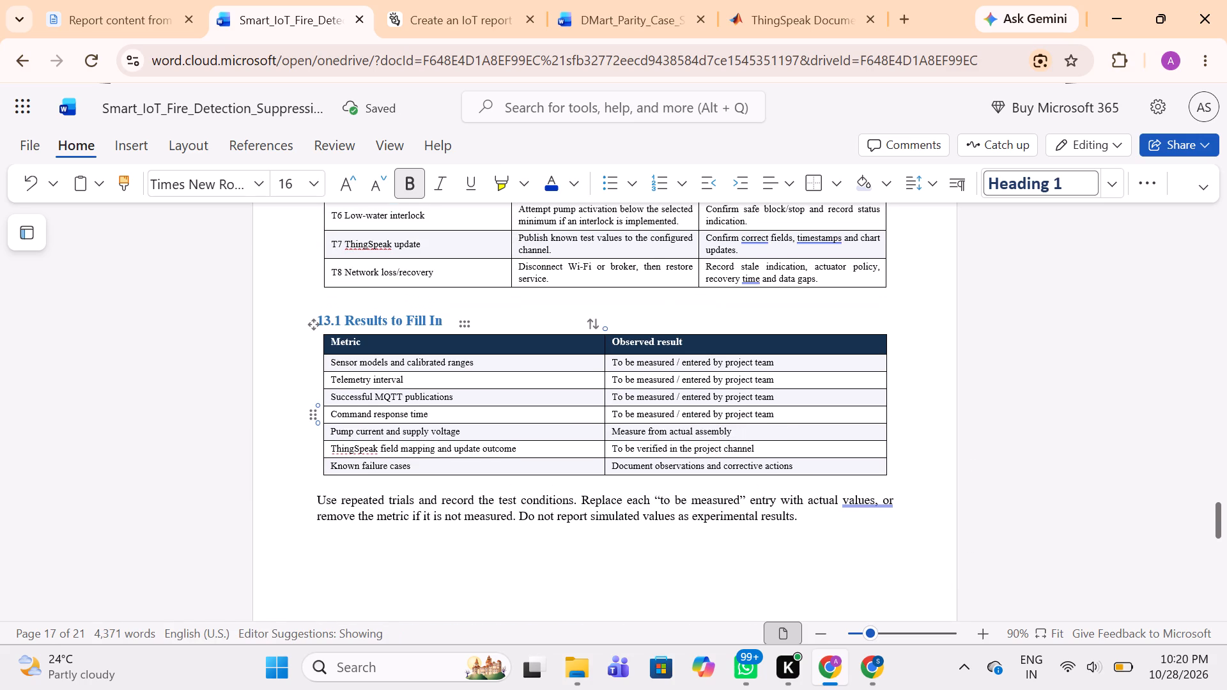
scroll(424, 408, up, 2)
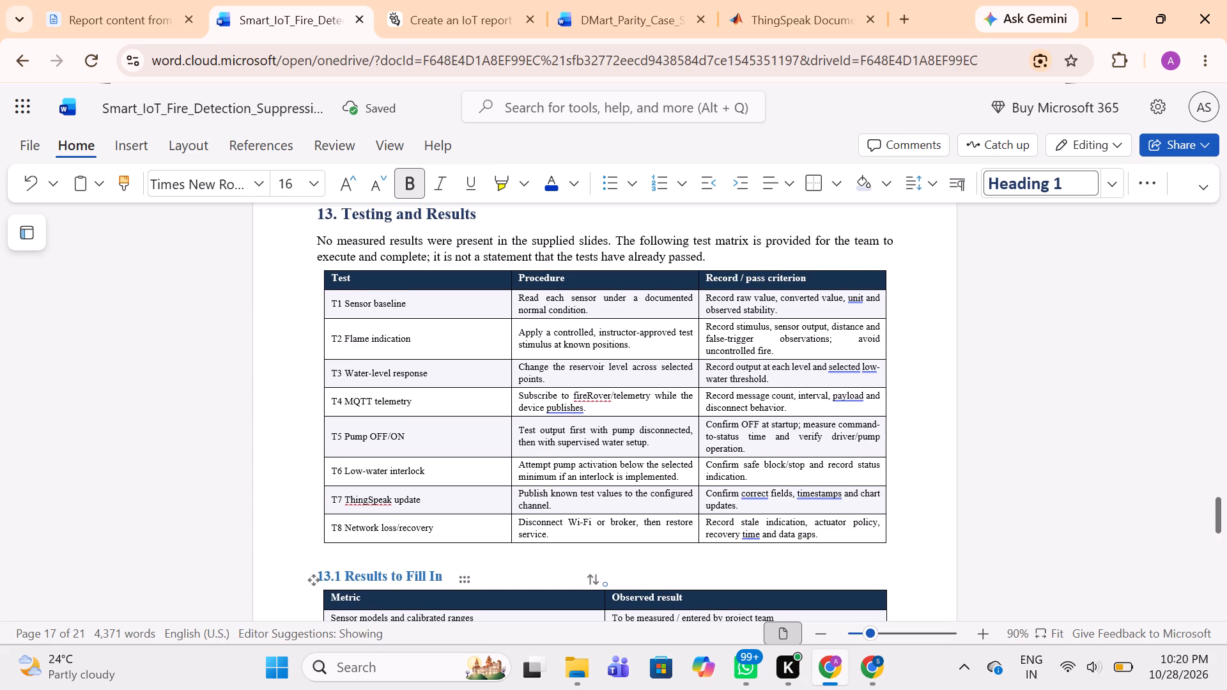
scroll(424, 408, up, 1)
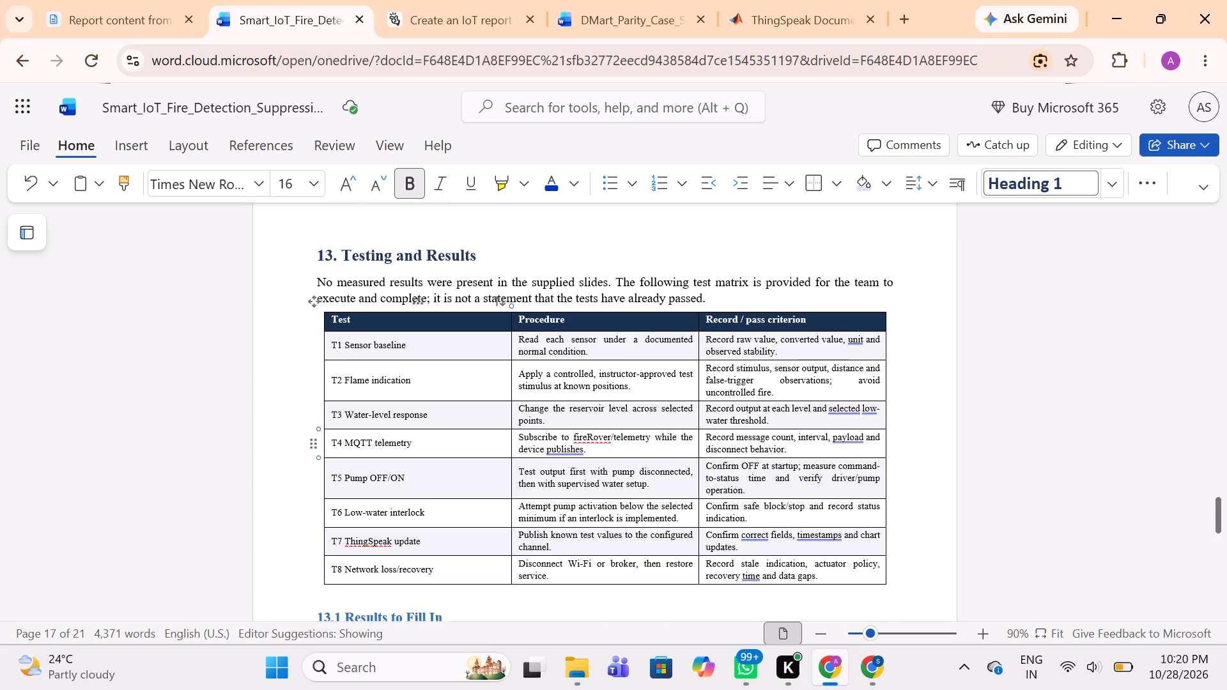
scroll(424, 408, up, 1)
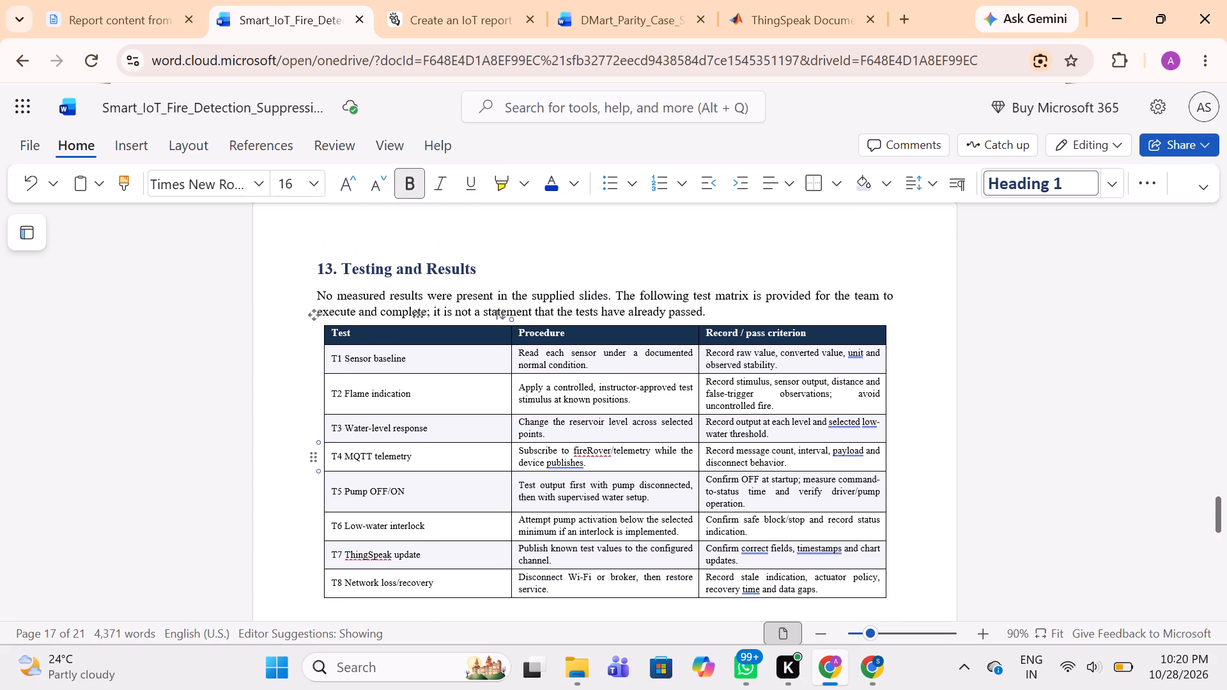
scroll(424, 408, up, 8)
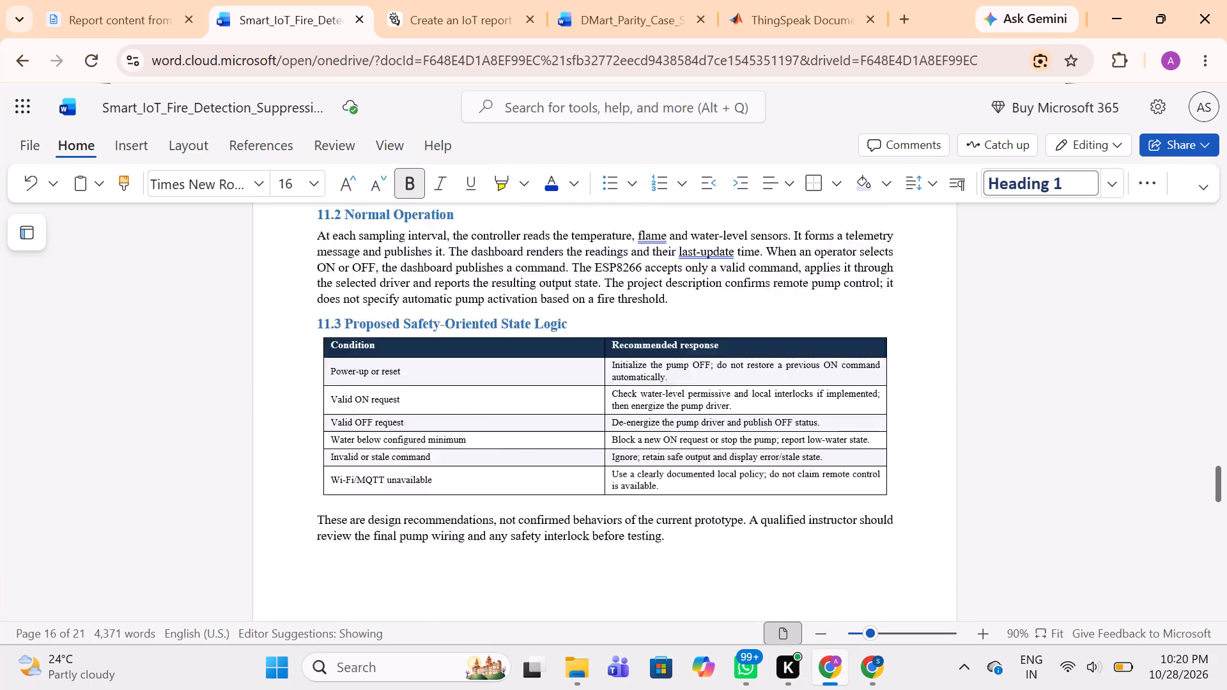
scroll(424, 408, up, 5)
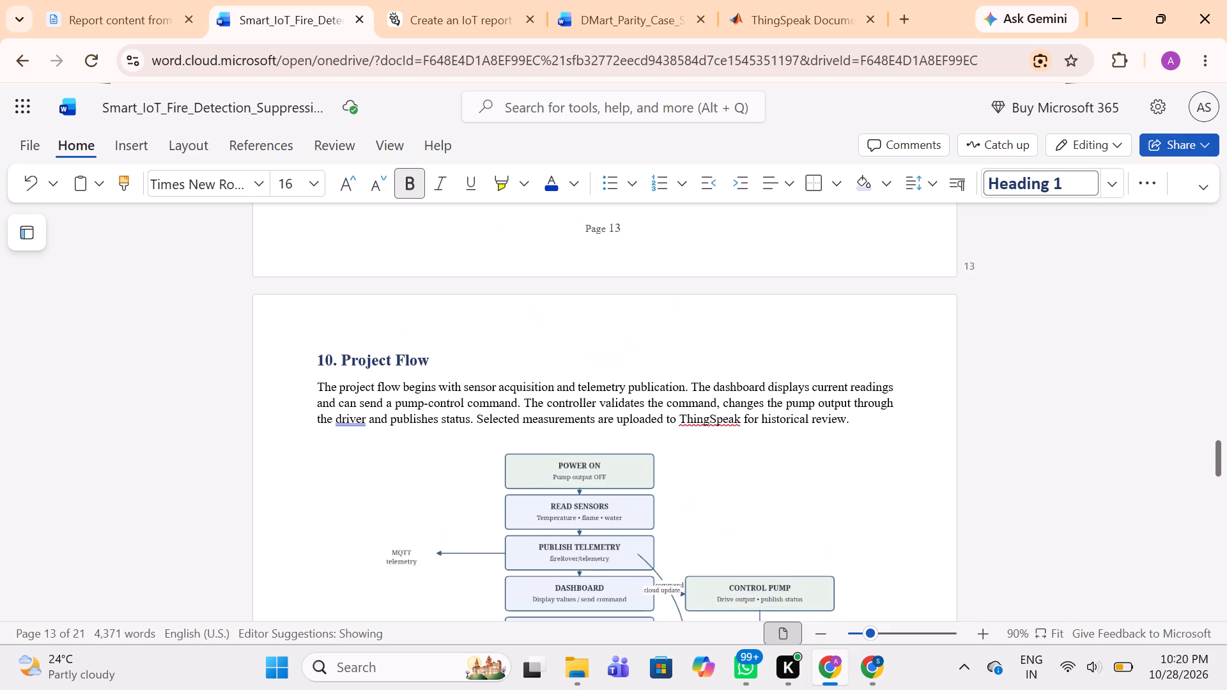
scroll(424, 408, up, 14)
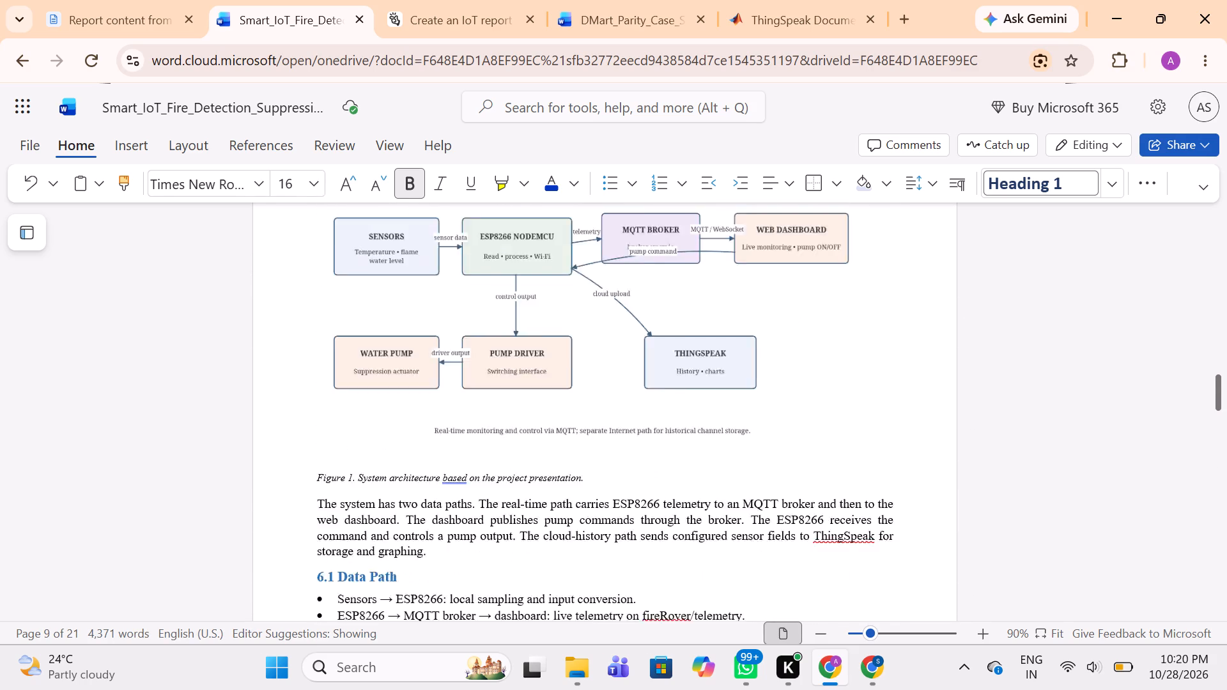
scroll(424, 408, up, 4)
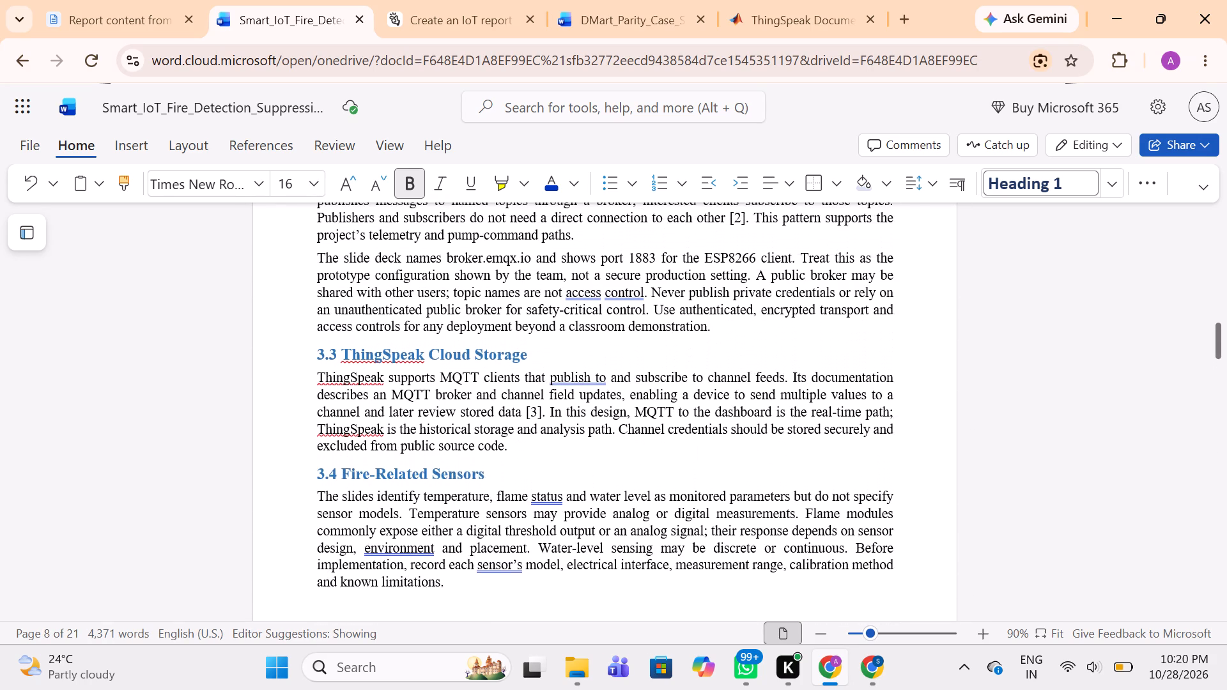
scroll(424, 408, up, 1)
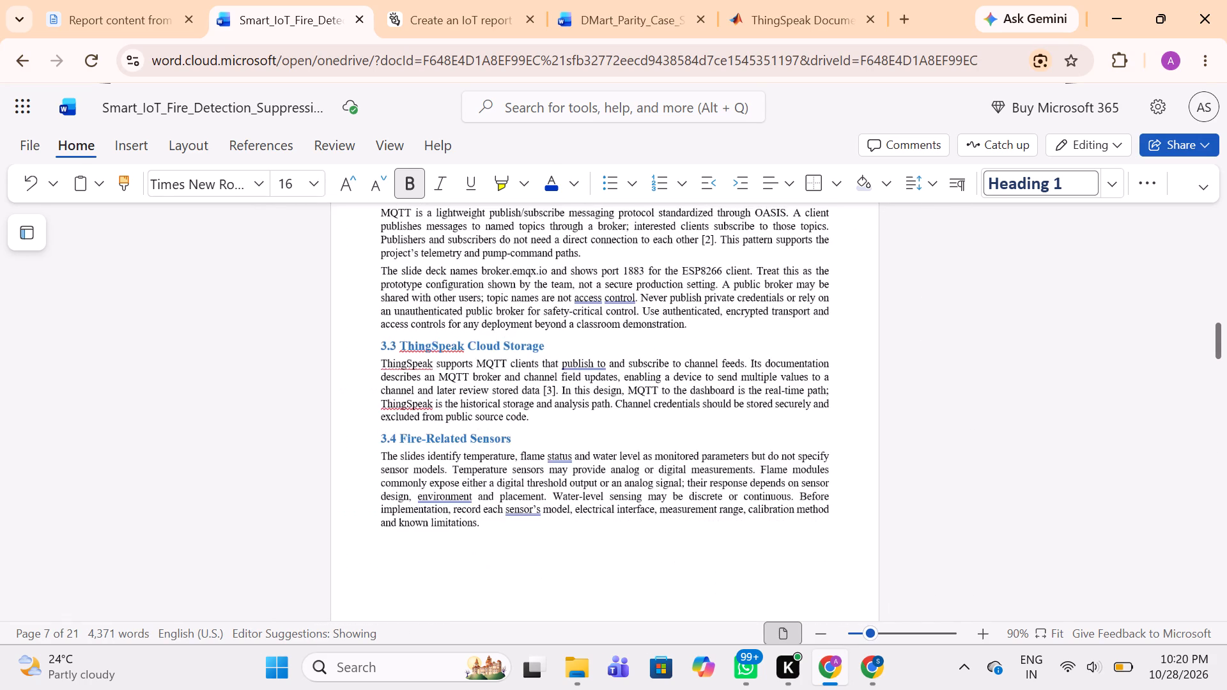
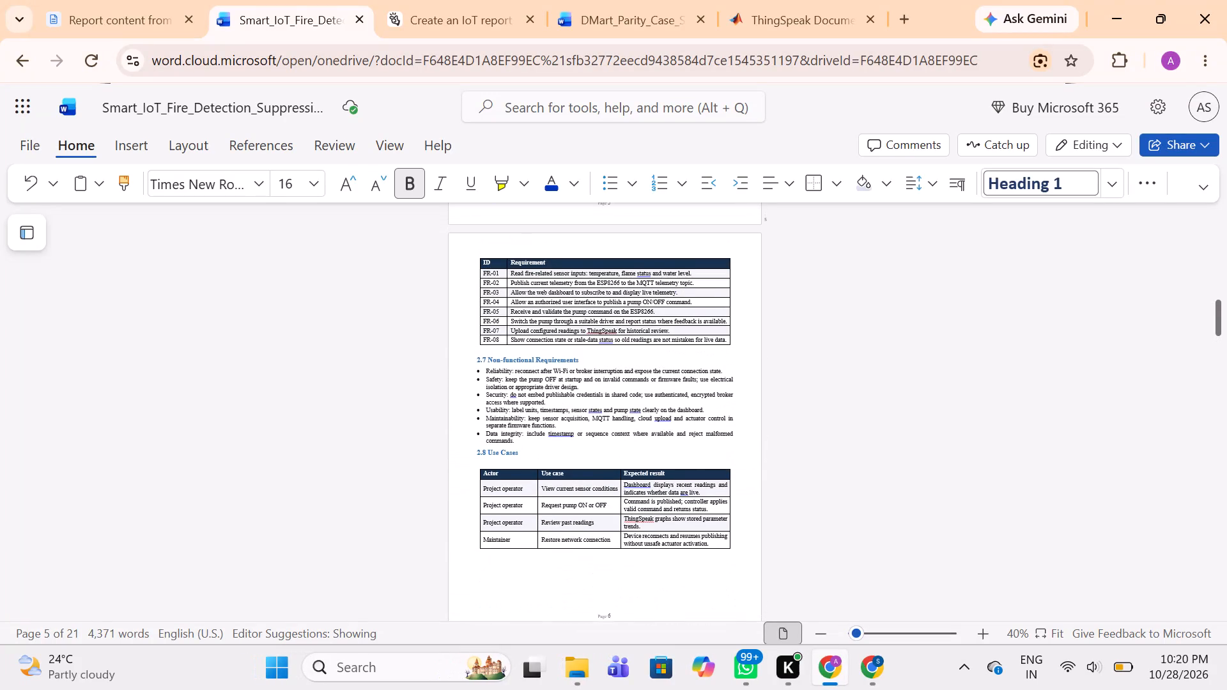
Center the CERTIFICATE heading on the certificate page.
scroll(617, 380, up, 8)
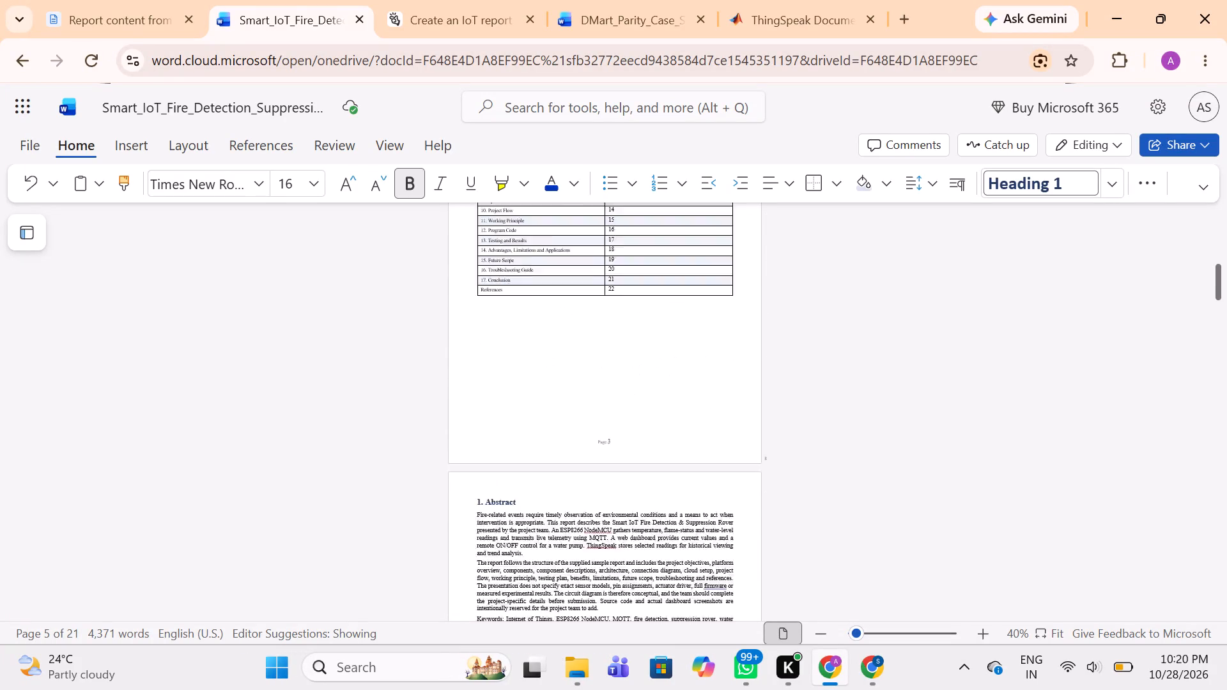
scroll(617, 380, up, 3)
scroll(617, 380, down, 4)
scroll(617, 380, up, 1)
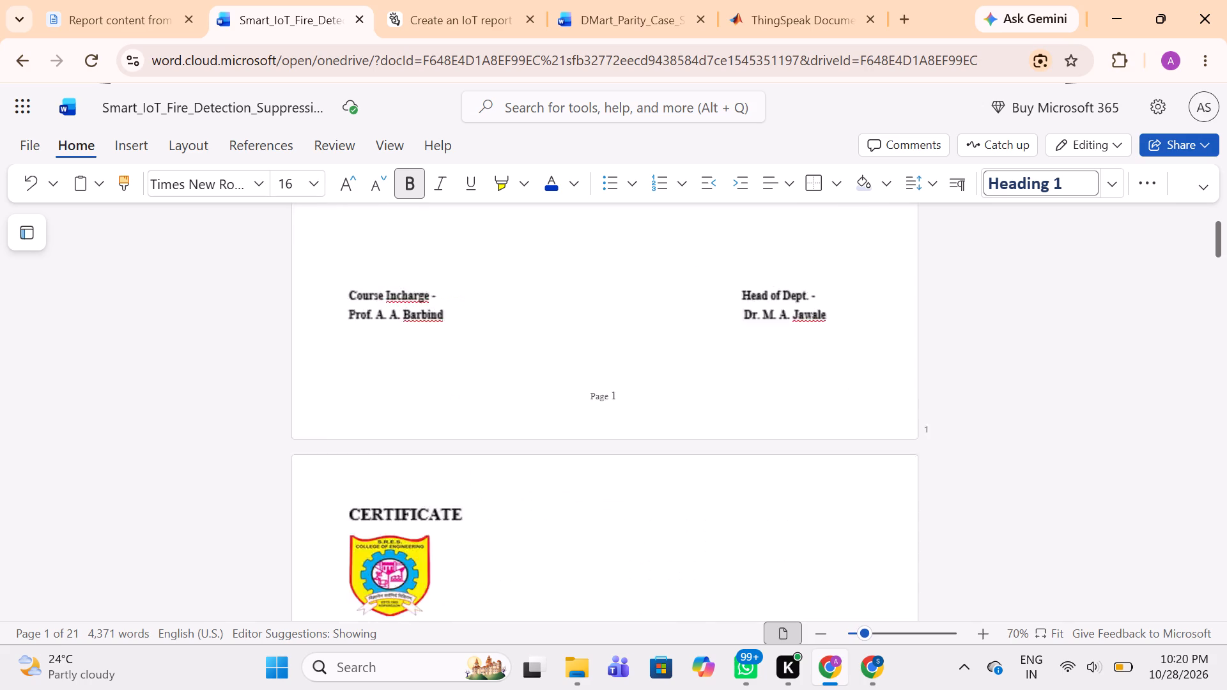
scroll(541, 374, down, 5)
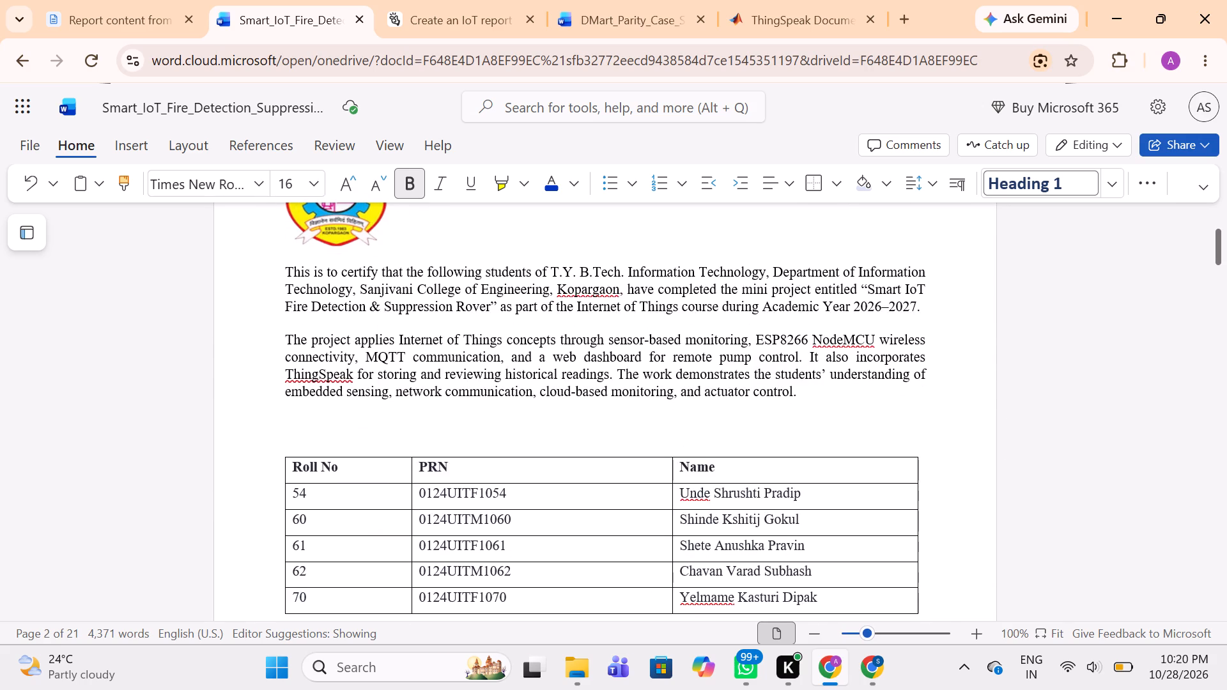
scroll(541, 374, up, 2)
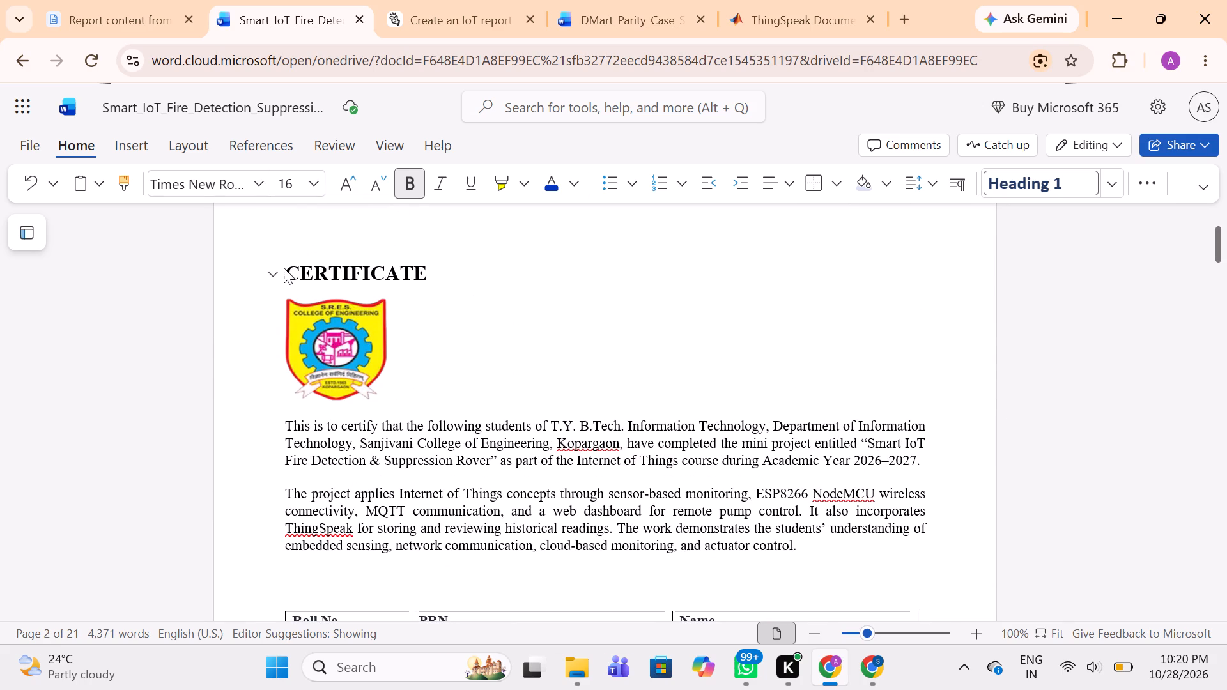
triple_click(298, 268)
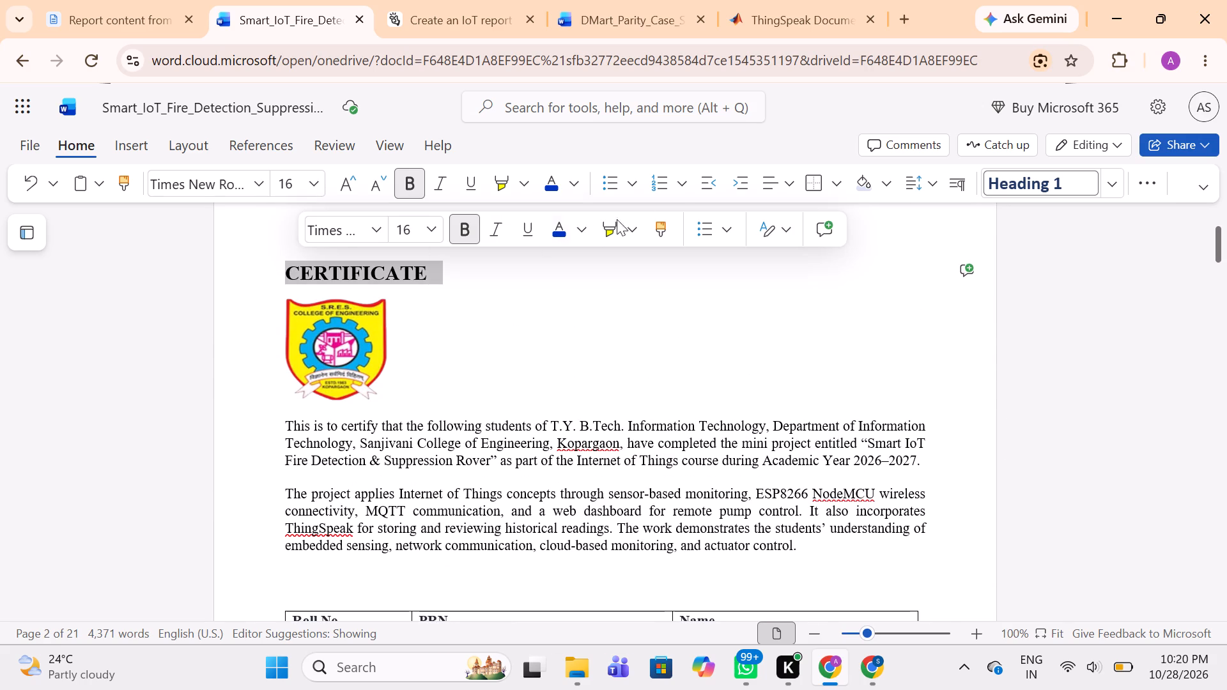
click(785, 185)
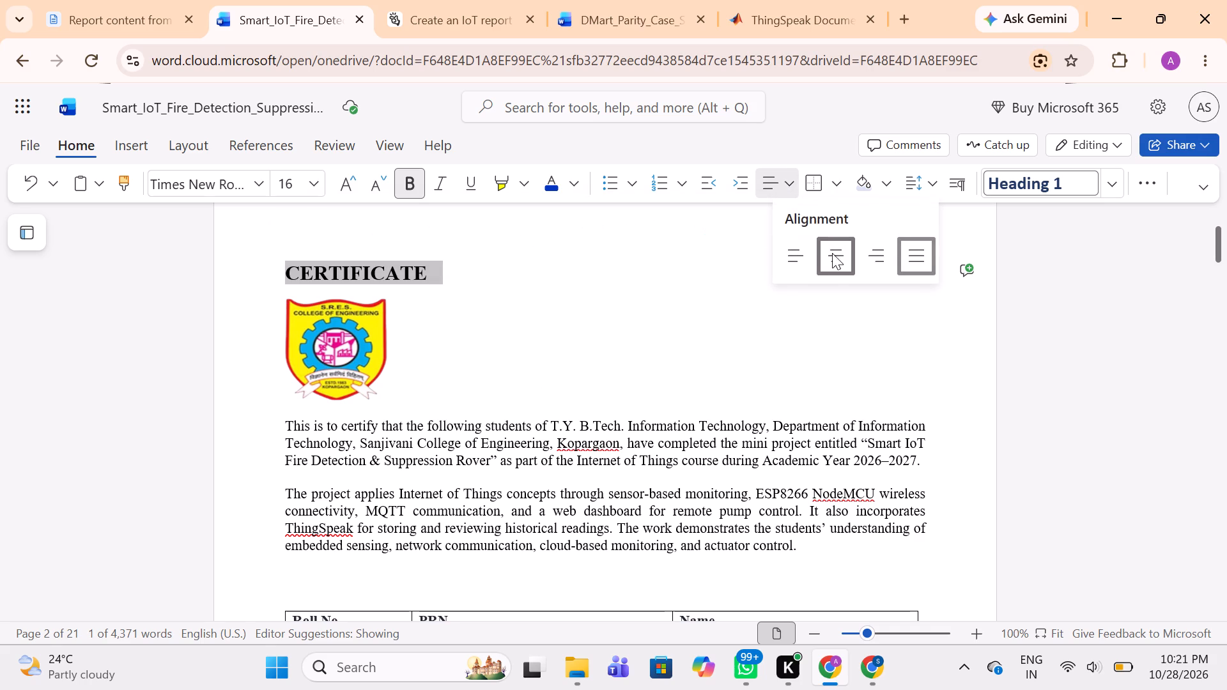
click(837, 250)
Center the college logo beneath the CERTIFICATE heading.
click(339, 322)
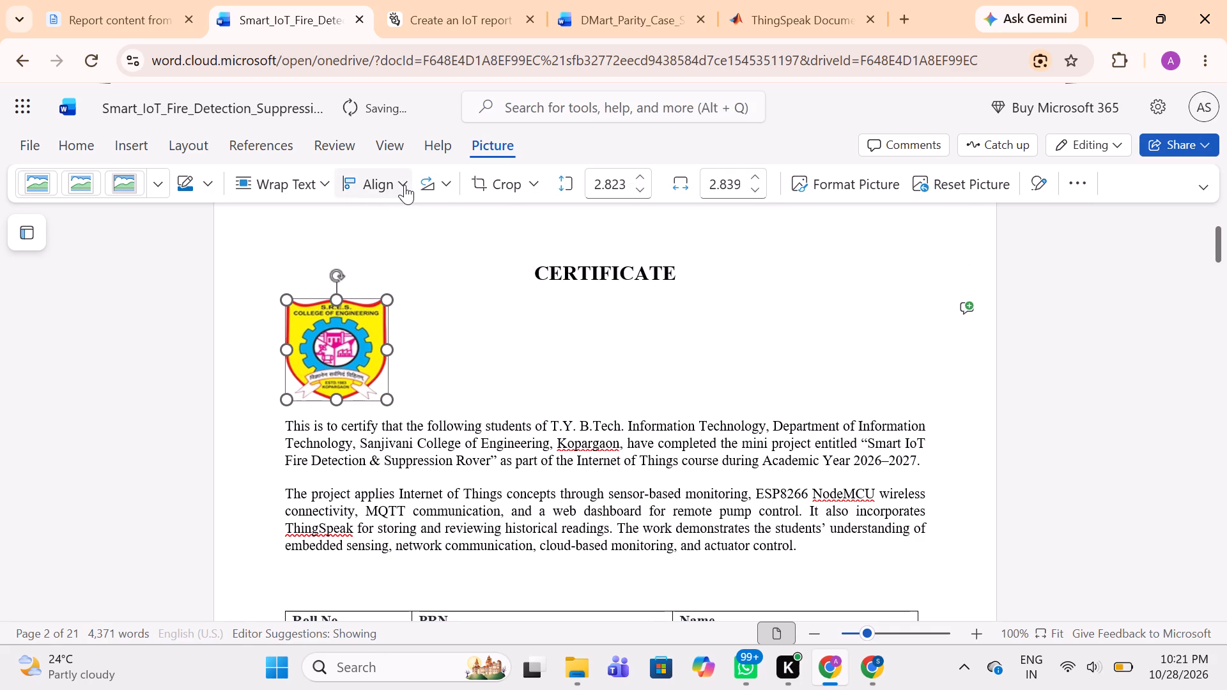
click(405, 185)
click(418, 251)
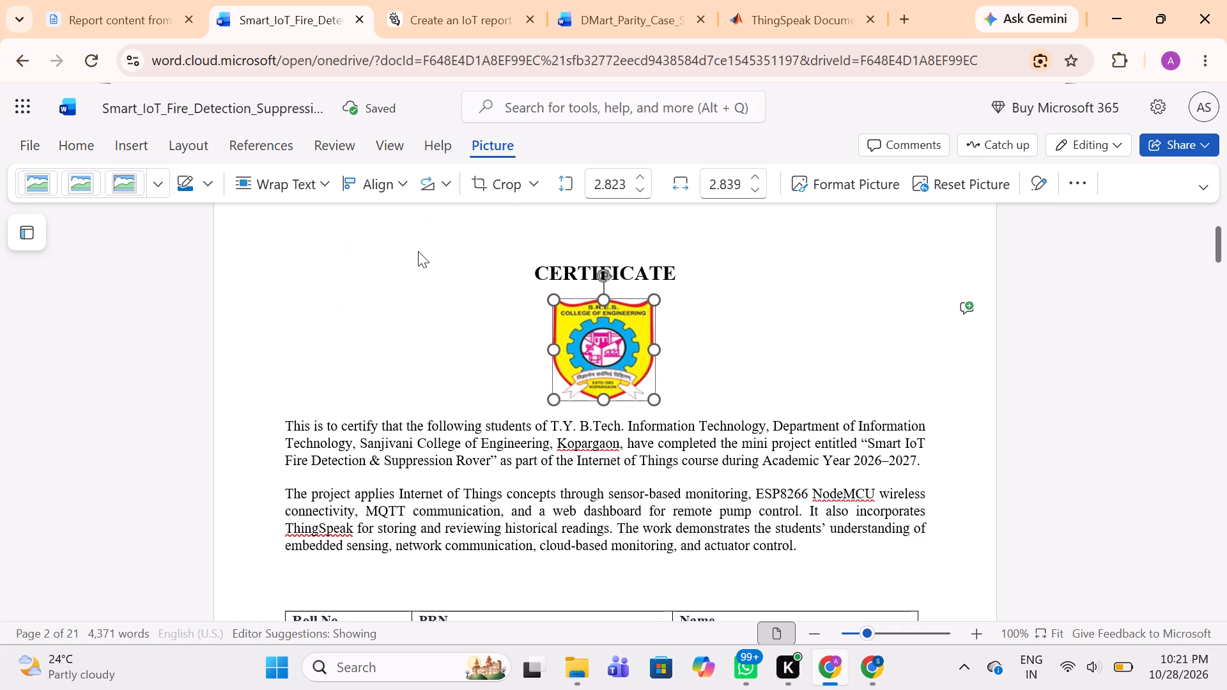
click(511, 330)
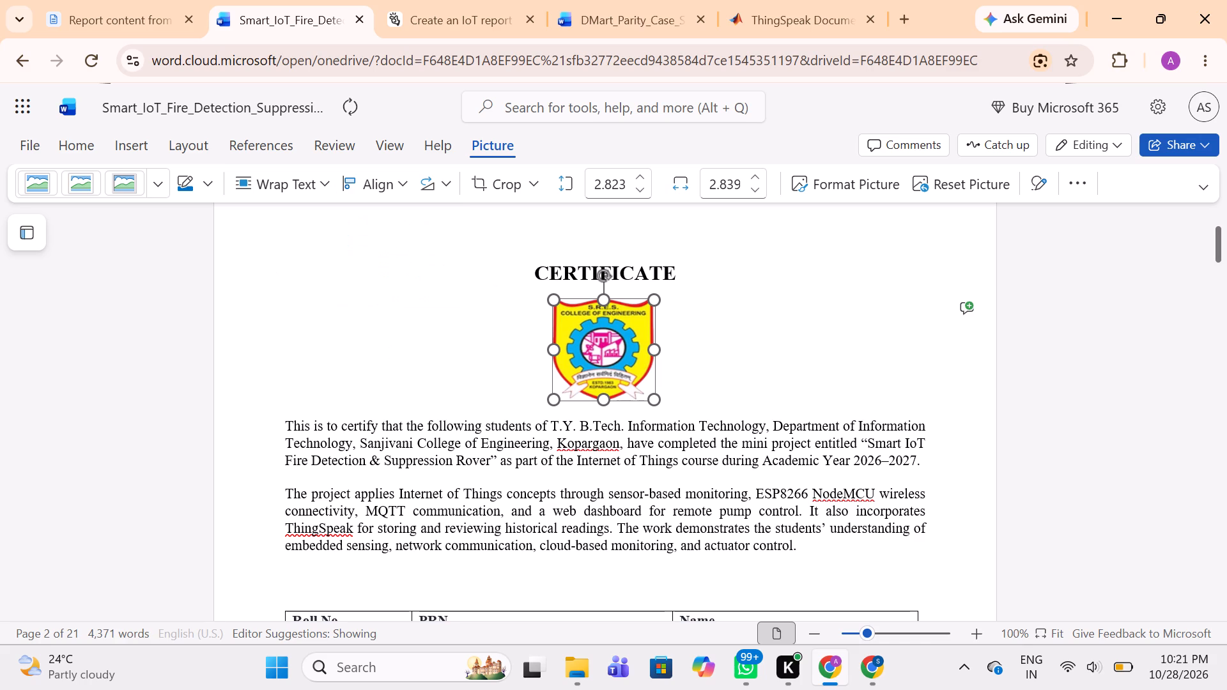
Go back to the cover page and examine the alignment of its title lines and college logo.
scroll(511, 330, up, 3)
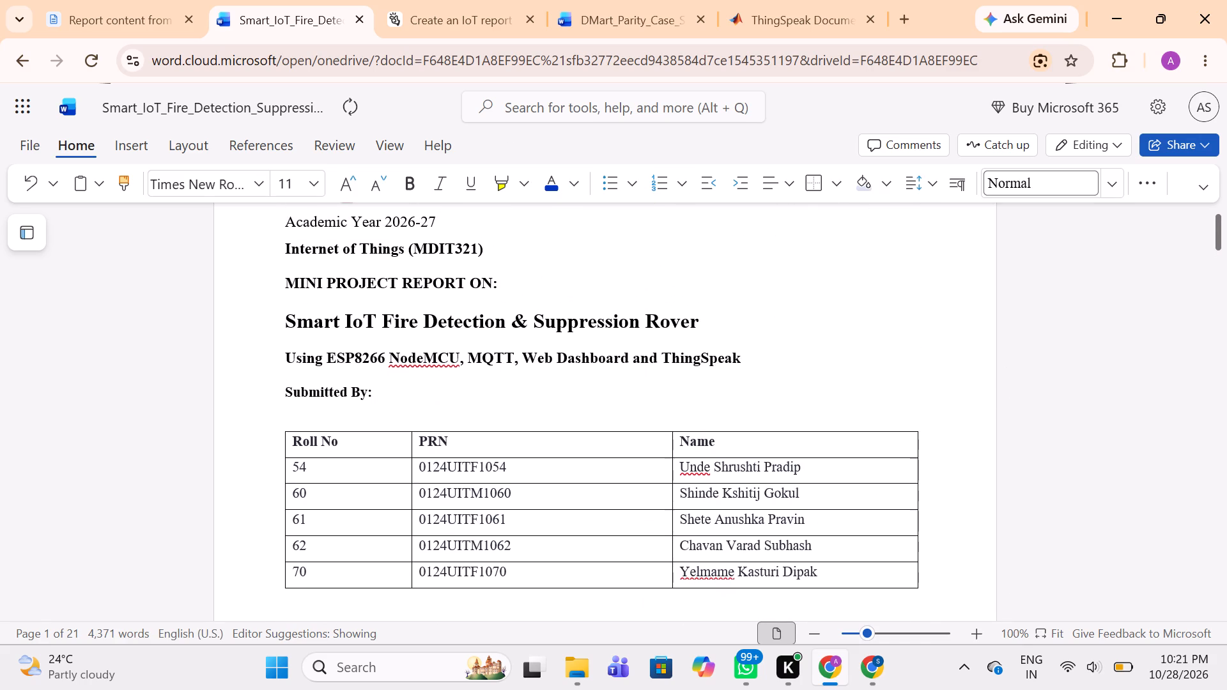
scroll(511, 330, up, 4)
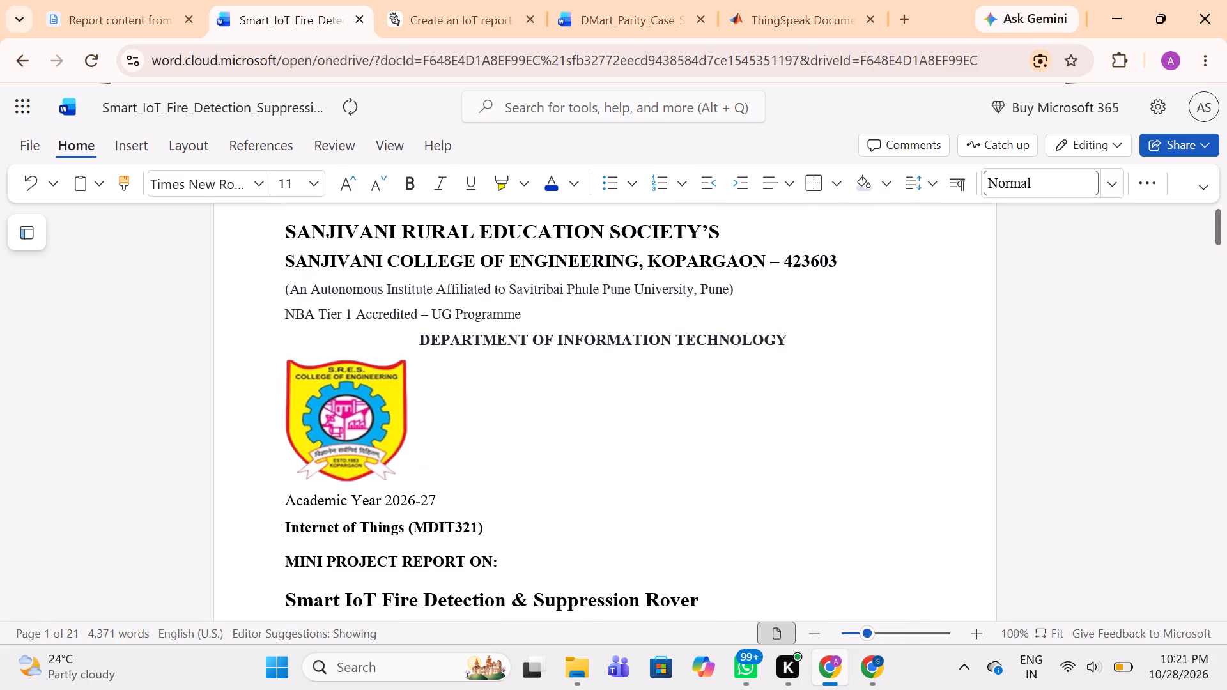
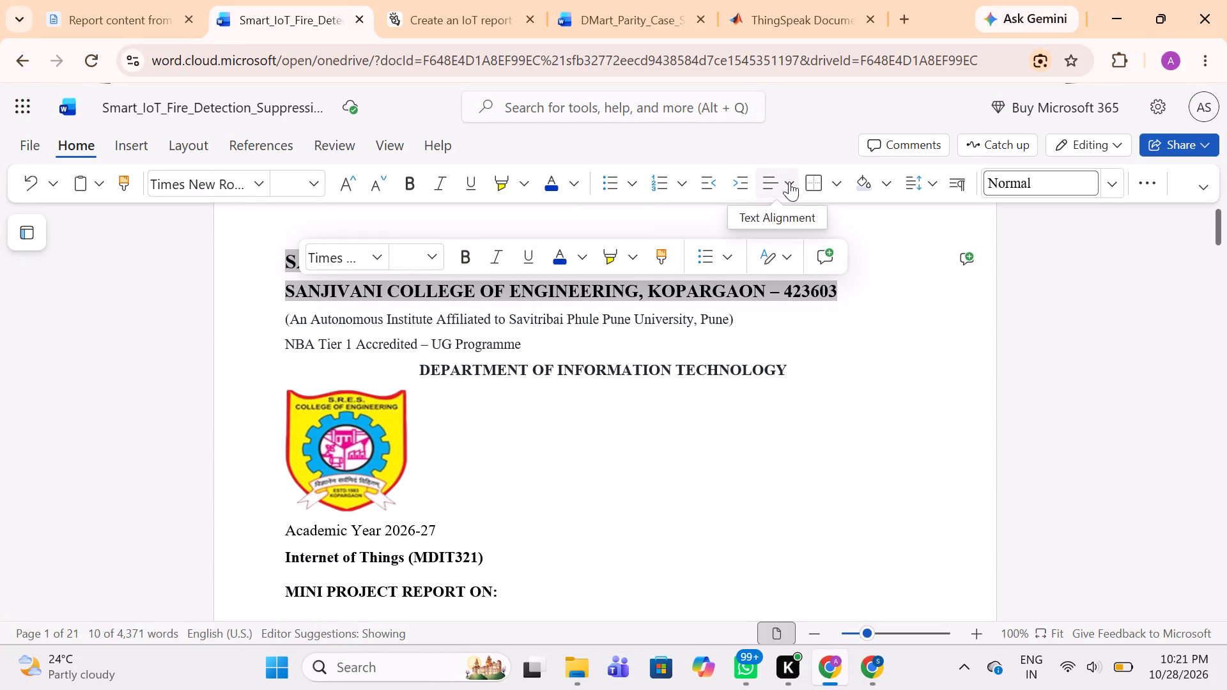
Center the "Submitted By:" line above the student table on the cover page.
click(609, 338)
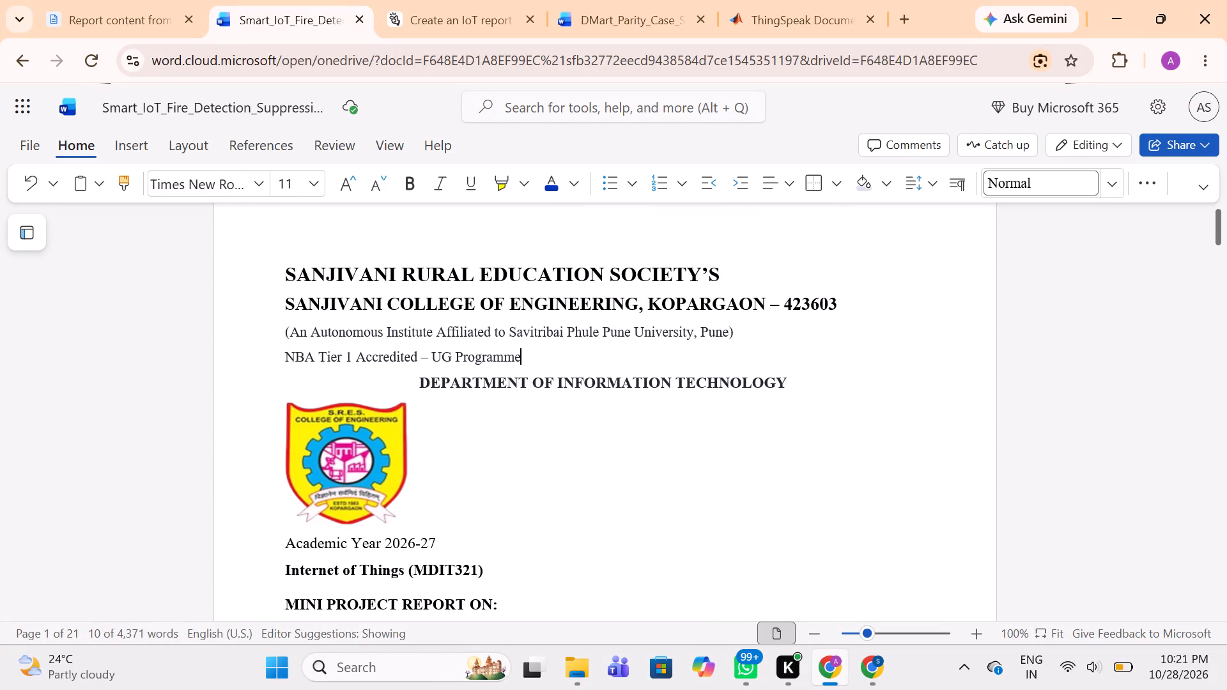
drag(272, 272, 700, 664)
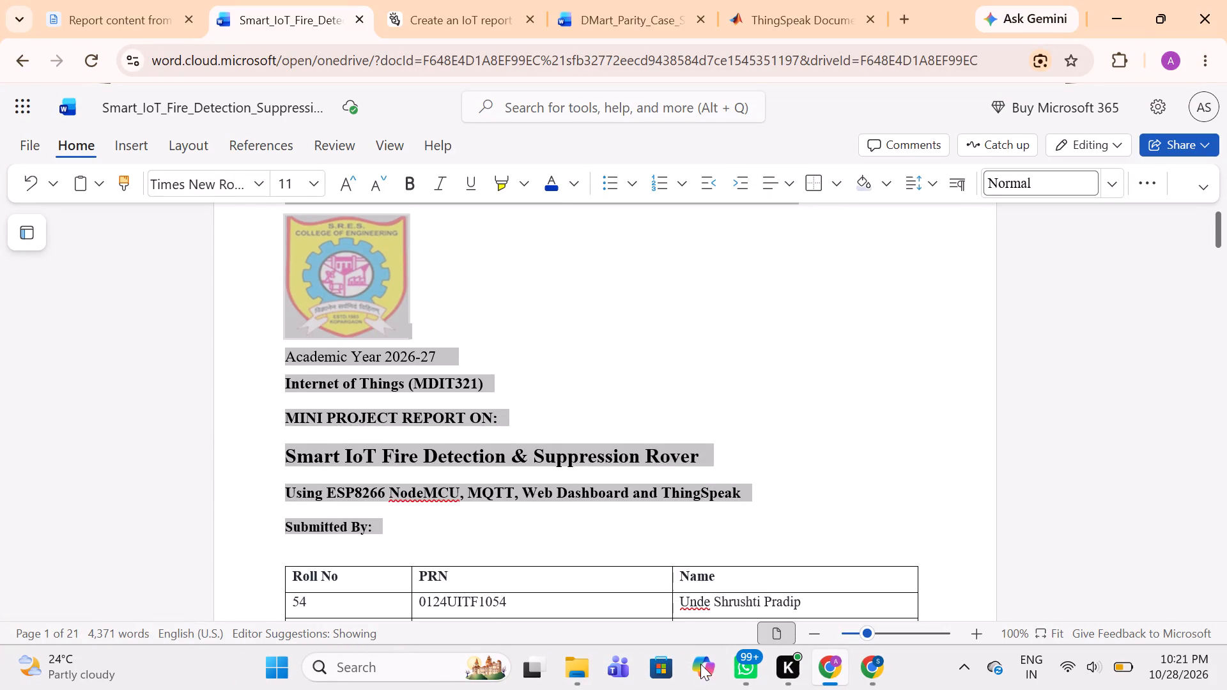
drag(700, 664, 656, 532)
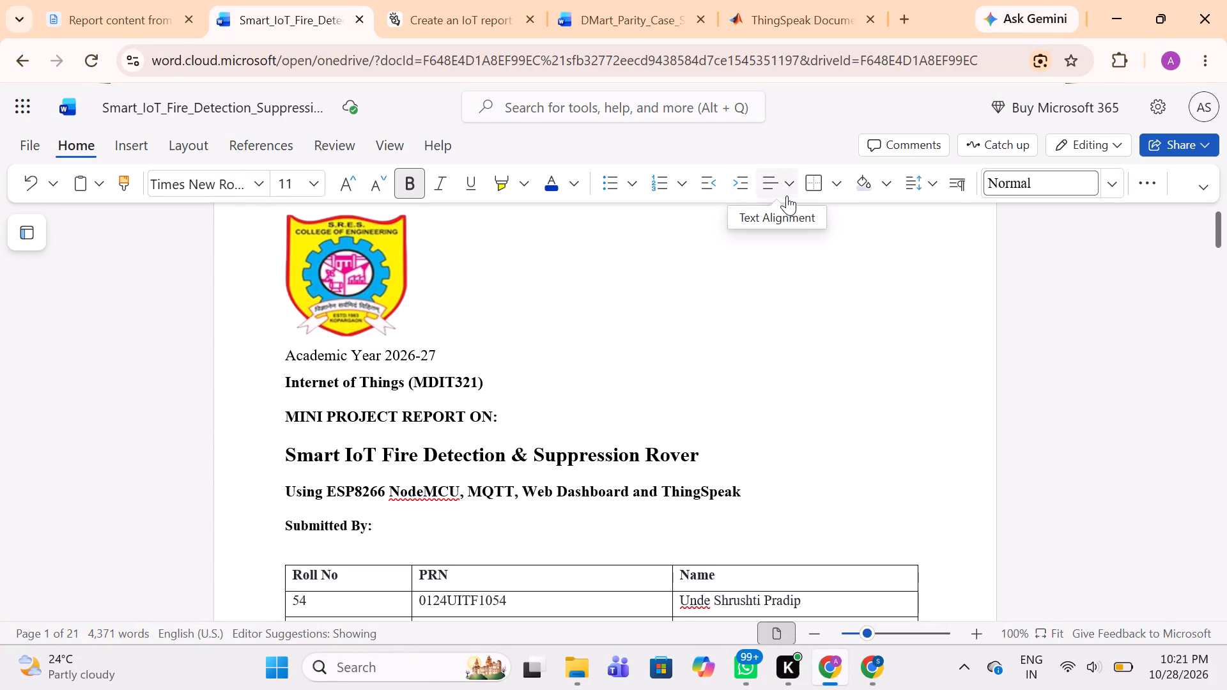
click(787, 195)
click(821, 257)
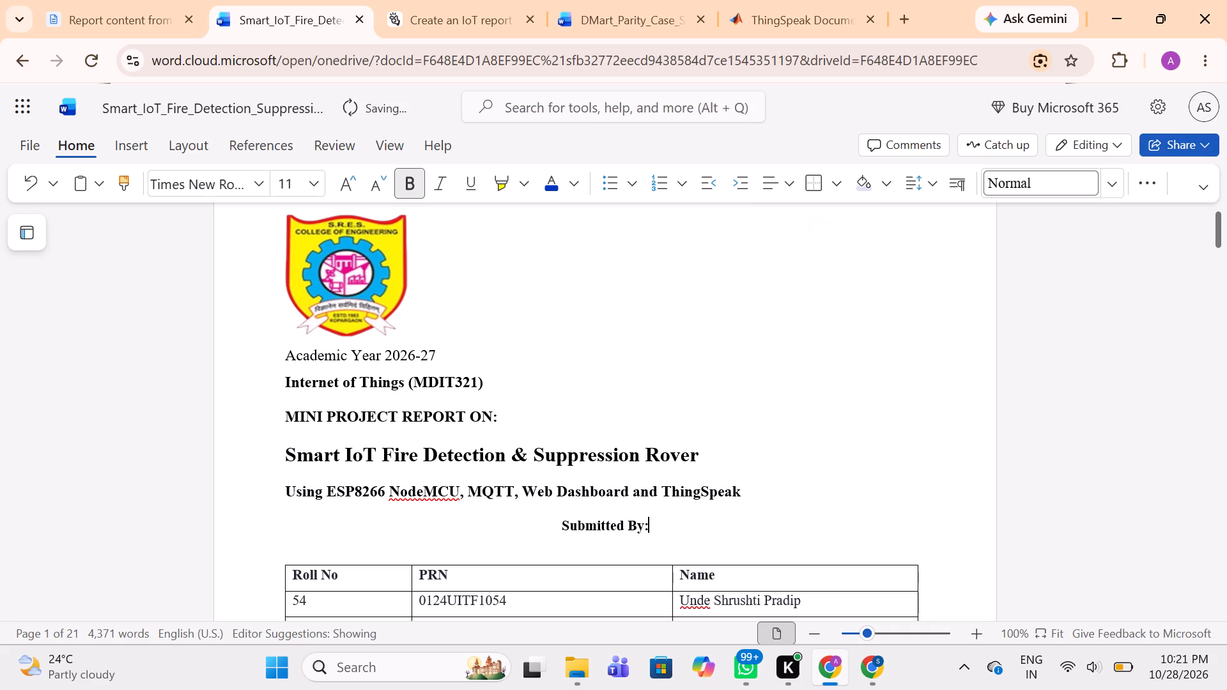
Shift the cover page's "SANJIVANI RURAL EDUCATION SOCIETY'S" line toward the page middle by inserting 15 spaces before it.
scroll(642, 358, up, 1)
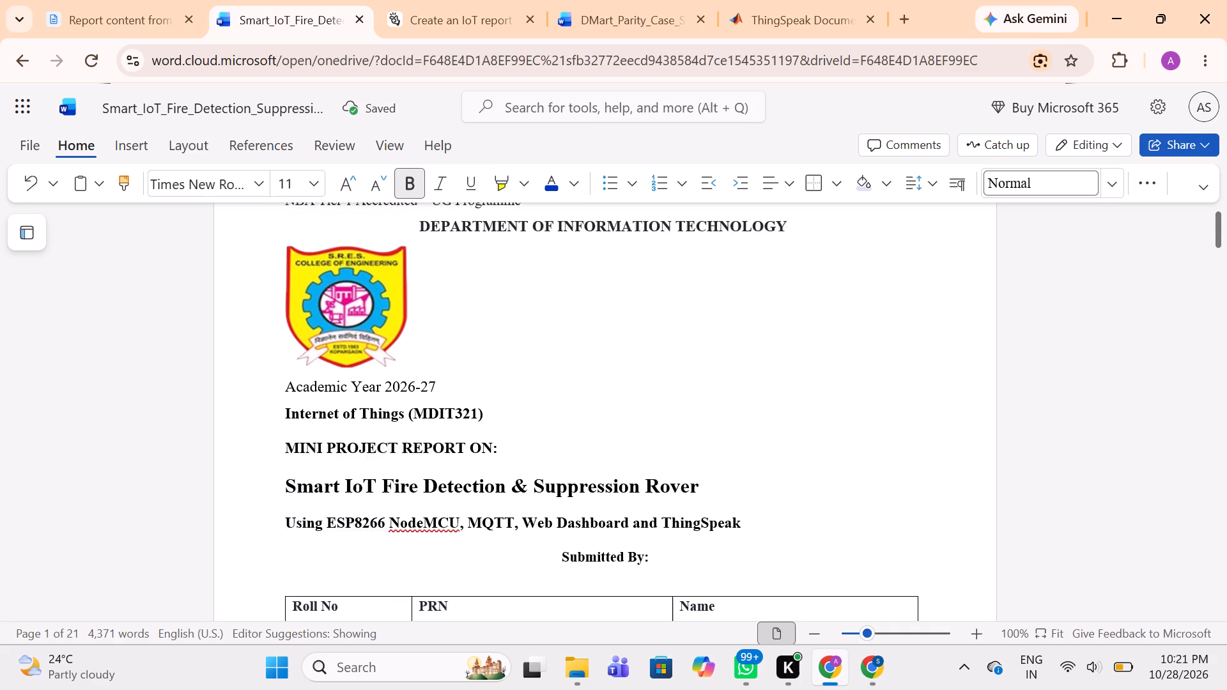
scroll(642, 358, up, 1)
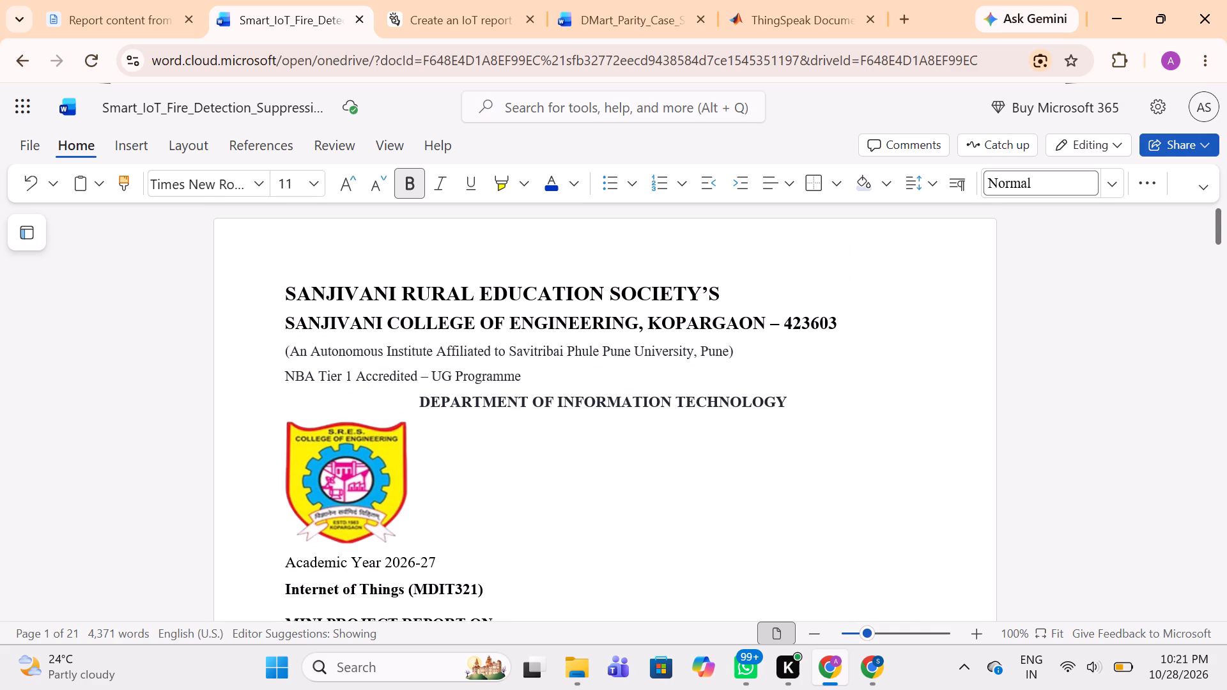
click(286, 295)
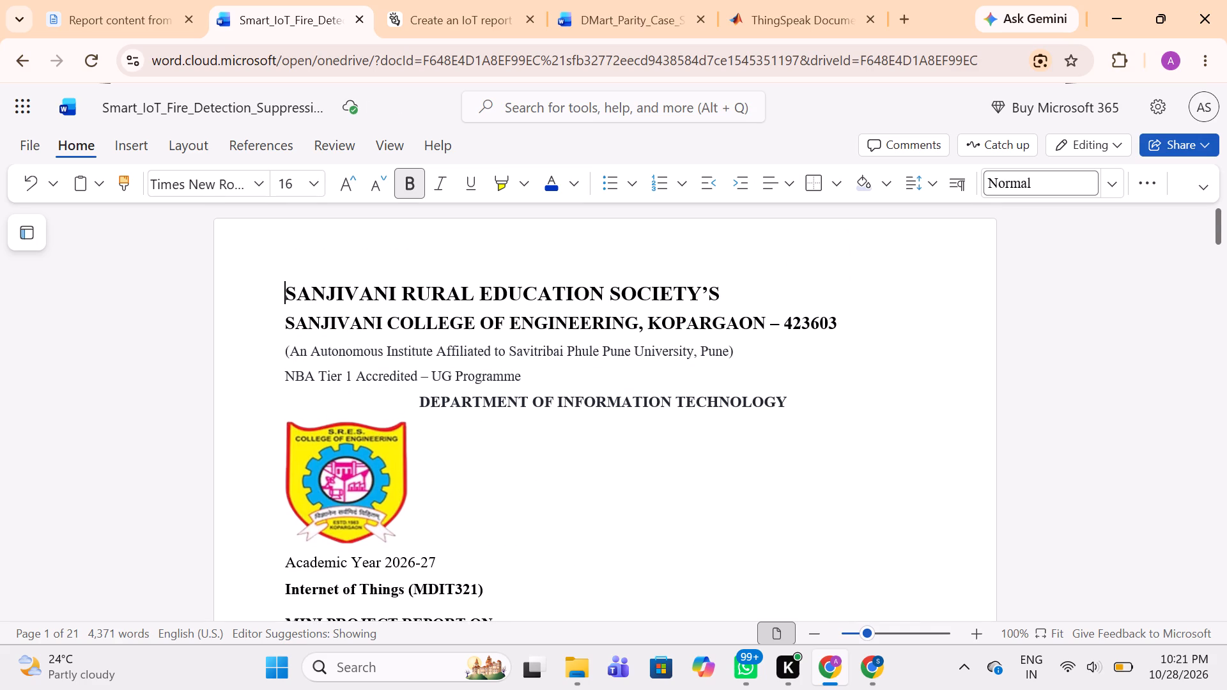
click(286, 295)
key(space)
key(space)
key(space)
key(space)
key(space)
key(space)
key(space)
key(space)
key(space)
key(space)
key(space)
key(space)
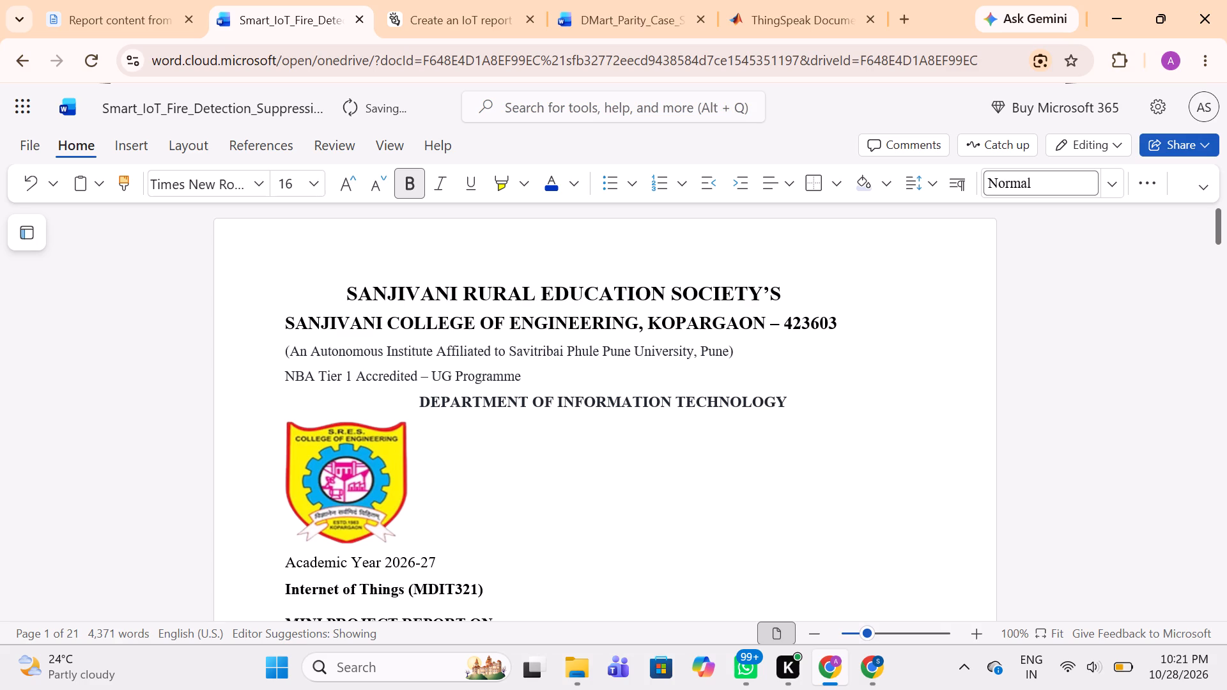
key(space)
key(space)
key(space)
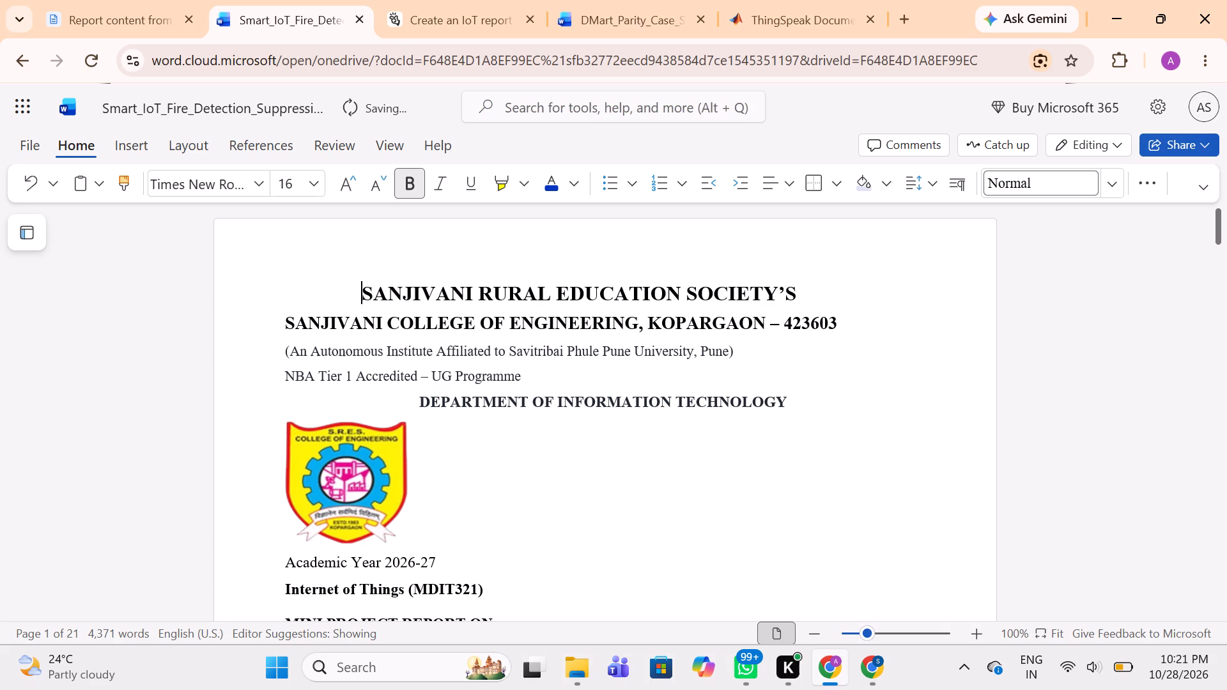
Center the society name and "SANJIVANI COLLEGE OF ENGINEERING, KOPARGAON – 423603" title lines on the cover page.
click(362, 294)
click(364, 289)
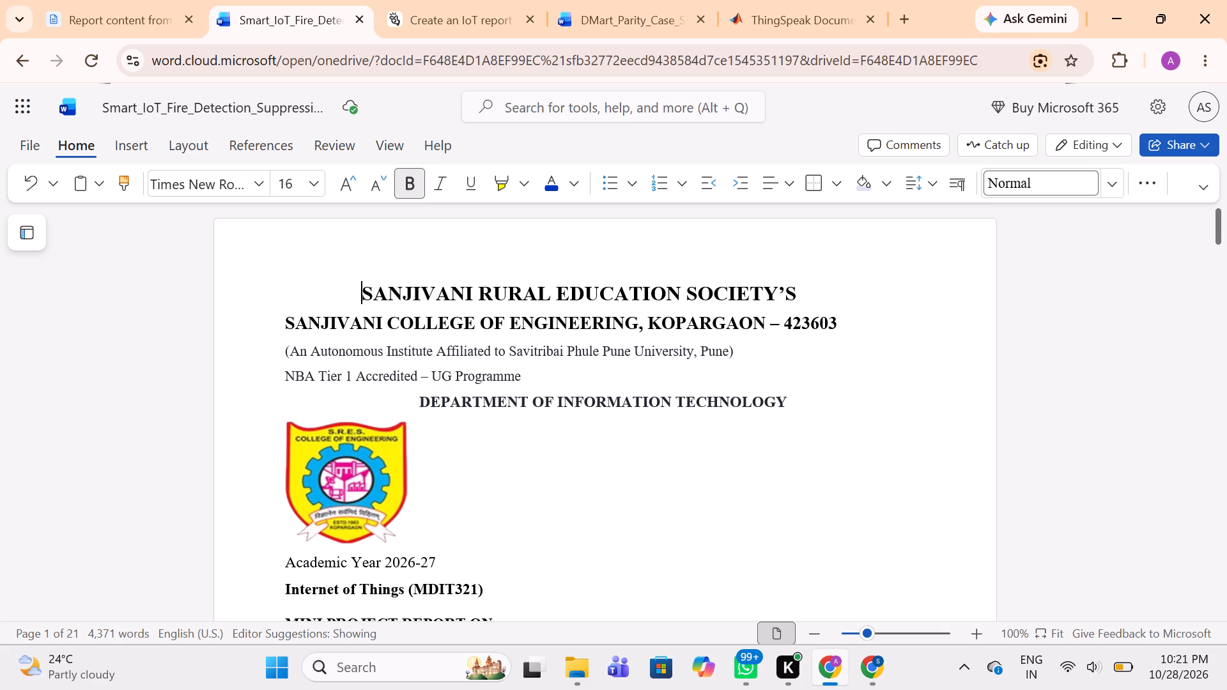
drag(358, 292, 841, 338)
click(793, 190)
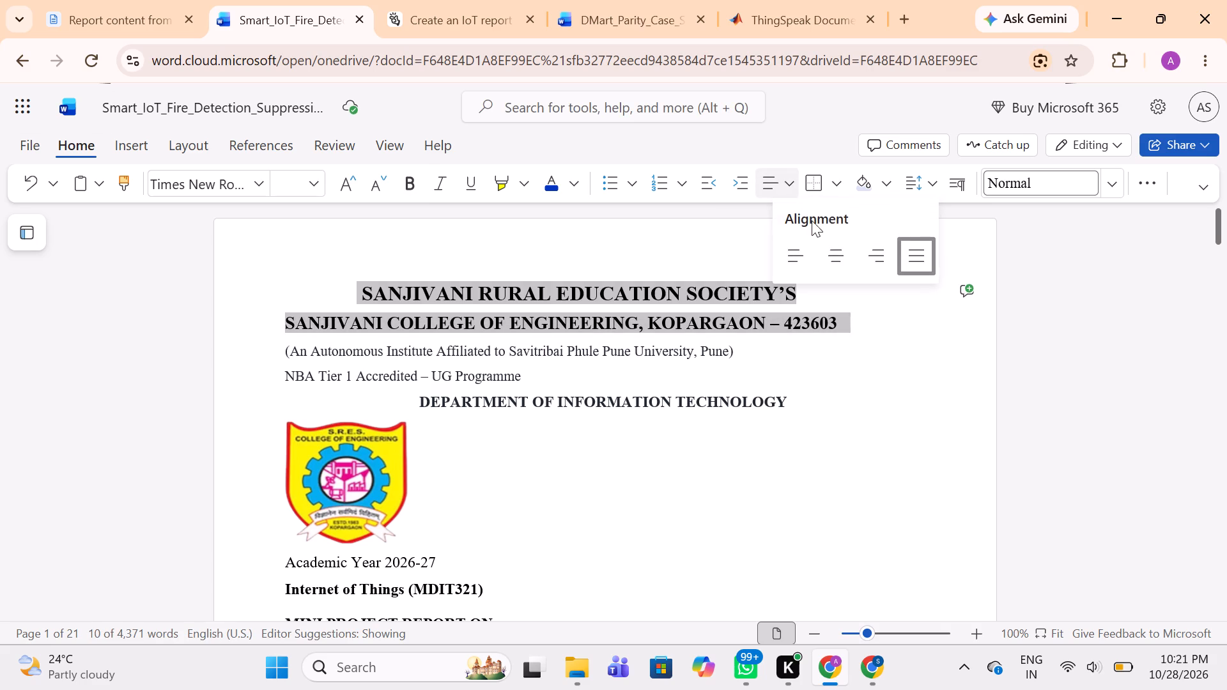
click(828, 257)
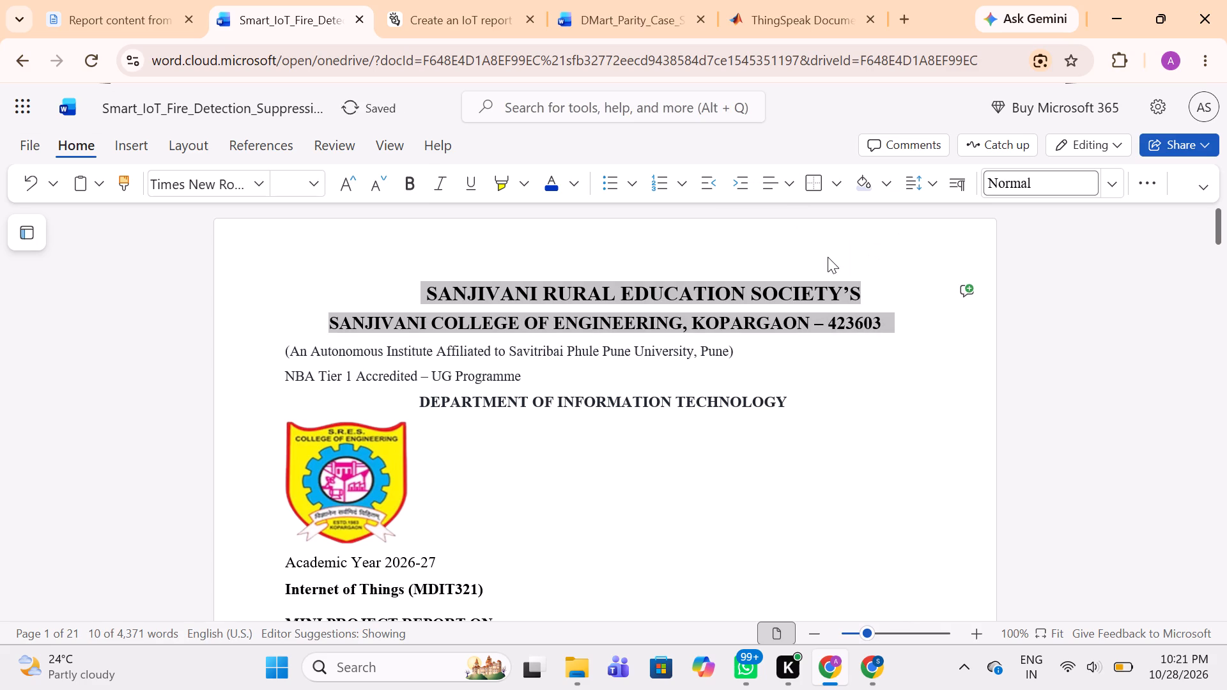
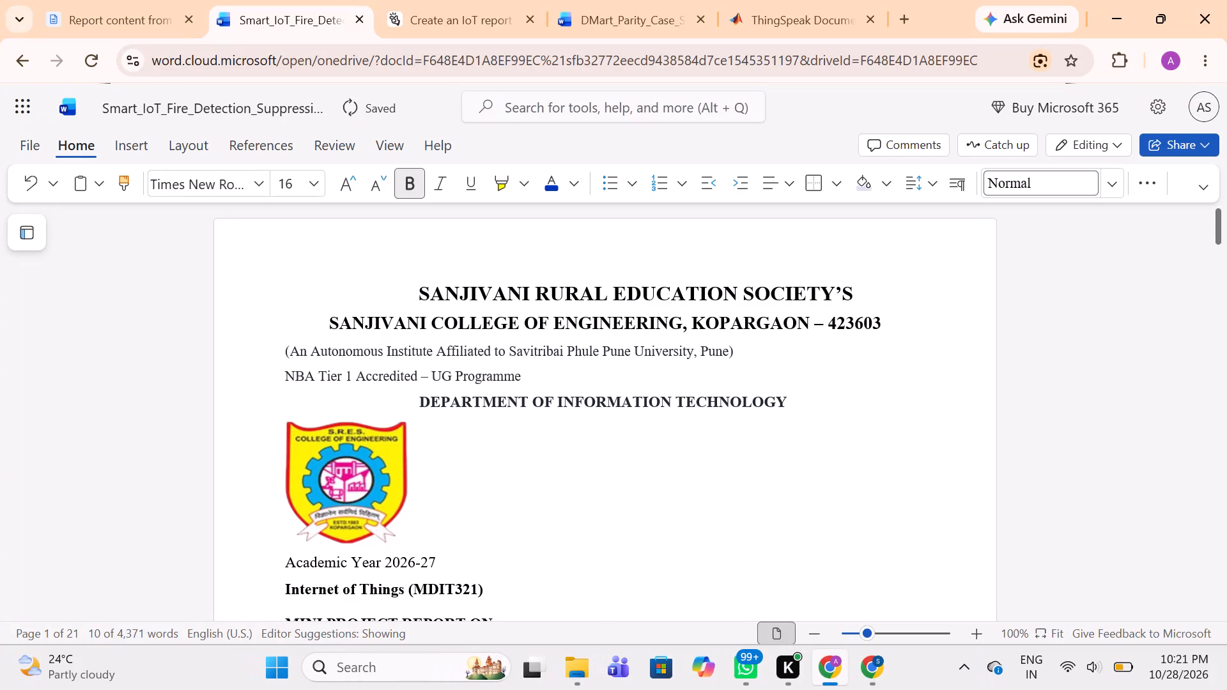
Shift the cover page's "SANJIVANI RURAL EDUCATION SOCIETY'S" line back toward the page middle by removing six spaces before it.
key(BackSpace)
key(BackSpace)
key(BackSpace)
key(BackSpace)
key(BackSpace)
key(BackSpace)
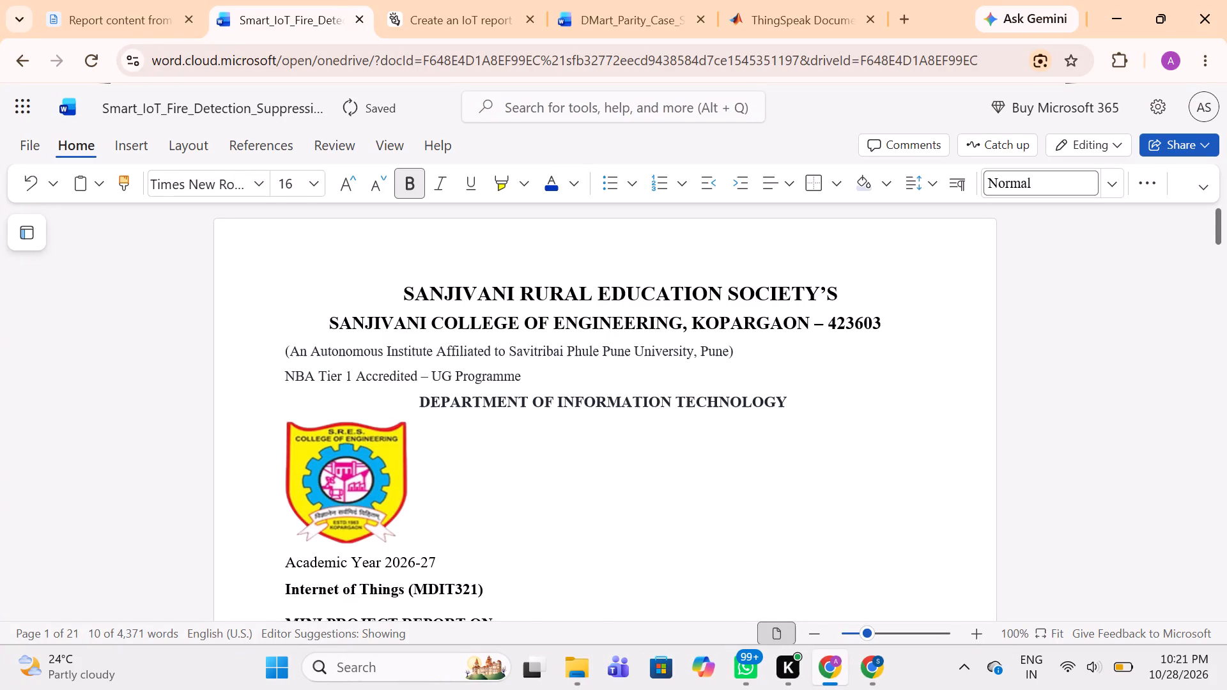
Nudge the cover page's "SANJIVANI COLLEGE OF ENGINEERING, KOPARGAON – 423603" line by inserting five spaces before it.
click(330, 316)
key(space)
key(space)
key(space)
key(space)
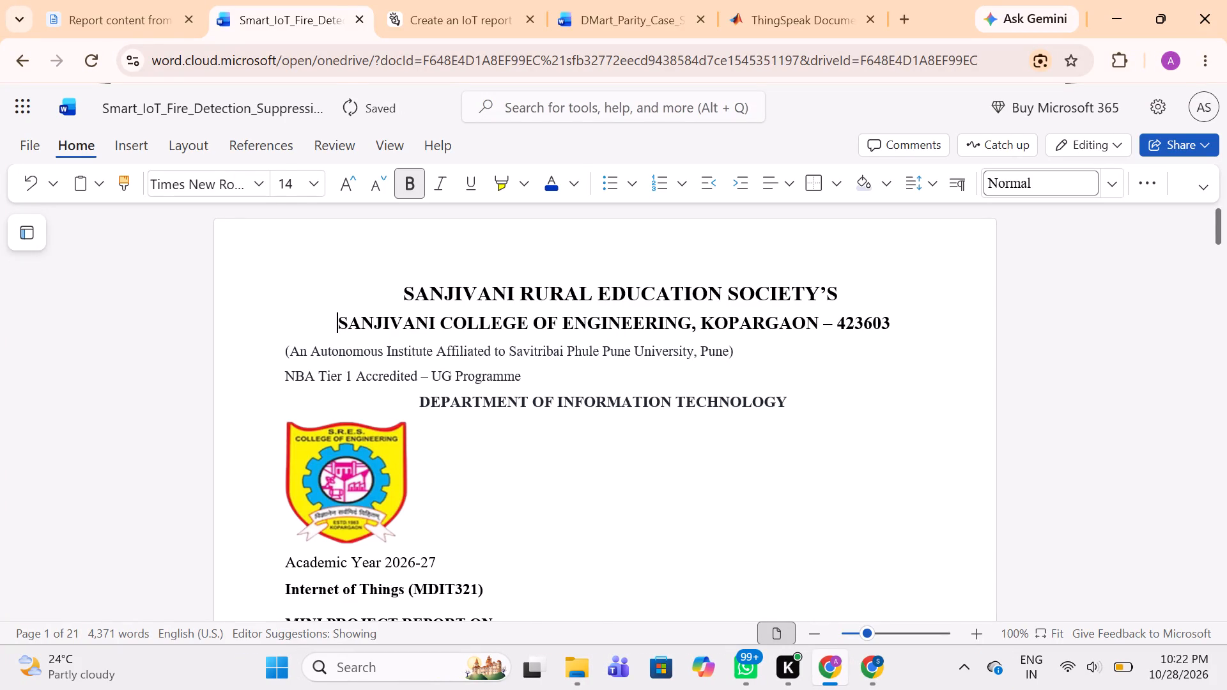
key(space)
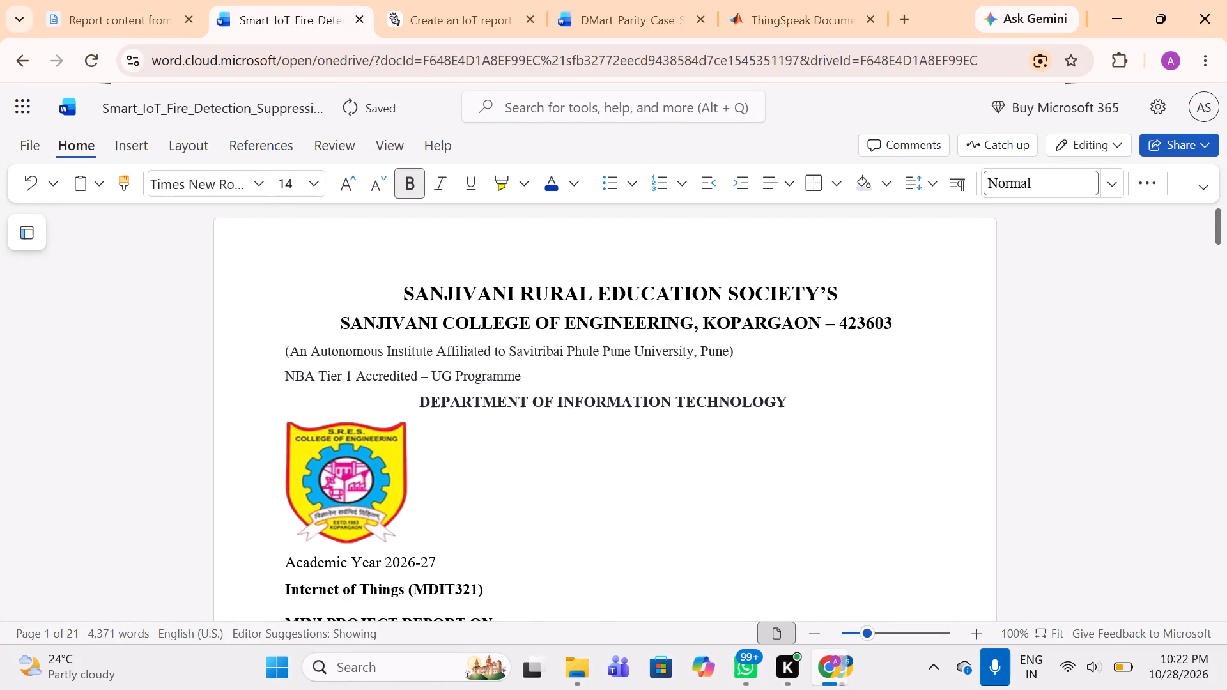
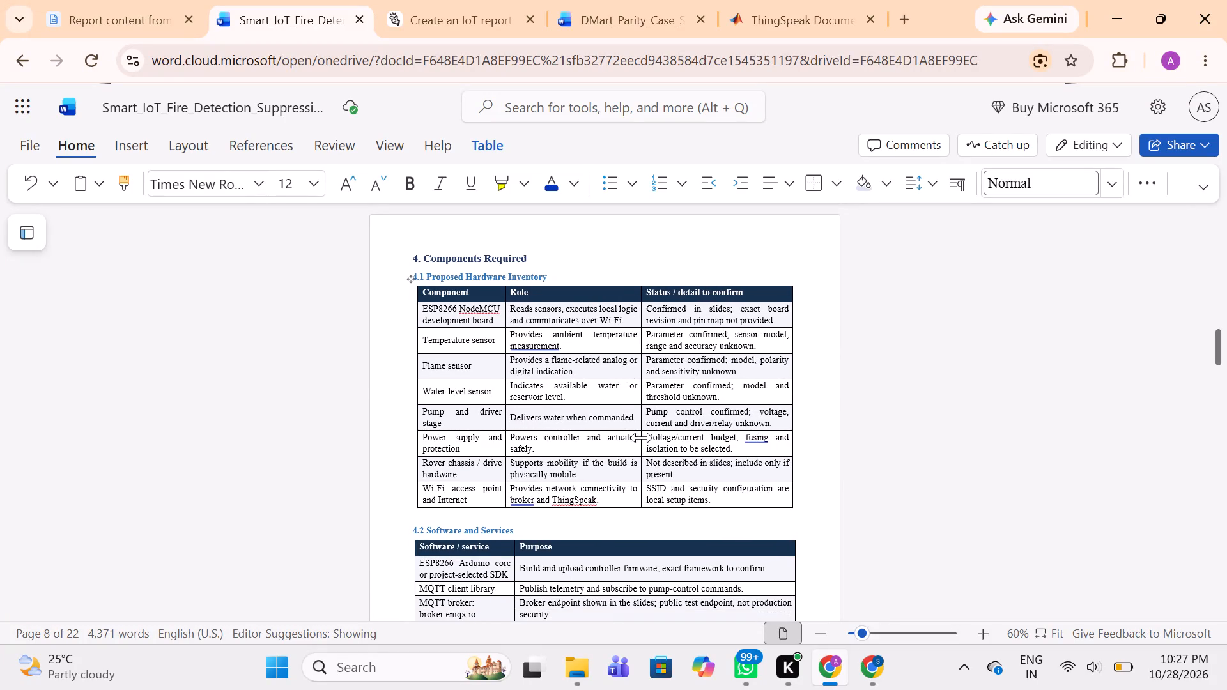
Tighten the word spacing in the "Pump and driver stage" cell of the Proposed Hardware Inventory table by retyping the spaces between its words.
click(307, 419)
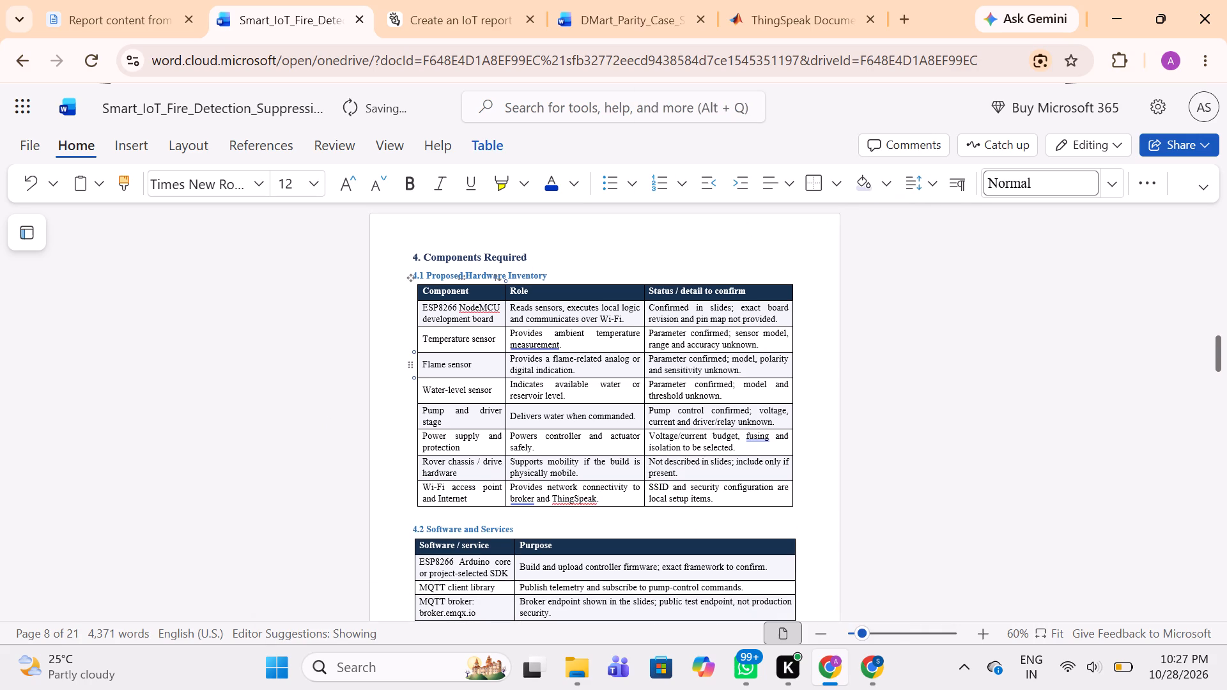
click(455, 412)
key(BackSpace)
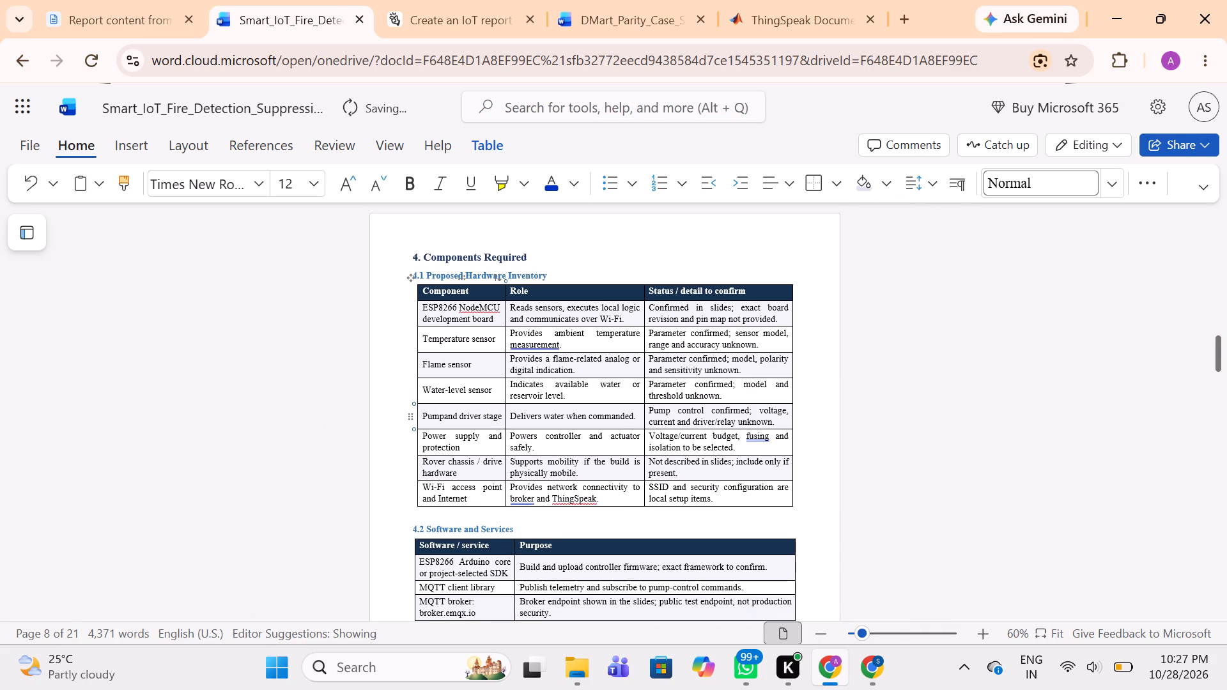
key(Return)
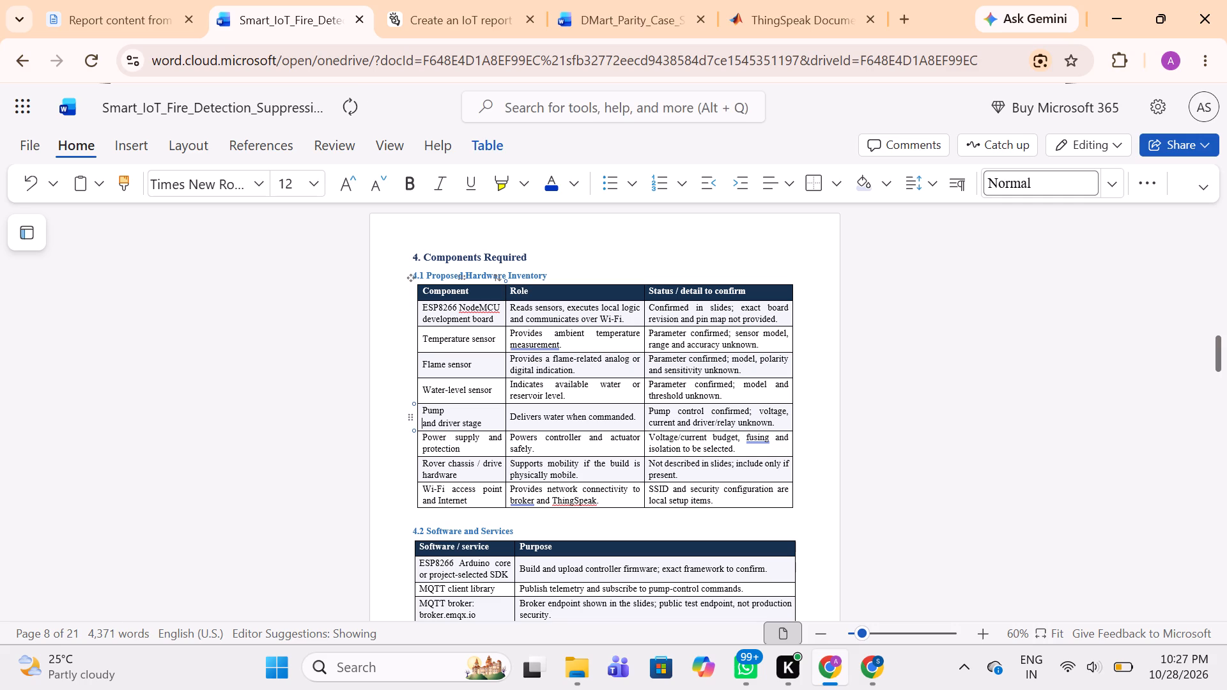
key(BackSpace)
key(space)
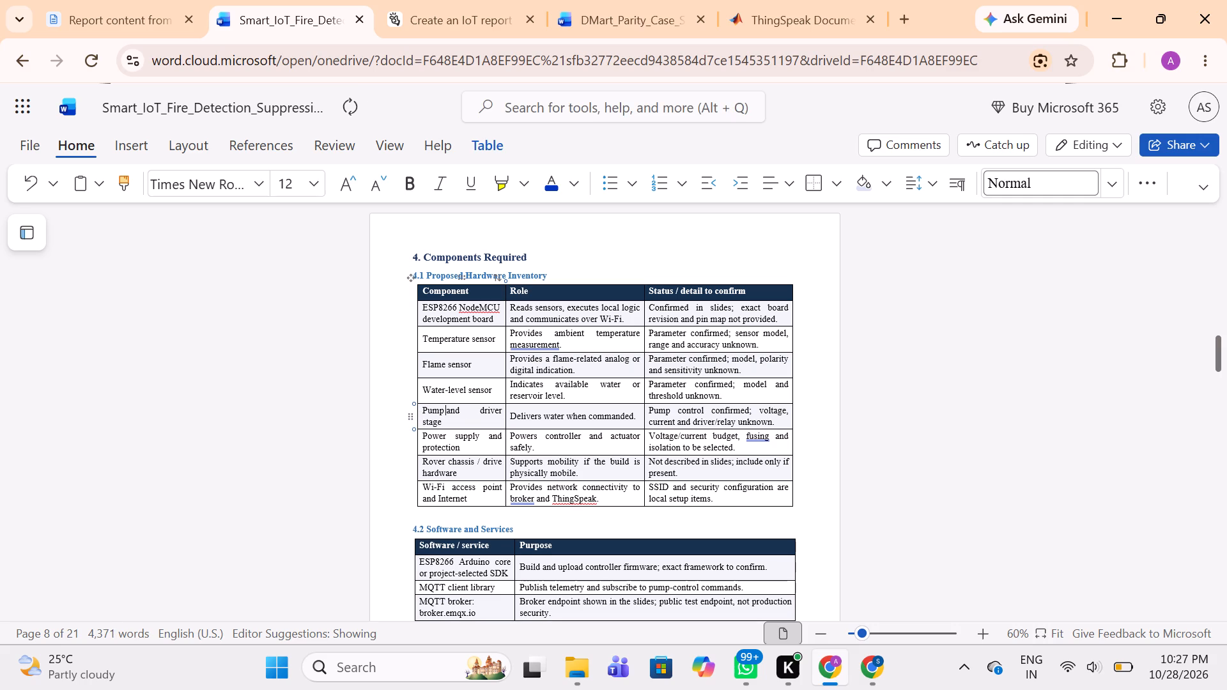
click(482, 407)
key(BackSpace)
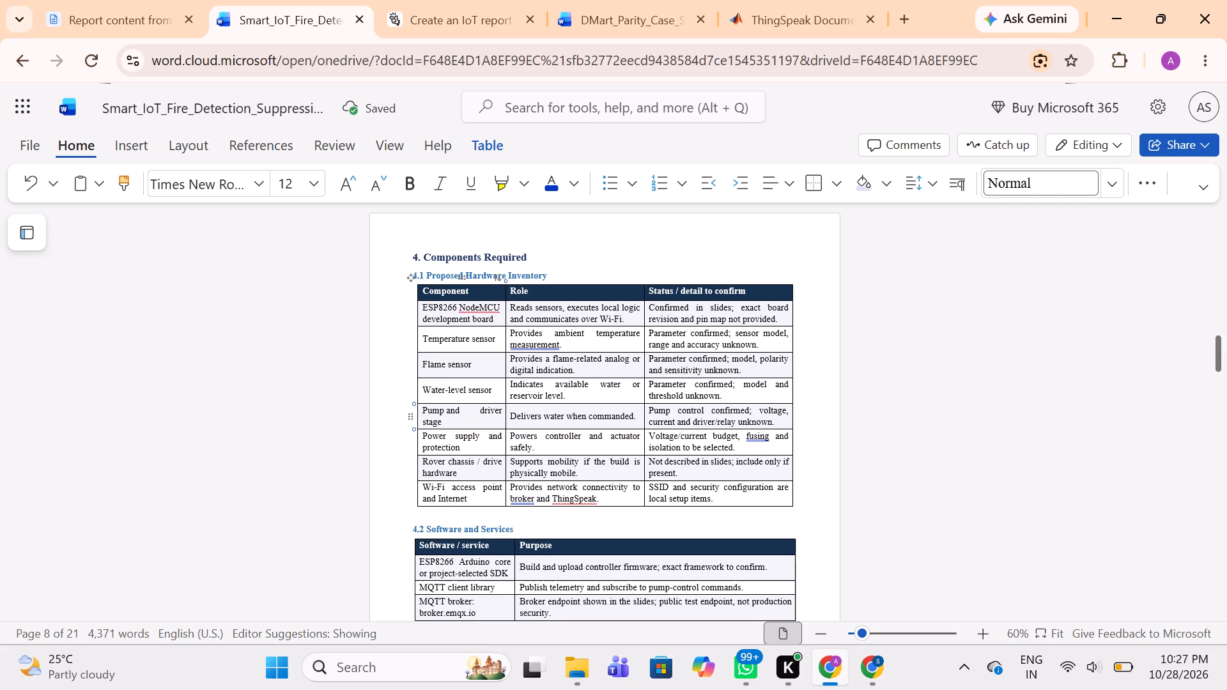
key(space)
key(BackSpace)
key(space)
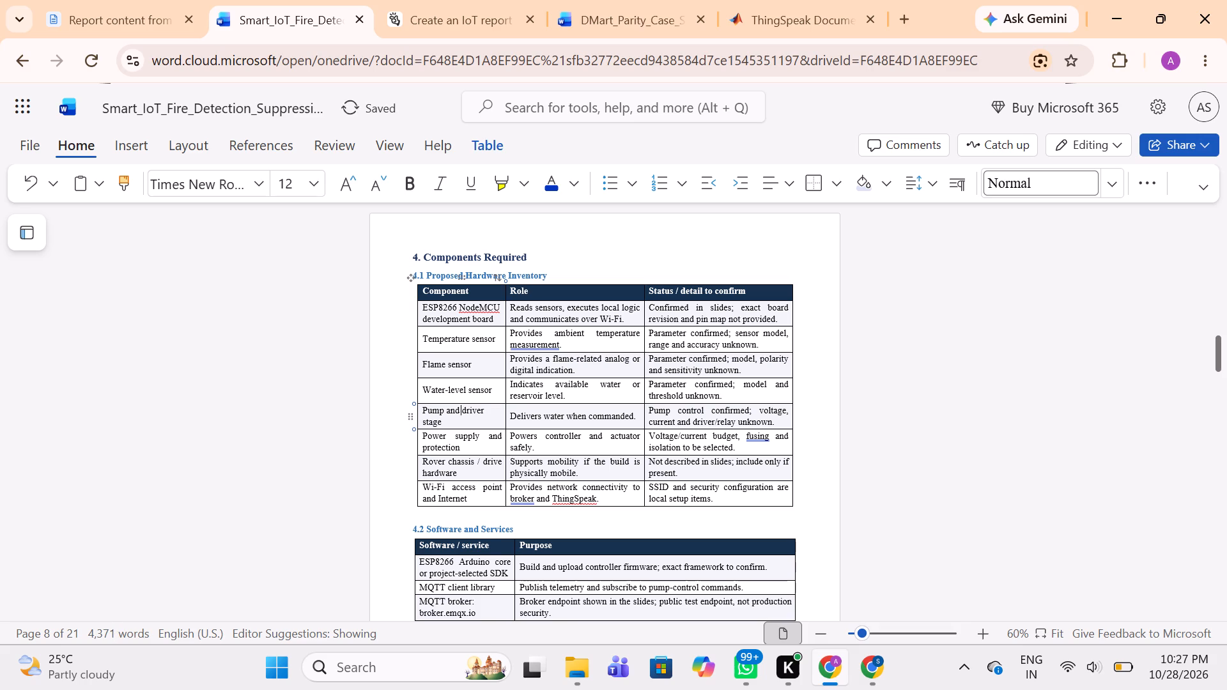
click(424, 424)
key(BackSpace)
key(space)
Set the font size of the Proposed Hardware Inventory table's body rows to 11.
scroll(424, 424, down, 1)
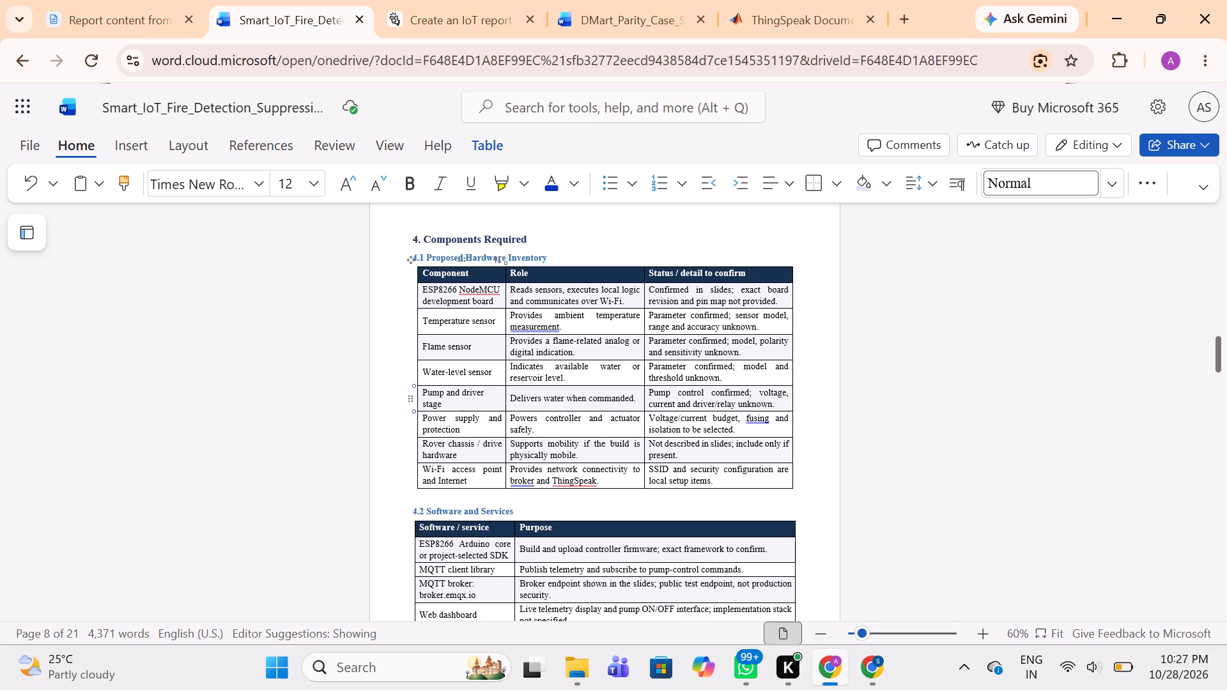
scroll(424, 424, up, 1)
drag(421, 365, 671, 481)
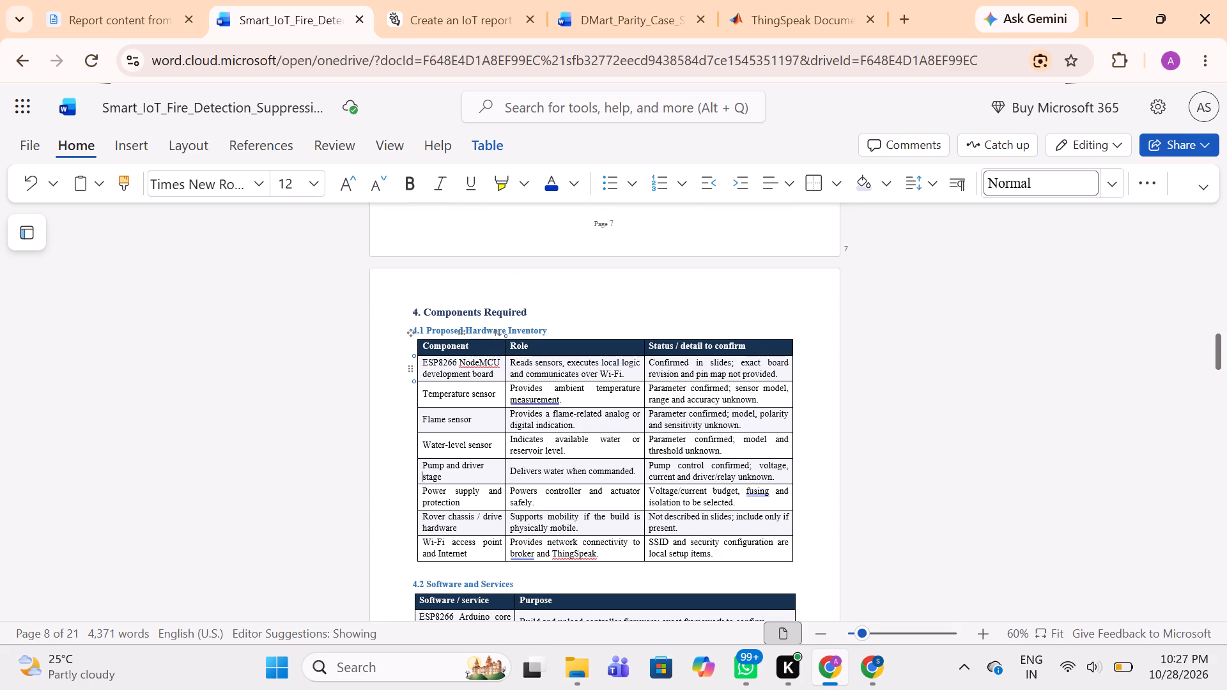
drag(671, 481, 748, 374)
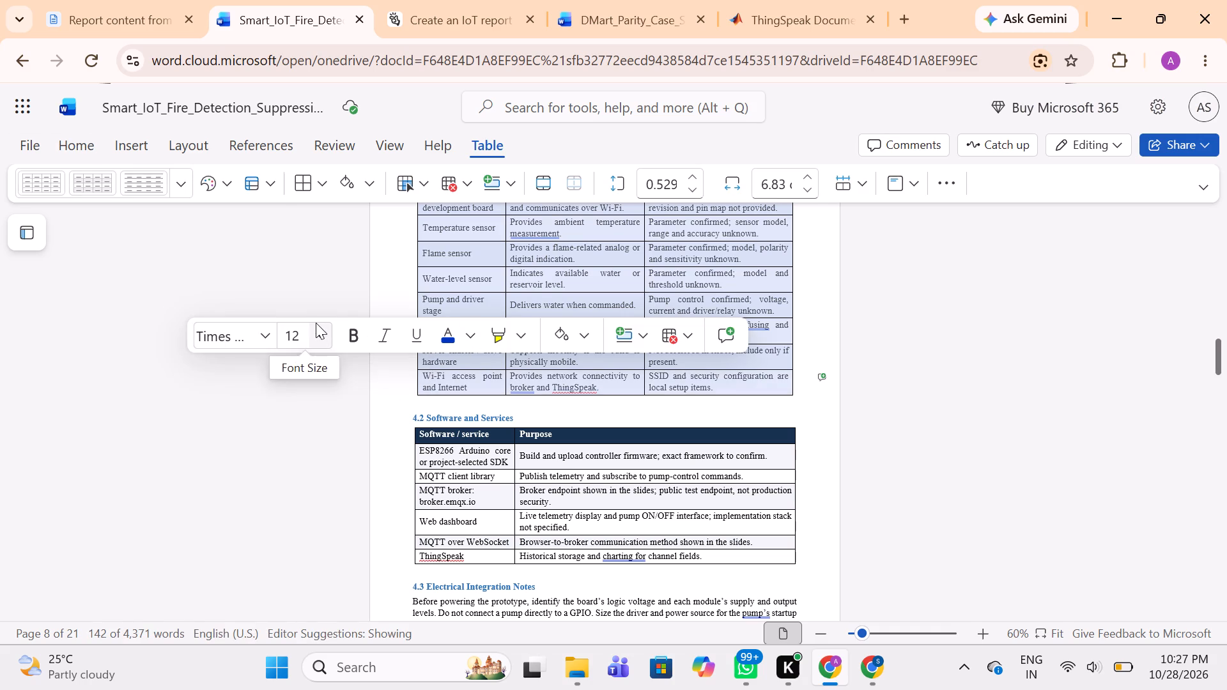
click(316, 323)
click(357, 286)
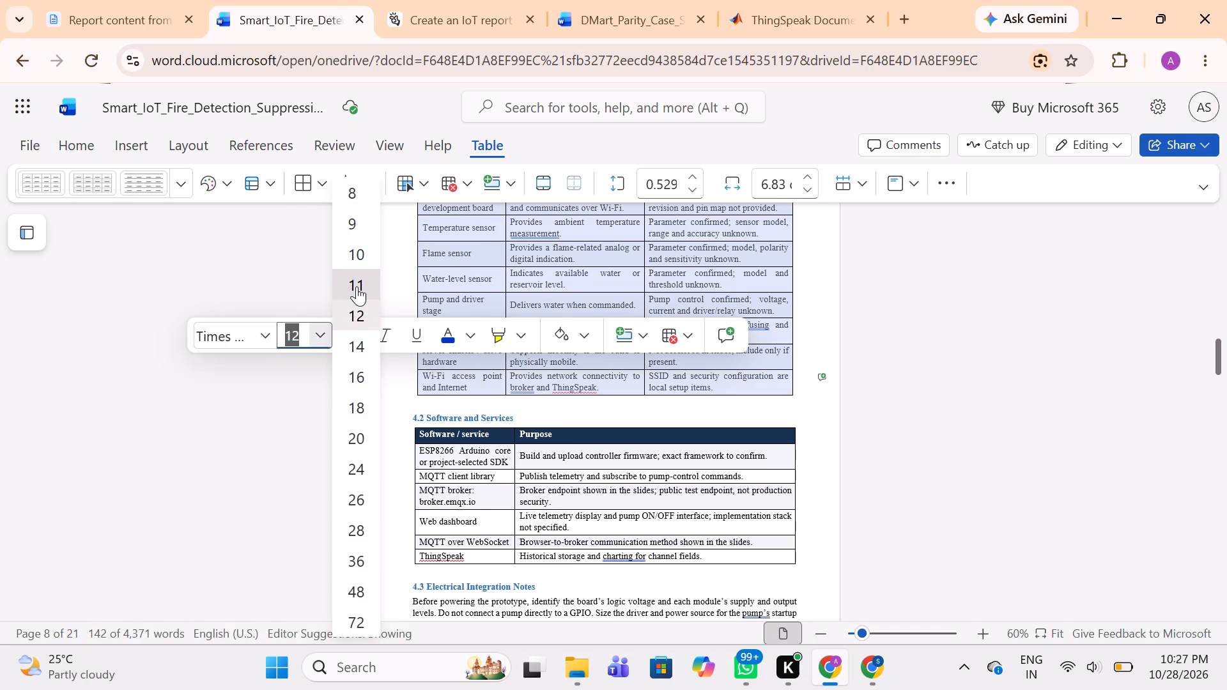
click(603, 385)
Review the layout of section 3 on page 7 and section 4's hardware table on page 8.
scroll(603, 385, up, 1)
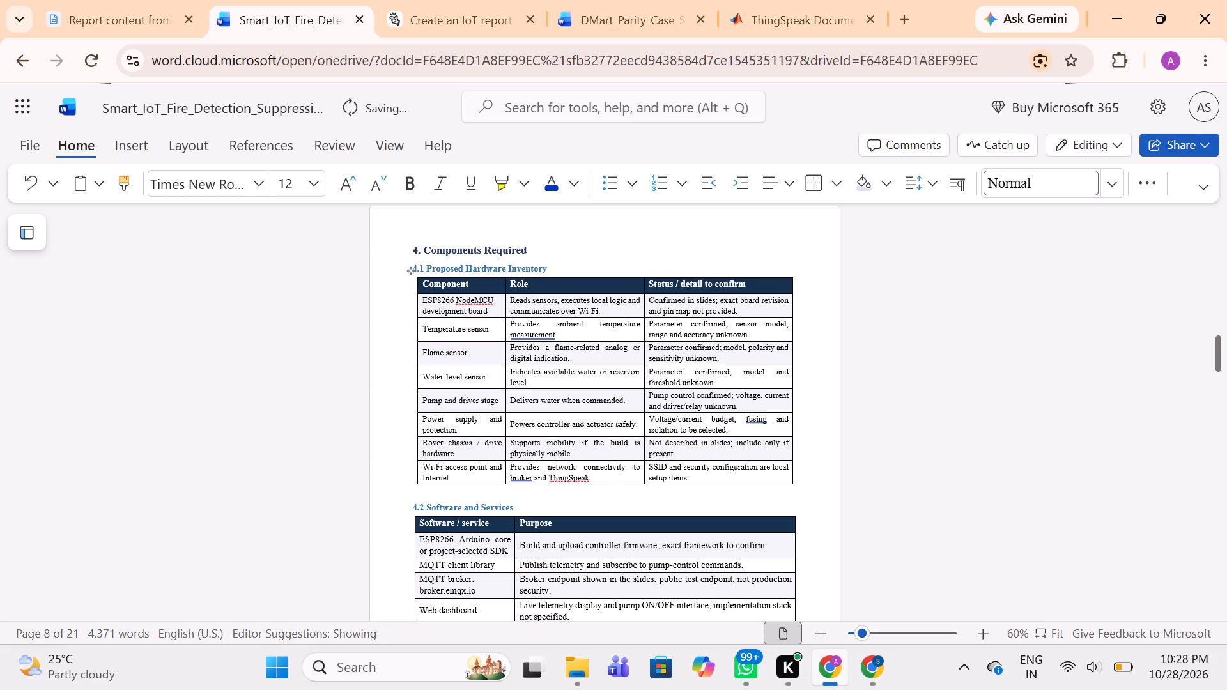
scroll(622, 388, up, 1)
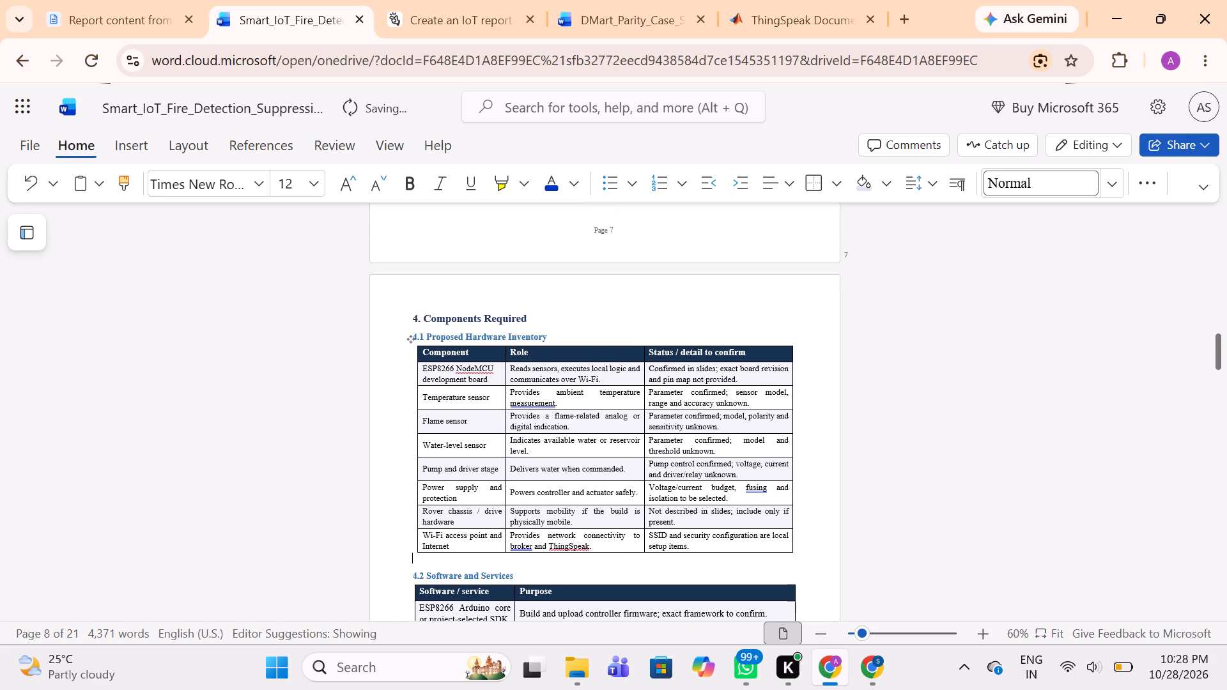
scroll(622, 388, up, 3)
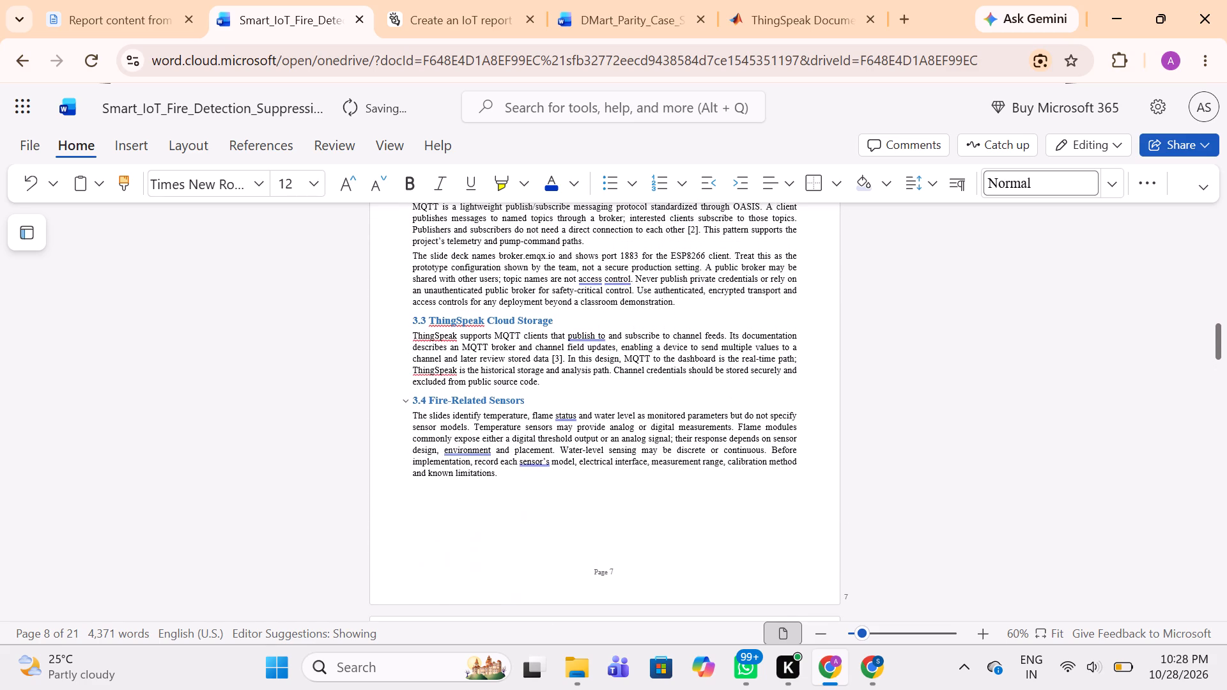
scroll(622, 388, up, 1)
scroll(622, 388, down, 2)
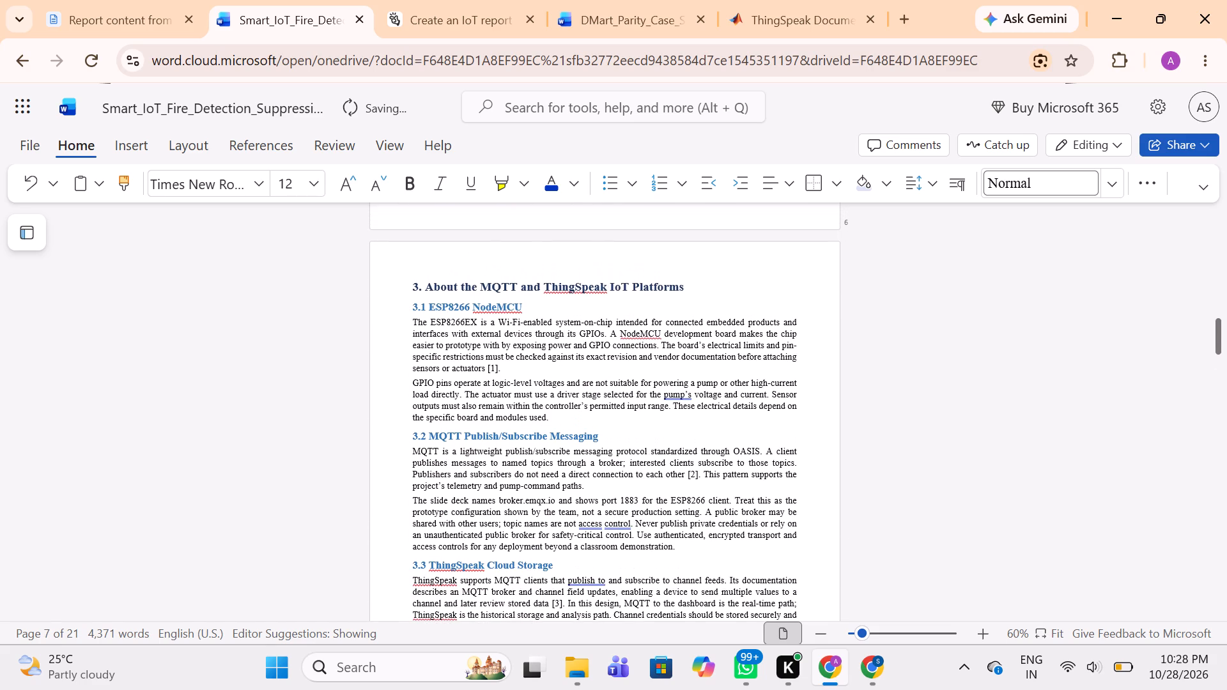
scroll(622, 388, down, 4)
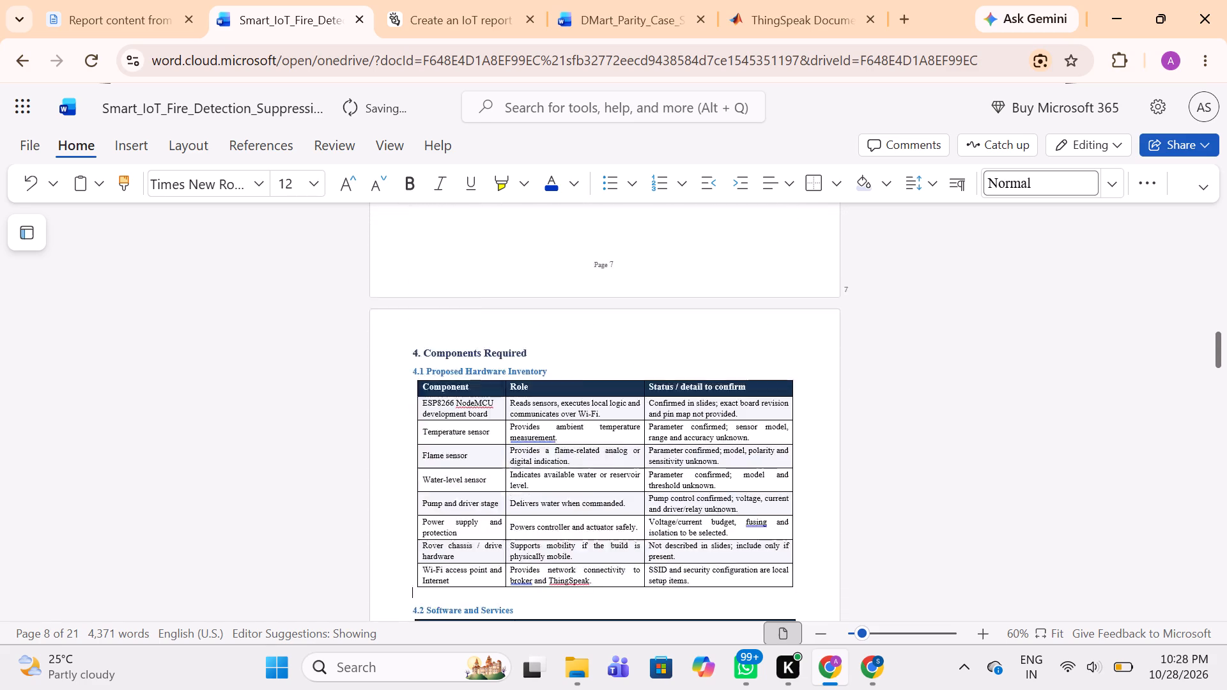
scroll(622, 388, down, 1)
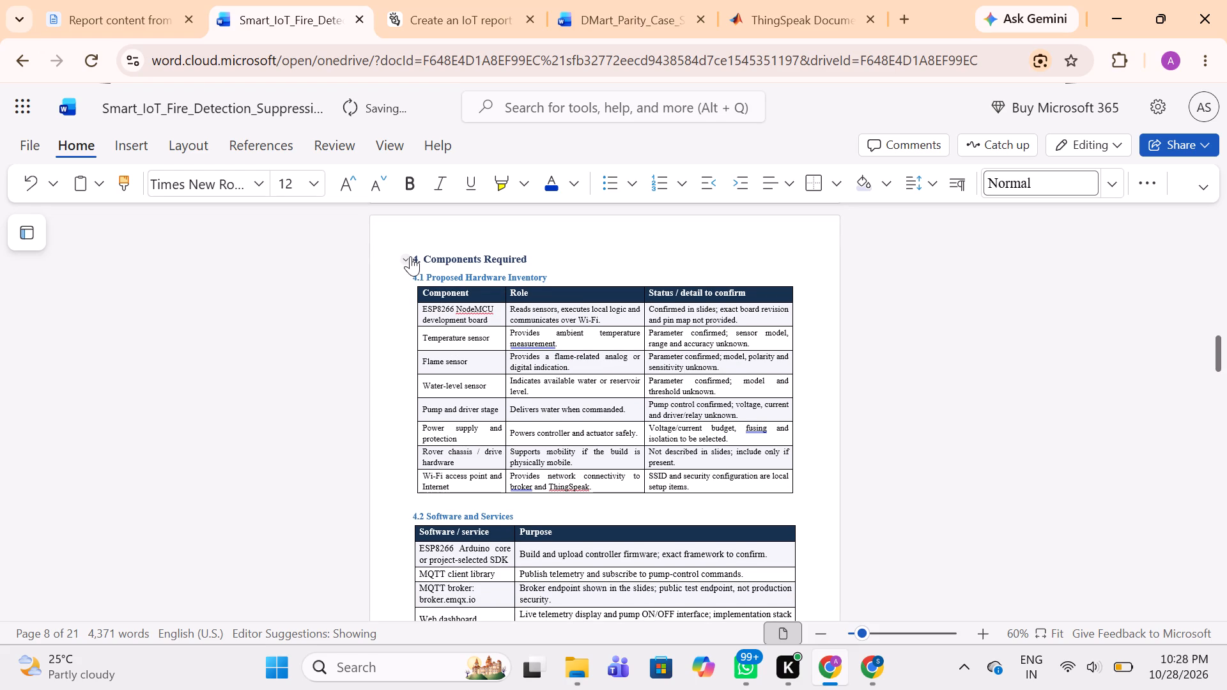
click(410, 256)
click(410, 256)
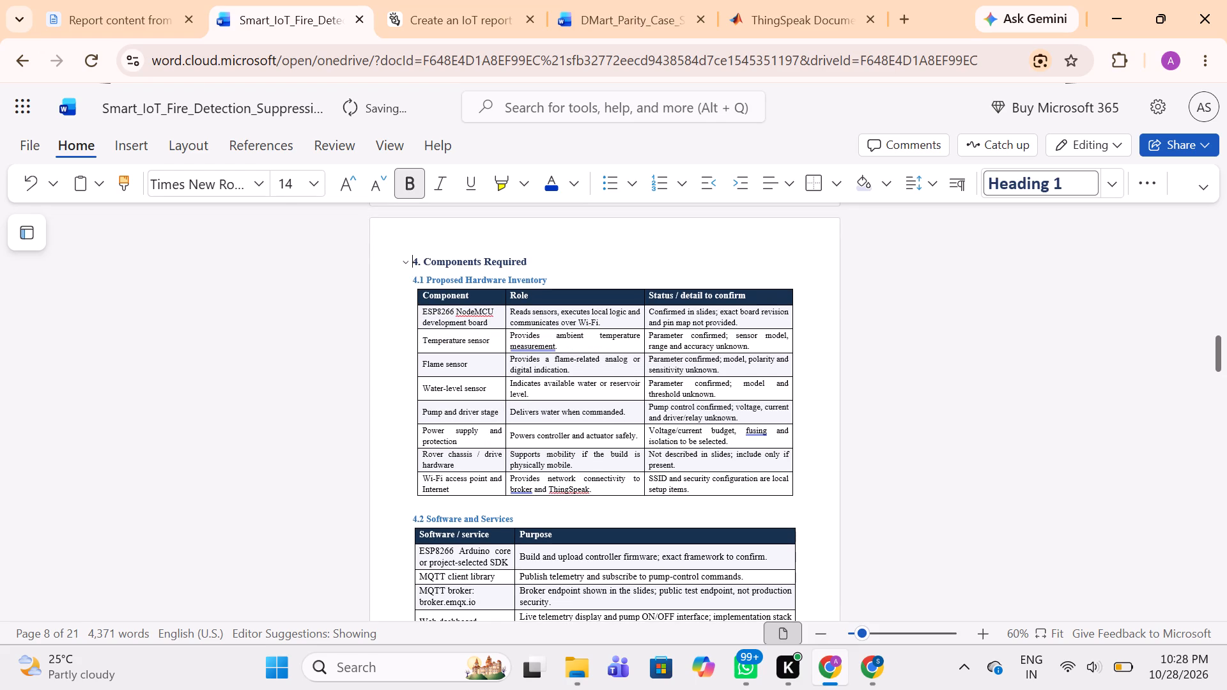
click(413, 259)
drag(412, 260, 736, 589)
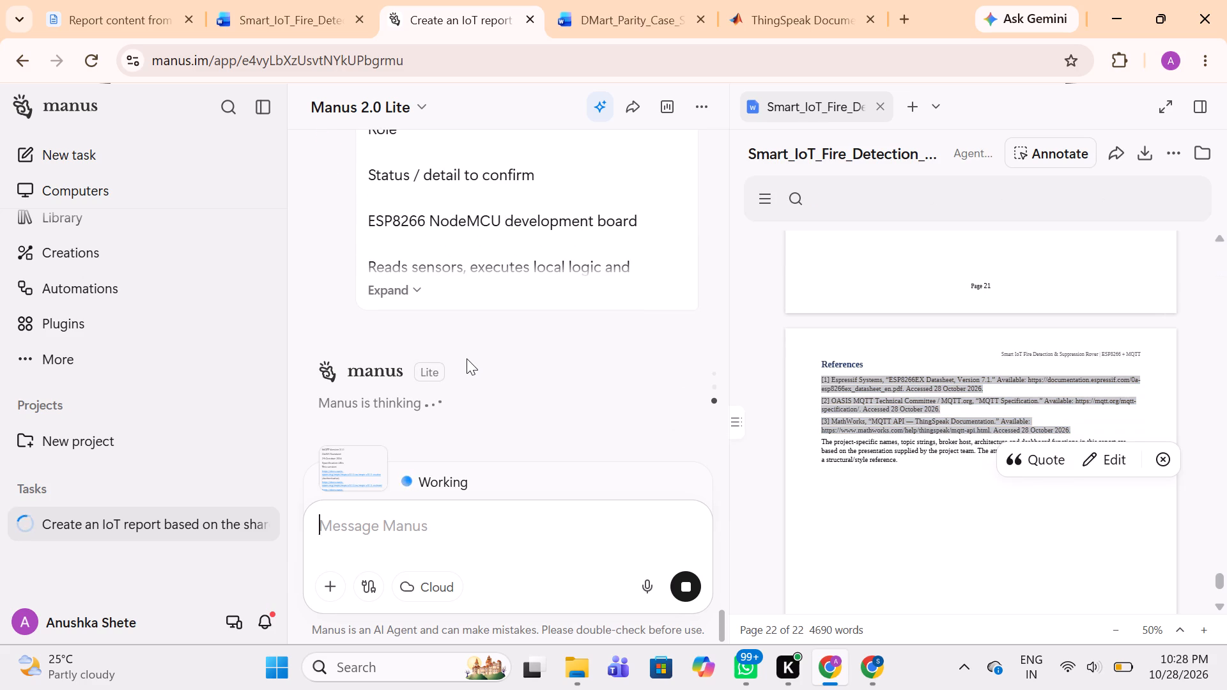
Switch back to the Word report and set section 6's opening paragraph, above the architecture diagram, to font size 12.
click(282, 24)
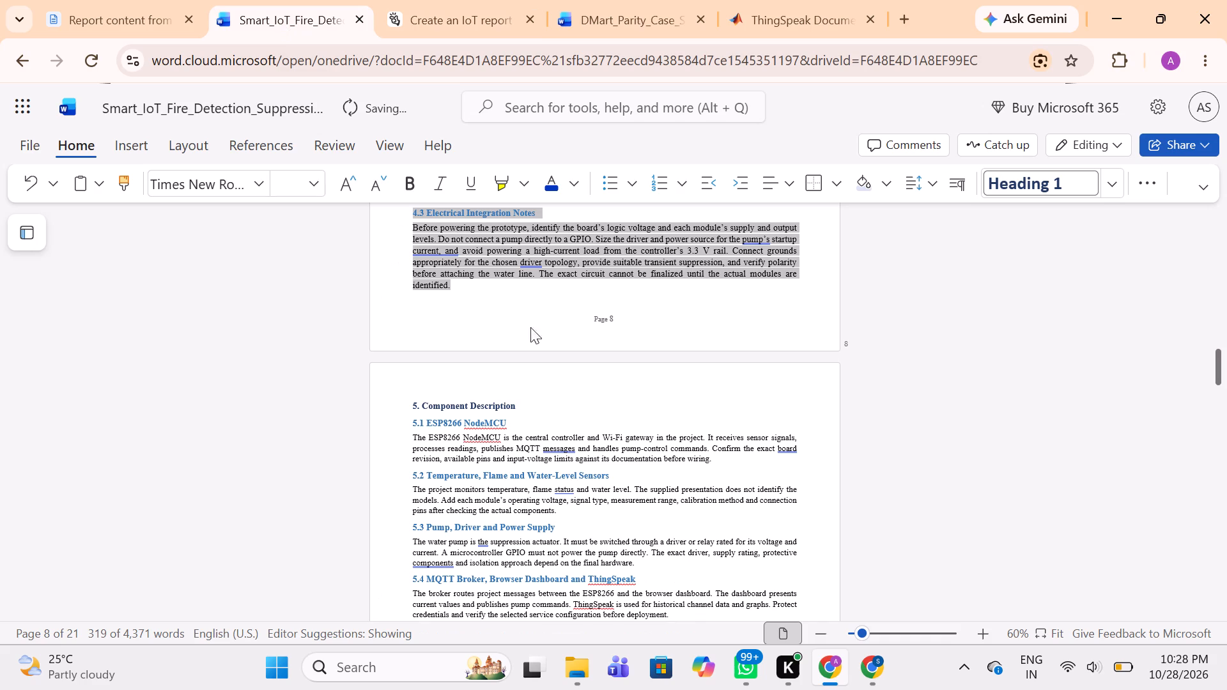
click(618, 445)
scroll(618, 445, down, 2)
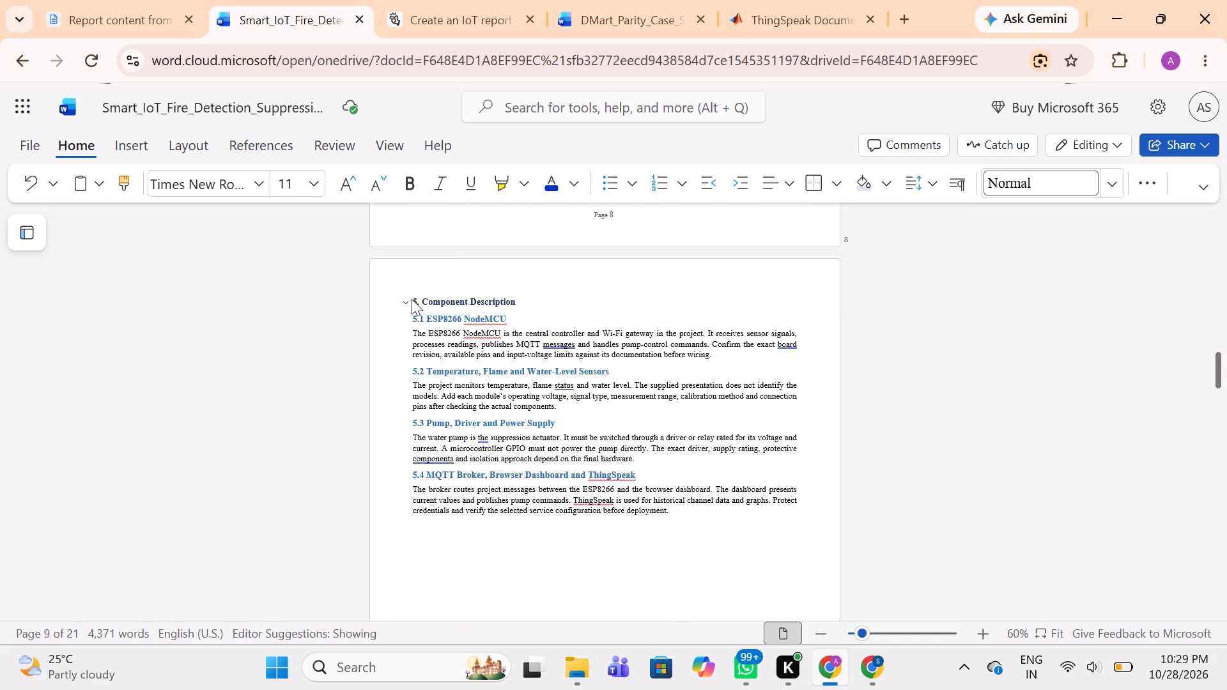
scroll(412, 299, down, 3)
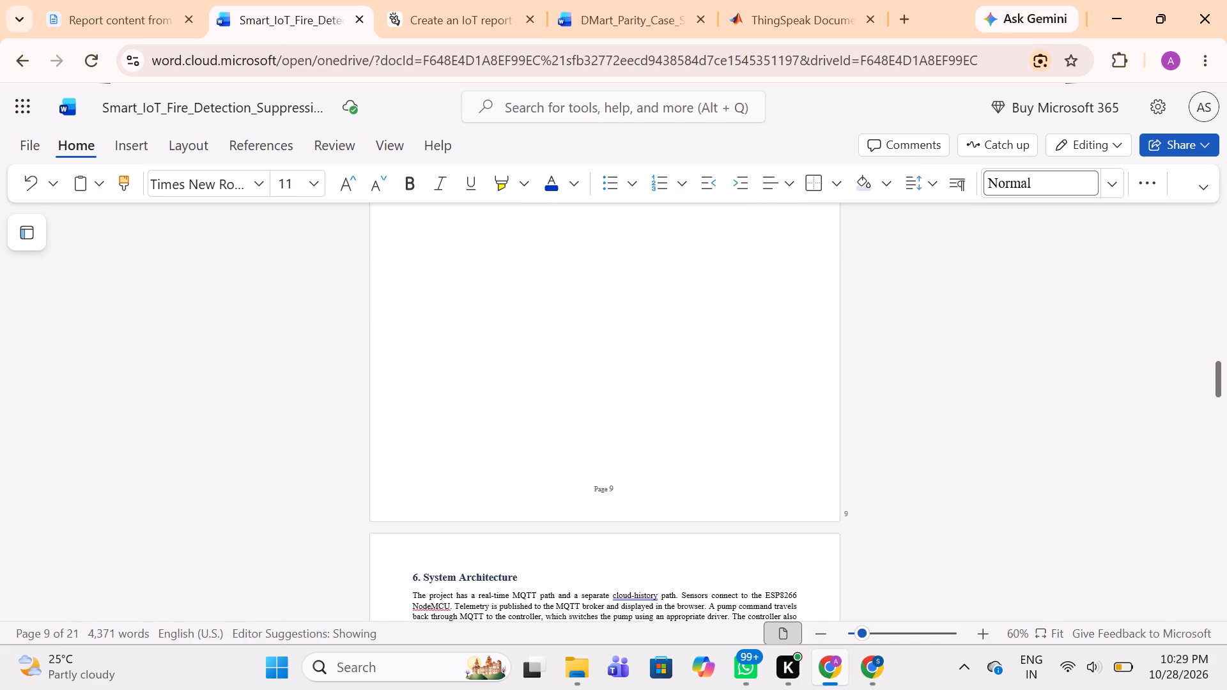
scroll(412, 299, down, 3)
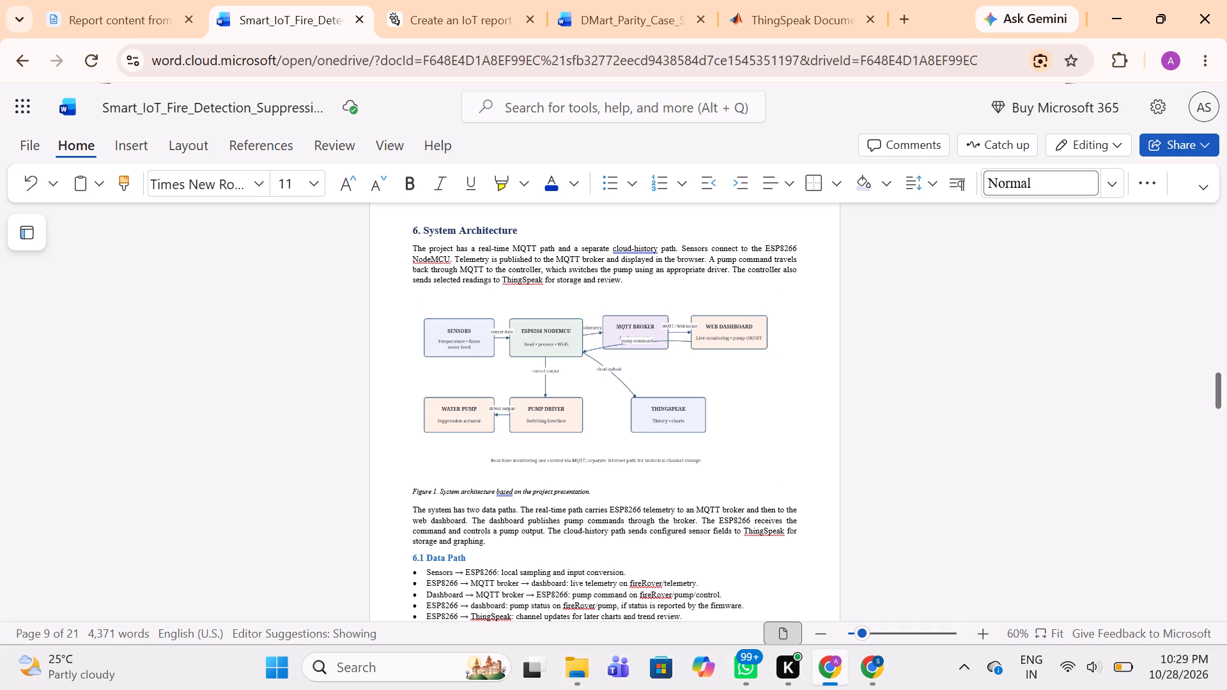
drag(412, 247, 641, 319)
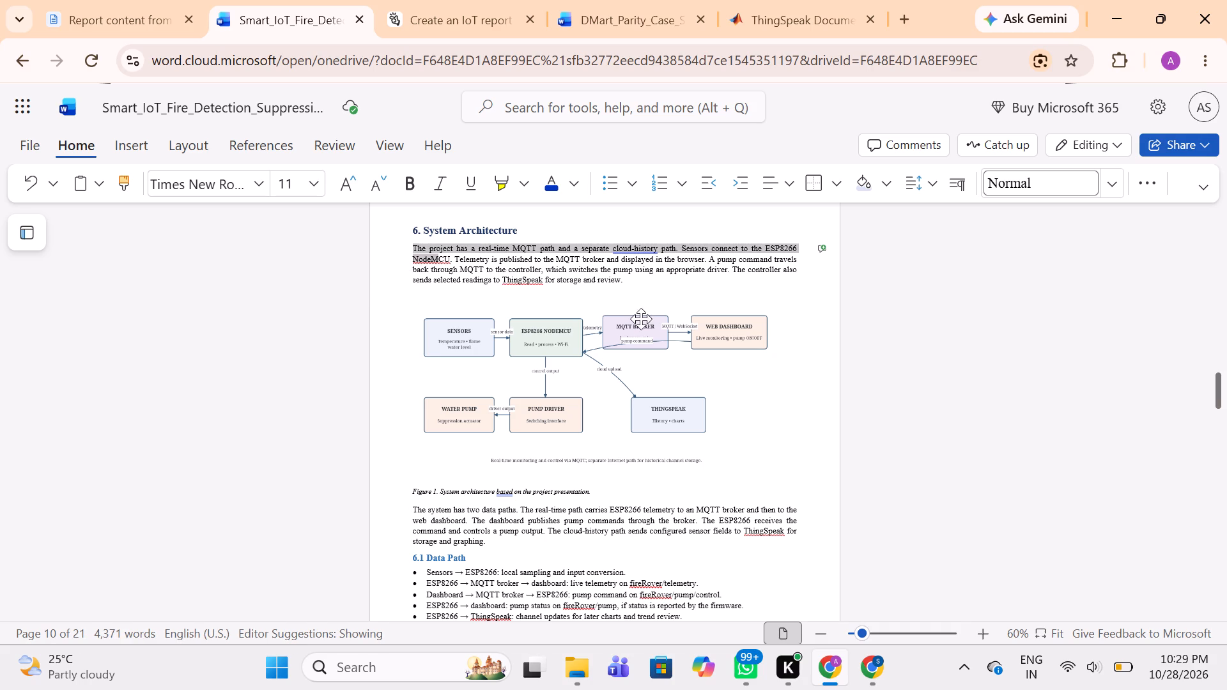
drag(641, 319, 633, 276)
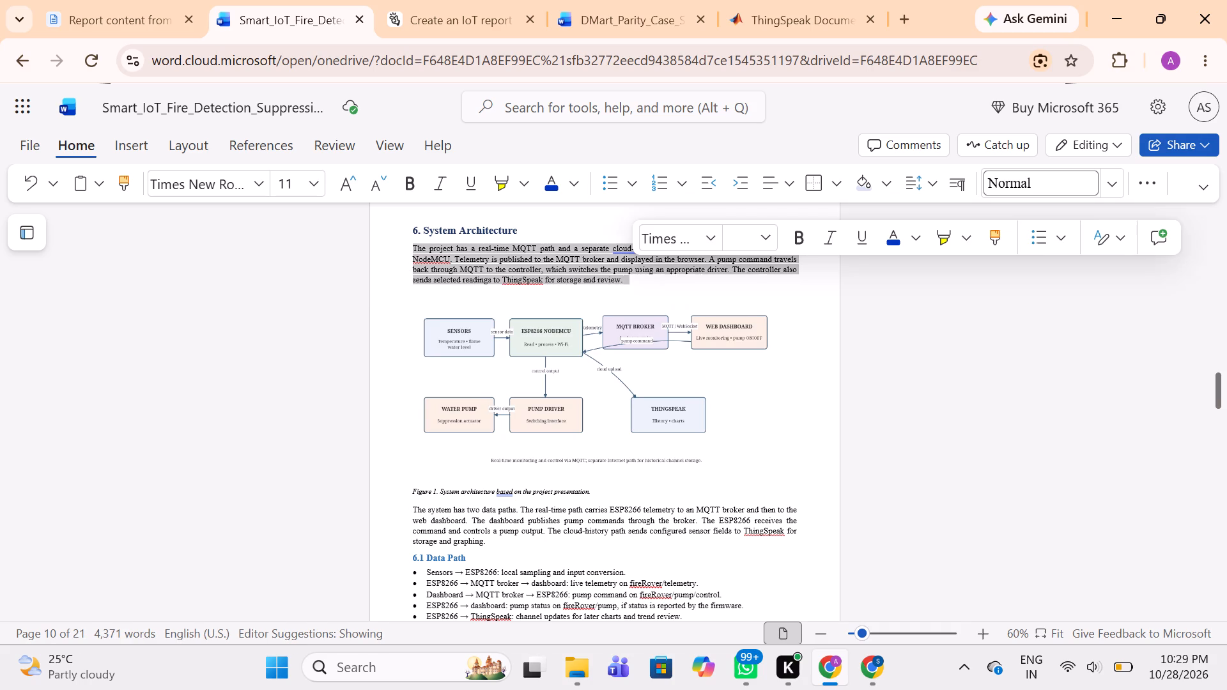
click(317, 185)
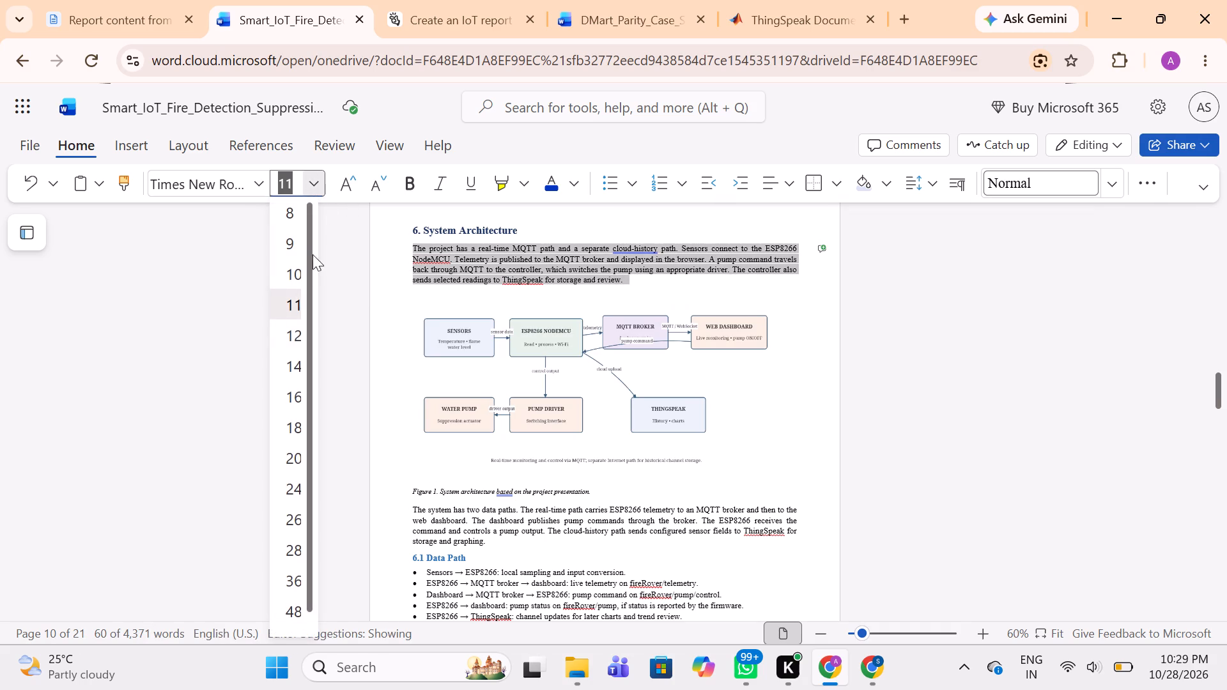
click(291, 328)
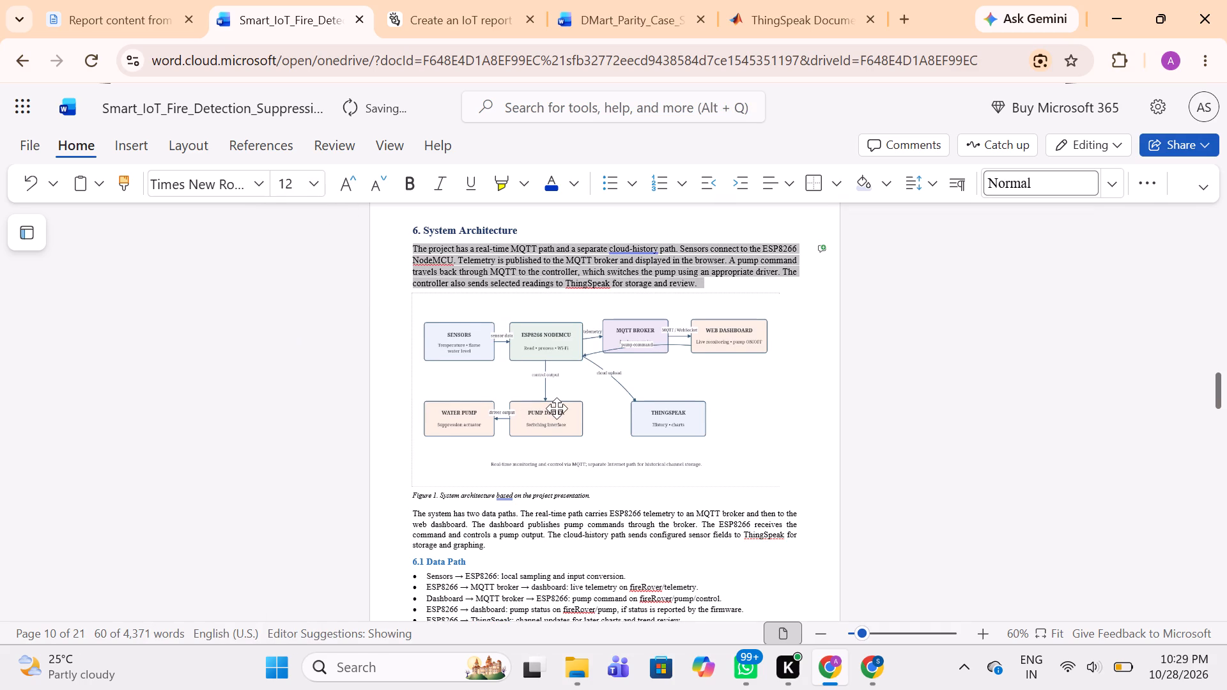
Shift the Figure 1 caption toward the centre beneath the system architecture diagram by inserting leading spaces.
scroll(562, 385, down, 1)
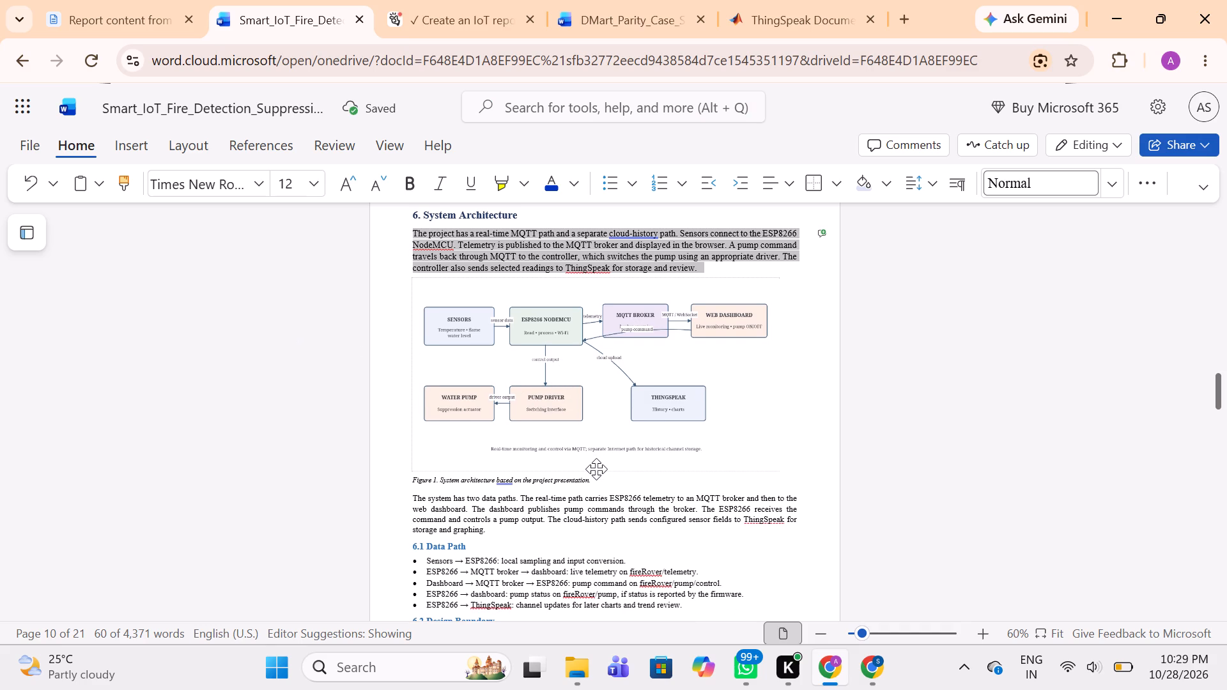
click(412, 479)
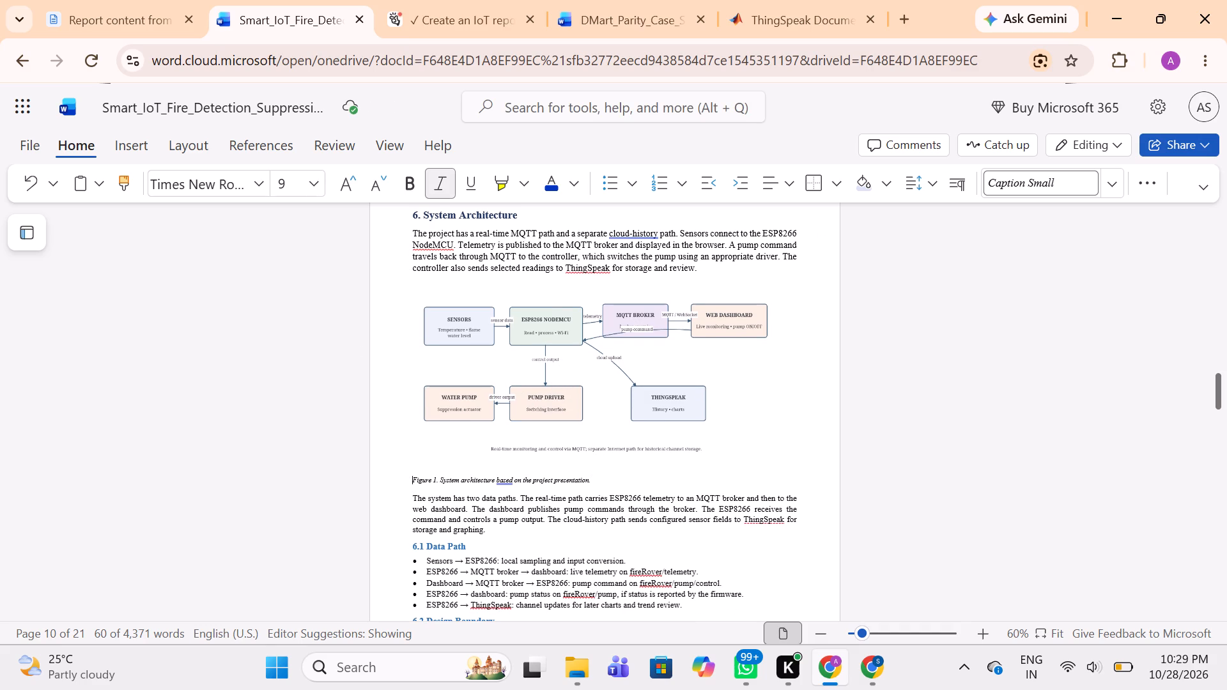
key(space)
key(space)
key(space)
key(space)
key(space)
key(space)
key(space)
key(space)
key(space)
key(space)
key(space)
key(space)
key(space)
key(space)
key(space)
key(space)
key(space)
key(space)
key(space)
key(space)
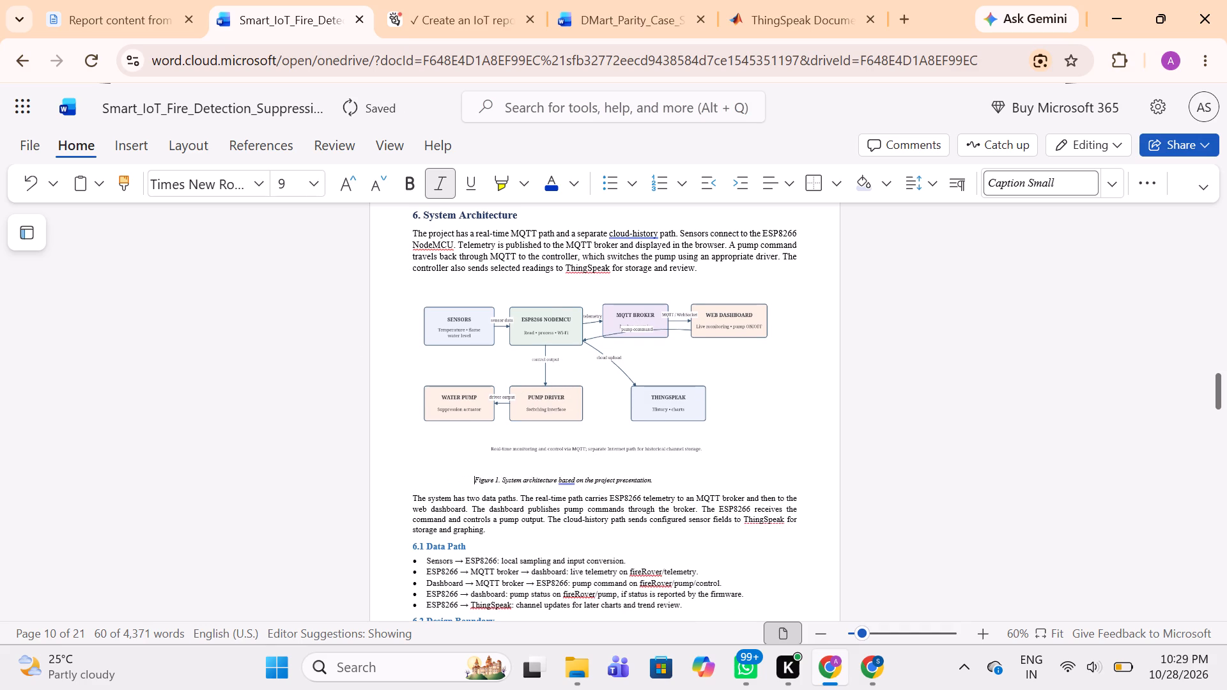
key(space)
key(space)
key(space)
key(space)
key(space)
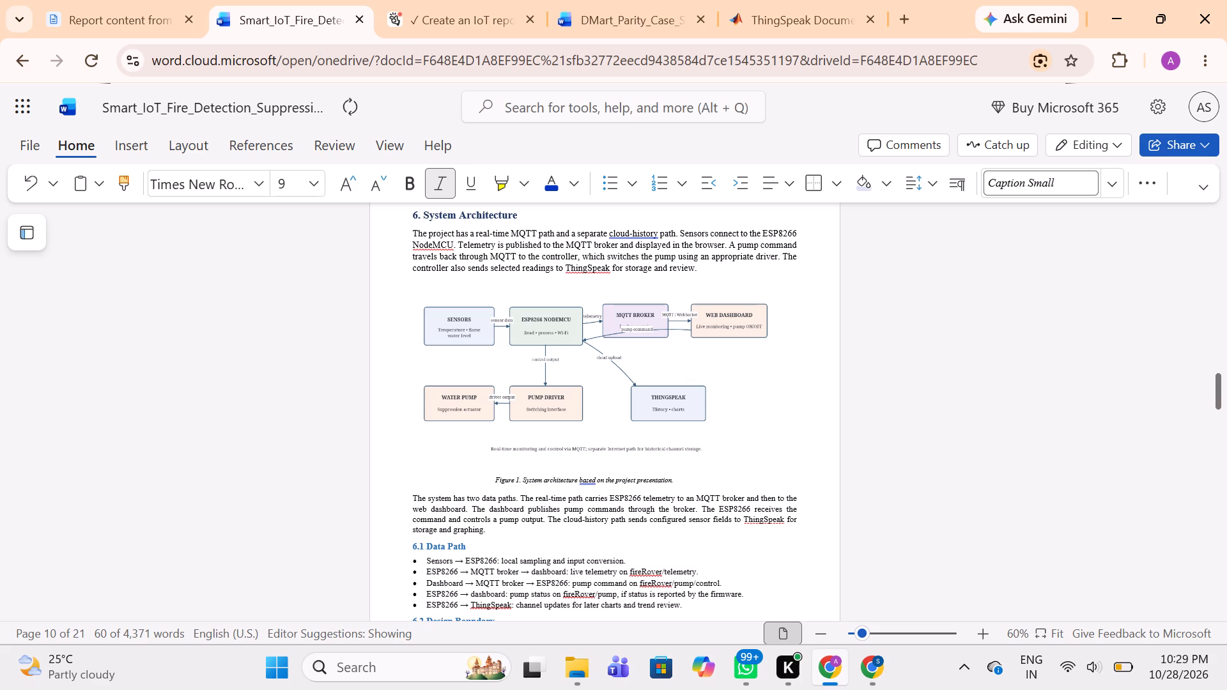
Set the Figure 1 caption's font size to 11.
triple_click(526, 476)
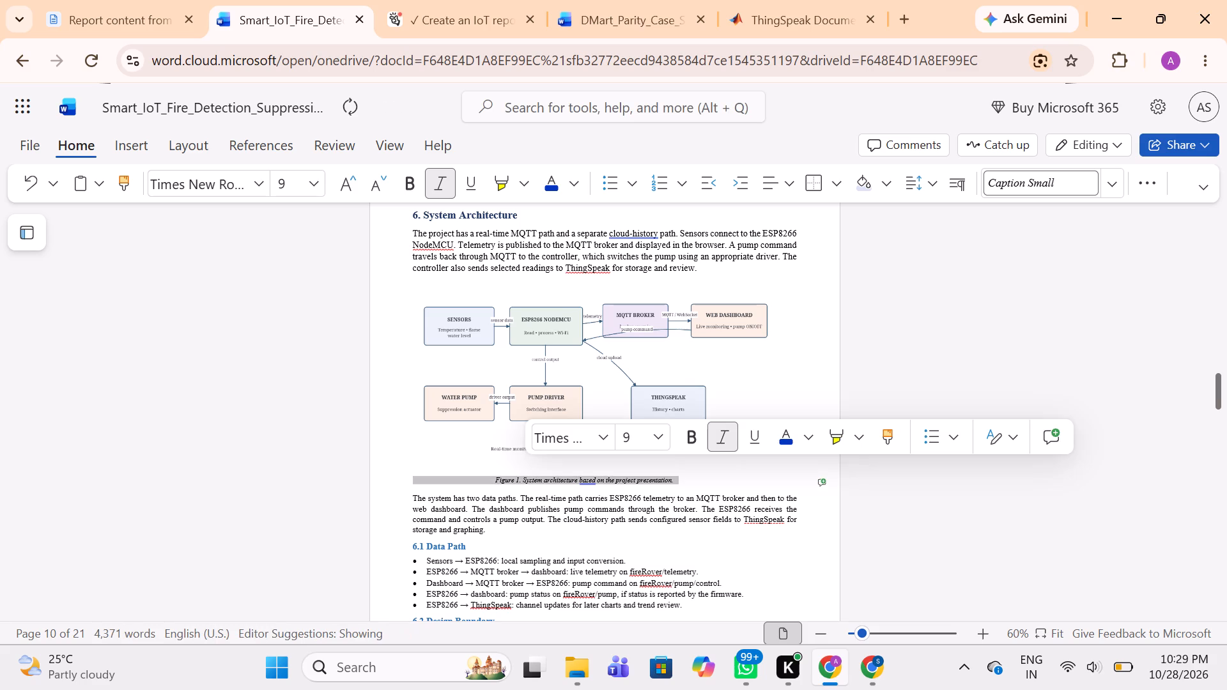
click(669, 439)
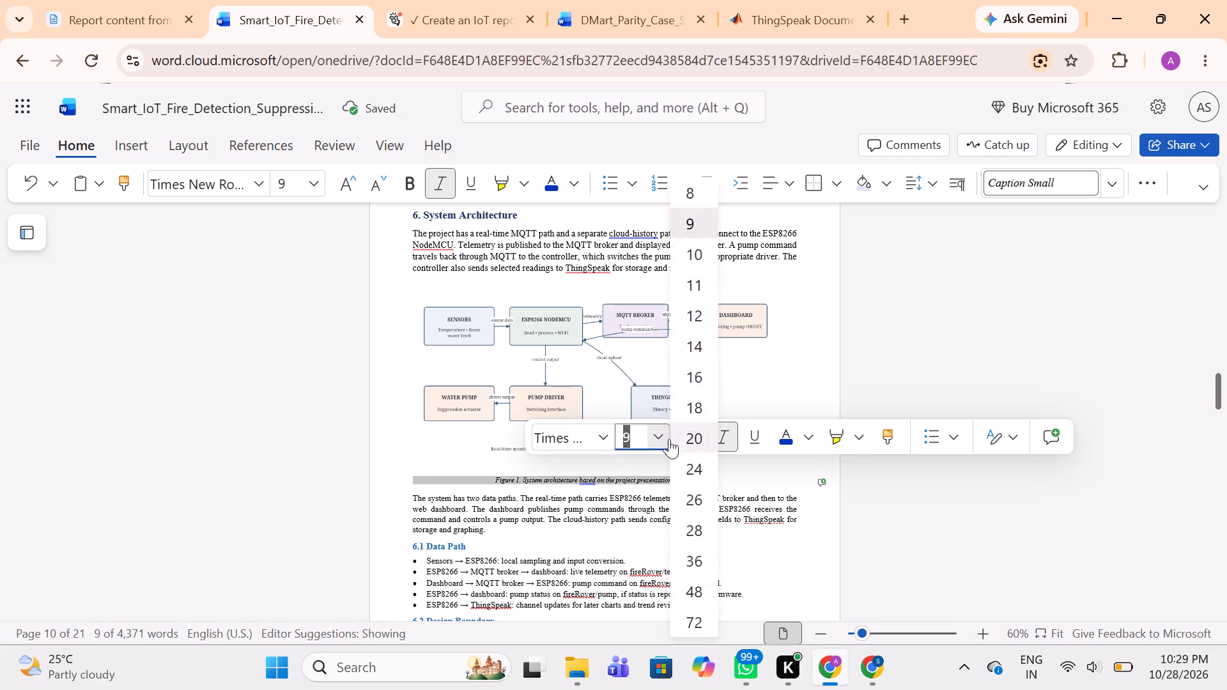
click(696, 289)
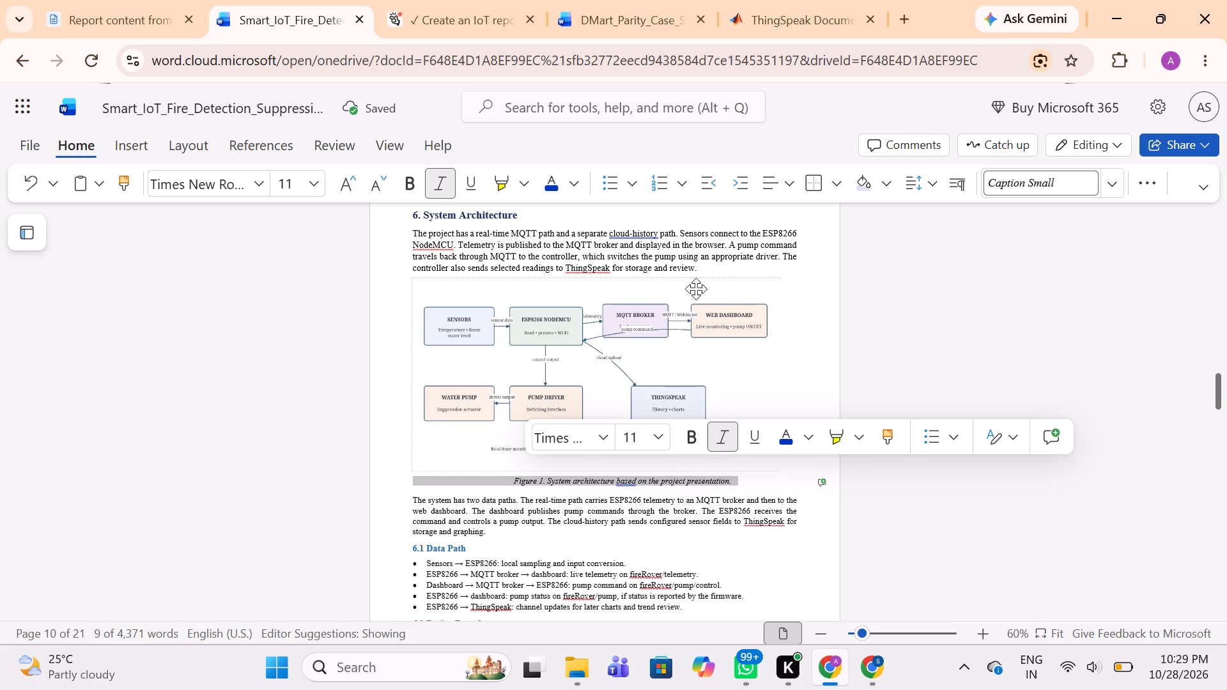
click(622, 480)
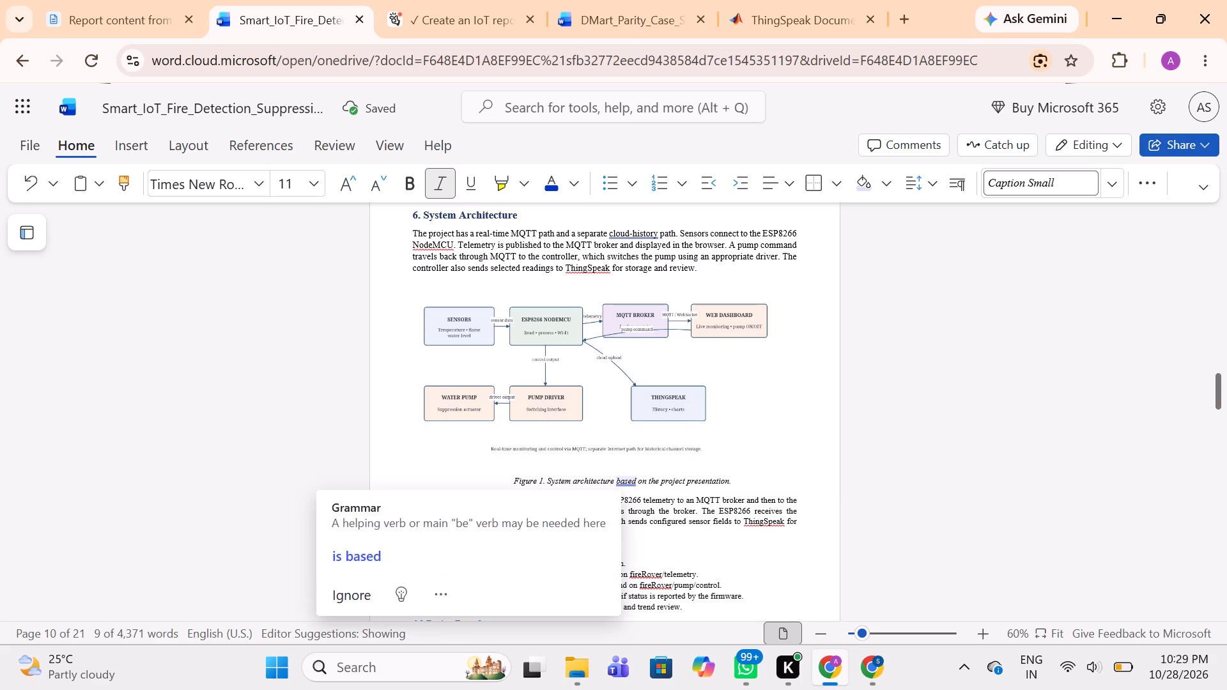
click(719, 561)
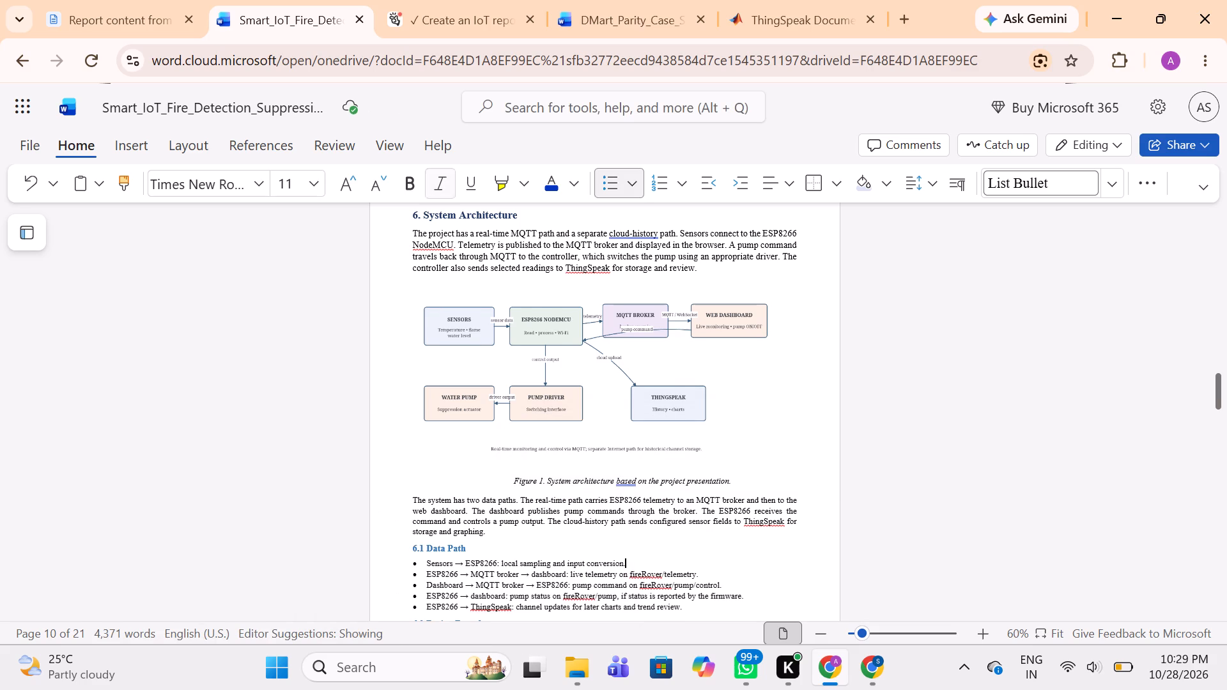
Set all text from the paragraph below the Figure 1 caption through the end of 6.2 Design Boundary to size 12.
scroll(719, 561, down, 1)
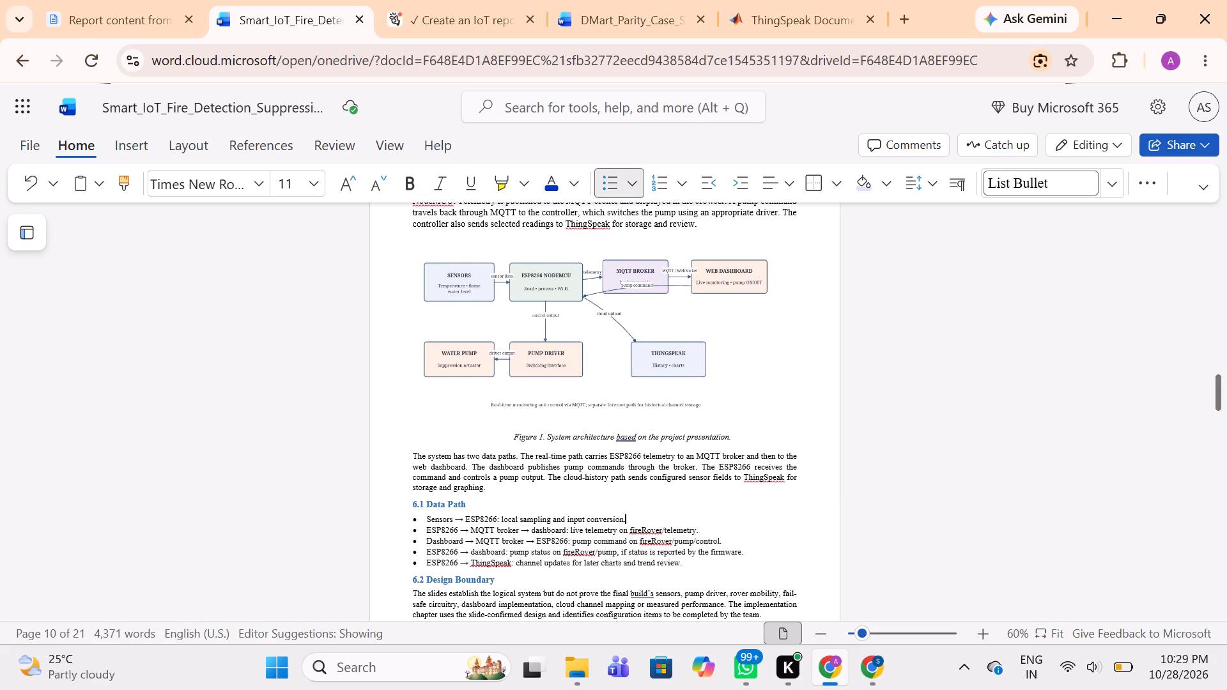
scroll(407, 452, down, 1)
drag(408, 355, 688, 519)
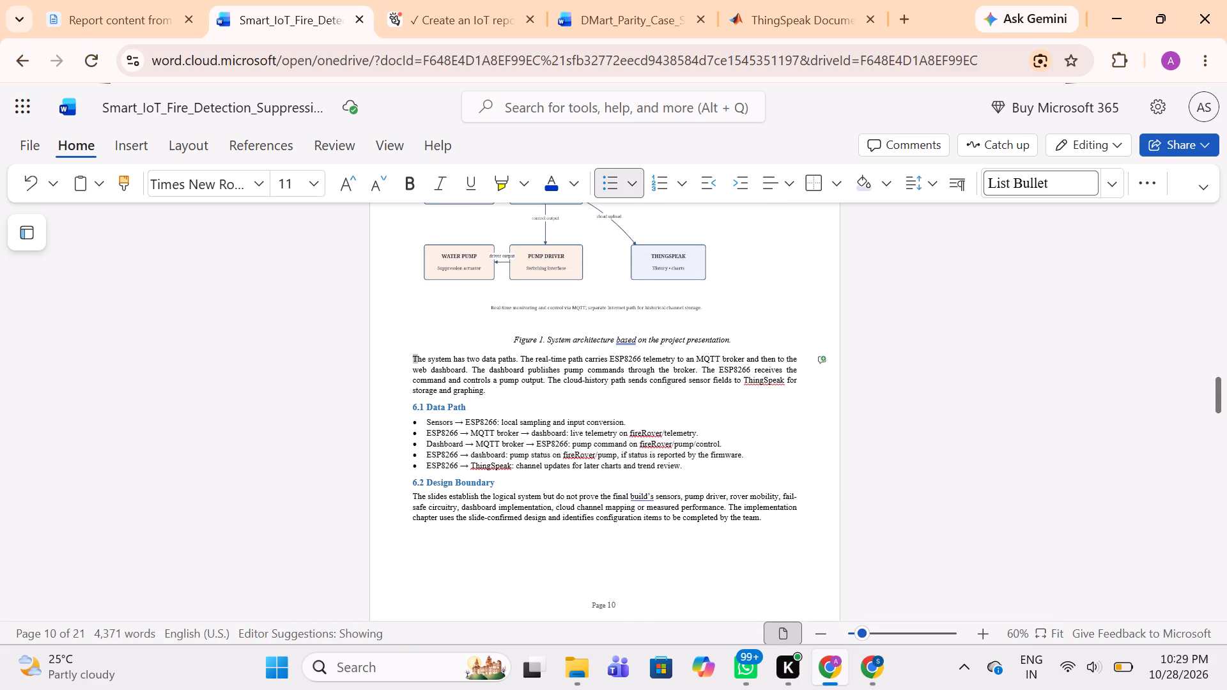
drag(688, 519, 774, 520)
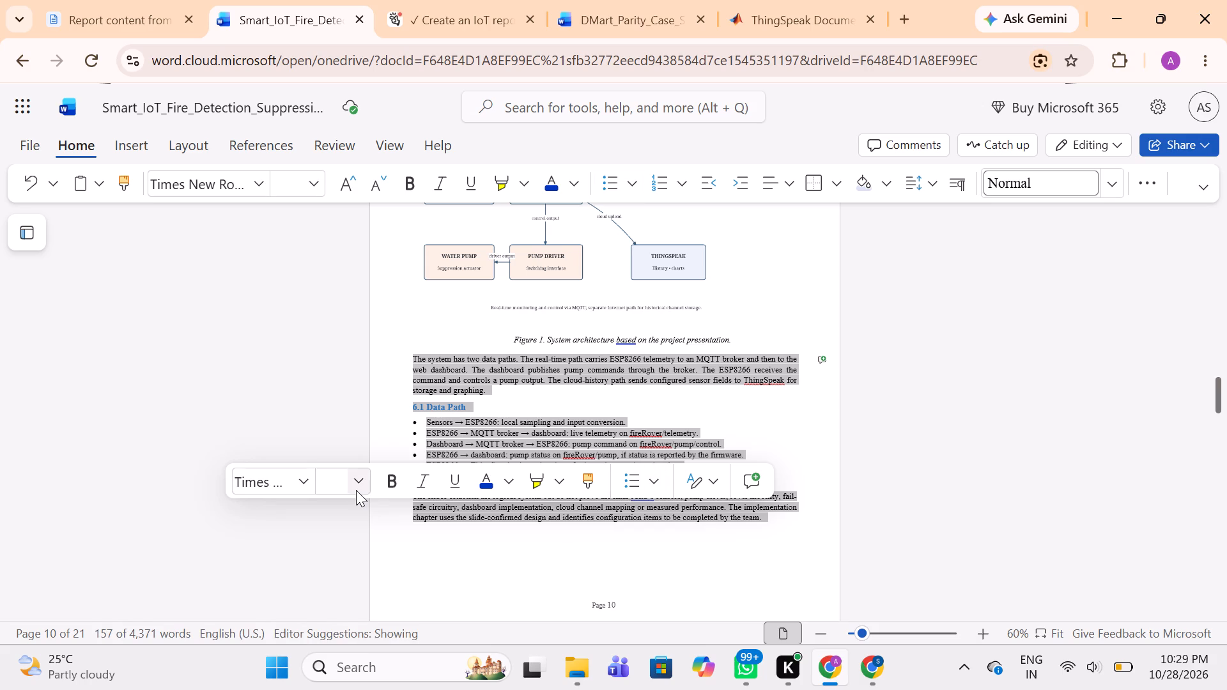
click(356, 490)
click(395, 309)
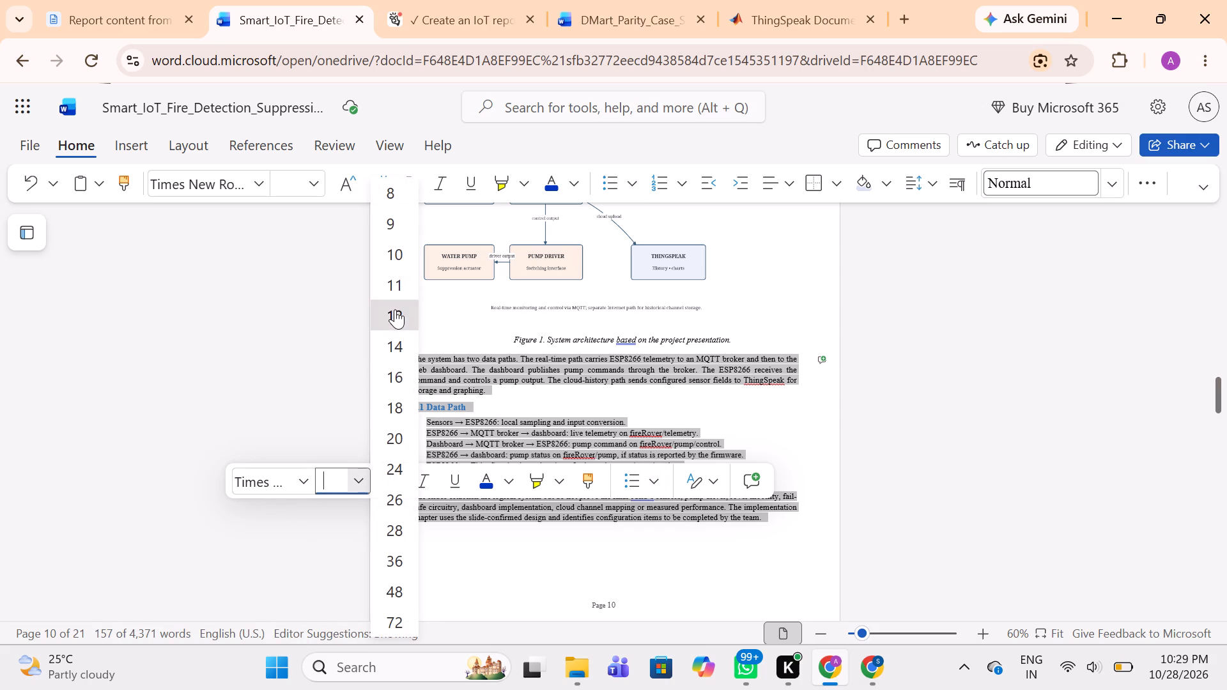
Set the subheadings "6.1 Data Path" and "6.2 Design Boundary" to font size 14.
triple_click(461, 413)
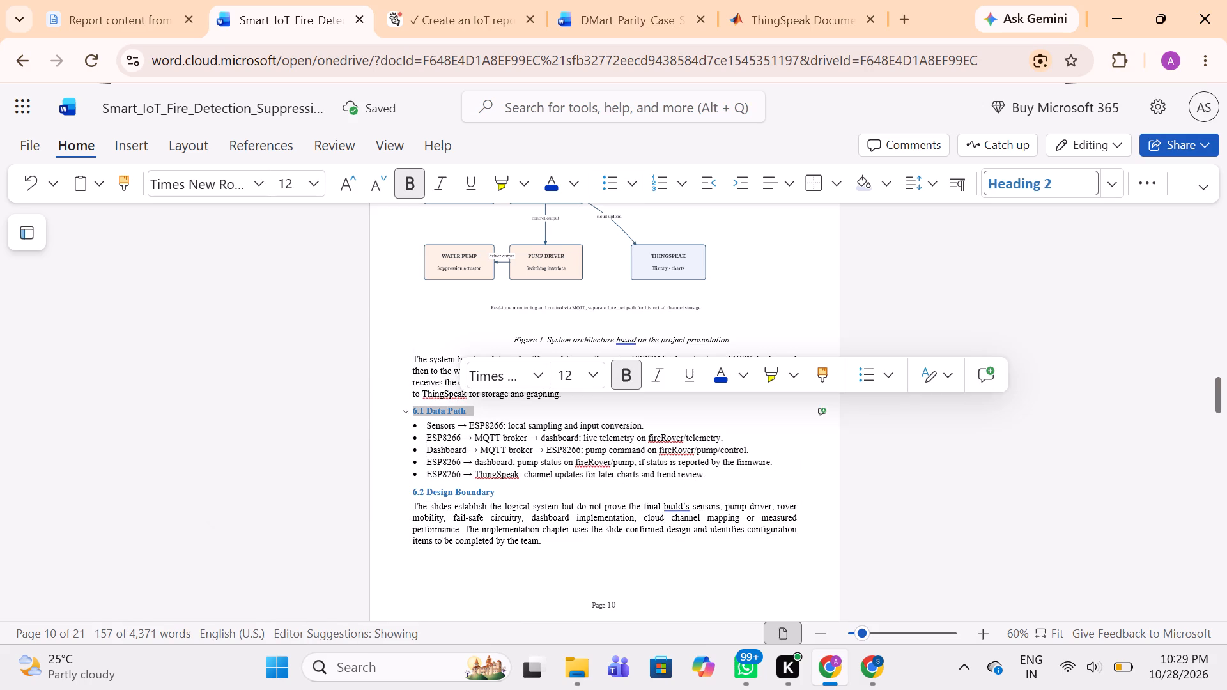
click(594, 380)
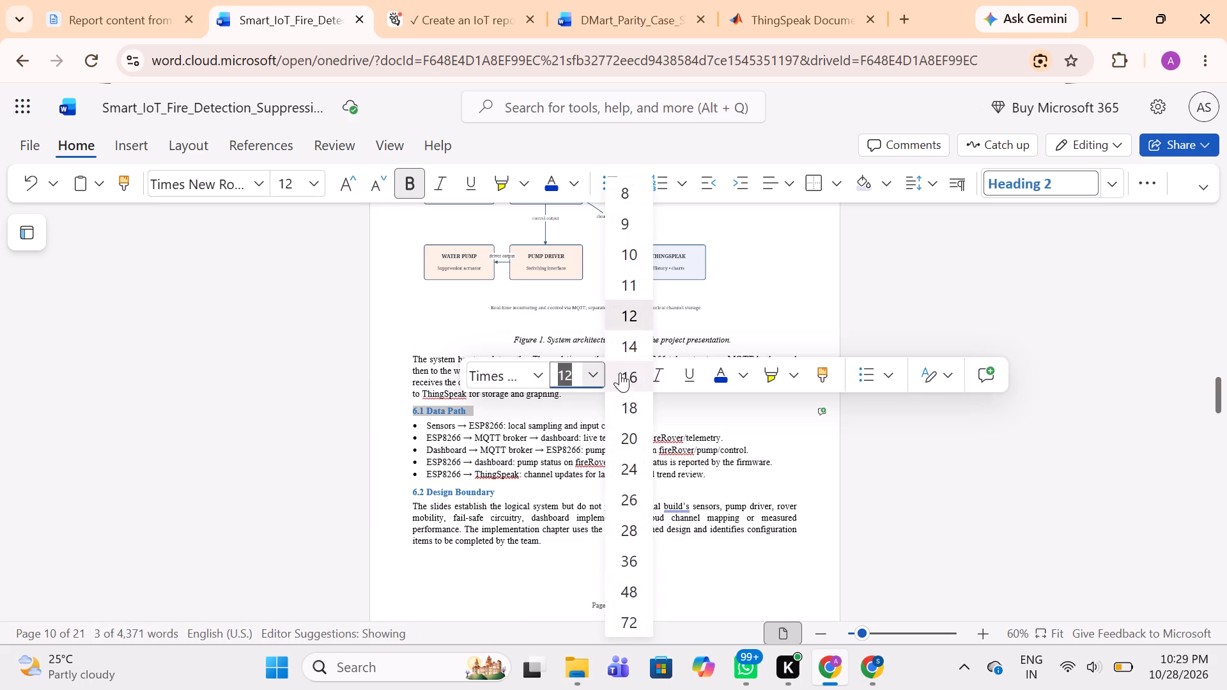
click(634, 353)
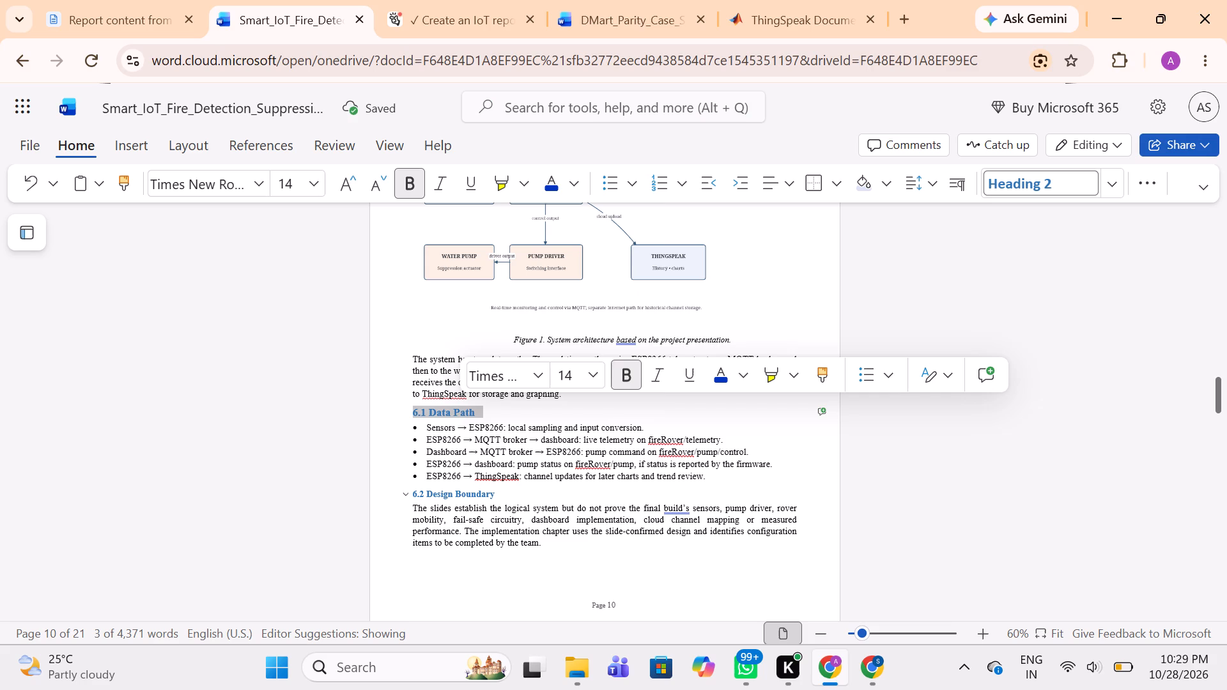
triple_click(477, 491)
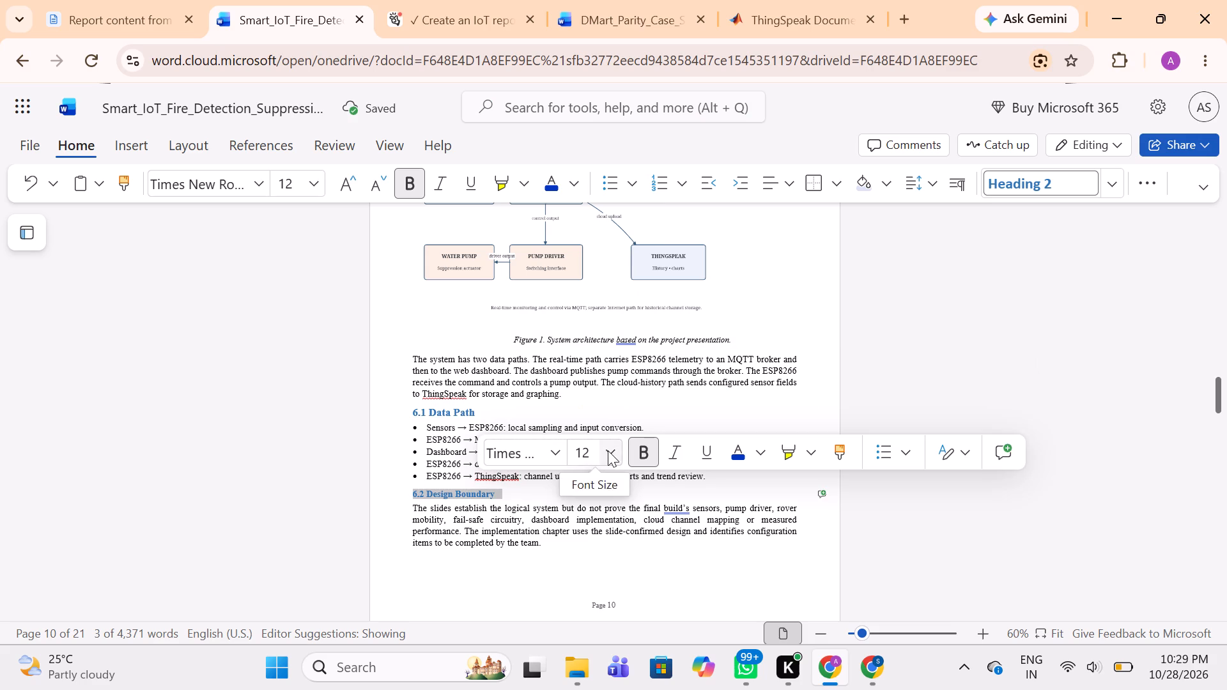
click(608, 450)
click(646, 348)
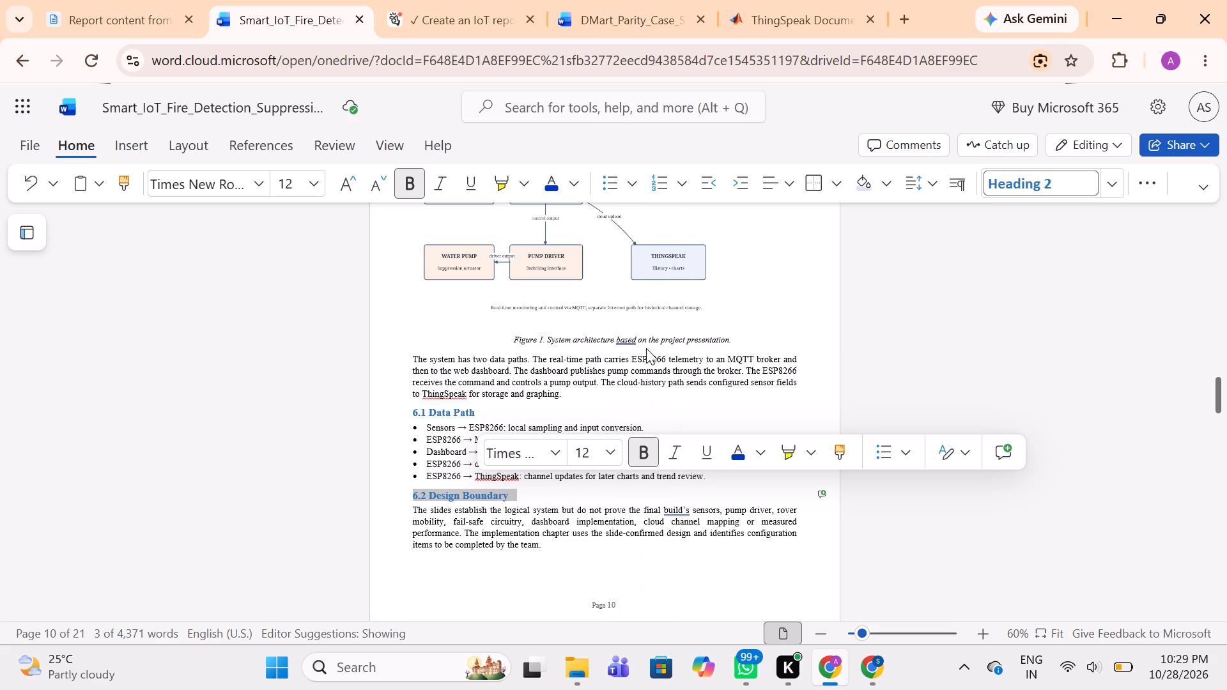
click(549, 493)
Set the opening paragraph of section 7, Circuit and Connection Diagram, to font size 12.
scroll(549, 493, down, 2)
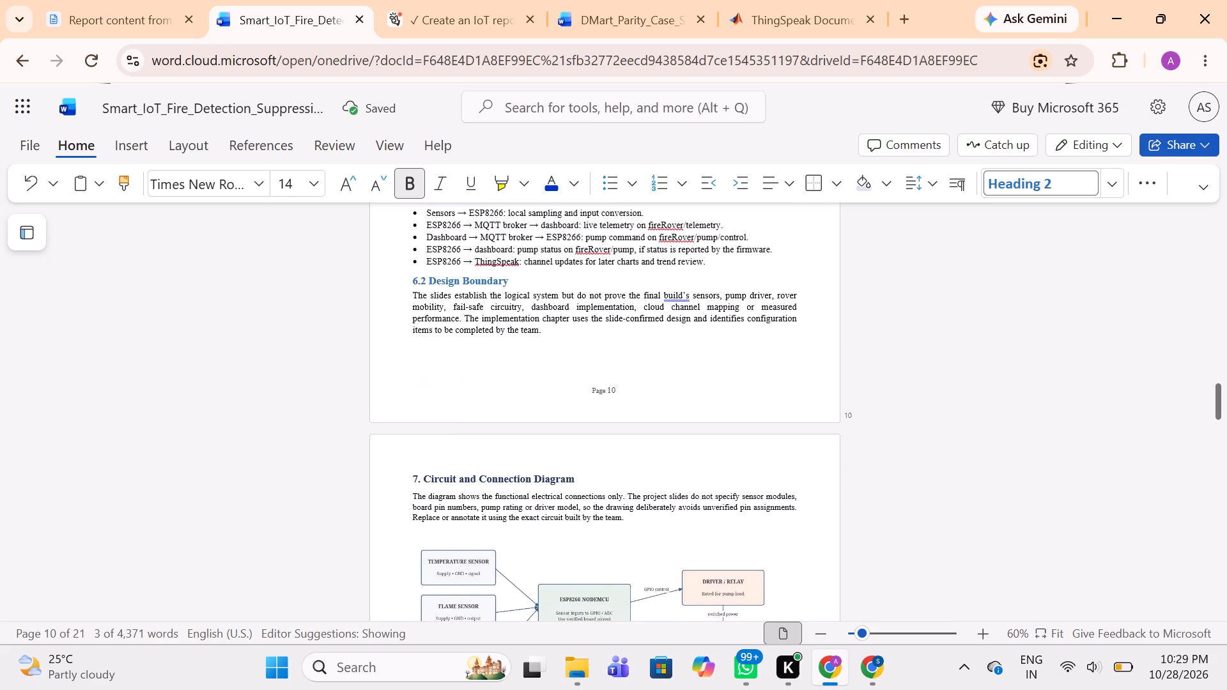
scroll(549, 493, down, 2)
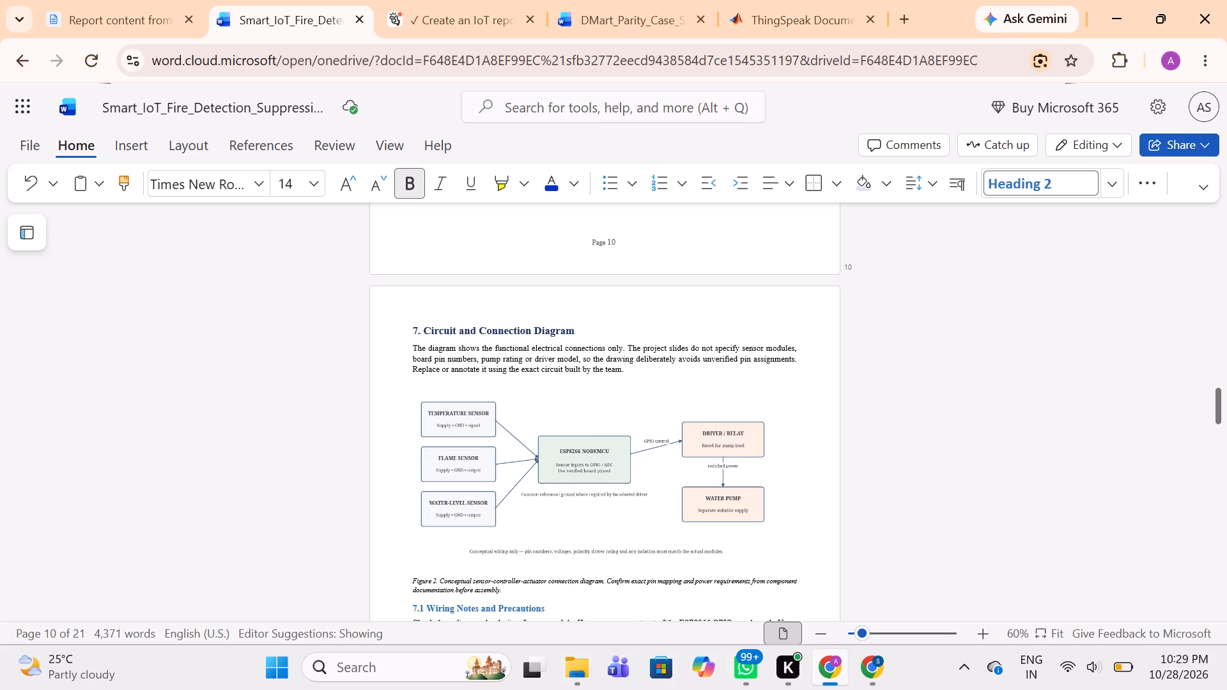
drag(412, 348, 657, 365)
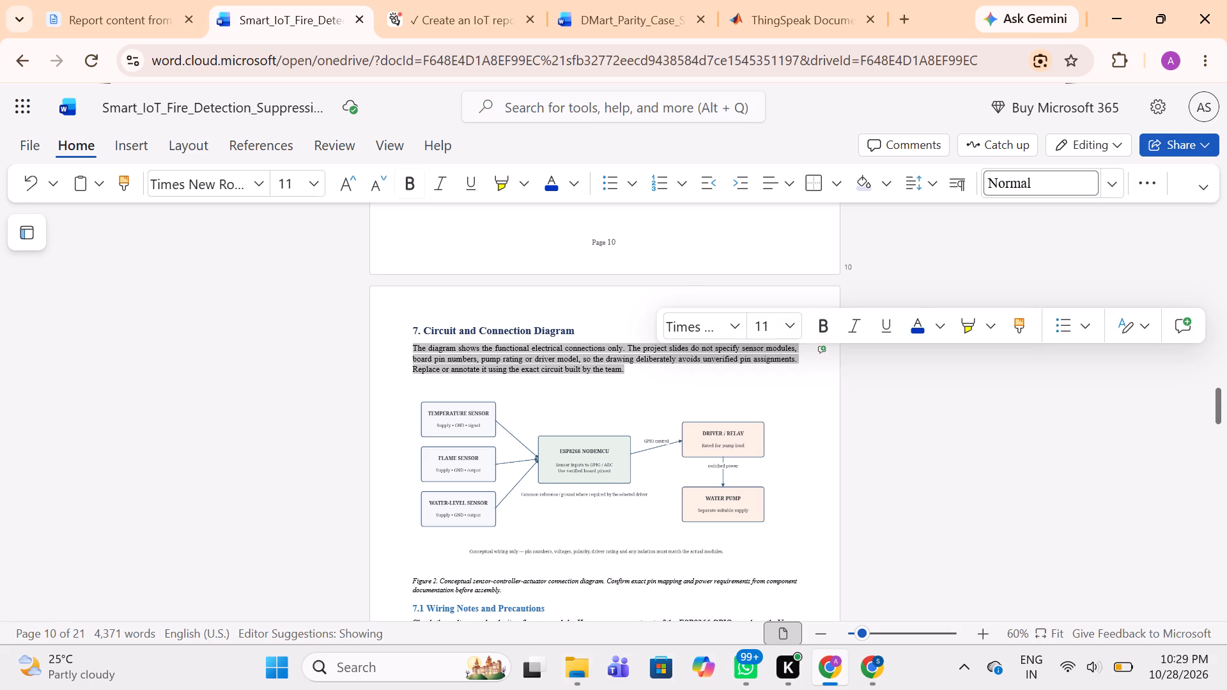
click(785, 332)
click(817, 321)
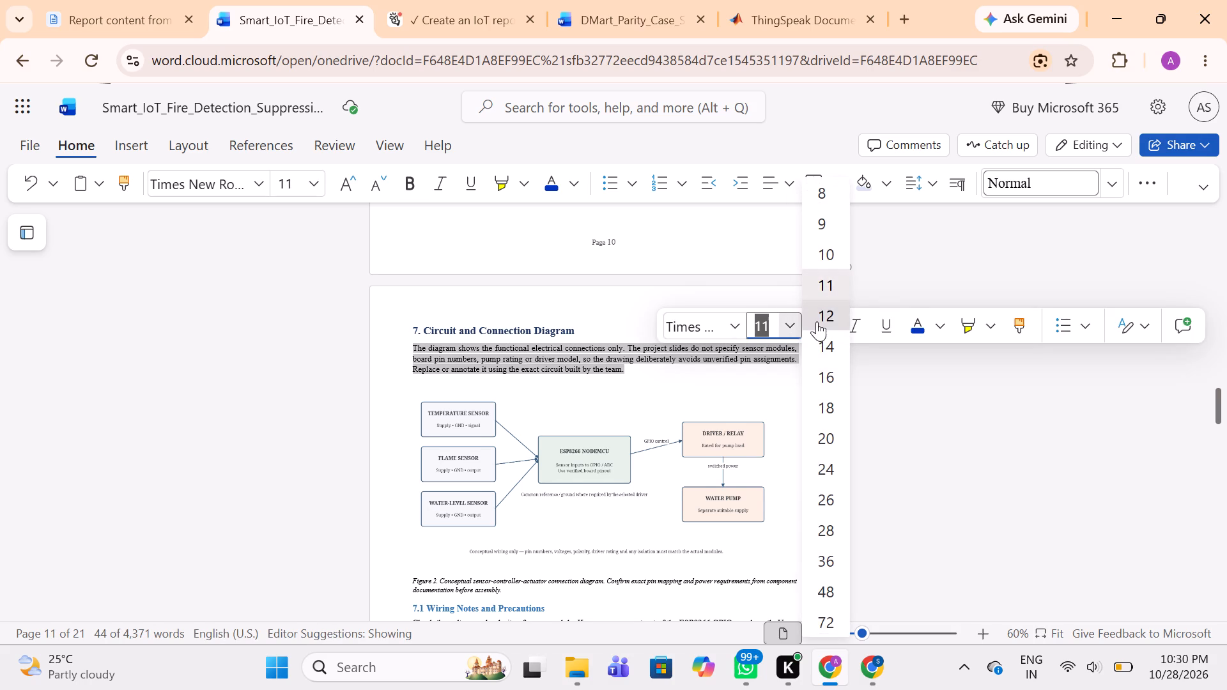
Set the "7. Circuit and Connection Diagram" heading to font size 16.
triple_click(516, 332)
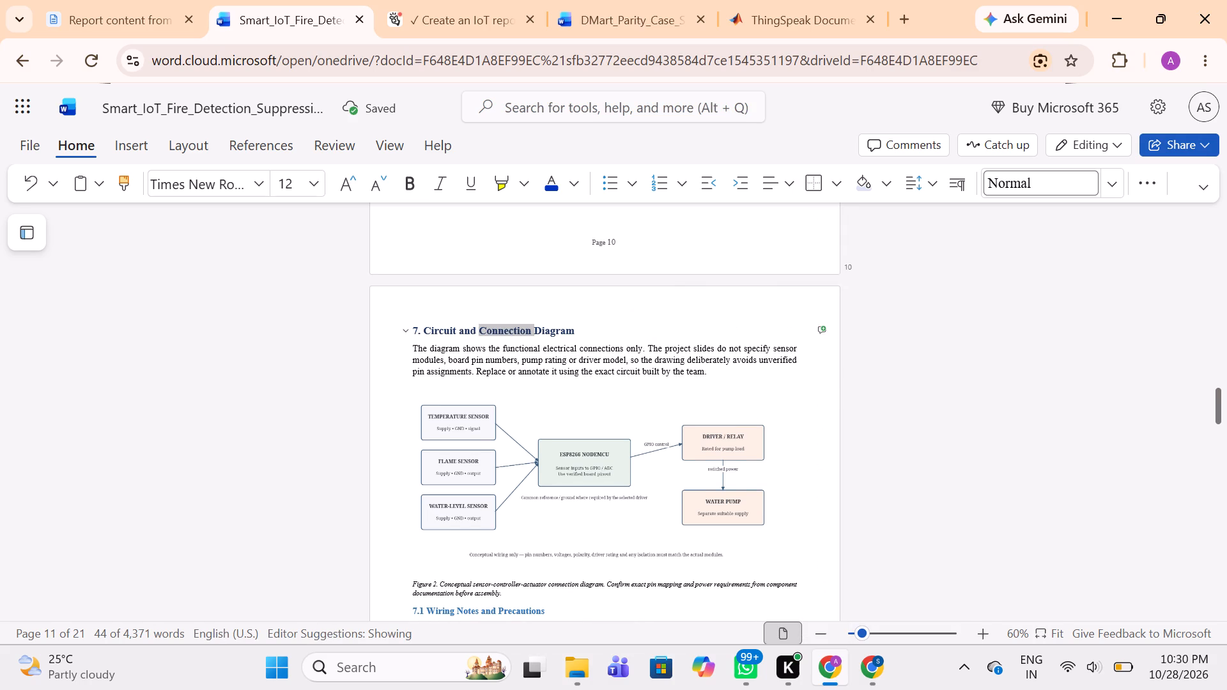
click(652, 293)
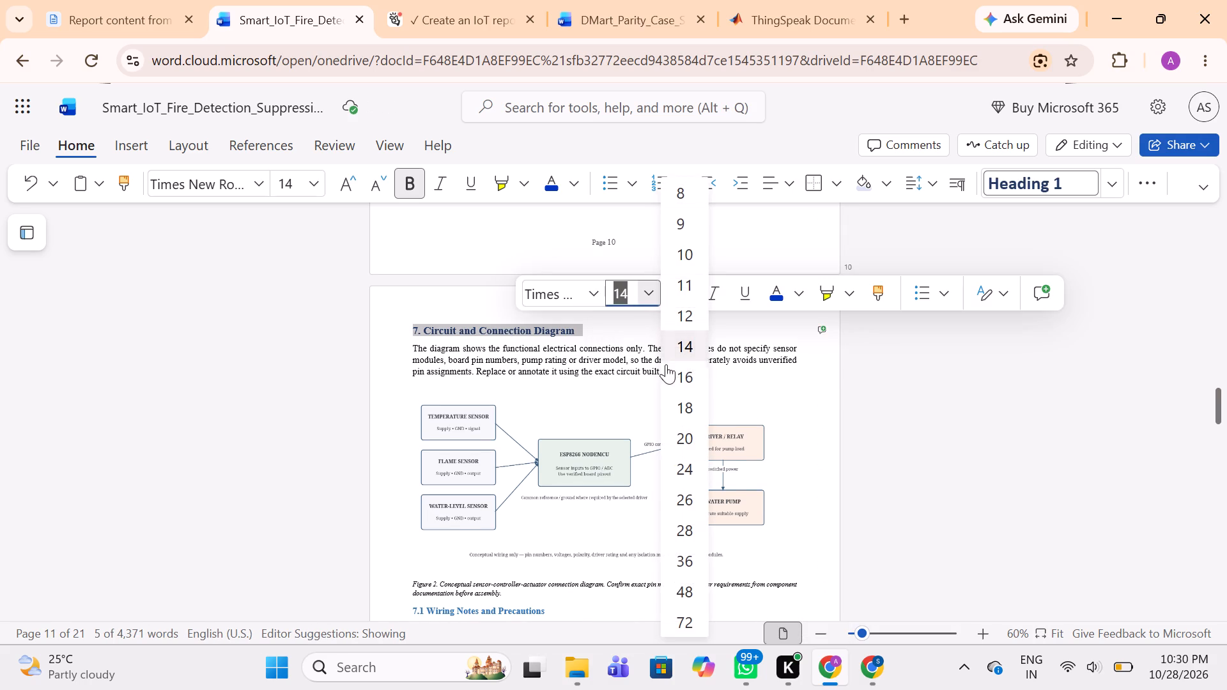
click(670, 376)
Set the "6. System Architecture" heading to font size 16.
scroll(670, 376, up, 3)
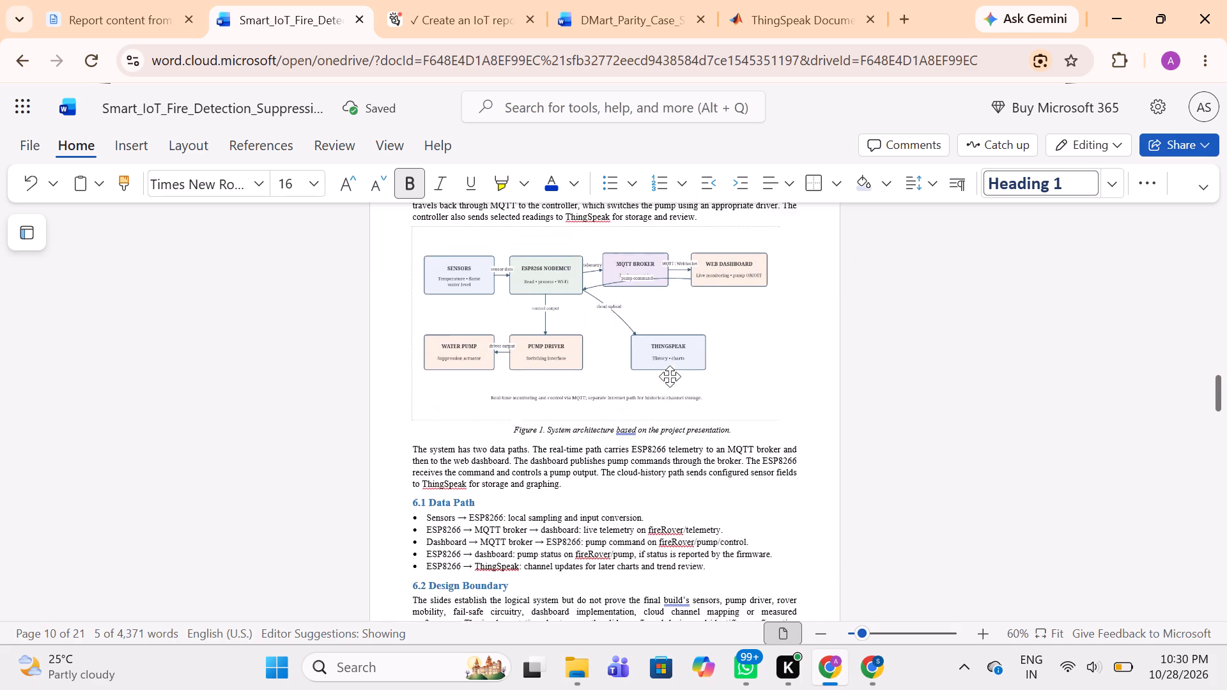
scroll(670, 376, up, 1)
triple_click(491, 548)
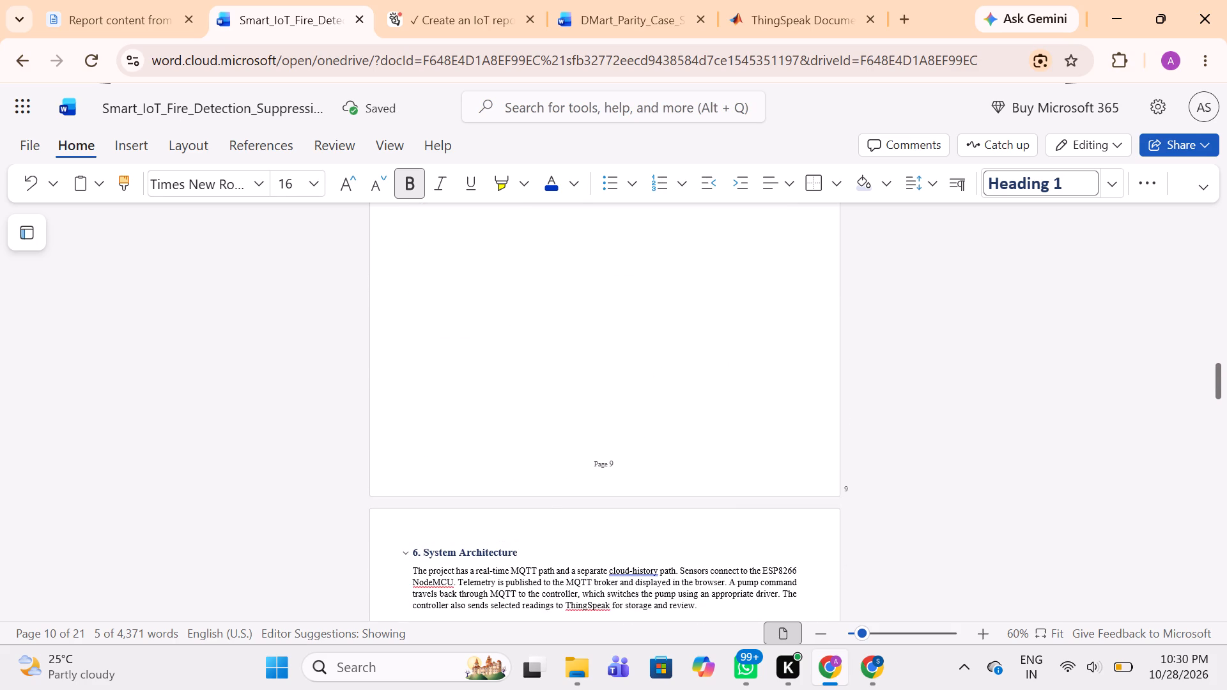
click(633, 506)
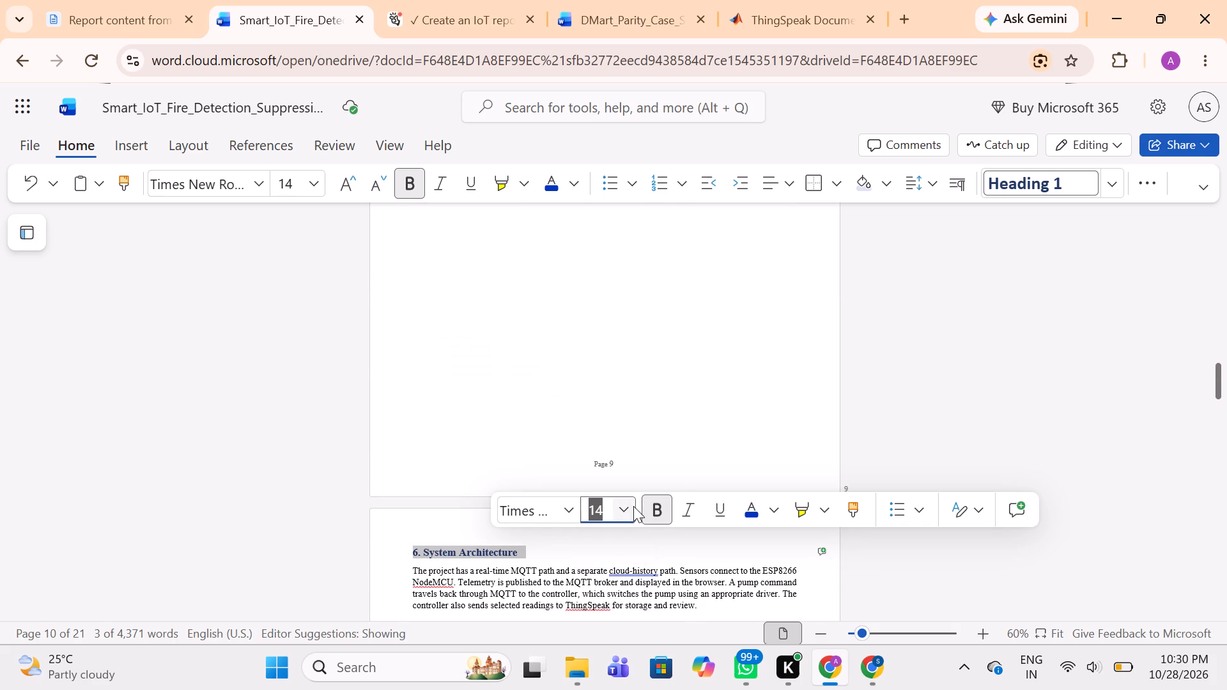
click(656, 372)
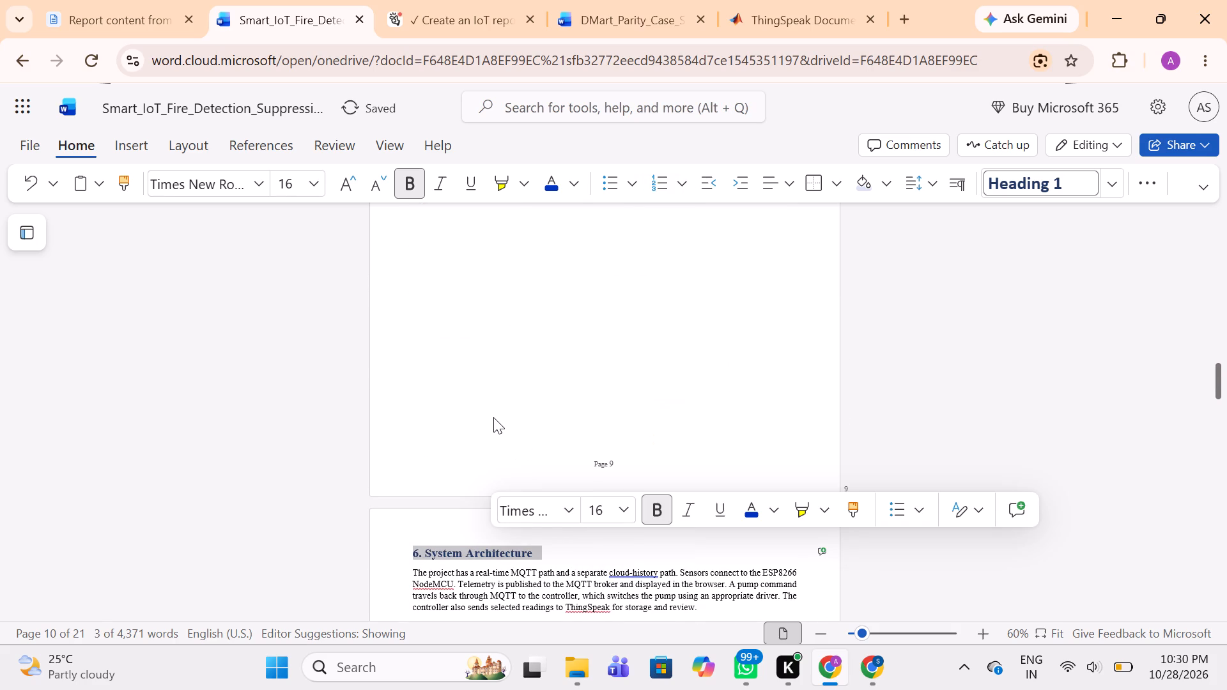
scroll(493, 417, up, 4)
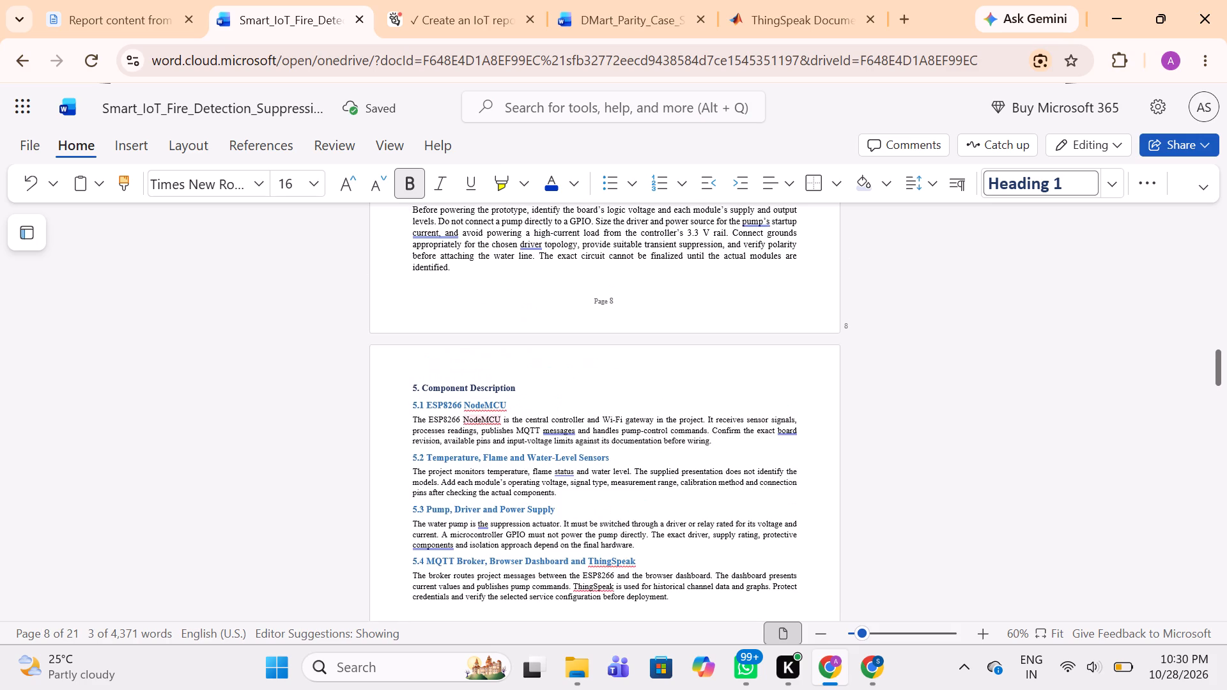
scroll(493, 417, up, 4)
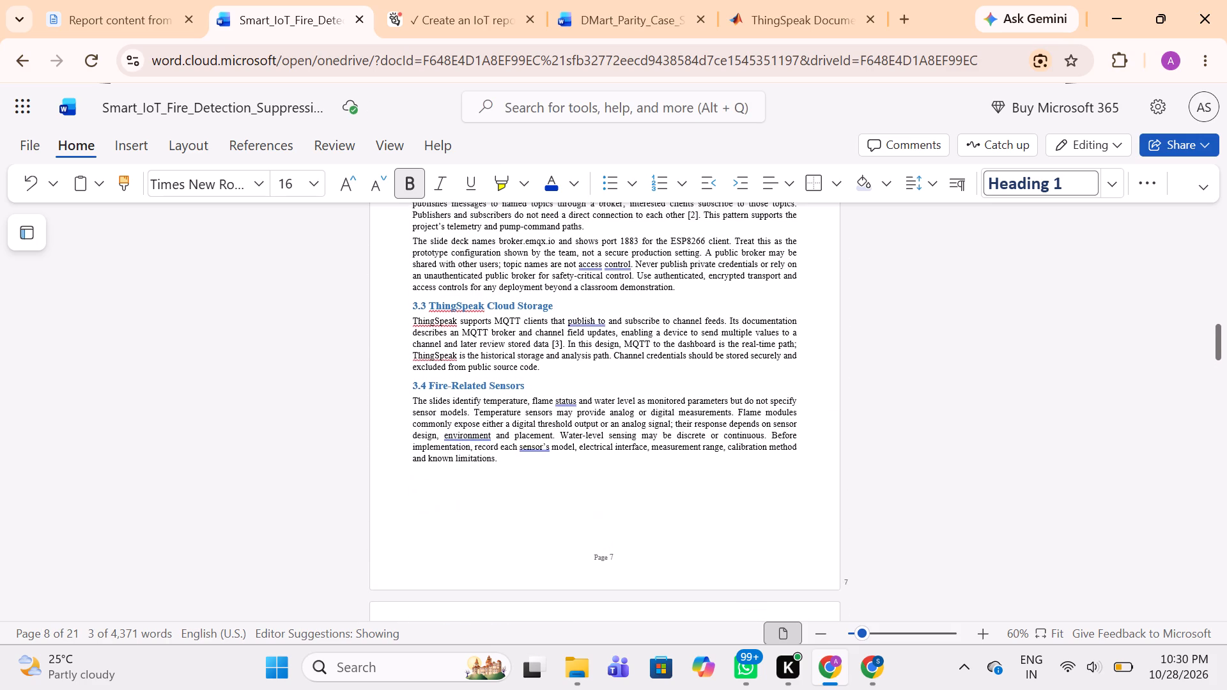
scroll(493, 417, up, 2)
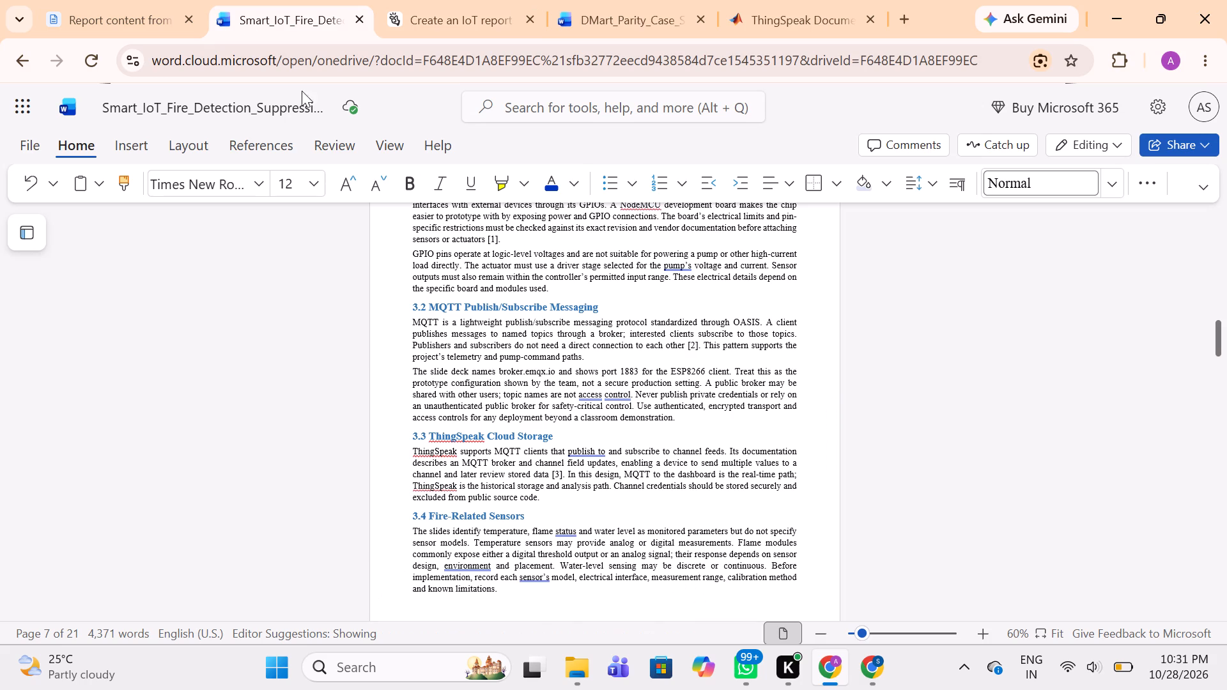
scroll(501, 370, up, 2)
scroll(501, 370, down, 3)
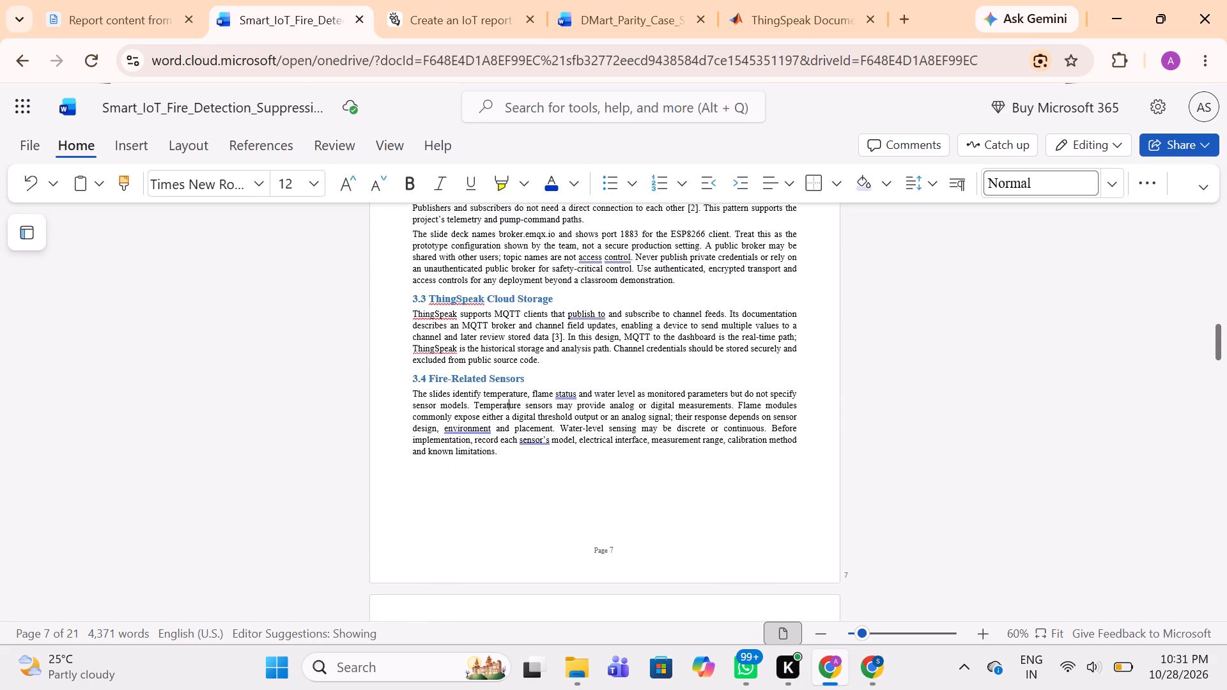
scroll(501, 370, down, 4)
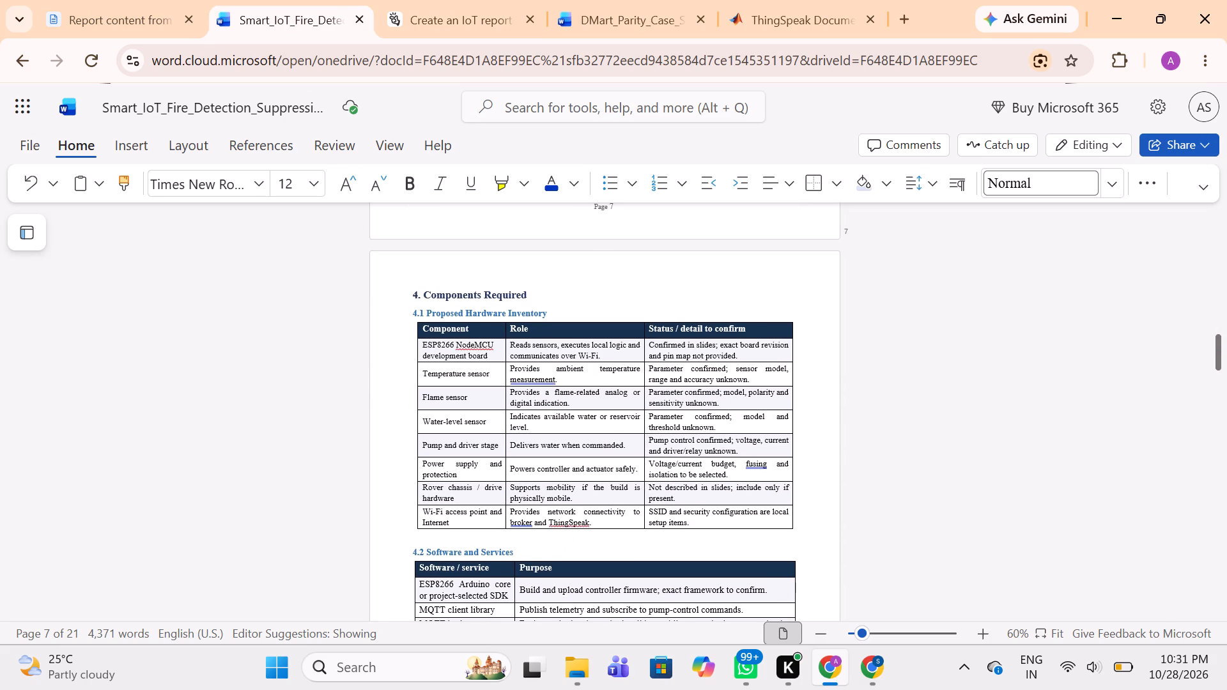
scroll(501, 370, down, 1)
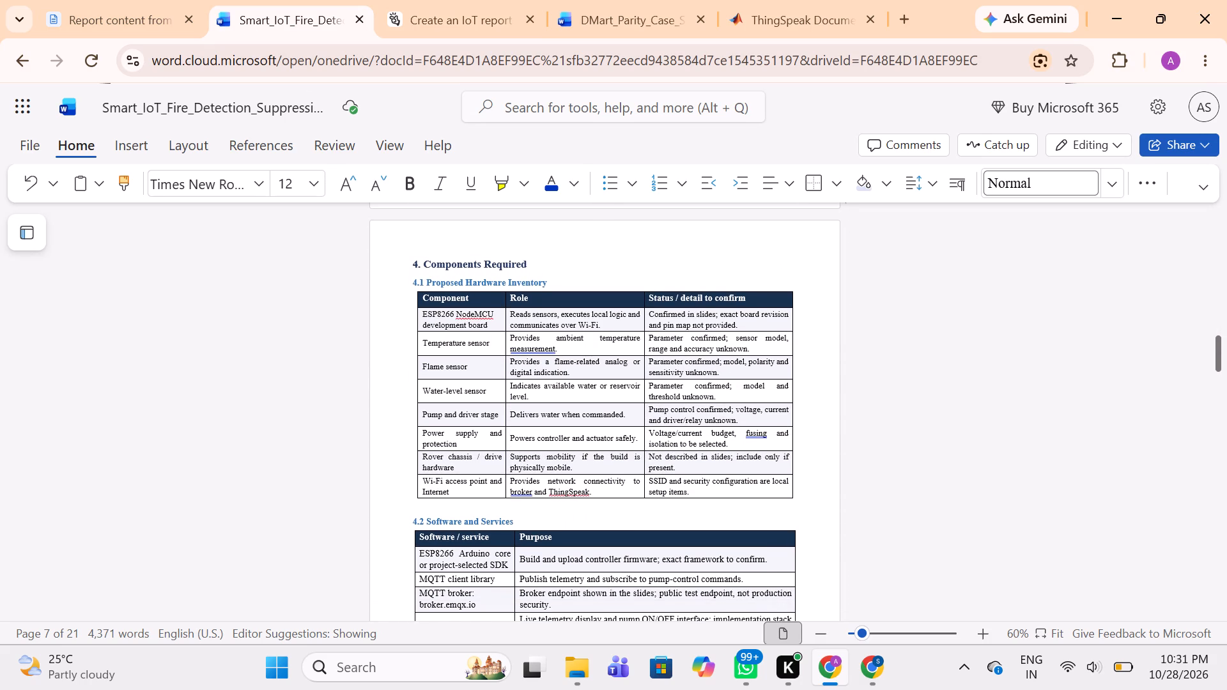
Paste the copied section 4 text on a new line under the heading "4.1 Proposed Hardware Inventory", above the component table.
scroll(501, 370, down, 1)
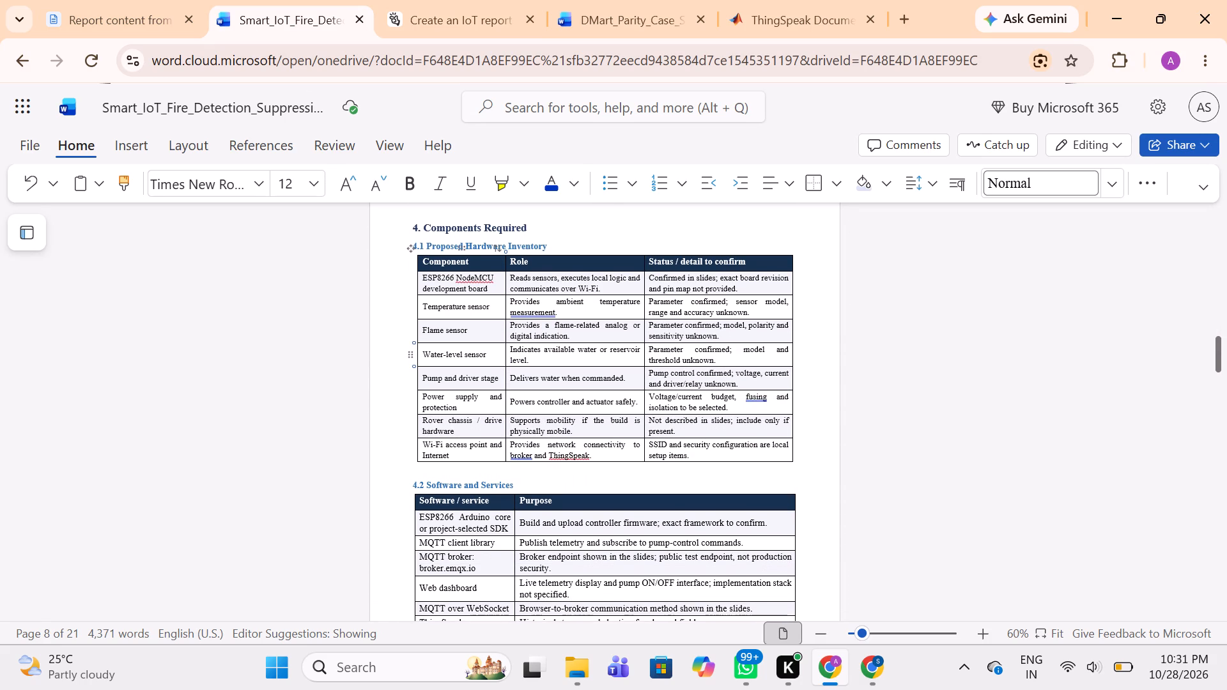
scroll(501, 370, down, 1)
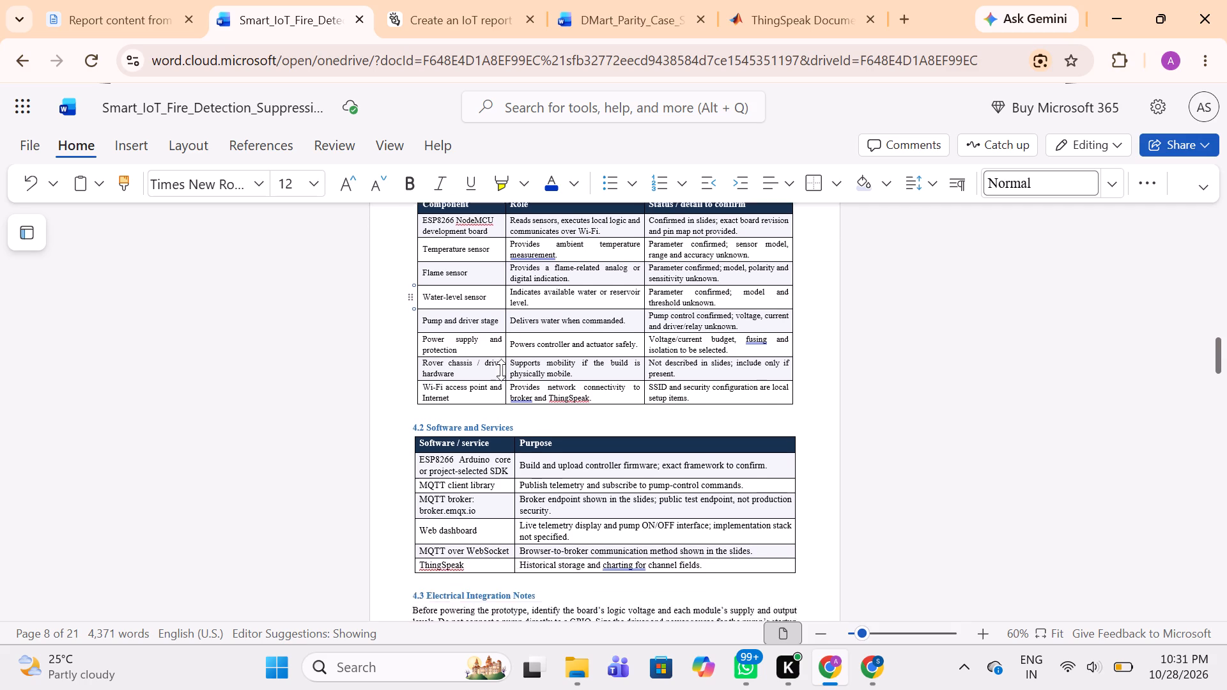
scroll(501, 370, down, 1)
scroll(501, 370, up, 1)
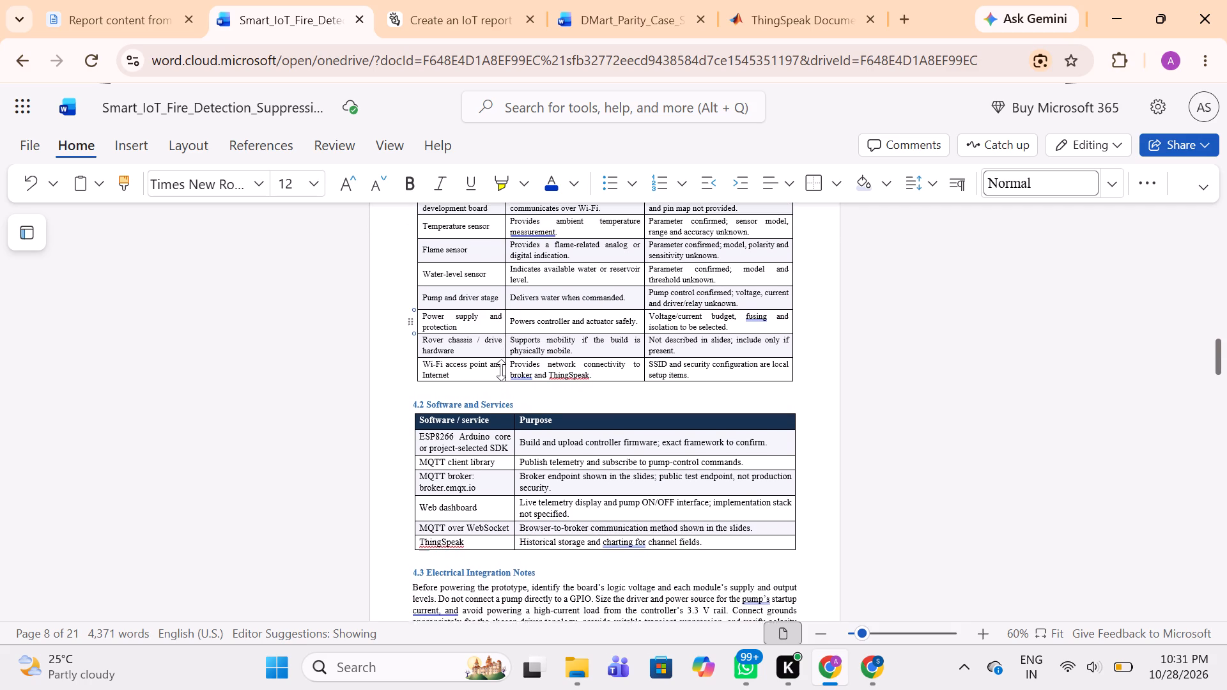
scroll(501, 370, up, 2)
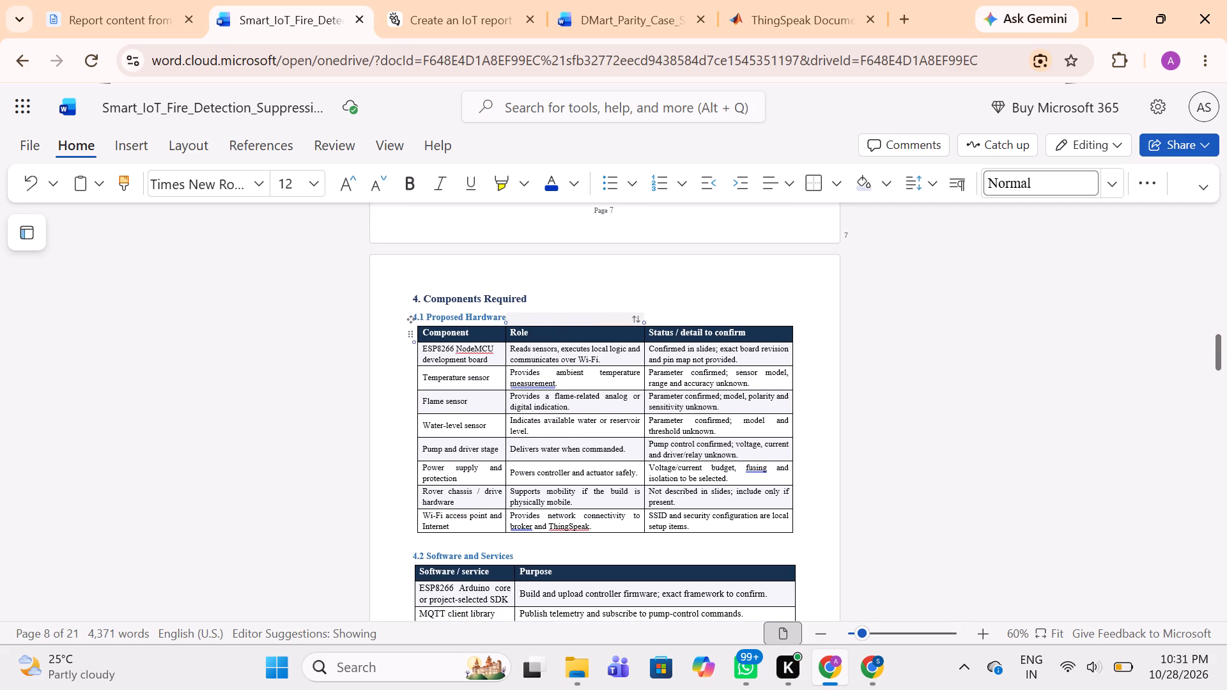
click(599, 302)
click(570, 318)
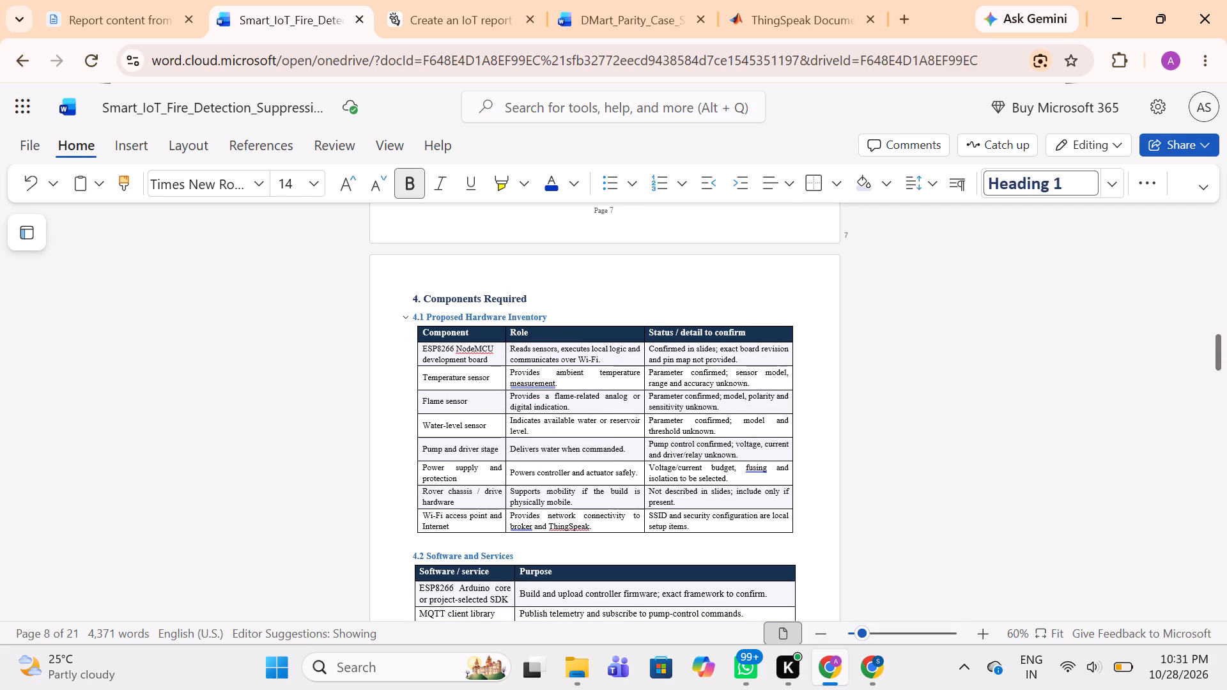
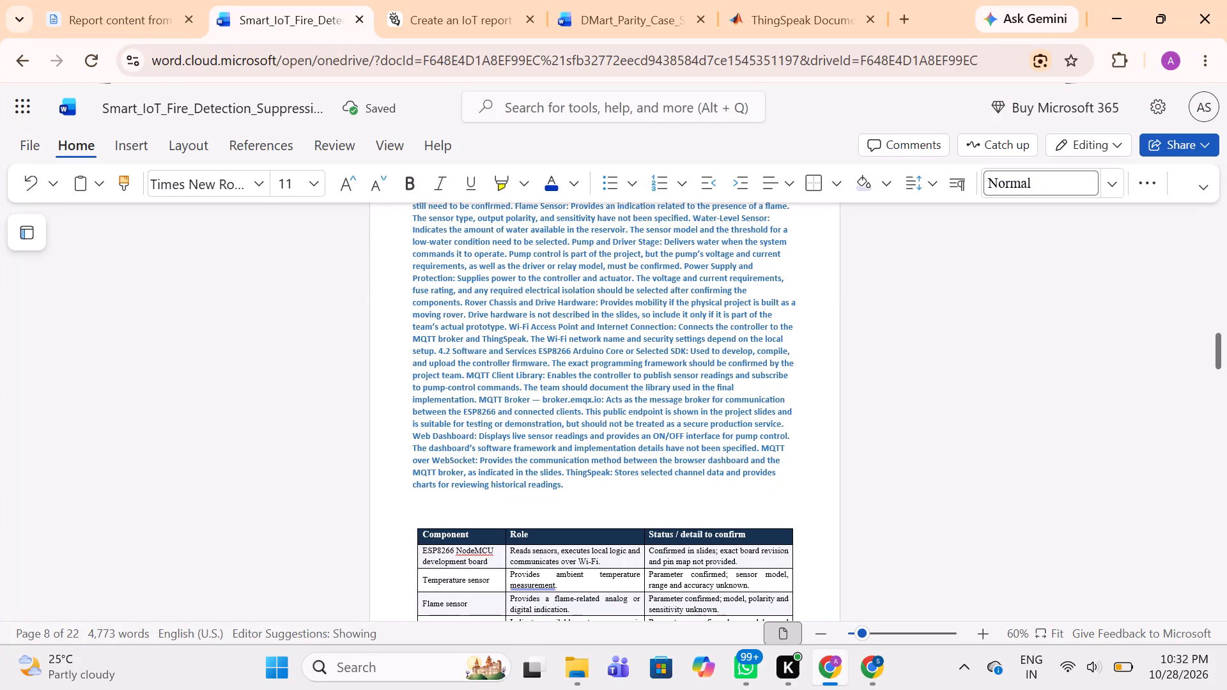
Place the cursor in the pasted component text, at the Flame Sensor description under "4.1 Proposed Hardware Inventory" in section 4.
scroll(566, 365, up, 3)
scroll(566, 365, down, 1)
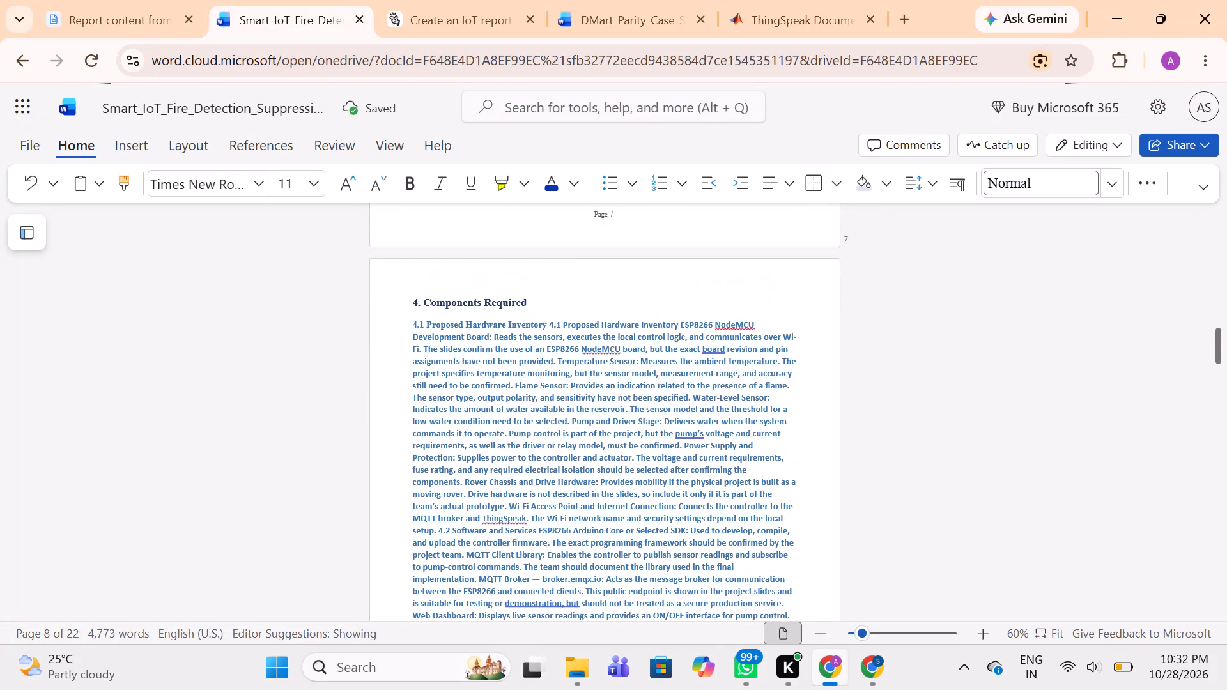
scroll(566, 365, down, 2)
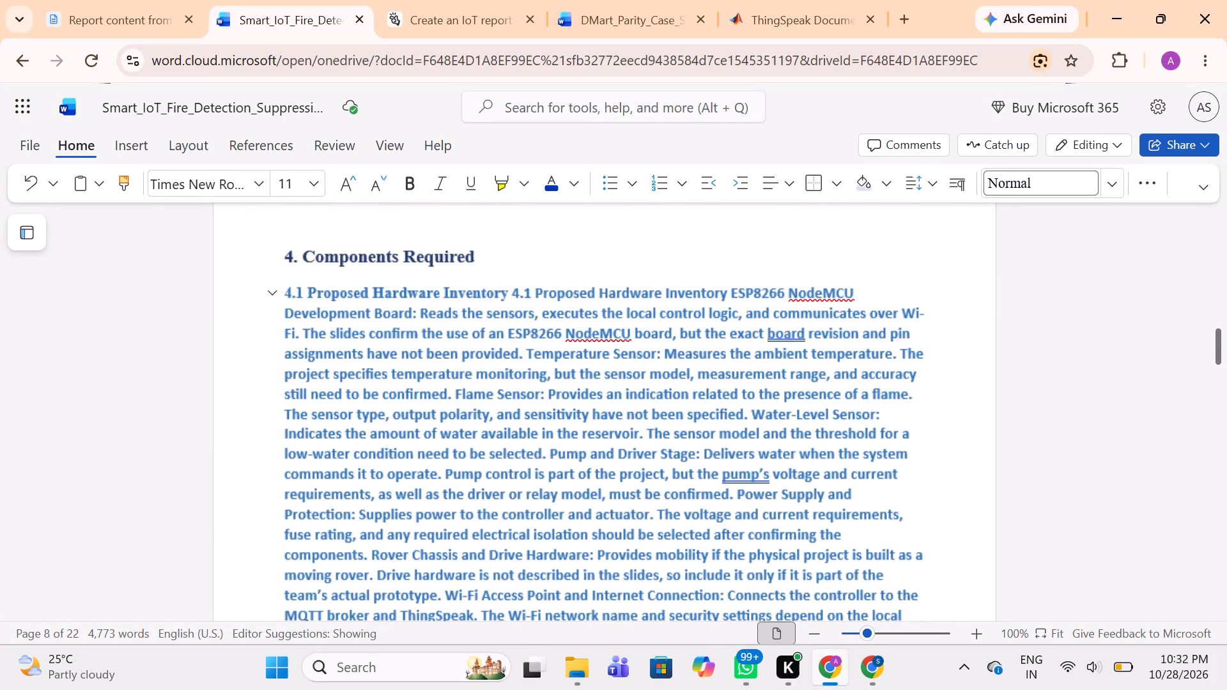
click(519, 394)
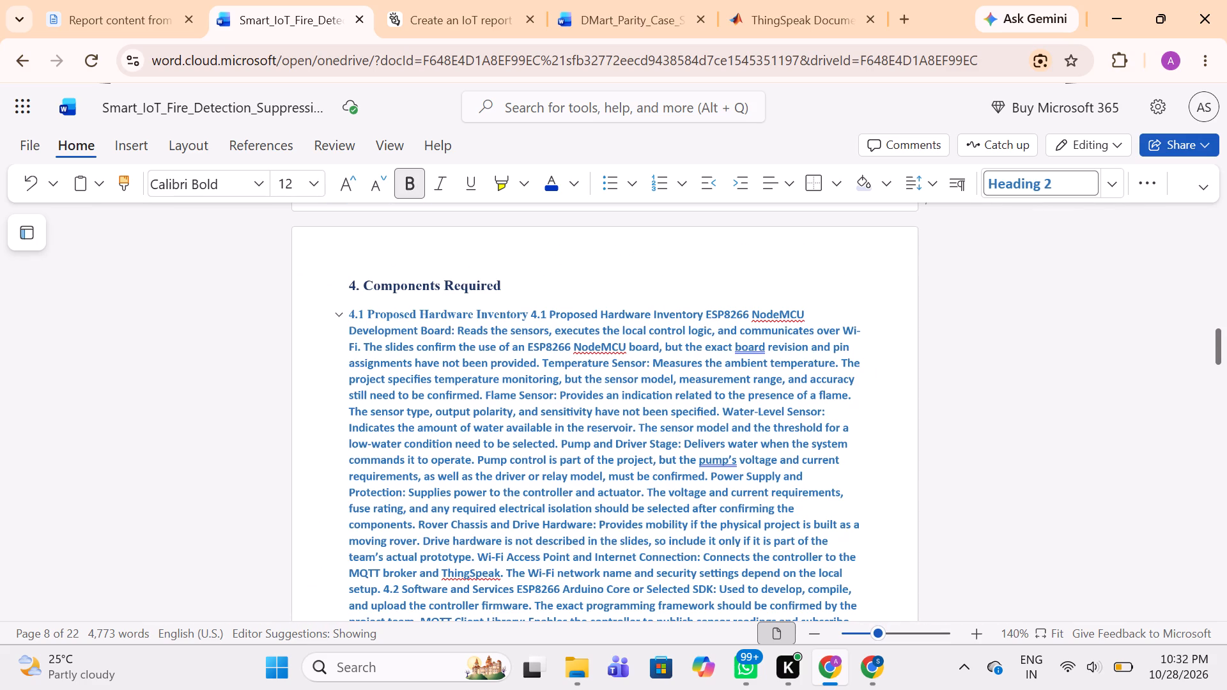
Change the font colour of the whole pasted 4.1 and 4.2 text under Components Required to black.
drag(348, 314, 773, 544)
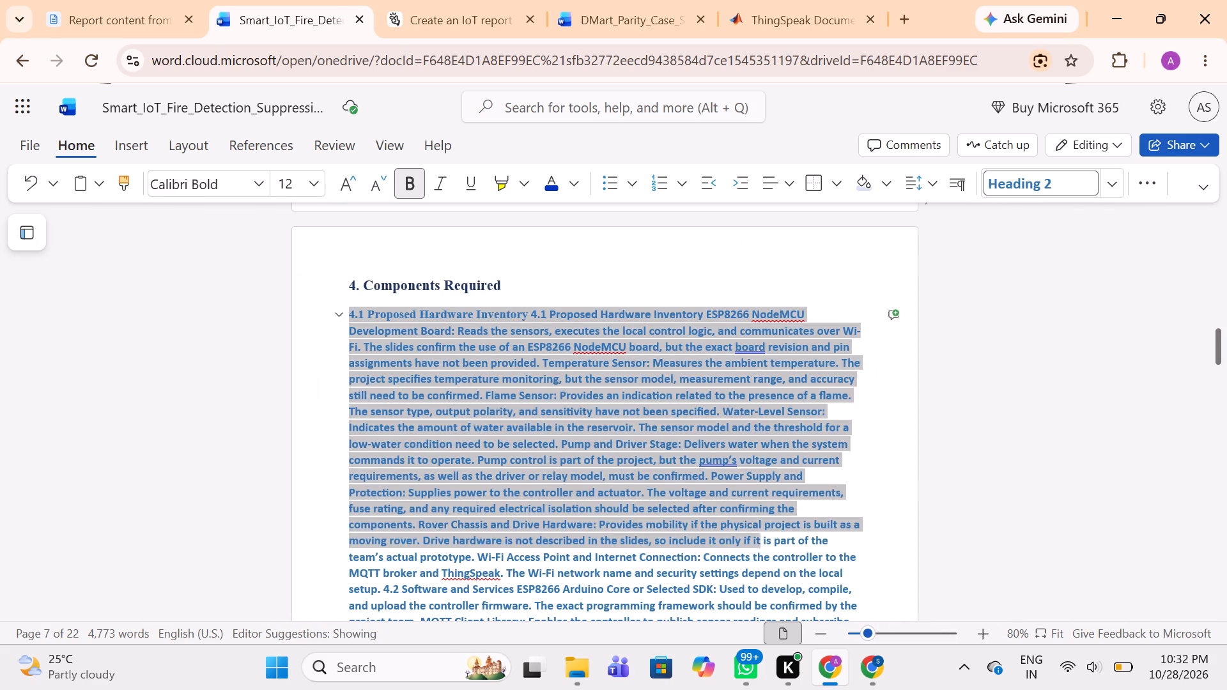
drag(773, 544, 501, 257)
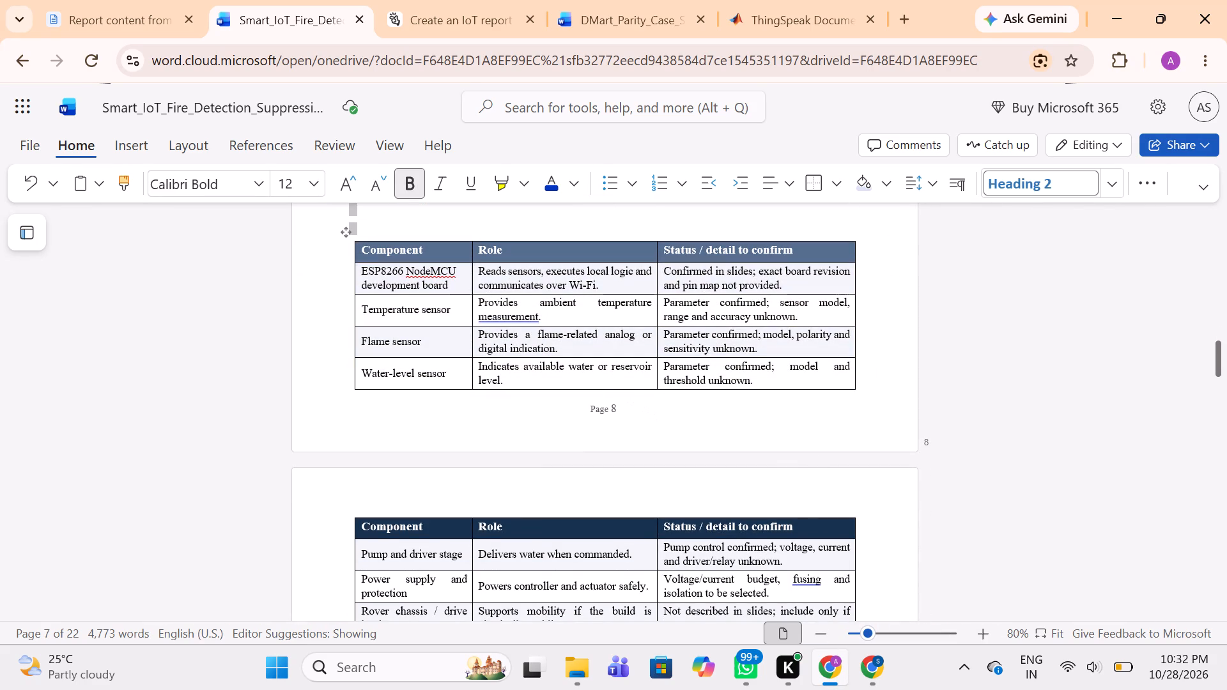
drag(501, 257, 569, 222)
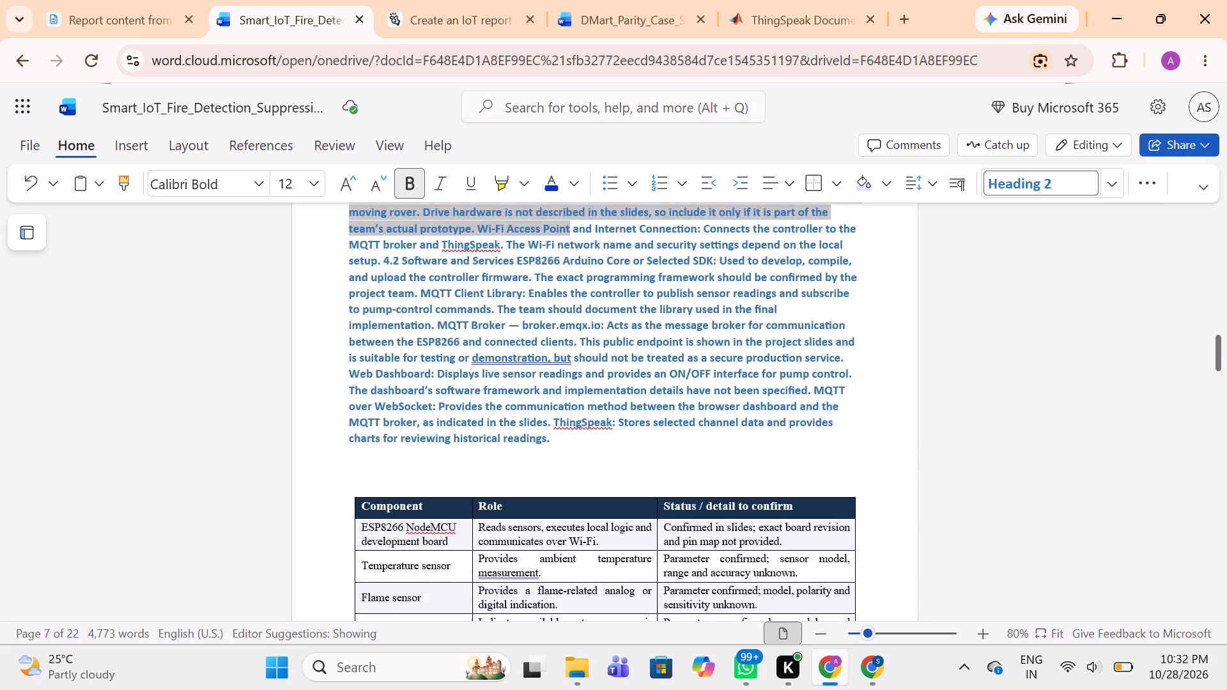
drag(569, 222, 576, 310)
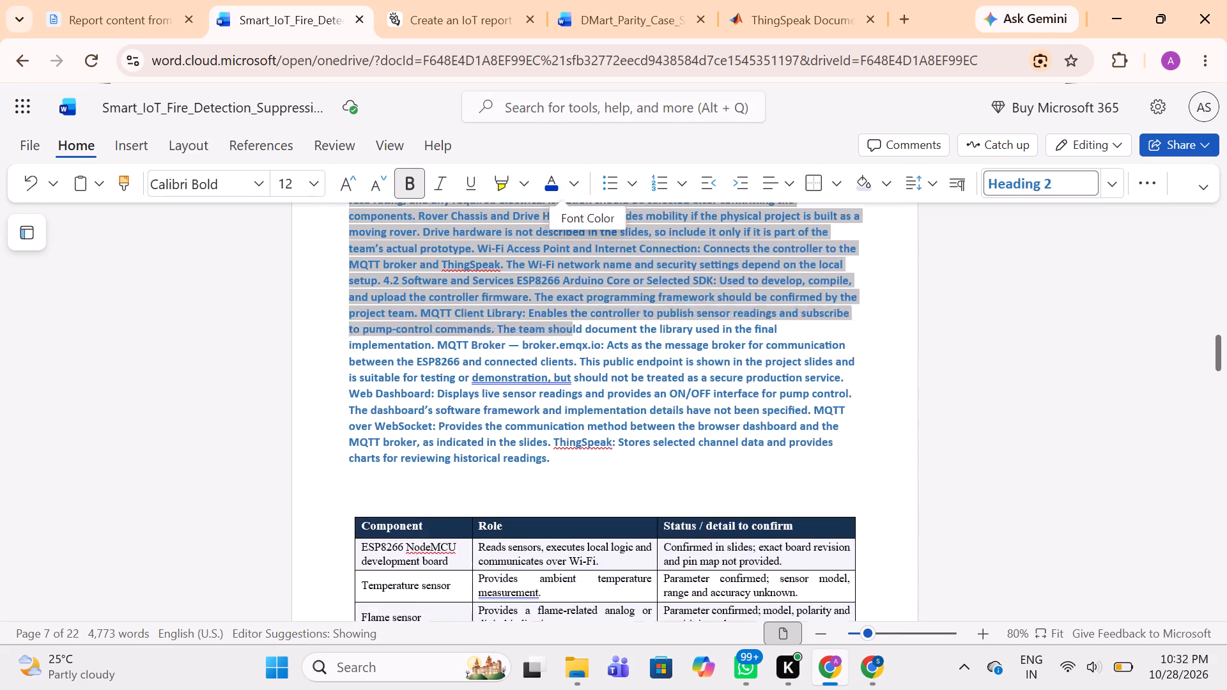
drag(576, 310, 556, 537)
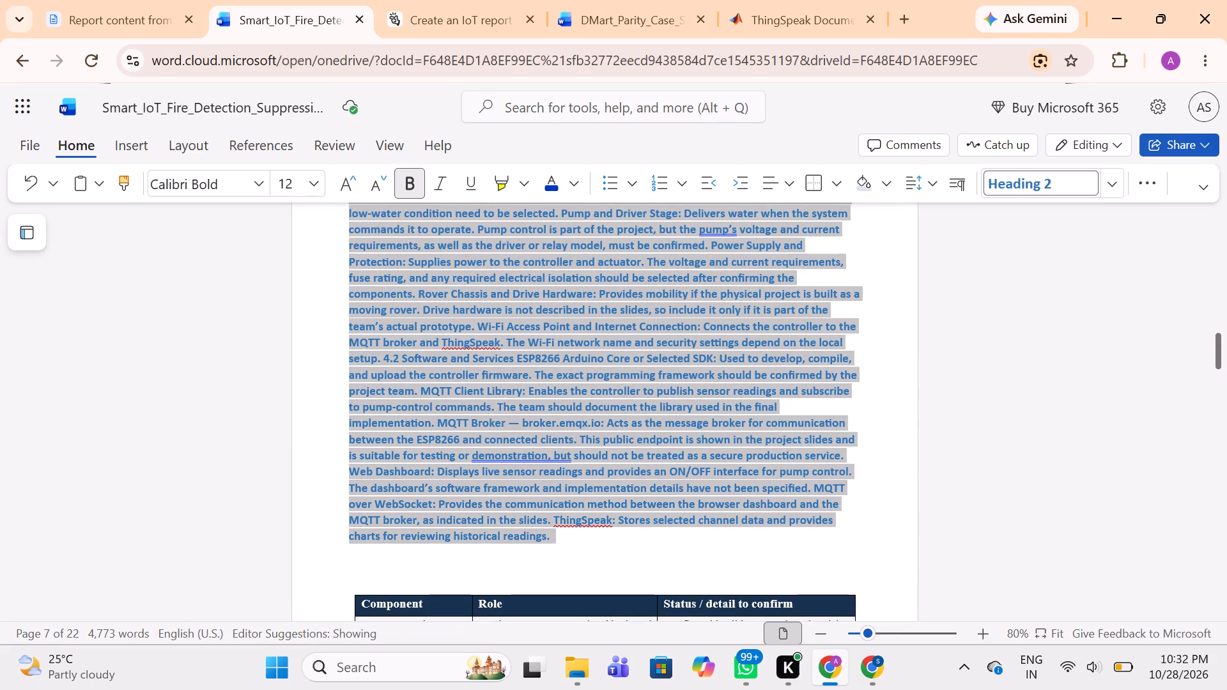
drag(556, 537, 557, 537)
click(840, 492)
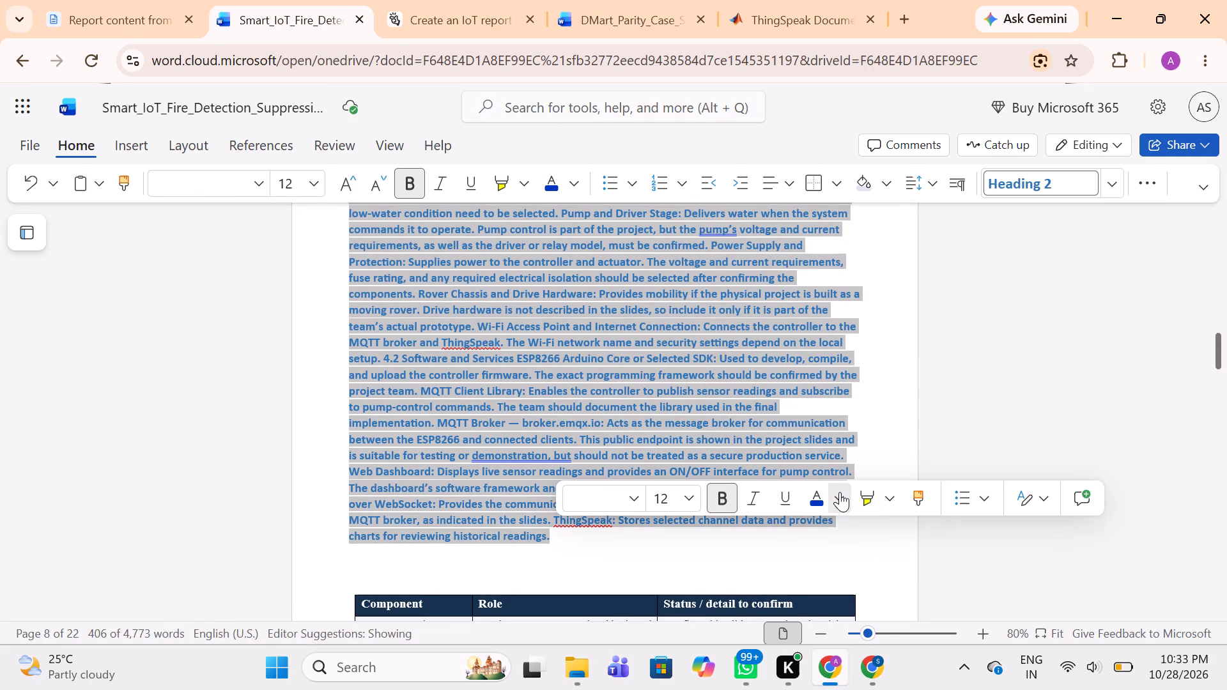
click(868, 286)
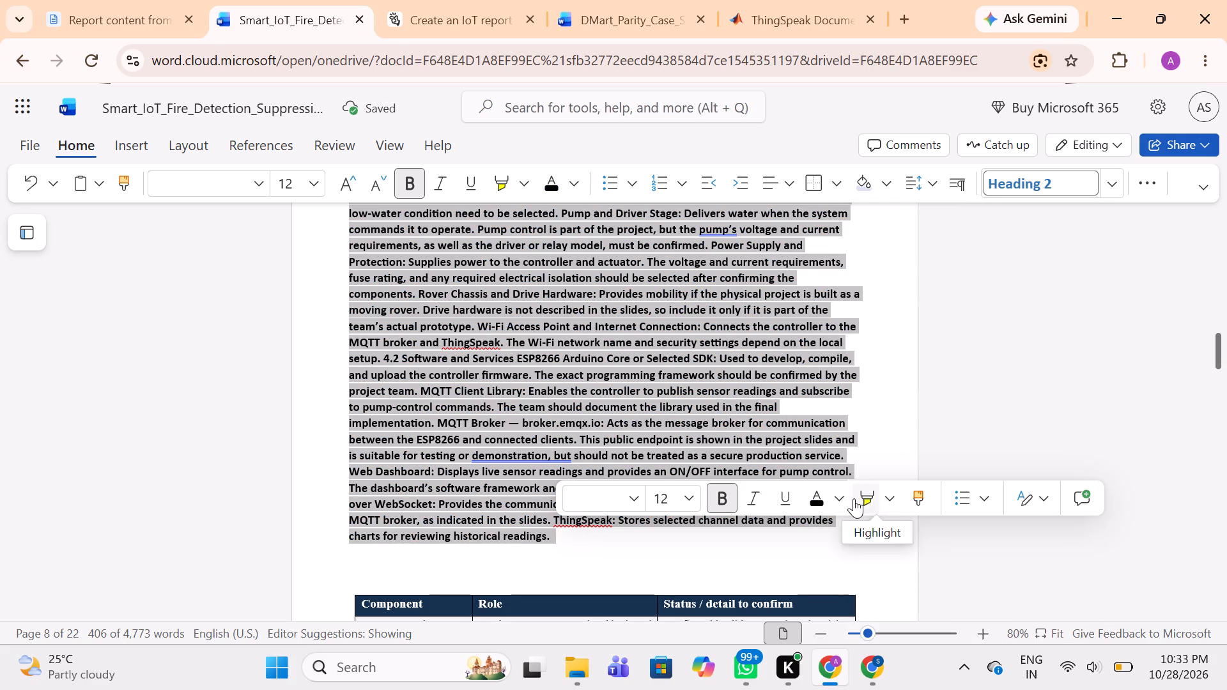
Justify the pasted section 4 text.
click(790, 190)
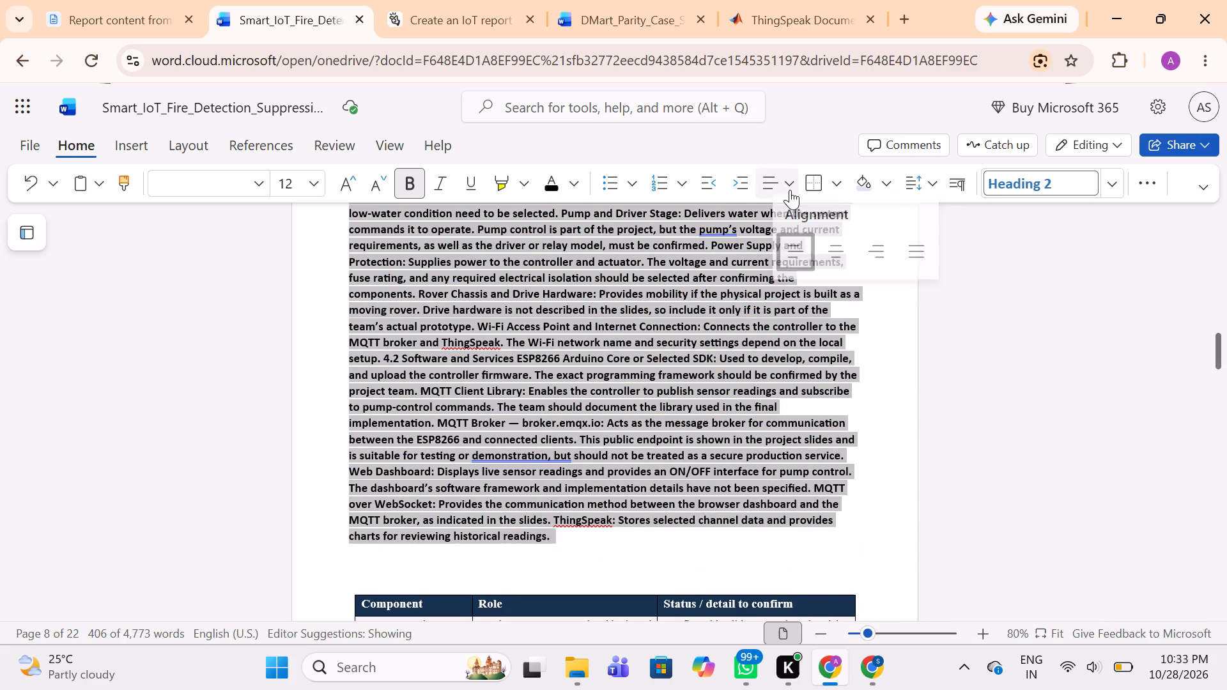
click(900, 267)
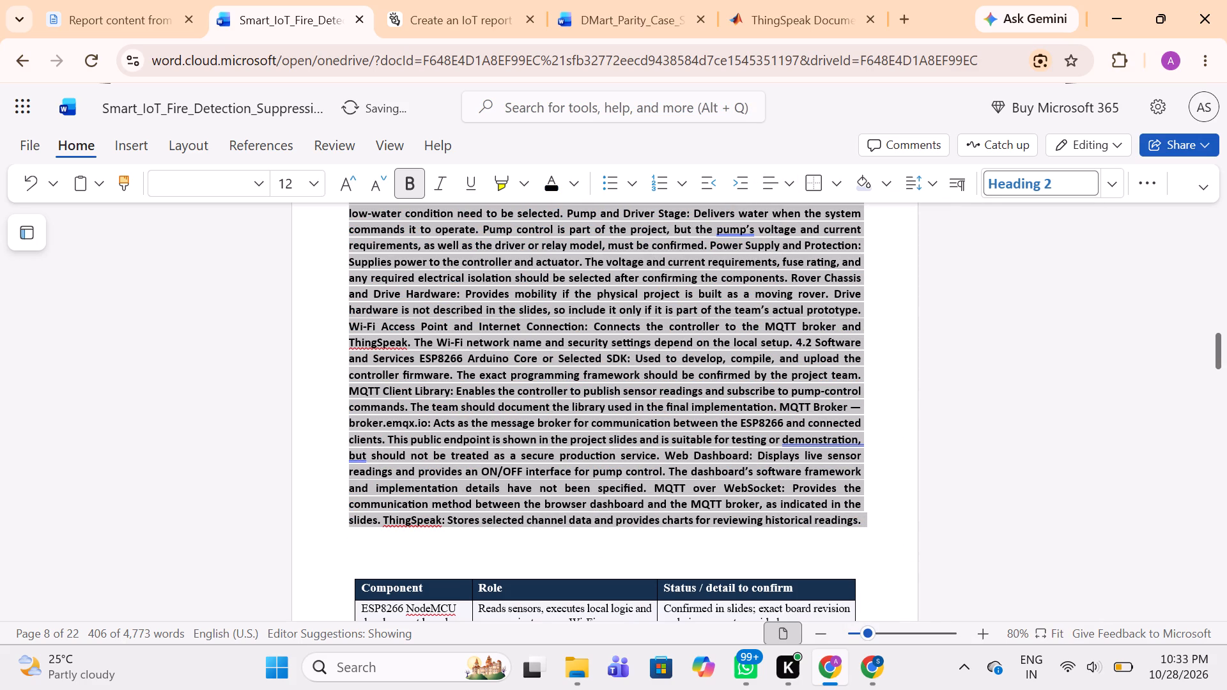
click(745, 359)
Delete the first of the two duplicate "4.1 Proposed Hardware Inventory" headings at the start of the pasted text.
scroll(745, 359, up, 3)
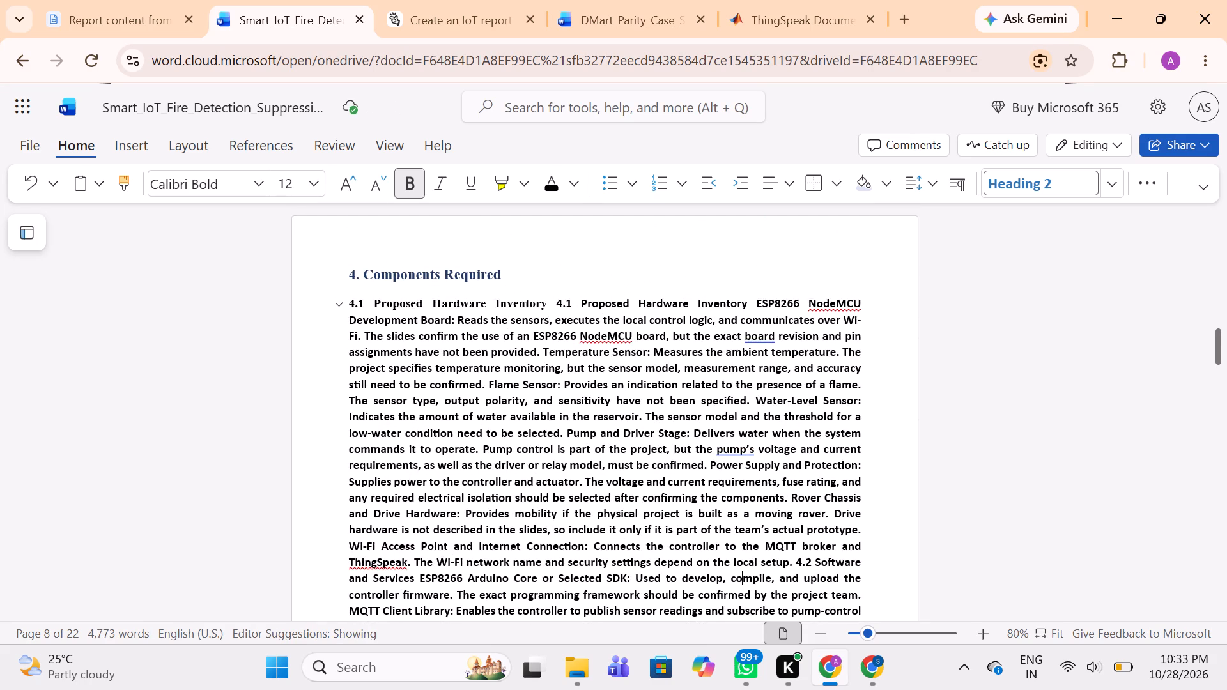
click(553, 303)
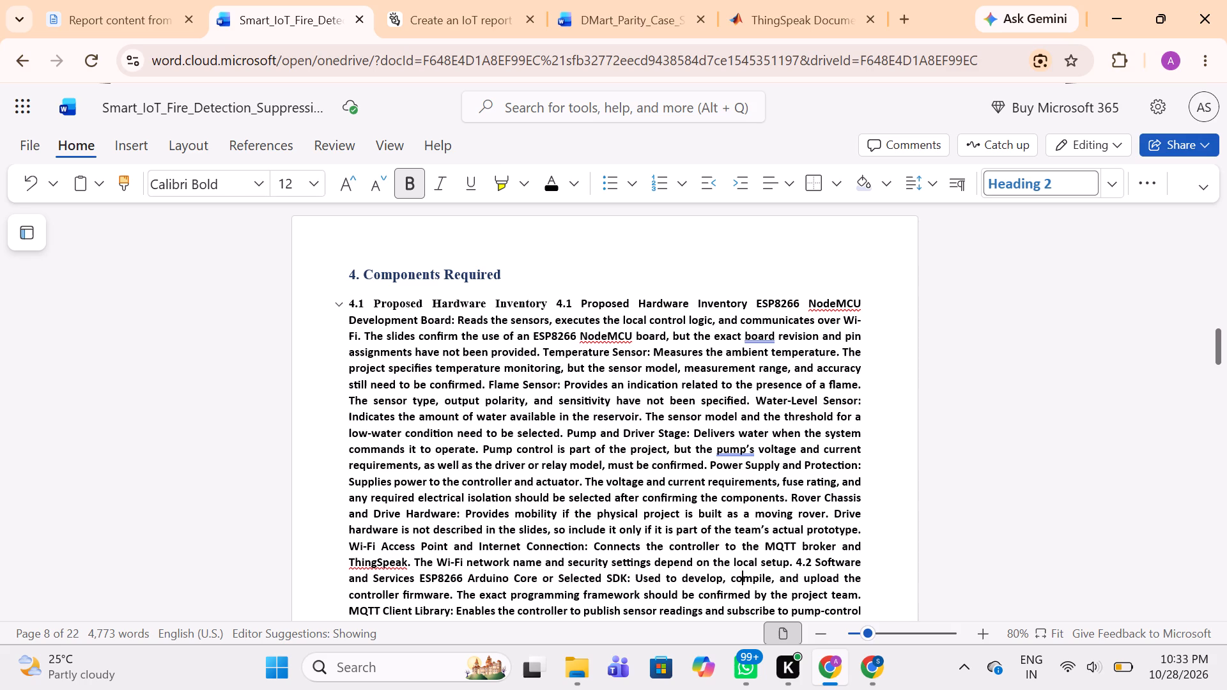
key(BackSpace)
key(BackSpace)
key(BackSpace)
key(BackSpace)
key(BackSpace)
key(BackSpace)
key(BackSpace)
key(BackSpace)
key(BackSpace)
key(BackSpace)
key(BackSpace)
key(BackSpace)
key(BackSpace)
key(BackSpace)
key(BackSpace)
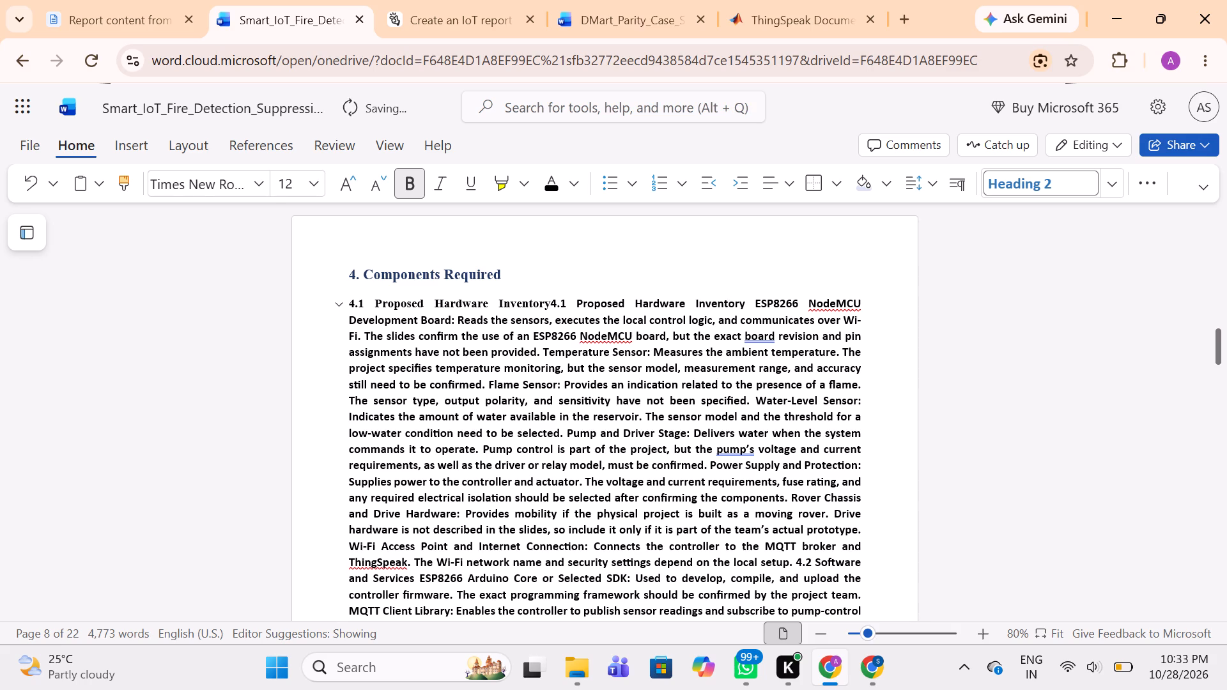
key(BackSpace)
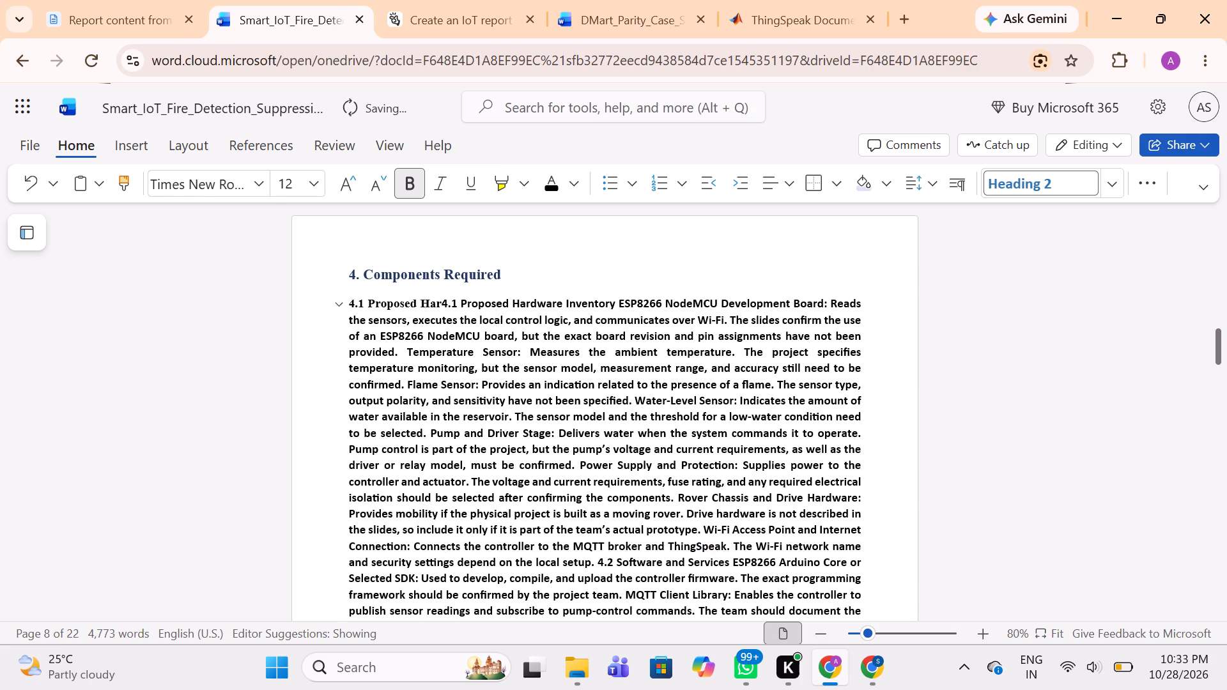
key(BackSpace)
key(BackSpace)
key(BackSpace)
key(BackSpace)
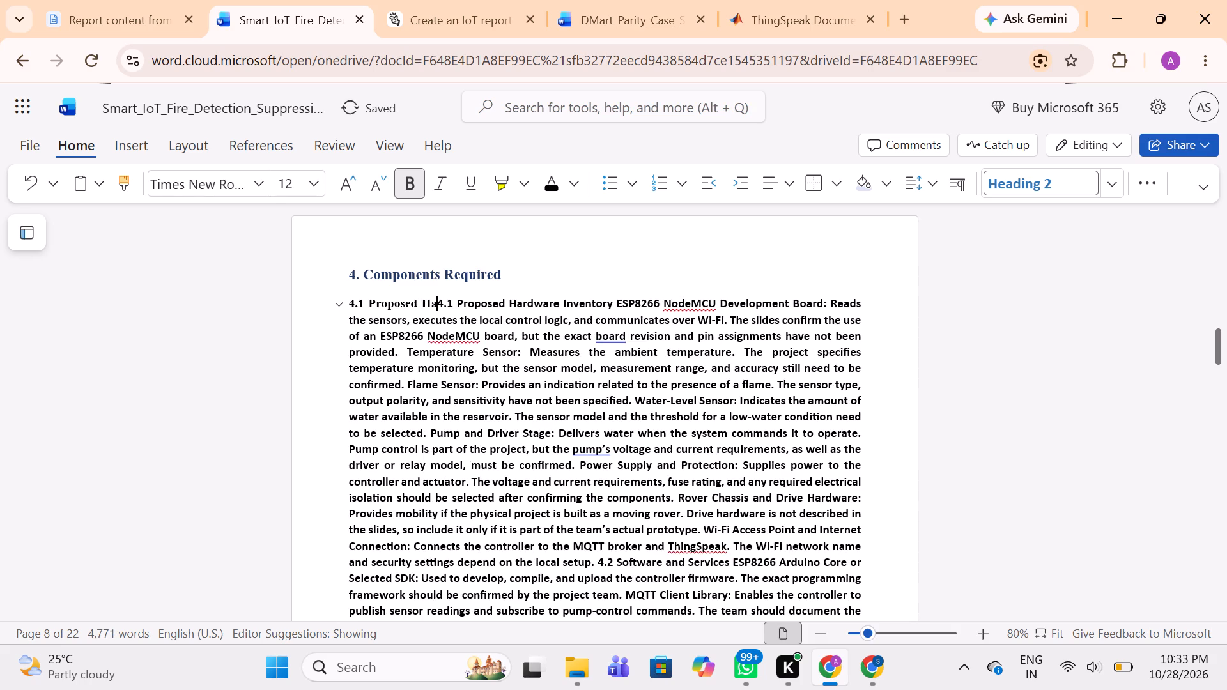
key(BackSpace)
key(BackSpace)
key(BackSpace)
key(BackSpace)
key(BackSpace)
key(BackSpace)
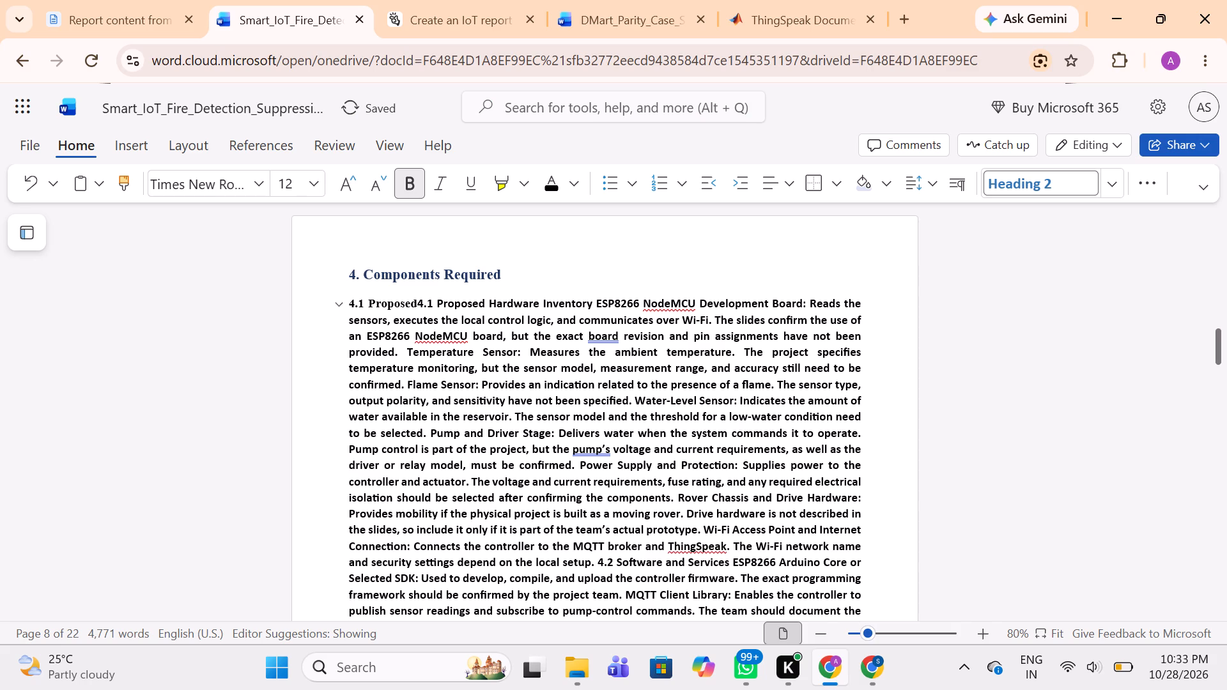
key(BackSpace)
key(BackSpace)
key(BackSpace)
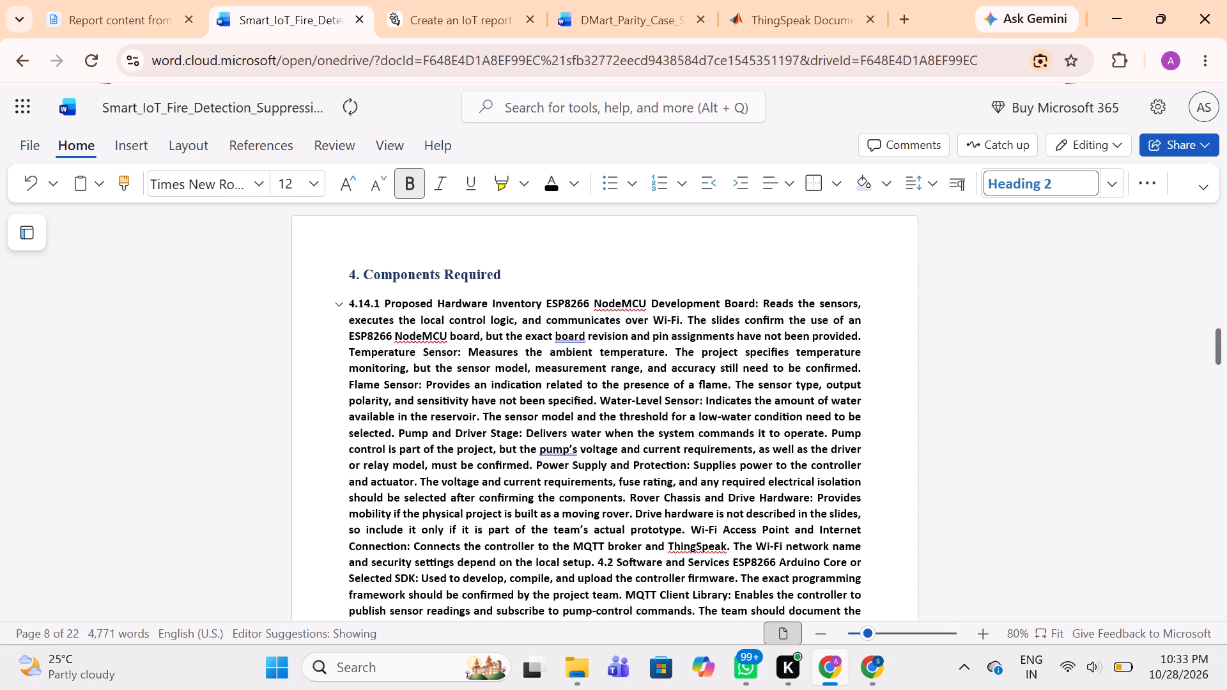
key(BackSpace)
key(BackSpace)
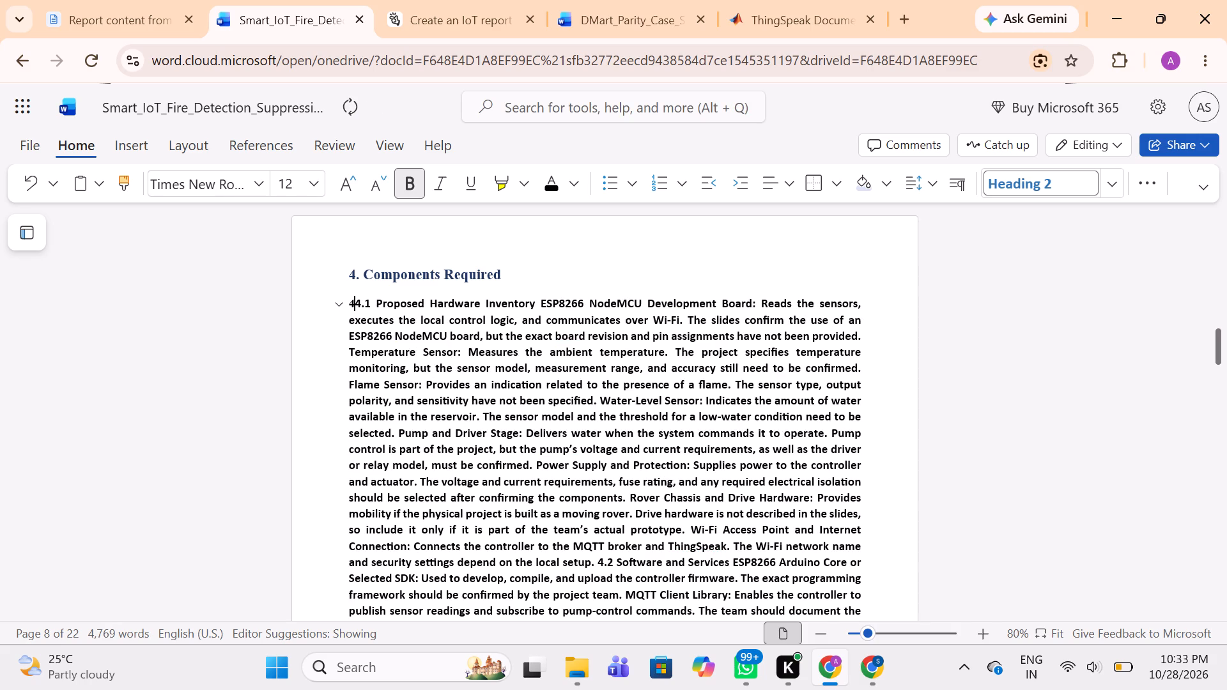
key(BackSpace)
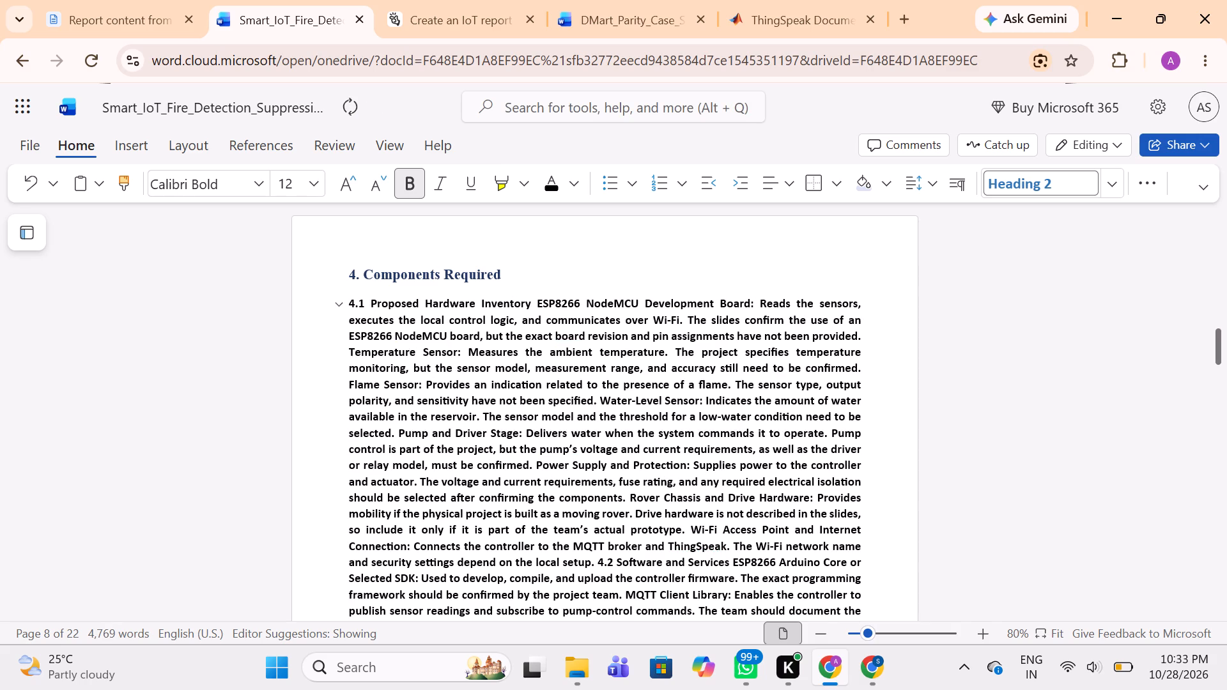
Put the heading "4.1 Proposed Hardware Inventory" on its own line, with the ESP8266 NodeMCU text starting a new paragraph.
click(539, 303)
key(Return)
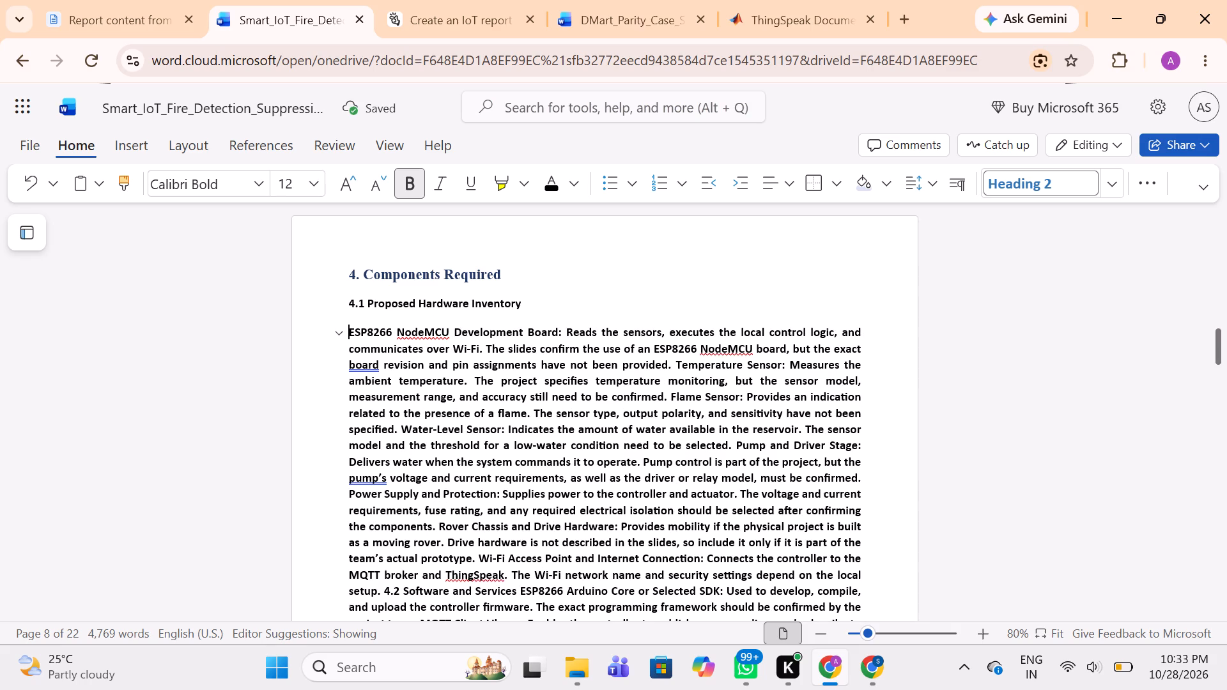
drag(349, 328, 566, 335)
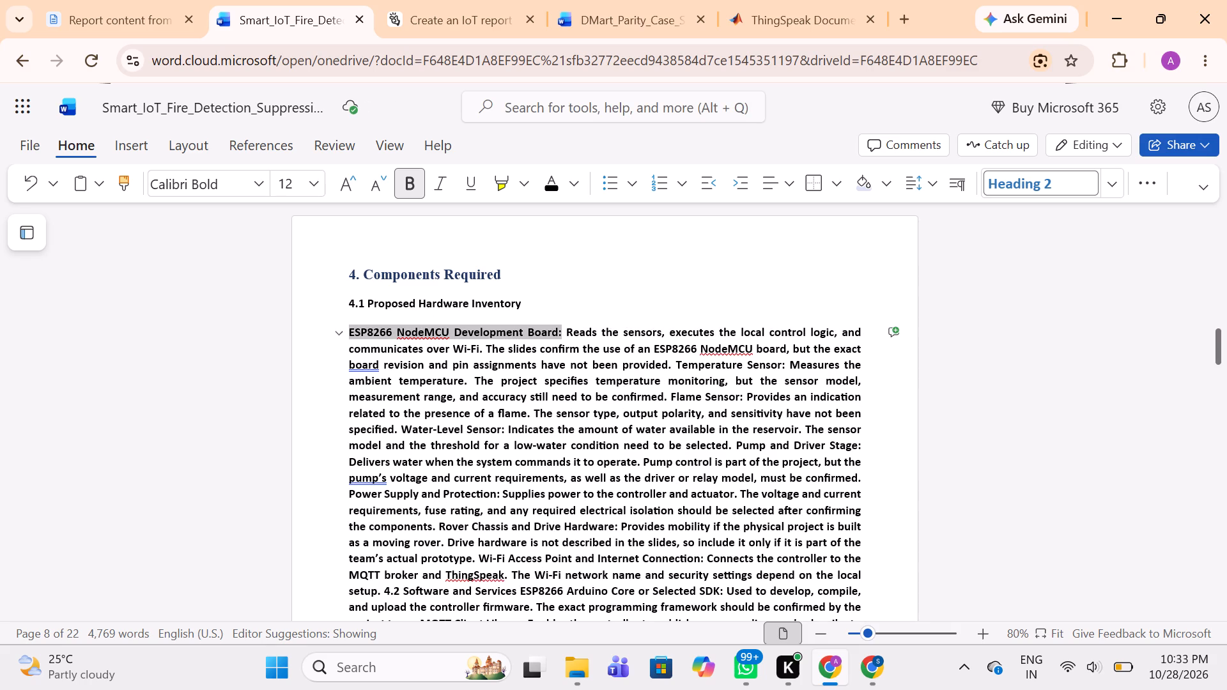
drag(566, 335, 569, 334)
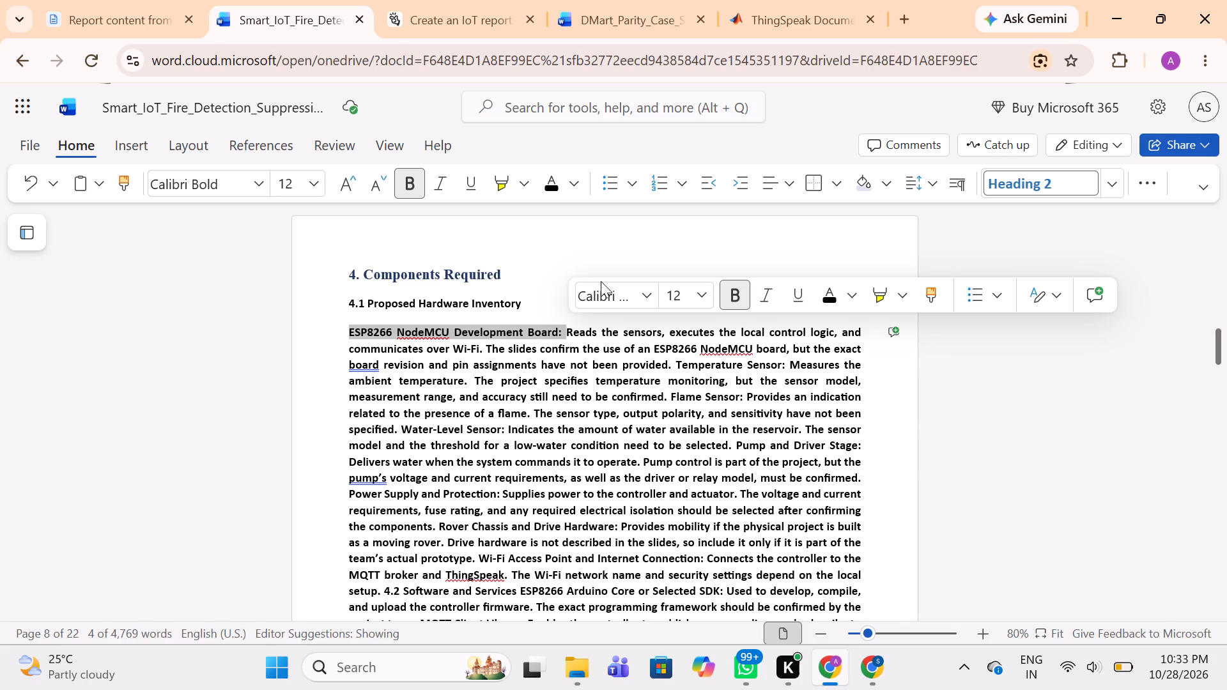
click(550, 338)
Set the font of the 4.1 heading and all the pasted section 4 text below it to Times New Roman.
scroll(550, 338, down, 1)
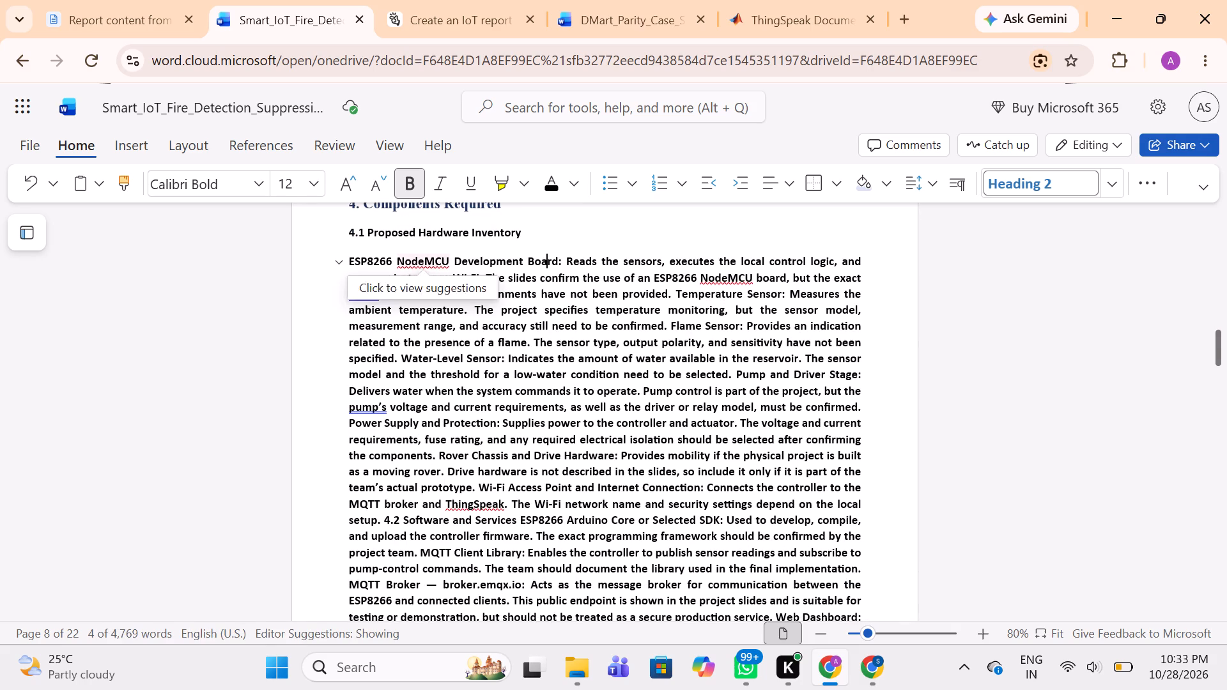
drag(348, 259, 788, 593)
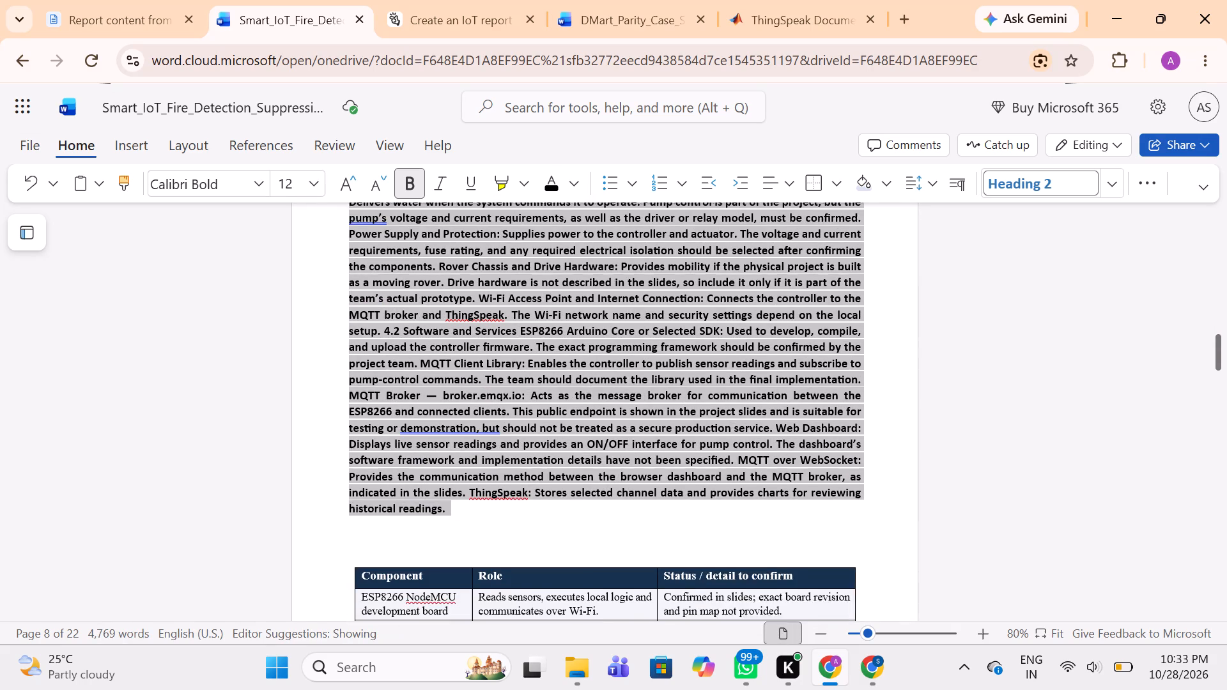
drag(788, 593, 546, 517)
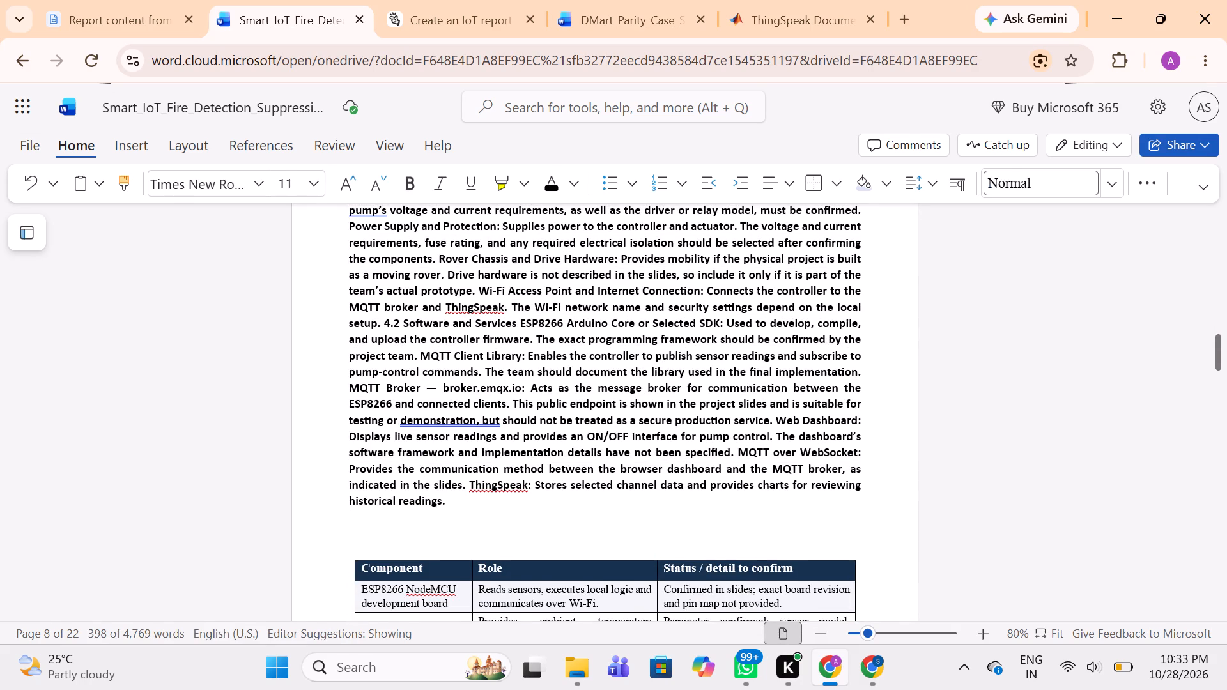
drag(490, 504, 334, 195)
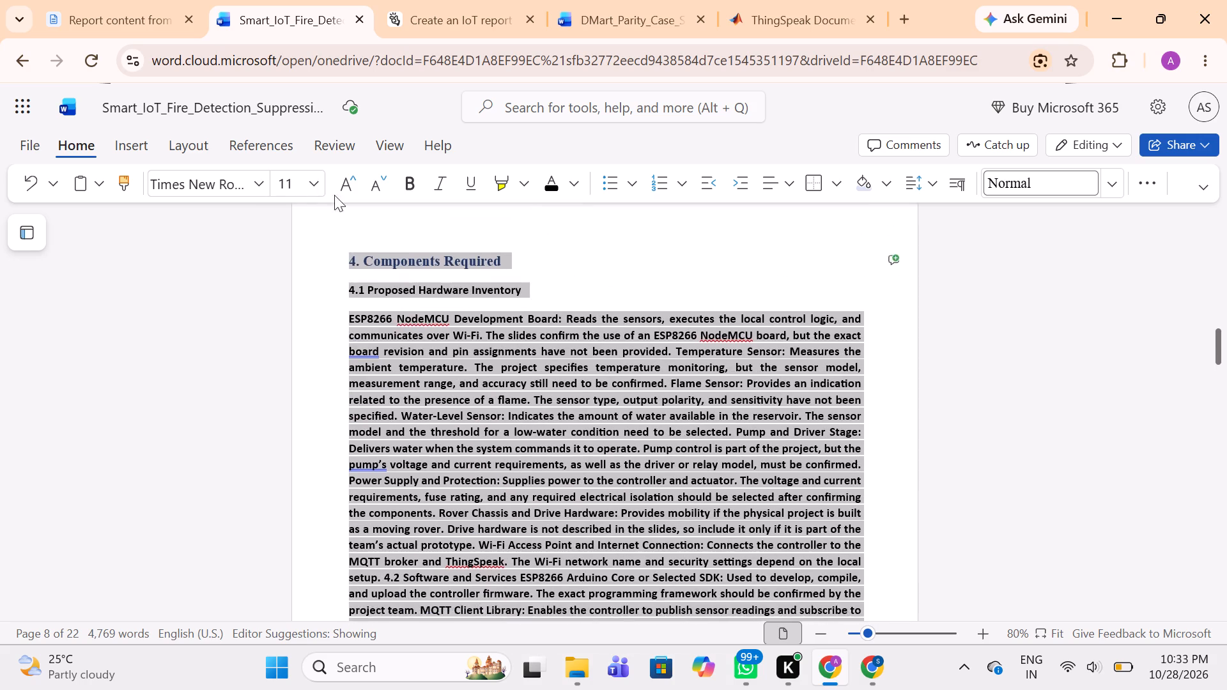
drag(334, 195, 347, 314)
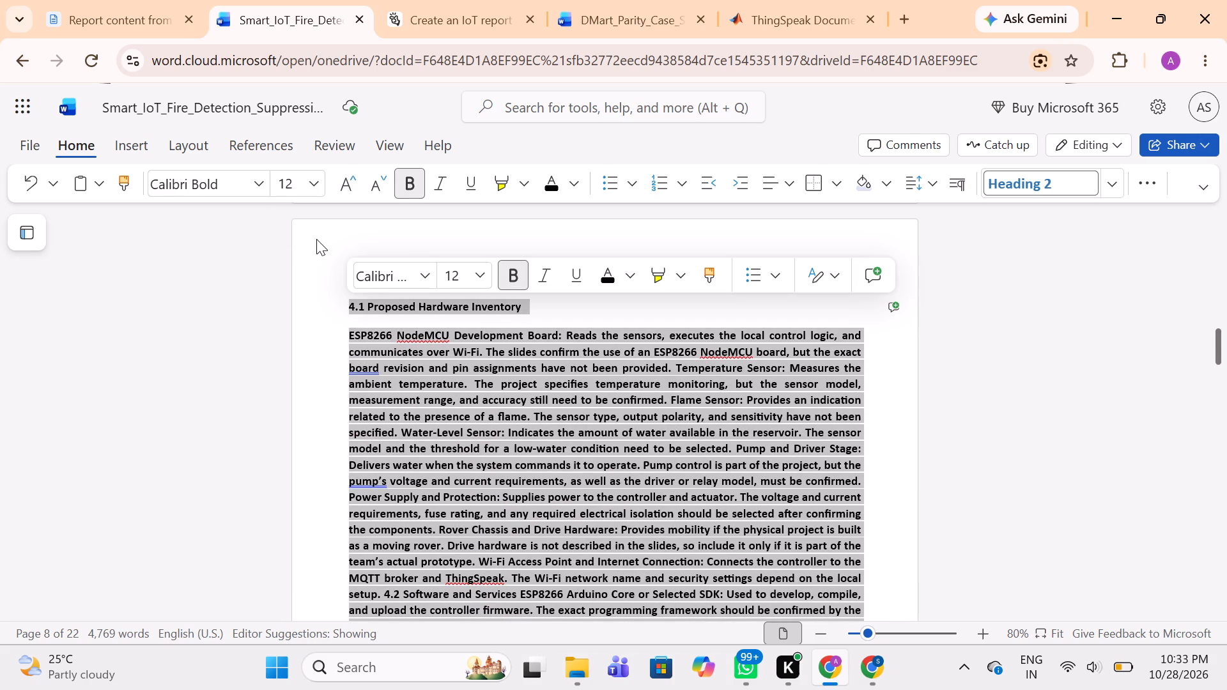
click(257, 190)
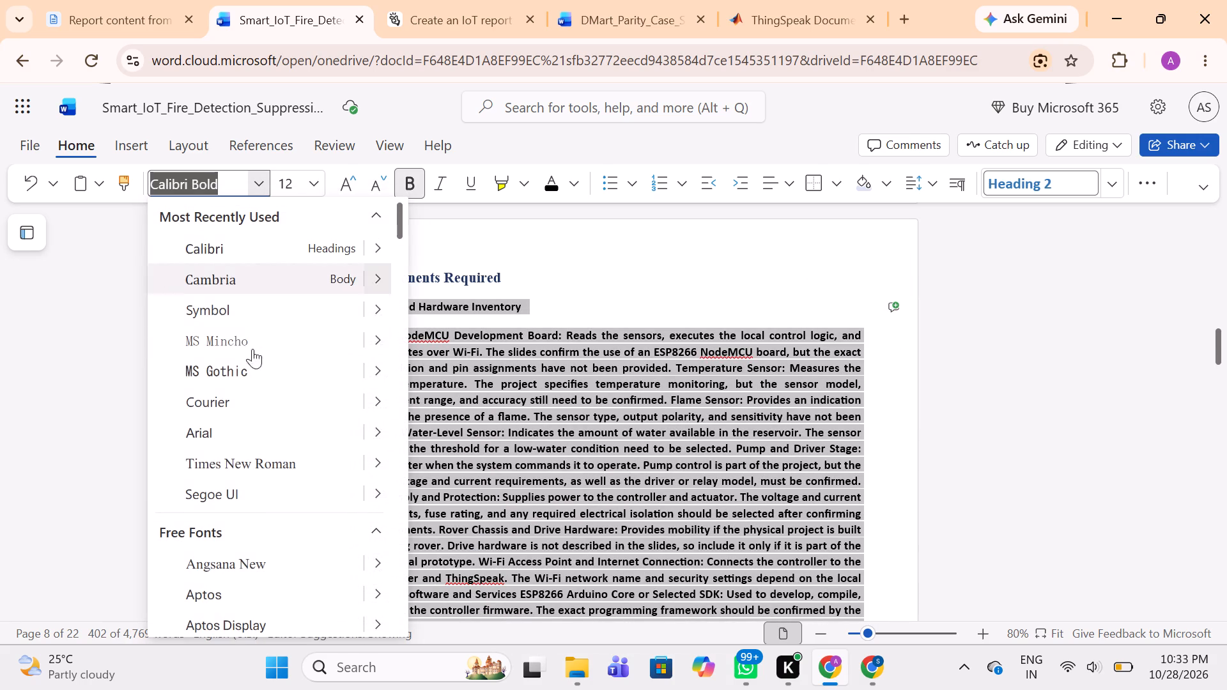
click(261, 455)
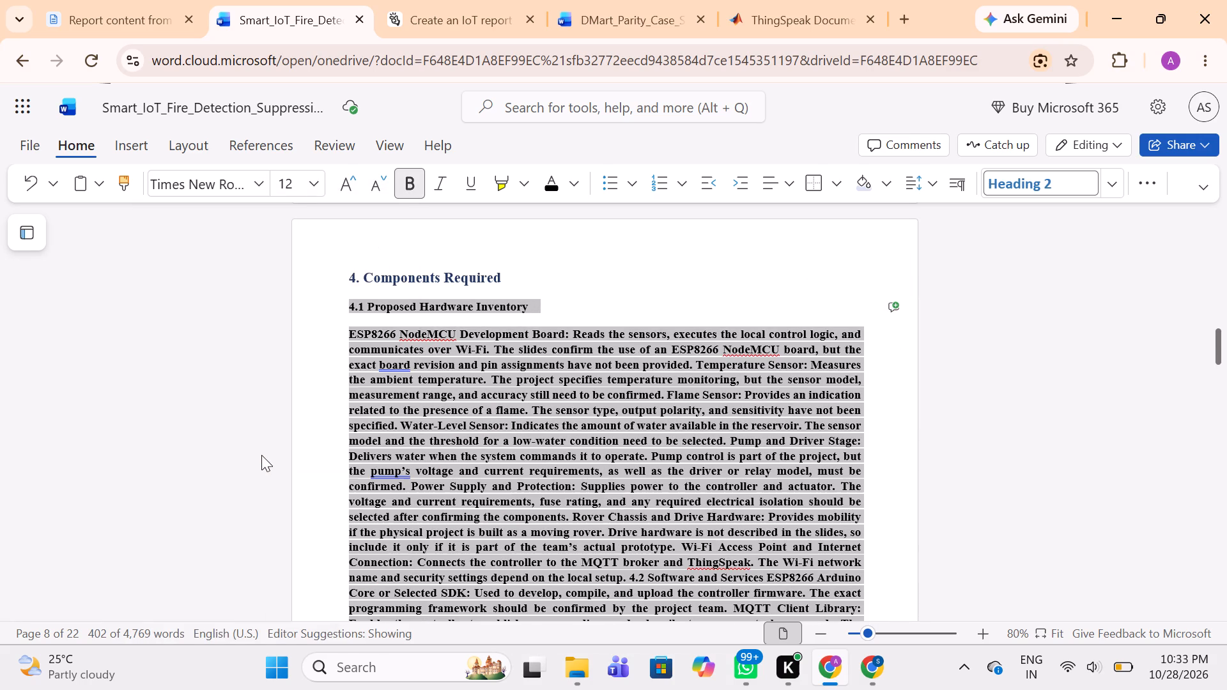
click(313, 186)
click(313, 186)
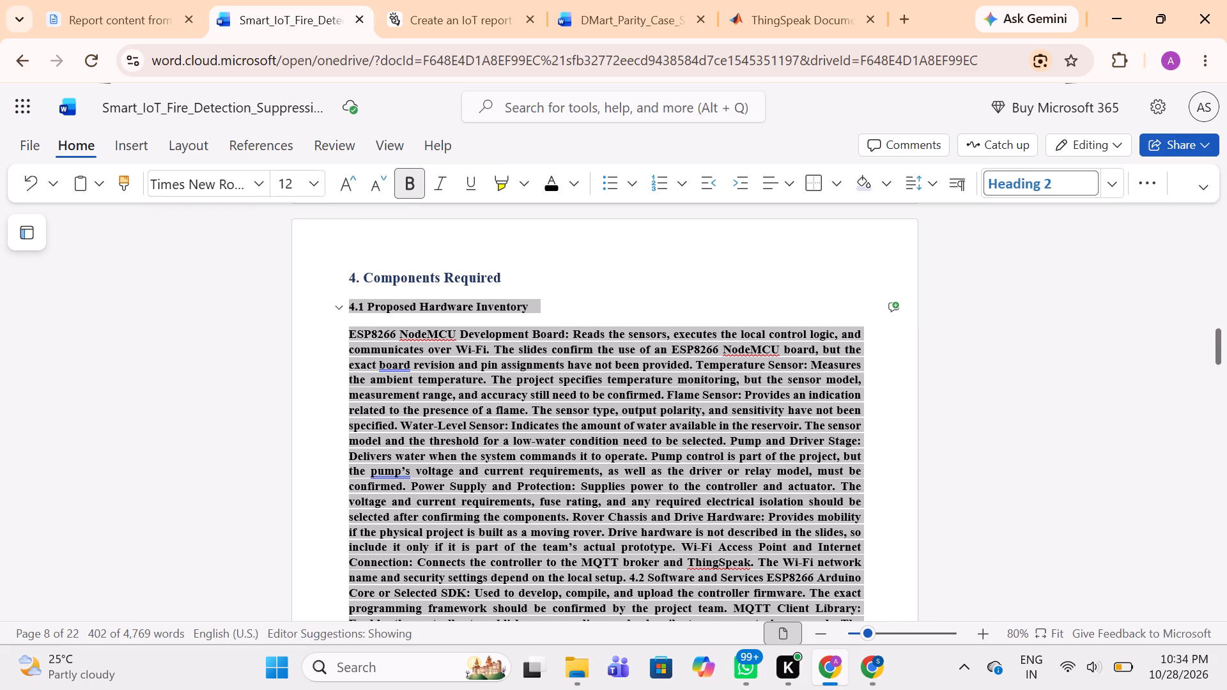
click(583, 310)
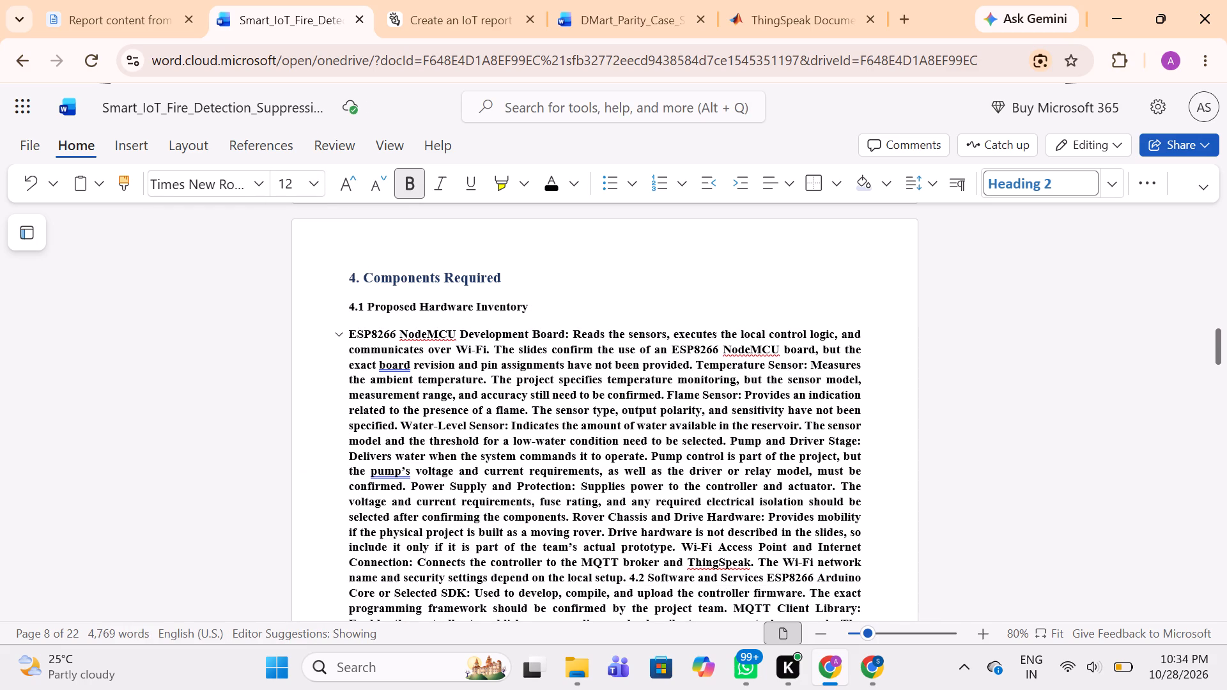
Split the 4.1 text into separate paragraphs at "Temperature Sensor:" and "Flame Sensor:", removing the leading space before "Flame Sensor:".
click(700, 365)
key(Return)
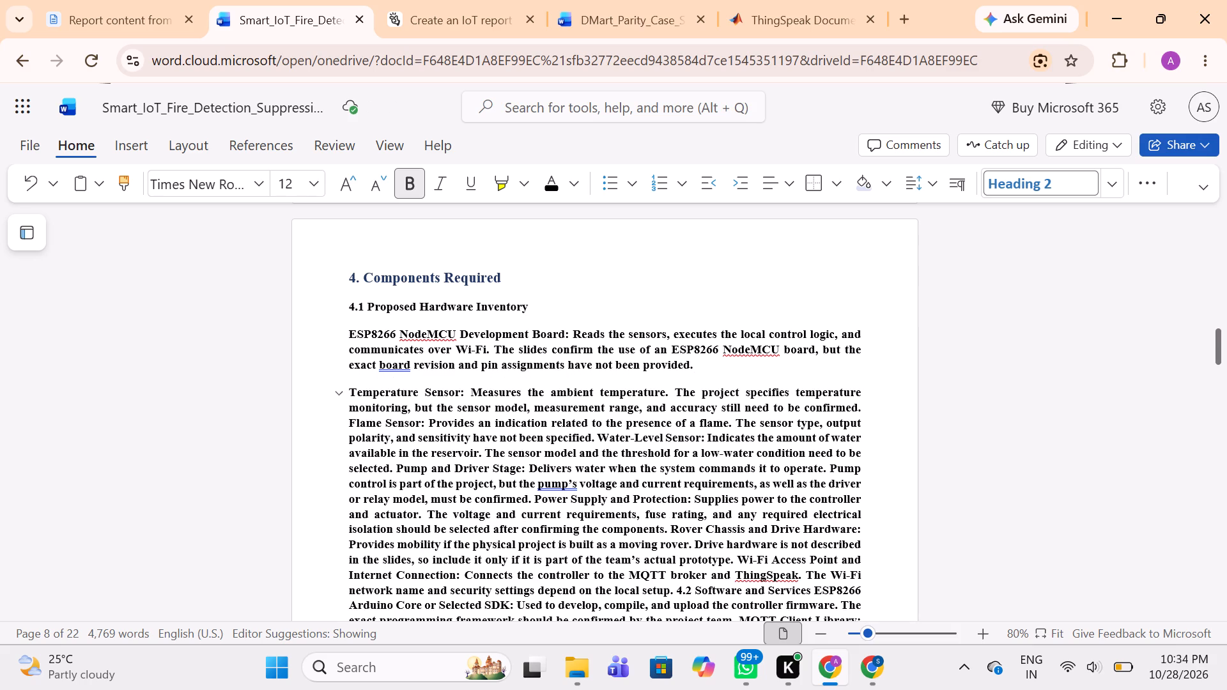
click(868, 410)
key(Return)
scroll(868, 410, down, 1)
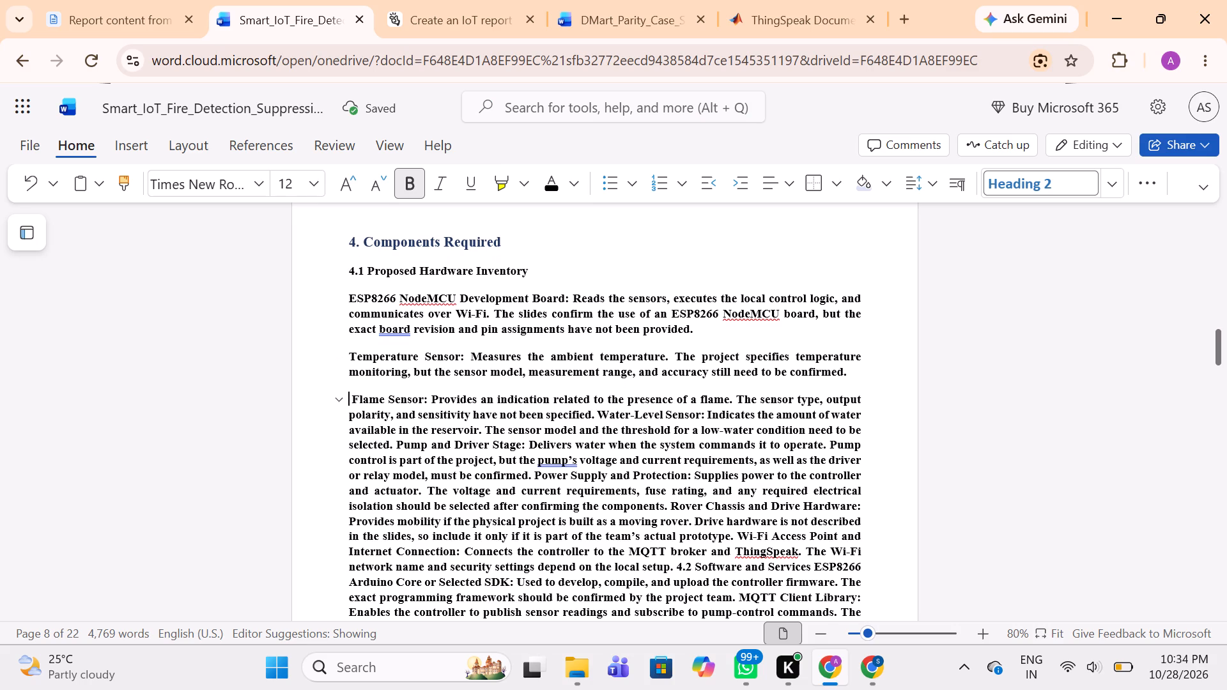
key(Right)
key(BackSpace)
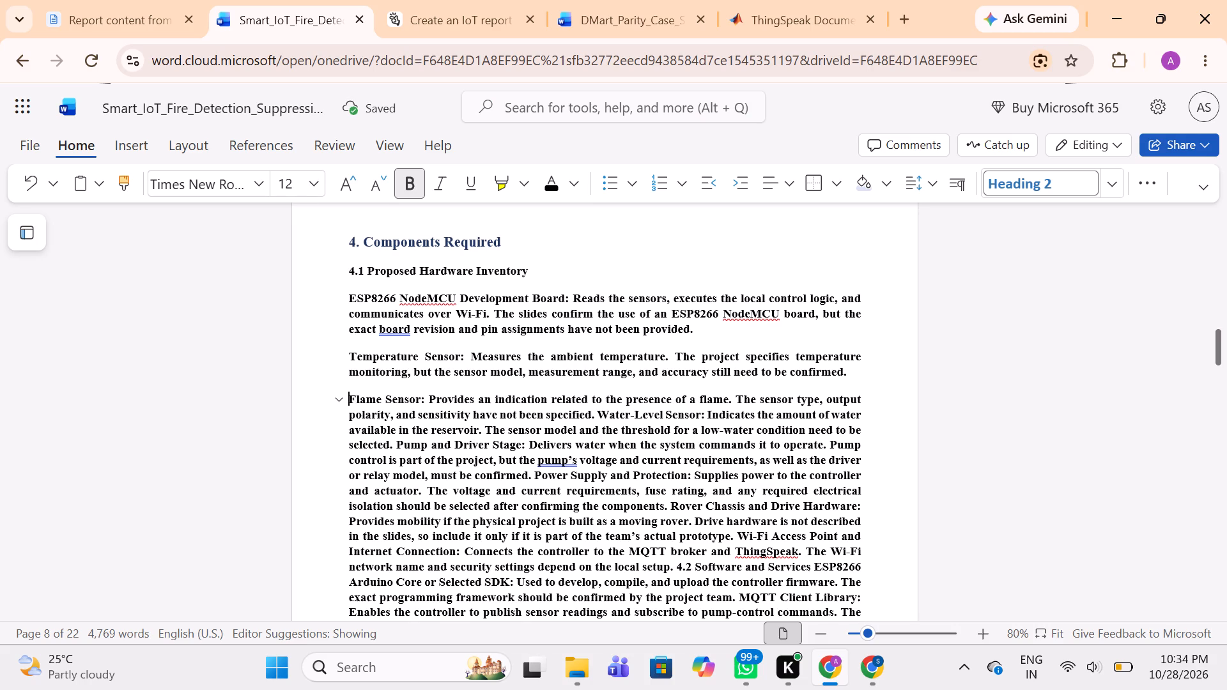
Split the 4.1 text into separate paragraphs at "Water-Level Sensor:", "Pump and Driver Stage:" and "Power Supply and Protection:".
click(601, 411)
key(Return)
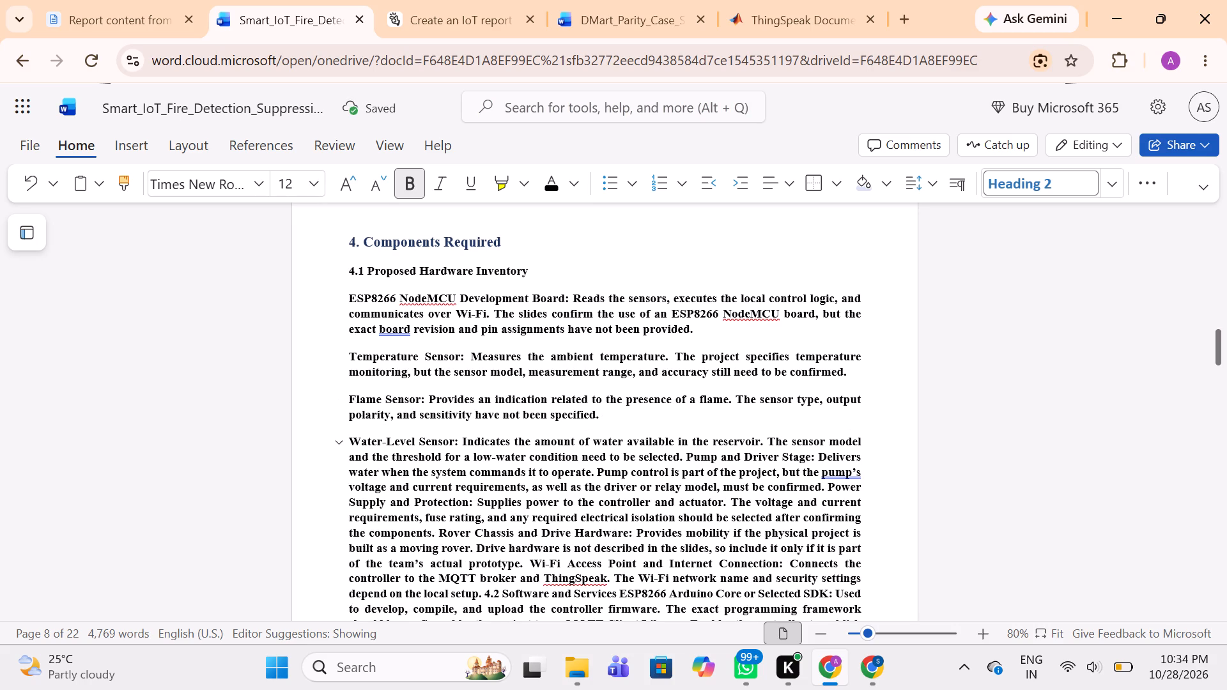
click(686, 457)
key(Right)
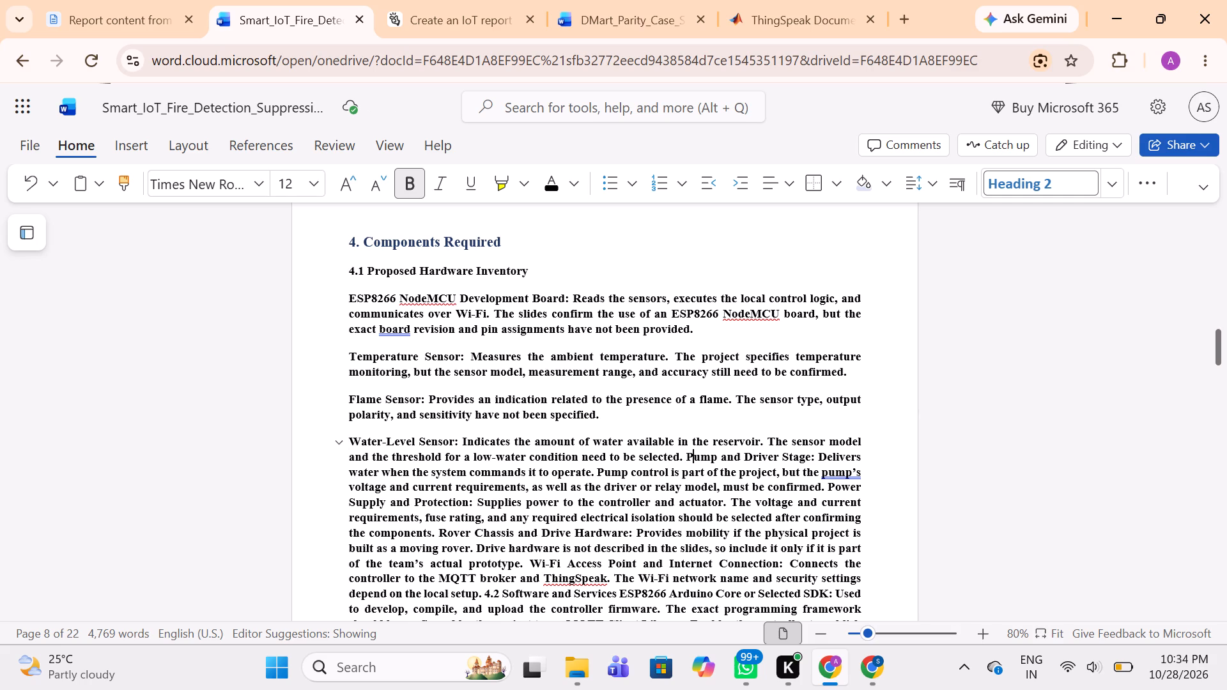
key(Return)
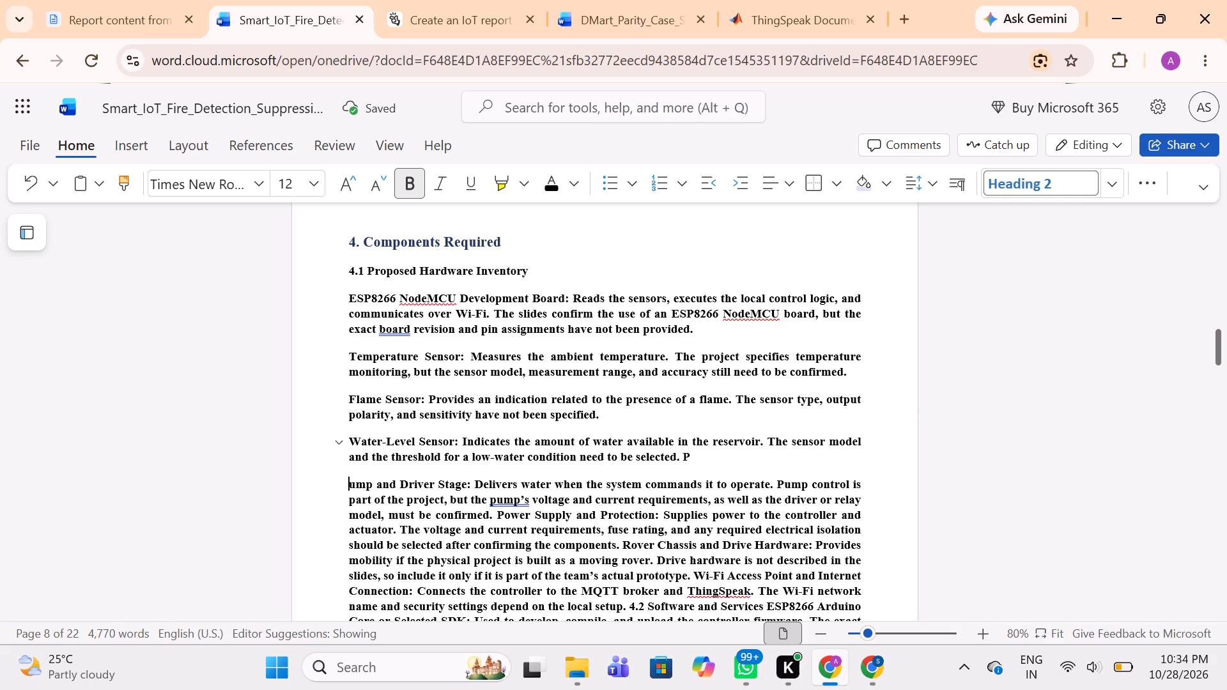
key(ctrl+z)
key(Left)
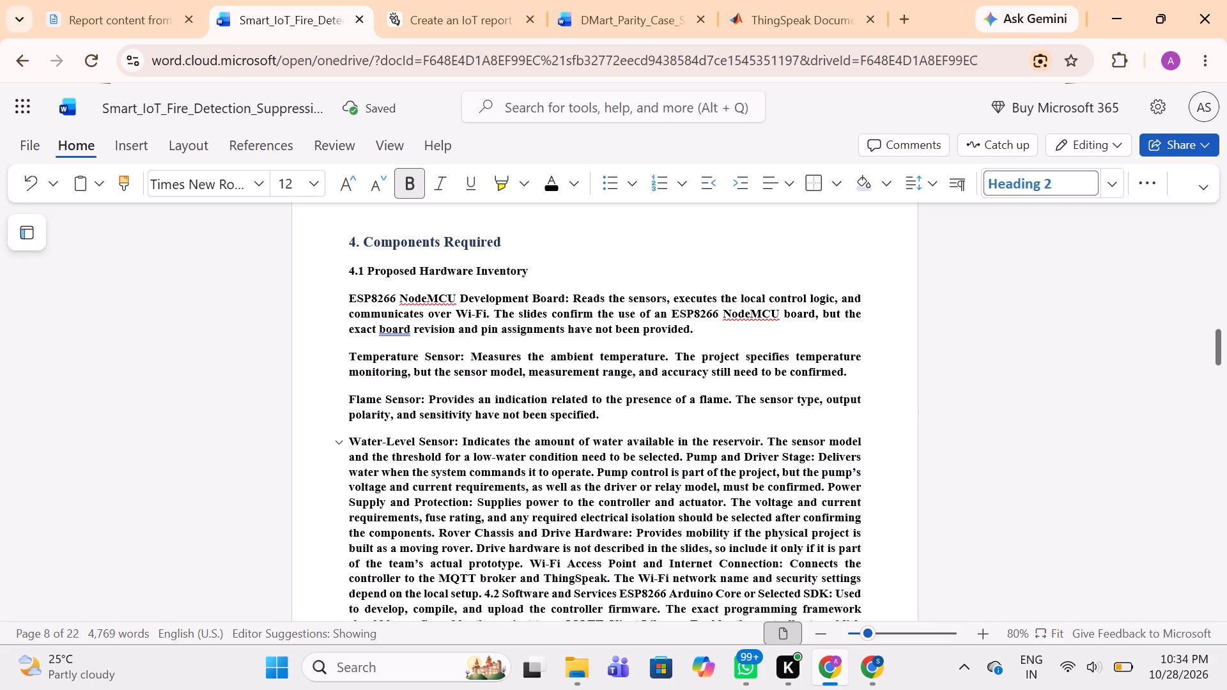
key(Return)
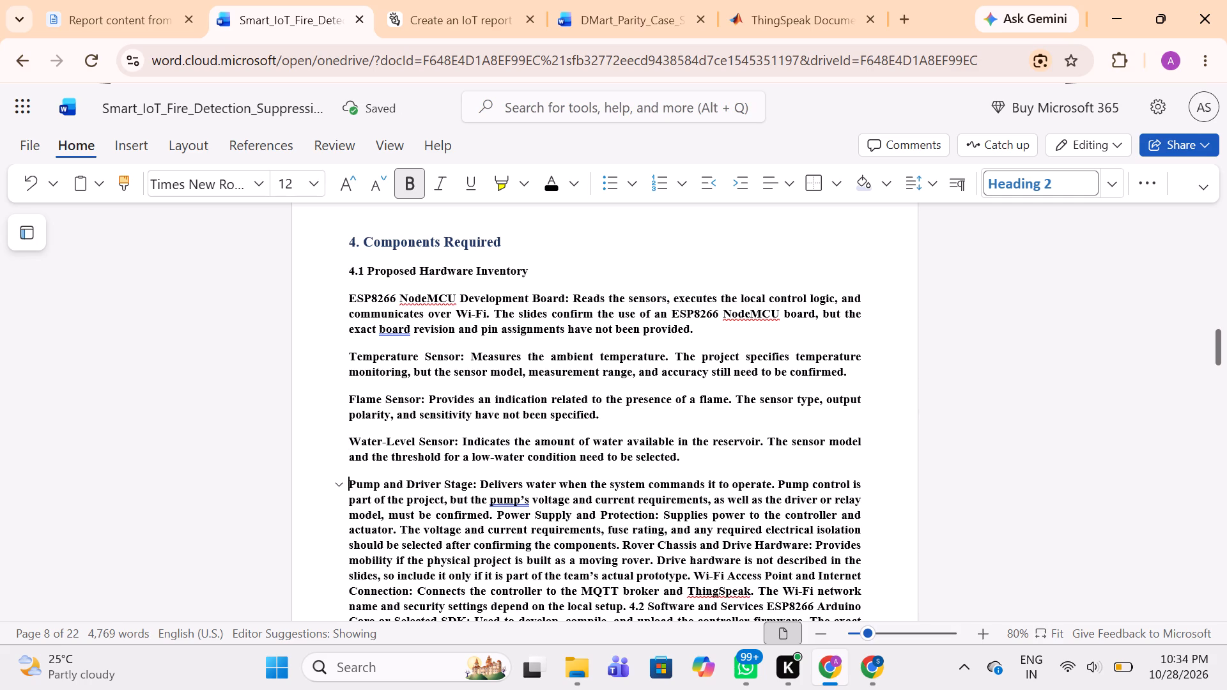
click(496, 512)
key(Return)
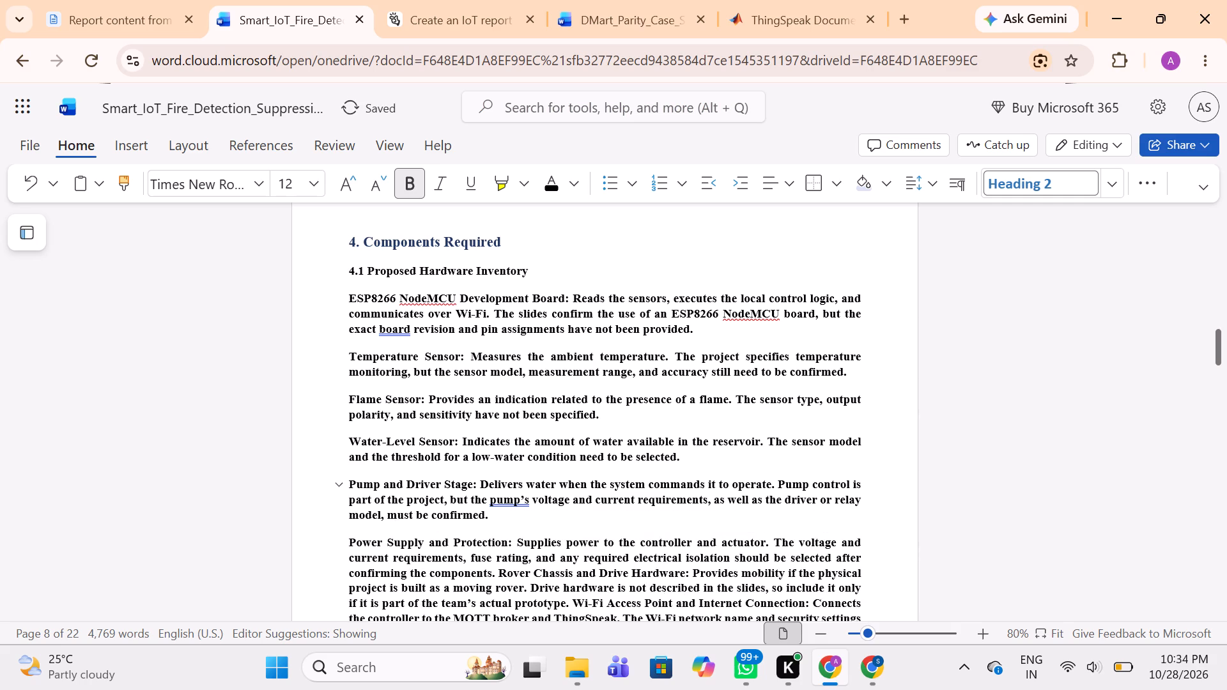
Split the 4.1 text into separate paragraphs at "Rover Chassis and Drive Hardware:" and "Wi-Fi Access Point and Internet Connection:".
scroll(496, 512, down, 1)
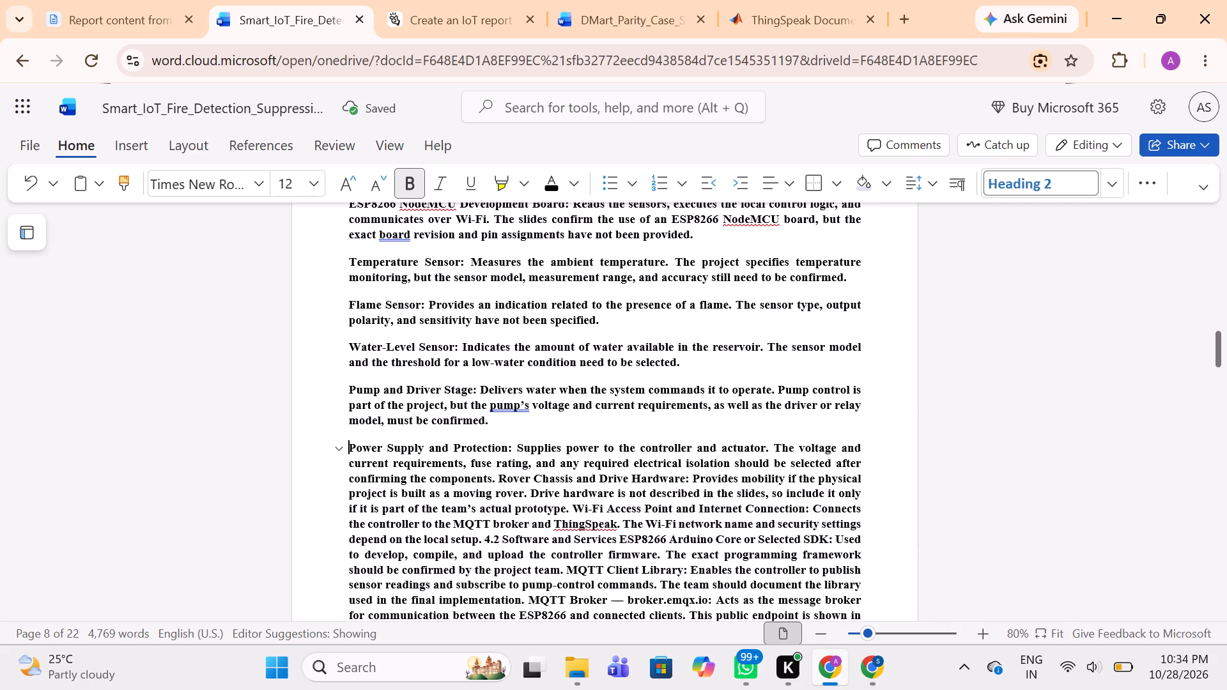
click(497, 478)
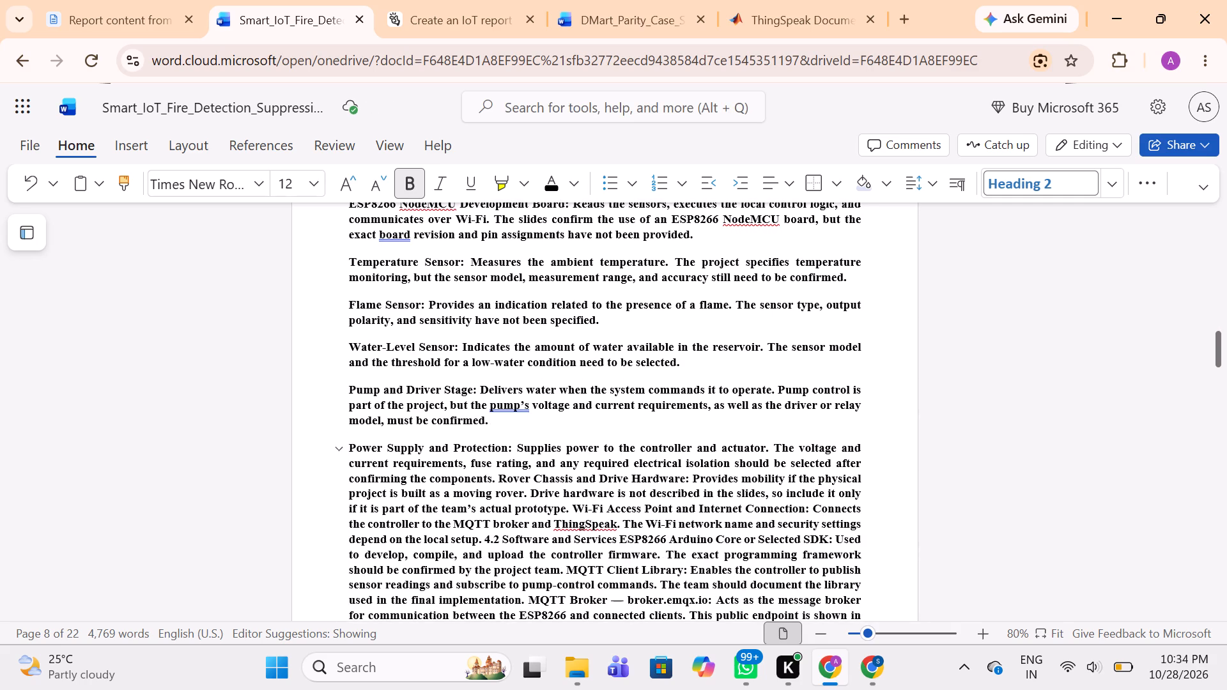
key(Right)
key(Return)
scroll(497, 478, down, 1)
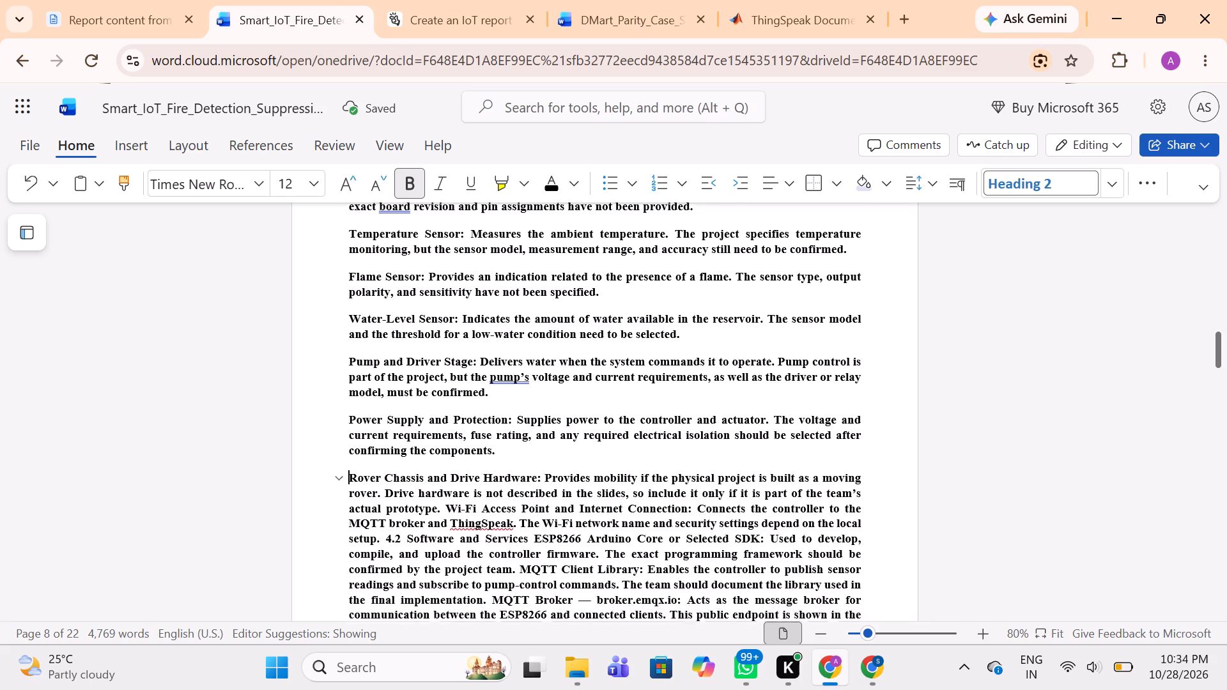
scroll(497, 478, down, 1)
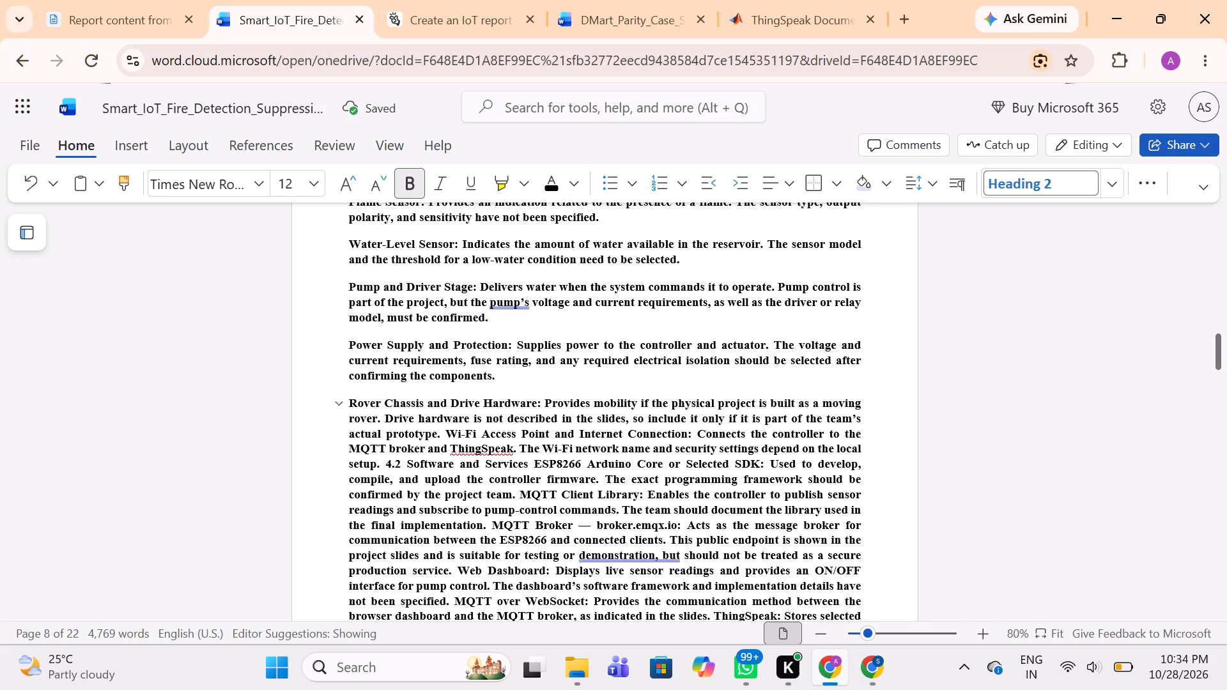
click(445, 430)
key(Return)
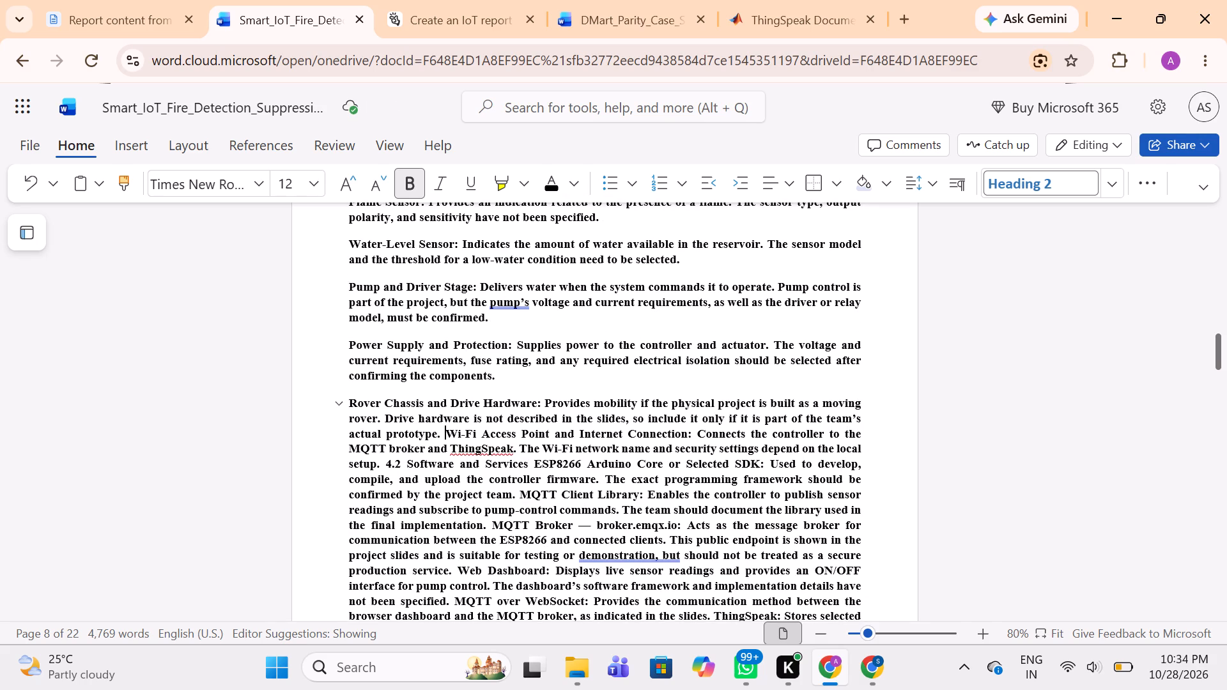
Put the heading "4.2 Software and Services" on its own line, with the ESP8266 Arduino Core text starting a new paragraph.
scroll(445, 430, down, 1)
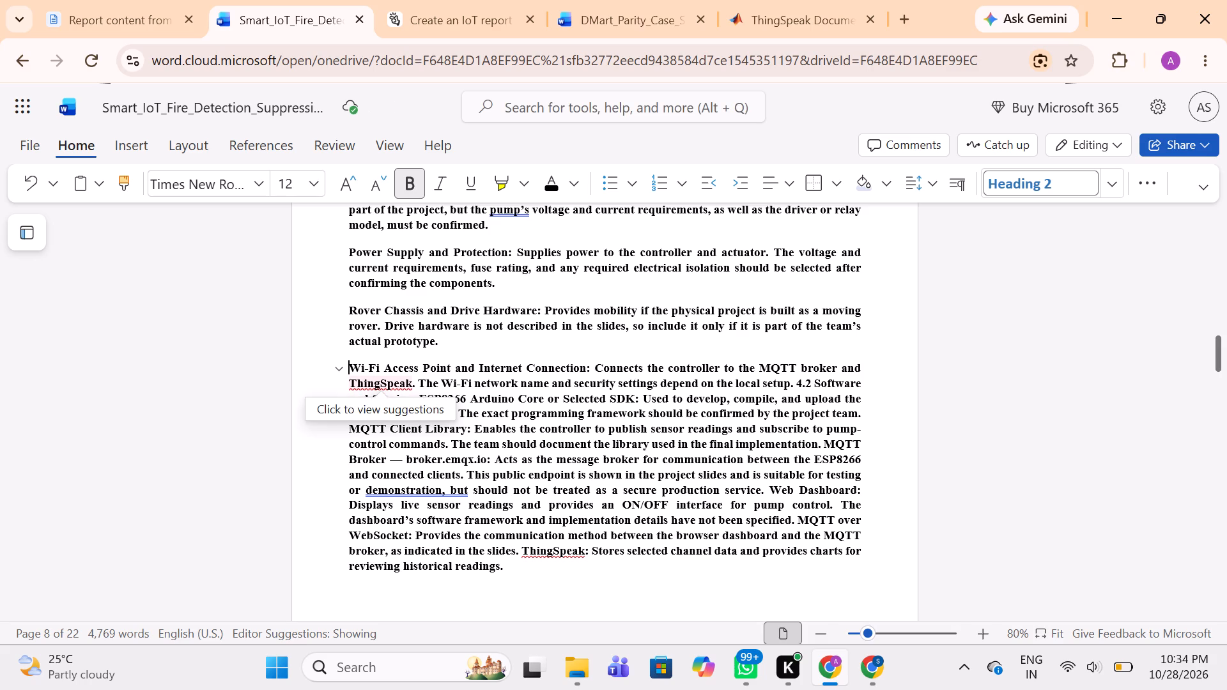
click(797, 377)
key(Return)
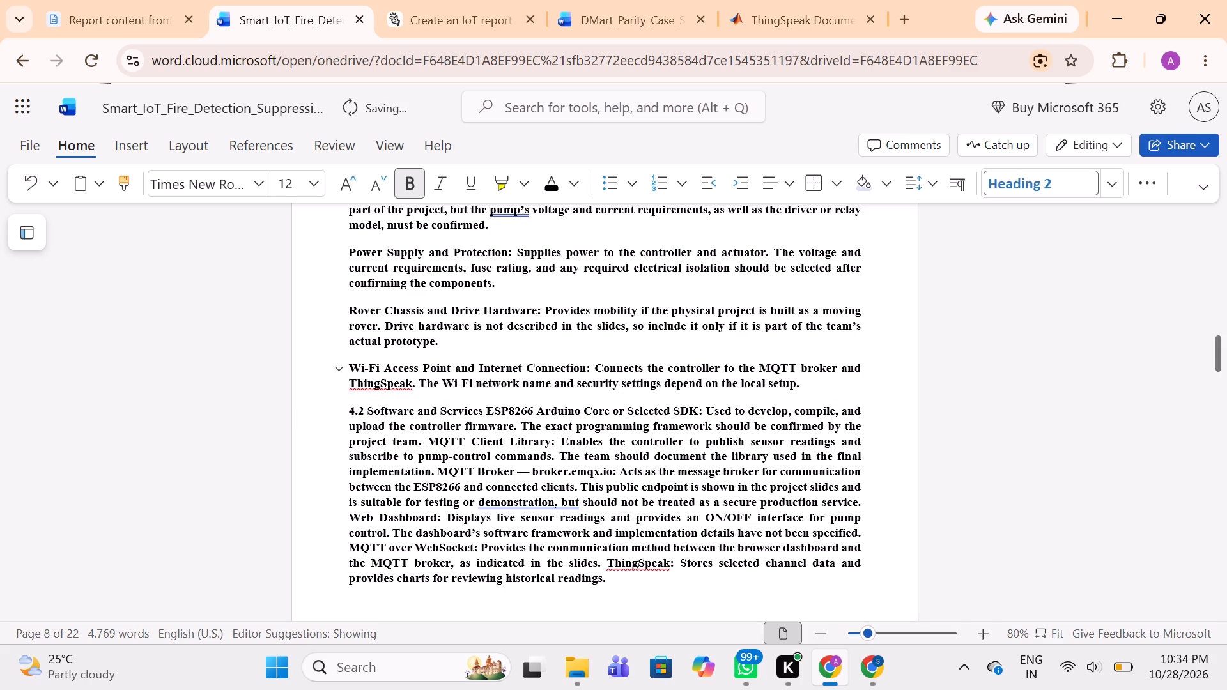
click(487, 411)
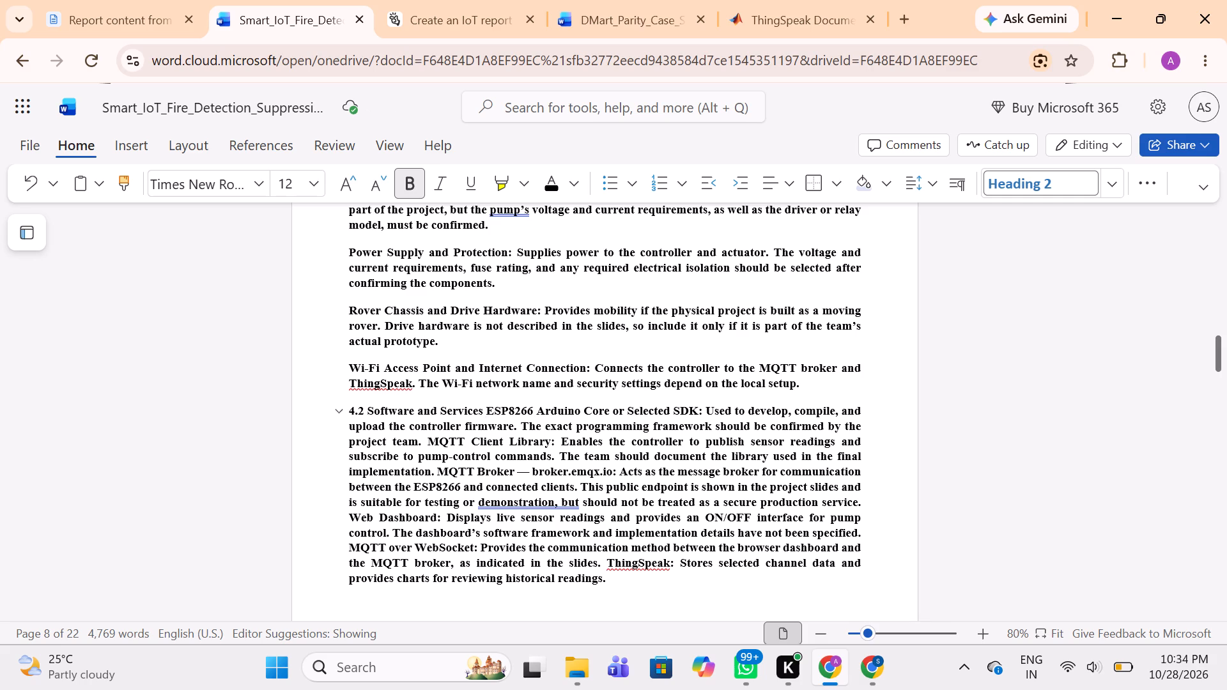
key(Return)
Split the 4.2 text into separate paragraphs at "MQTT Client Library:" and "MQTT Broker — broker.emqx.io:".
scroll(490, 411, down, 1)
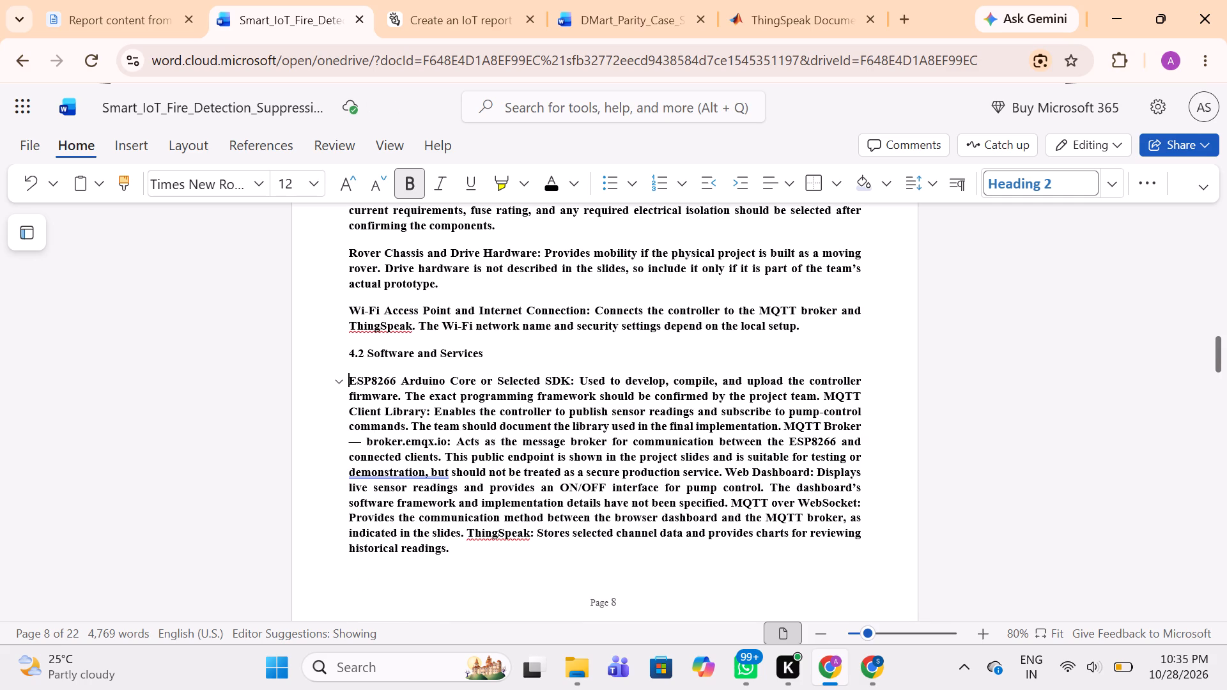
click(826, 394)
key(Return)
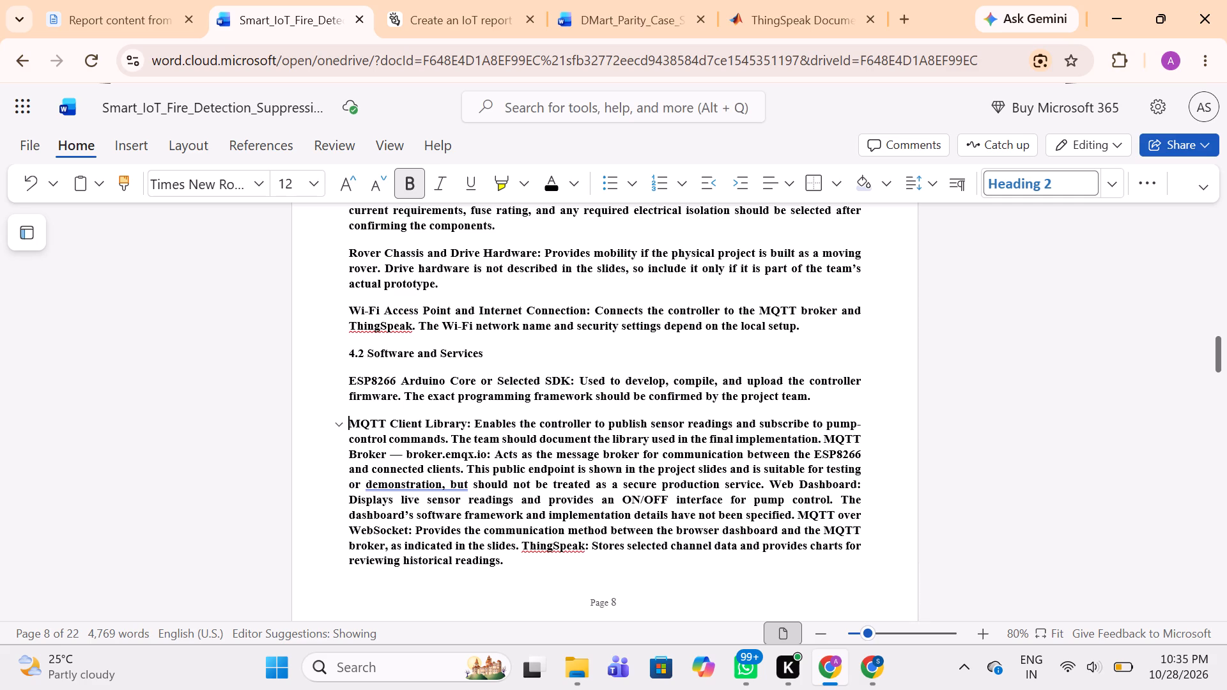
click(823, 440)
key(Right)
key(Return)
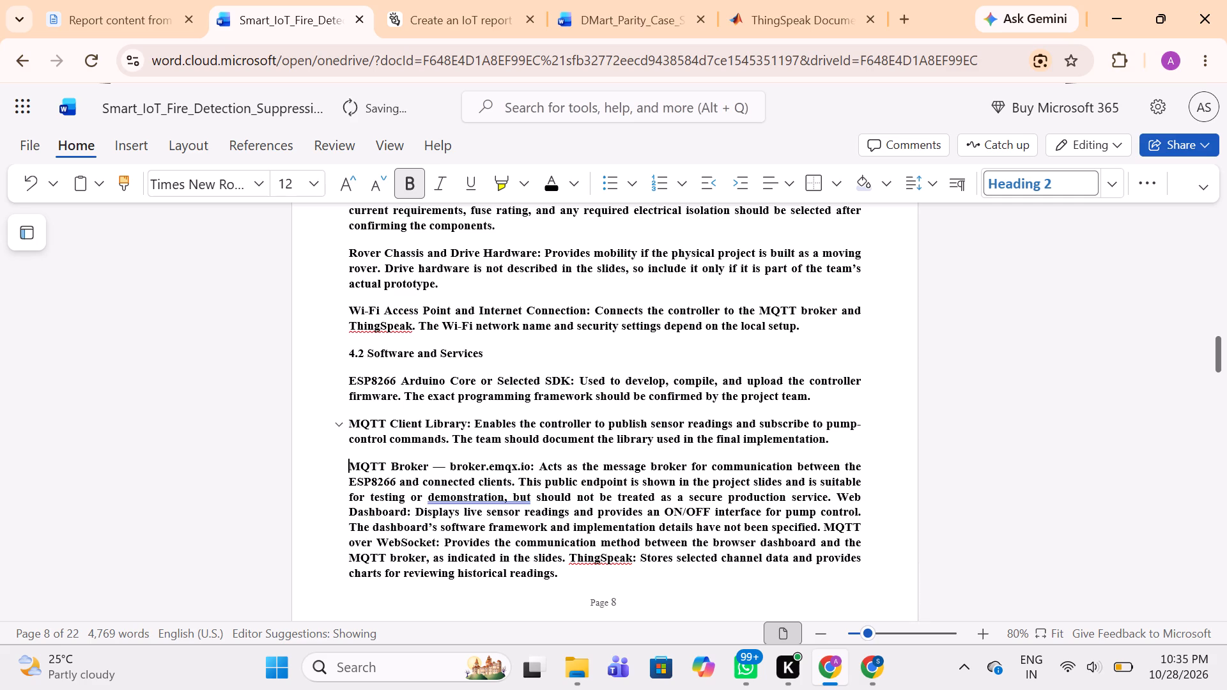
Split the 4.2 text into separate paragraphs at "Web Dashboard:" and "MQTT over WebSocket:".
scroll(823, 440, down, 1)
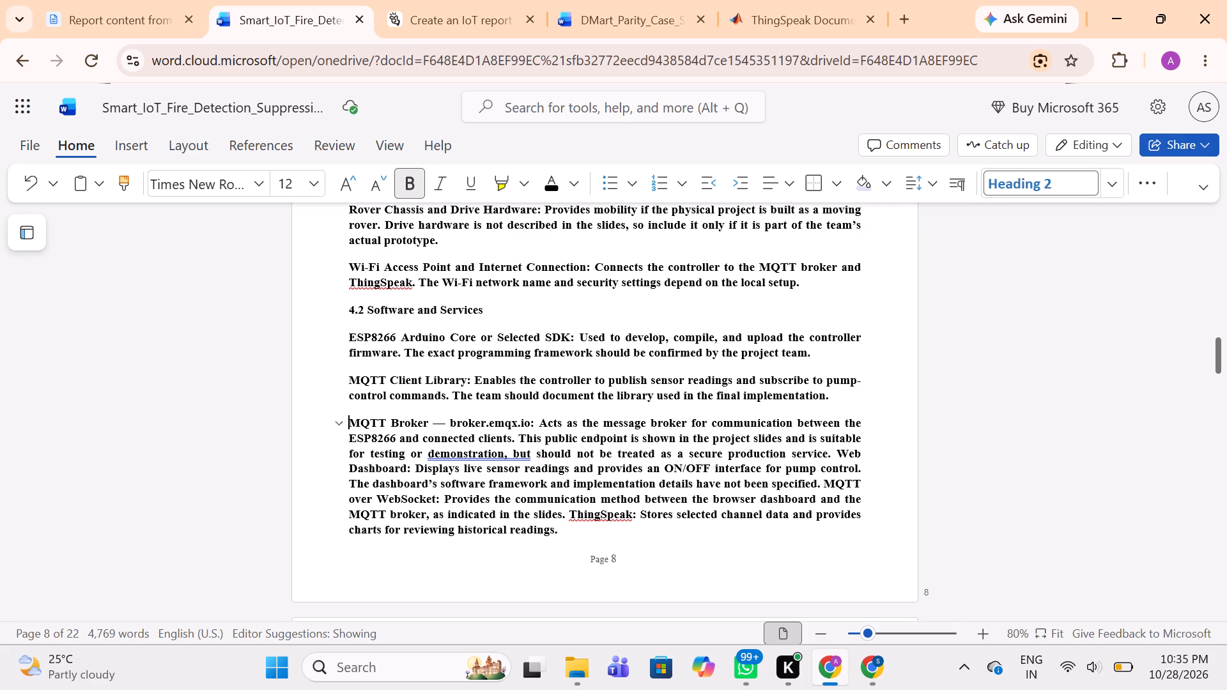
click(837, 452)
key(Return)
scroll(837, 452, down, 1)
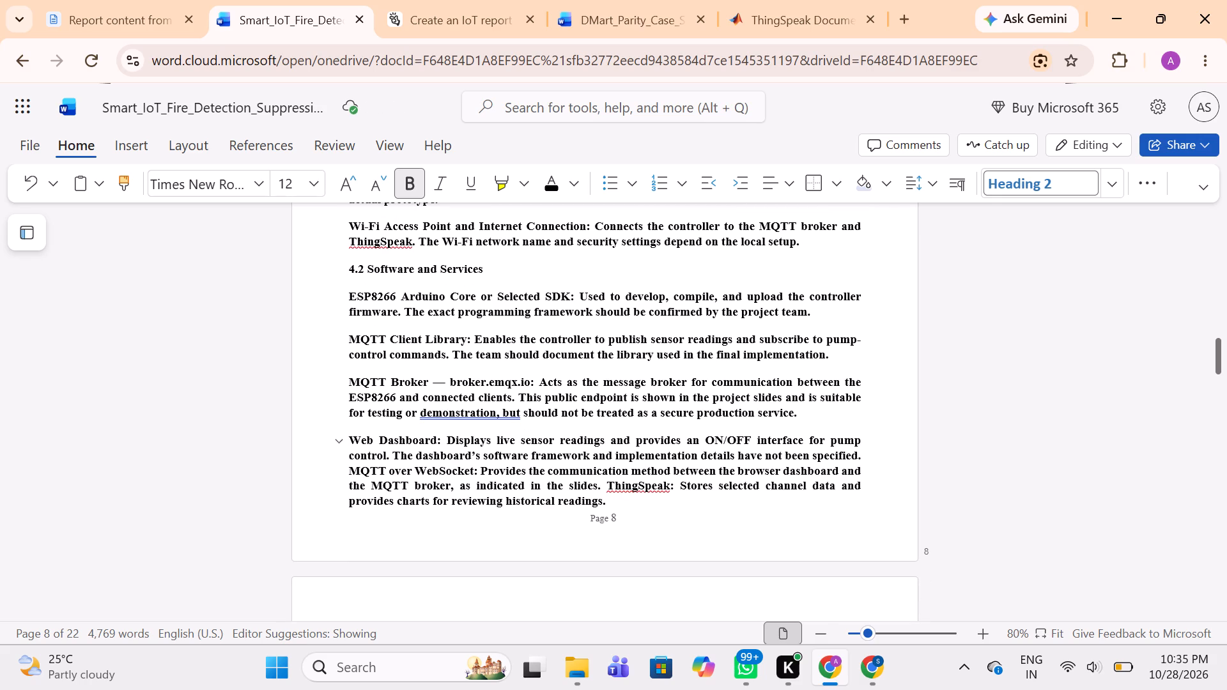
click(871, 452)
key(Return)
Start a new paragraph at "ThingSpeak:" in section 4.2 and remove the leading space before "MQTT over WebSocket:".
scroll(871, 452, down, 1)
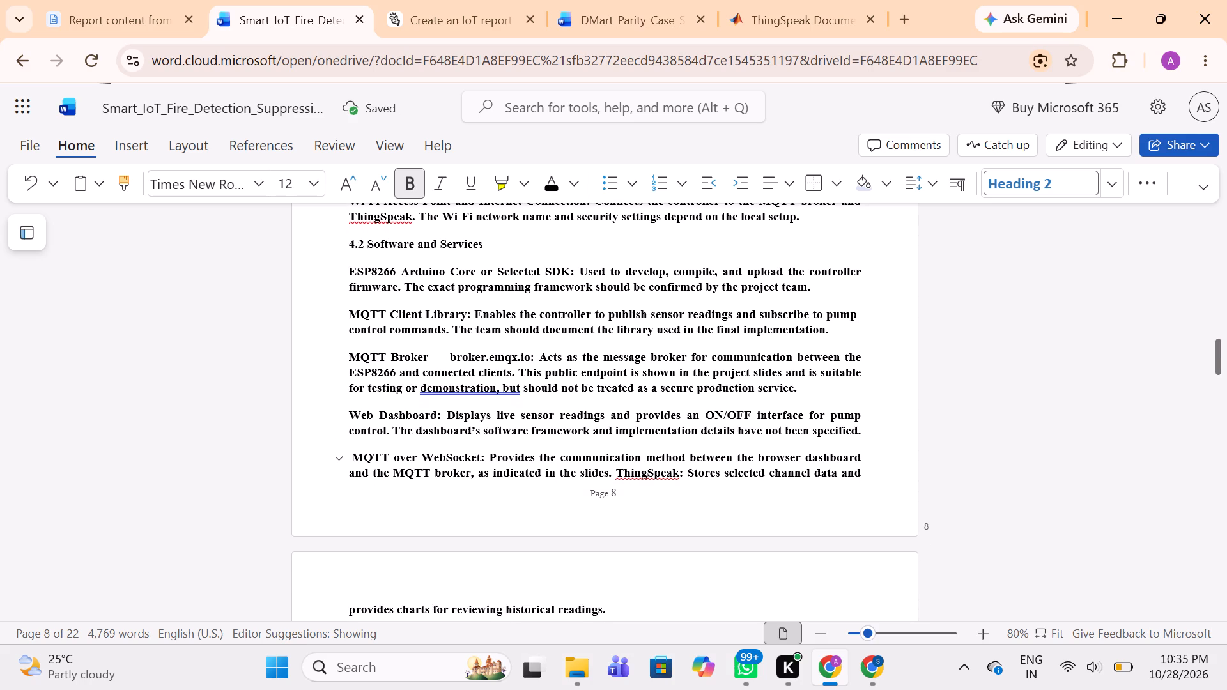
click(621, 475)
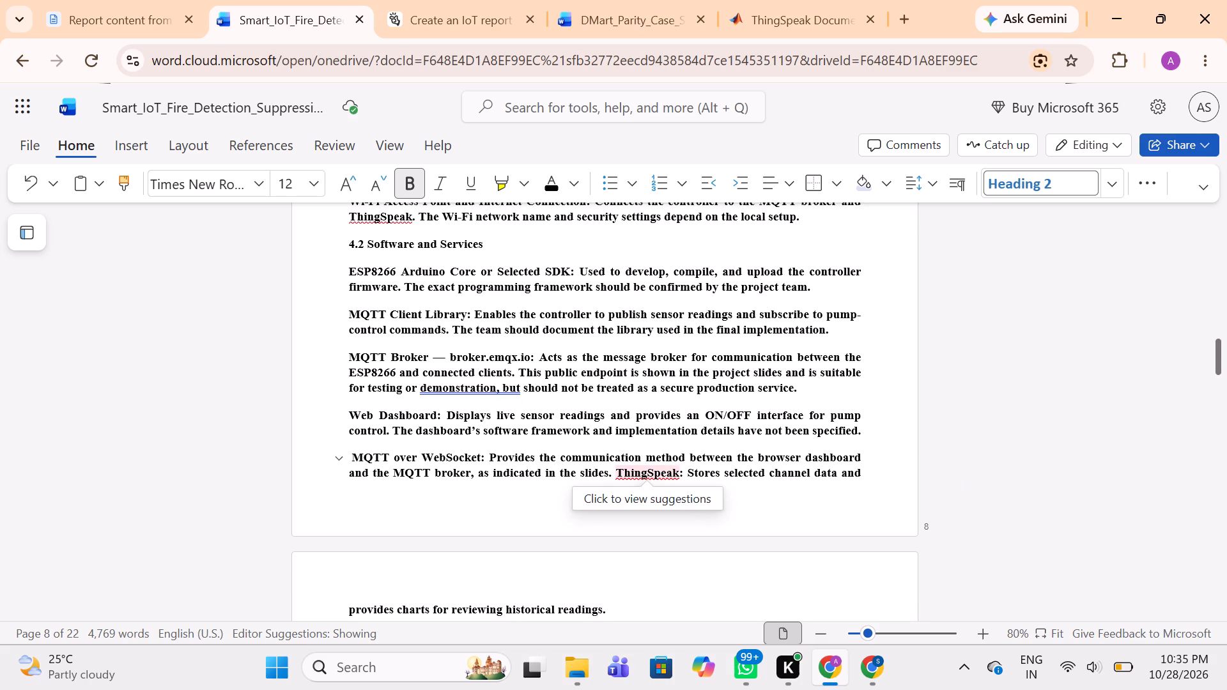
key(Left)
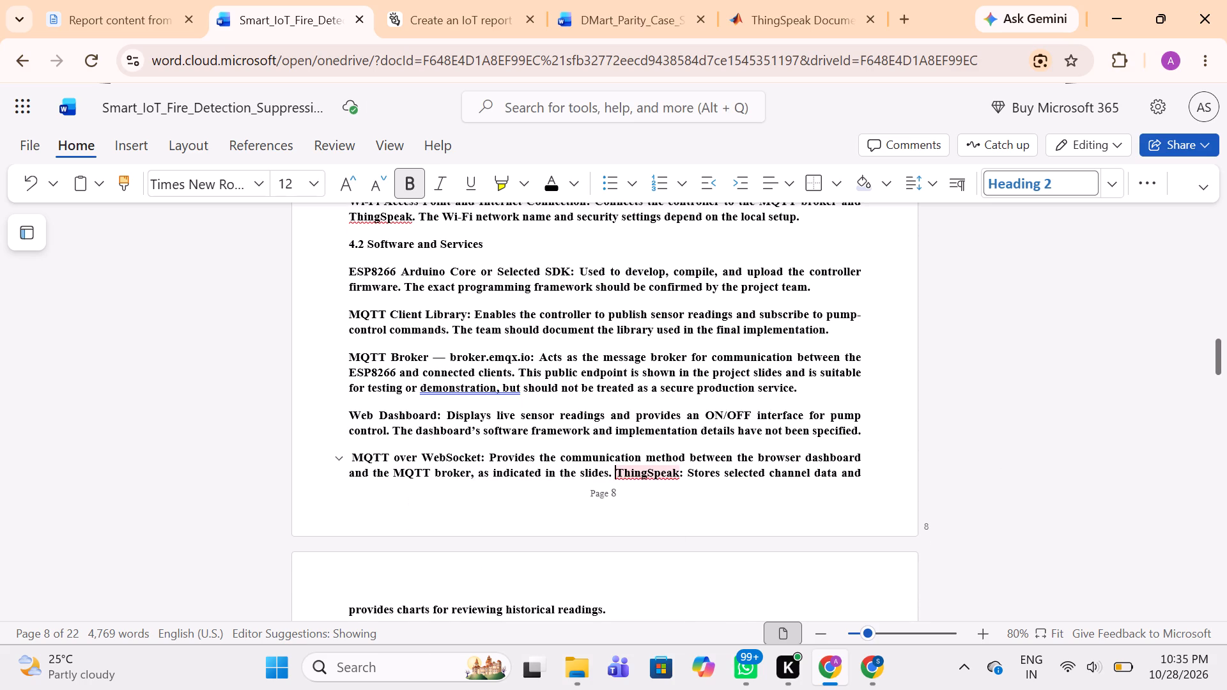
key(Return)
scroll(621, 475, down, 2)
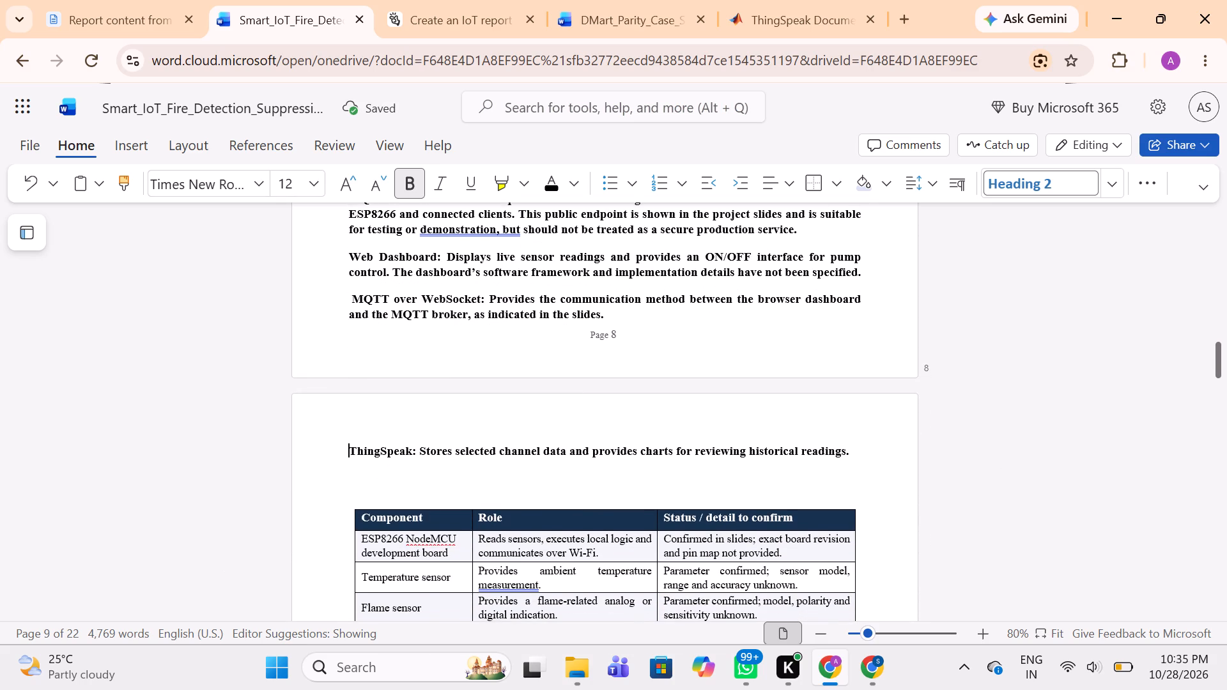
scroll(621, 475, up, 2)
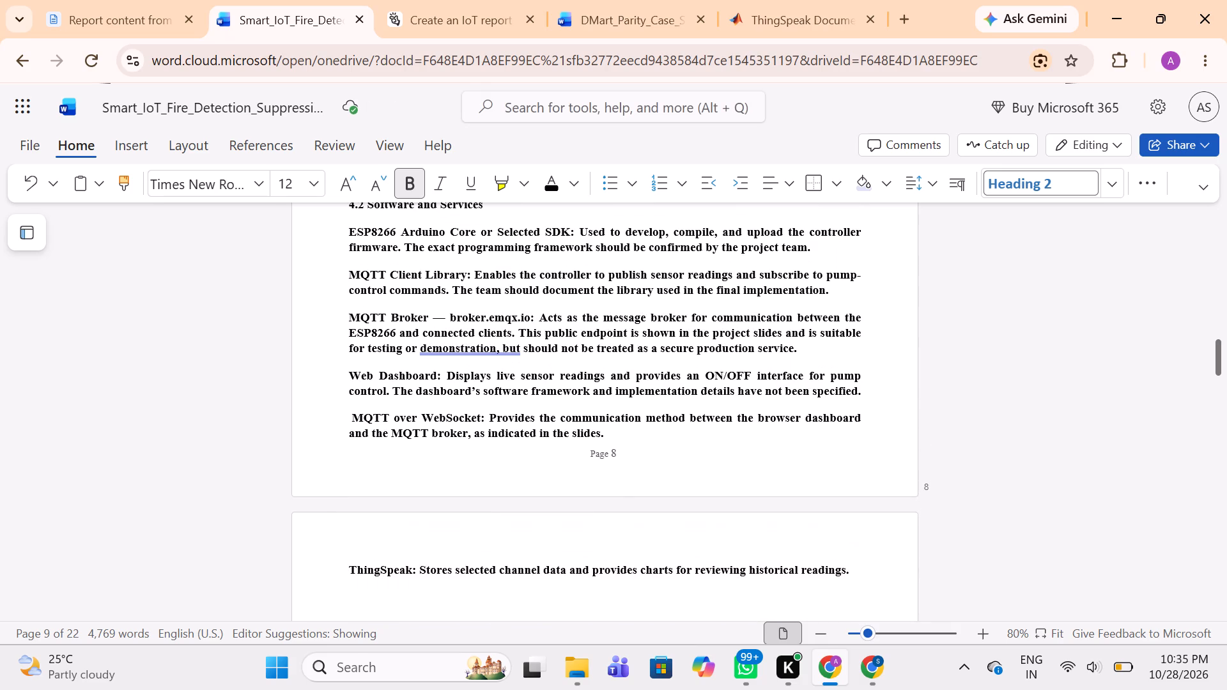
click(354, 416)
key(BackSpace)
Set the heading "4.1 Proposed Hardware Inventory" to font size 14 and remove its bold formatting.
scroll(354, 416, up, 2)
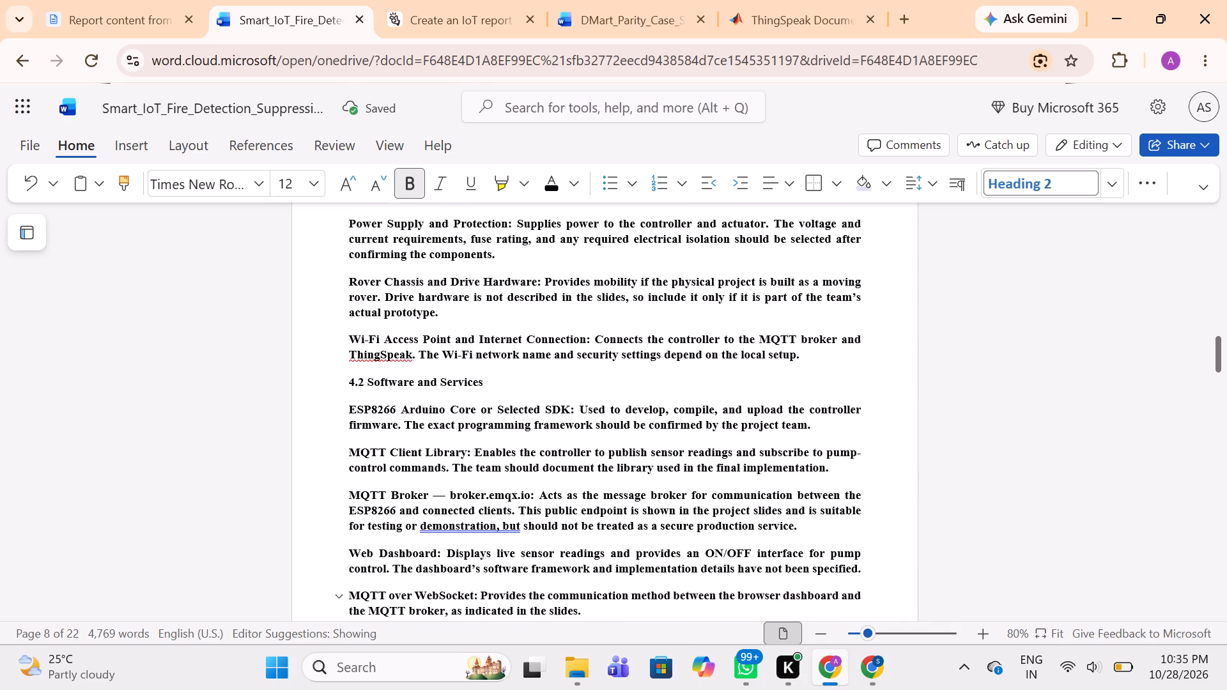
scroll(354, 416, up, 2)
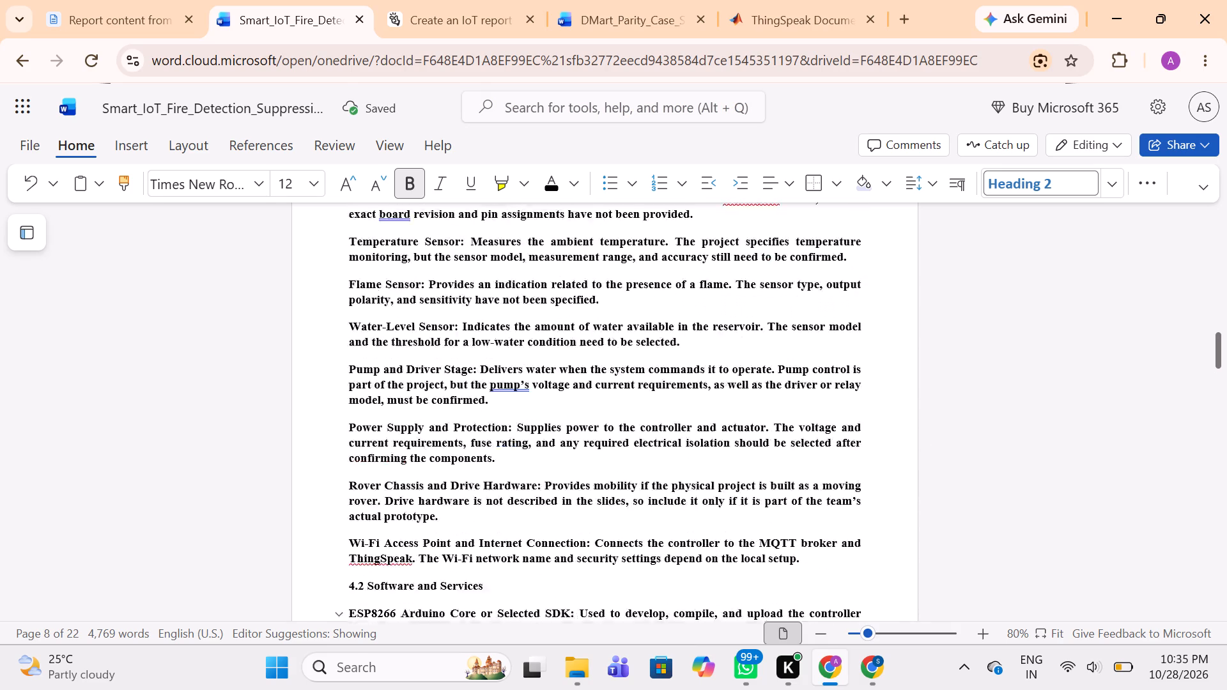
scroll(354, 416, up, 2)
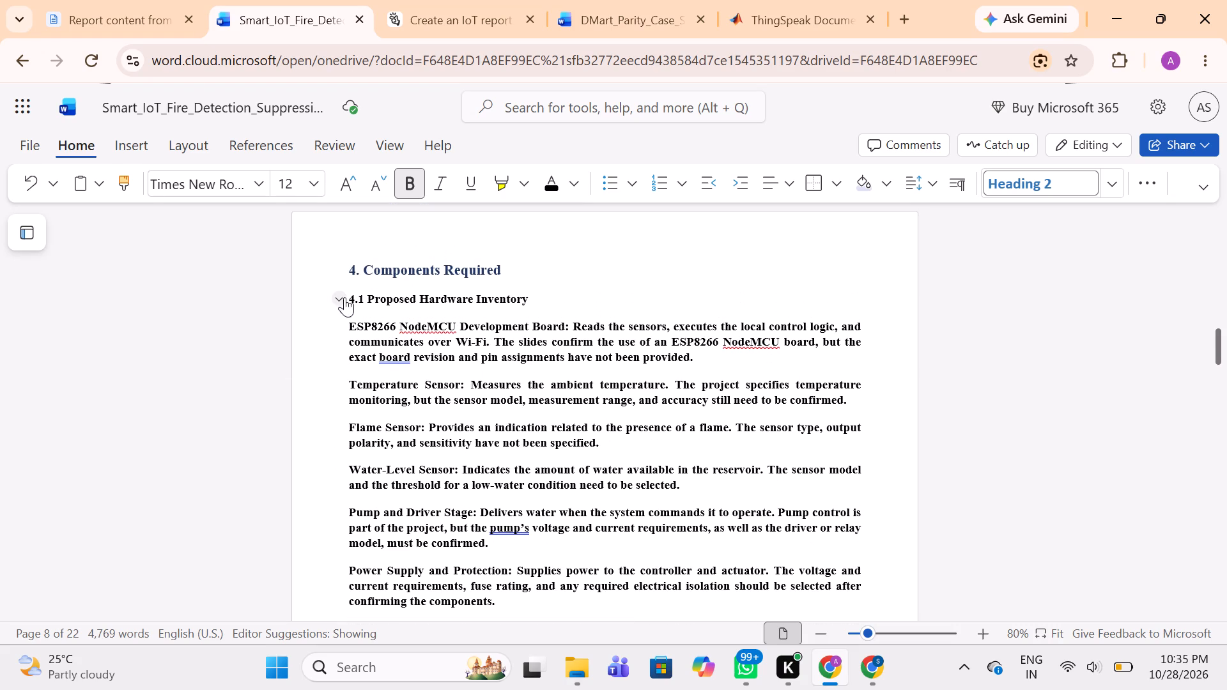
drag(348, 297, 426, 307)
drag(426, 307, 544, 304)
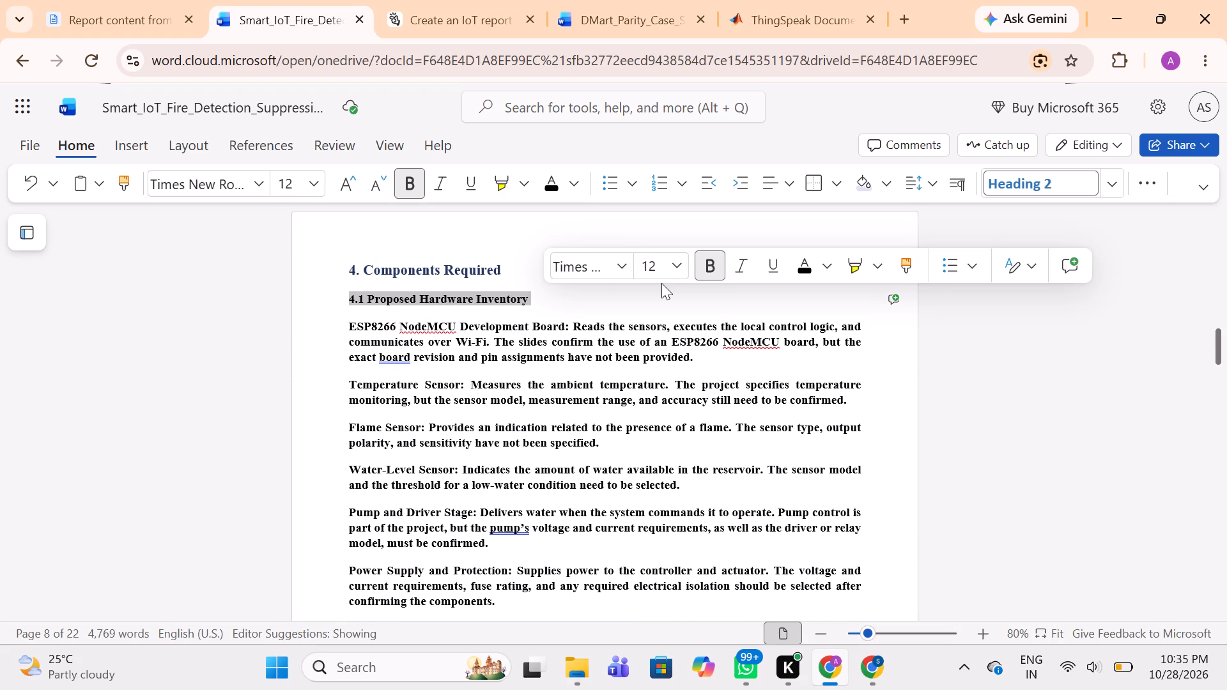
click(679, 261)
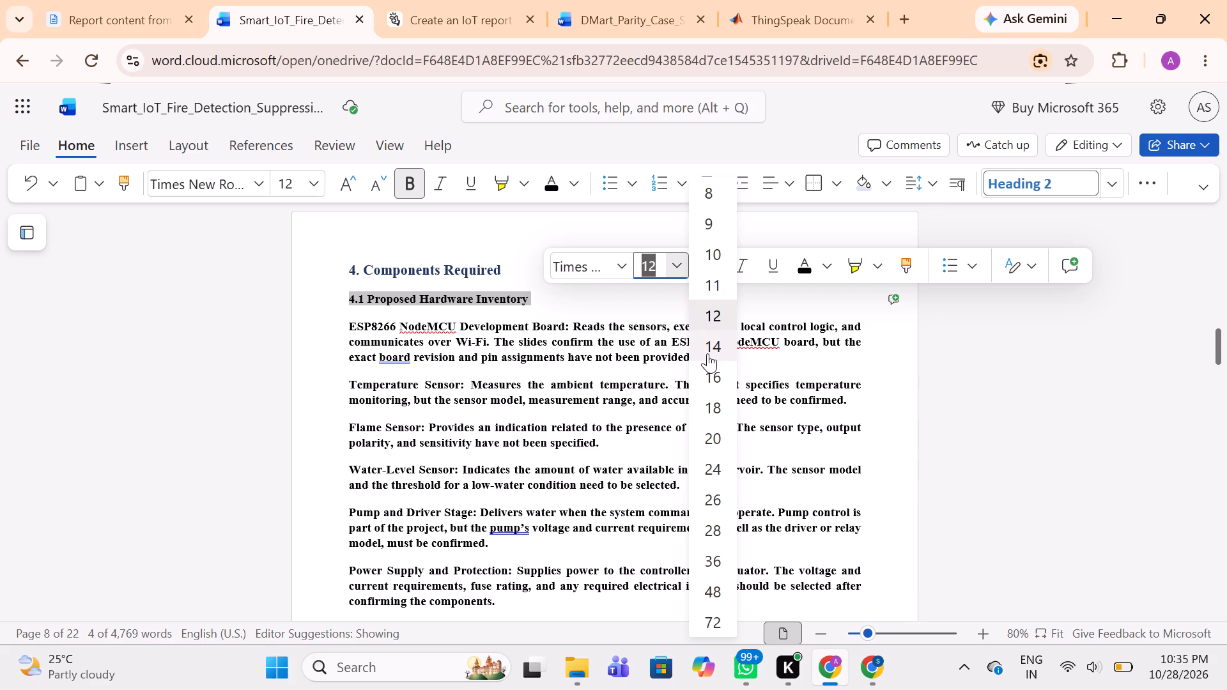
click(707, 353)
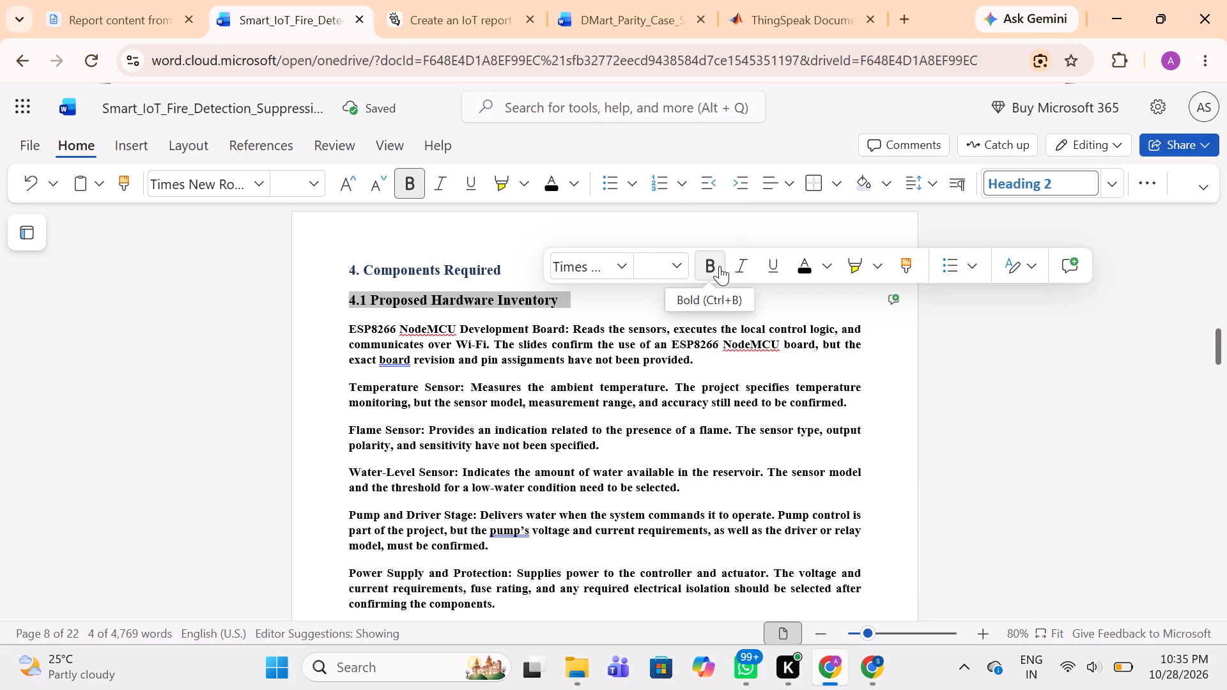
click(720, 266)
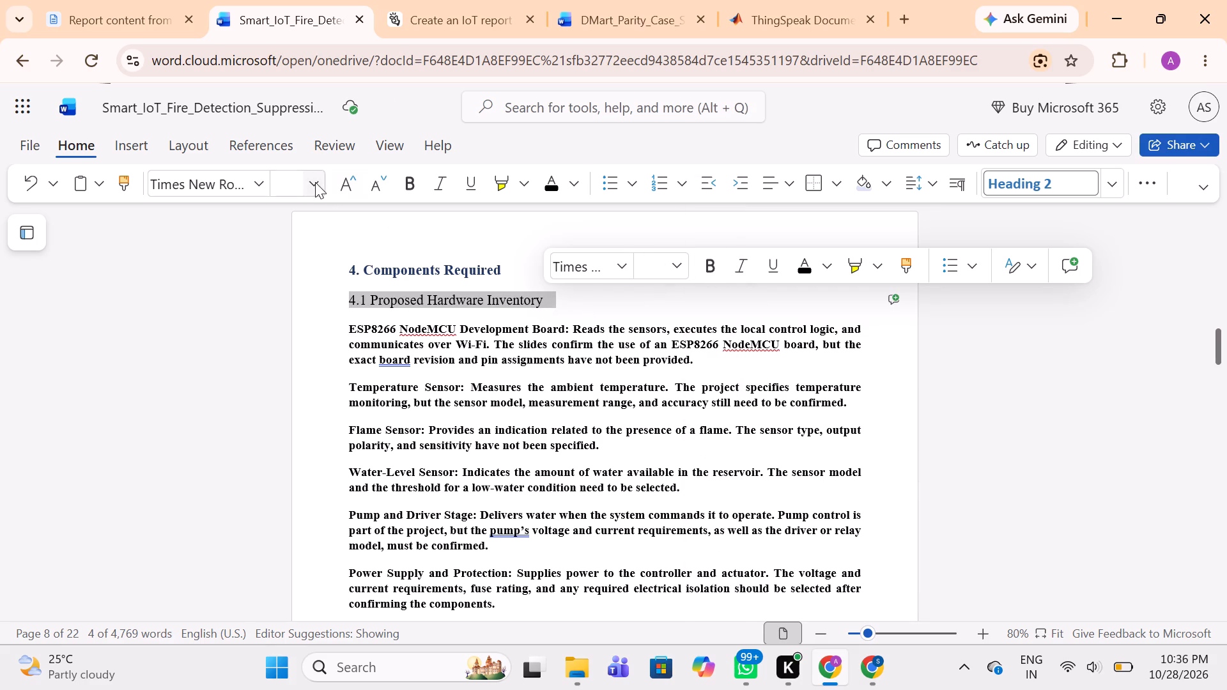
click(572, 305)
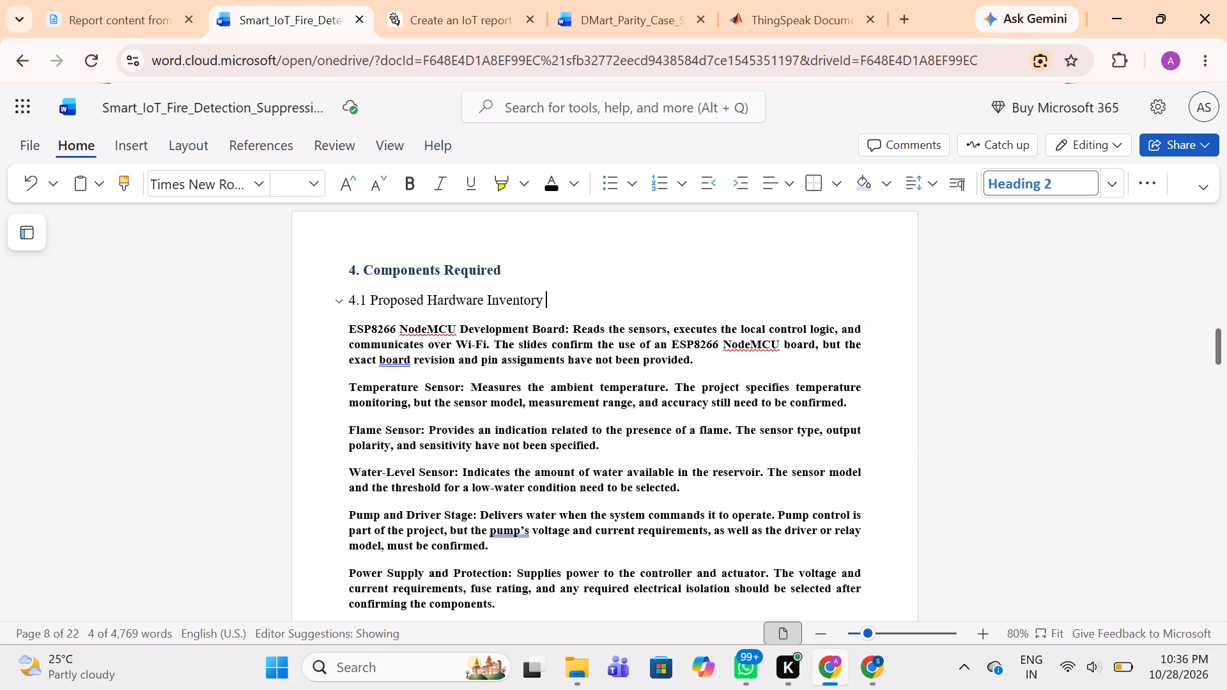
Copy the heading "3.3 ThingSpeak Cloud Storage" and paste it directly above the unstyled "4.1 Proposed Hardware Inventory" heading.
scroll(572, 305, up, 4)
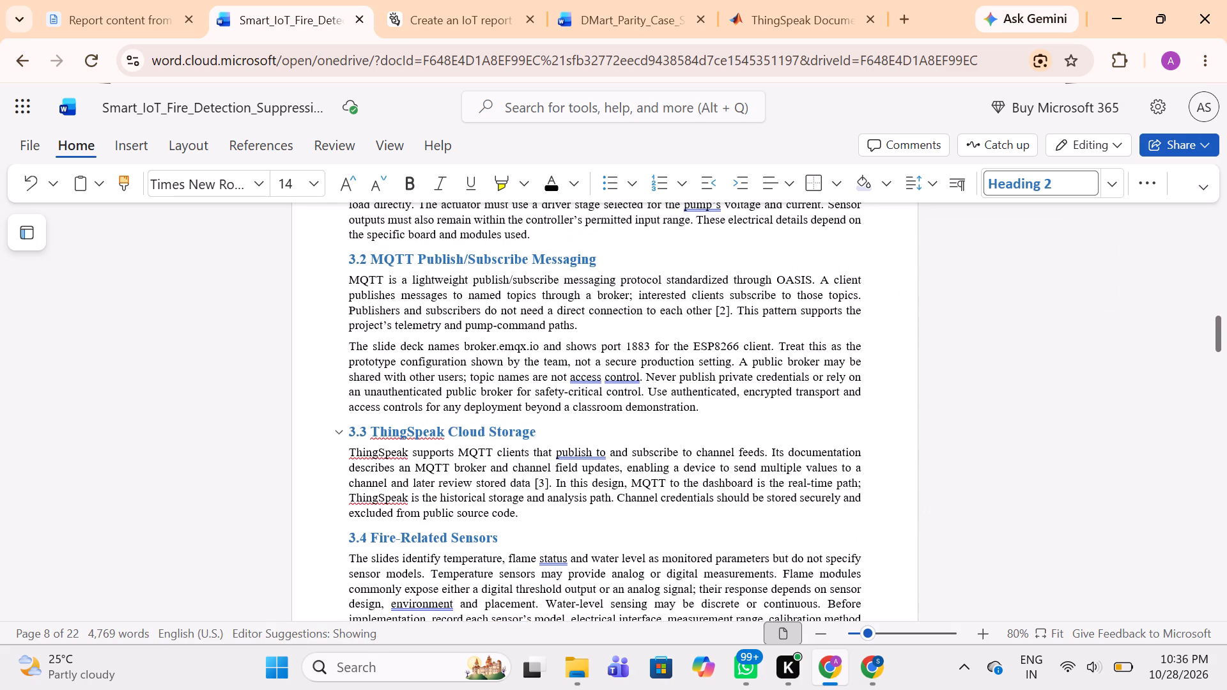
triple_click(505, 432)
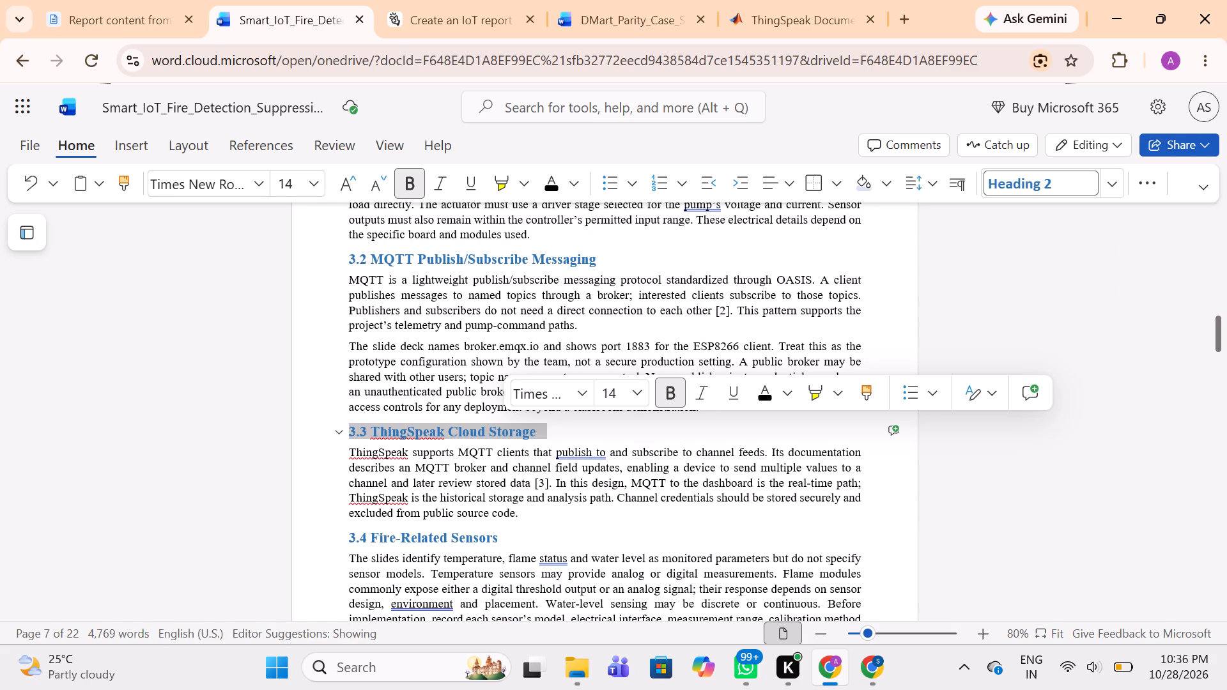
key(ctrl+c)
scroll(505, 432, down, 1)
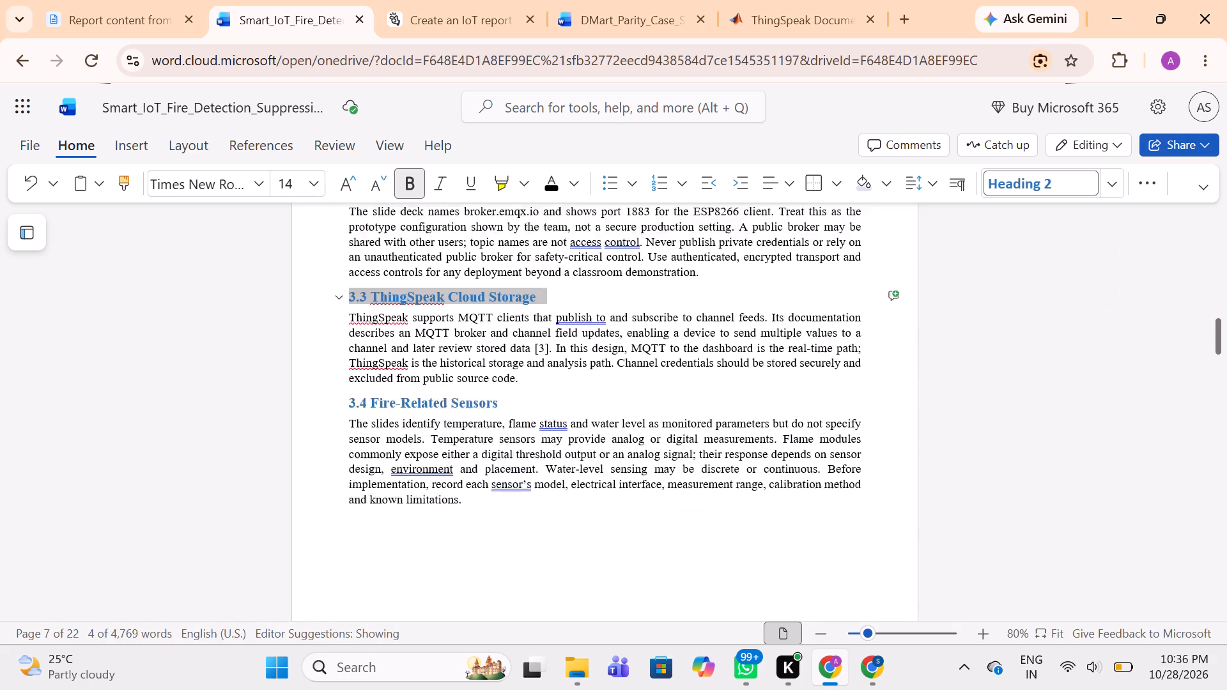
scroll(505, 432, down, 1)
click(505, 432)
scroll(505, 432, down, 4)
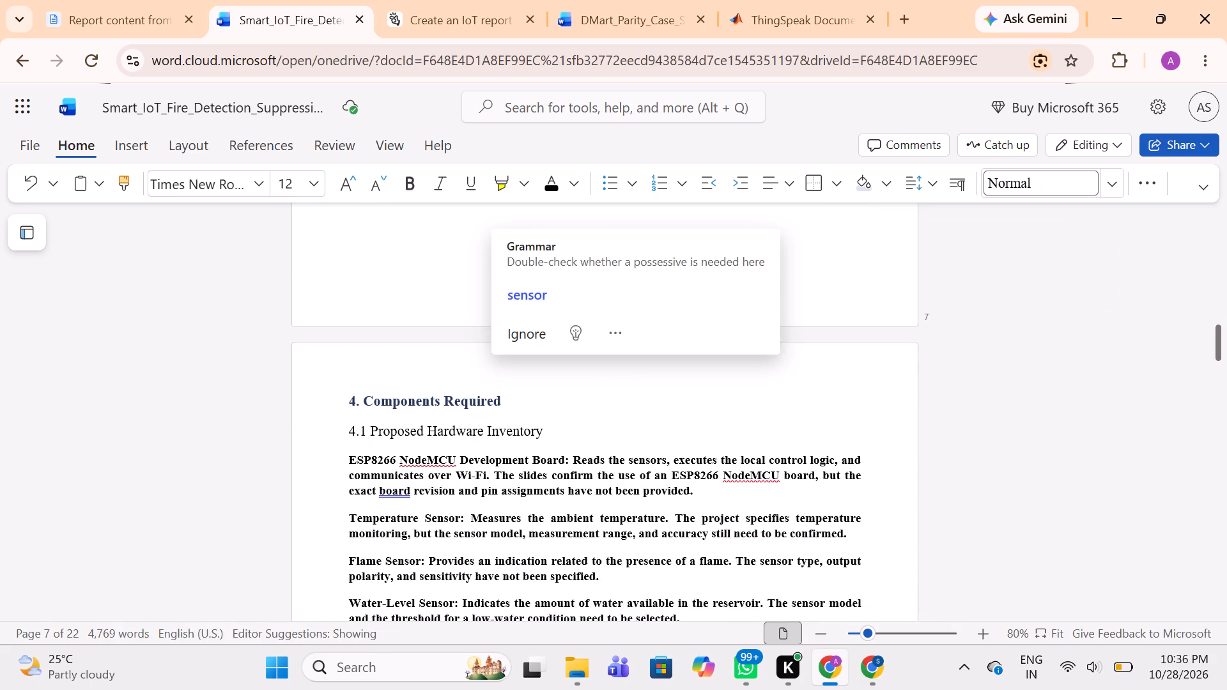
scroll(505, 432, down, 1)
click(352, 375)
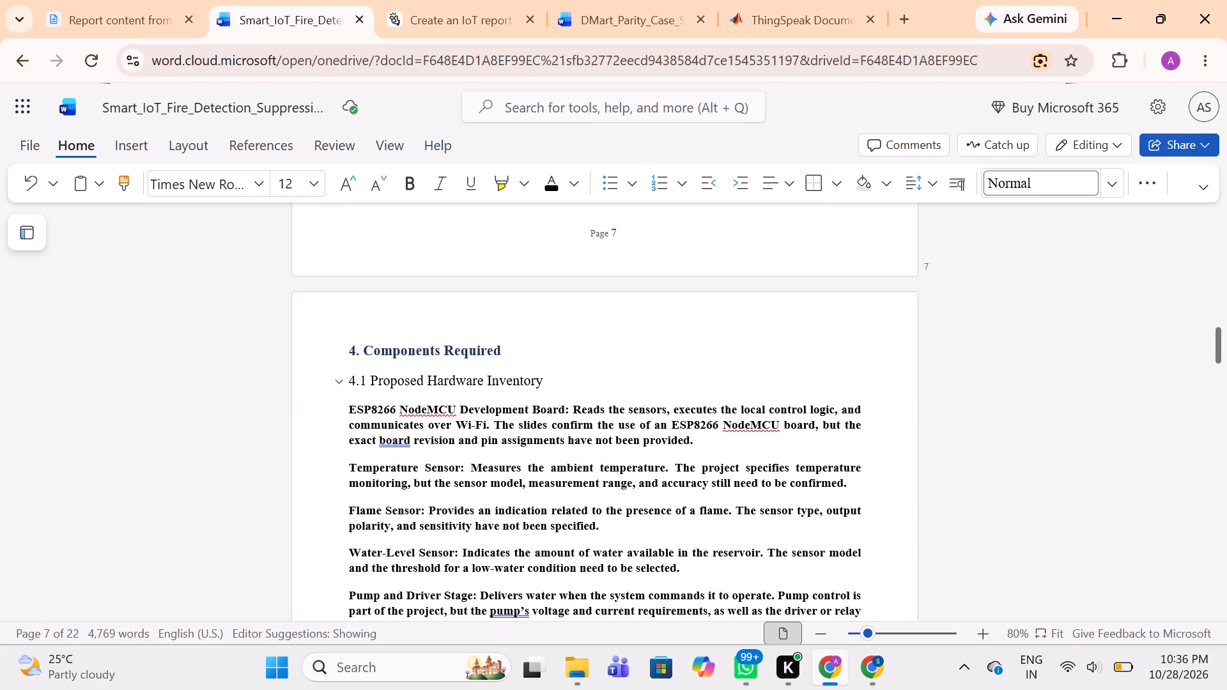
key(ctrl+v)
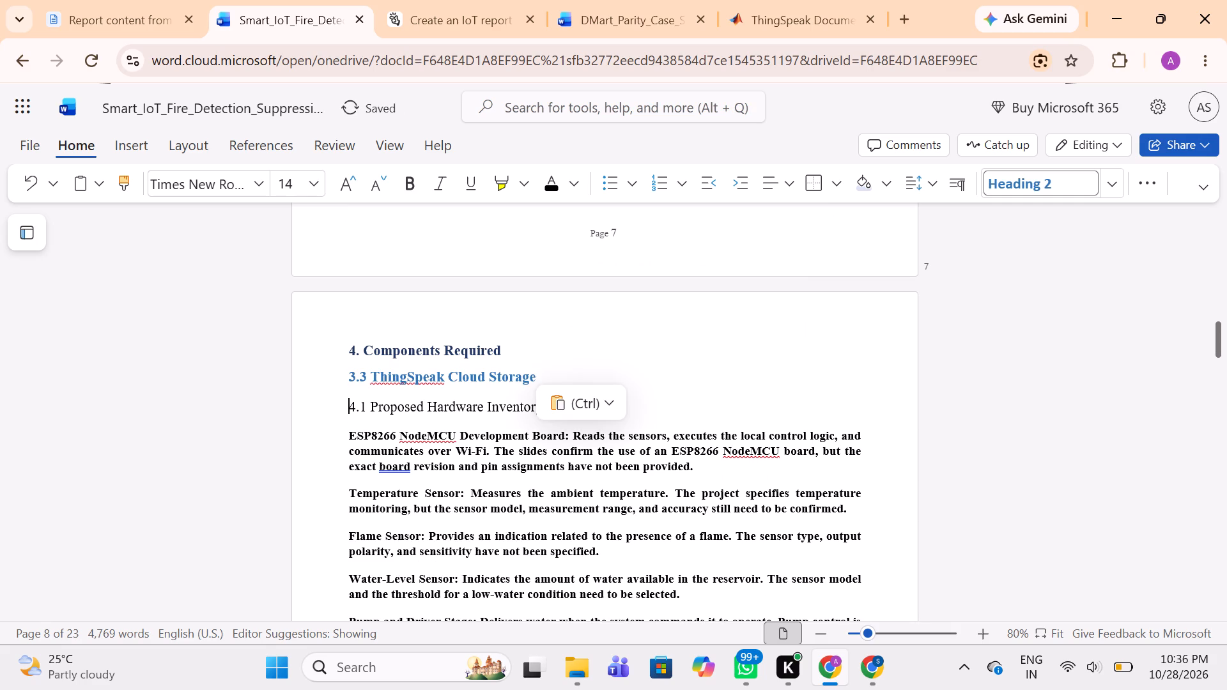
Replace "ThingSpeak Cloud Storage" in the pasted heading with "Proposed Hardware Inventory".
click(533, 377)
key(BackSpace)
key(BackSpace)
key(BackSpace)
key(BackSpace)
key(BackSpace)
key(BackSpace)
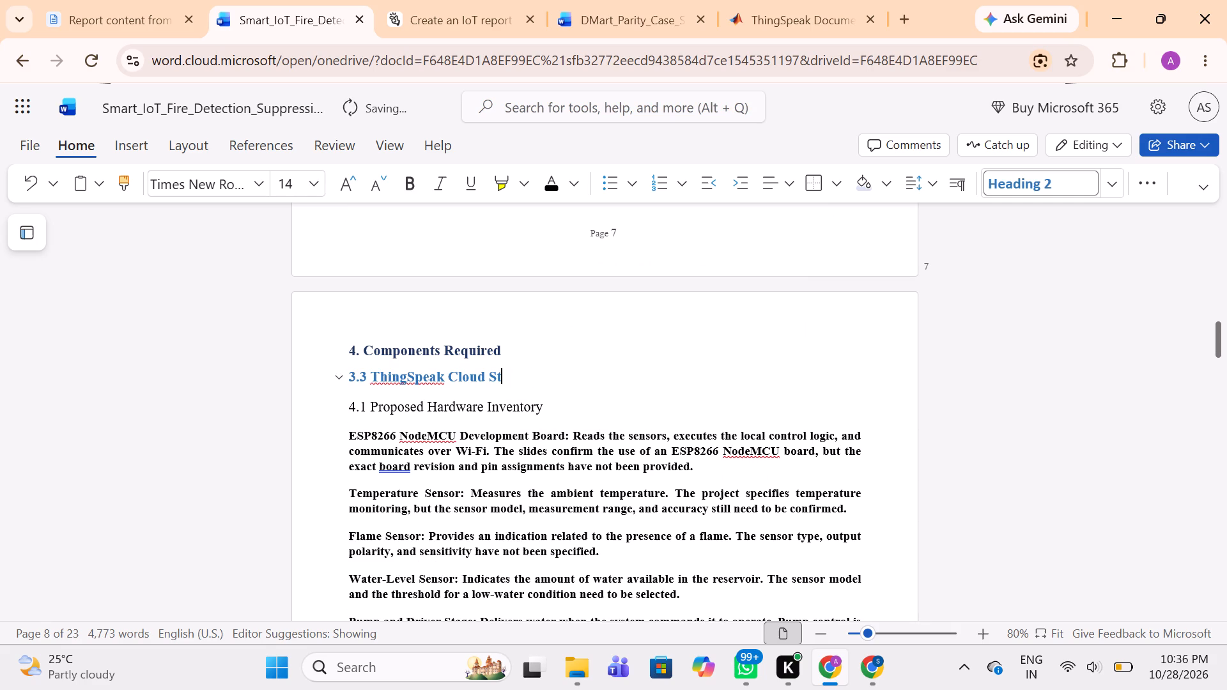
key(BackSpace)
key(BackSpace)
key(BackSpace)
key(BackSpace)
key(BackSpace)
key(BackSpace)
key(BackSpace)
key(BackSpace)
key(BackSpace)
key(BackSpace)
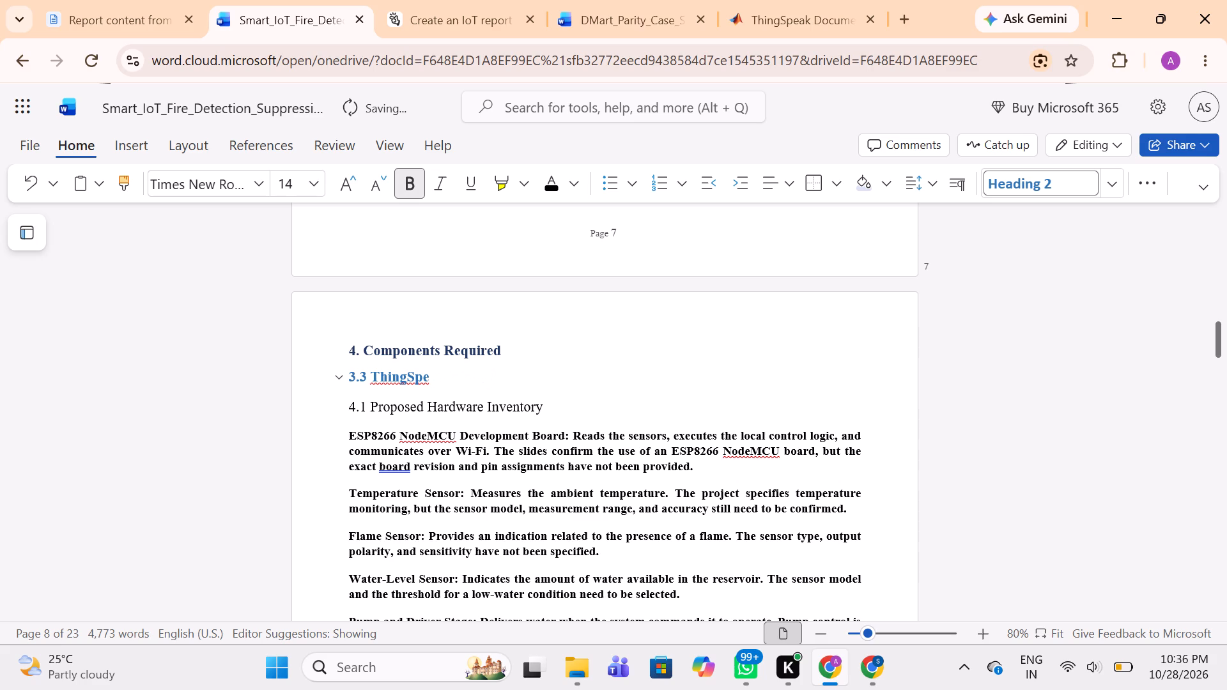
key(BackSpace)
key(BackSpace)
key(BackSpace)
key(BackSpace)
key(BackSpace)
key(BackSpace)
key(BackSpace)
key(BackSpace)
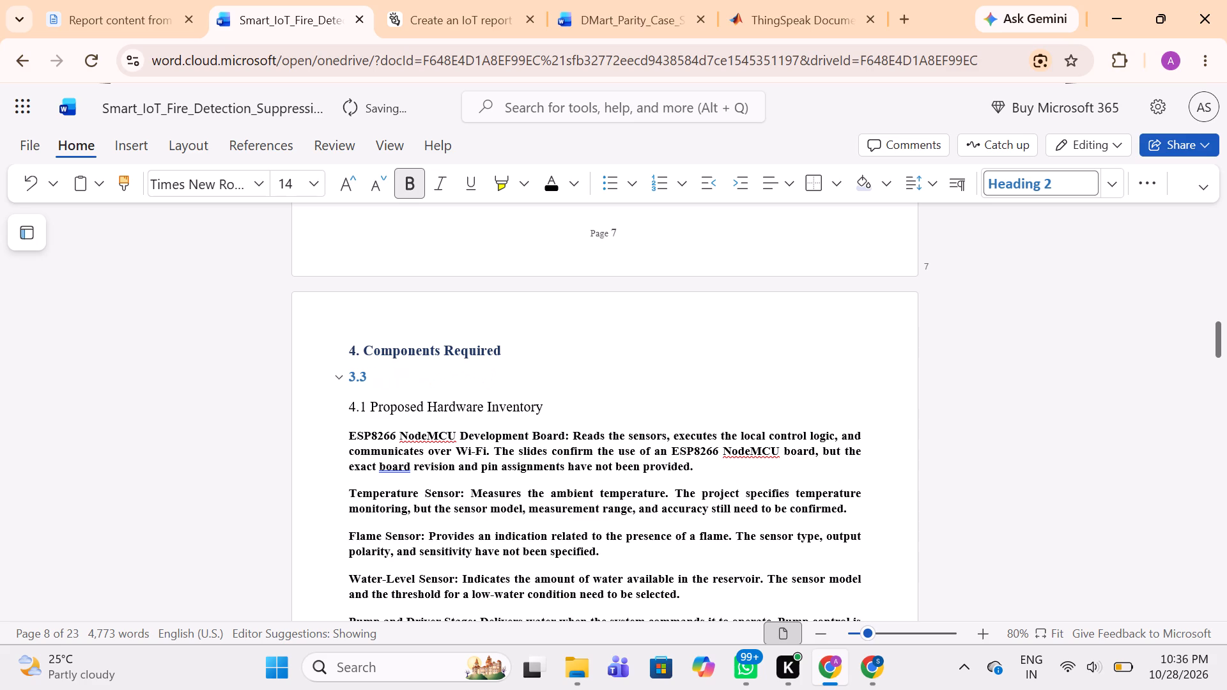
key(p)
text(ro)
text(poe)
key(BackSpace)
key(h)
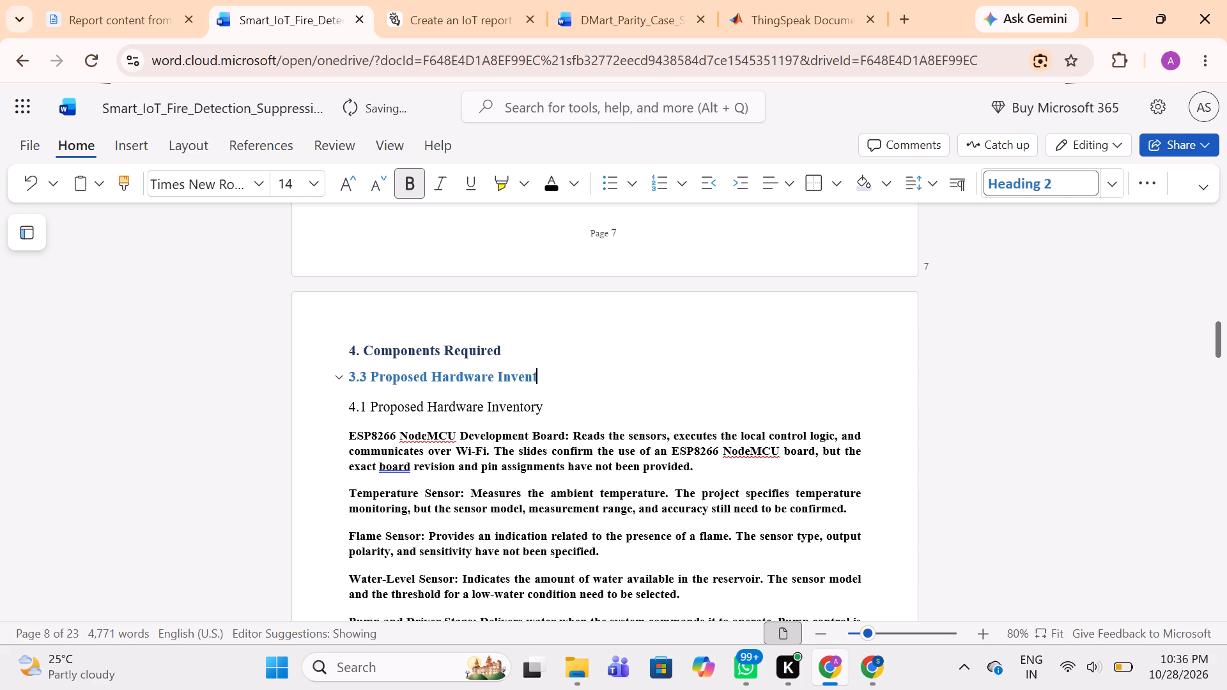
text(ory)
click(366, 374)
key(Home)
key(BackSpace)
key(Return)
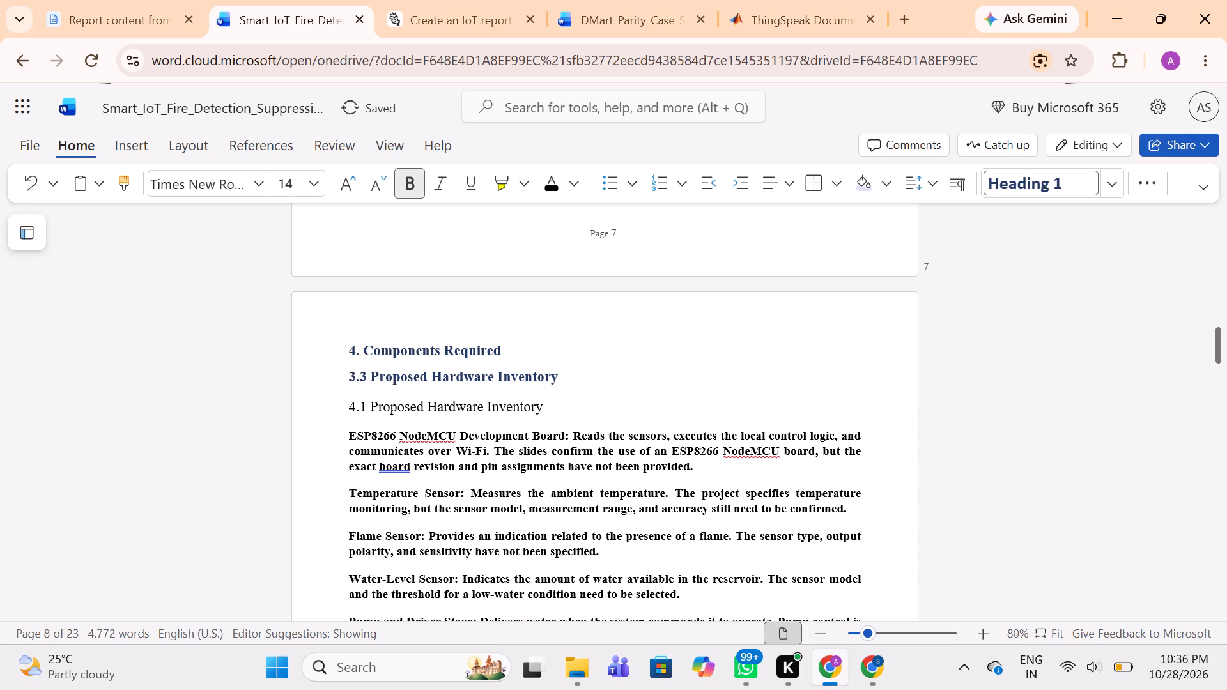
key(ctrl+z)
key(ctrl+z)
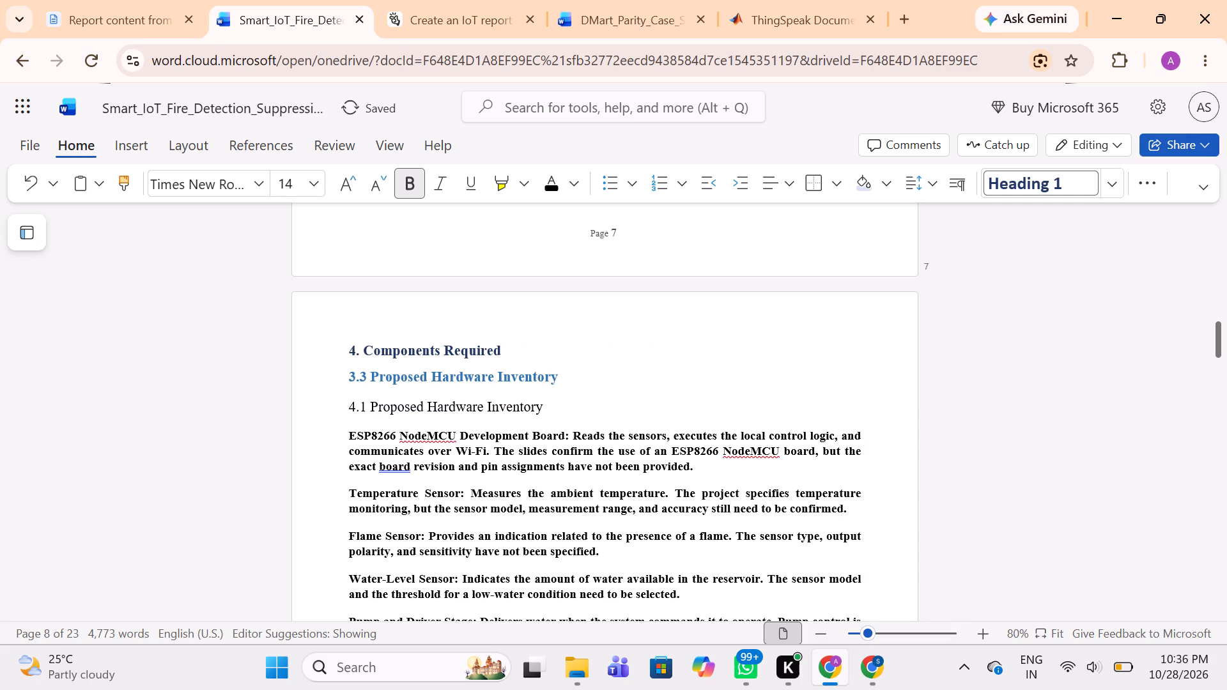
Renumber the blue "Proposed Hardware Inventory" heading as 4.1.
key(Right)
key(BackSpace)
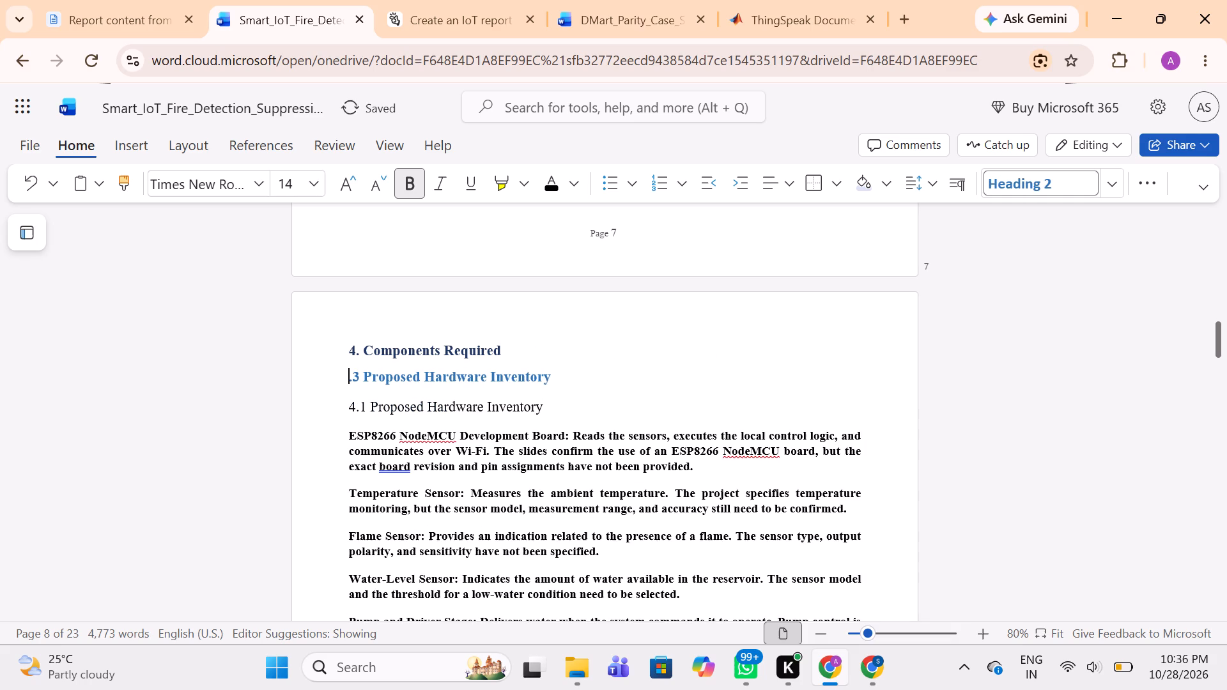
key(4)
key(Right)
key(Right)
key(BackSpace)
key(1)
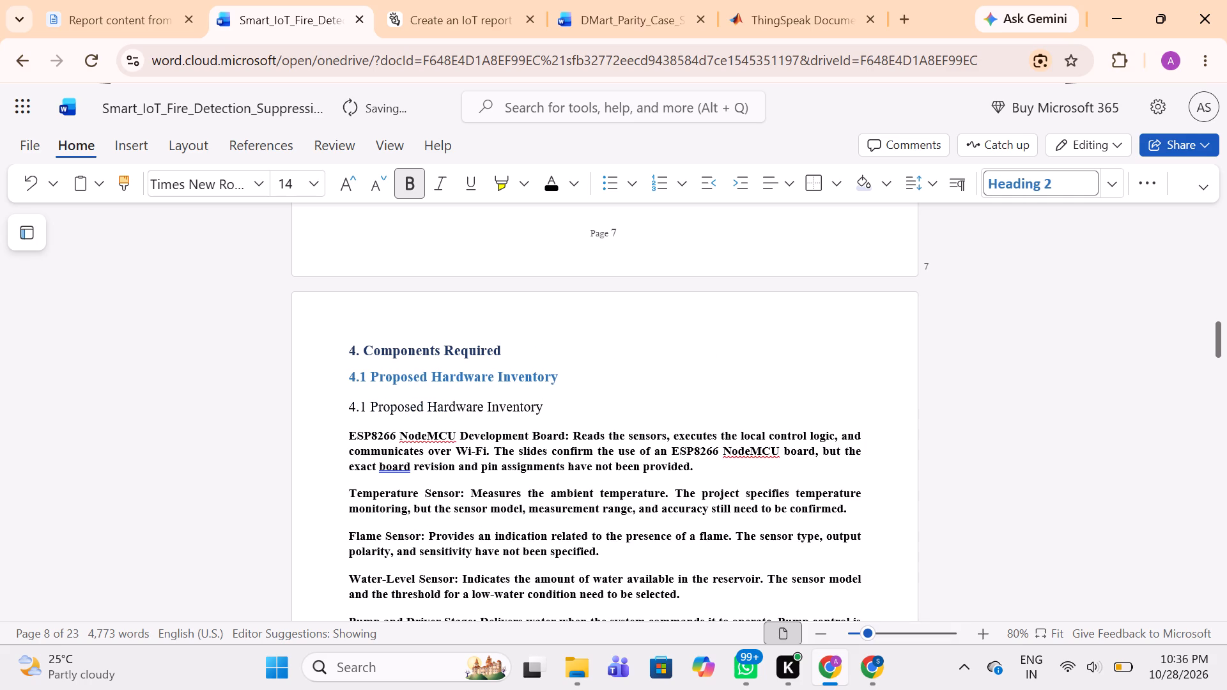
Delete the duplicate unstyled "4.1 Proposed Hardware Inventory" heading, including its empty line, below the blue heading.
click(347, 404)
click(555, 408)
key(BackSpace)
key(BackSpace)
key(BackSpace)
key(BackSpace)
key(BackSpace)
key(BackSpace)
key(BackSpace)
key(BackSpace)
key(BackSpace)
key(BackSpace)
key(BackSpace)
key(BackSpace)
key(BackSpace)
key(BackSpace)
key(BackSpace)
key(BackSpace)
key(BackSpace)
key(BackSpace)
key(BackSpace)
key(BackSpace)
key(BackSpace)
key(BackSpace)
key(BackSpace)
key(BackSpace)
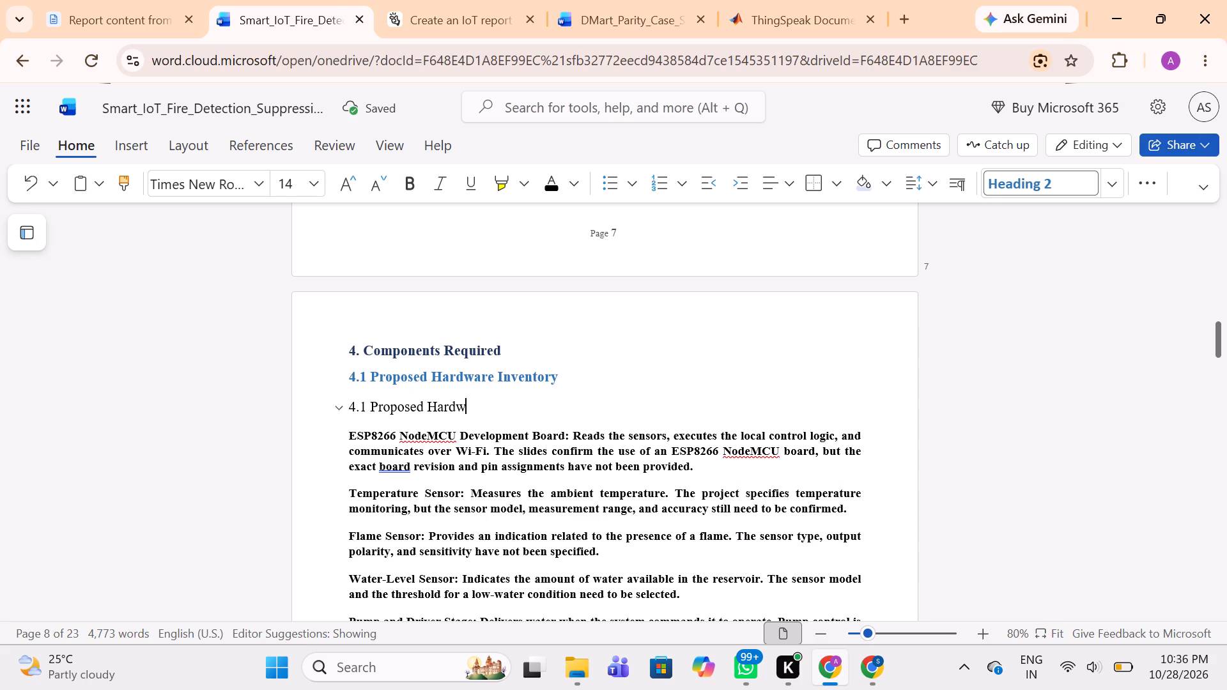
key(BackSpace)
key(BackSpace)
key(BackSpace)
key(BackSpace)
key(BackSpace)
key(BackSpace)
key(BackSpace)
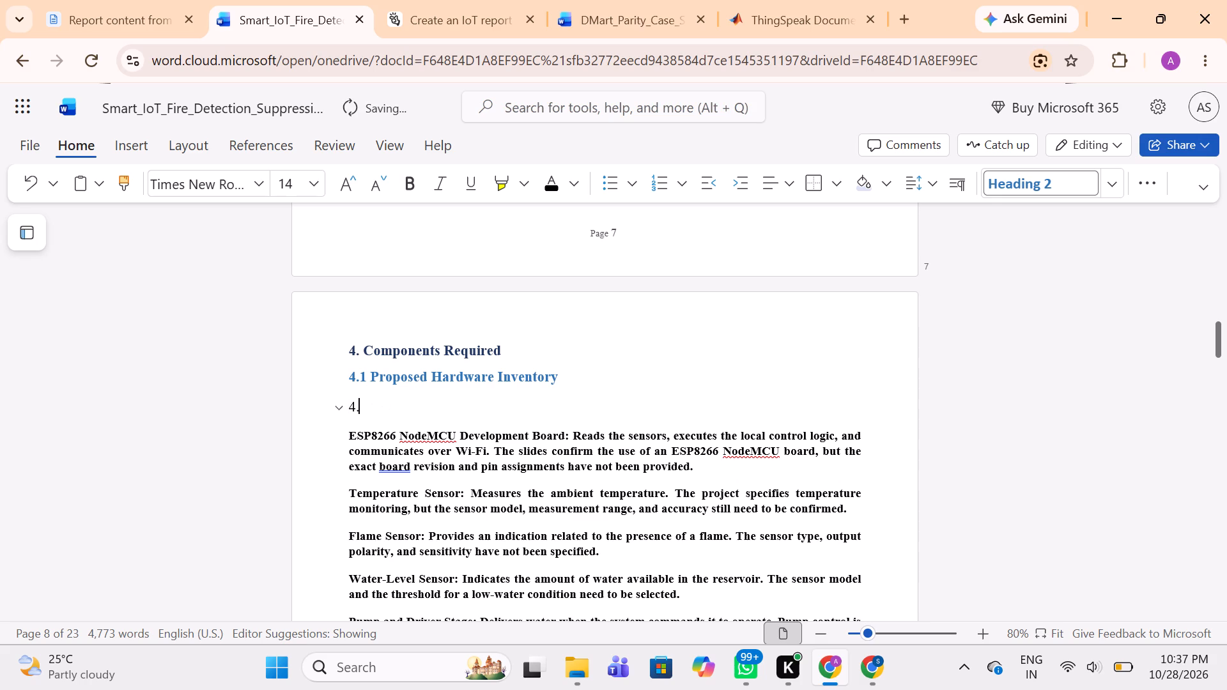
key(BackSpace)
key(BackSpace)
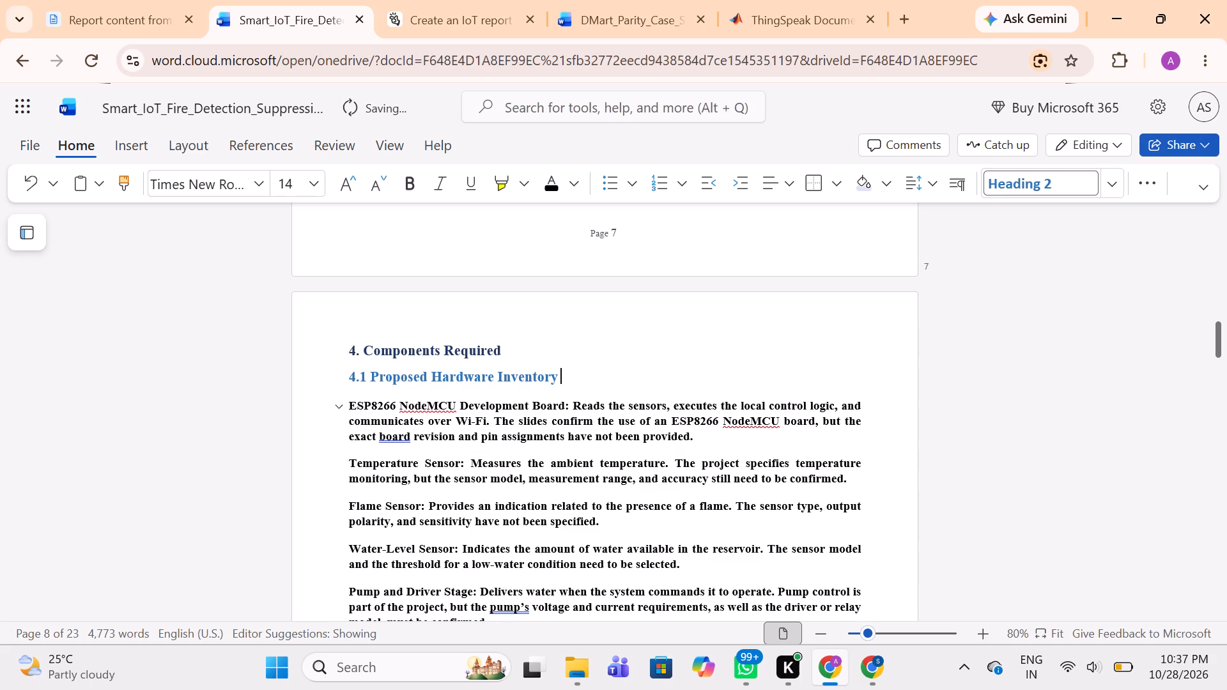
Copy the blue heading "4.1 Proposed Hardware Inventory" and paste it directly above "4.2 Software and Services".
scroll(555, 408, down, 1)
triple_click(432, 330)
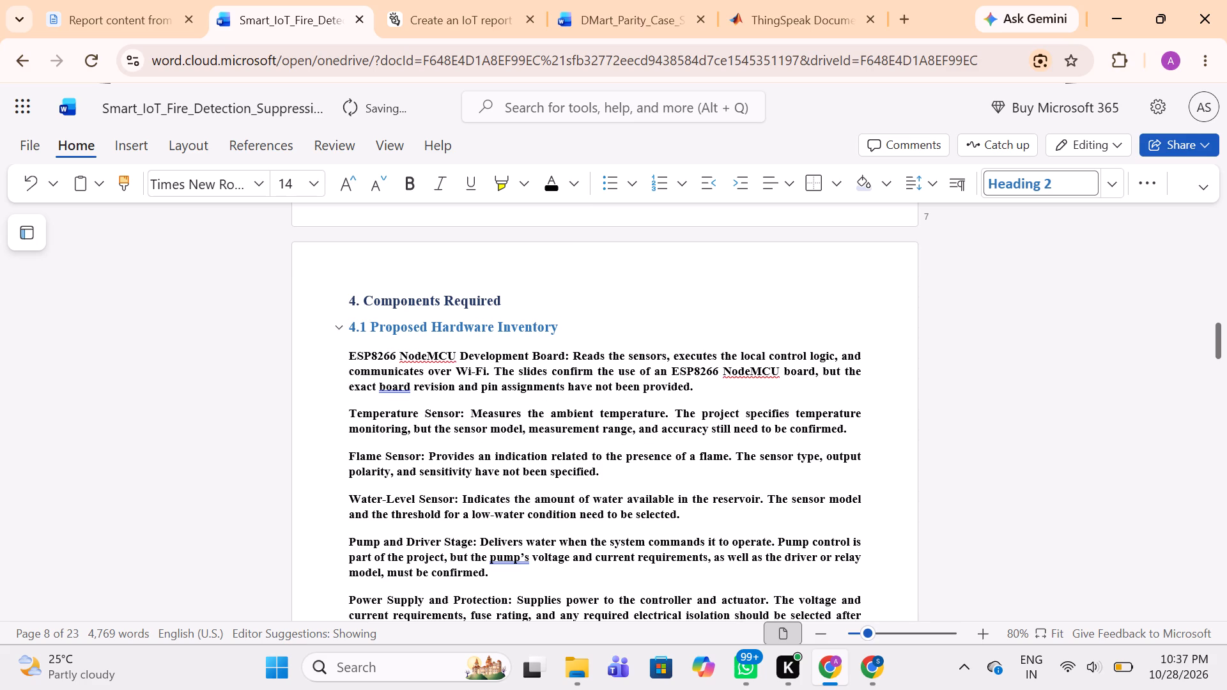
key(ctrl+c)
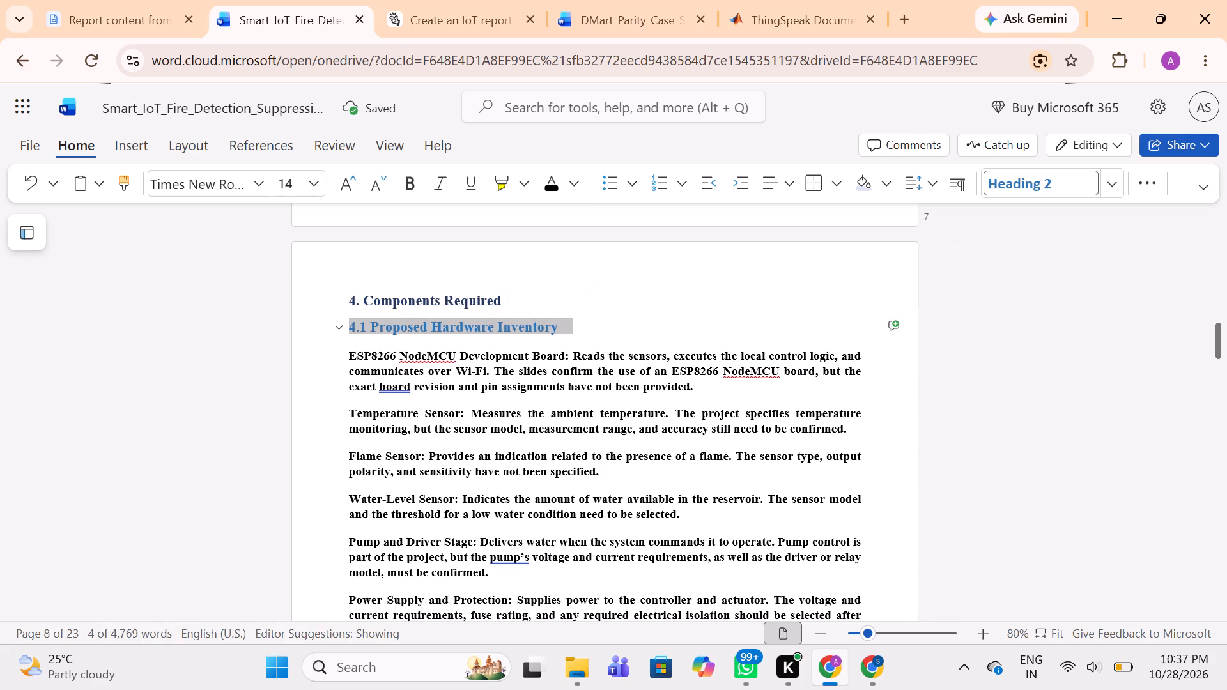
scroll(432, 330, down, 4)
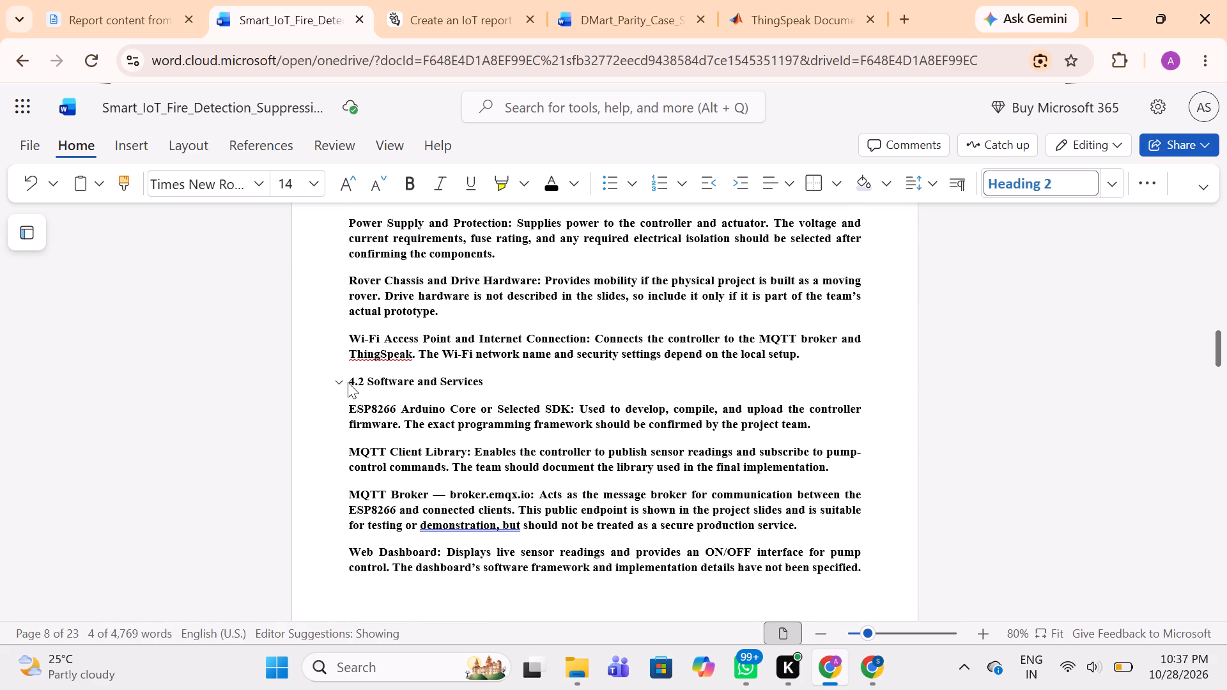
click(348, 382)
click(350, 381)
key(ctrl+v)
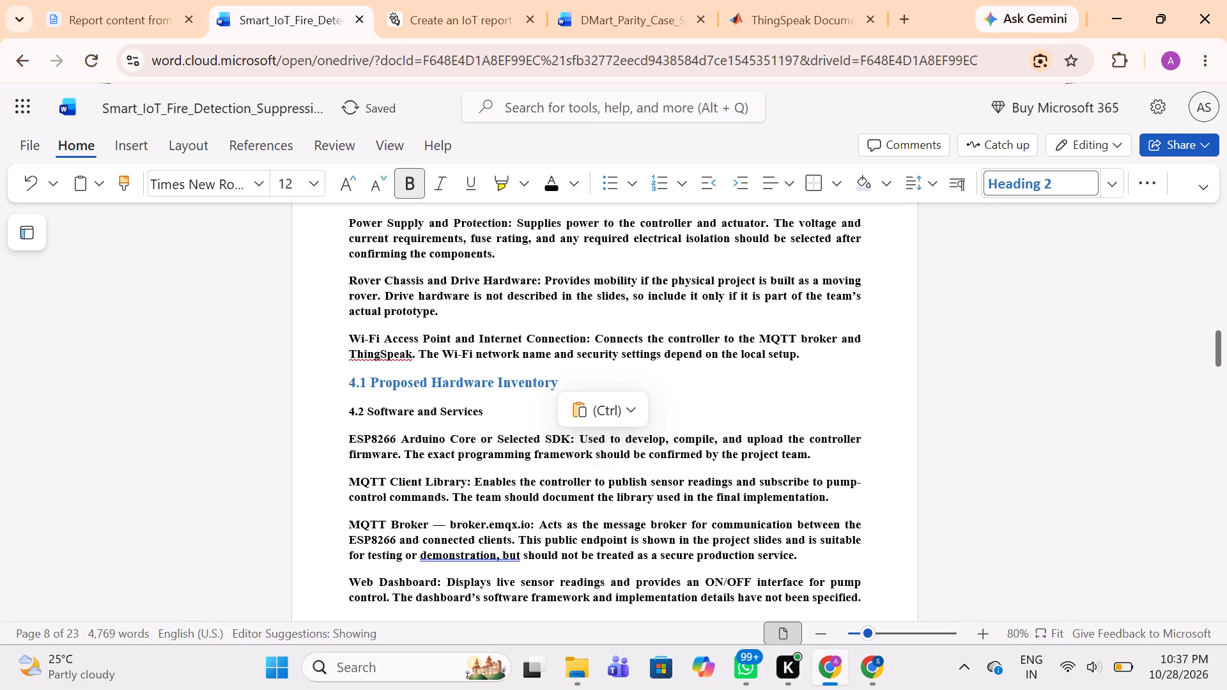
Replace "Hardware" with "Software and Services" in the blue heading directly above "4.2 Software and Services".
click(493, 379)
key(BackSpace)
key(BackSpace)
key(BackSpace)
key(BackSpace)
key(BackSpace)
key(BackSpace)
key(BackSpace)
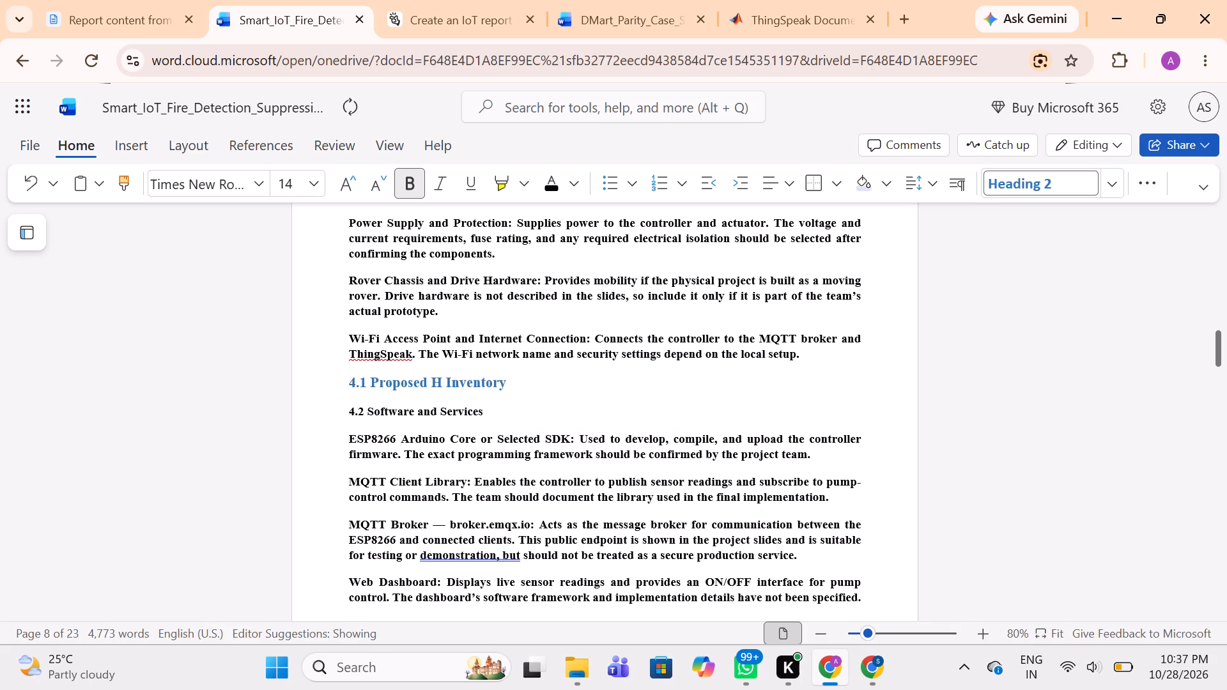
key(BackSpace)
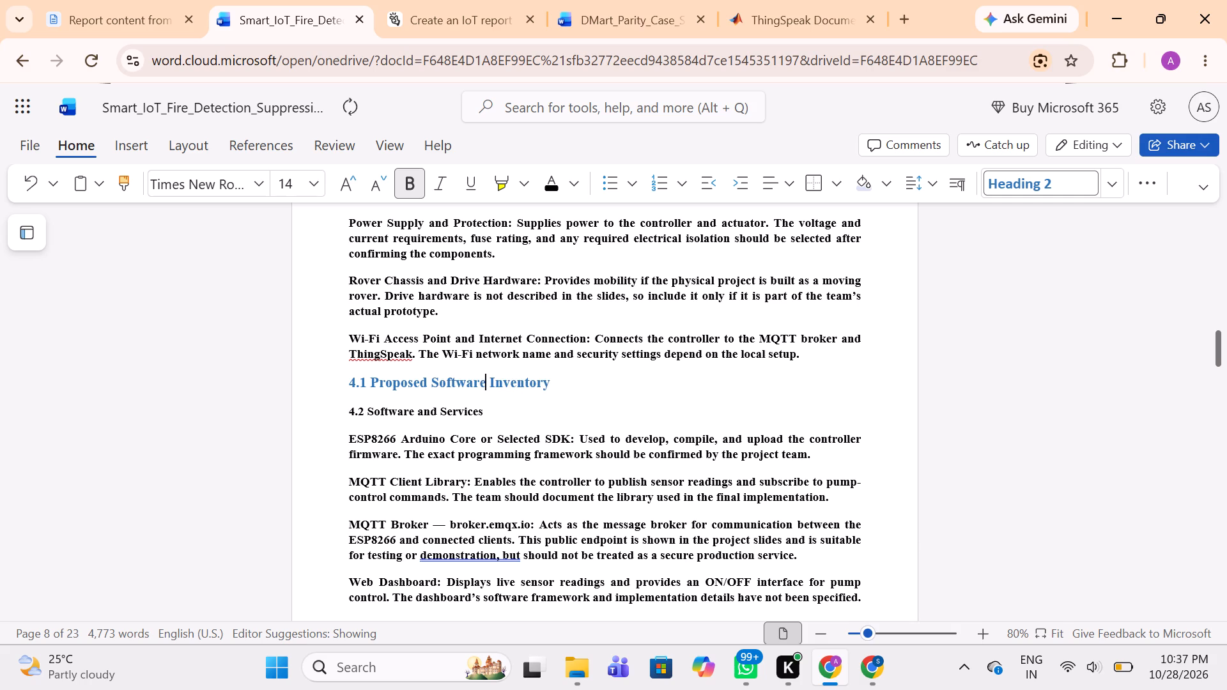
text(and)
key(space)
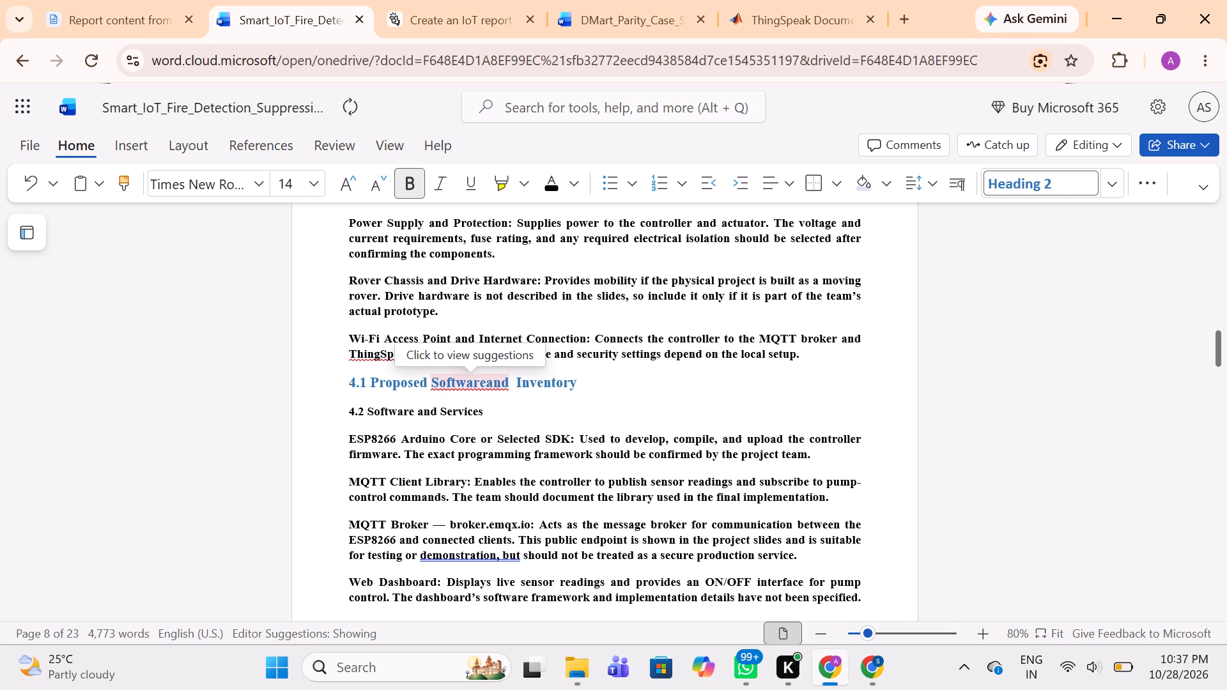
text(ERV)
key(i)
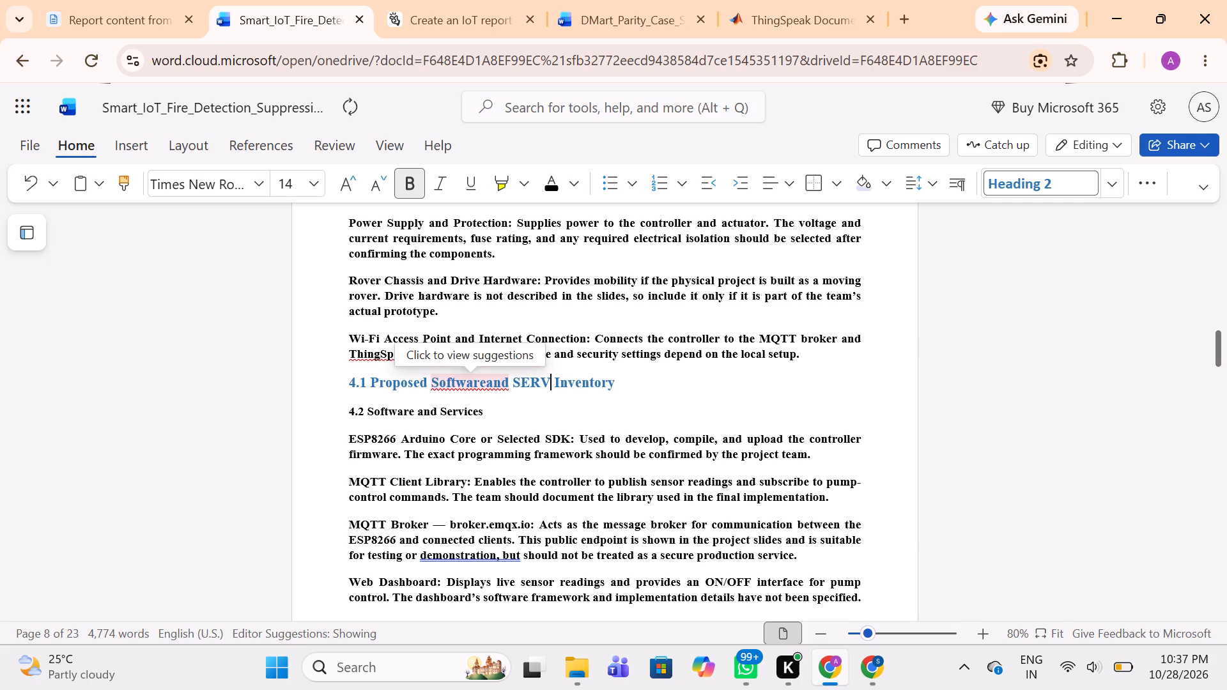
text(CES)
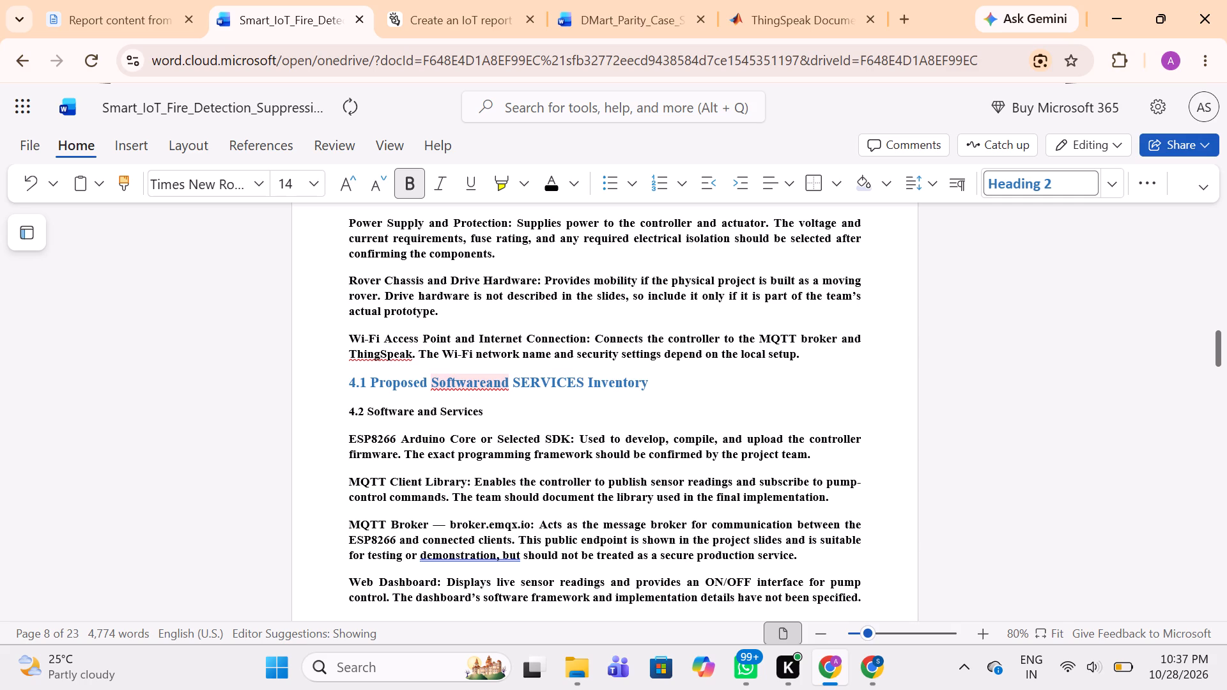
key(BackSpace)
key(BackSpace)
key(BackSpace)
key(BackSpace)
key(BackSpace)
key(BackSpace)
key(BackSpace)
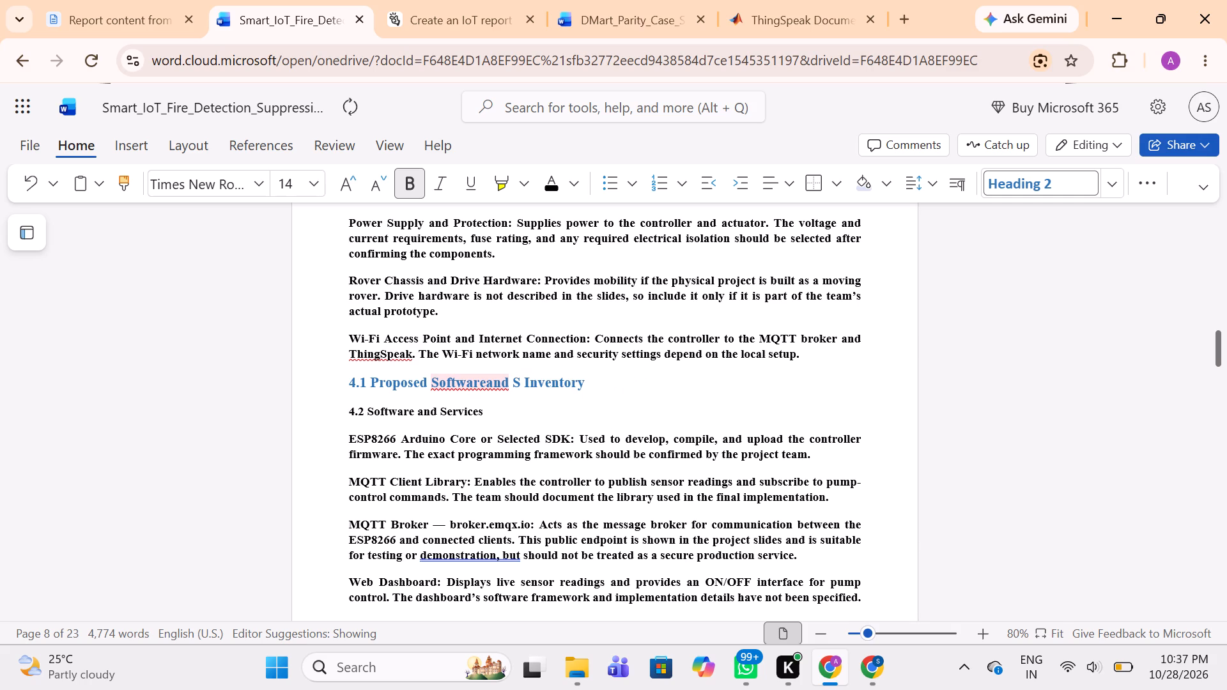
text(erc)
key(BackSpace)
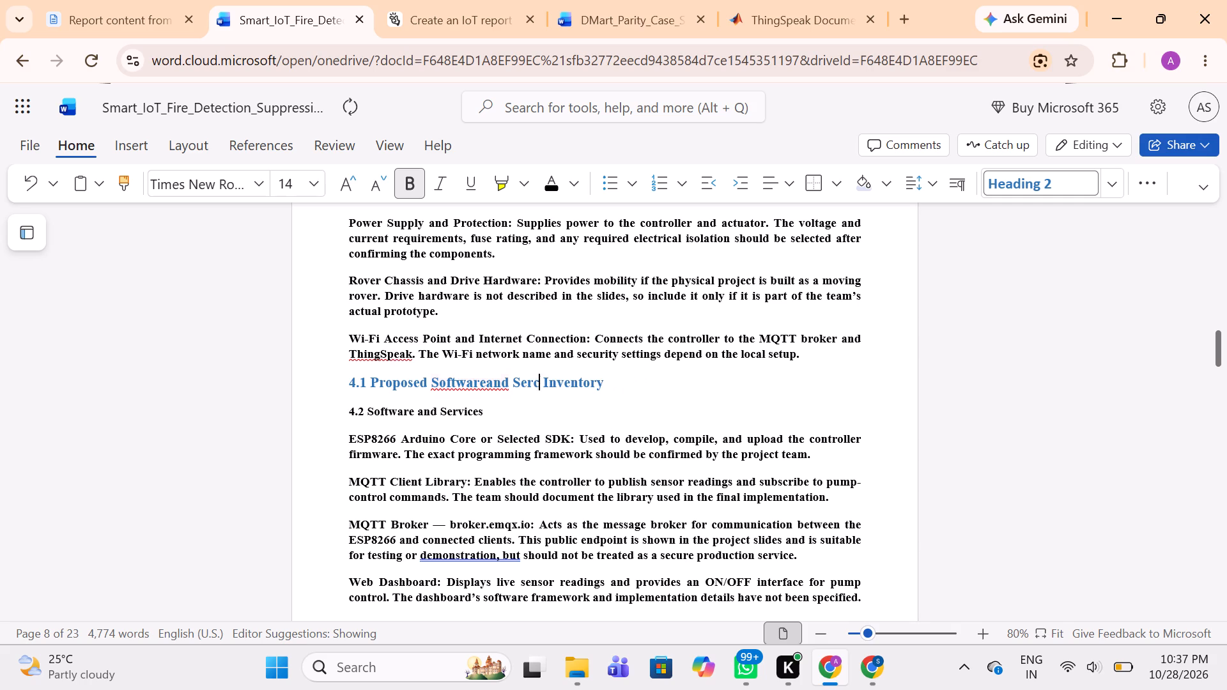
text(vices)
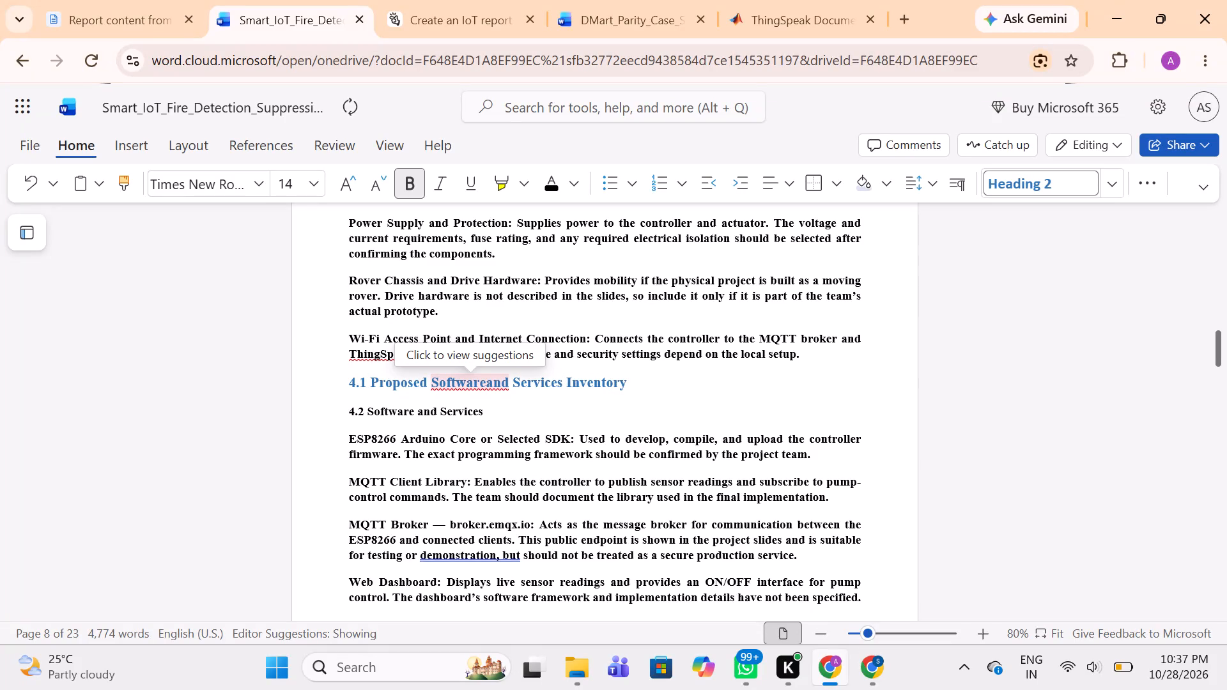
Insert the missing space between "Software" and "and" in the blue heading.
click(481, 381)
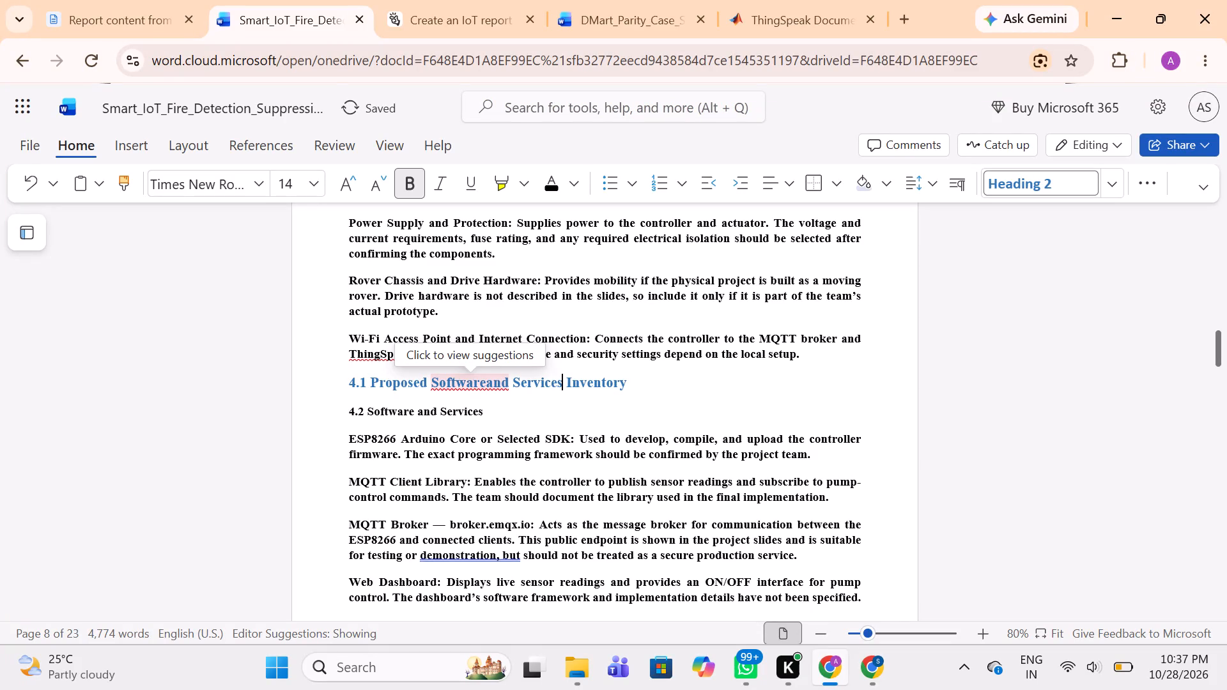
key(space)
click(481, 381)
key(Right)
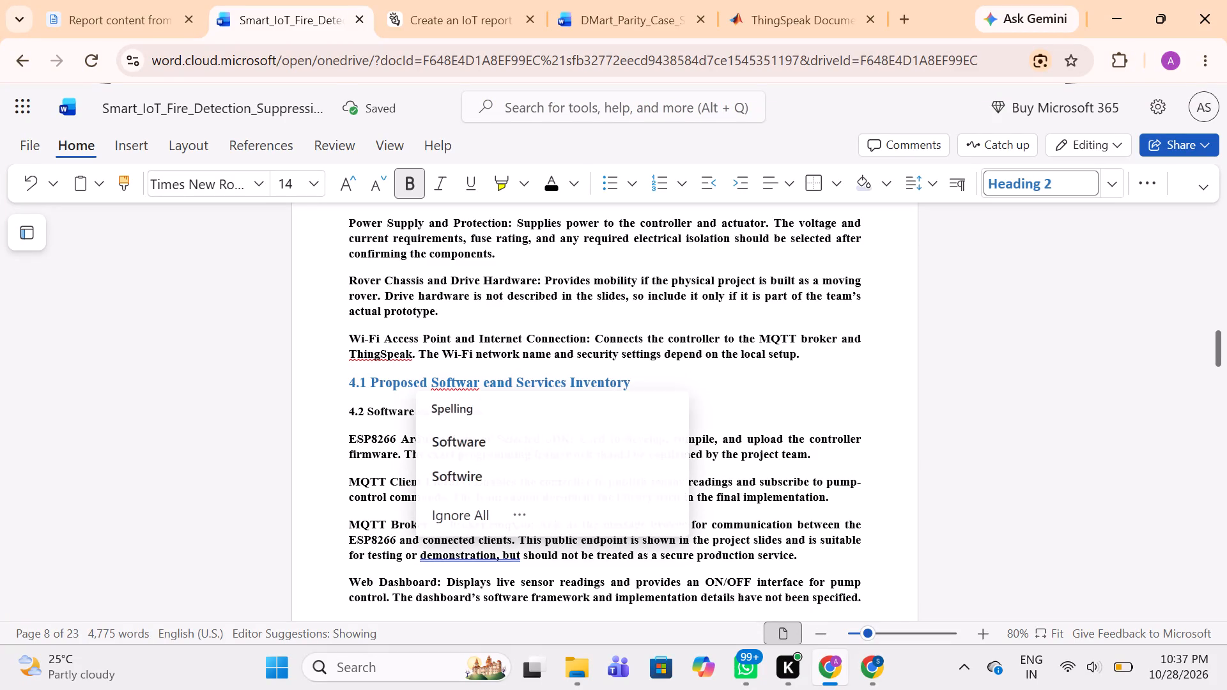
key(BackSpace)
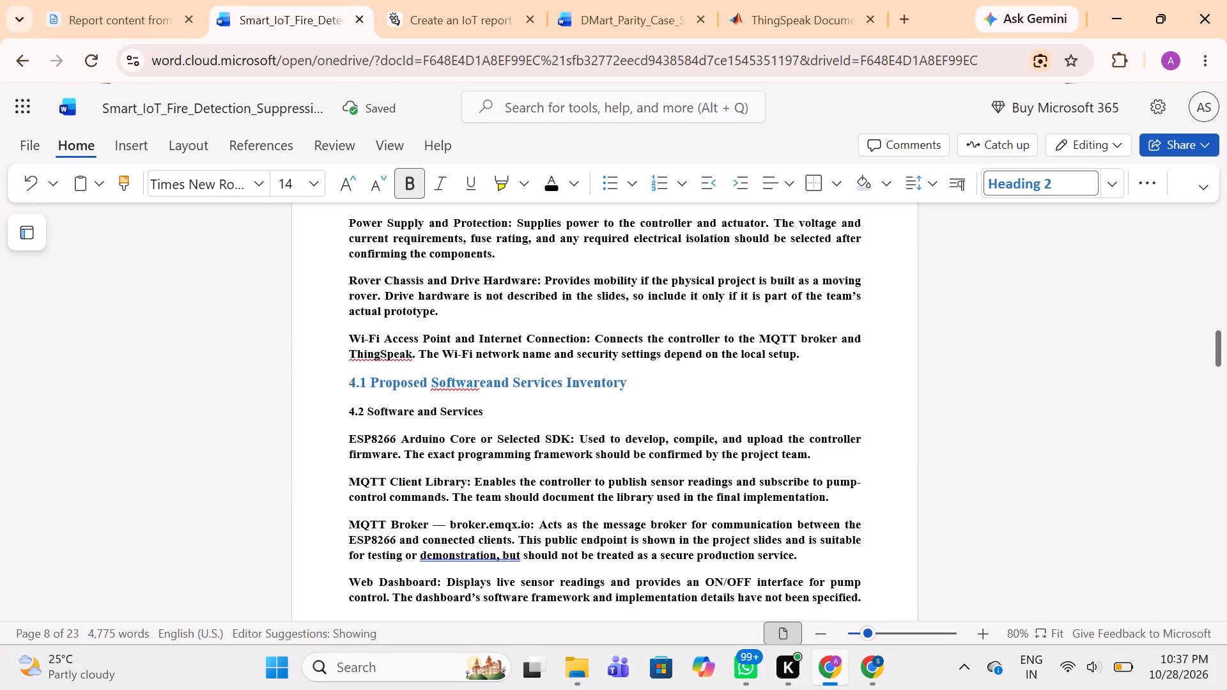
key(Right)
key(space)
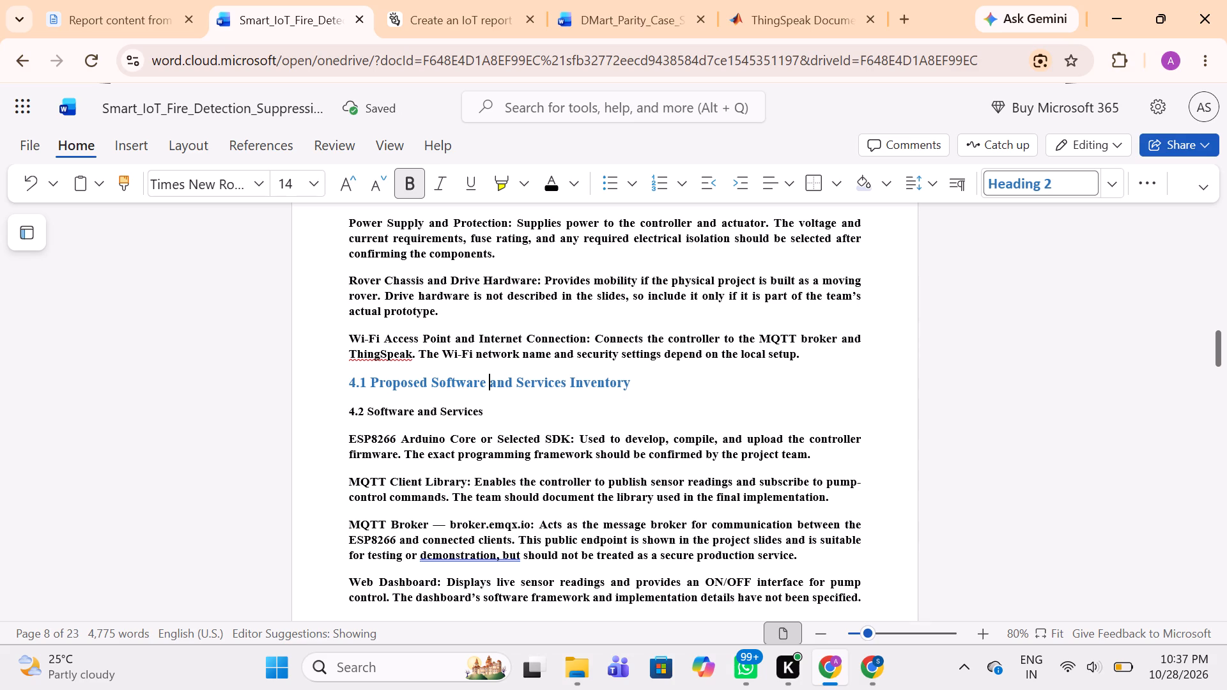
Renumber the blue "Proposed Software and Services Inventory" heading as 4.2.
click(364, 378)
key(BackSpace)
key(2)
Delete the word "Inventory" from the end of the blue 4.2 heading so it reads "4.2 Proposed Software and Services".
click(649, 382)
key(BackSpace)
key(BackSpace)
key(BackSpace)
key(BackSpace)
key(BackSpace)
key(BackSpace)
key(BackSpace)
key(BackSpace)
key(BackSpace)
key(BackSpace)
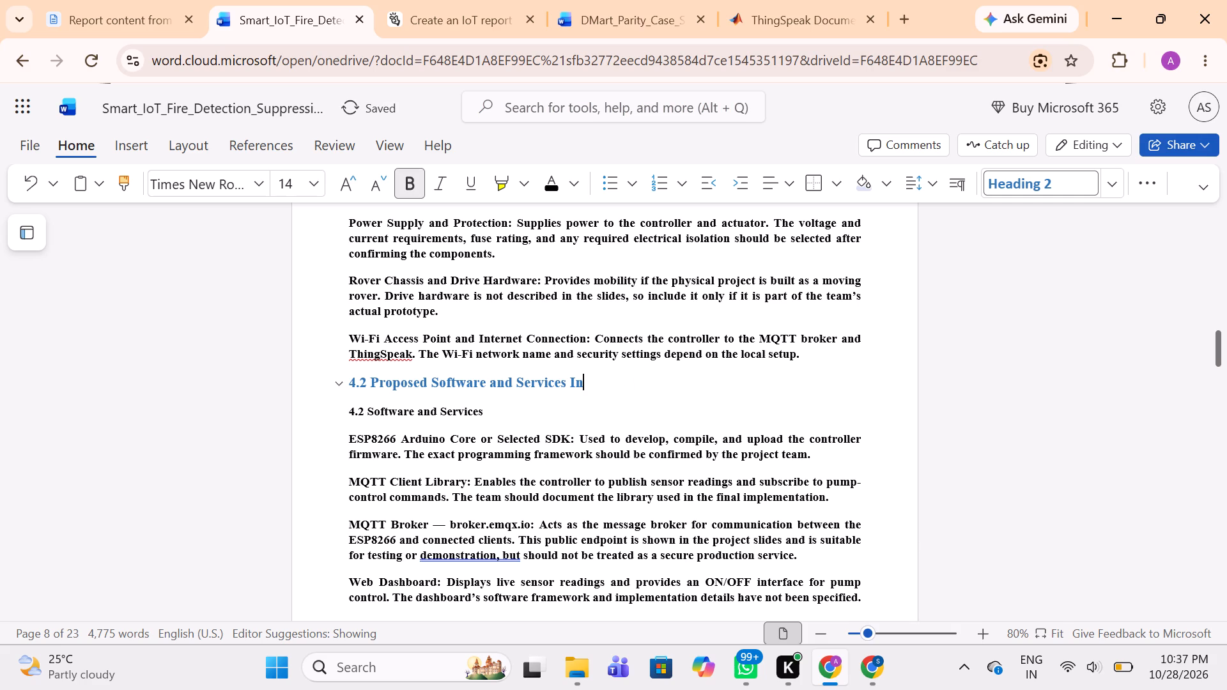
key(BackSpace)
Delete the duplicate black "4.2 Software and Services" line below the blue 4.2 heading.
triple_click(424, 408)
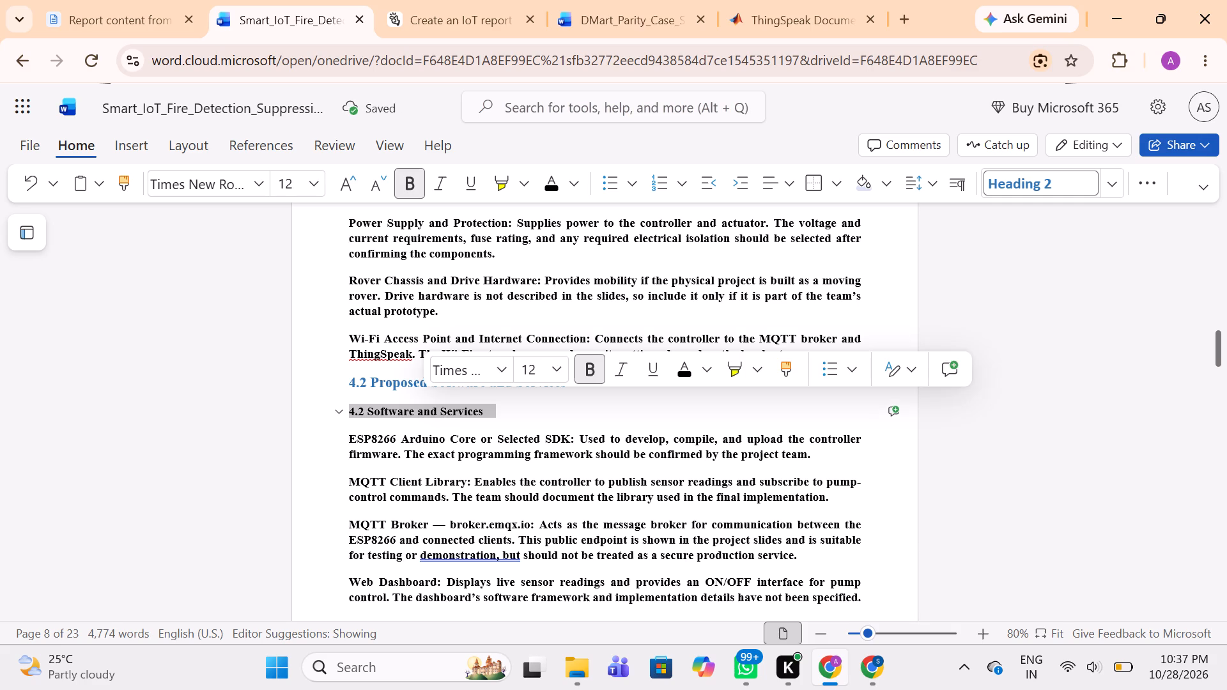
key(BackSpace)
Remove the bold formatting from the four section 4.2 paragraphs from "ESP8266 Arduino Core or Selected SDK" through "Web Dashboard".
scroll(427, 392, down, 1)
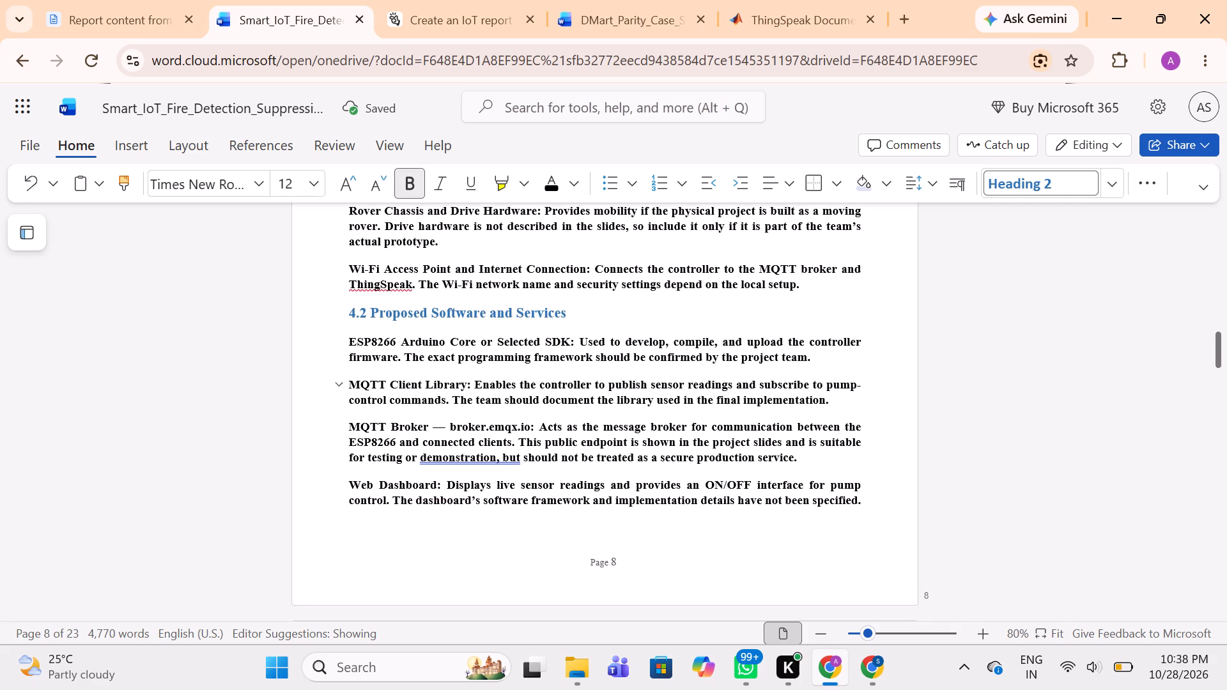
drag(350, 340, 863, 514)
click(481, 474)
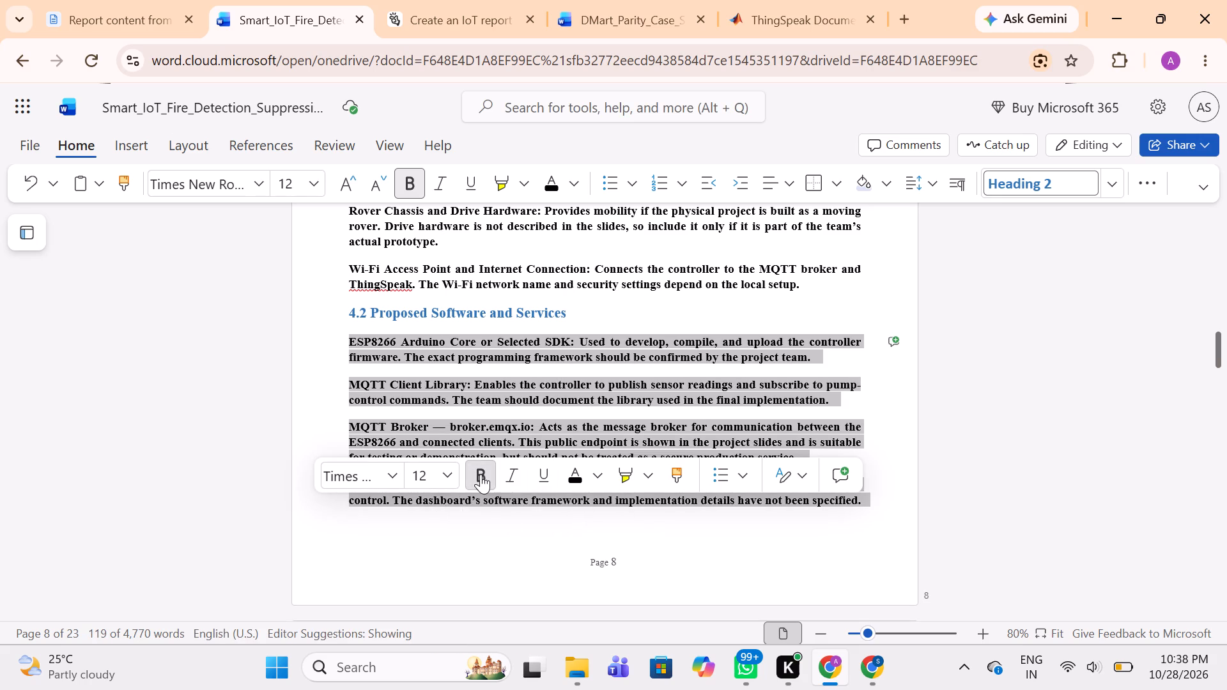
scroll(481, 474, down, 3)
click(547, 377)
Remove the bold formatting from the section 4.1 paragraphs from "Water-Level Sensor" through "Wi-Fi Access Point and Internet Connection".
scroll(547, 377, up, 1)
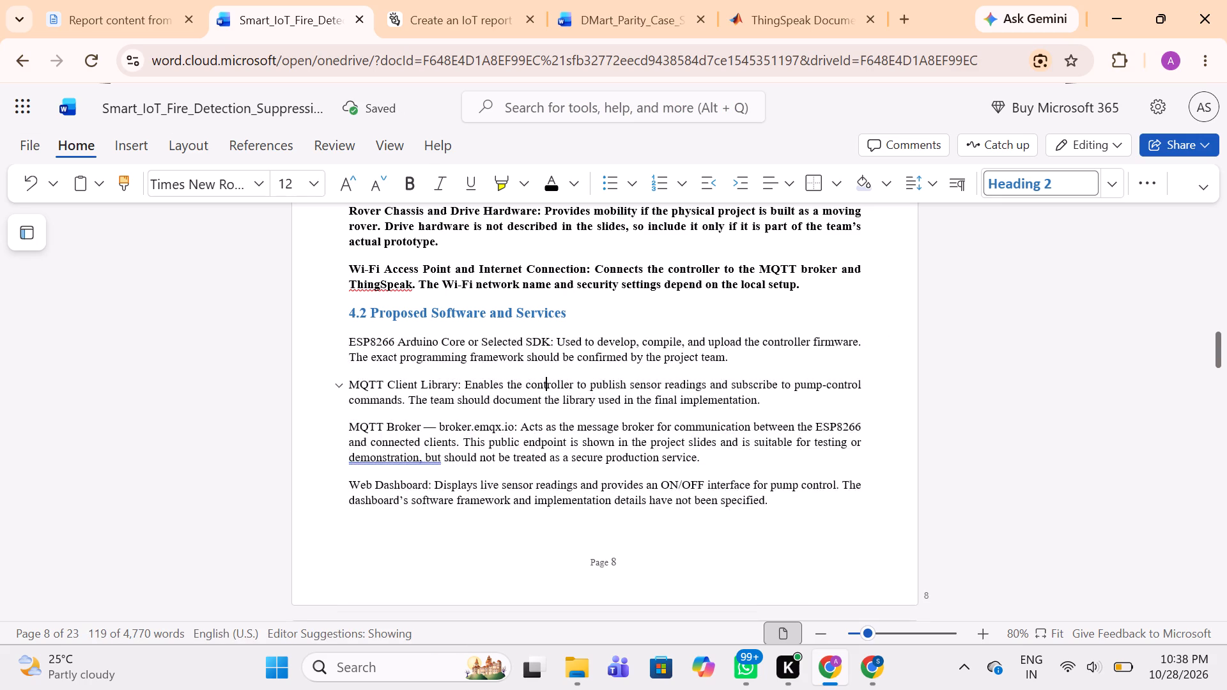
scroll(547, 377, up, 2)
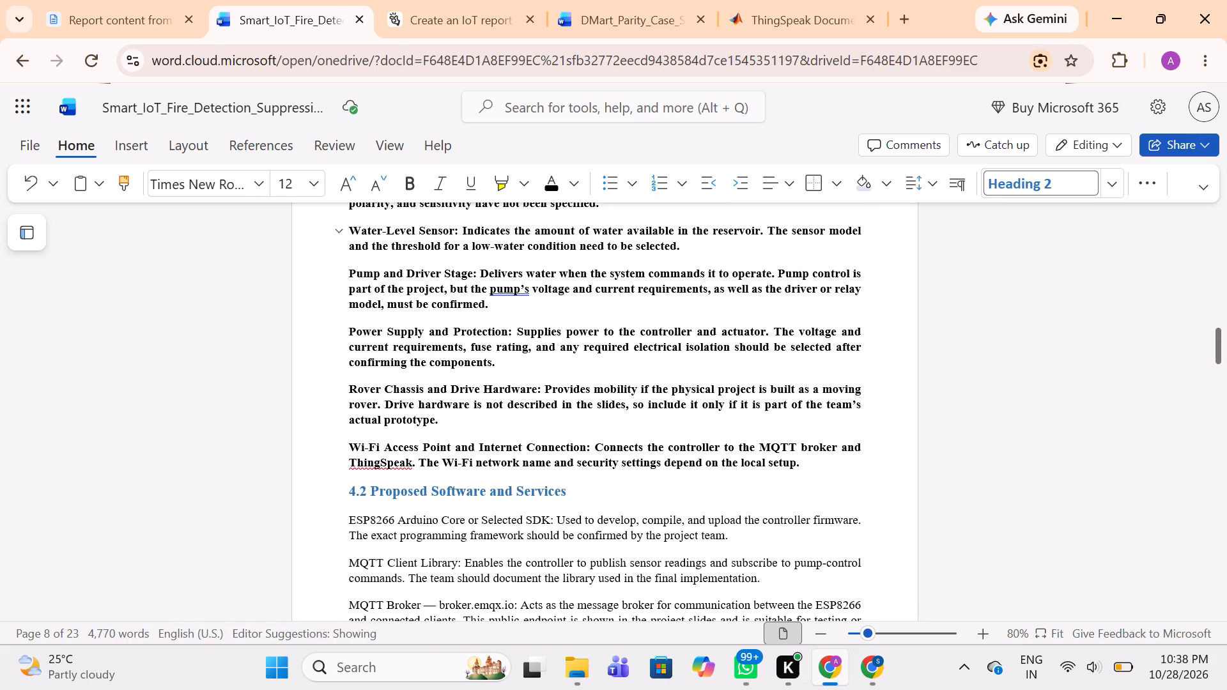
drag(351, 233, 808, 464)
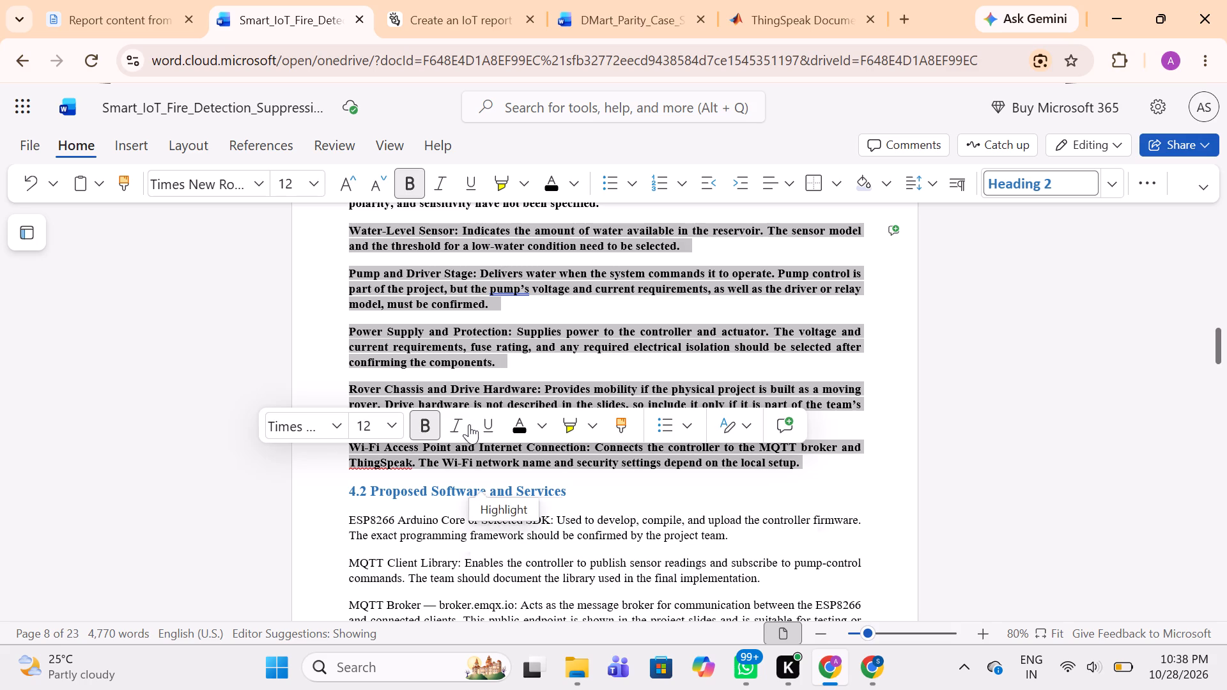
click(429, 425)
scroll(429, 425, up, 1)
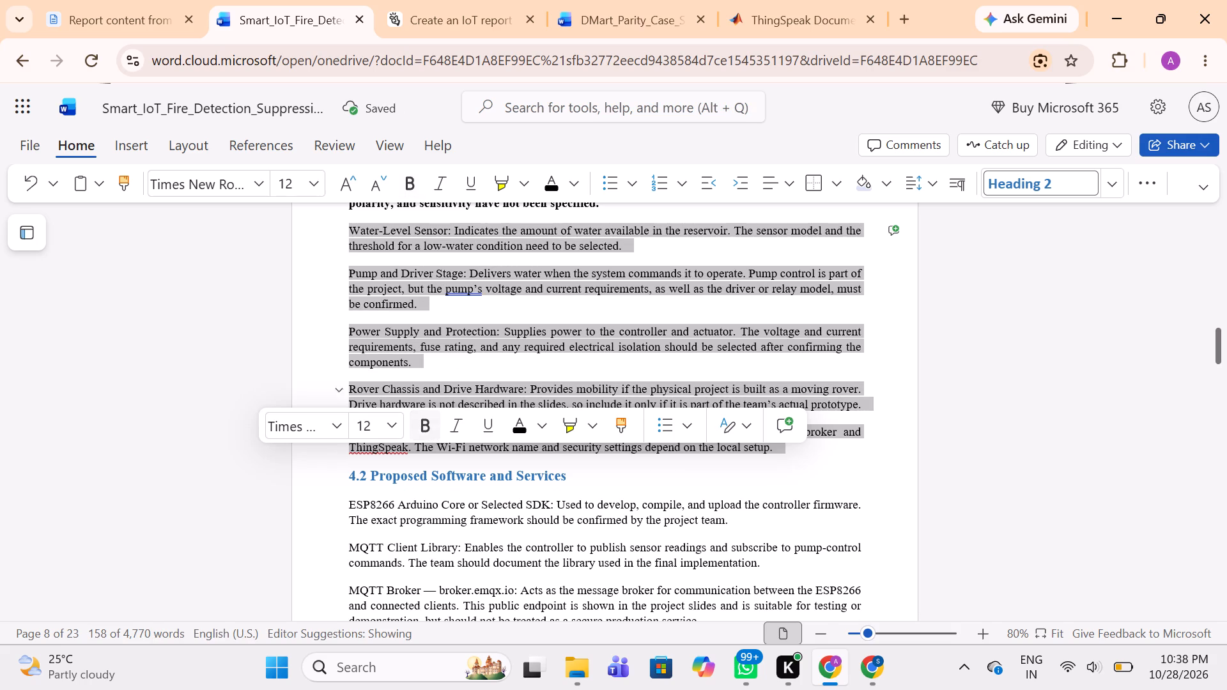
click(497, 319)
Remove the bold formatting from the first three section 4.1 paragraphs, from "ESP8266 NodeMCU Development Board" through "Flame Sensor".
scroll(497, 319, up, 3)
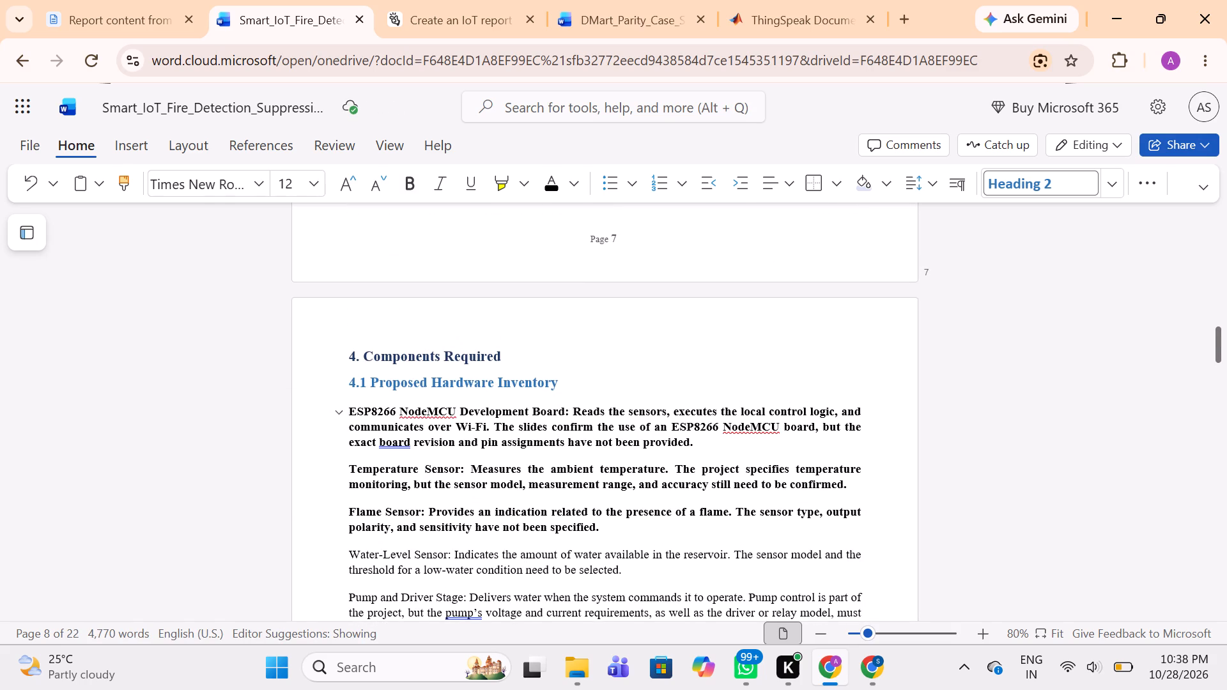
drag(350, 409, 608, 533)
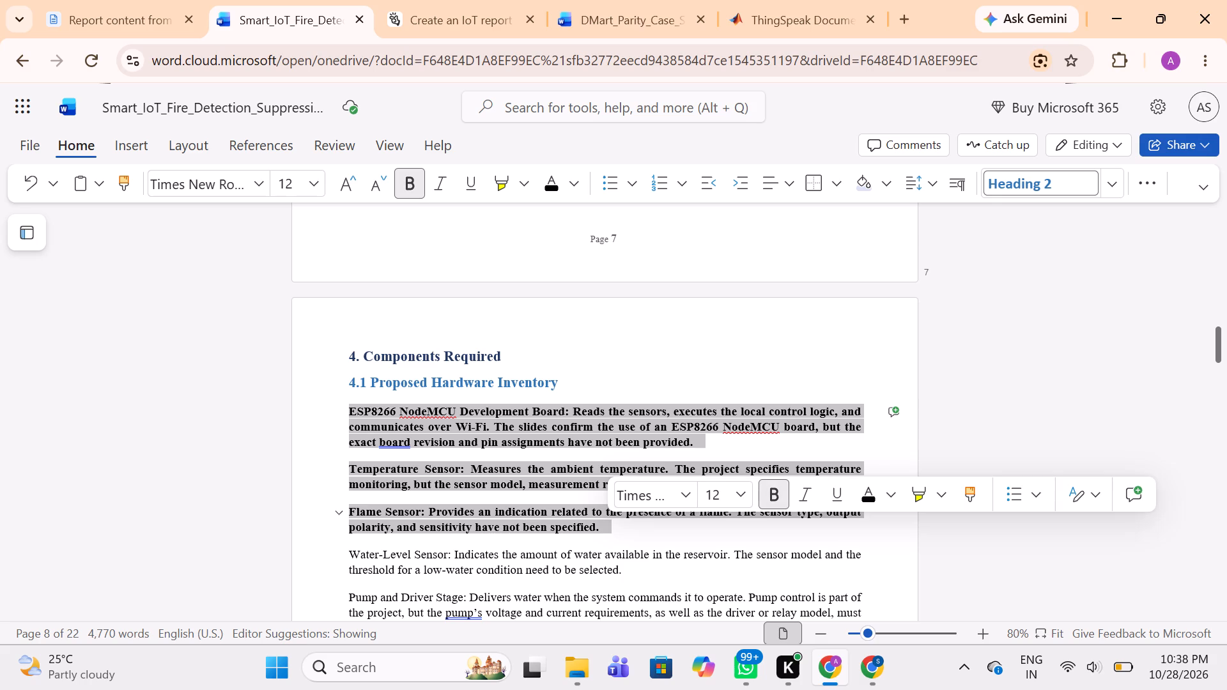
click(775, 504)
click(552, 425)
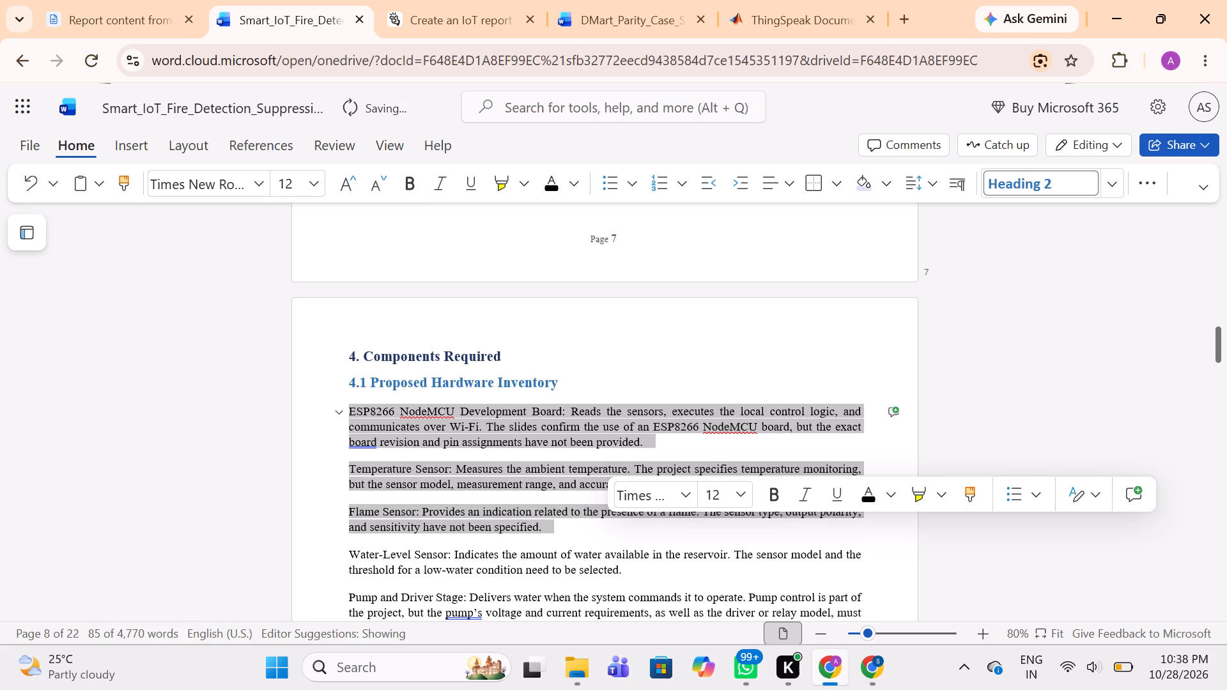
Go to the still-bold "MQTT over WebSocket" paragraph in section 4.2 at the end of page 8.
scroll(552, 425, down, 3)
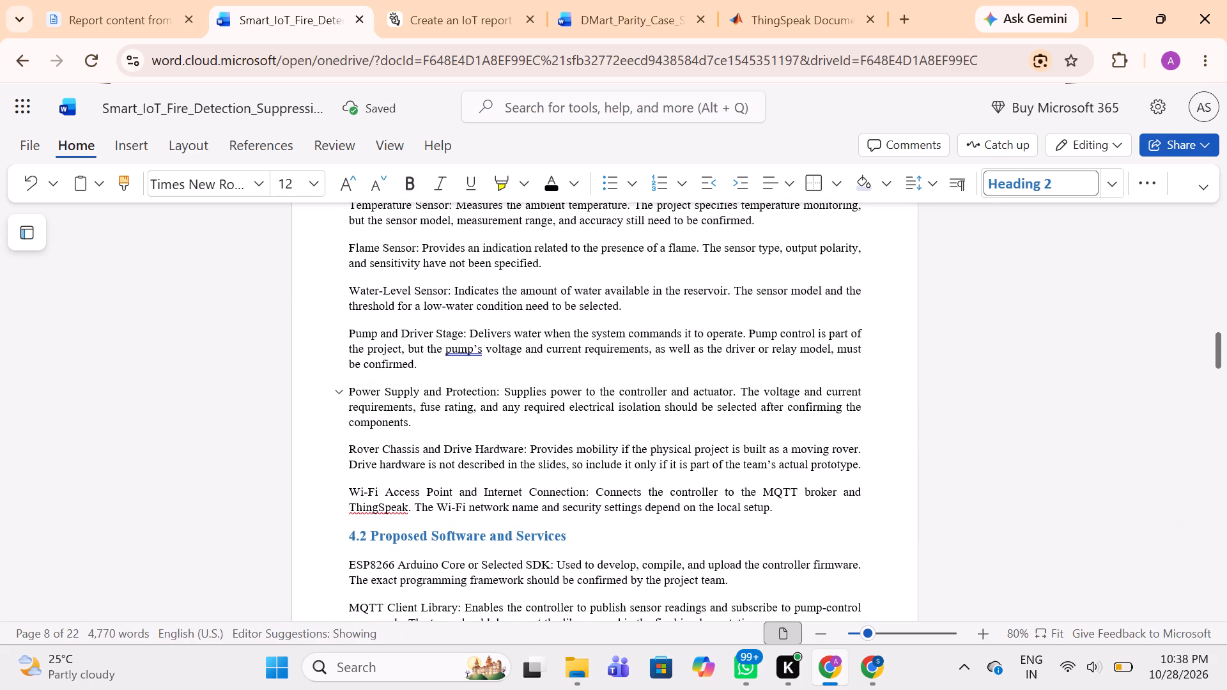
scroll(552, 425, down, 3)
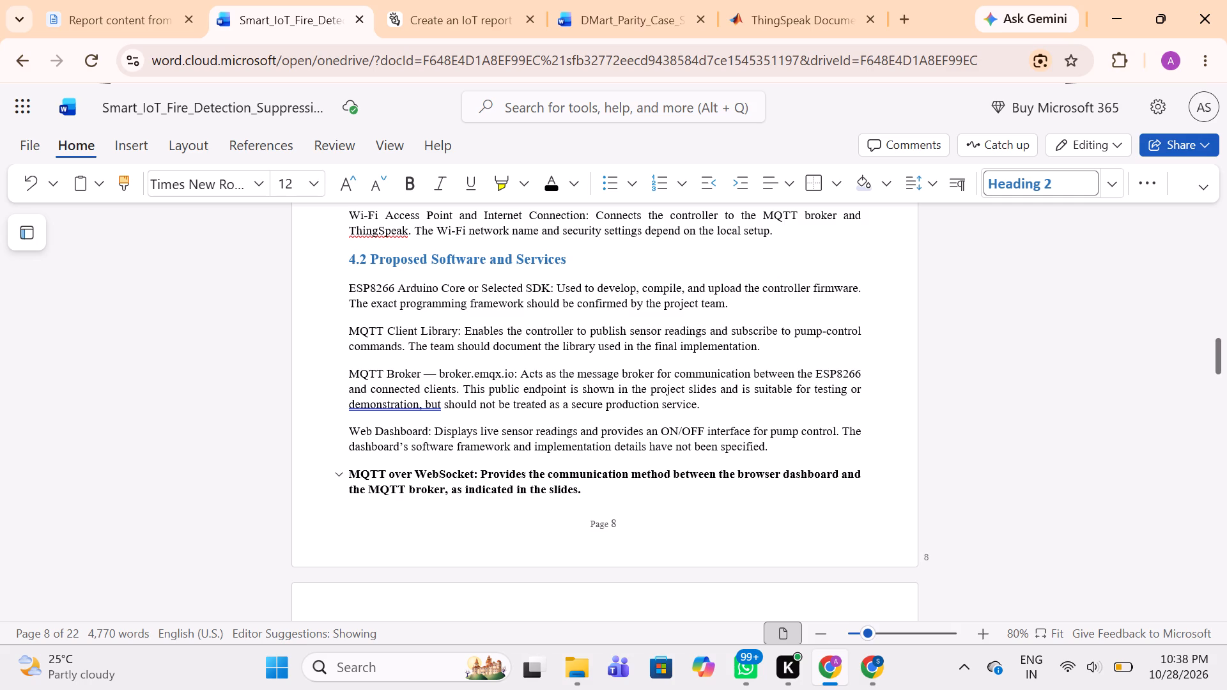
Remove the bold formatting from the "MQTT over WebSocket" and "ThingSpeak" paragraphs at the end of section 4.2.
drag(349, 471, 608, 503)
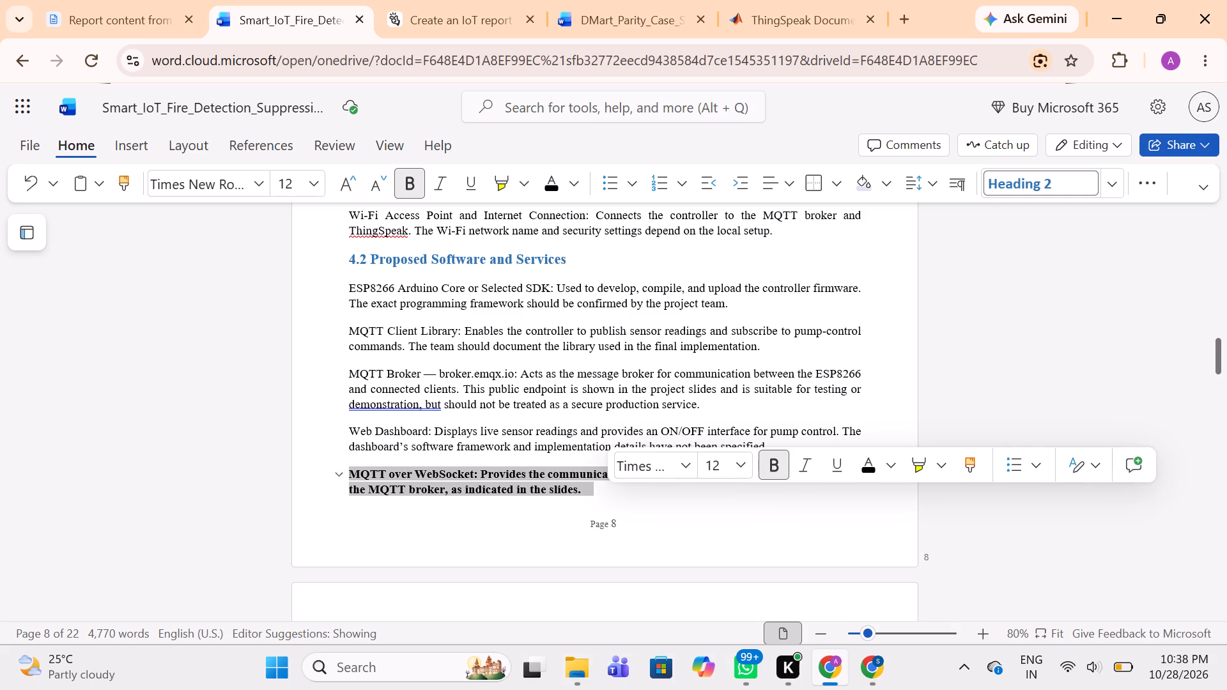
click(778, 462)
scroll(778, 462, down, 2)
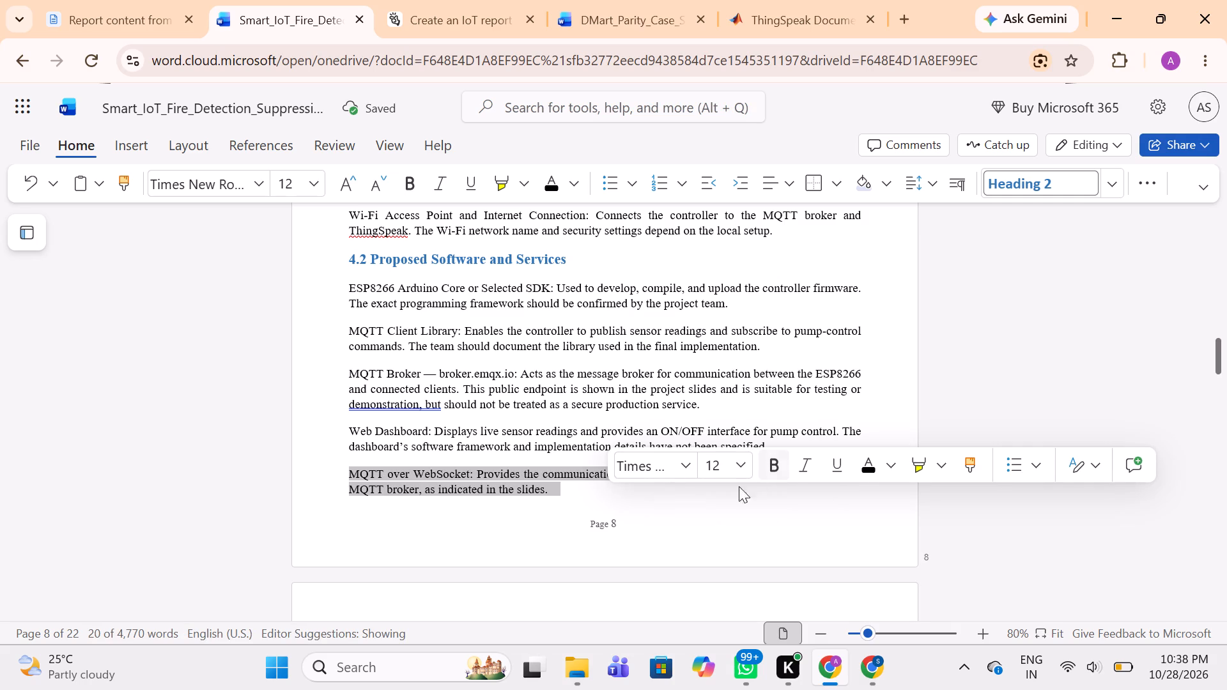
click(721, 514)
scroll(721, 514, down, 2)
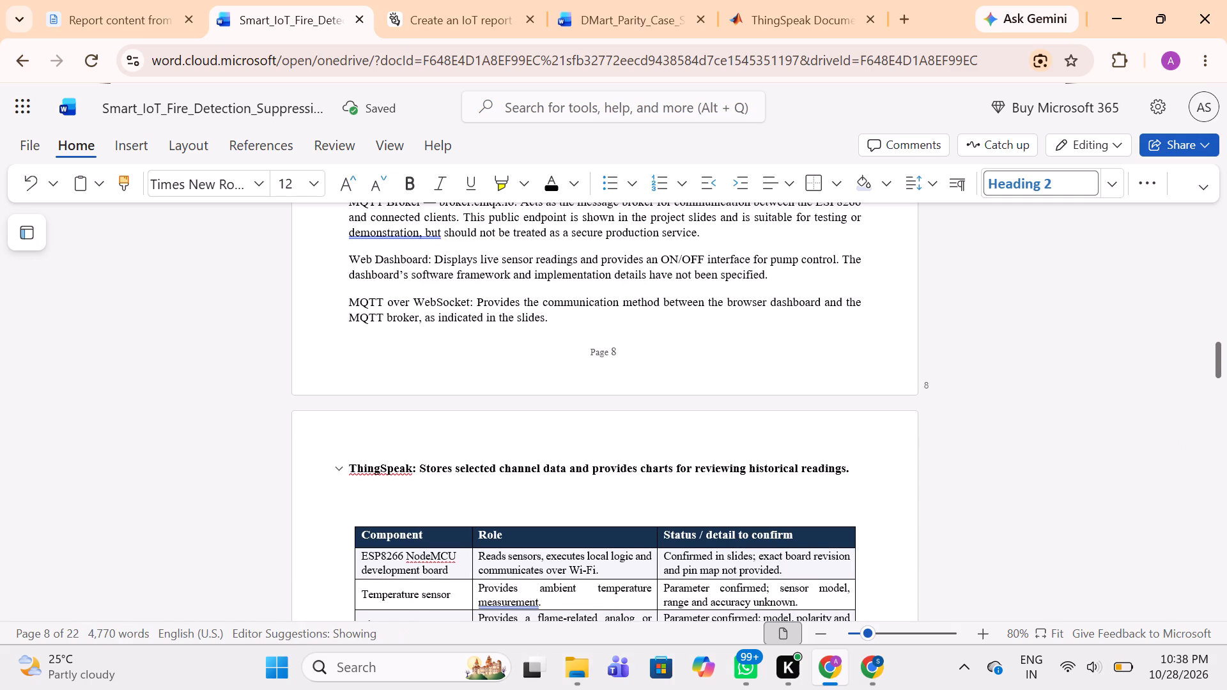
triple_click(589, 461)
click(757, 419)
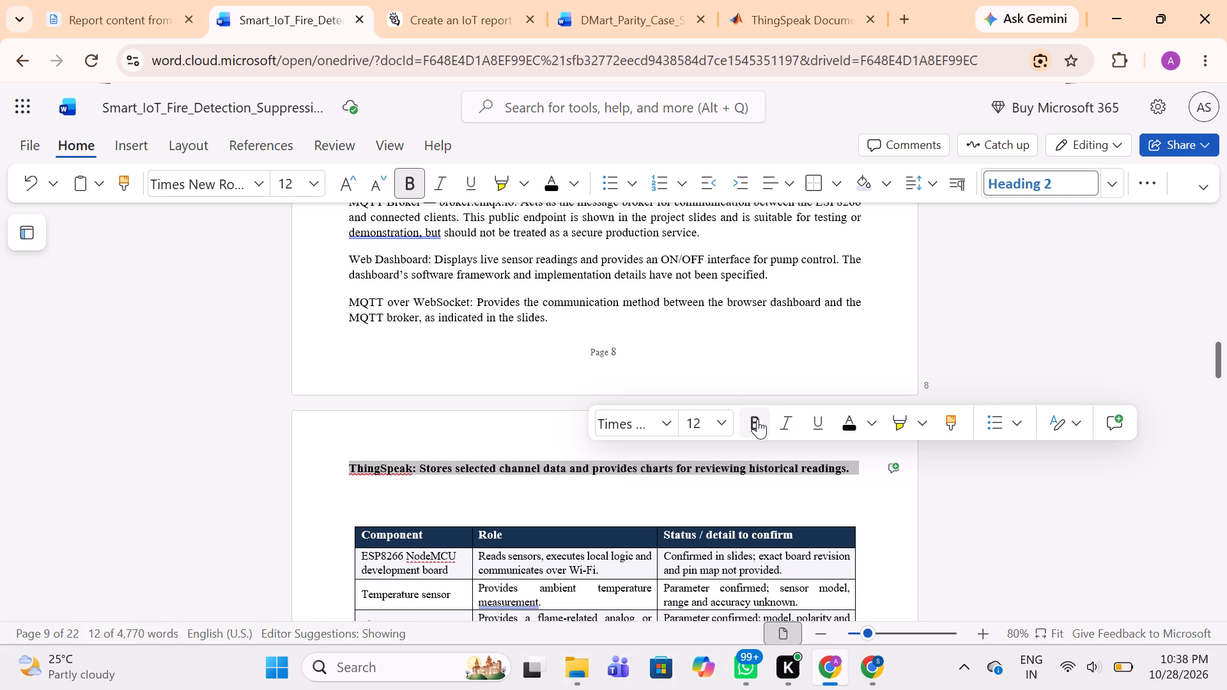
click(587, 475)
Review the formatting of the paragraphs and blue subheadings throughout sections 4.2 and 4.1, back to the "4. Components Required" heading.
scroll(587, 475, up, 2)
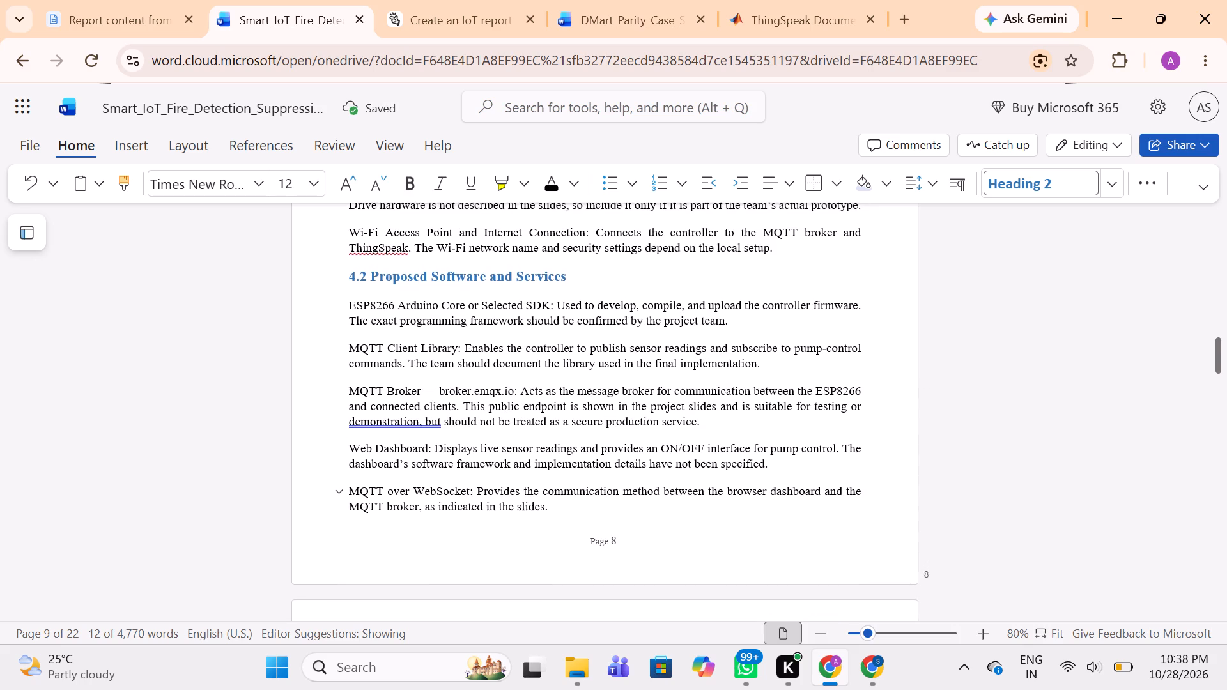
scroll(587, 475, up, 2)
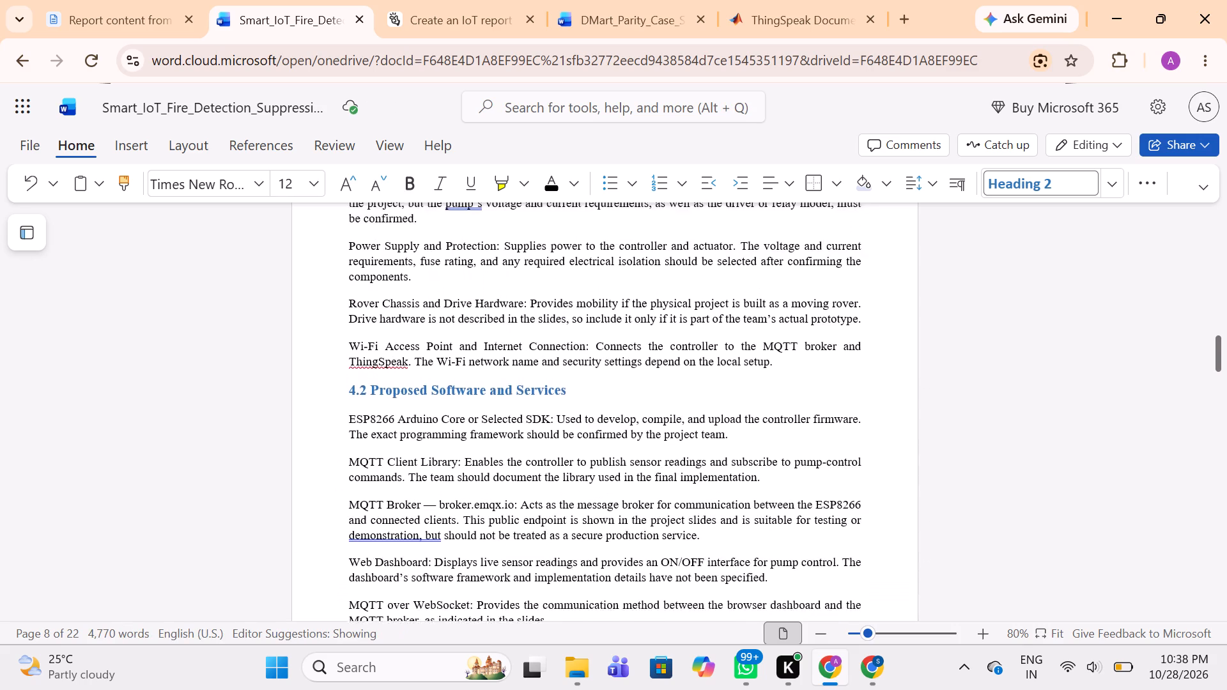
scroll(587, 475, up, 4)
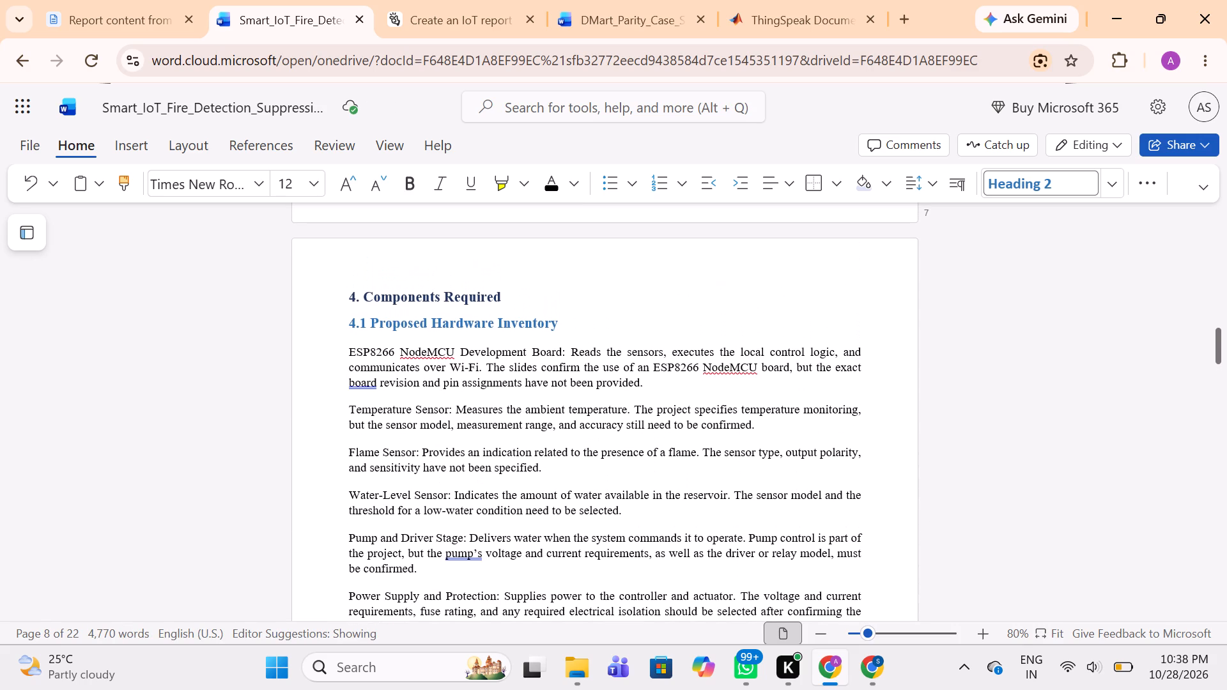
scroll(587, 475, up, 1)
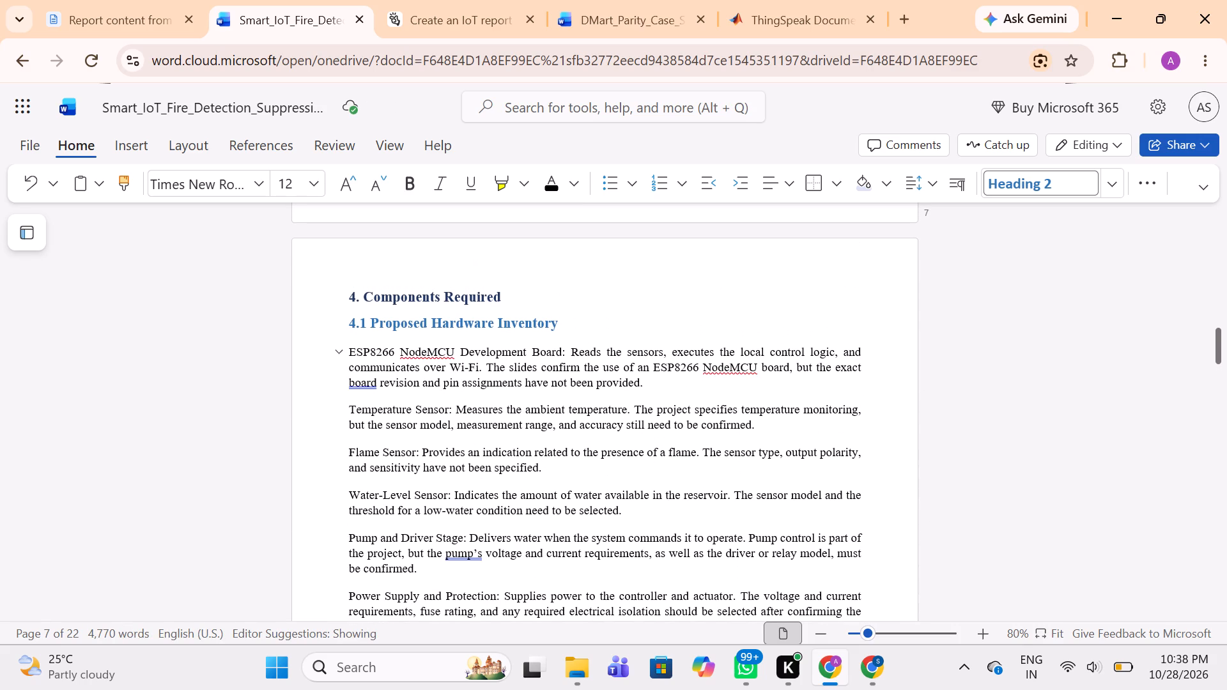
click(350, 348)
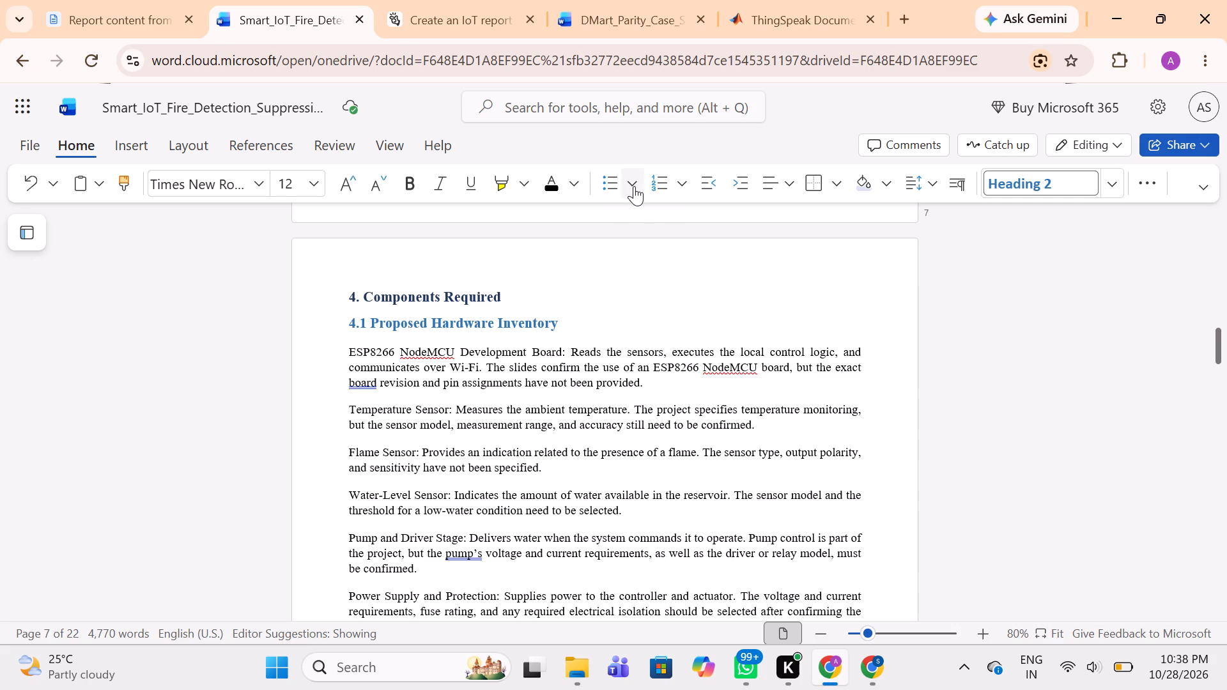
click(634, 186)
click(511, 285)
Look through the report from section 3 to section 14, examining the layout, headings and remaining tables.
scroll(511, 285, up, 10)
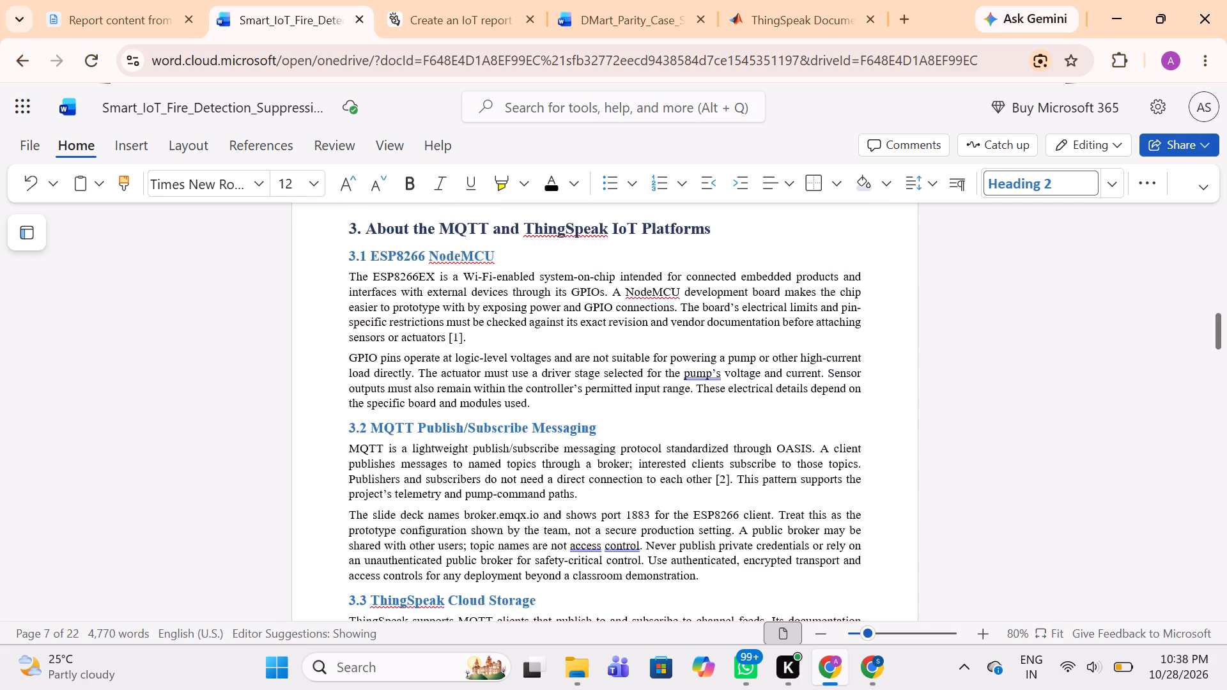
scroll(511, 285, up, 2)
scroll(511, 285, down, 7)
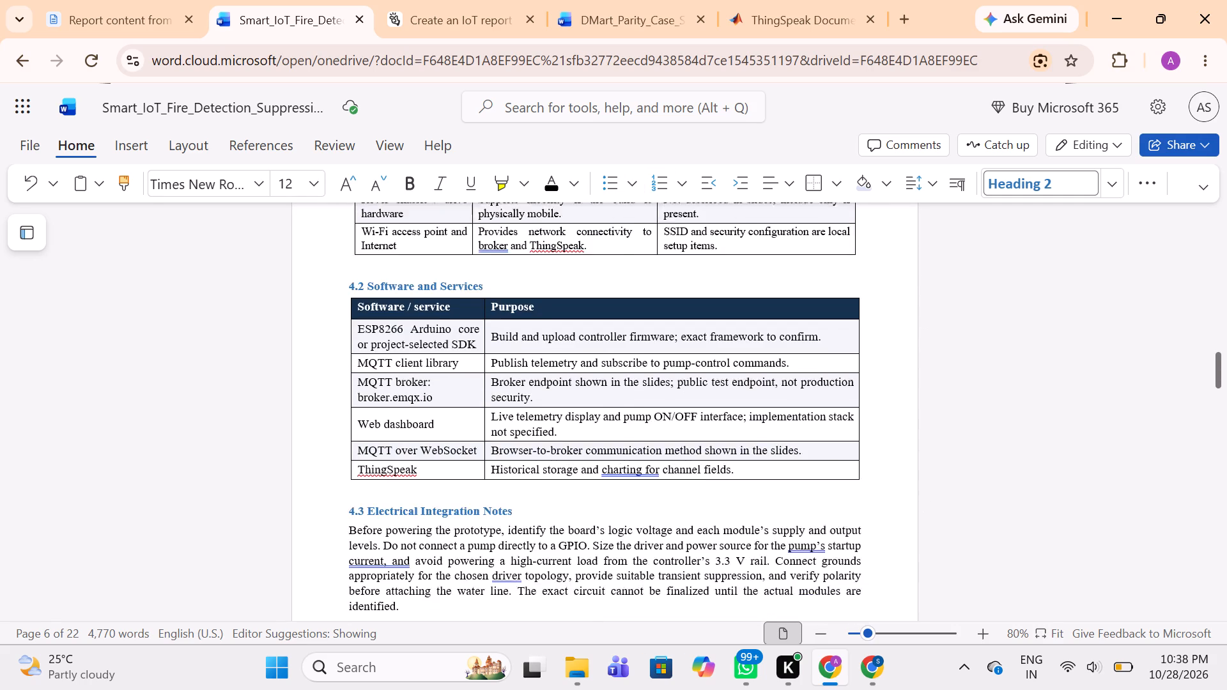
scroll(511, 285, down, 6)
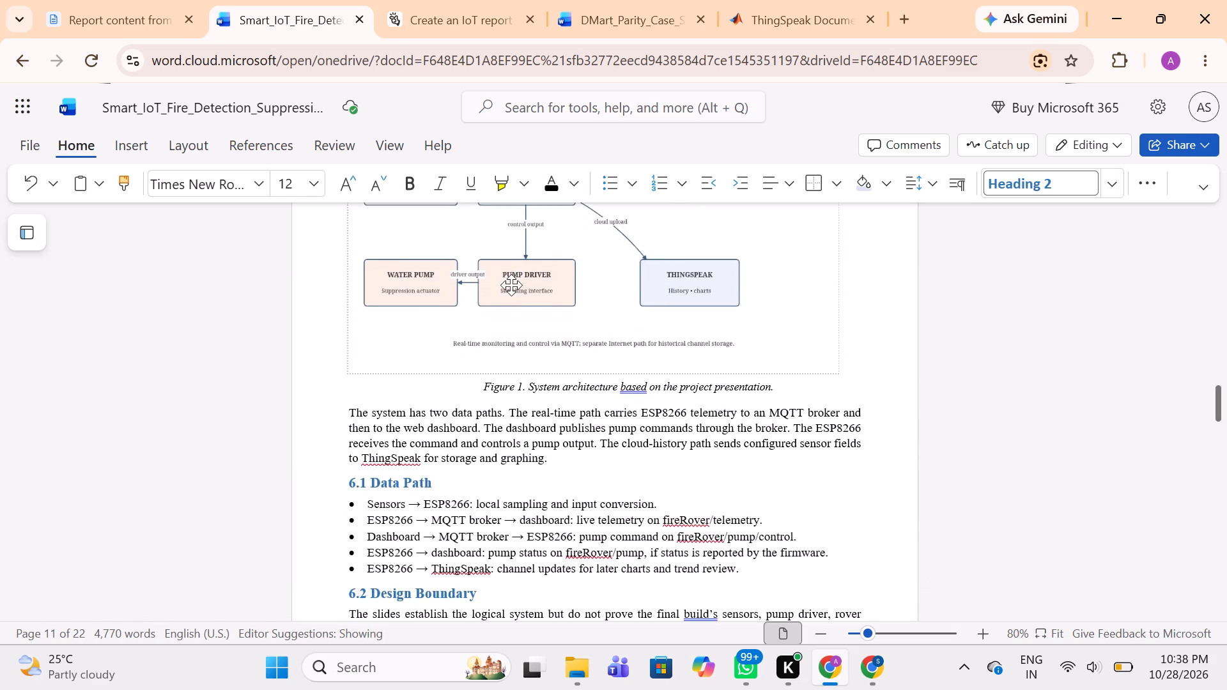
scroll(511, 285, down, 8)
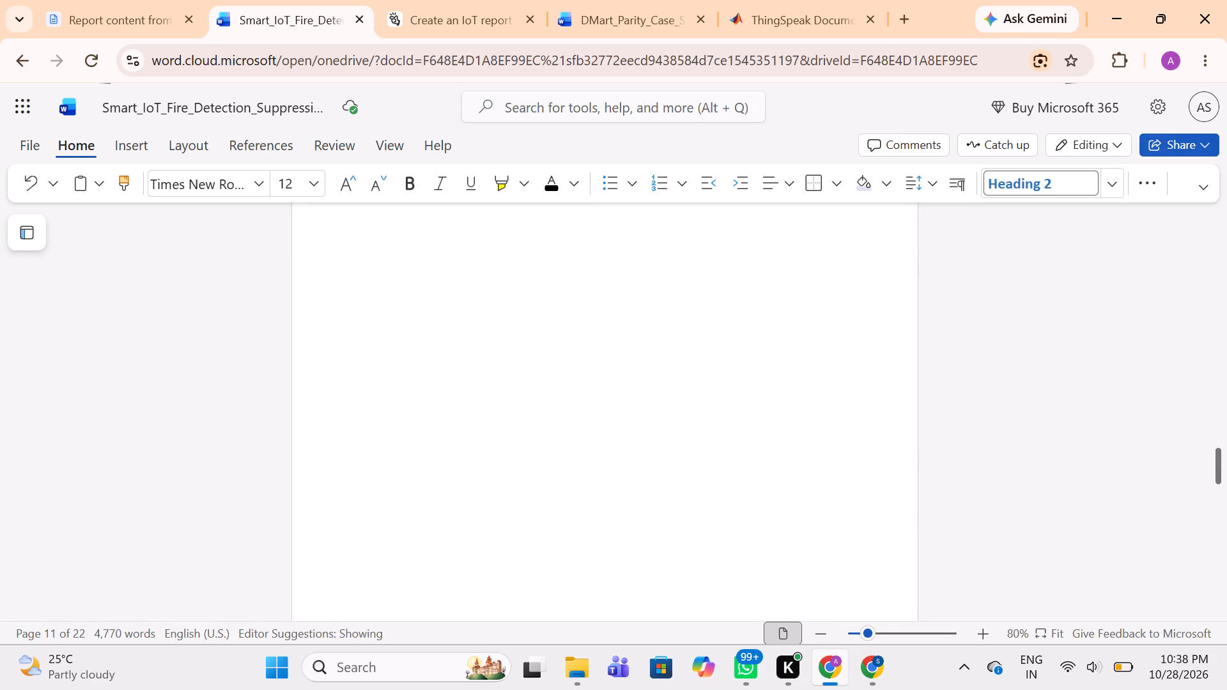
scroll(511, 285, down, 10)
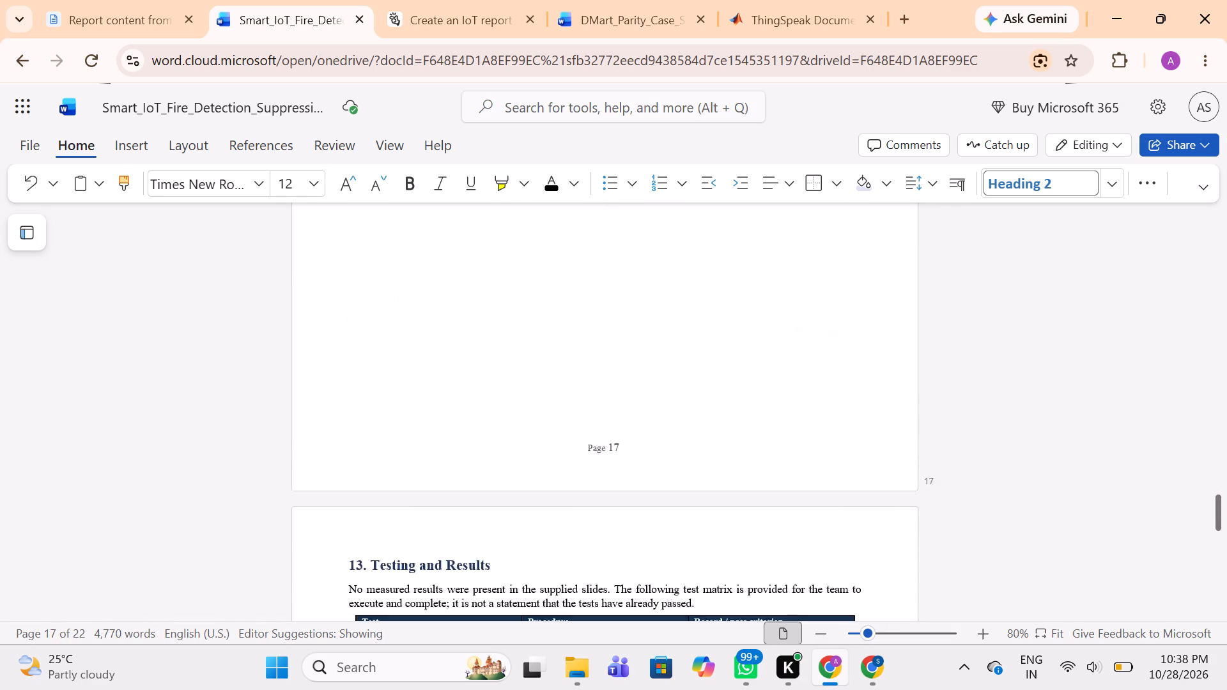
scroll(511, 285, down, 5)
scroll(511, 285, up, 4)
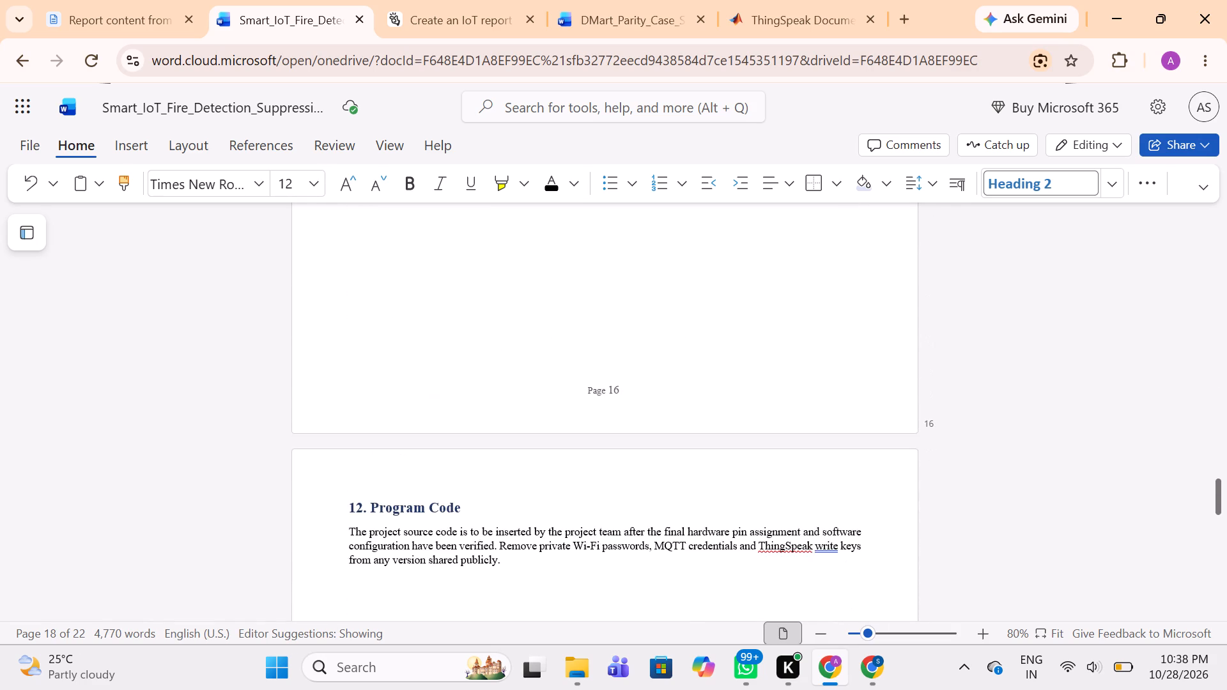
scroll(511, 285, up, 1)
scroll(511, 285, down, 2)
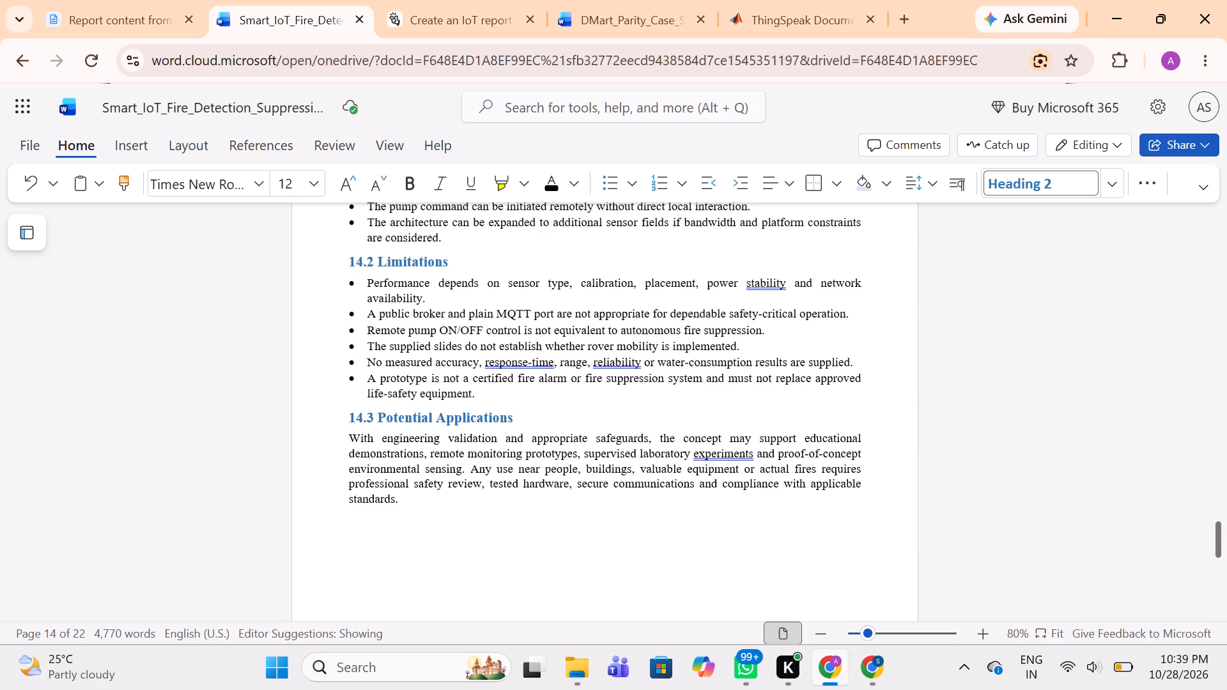
scroll(511, 285, down, 2)
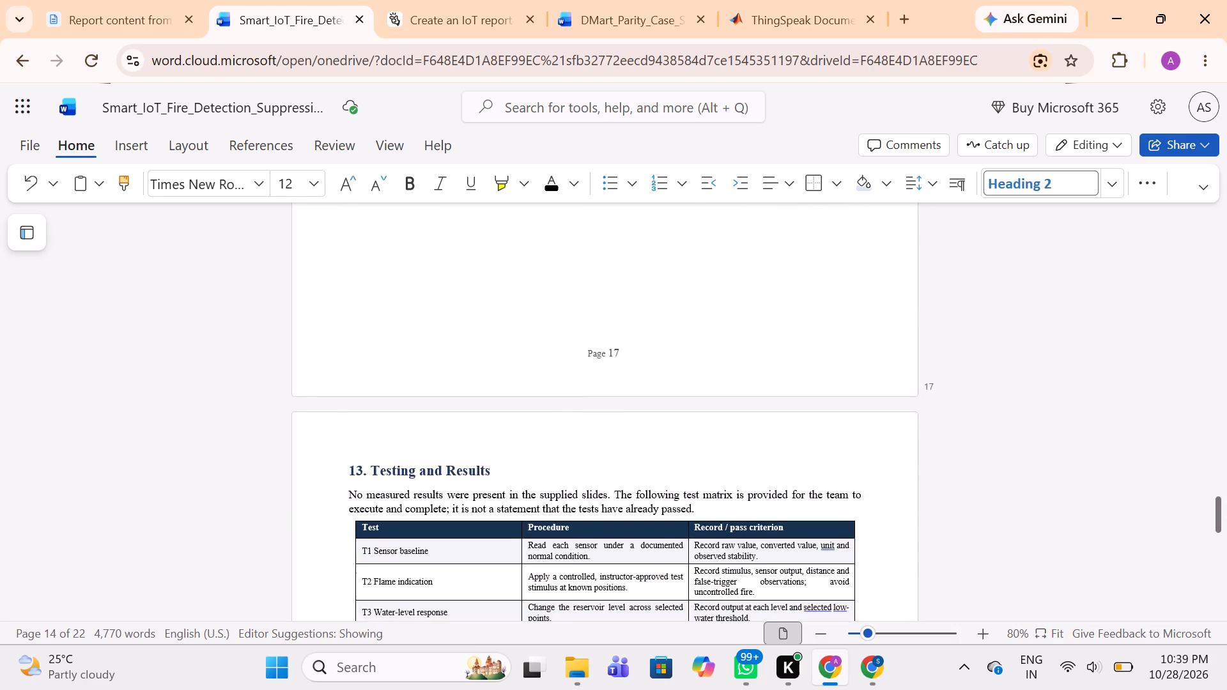
scroll(511, 285, down, 1)
scroll(511, 285, up, 4)
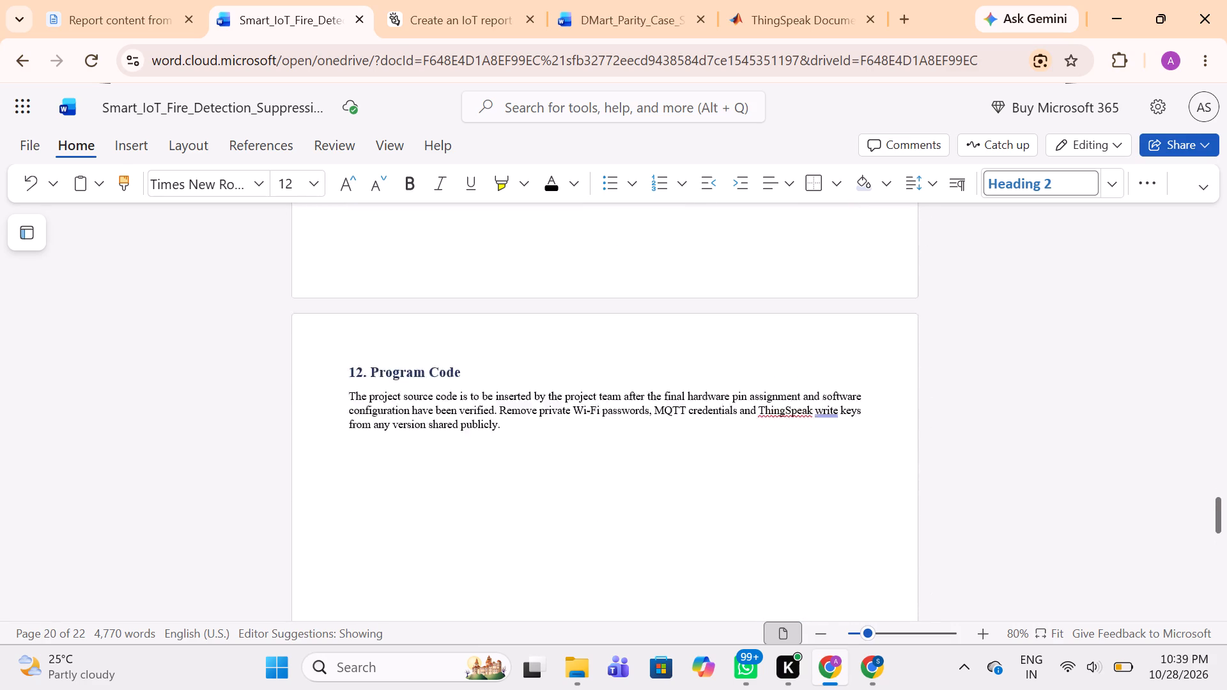
Return to section 4.1 and format the "ESP8266 NodeMCU Development Board" paragraph as a solid round bullet item.
scroll(511, 285, up, 8)
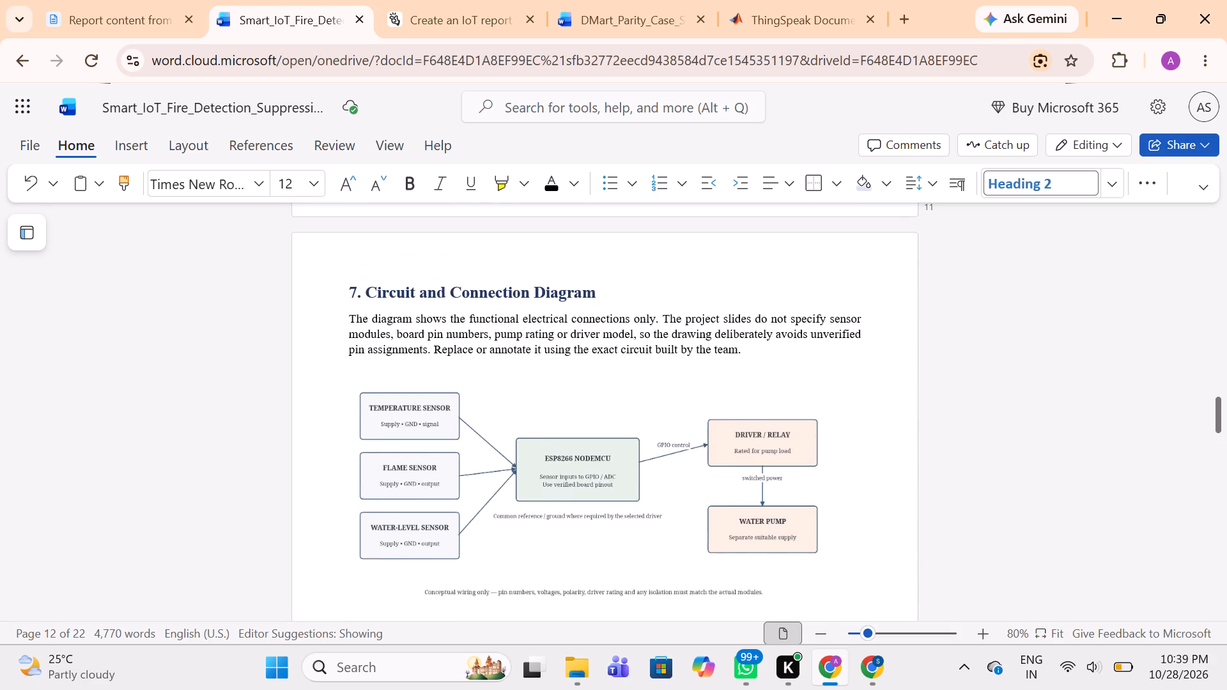
scroll(511, 285, up, 7)
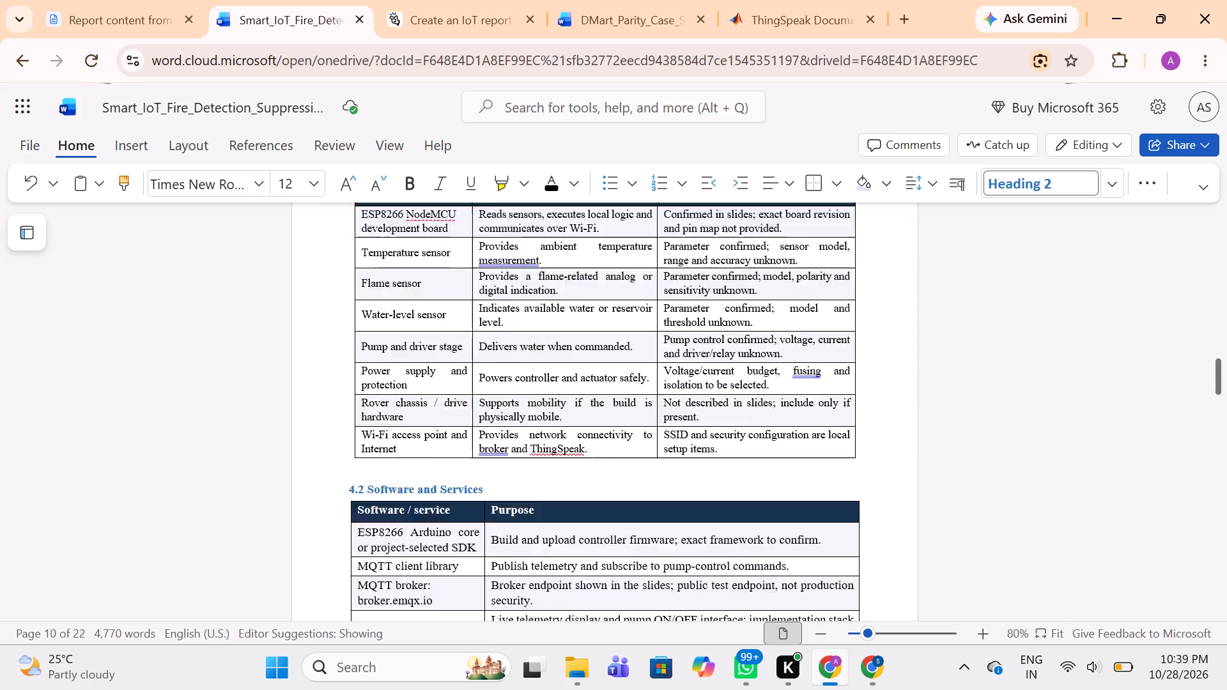
scroll(511, 285, up, 1)
scroll(511, 285, down, 1)
scroll(511, 285, up, 1)
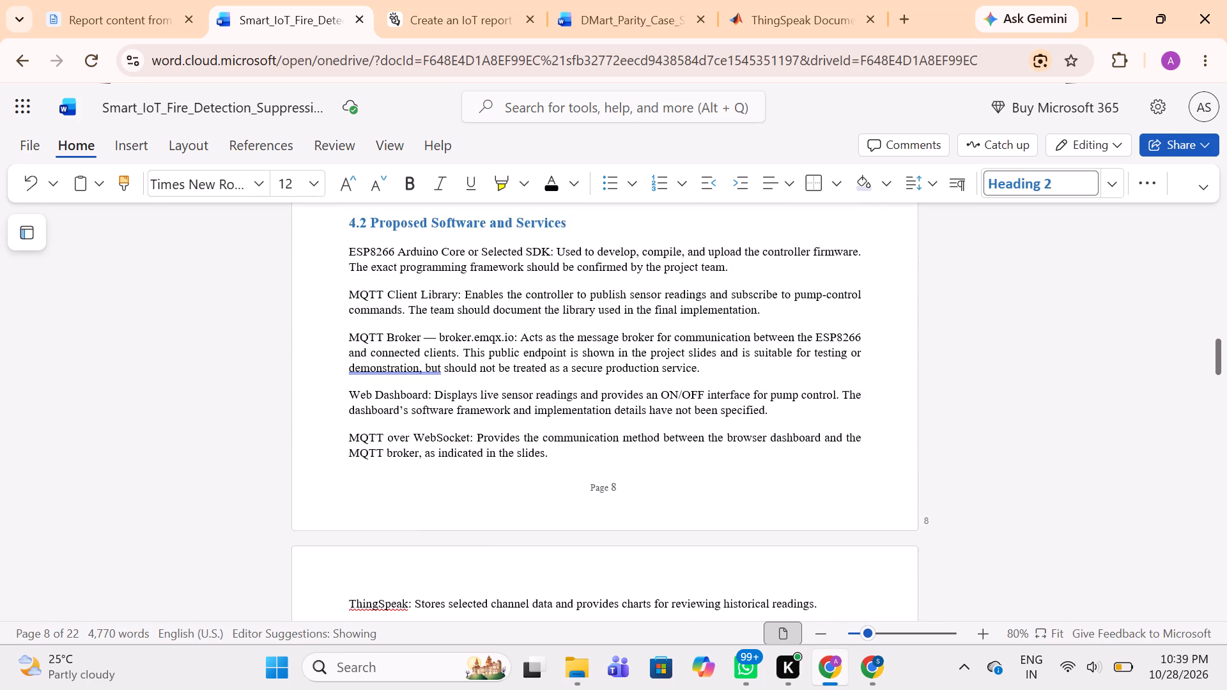
scroll(511, 285, up, 4)
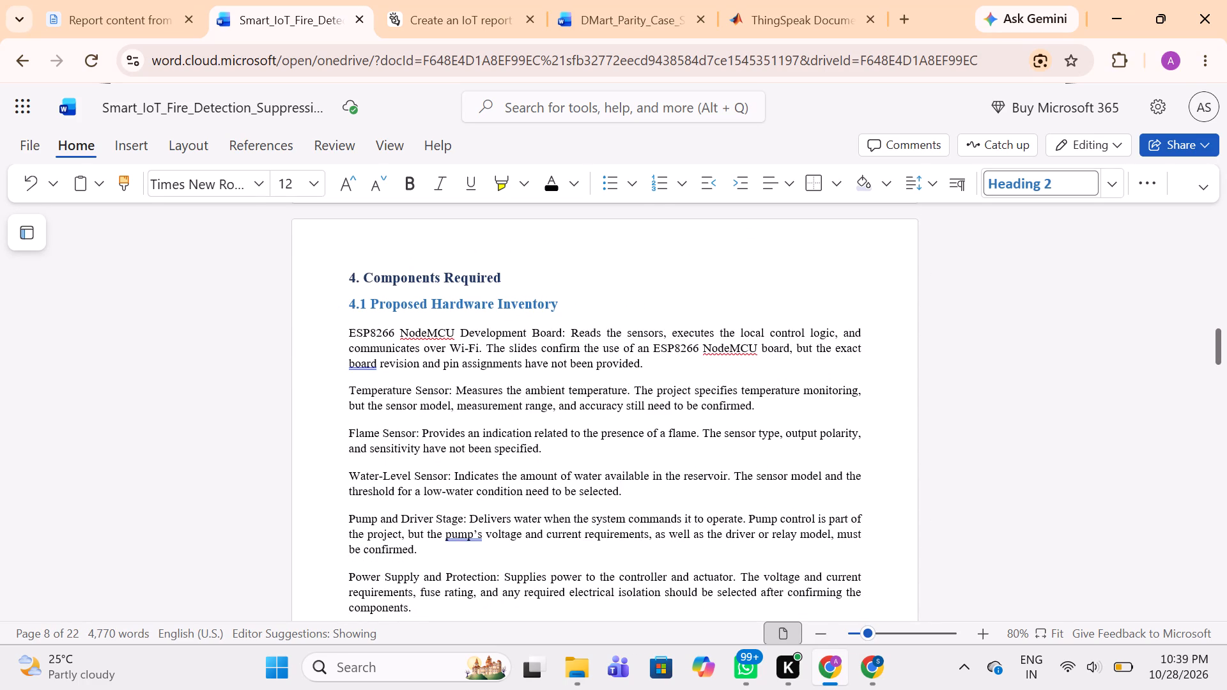
click(629, 189)
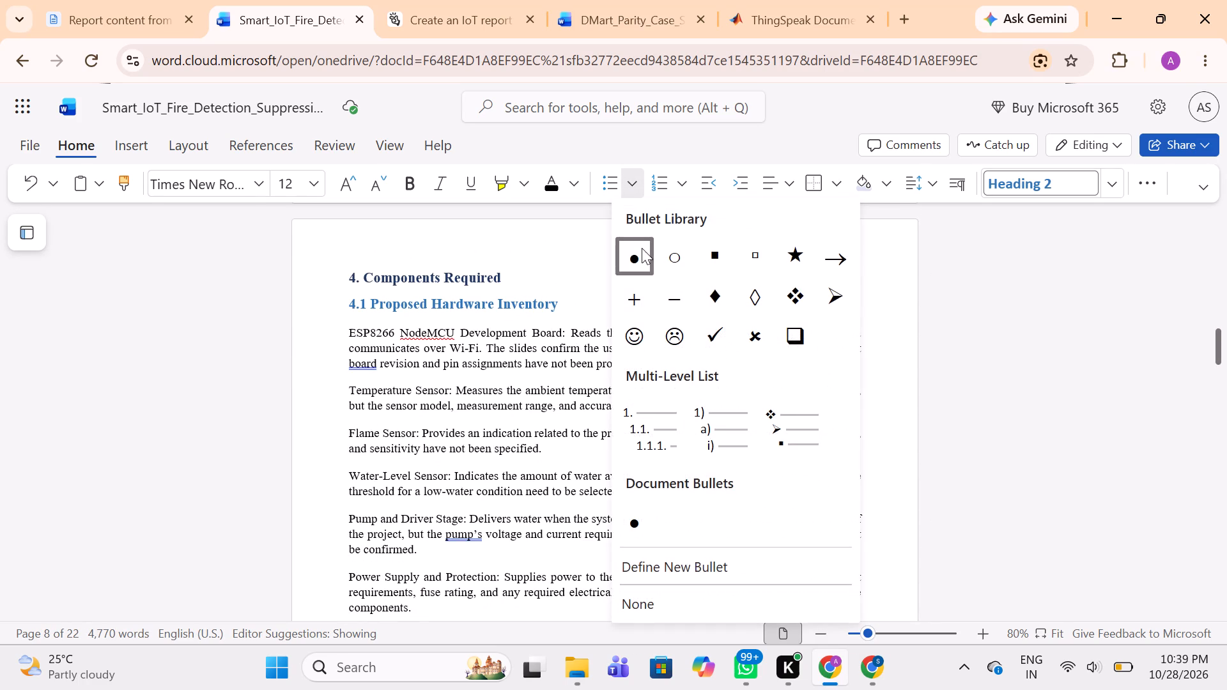
click(642, 532)
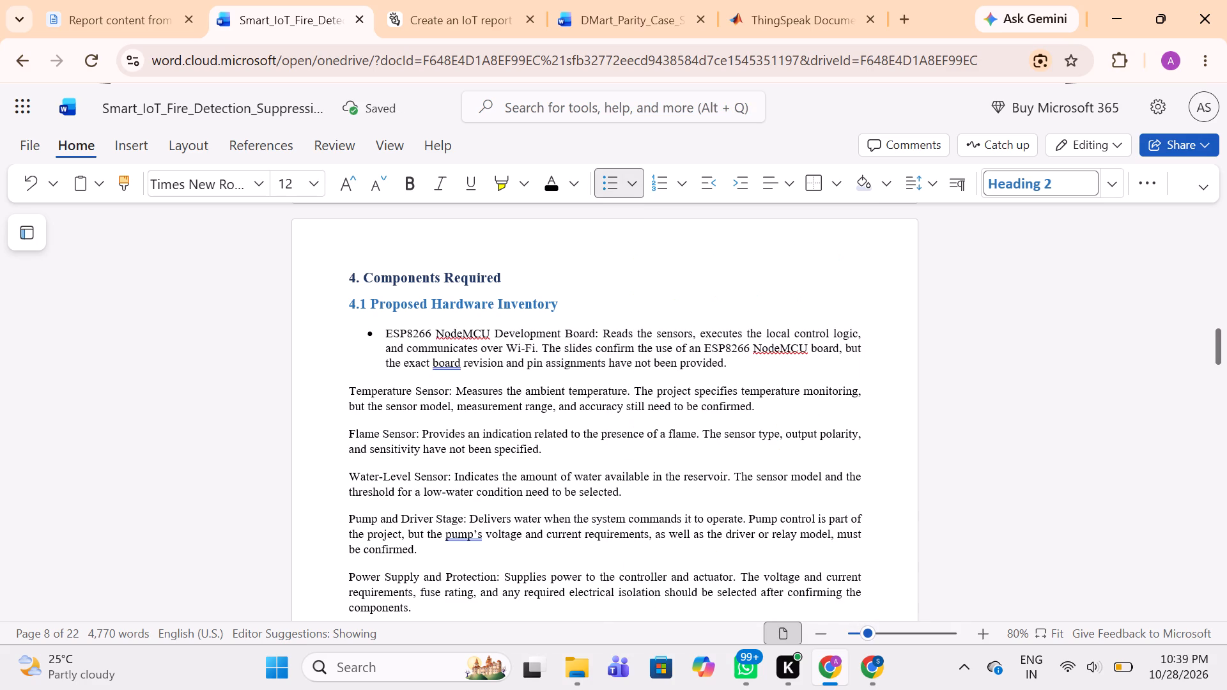
Apply the same round bullets to the "Temperature Sensor" and "Flame Sensor" paragraphs in section 4.1.
click(350, 389)
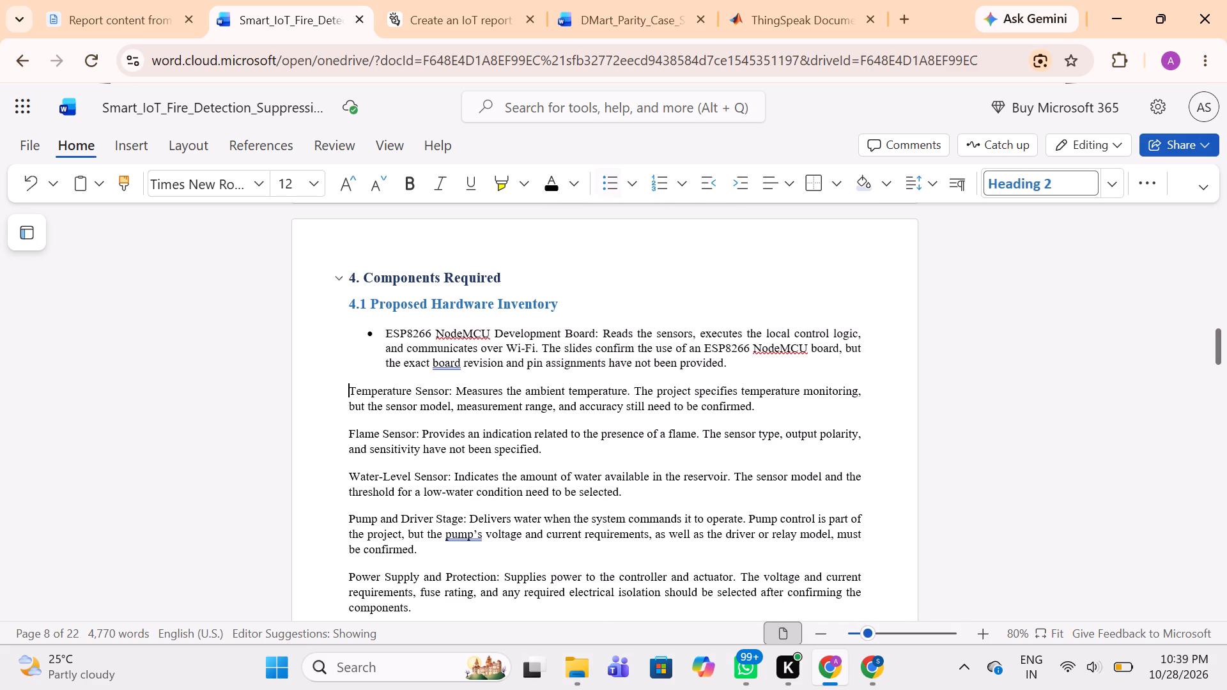
key(Return)
key(BackSpace)
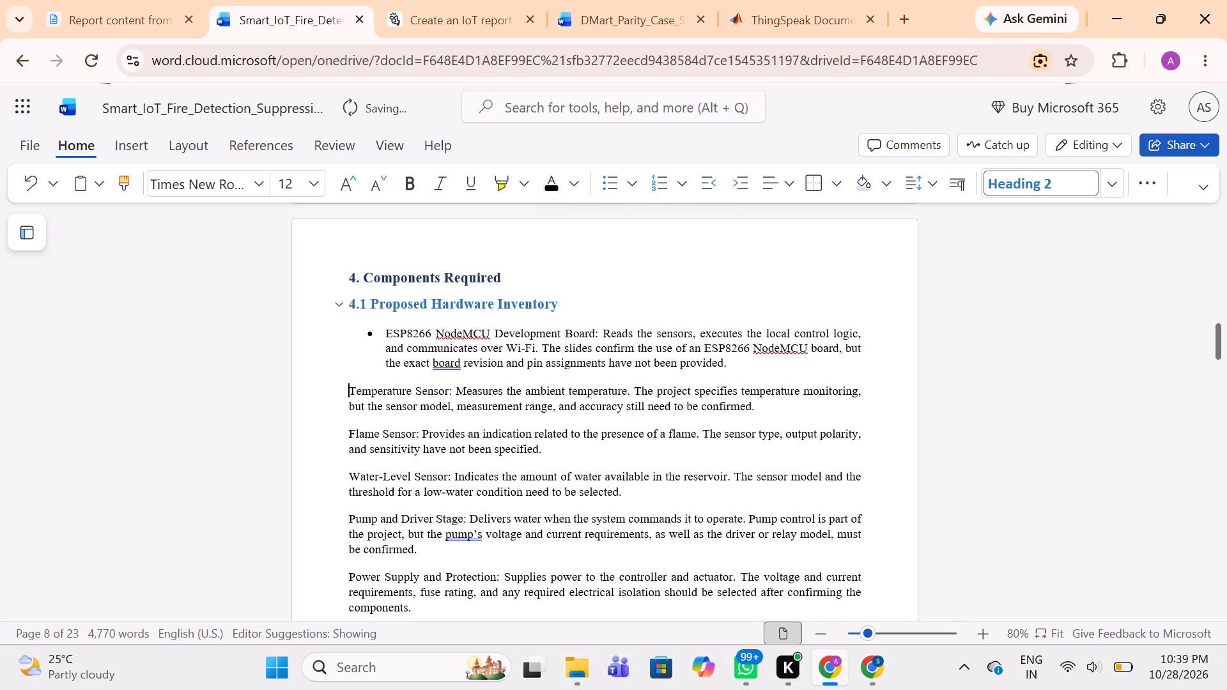
key(Tab)
key(BackSpace)
click(611, 187)
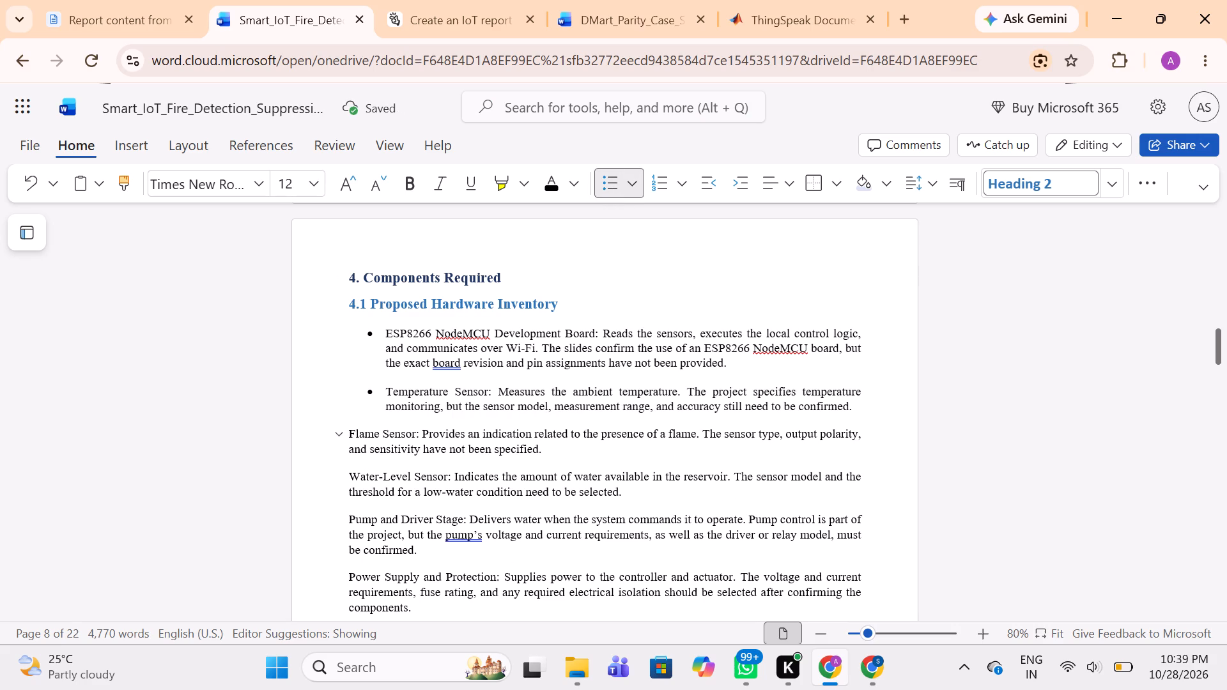
click(350, 433)
click(613, 180)
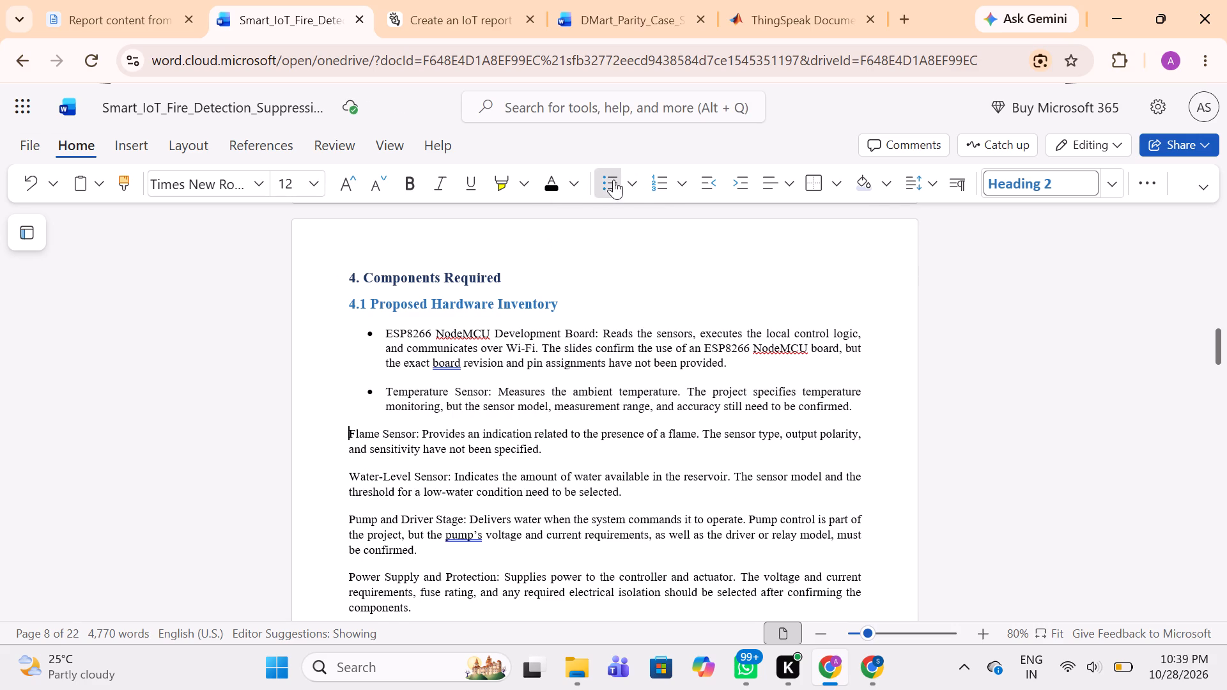
Apply round bullets to the "Water-Level Sensor" and "Pump and Driver Stage" paragraphs in section 4.1.
click(351, 474)
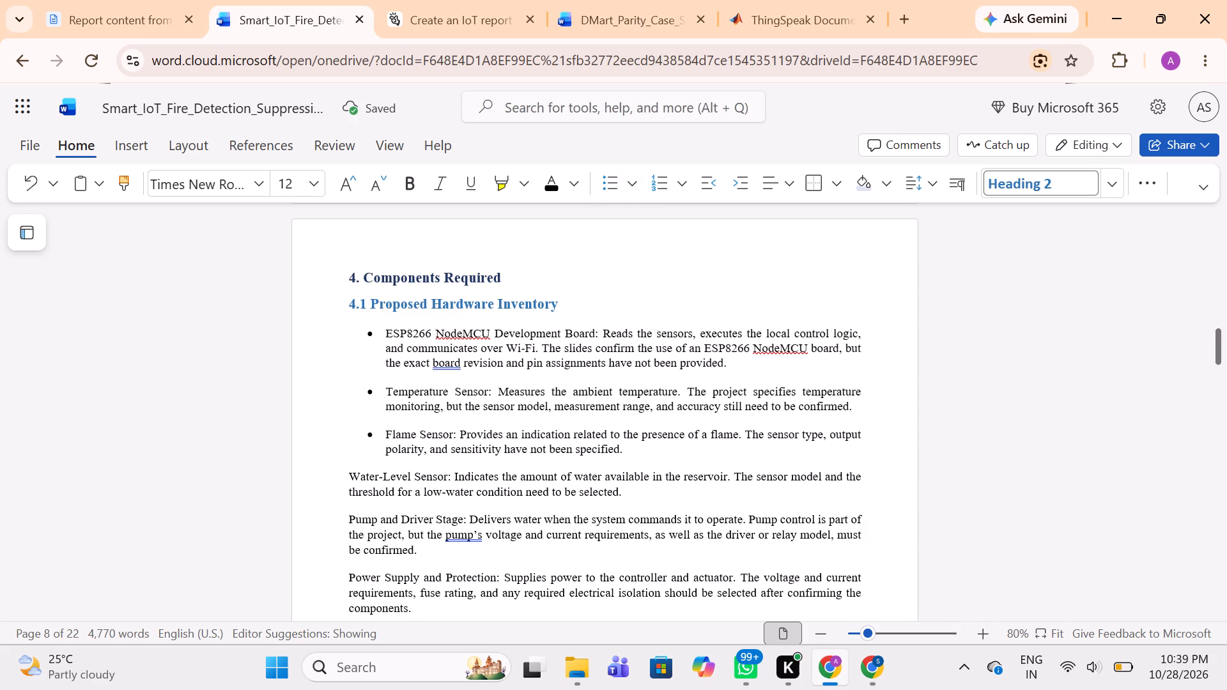
click(610, 184)
scroll(610, 184, down, 1)
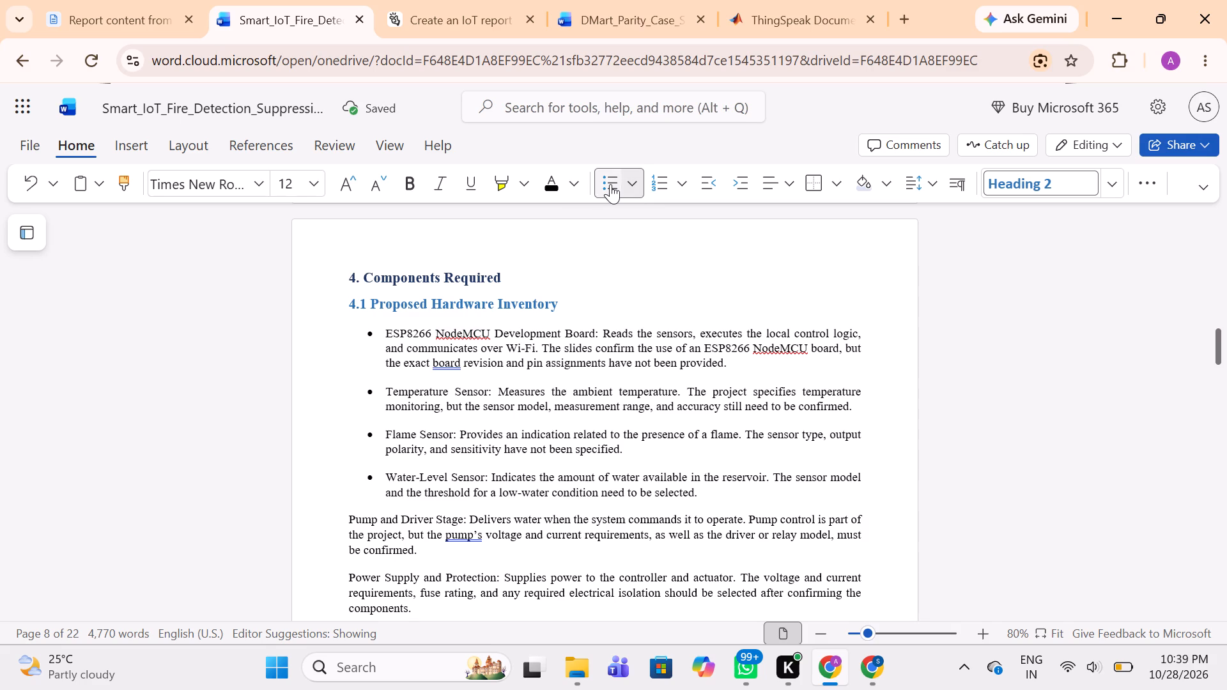
click(579, 353)
scroll(579, 353, down, 2)
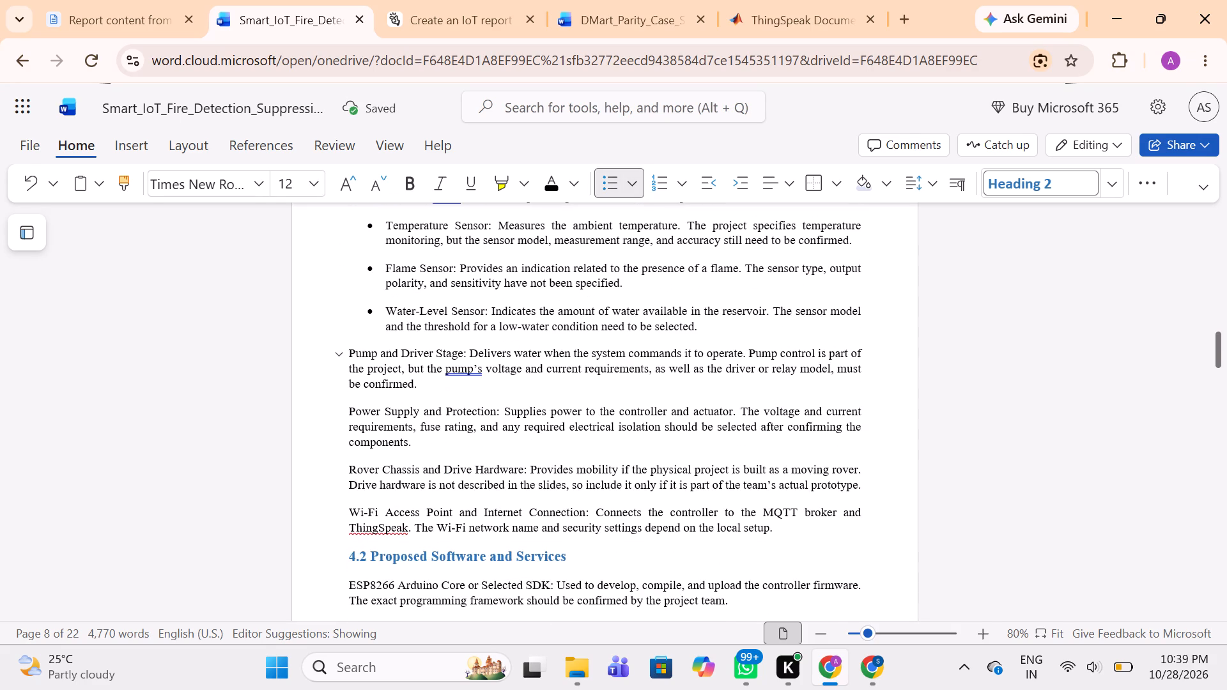
click(347, 351)
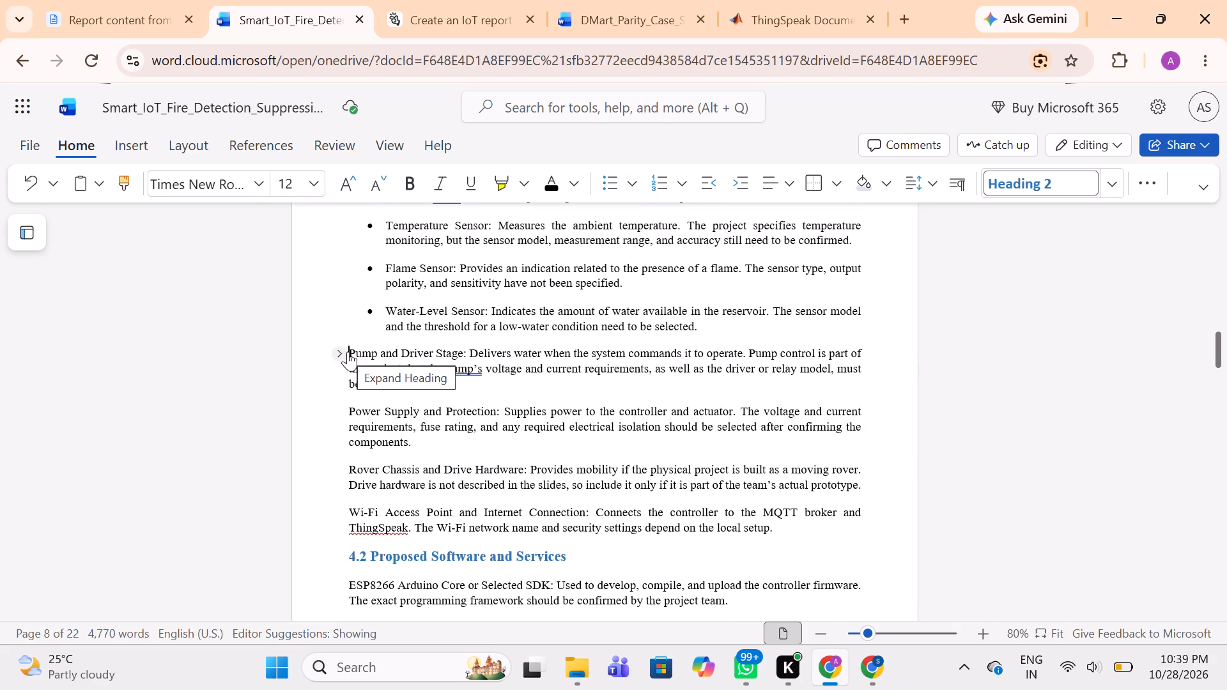
click(350, 351)
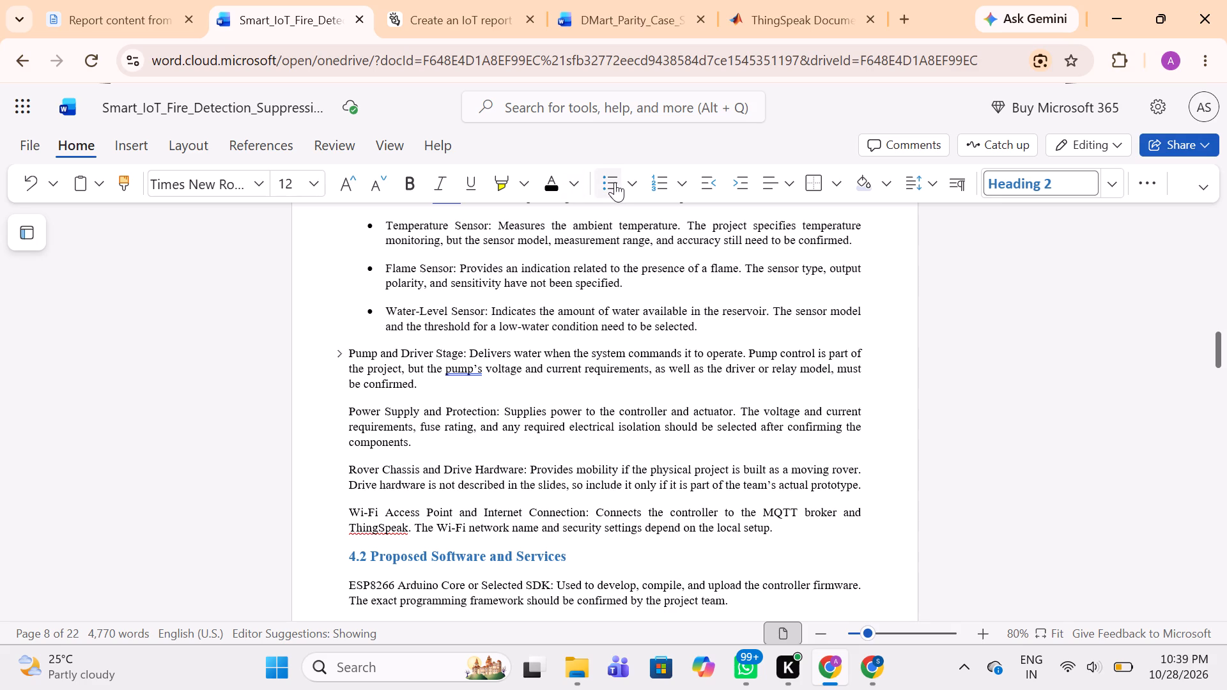
click(615, 182)
Apply round bullets to the "Power Supply and Protection", "Rover Chassis and Drive Hardware" and "Wi-Fi Access Point and Internet Connection" paragraphs in section 4.1.
click(350, 410)
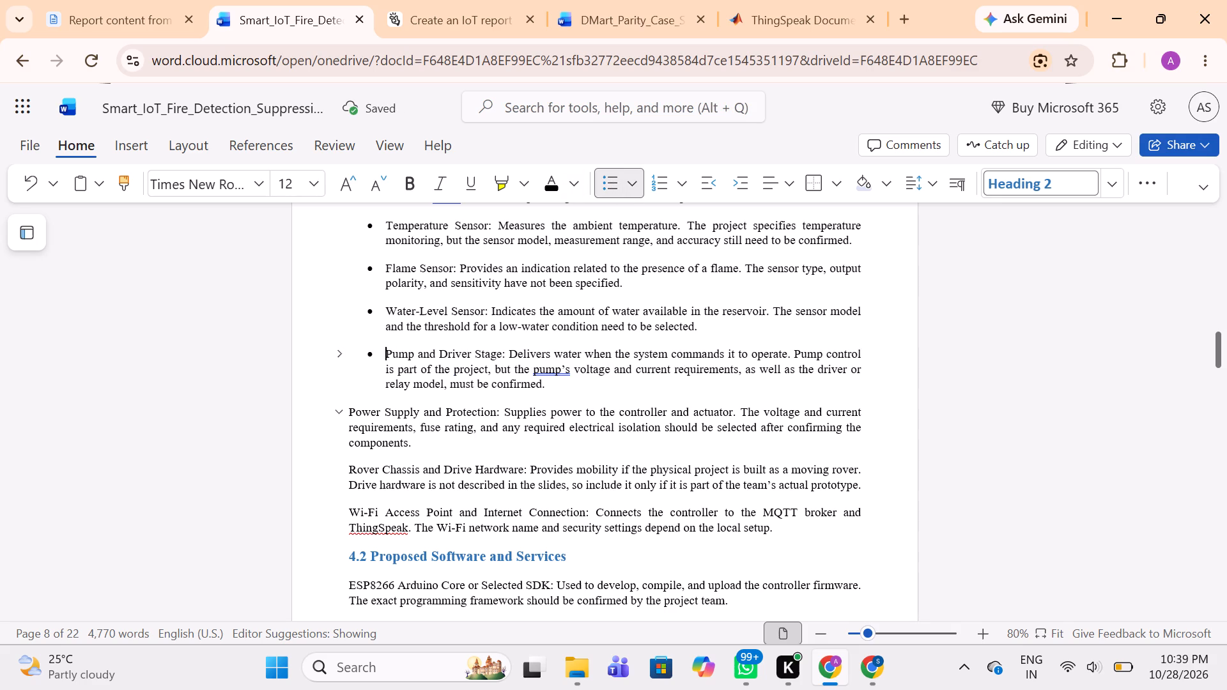
click(614, 182)
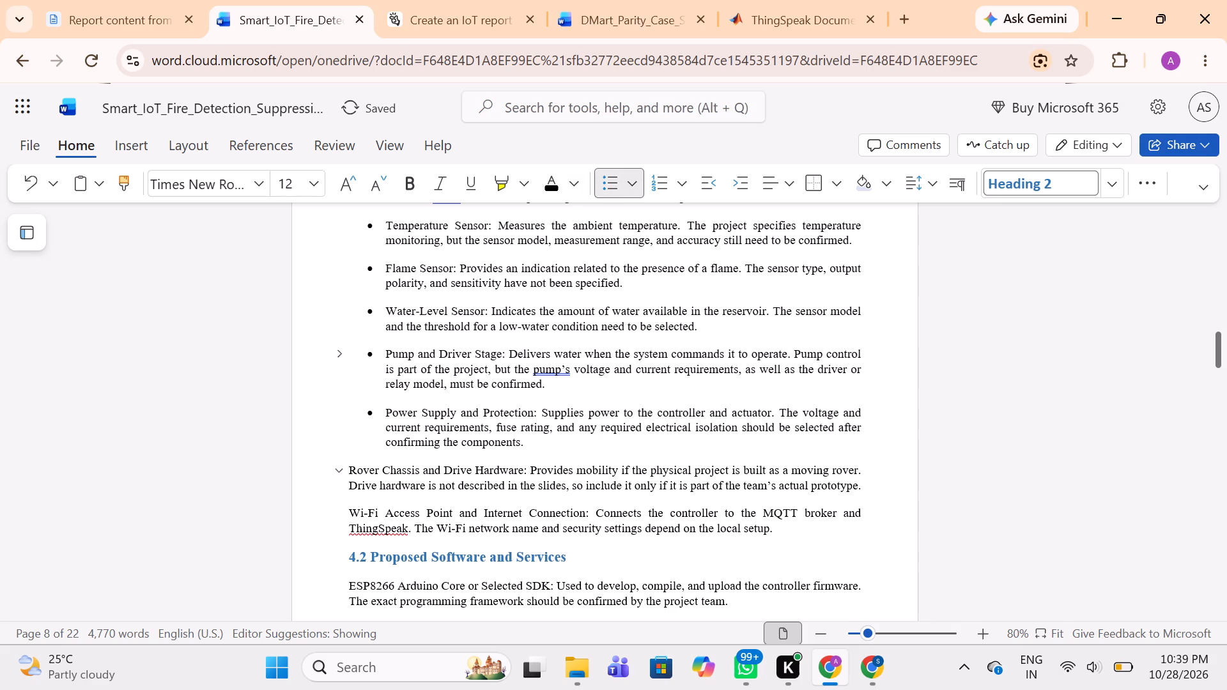
click(350, 468)
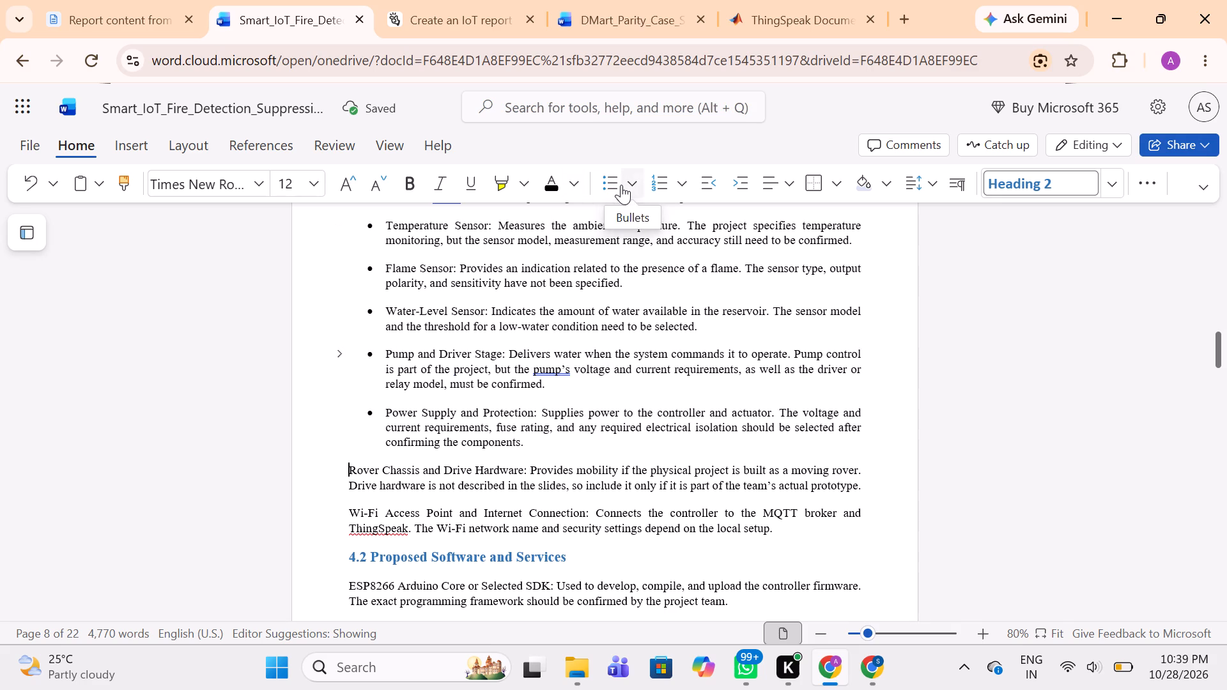
click(621, 185)
click(605, 185)
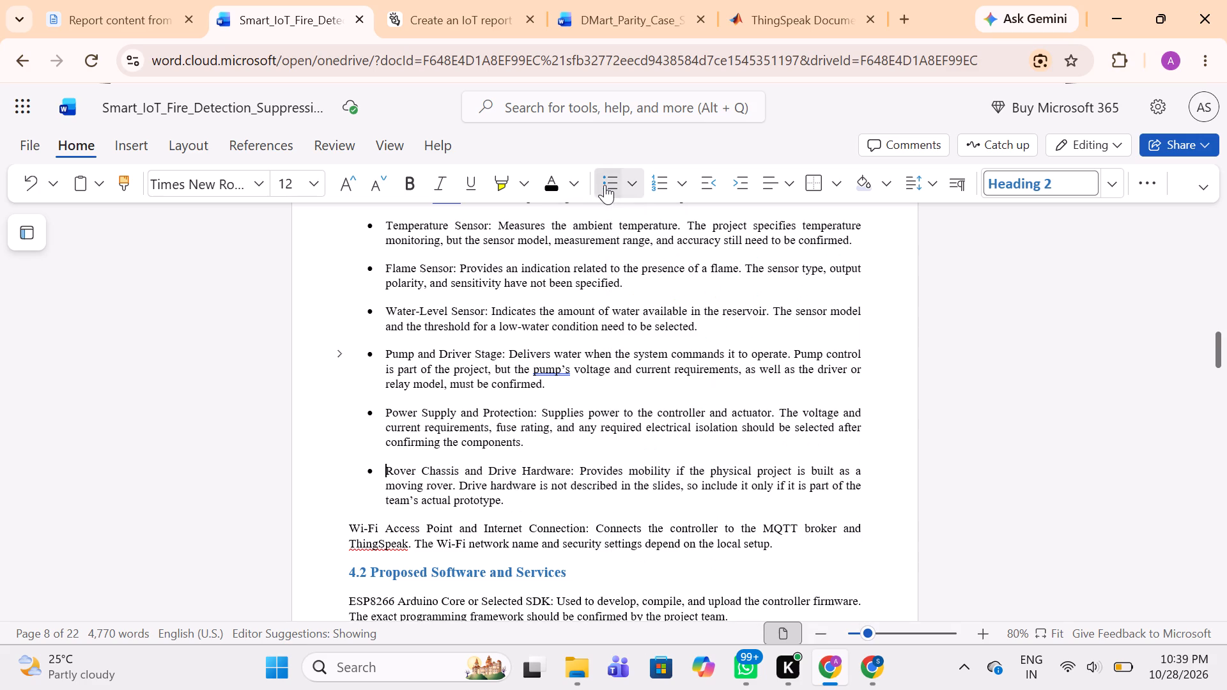
click(350, 528)
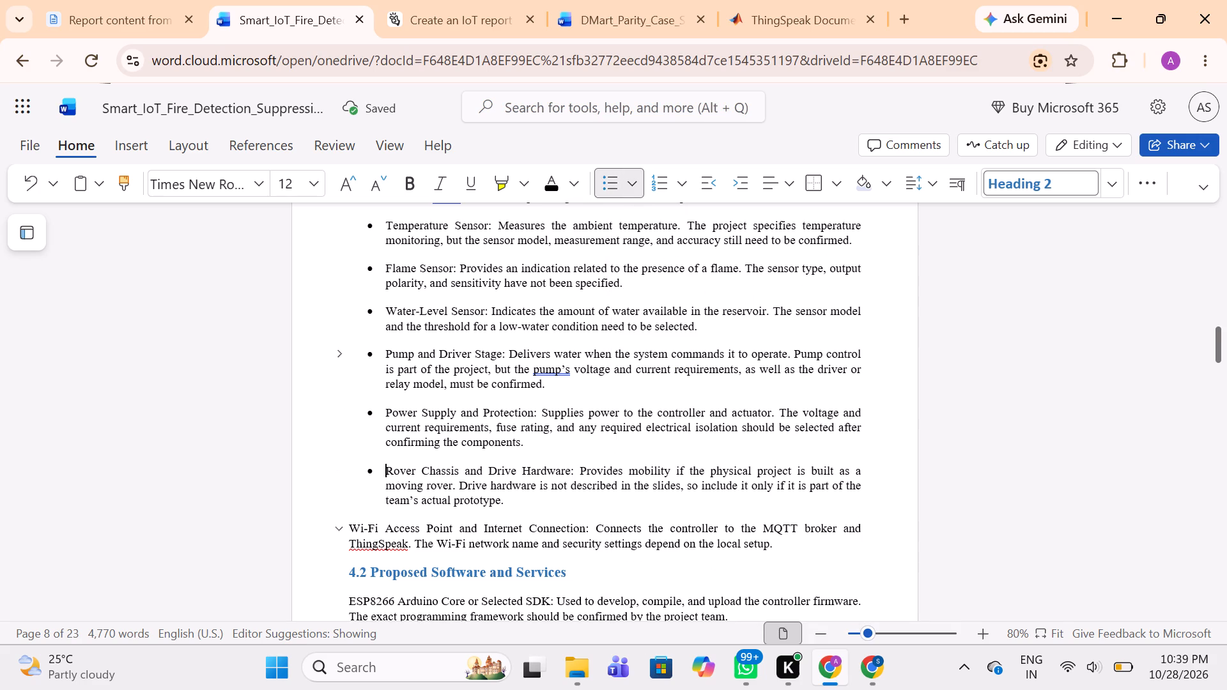
click(615, 188)
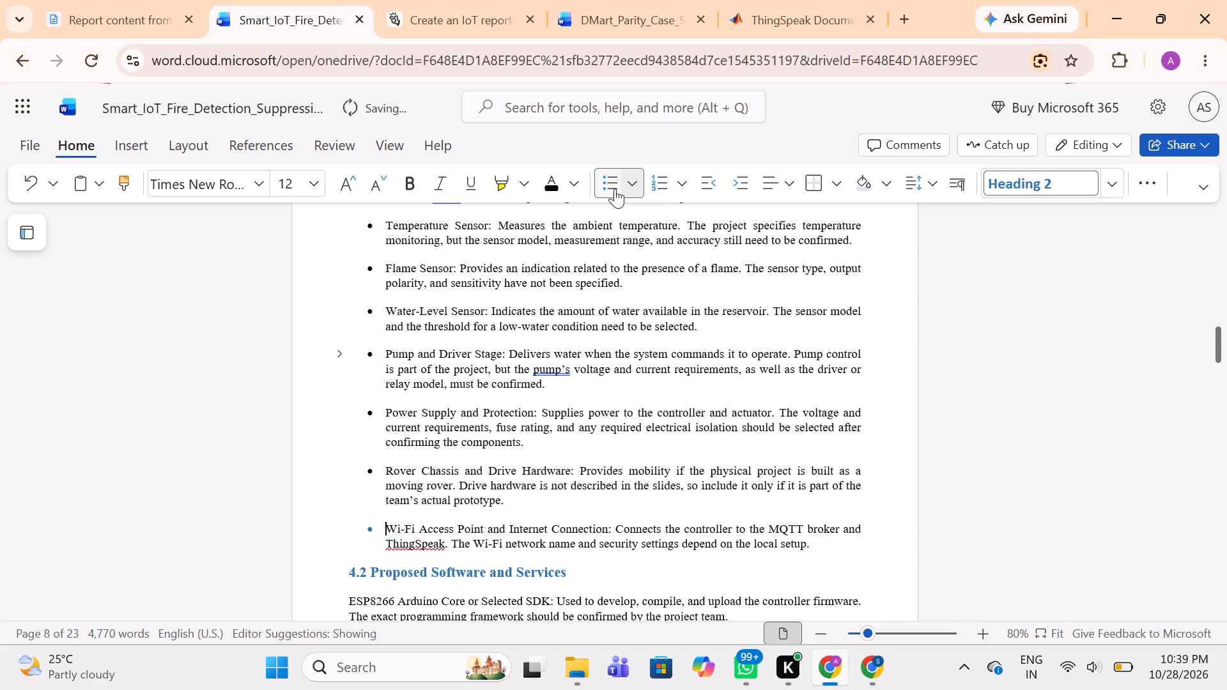
Apply round bullets to the "ESP8266 Arduino Core or Selected SDK", "MQTT Client Library", "MQTT Broker" and "Web Dashboard" paragraphs in section 4.2.
scroll(553, 447, down, 2)
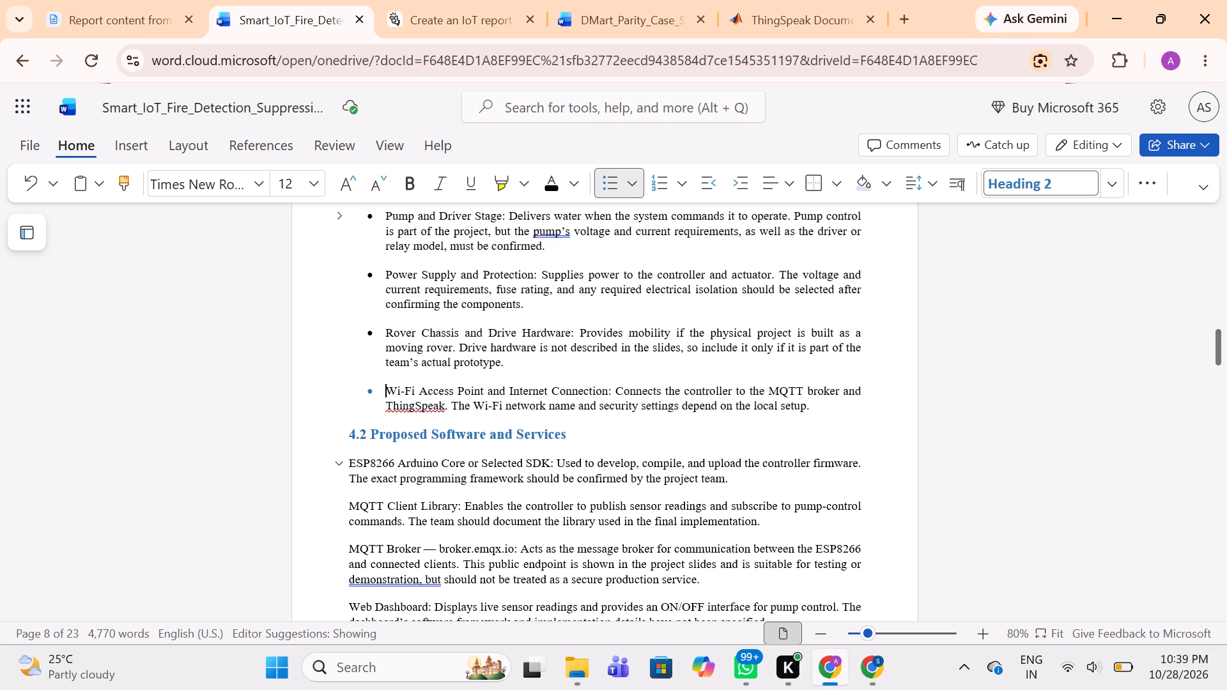
click(350, 461)
click(615, 182)
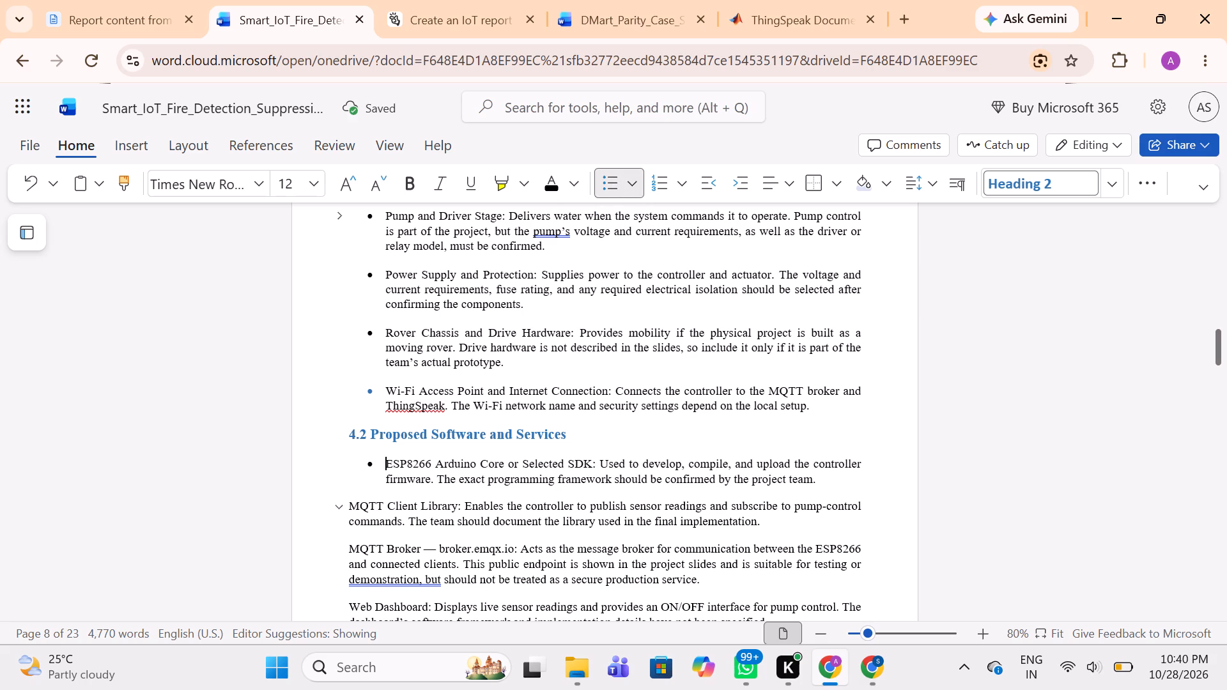
click(352, 505)
click(611, 179)
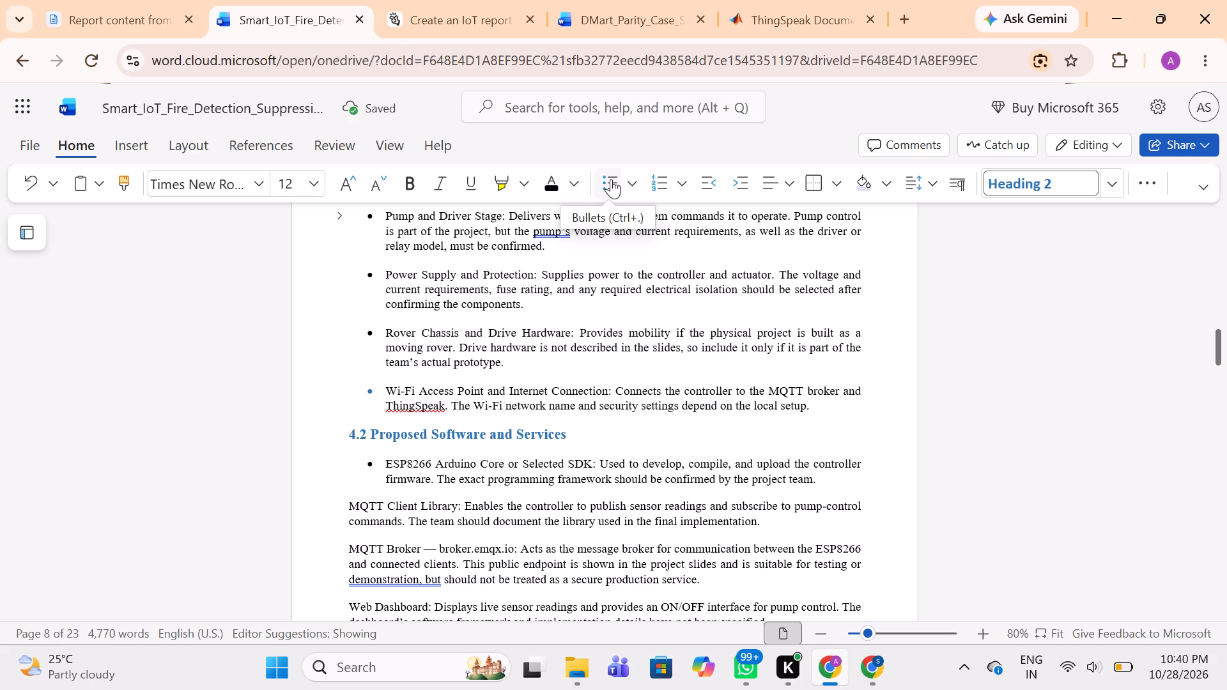
scroll(539, 399, down, 1)
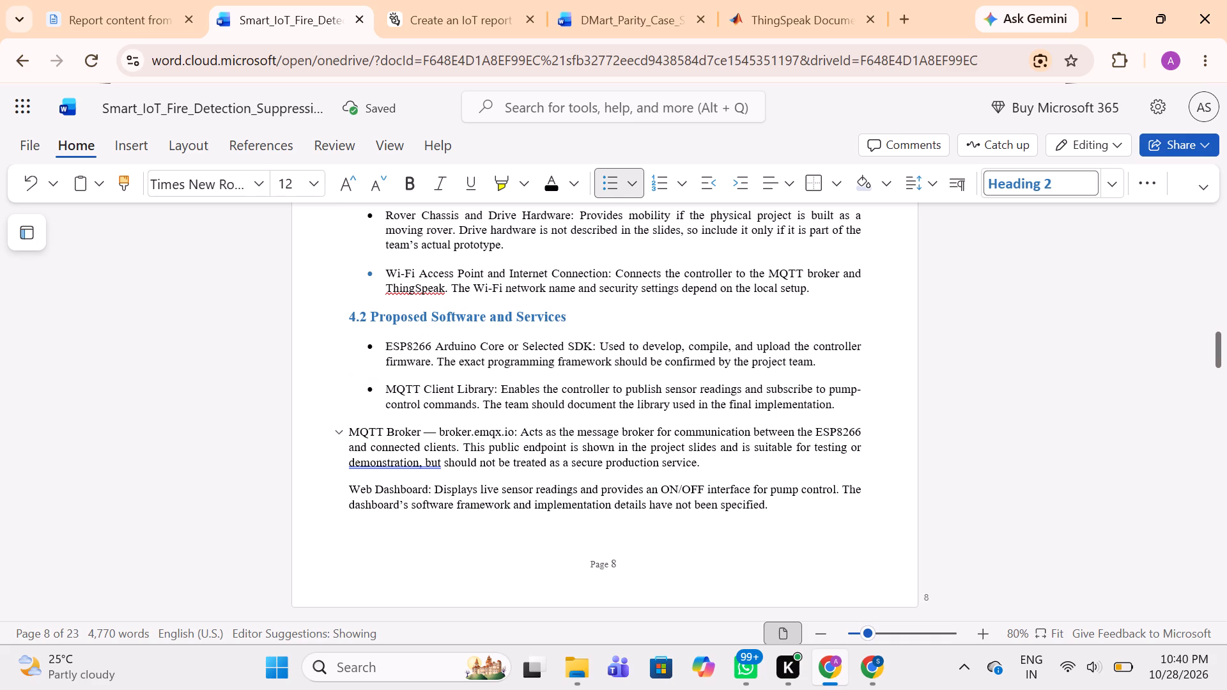
click(350, 427)
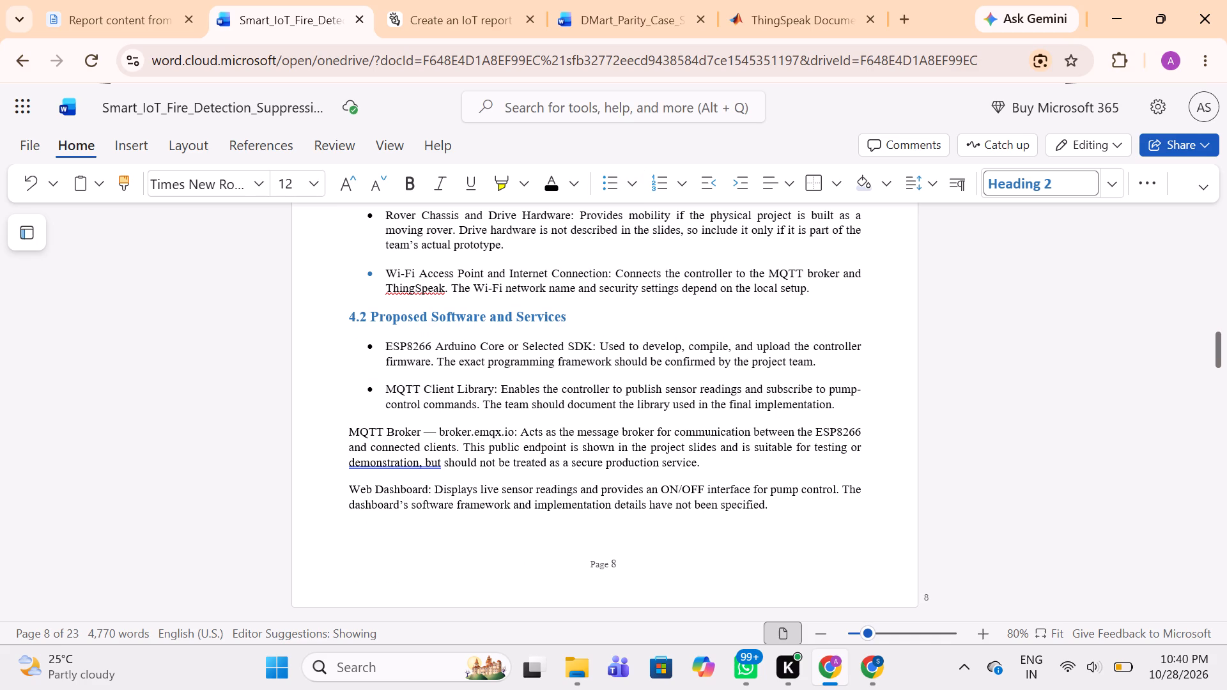
click(605, 184)
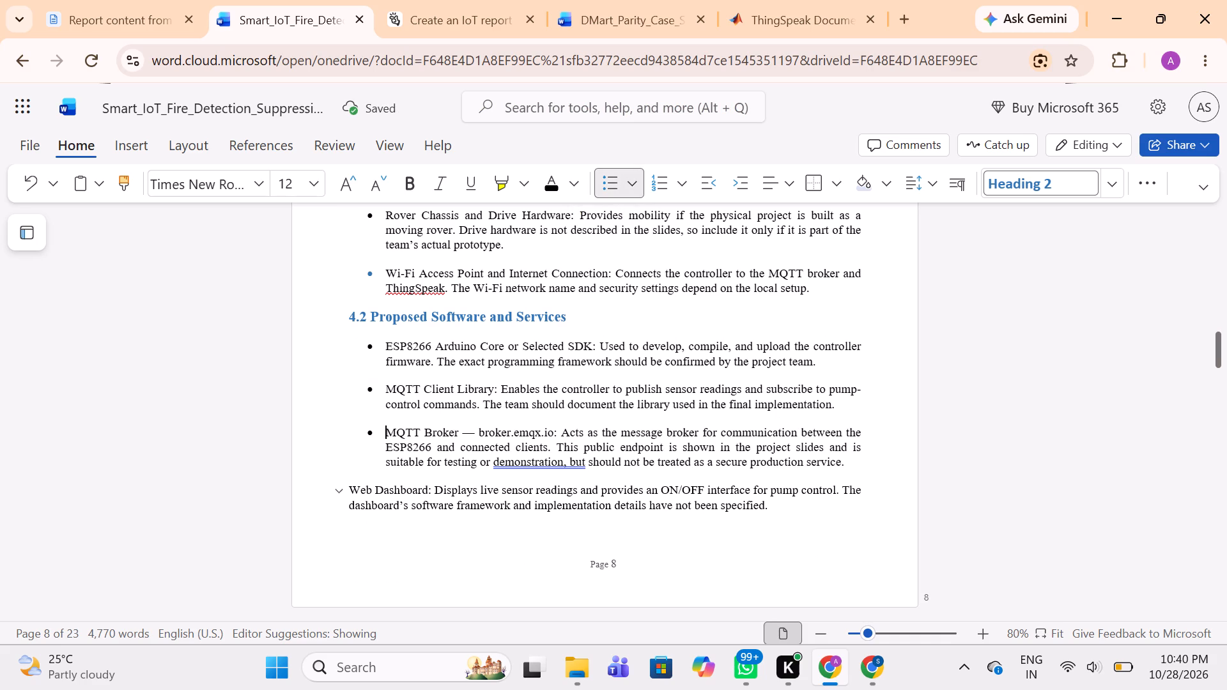
click(350, 489)
click(612, 178)
scroll(566, 409, down, 1)
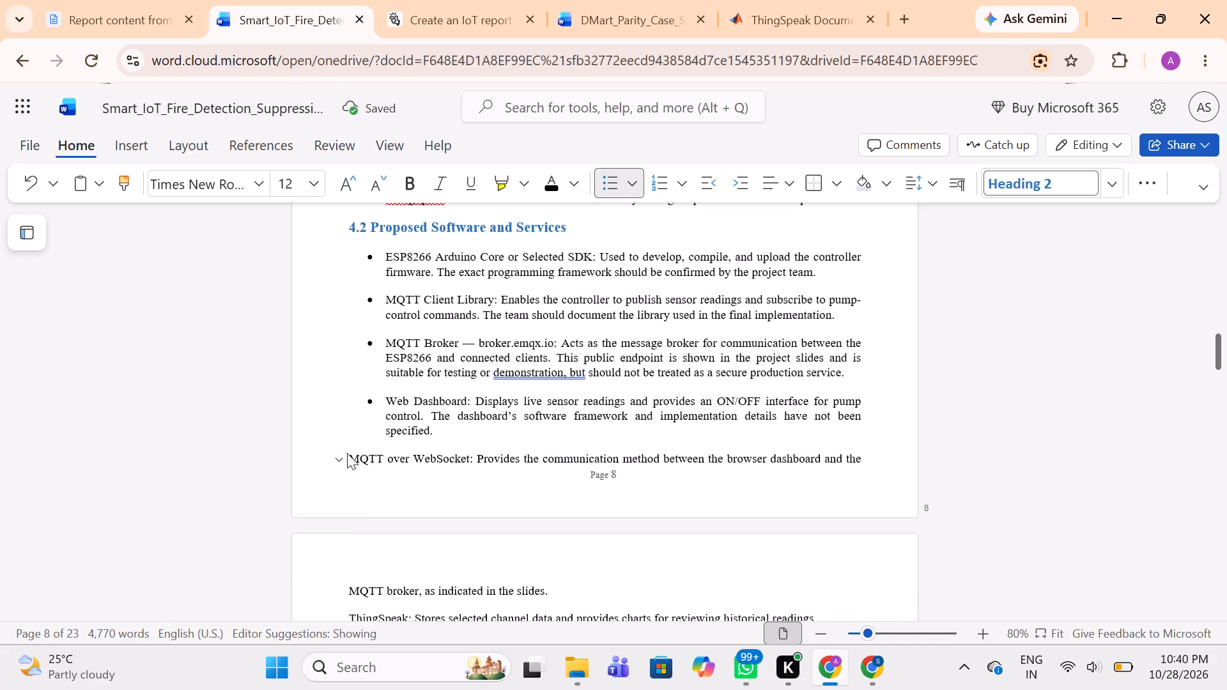
Apply round bullets to the "MQTT over WebSocket" and "ThingSpeak" paragraphs at the end of section 4.2.
click(352, 453)
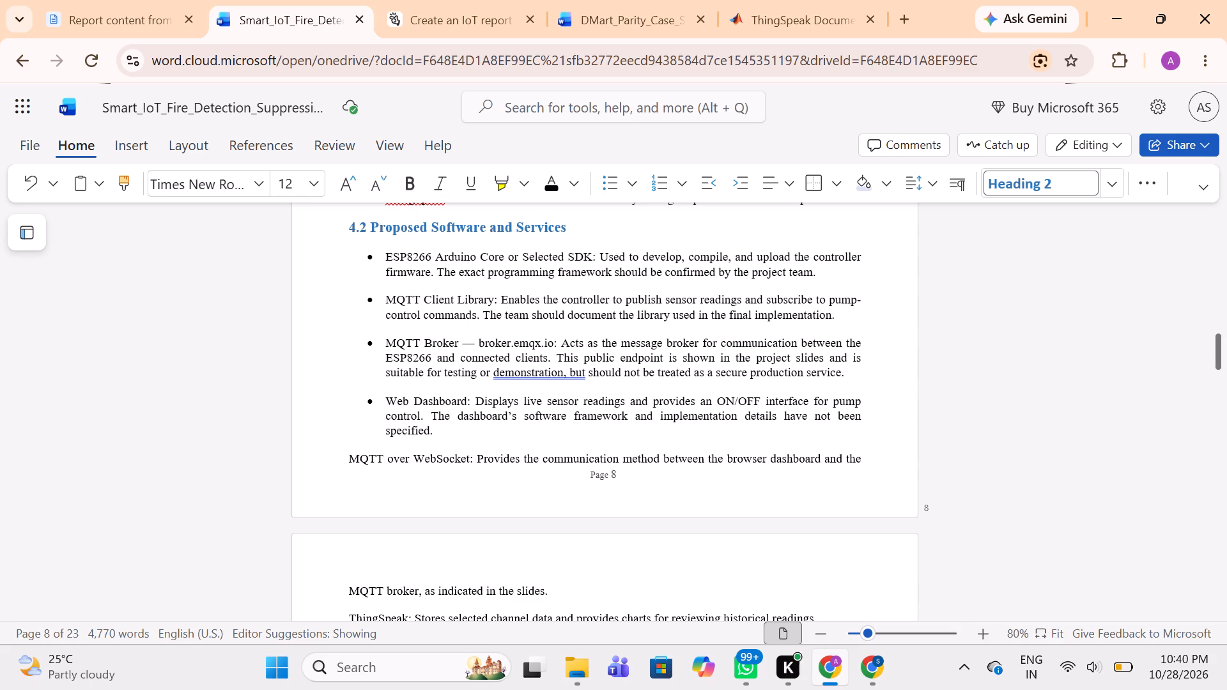
click(613, 184)
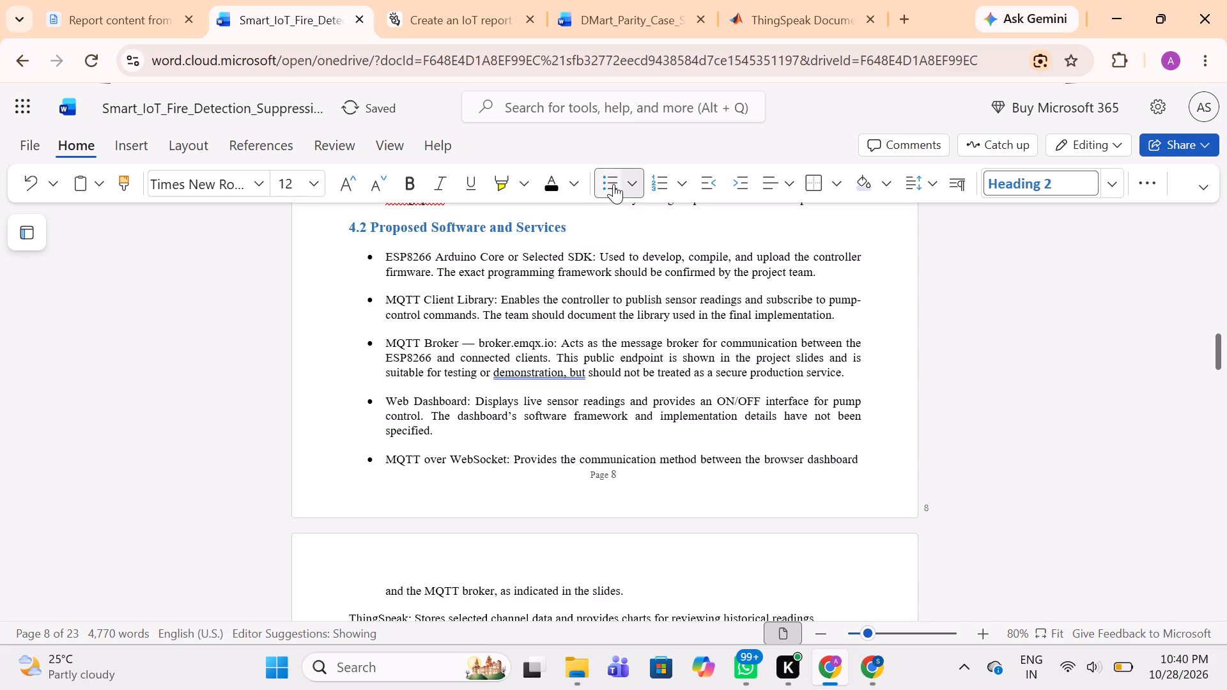
scroll(613, 184, up, 3)
scroll(569, 433, down, 2)
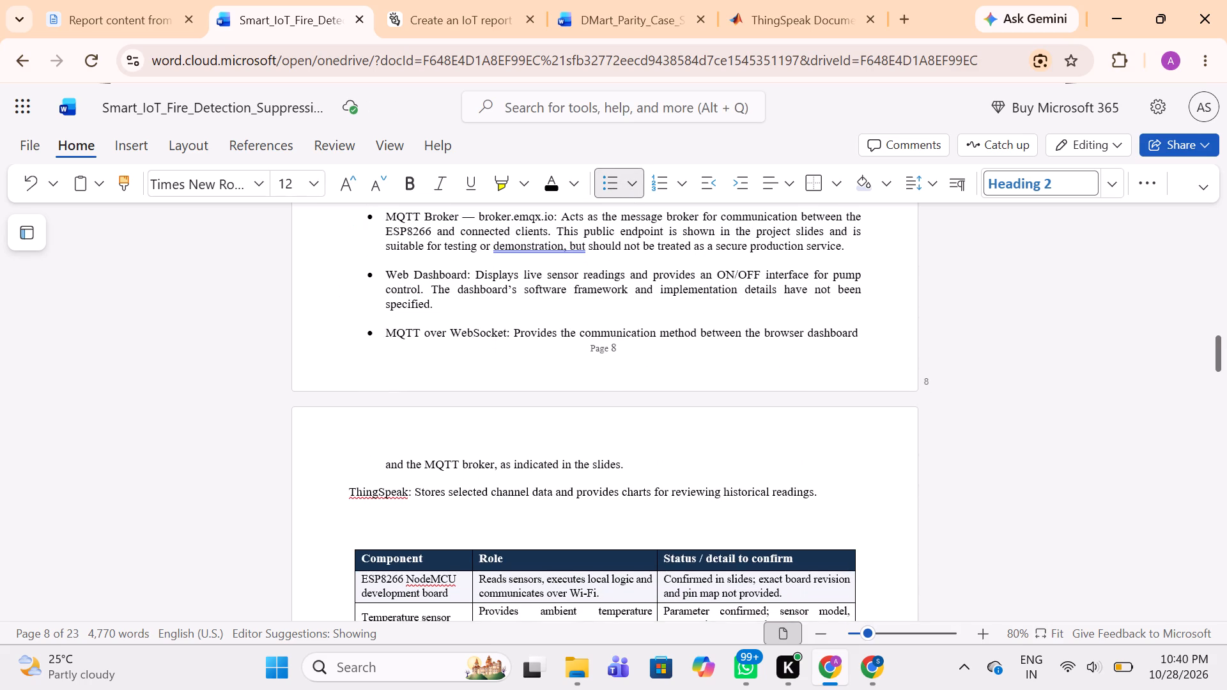
click(351, 491)
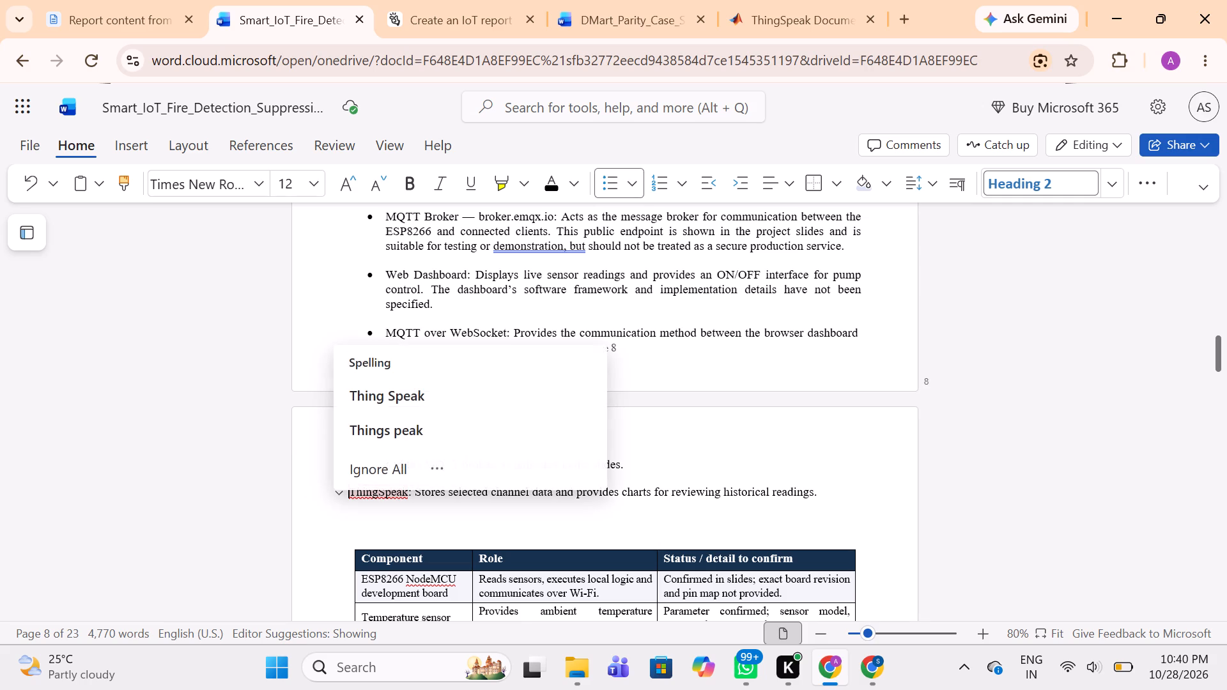
click(613, 179)
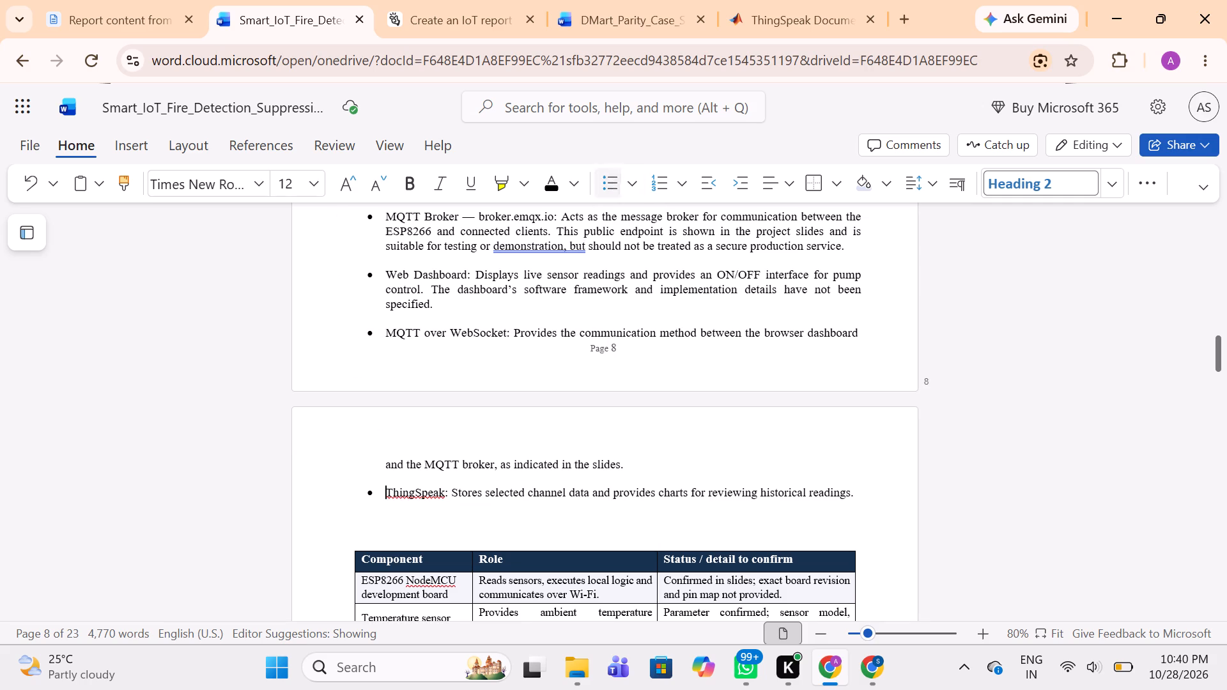
Make the lead-in labels "ESP8266 NodeMCU Development Board:" and "Temperature Sensor:" bold in the section 4.1 bullets.
scroll(562, 437, up, 3)
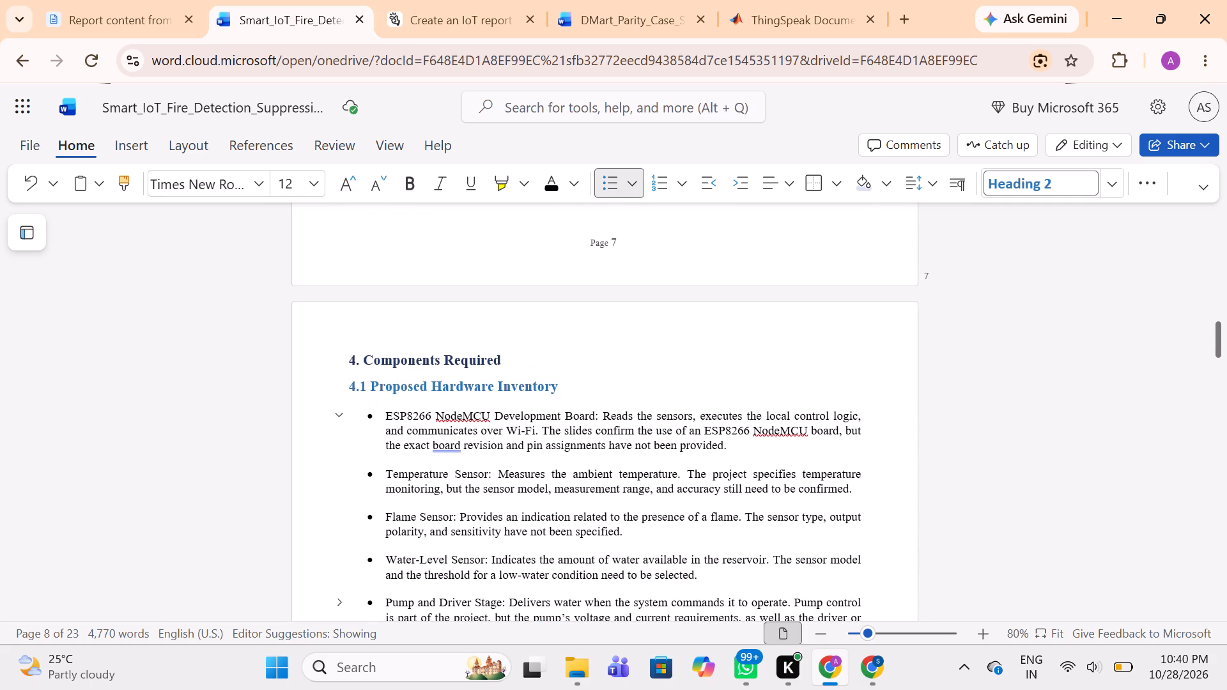
drag(384, 412, 594, 406)
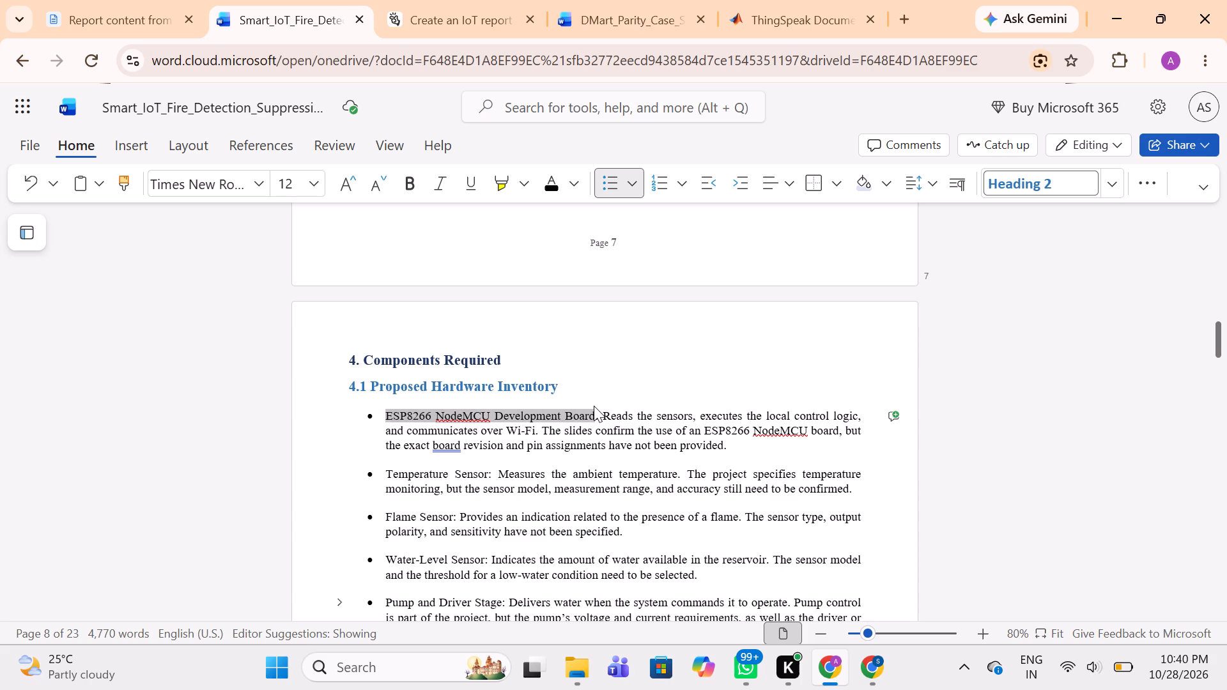
drag(594, 406, 599, 413)
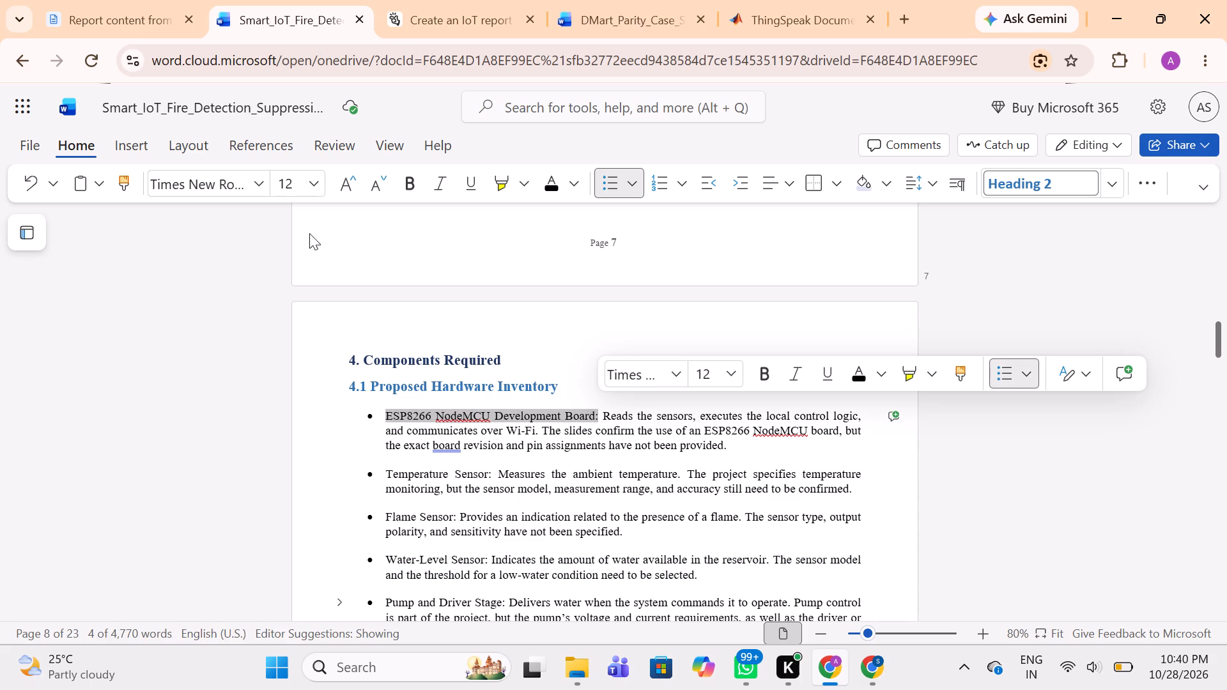
click(410, 187)
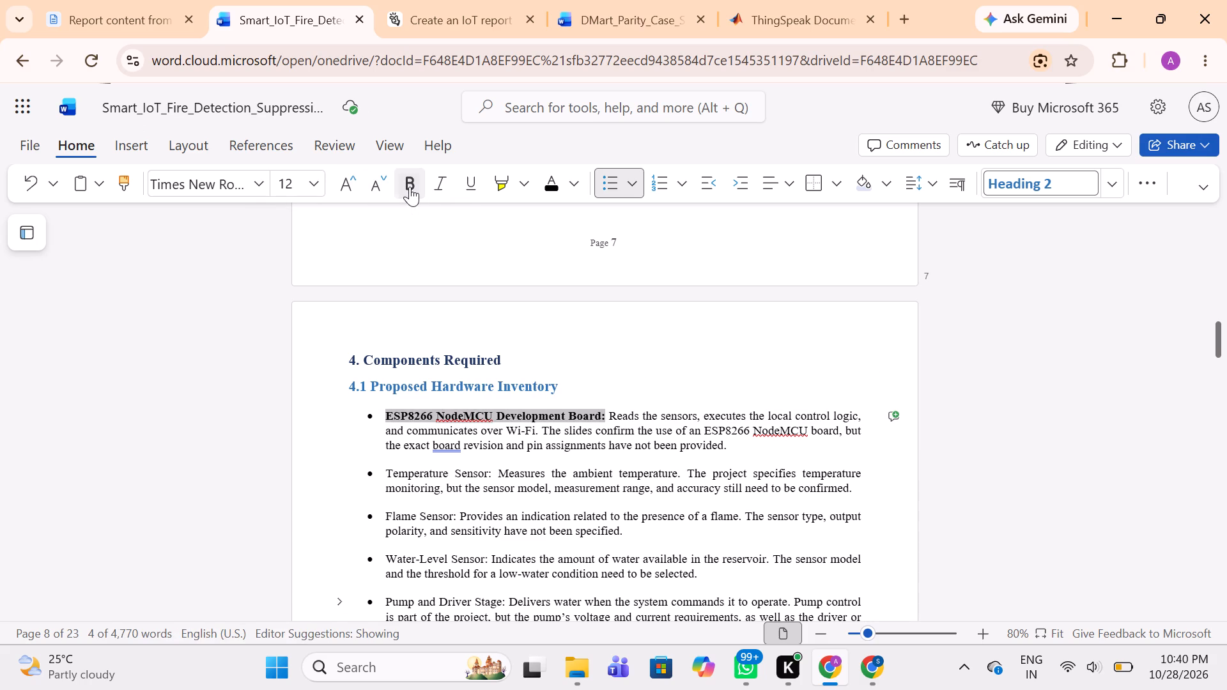
drag(386, 469, 492, 479)
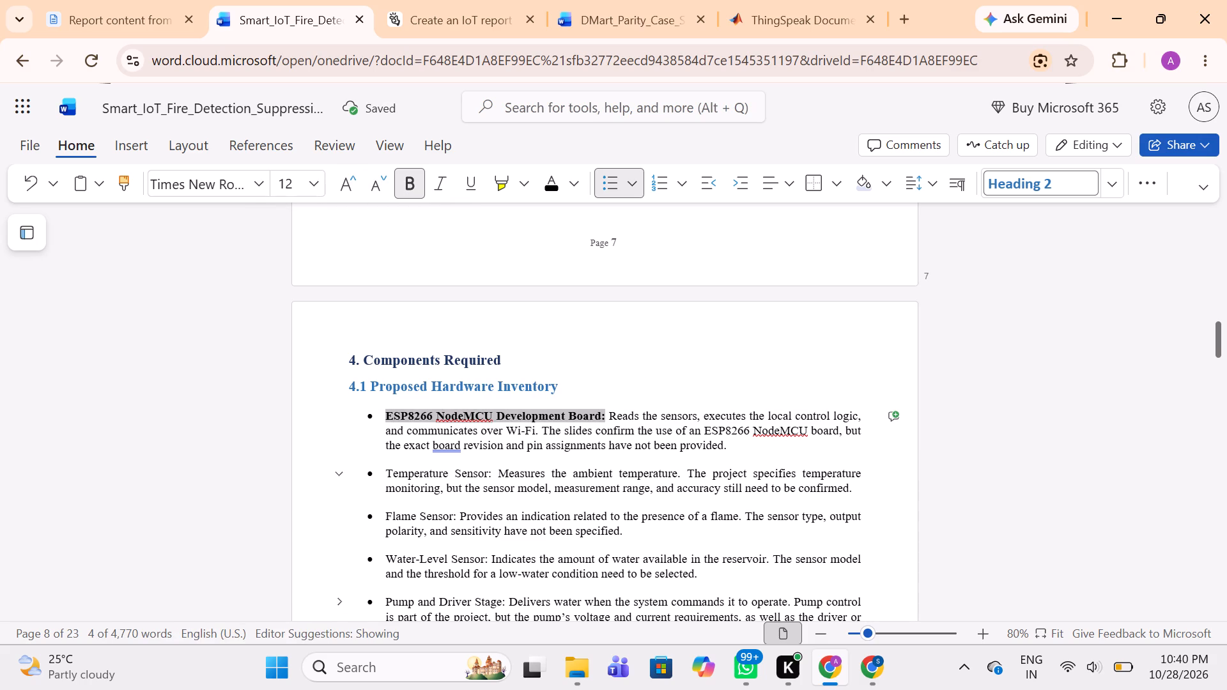
drag(492, 479, 496, 472)
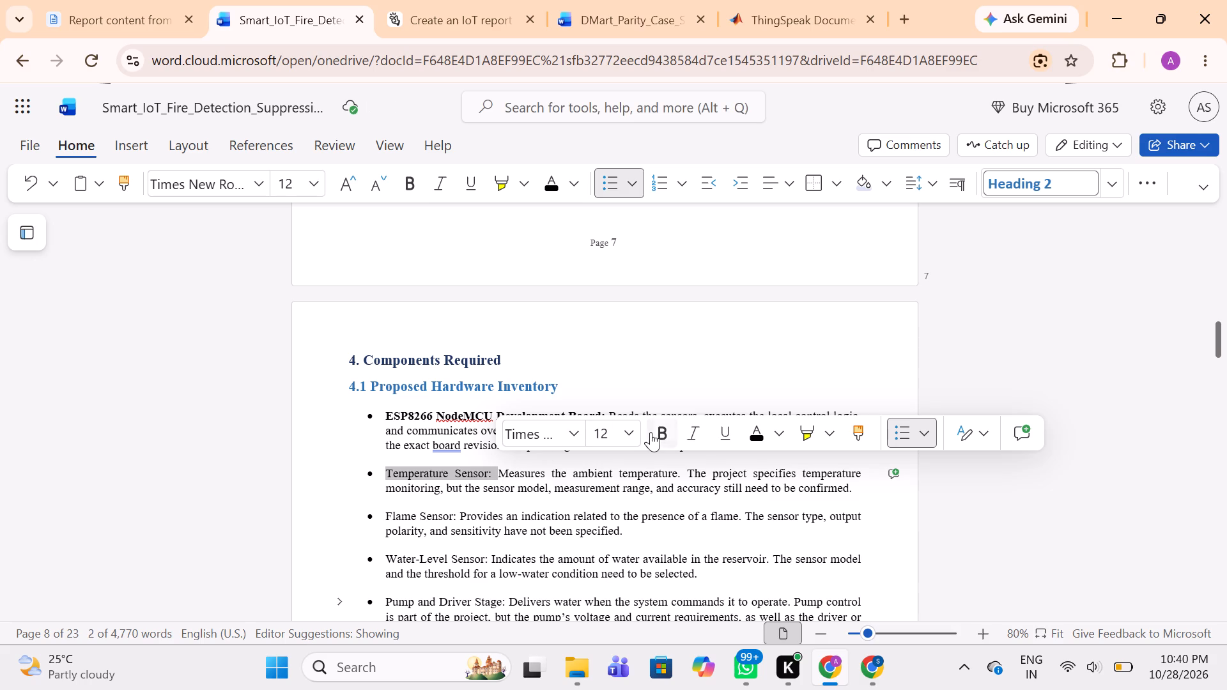
click(665, 433)
click(559, 472)
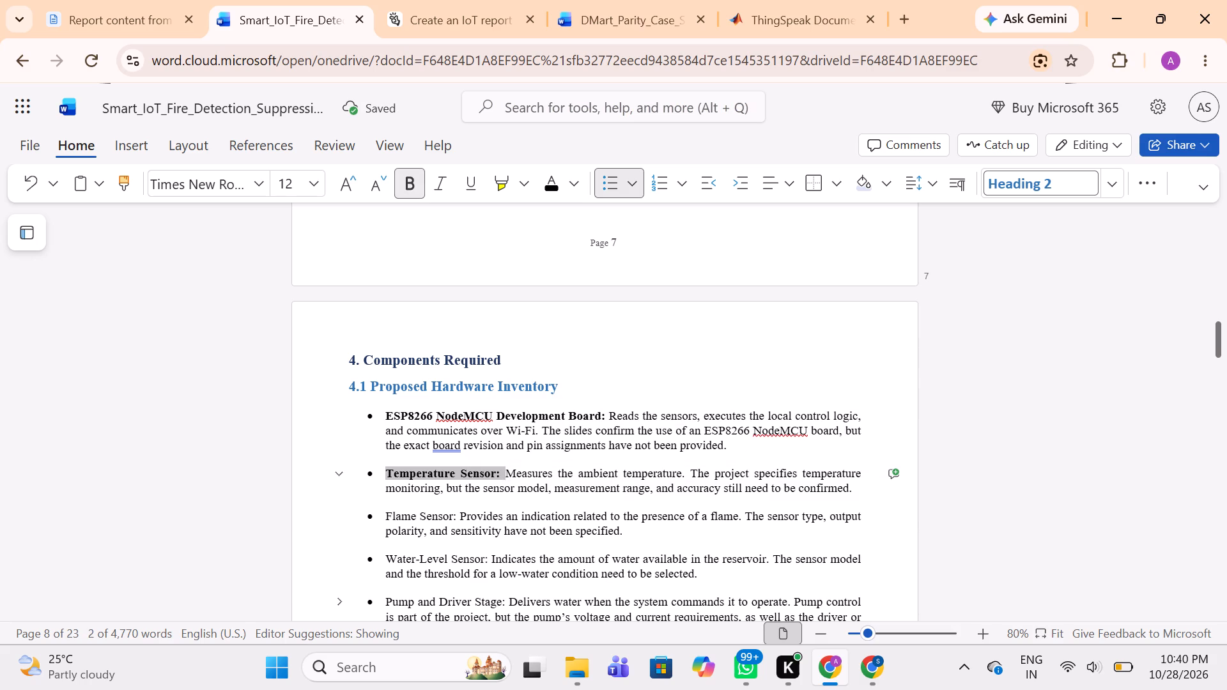
Make the lead-in labels "Flame Sensor:" and "Water-Level Sensor:" bold in the section 4.1 bullet list.
scroll(559, 472, down, 2)
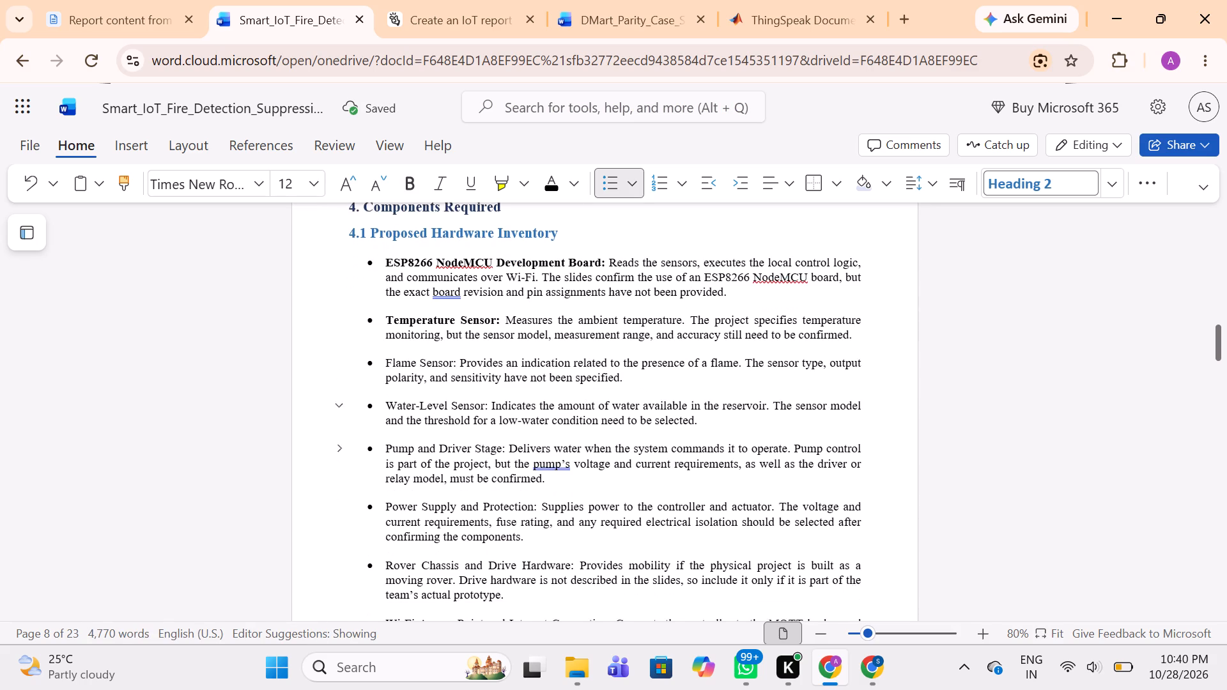
scroll(559, 472, down, 1)
drag(383, 348, 438, 347)
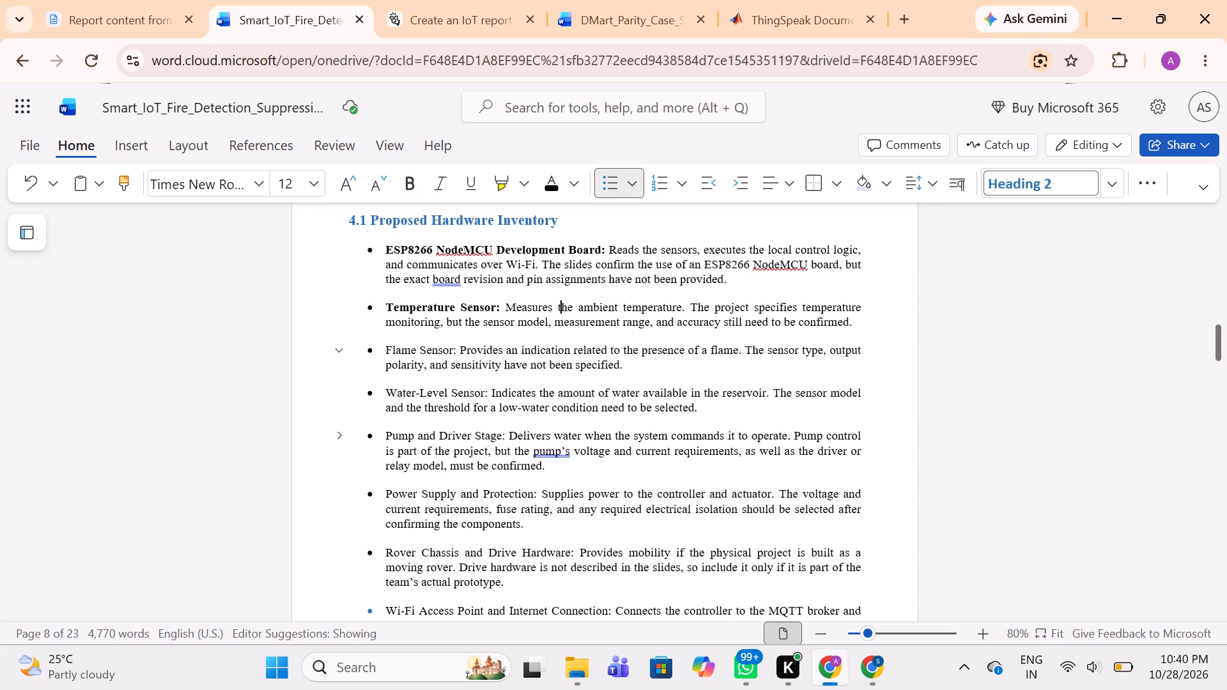
drag(438, 347, 461, 349)
click(617, 313)
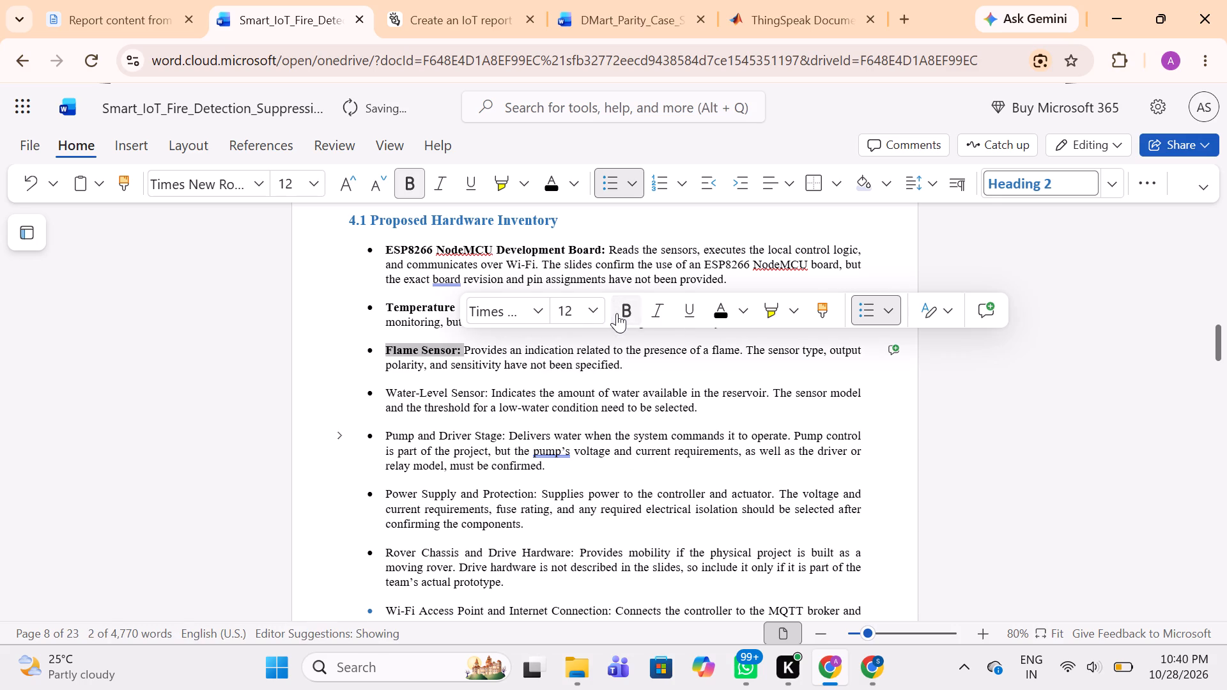
click(650, 417)
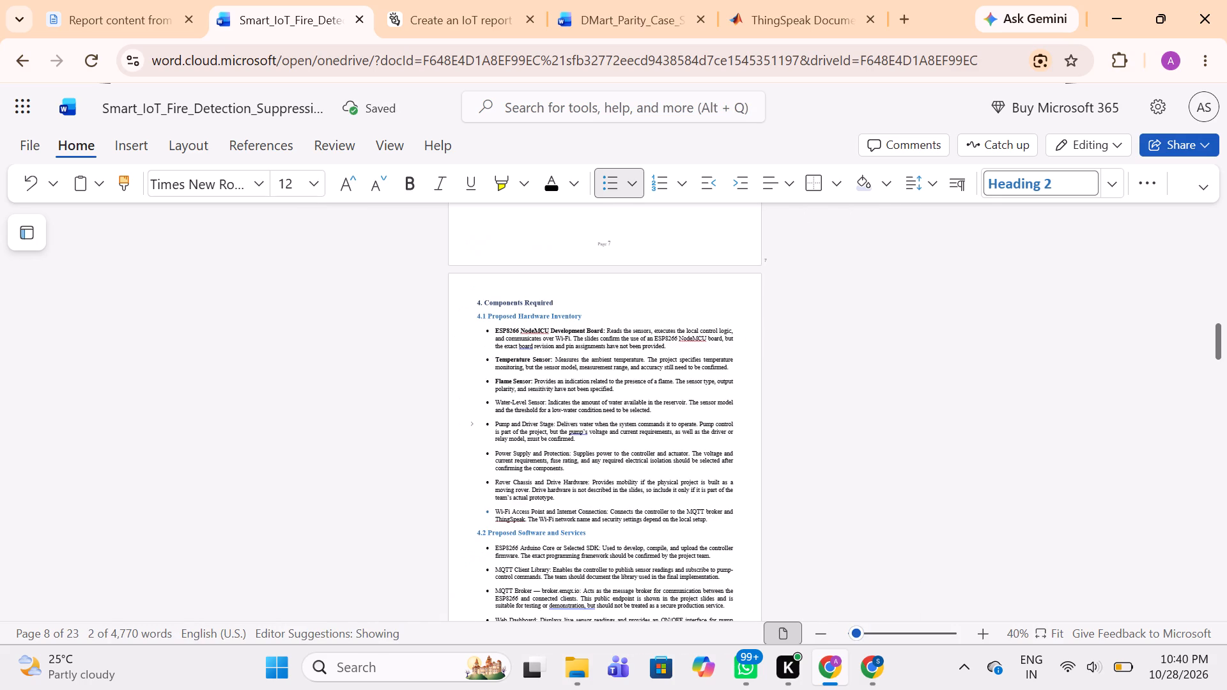
scroll(650, 417, down, 1)
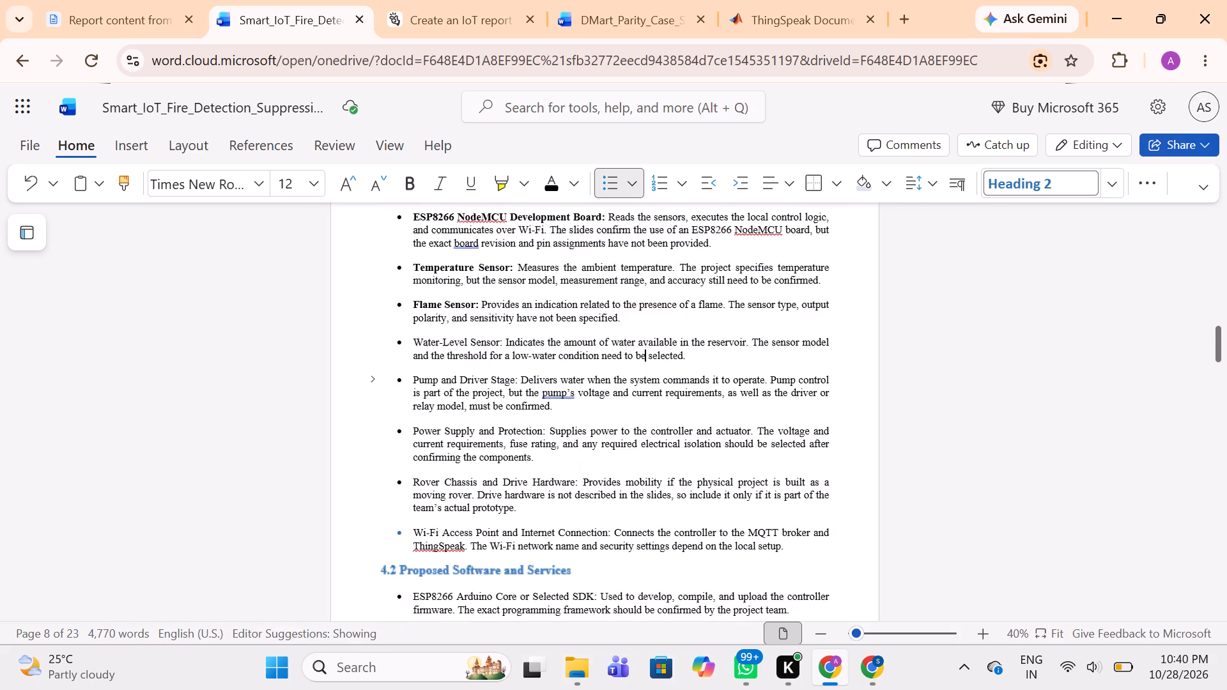
scroll(650, 417, up, 1)
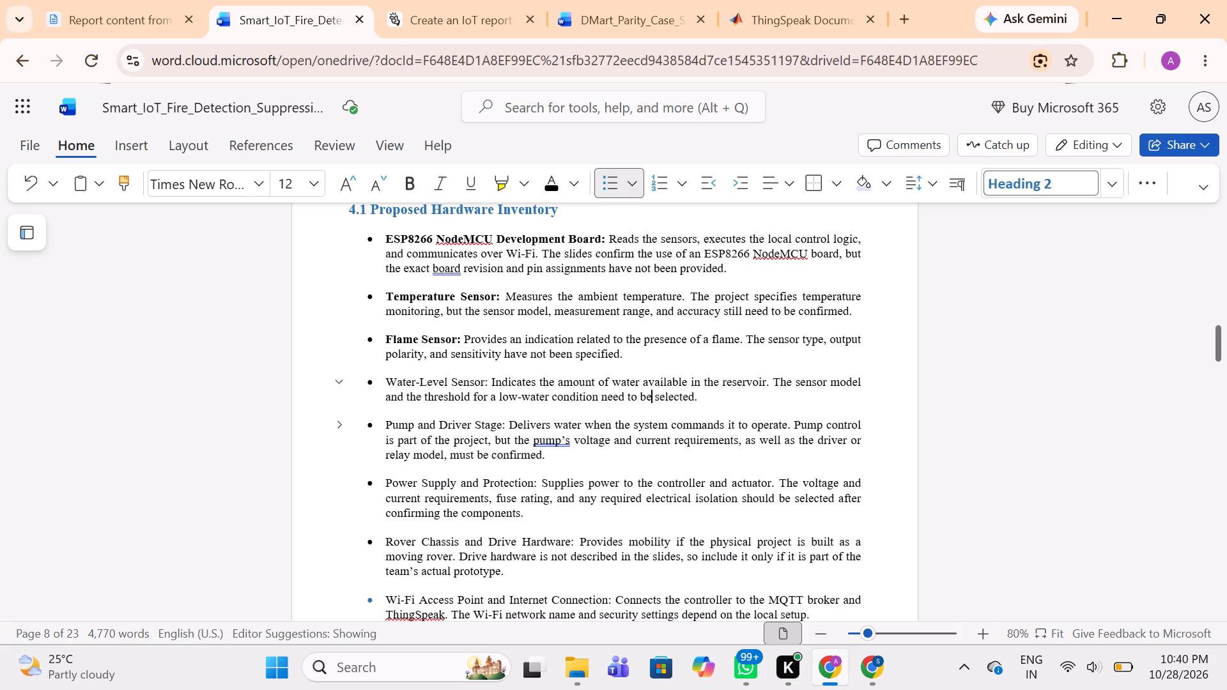
drag(384, 381, 474, 377)
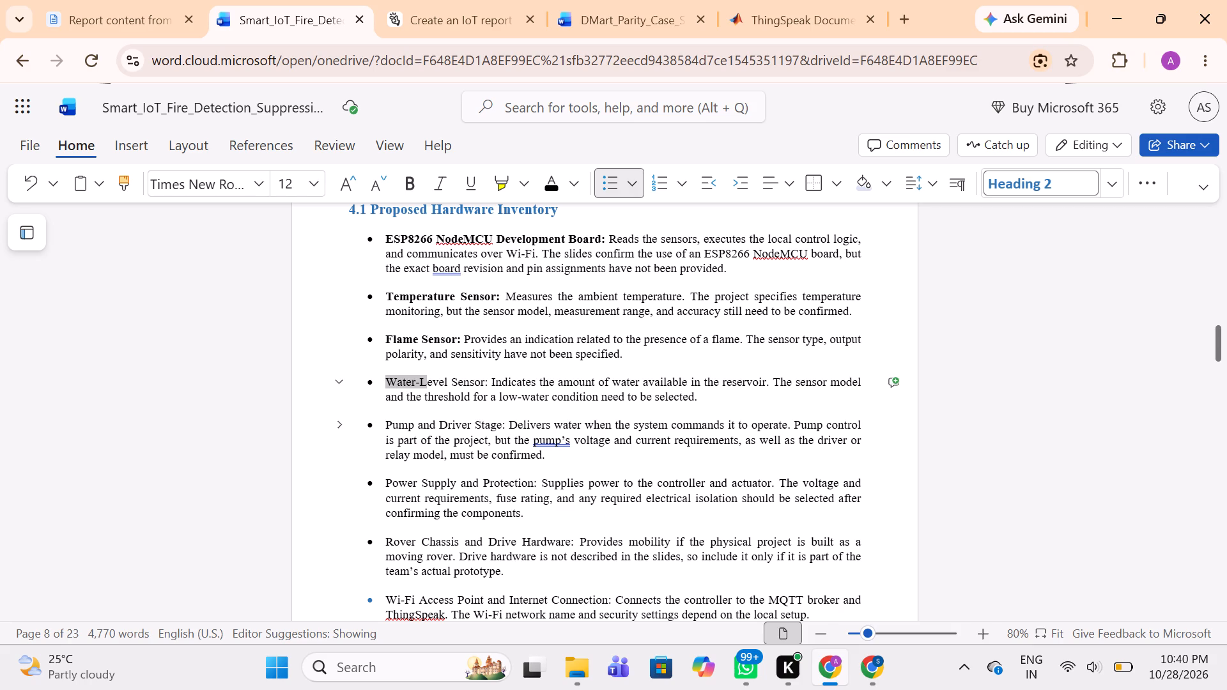
drag(474, 377, 491, 379)
click(660, 342)
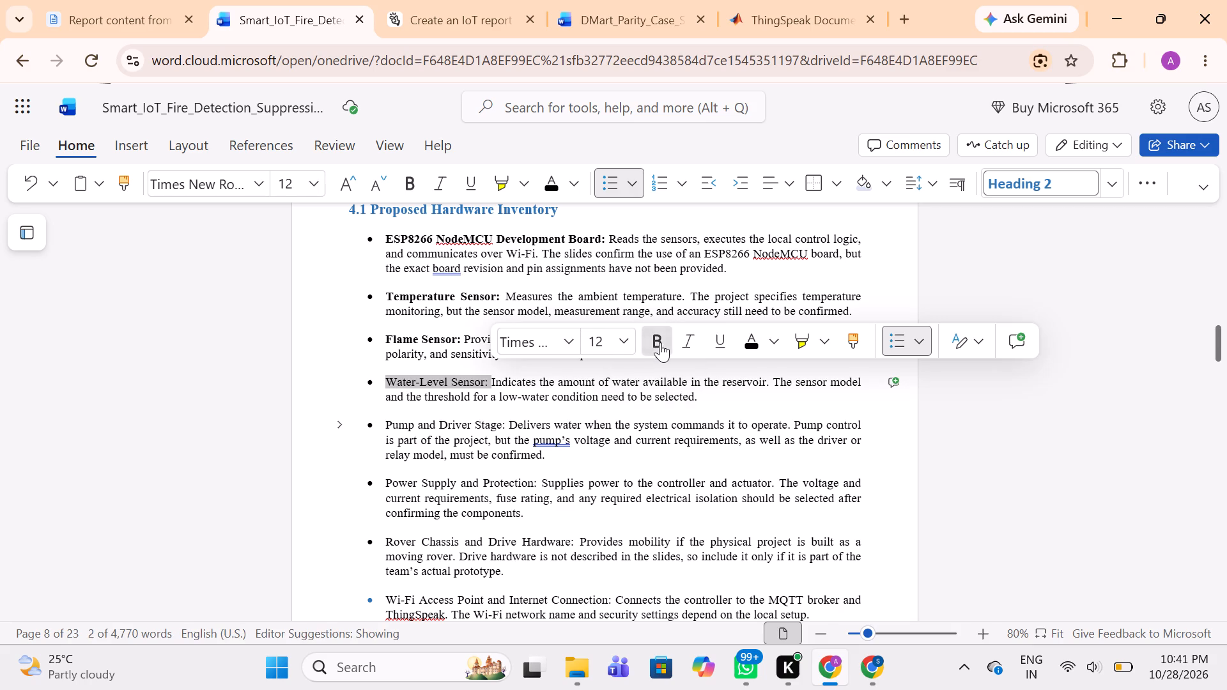
Make the lead-in label "Pump and Driver Stage:" bold in the section 4.1 bullet list.
drag(383, 424, 444, 422)
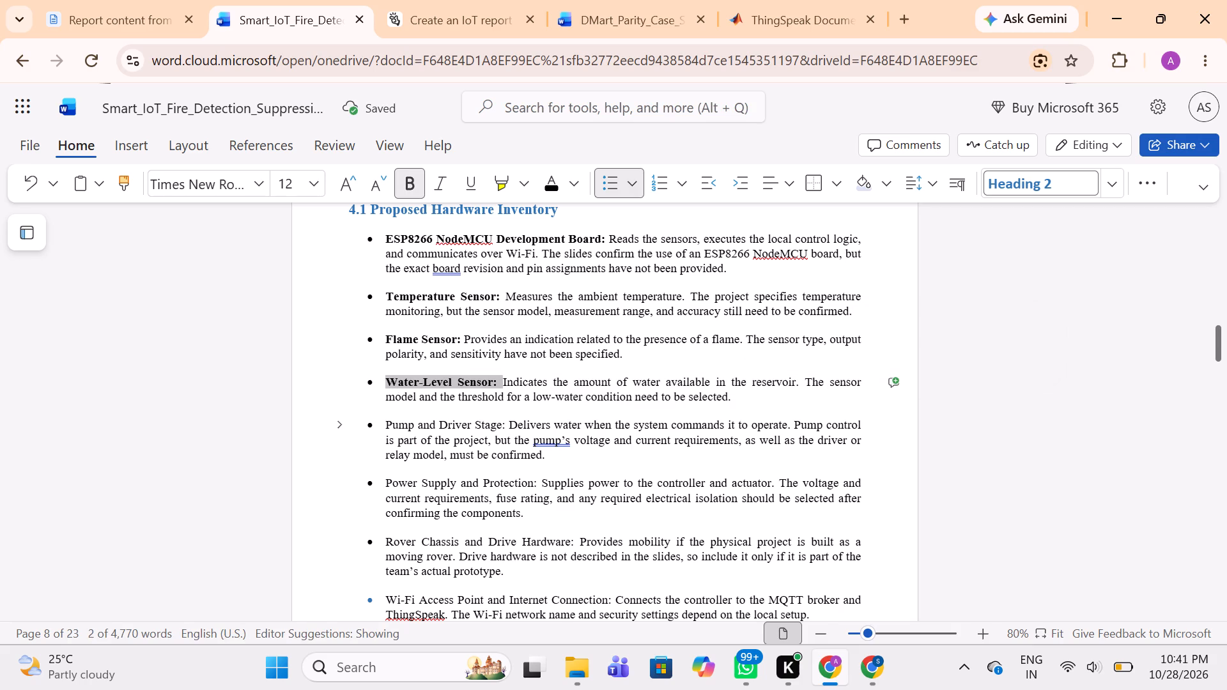
drag(444, 422, 509, 424)
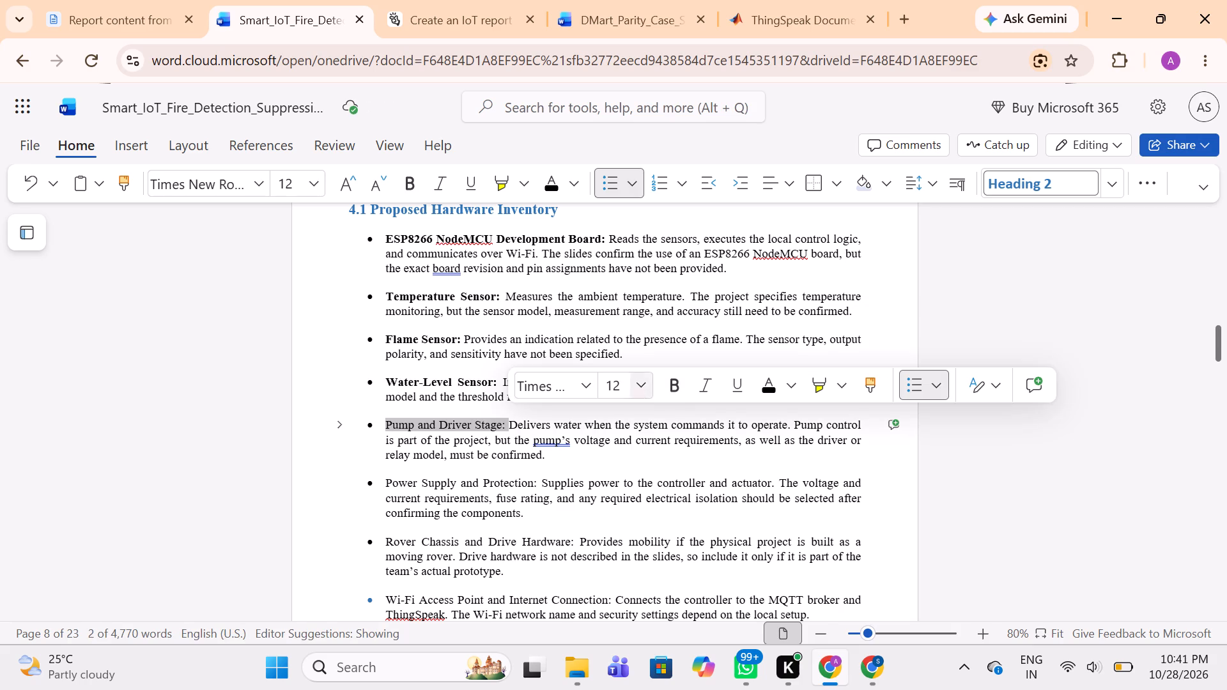
click(662, 391)
scroll(662, 391, down, 1)
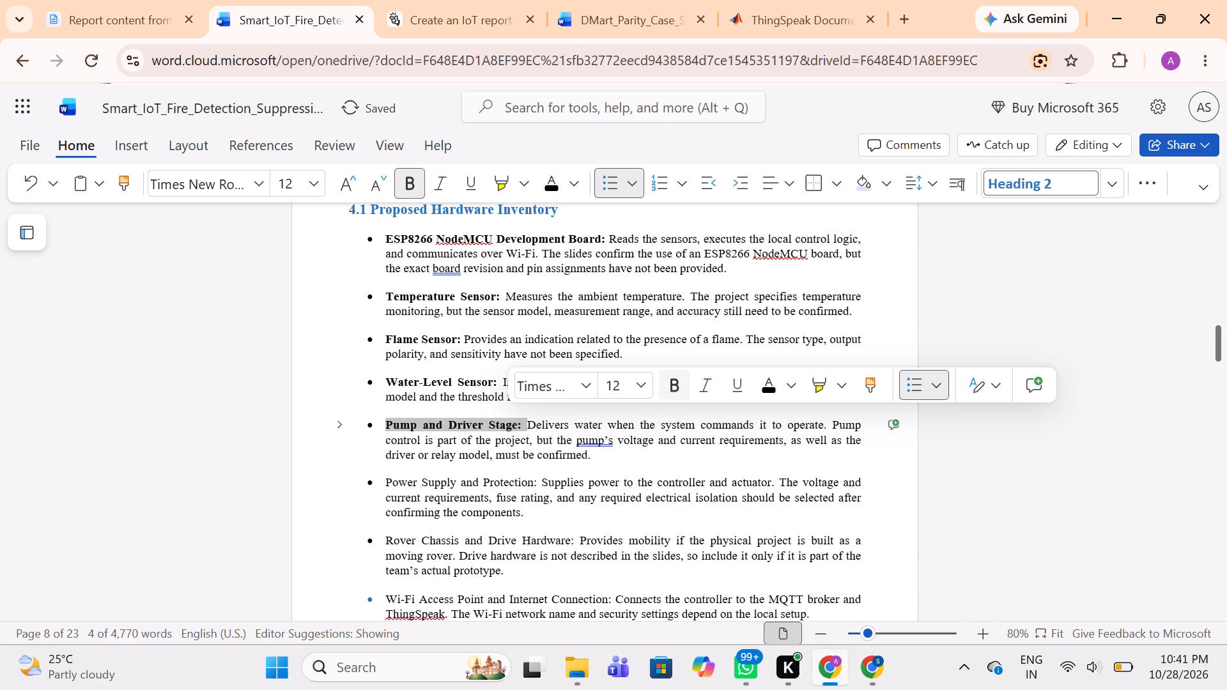
Delete the old hardware table with Component, Role and Status columns below the section 4.2 bullets.
click(532, 467)
scroll(532, 467, down, 2)
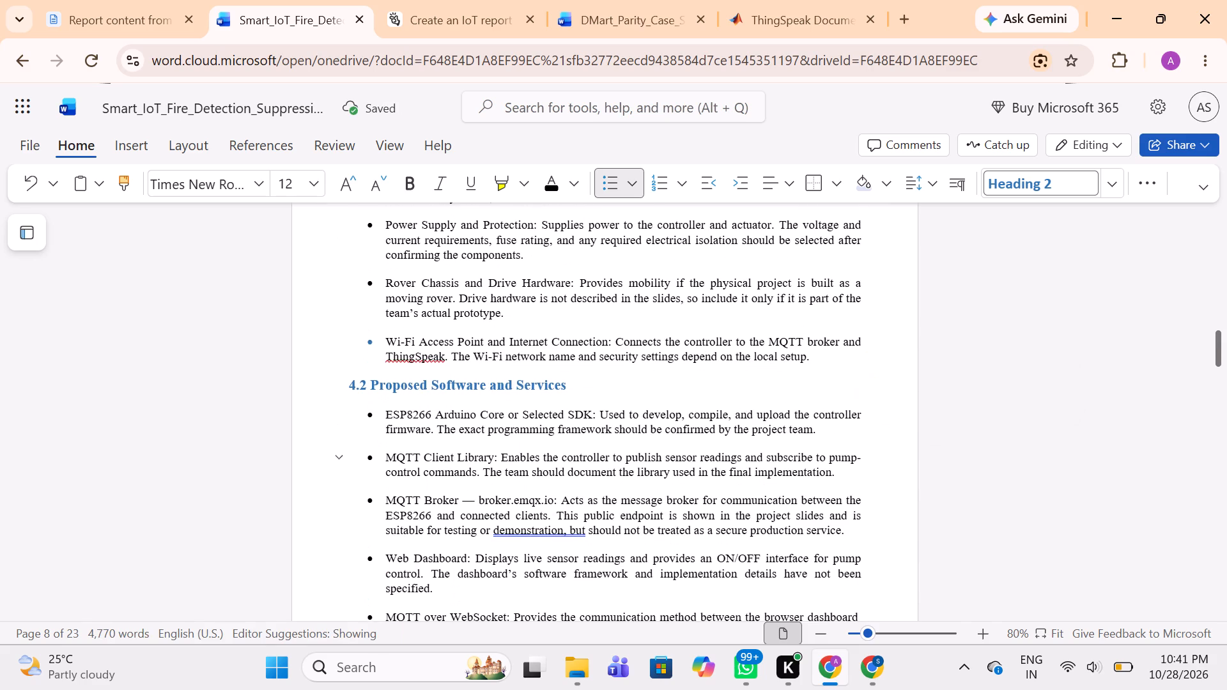
scroll(532, 467, up, 3)
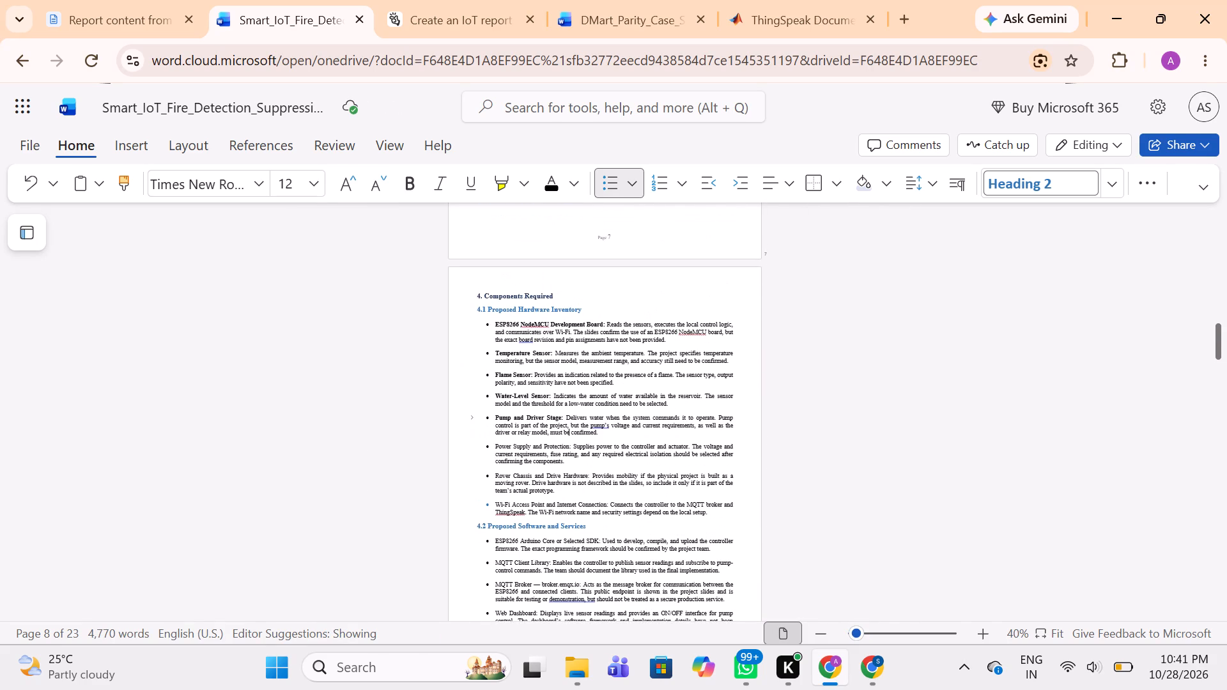
scroll(532, 467, down, 3)
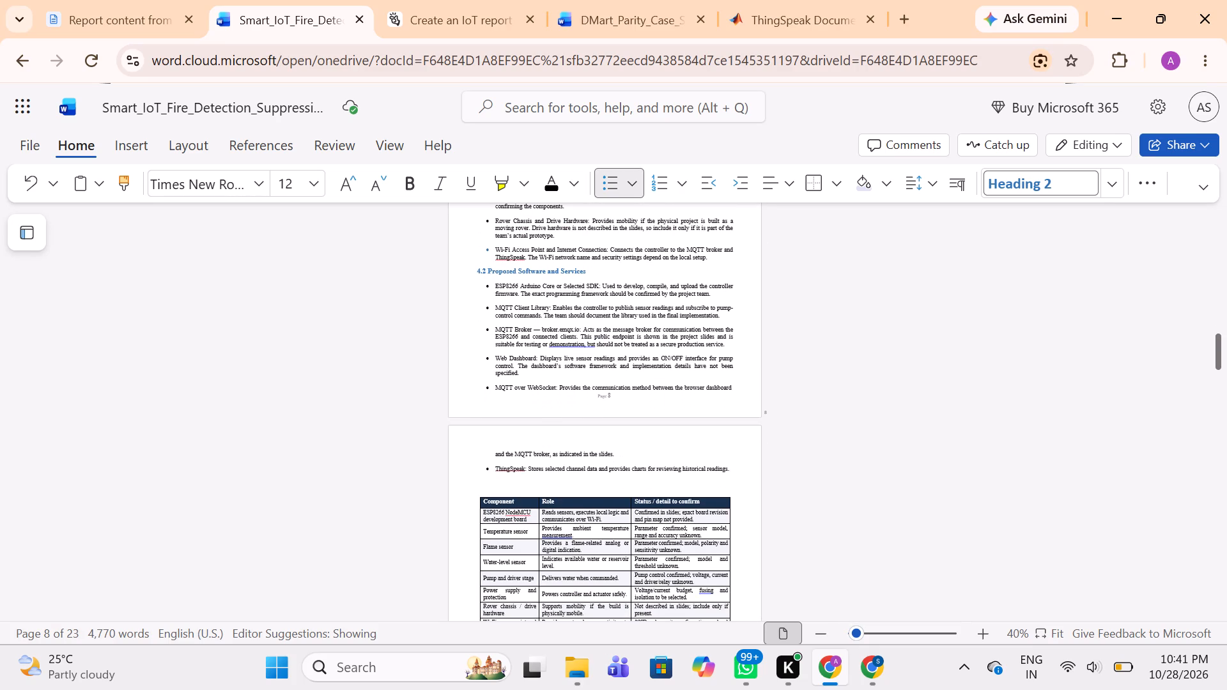
scroll(532, 467, down, 1)
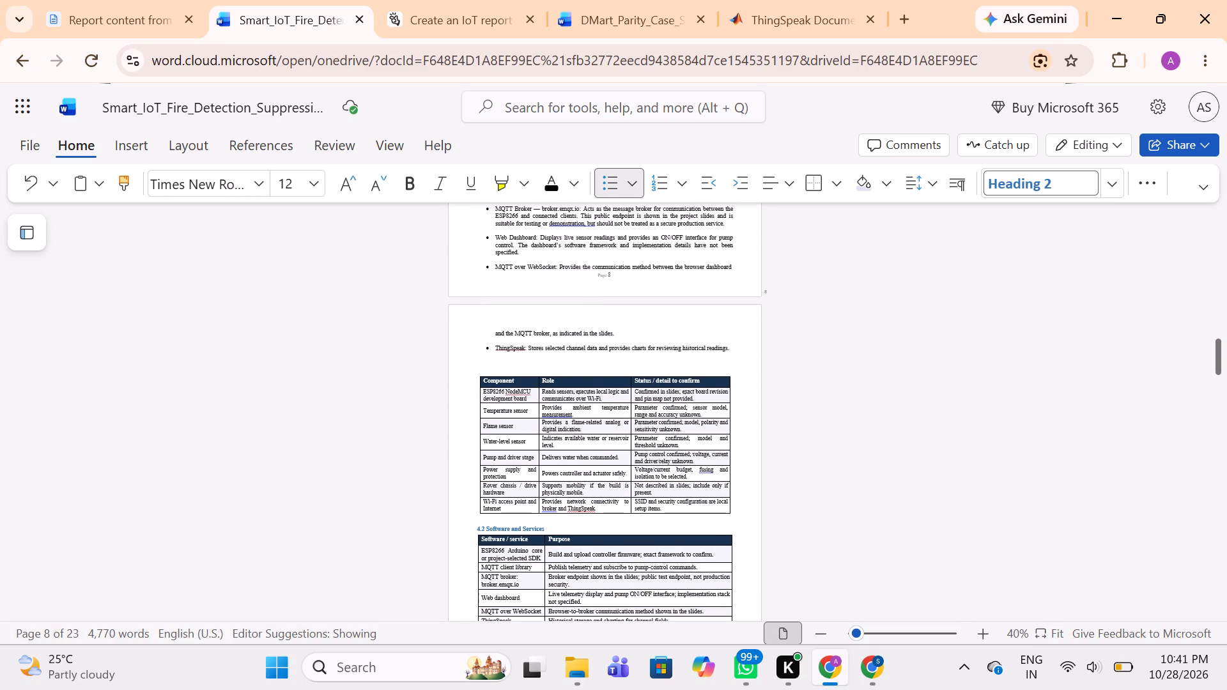
right_click(477, 374)
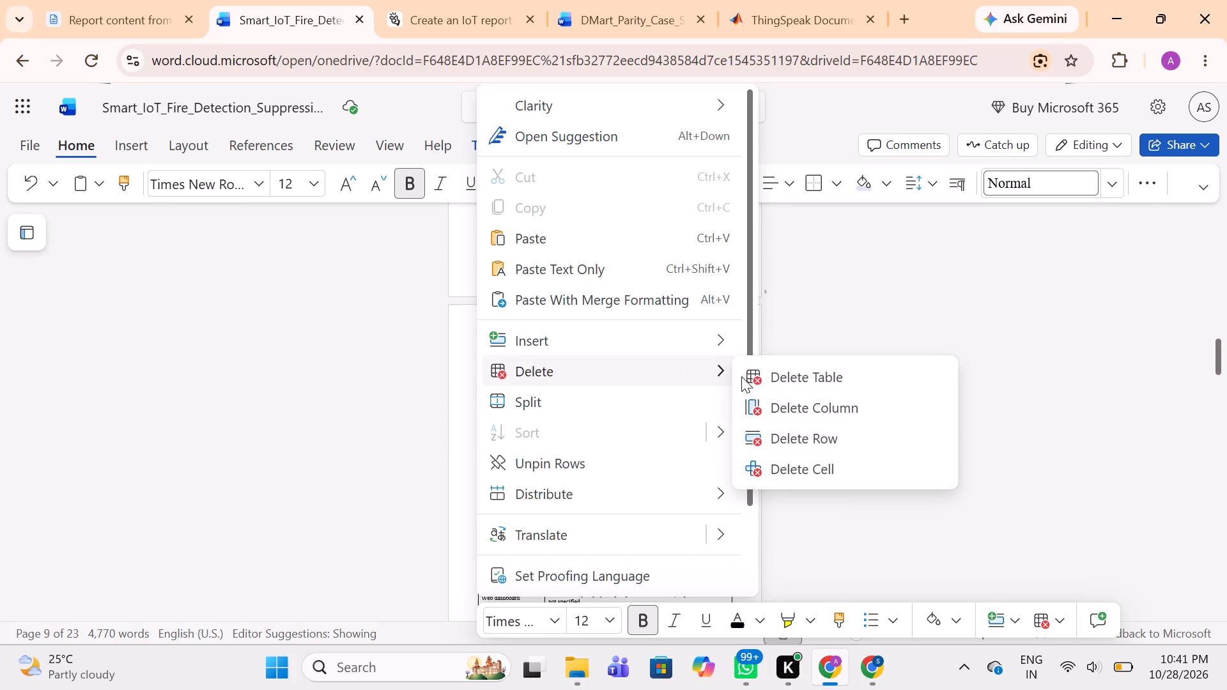
click(786, 381)
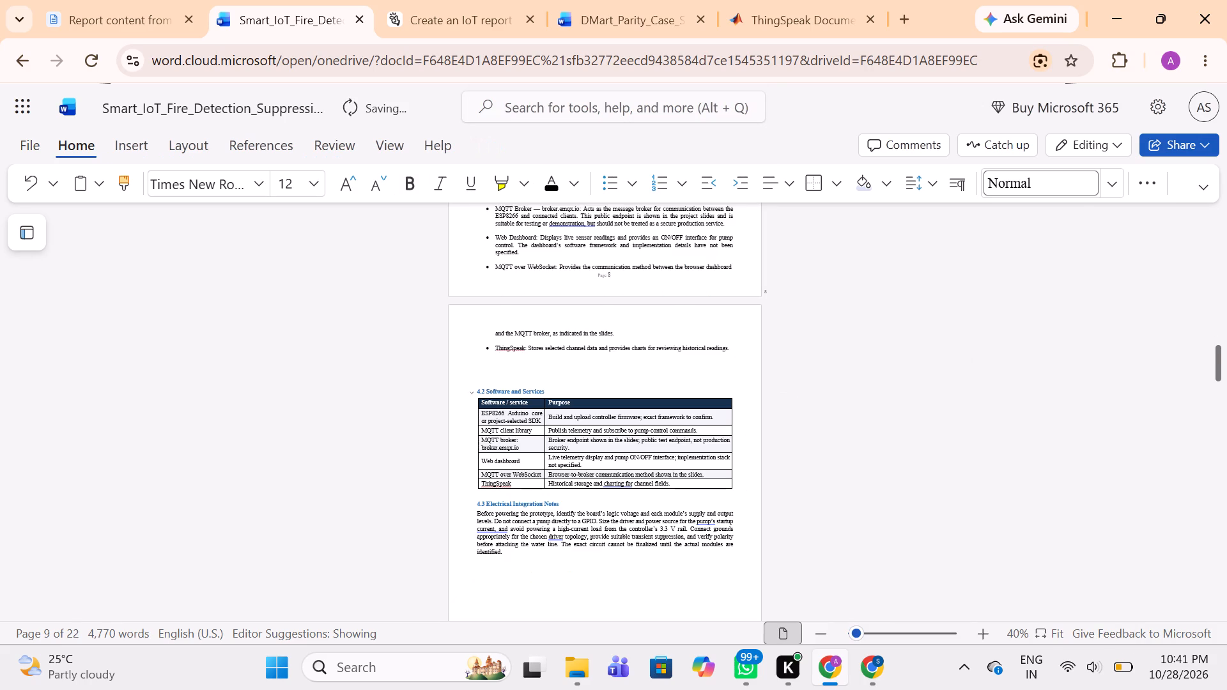
Delete the duplicate "4.2 Software and Services" heading above the old software table.
click(473, 392)
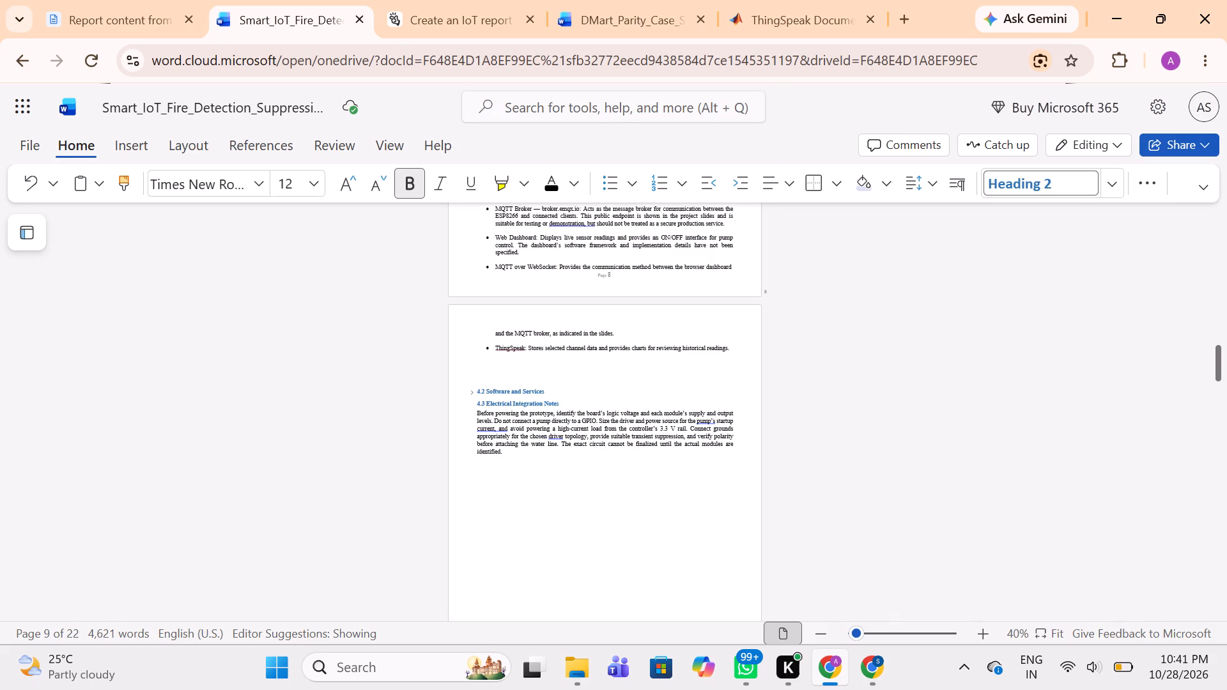
click(470, 389)
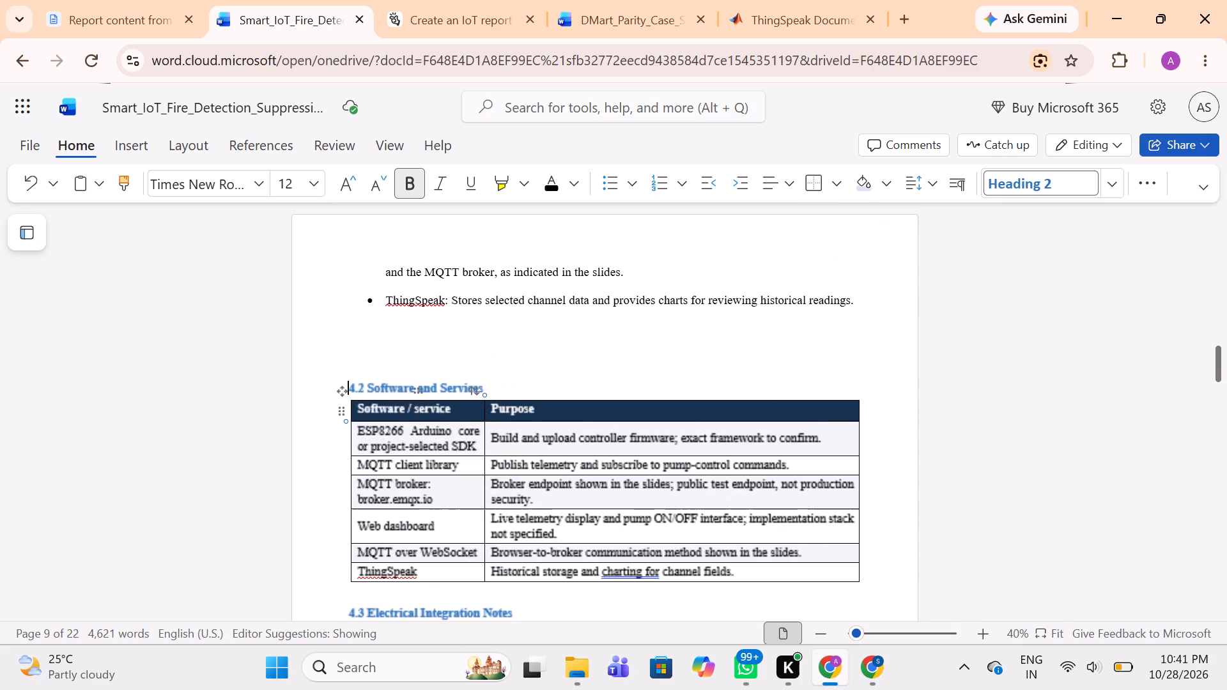
click(383, 408)
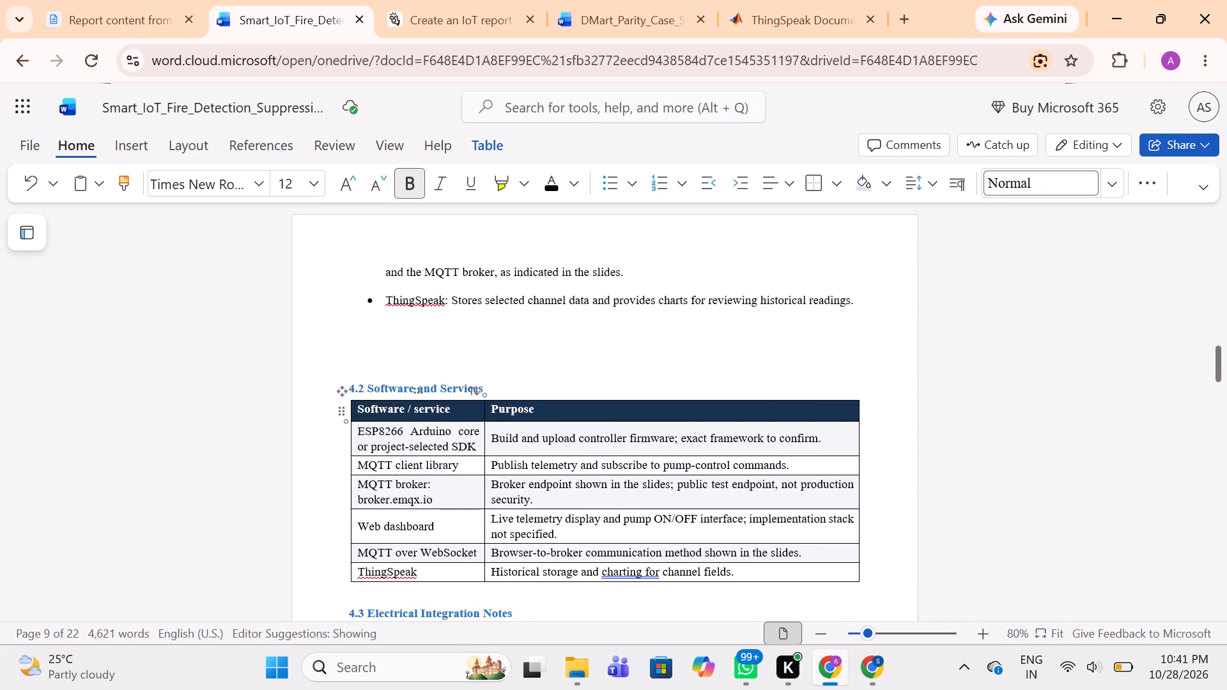
click(496, 384)
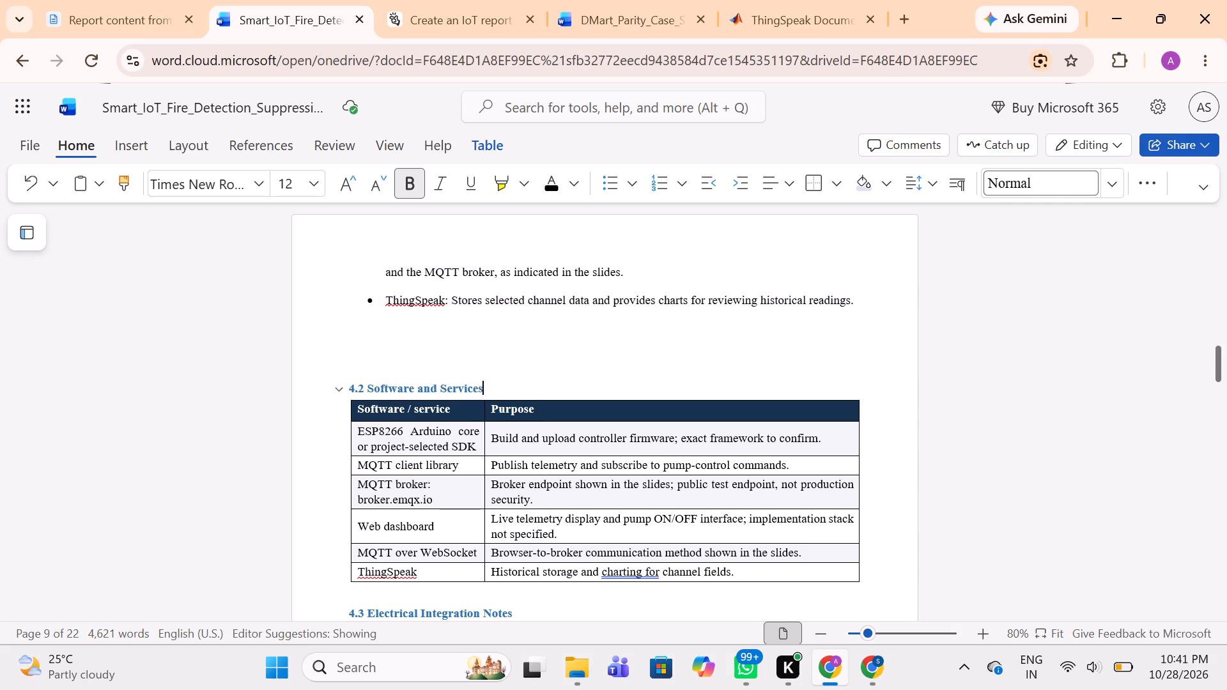
triple_click(496, 384)
key(BackSpace)
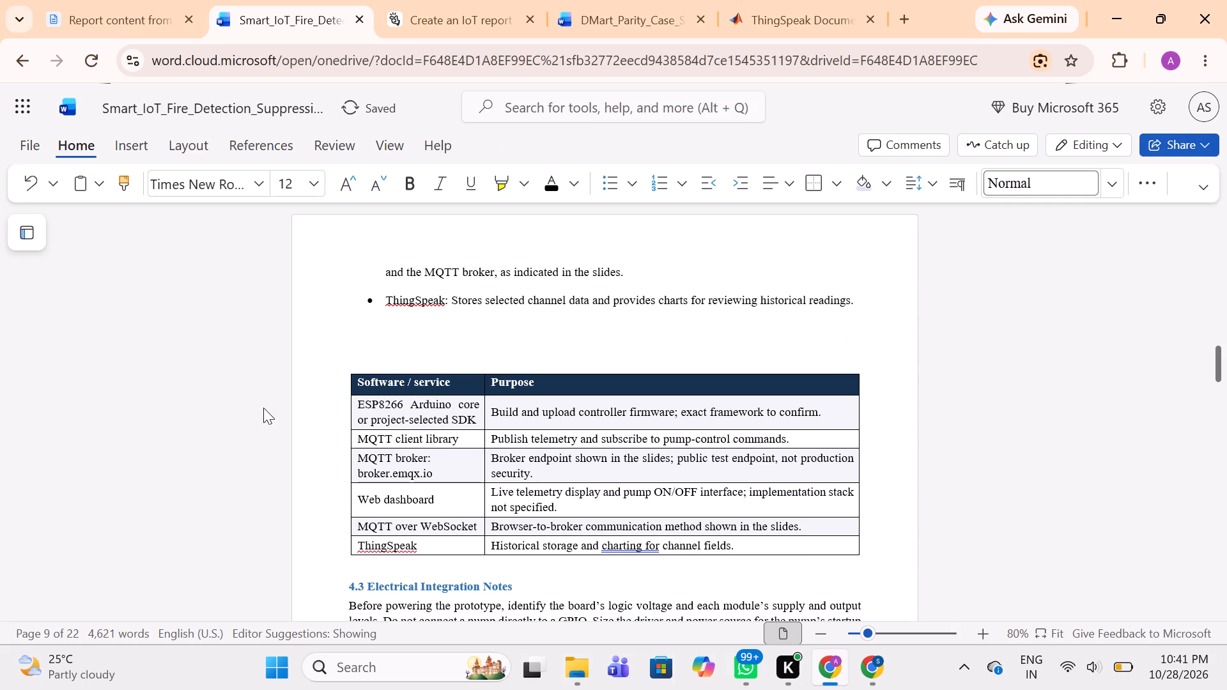
Delete the old "Software / service" and "Purpose" table above section 4.3.
right_click(344, 365)
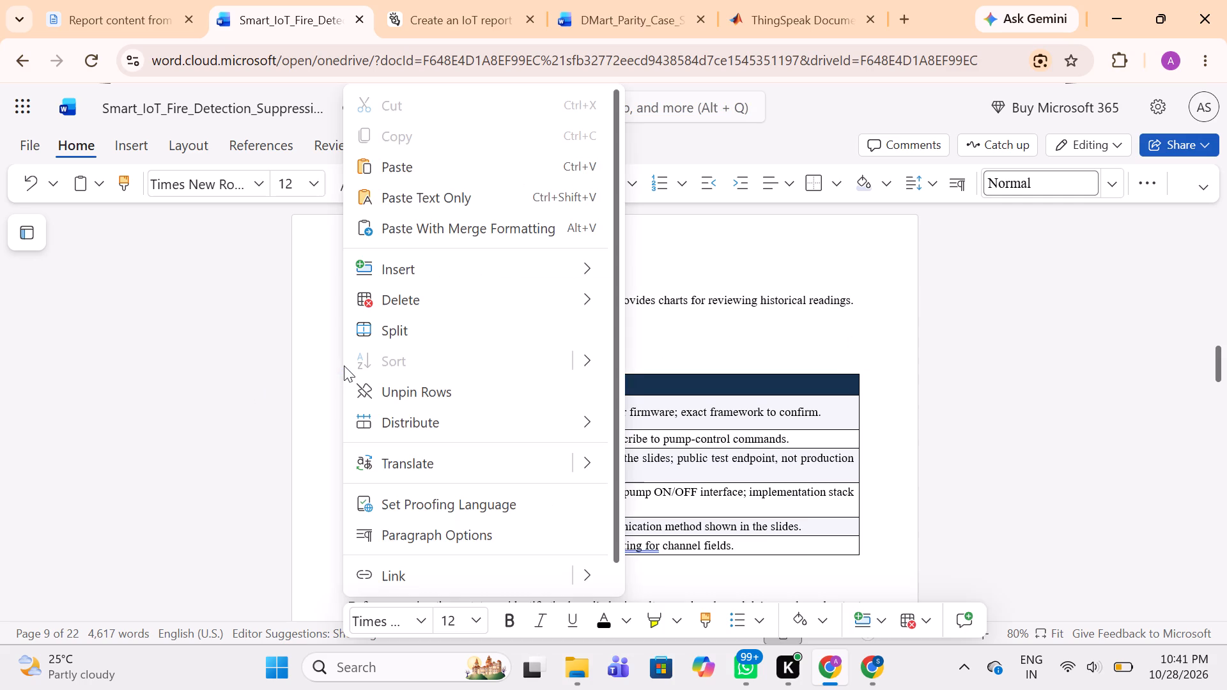
click(457, 309)
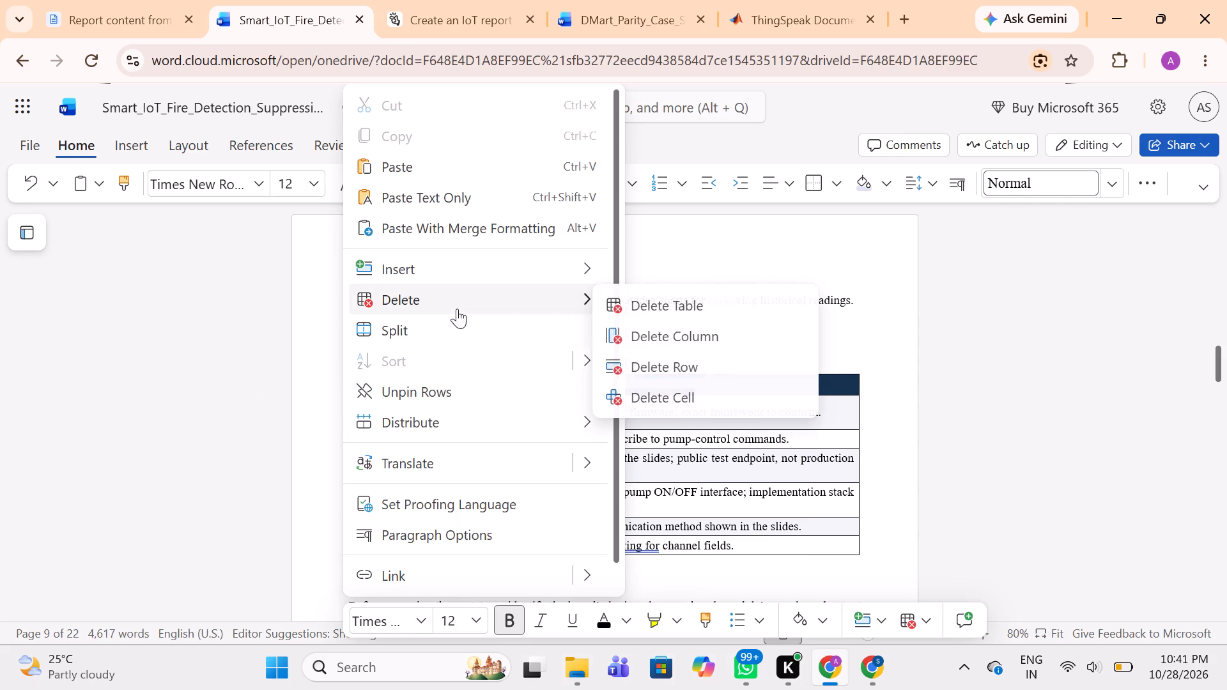
click(684, 300)
Delete the "4.3 Electrical Integration Notes" heading with its paragraph and the surplus blank lines before it.
scroll(684, 300, down, 1)
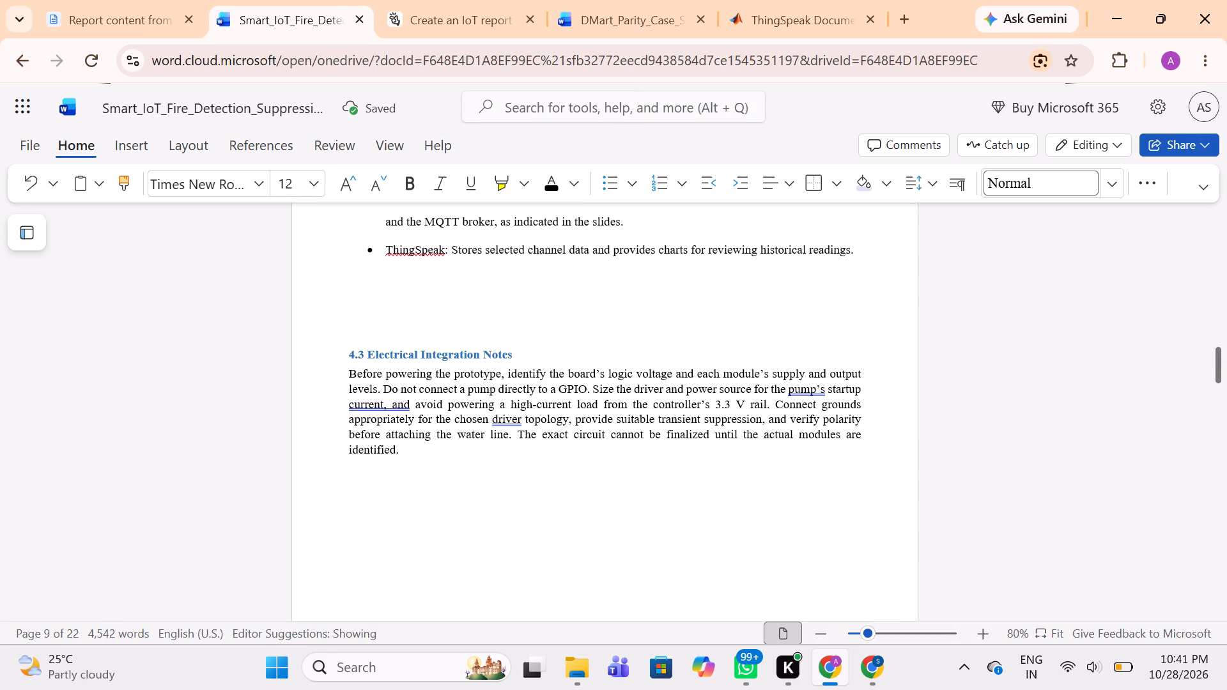
drag(351, 352, 515, 493)
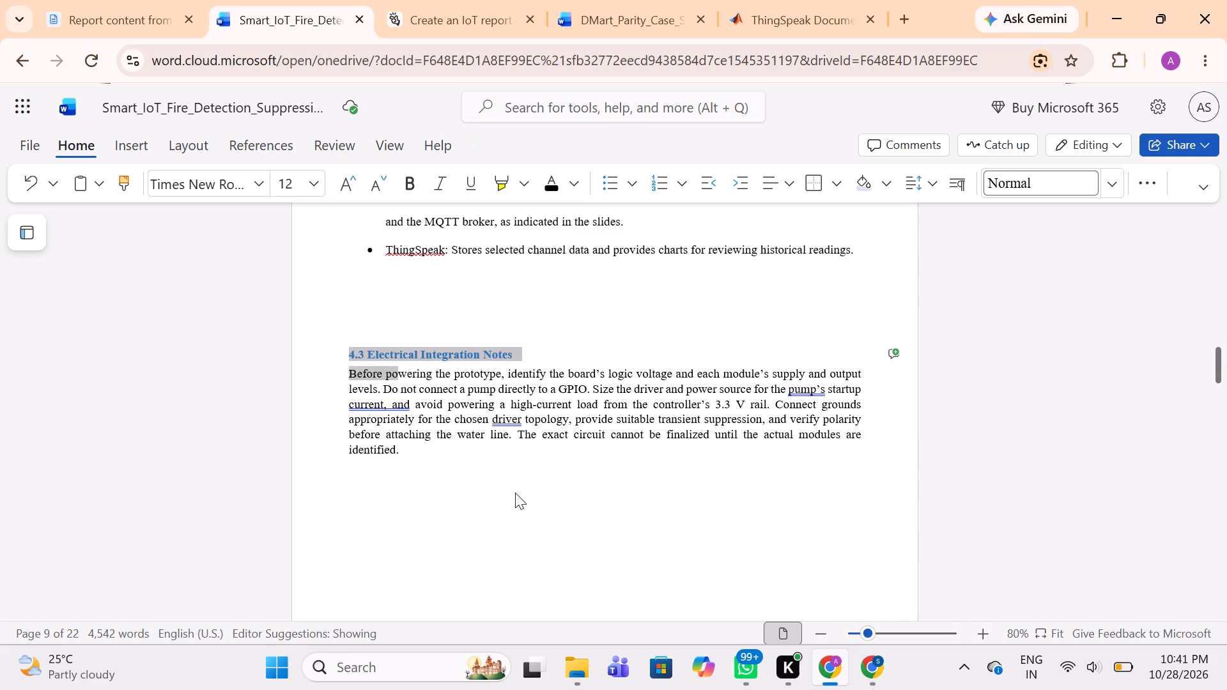
drag(515, 493, 389, 445)
key(BackSpace)
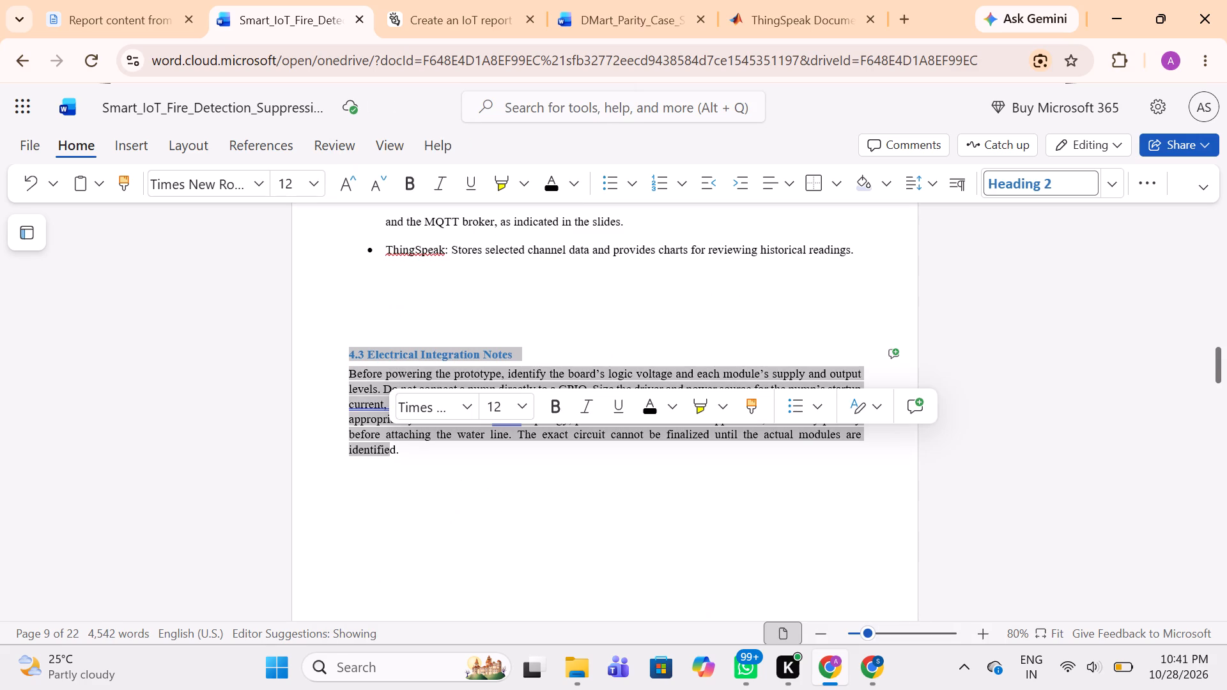
key(Right)
key(BackSpace)
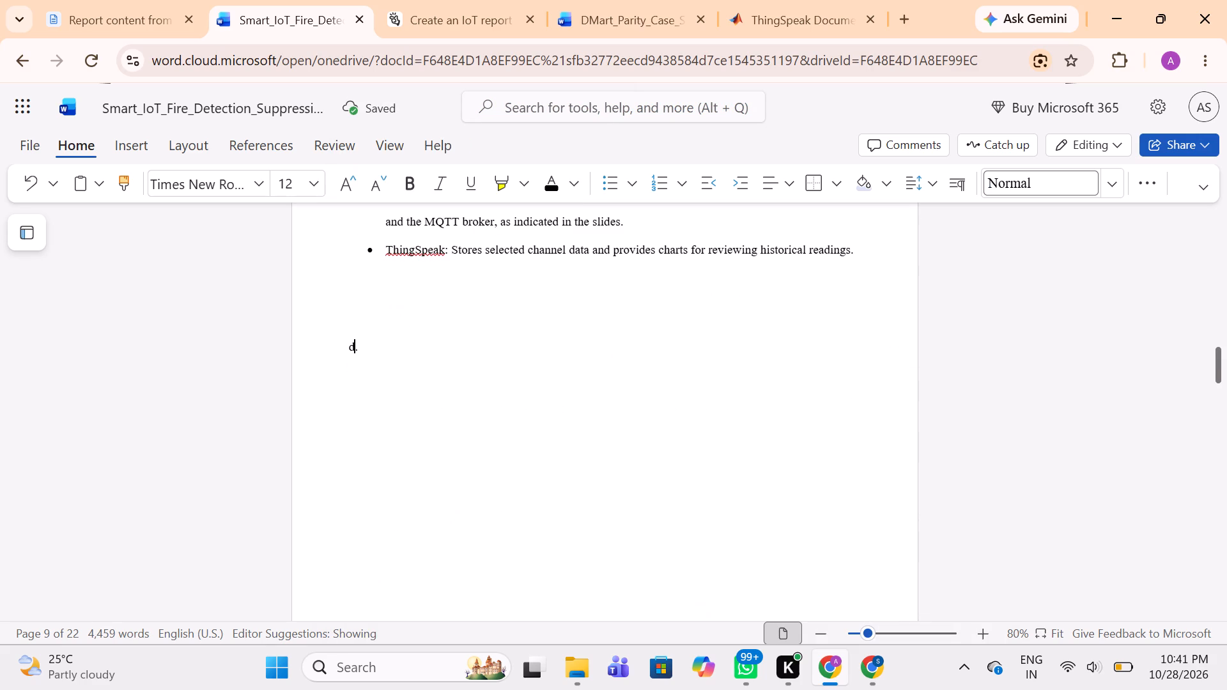
key(BackSpace)
key(BackSpace)
key(Right)
key(BackSpace)
key(BackSpace)
key(BackSpace)
Bold the lead-in labels "Power Supply and Protection:", "Rover Chassis and Drive Hardware:" and "Wi-Fi Access Point and Internet Connection:" in section 4.1.
scroll(389, 445, up, 2)
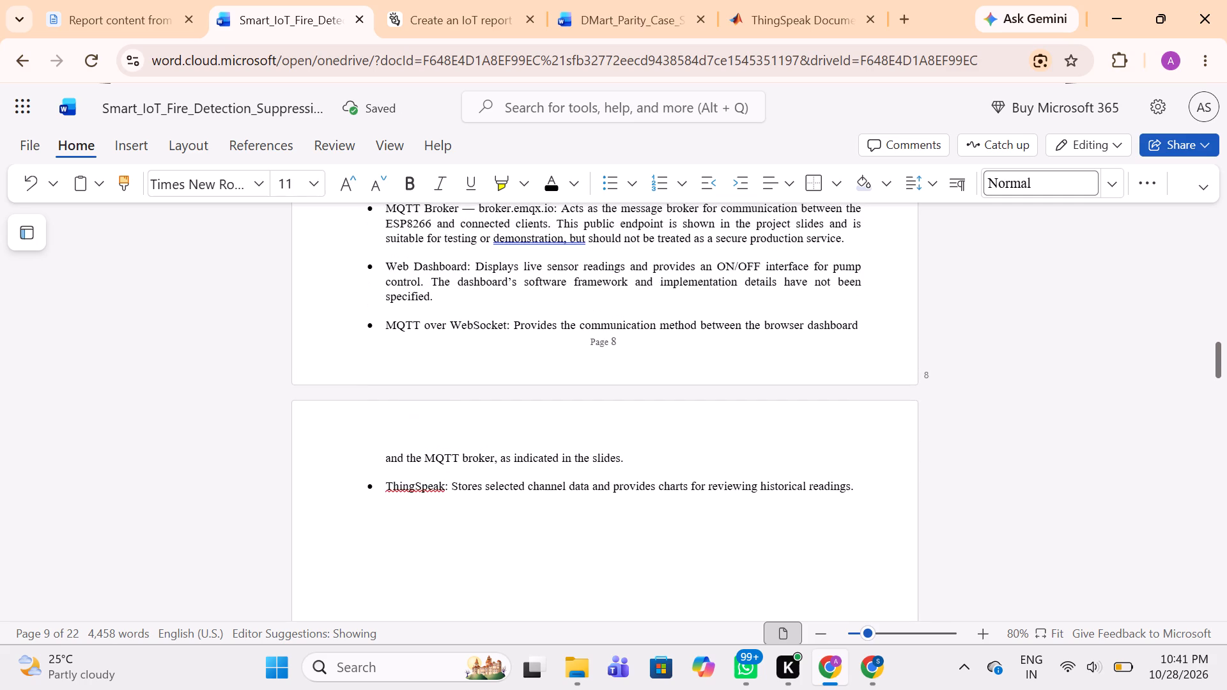
scroll(389, 445, up, 2)
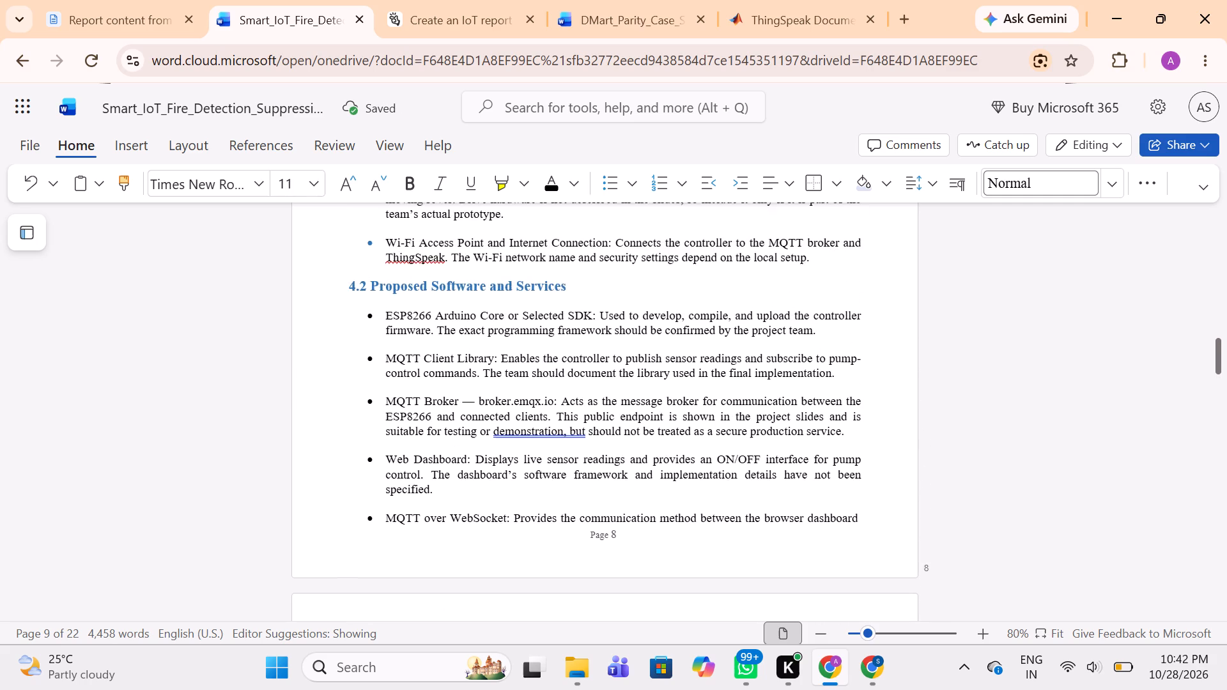
scroll(389, 445, up, 3)
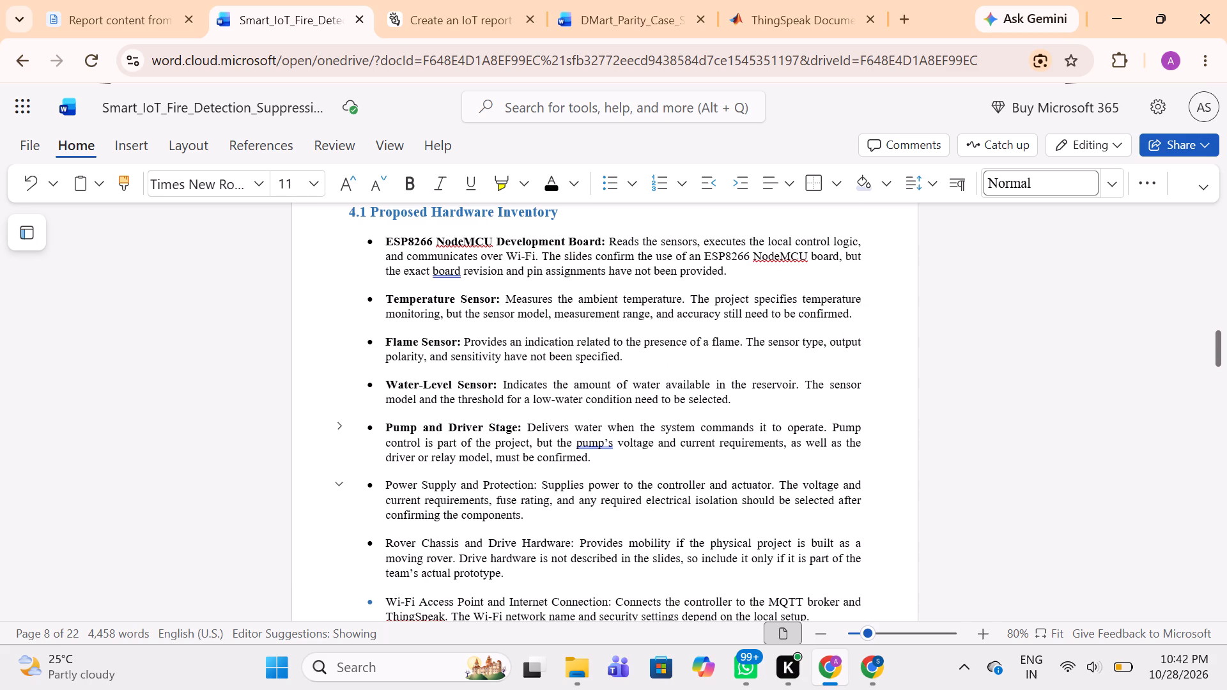
drag(385, 482, 542, 488)
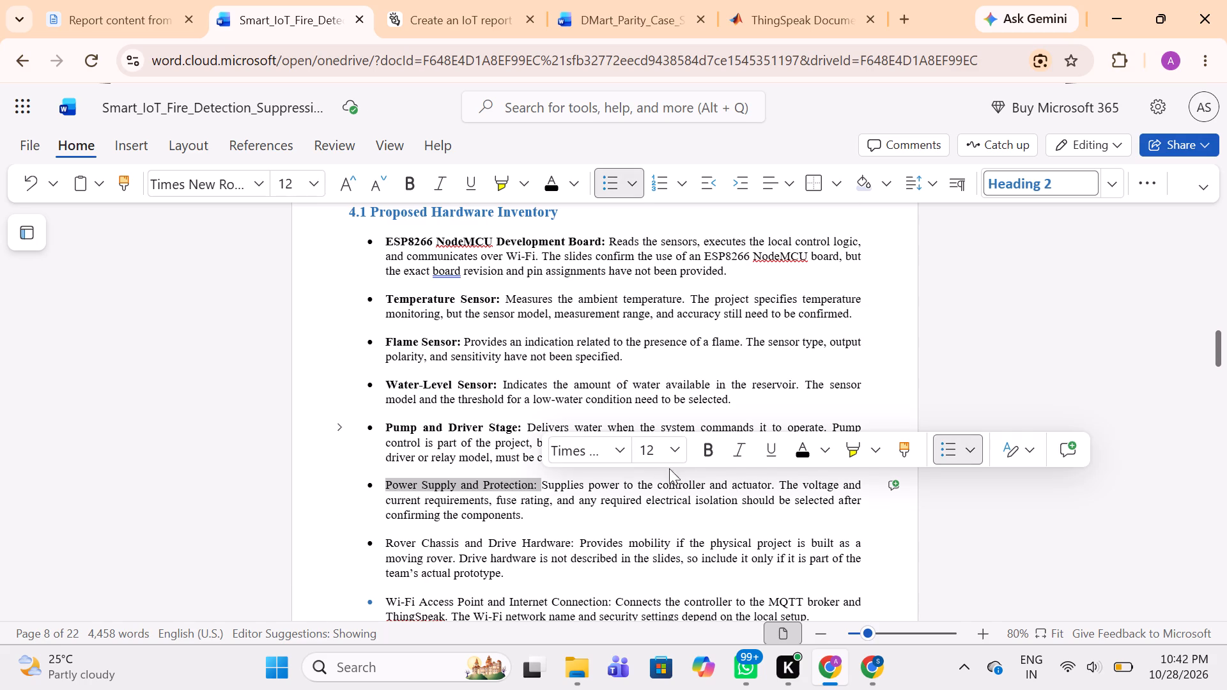
click(702, 450)
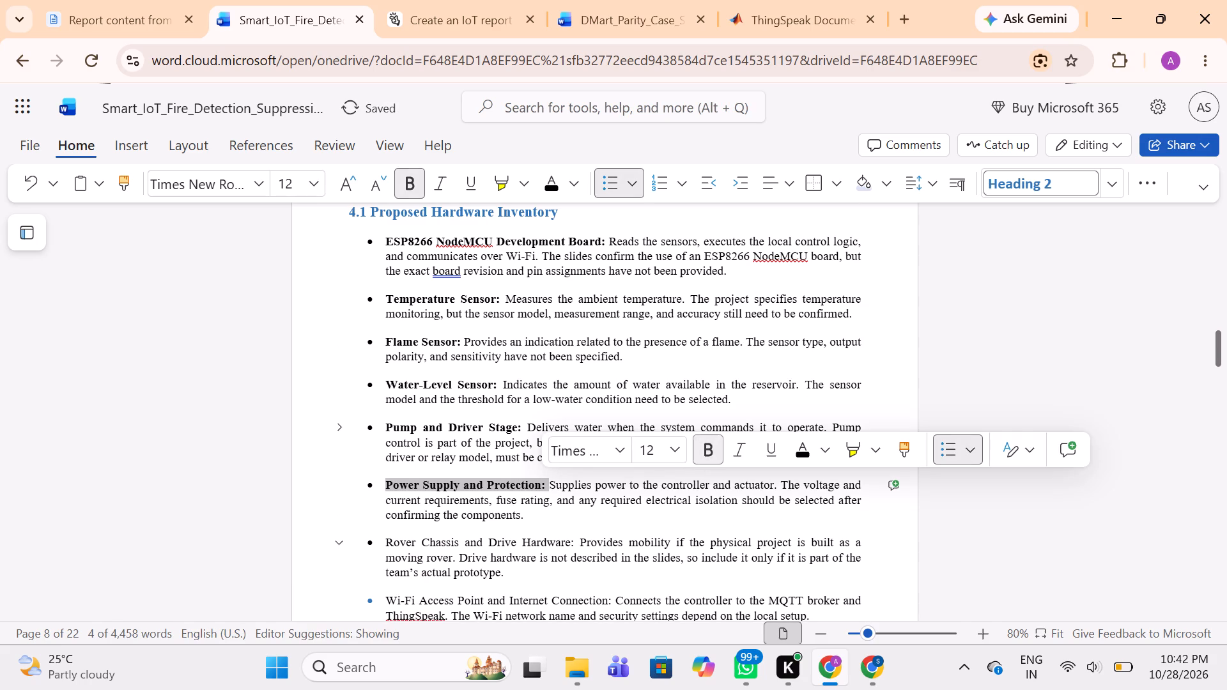
scroll(622, 550, down, 2)
drag(387, 386, 573, 385)
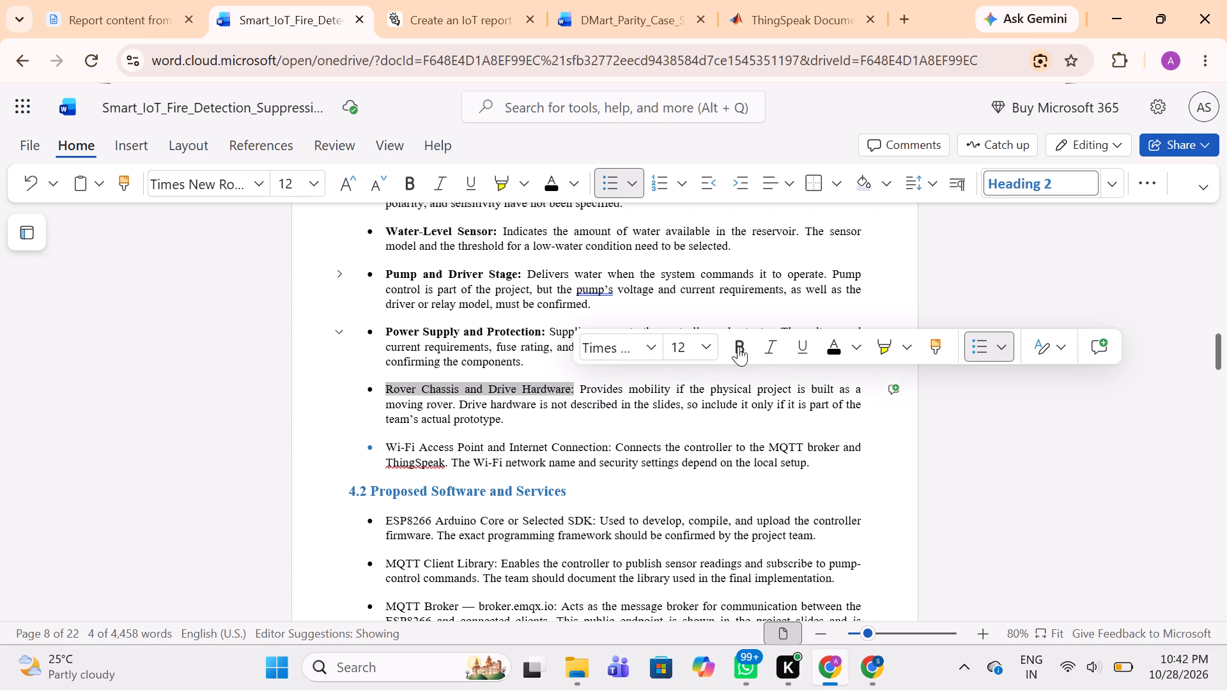
click(752, 346)
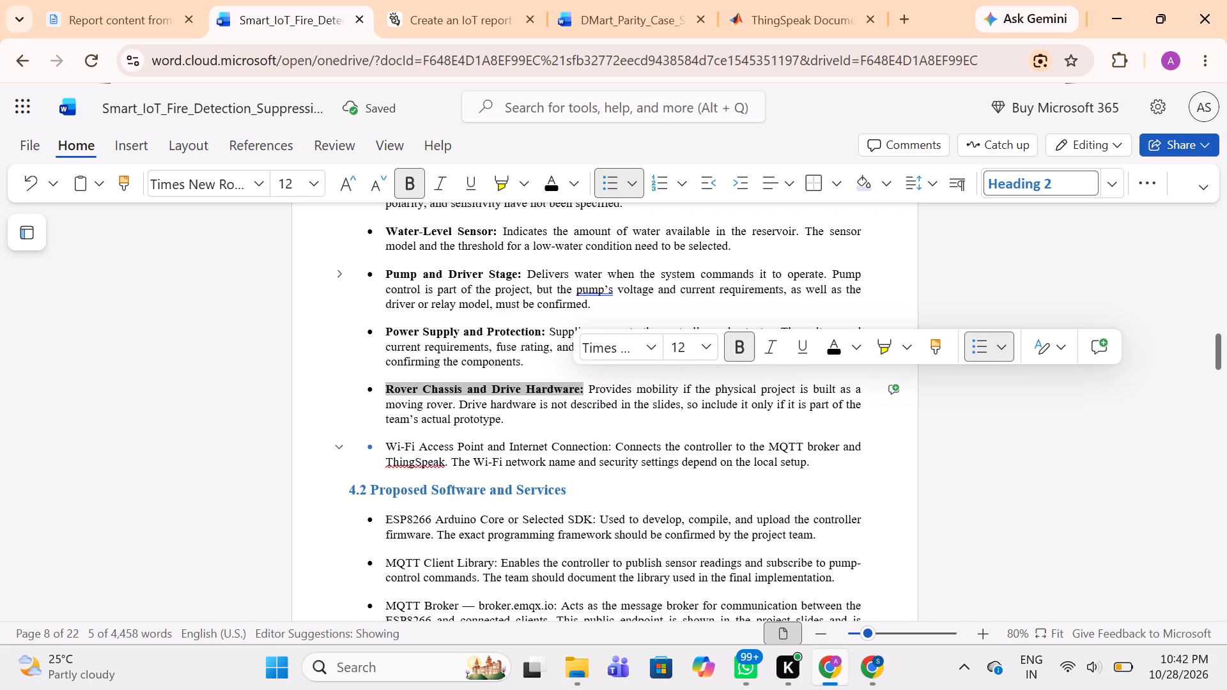
drag(385, 445, 617, 447)
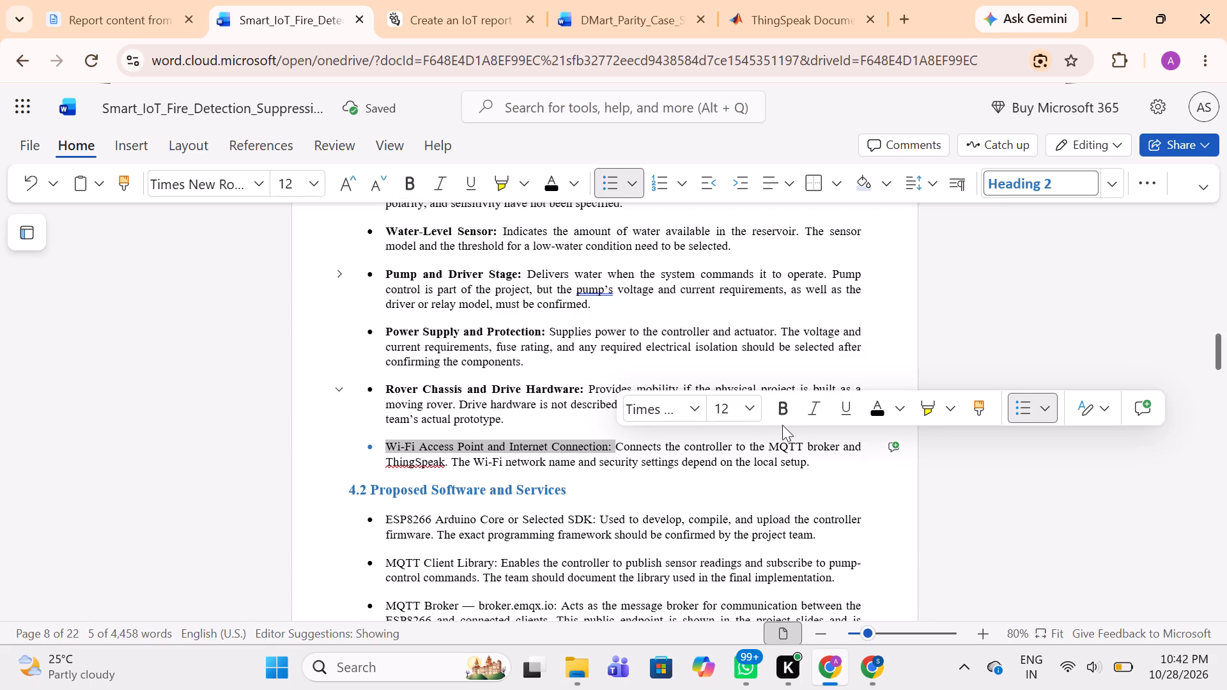
click(783, 411)
Bold the lead-in labels of the first three section 4.2 bullets: ESP8266 Arduino Core or Selected SDK, MQTT Client Library, and MQTT Broker.
scroll(609, 468, down, 1)
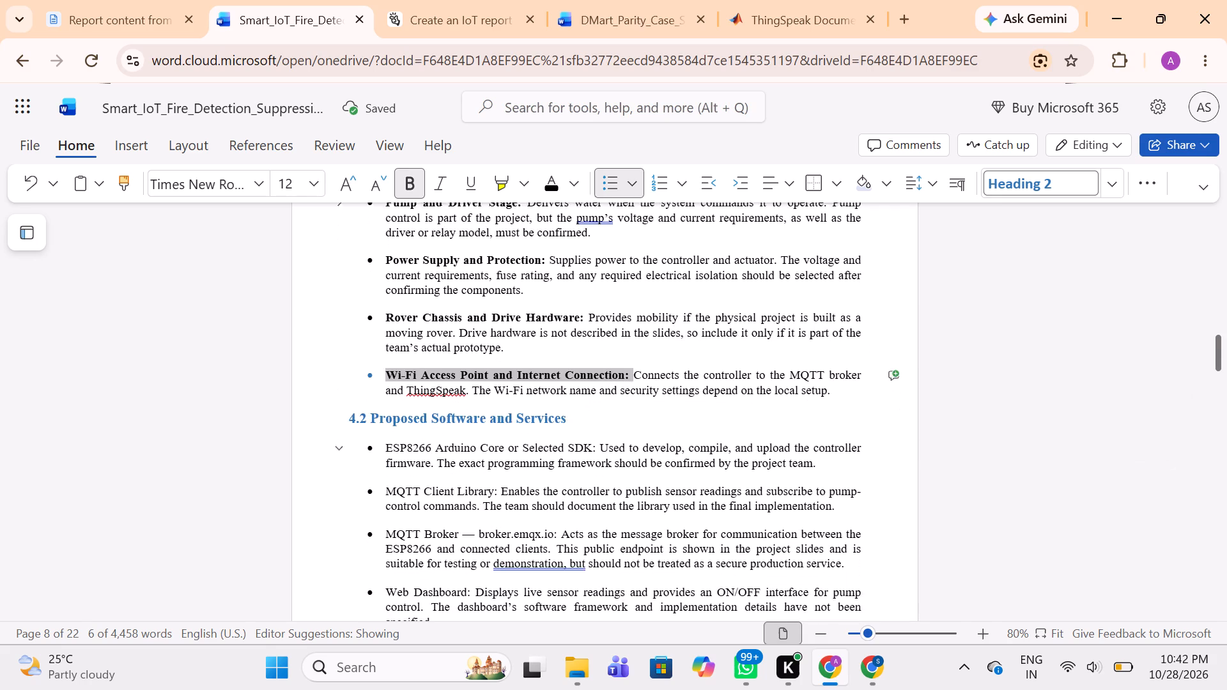
scroll(609, 468, down, 1)
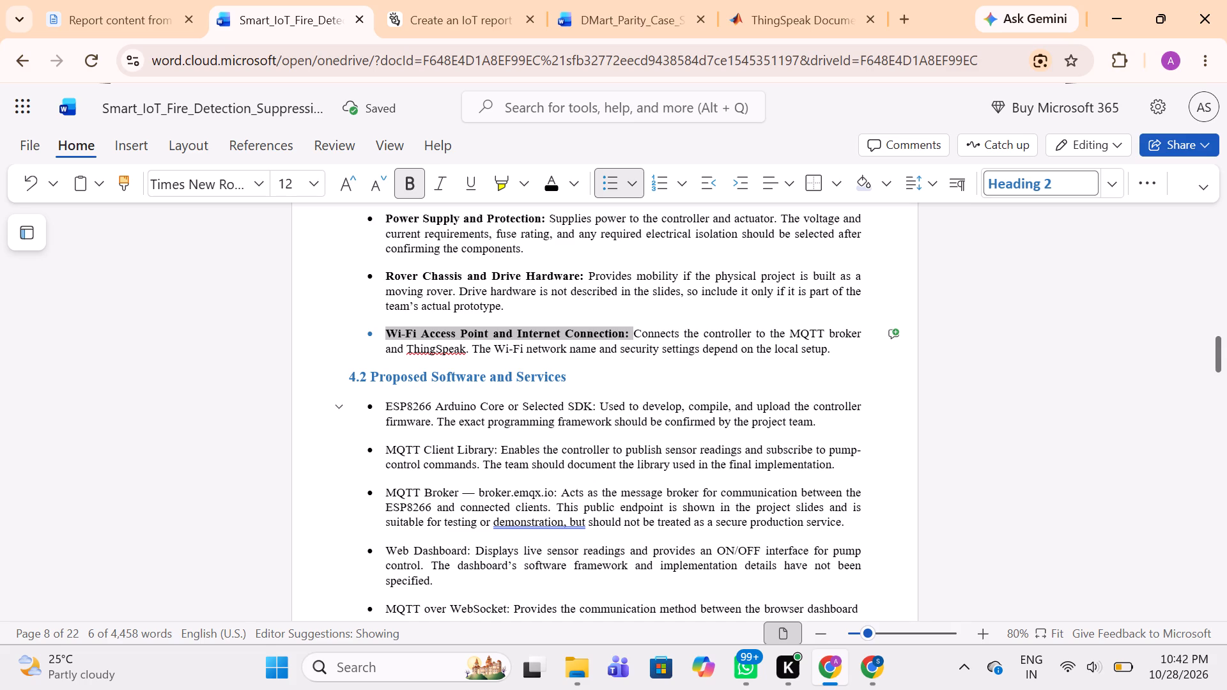
drag(387, 400, 596, 407)
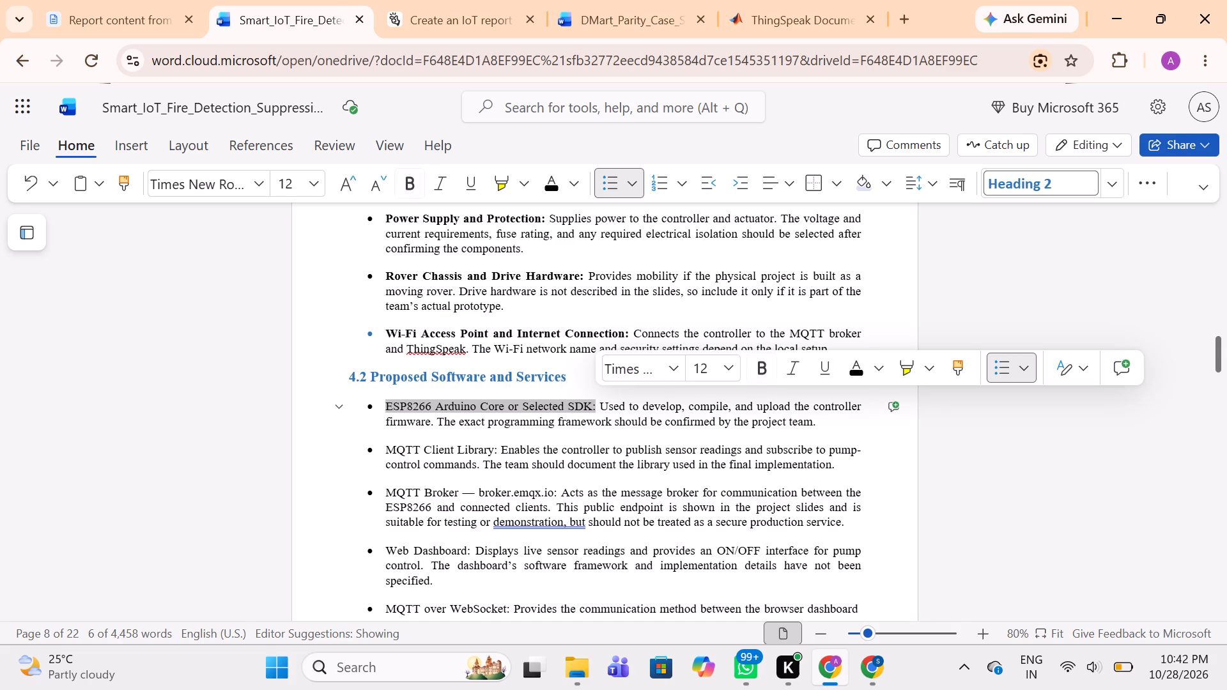
click(755, 368)
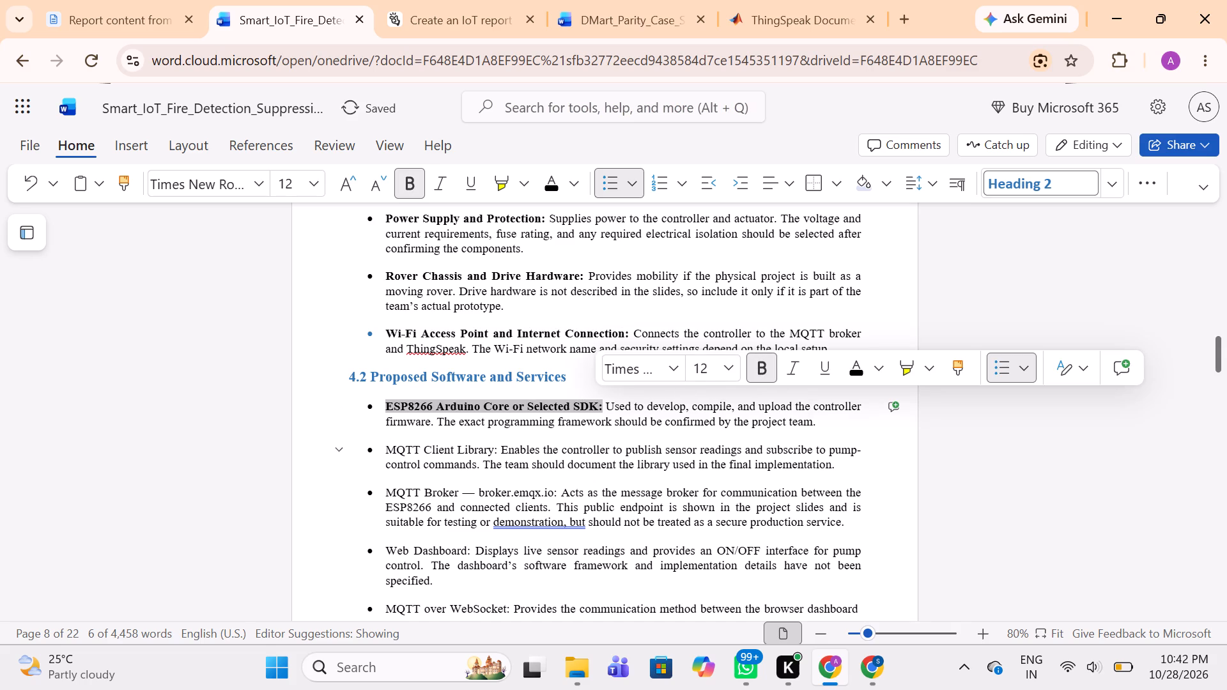
drag(385, 447, 500, 449)
click(667, 404)
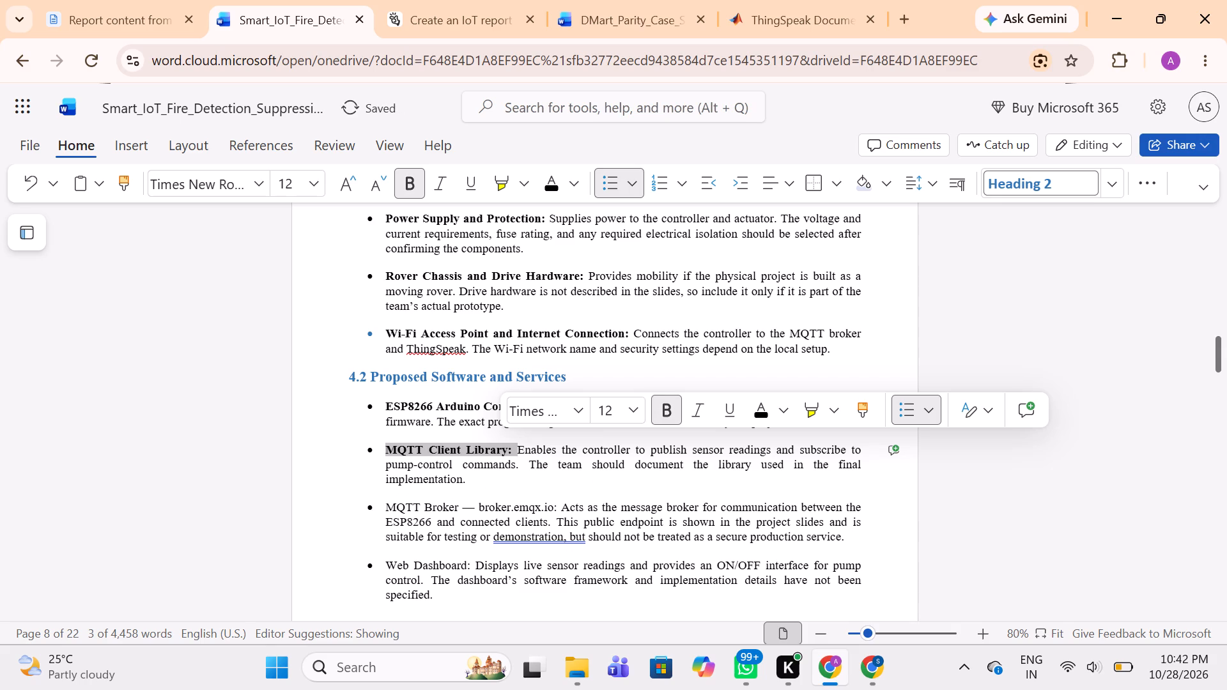
drag(385, 505, 472, 509)
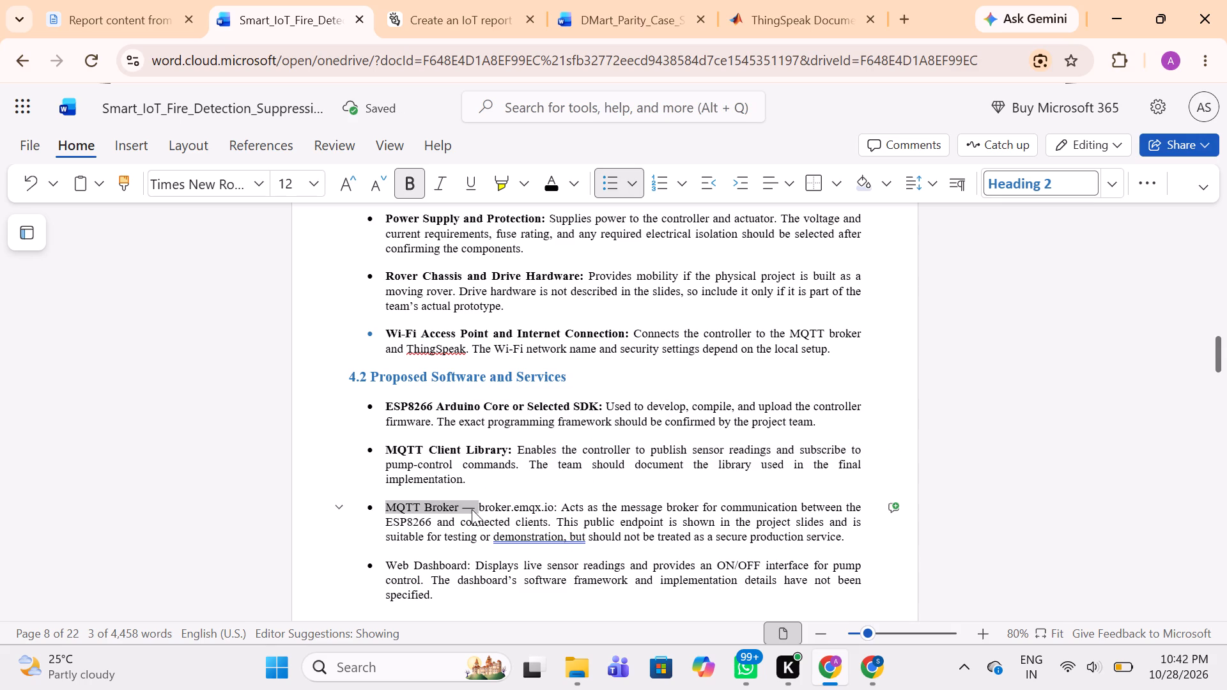
drag(472, 509, 557, 508)
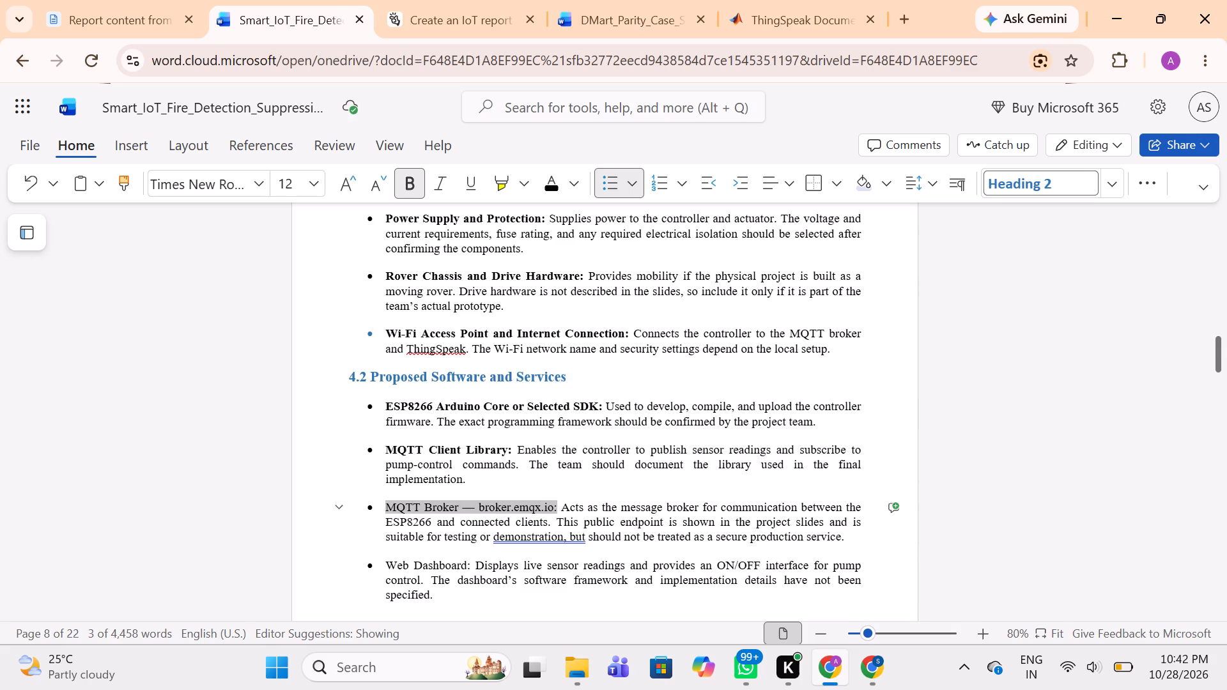
drag(557, 508, 559, 508)
click(728, 465)
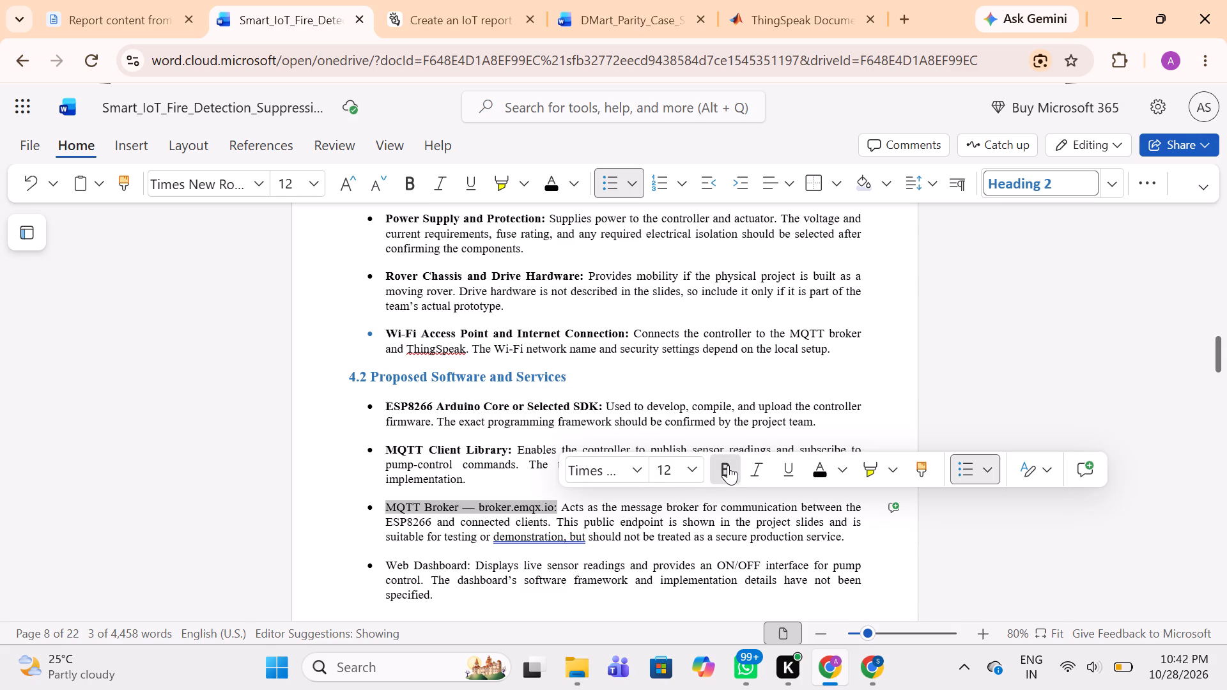
Remove the dash and "broker.emqx.io" from the third section 4.2 bullet's label so it reads "MQTT Broker:".
click(482, 506)
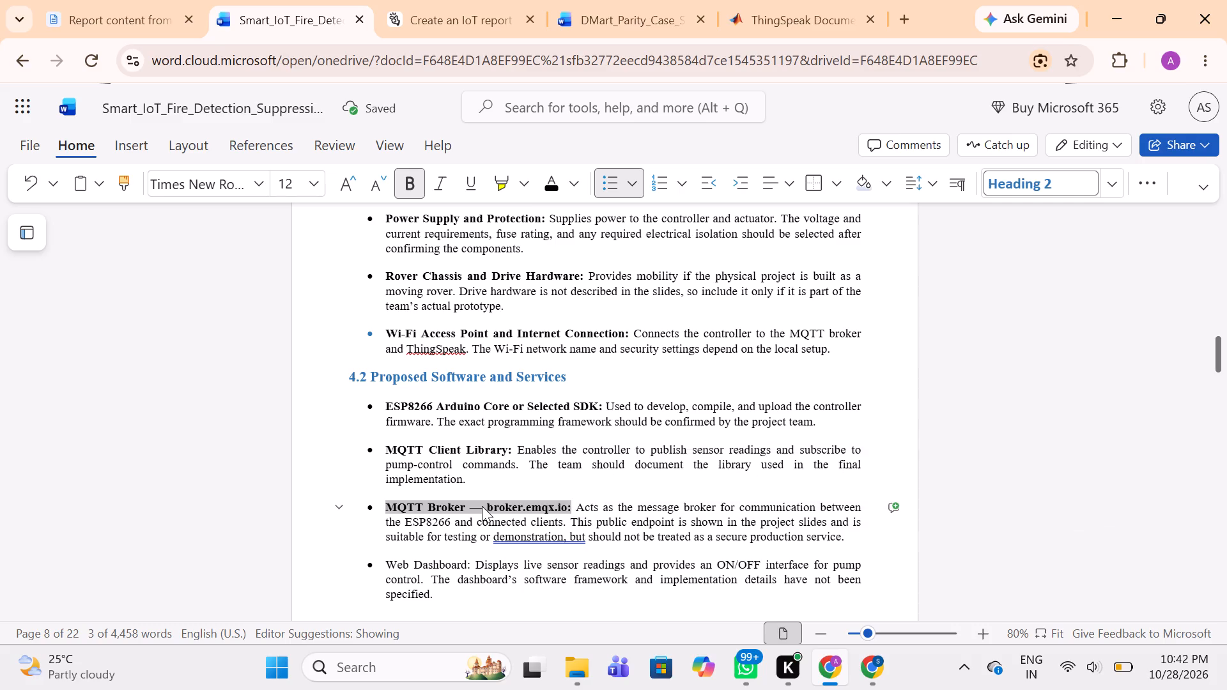
key(BackSpace)
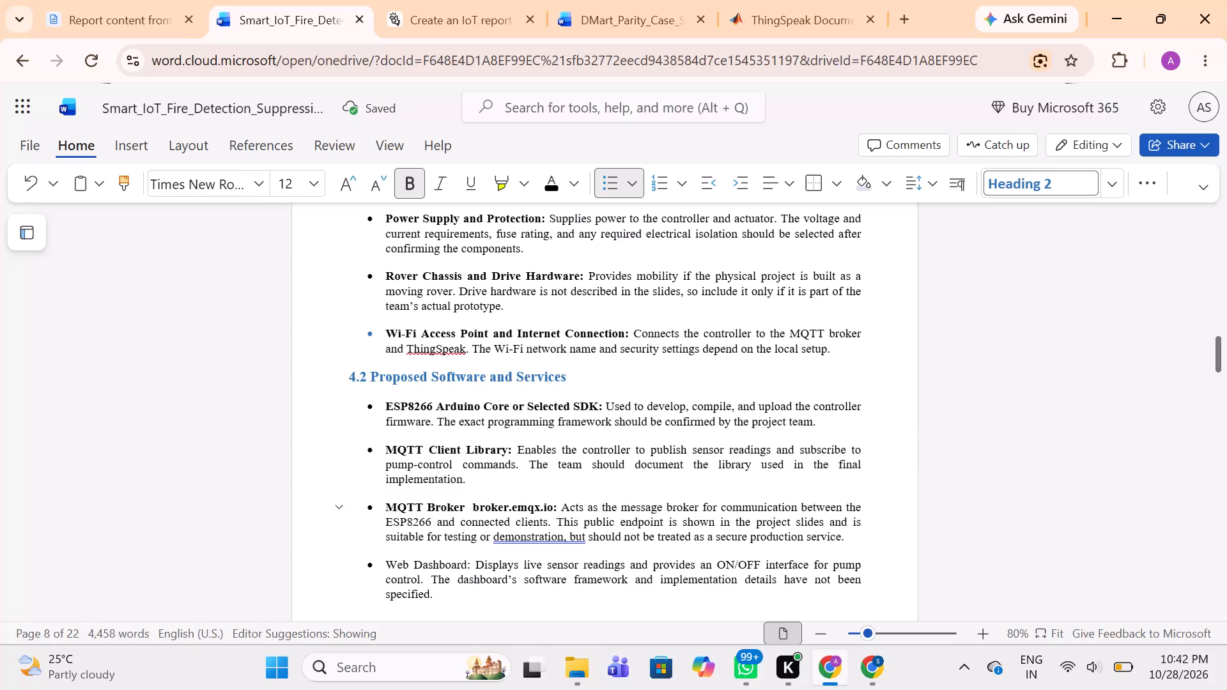
key(Right)
key(BackSpace)
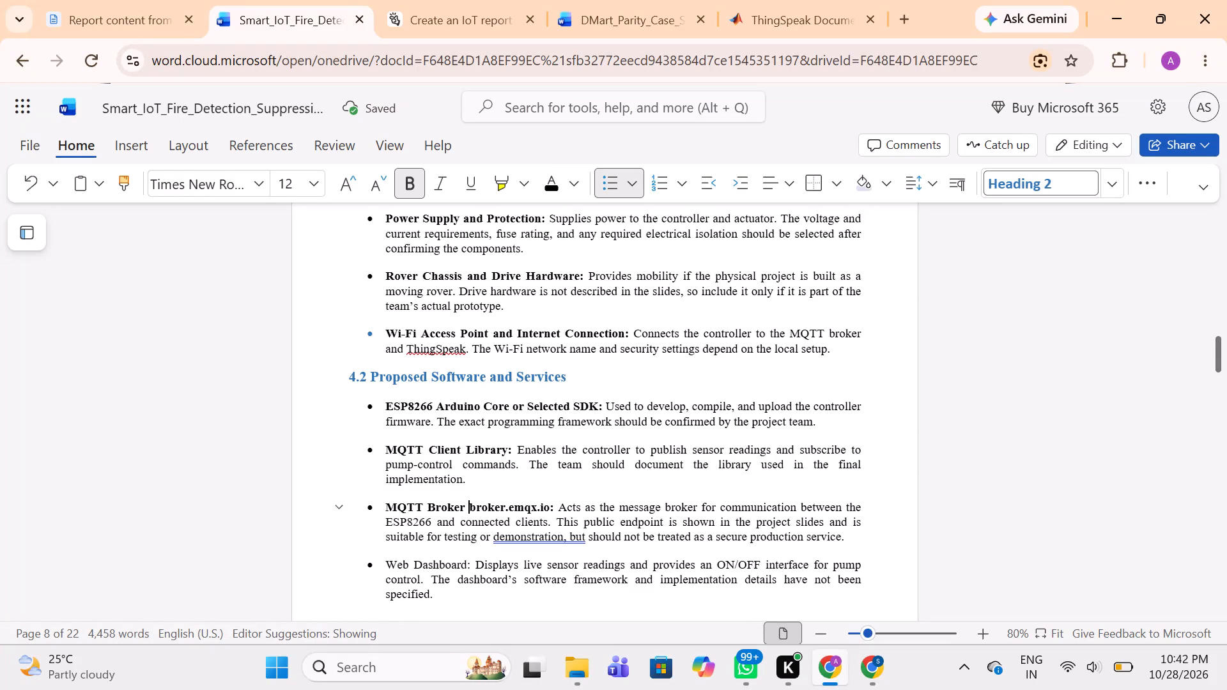
key(Right)
key(Right)
key(Right)
key(Right)
key(Right)
key(Right)
key(Right)
key(Right)
key(Right)
key(Right)
key(Right)
key(Right)
key(Right)
key(Right)
key(Right)
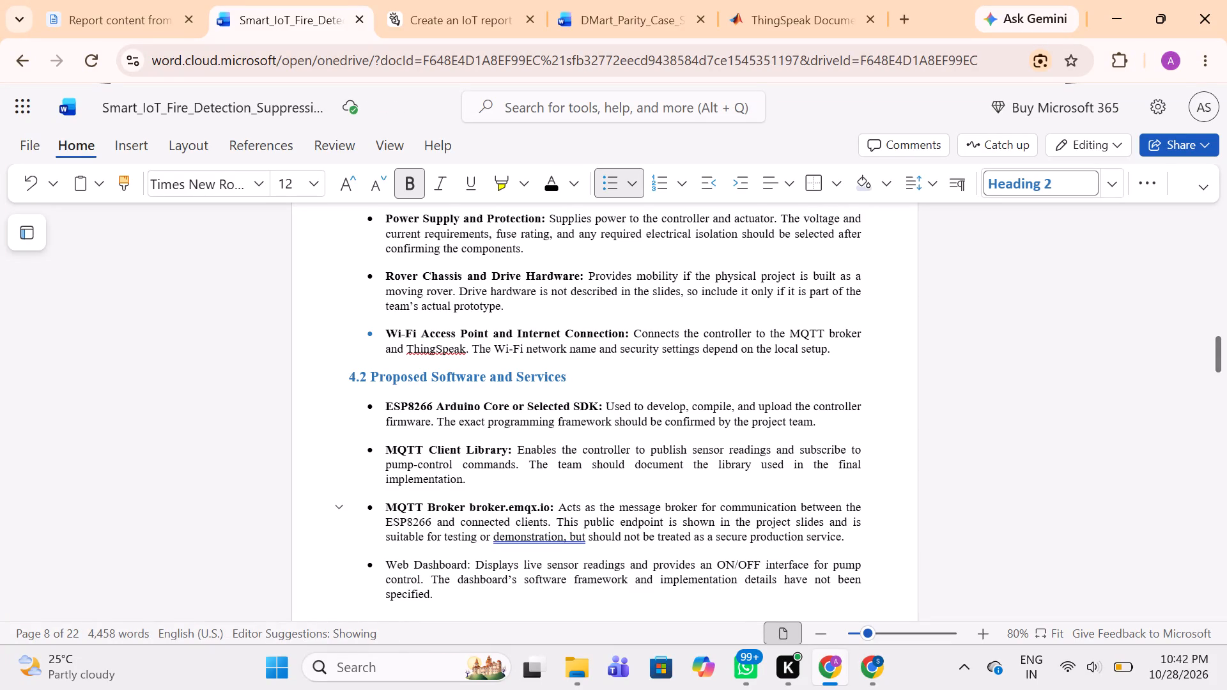
key(Left)
key(BackSpace)
key(BackSpace)
key(BackSpace)
key(BackSpace)
key(BackSpace)
key(BackSpace)
key(BackSpace)
key(BackSpace)
key(BackSpace)
key(BackSpace)
key(BackSpace)
key(BackSpace)
key(BackSpace)
key(BackSpace)
key(BackSpace)
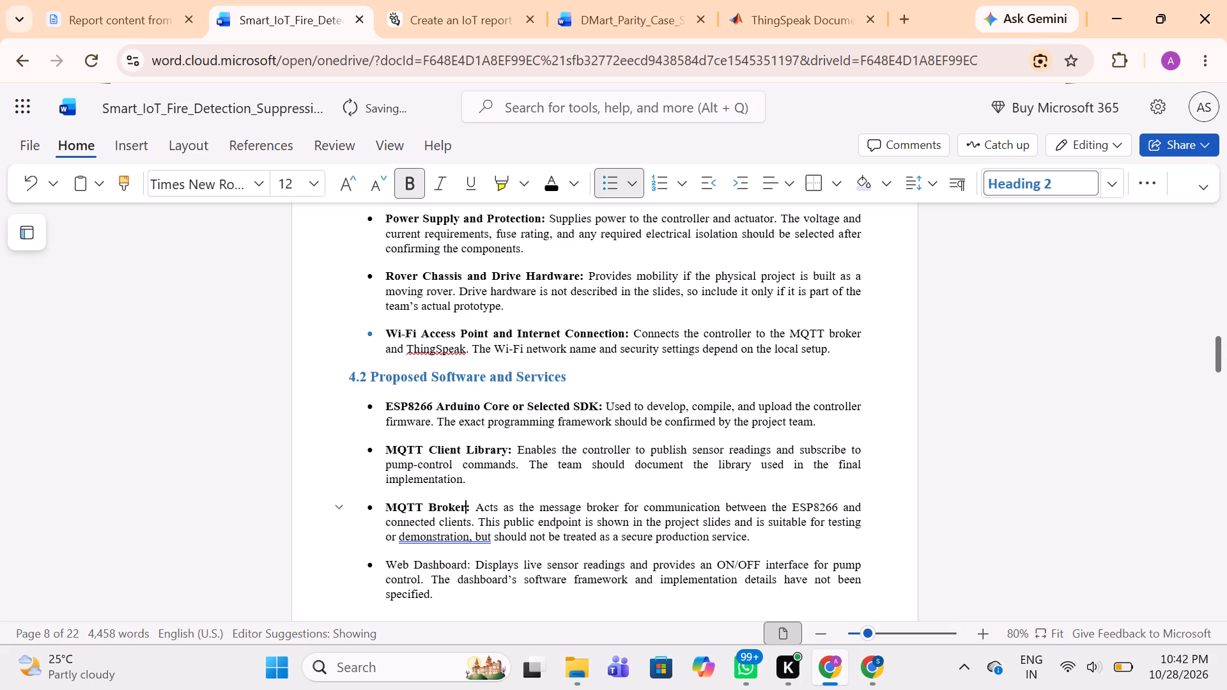
key(BackSpace)
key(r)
Make the lead-in label "Web Dashboard:" bold in the section 4.2 bullet list.
scroll(485, 506, down, 1)
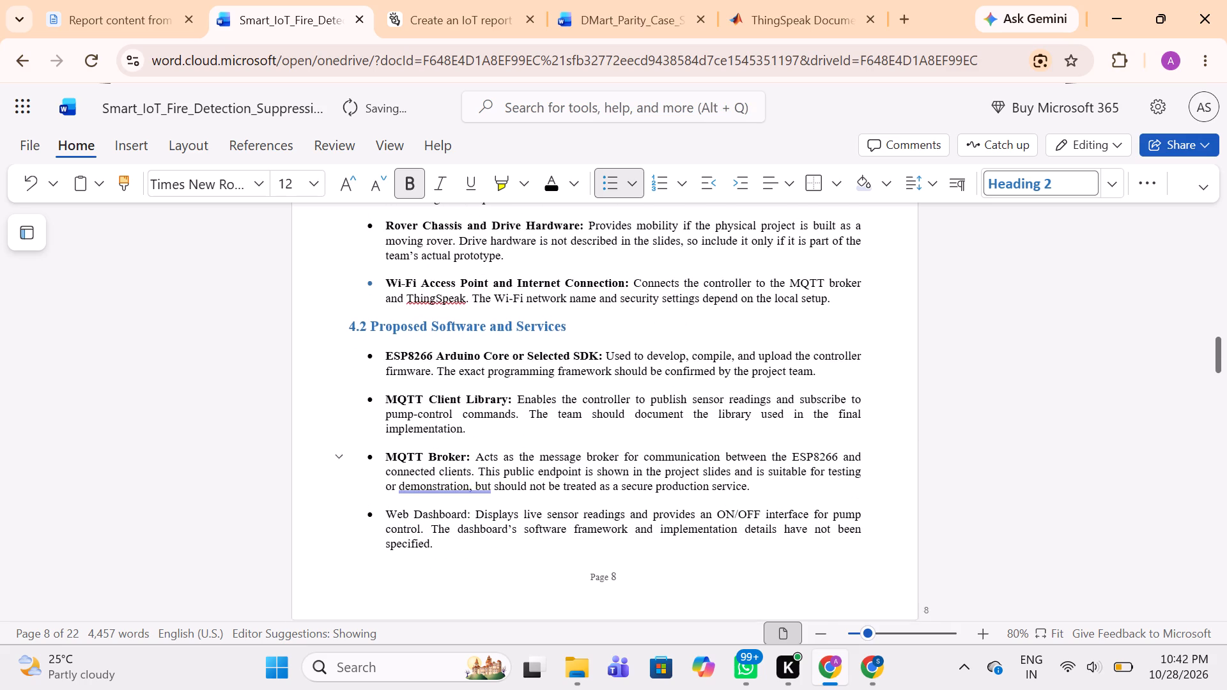
scroll(485, 506, down, 1)
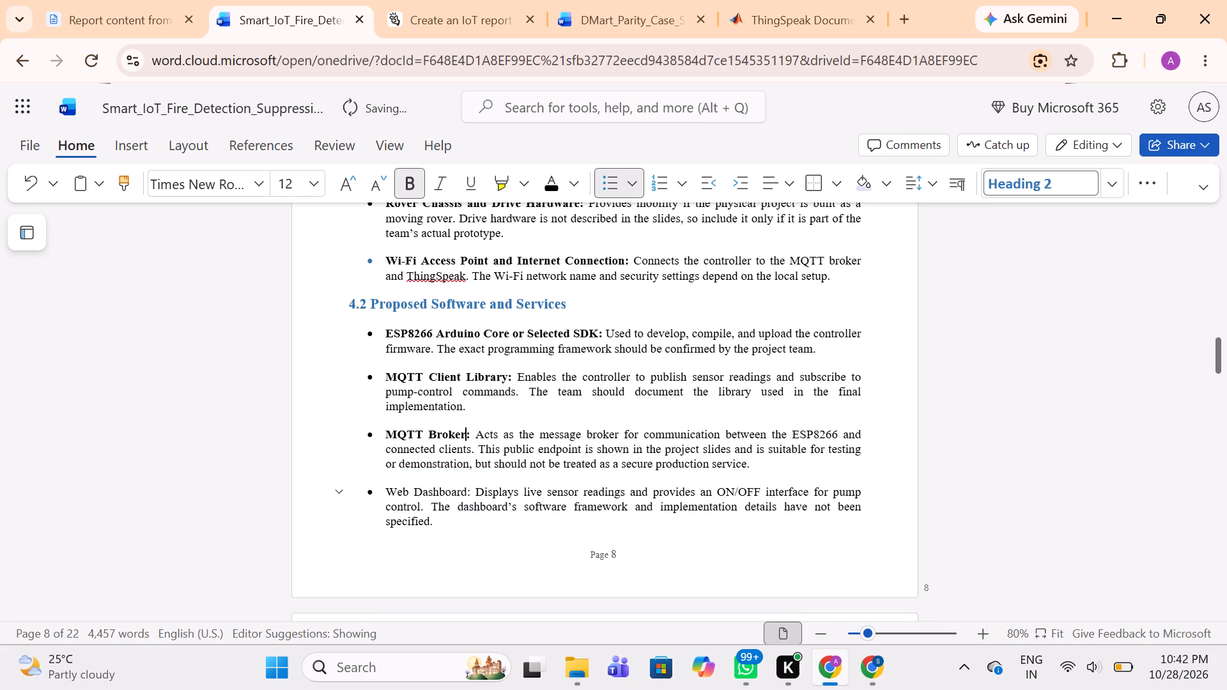
drag(386, 489, 477, 489)
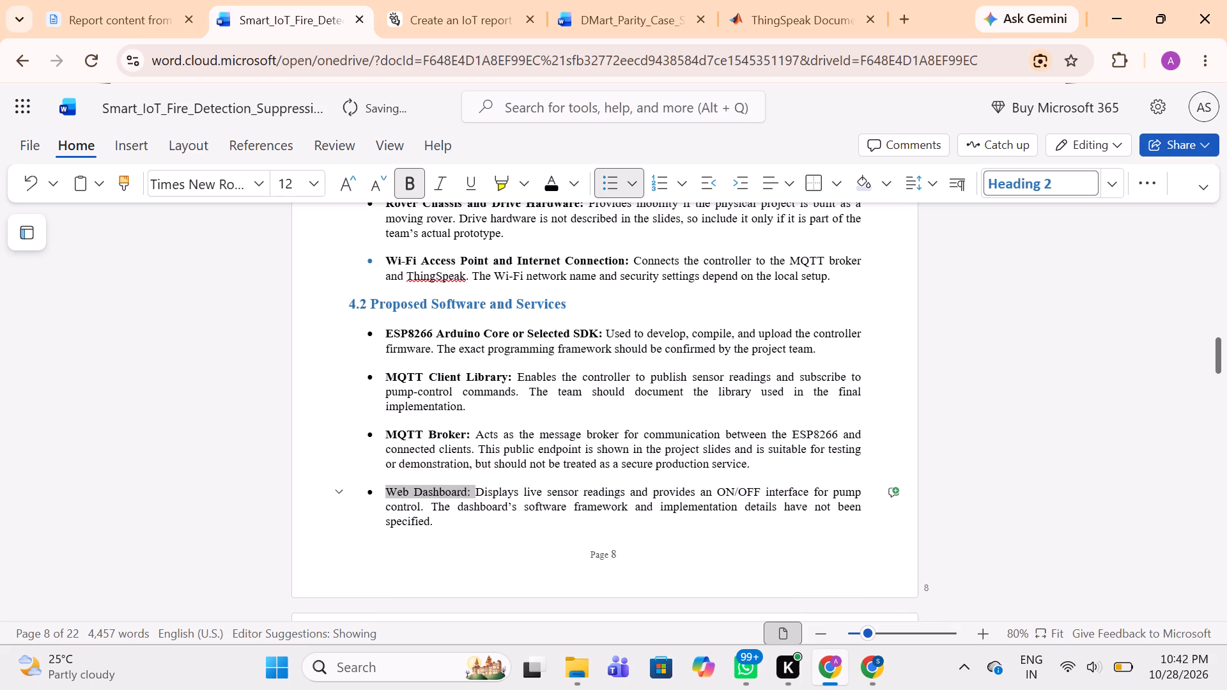
drag(477, 489, 474, 489)
click(630, 454)
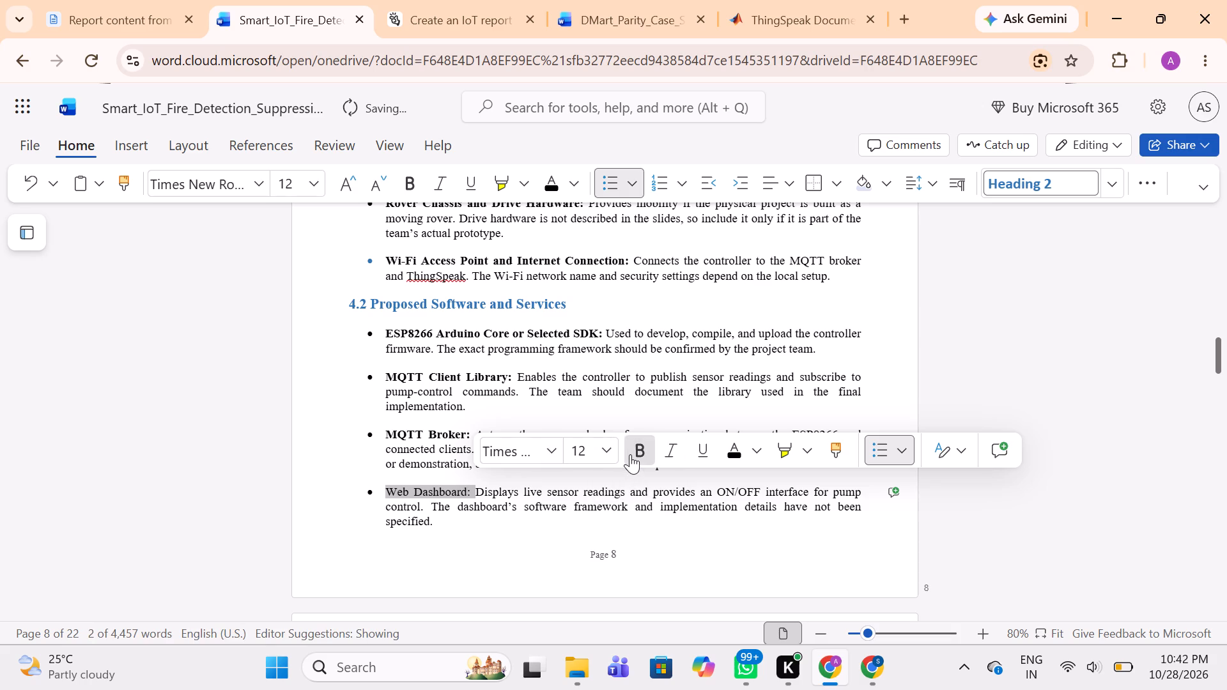
Make the lead-in labels "MQTT over WebSocket:" and "ThingSpeak:" bold in the section 4.2 bullets.
scroll(534, 508, down, 2)
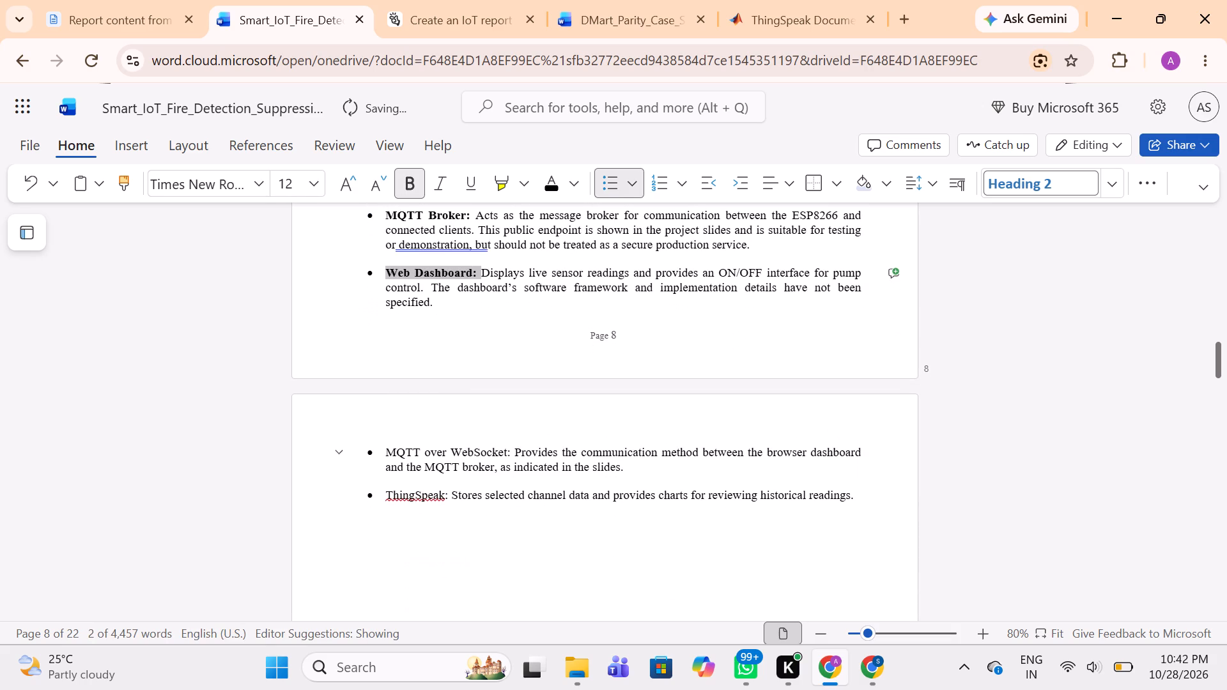
drag(384, 448, 507, 452)
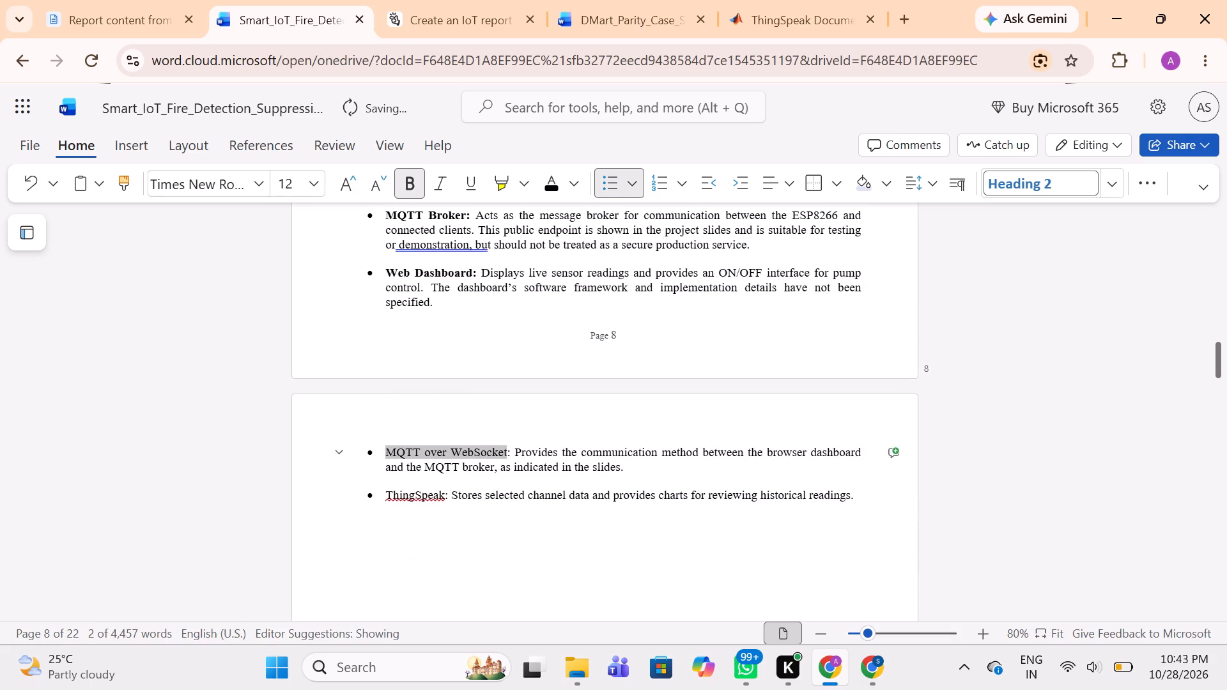
drag(507, 452, 513, 454)
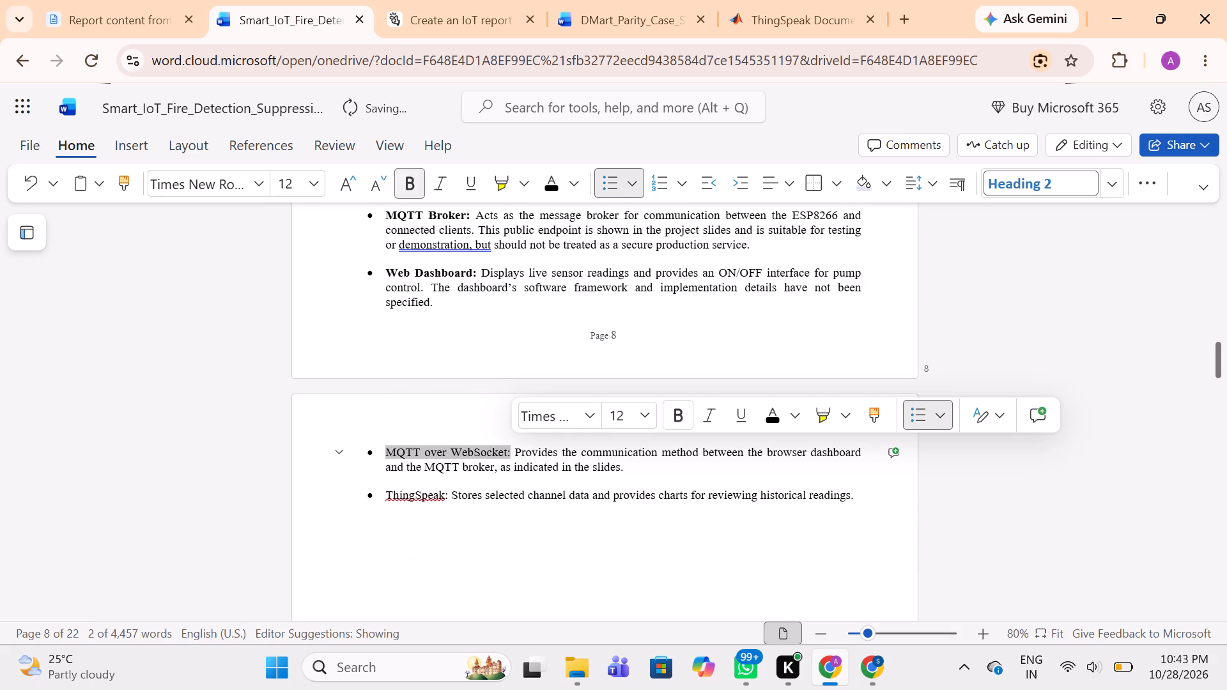
click(678, 420)
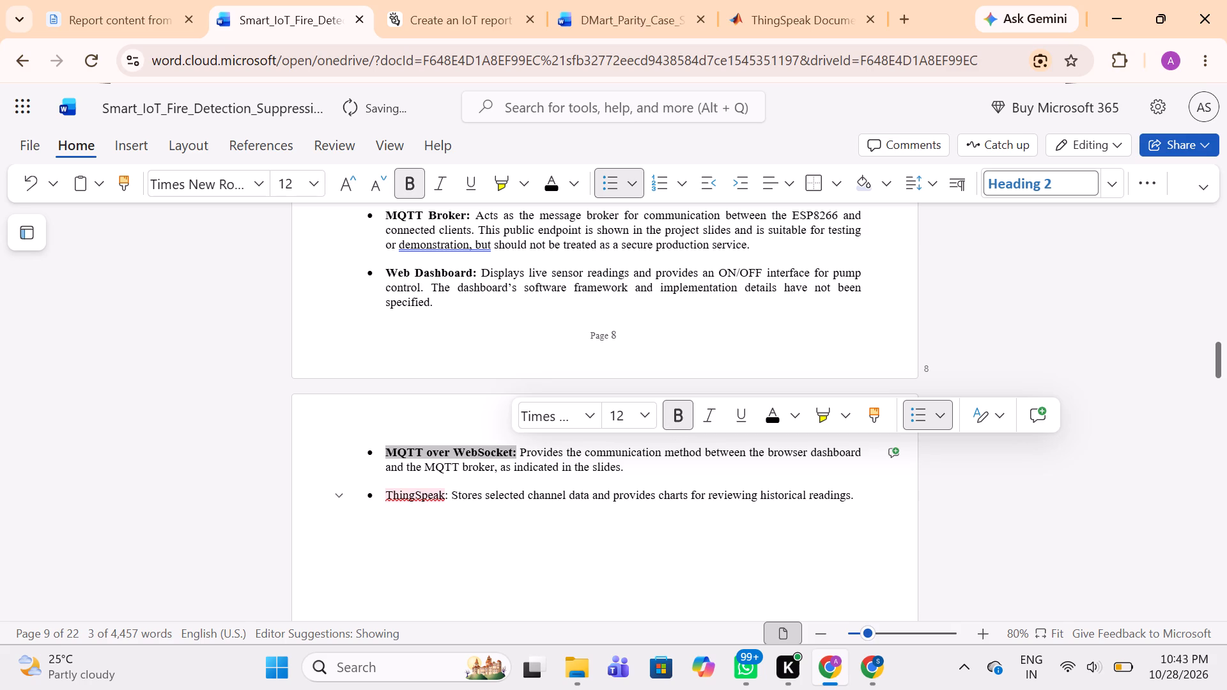
drag(386, 495, 452, 495)
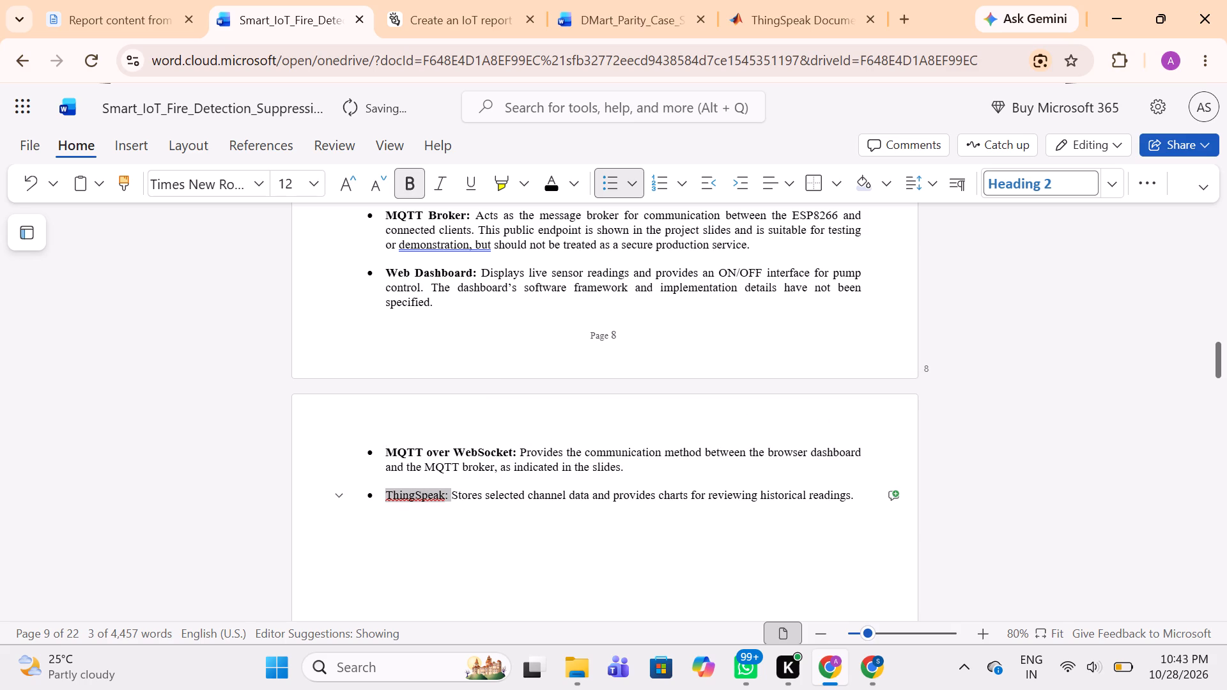
drag(452, 495, 452, 494)
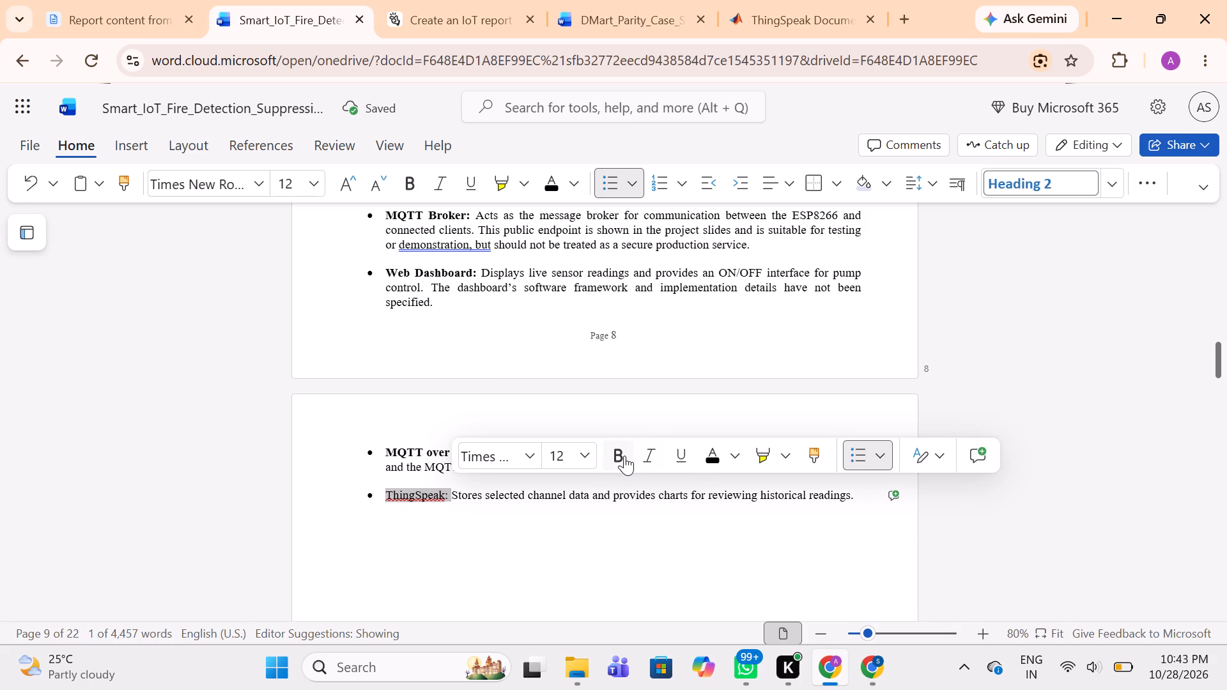
click(624, 456)
click(485, 513)
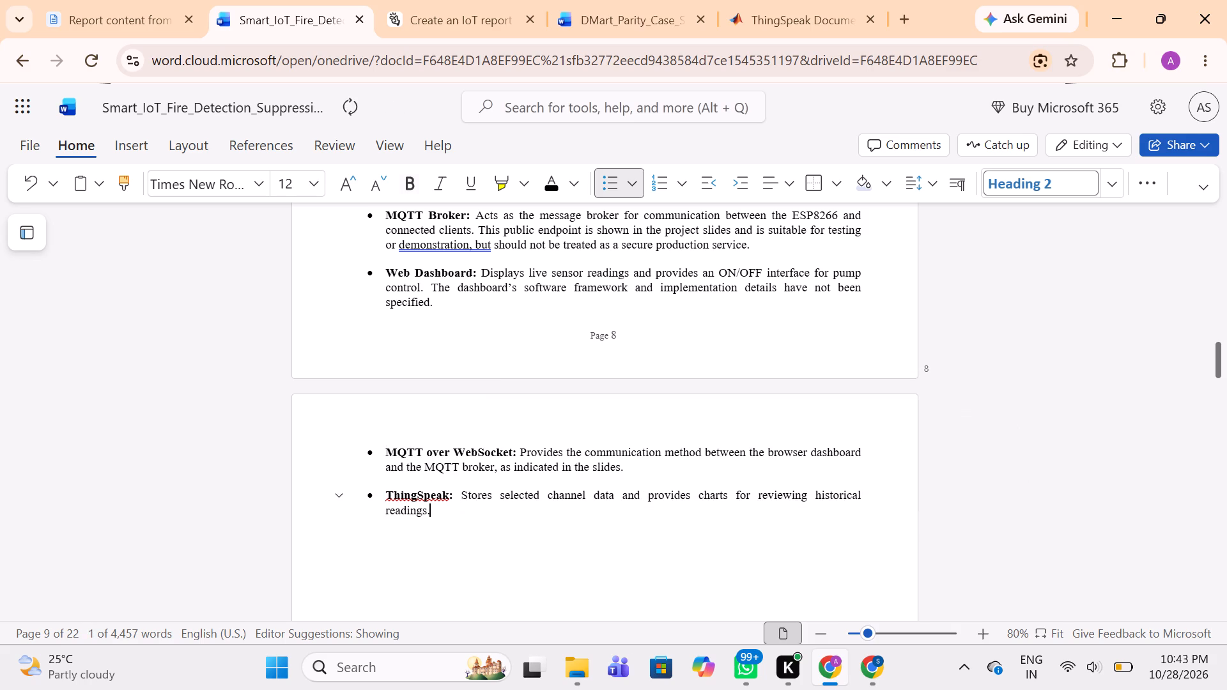
scroll(485, 513, up, 1)
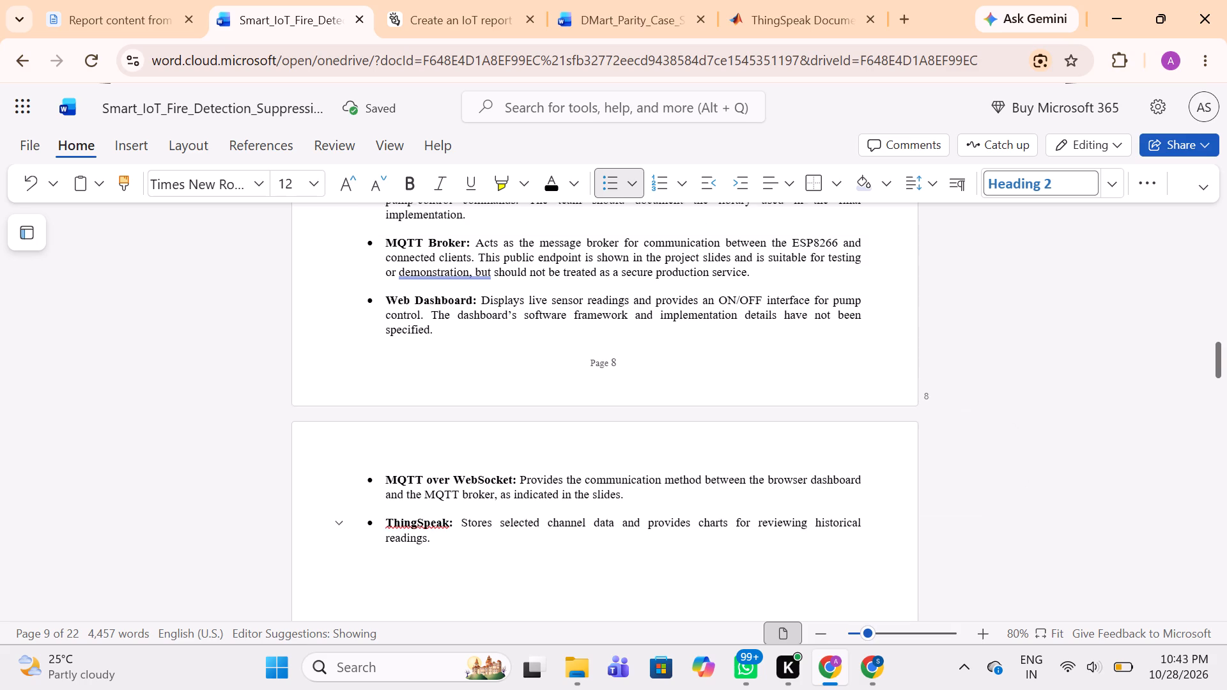
scroll(485, 513, up, 1)
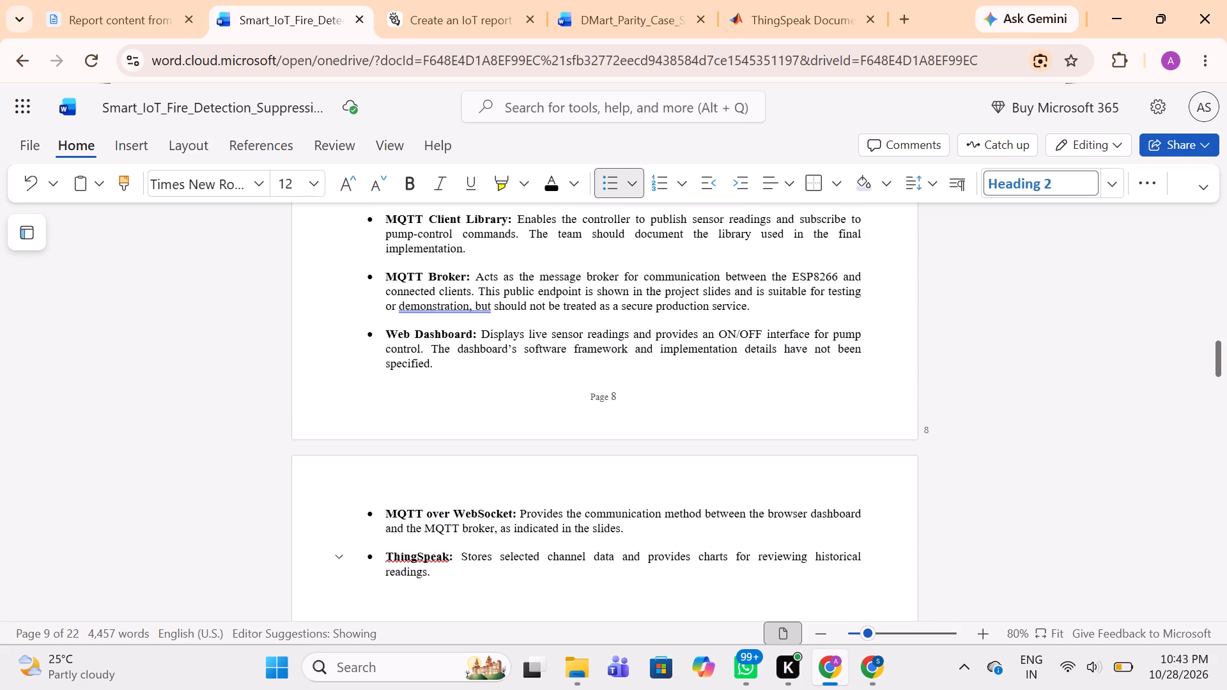
Remove the space between the "ThingSpeak:" label and its description in the section 4.2 bullet list.
click(462, 556)
key(BackSpace)
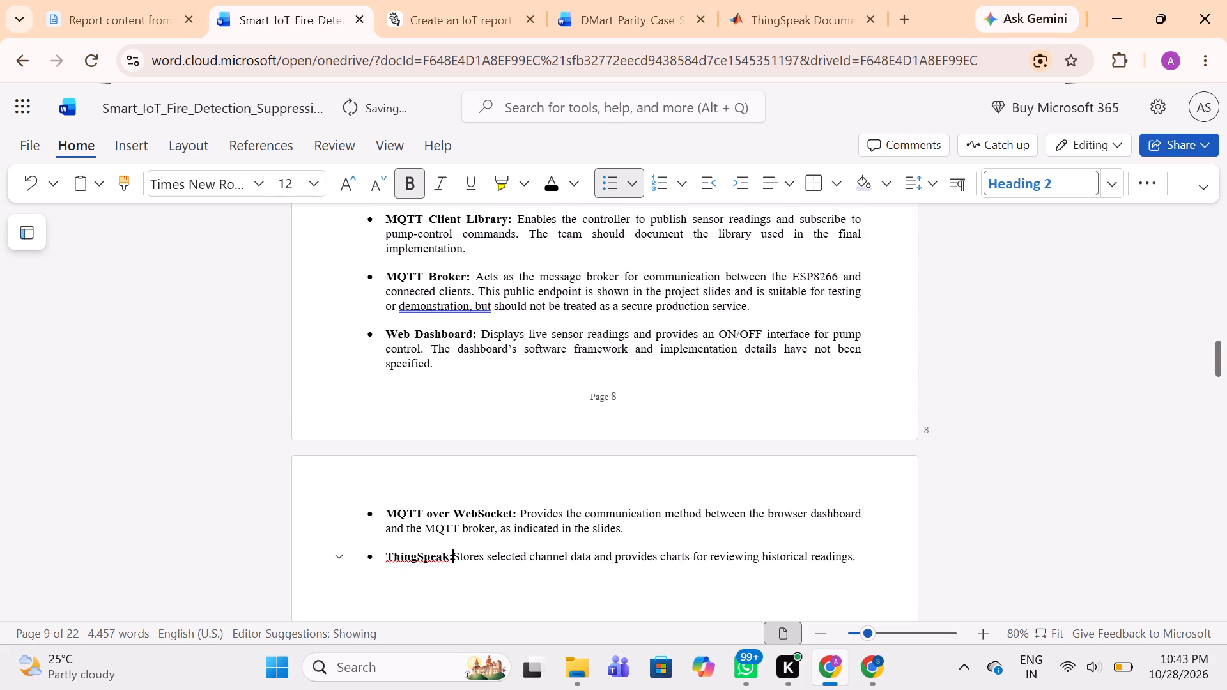
key(space)
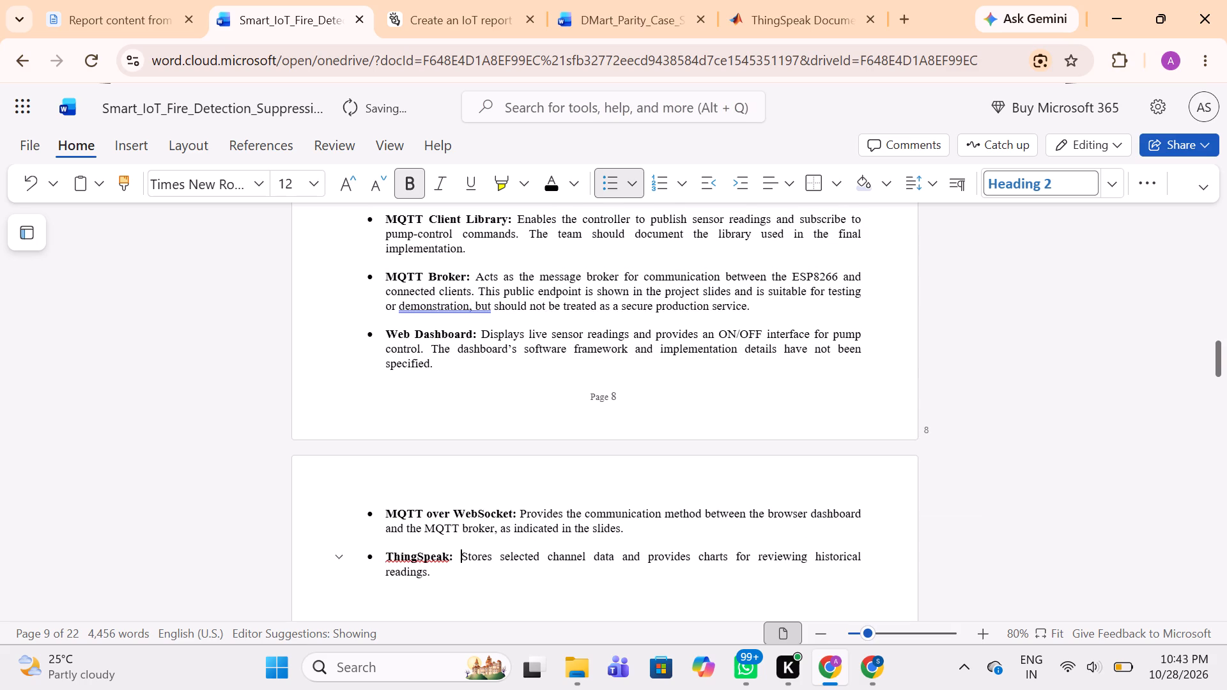
key(BackSpace)
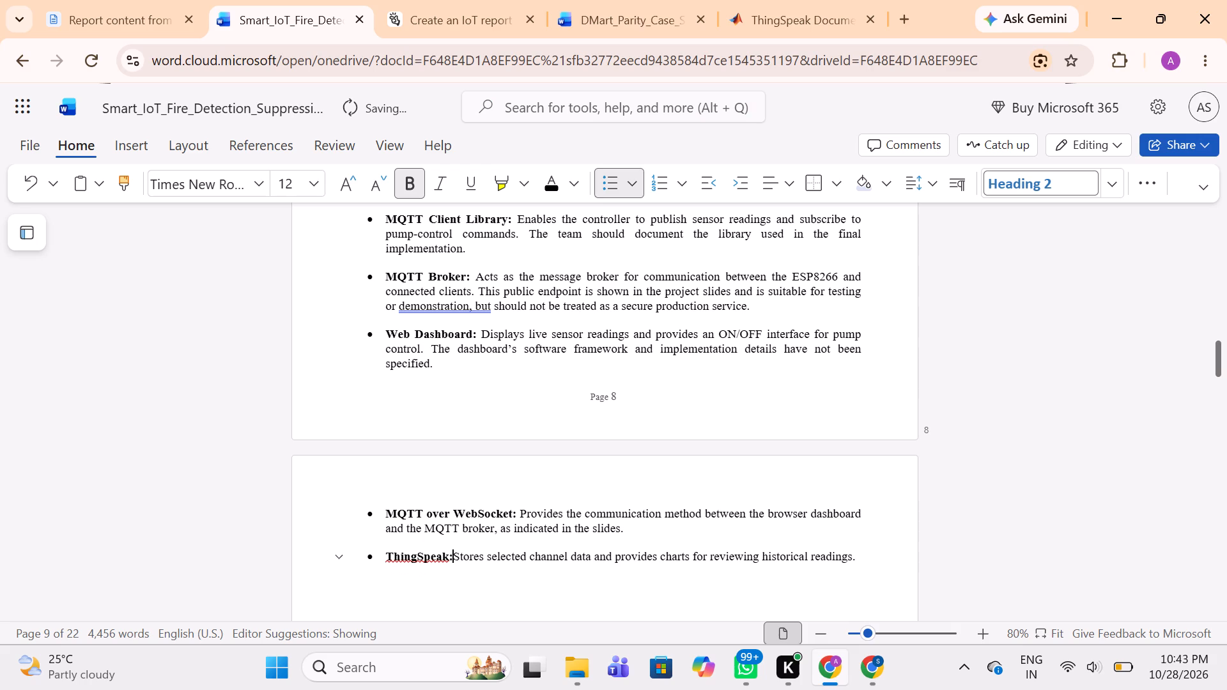
key(space)
key(BackSpace)
key(space)
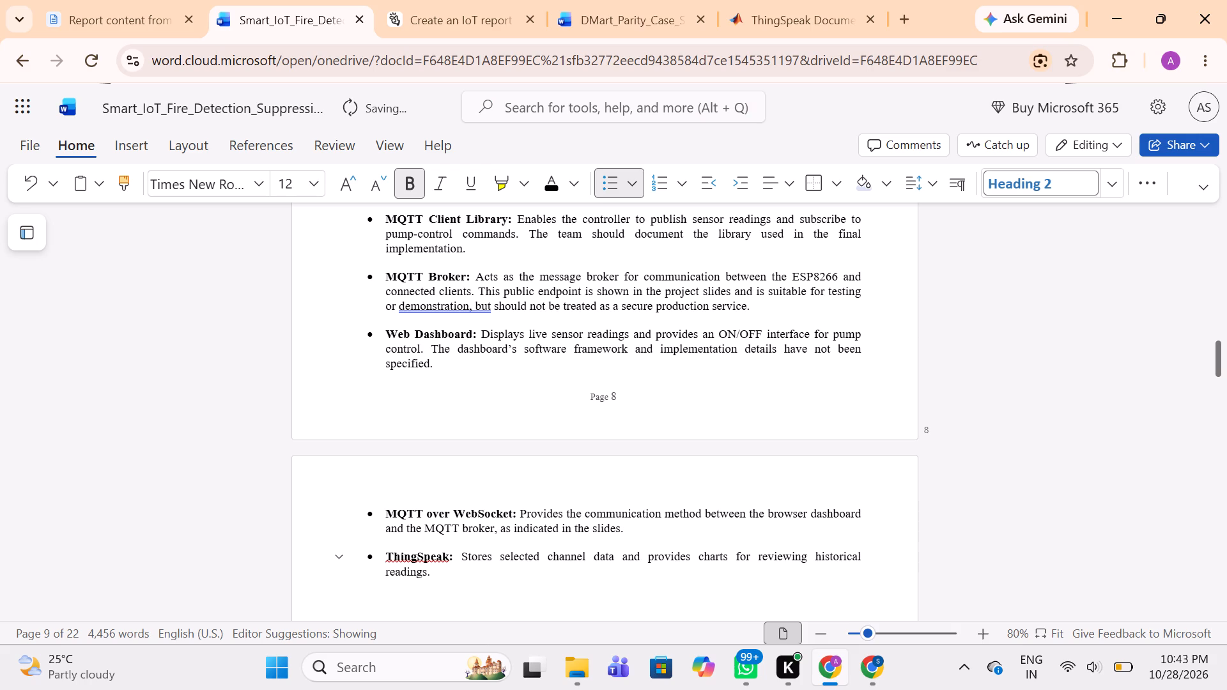
key(BackSpace)
key(space)
key(BackSpace)
Delete the sentence beginning "This public endpoint is shown in the project slides" from the MQTT Broker bullet in section 4.2.
scroll(462, 556, up, 2)
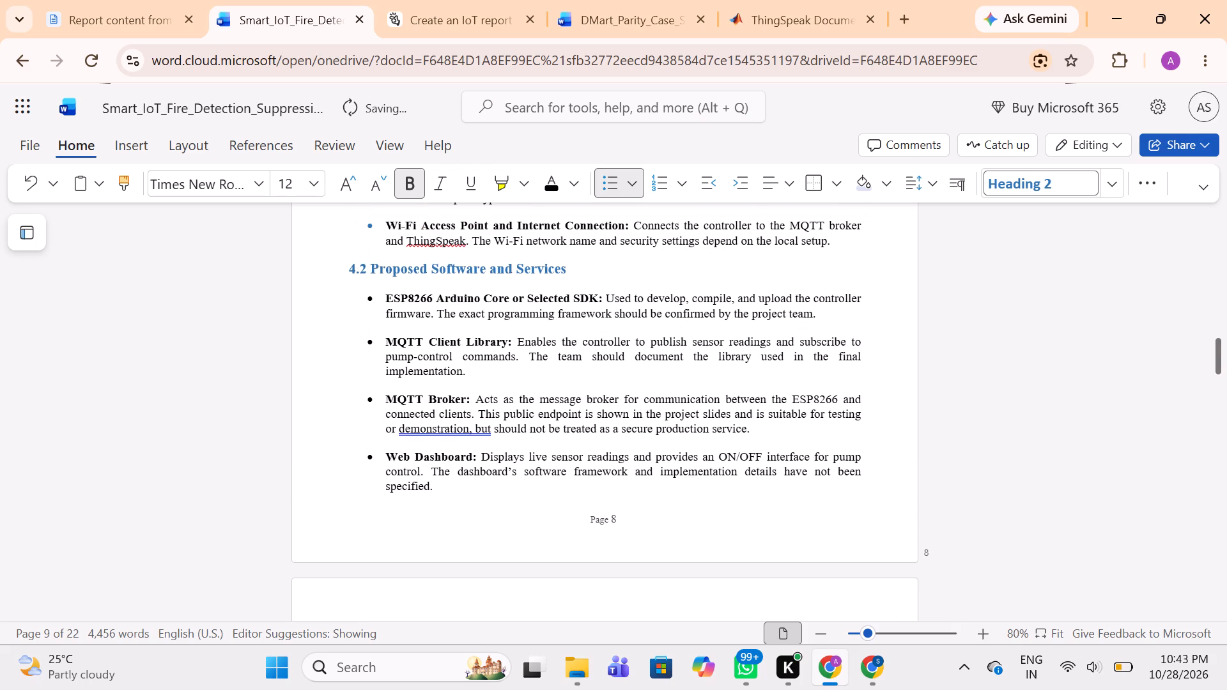
scroll(462, 556, up, 2)
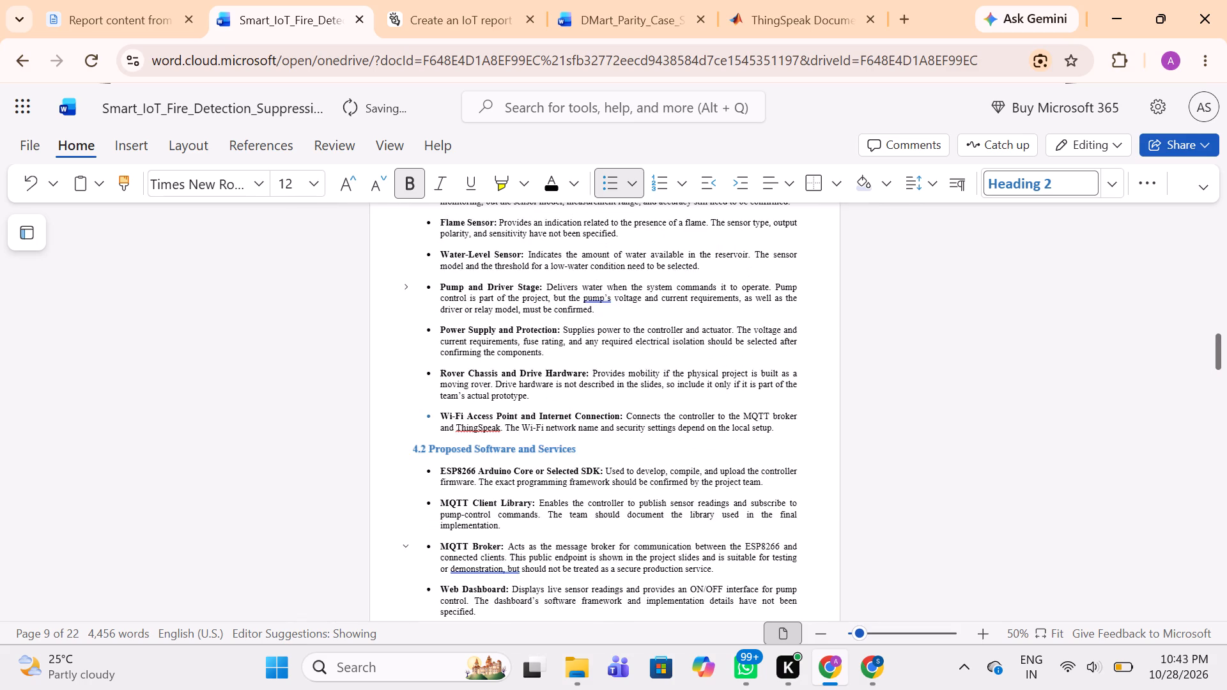
scroll(550, 556, down, 4)
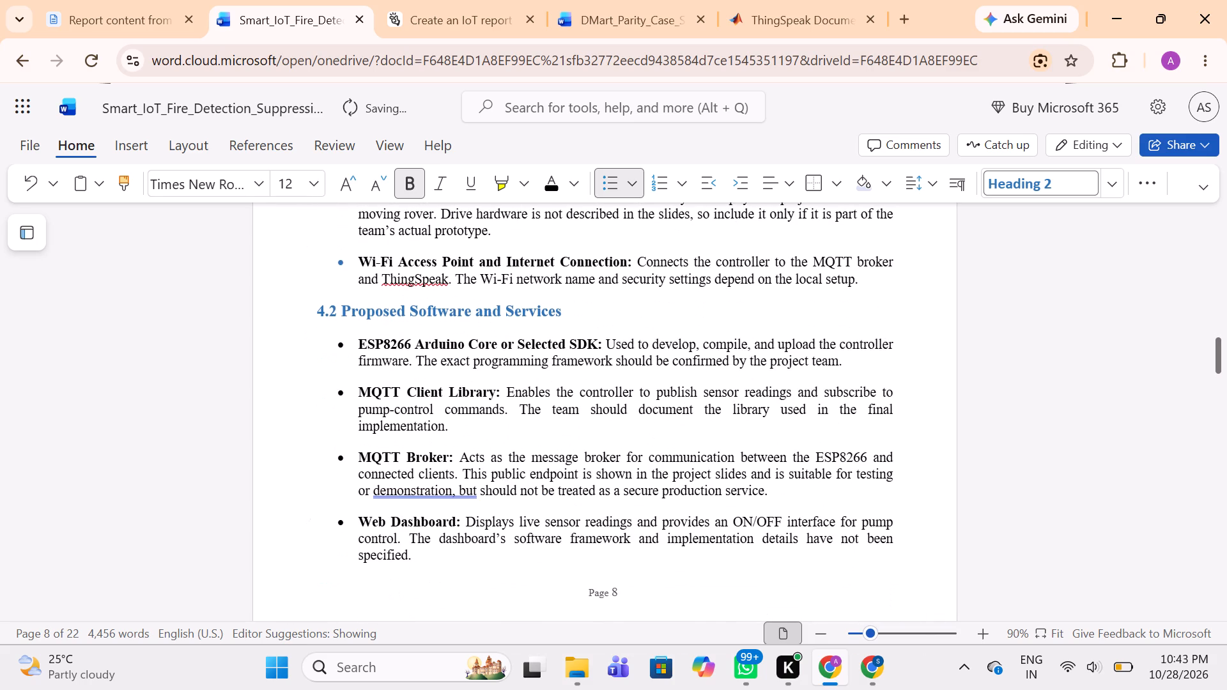
drag(465, 473, 714, 514)
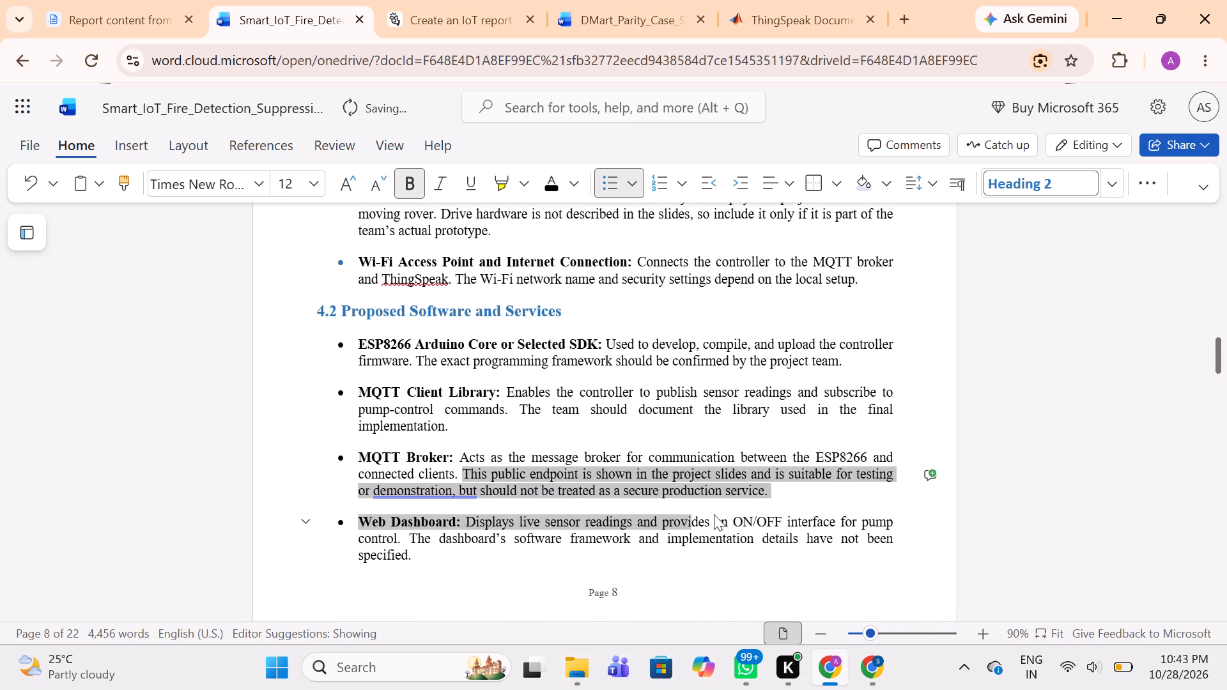
drag(714, 514, 777, 487)
key(BackSpace)
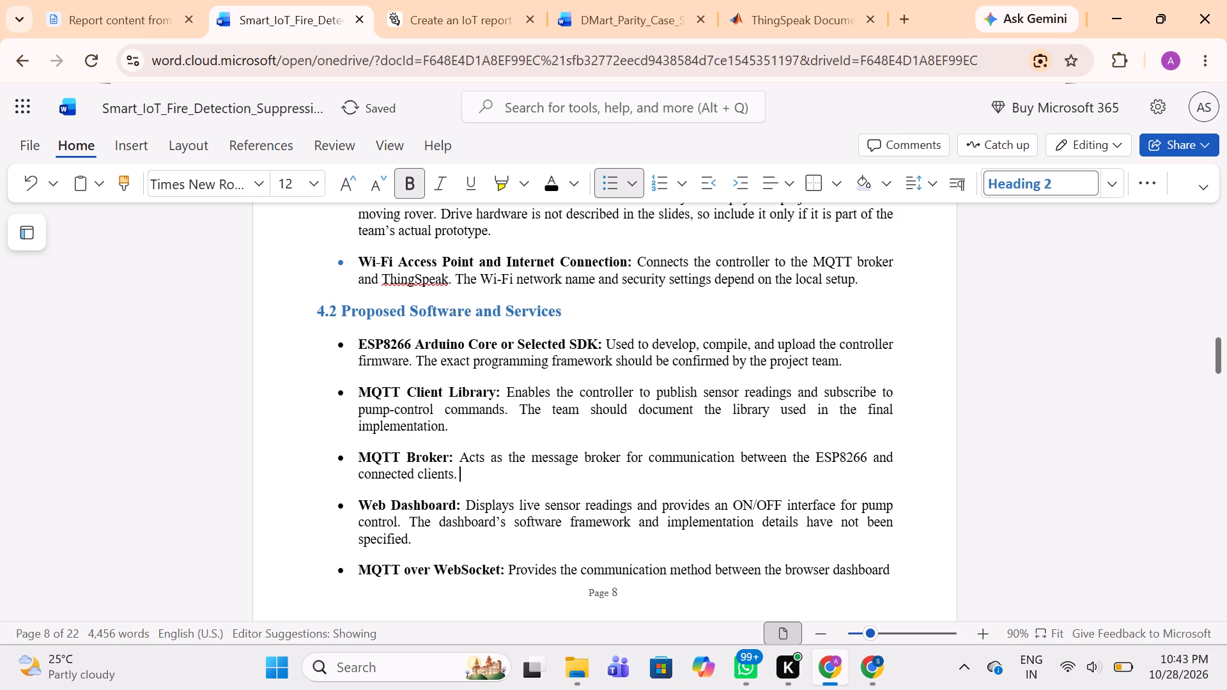
Delete the sentence about the dashboard's software framework and implementation details from the Web Dashboard bullet in section 4.2.
scroll(777, 487, down, 4)
scroll(777, 487, up, 2)
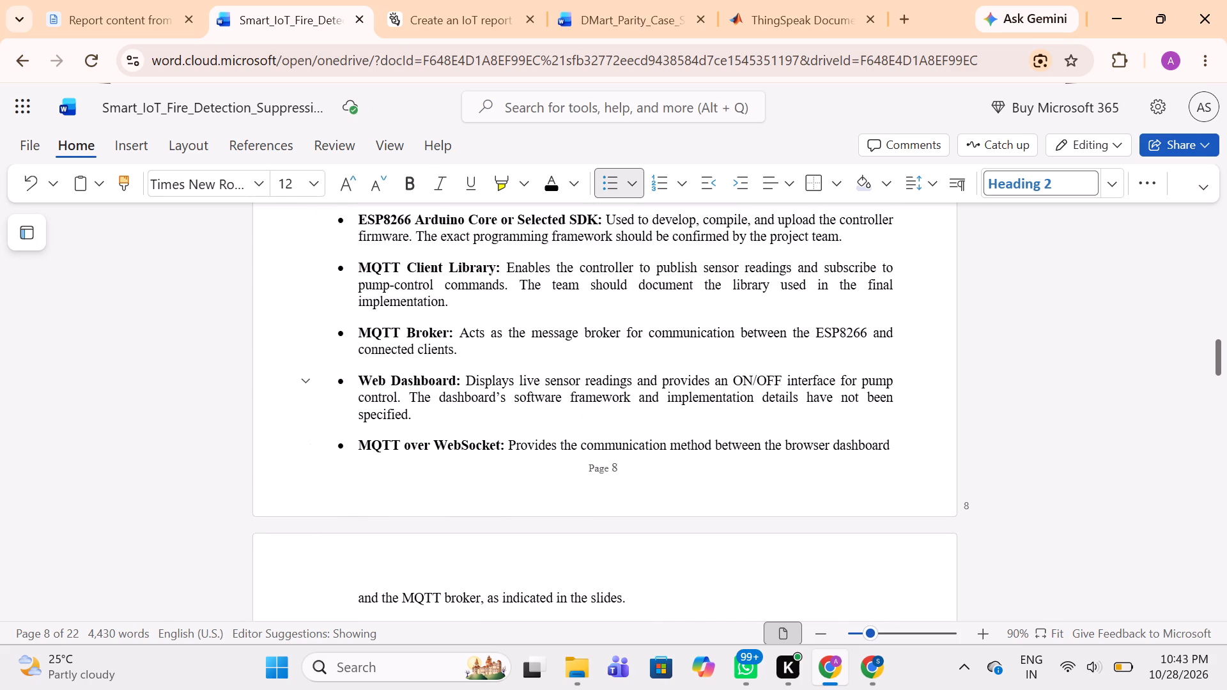
drag(403, 394, 463, 421)
key(BackSpace)
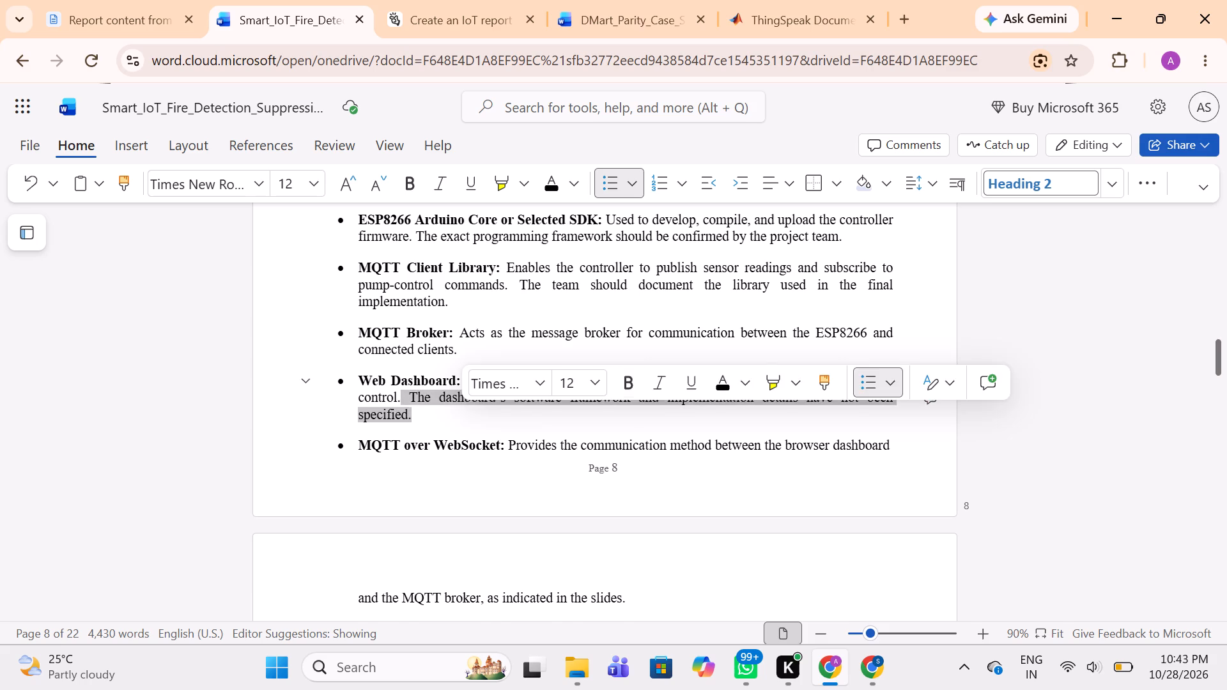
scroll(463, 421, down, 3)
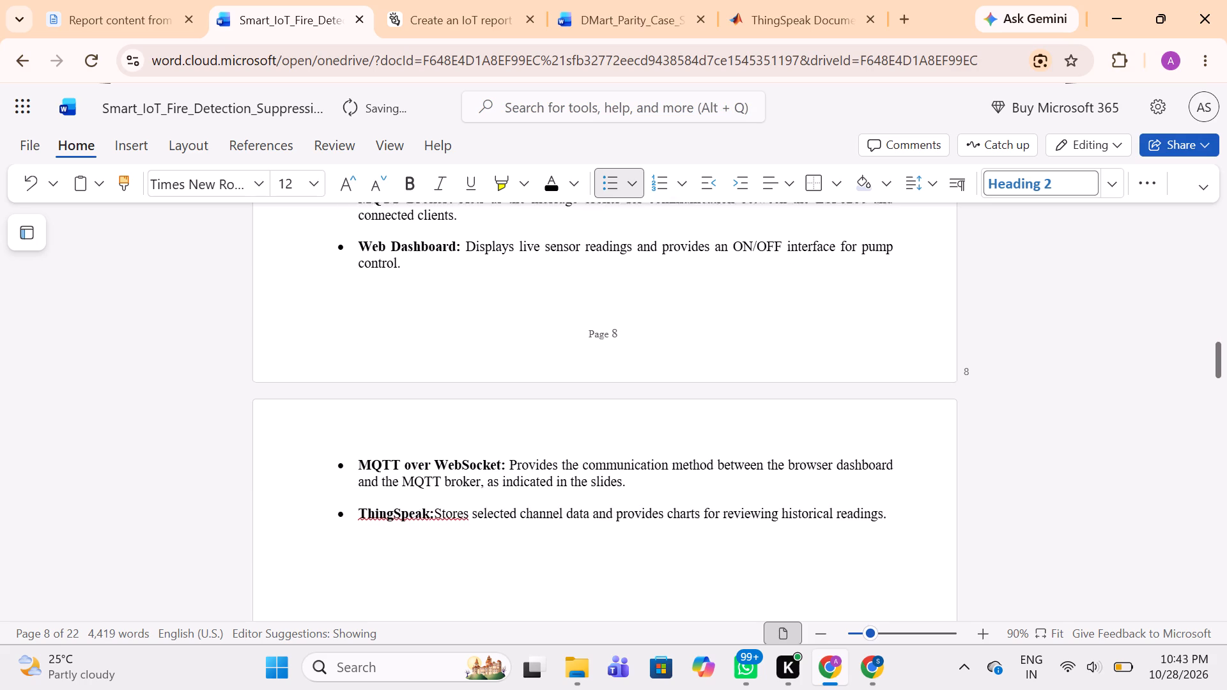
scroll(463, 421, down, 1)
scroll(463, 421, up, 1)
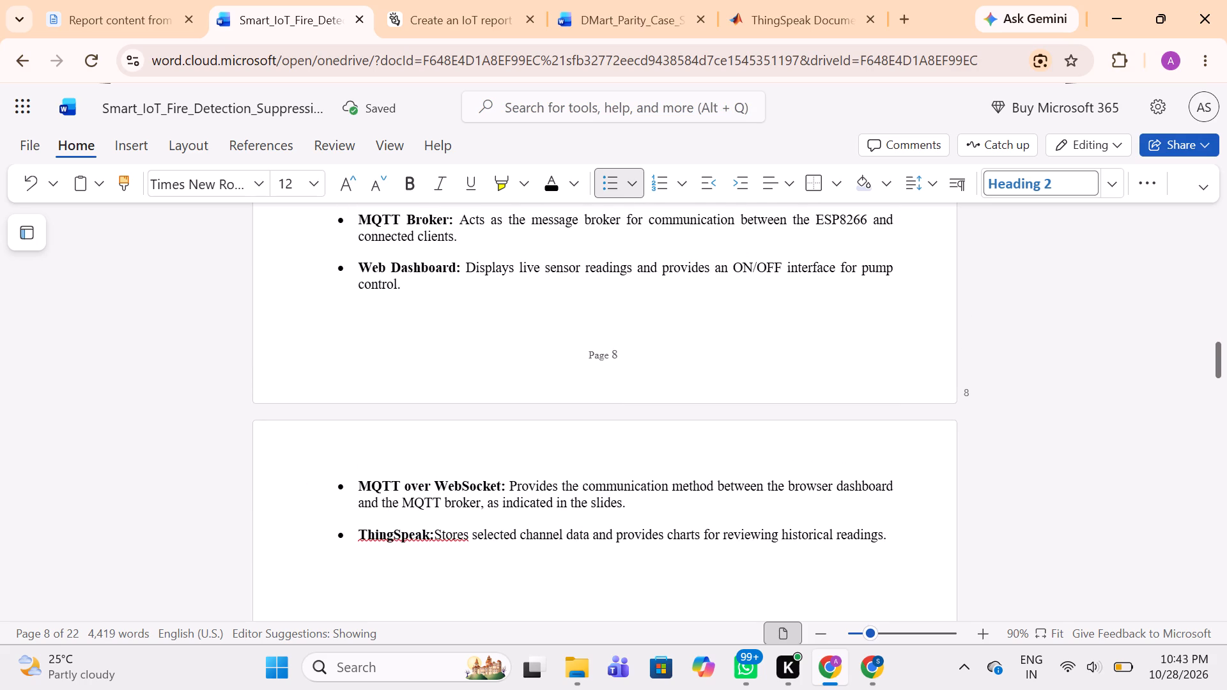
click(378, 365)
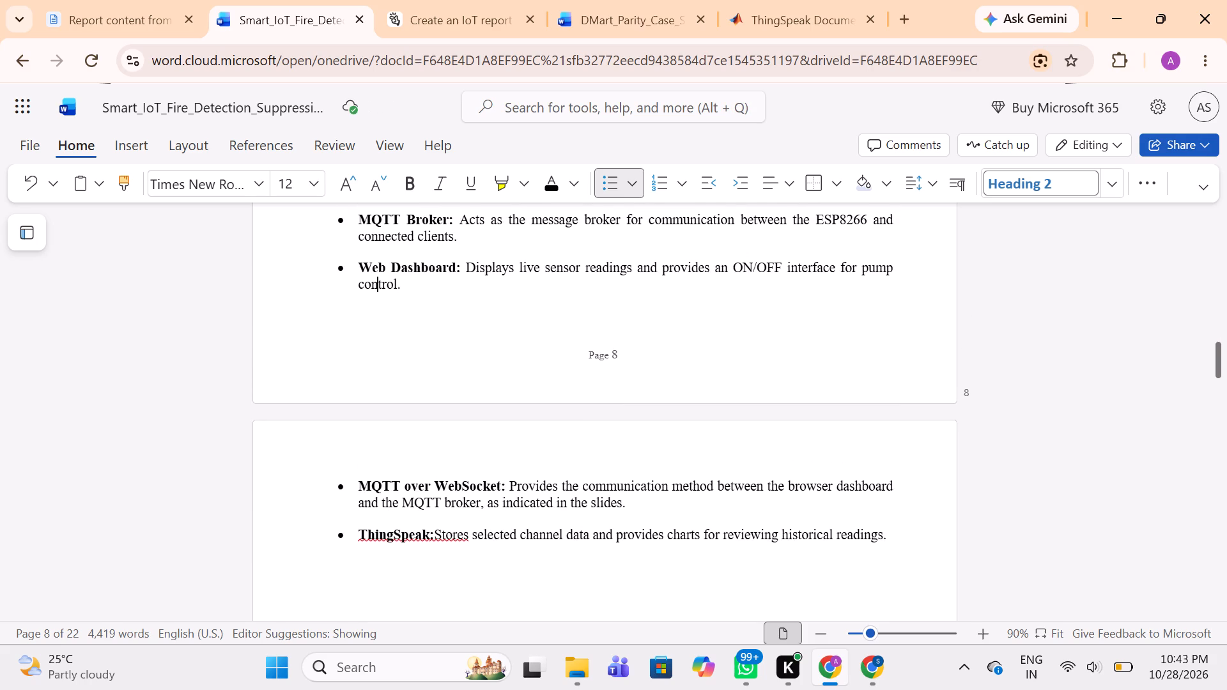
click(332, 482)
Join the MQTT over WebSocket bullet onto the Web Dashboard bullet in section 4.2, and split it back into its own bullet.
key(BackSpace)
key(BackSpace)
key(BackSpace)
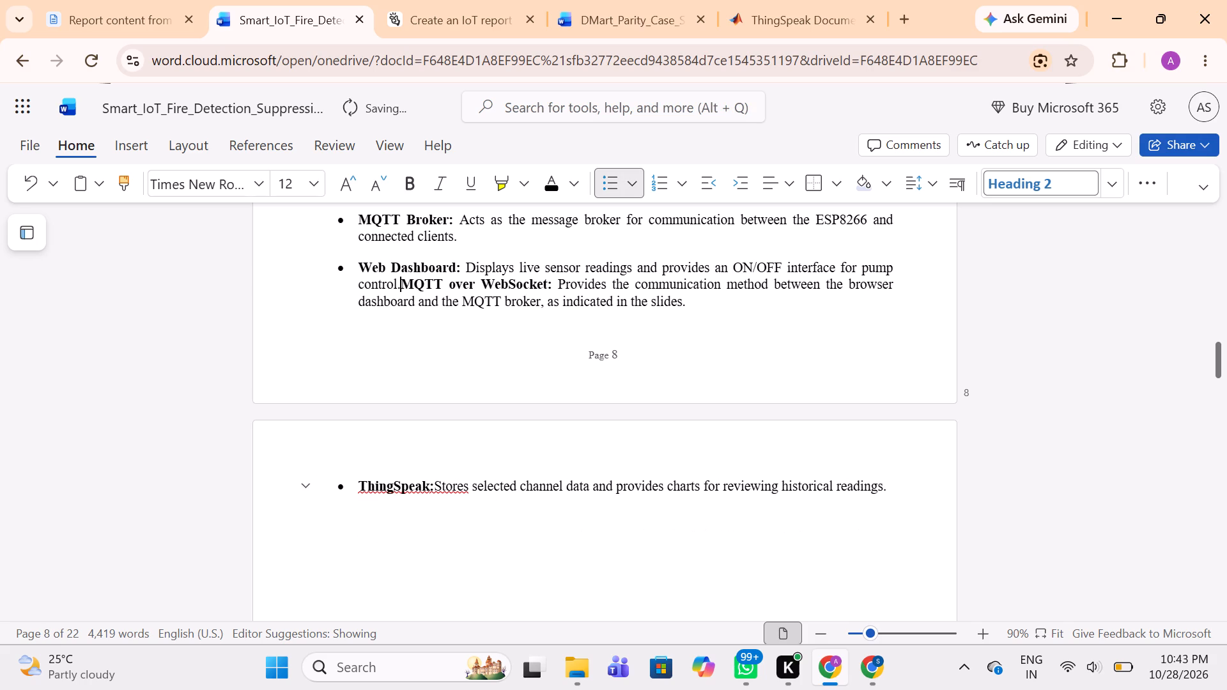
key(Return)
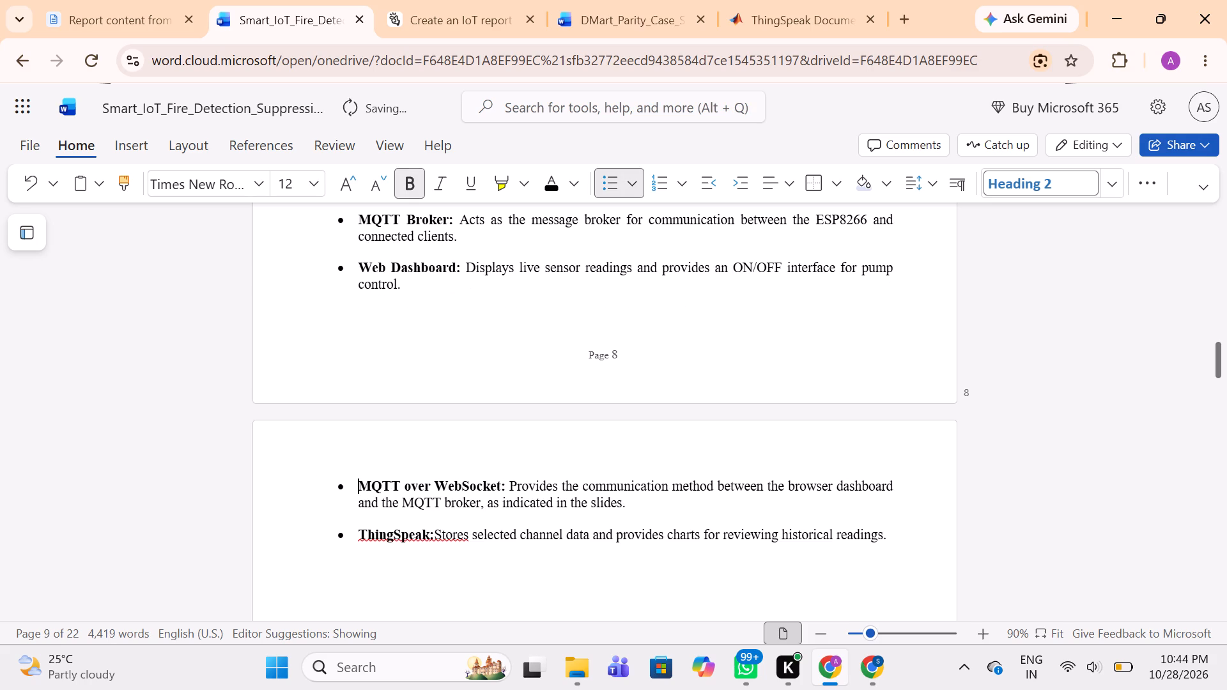
Delete the sentence beginning "The team should document the library" from the MQTT Client Library bullet in section 4.2.
scroll(332, 482, up, 3)
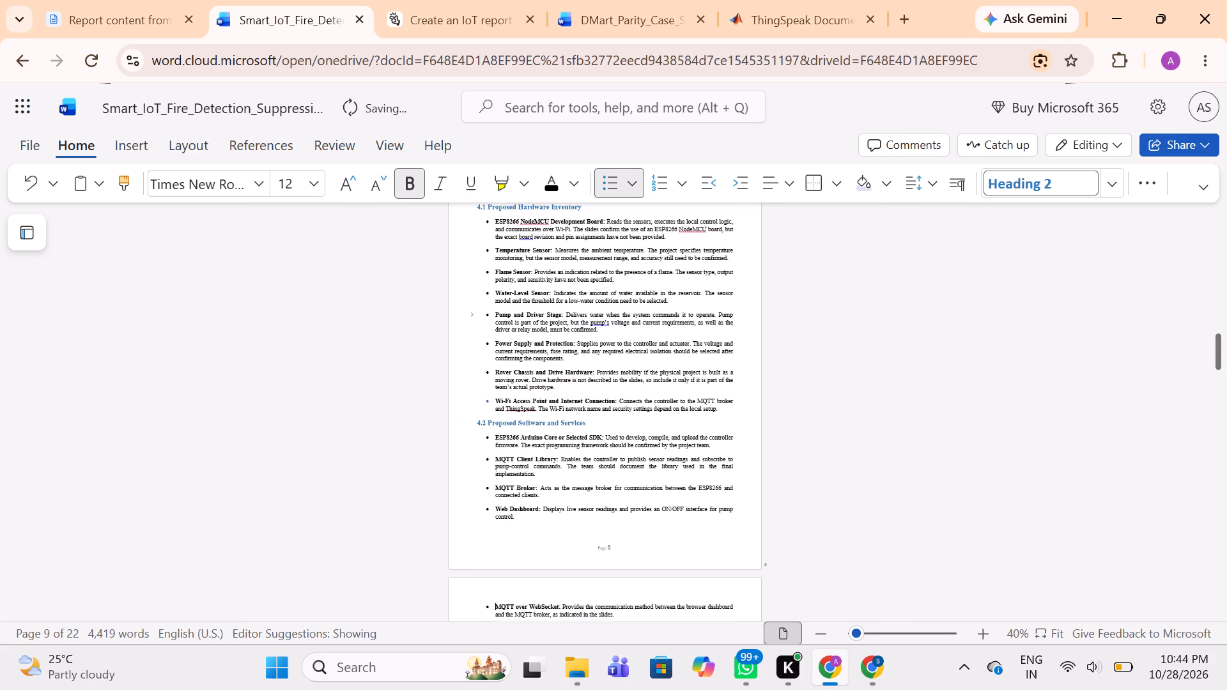
scroll(332, 482, up, 1)
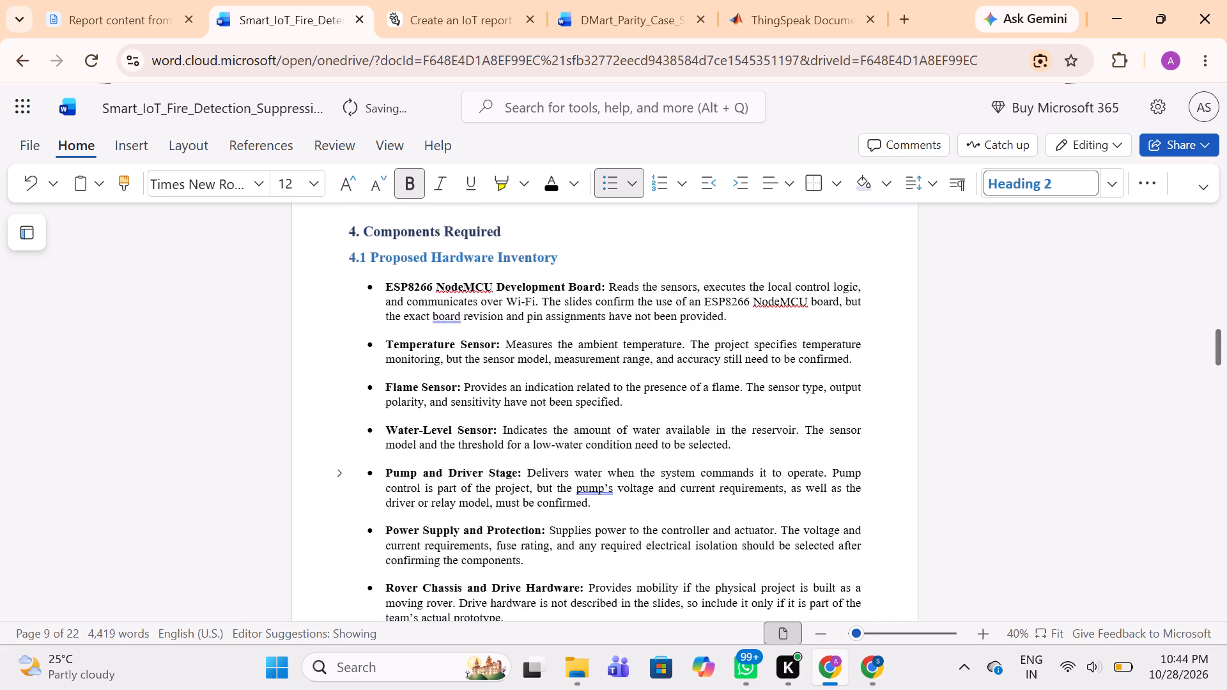
scroll(332, 482, down, 5)
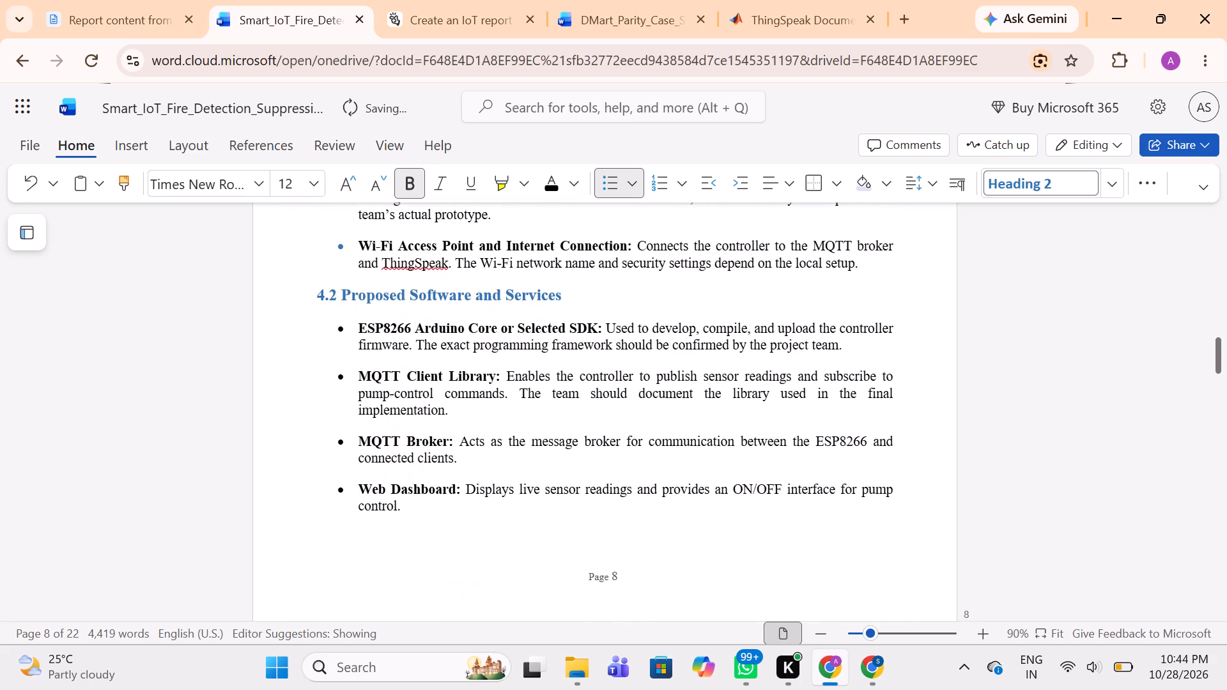
drag(518, 393, 619, 418)
key(BackSpace)
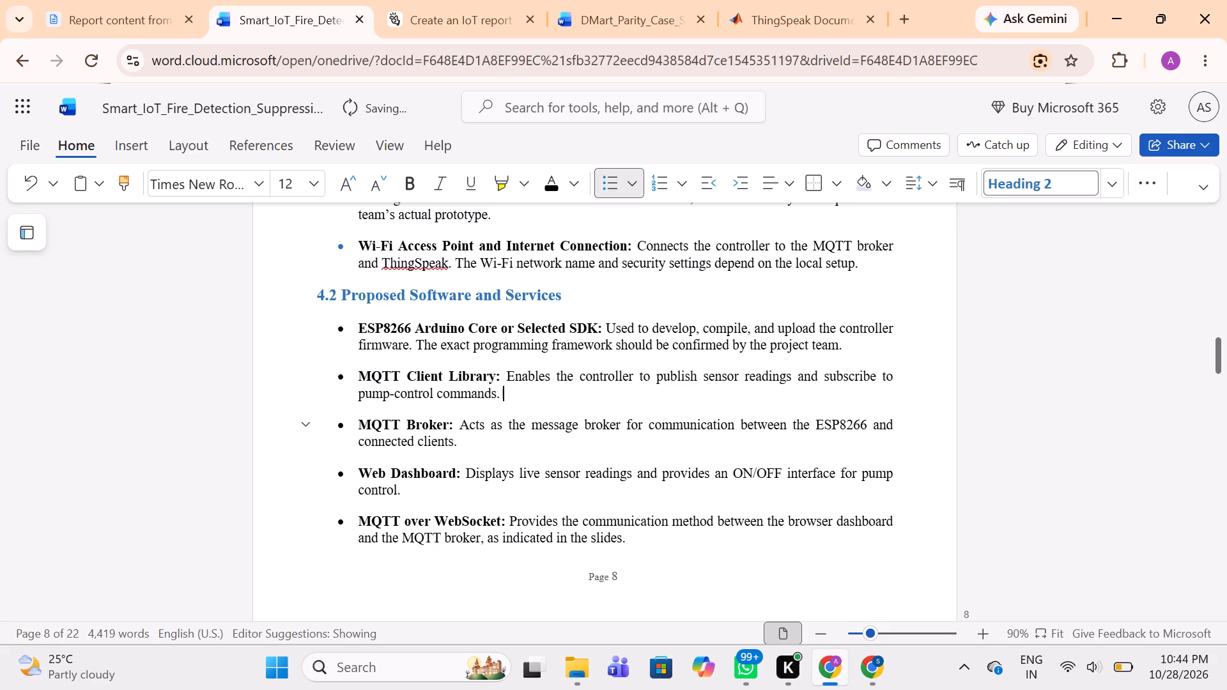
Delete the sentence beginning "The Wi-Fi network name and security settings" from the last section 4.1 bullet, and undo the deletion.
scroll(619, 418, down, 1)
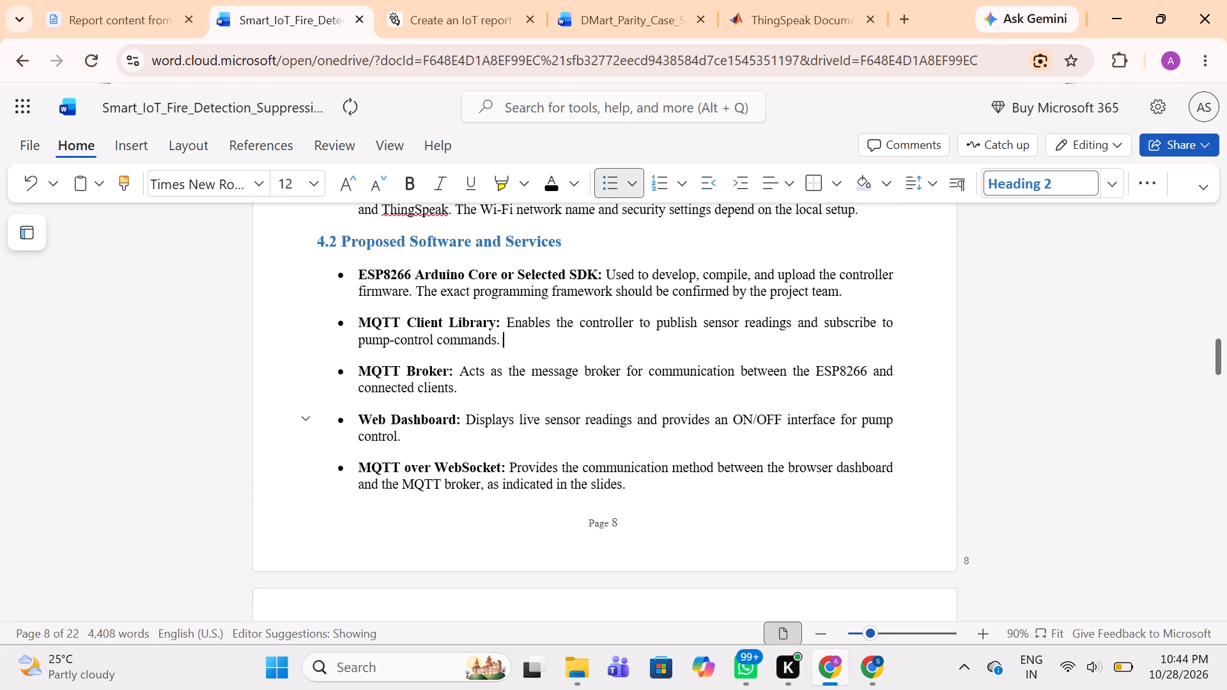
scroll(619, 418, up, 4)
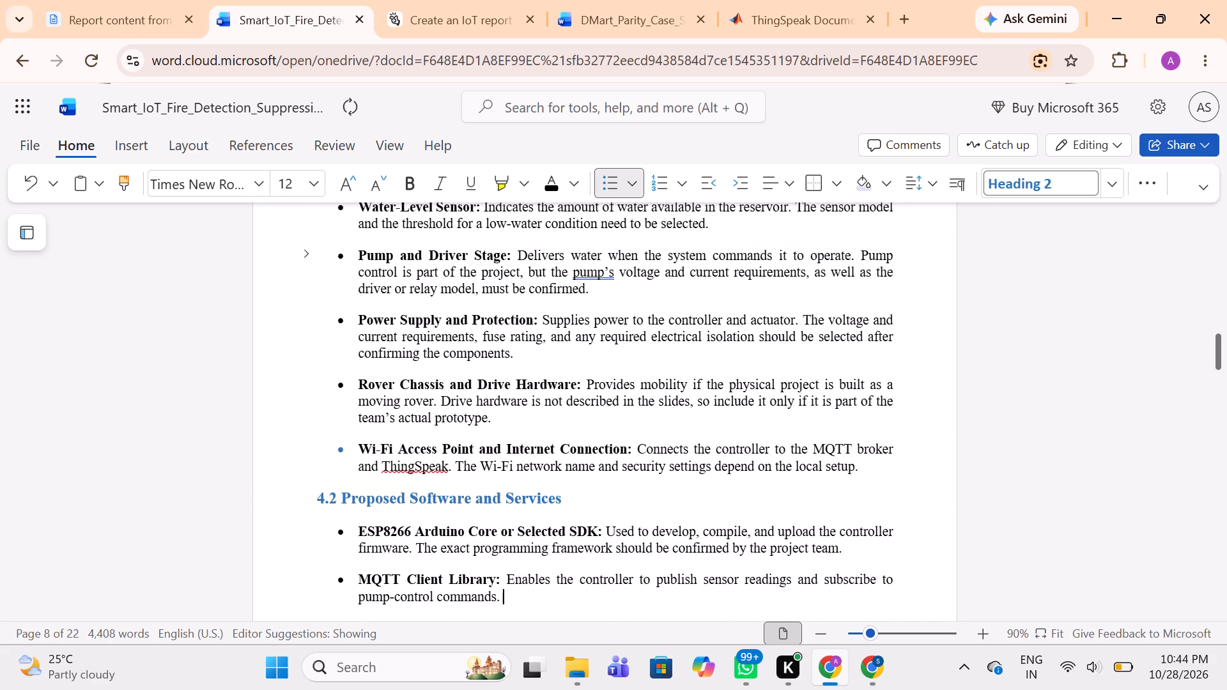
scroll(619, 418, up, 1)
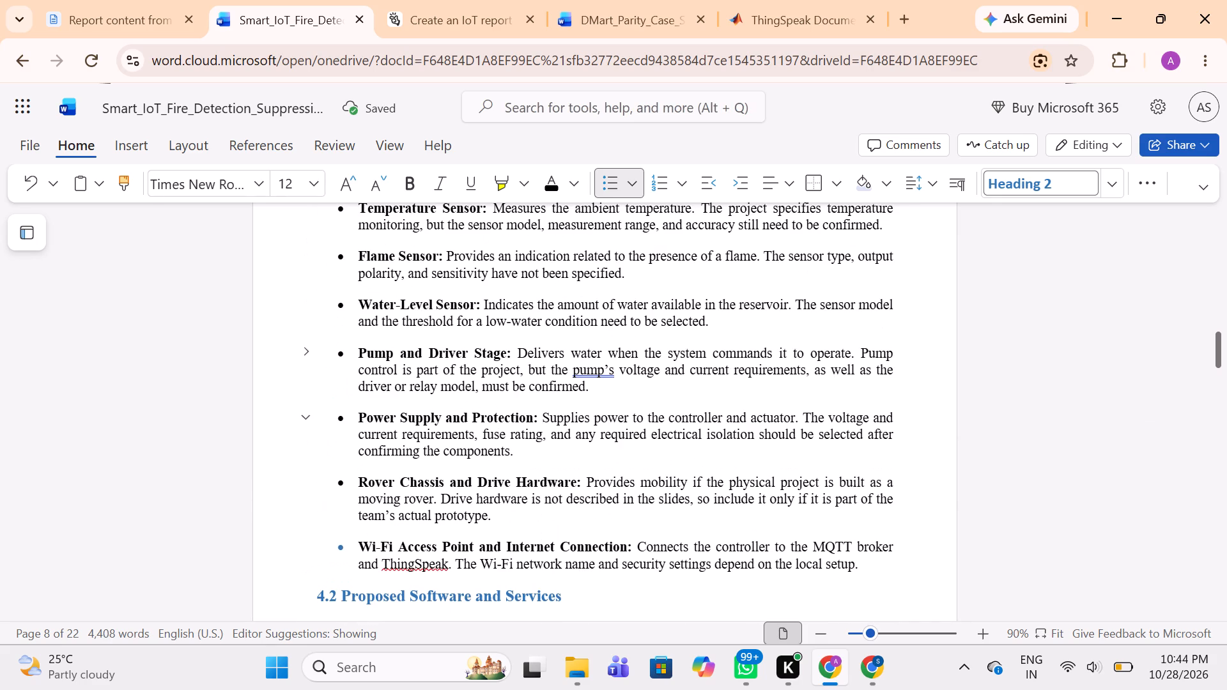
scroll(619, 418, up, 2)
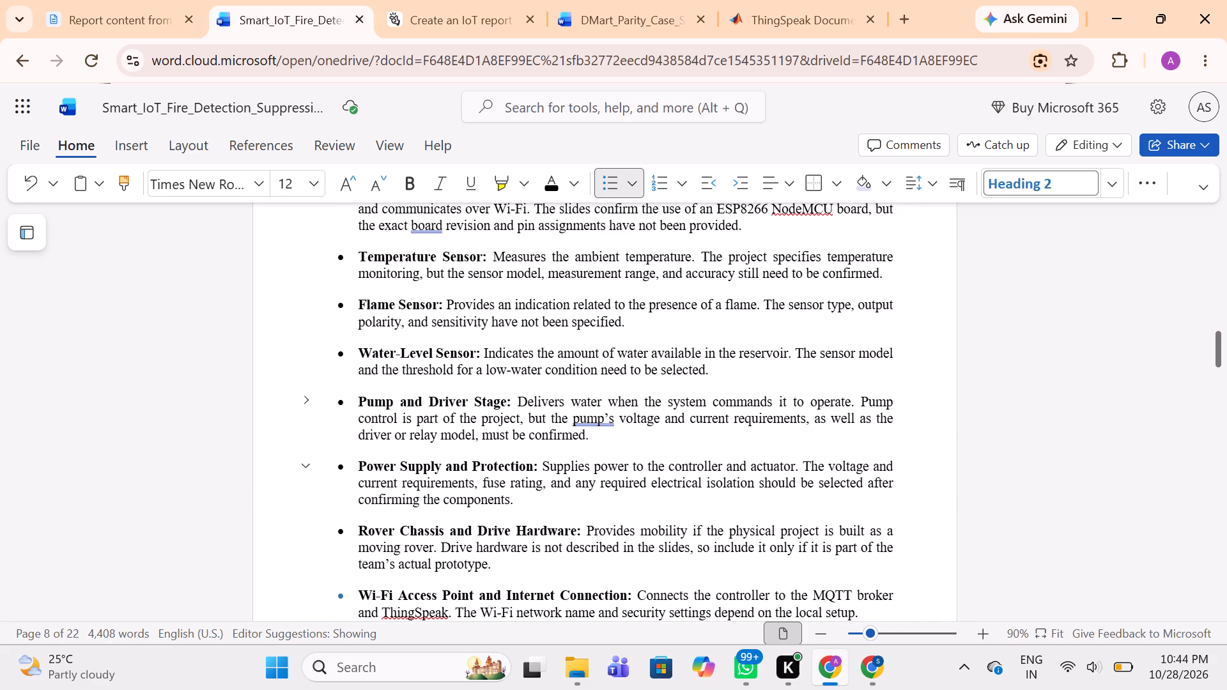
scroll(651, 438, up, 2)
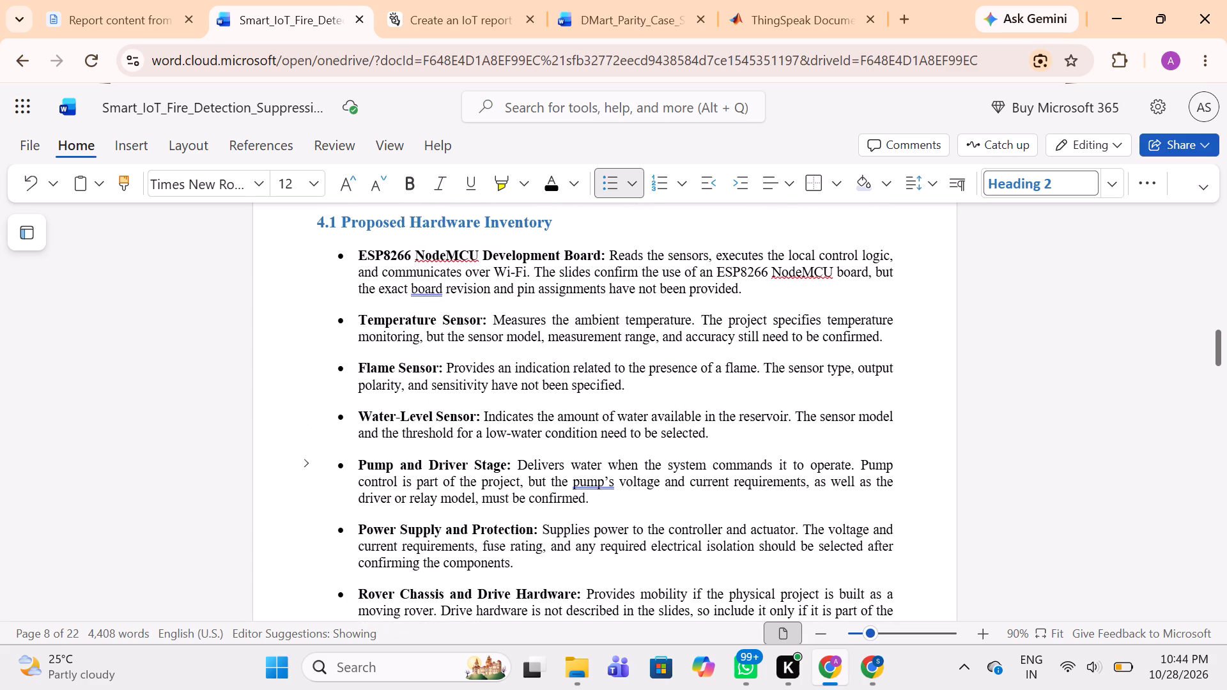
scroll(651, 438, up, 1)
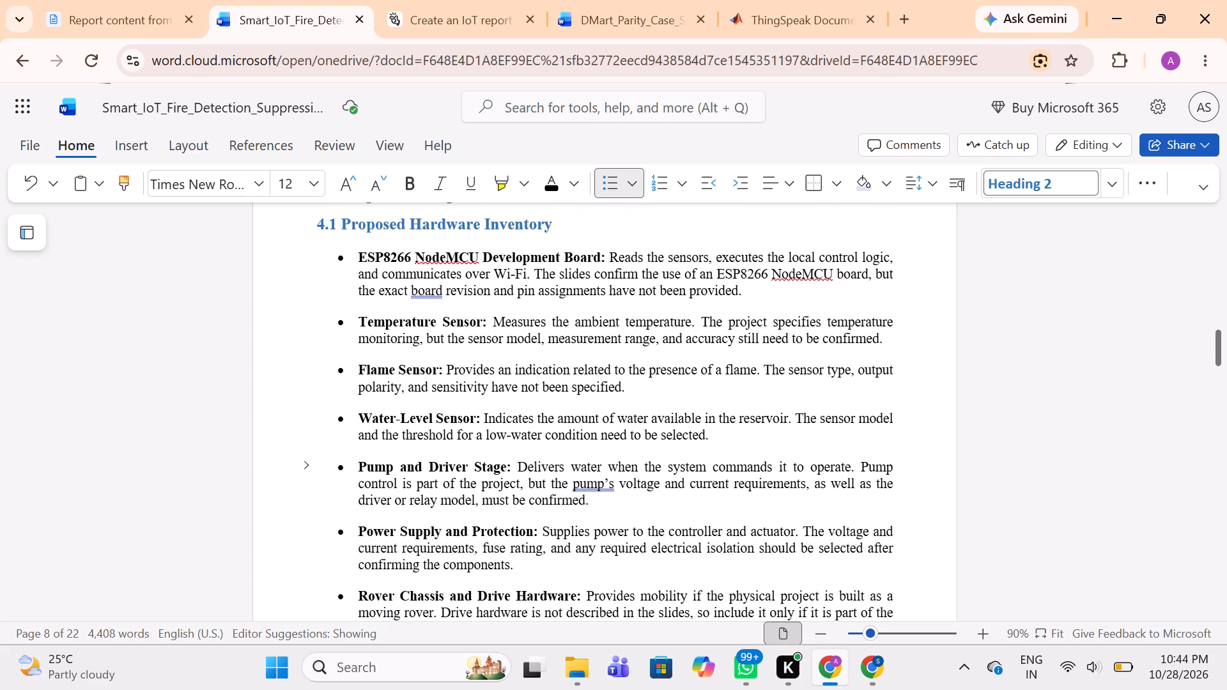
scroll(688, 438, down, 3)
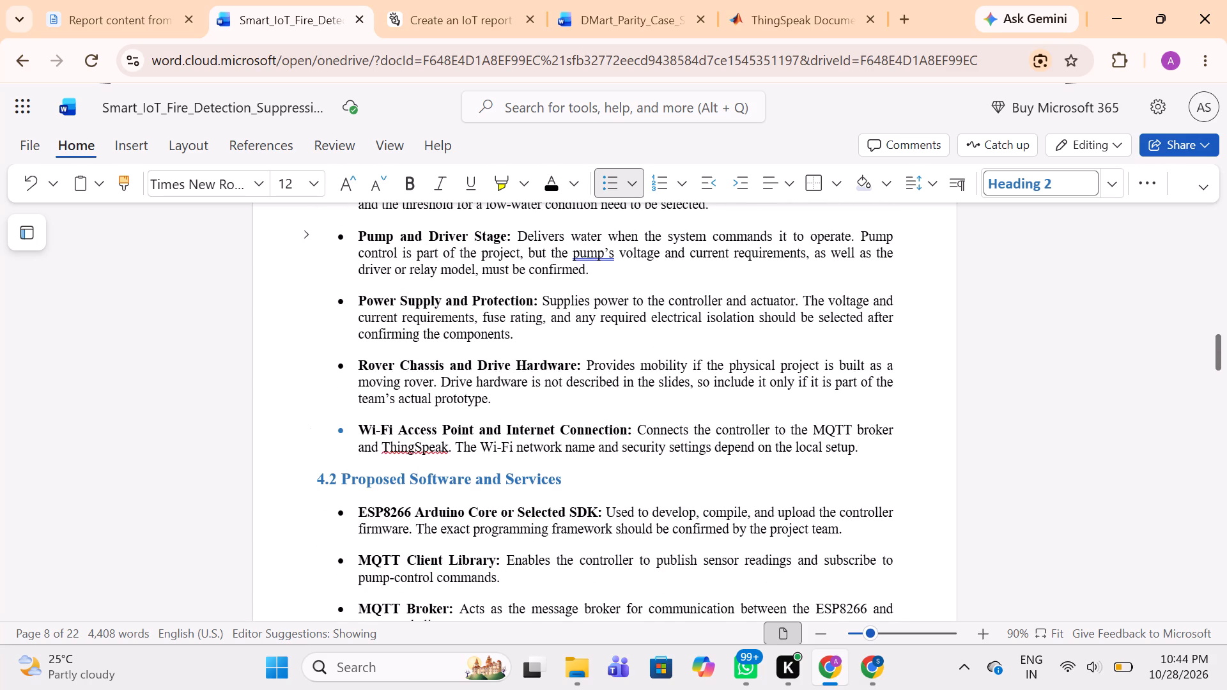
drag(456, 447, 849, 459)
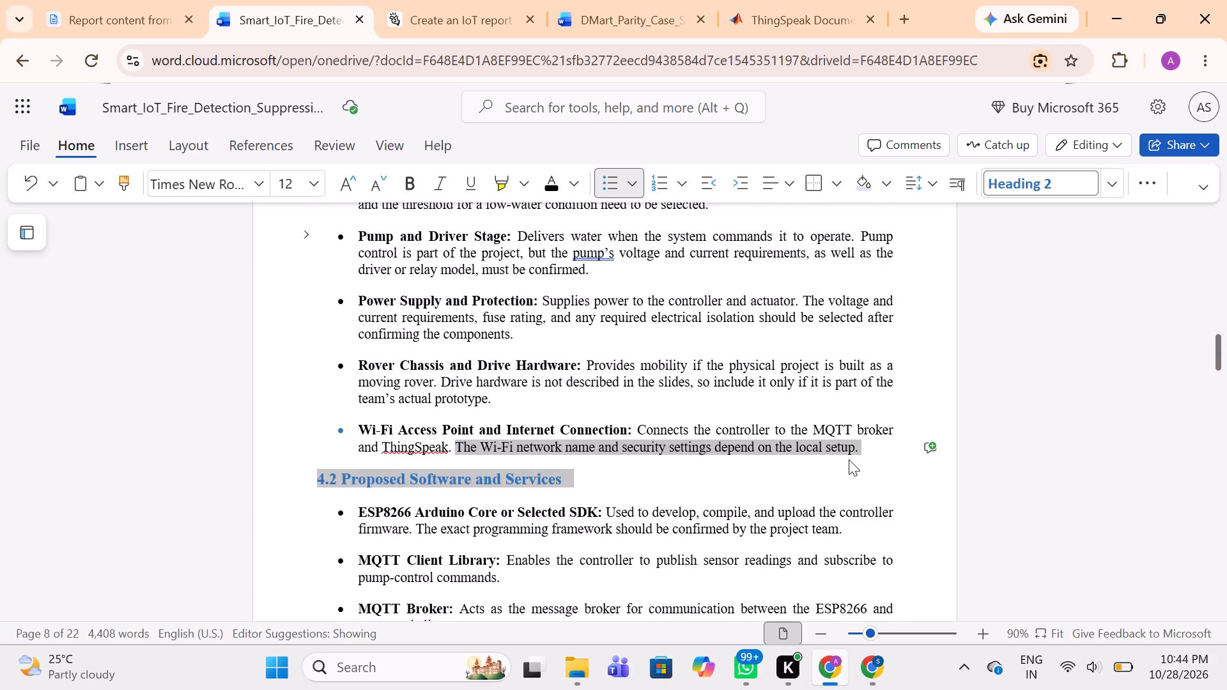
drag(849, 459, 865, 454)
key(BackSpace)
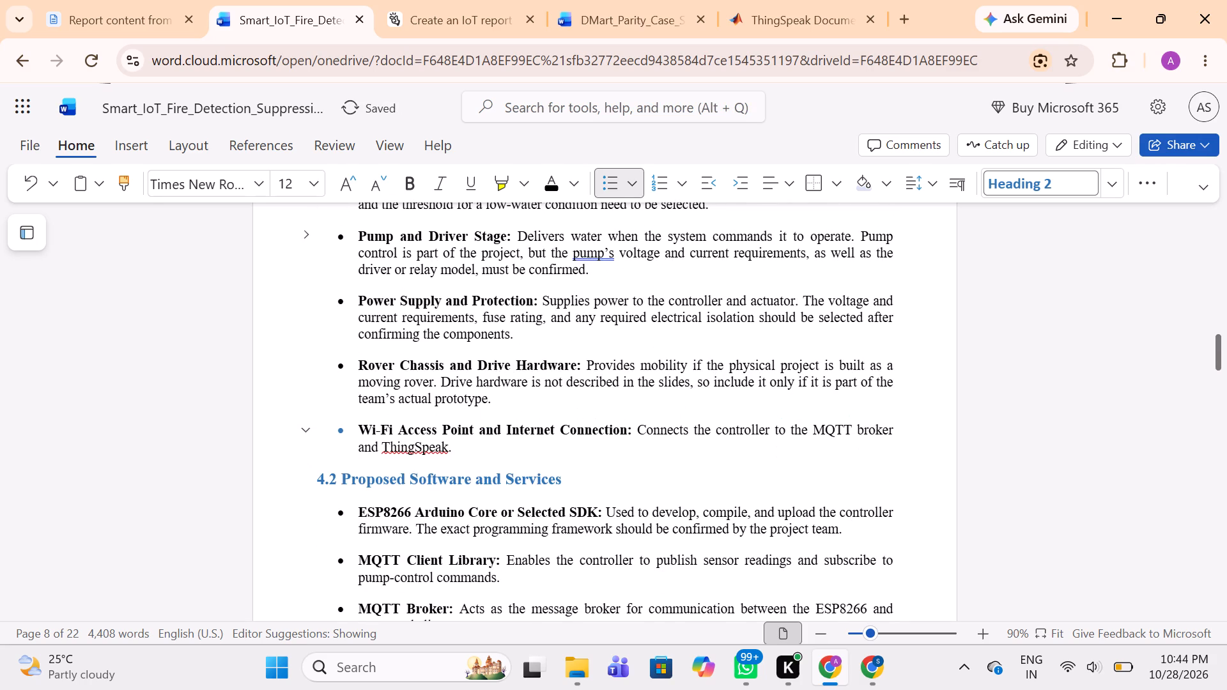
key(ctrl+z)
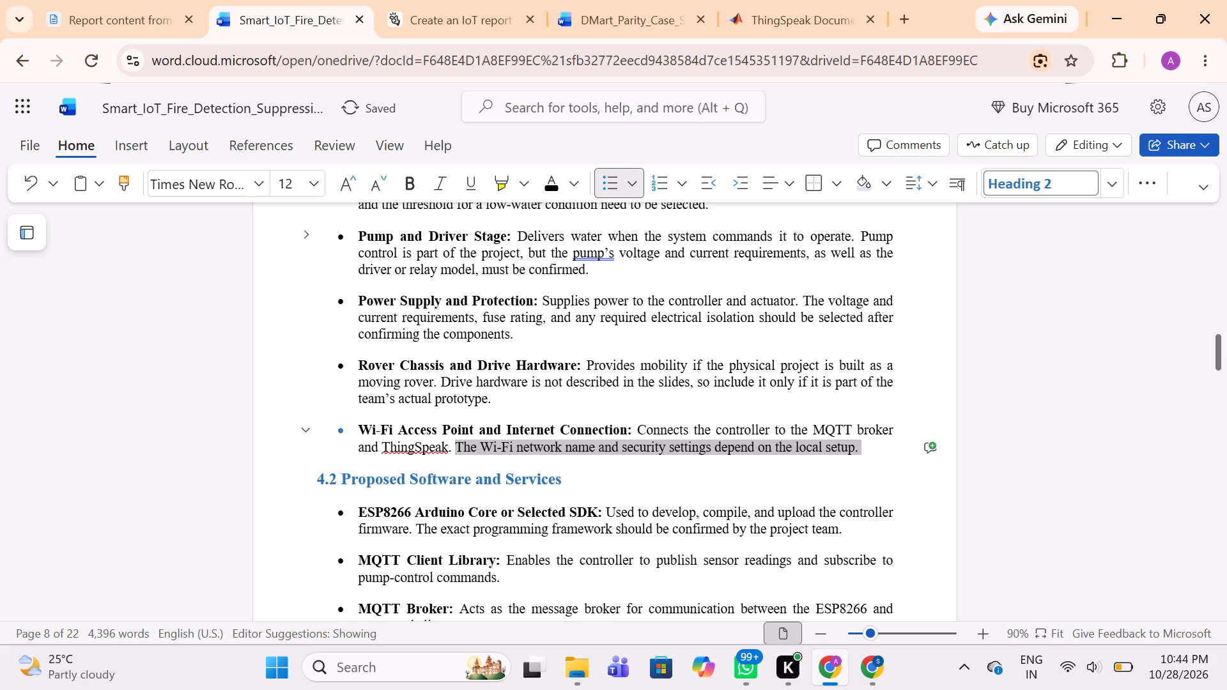
Delete the sentence beginning "Drive hardware is not described in the slides" from the Rover Chassis and Drive Hardware bullet in section 4.1.
scroll(865, 454, up, 1)
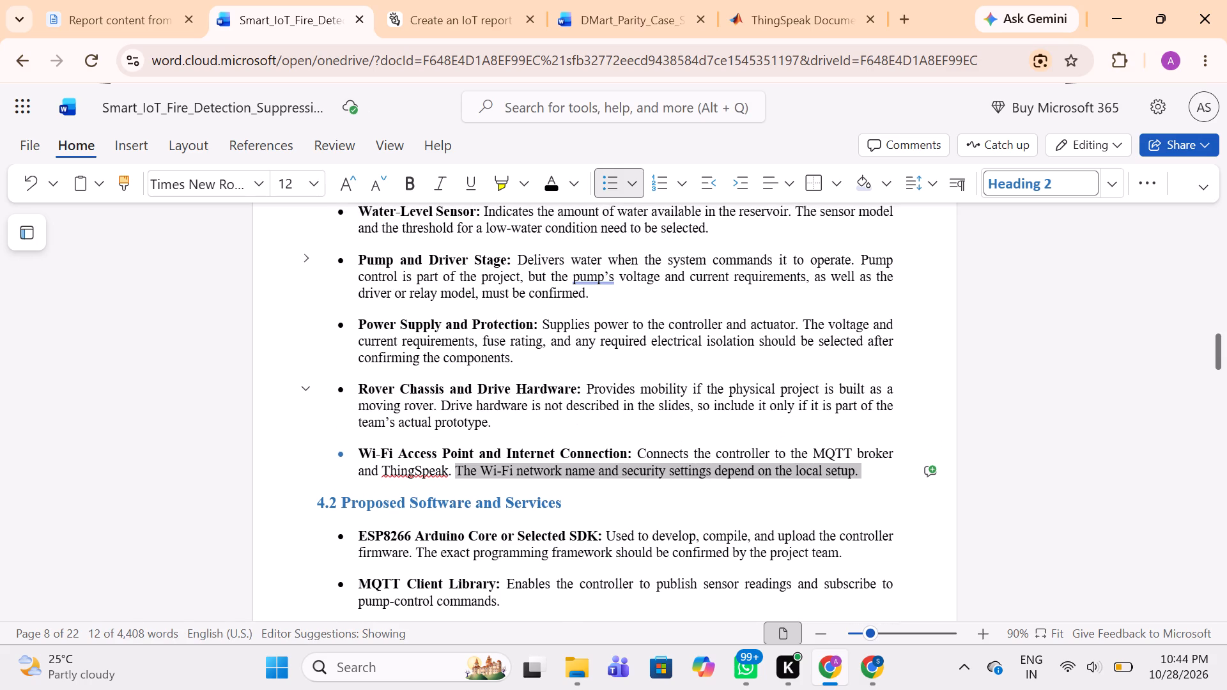
drag(444, 402, 511, 428)
key(BackSpace)
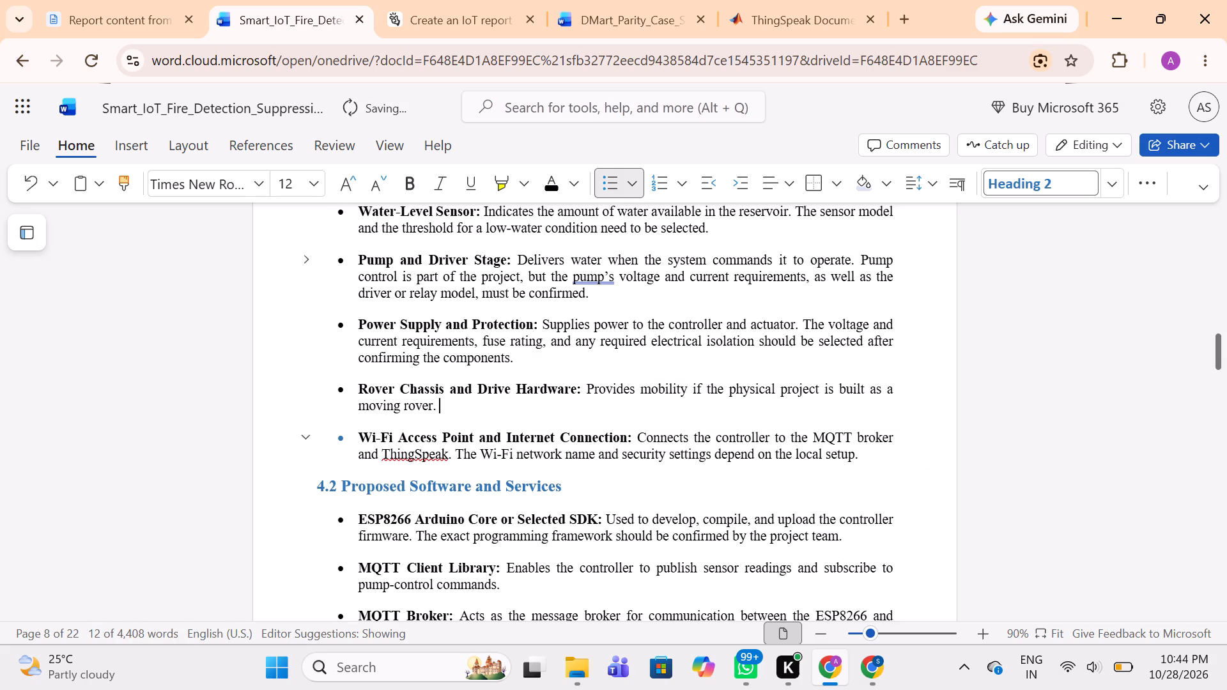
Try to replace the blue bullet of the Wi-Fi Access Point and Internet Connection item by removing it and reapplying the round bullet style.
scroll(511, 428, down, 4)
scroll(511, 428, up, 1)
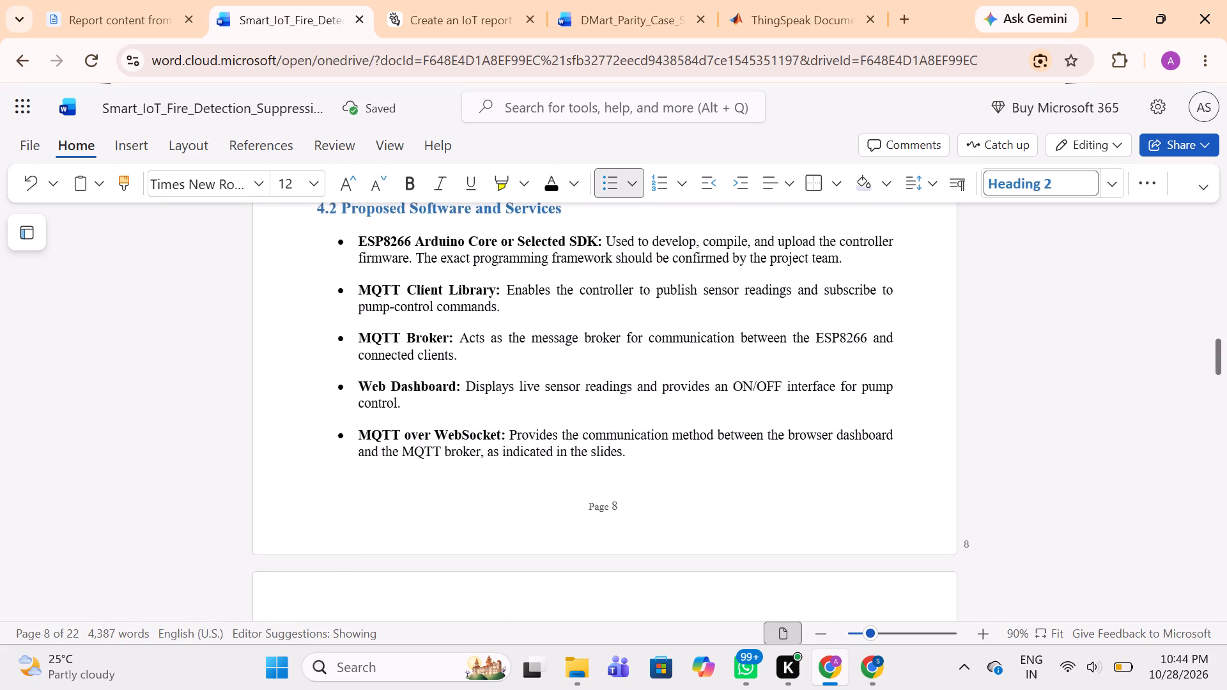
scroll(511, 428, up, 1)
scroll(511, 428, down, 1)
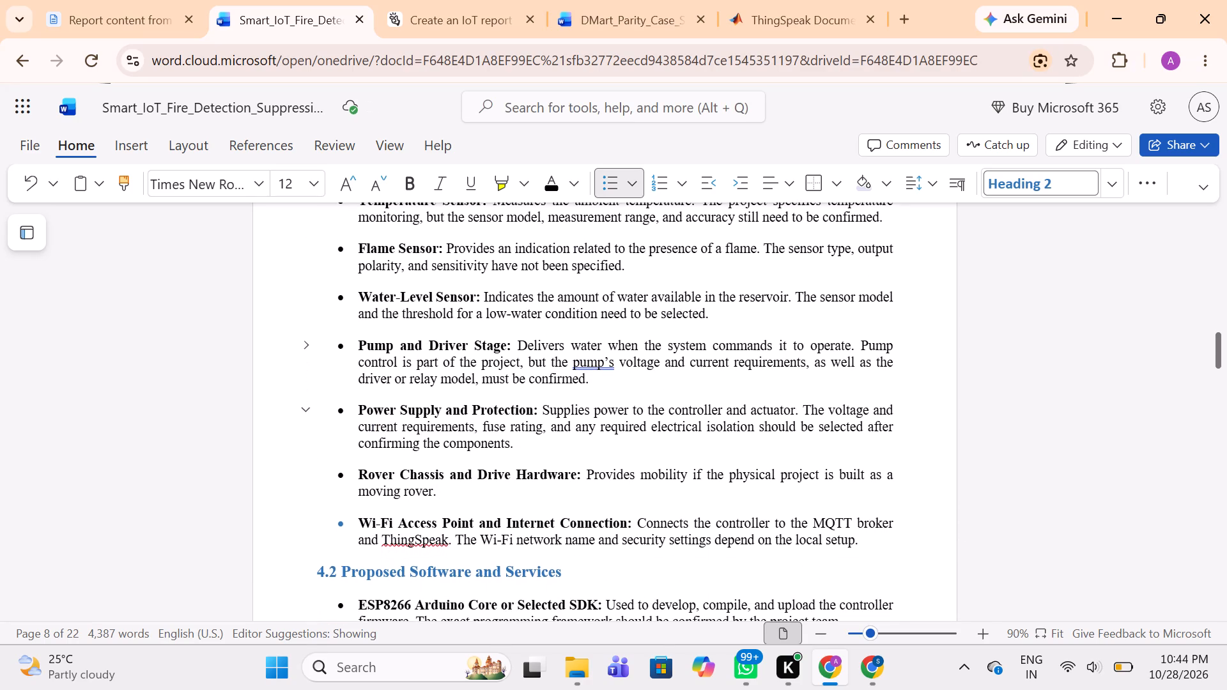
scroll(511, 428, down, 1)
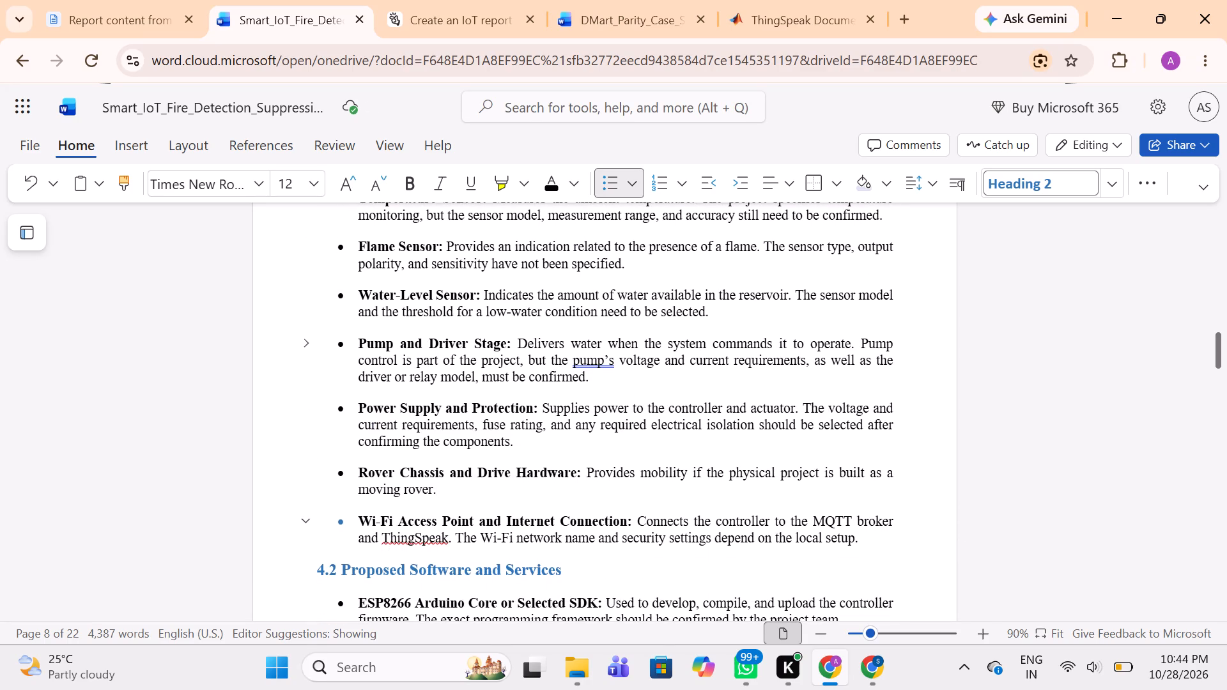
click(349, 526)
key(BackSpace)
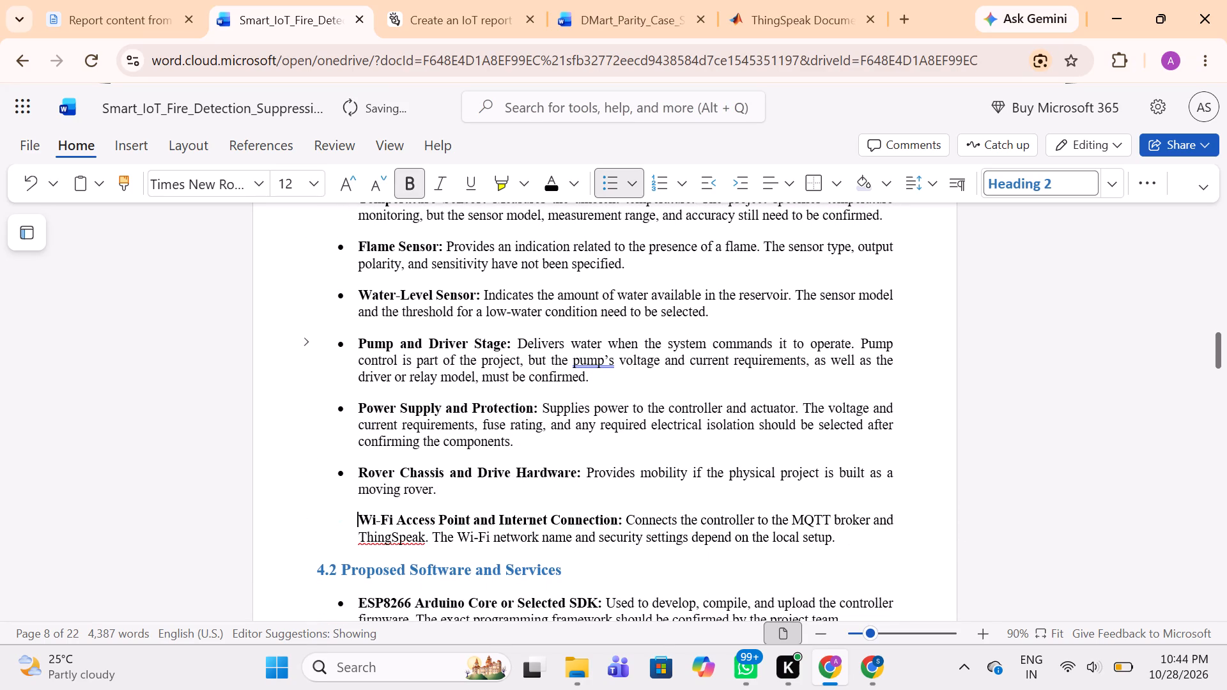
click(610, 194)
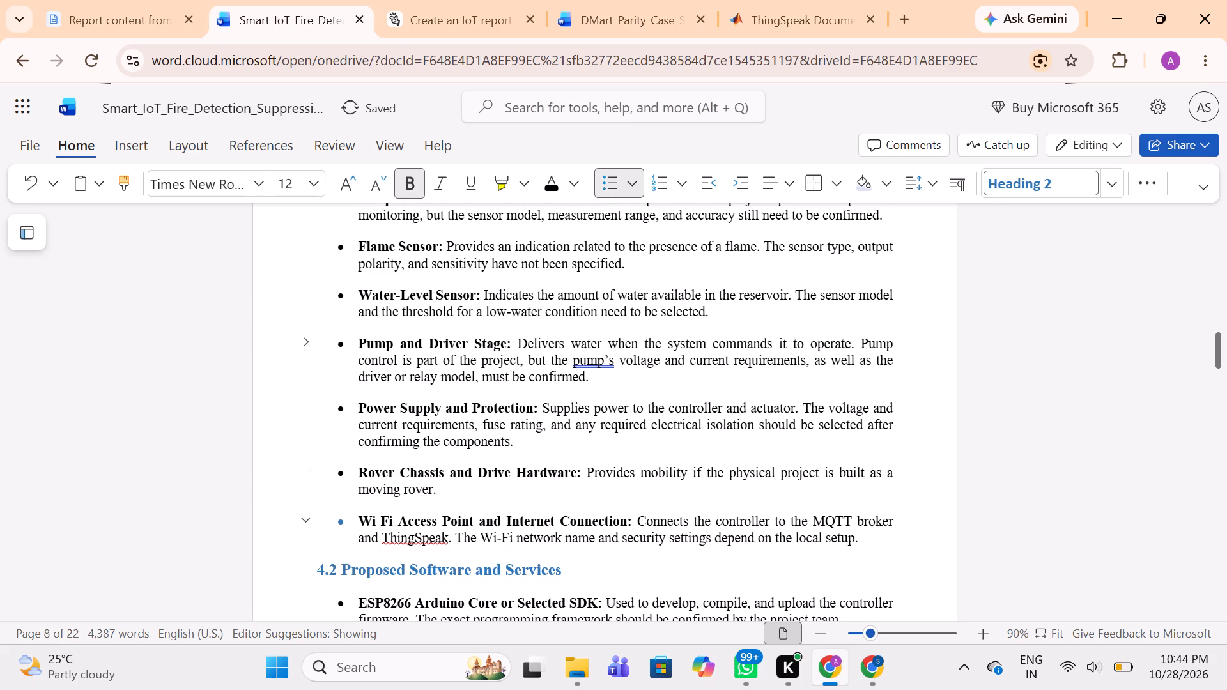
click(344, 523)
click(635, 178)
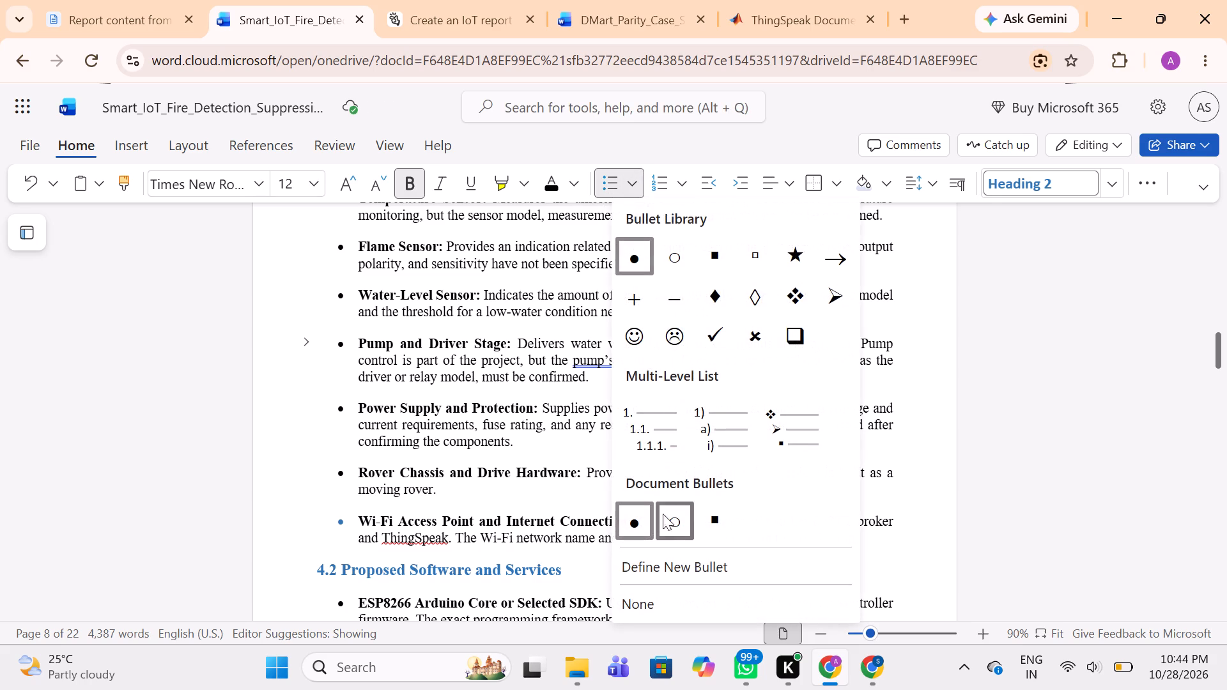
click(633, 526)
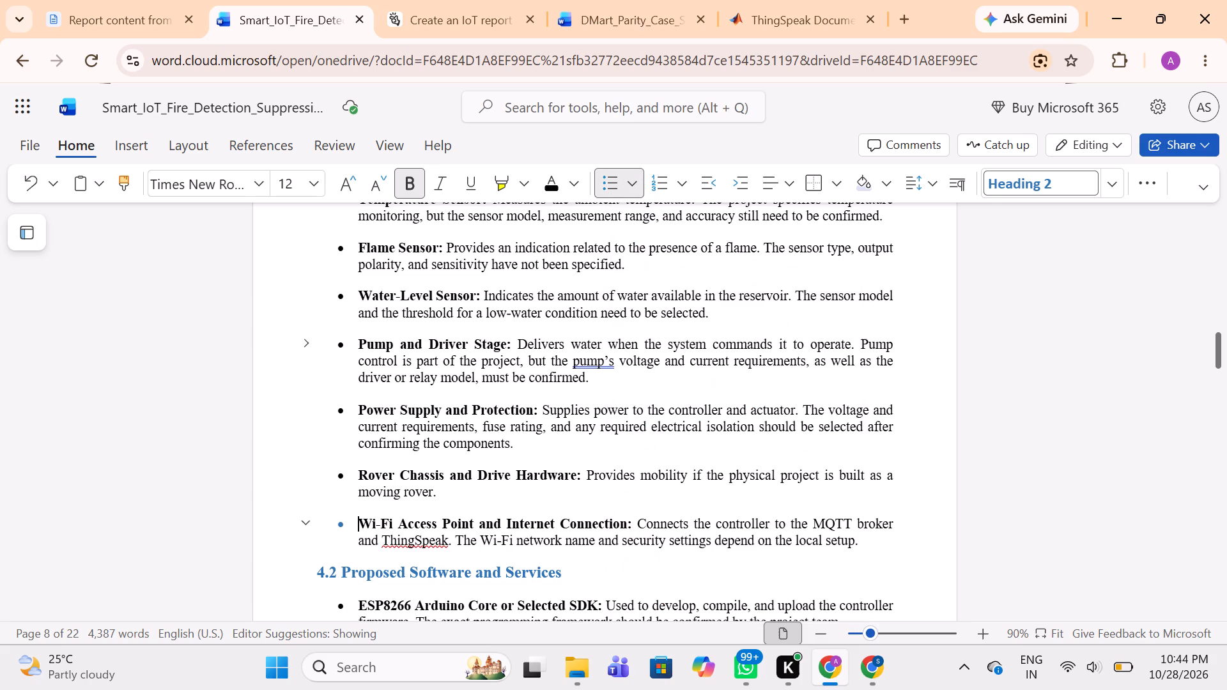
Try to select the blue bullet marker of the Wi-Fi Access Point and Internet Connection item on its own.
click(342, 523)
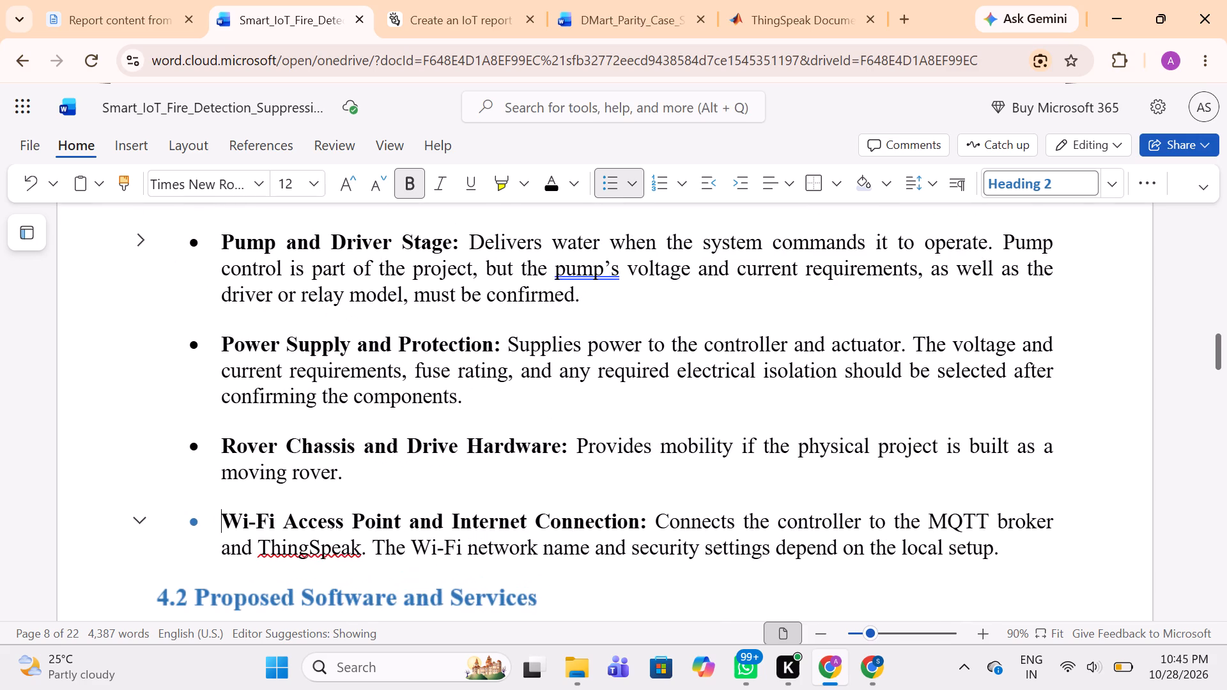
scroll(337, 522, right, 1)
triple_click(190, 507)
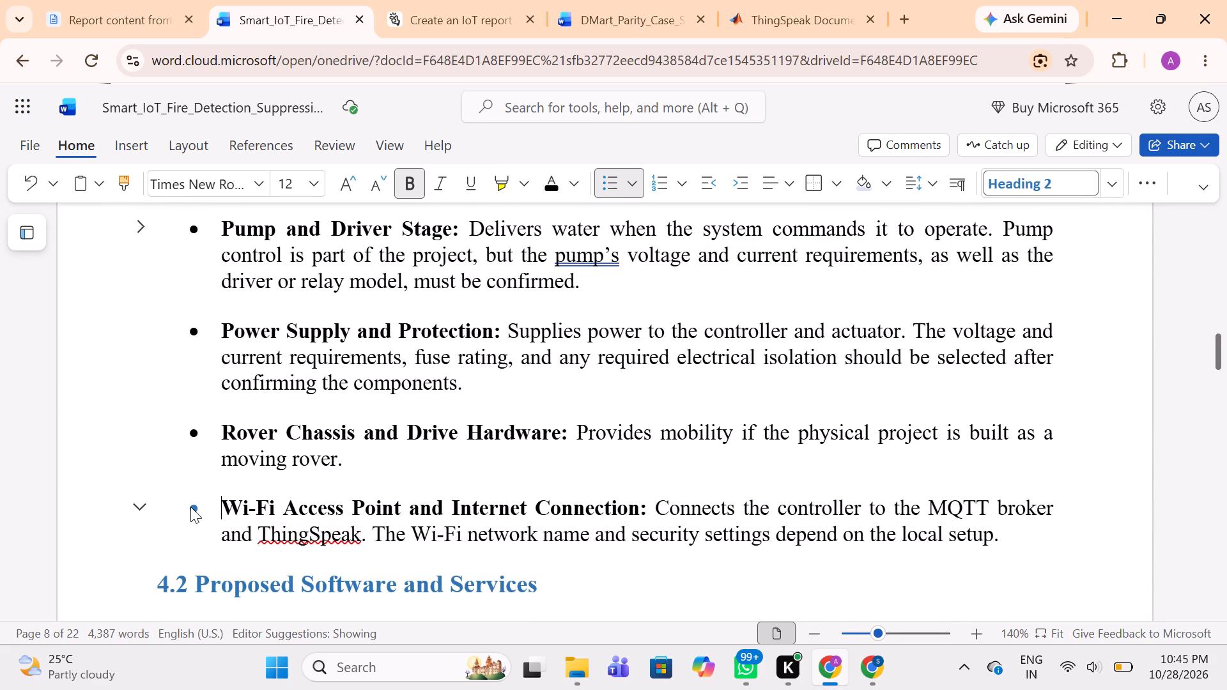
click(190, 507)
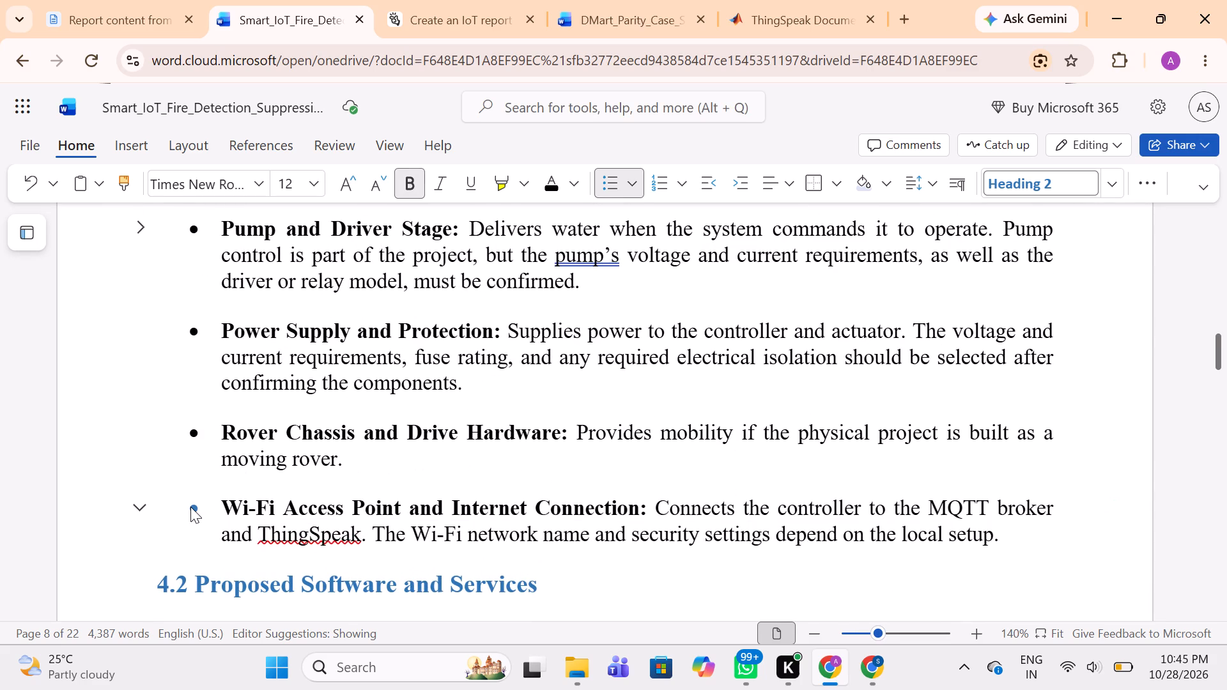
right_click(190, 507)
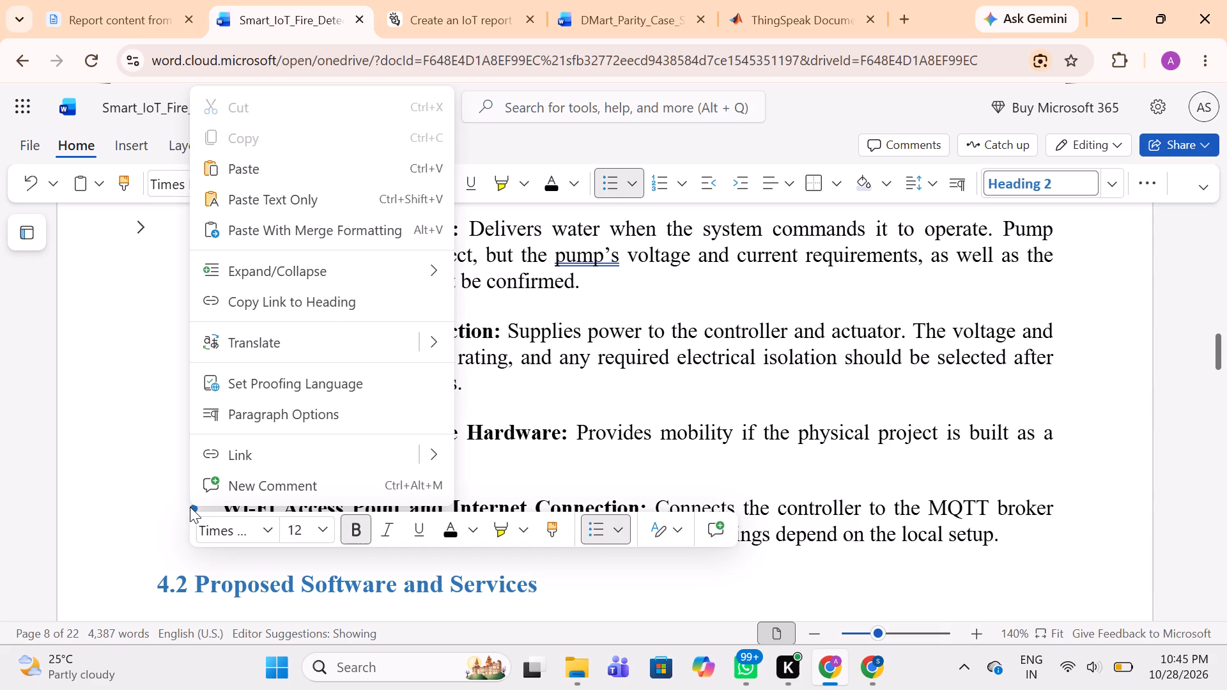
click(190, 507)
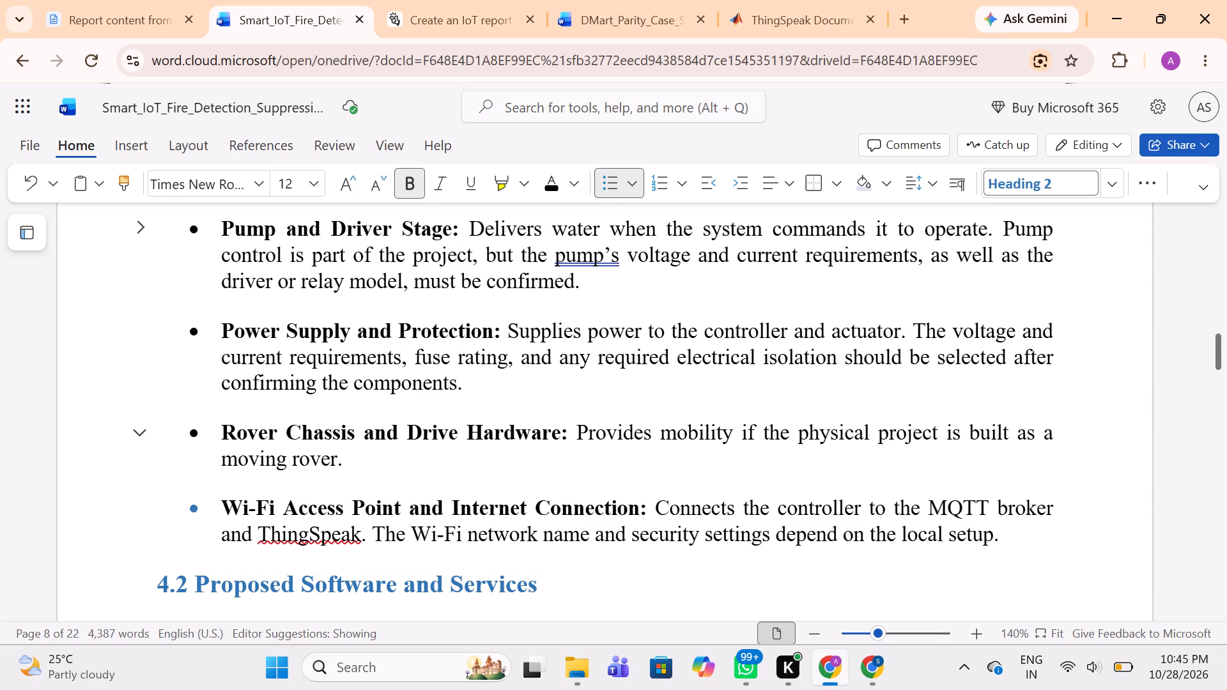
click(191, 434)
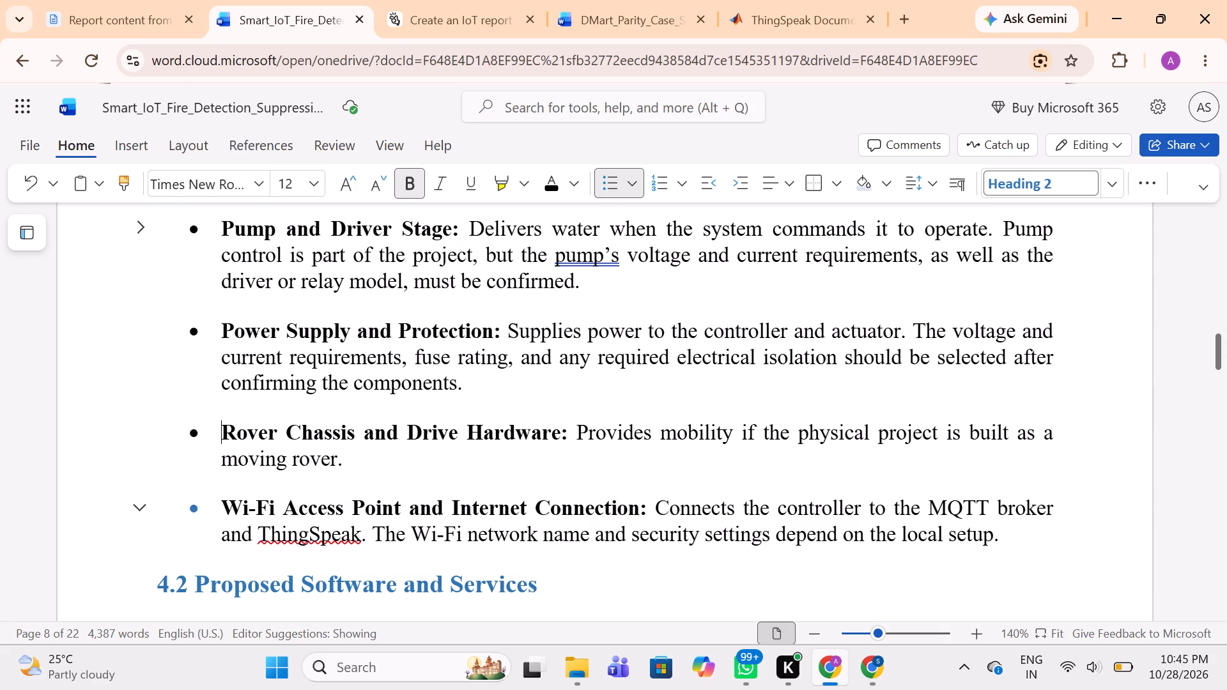
Remove, reapply and again remove the bullet of the Wi-Fi Access Point and Internet Connection item in section 4.1.
click(218, 505)
key(BackSpace)
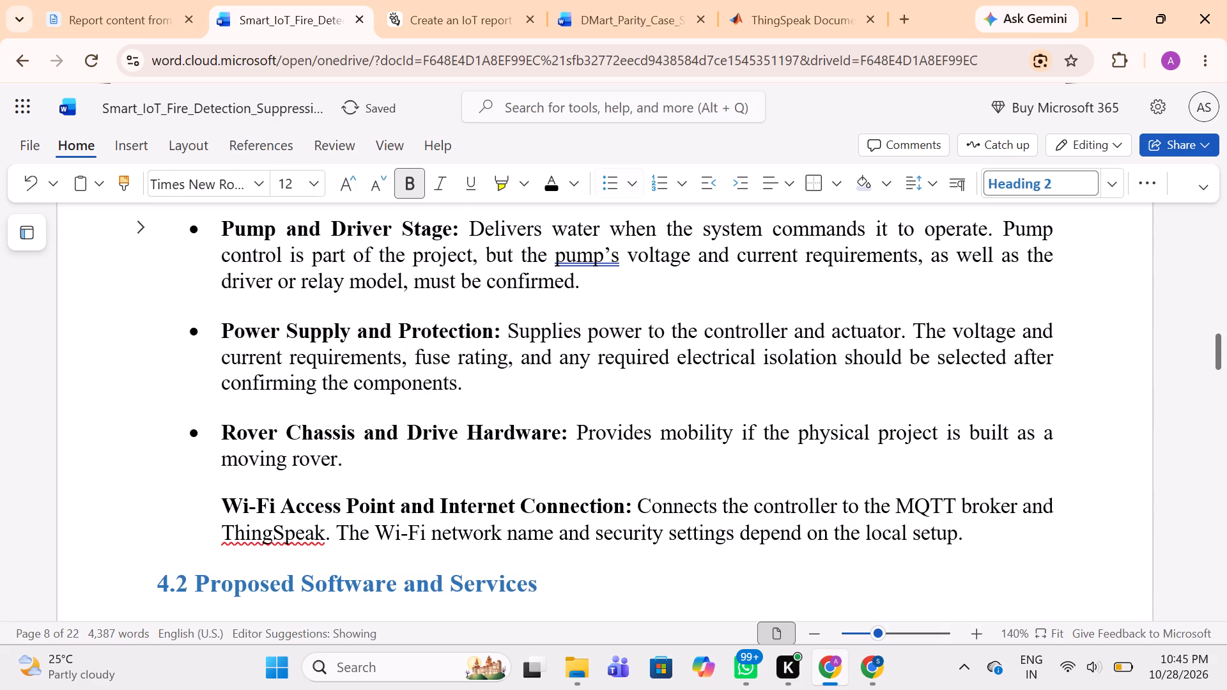
key(BackSpace)
click(611, 182)
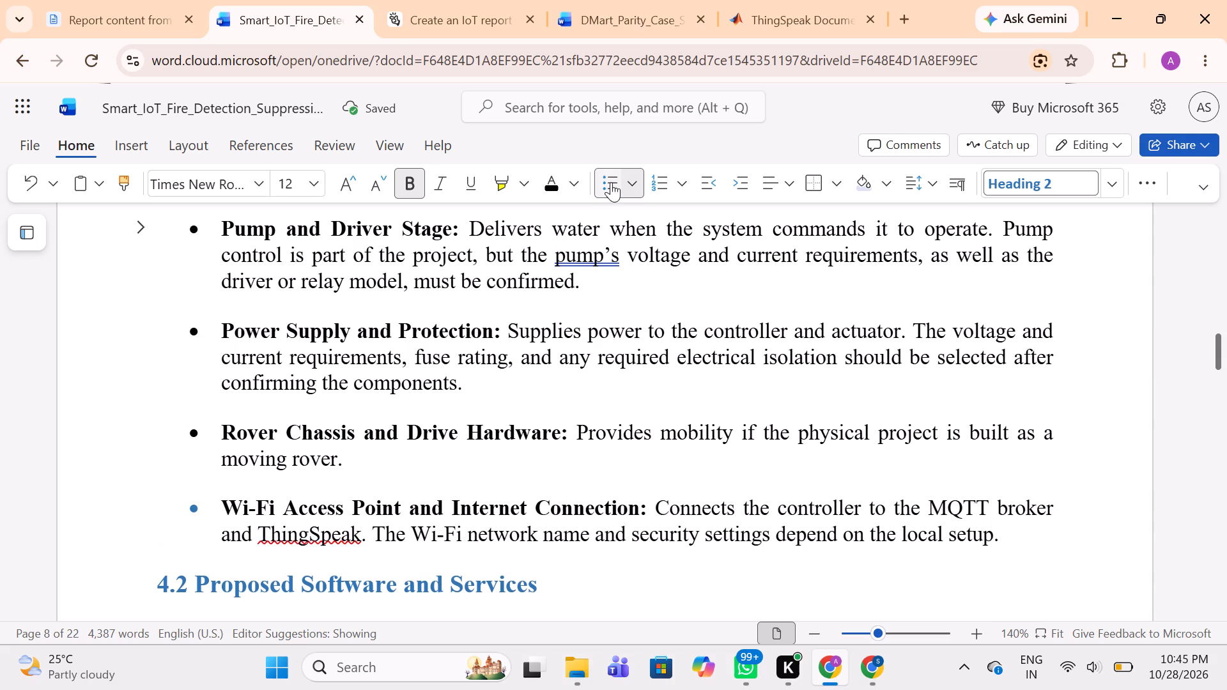
key(BackSpace)
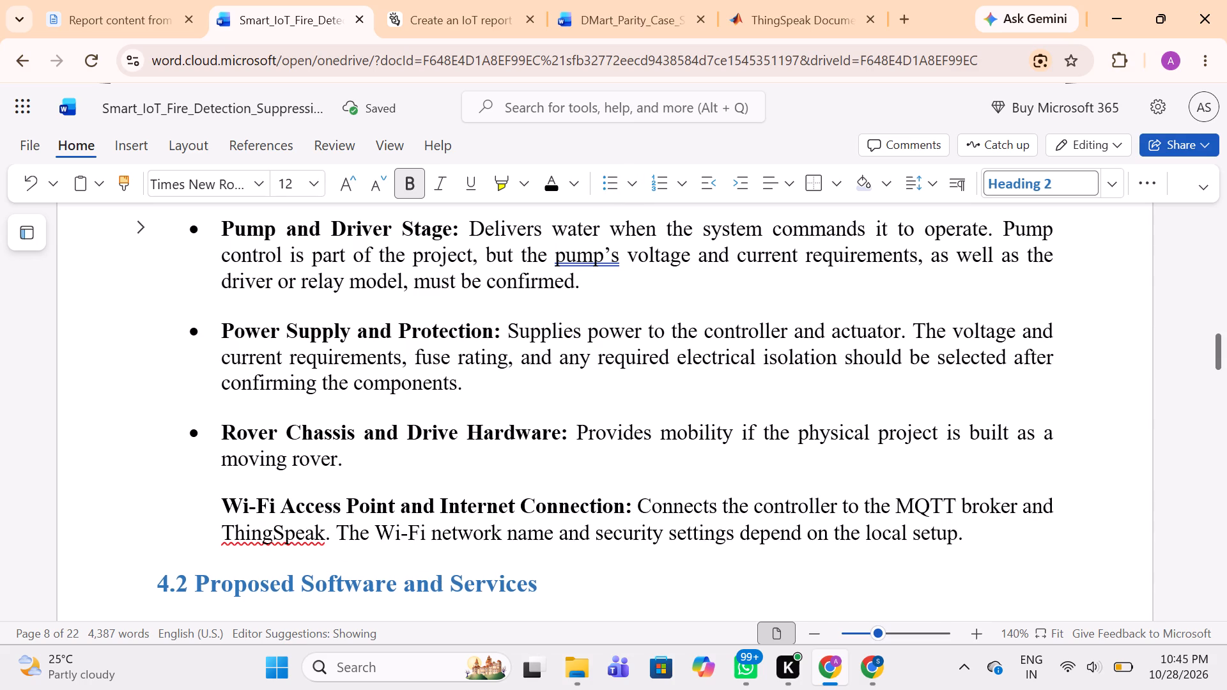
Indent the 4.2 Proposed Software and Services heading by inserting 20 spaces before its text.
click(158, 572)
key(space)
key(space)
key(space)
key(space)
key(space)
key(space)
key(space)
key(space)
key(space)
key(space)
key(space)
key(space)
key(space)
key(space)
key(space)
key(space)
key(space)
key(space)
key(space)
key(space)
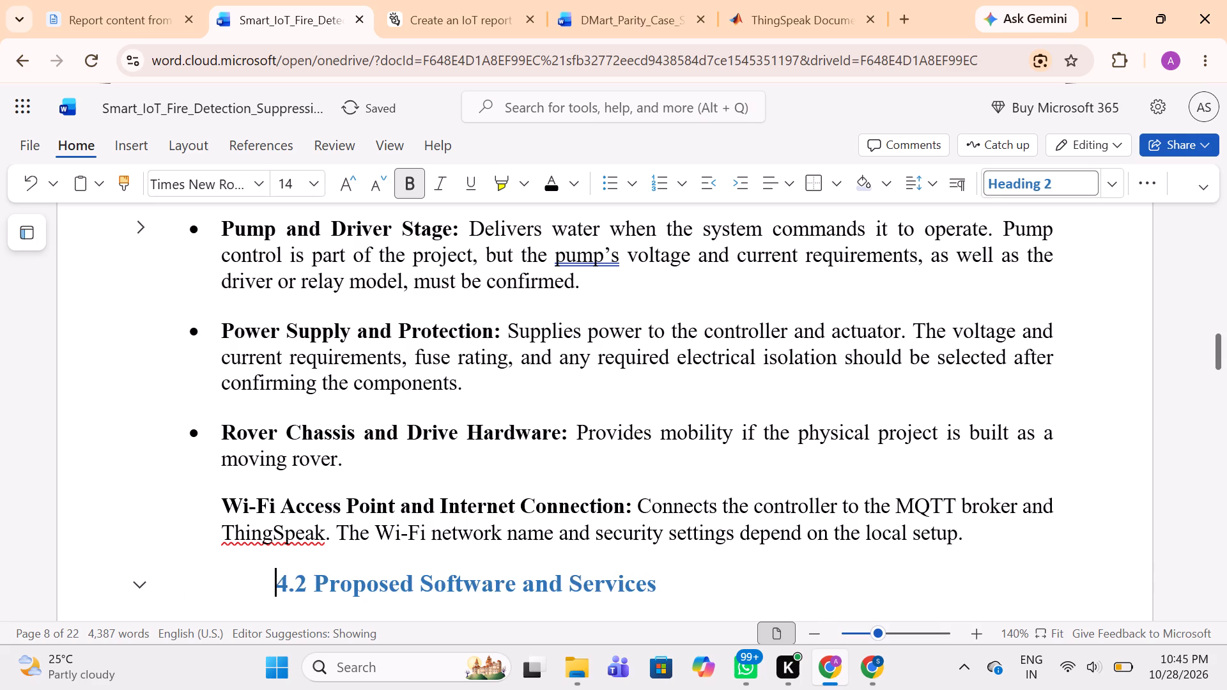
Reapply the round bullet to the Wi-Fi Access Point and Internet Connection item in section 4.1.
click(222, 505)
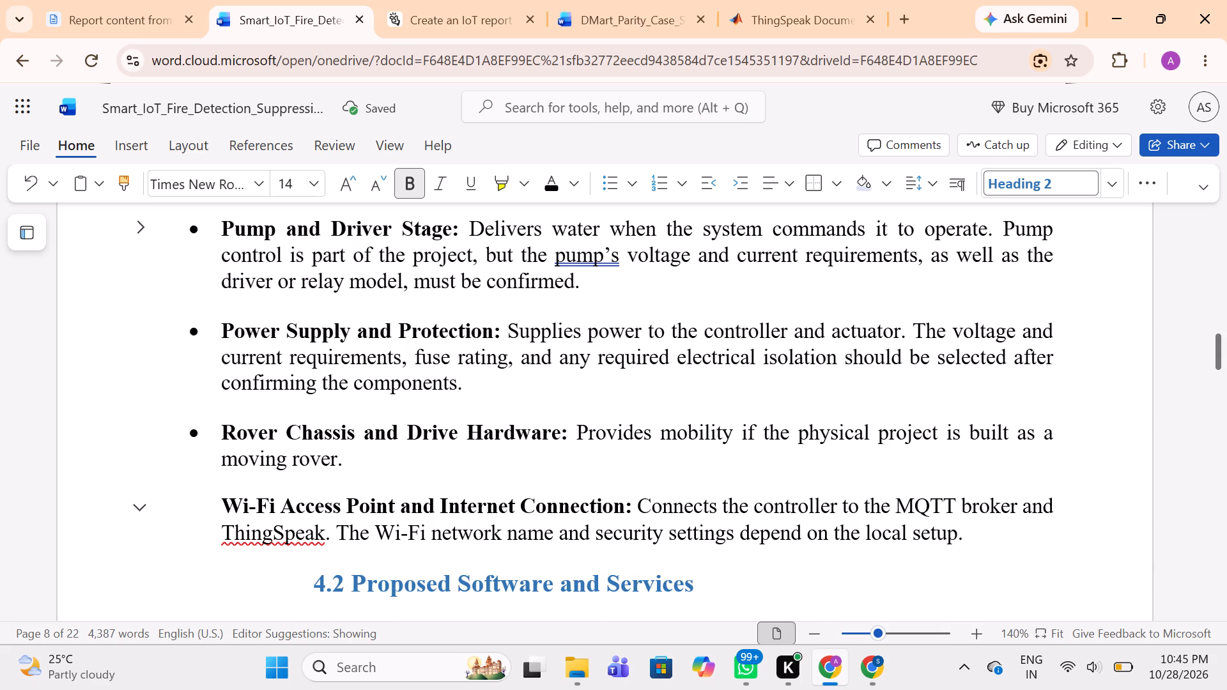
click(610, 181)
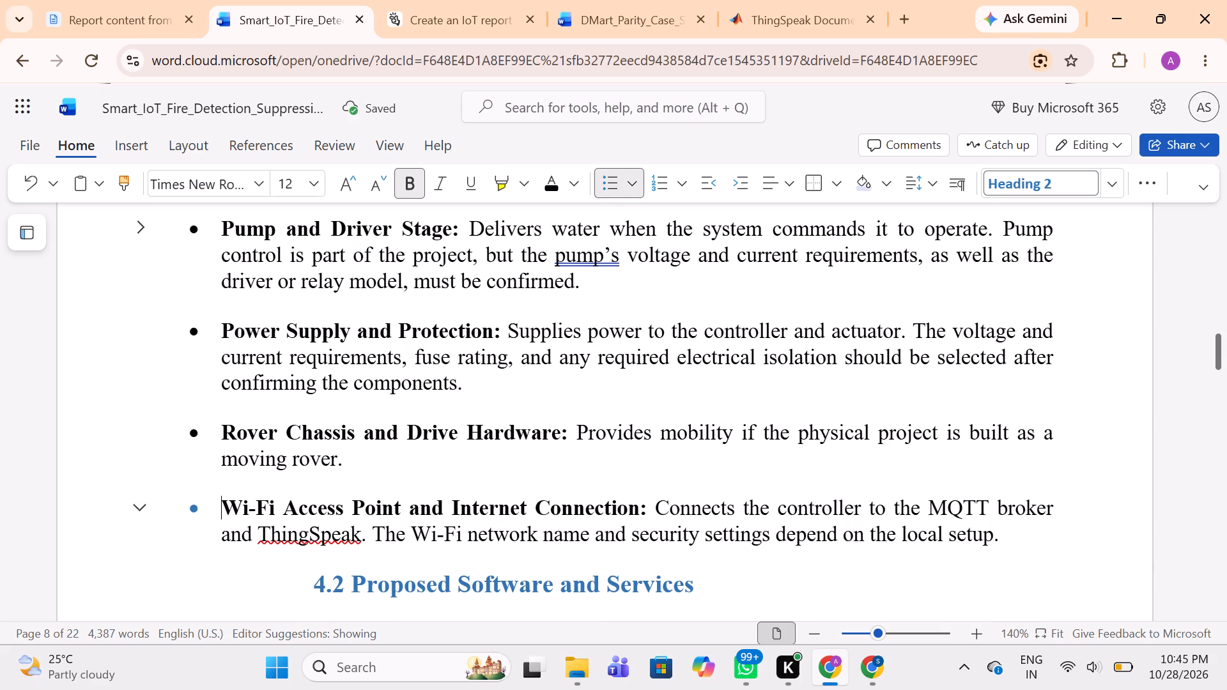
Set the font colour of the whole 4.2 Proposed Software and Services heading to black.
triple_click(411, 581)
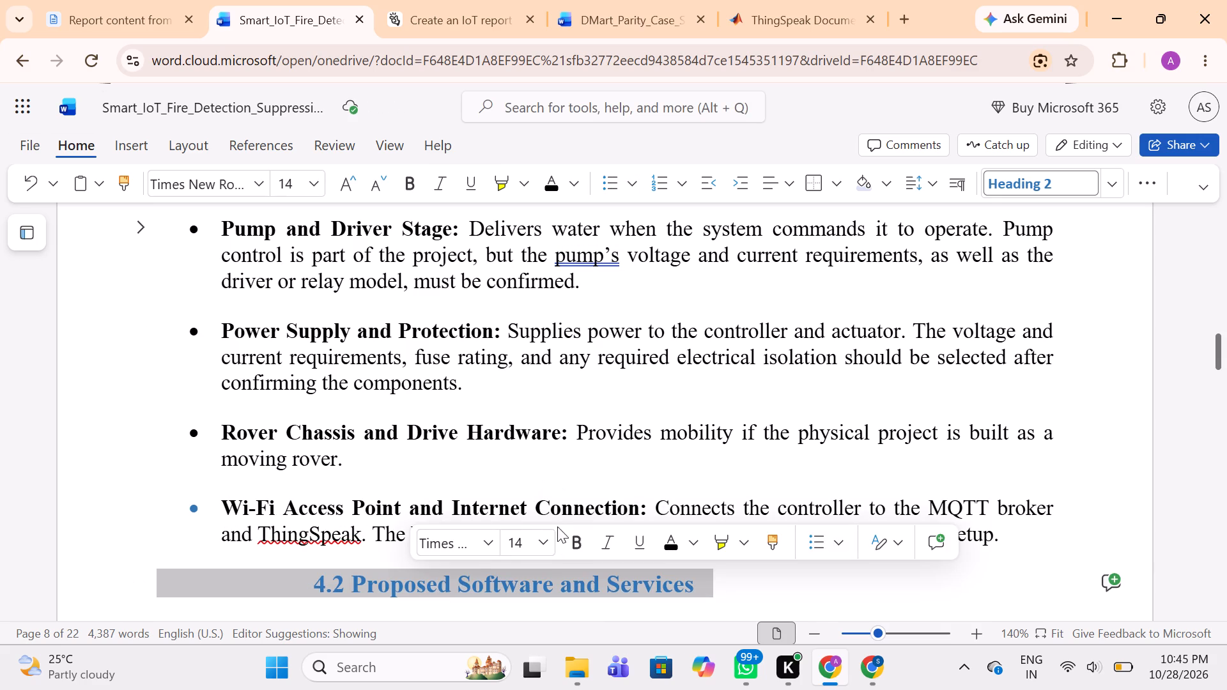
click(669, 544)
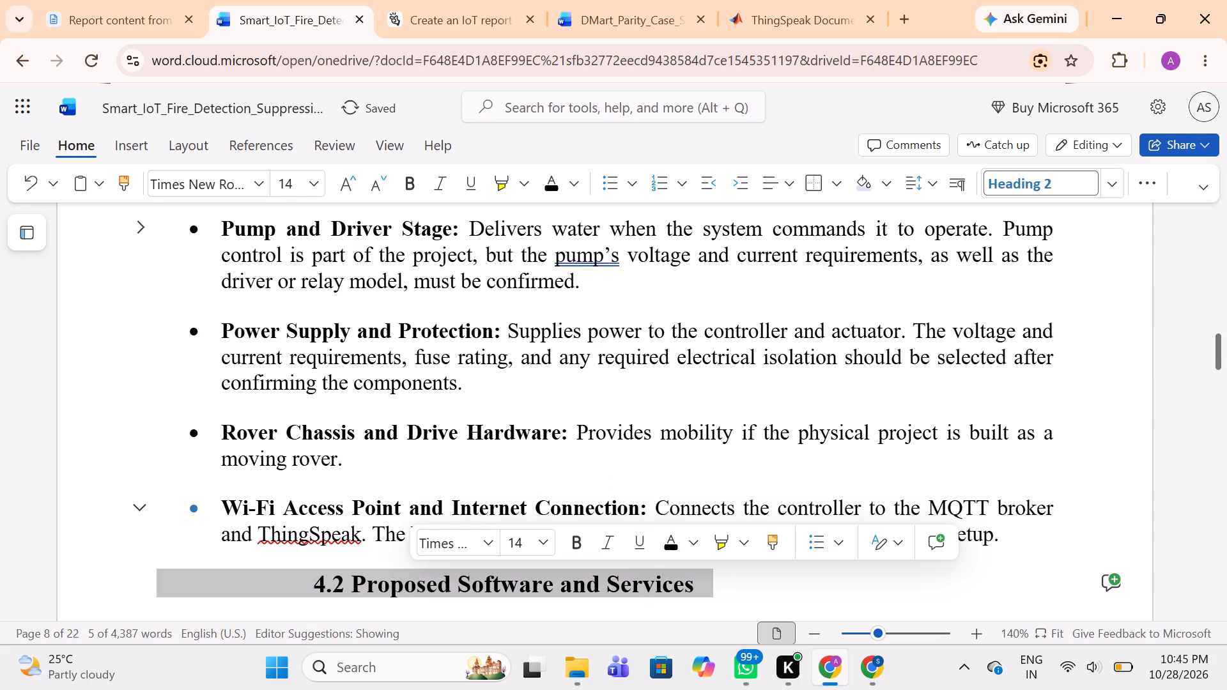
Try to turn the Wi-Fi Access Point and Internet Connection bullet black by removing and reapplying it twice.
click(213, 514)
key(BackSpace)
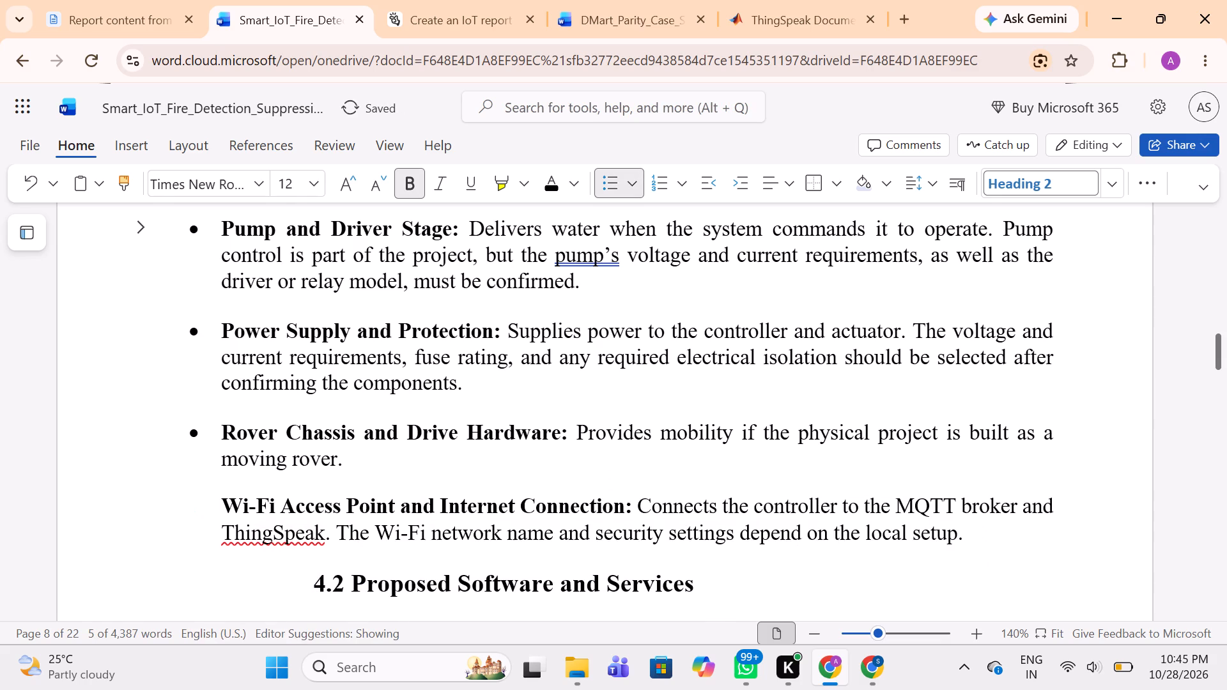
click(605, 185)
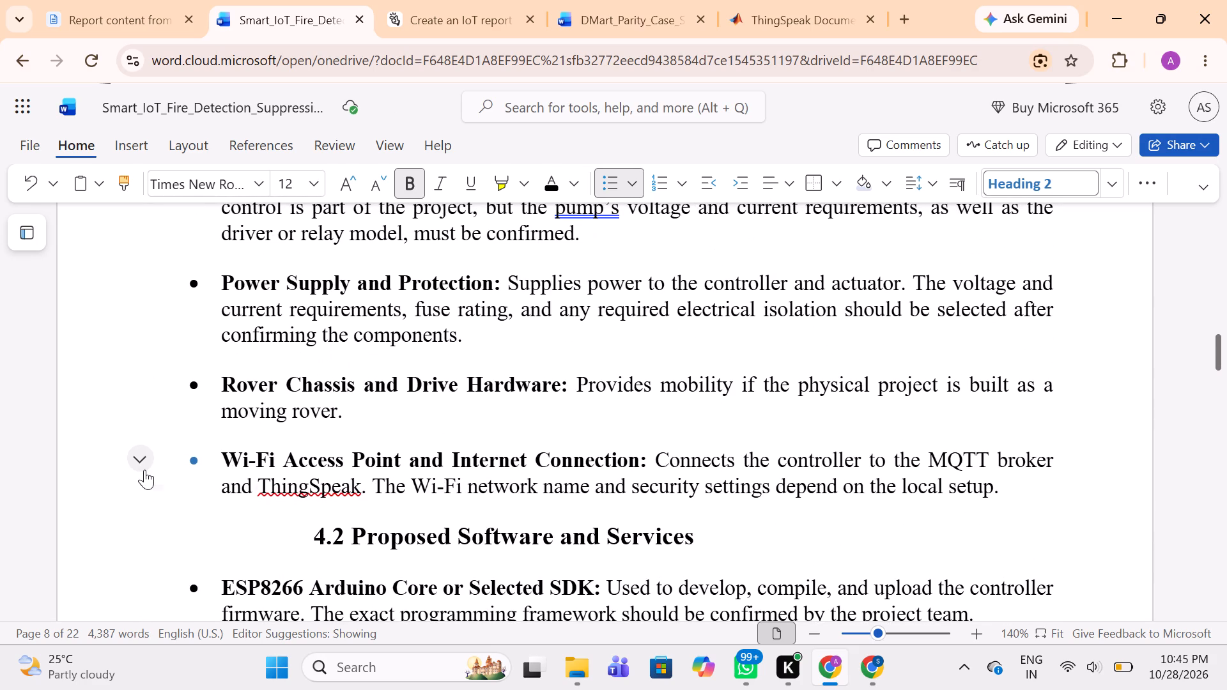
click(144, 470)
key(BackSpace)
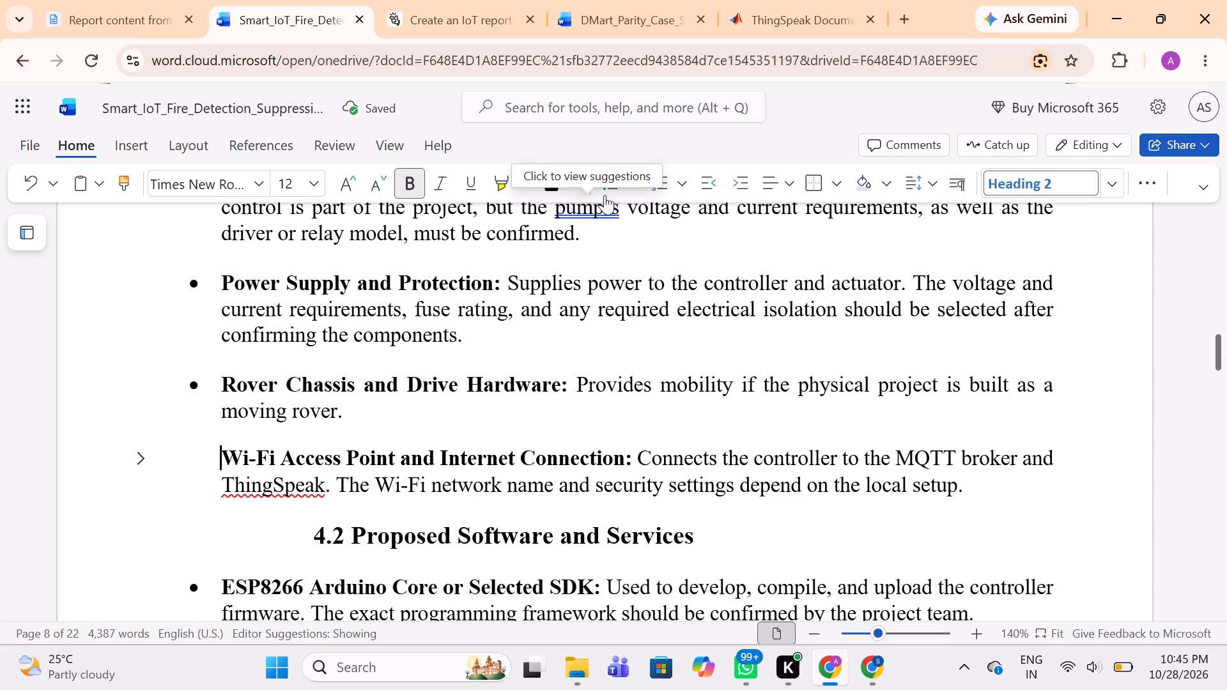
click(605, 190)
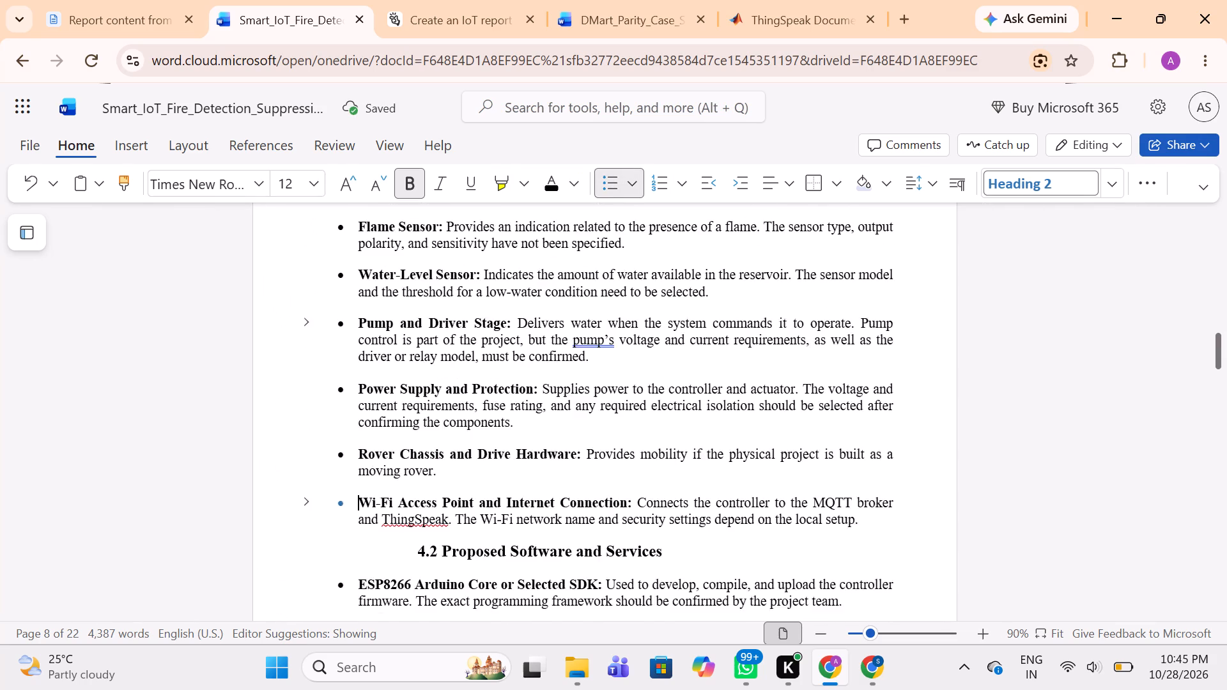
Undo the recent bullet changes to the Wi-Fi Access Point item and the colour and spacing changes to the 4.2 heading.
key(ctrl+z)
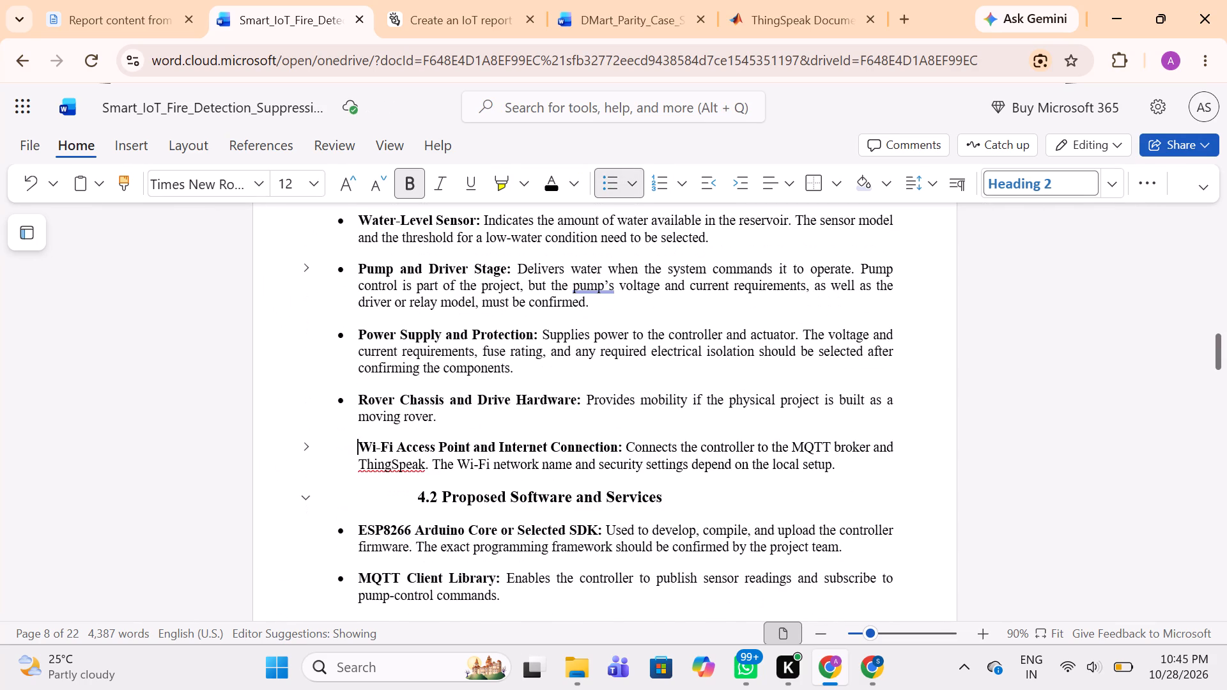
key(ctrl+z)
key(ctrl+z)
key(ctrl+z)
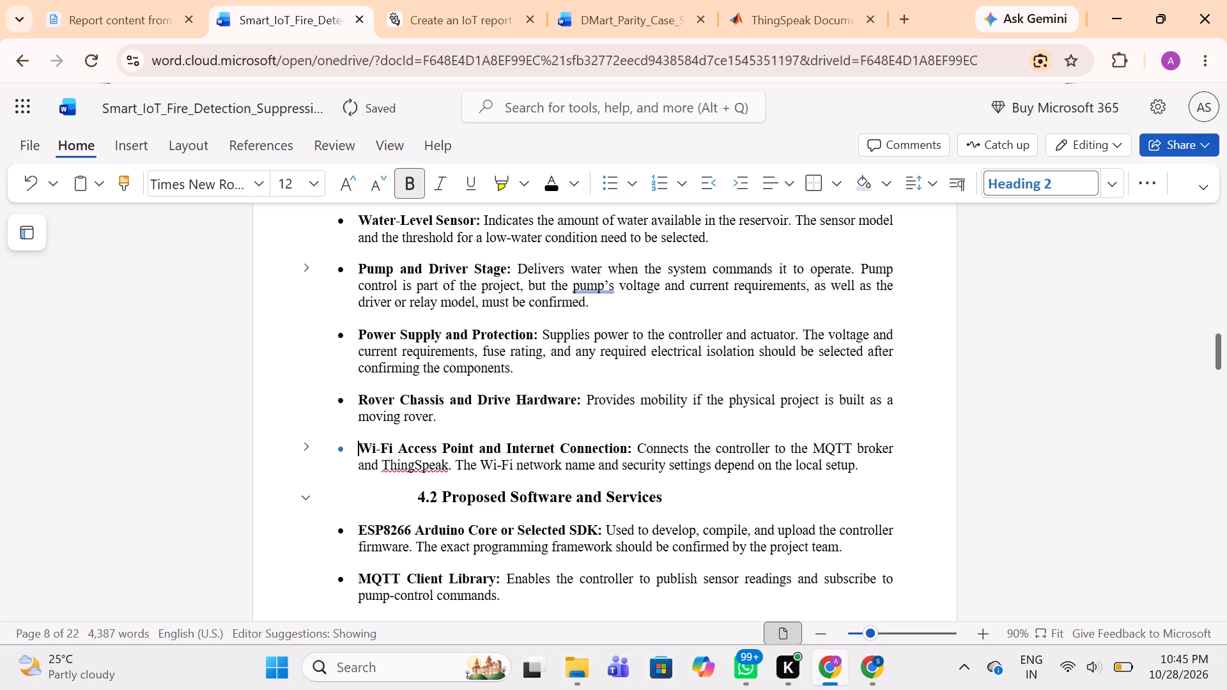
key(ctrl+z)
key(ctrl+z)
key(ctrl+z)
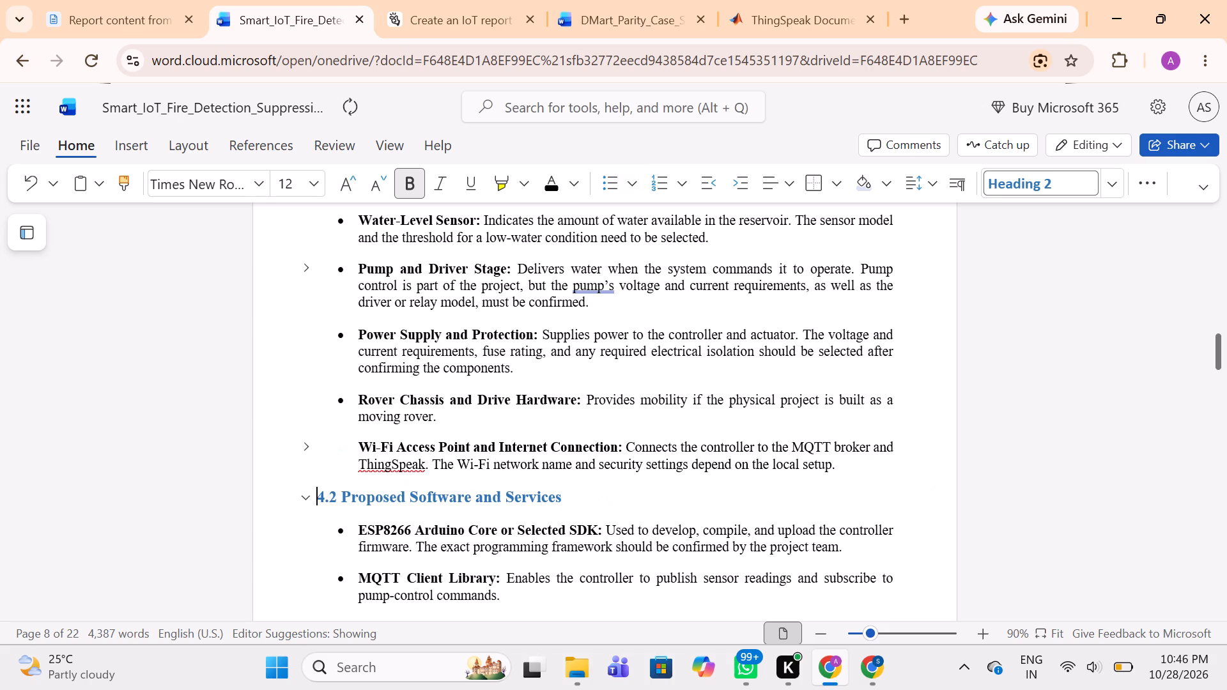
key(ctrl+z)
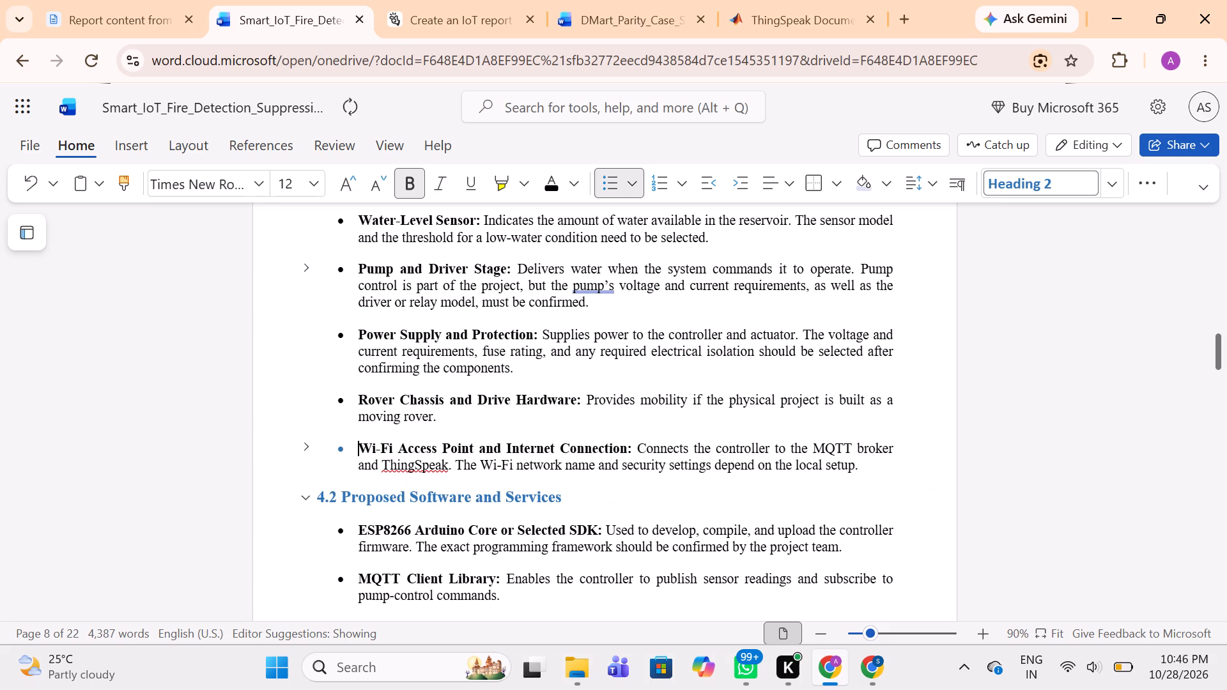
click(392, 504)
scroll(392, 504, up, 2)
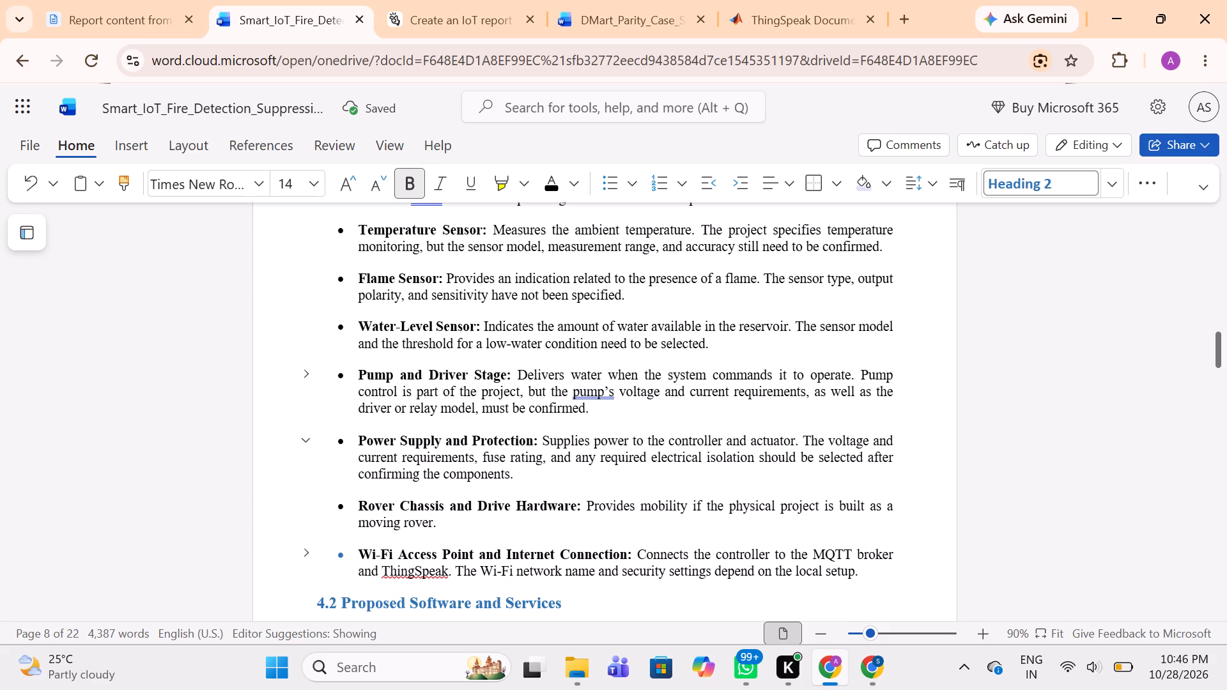
Delete the sentence about voltage and current requirements, fuse rating and electrical isolation from section 4.1's Power Supply and Protection bullet.
drag(802, 439, 860, 478)
key(BackSpace)
Set the font size of the "4. Components Required" heading to 16.
scroll(860, 478, down, 1)
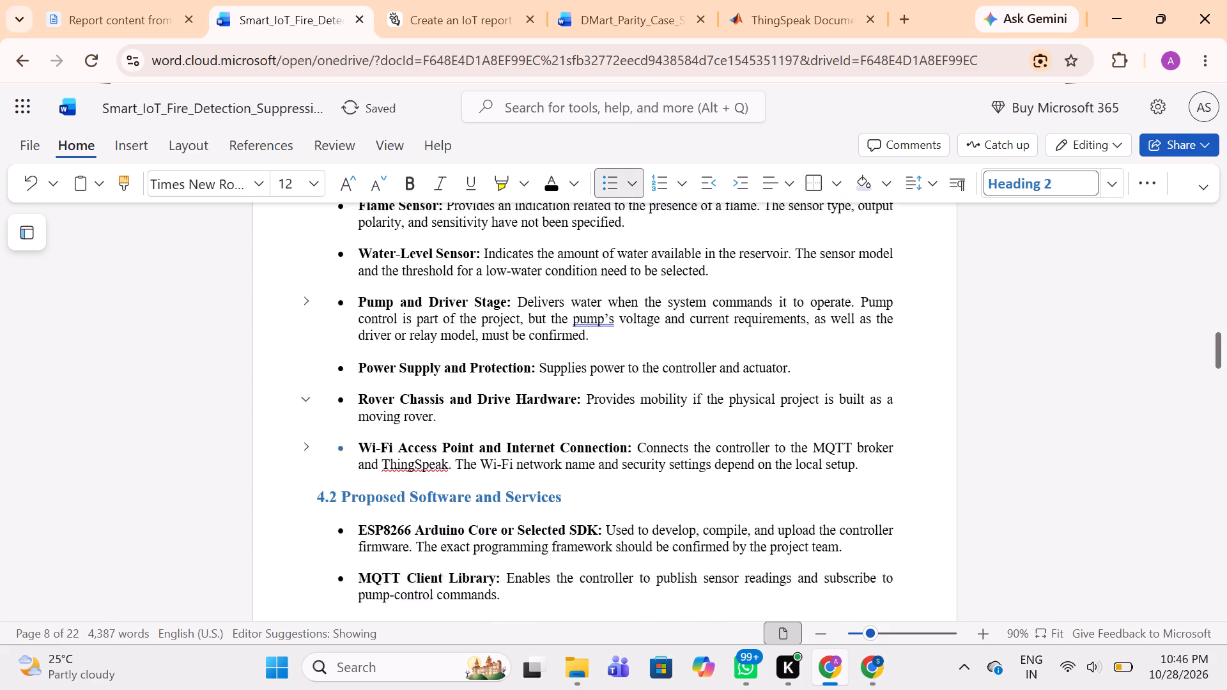
scroll(860, 478, down, 2)
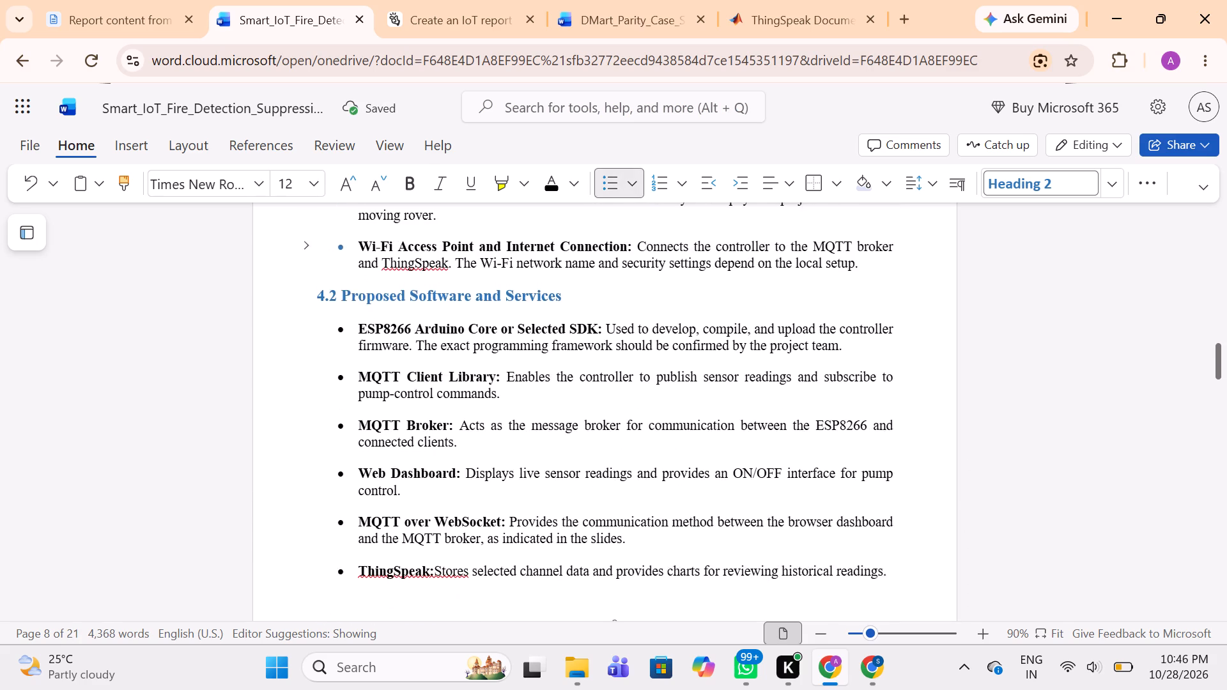
scroll(860, 478, up, 3)
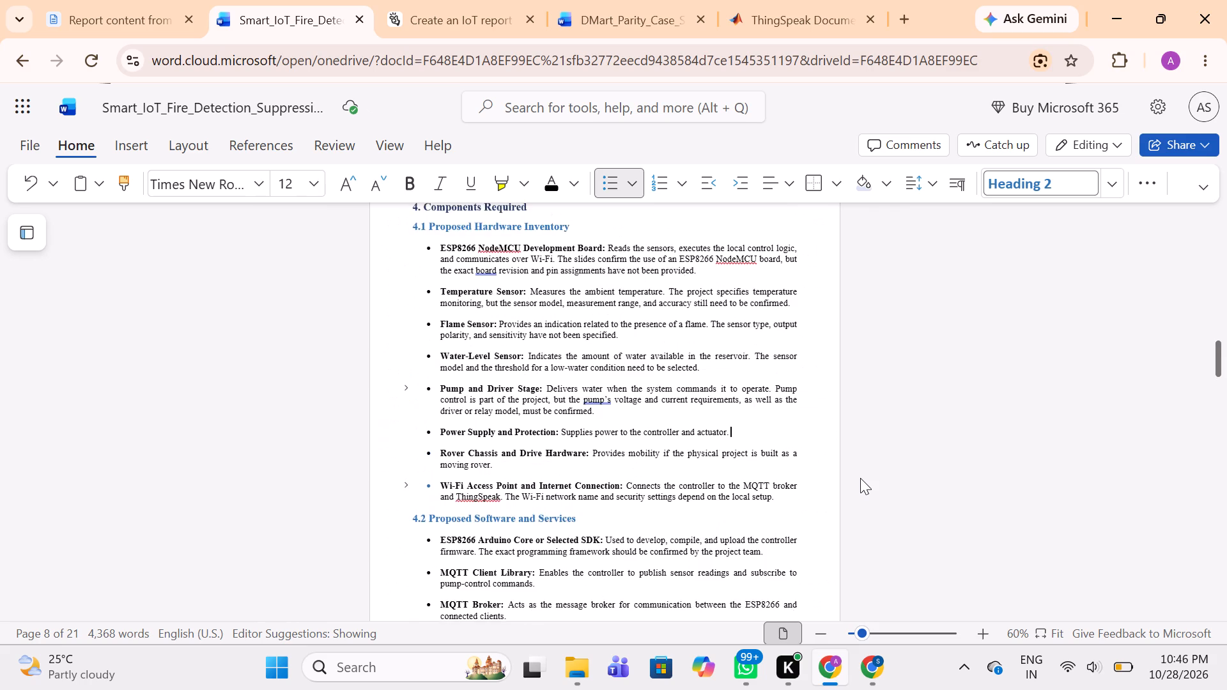
scroll(860, 478, up, 1)
scroll(860, 478, down, 1)
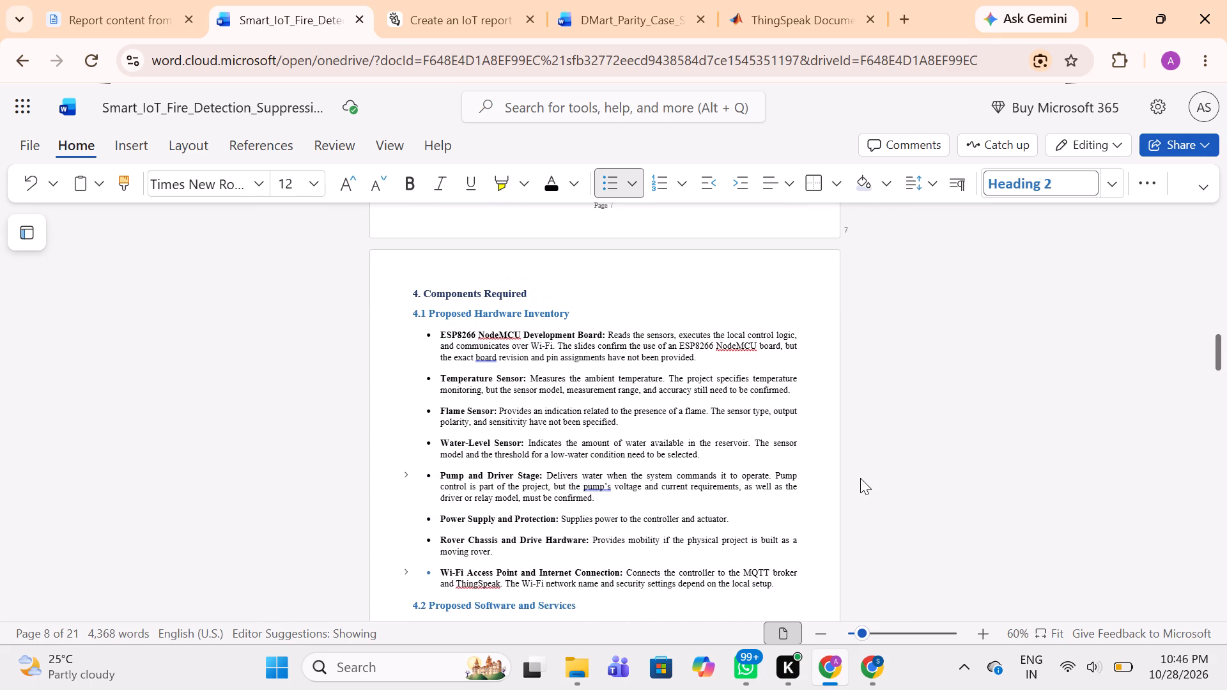
scroll(860, 478, down, 1)
triple_click(498, 291)
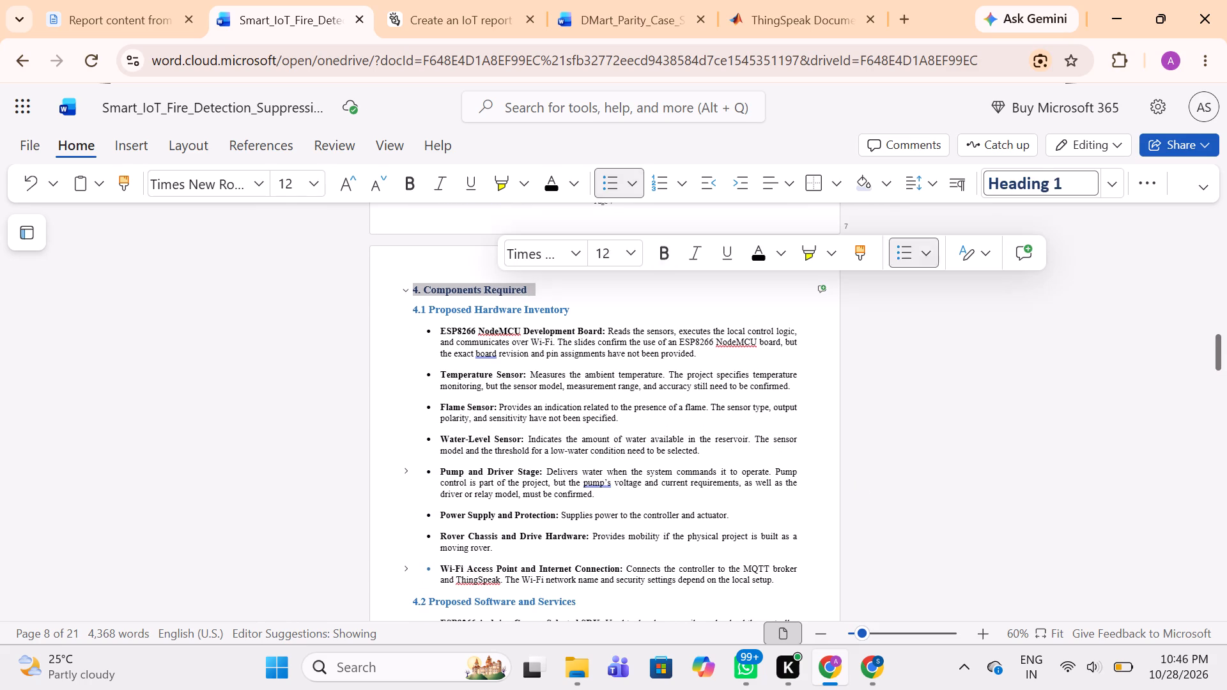
click(637, 252)
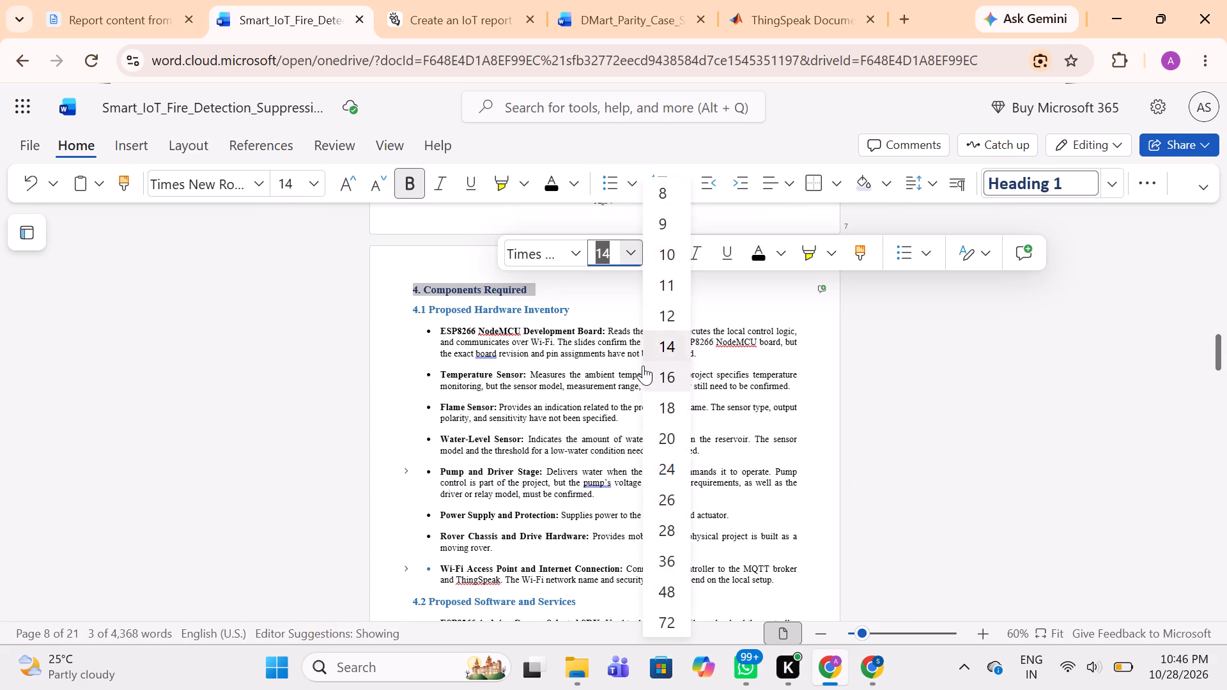
click(654, 374)
Delete the entire "5. Component Description" section, including its heading, subsections 5.1 to 5.4 and any leftover text.
scroll(568, 376, up, 2)
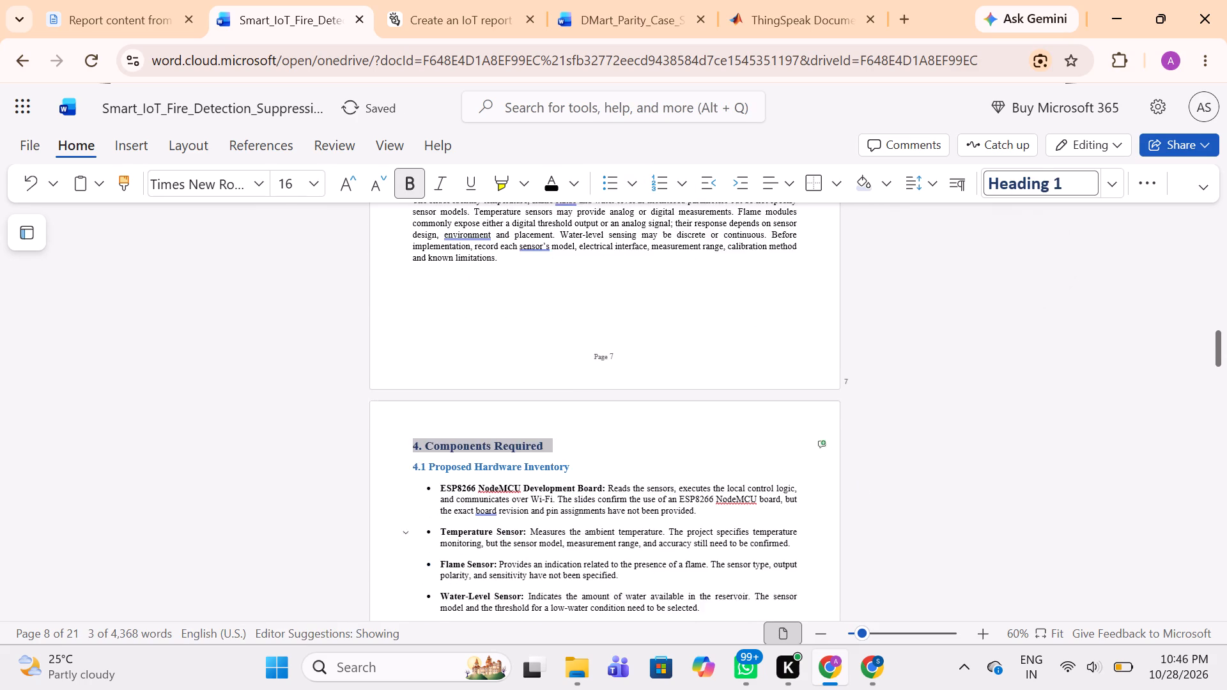
scroll(568, 376, up, 2)
scroll(568, 376, down, 1)
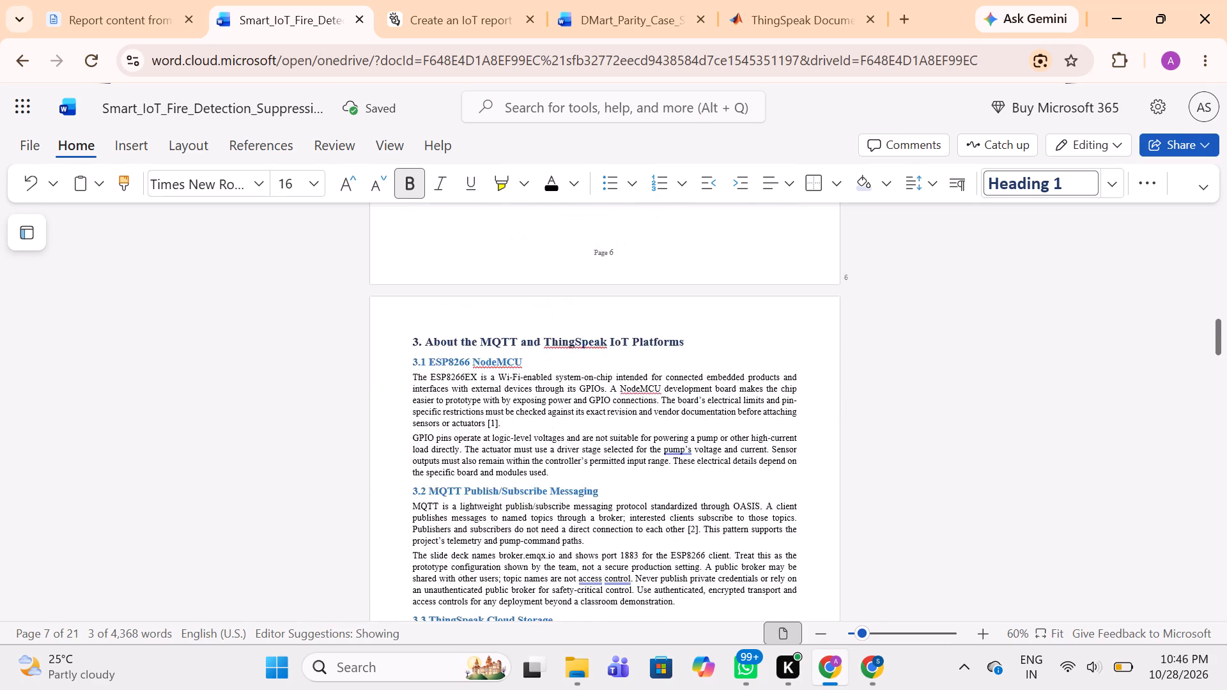
scroll(568, 376, down, 3)
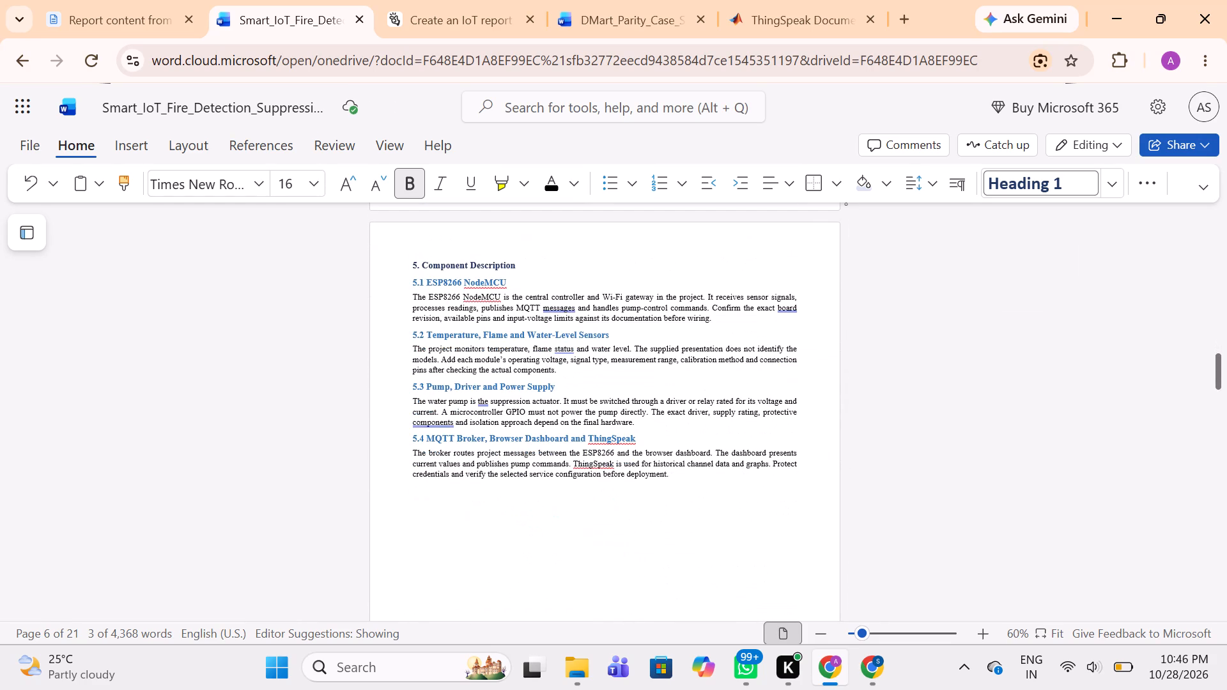
drag(410, 258, 699, 494)
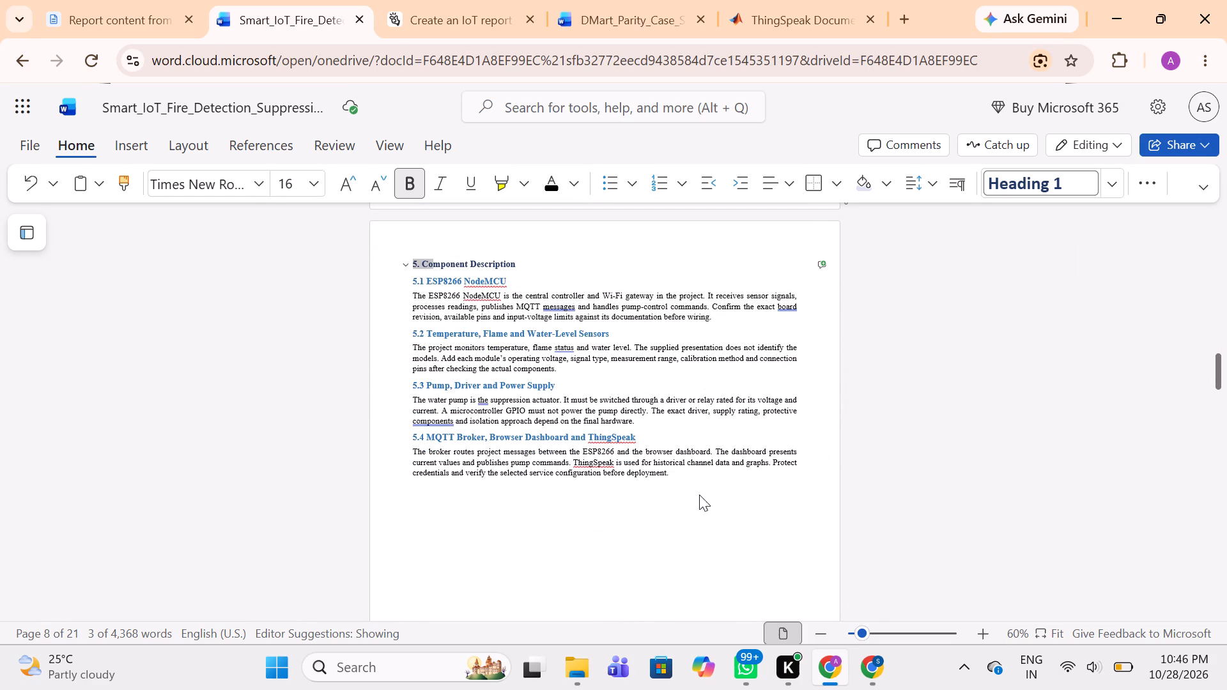
drag(699, 494, 653, 480)
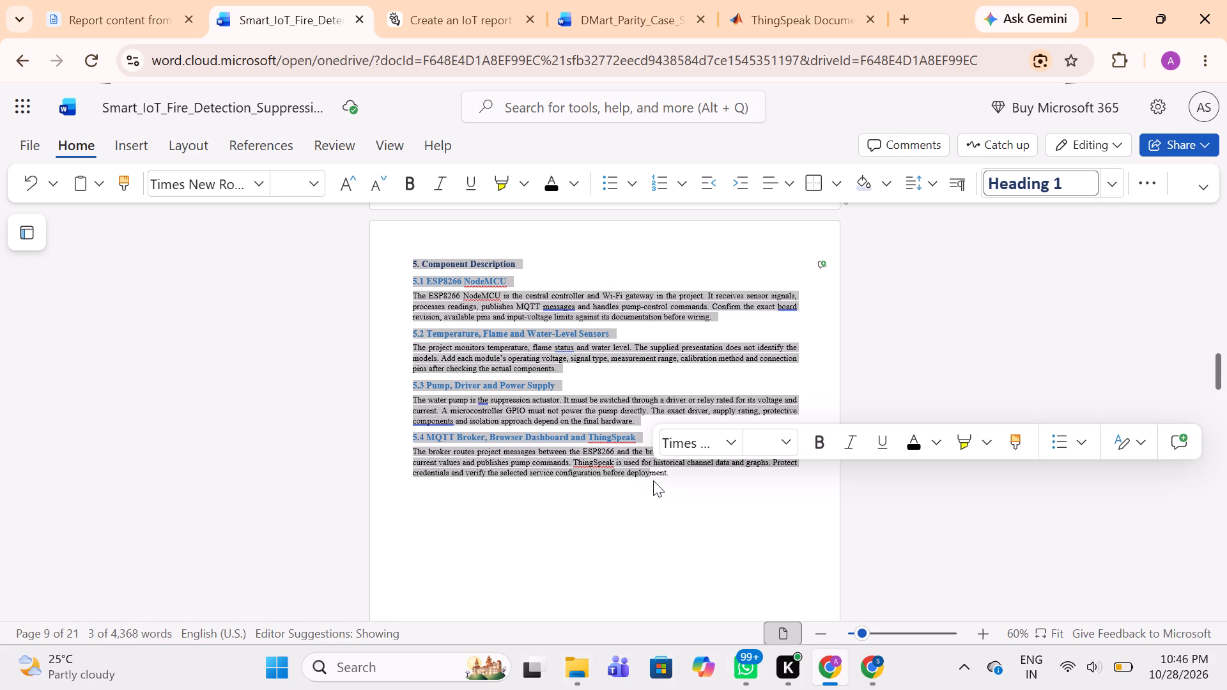
key(BackSpace)
key(Right)
key(Right)
key(Right)
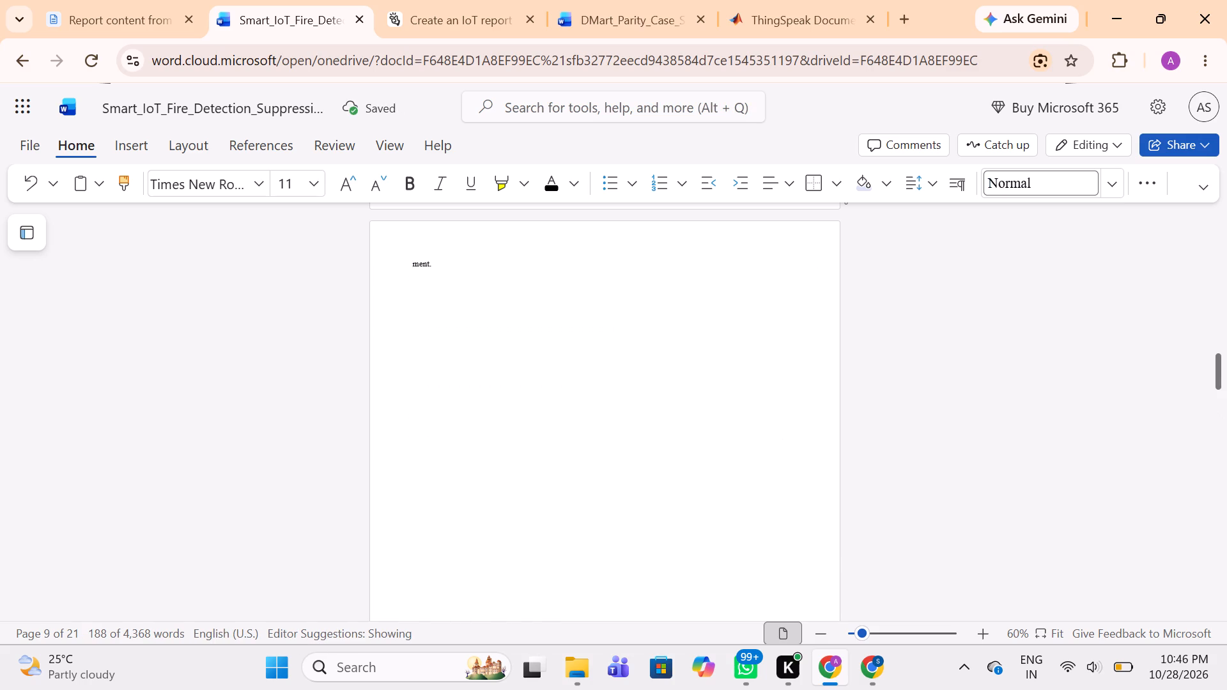
key(Right)
key(Right)
key(BackSpace)
key(BackSpace)
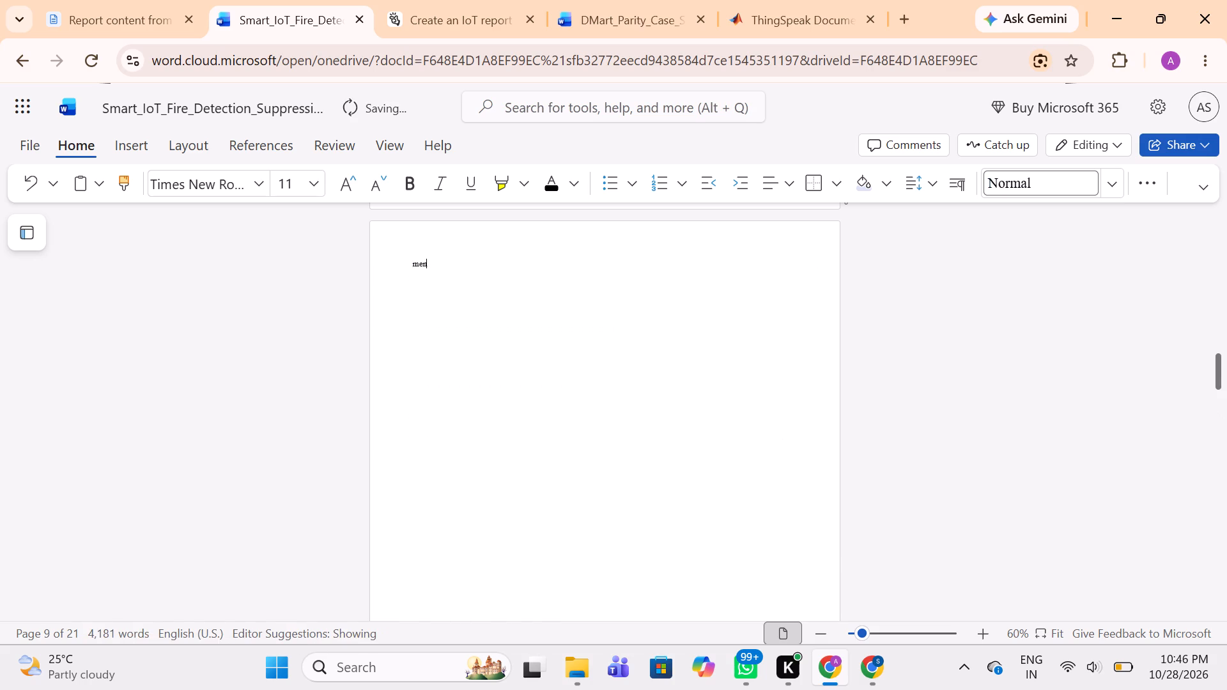
key(BackSpace)
key(BackSpace)
key(BackSpace)
key(BackSpace)
Remove the blank page before the "6. System Architecture" heading.
scroll(653, 480, down, 2)
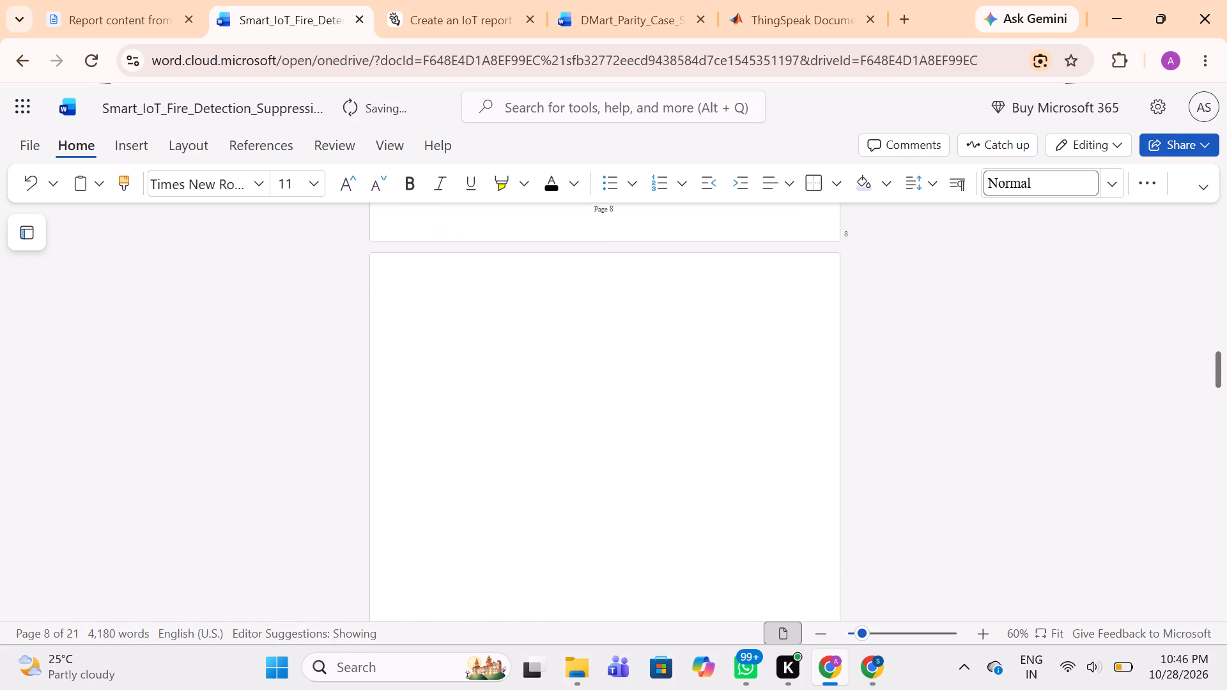
scroll(653, 480, down, 3)
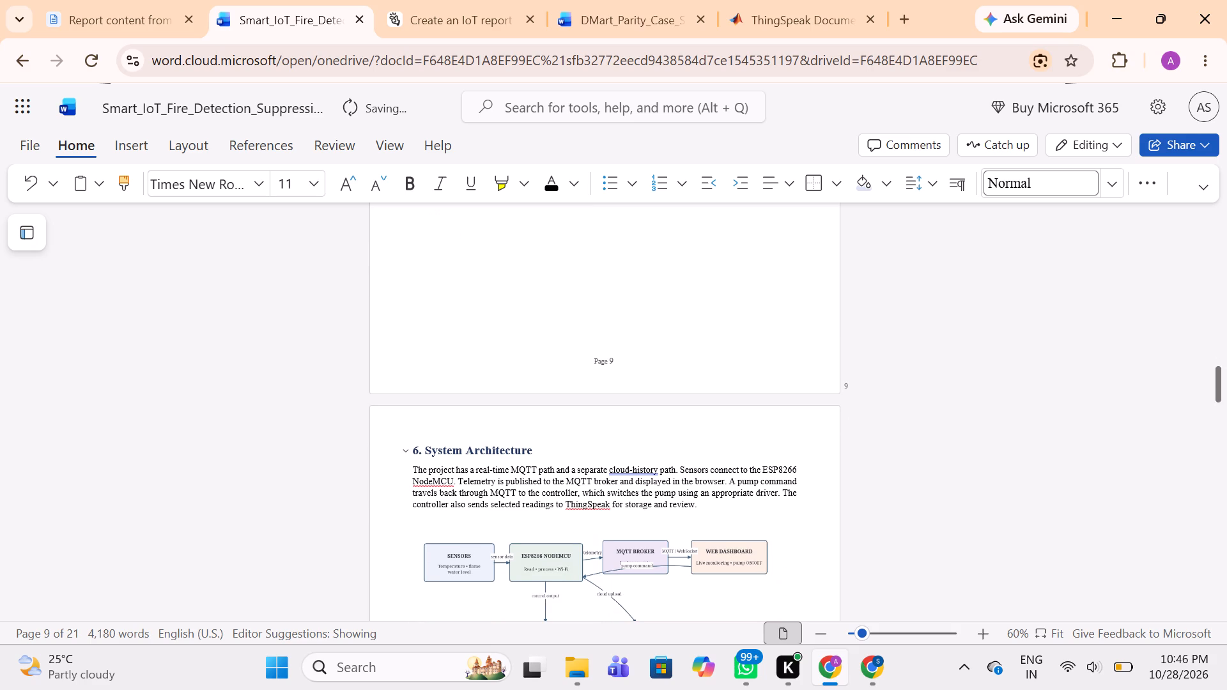
click(413, 448)
key(BackSpace)
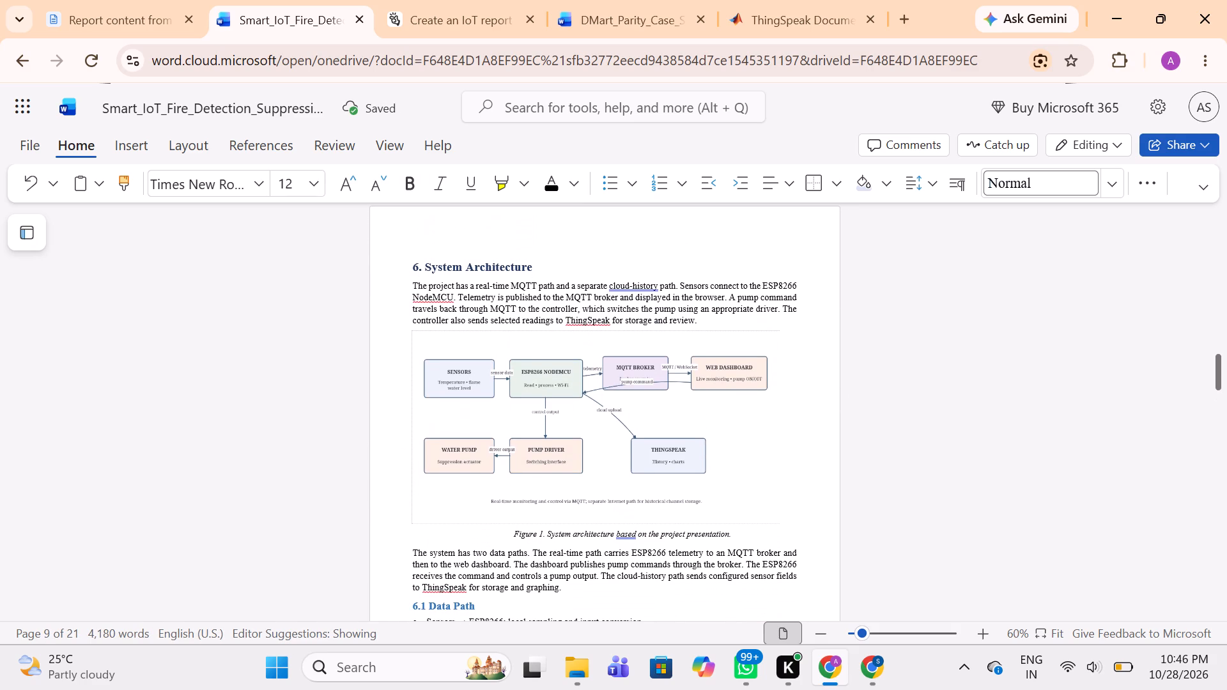
Check the heading font sizes of sections 6, 6.1, 6.2 and 7 and review the Circuit and Connection Diagram page.
scroll(472, 545, down, 1)
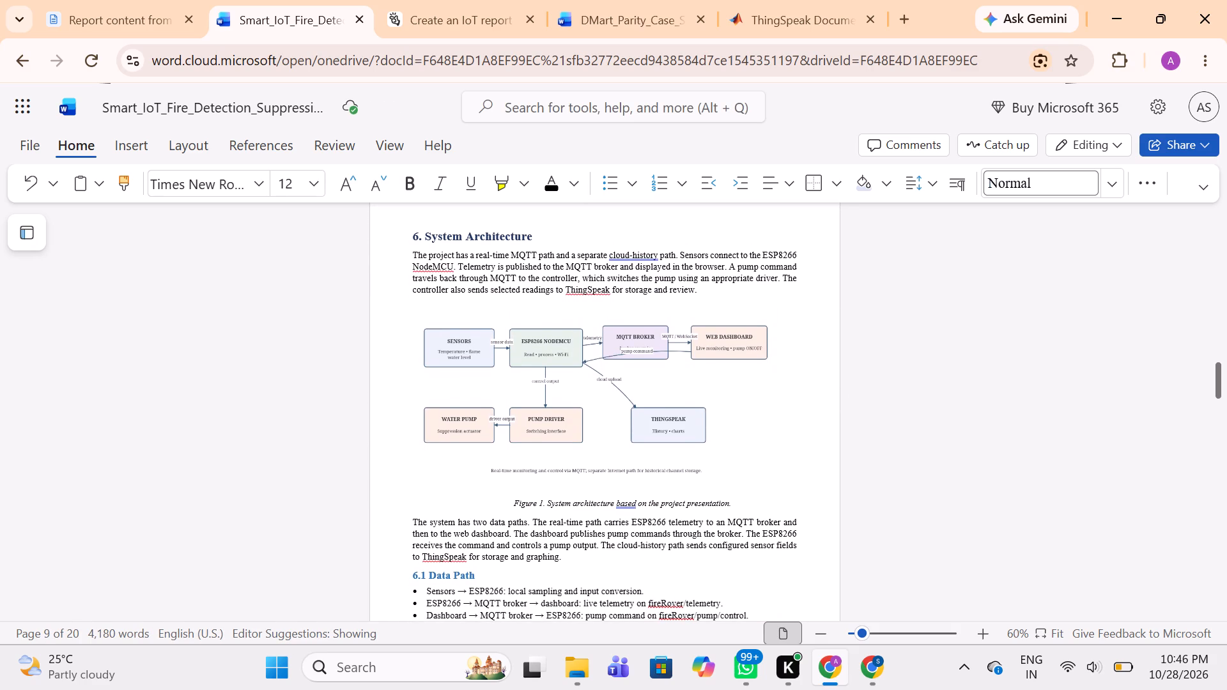
triple_click(485, 240)
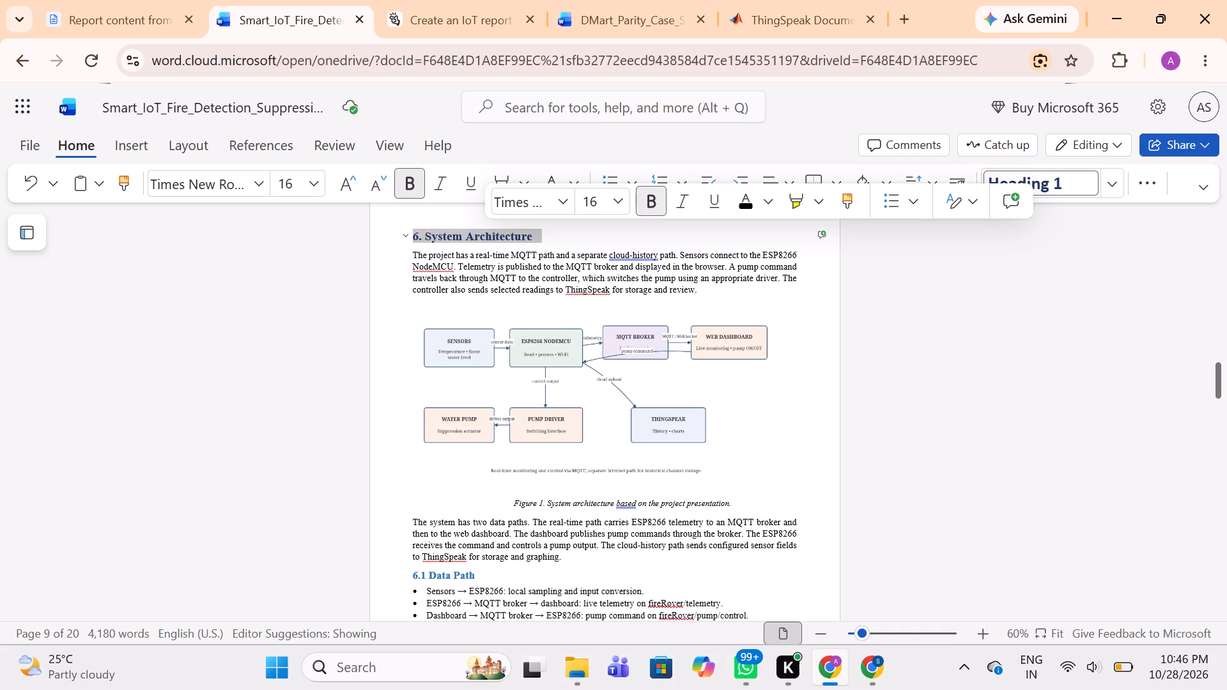
click(485, 240)
scroll(485, 240, down, 3)
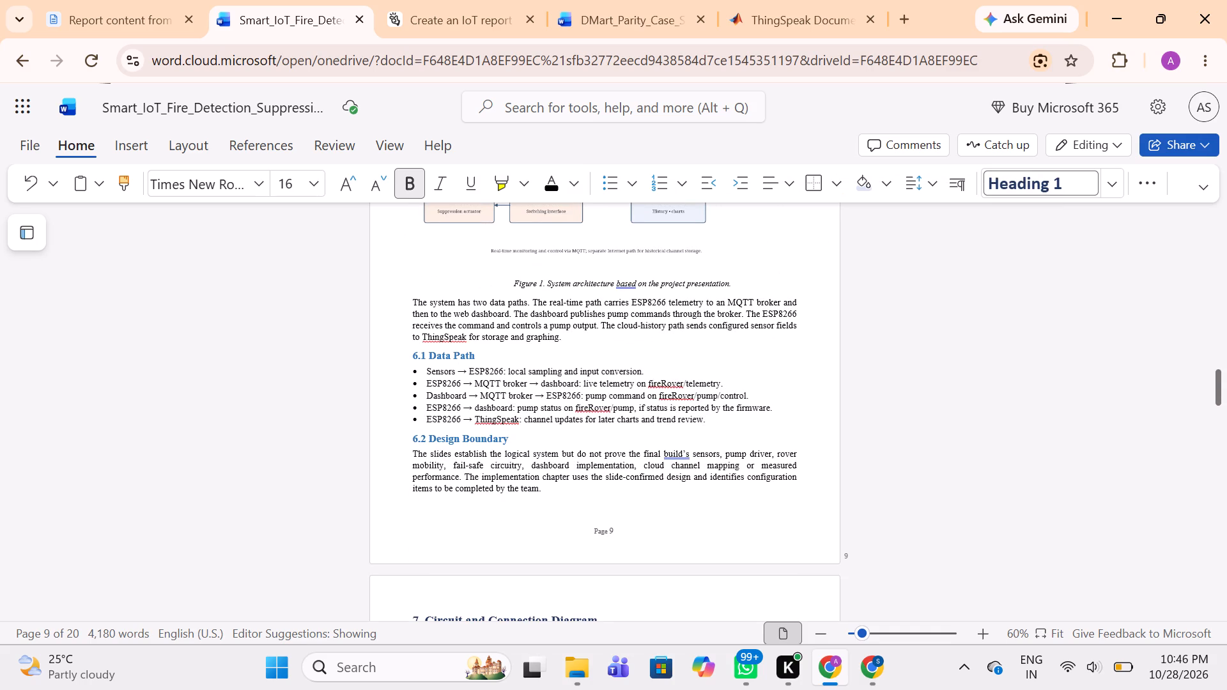
click(445, 348)
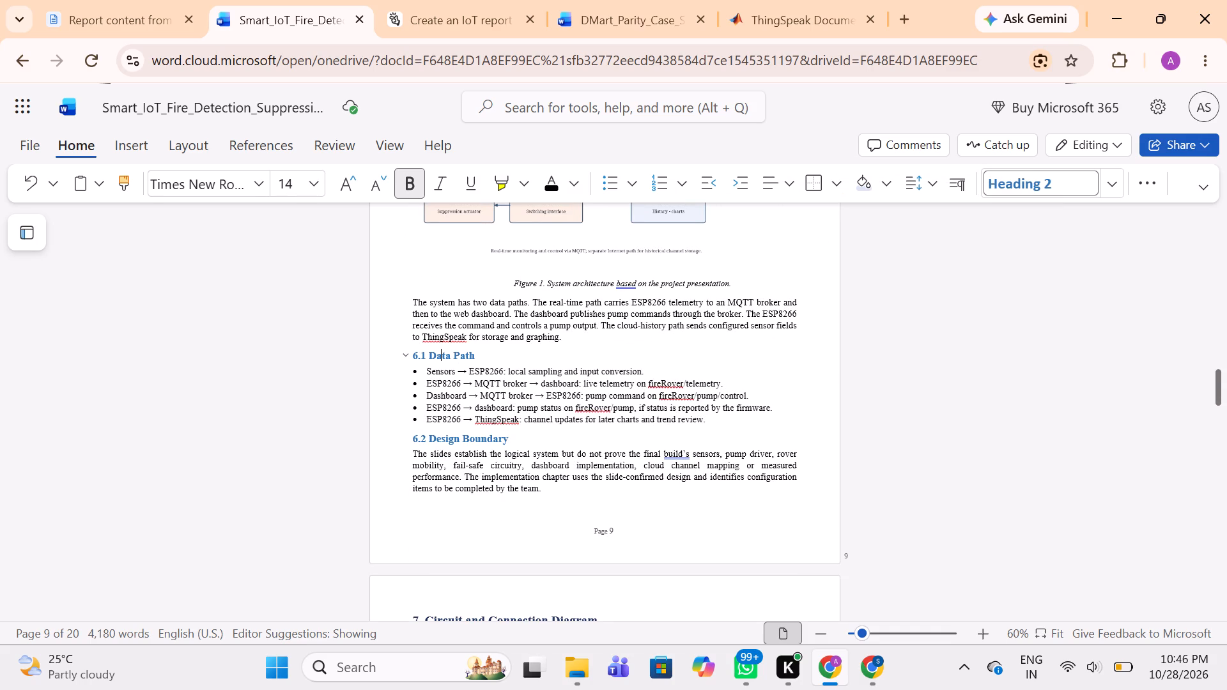
click(449, 437)
scroll(449, 437, down, 1)
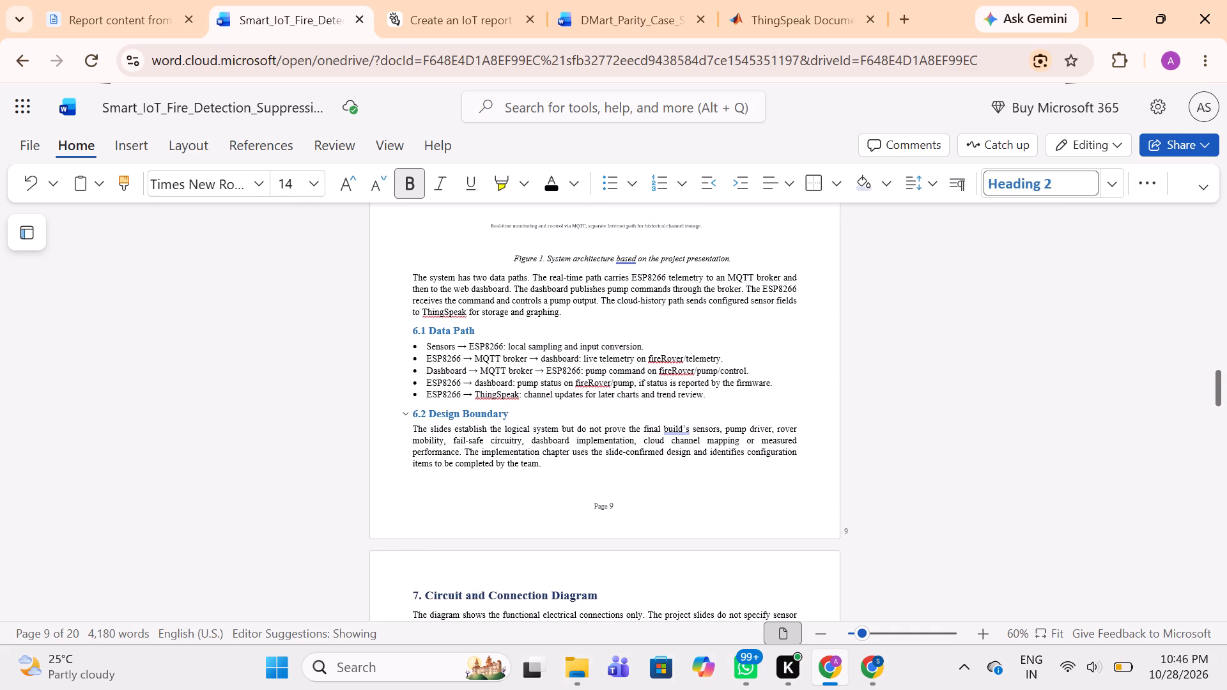
click(452, 441)
scroll(452, 441, down, 3)
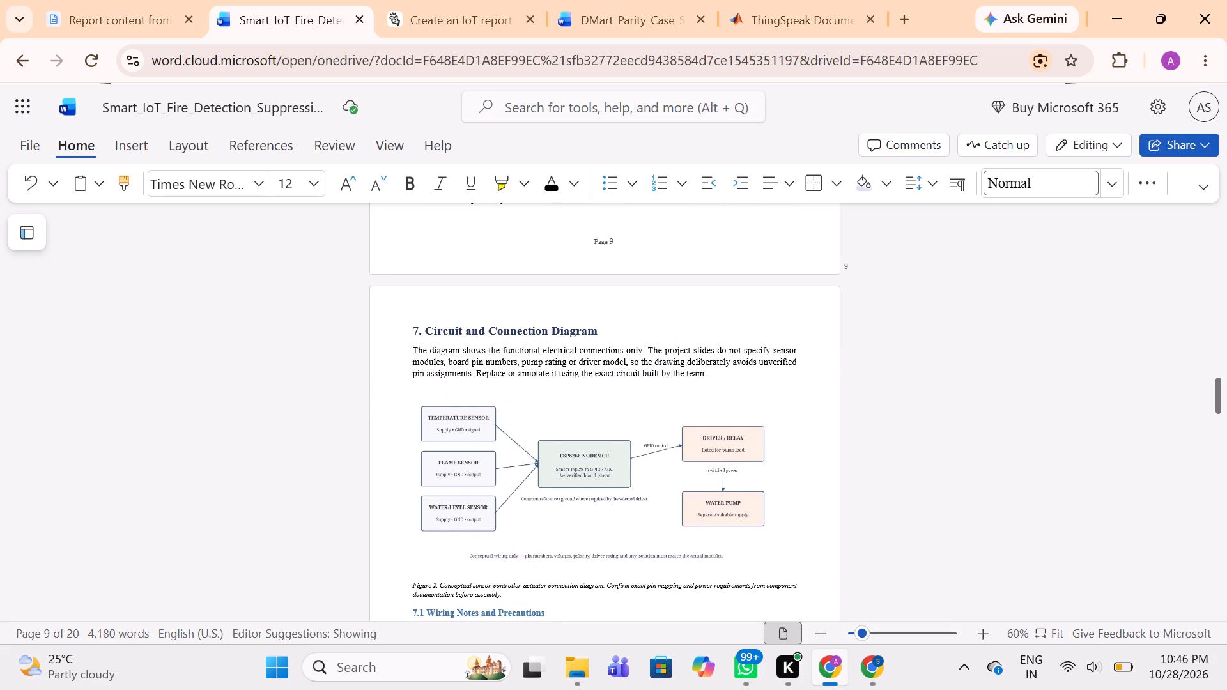
scroll(452, 441, down, 1)
click(518, 350)
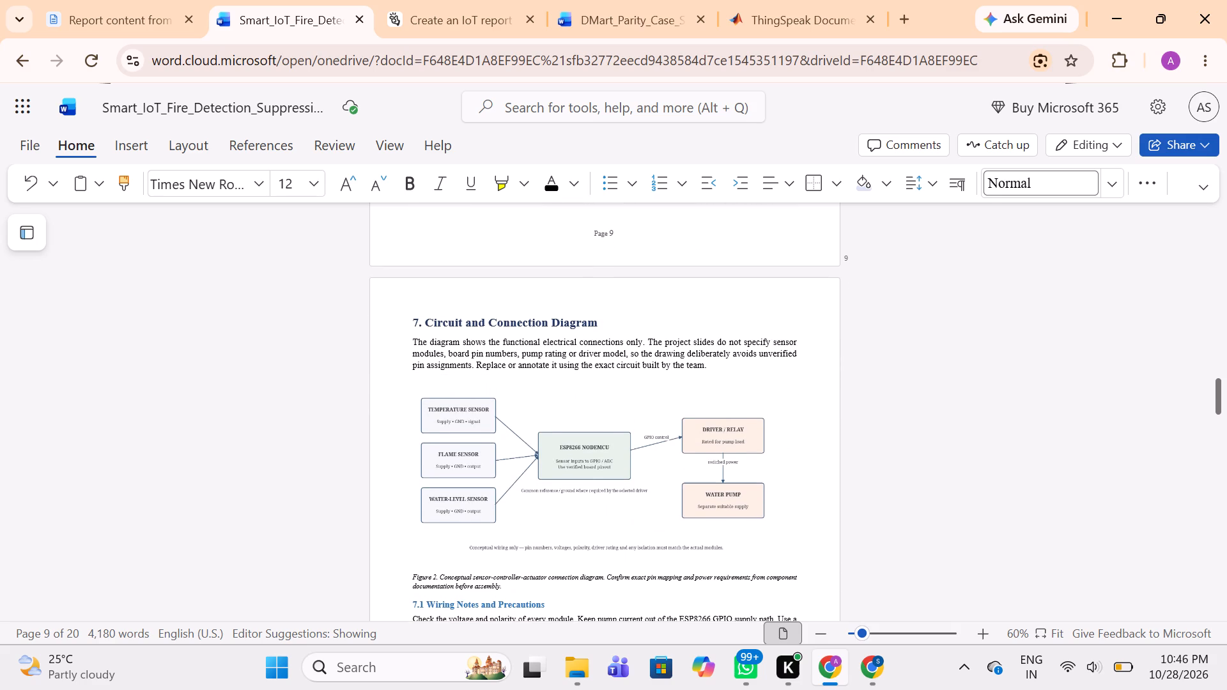
click(518, 313)
scroll(518, 313, down, 1)
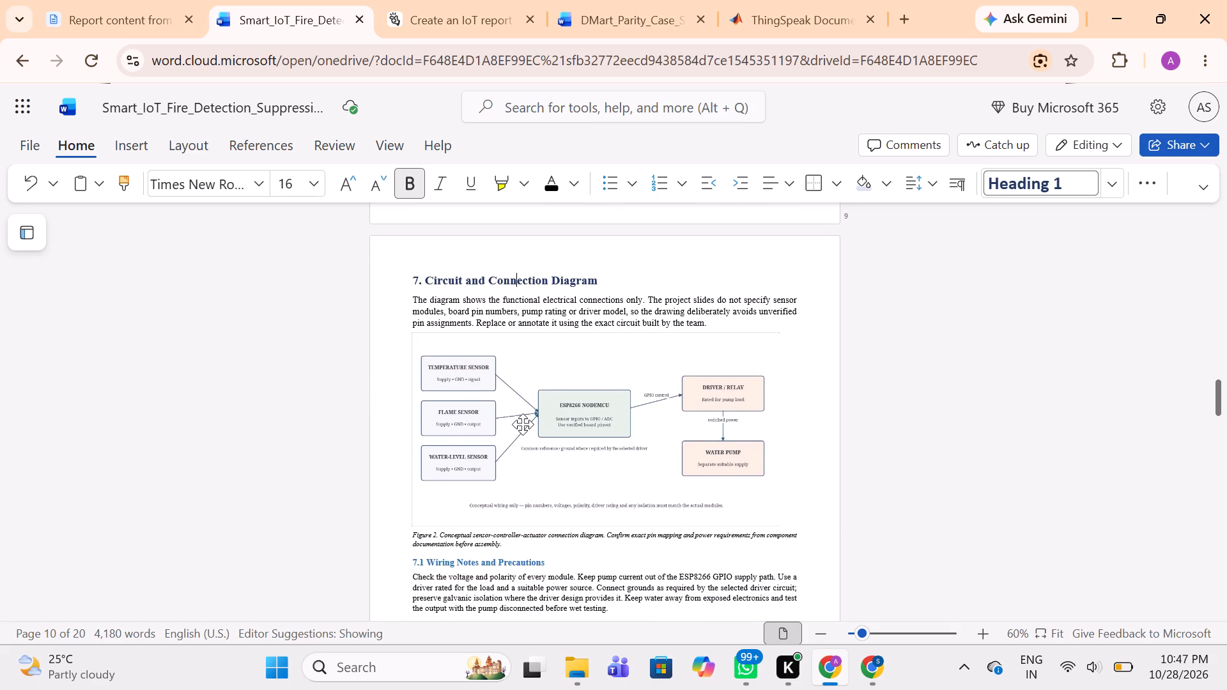
scroll(523, 424, down, 1)
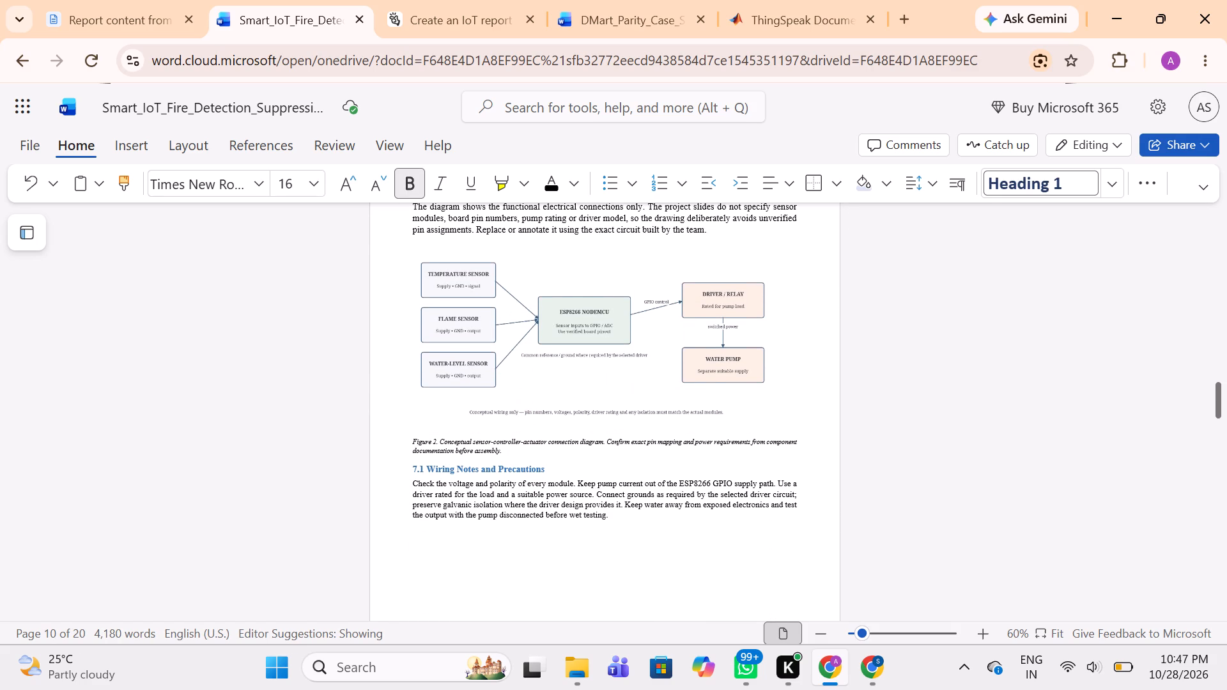
Set the font size of the Figure 2 caption below the connection diagram to 10.
drag(410, 443, 516, 452)
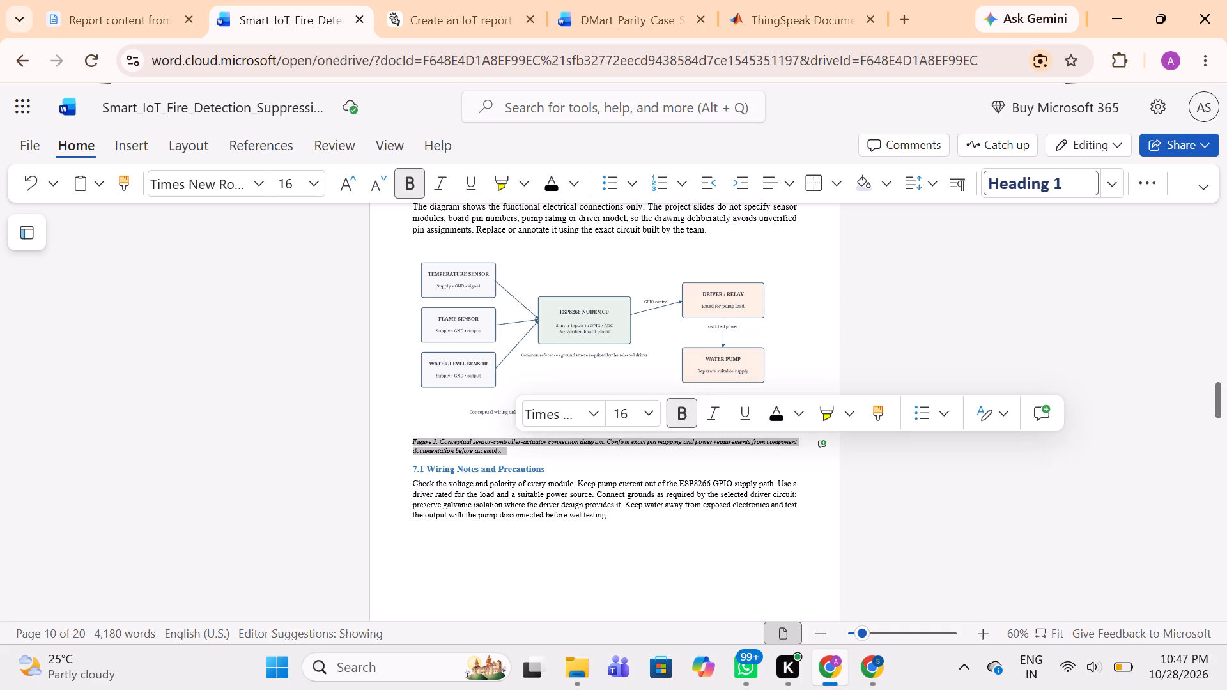
click(647, 417)
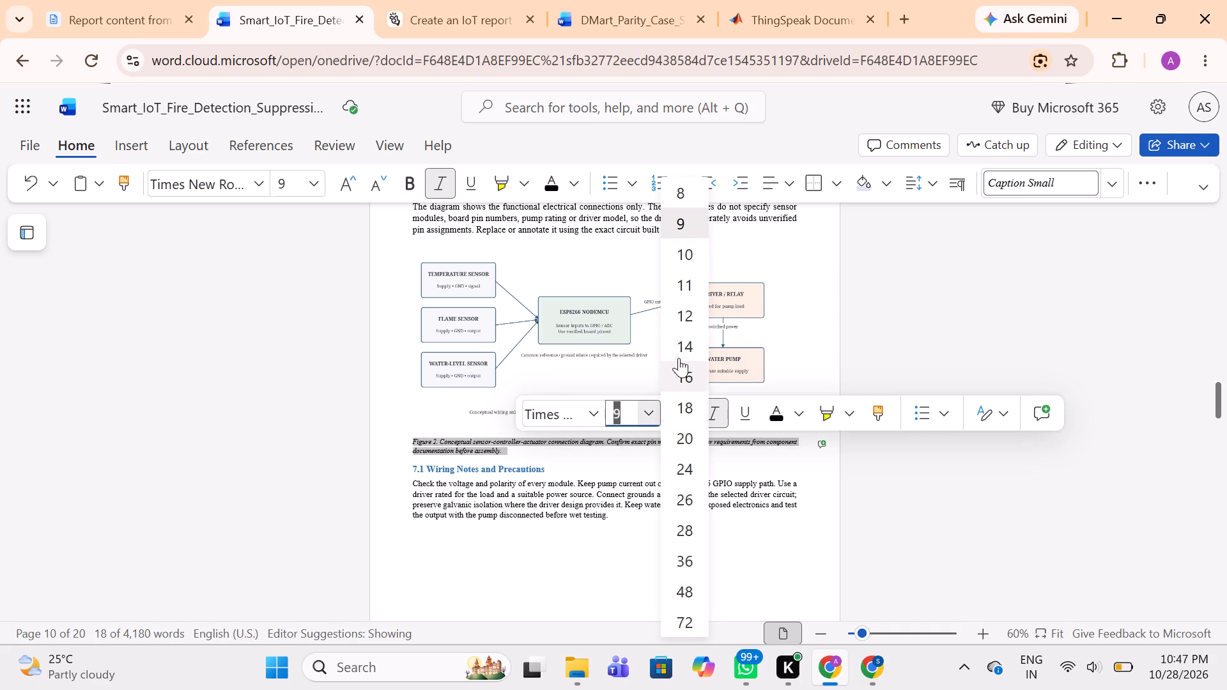
click(690, 257)
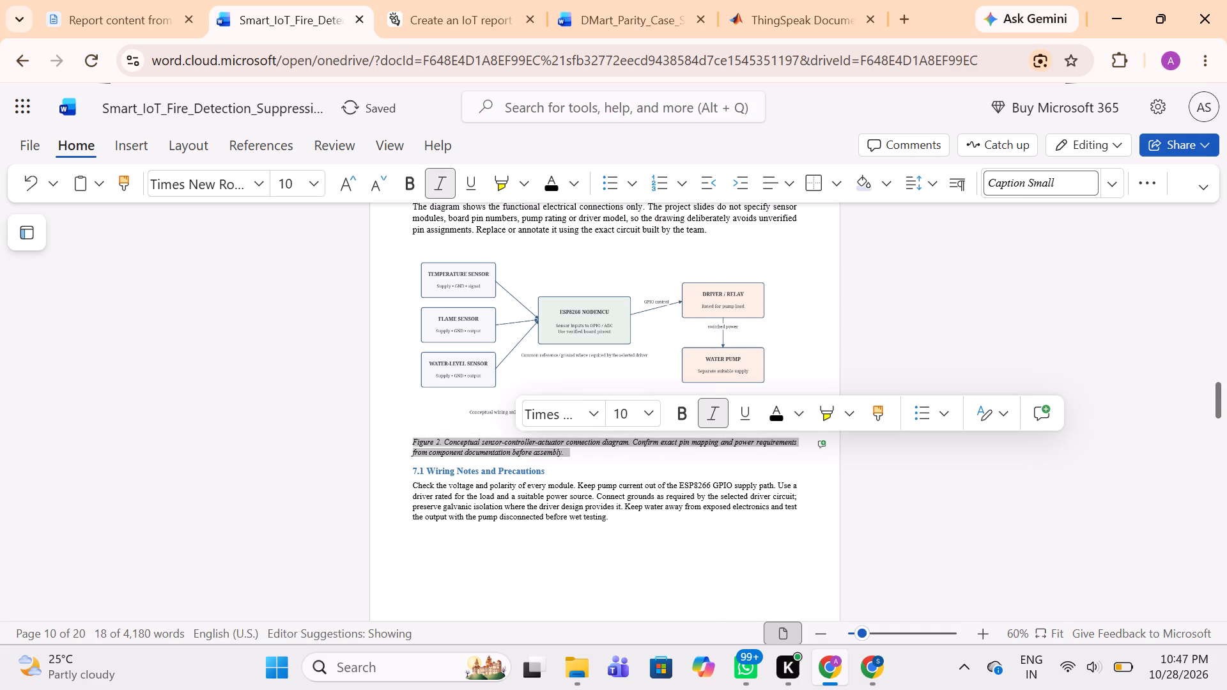
Indent the start of the Figure 2 caption with three leading spaces.
click(411, 441)
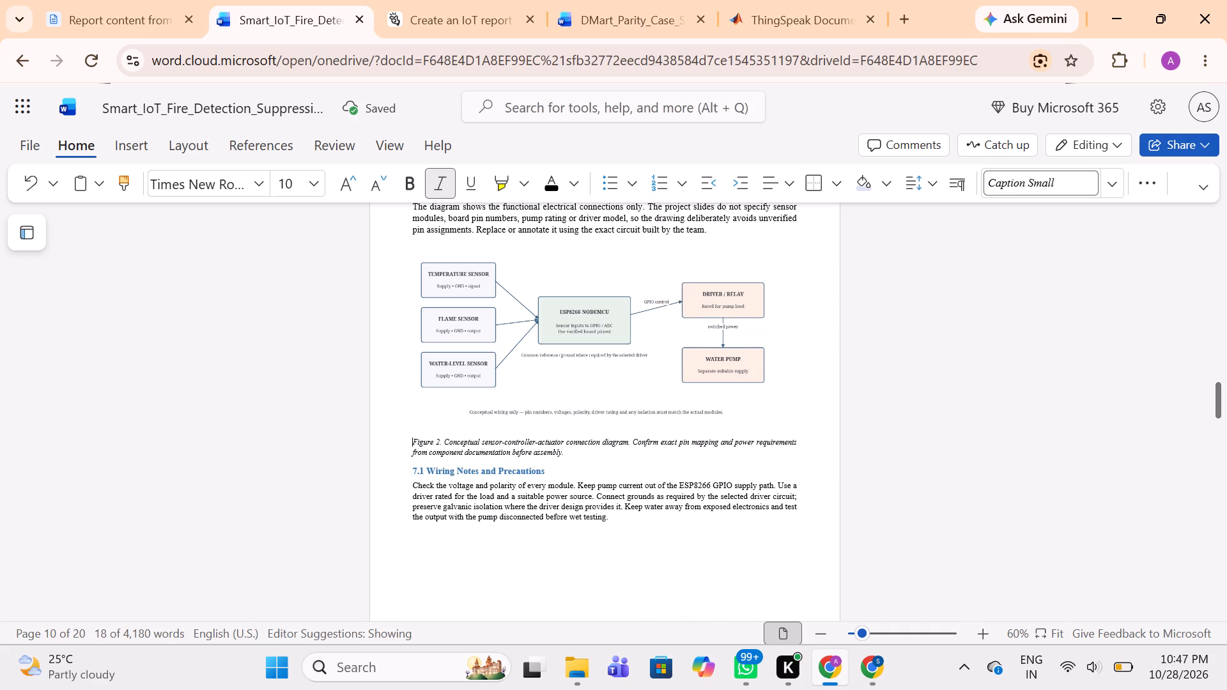
key(space)
key(space)
key(space)
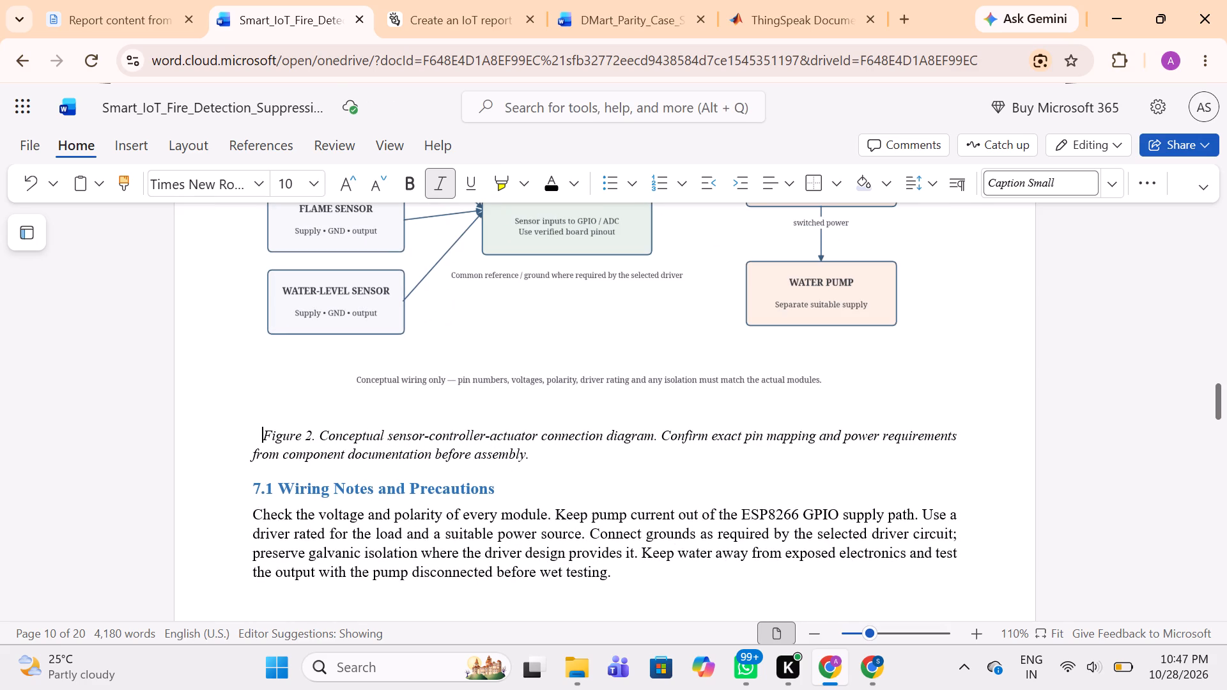
Delete the sentence about confirming exact pin mapping and power requirements from the Figure 2 caption.
drag(663, 433, 740, 463)
key(BackSpace)
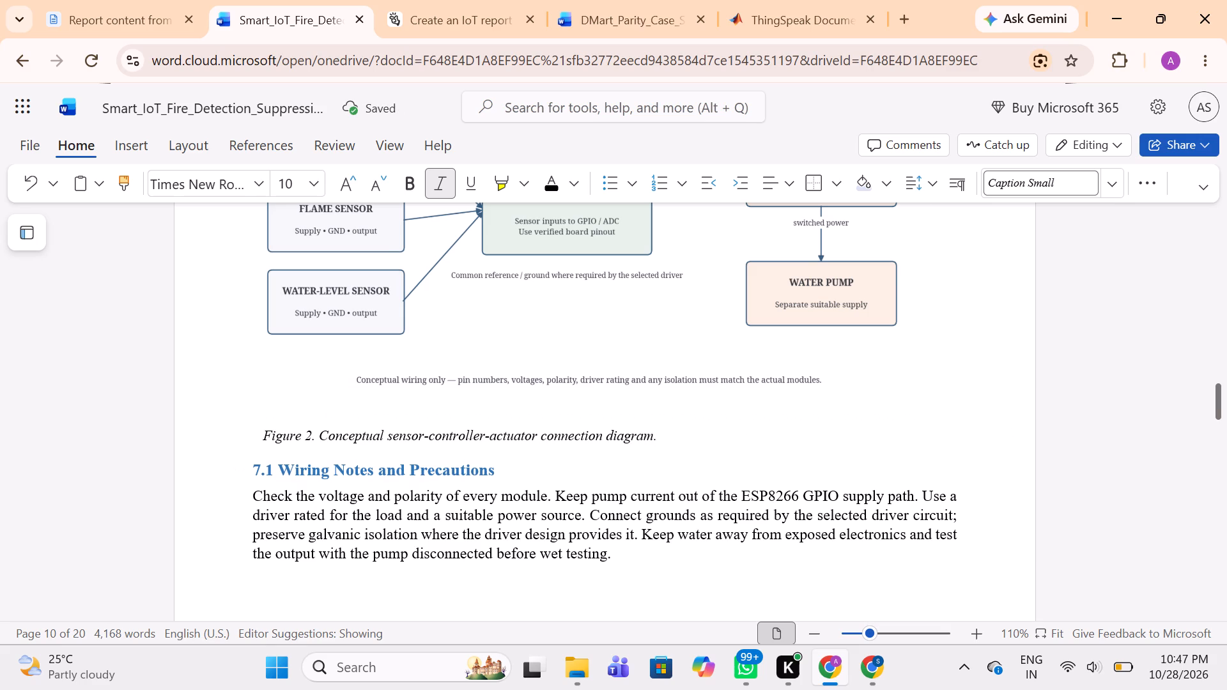
Add leading spaces before the shortened Figure 2 caption until it sits roughly centred beneath the diagram.
click(266, 434)
key(space)
key(space)
key(space)
key(space)
key(space)
key(space)
key(space)
key(space)
key(space)
key(space)
key(space)
key(space)
key(space)
key(space)
key(space)
key(space)
key(space)
key(space)
key(space)
key(space)
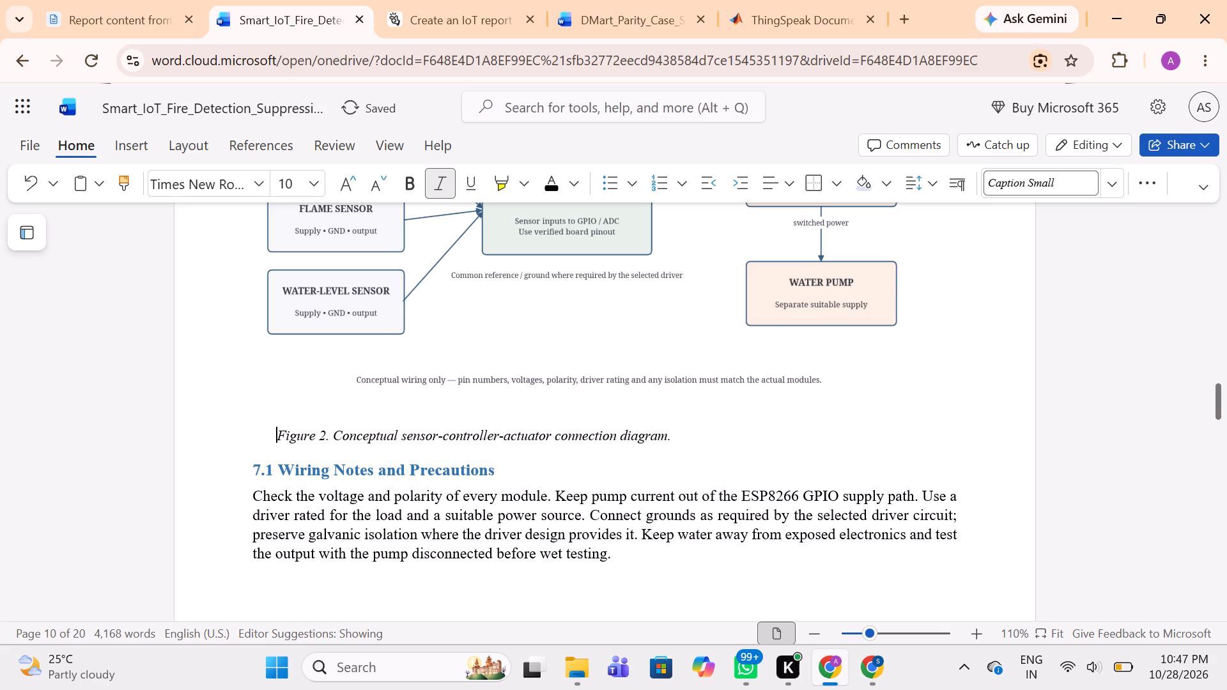
key(space)
key(space)
key(space)
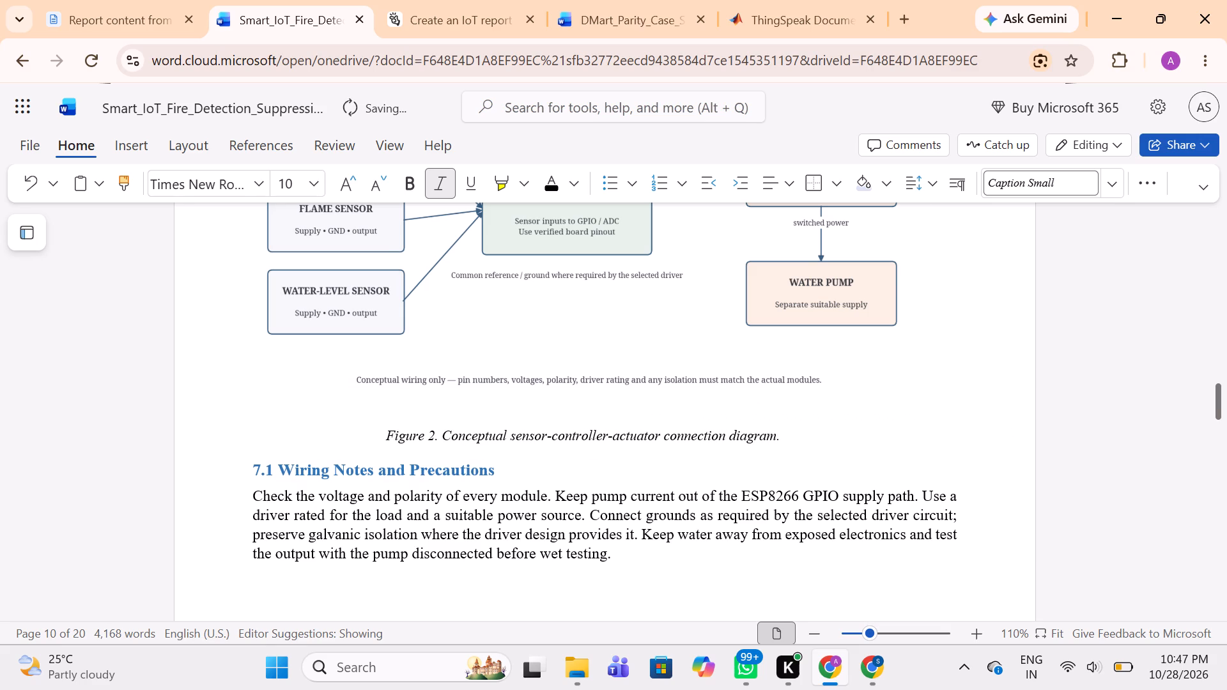
key(space)
key(space)
key(space)
key(space)
key(space)
key(space)
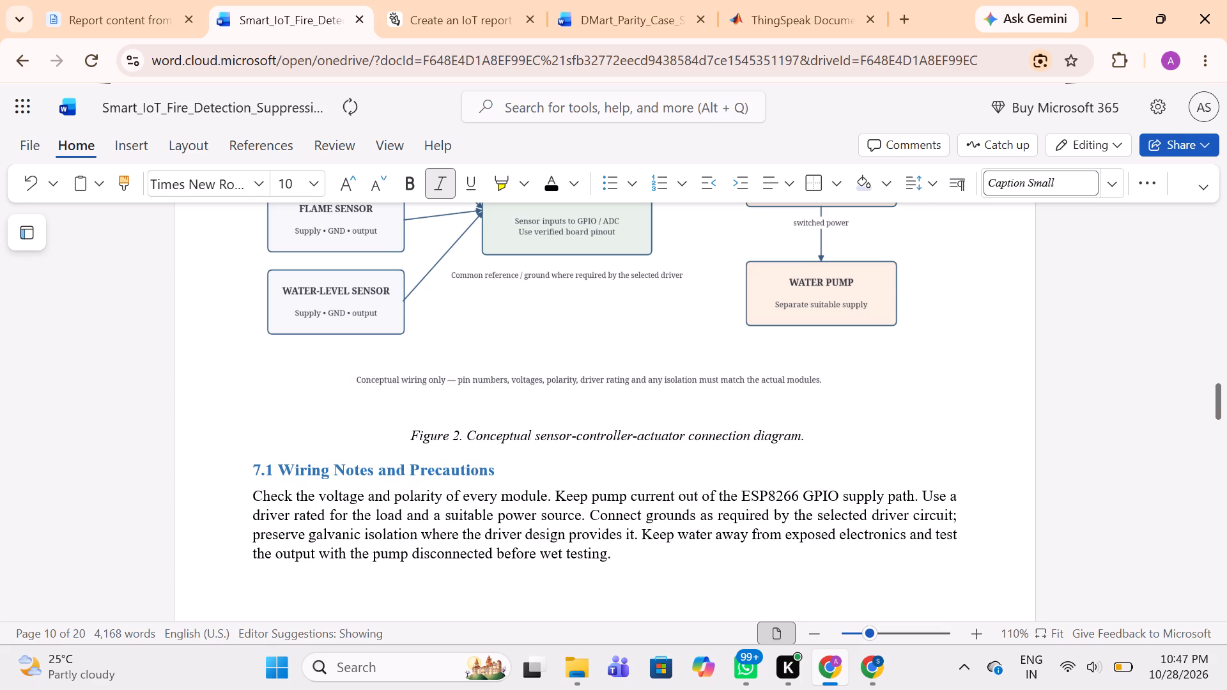
Set the font size of the "7.1 Wiring Notes and Precautions" heading to 14.
scroll(266, 434, down, 1)
click(335, 378)
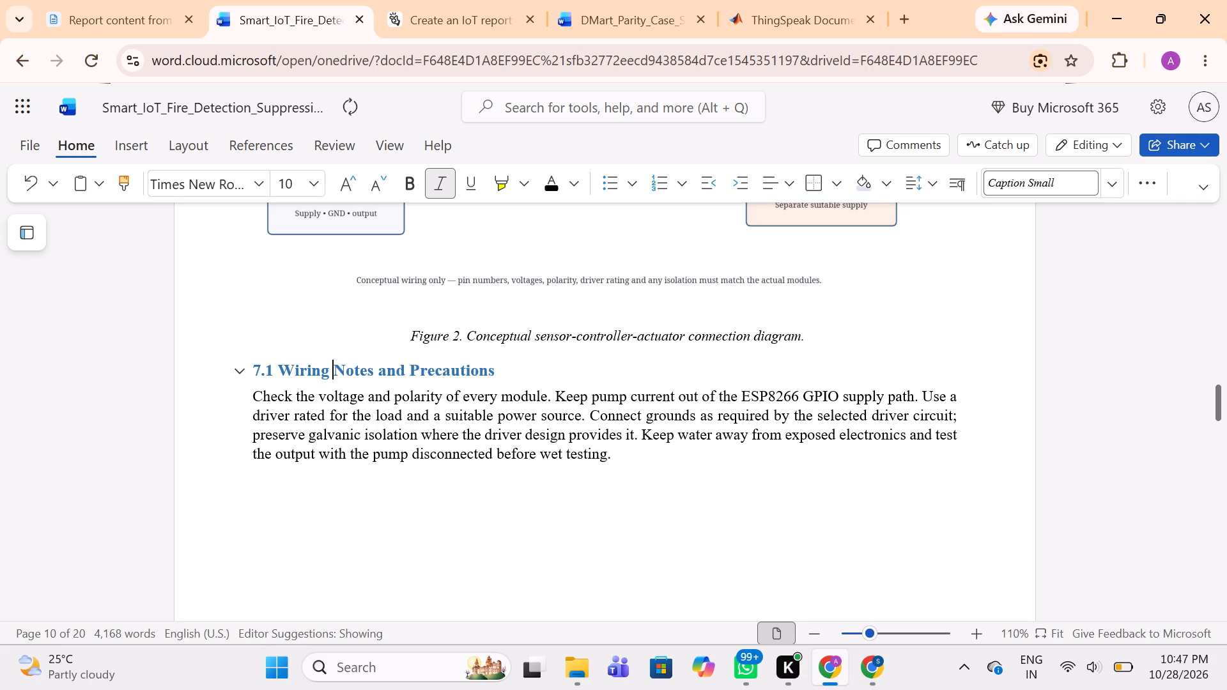
scroll(335, 378, down, 2)
scroll(335, 378, up, 1)
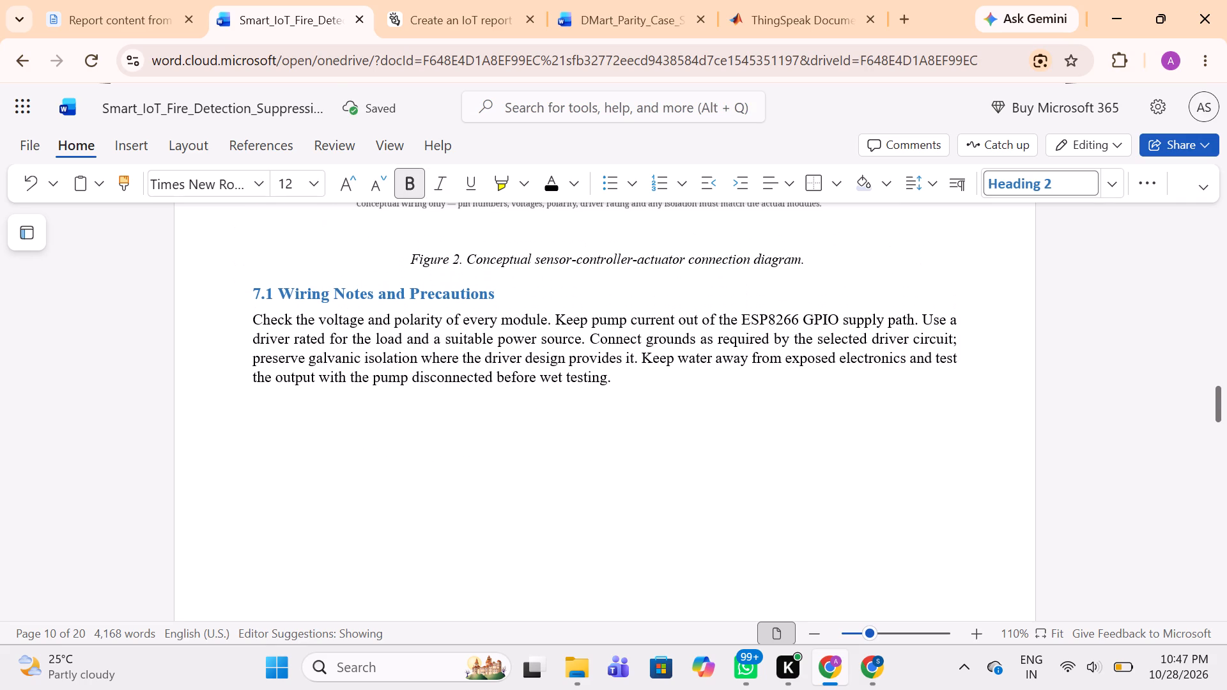
drag(251, 288, 503, 298)
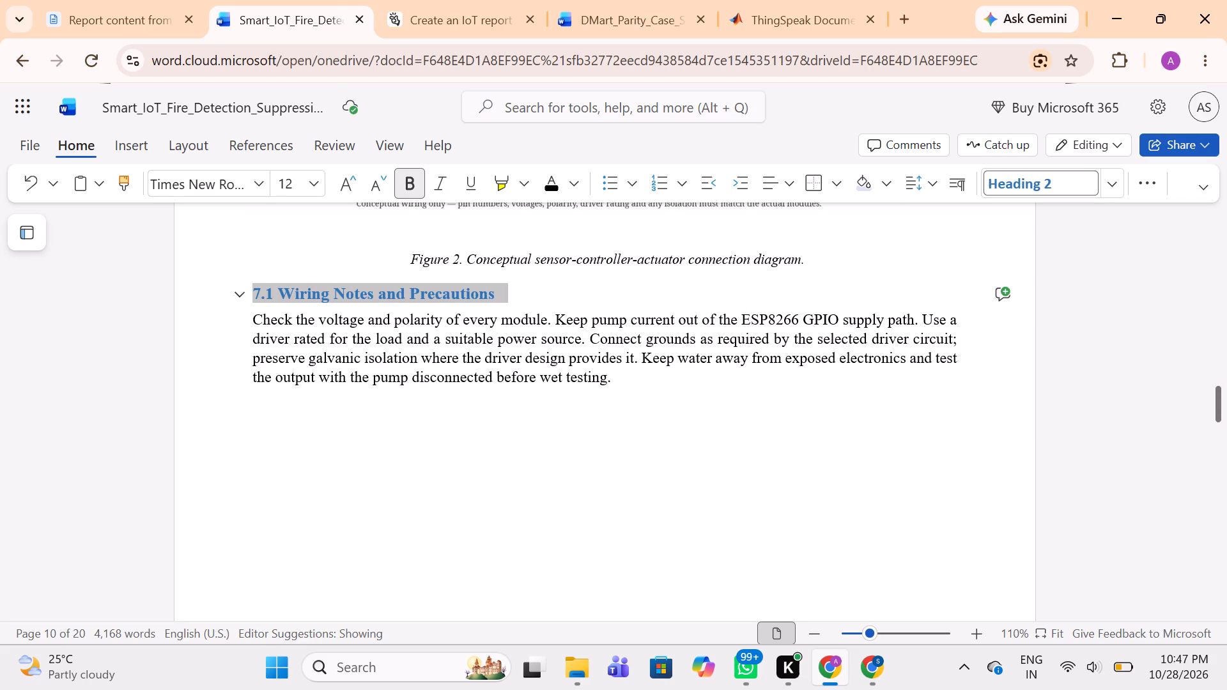
drag(503, 298, 504, 298)
click(316, 184)
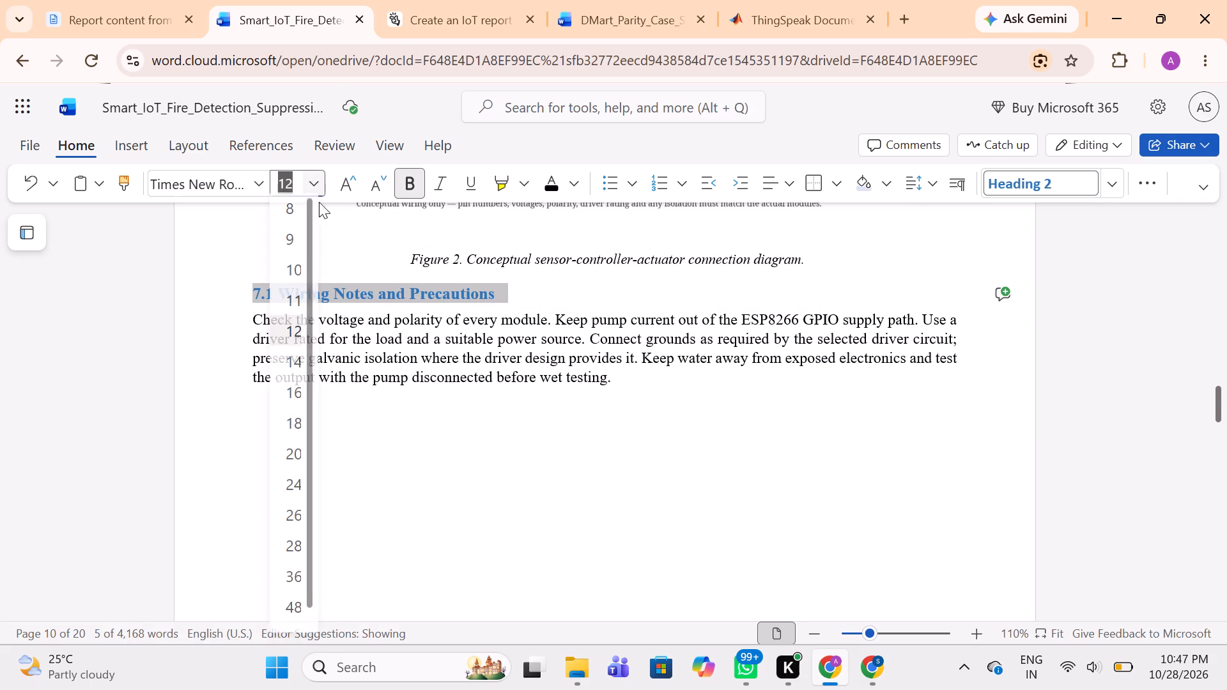
click(289, 371)
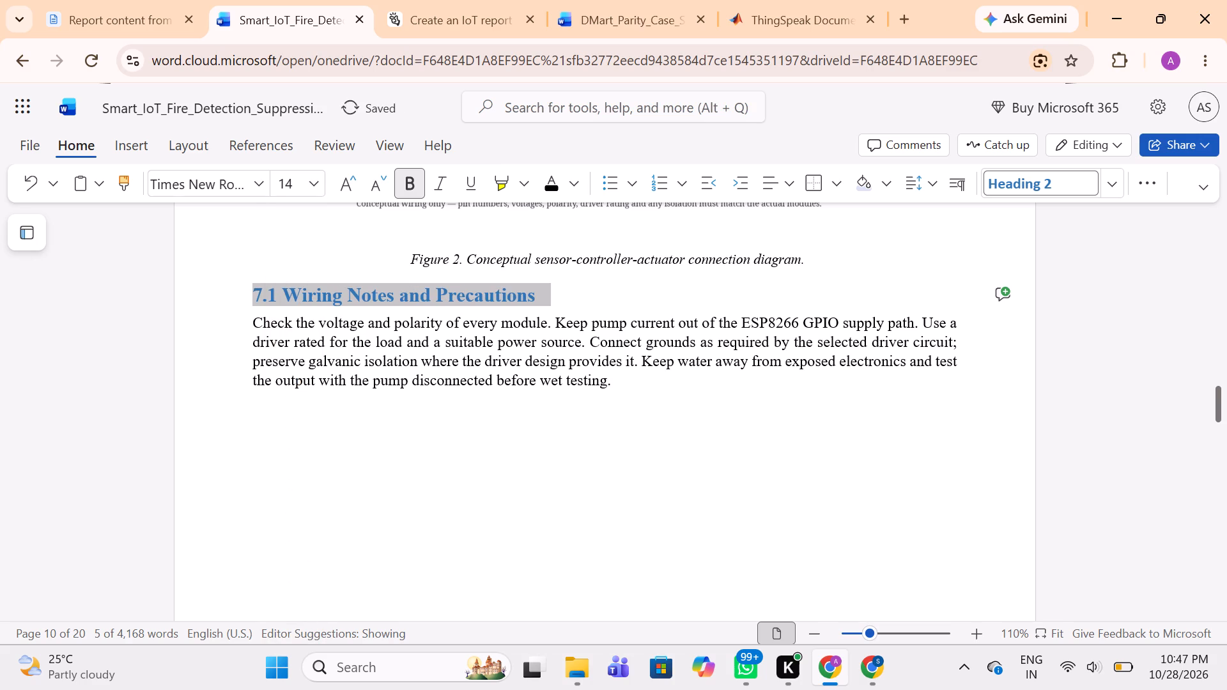
Check the section 7 heading's size and set the "8. MQTT, Web Dashboard and ThingSpeak Setup" heading to font size 16.
scroll(401, 348, up, 5)
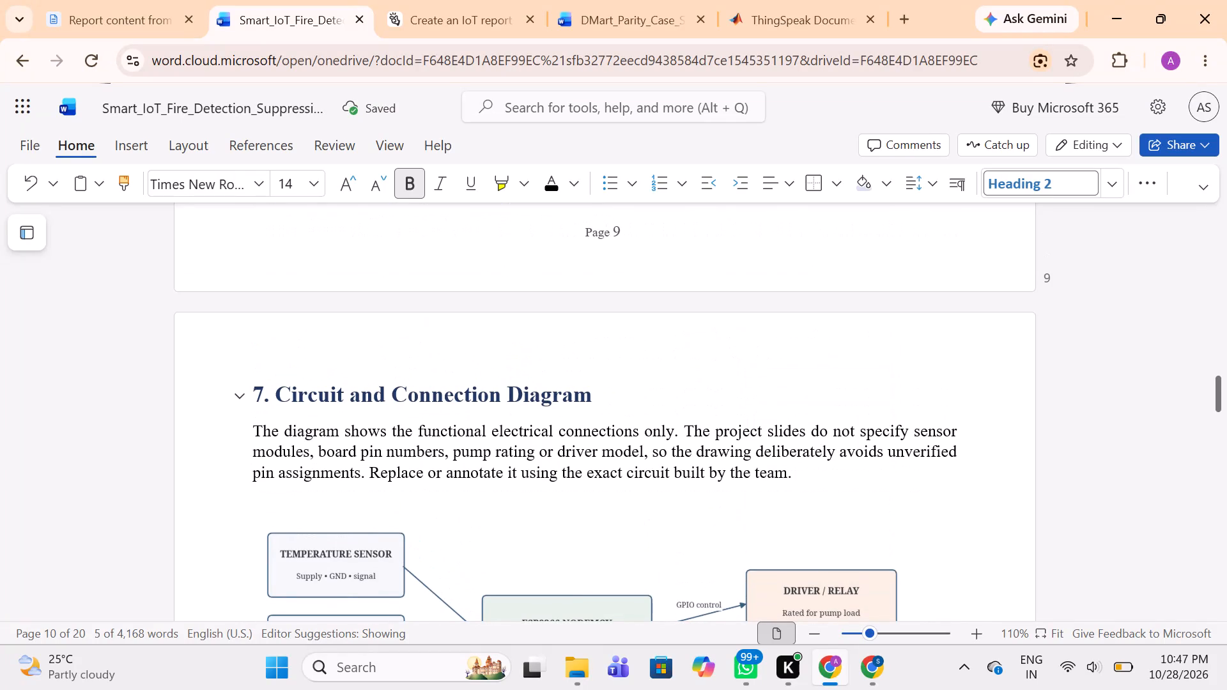
click(388, 389)
scroll(388, 389, down, 1)
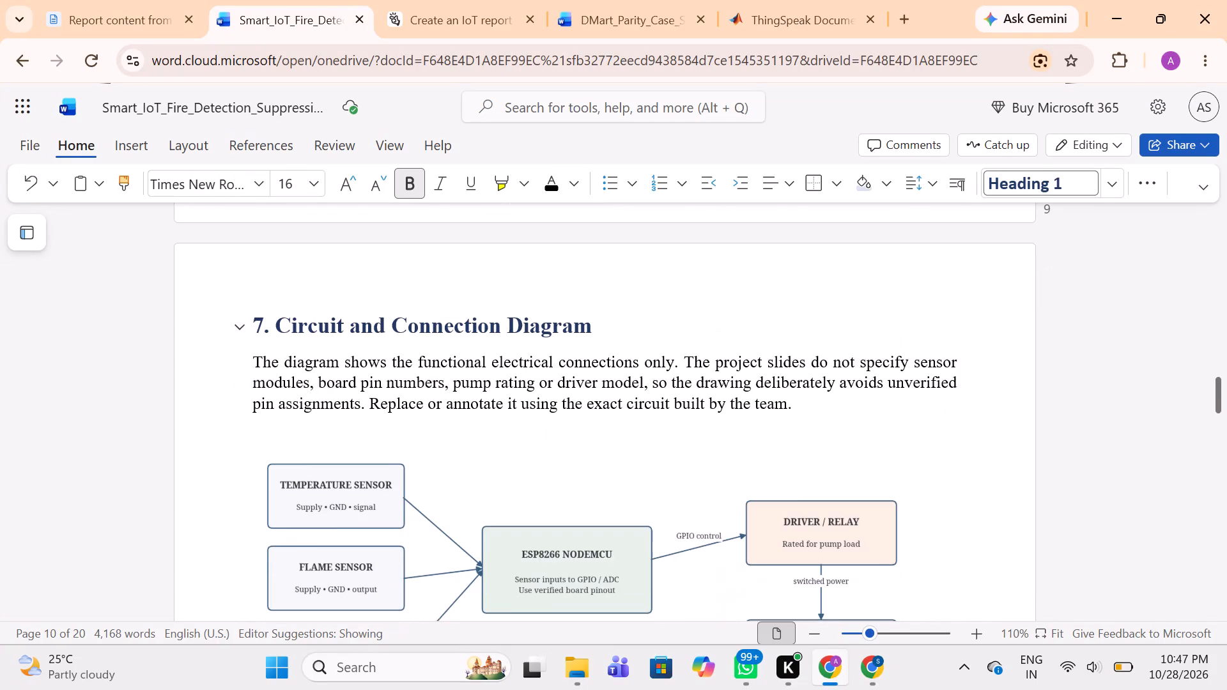
scroll(388, 389, down, 6)
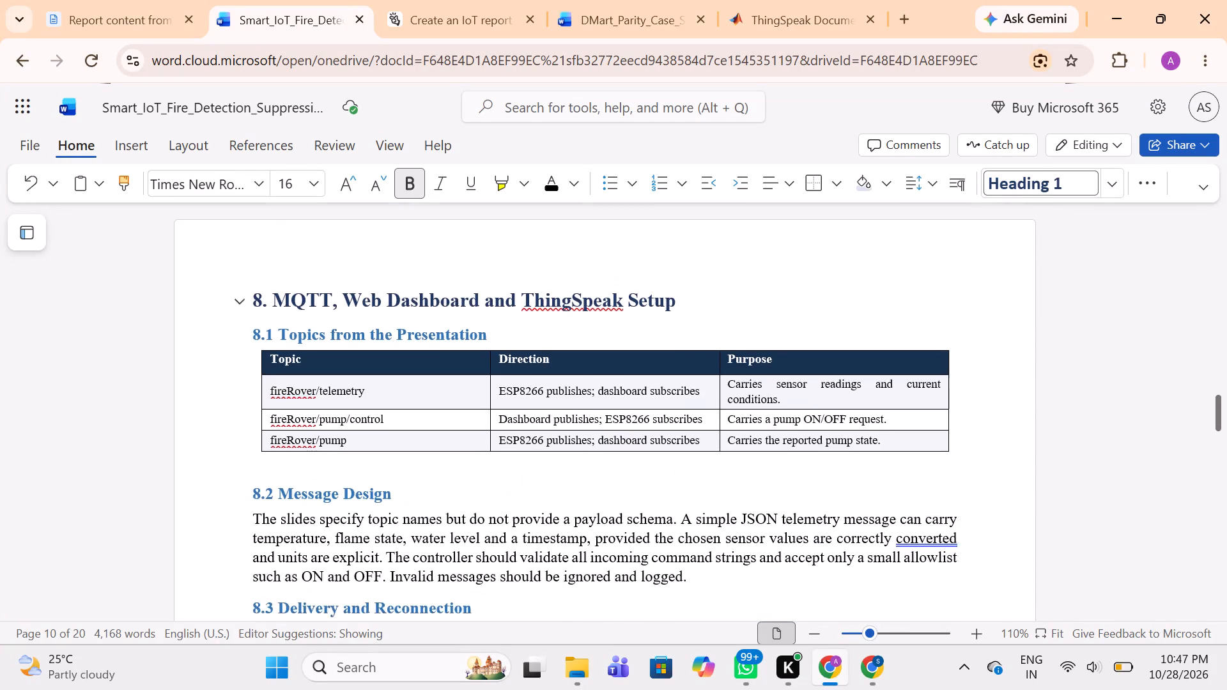
scroll(388, 389, up, 2)
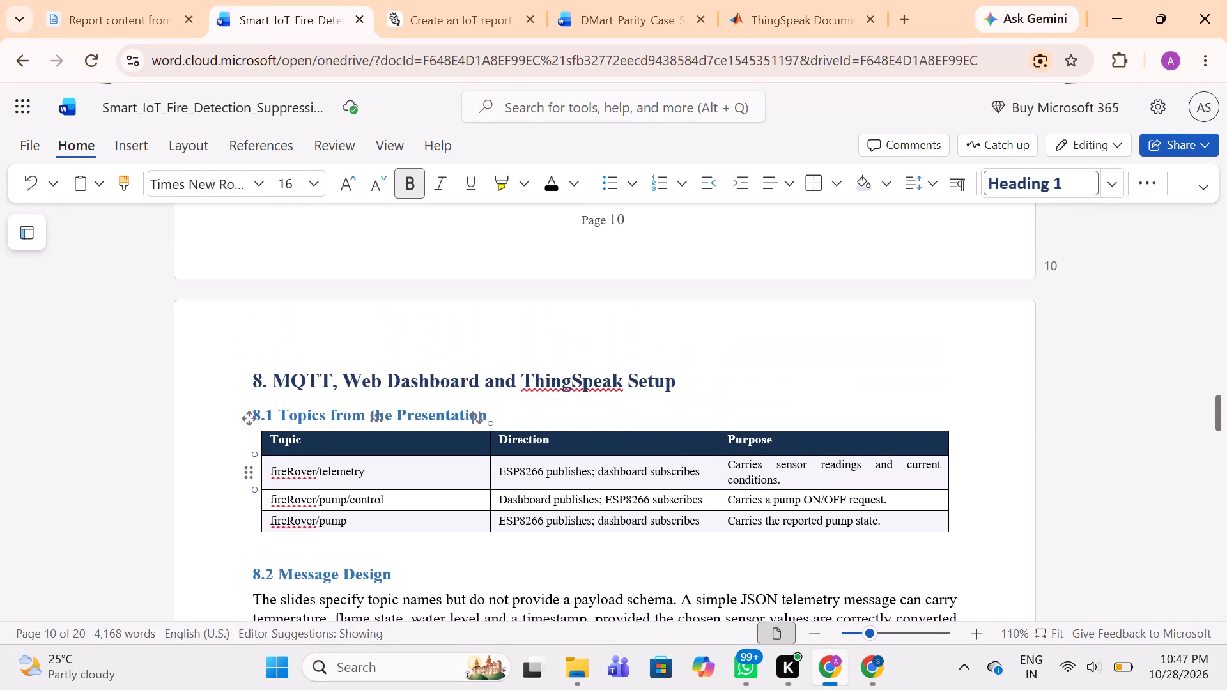
triple_click(378, 378)
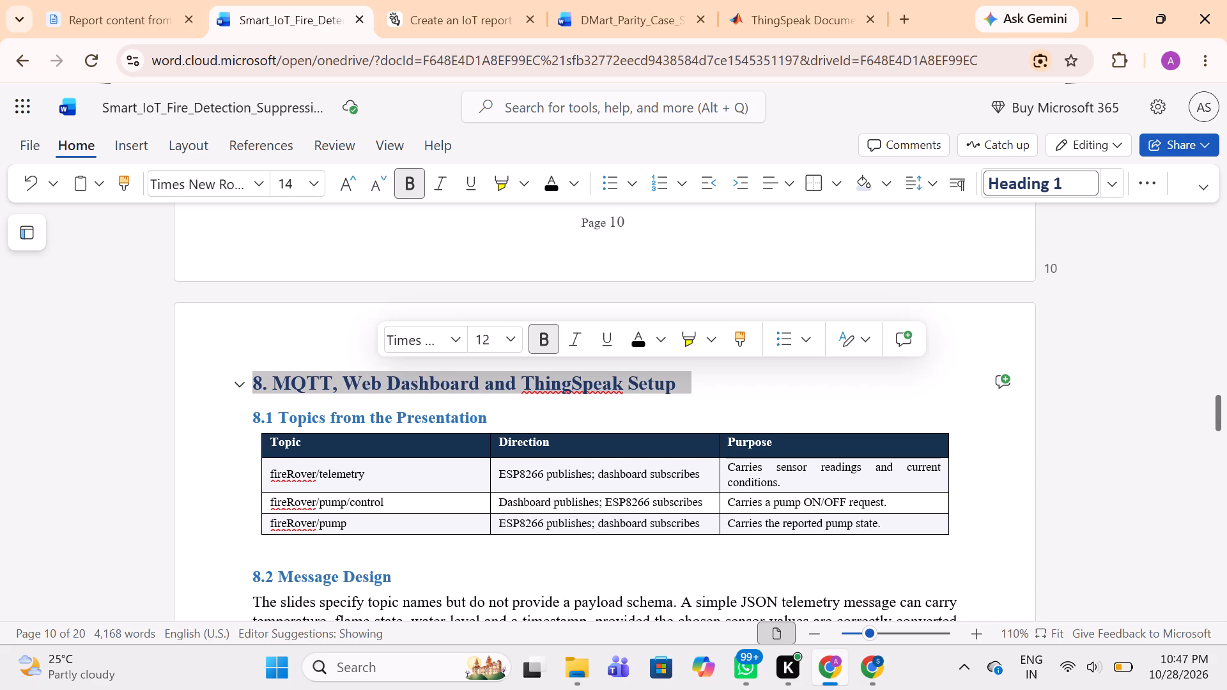
click(318, 187)
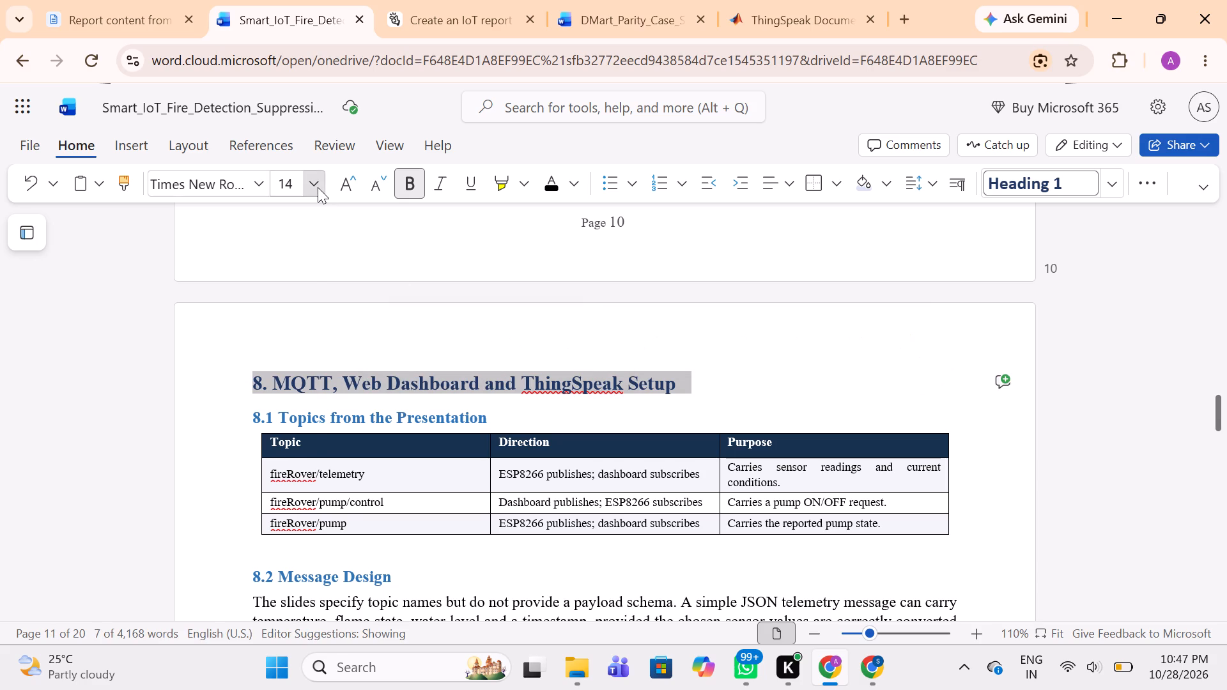
click(291, 398)
Review section 8's subsections 8.1 to 8.8 and the start of section 9 for content and heading formatting.
scroll(291, 398, down, 1)
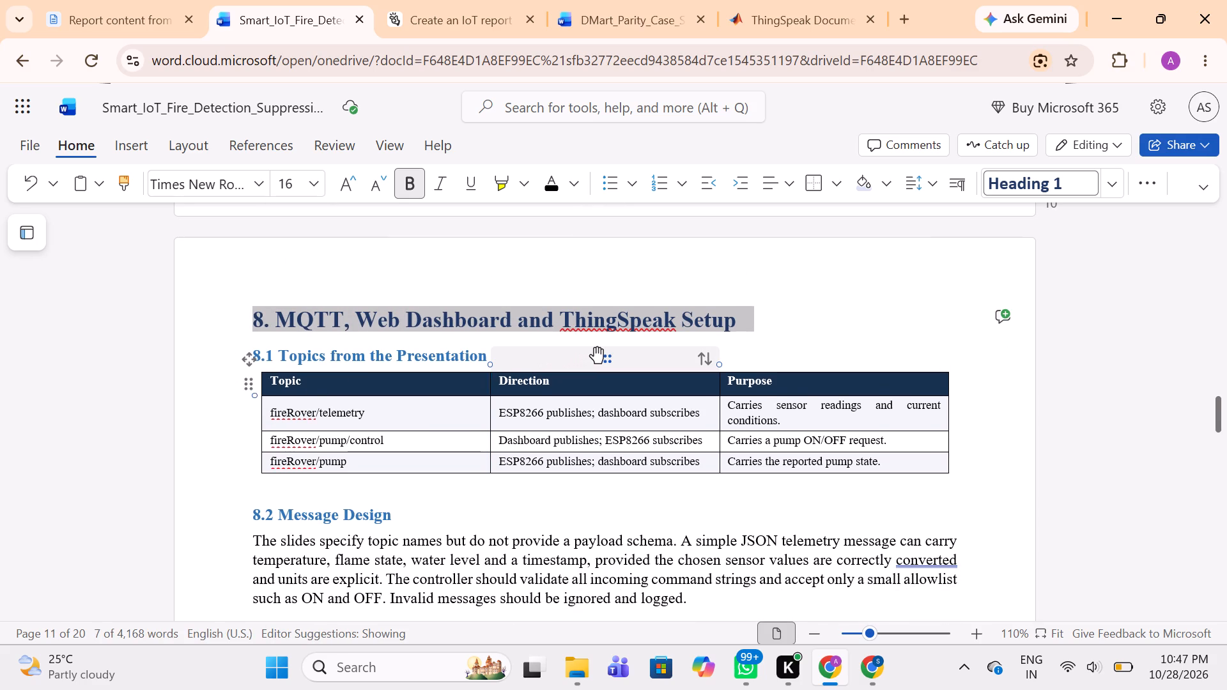
scroll(598, 355, down, 1)
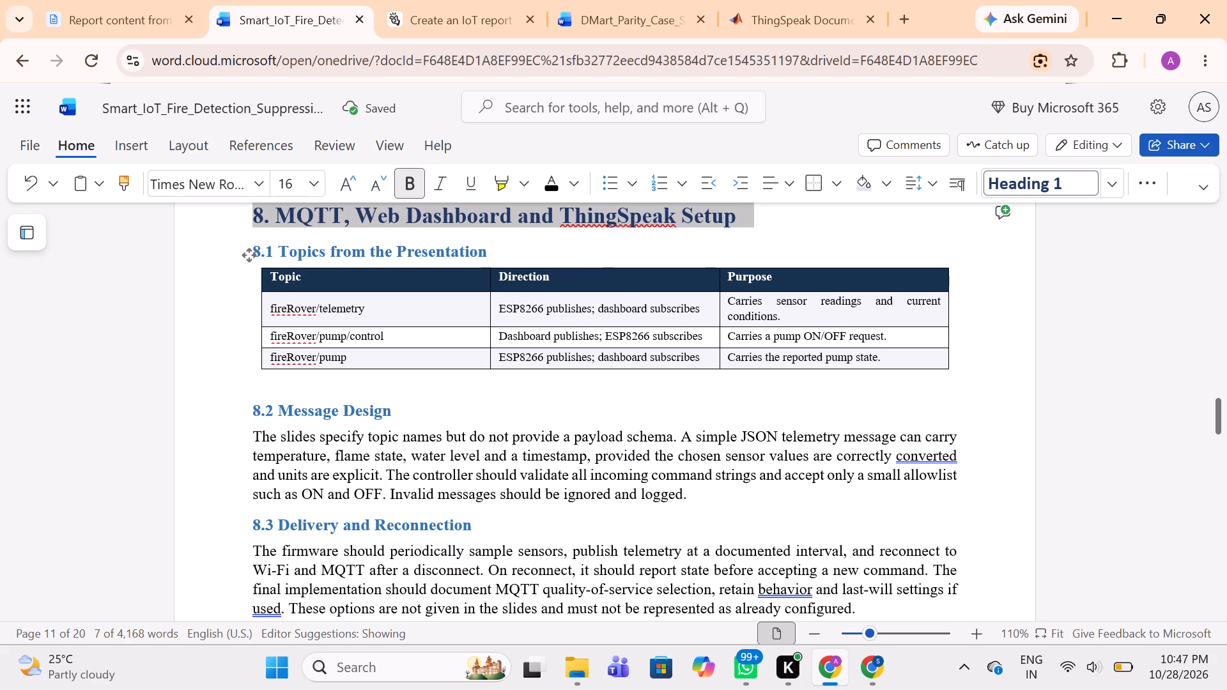
scroll(598, 355, down, 5)
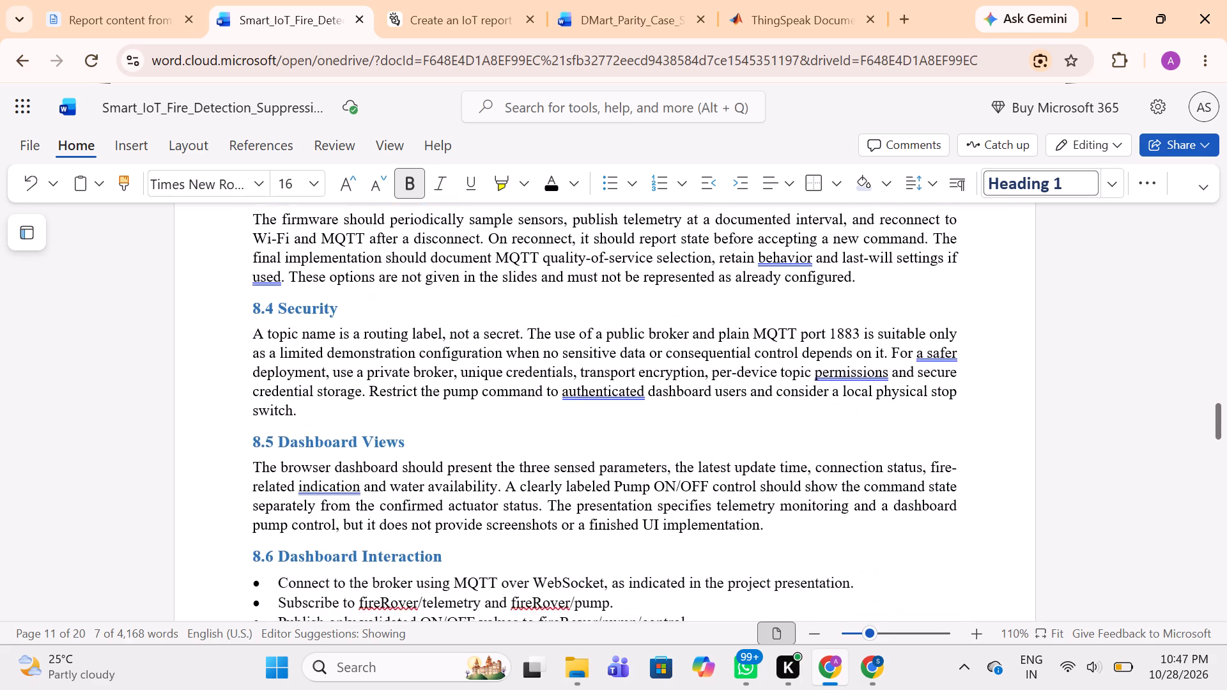
scroll(598, 355, down, 2)
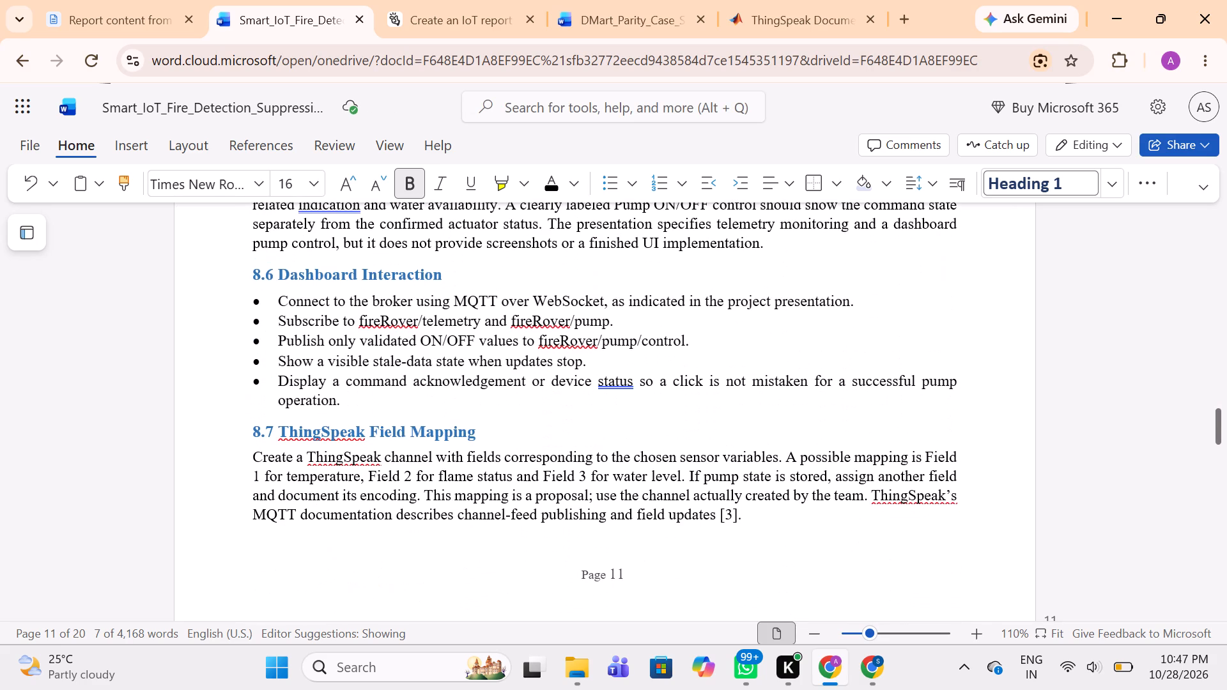
scroll(615, 337, down, 1)
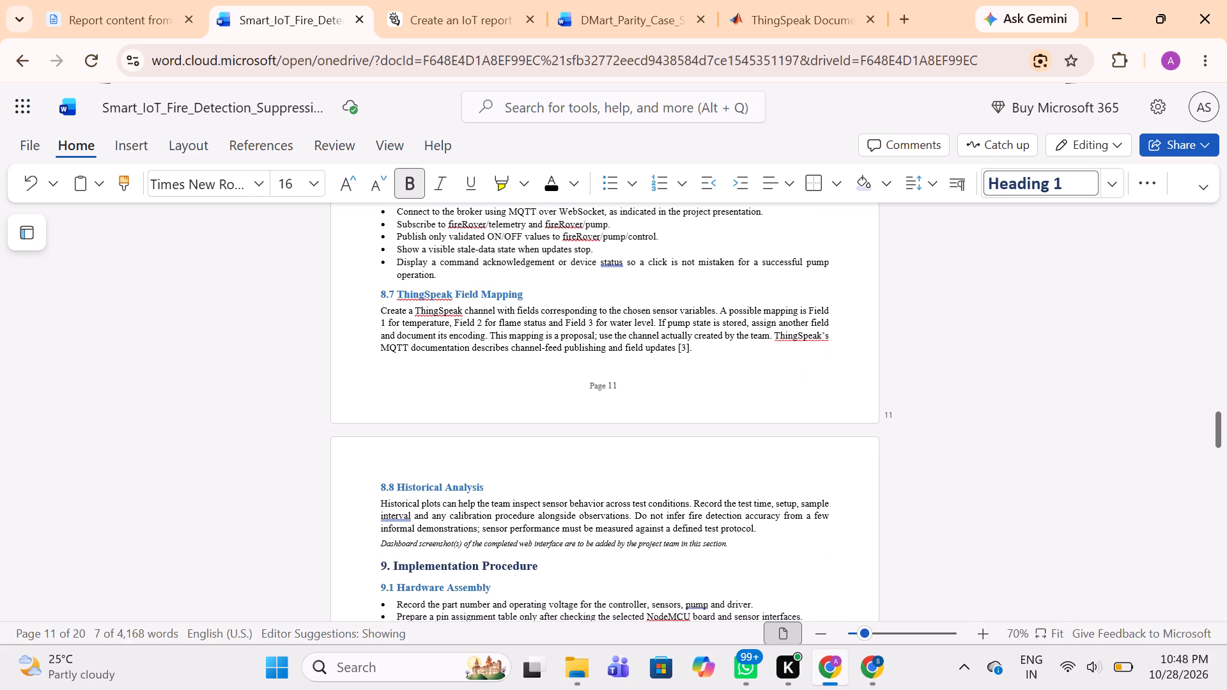
scroll(615, 337, up, 3)
scroll(615, 337, down, 1)
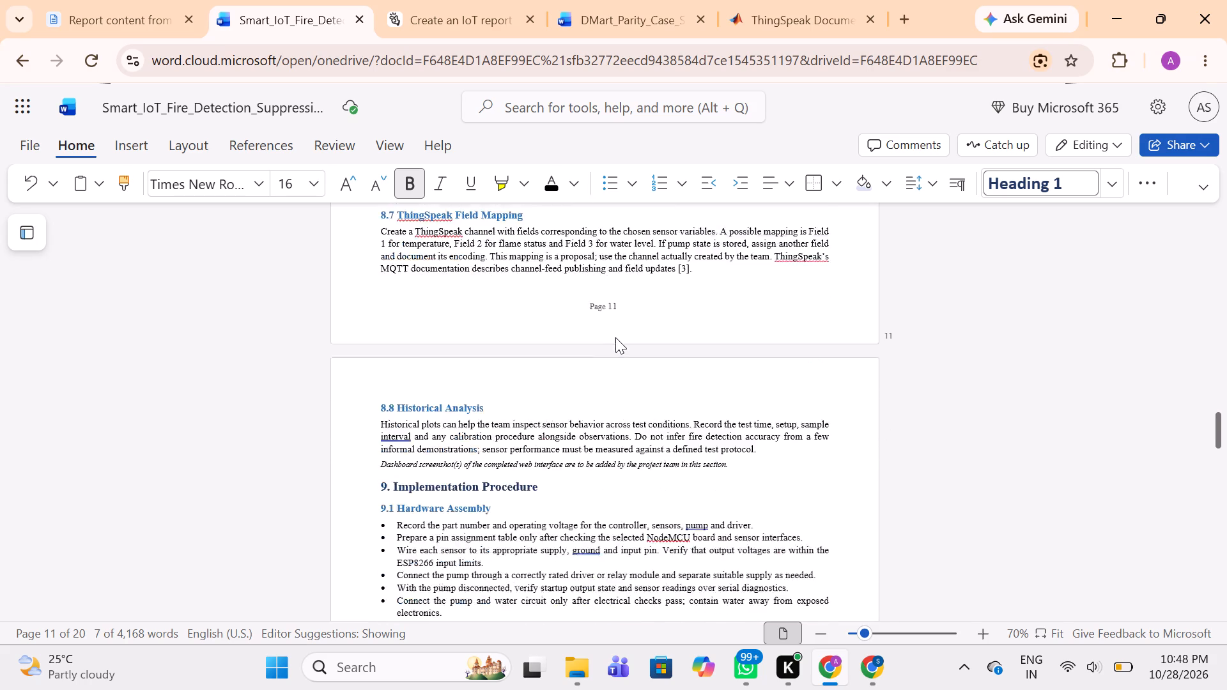
Set the font size of section 8's table and text, from the 8.1 table through subsection 8.7, to 12.
scroll(615, 337, down, 1)
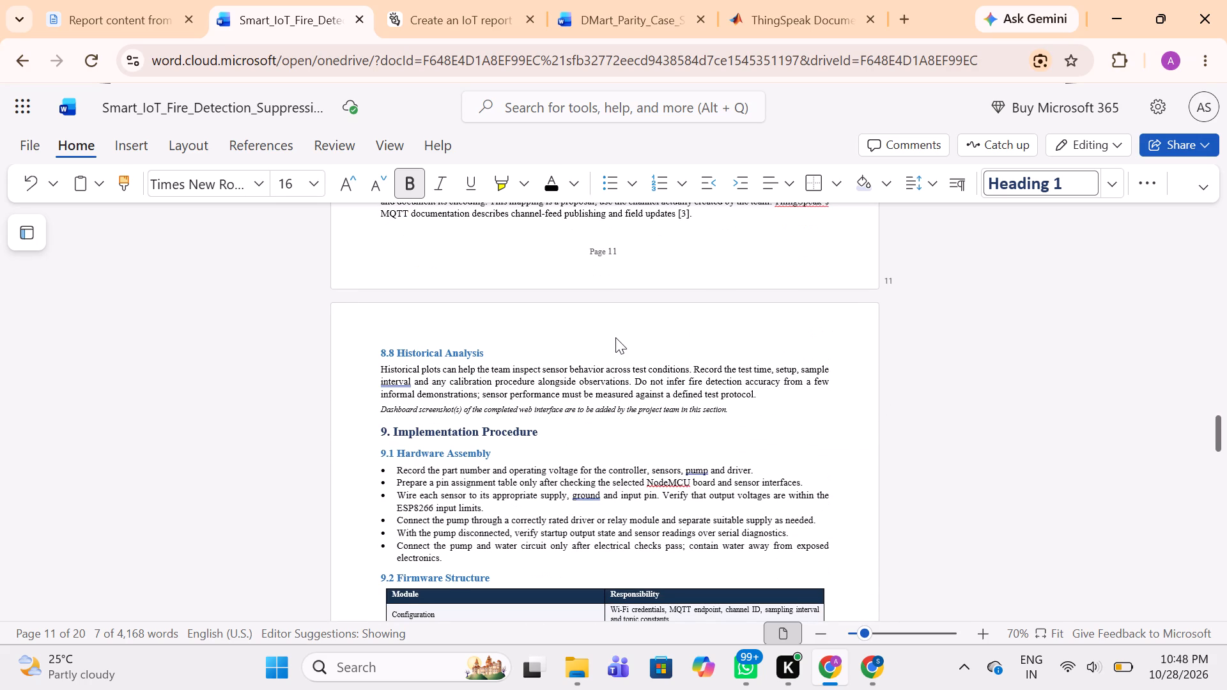
scroll(615, 337, up, 3)
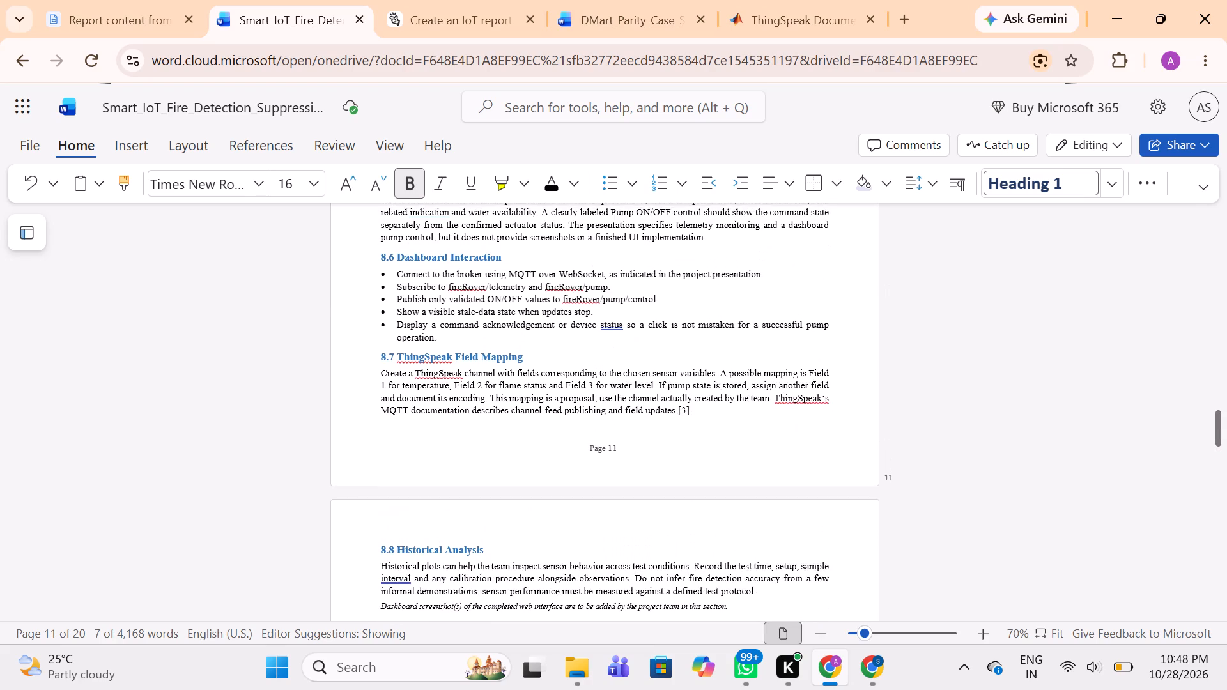
scroll(615, 337, up, 3)
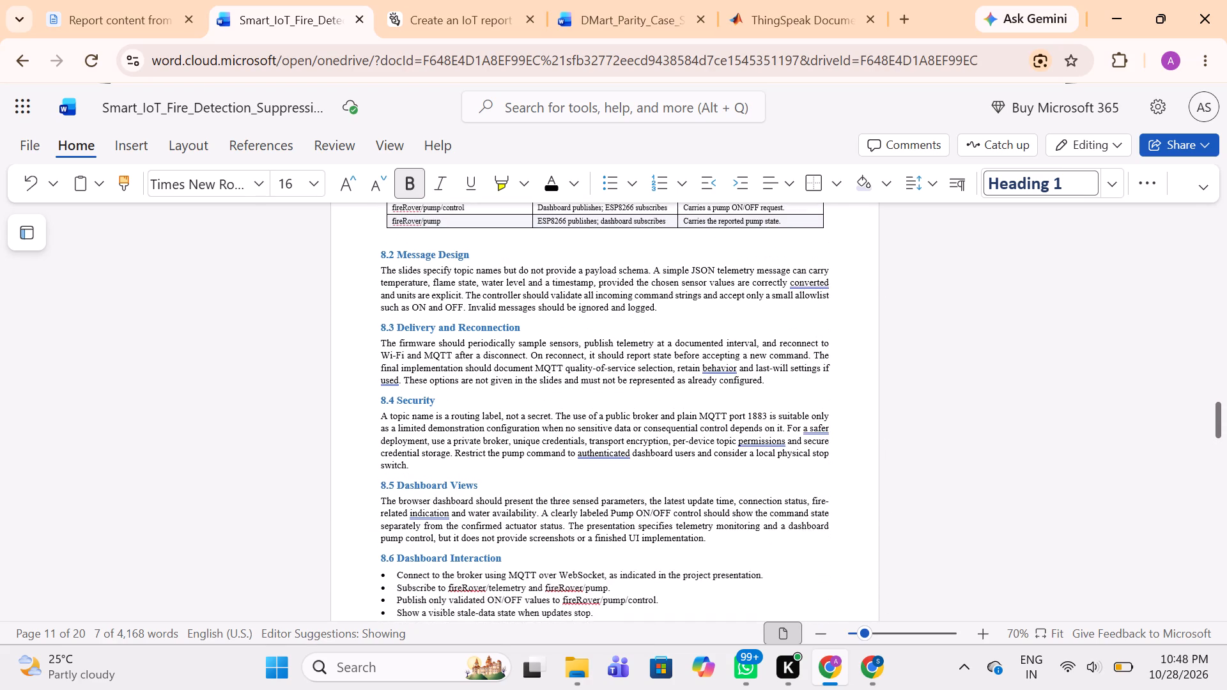
scroll(615, 337, up, 3)
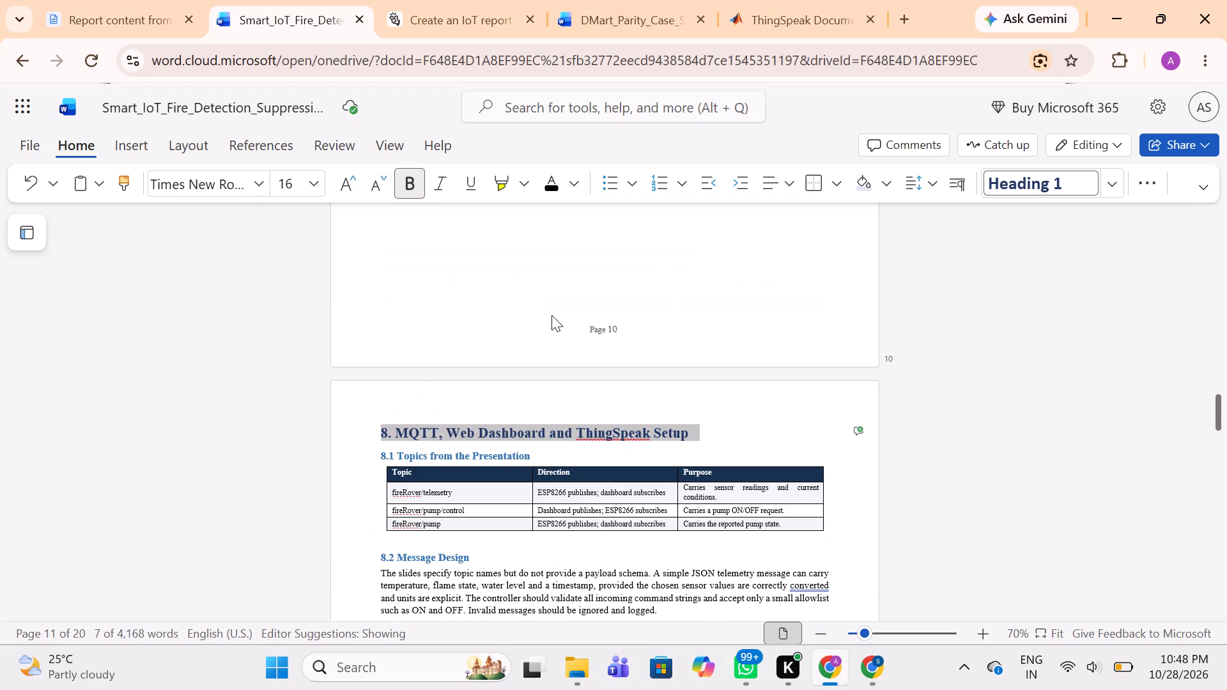
scroll(552, 315, up, 1)
scroll(534, 507, down, 2)
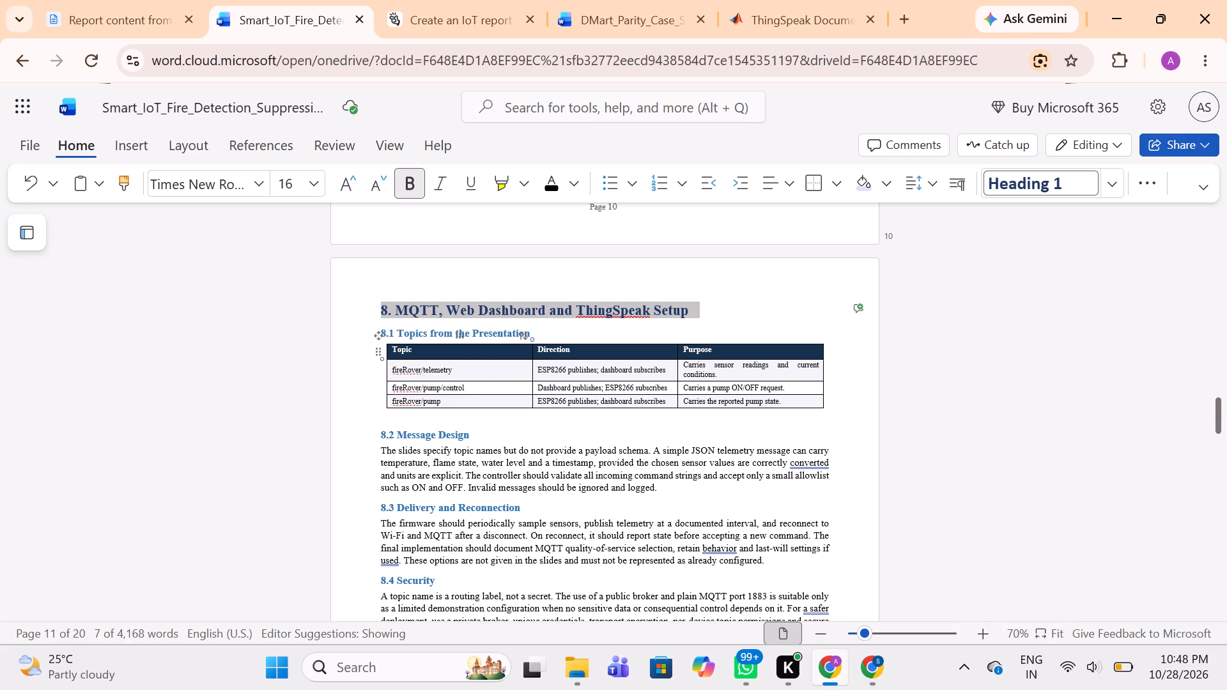
drag(390, 351, 775, 594)
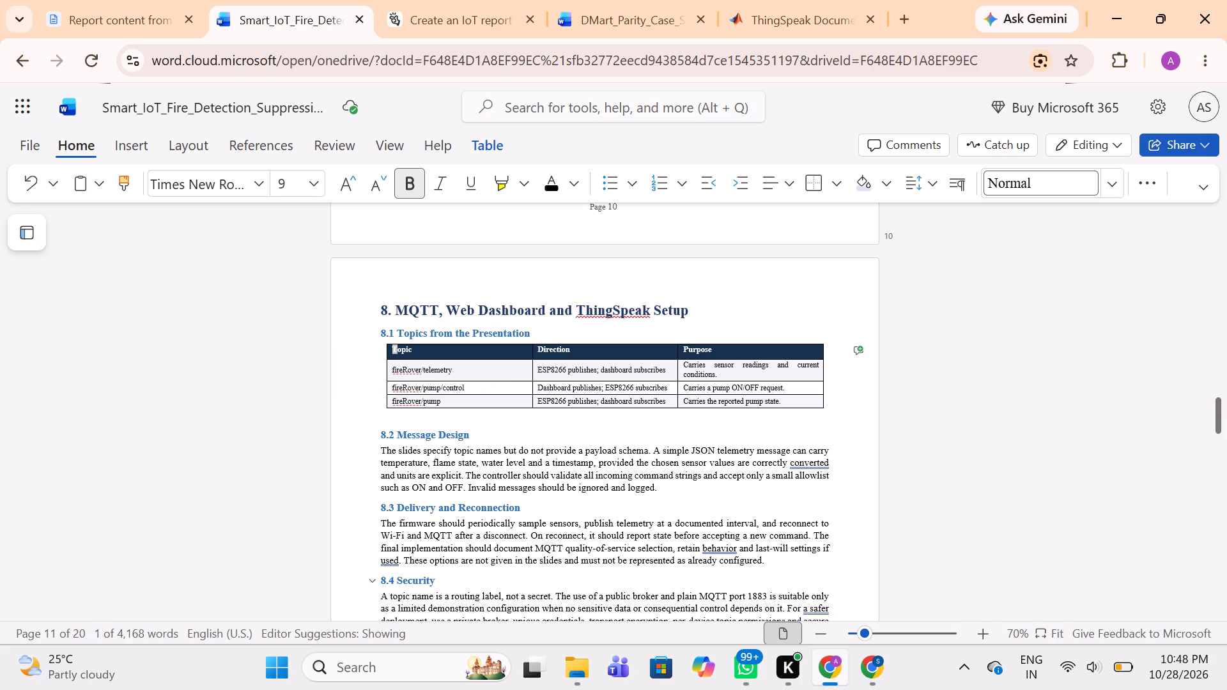
drag(775, 594, 760, 550)
scroll(760, 550, down, 2)
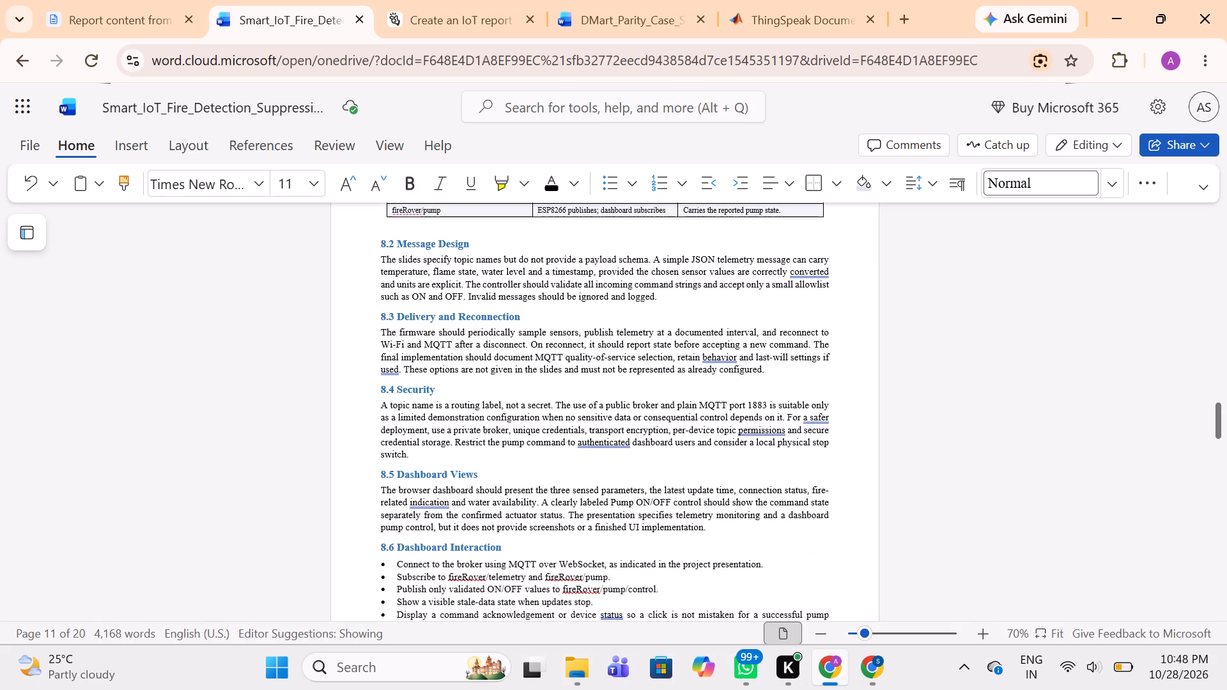
drag(376, 254, 730, 512)
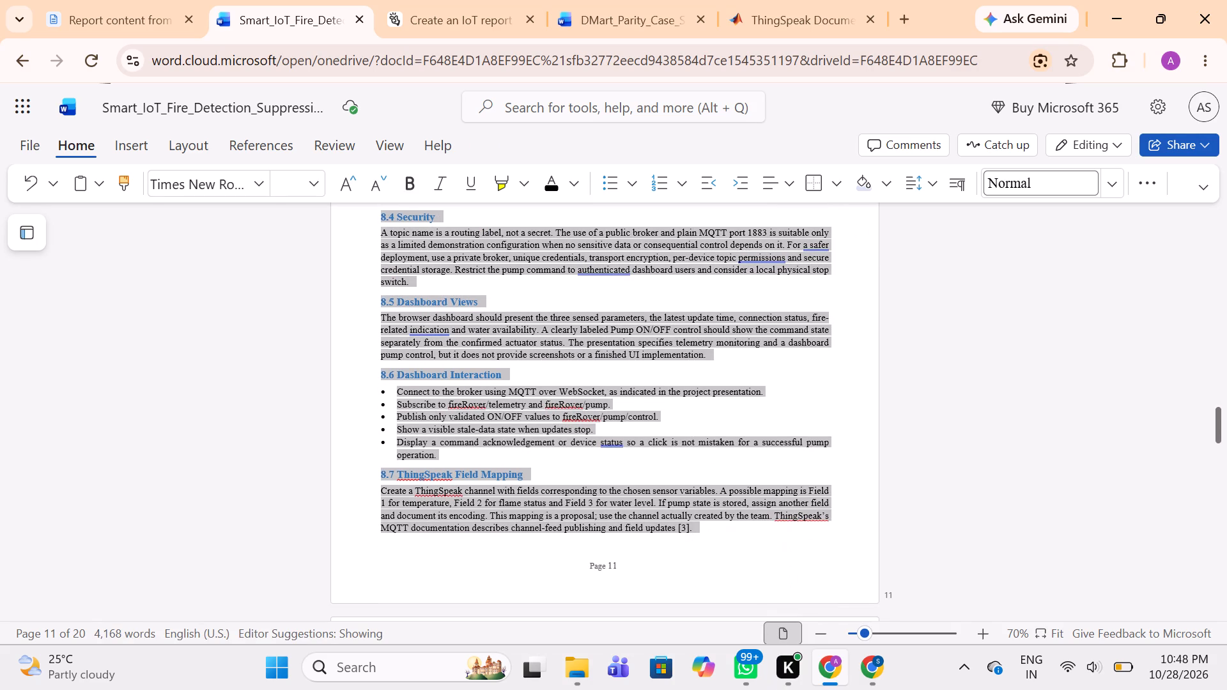
drag(730, 512, 739, 519)
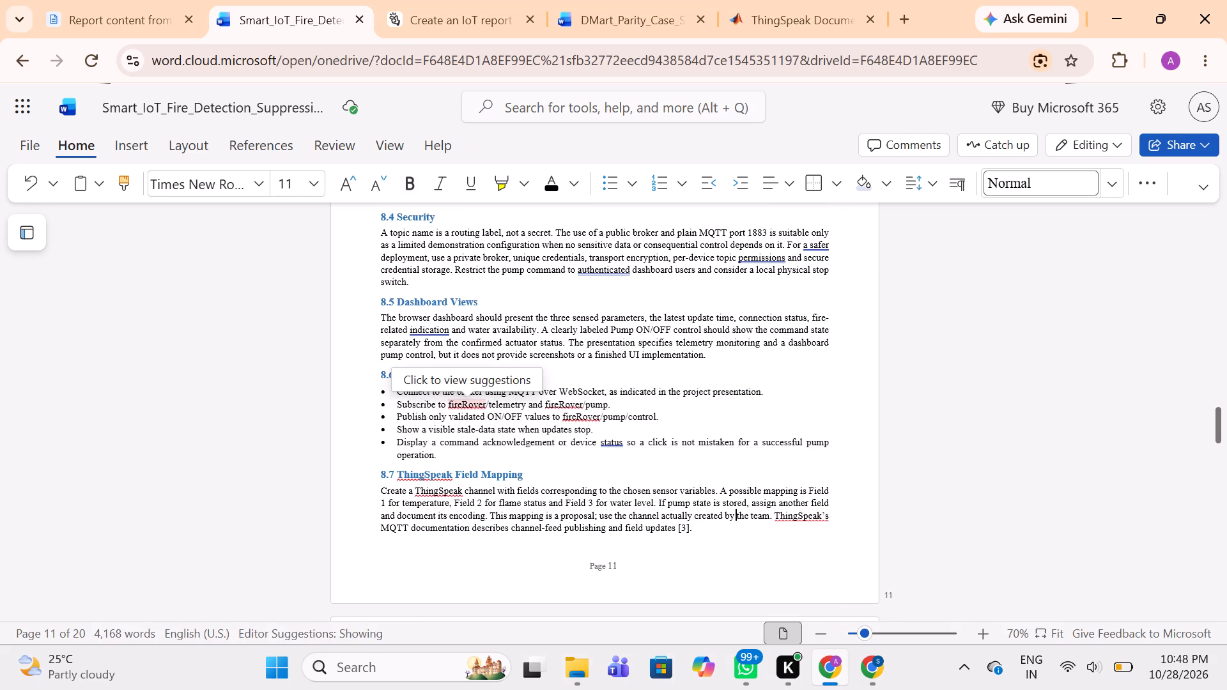
drag(706, 529, 327, 216)
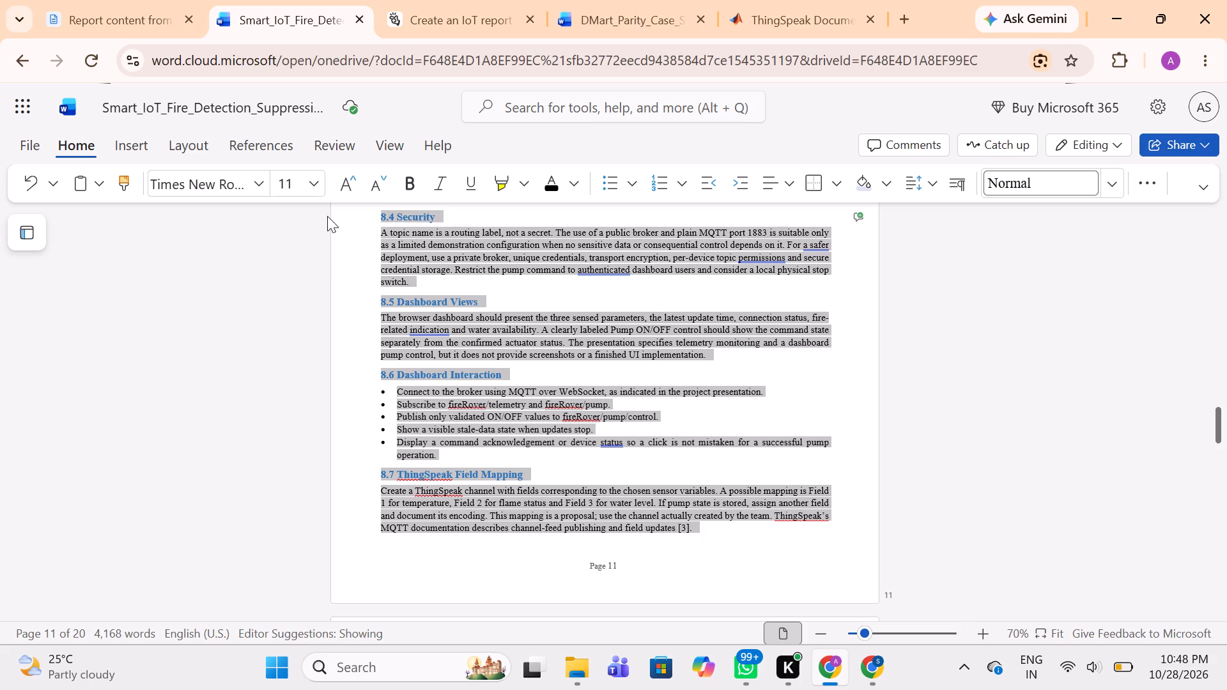
drag(327, 216, 384, 314)
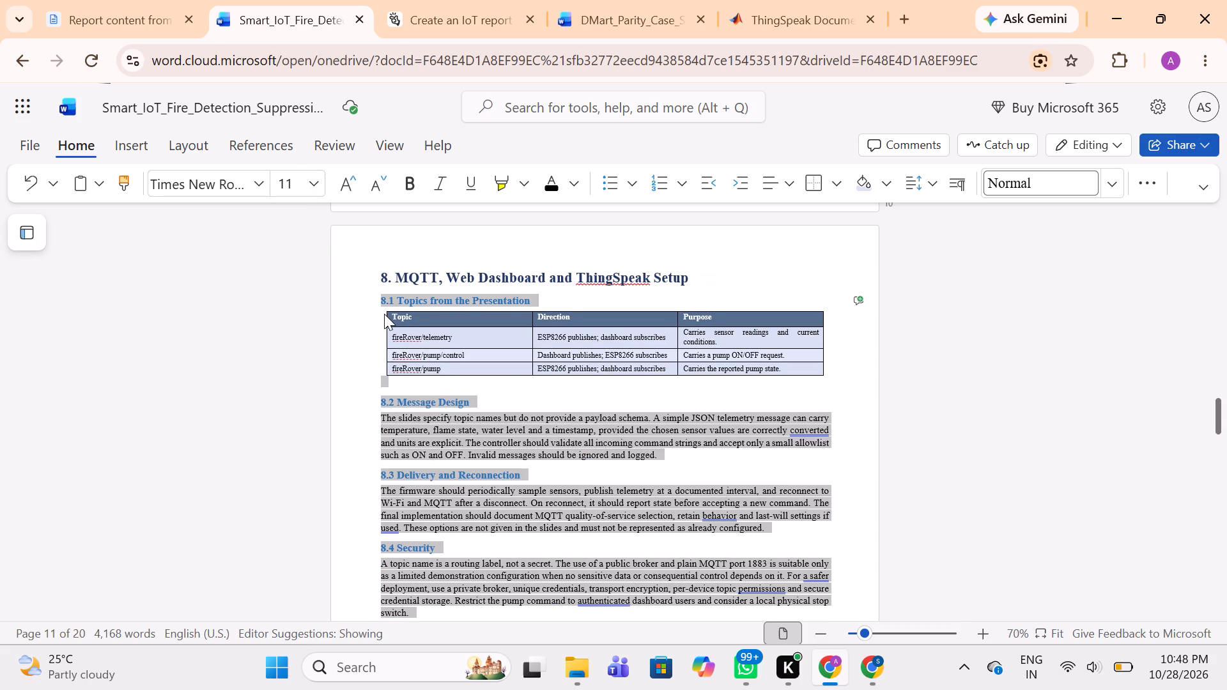
drag(384, 314, 385, 314)
click(315, 186)
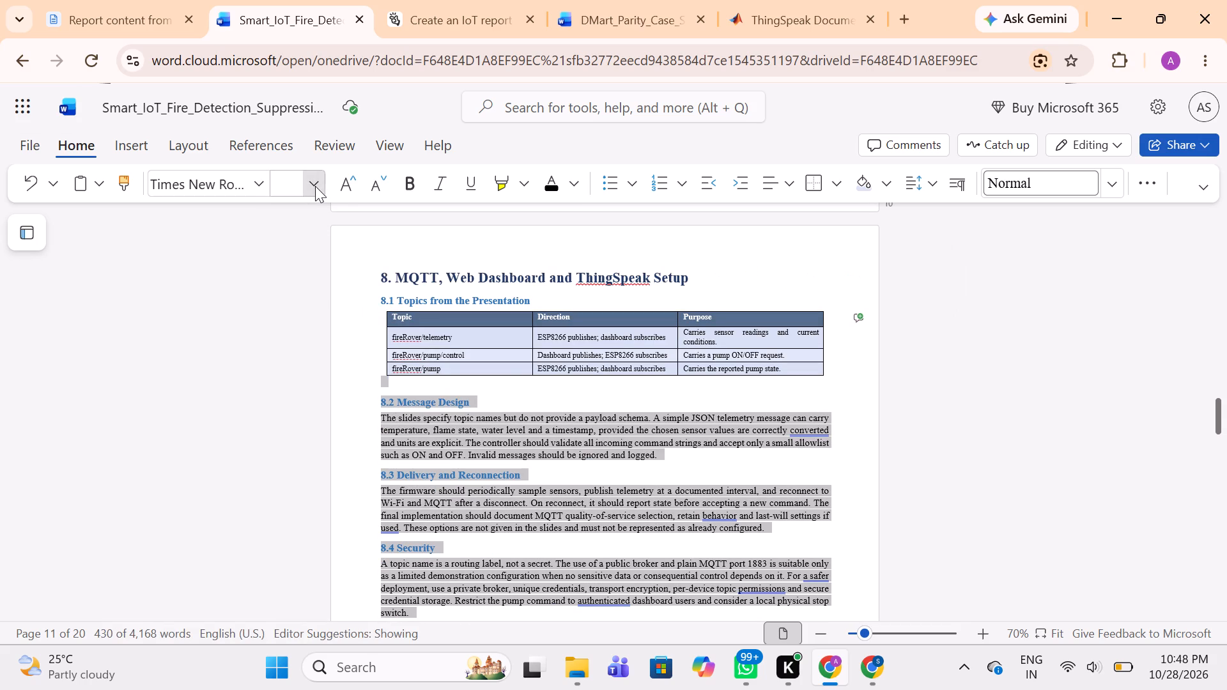
click(292, 335)
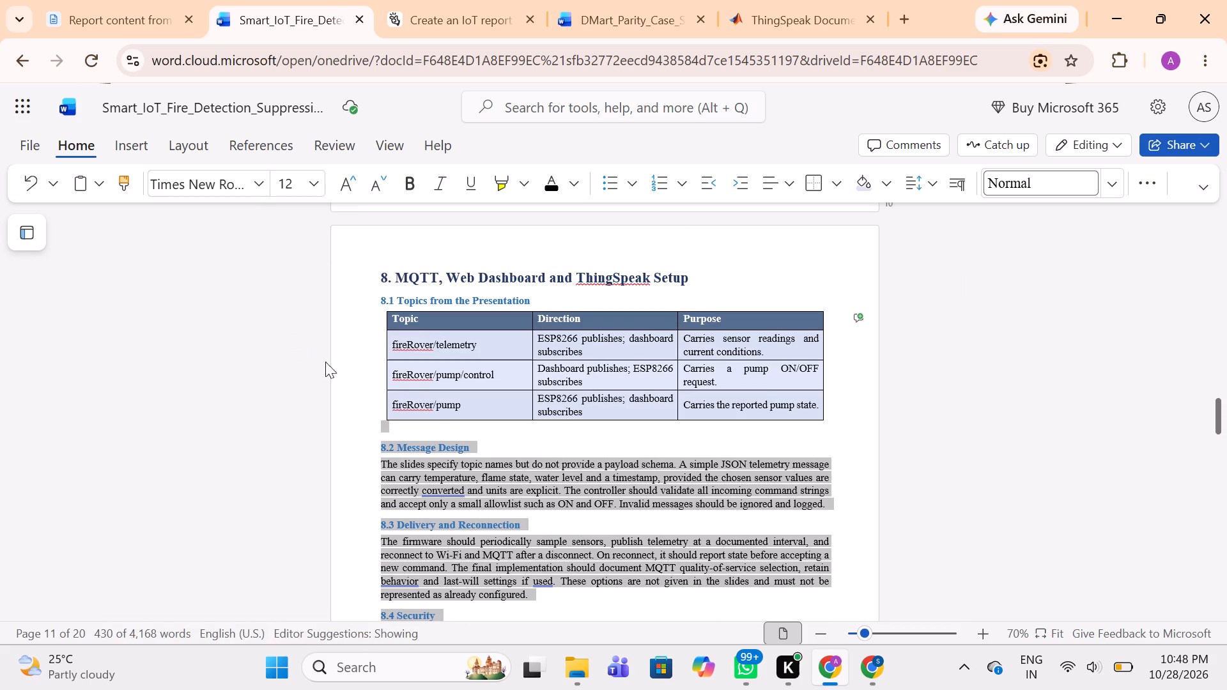
click(445, 451)
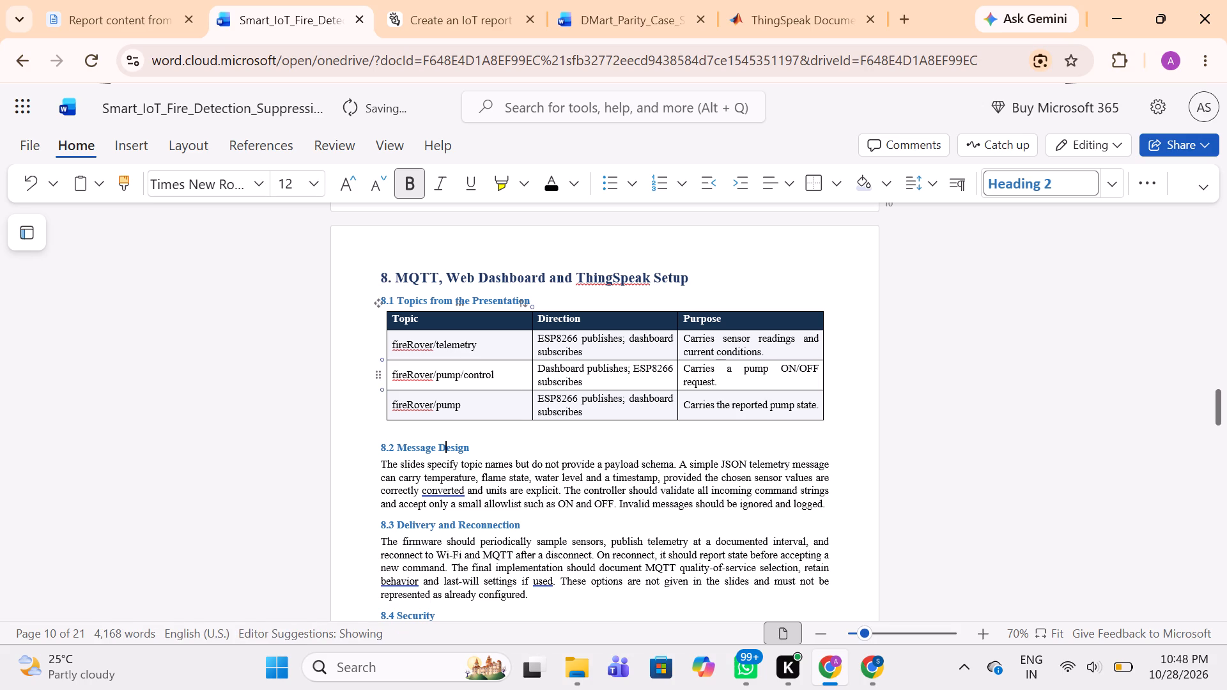
Adjust the section 8.1 table's column widths so every Topic and Direction entry fits on a single line.
drag(530, 384, 509, 382)
drag(509, 382, 505, 380)
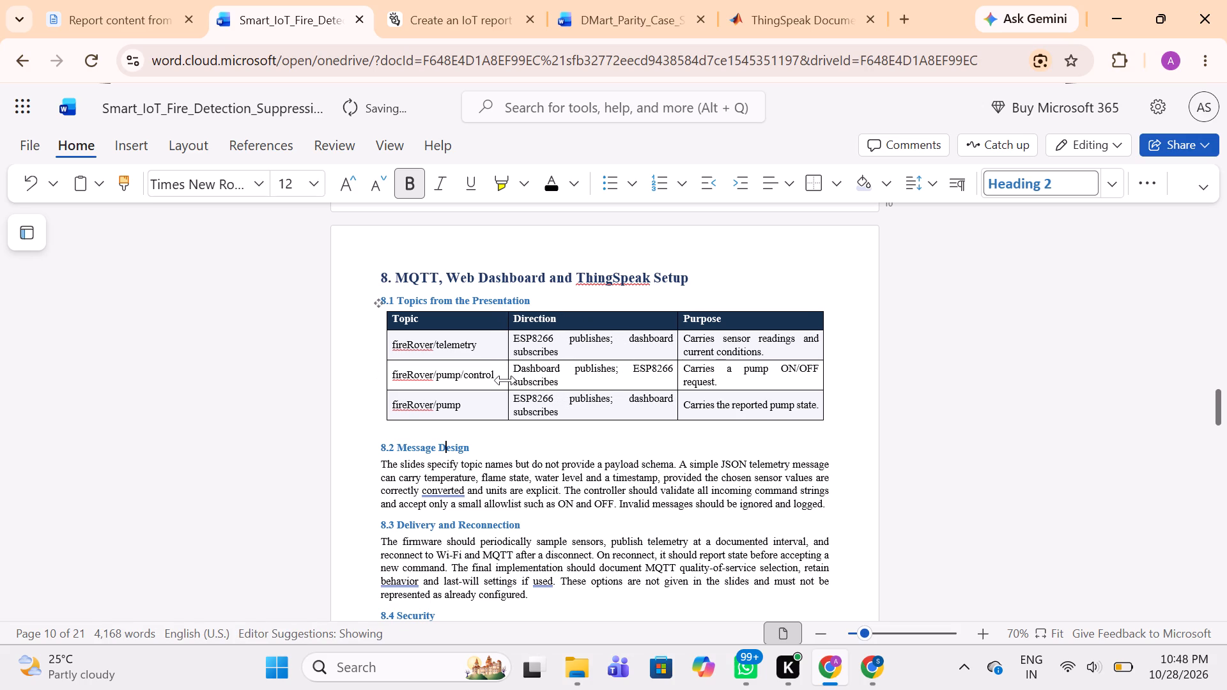
drag(505, 380, 557, 380)
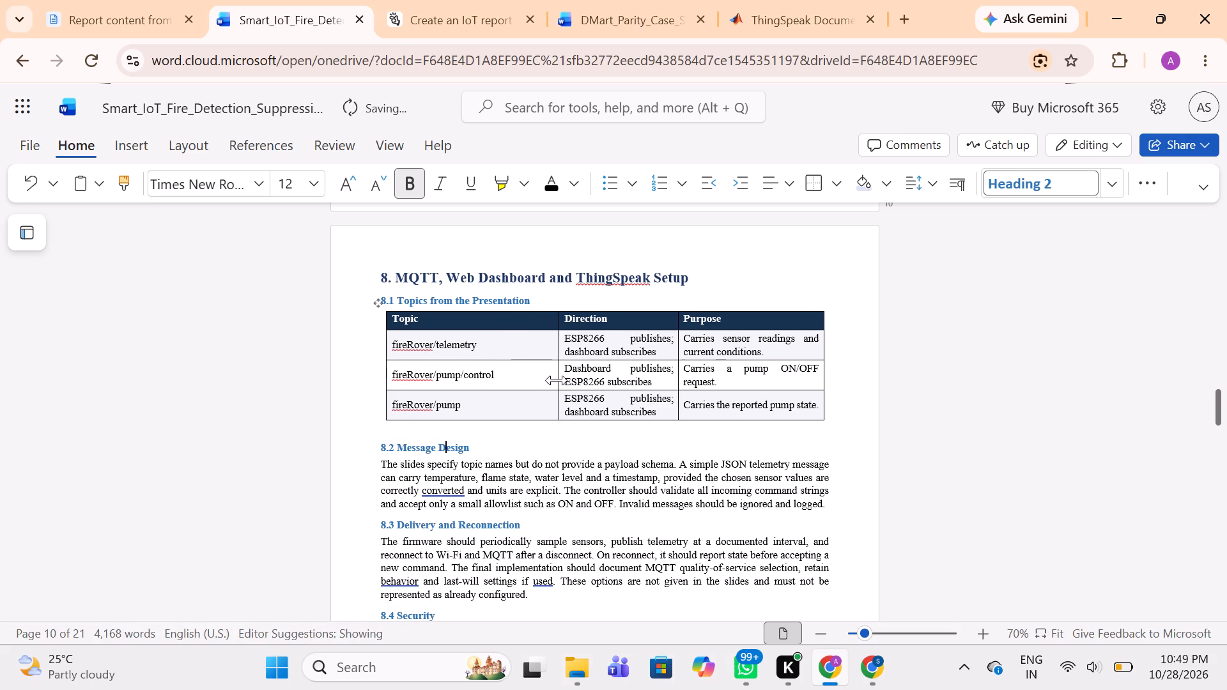
drag(557, 380, 474, 371)
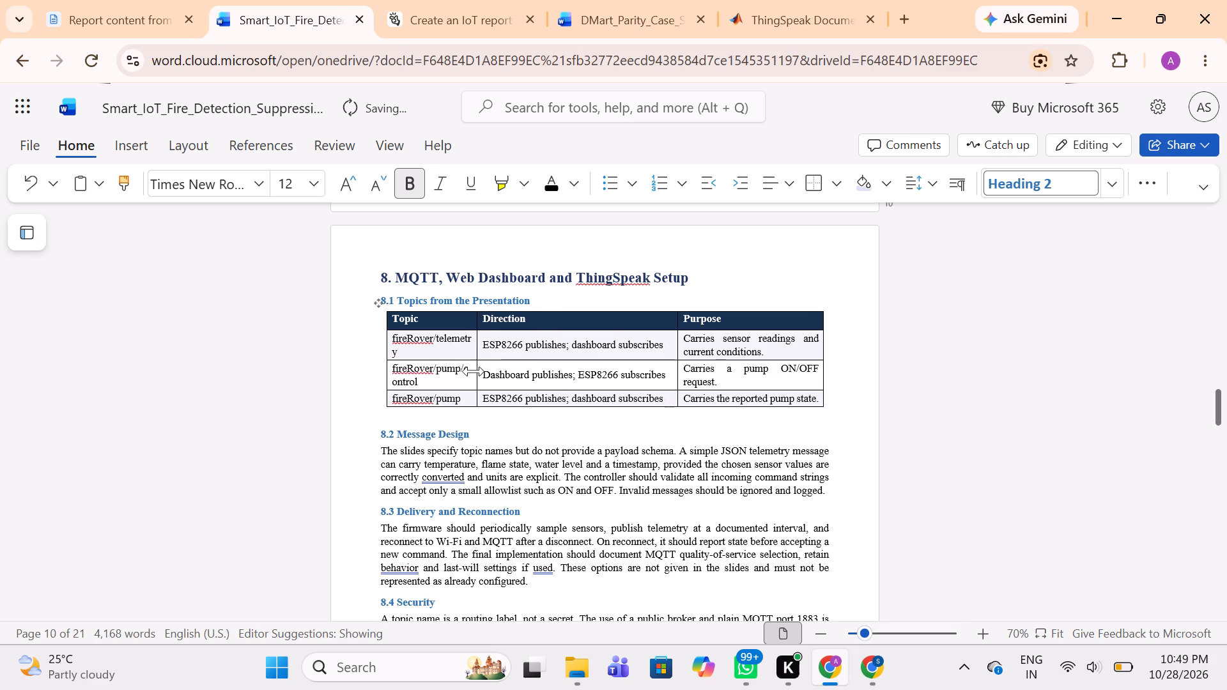
drag(474, 371, 478, 369)
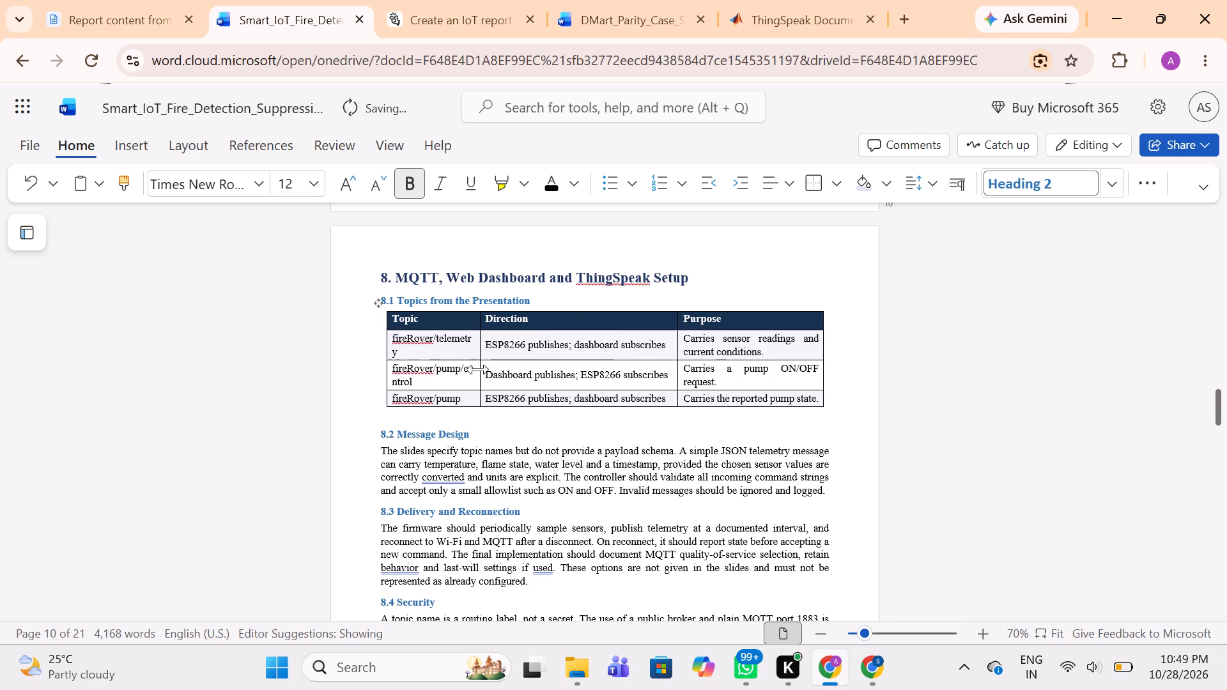
drag(478, 369, 482, 369)
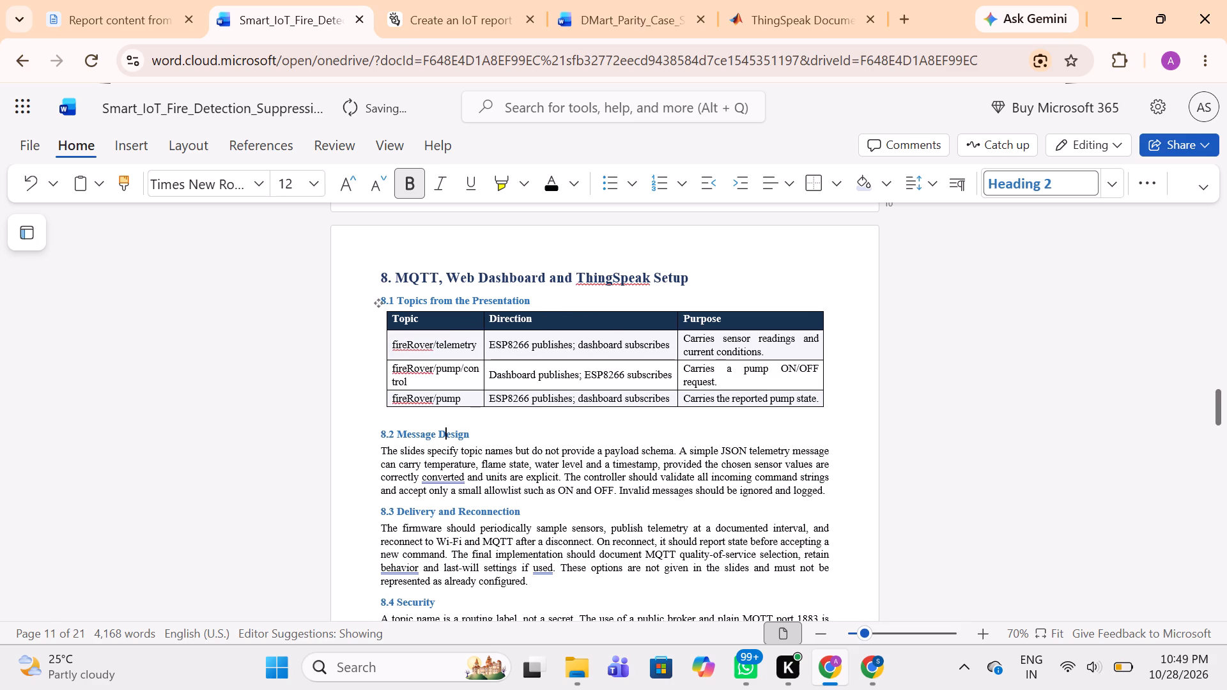
click(520, 422)
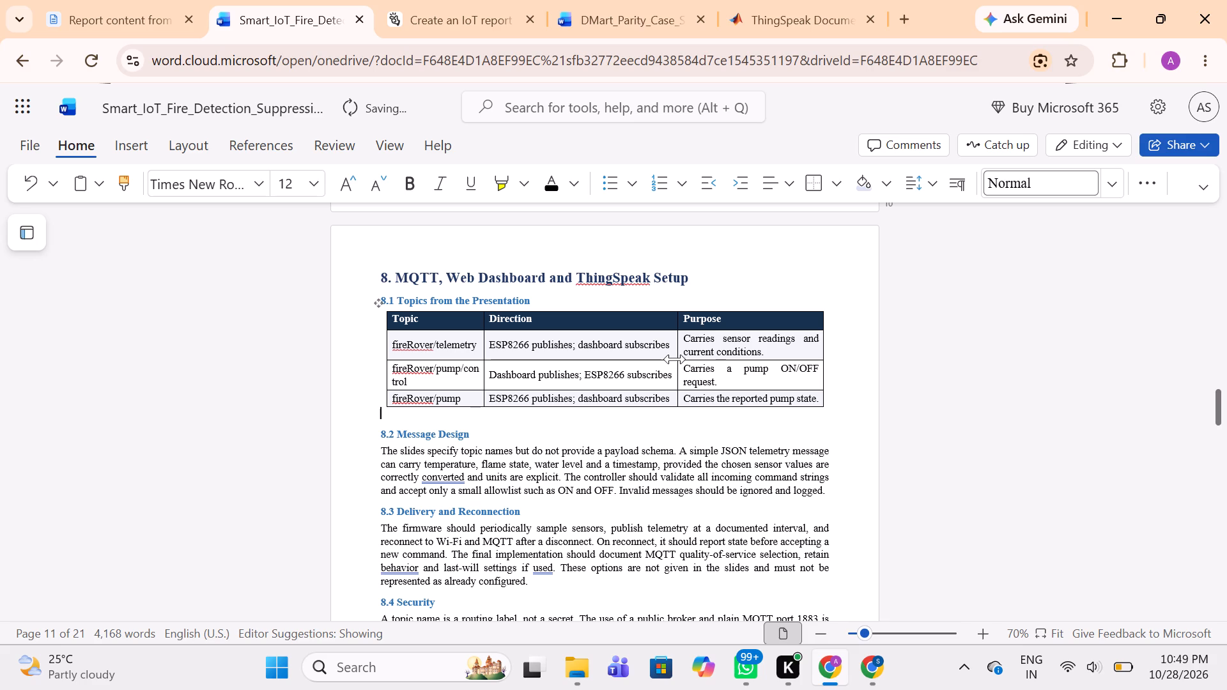
drag(675, 359, 690, 359)
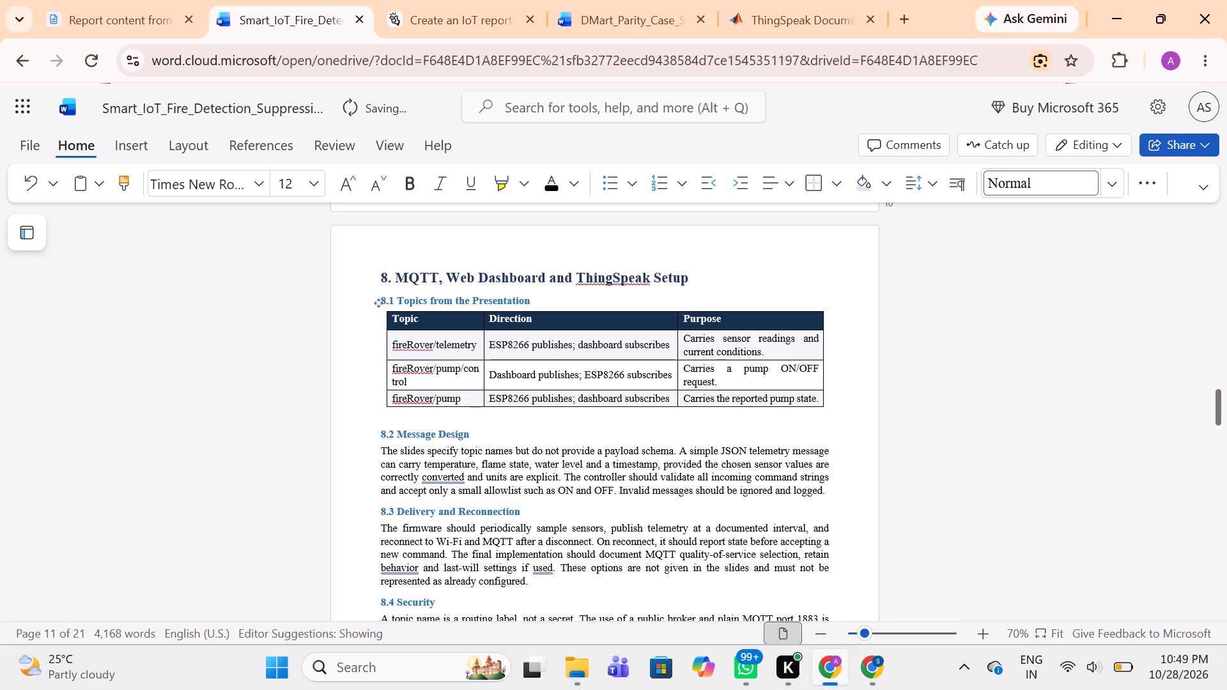
click(675, 359)
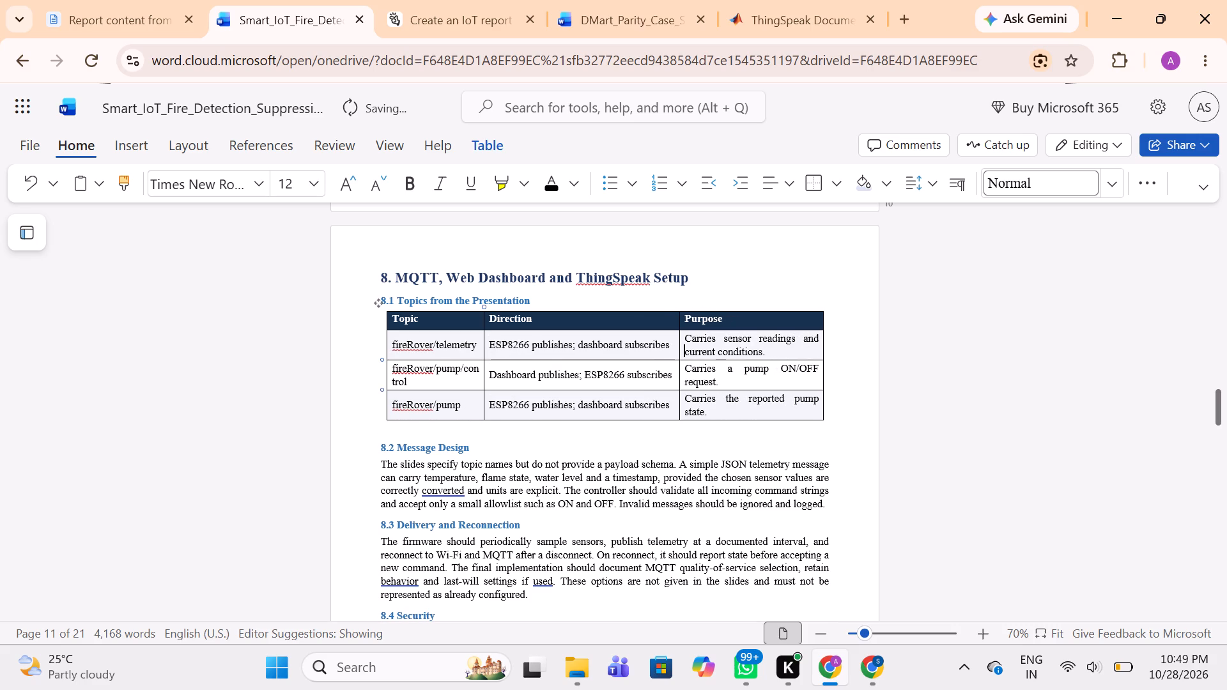
right_drag(482, 380, 484, 380)
right_drag(484, 380, 501, 377)
click(456, 420)
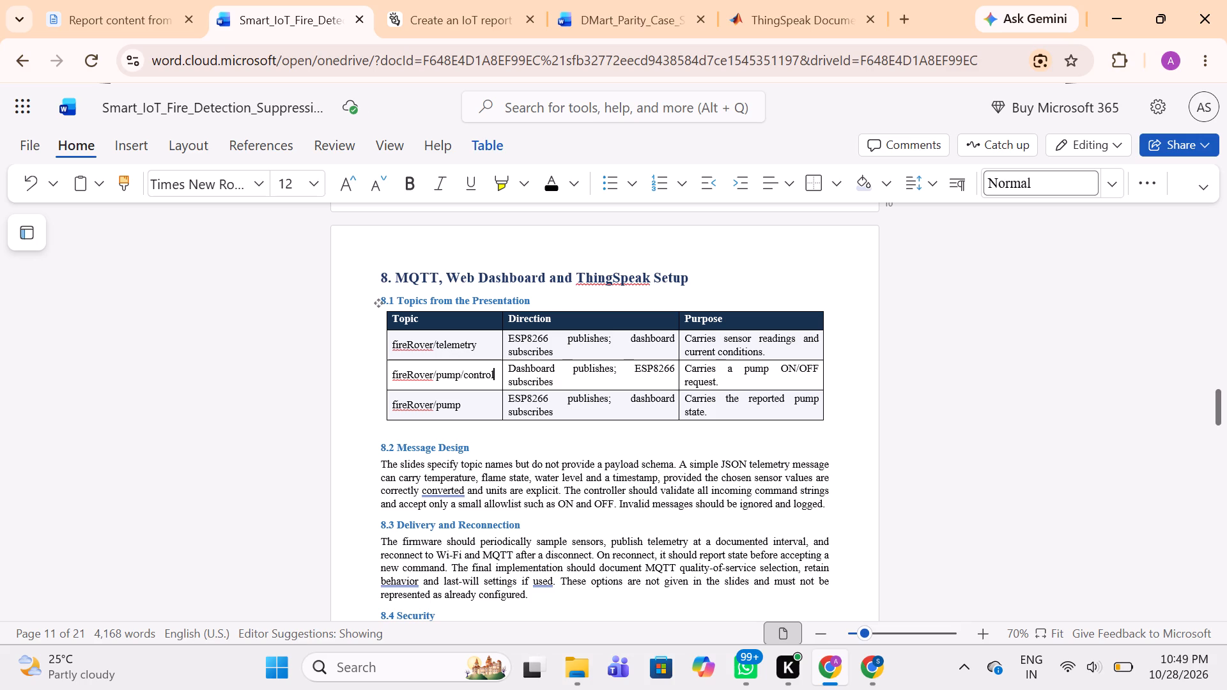
drag(678, 379, 690, 378)
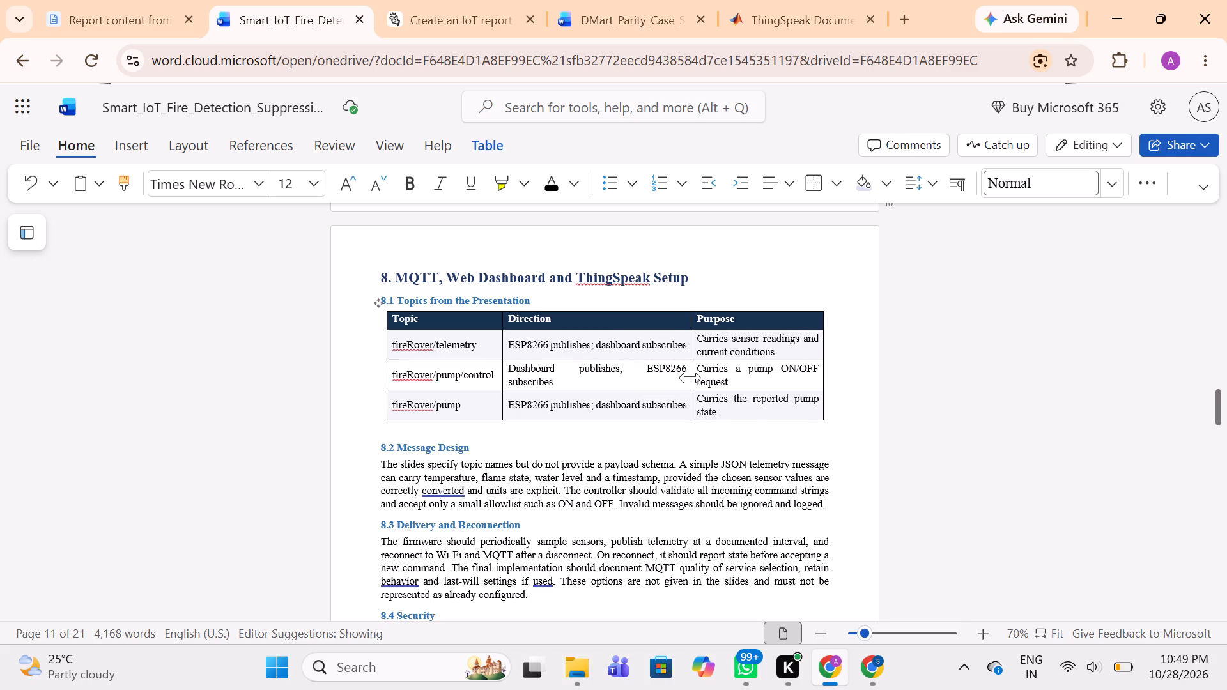
drag(690, 378, 695, 378)
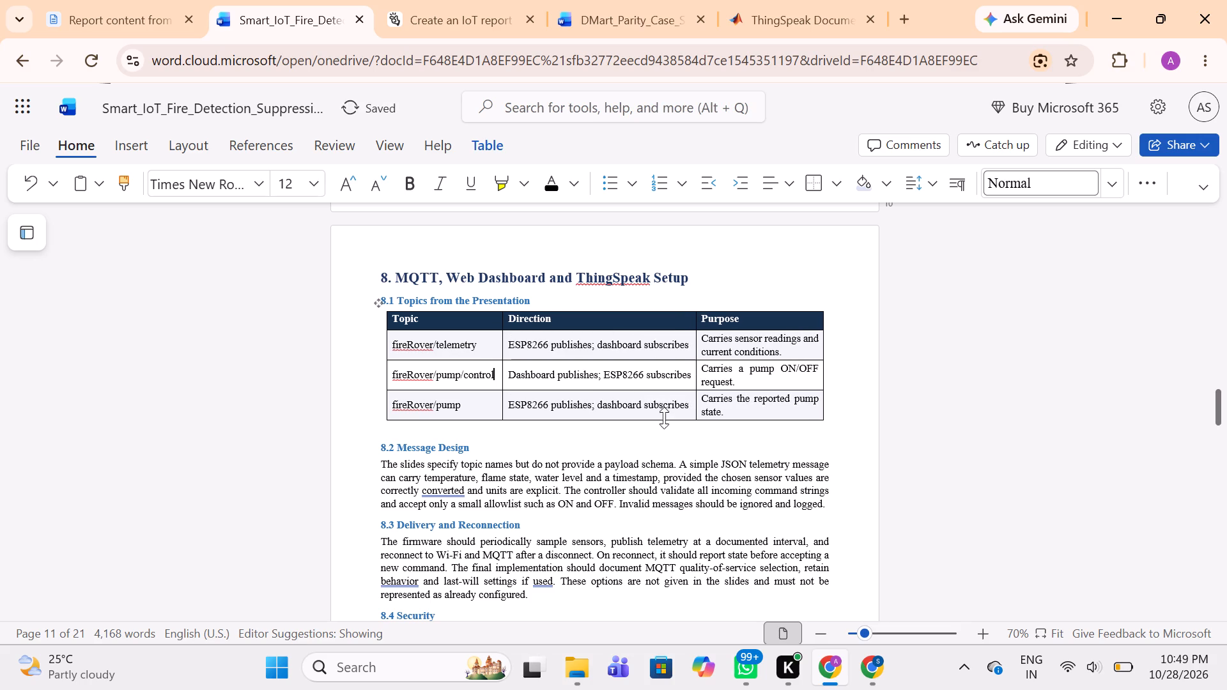
click(654, 434)
Set the "8.2 Message Design", "8.3 Delivery and Reconnection" and "8.4 Security" headings to font size 14.
scroll(654, 434, down, 1)
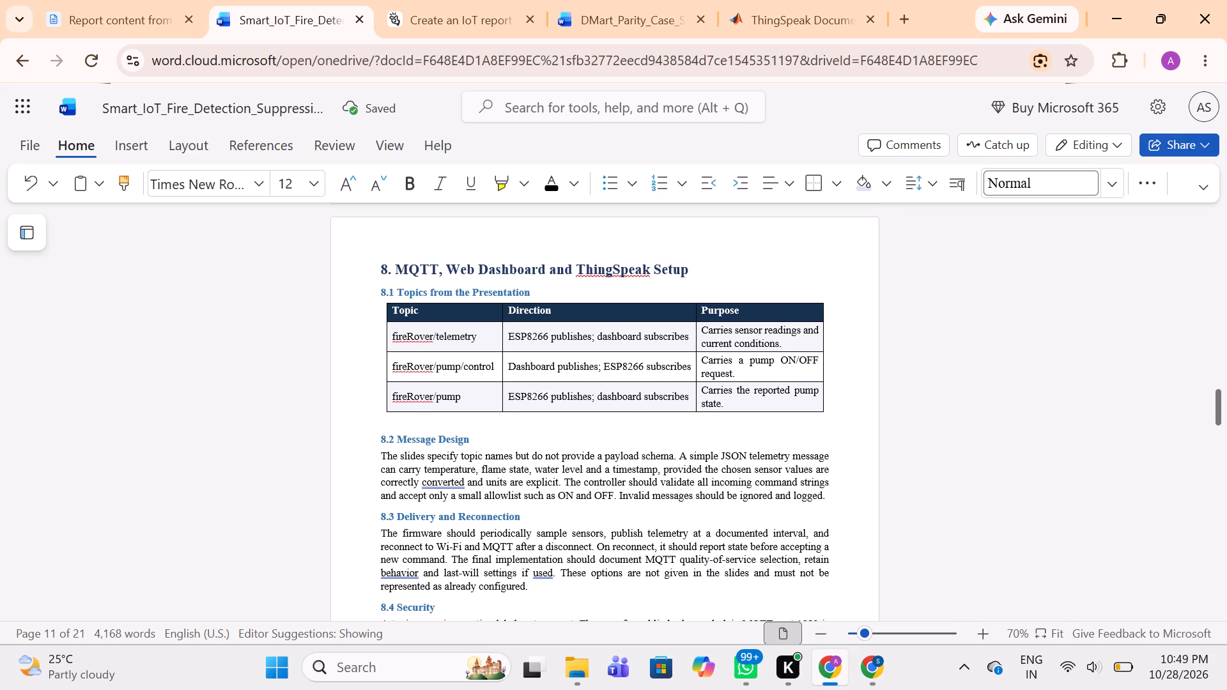
scroll(654, 434, down, 1)
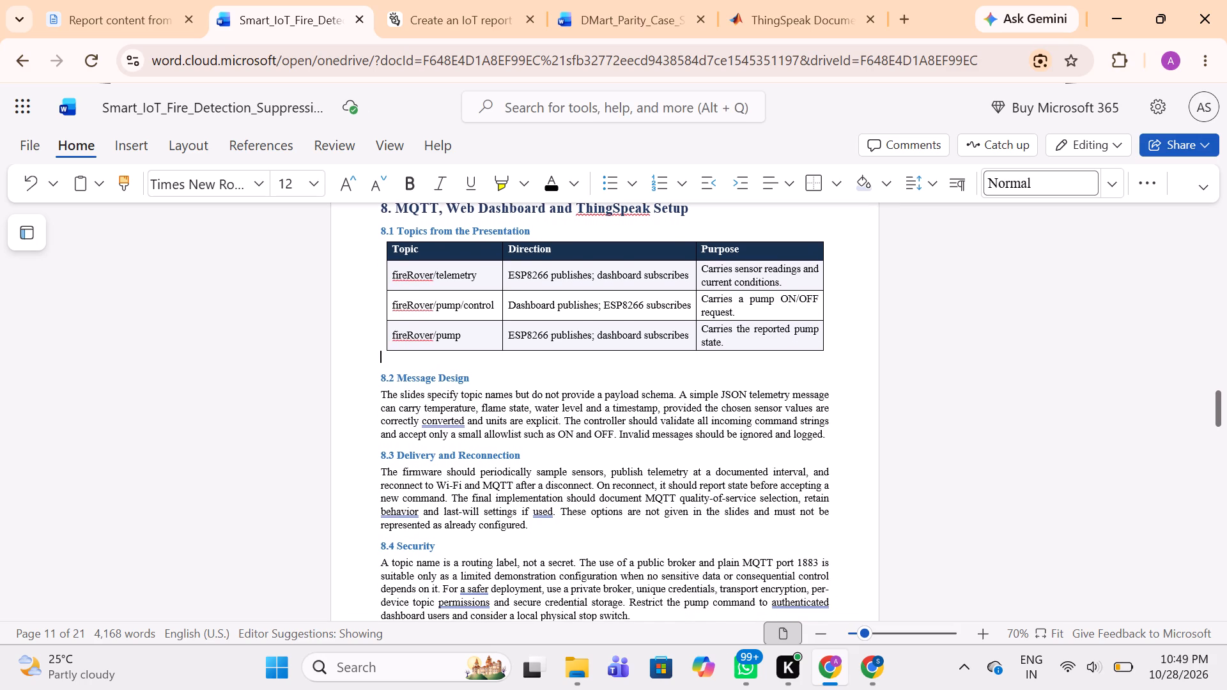
triple_click(429, 385)
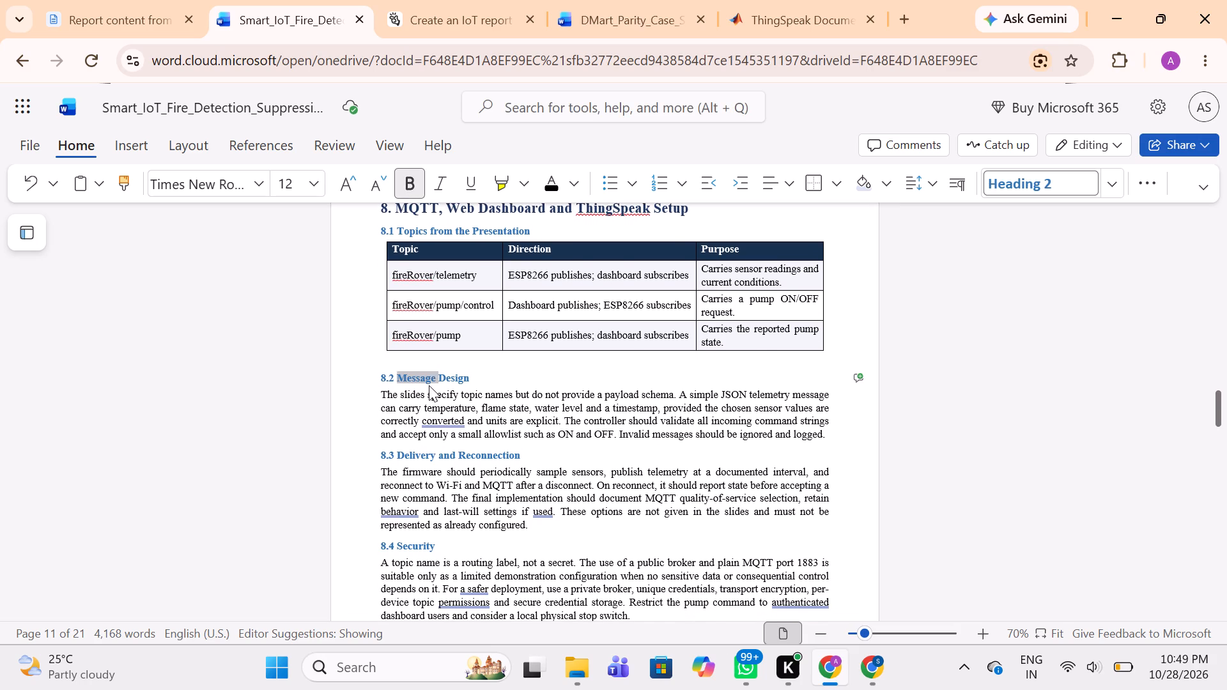
click(353, 190)
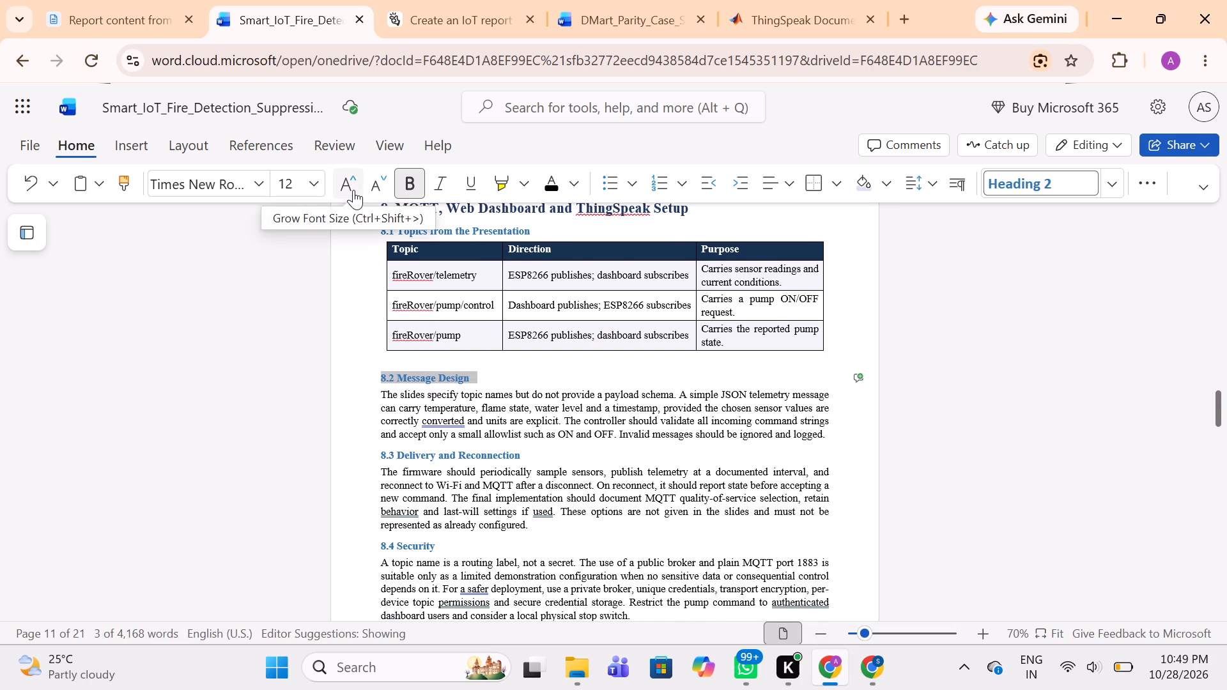
triple_click(461, 454)
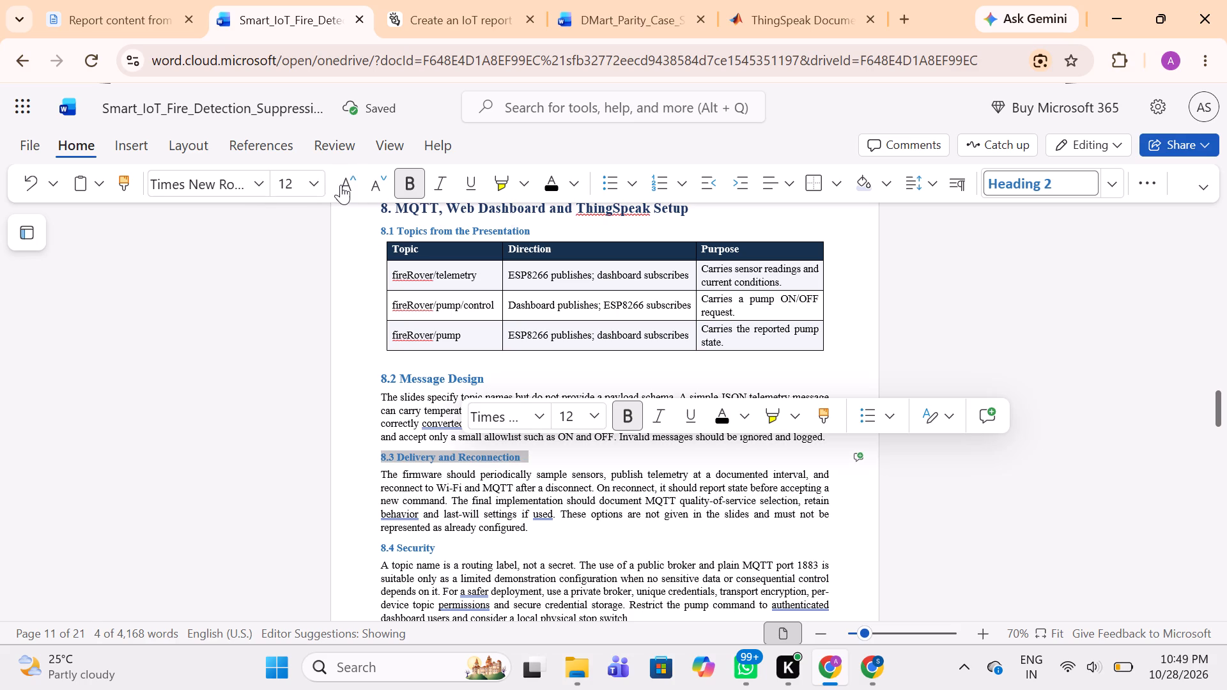
click(341, 187)
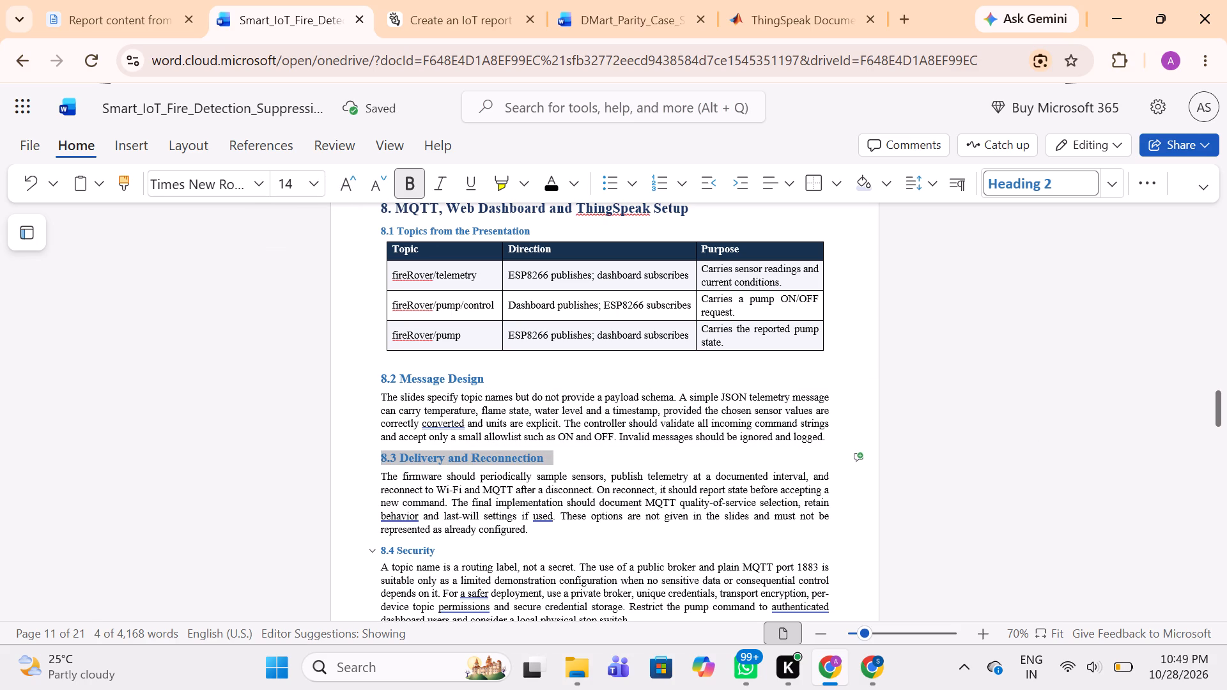
triple_click(425, 551)
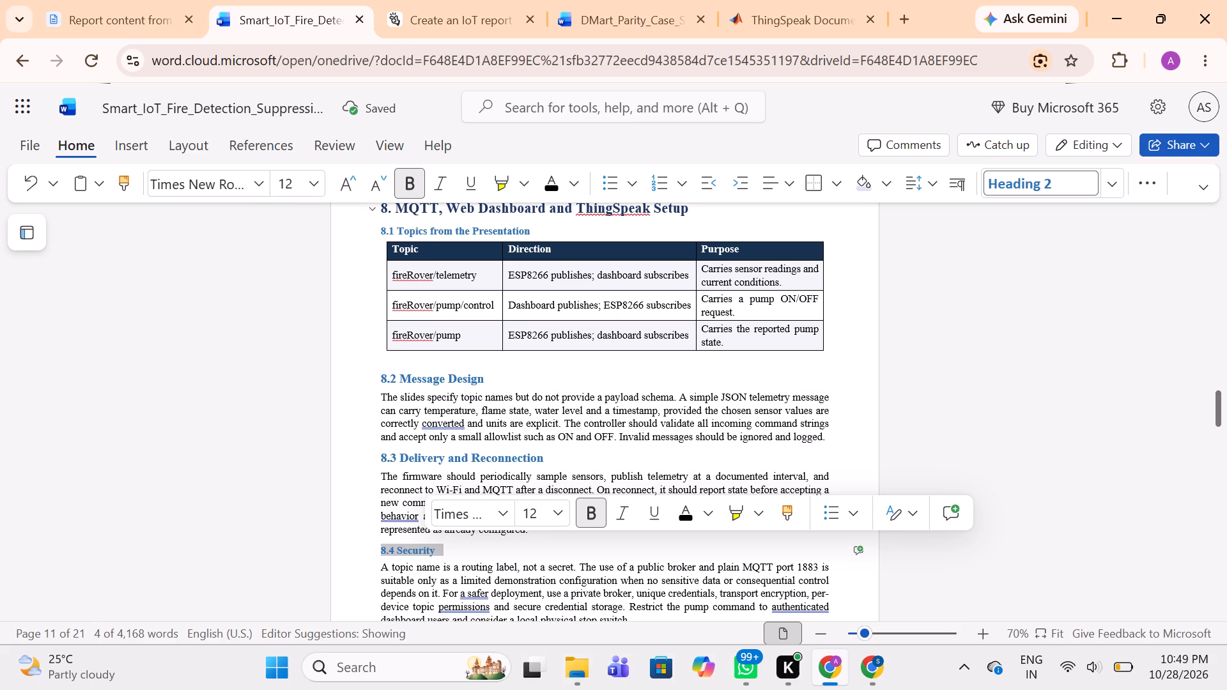
click(348, 189)
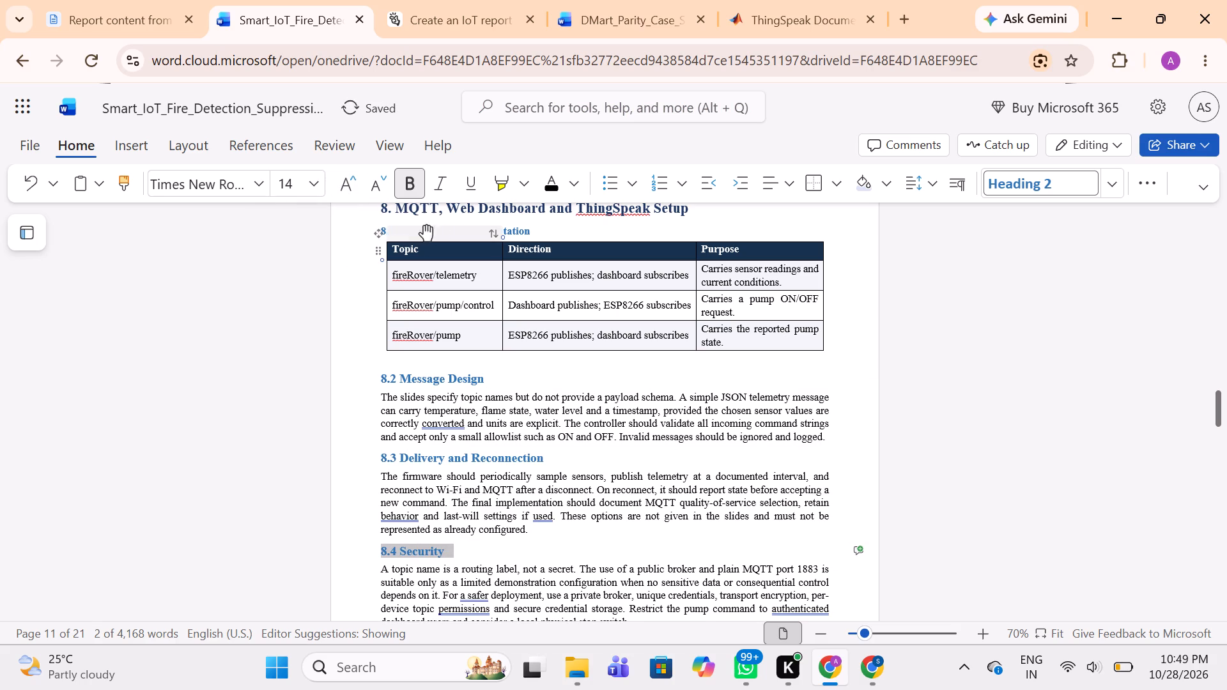
Increase the "8.1 Topics from the Presentation" heading's font size to 14.
triple_click(526, 228)
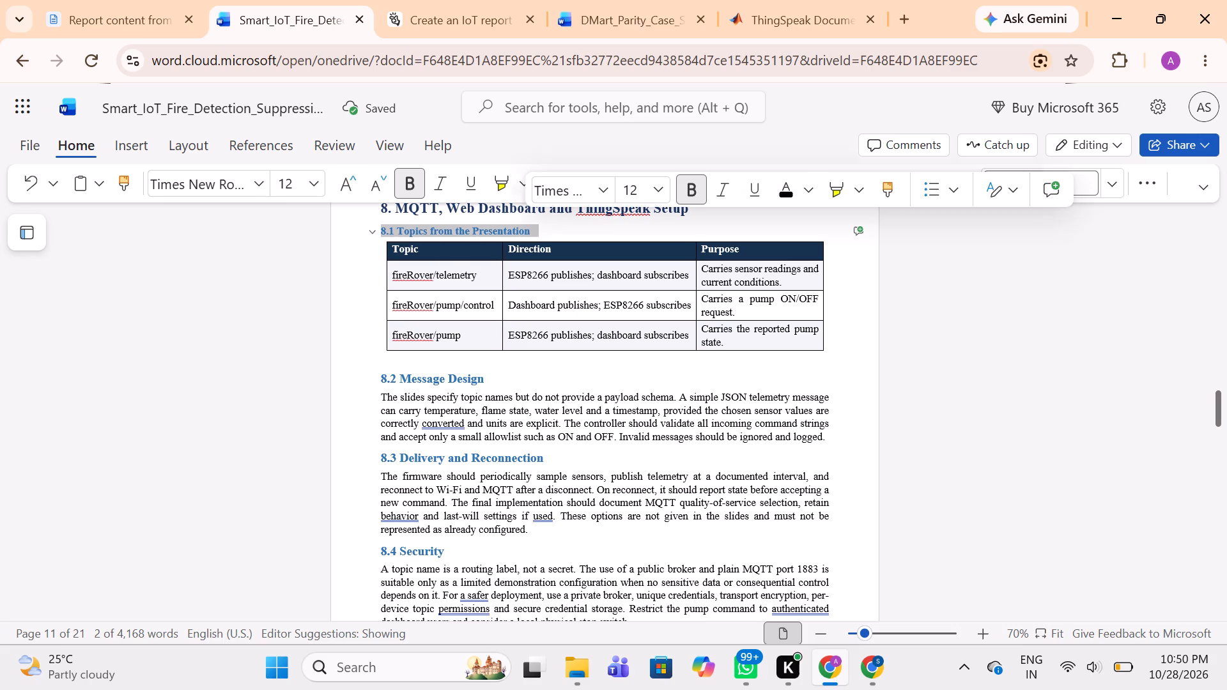
click(338, 190)
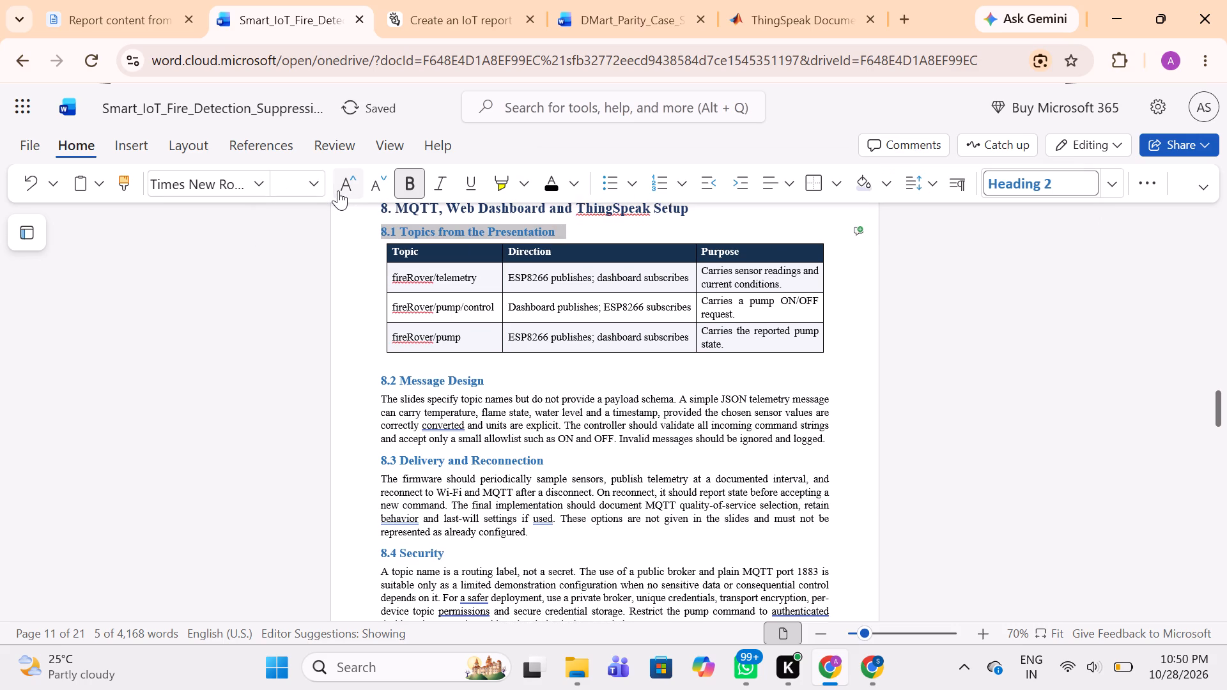
Set the "8.5 Dashboard Views" heading to font size 14.
scroll(516, 412, up, 1)
scroll(516, 412, down, 2)
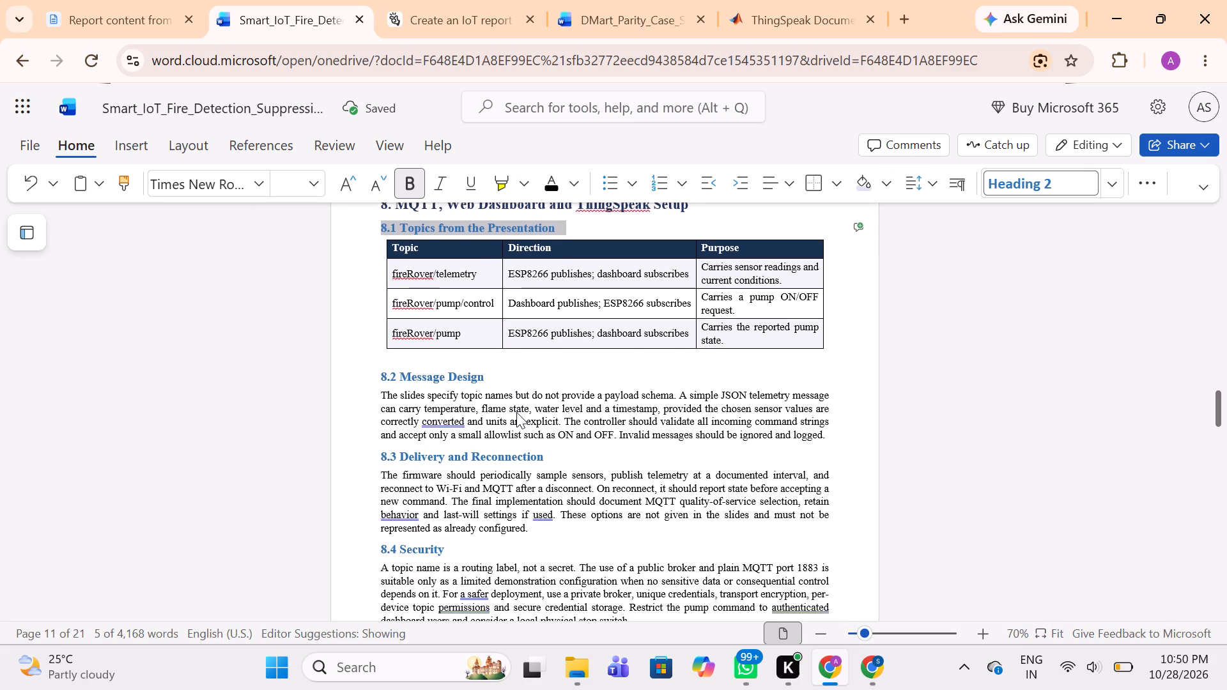
scroll(516, 412, down, 3)
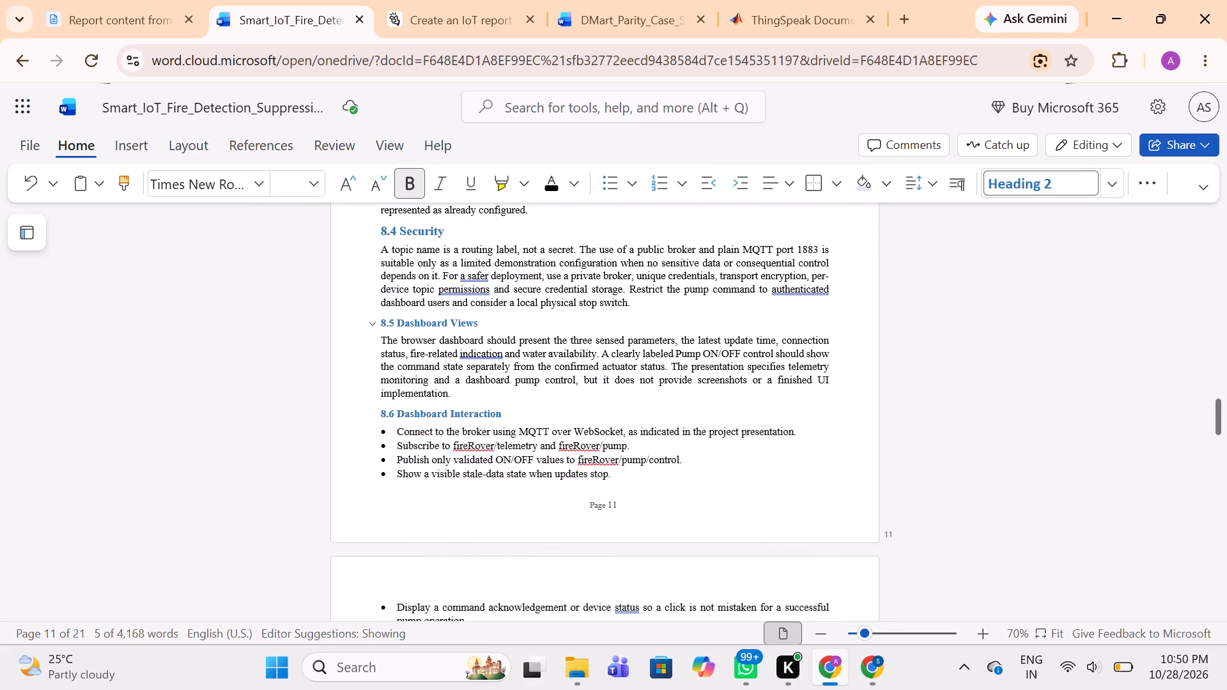
triple_click(455, 325)
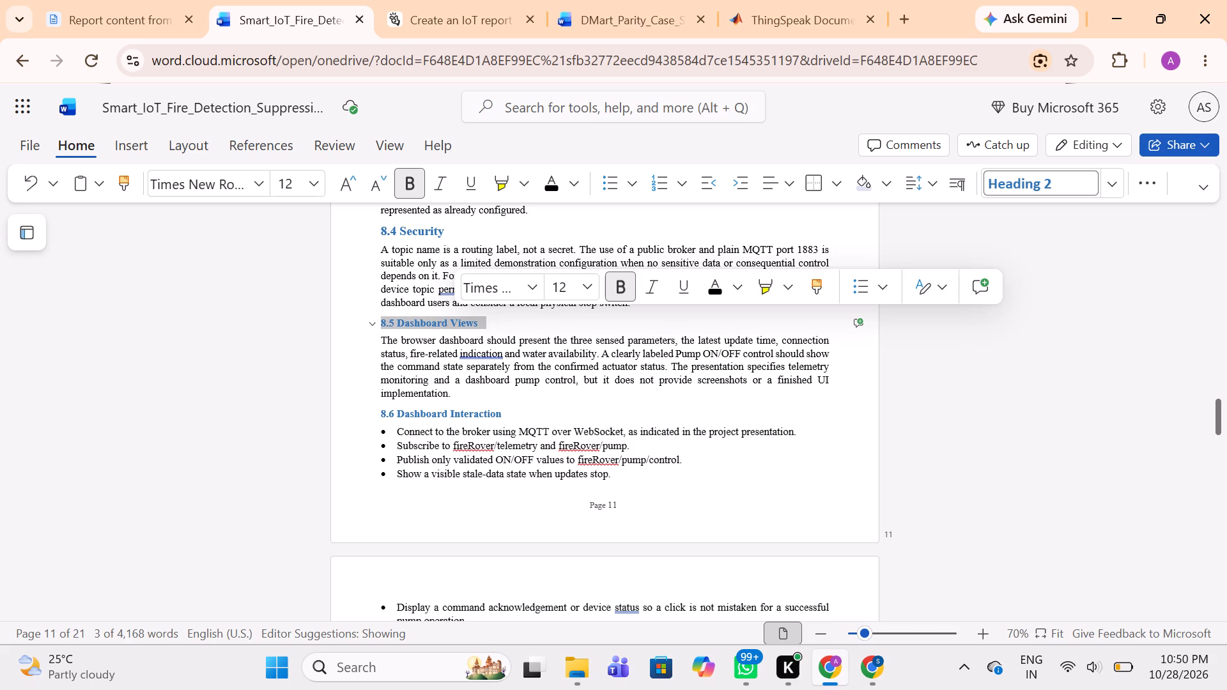
scroll(455, 325, down, 1)
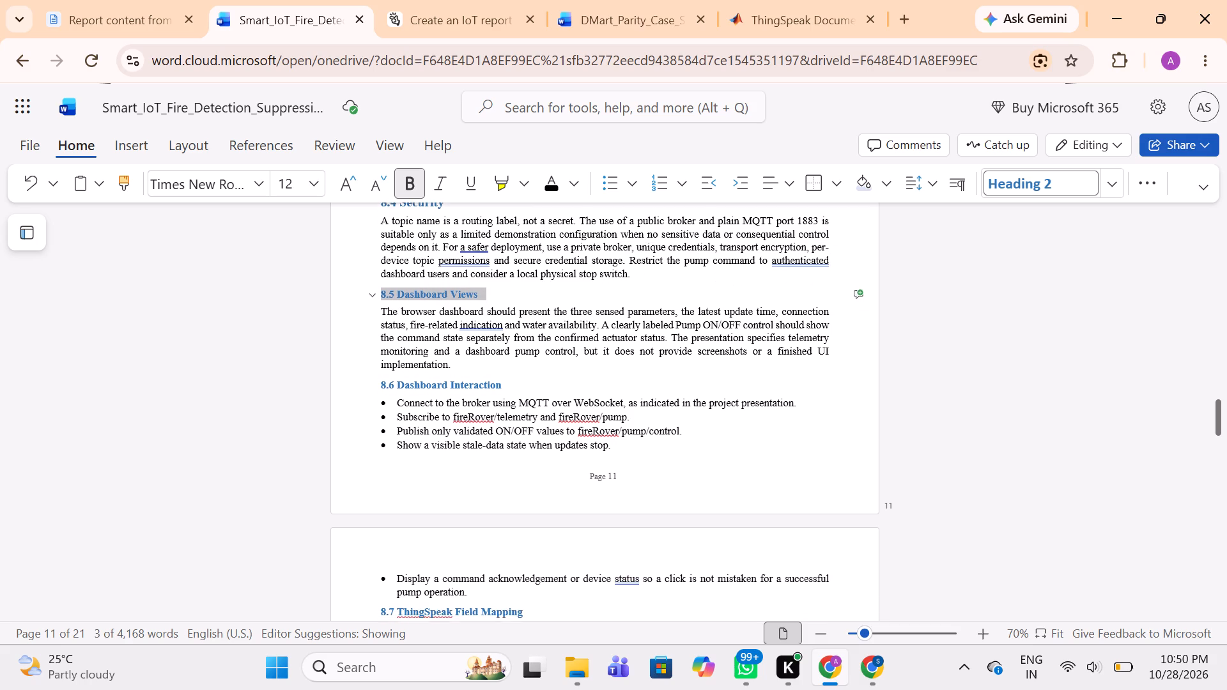
scroll(455, 325, down, 1)
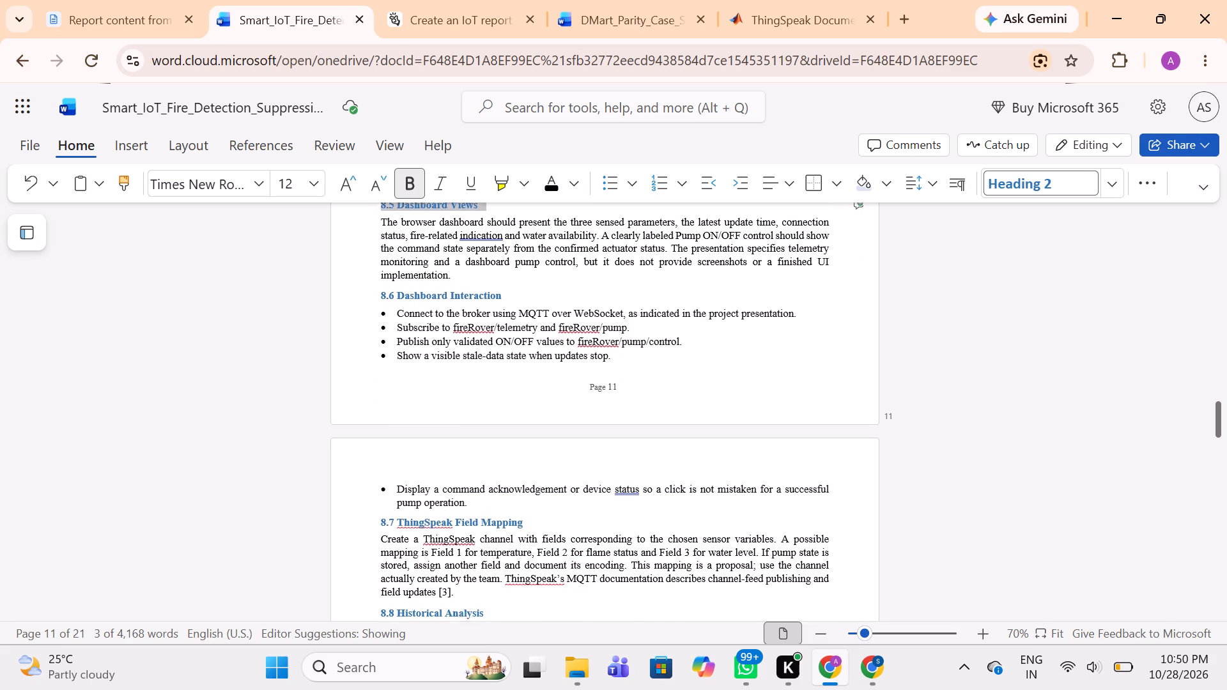
scroll(455, 325, down, 1)
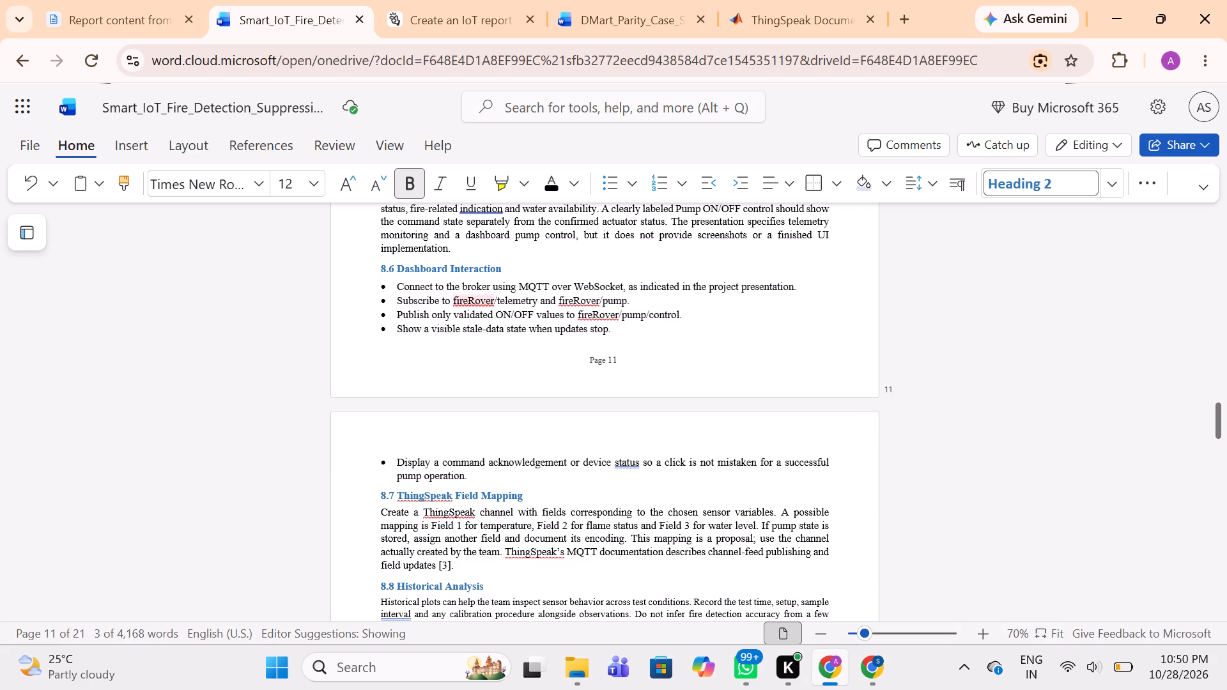
scroll(455, 325, down, 3)
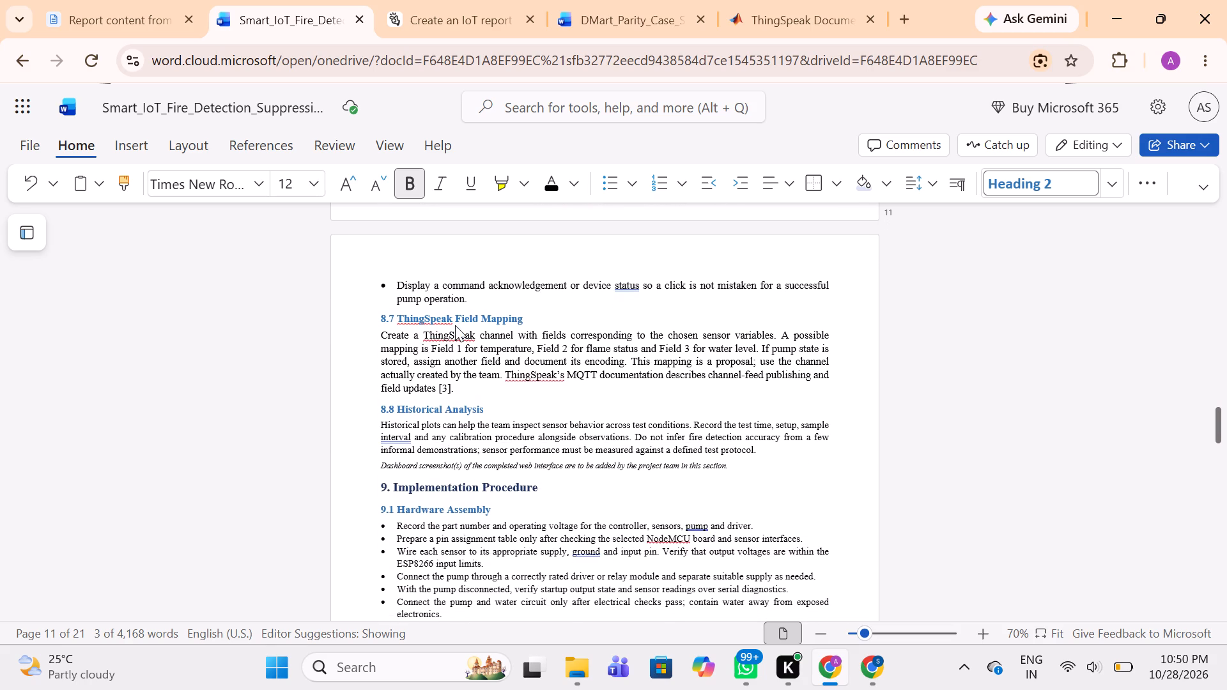
scroll(455, 325, down, 1)
scroll(455, 325, up, 4)
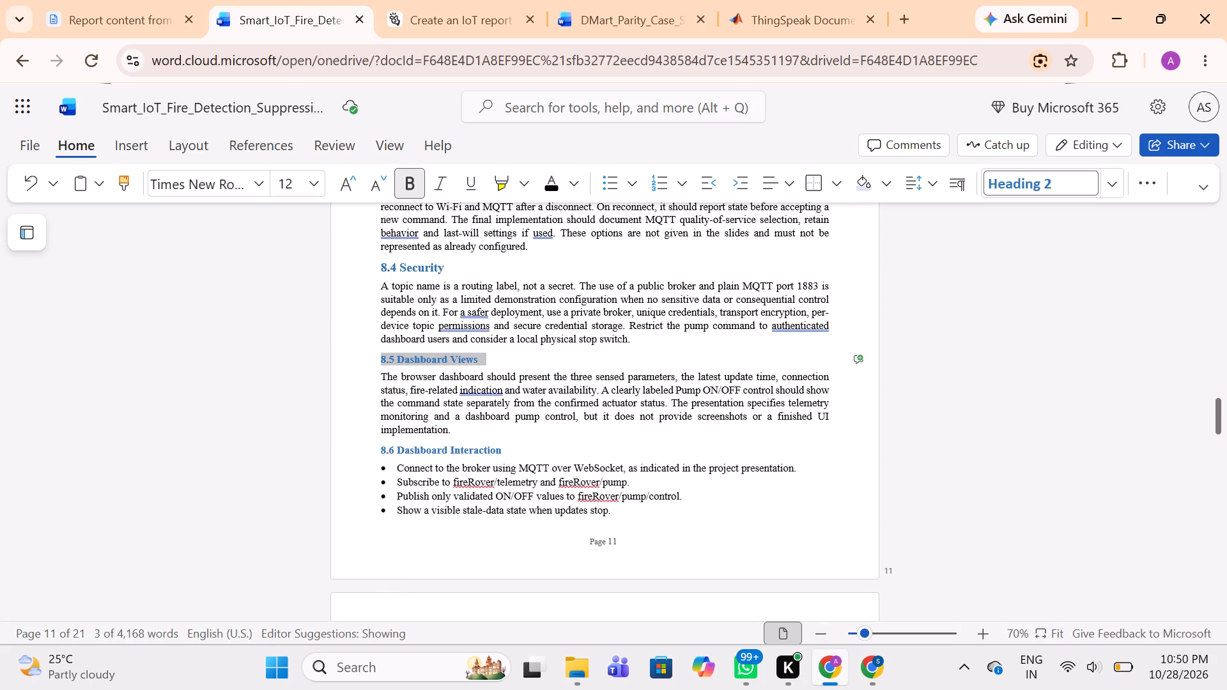
click(344, 190)
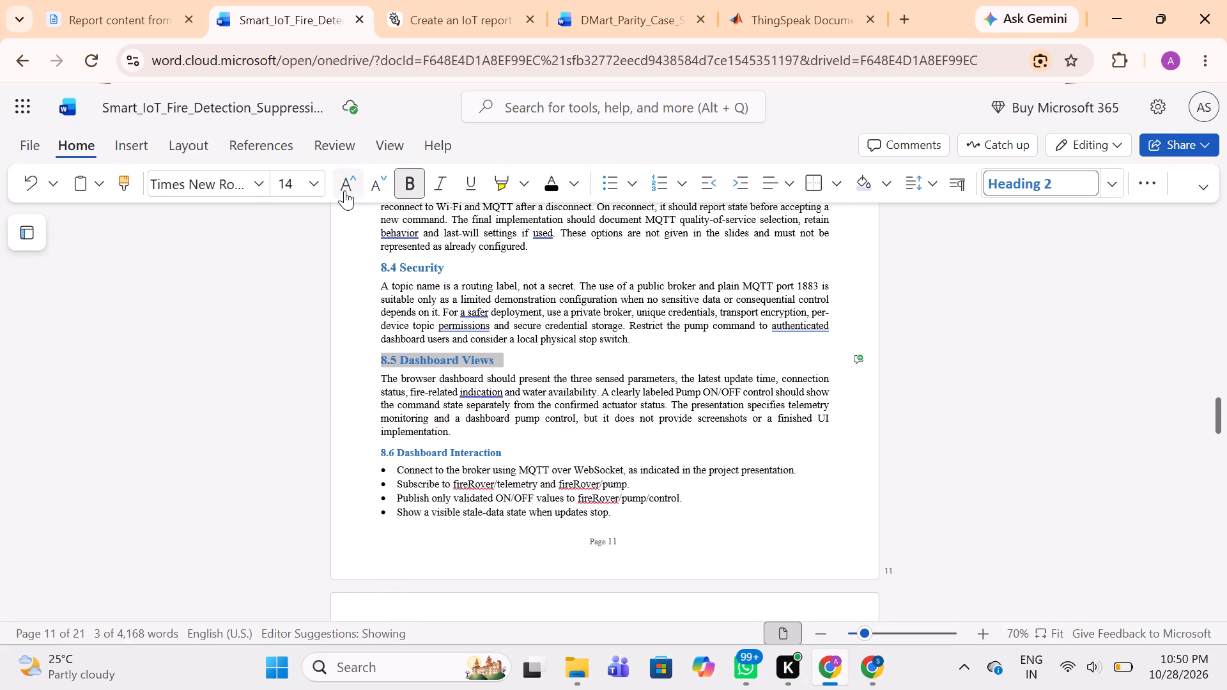
Set the "8.6 Dashboard Interaction" and "8.7 ThingSpeak Field Mapping" headings to font size 14.
triple_click(470, 448)
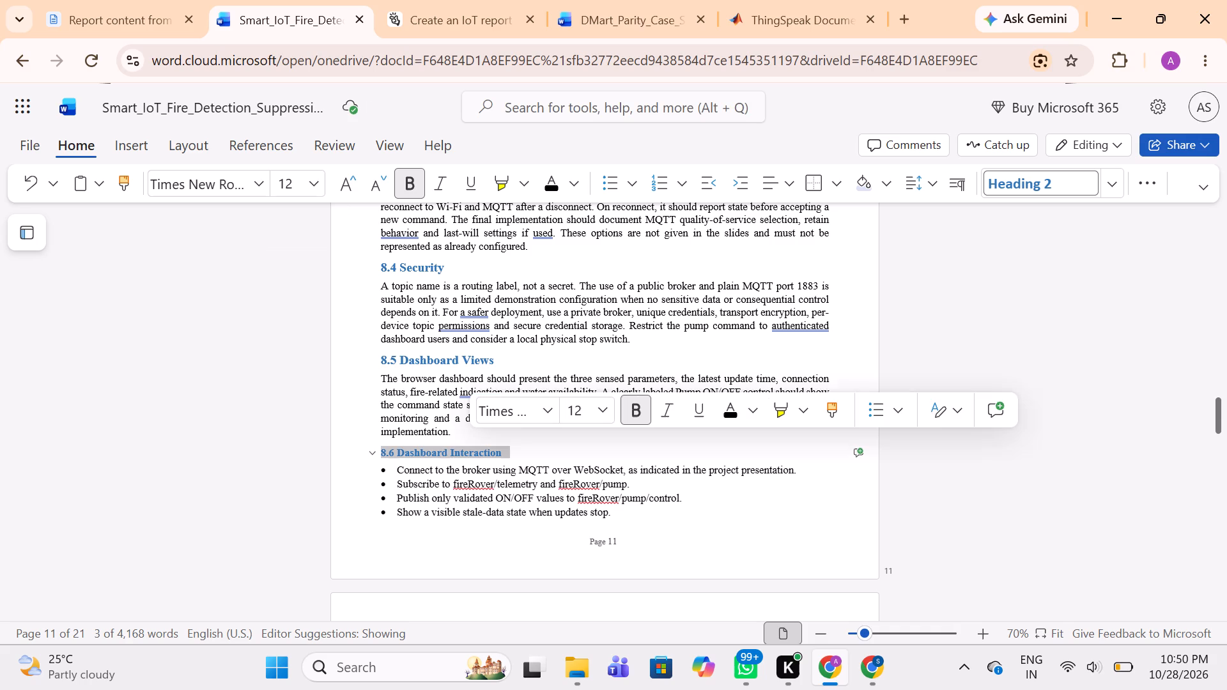
click(351, 192)
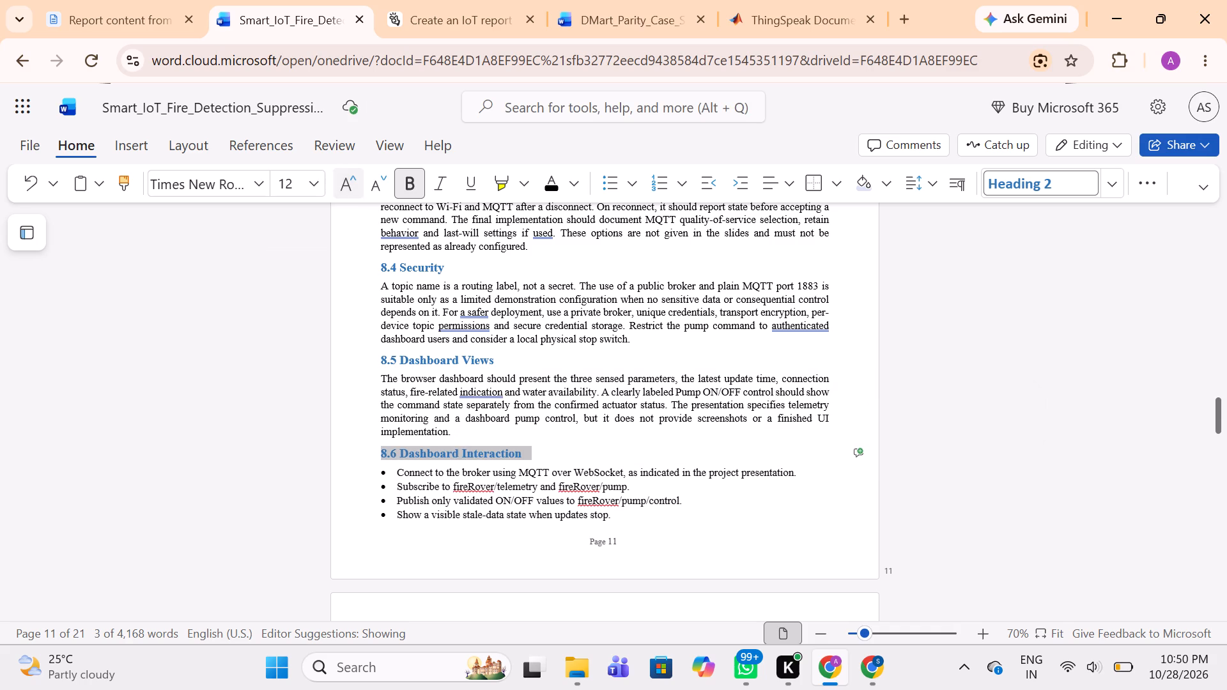
scroll(477, 493, down, 2)
triple_click(474, 497)
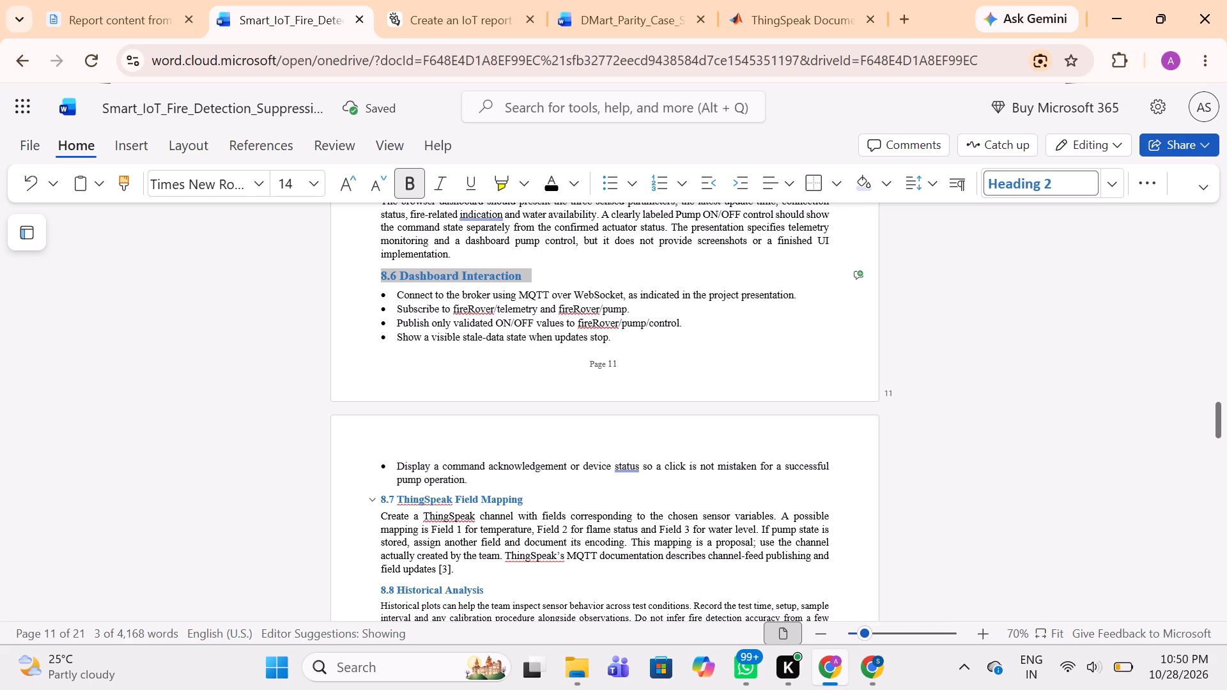
click(474, 497)
triple_click(478, 505)
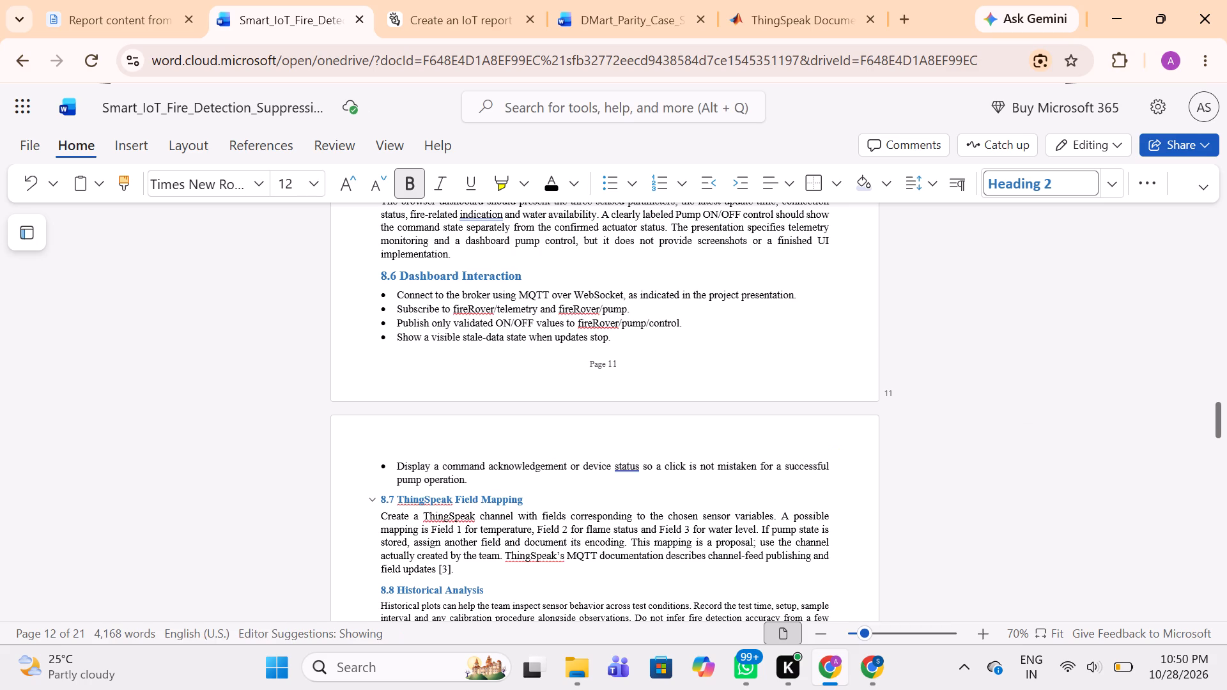
click(351, 187)
Delete section 8.6's last bullet, about displaying a command acknowledgement or device status.
click(509, 474)
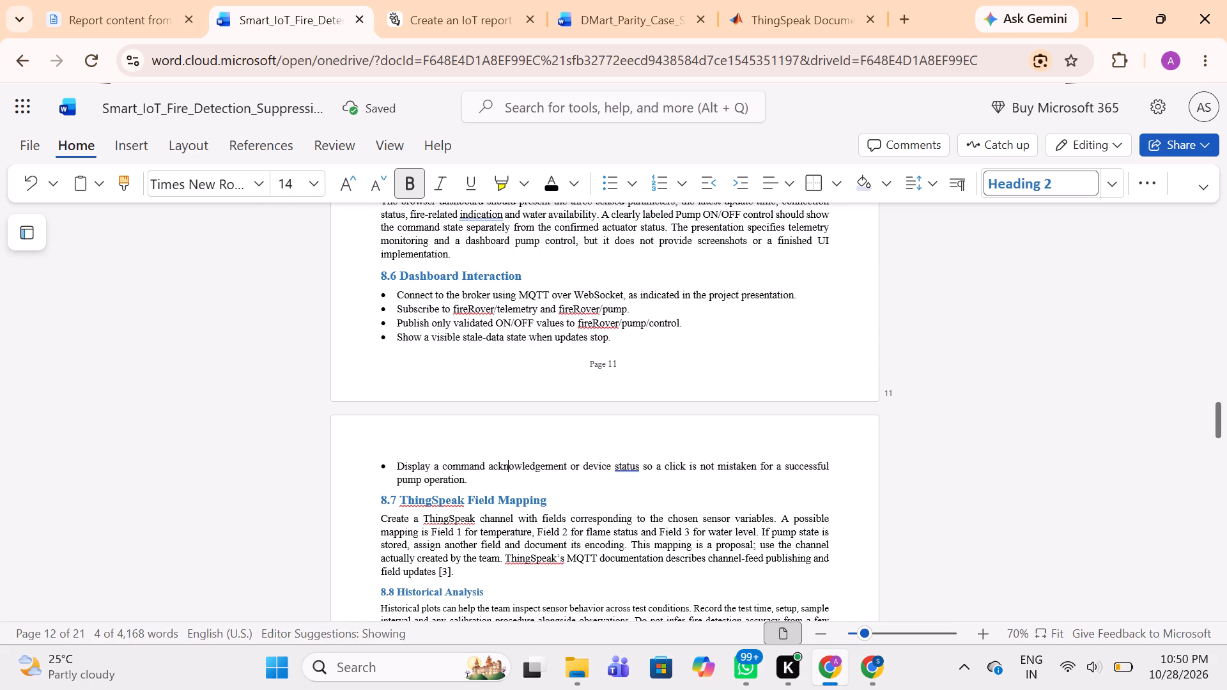
drag(502, 482, 401, 468)
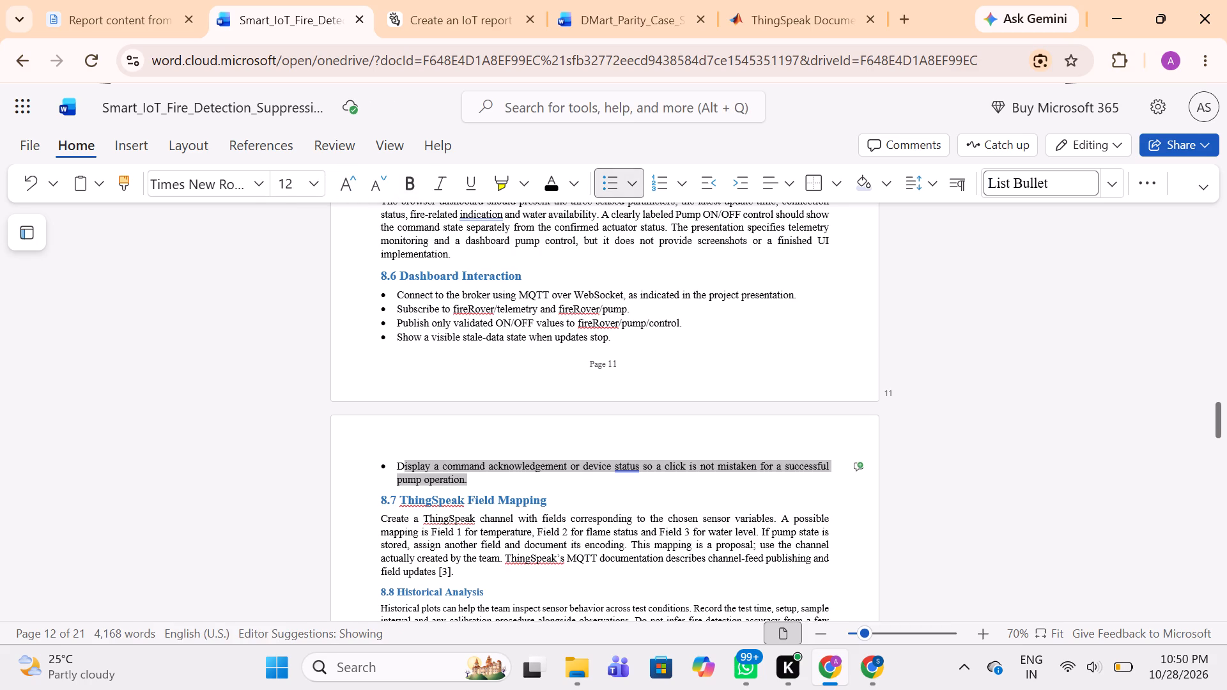
drag(401, 468, 390, 463)
key(BackSpace)
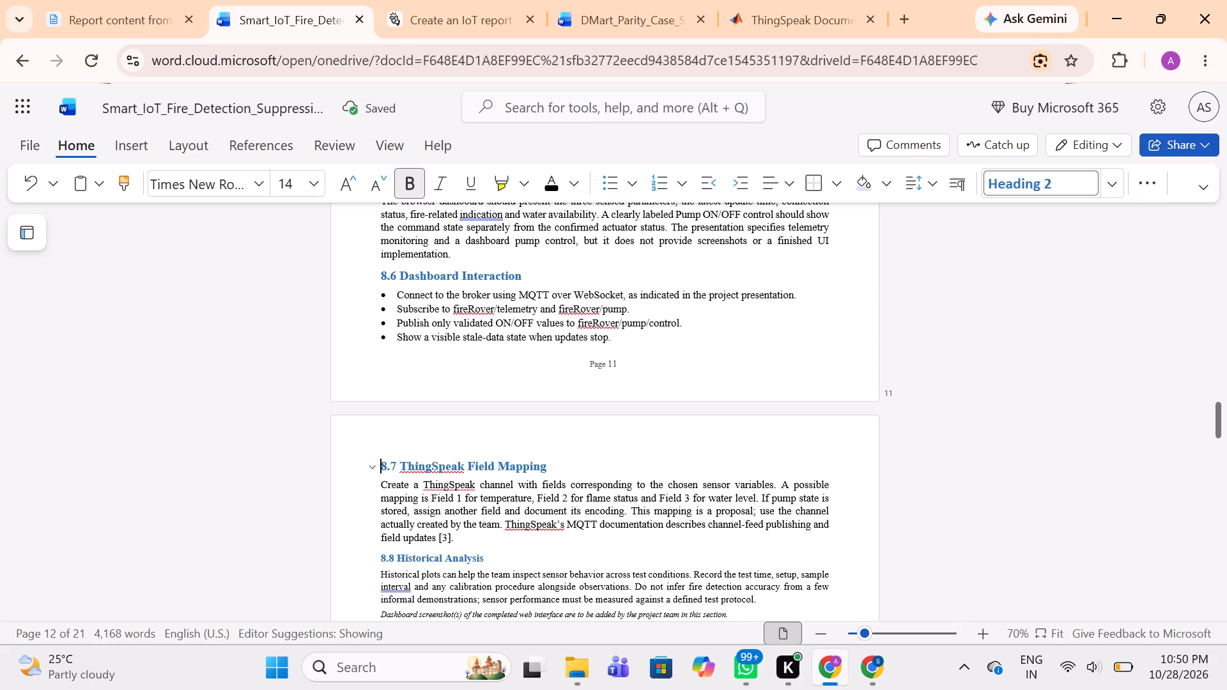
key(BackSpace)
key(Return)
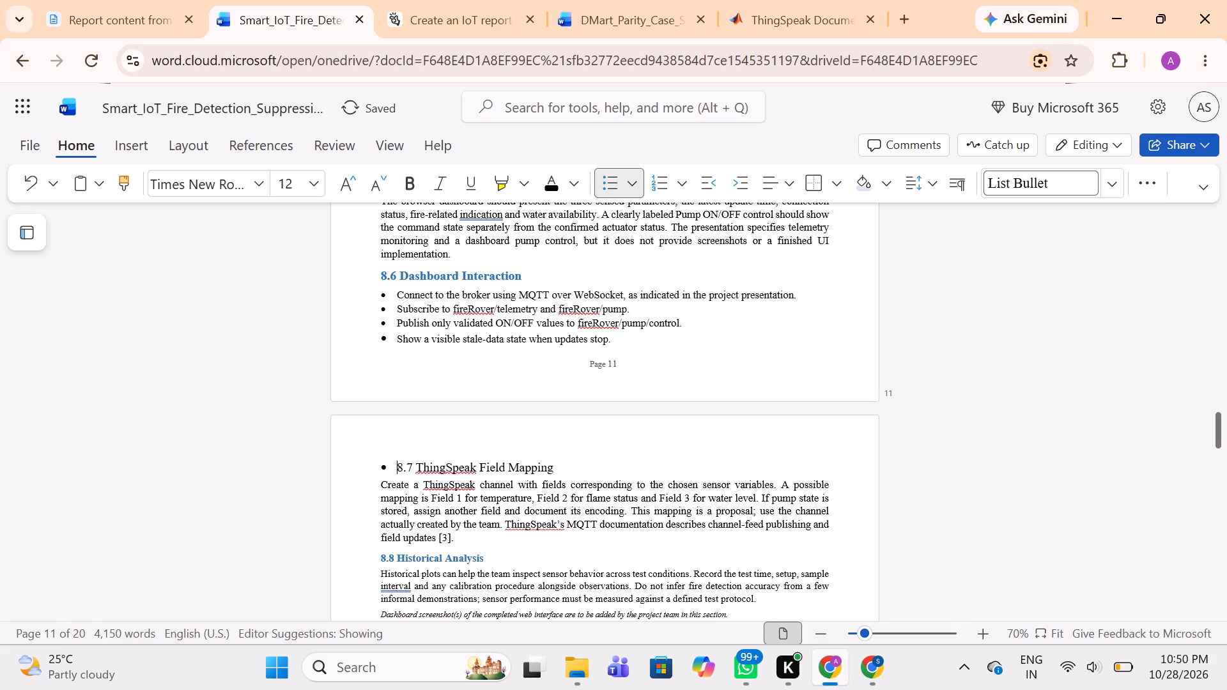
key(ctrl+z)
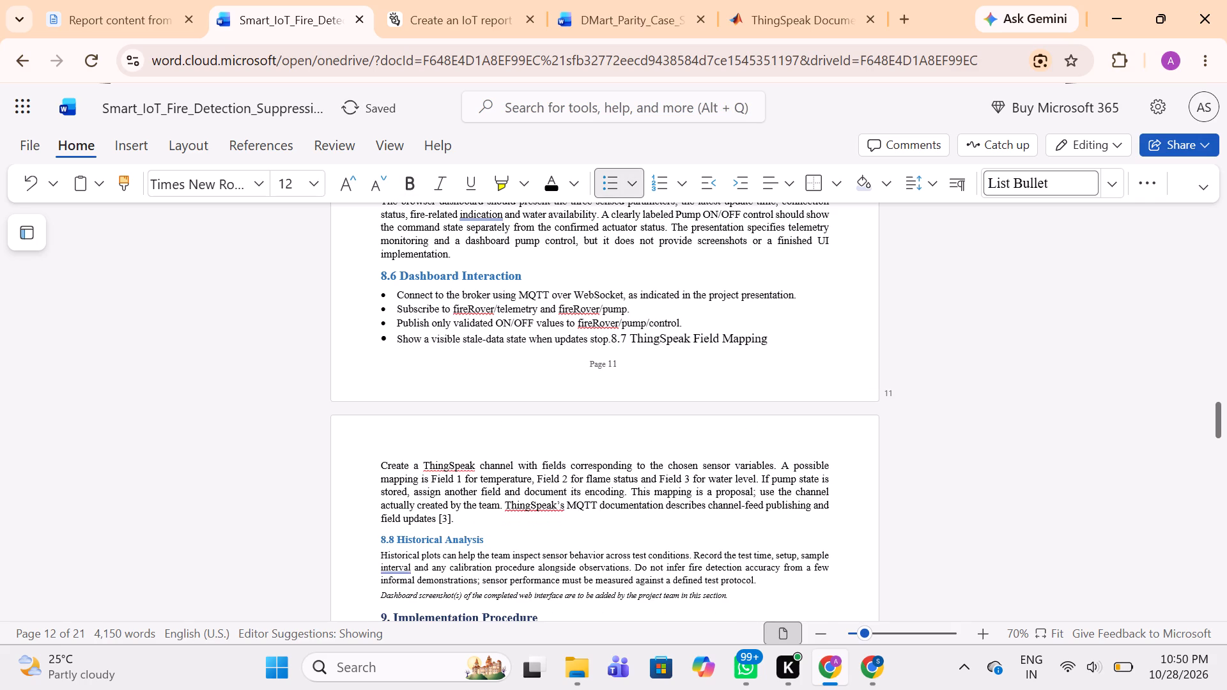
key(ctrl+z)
Increase the "8.8 Historical Analysis" heading's font size to 14.
scroll(390, 463, down, 2)
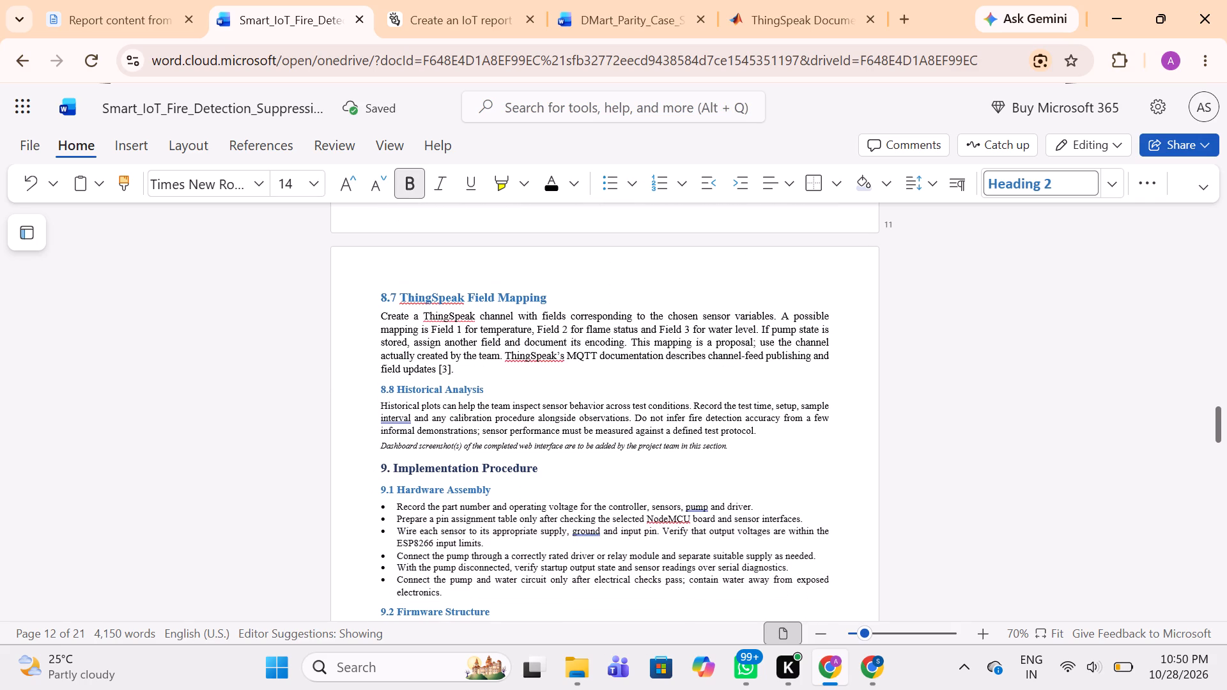
triple_click(449, 390)
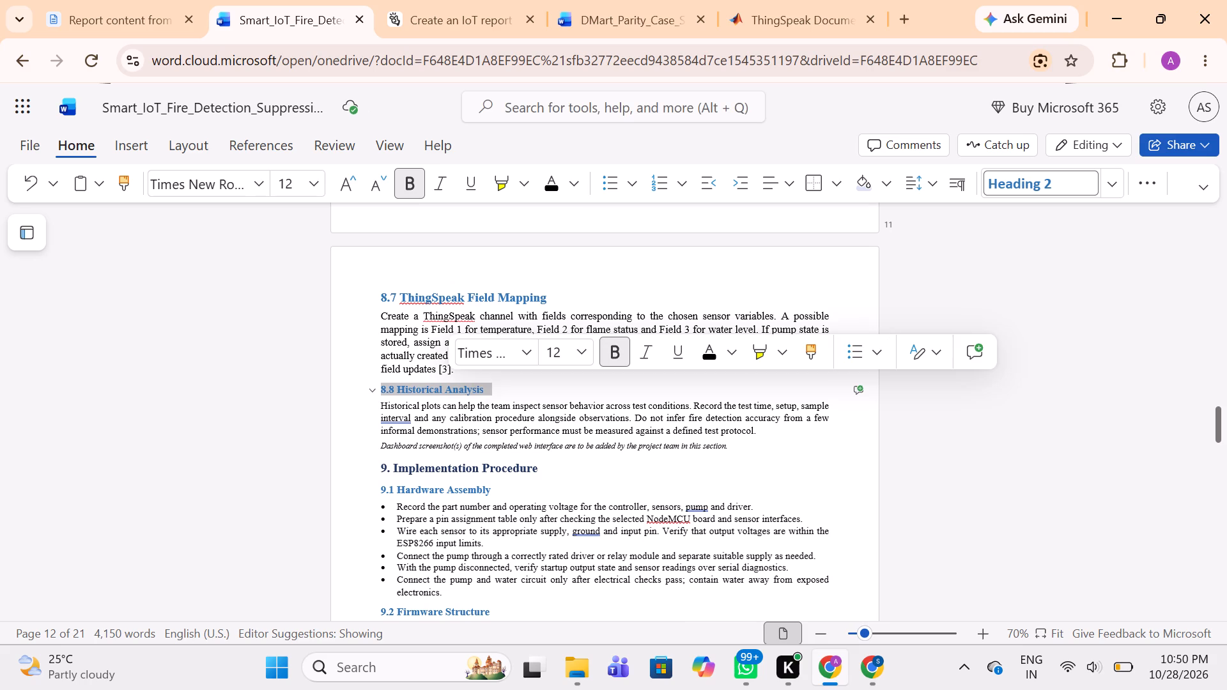
click(343, 188)
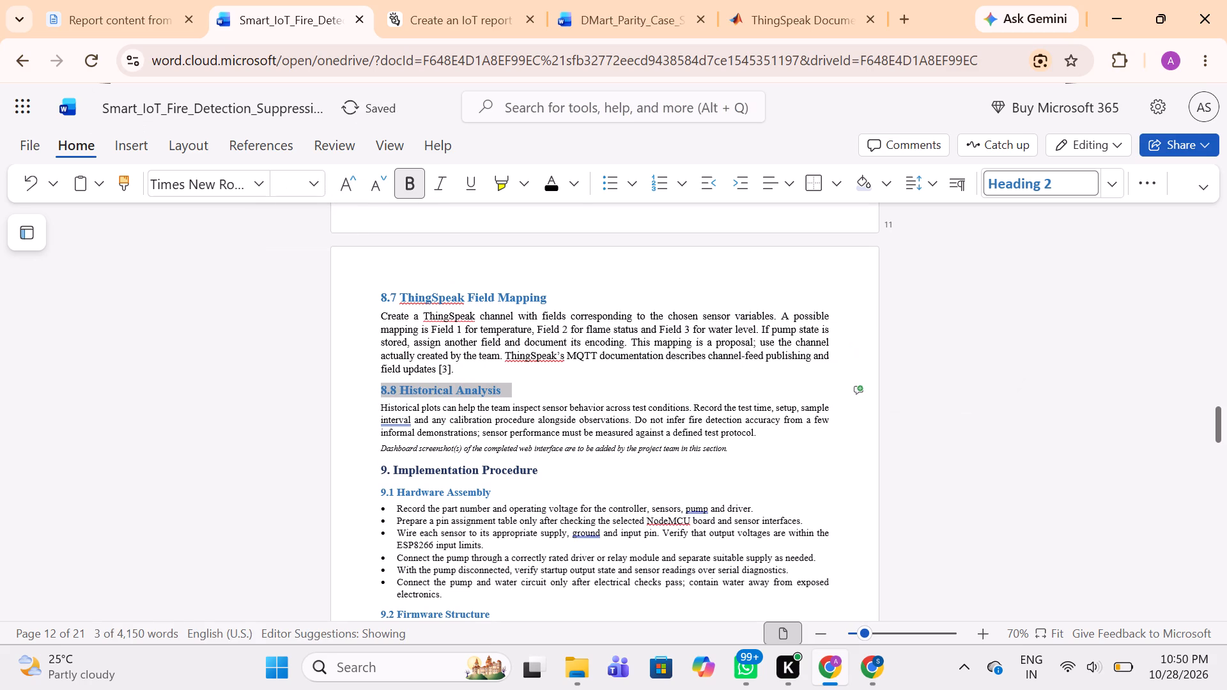
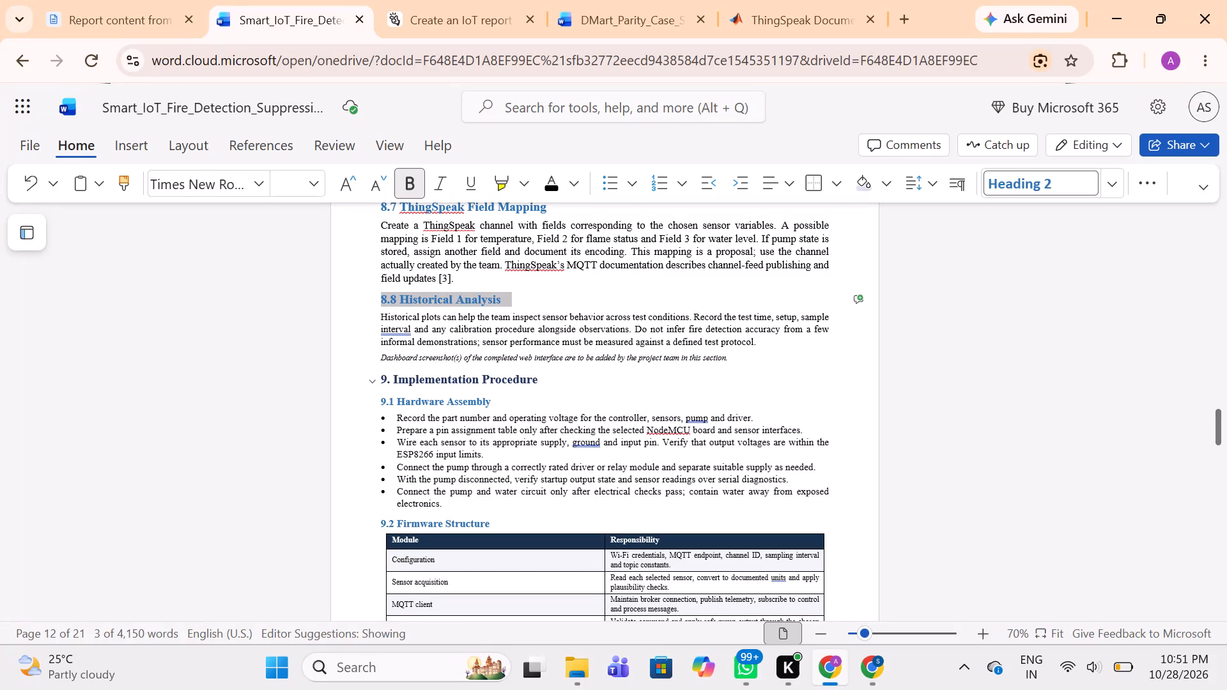
Increase the font size of the "9. Implementation Procedure" and "9.1 Hardware Assembly" headings by one increment each.
triple_click(524, 374)
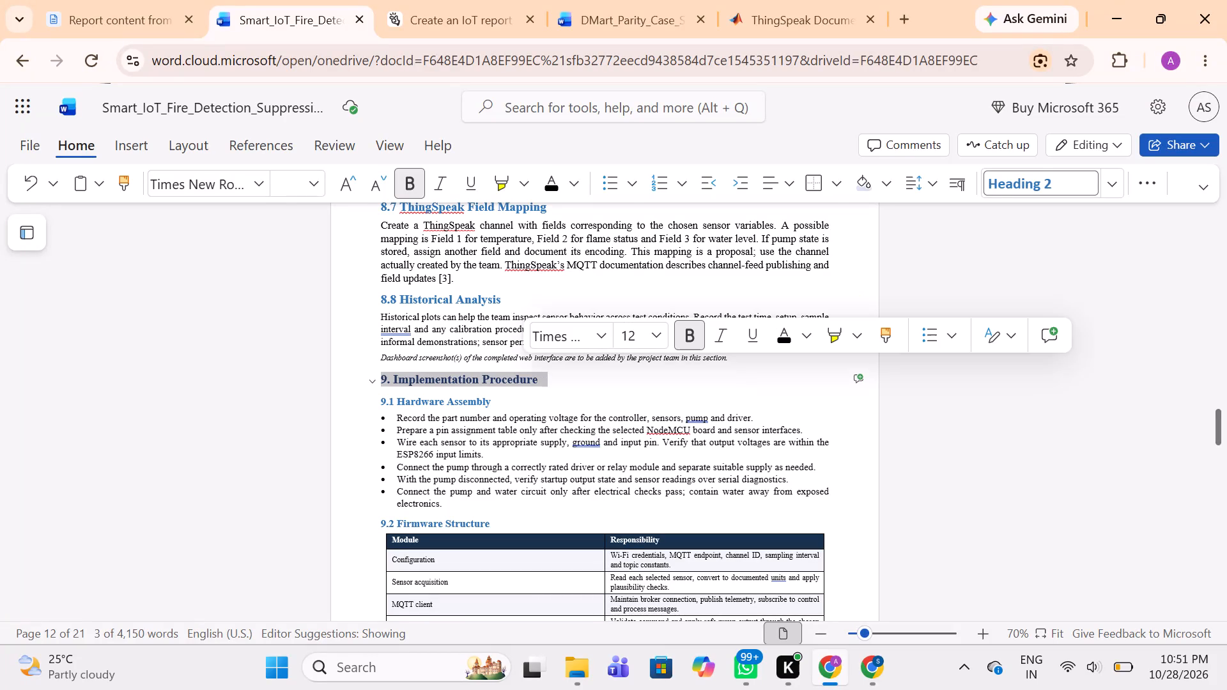
click(344, 184)
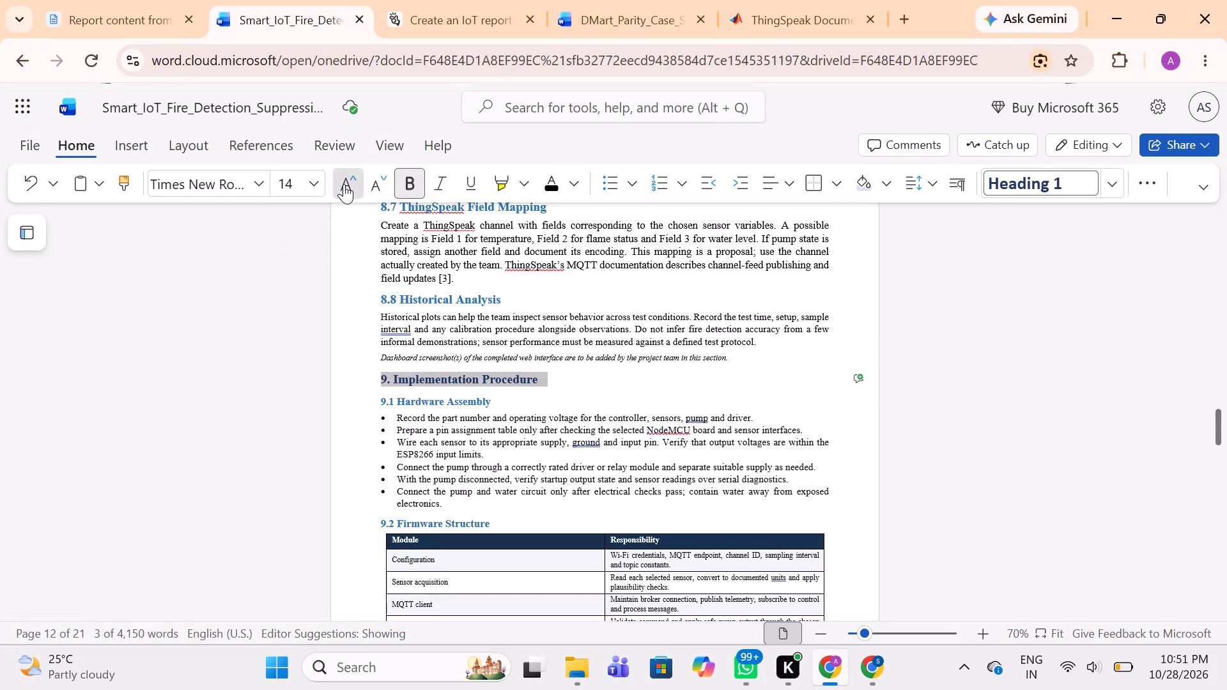
triple_click(440, 405)
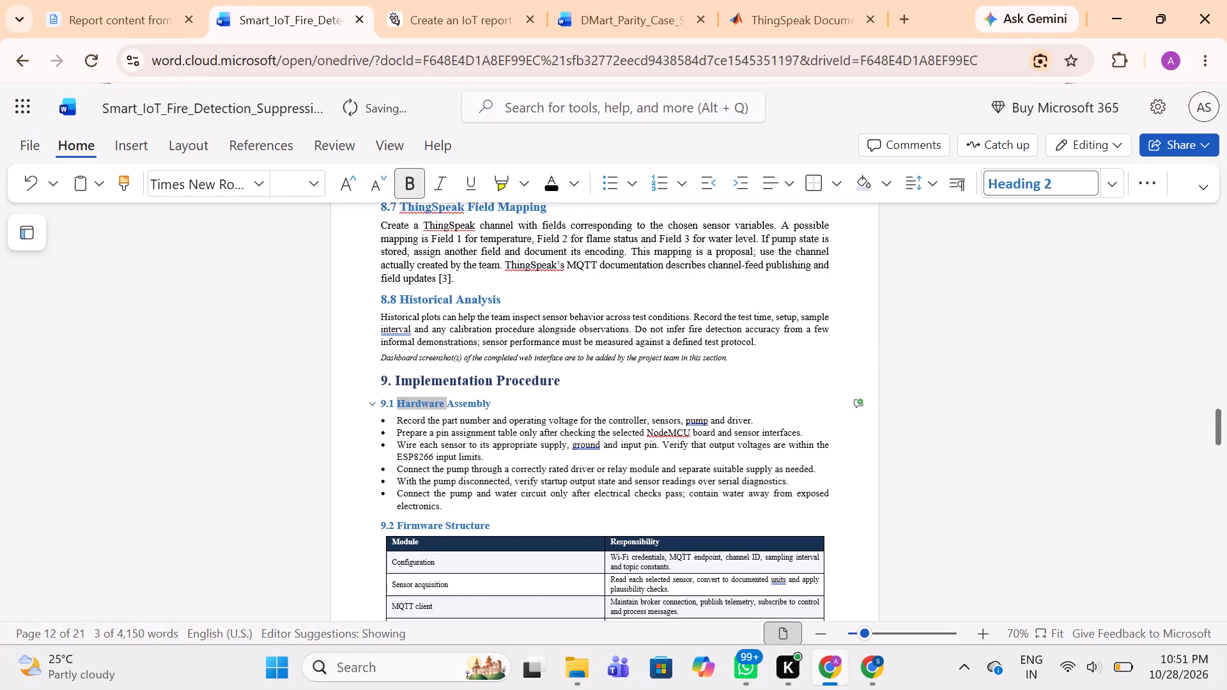
click(347, 190)
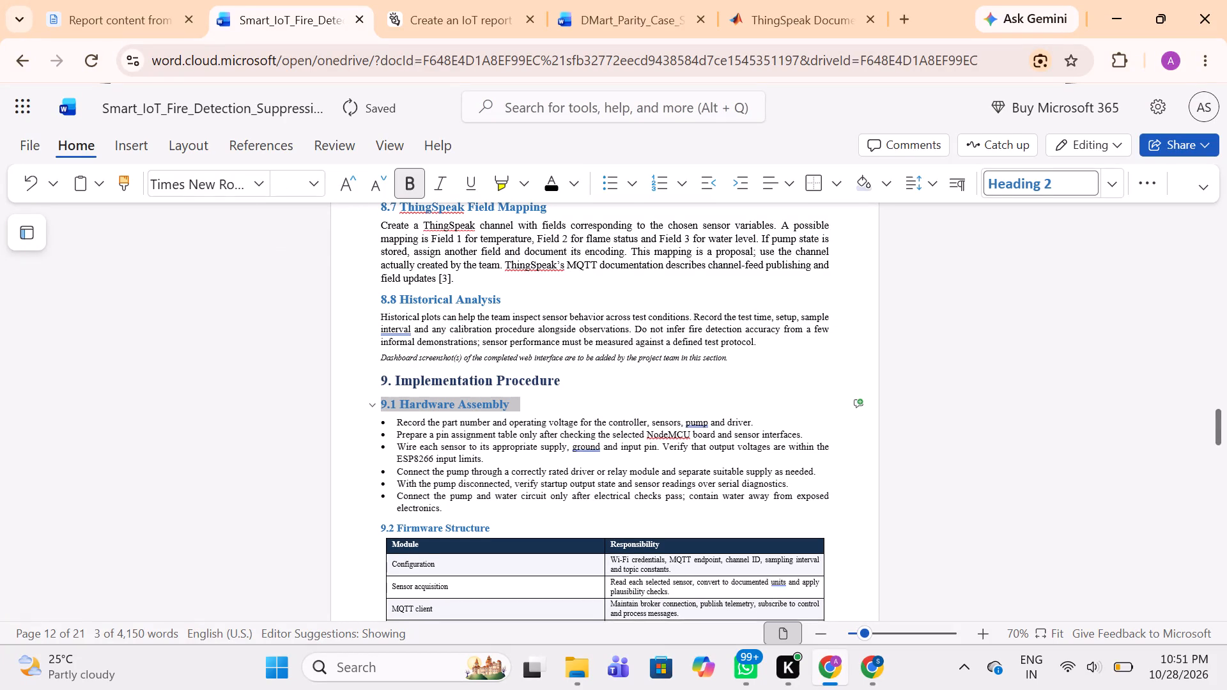
Set everything from section 9.1's first bullet through "Follow ThingSpeak rate" in section 9.4, including the firmware table, to font size 12.
scroll(434, 408, down, 1)
click(397, 340)
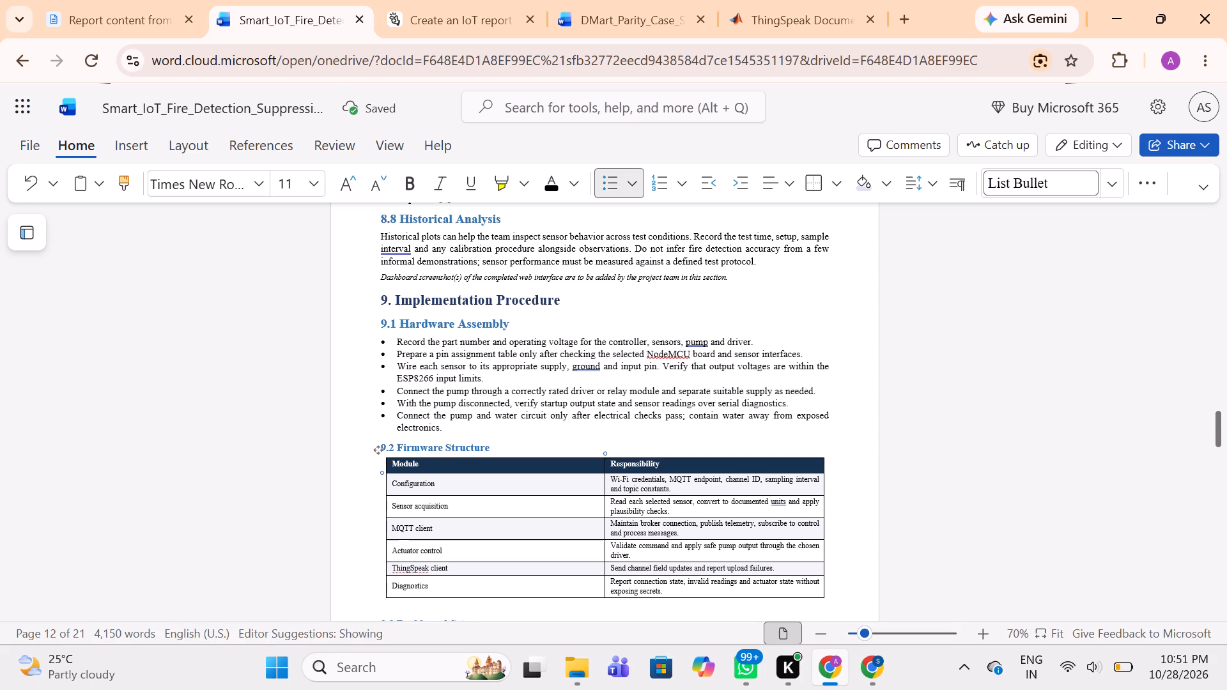
drag(396, 337, 663, 428)
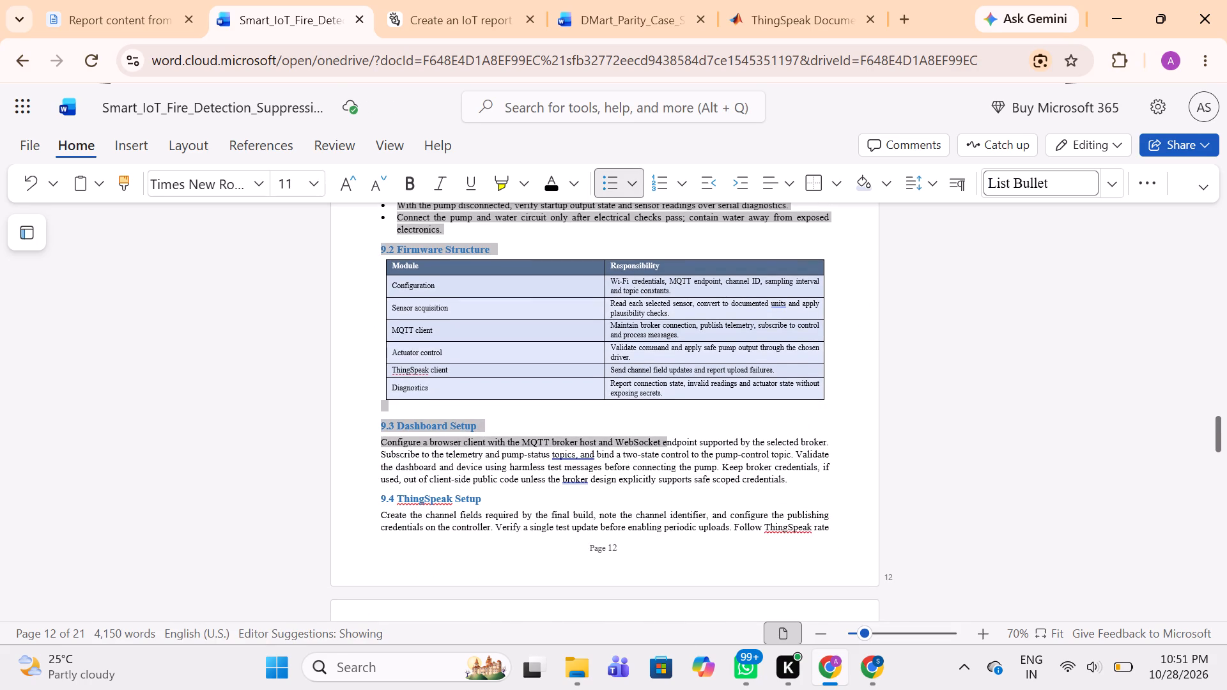
drag(663, 428, 664, 418)
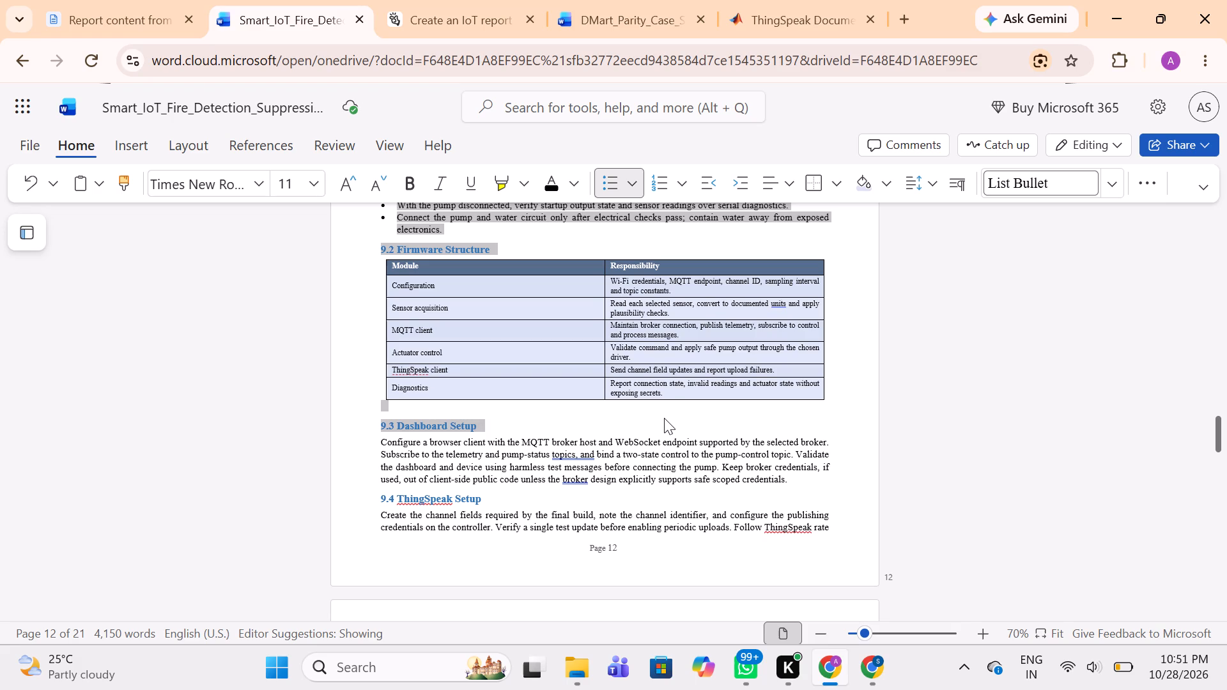
drag(664, 418, 884, 523)
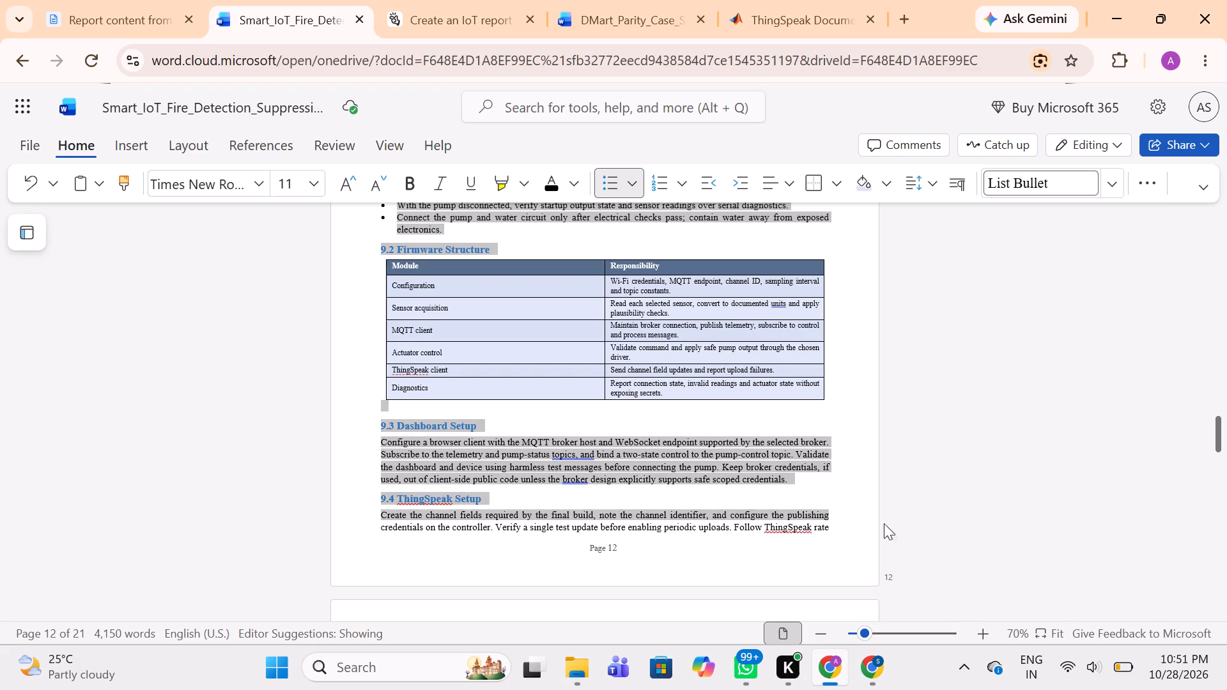
drag(884, 523, 883, 522)
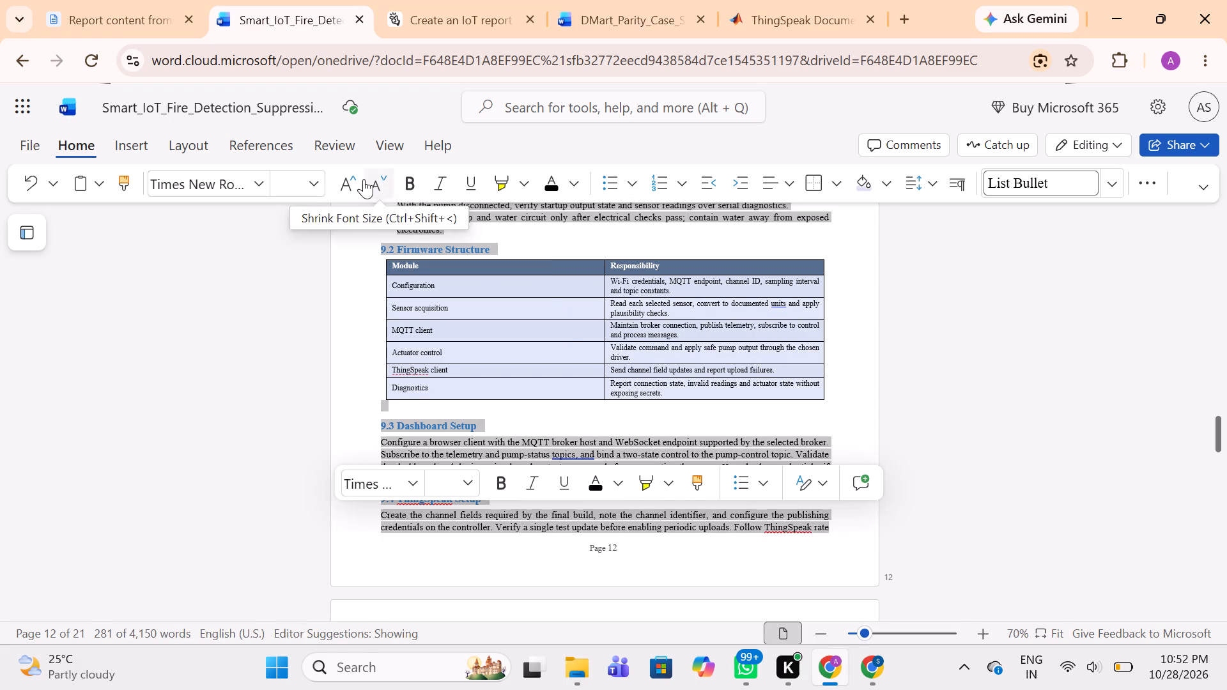
click(317, 183)
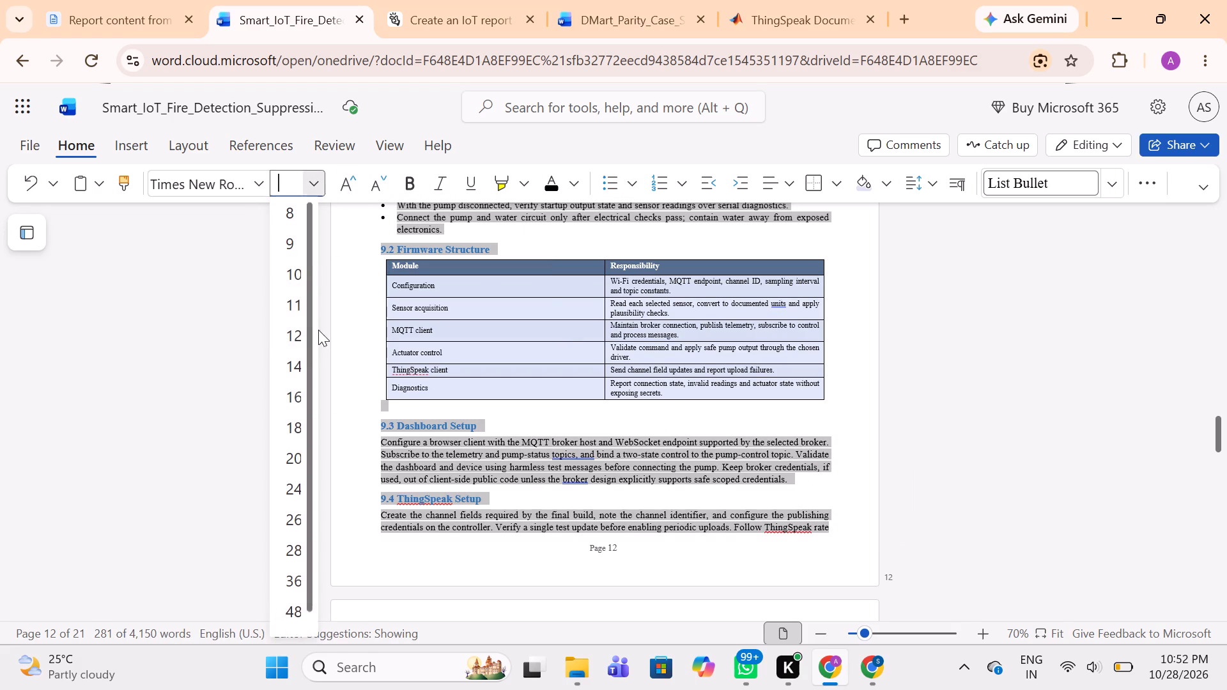
click(288, 330)
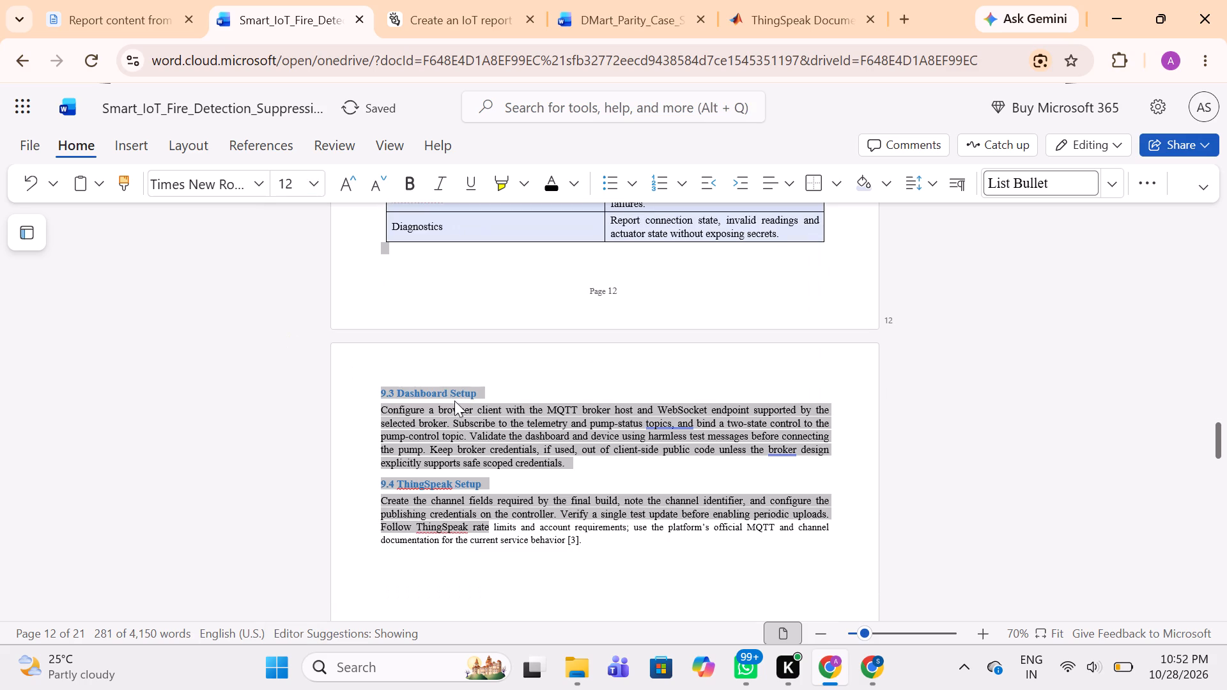
Increase the "9.3 Dashboard Setup" and "9.4 ThingSpeak Setup" headings to font size 14.
triple_click(454, 398)
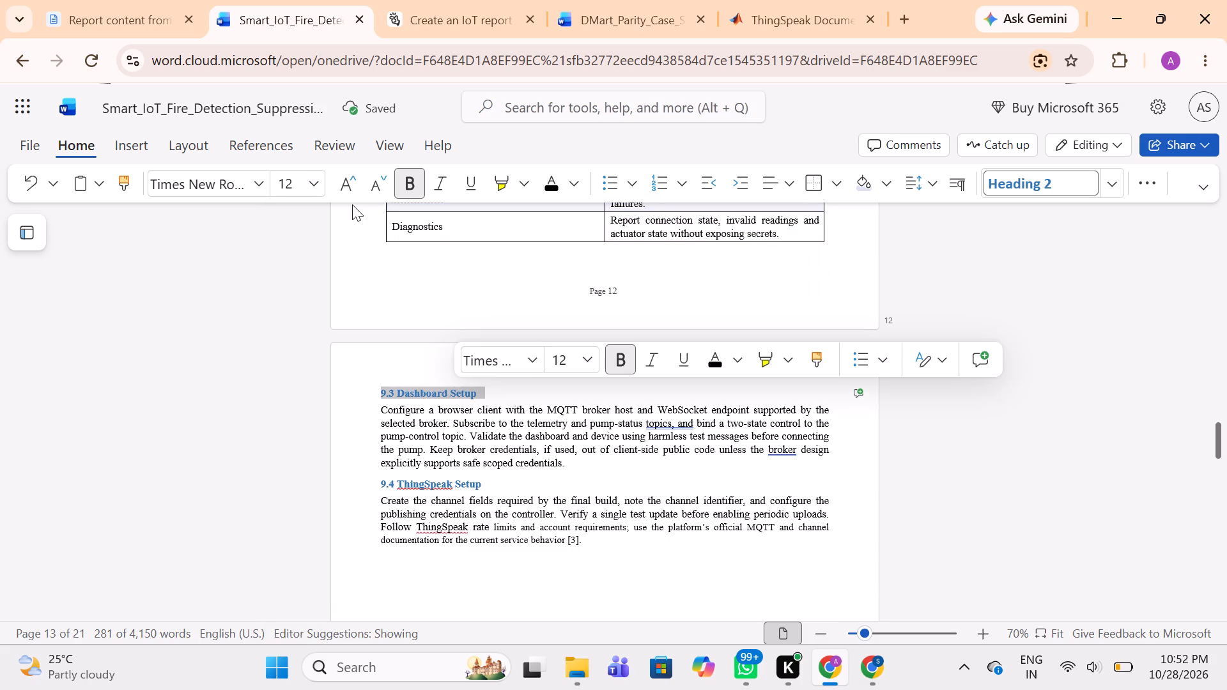
click(351, 188)
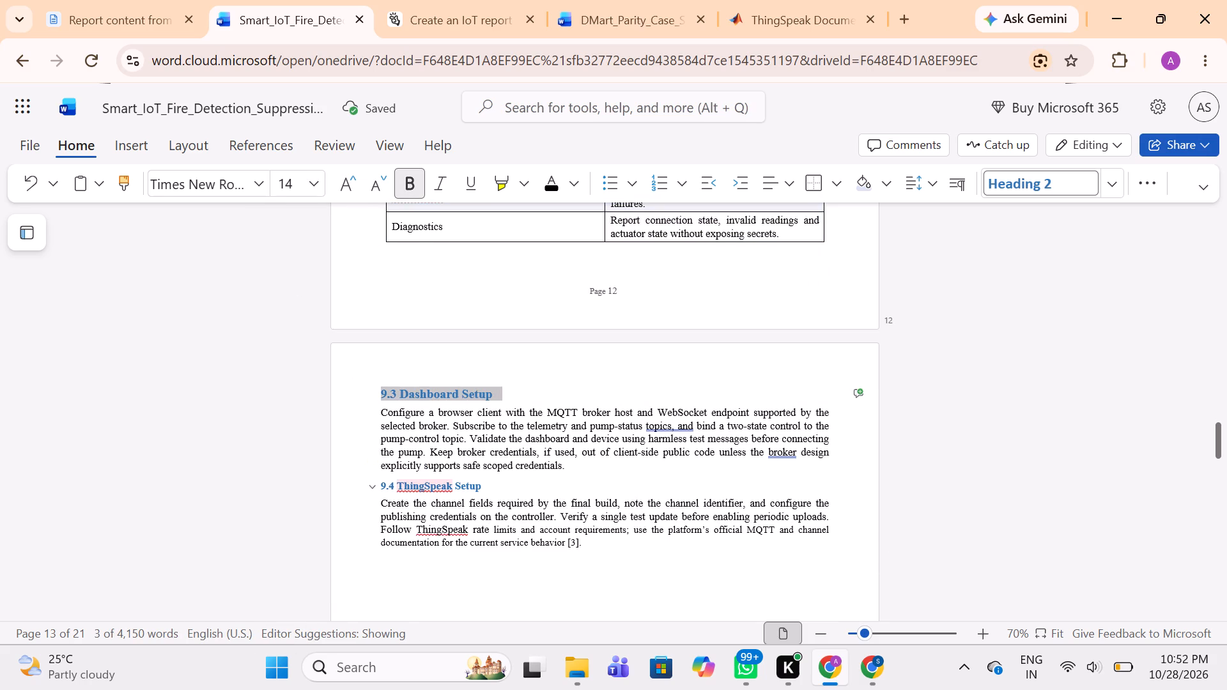
triple_click(437, 489)
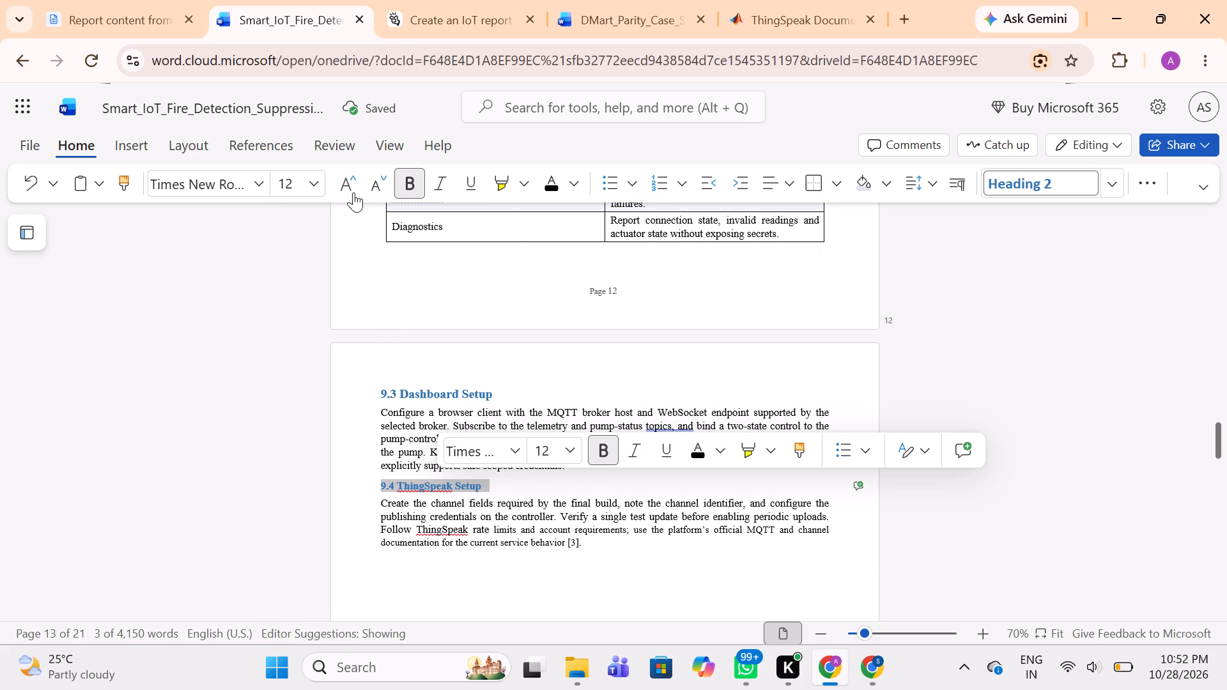
click(344, 179)
Narrow the Module column of the section 9.2 firmware table so its entries just fit on single lines, widening the Responsibility column.
scroll(462, 403, up, 3)
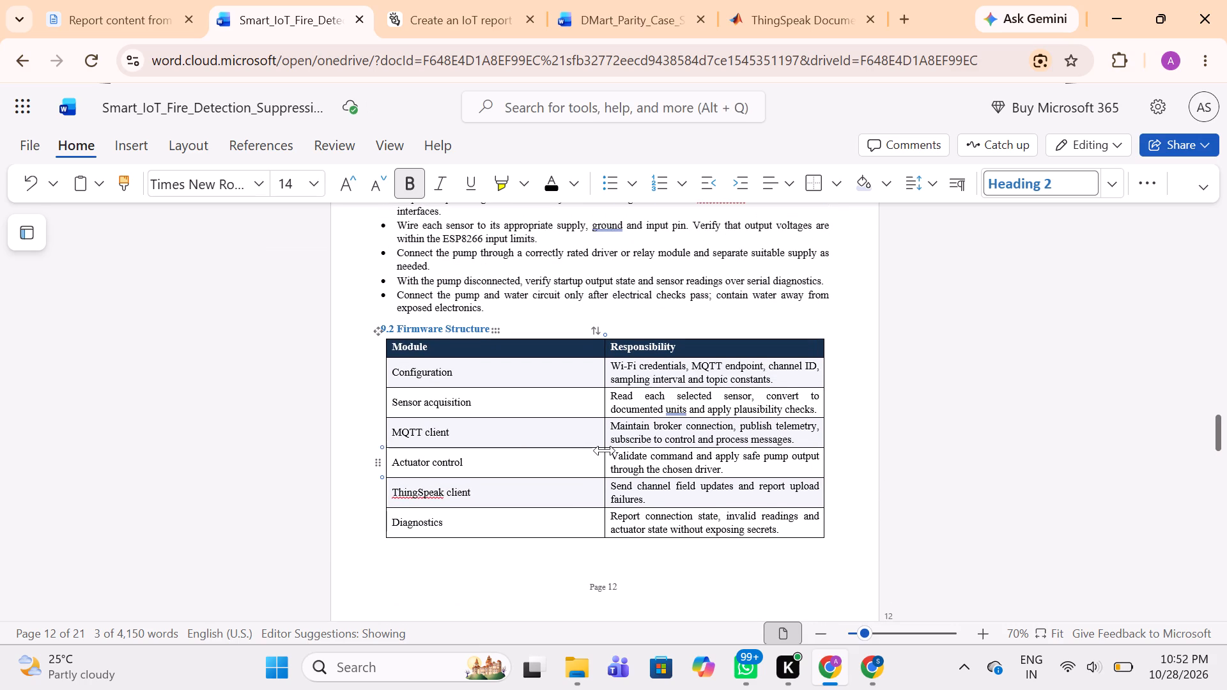
right_drag(605, 450, 552, 450)
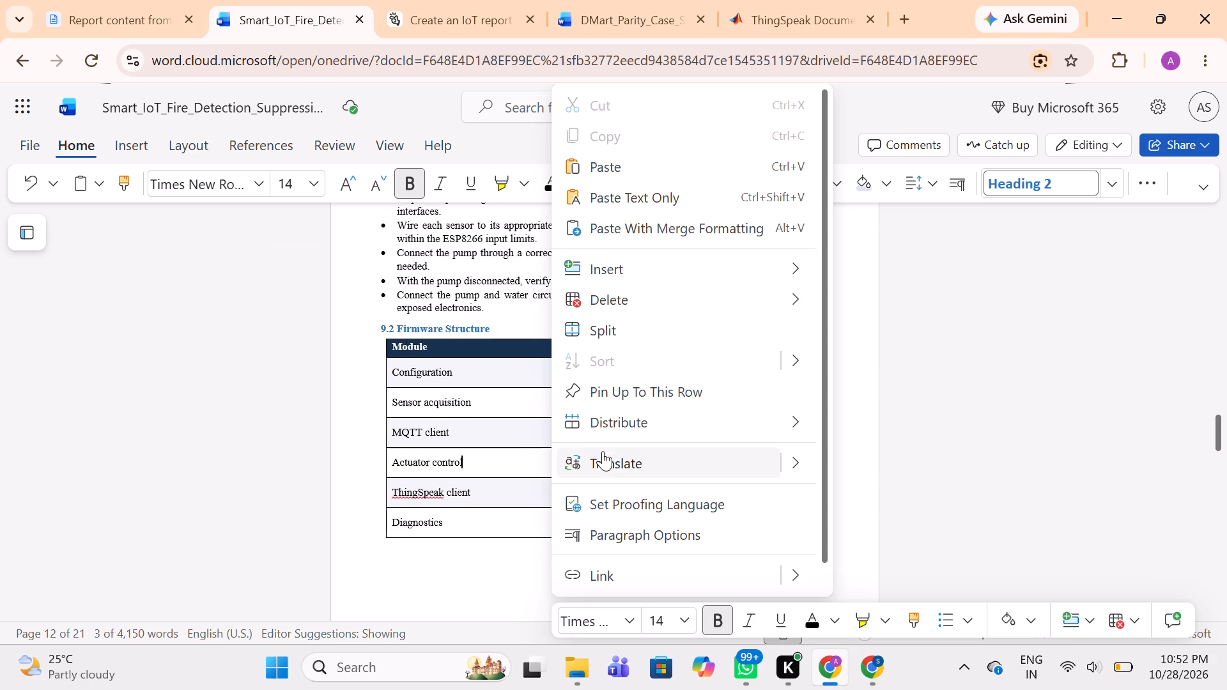
click(530, 450)
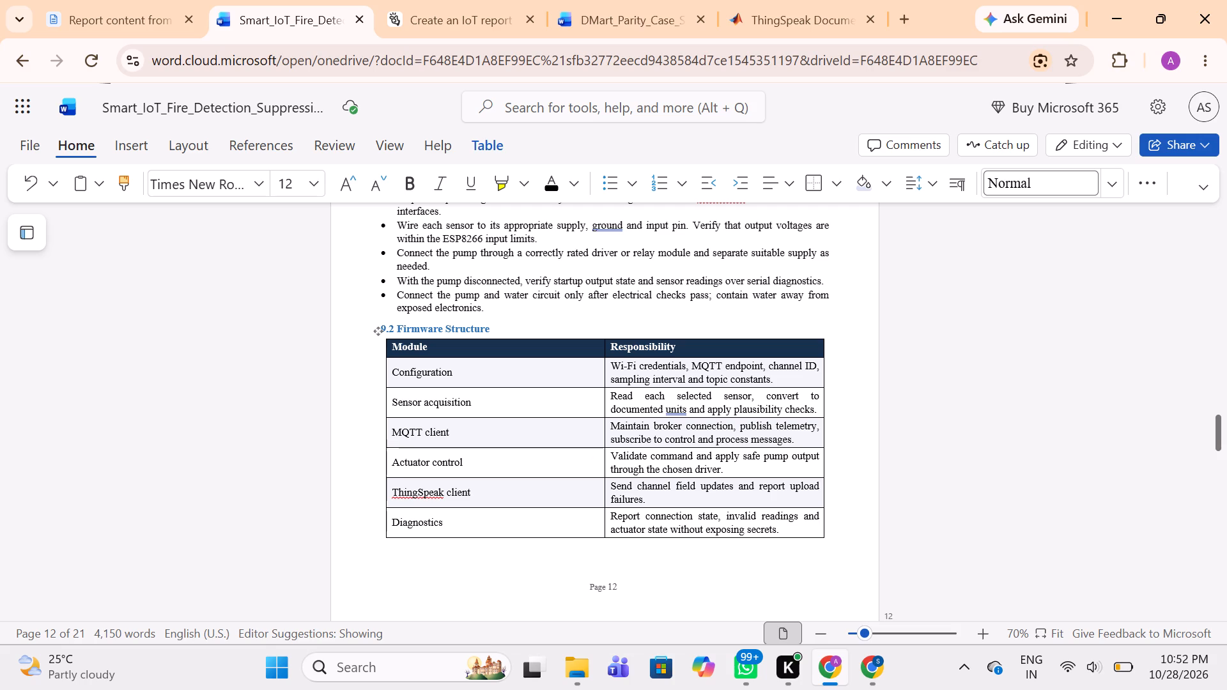
right_drag(603, 457, 560, 456)
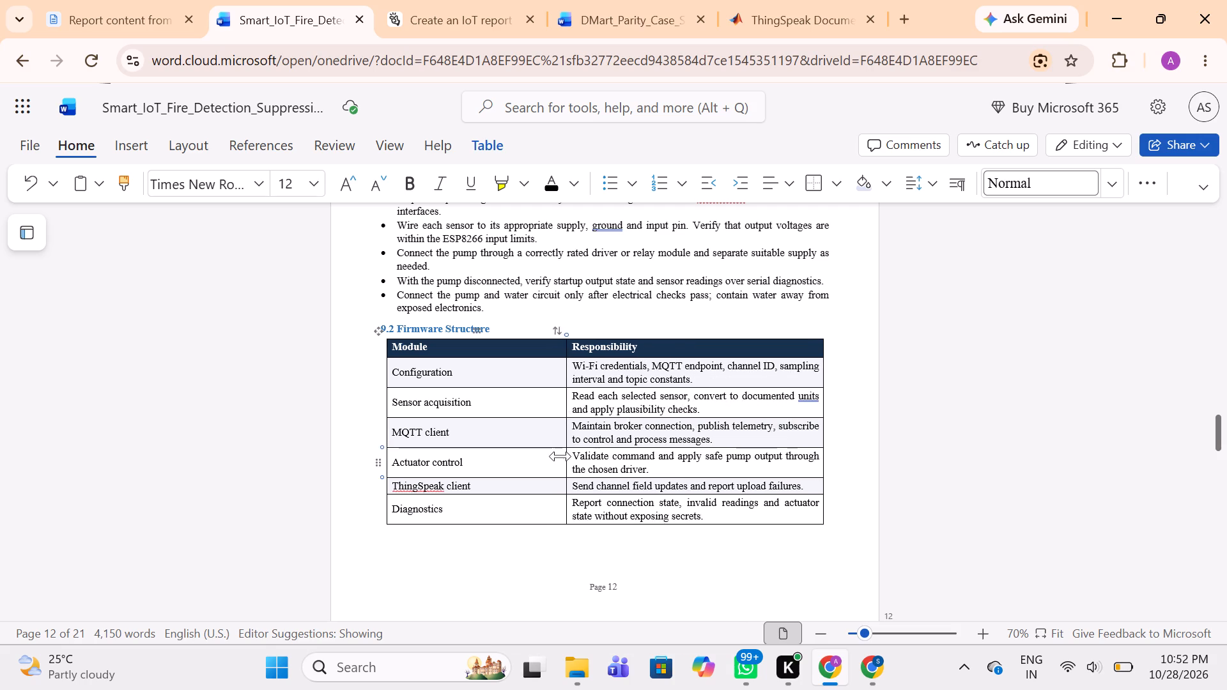
right_drag(560, 456, 484, 441)
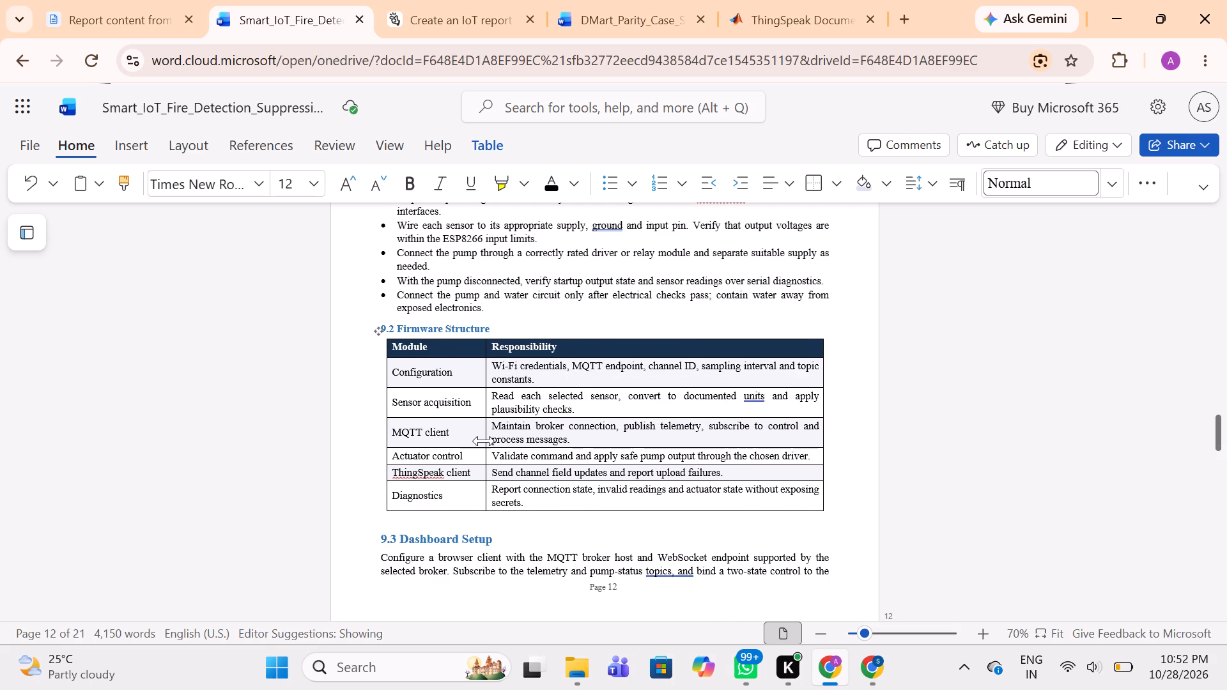
right_drag(484, 441, 472, 438)
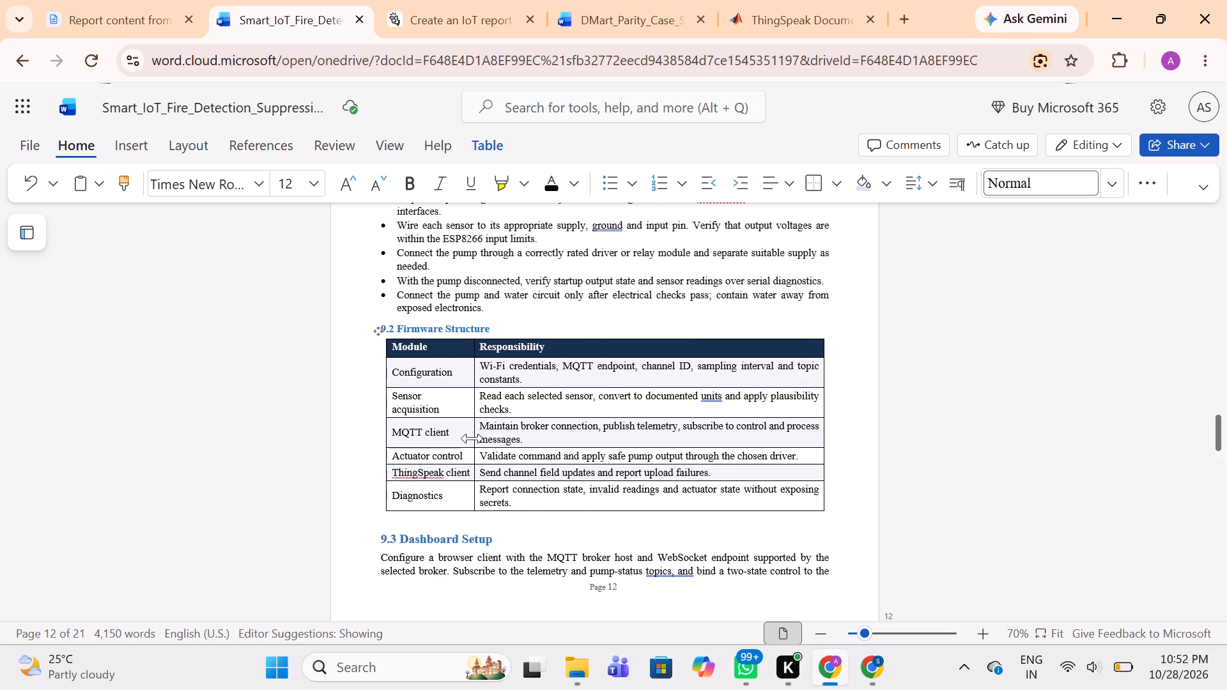
right_drag(472, 438, 482, 436)
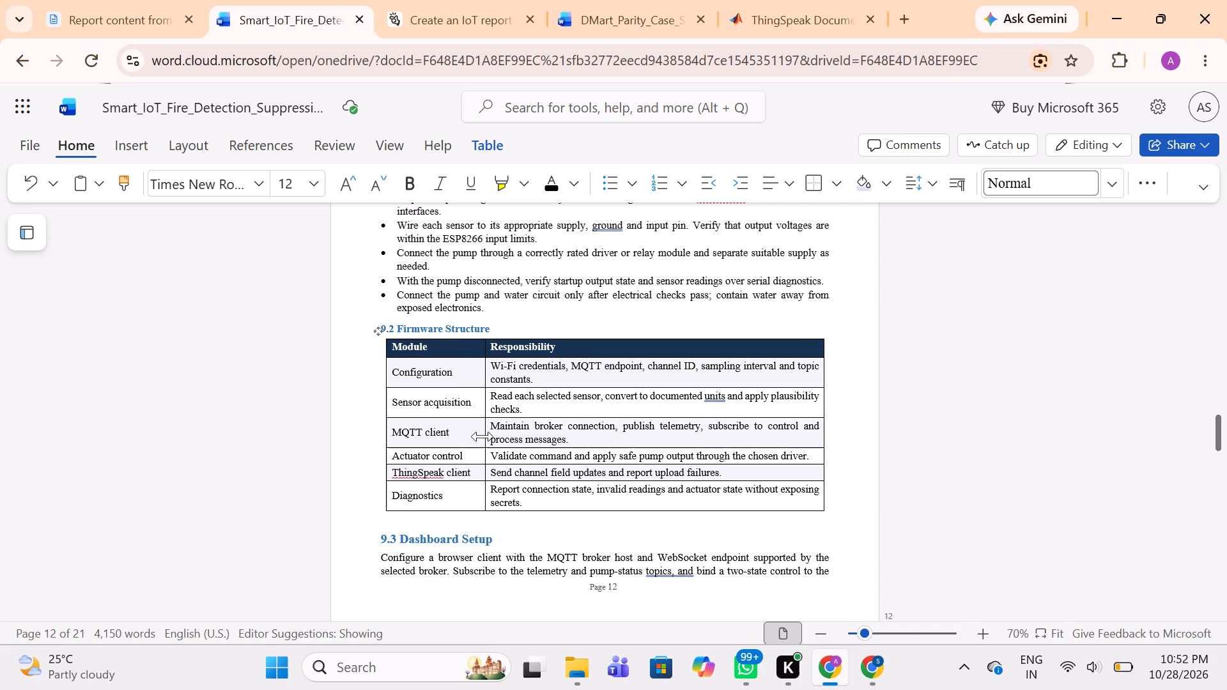
right_drag(482, 436, 484, 436)
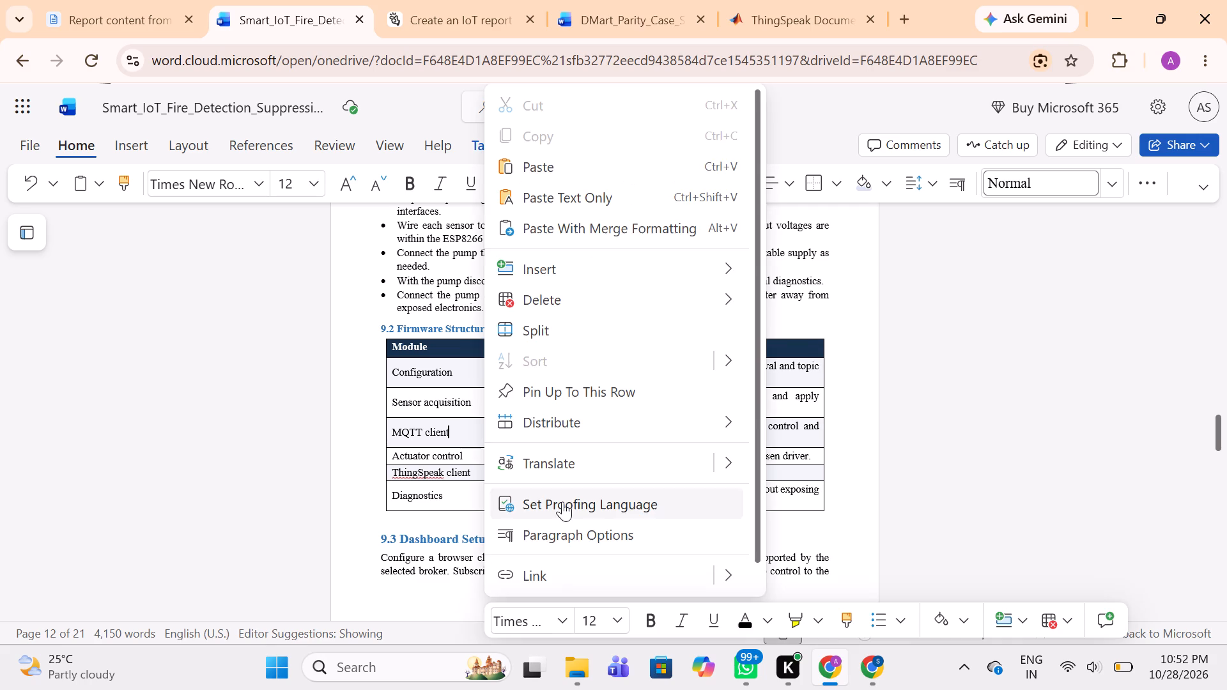
click(348, 553)
Increase the "9.2 Firmware Structure" heading to font size 14.
scroll(348, 553, up, 1)
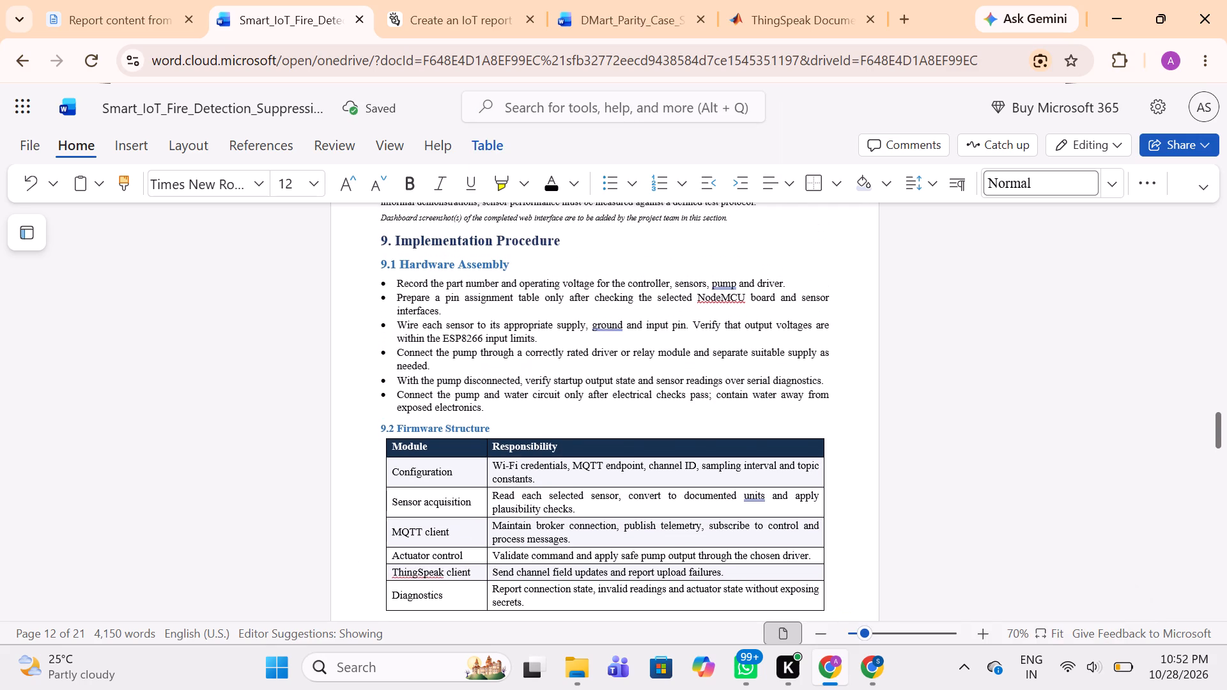
triple_click(506, 431)
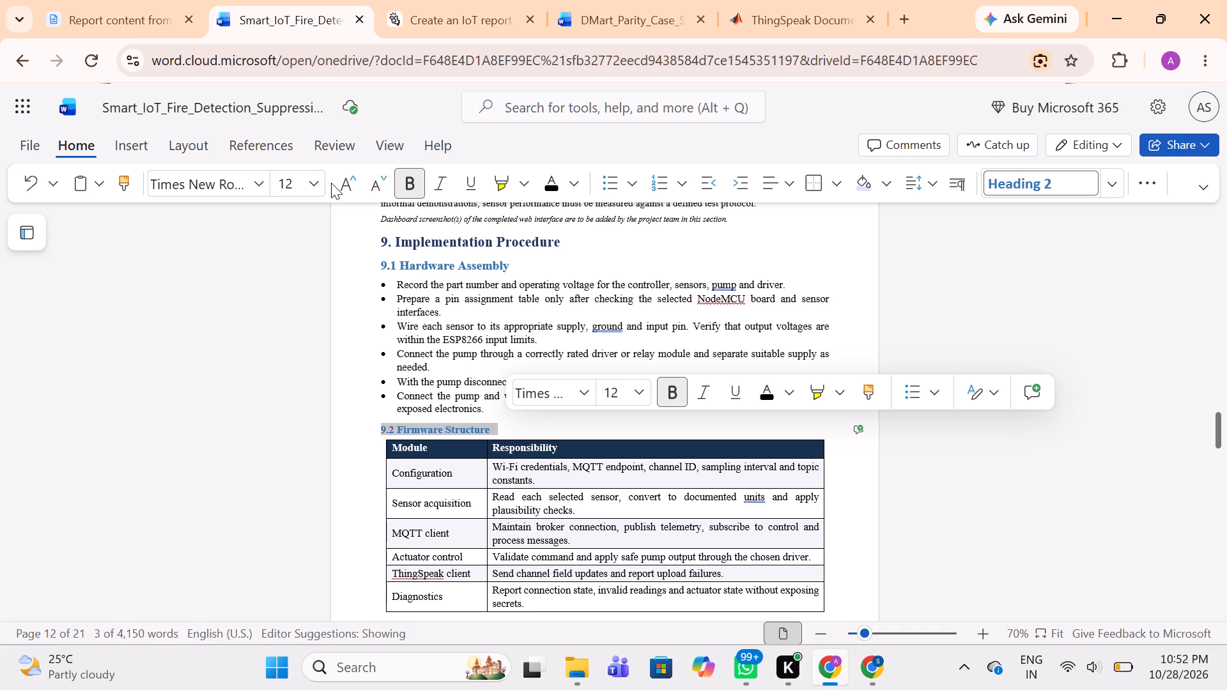
click(337, 187)
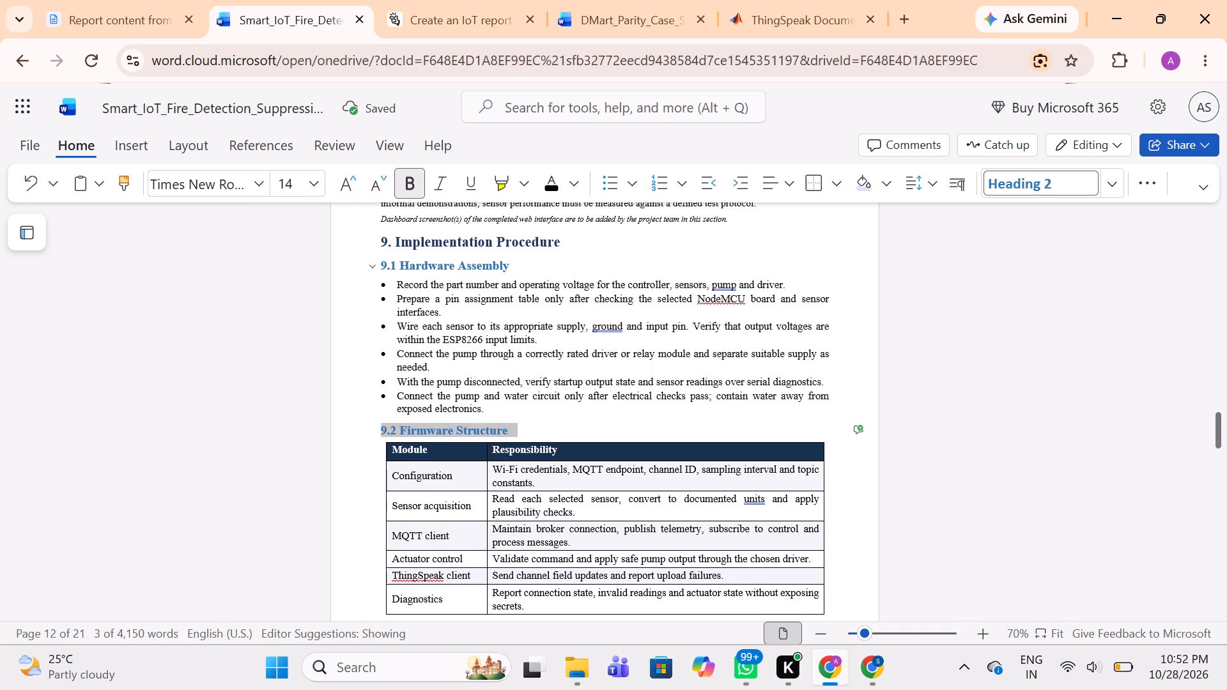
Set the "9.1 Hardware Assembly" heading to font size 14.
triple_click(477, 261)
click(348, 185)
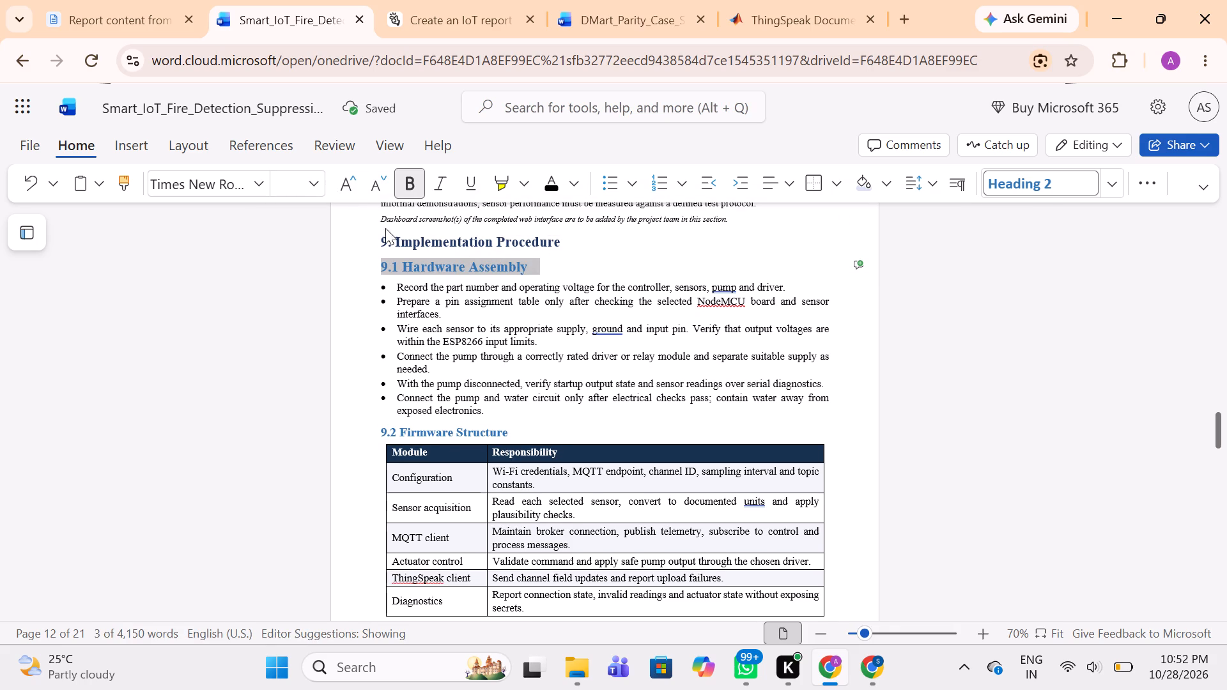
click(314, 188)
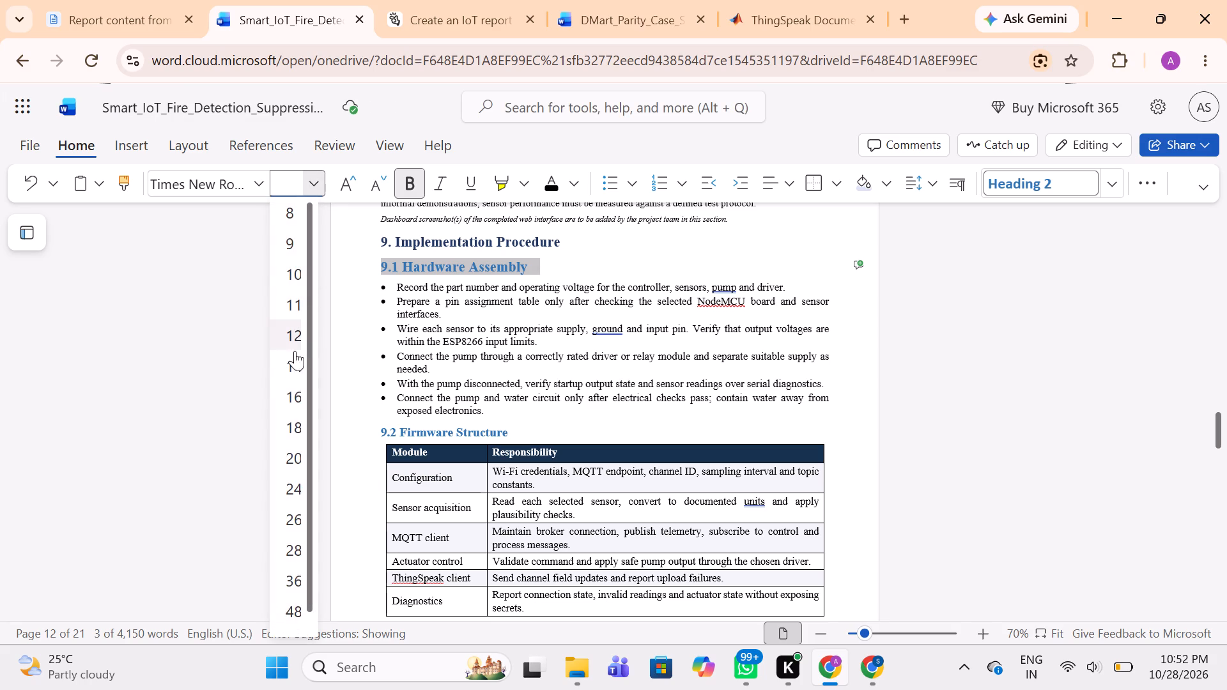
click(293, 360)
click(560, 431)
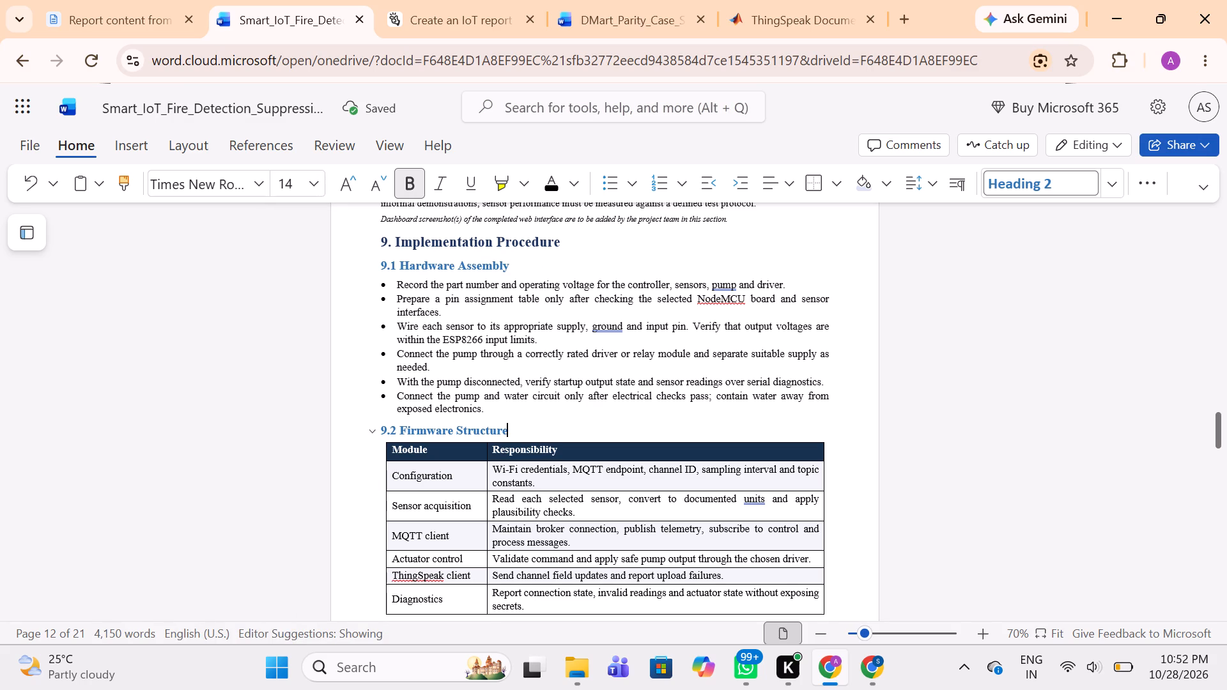
Review the layout and formatting from the section 9.2 table through "10. Project Flow" and the start of "11. Working Principle".
scroll(560, 431, down, 4)
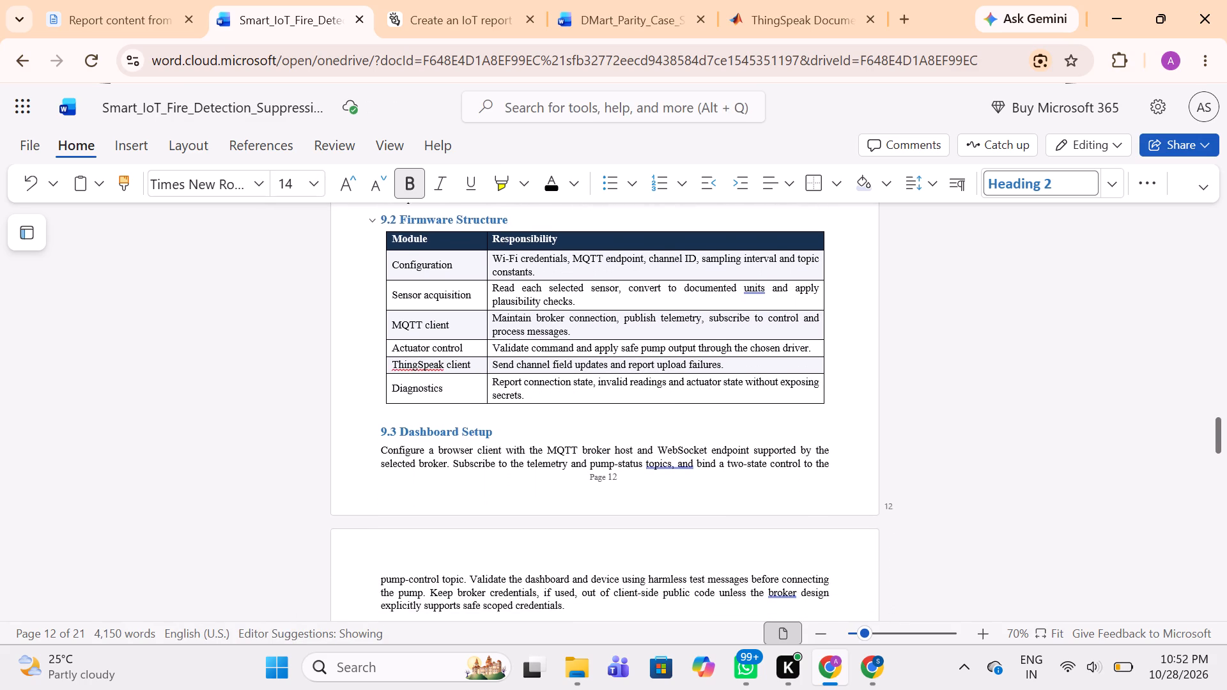
scroll(560, 431, down, 7)
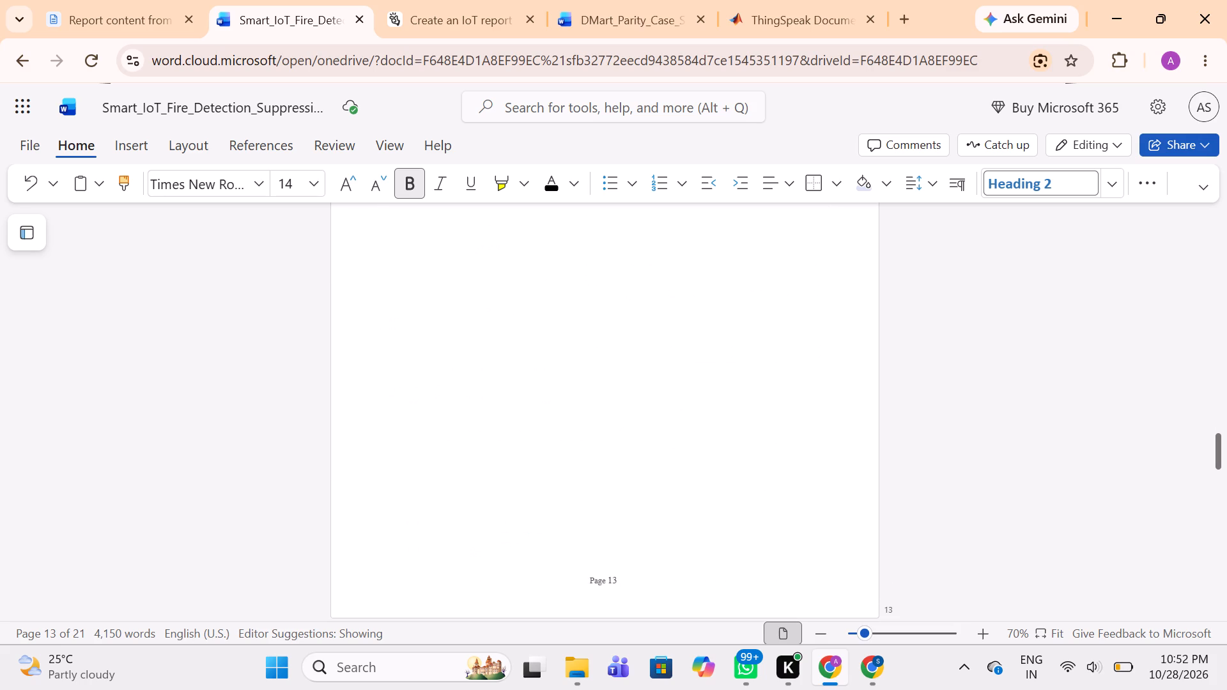
scroll(560, 431, down, 2)
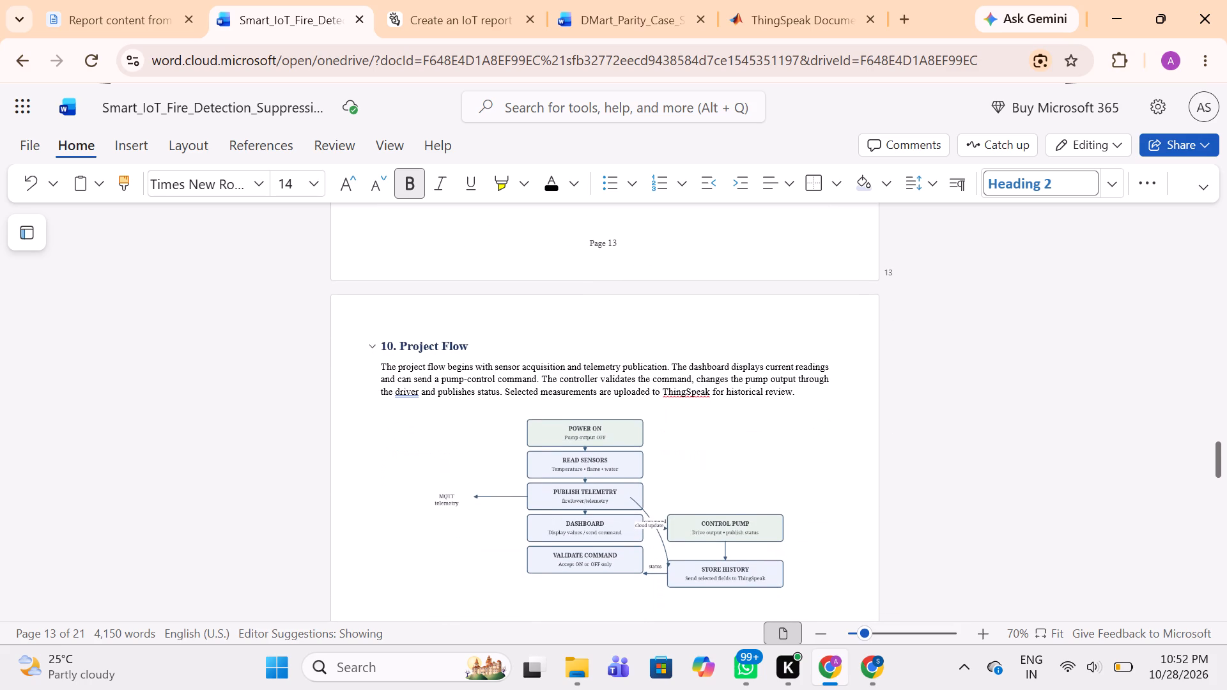
scroll(560, 431, down, 1)
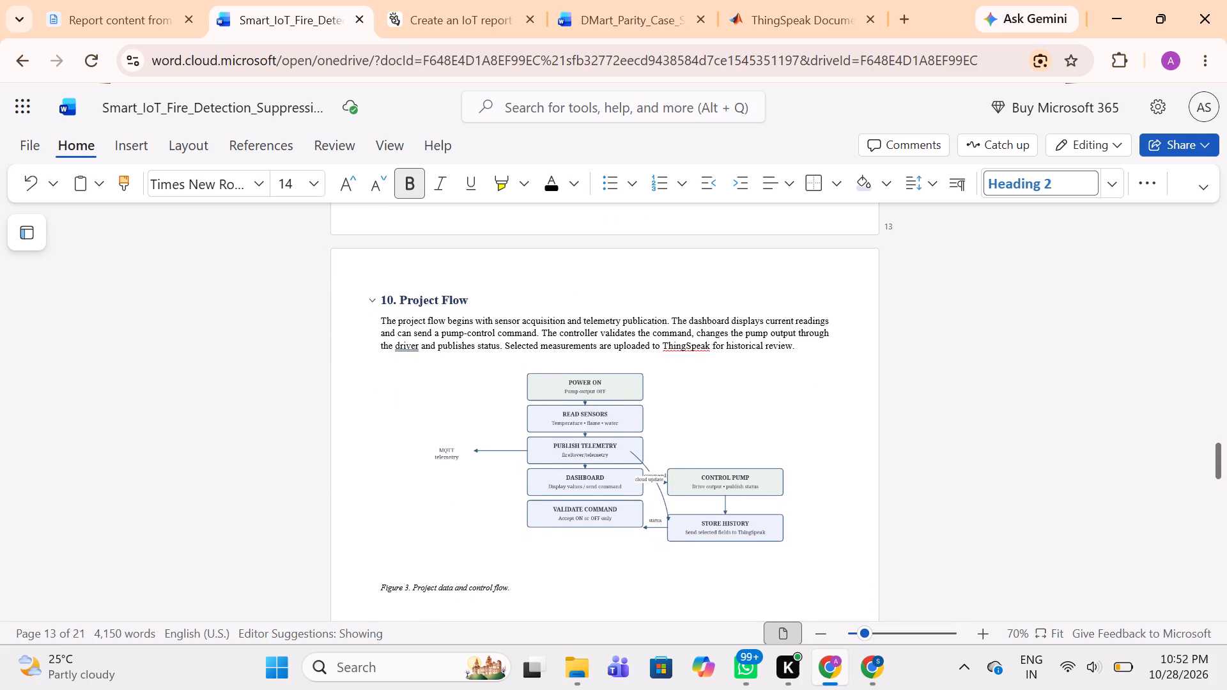
scroll(560, 431, down, 2)
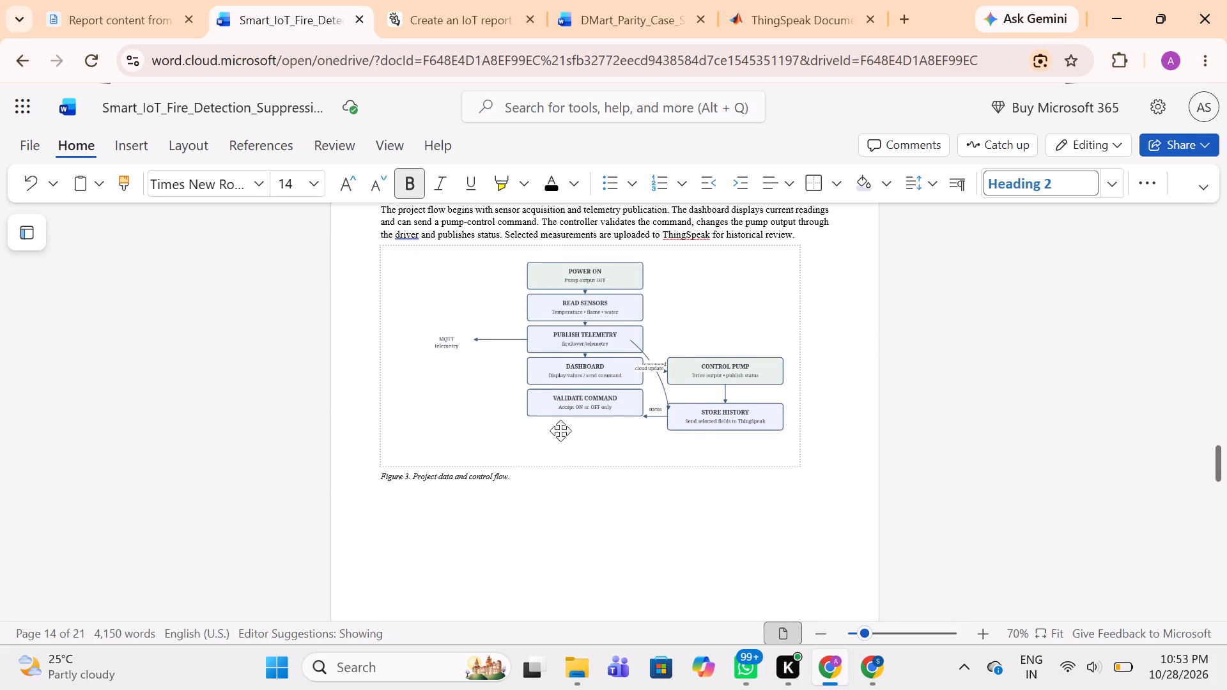
scroll(560, 431, down, 4)
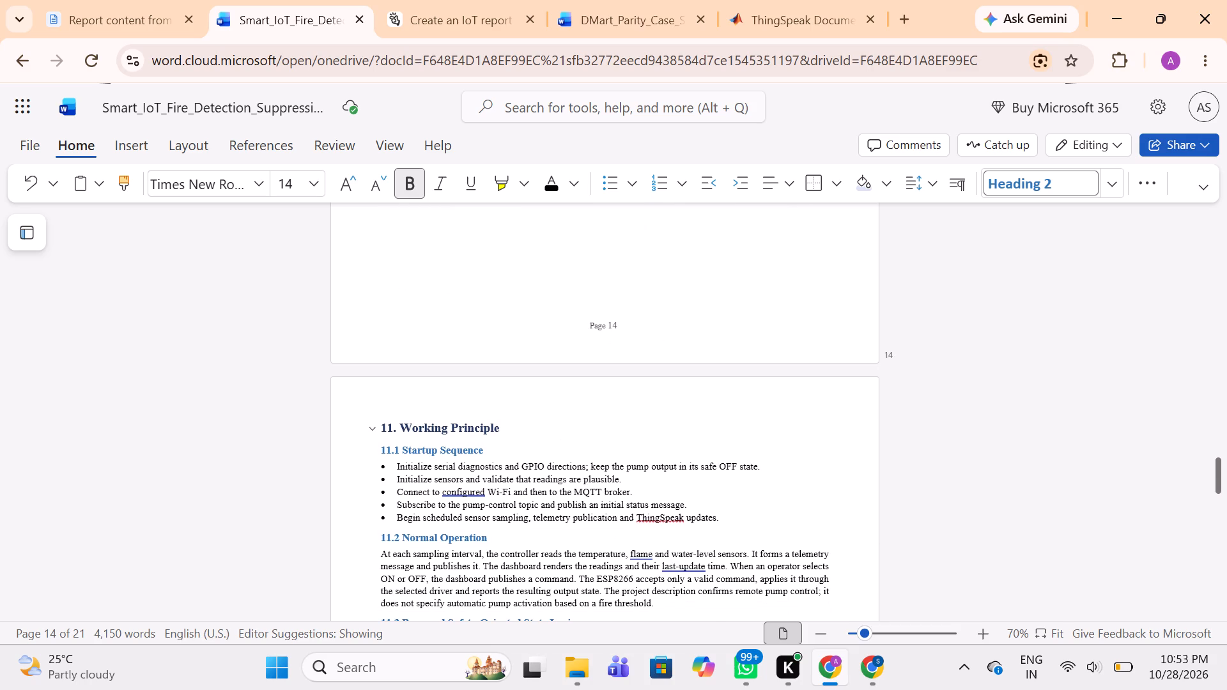
scroll(560, 431, up, 3)
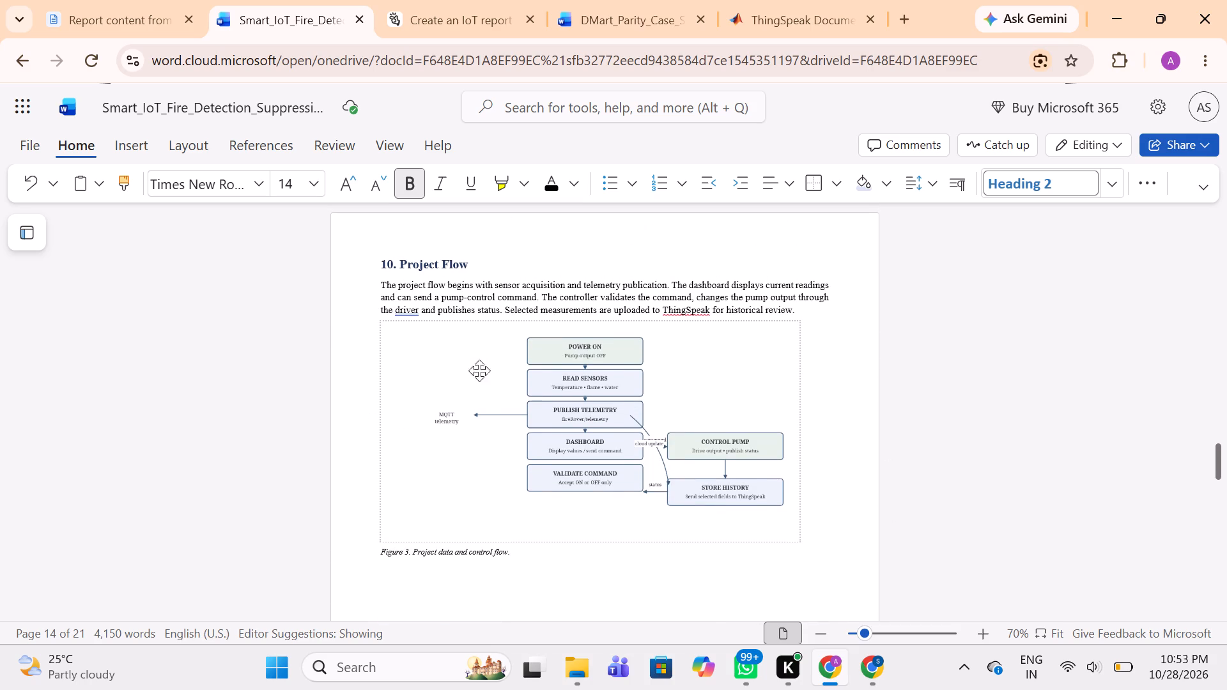
Delete the "10. Project Flow" heading, its paragraph and the project flow diagram beneath it.
drag(382, 263, 647, 543)
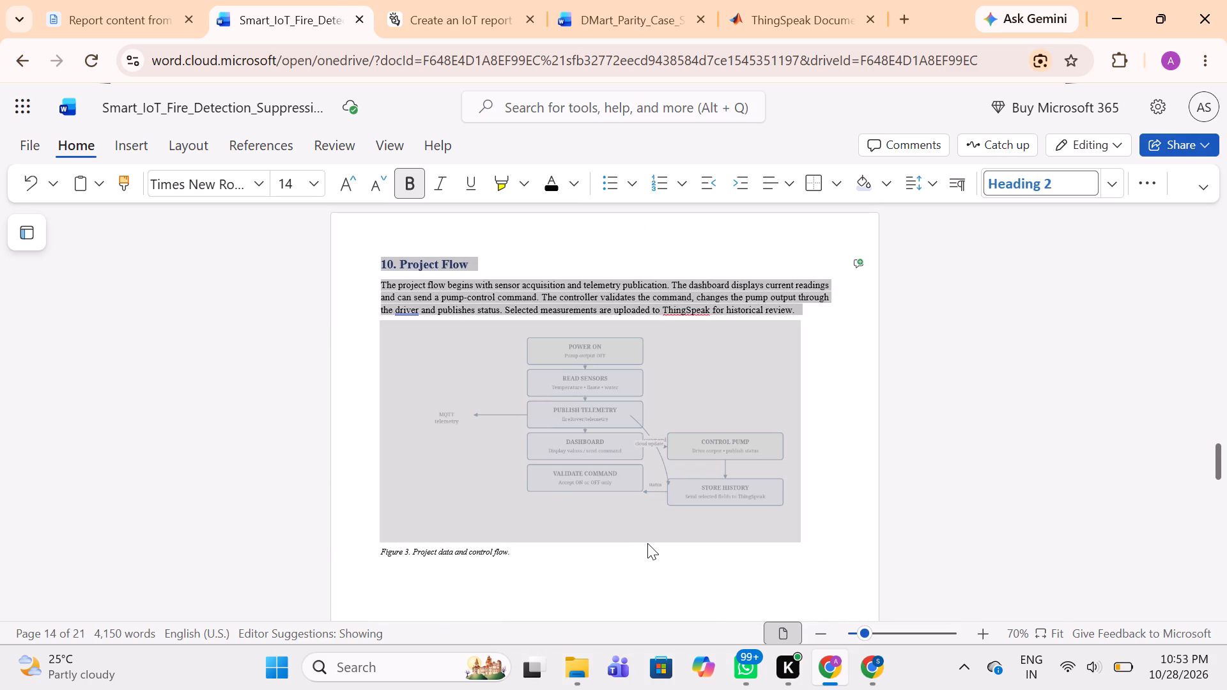
drag(647, 543, 647, 542)
key(Delete)
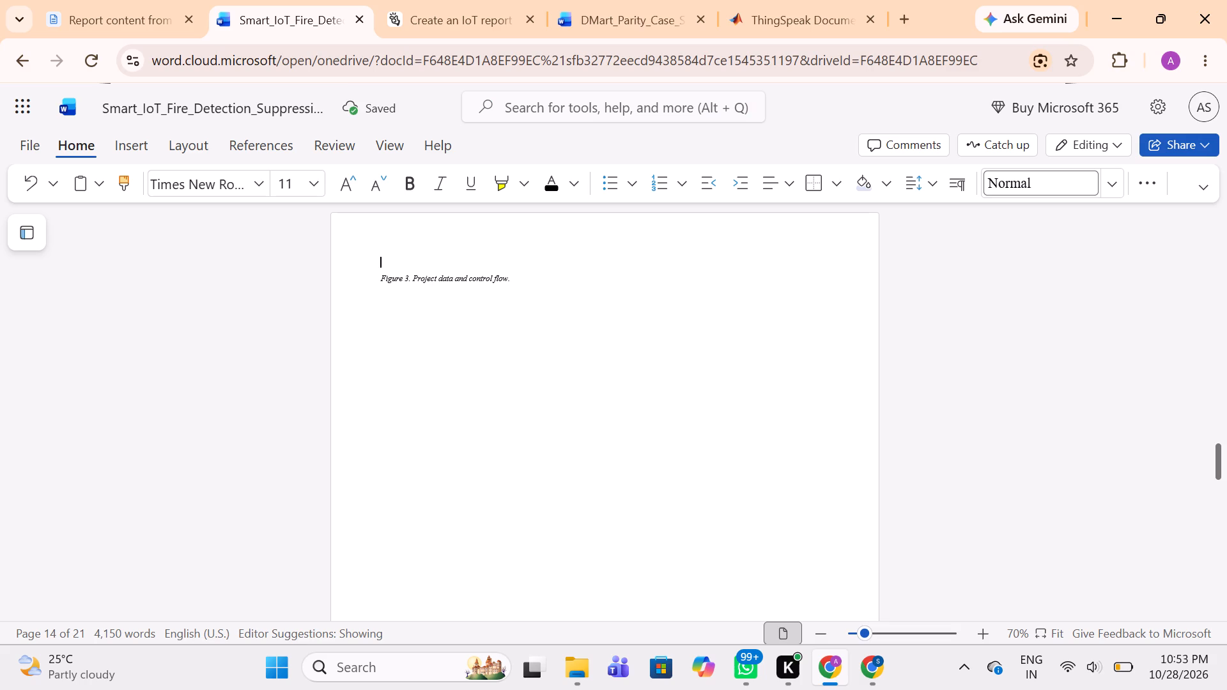
Delete the leftover "Figure 3. Project data and control flow." caption, undoing any deletion that runs into the section 9.4 text.
click(519, 286)
key(BackSpace)
key(BackSpace)
key(BackSpace)
key(BackSpace)
key(BackSpace)
key(BackSpace)
key(BackSpace)
key(BackSpace)
key(BackSpace)
key(BackSpace)
key(BackSpace)
key(BackSpace)
key(BackSpace)
key(BackSpace)
key(BackSpace)
key(BackSpace)
key(BackSpace)
key(BackSpace)
key(BackSpace)
key(BackSpace)
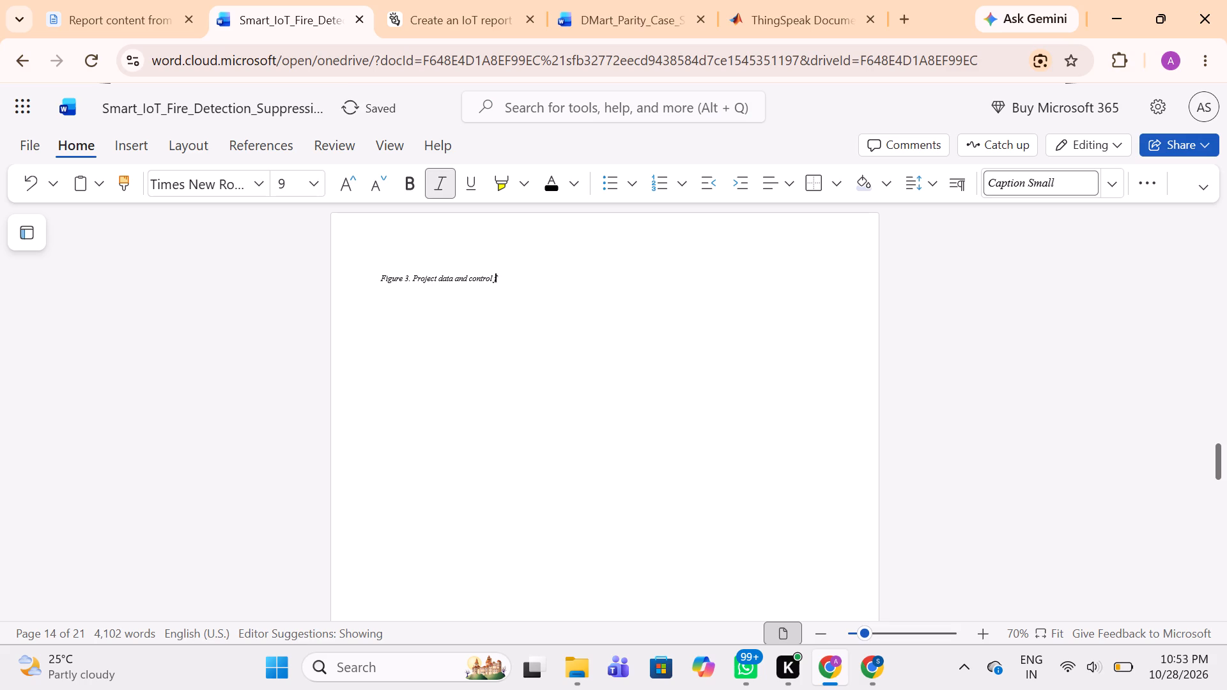
key(BackSpace)
key(BackSpace)
key(BackSpace)
key(BackSpace)
key(BackSpace)
key(BackSpace)
key(BackSpace)
key(BackSpace)
key(BackSpace)
key(BackSpace)
key(BackSpace)
key(BackSpace)
key(BackSpace)
key(BackSpace)
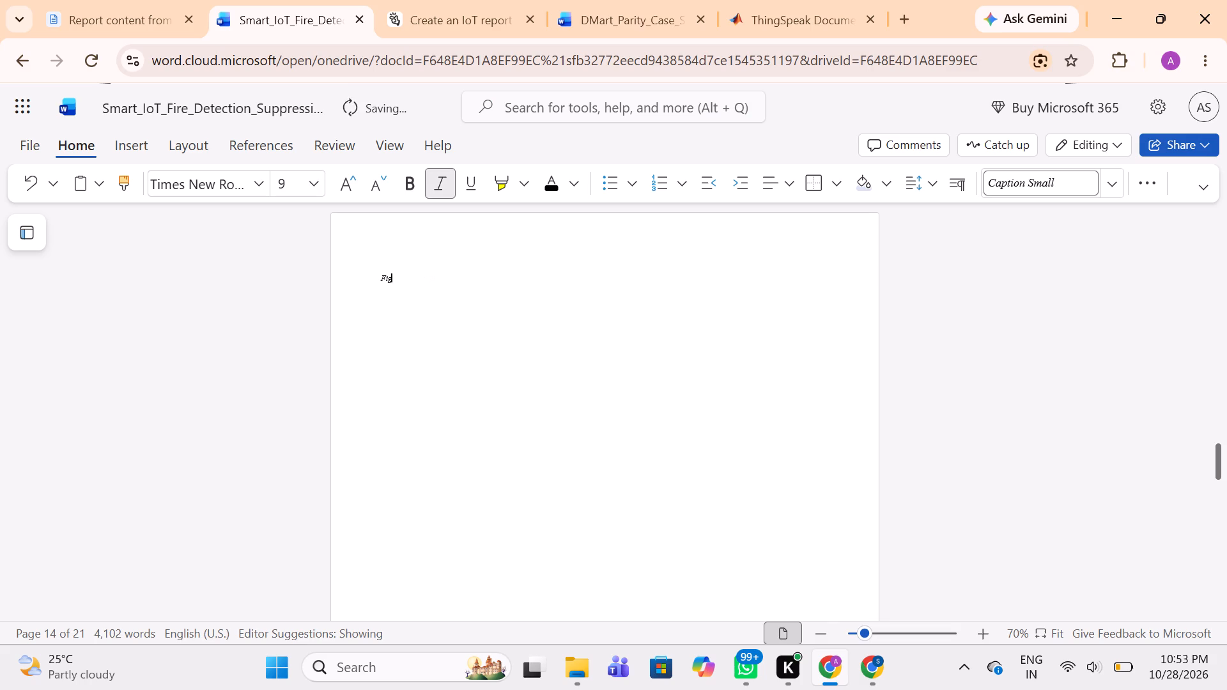
key(BackSpace)
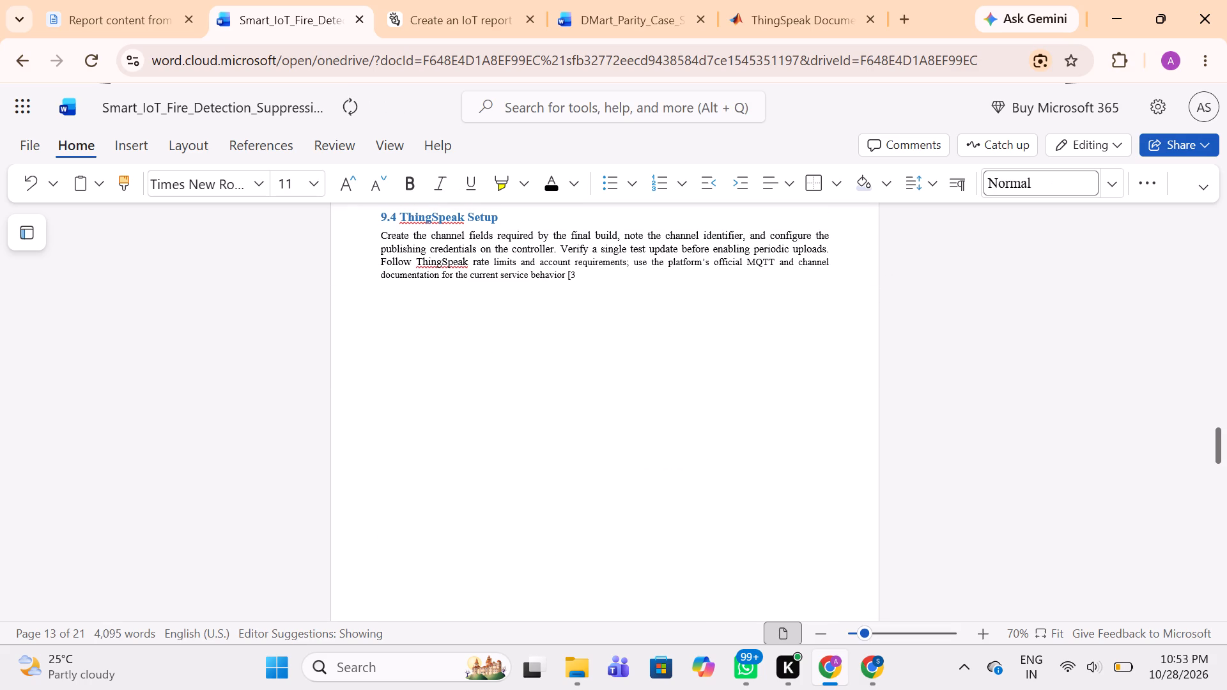
key(ctrl+z)
key(ctrl+z)
key(ctrl+z)
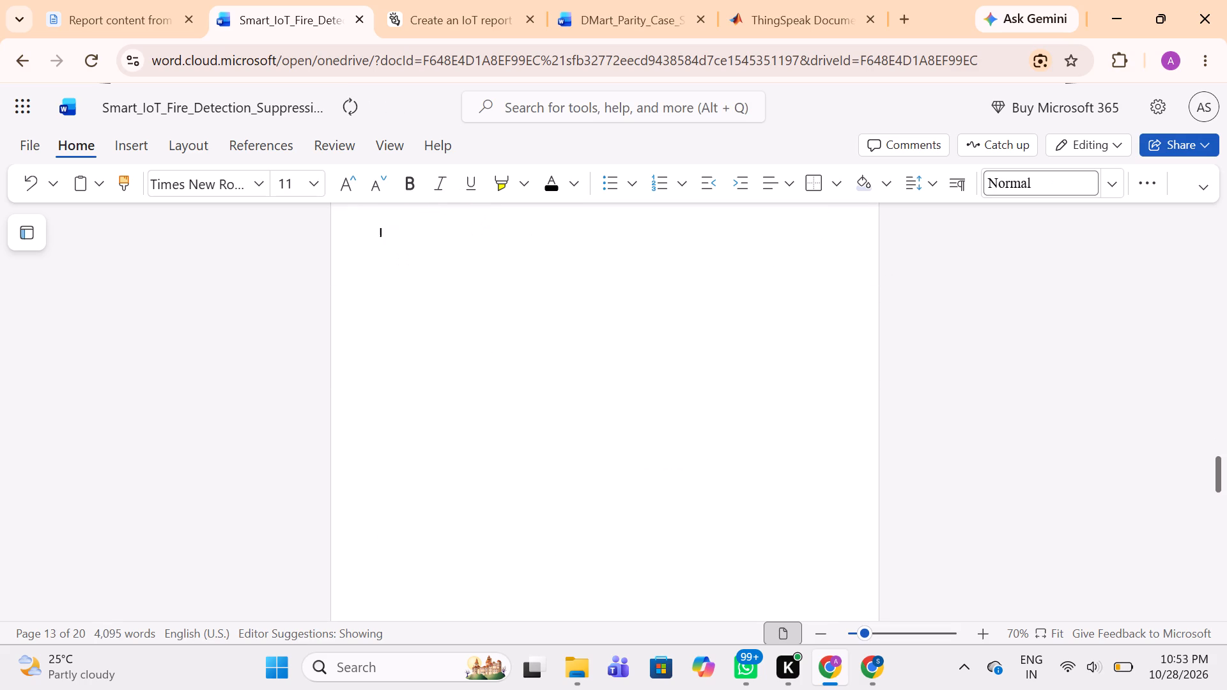
Remove the blank page before "11. Working Principle" so it follows section 9.4 with one empty line between them.
scroll(519, 286, up, 1)
scroll(519, 286, down, 6)
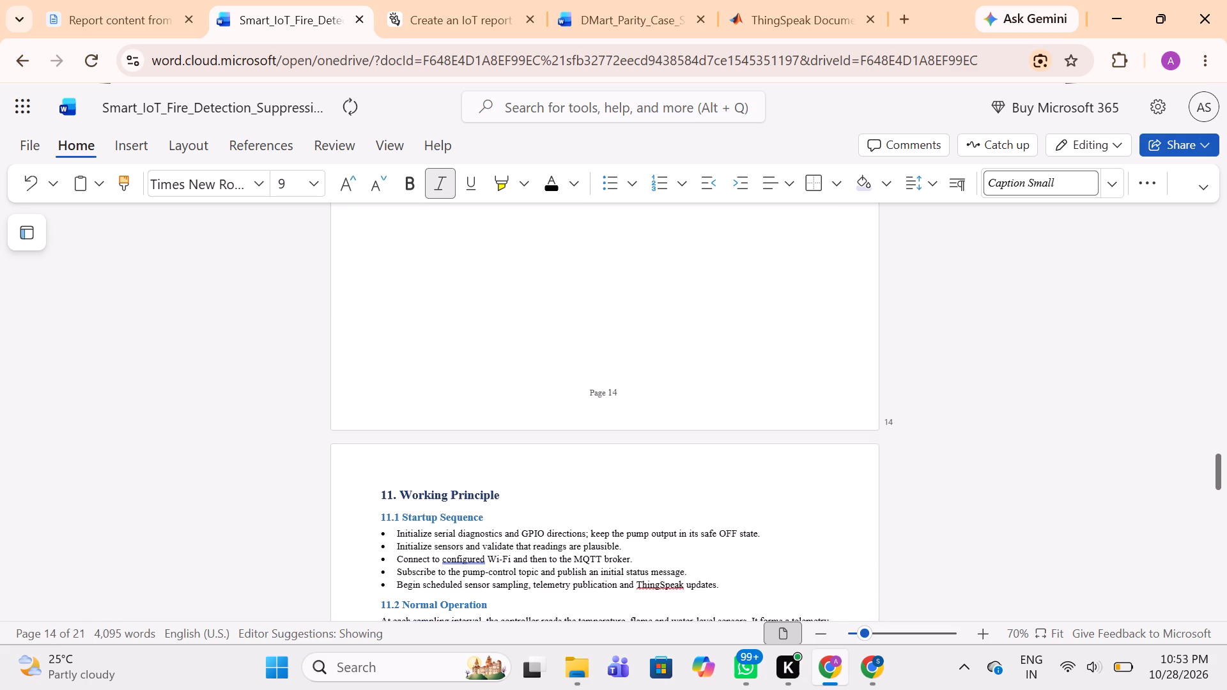
scroll(519, 286, down, 1)
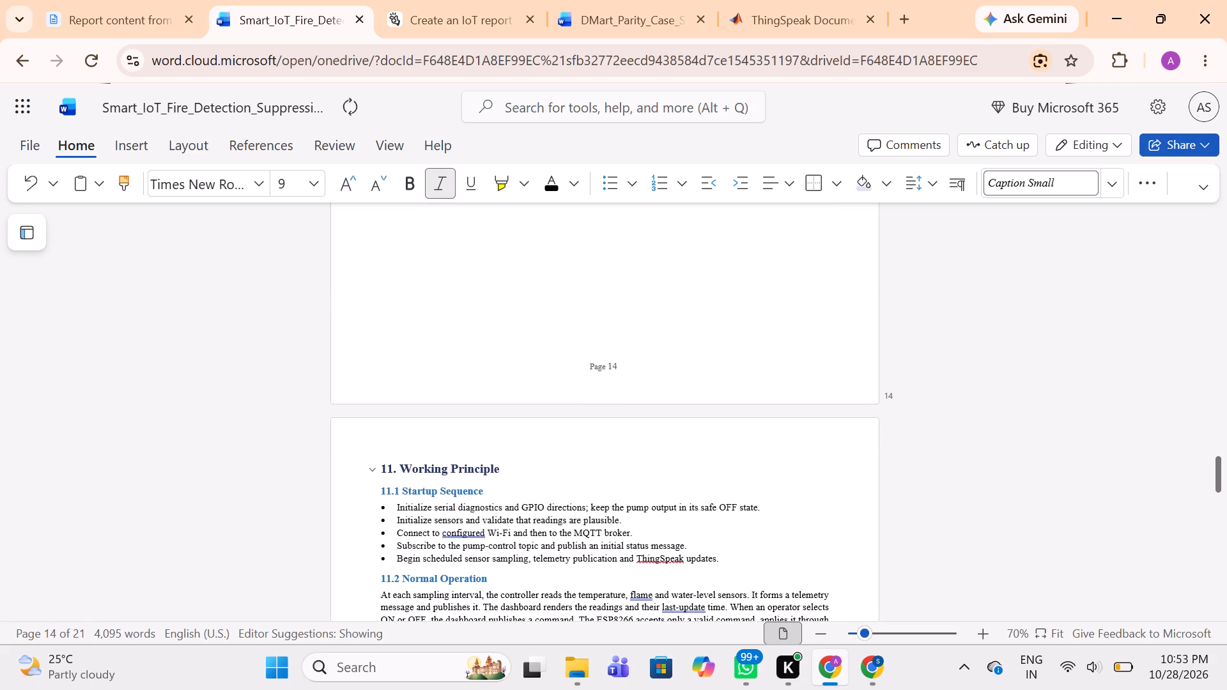
click(382, 465)
key(BackSpace)
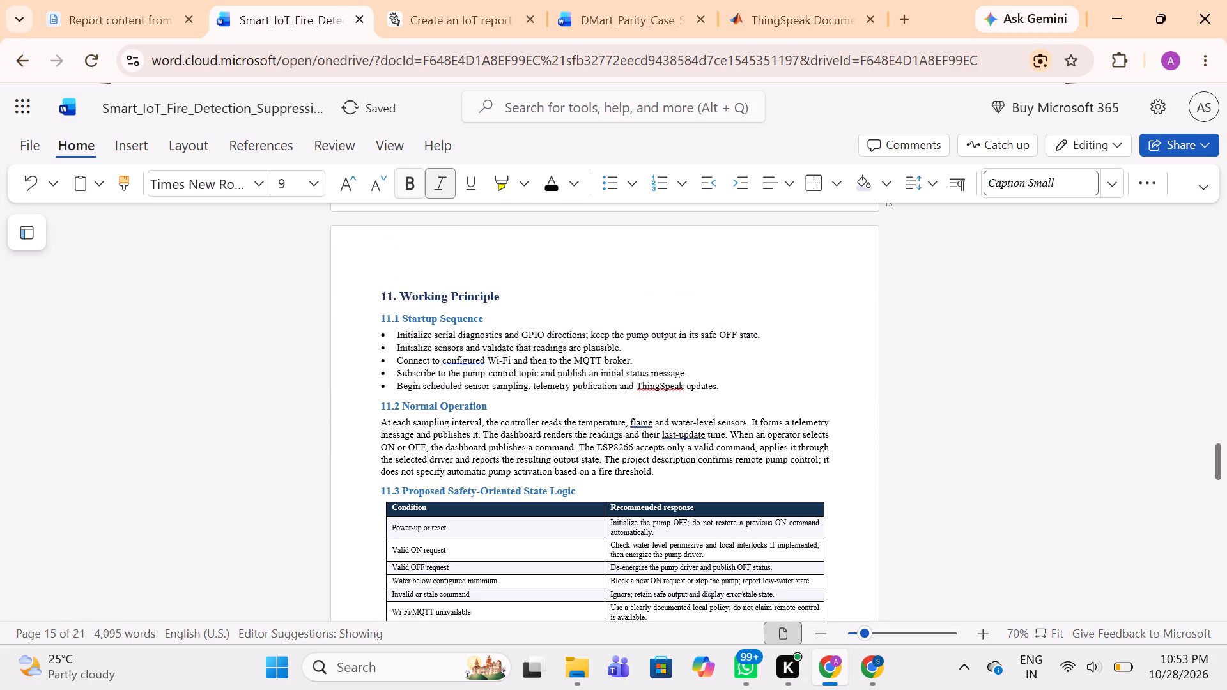
scroll(382, 465, up, 7)
scroll(382, 465, down, 6)
scroll(382, 465, up, 1)
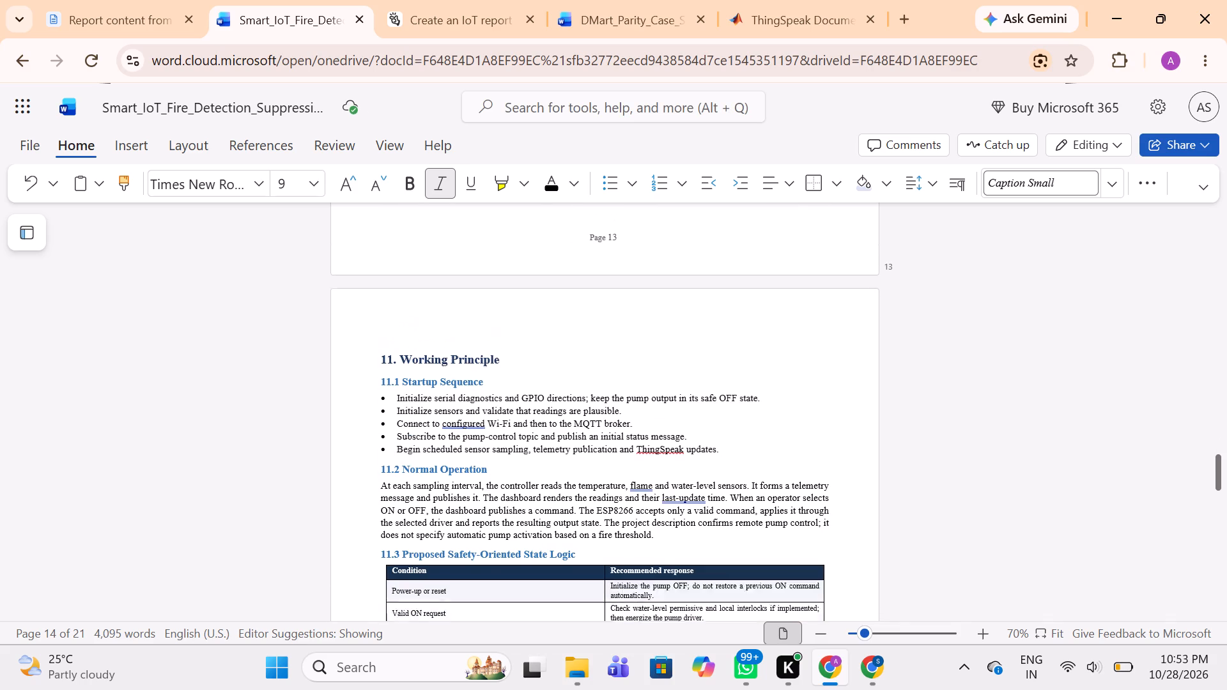
scroll(382, 465, up, 1)
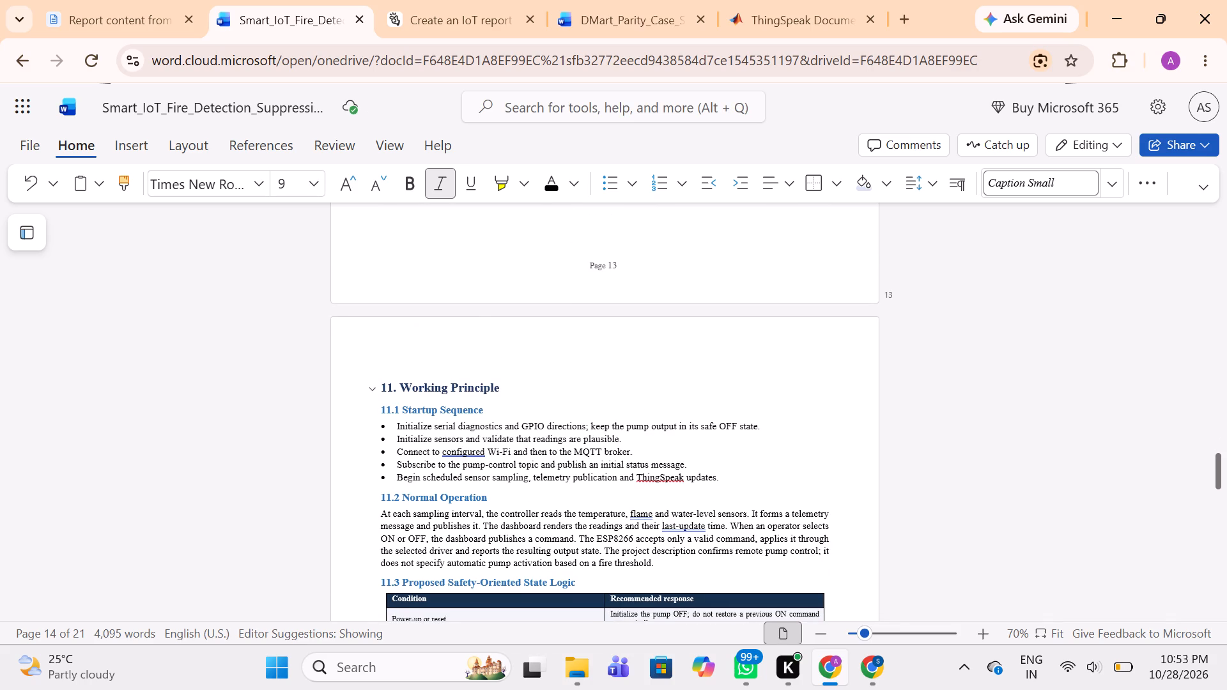
click(382, 382)
key(BackSpace)
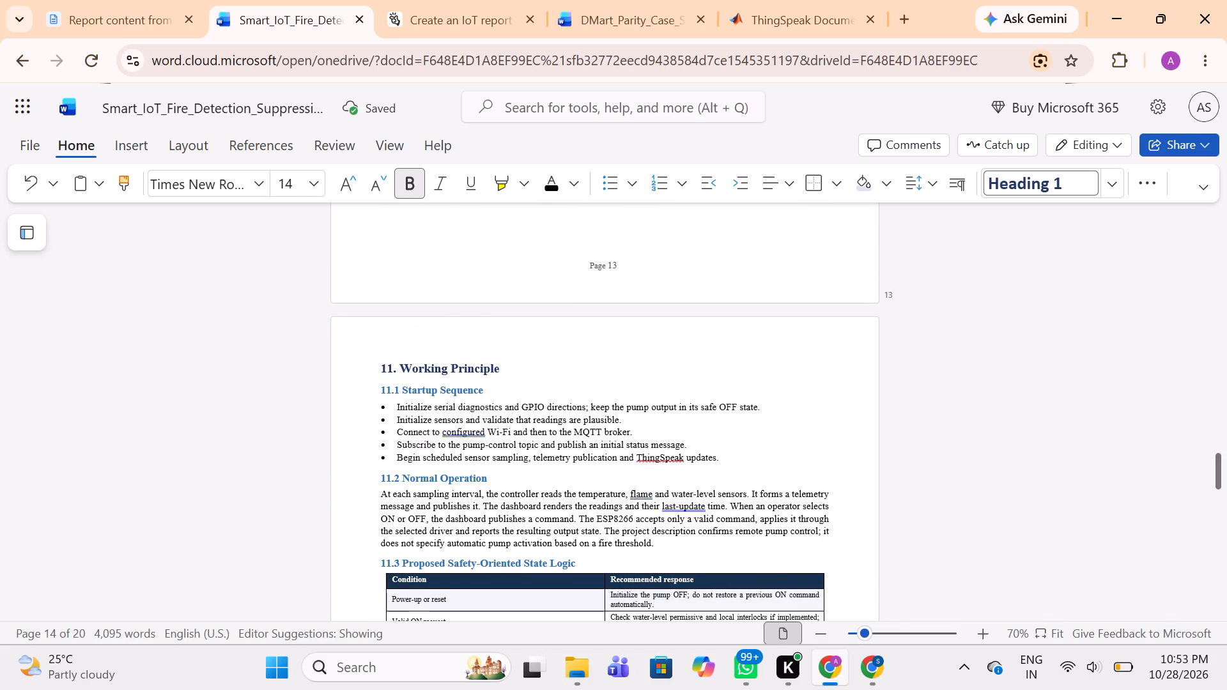
scroll(382, 382, up, 6)
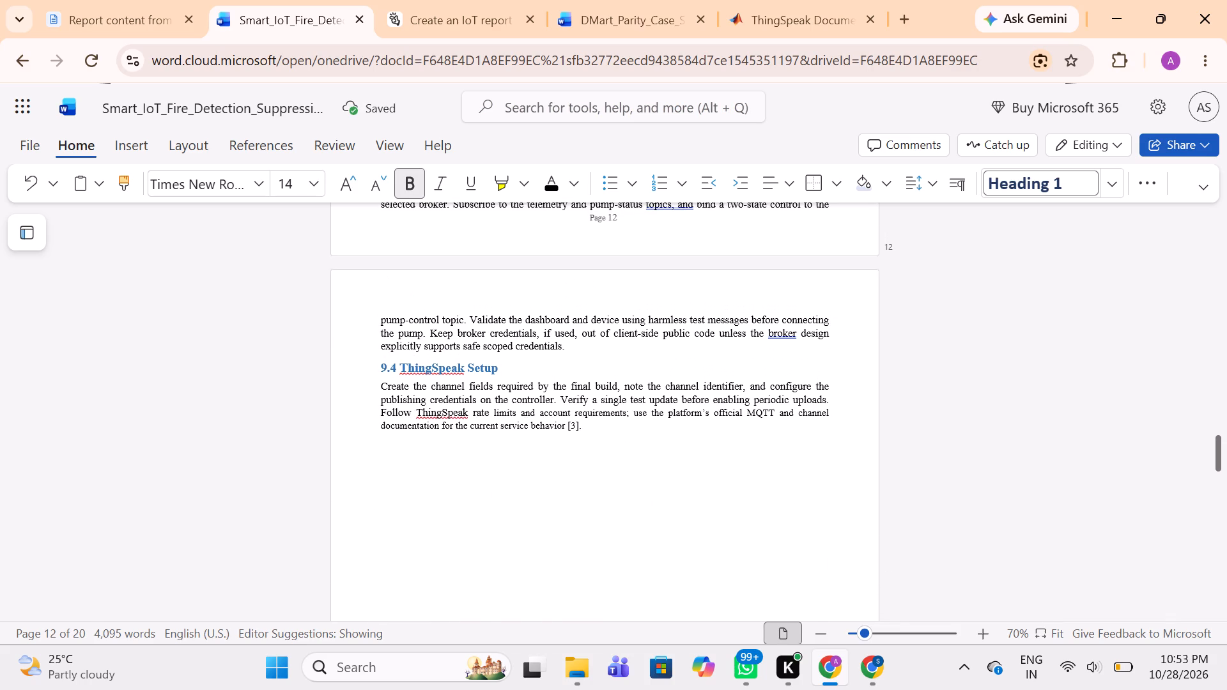
key(BackSpace)
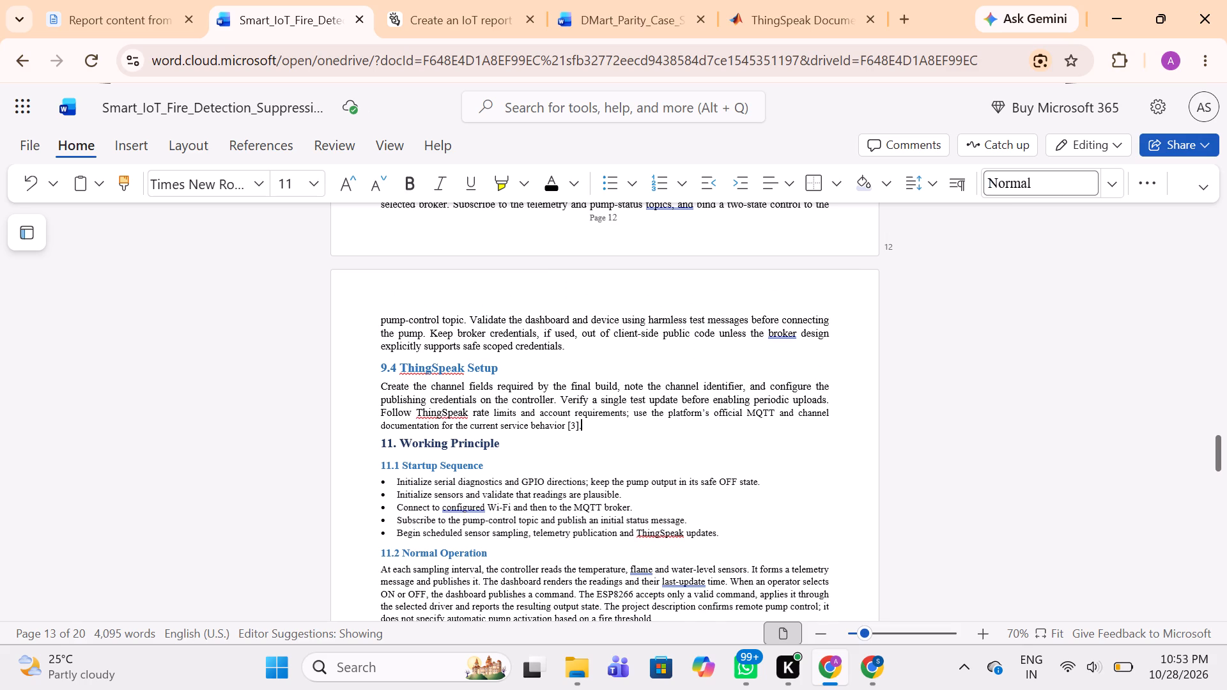
key(Return)
Review the layout and content of the report from section 9 through "13. Testing and Results" and the start of section 14.
scroll(382, 382, up, 4)
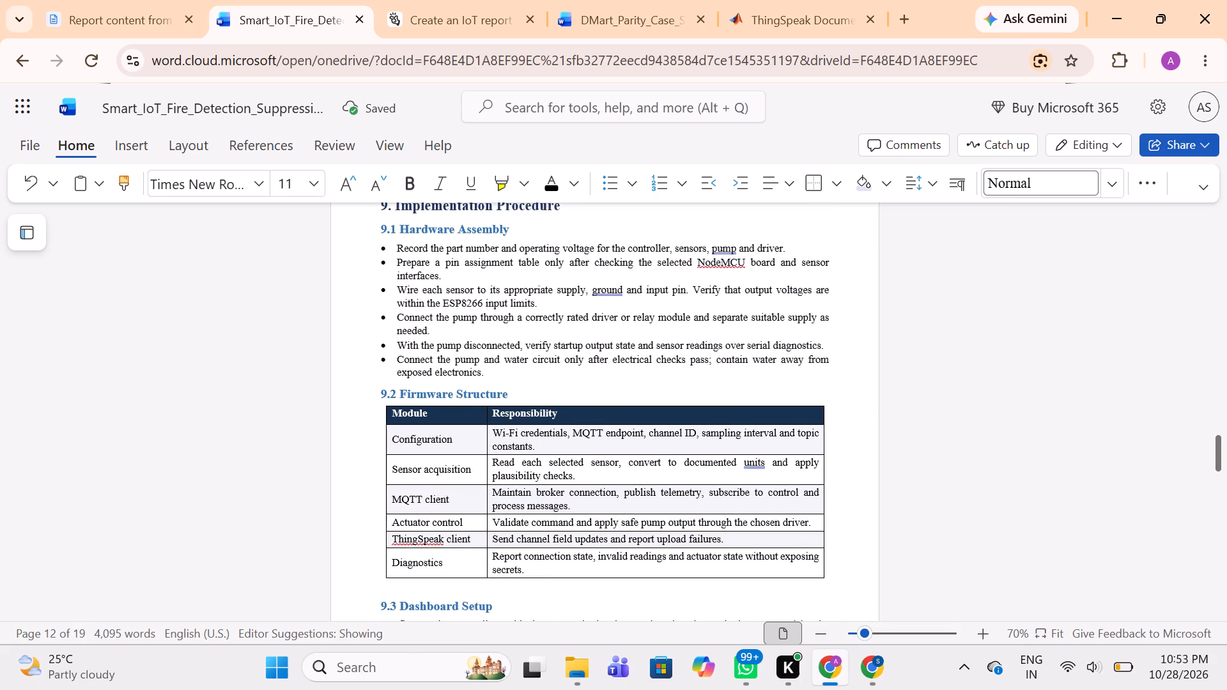
scroll(382, 382, up, 1)
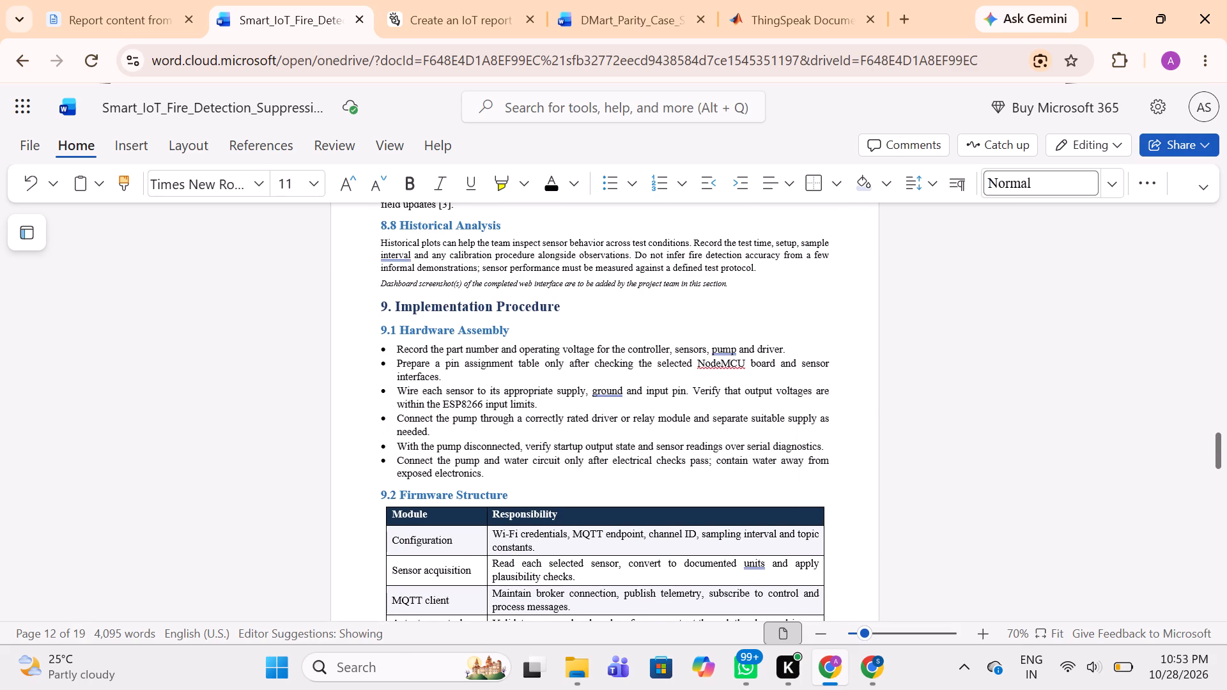
scroll(755, 286, down, 4)
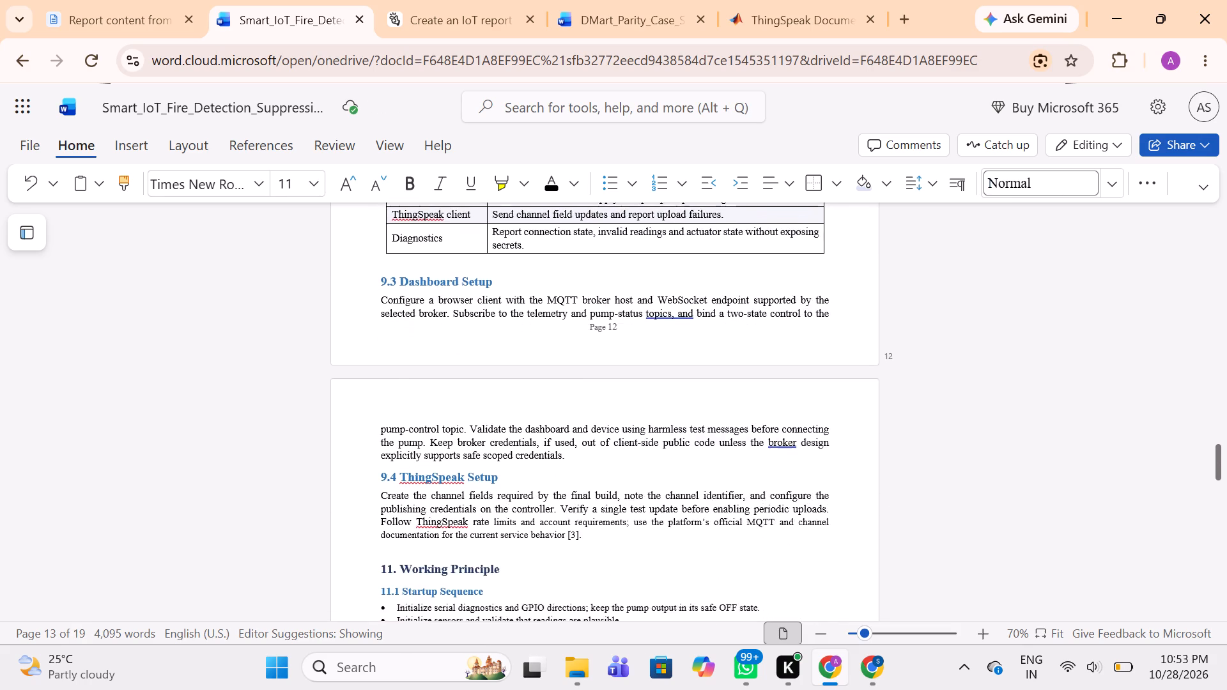
scroll(755, 286, down, 2)
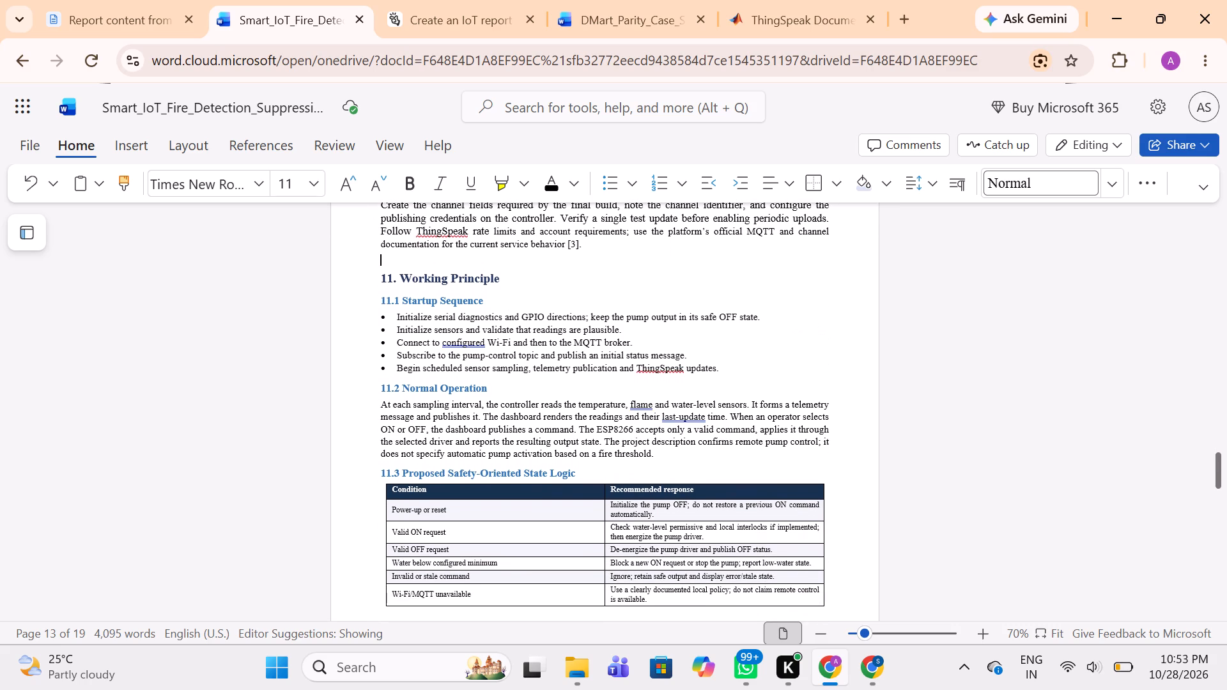
click(475, 387)
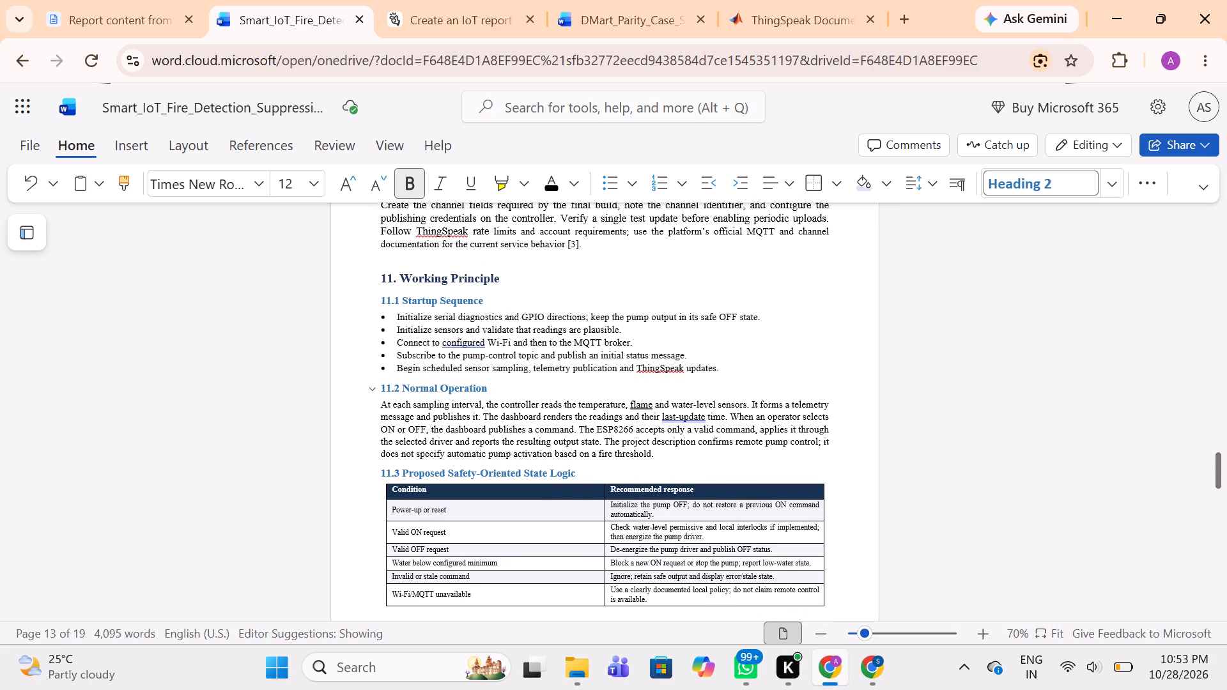
scroll(475, 387, down, 4)
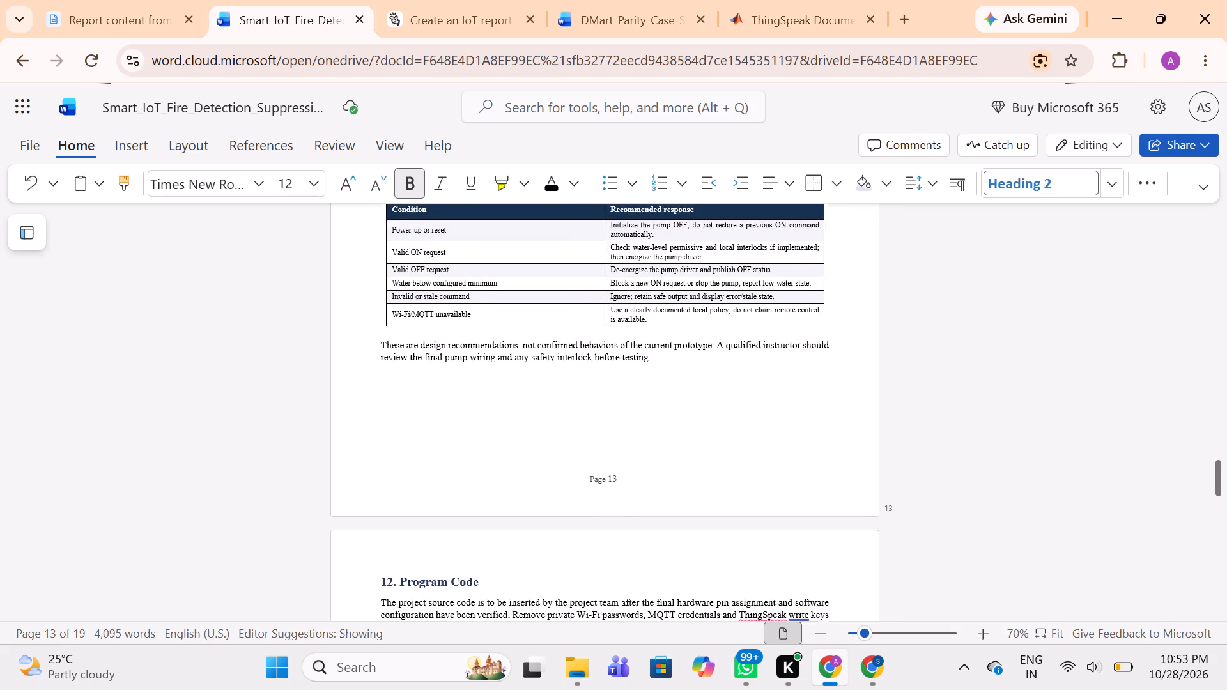
scroll(475, 387, down, 4)
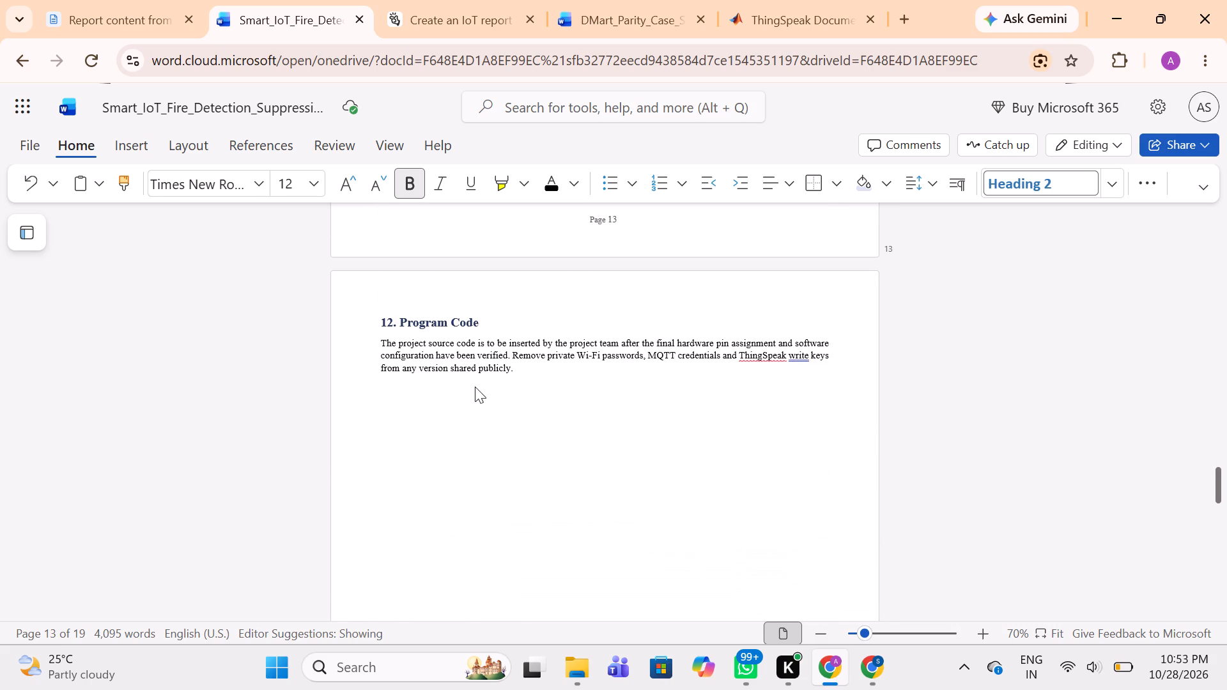
scroll(475, 387, down, 4)
scroll(475, 387, up, 3)
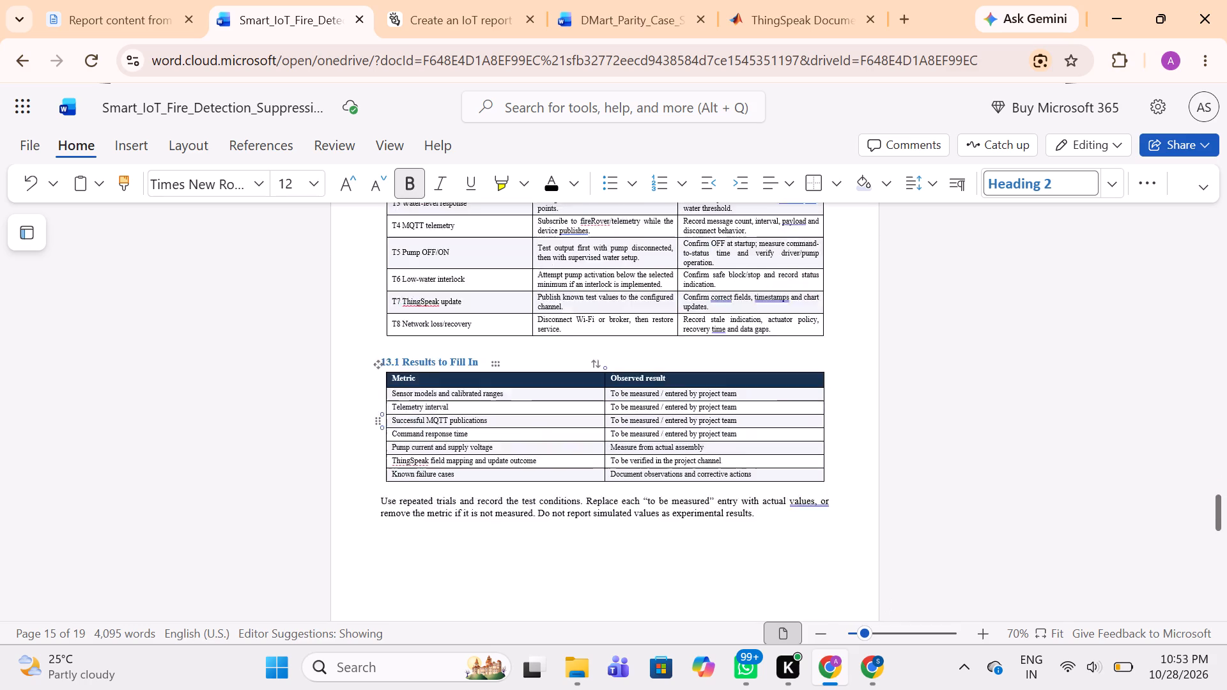
scroll(475, 387, up, 2)
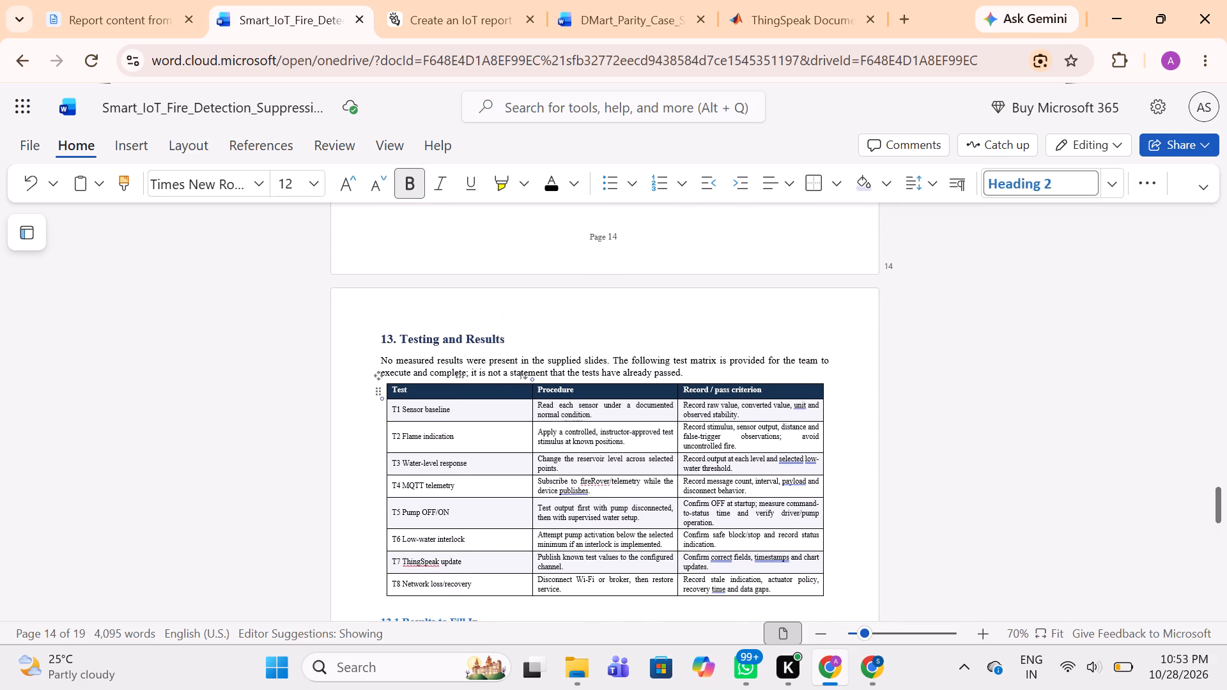
scroll(475, 387, down, 2)
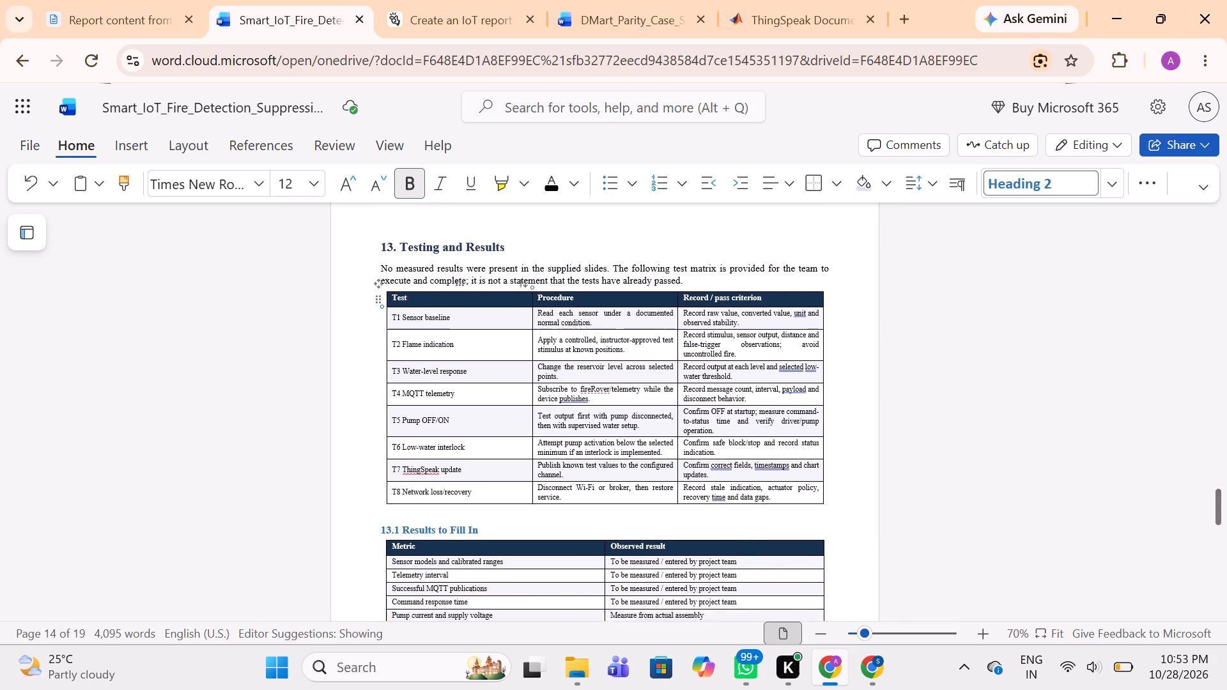
scroll(475, 387, down, 1)
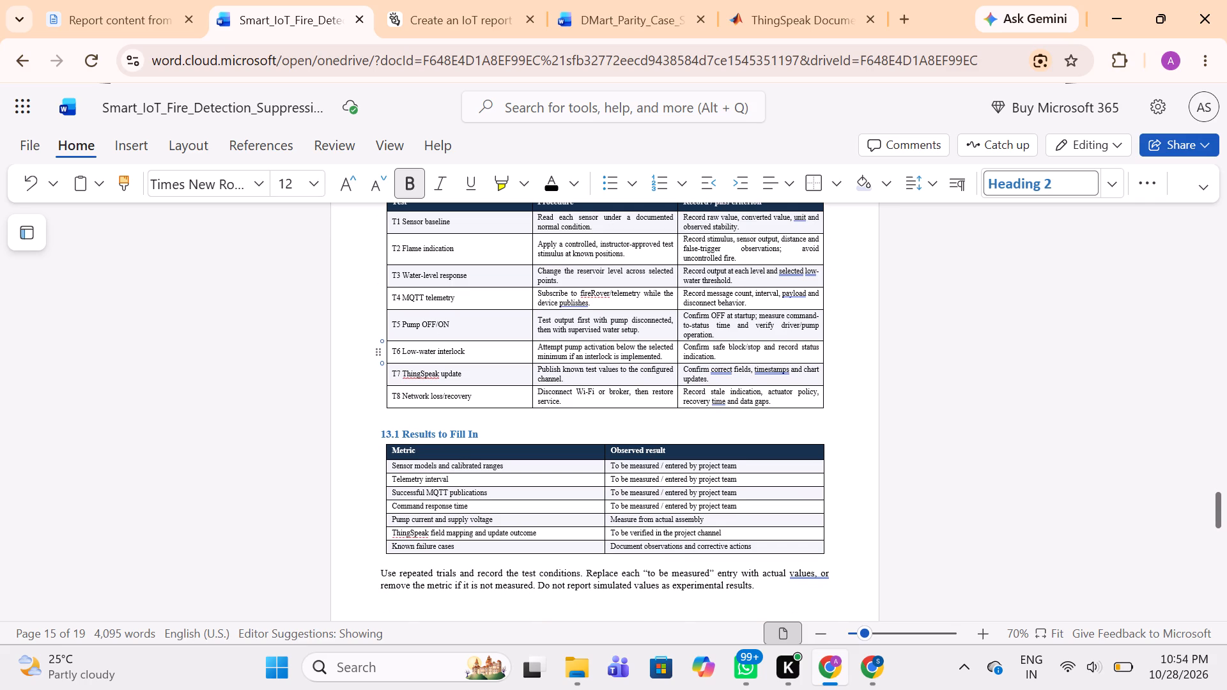
scroll(475, 387, down, 3)
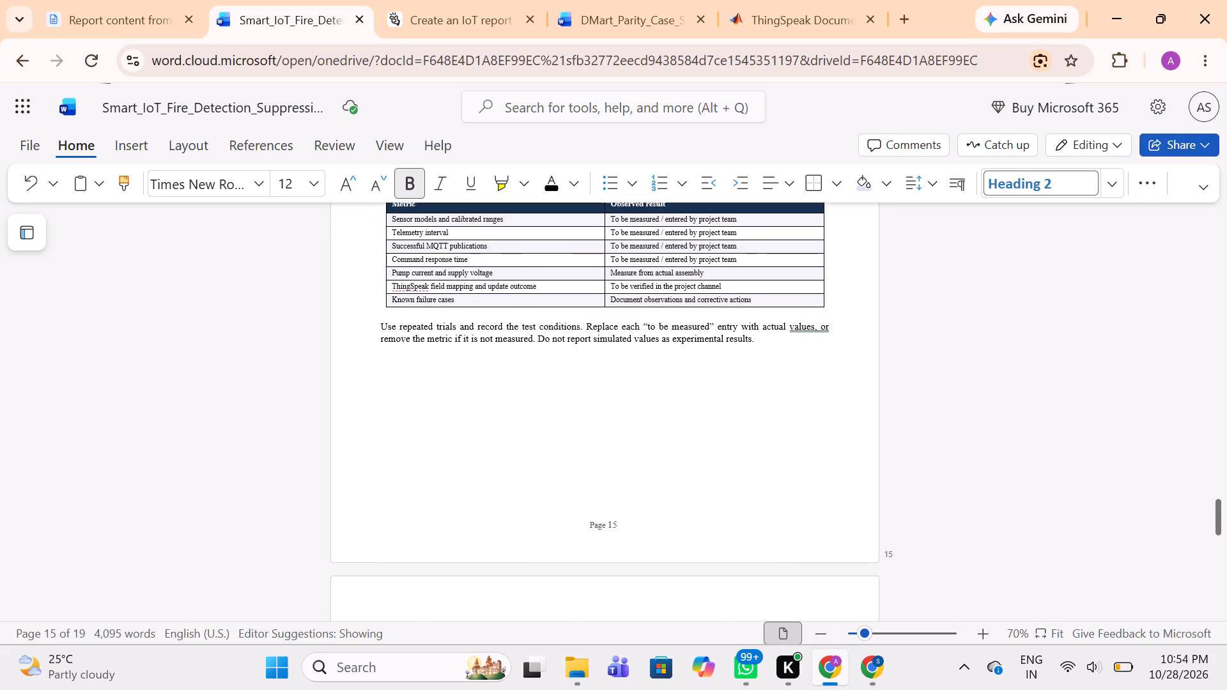
scroll(475, 387, down, 2)
scroll(475, 387, up, 1)
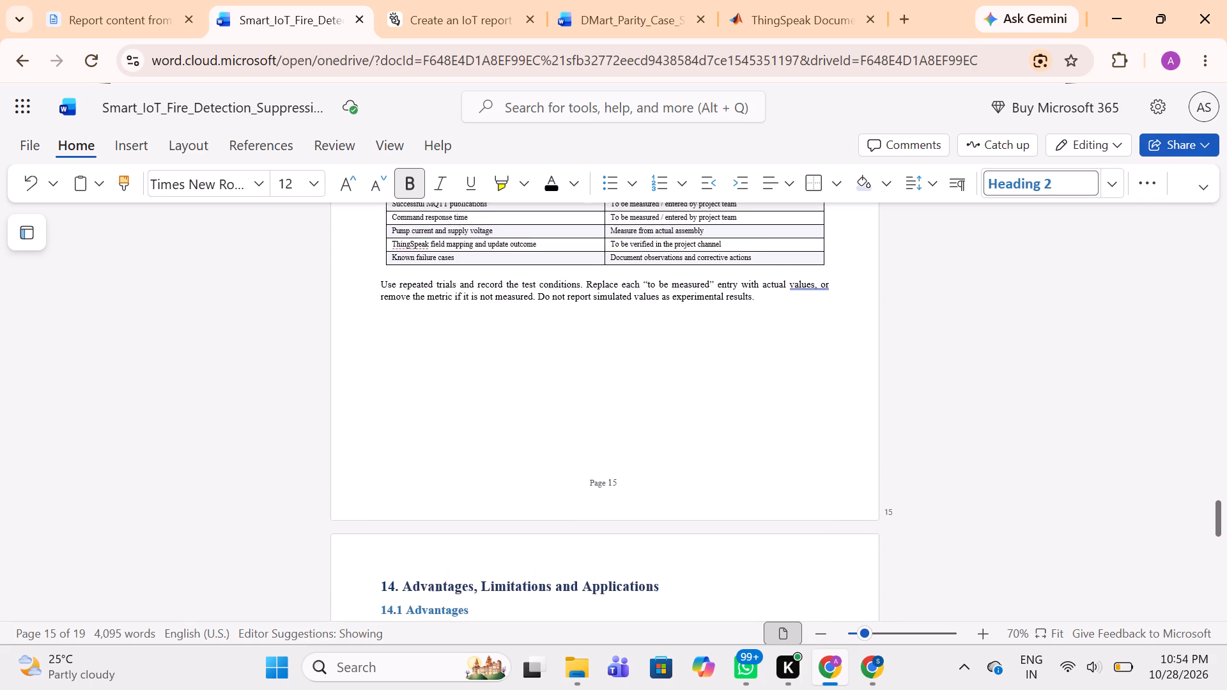
scroll(475, 387, up, 2)
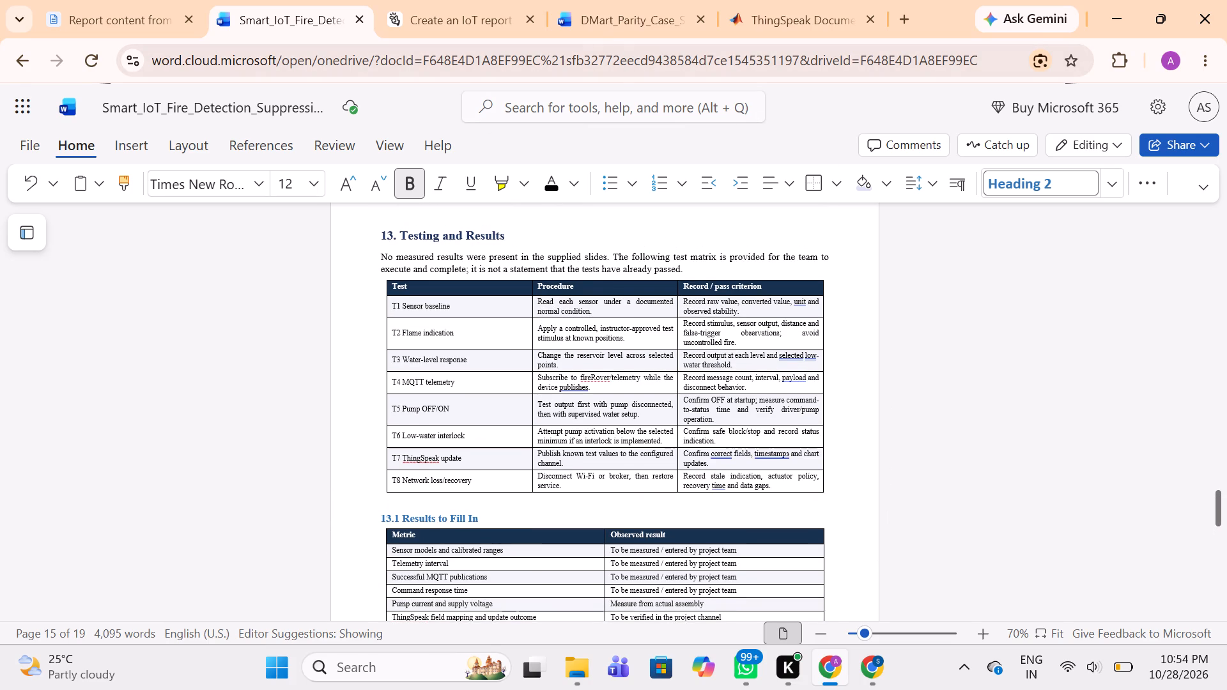
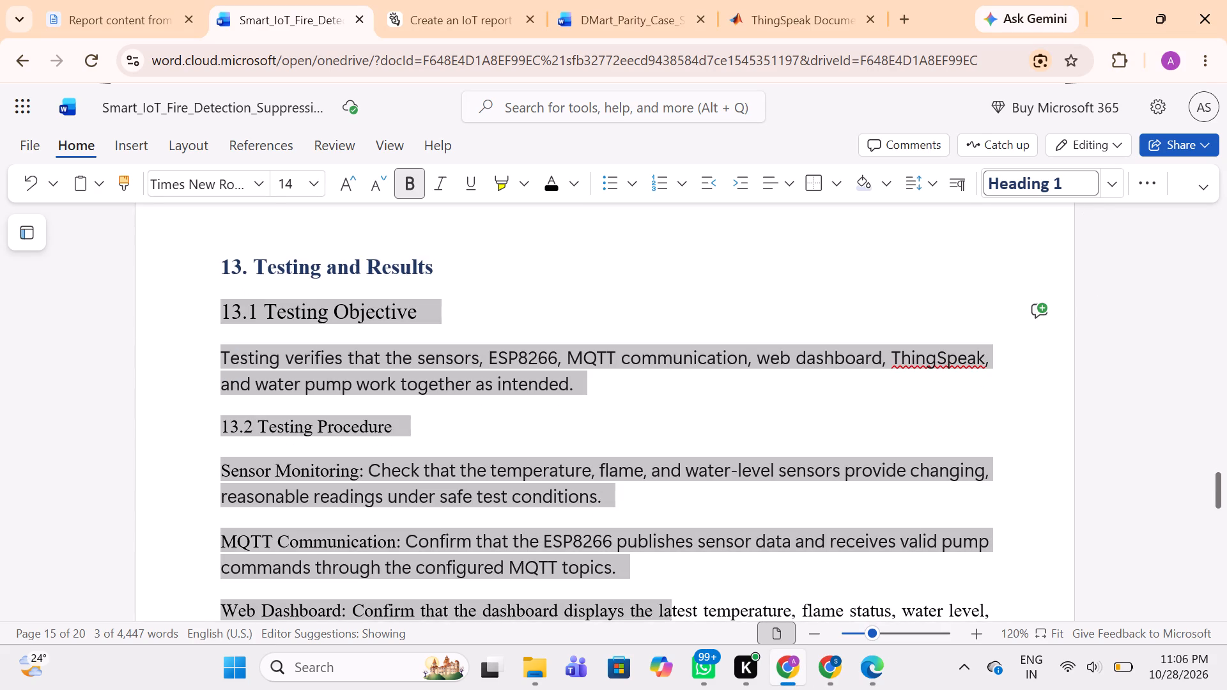
drag(688, 602, 764, 689)
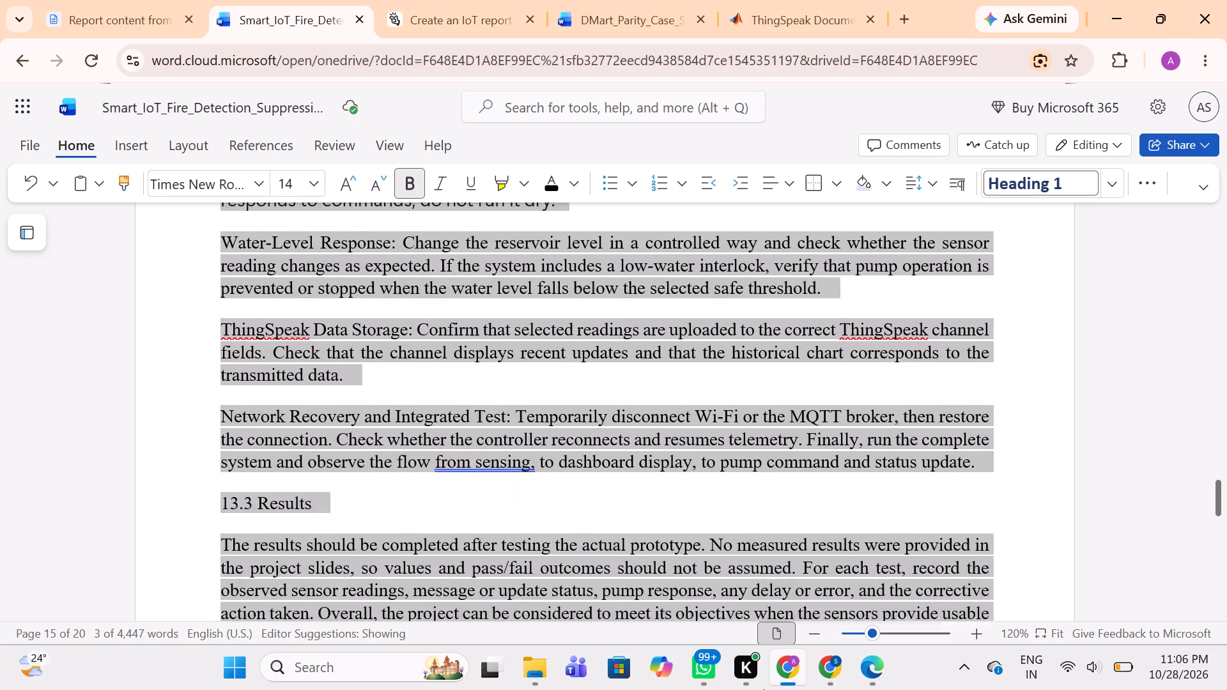
drag(764, 689, 508, 243)
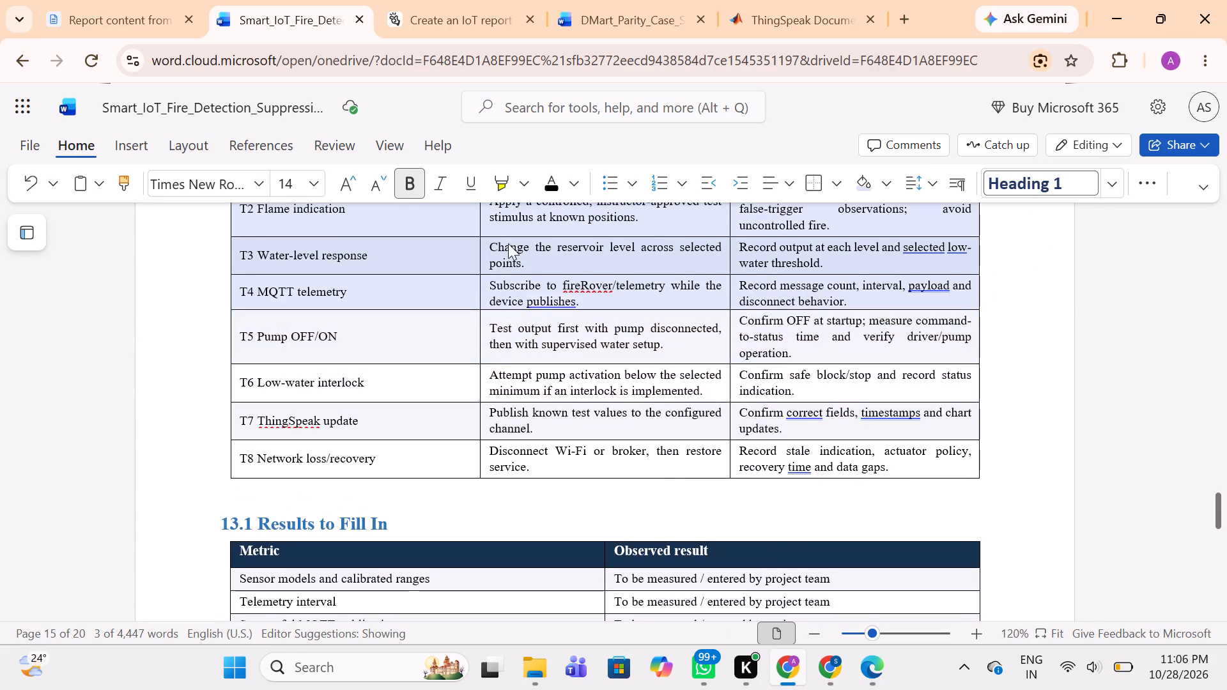
drag(508, 243, 776, 319)
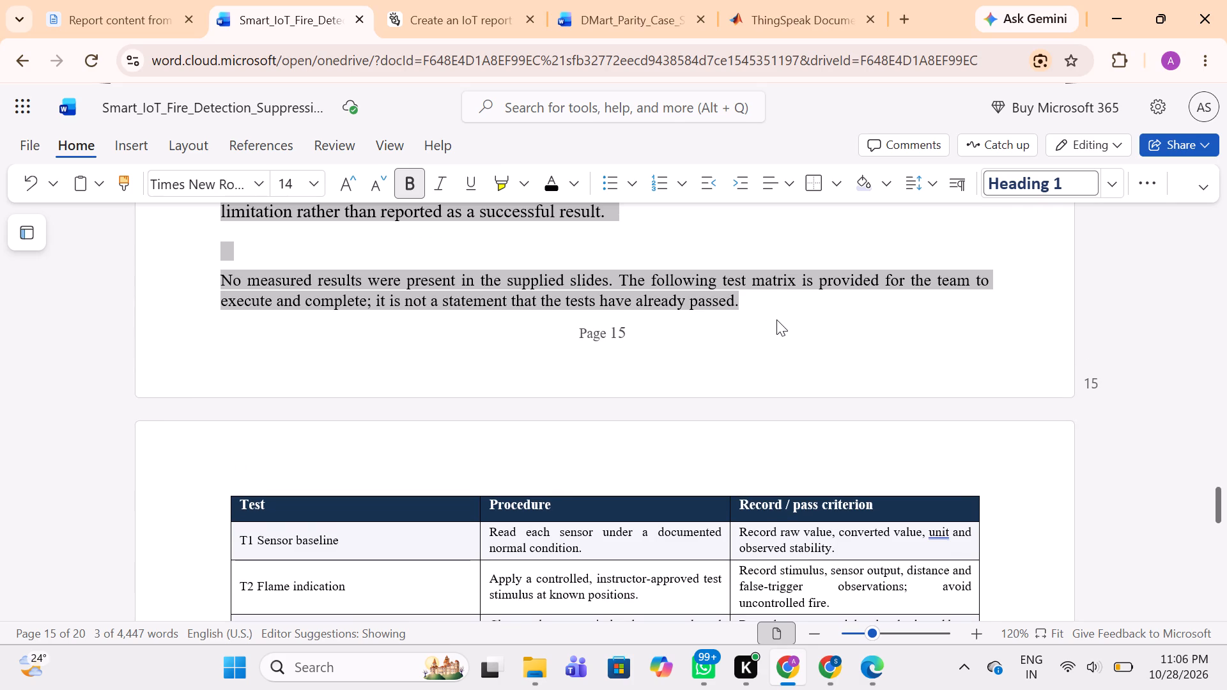
drag(776, 319, 777, 319)
key(BackSpace)
Paste the copied ChatGPT section on a new line below the "13. Testing and Results" heading.
scroll(777, 319, up, 2)
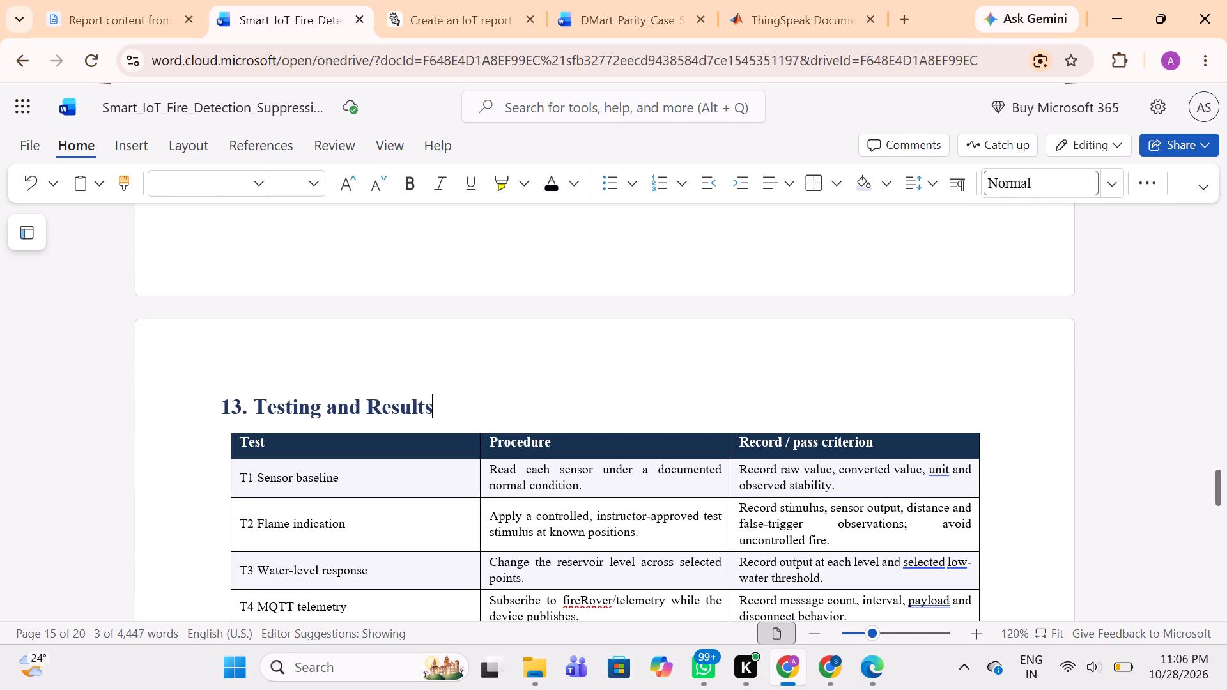
key(Return)
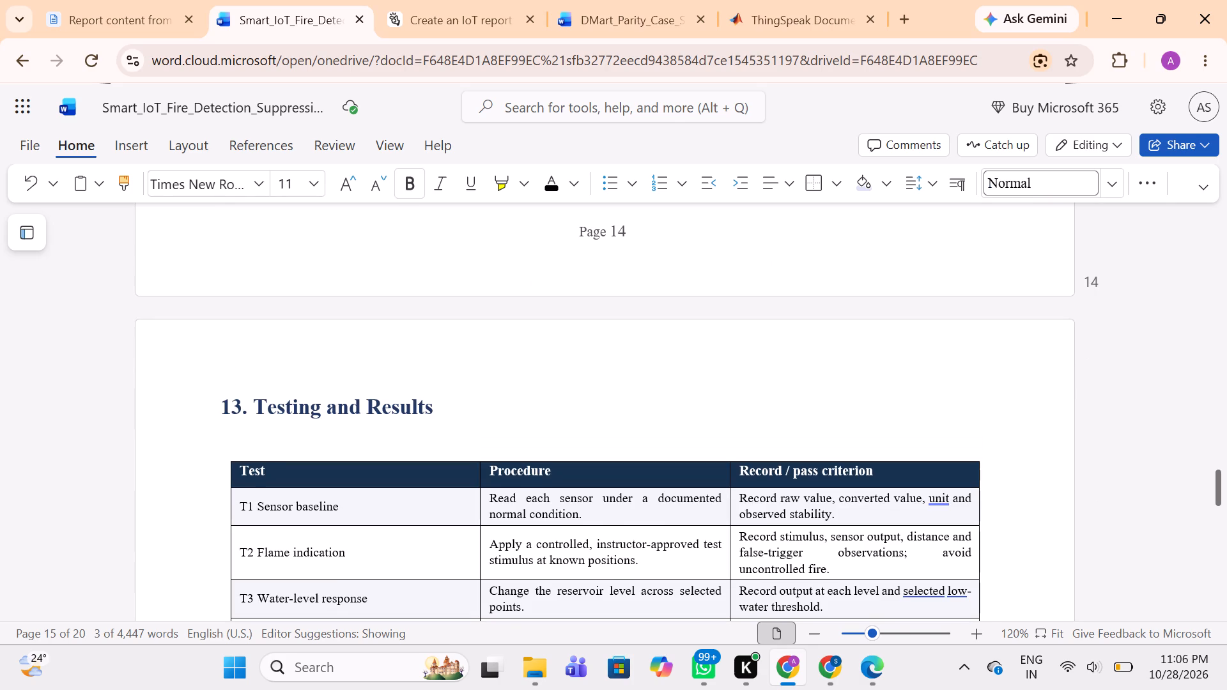
key(ctrl+v)
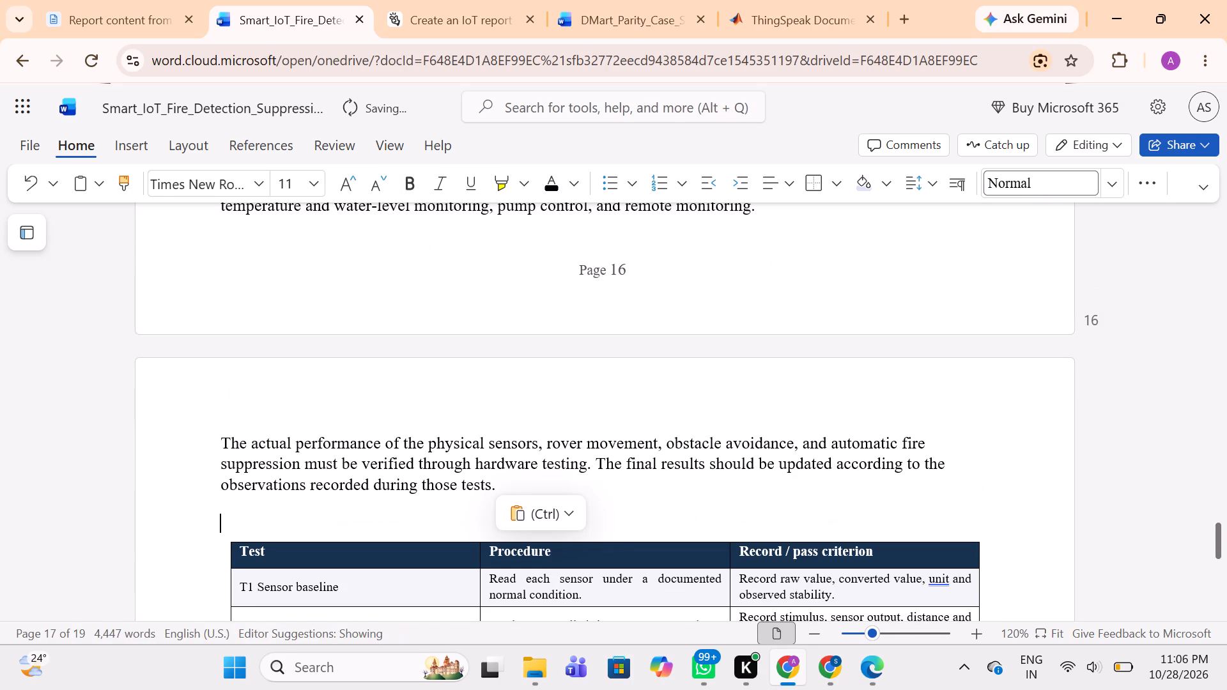
Delete the duplicate "7. TESTING AND RESULTS" heading at the start of the pasted section.
scroll(507, 391, up, 4)
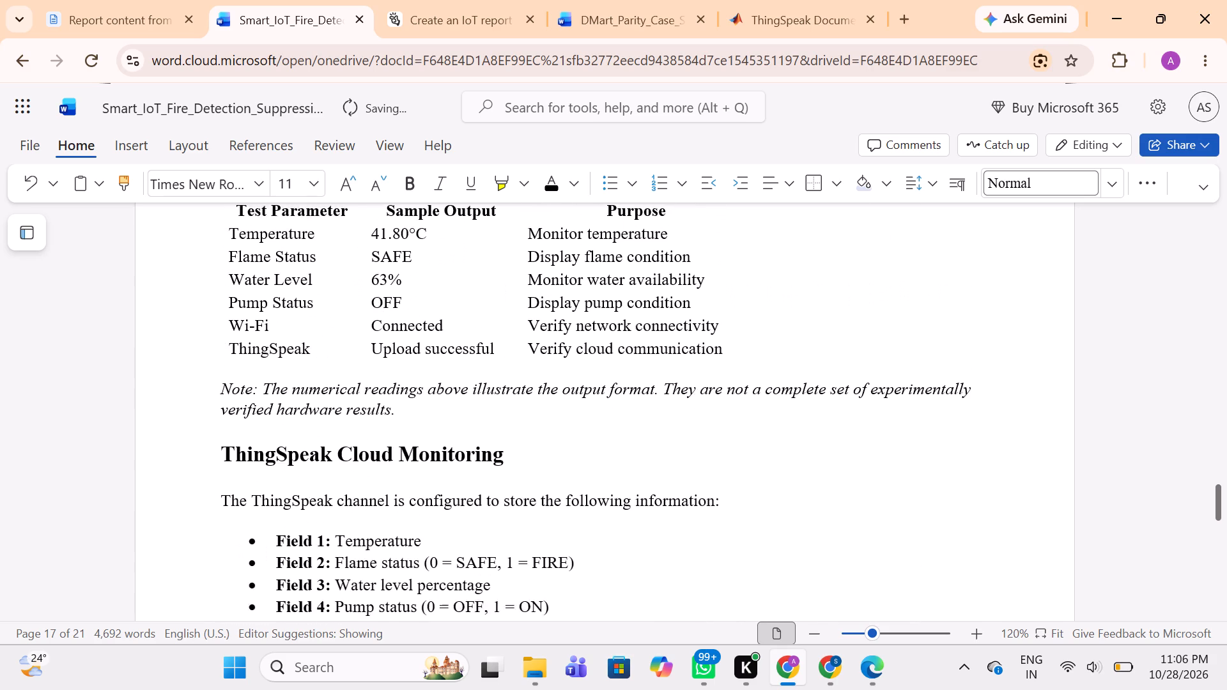
scroll(507, 391, up, 6)
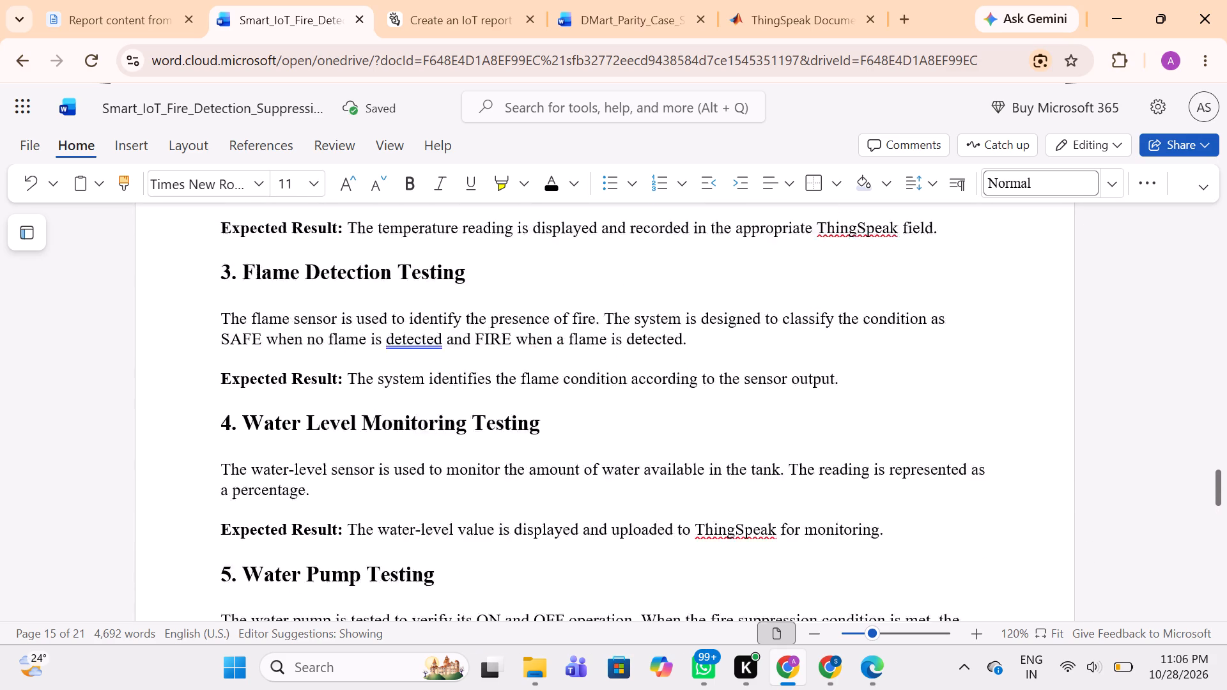
scroll(507, 391, up, 3)
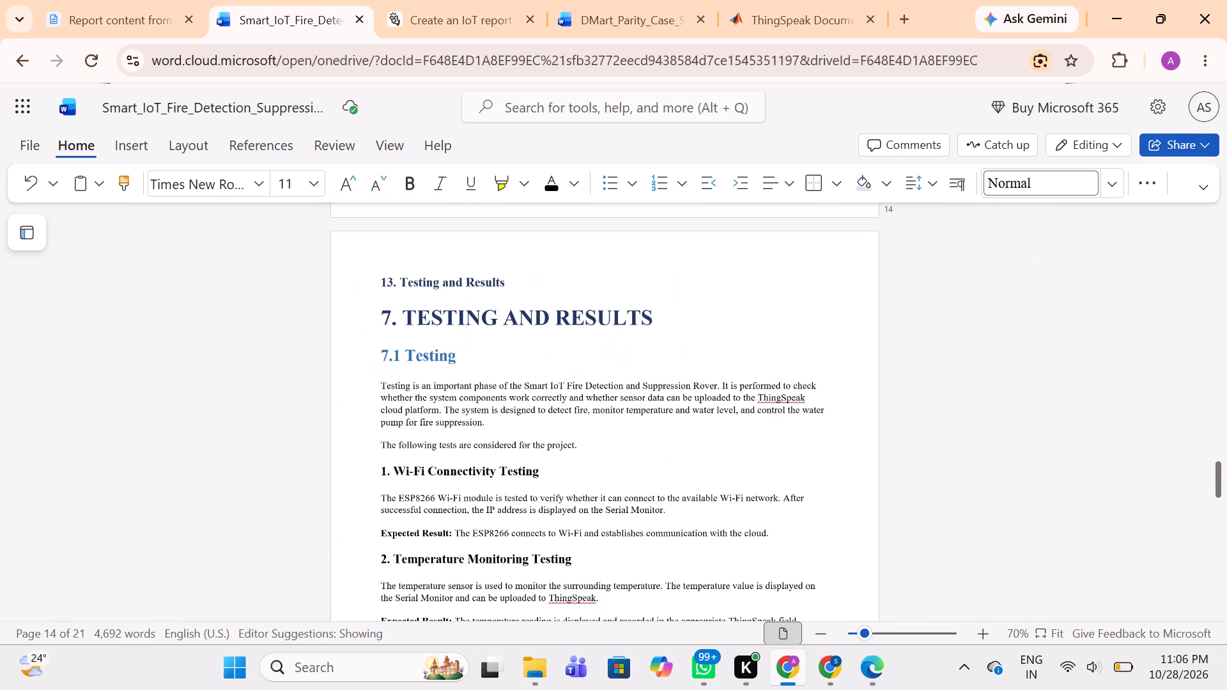
click(382, 318)
drag(382, 318, 678, 336)
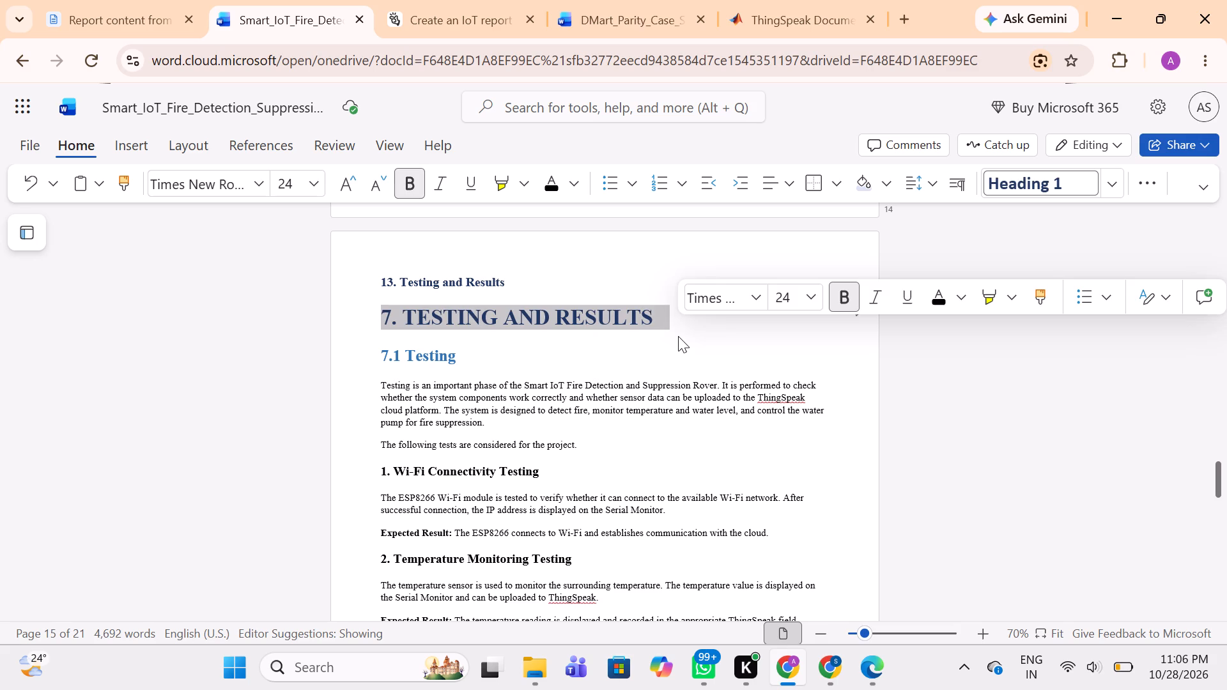
key(BackSpace)
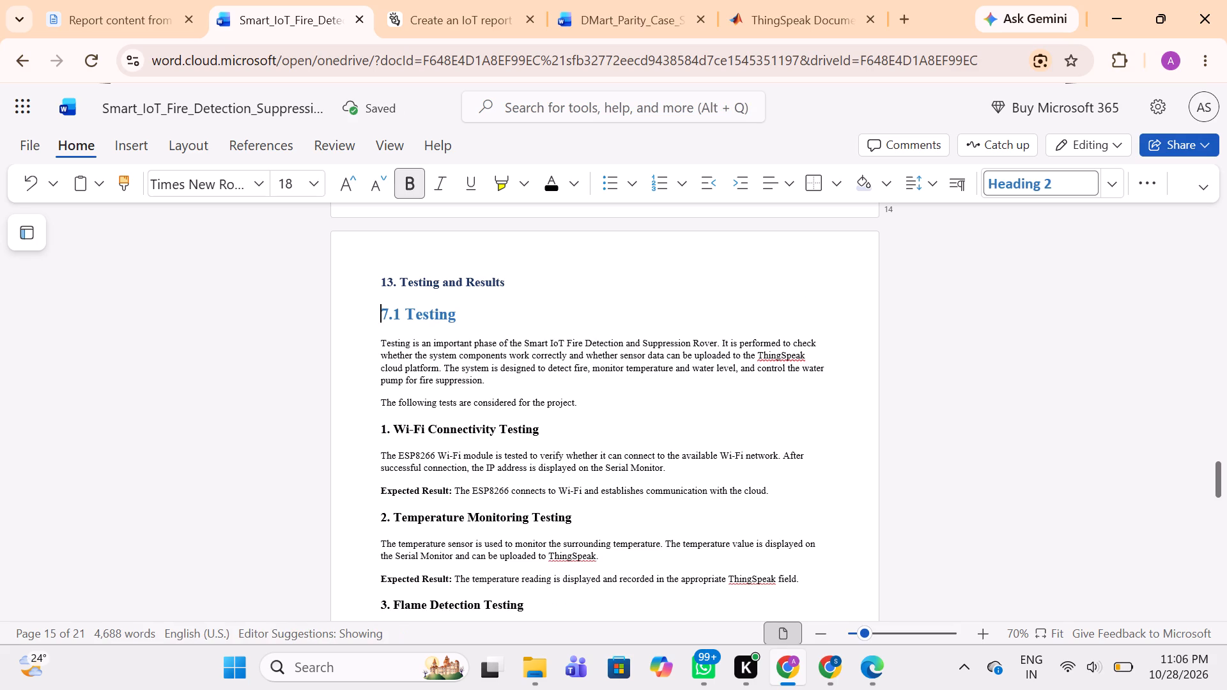
Renumber the "Testing" subheading of the pasted section as 13.1.
click(389, 310)
key(BackSpace)
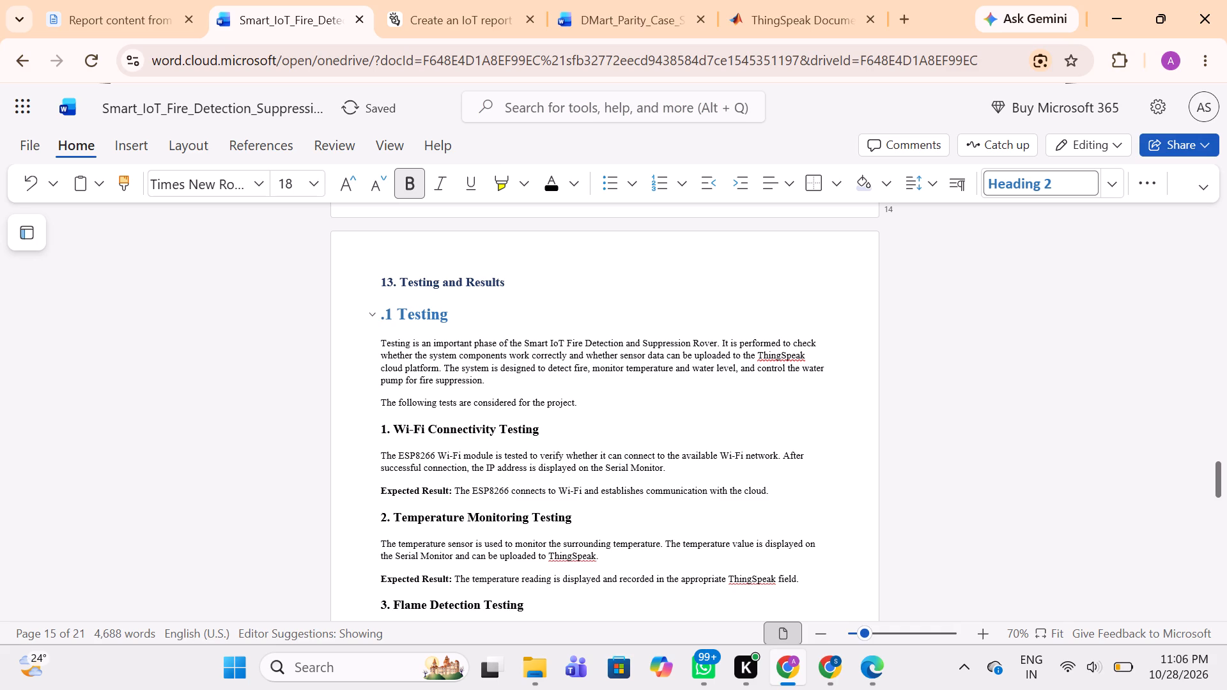
key(1)
key(3)
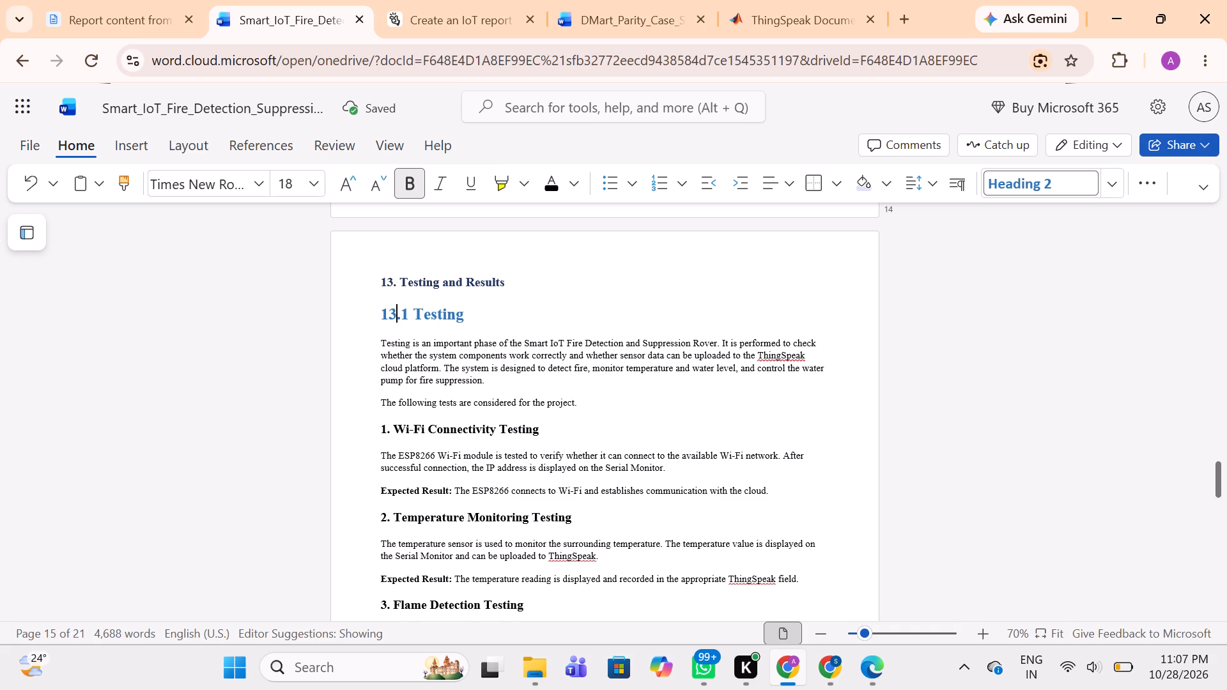
Set the "13.1 Testing" subheading's font size to 14.
scroll(514, 368, down, 1)
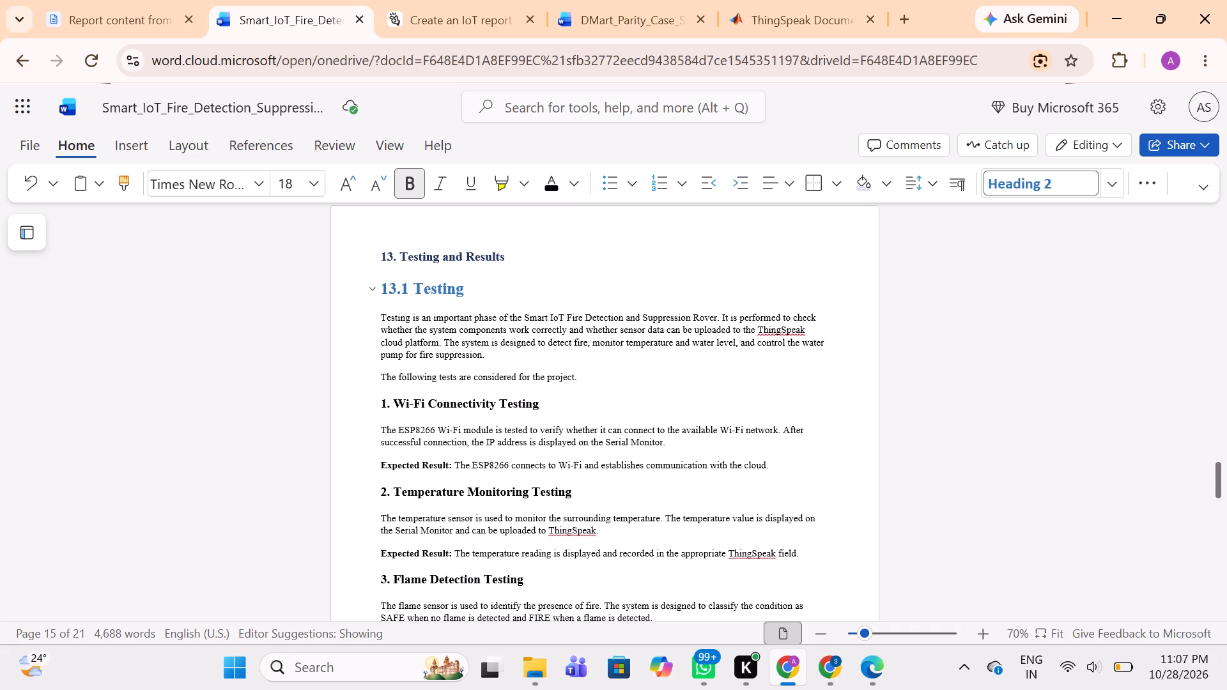
drag(382, 289, 475, 289)
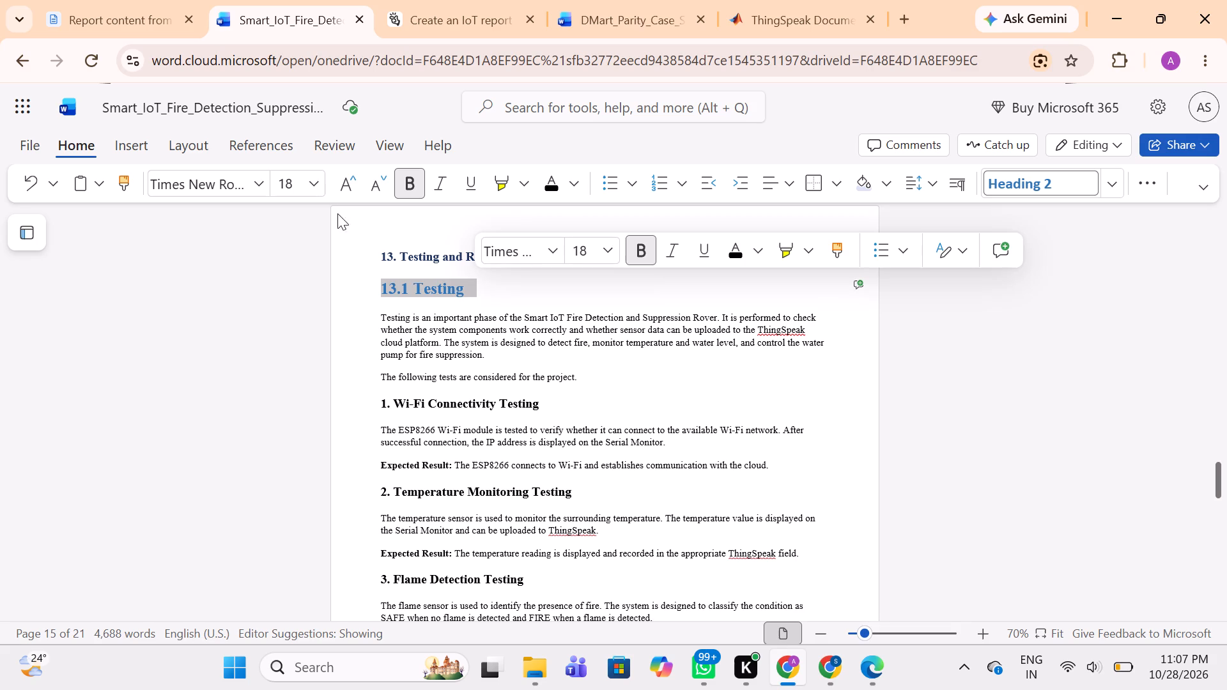
click(310, 181)
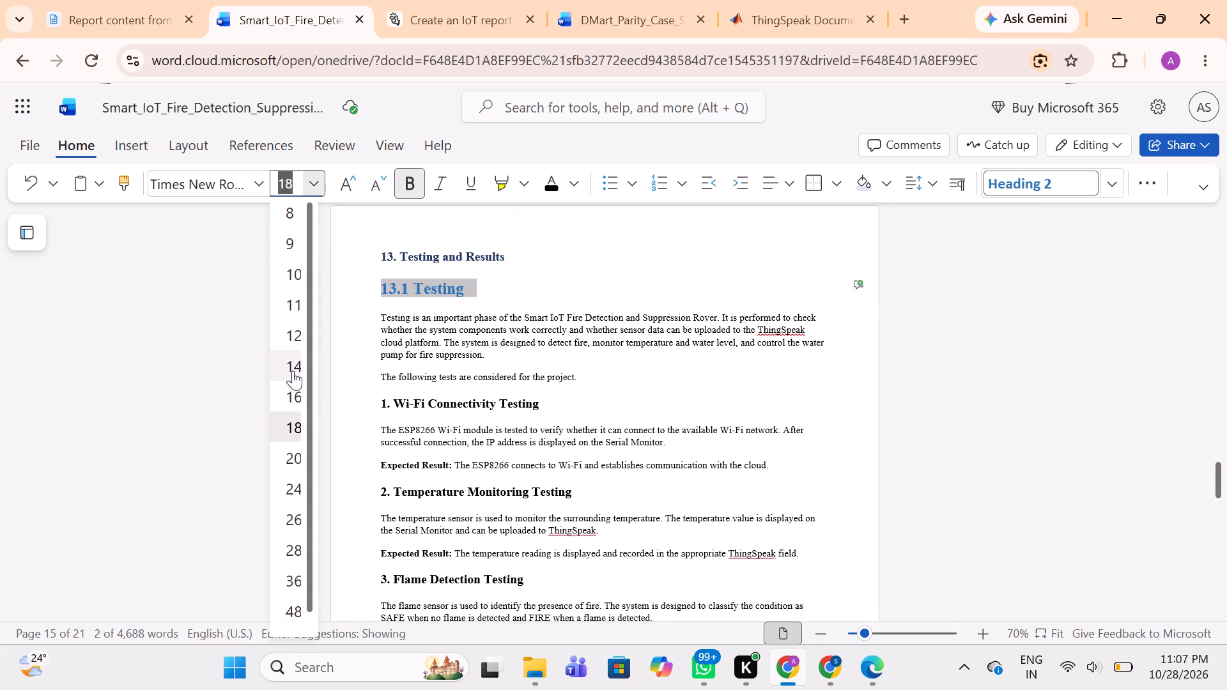
click(293, 369)
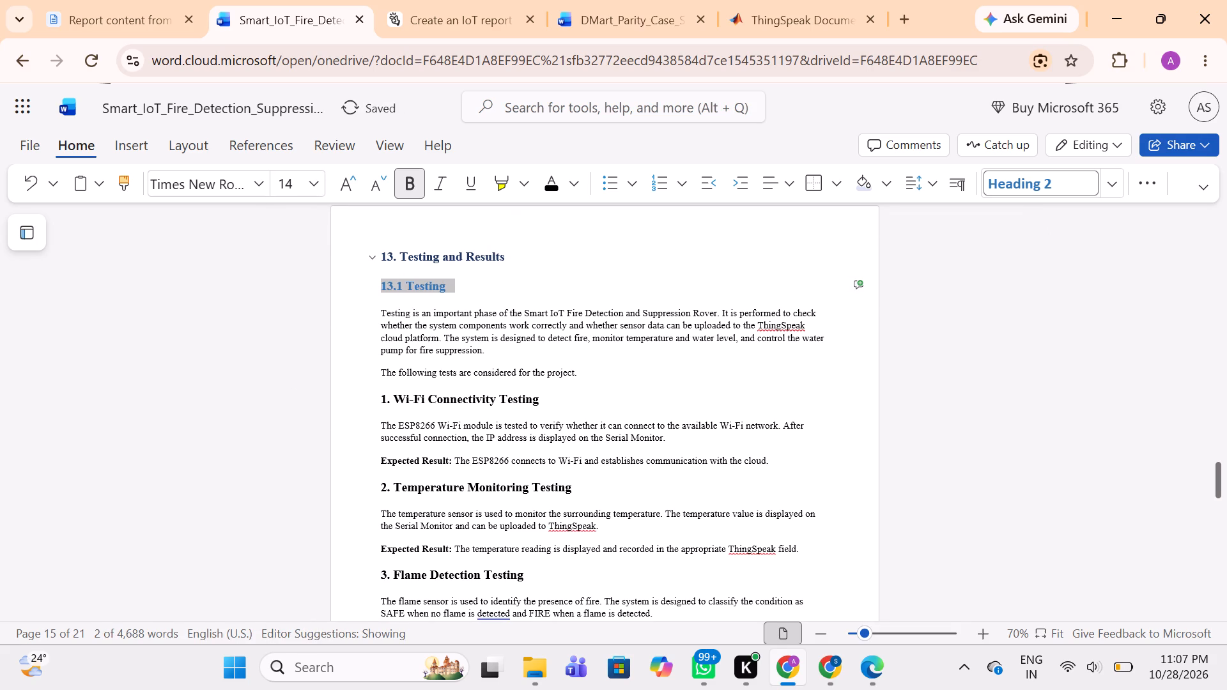
Enlarge the "13. Testing and Results" heading by two font size increments.
drag(382, 253, 526, 258)
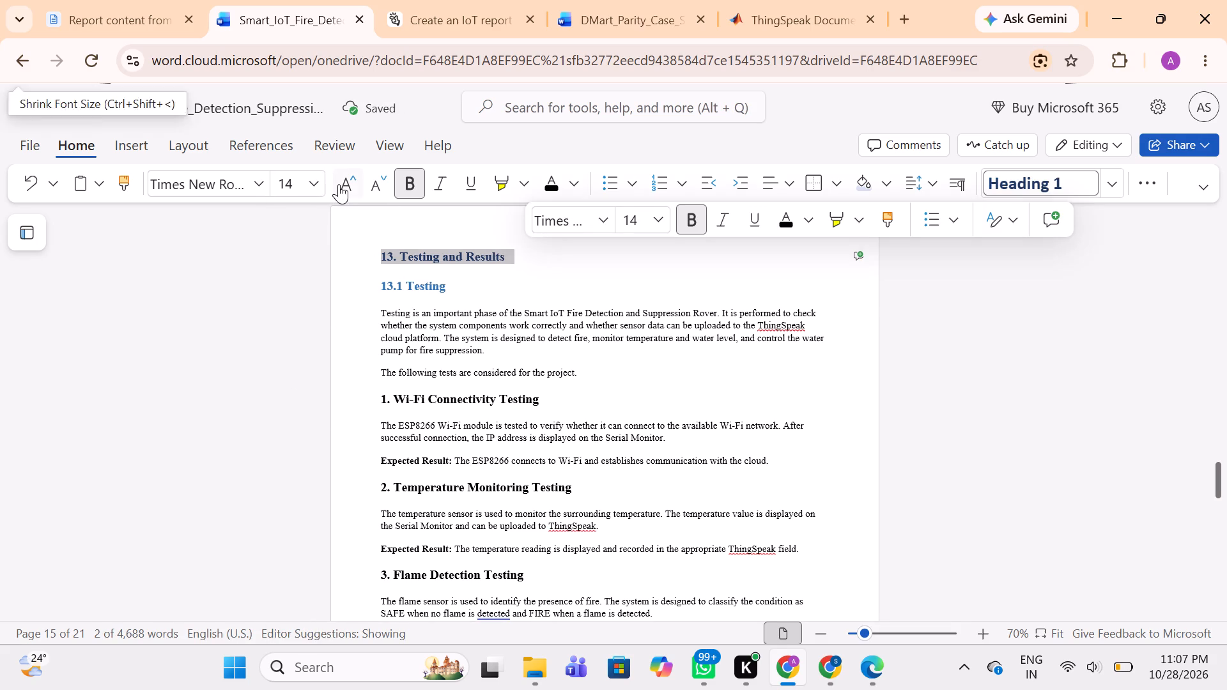
click(341, 184)
click(341, 184)
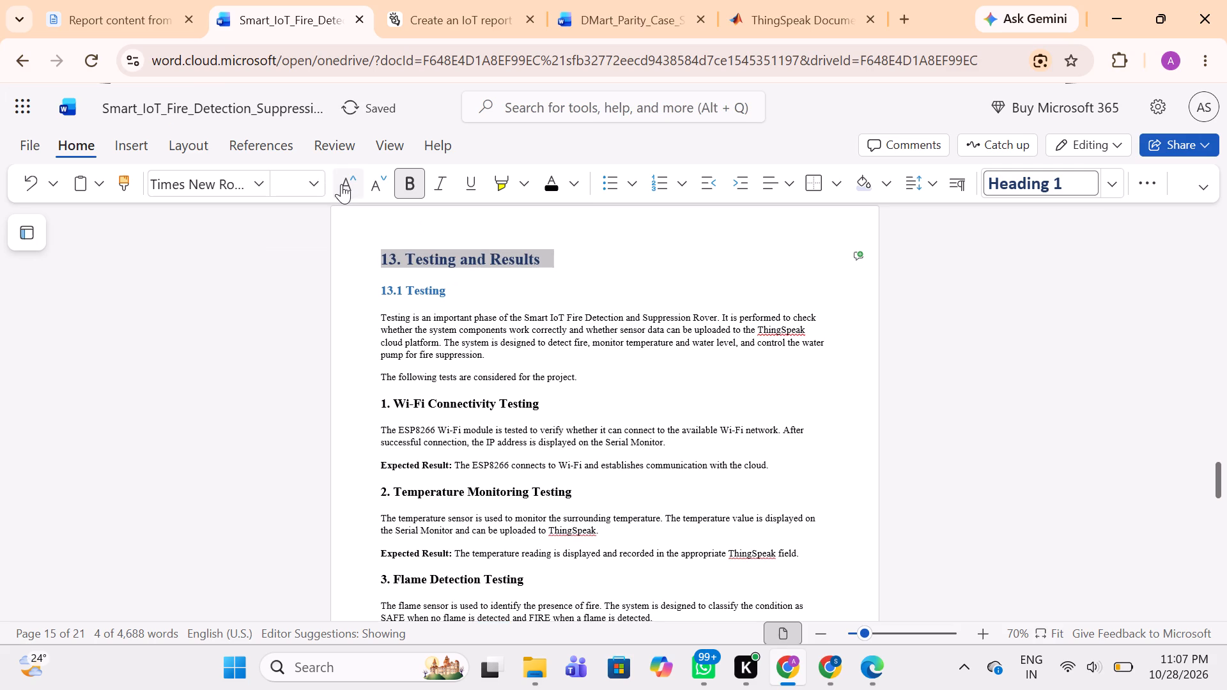
click(478, 268)
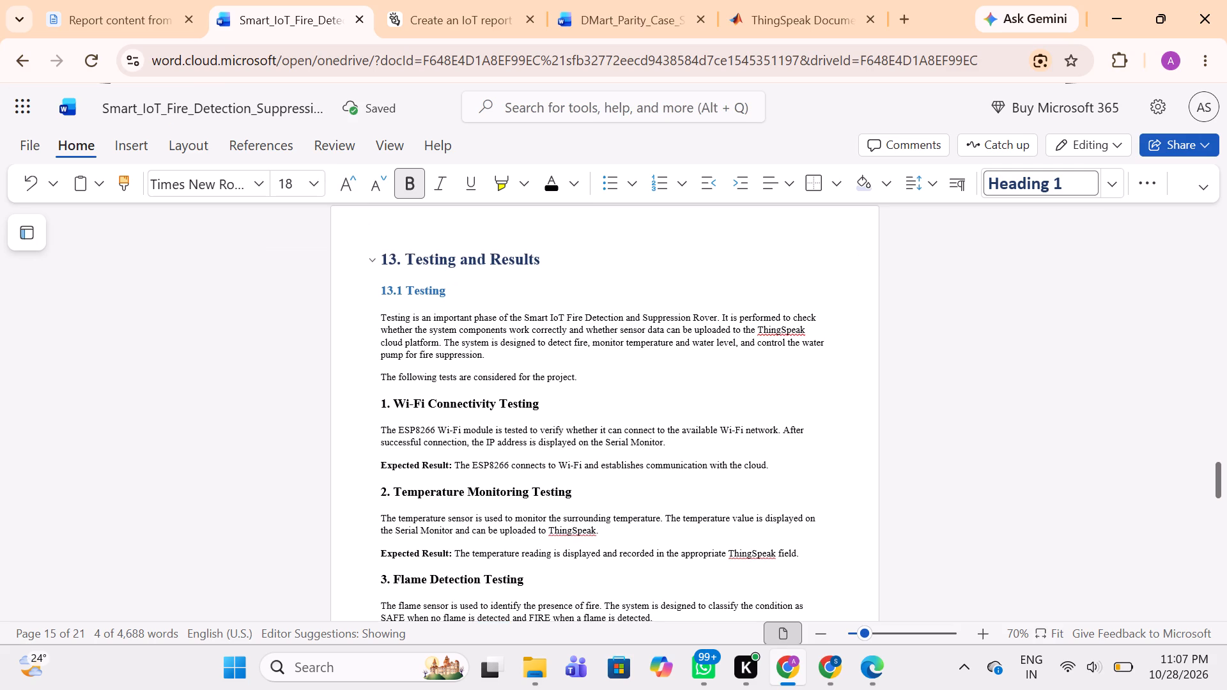
Set the whole "13. Testing and Results" heading to font size 16.
click(320, 185)
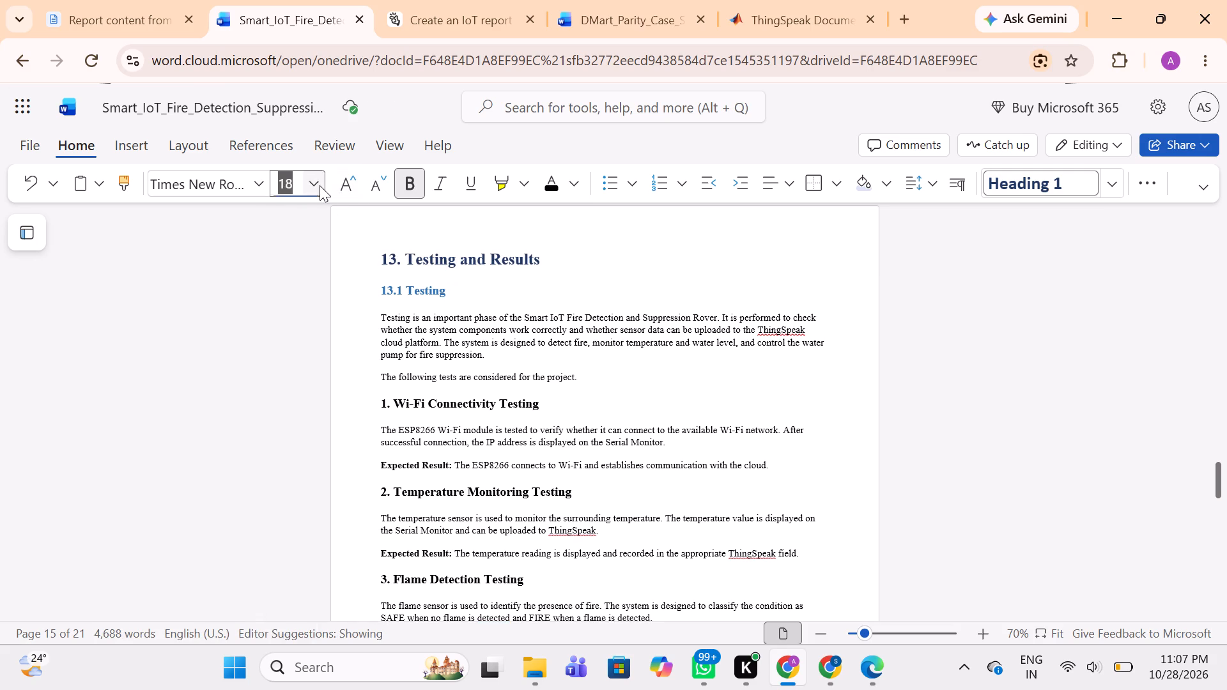
click(297, 408)
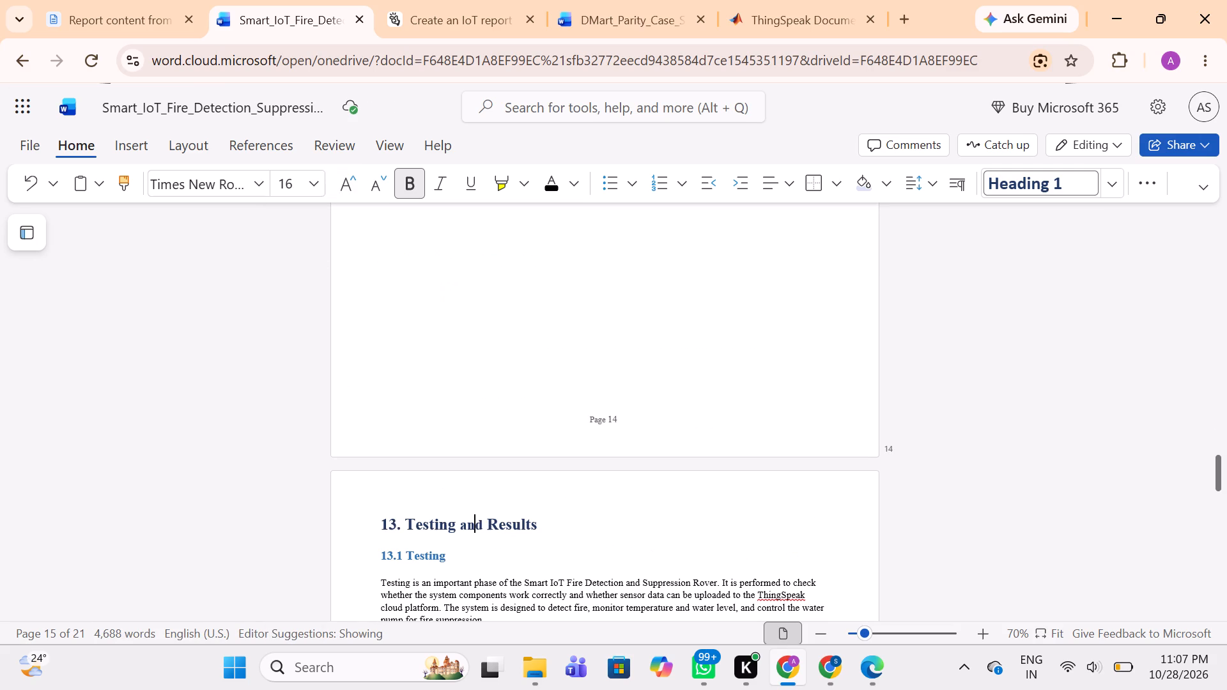
scroll(355, 326, up, 4)
scroll(355, 326, down, 4)
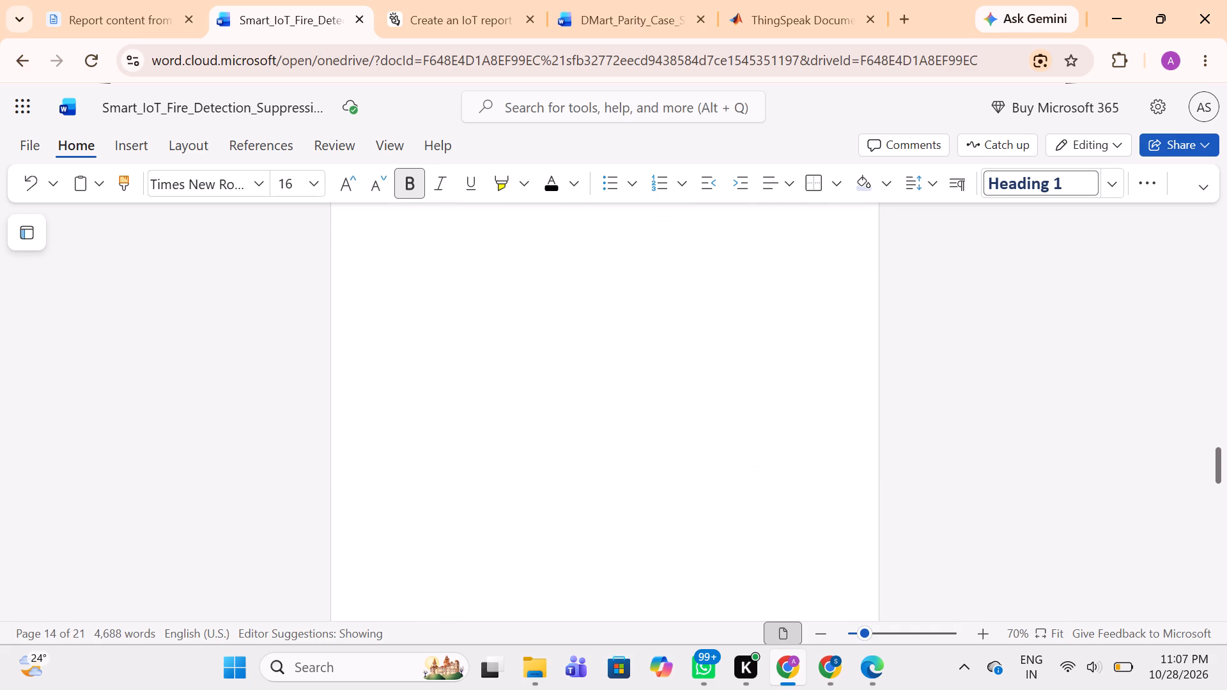
scroll(355, 326, down, 4)
click(437, 424)
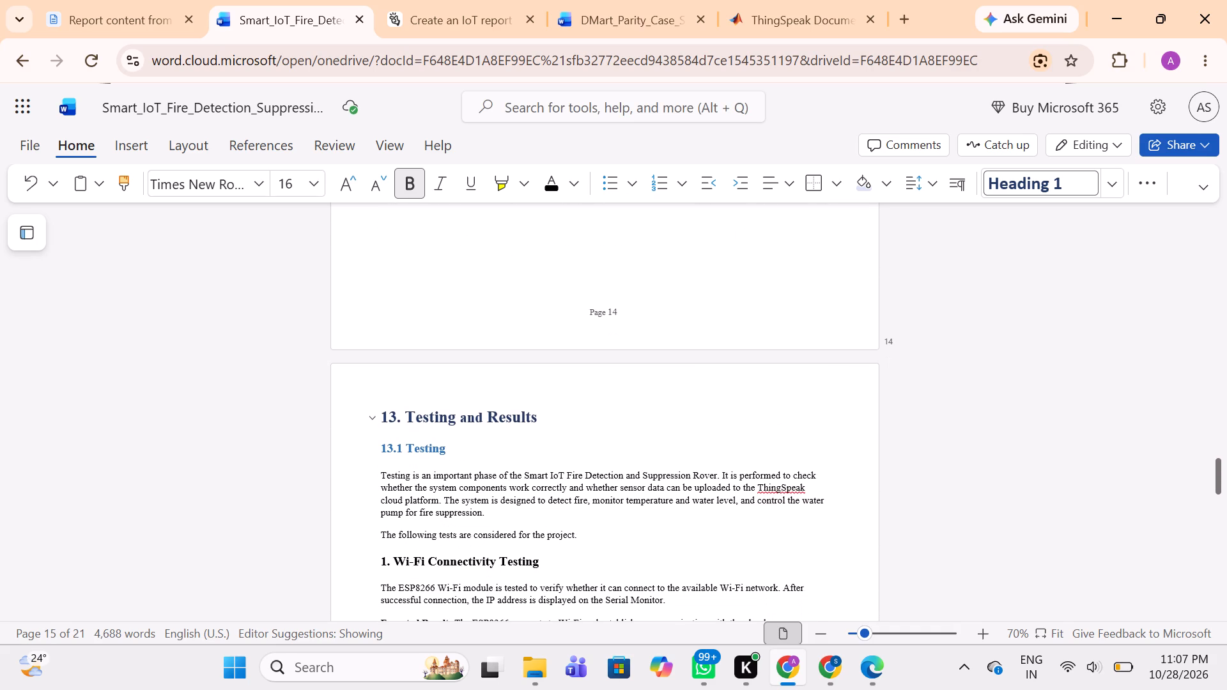
scroll(437, 424, down, 1)
triple_click(436, 360)
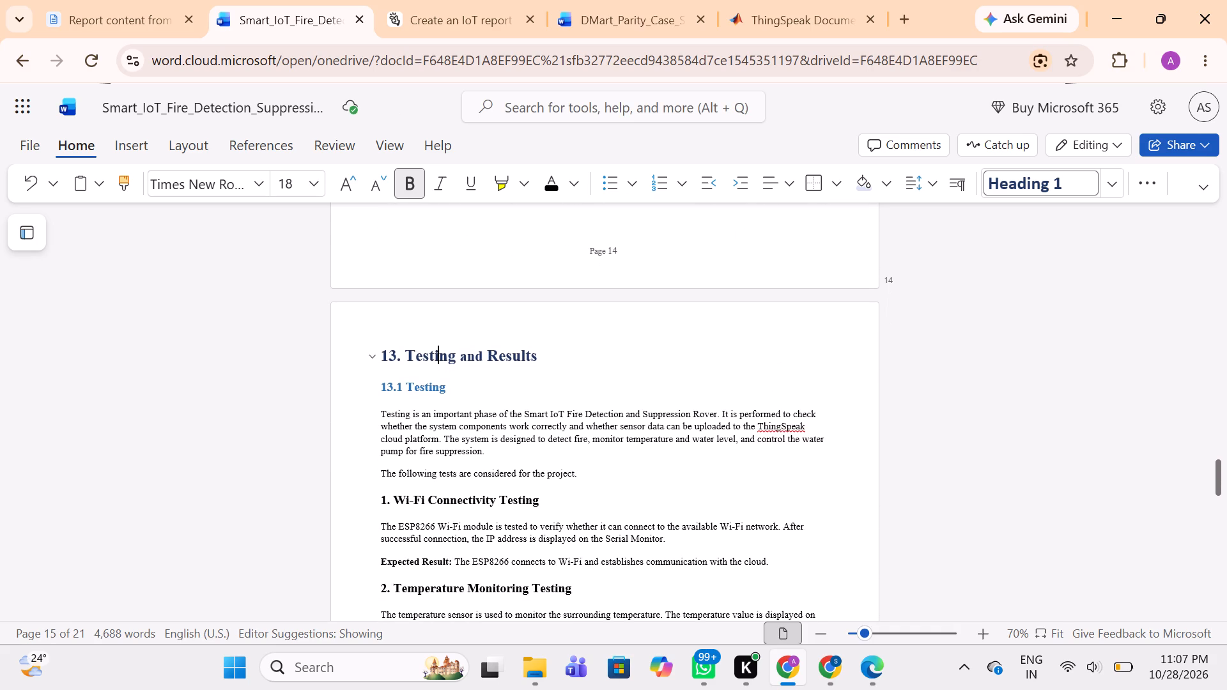
click(312, 187)
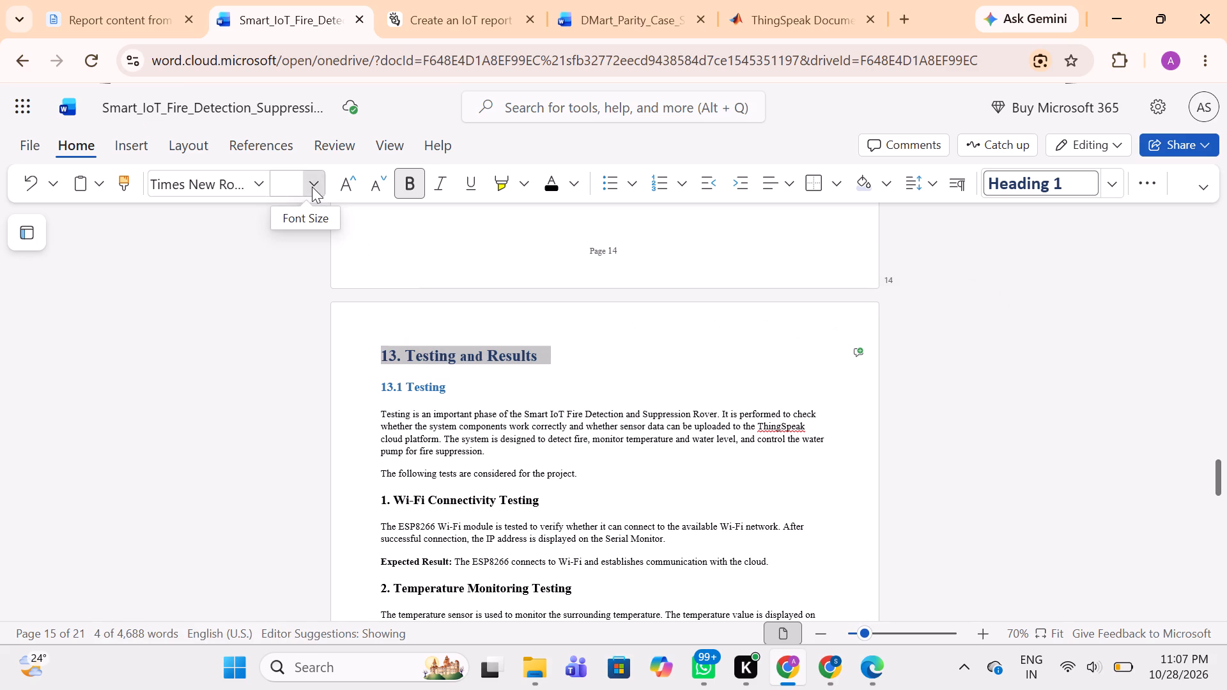
click(292, 399)
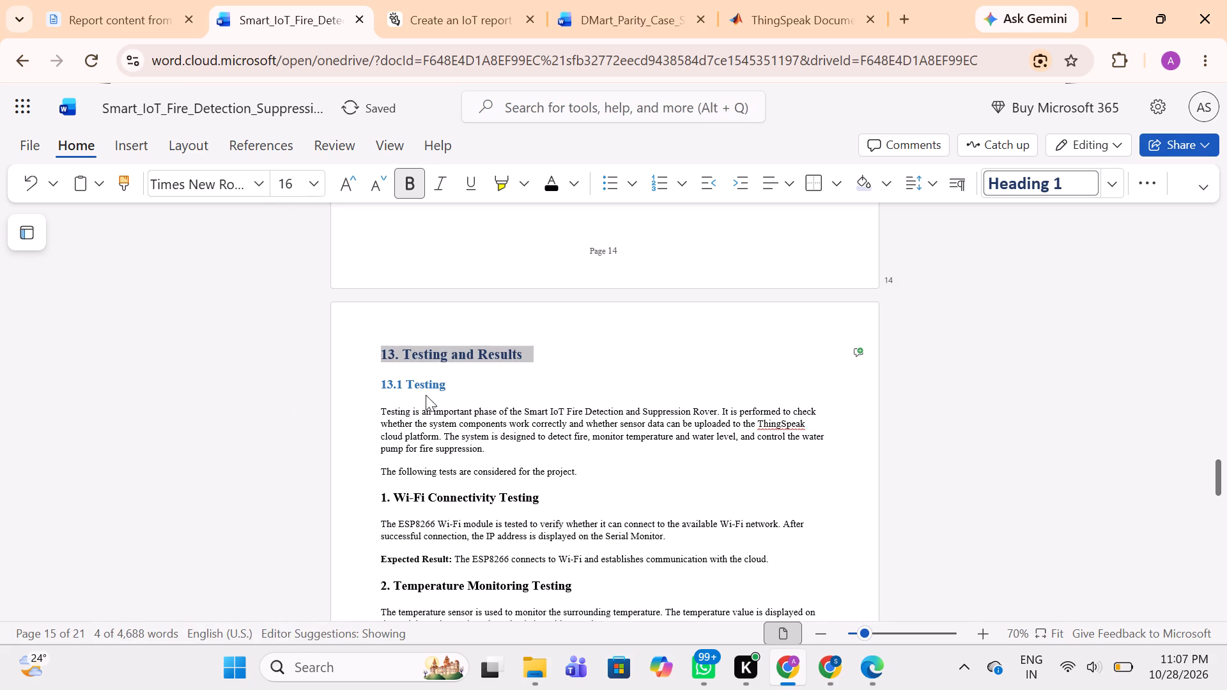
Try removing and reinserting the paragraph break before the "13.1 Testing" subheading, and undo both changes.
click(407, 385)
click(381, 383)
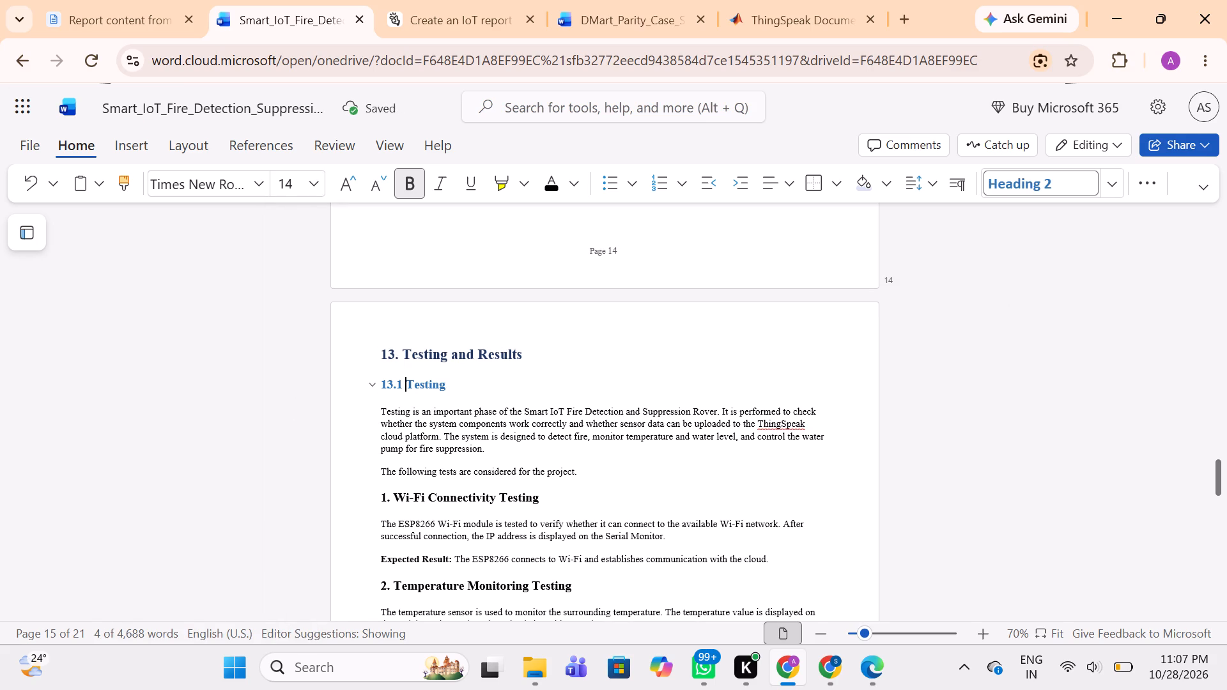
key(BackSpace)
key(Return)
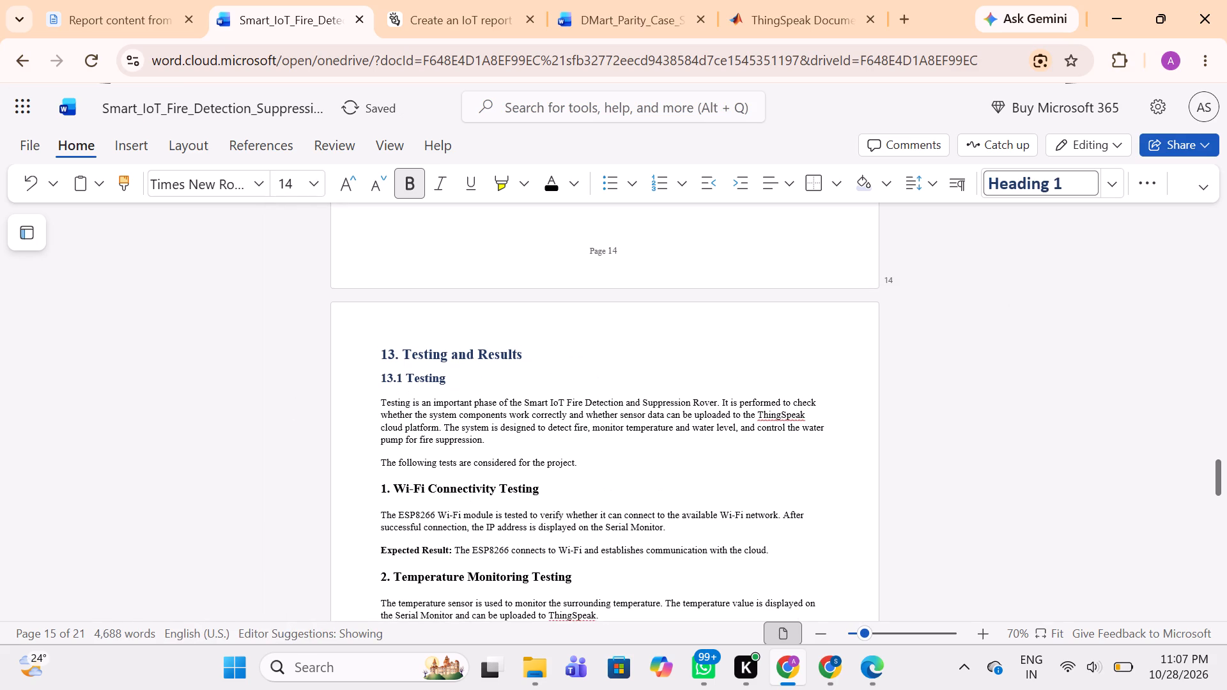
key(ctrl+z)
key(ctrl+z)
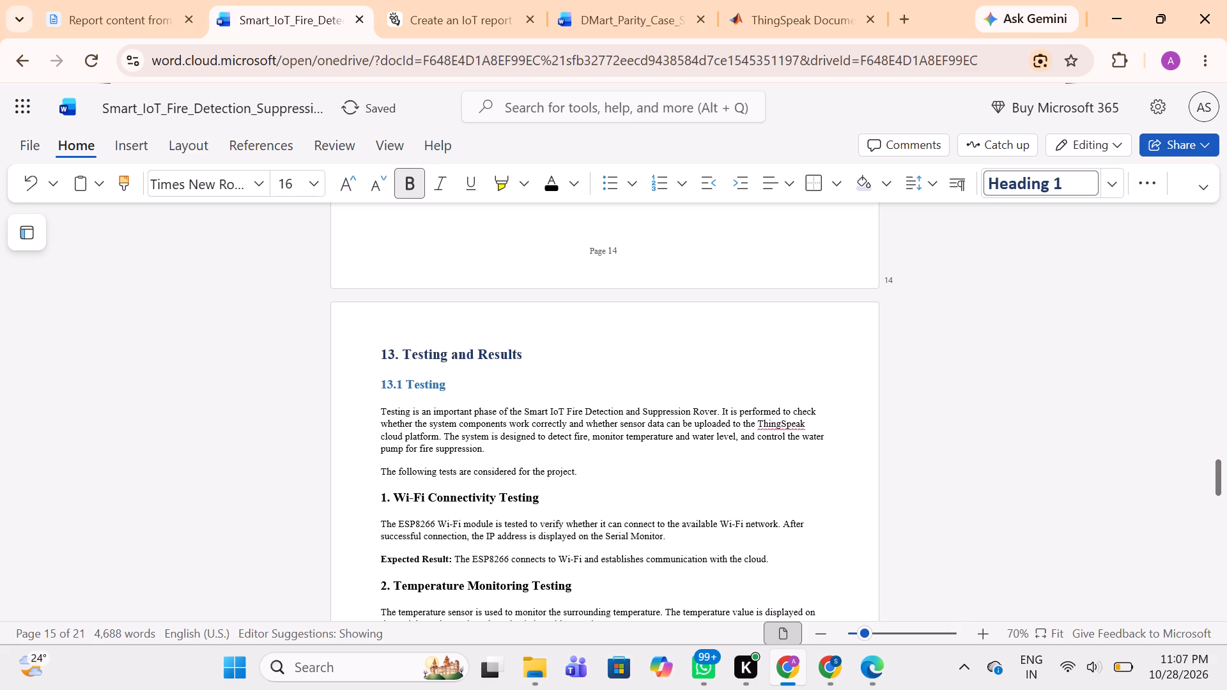
Renumber the "7.2 Results" subheading as 13.2.
click(385, 412)
scroll(381, 412, down, 1)
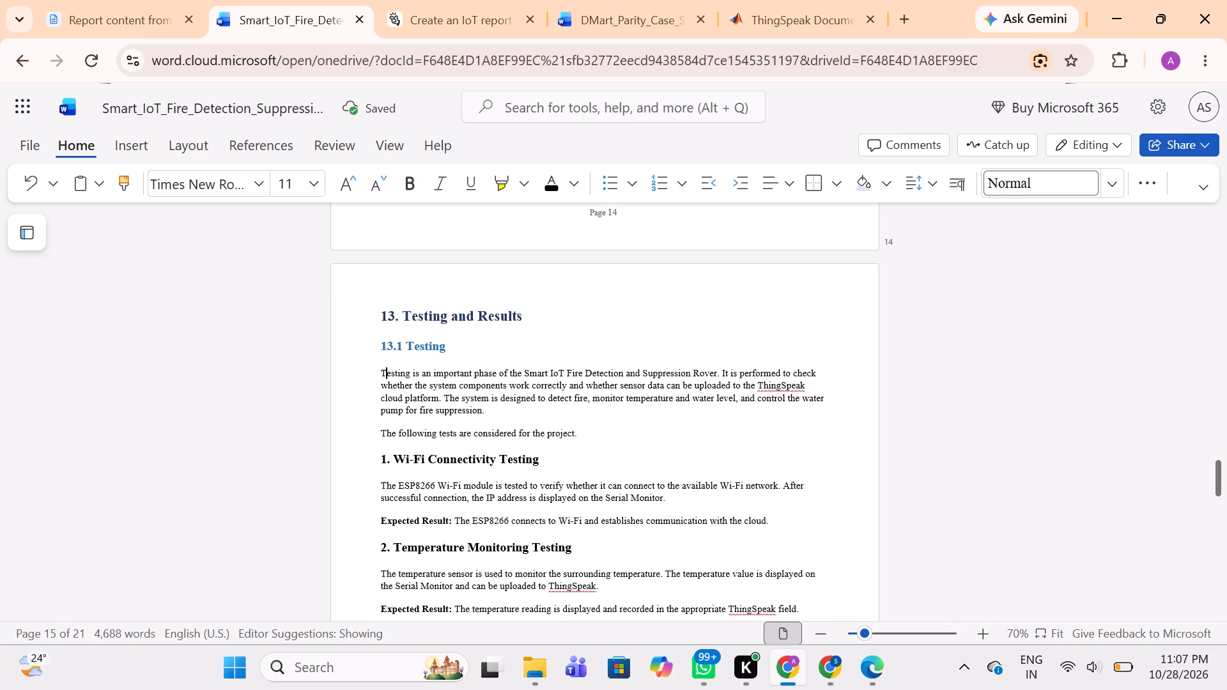
scroll(381, 412, down, 2)
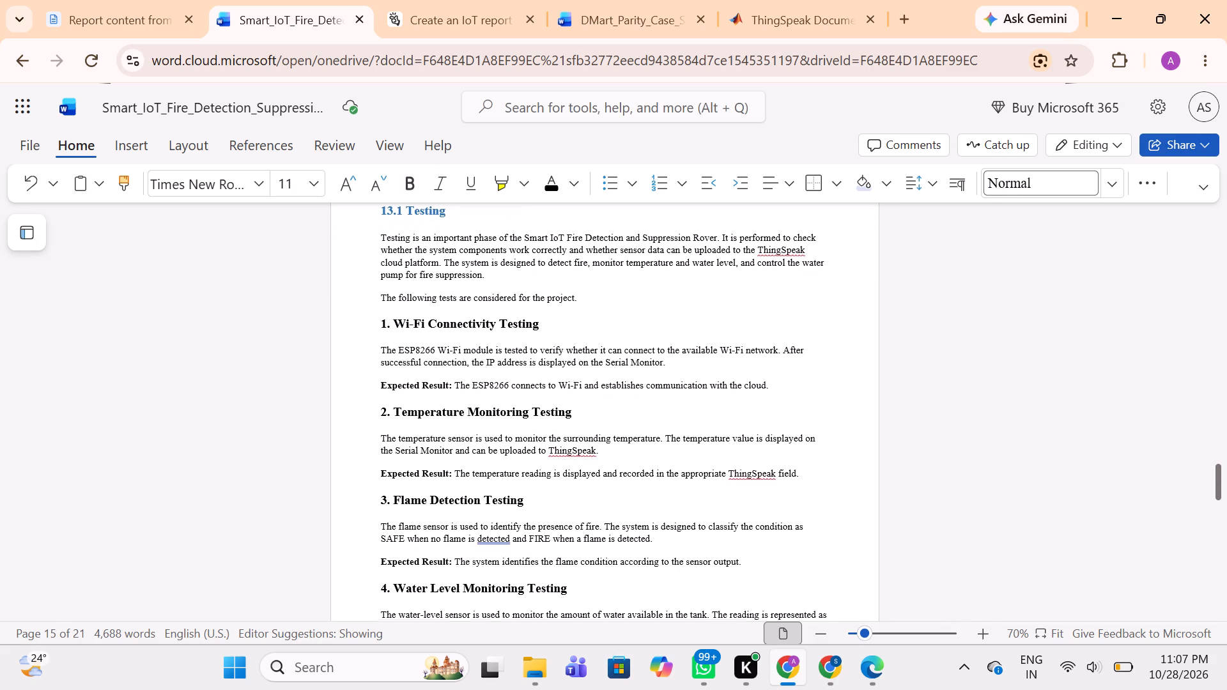
scroll(381, 412, down, 2)
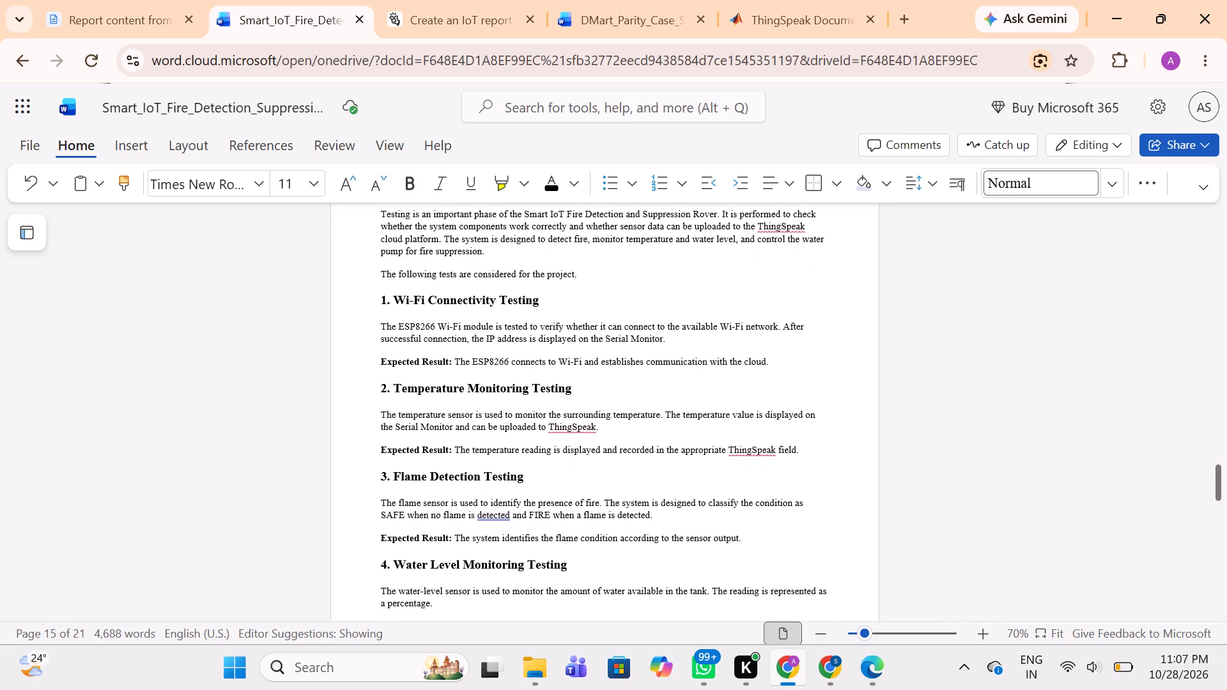
scroll(381, 412, down, 2)
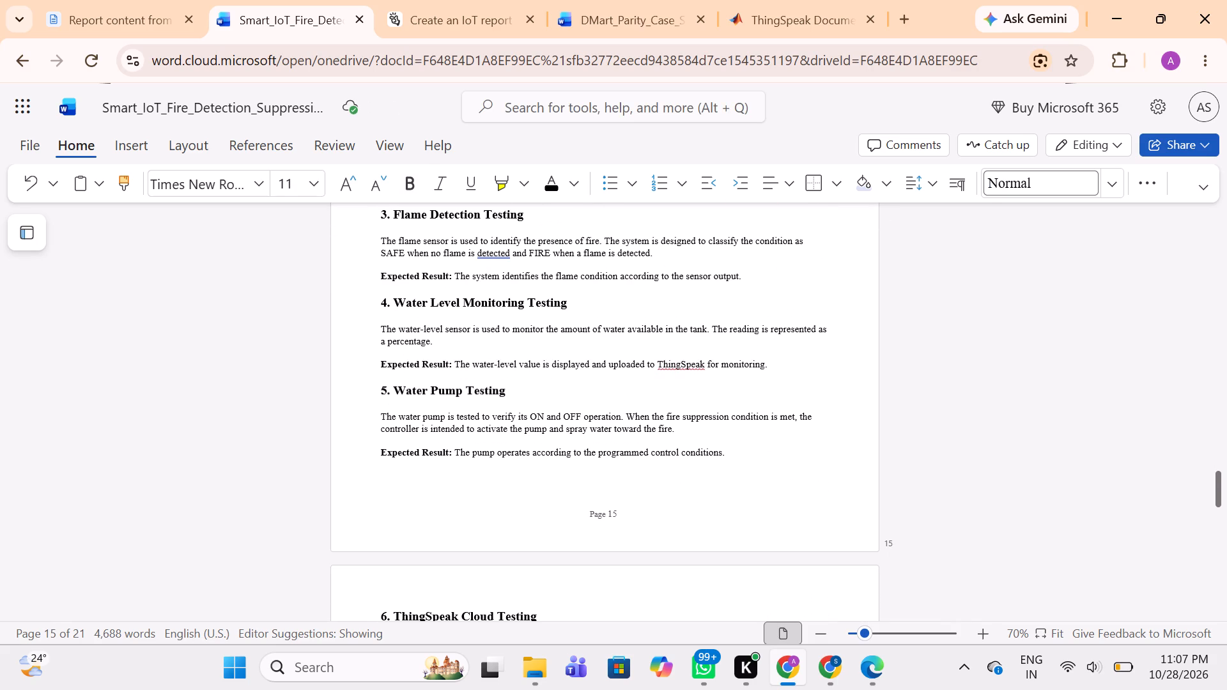
scroll(381, 412, down, 4)
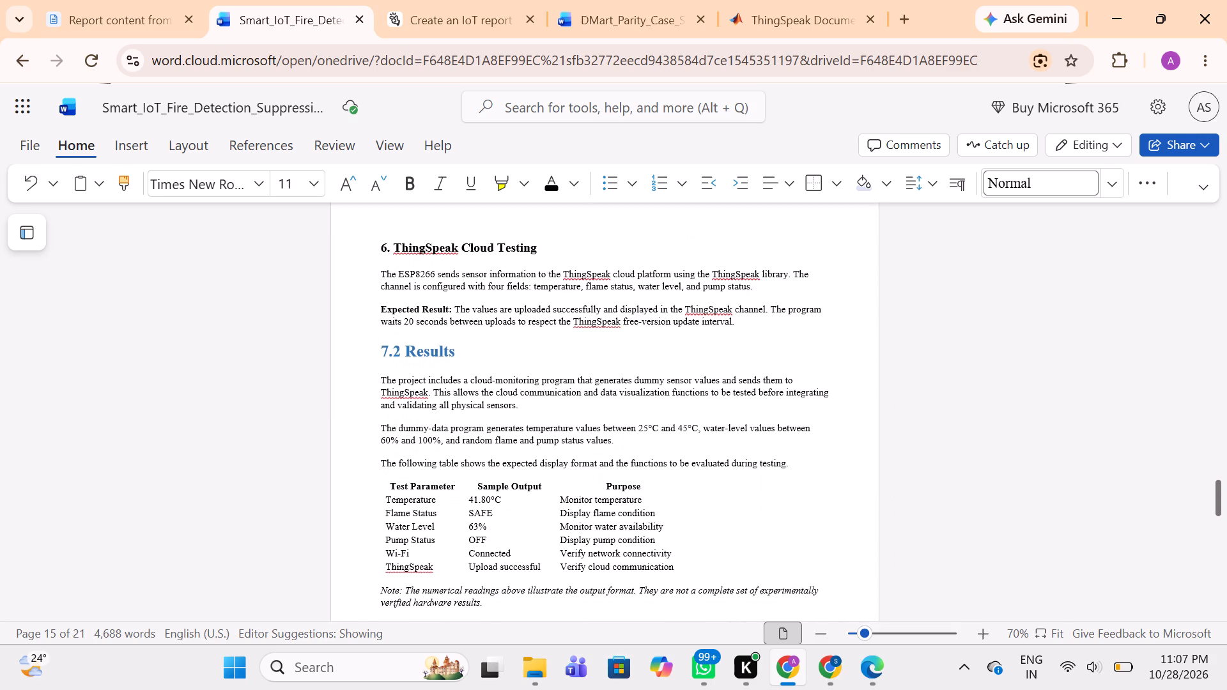
scroll(381, 412, down, 2)
scroll(381, 412, up, 1)
click(385, 289)
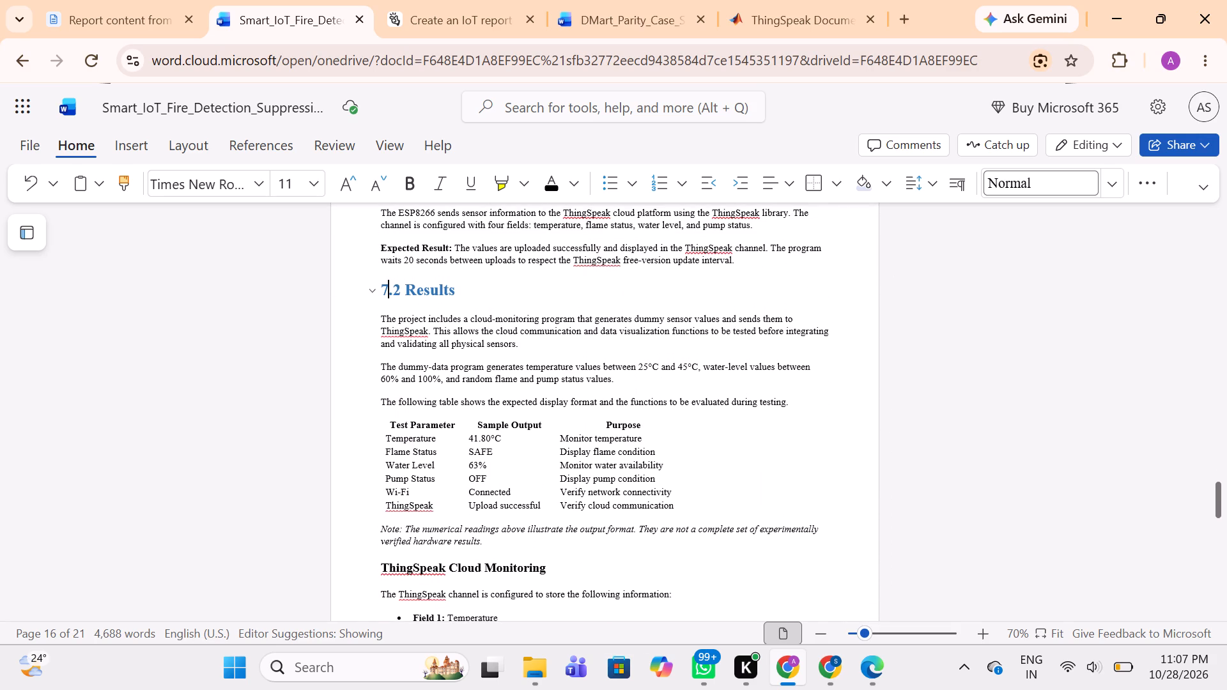
key(BackSpace)
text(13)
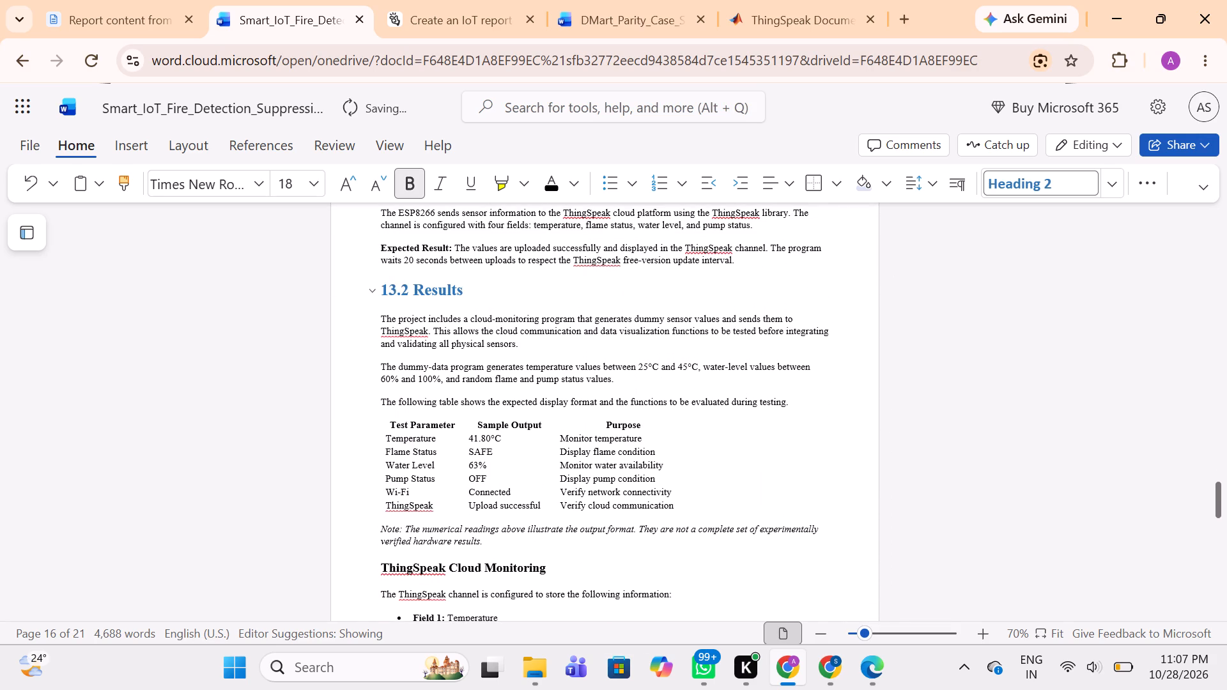
Review the layout of section 13 from the Results subheading to the test procedure table and back to the section start.
scroll(385, 289, down, 2)
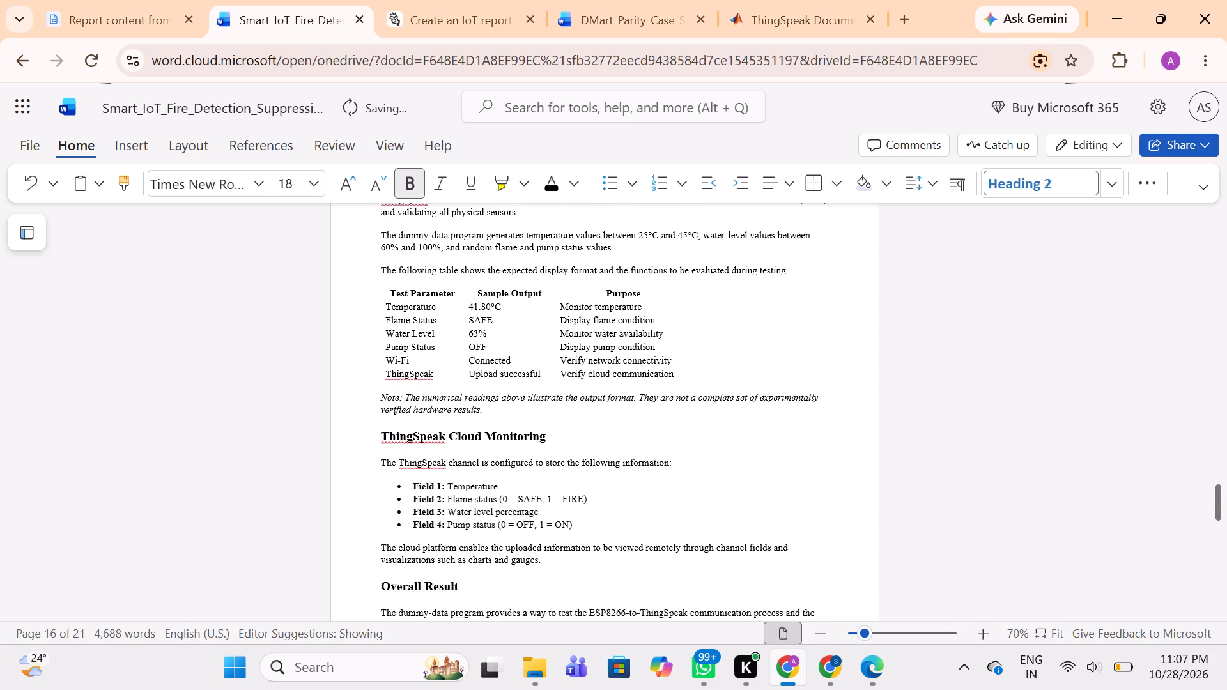
scroll(385, 289, down, 4)
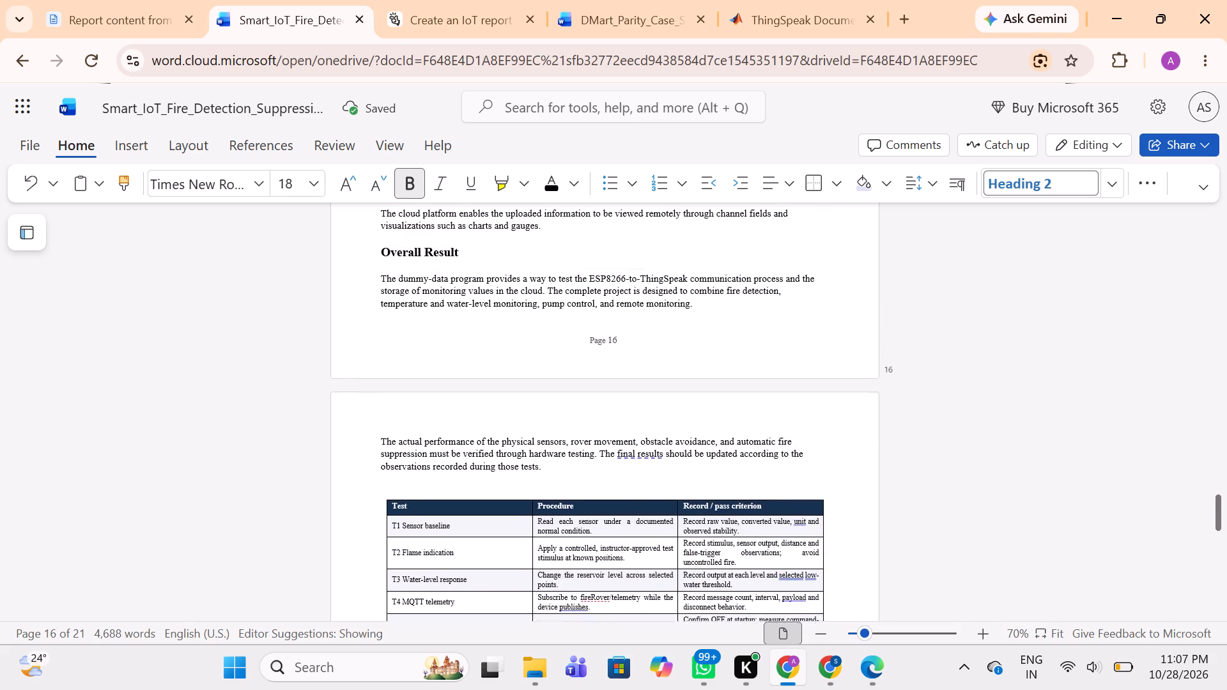
scroll(385, 289, down, 1)
scroll(385, 289, up, 5)
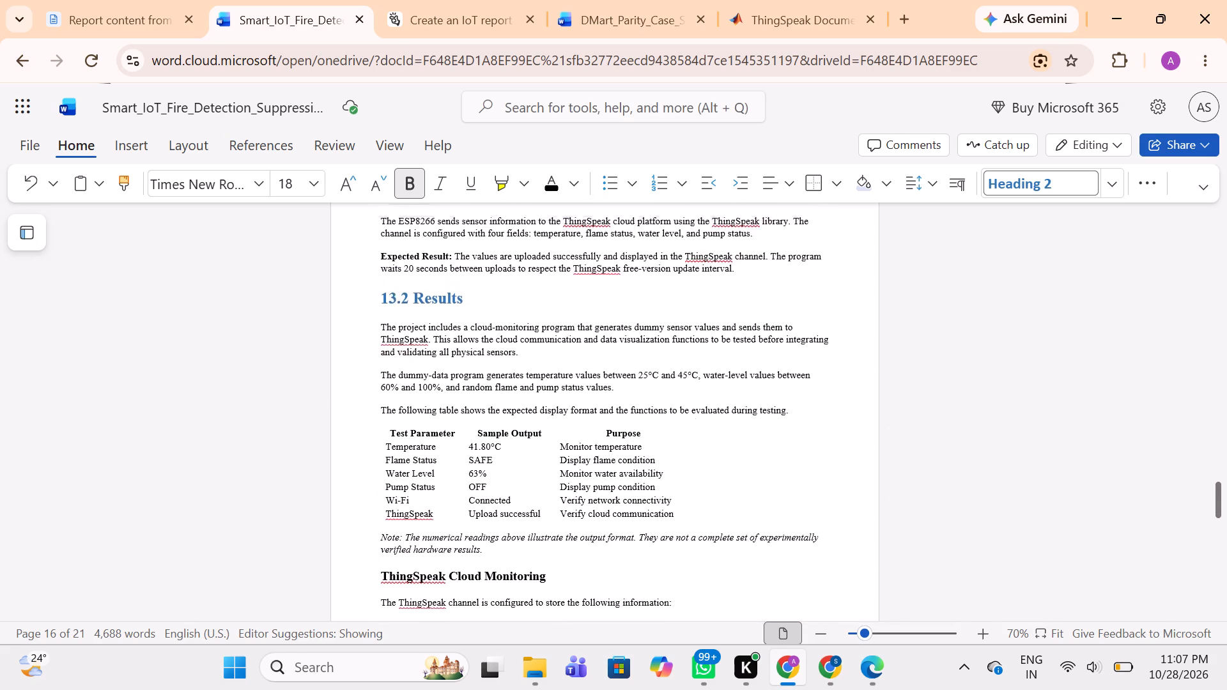
scroll(385, 289, up, 5)
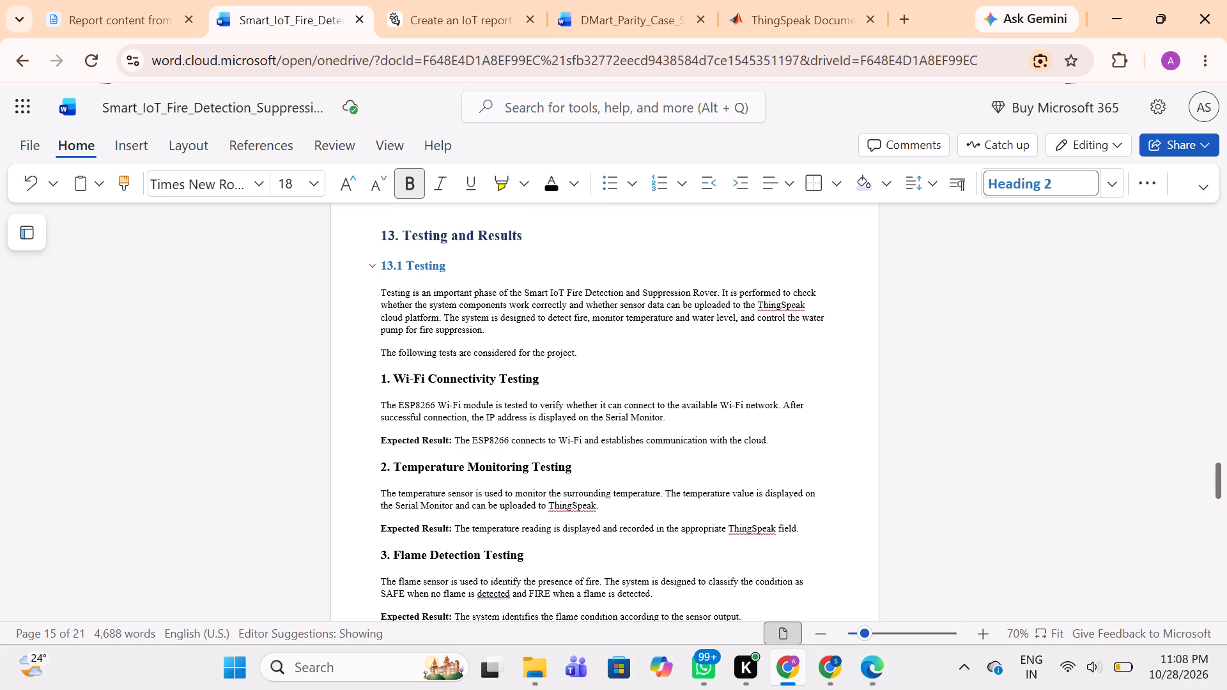
Select section 13 from the opening Testing paragraph through the first Overall Result paragraph and open the font size choices.
click(382, 264)
scroll(382, 264, up, 1)
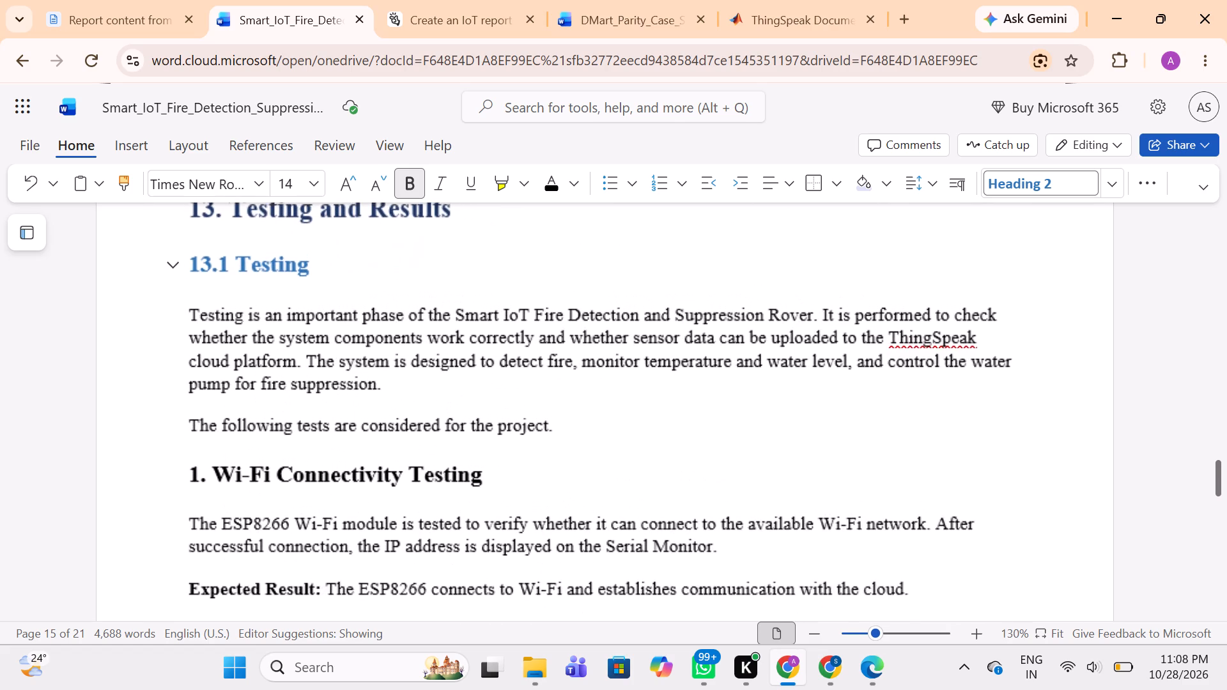
scroll(382, 264, up, 1)
scroll(382, 264, down, 1)
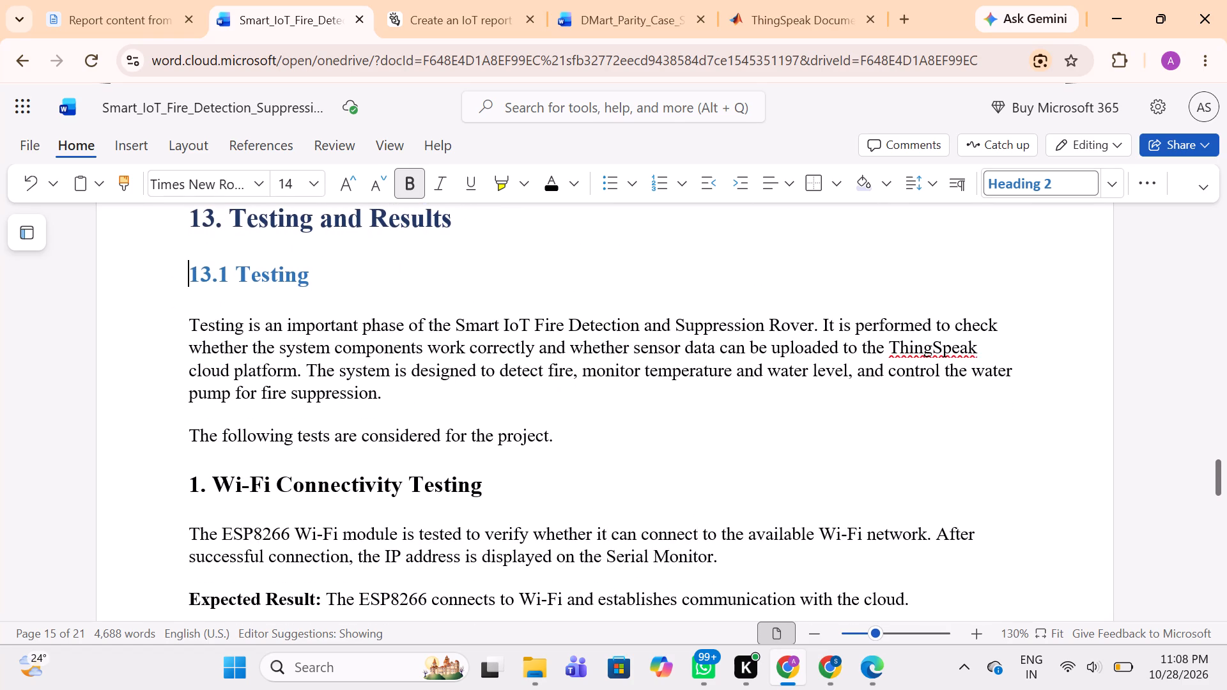
click(191, 330)
drag(191, 324, 308, 342)
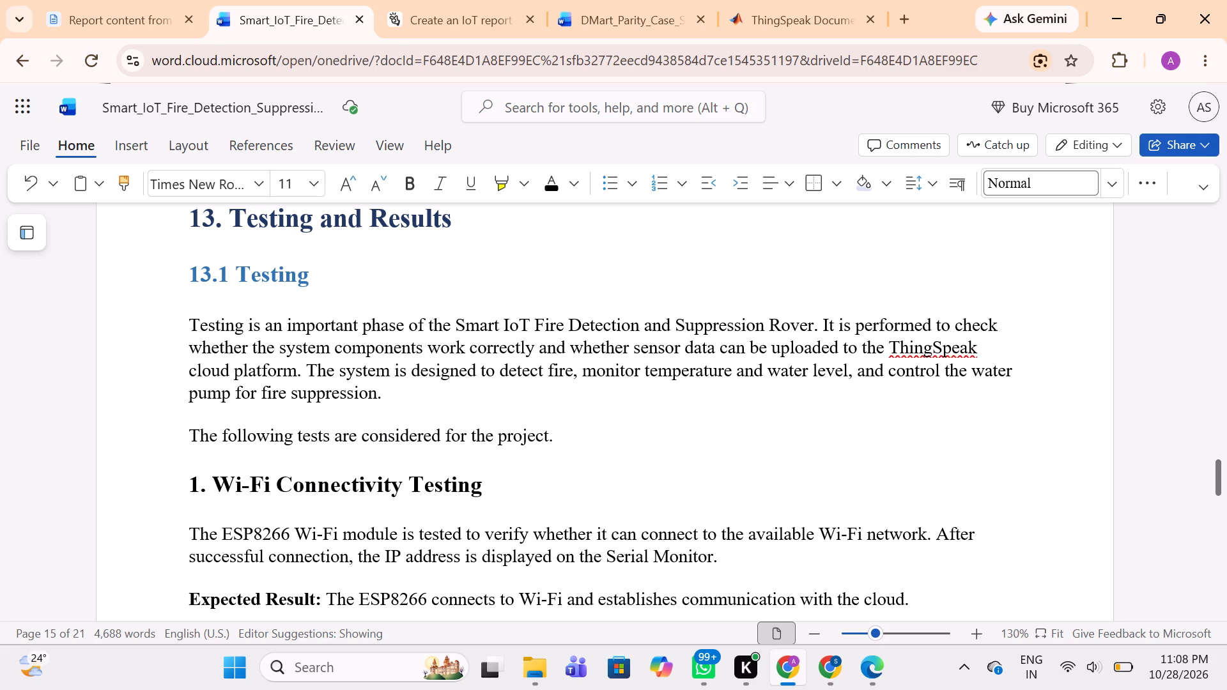
drag(308, 342, 573, 431)
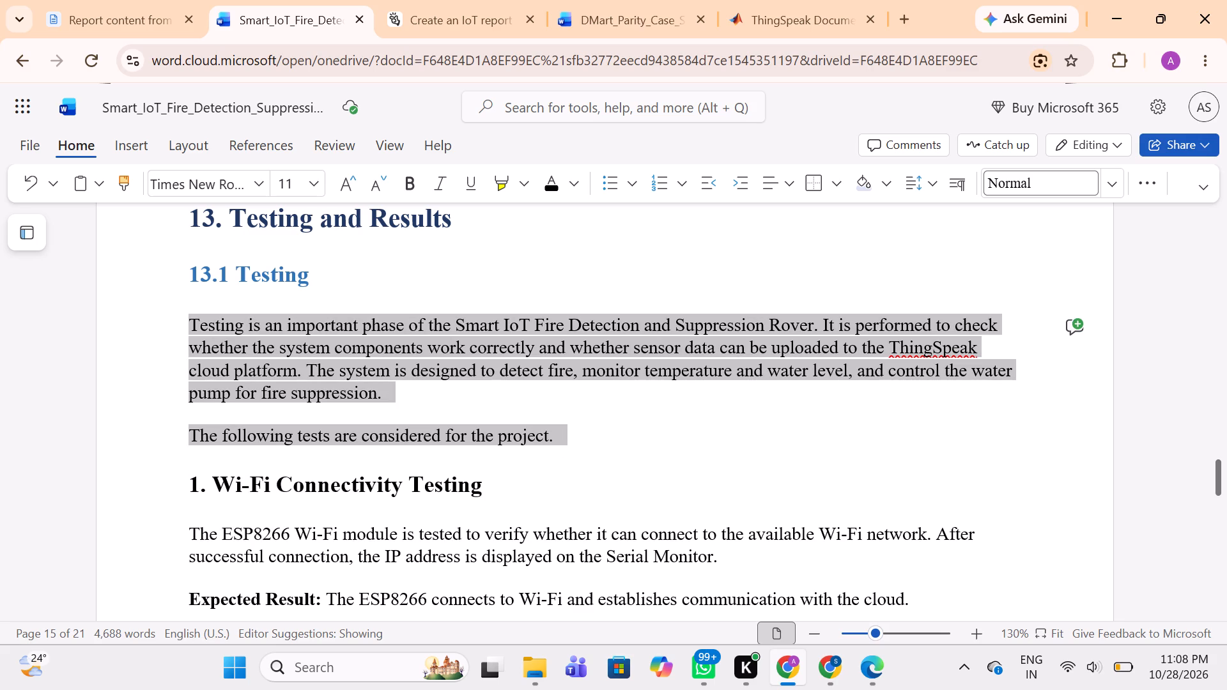
drag(573, 431, 703, 689)
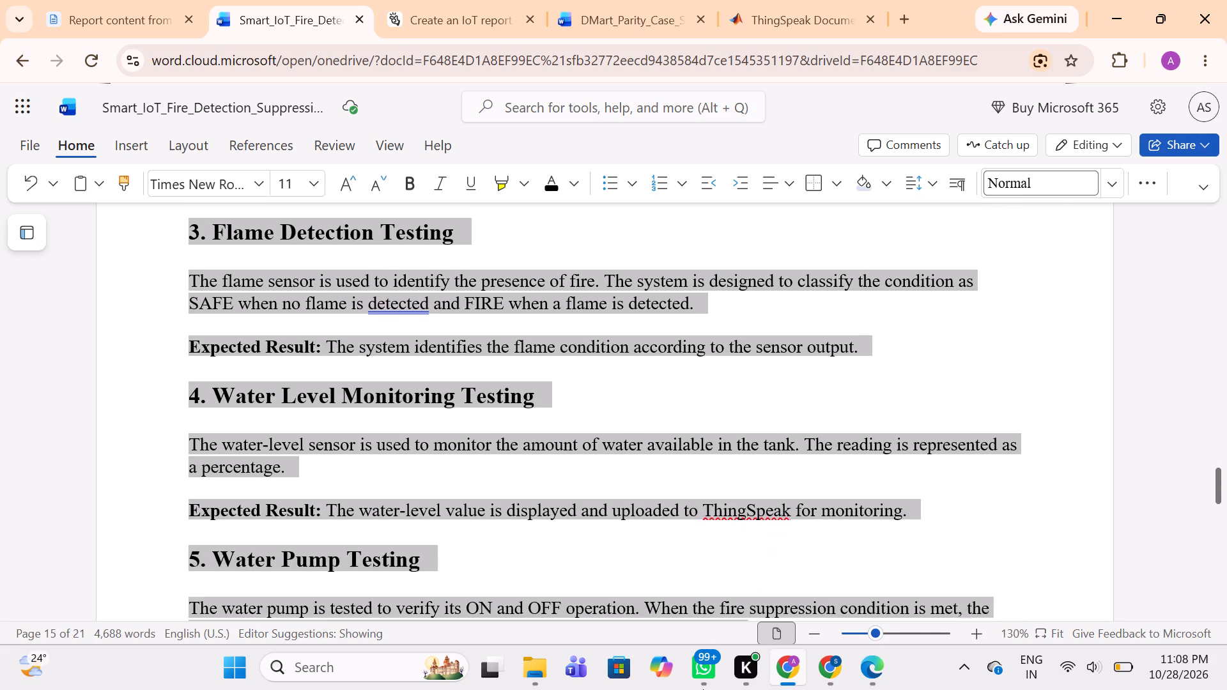
drag(703, 689, 613, 588)
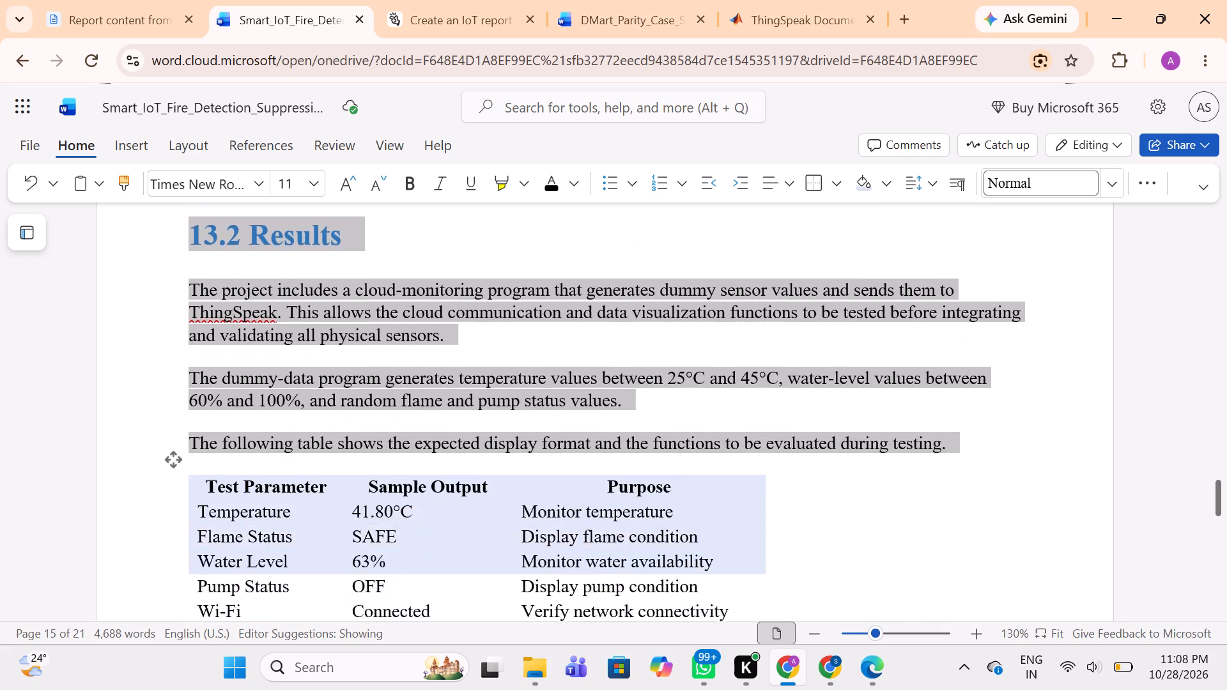
drag(613, 588, 752, 620)
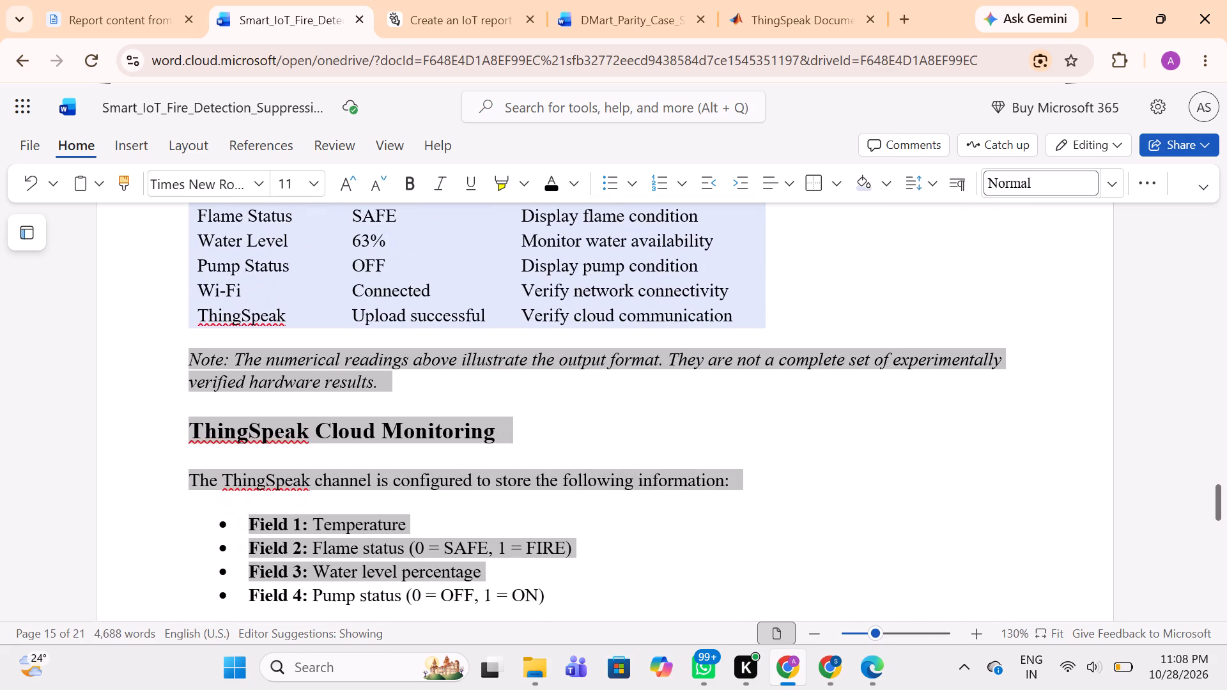
drag(752, 620, 826, 562)
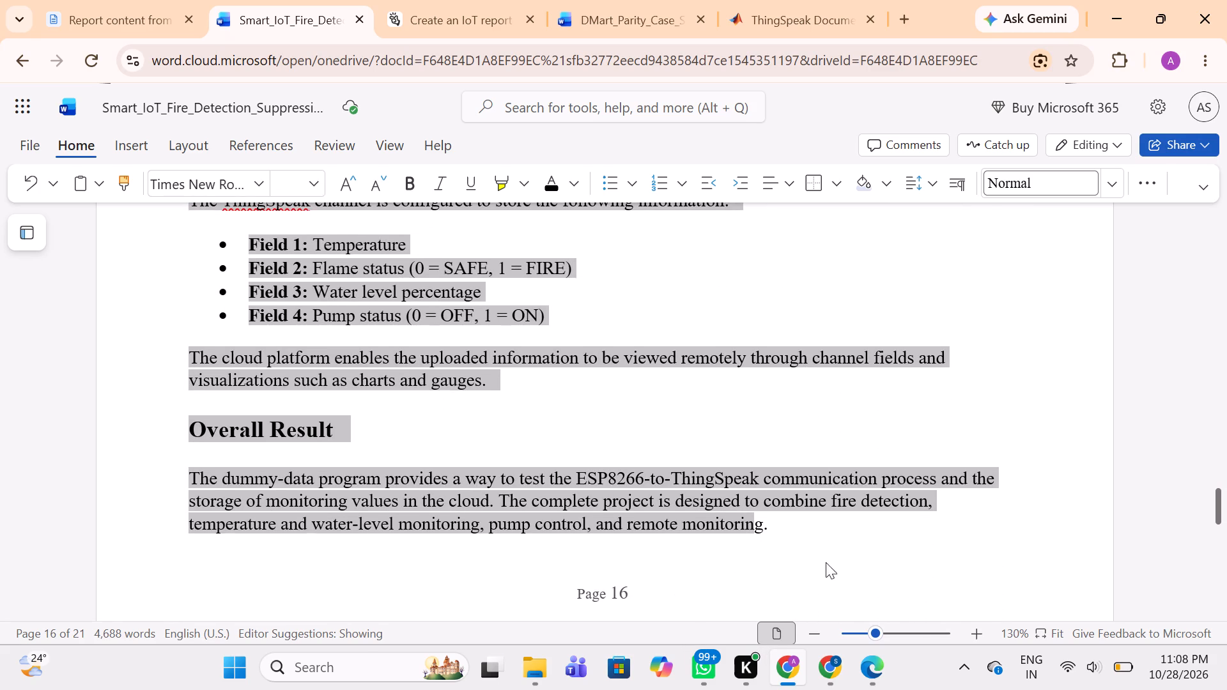
drag(826, 562, 762, 523)
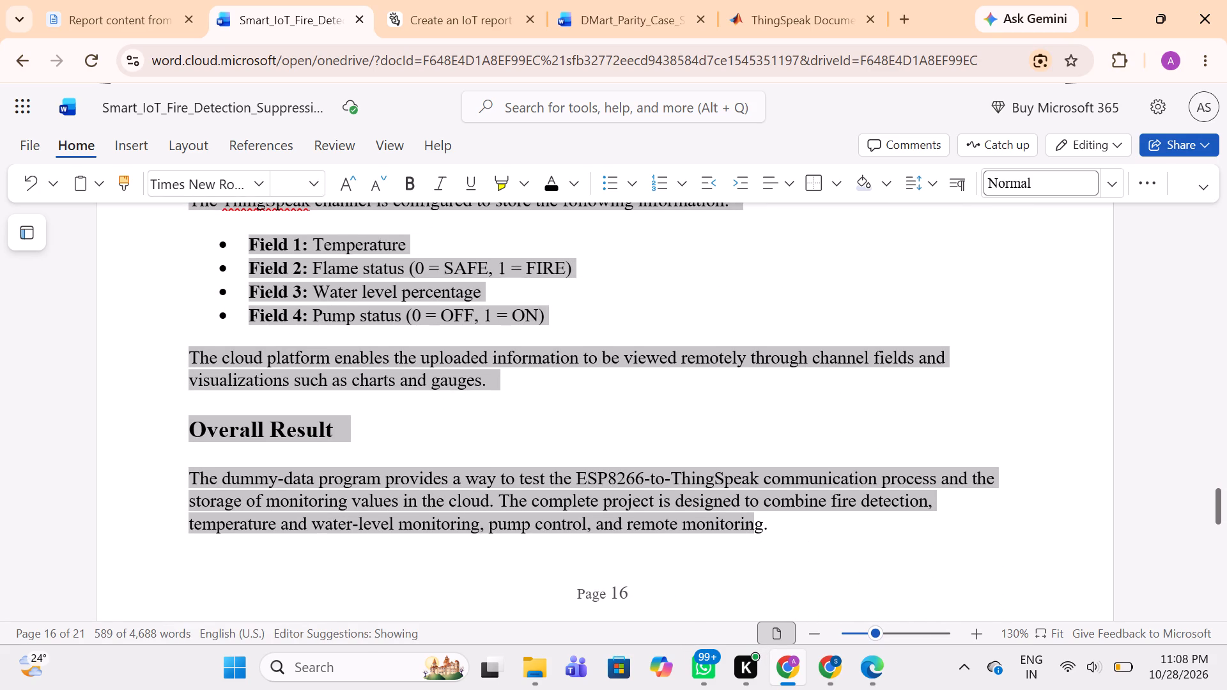
click(318, 184)
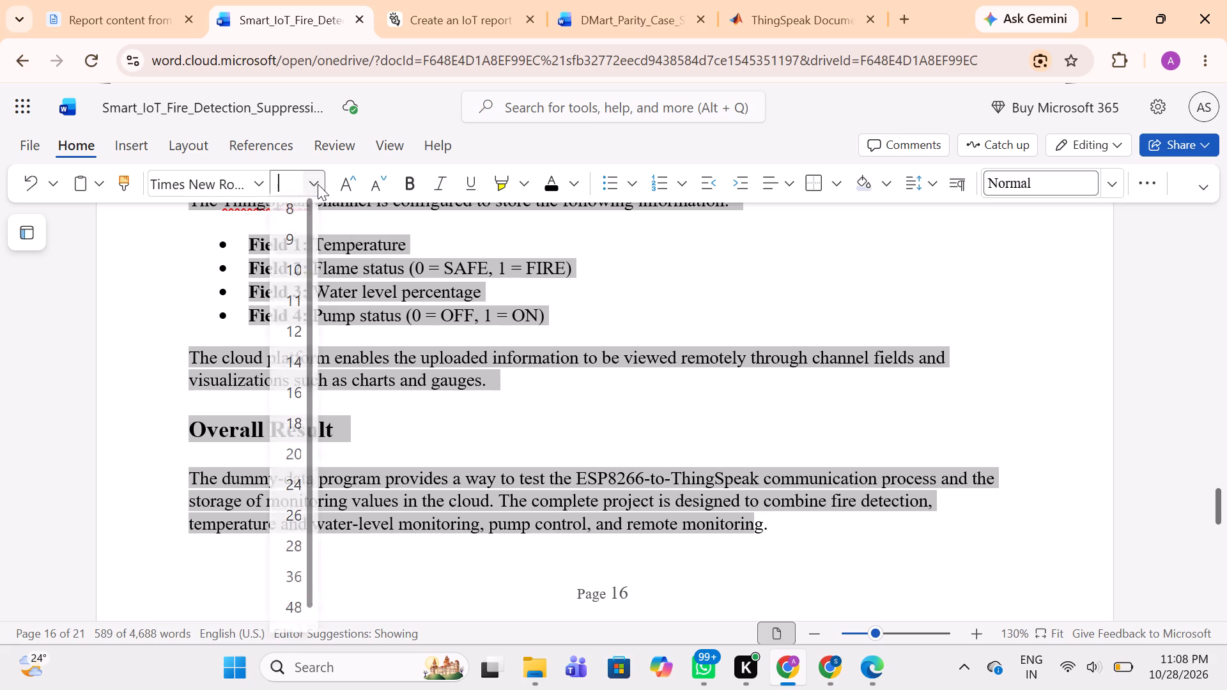
Set the selected pasted text, down to the Overall Result paragraph, to font size 12.
click(295, 330)
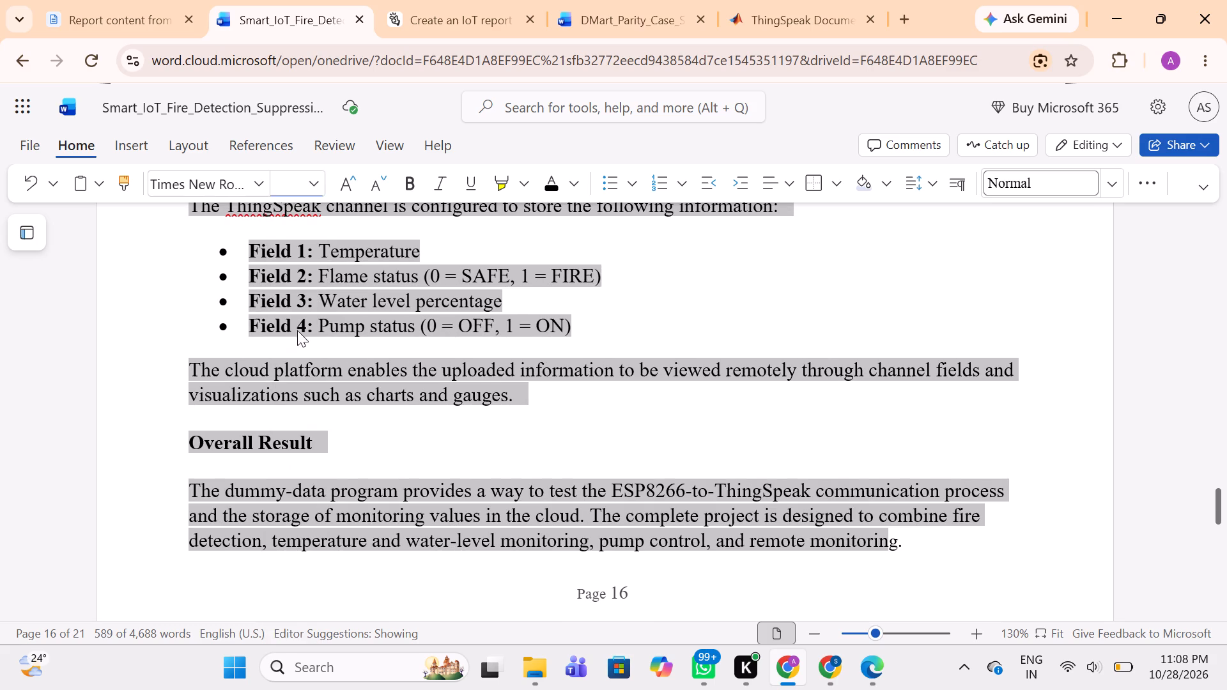
Retype the closing "g." of "monitoring." at the end of the Overall Result paragraph.
scroll(617, 446, down, 1)
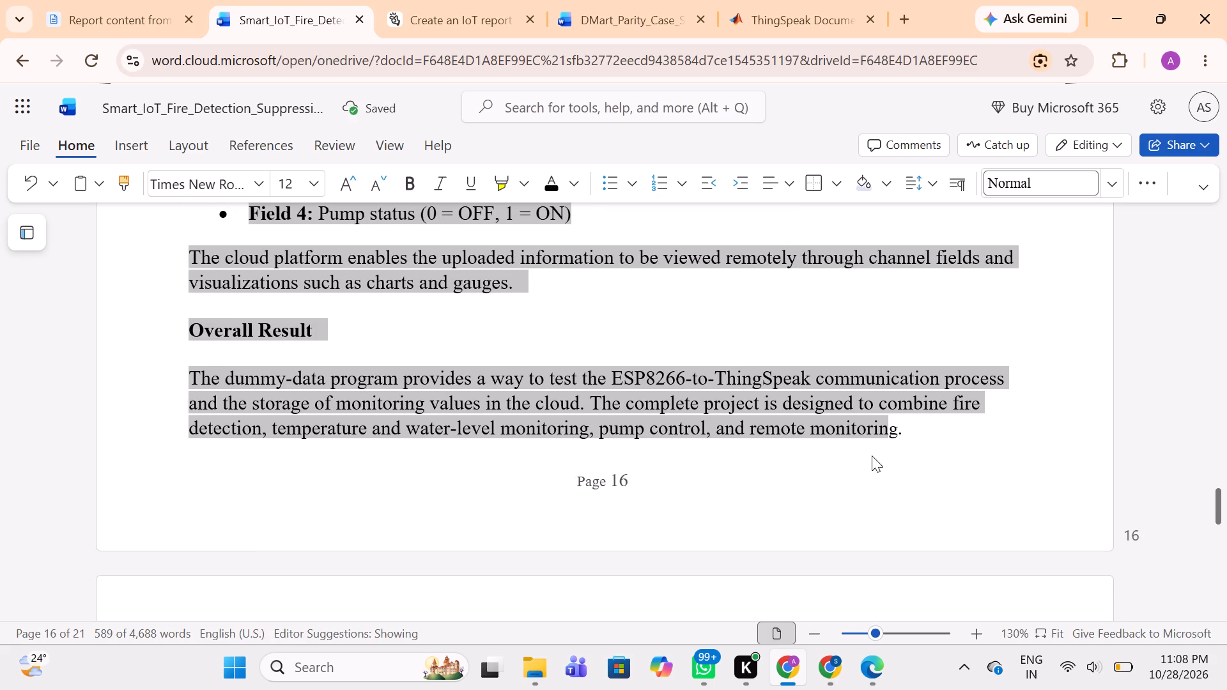
click(908, 424)
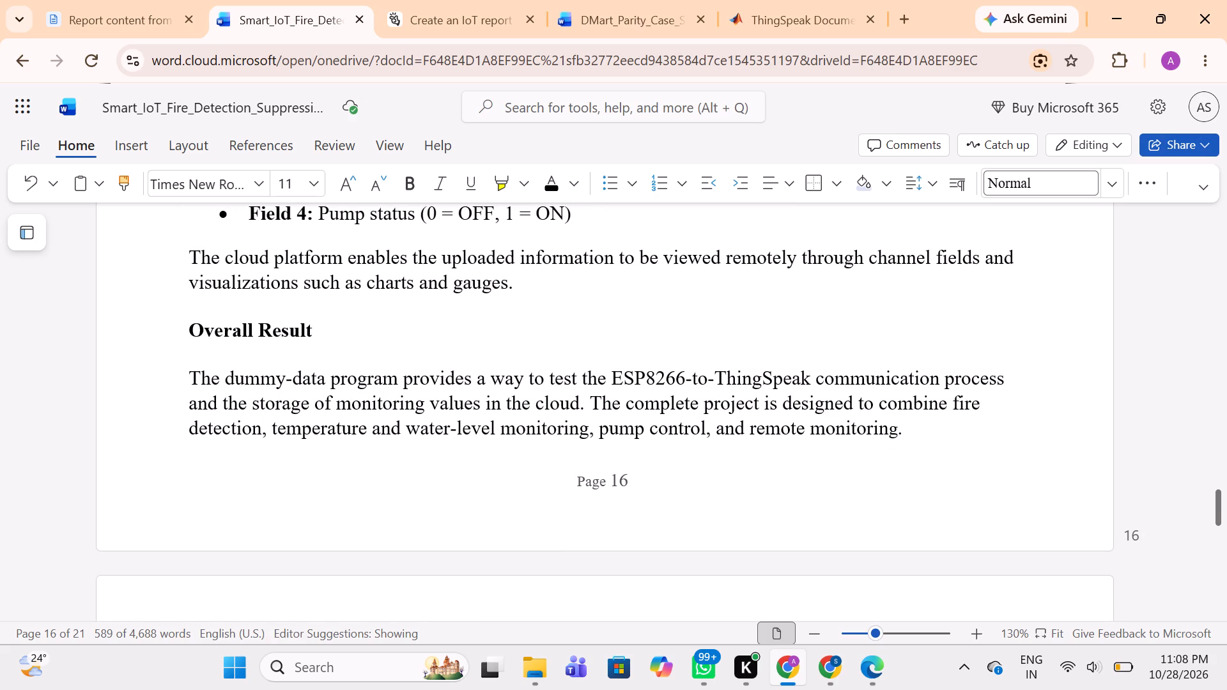
key(BackSpace)
key(BackSpace)
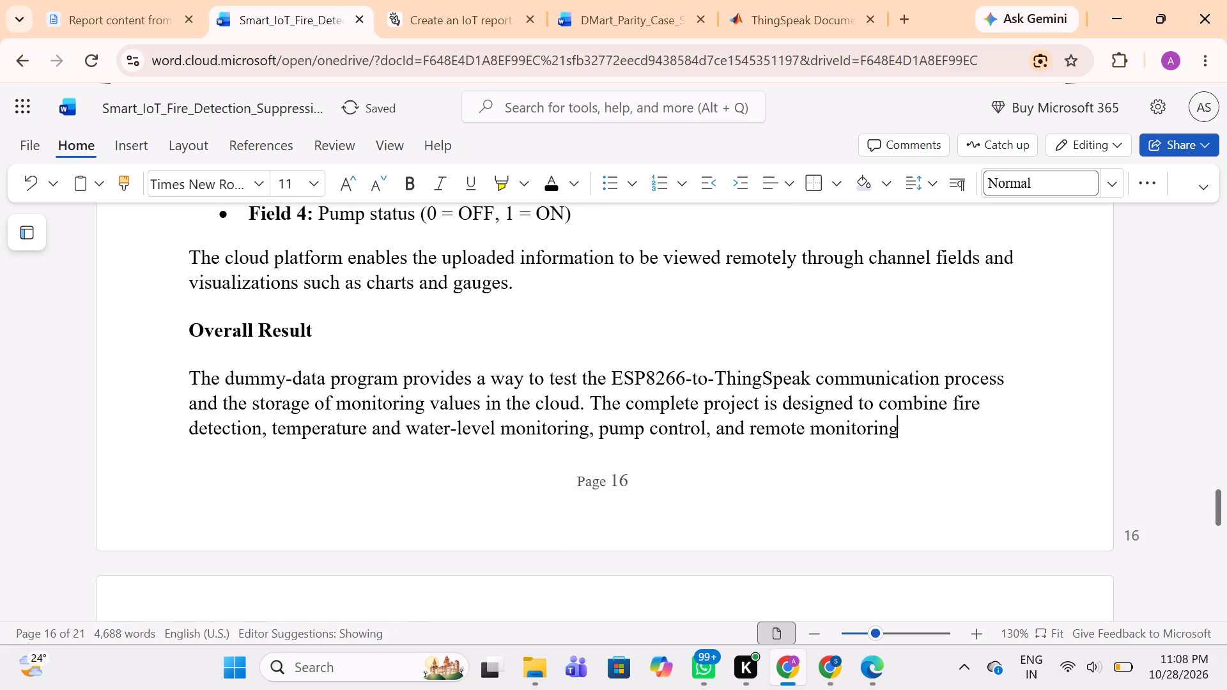
text(g.)
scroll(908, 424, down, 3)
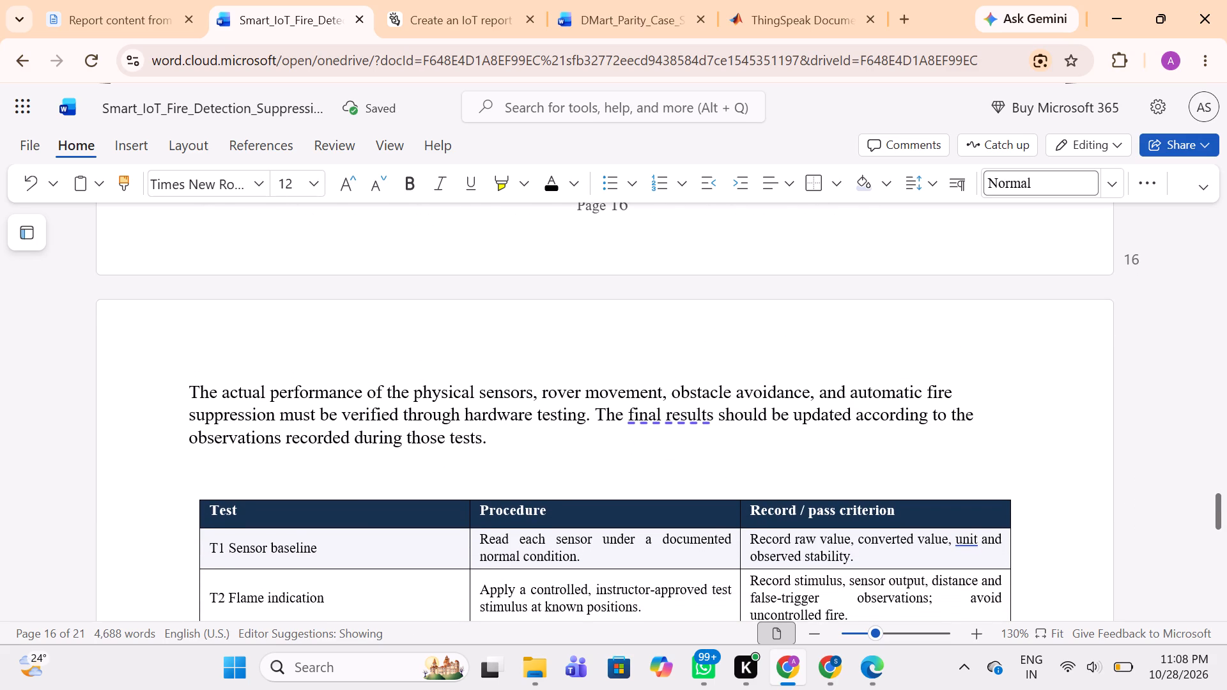
Delete the closing paragraph beginning "The actual performance of the physical sensors" and the blank line after it, above the test procedure table.
drag(169, 390, 598, 475)
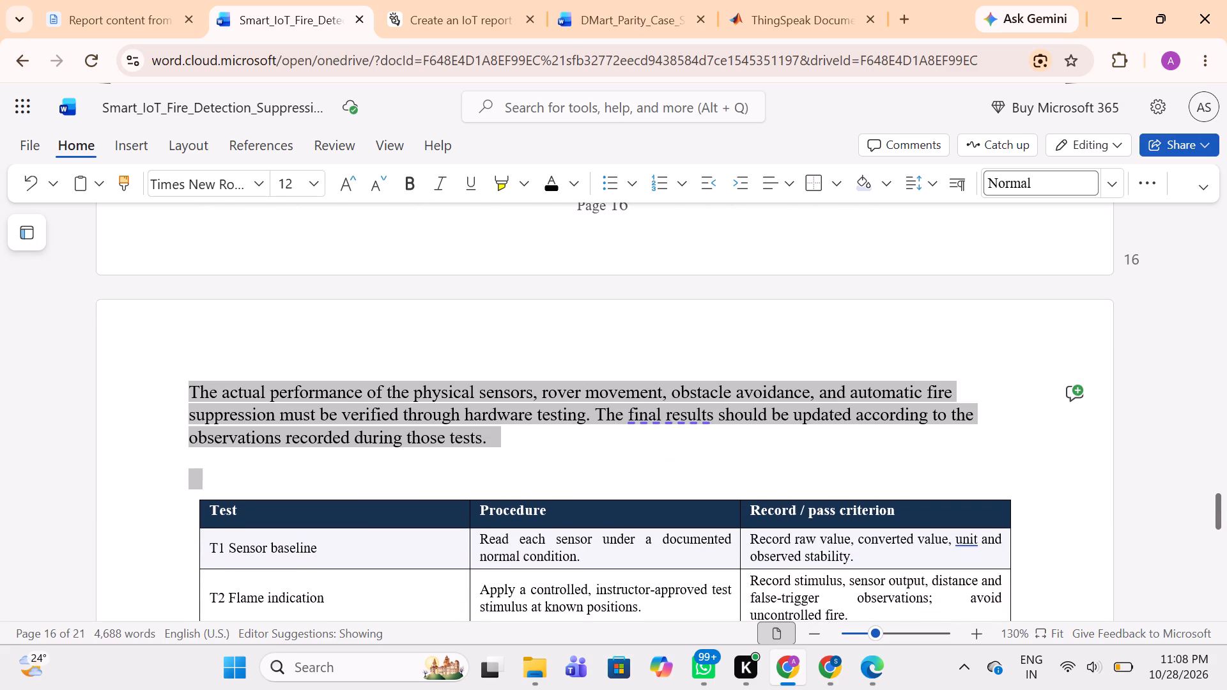
drag(598, 475, 577, 468)
key(BackSpace)
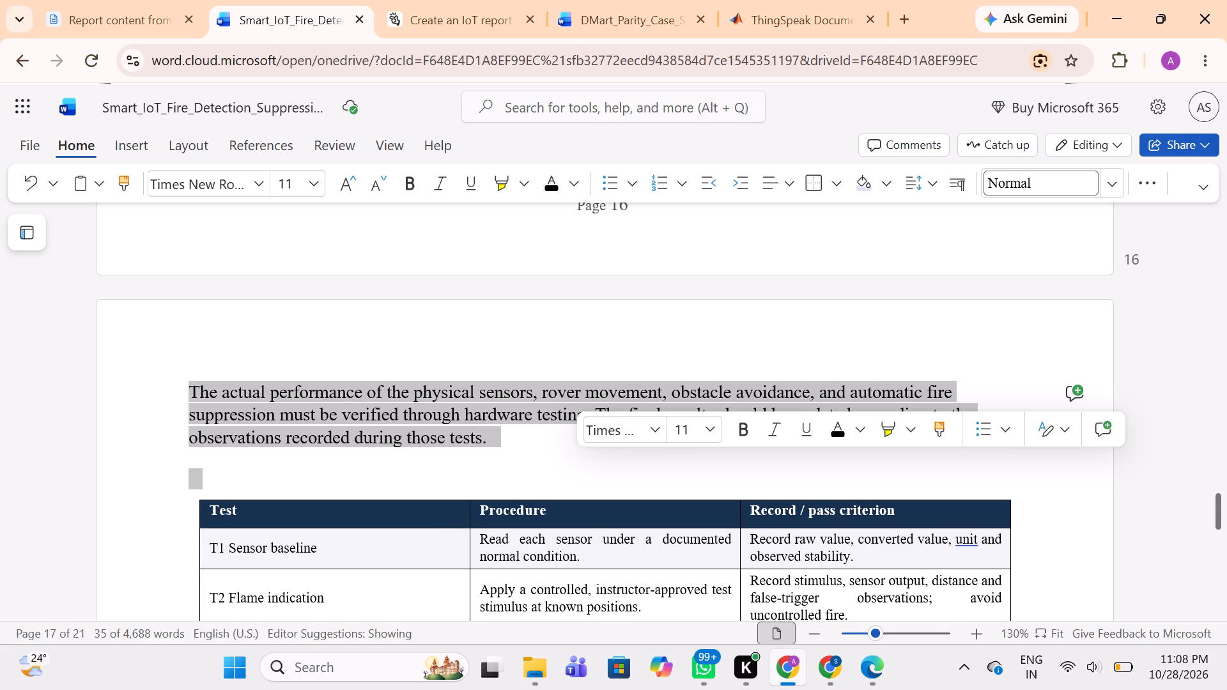
Select the entire Test Parameter, Sample Output and Purpose table in the Testing and Results section.
scroll(577, 468, up, 2)
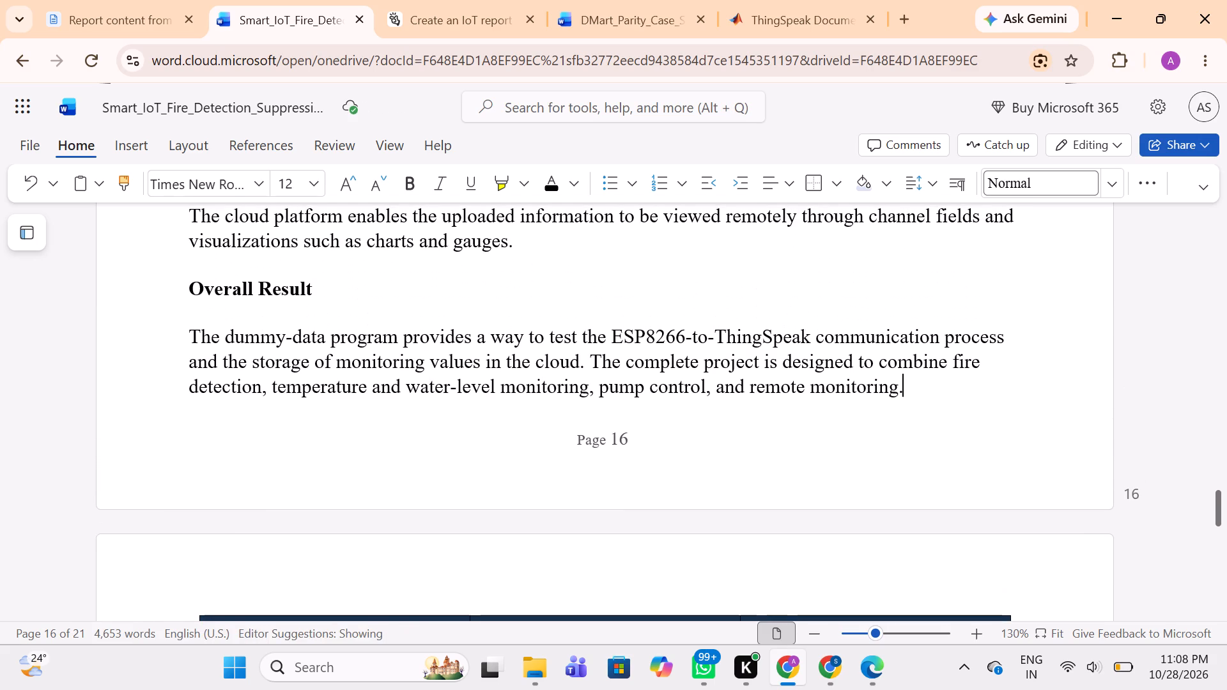
scroll(577, 468, up, 2)
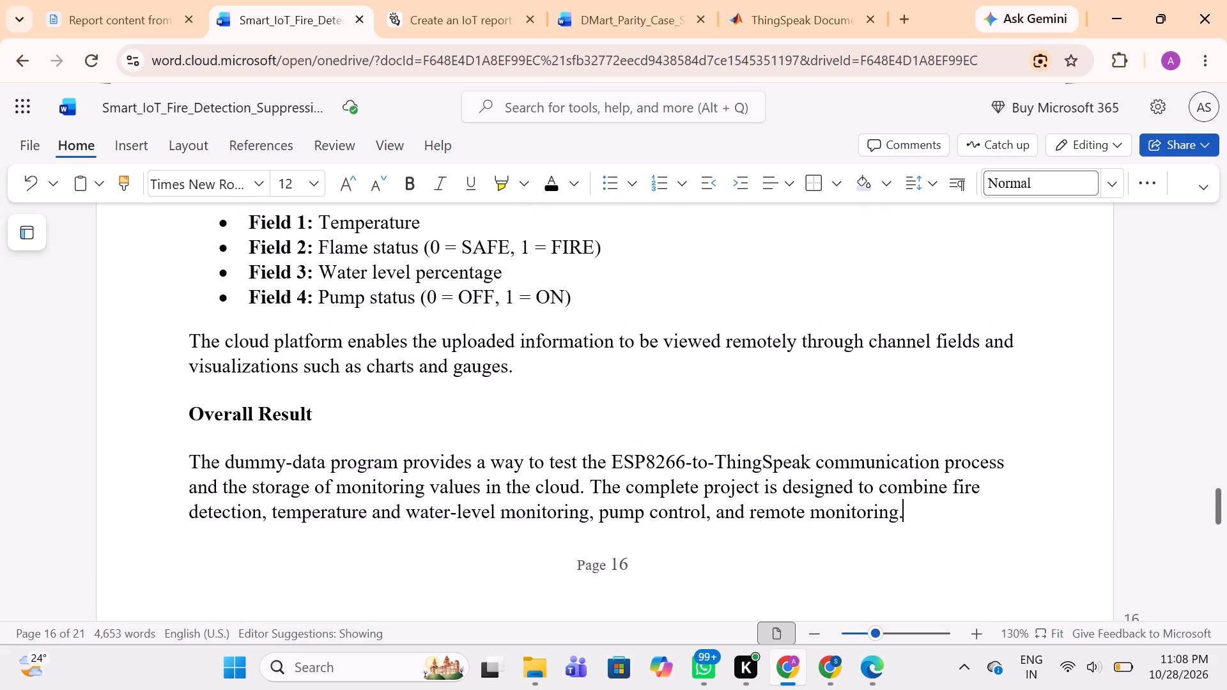
scroll(577, 468, up, 2)
scroll(577, 468, down, 2)
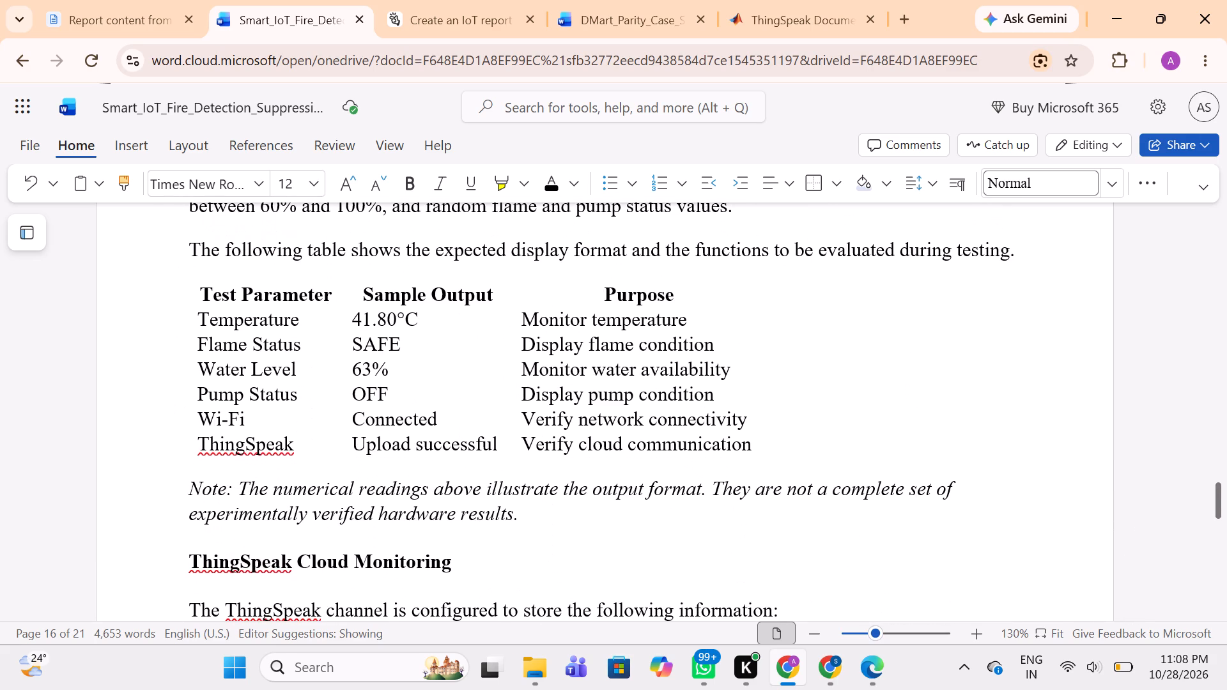
scroll(577, 468, up, 2)
scroll(577, 468, down, 1)
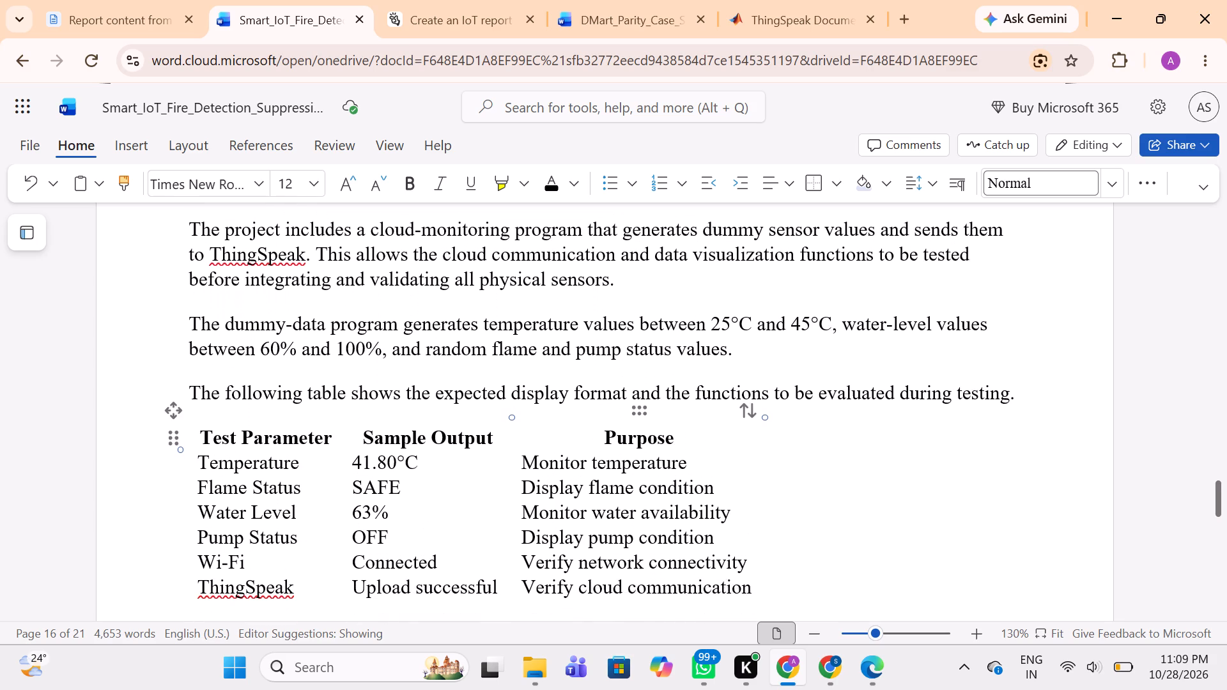
scroll(577, 468, down, 1)
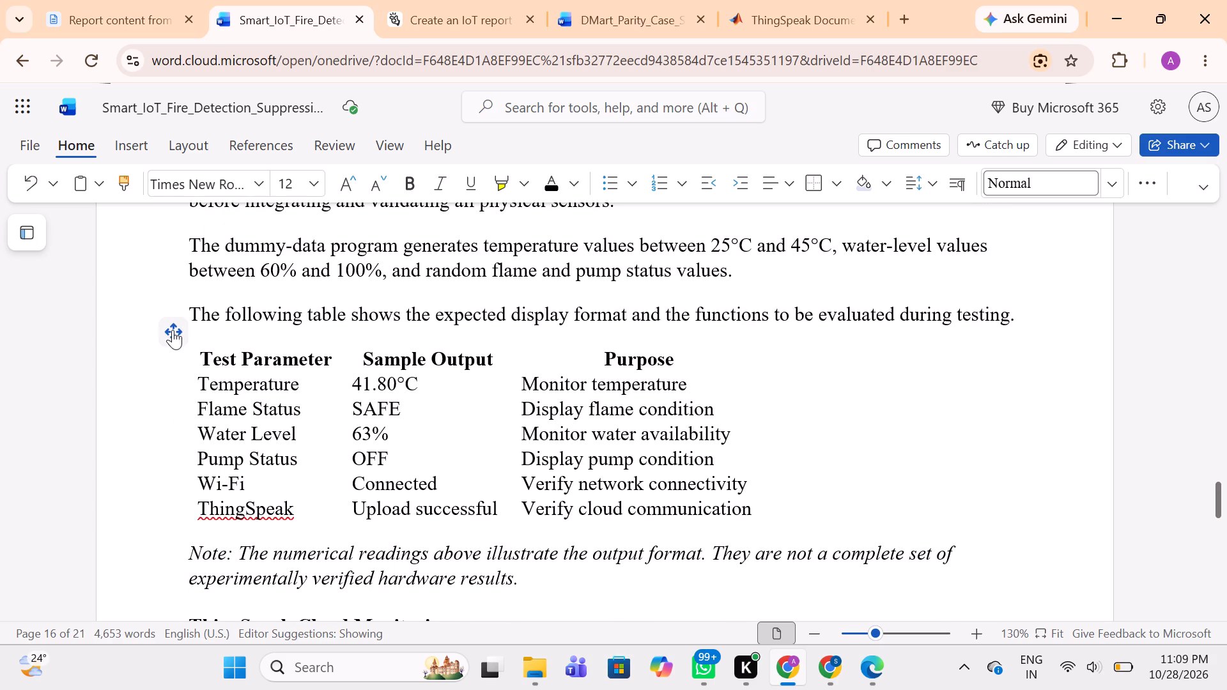
click(173, 330)
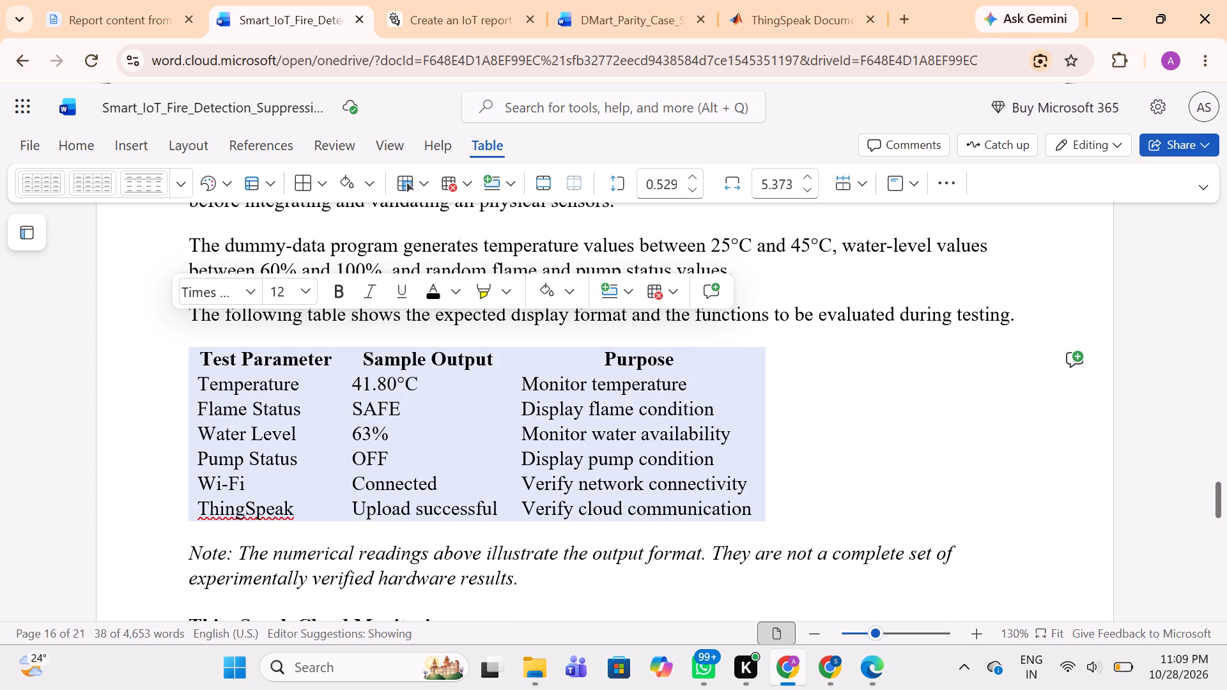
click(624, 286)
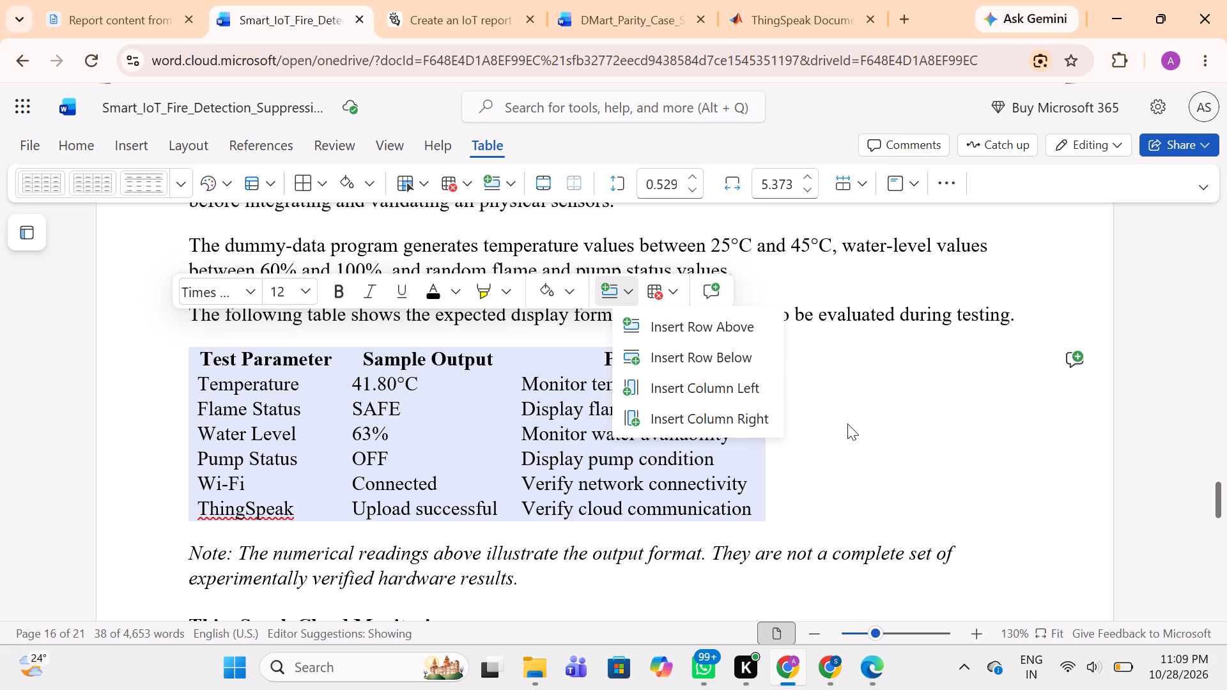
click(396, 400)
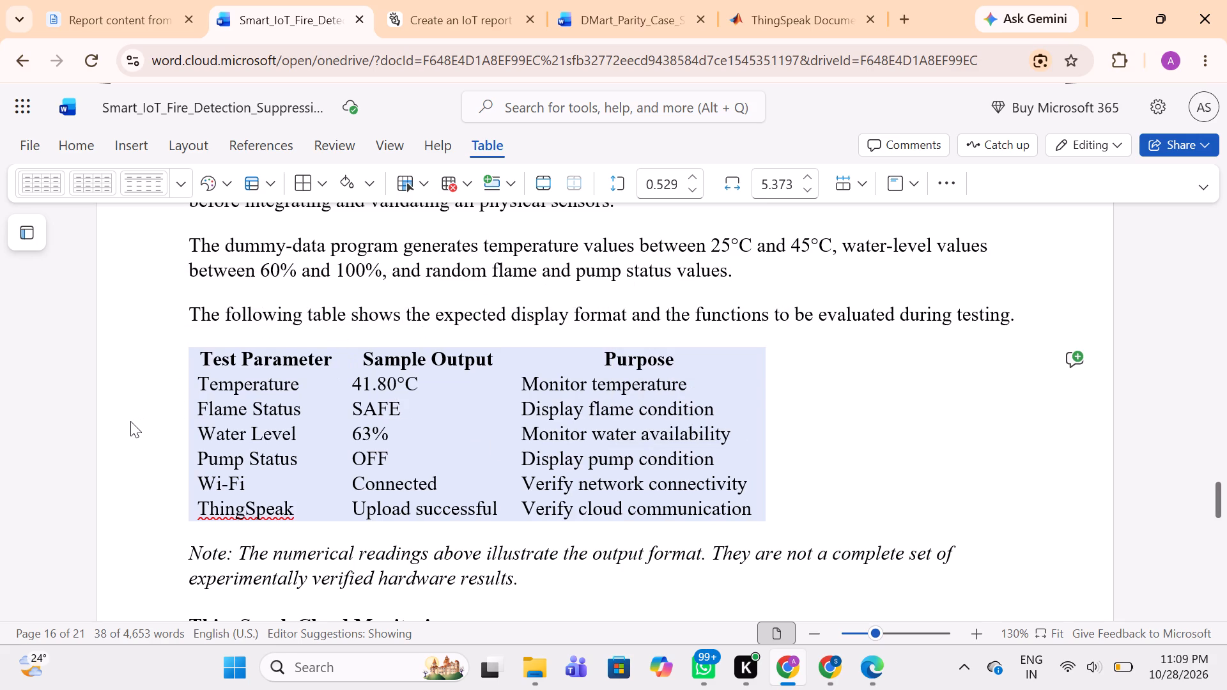
Review the text and formatting of section 13, from the sample output table back up to the 13.1 Testing subheading.
click(130, 421)
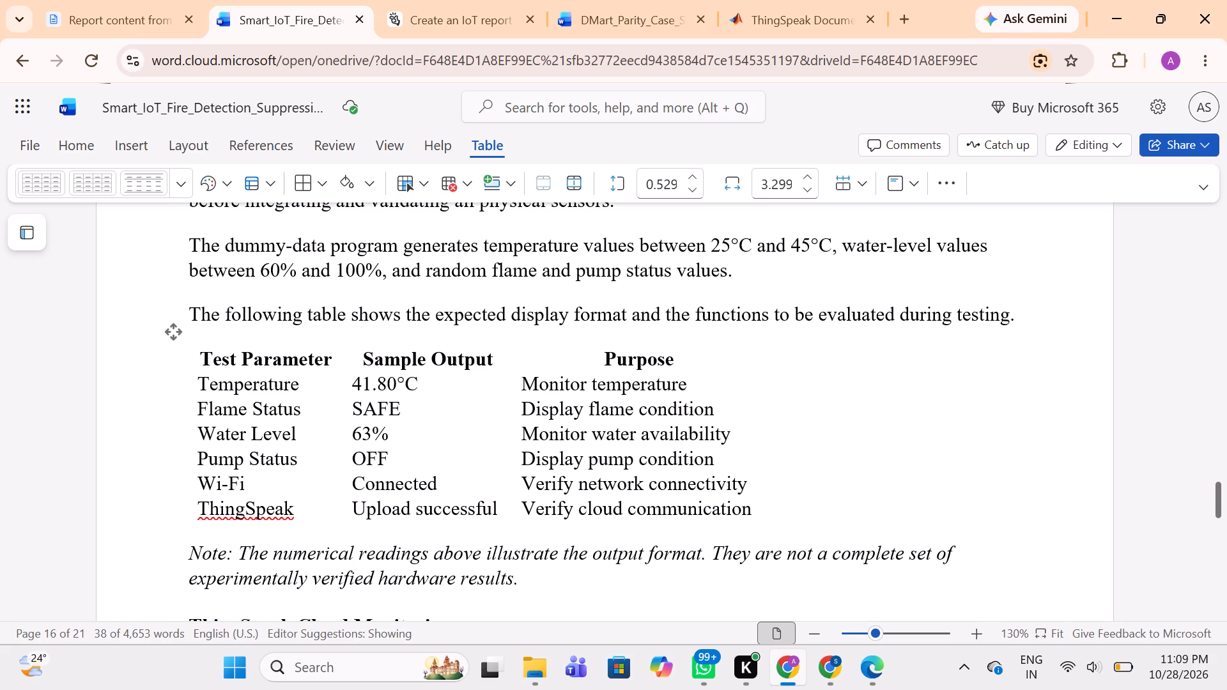
click(334, 387)
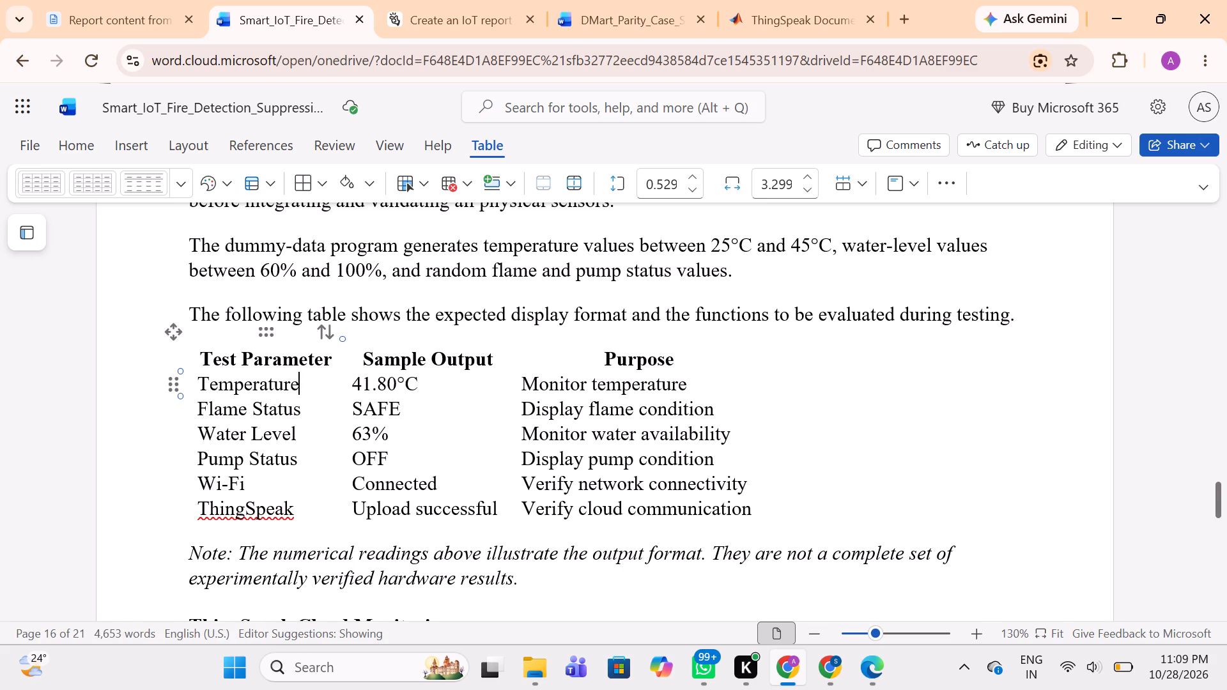
scroll(266, 381, up, 2)
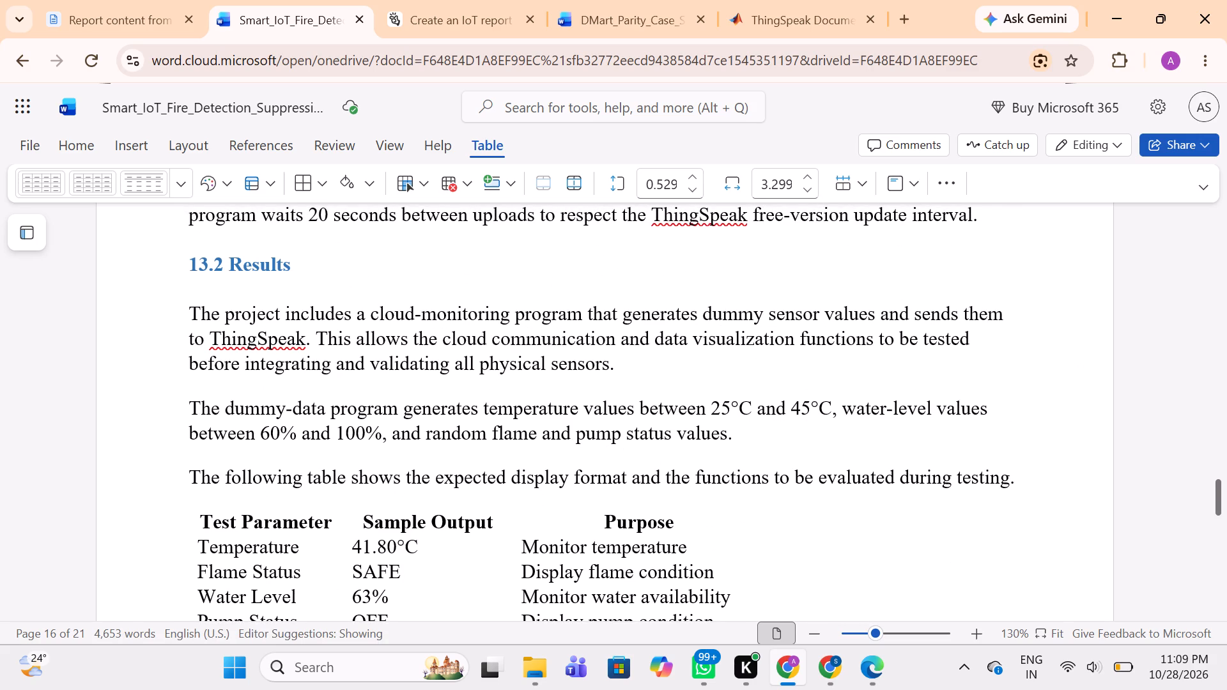
click(257, 339)
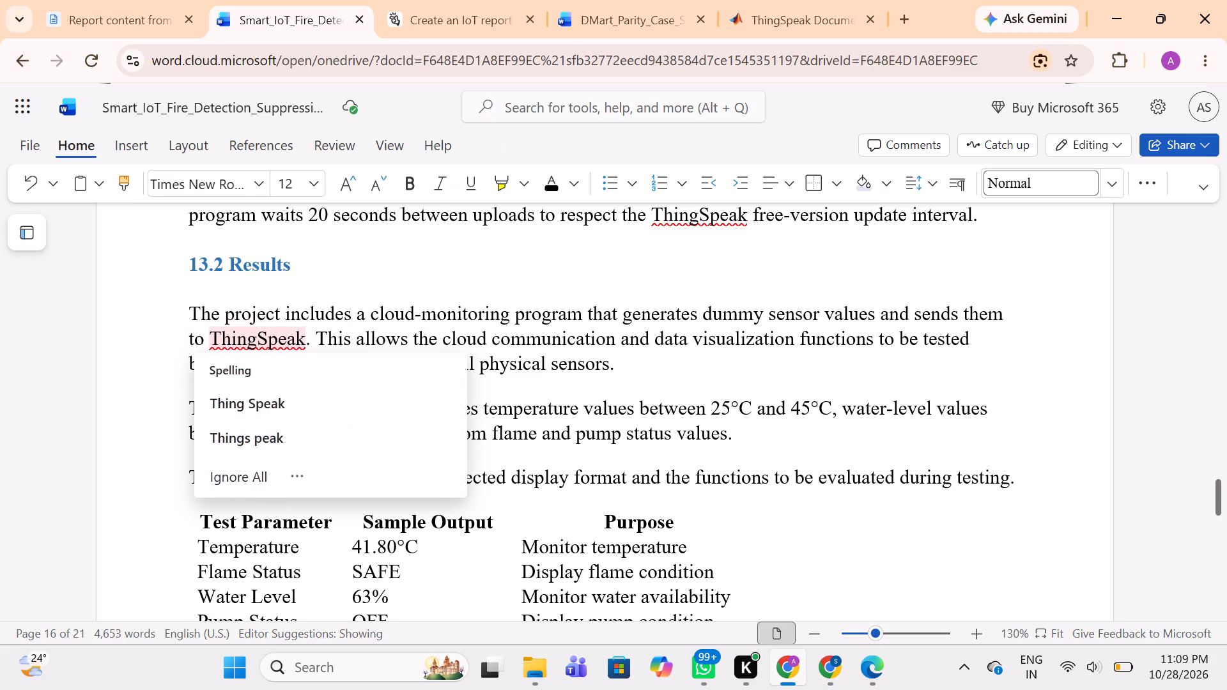
click(572, 342)
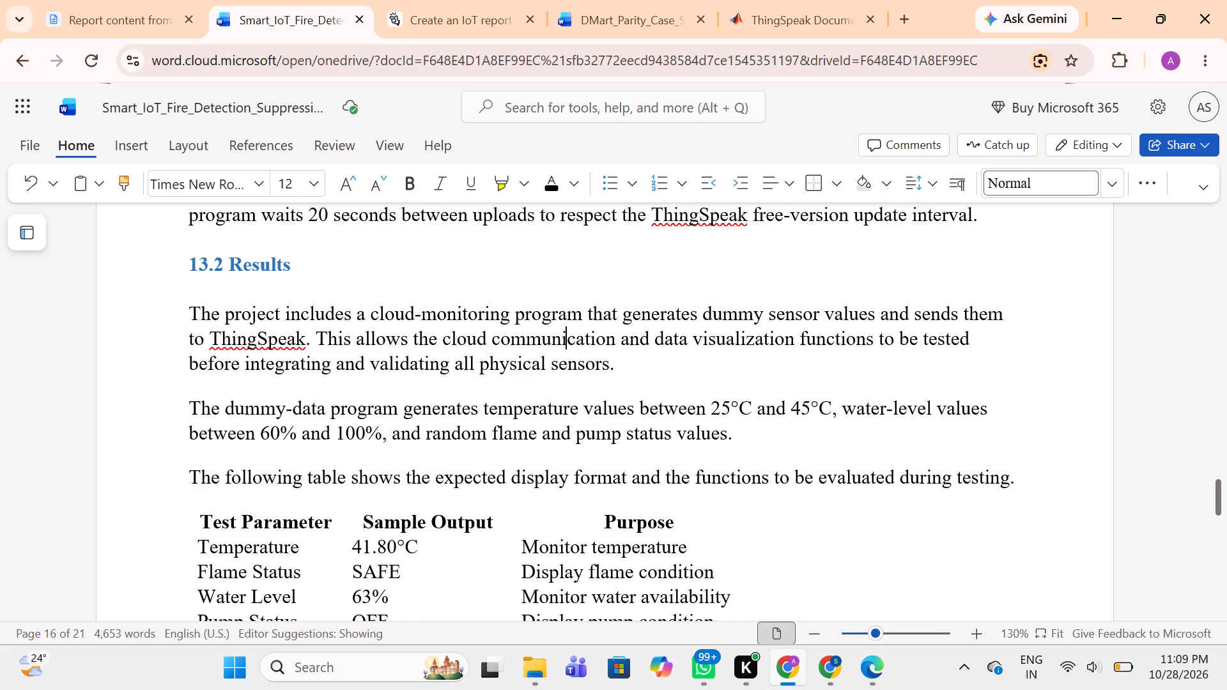
scroll(572, 342, up, 4)
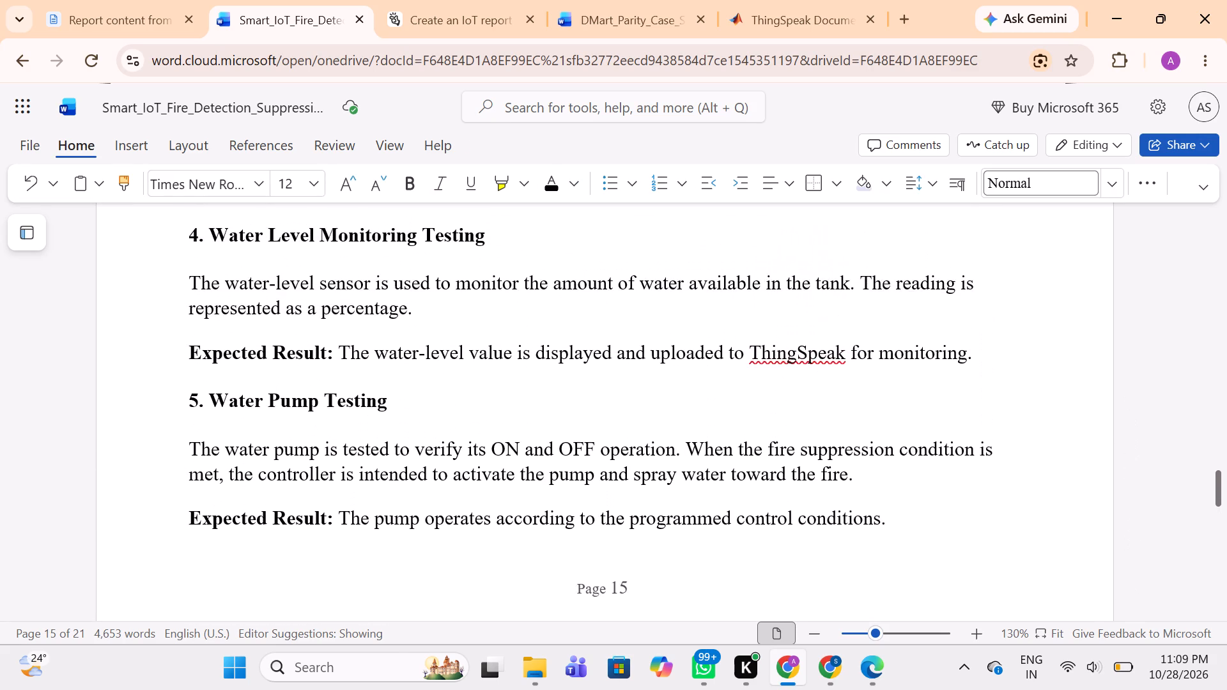
scroll(572, 342, up, 2)
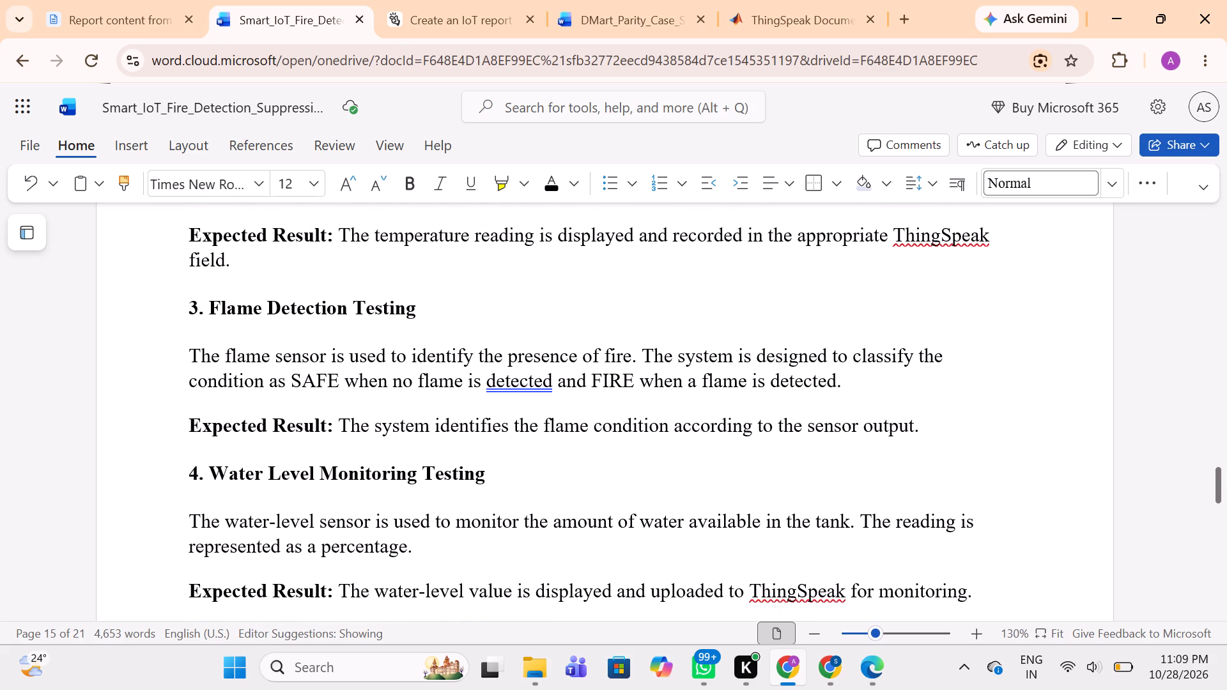
scroll(582, 354, up, 4)
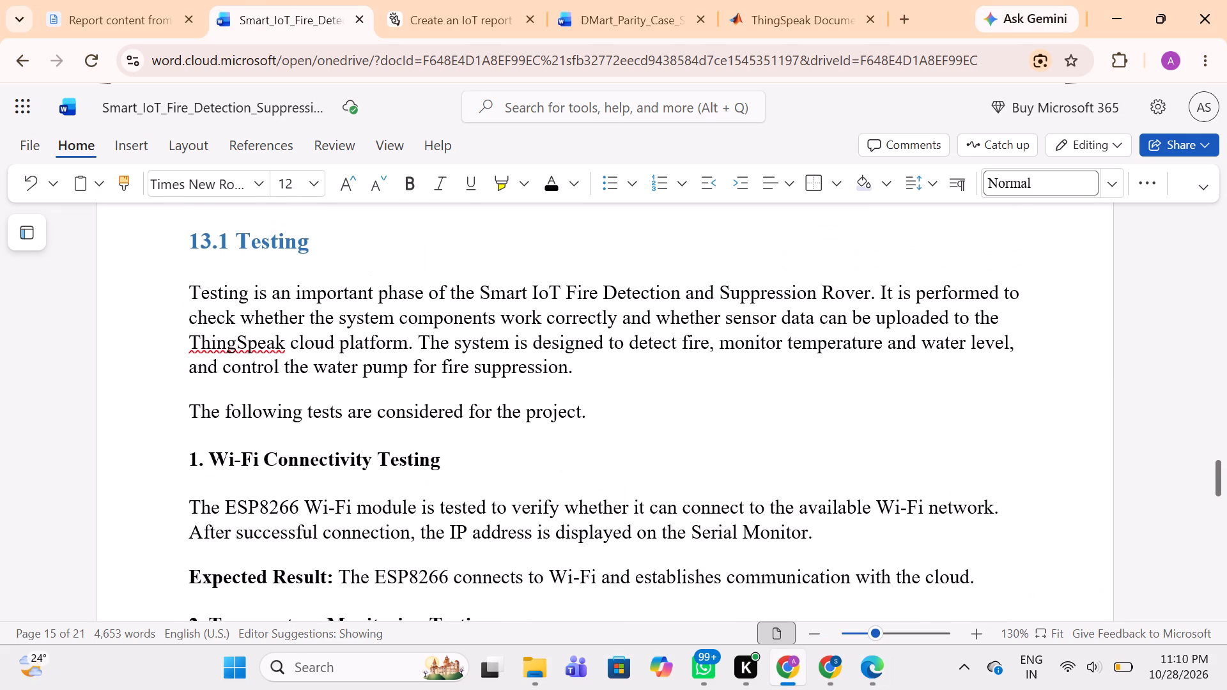
Review section 13, Testing and Results, from the 13.1 tests and their expected results through the 13.2 sample output table.
scroll(559, 374, up, 1)
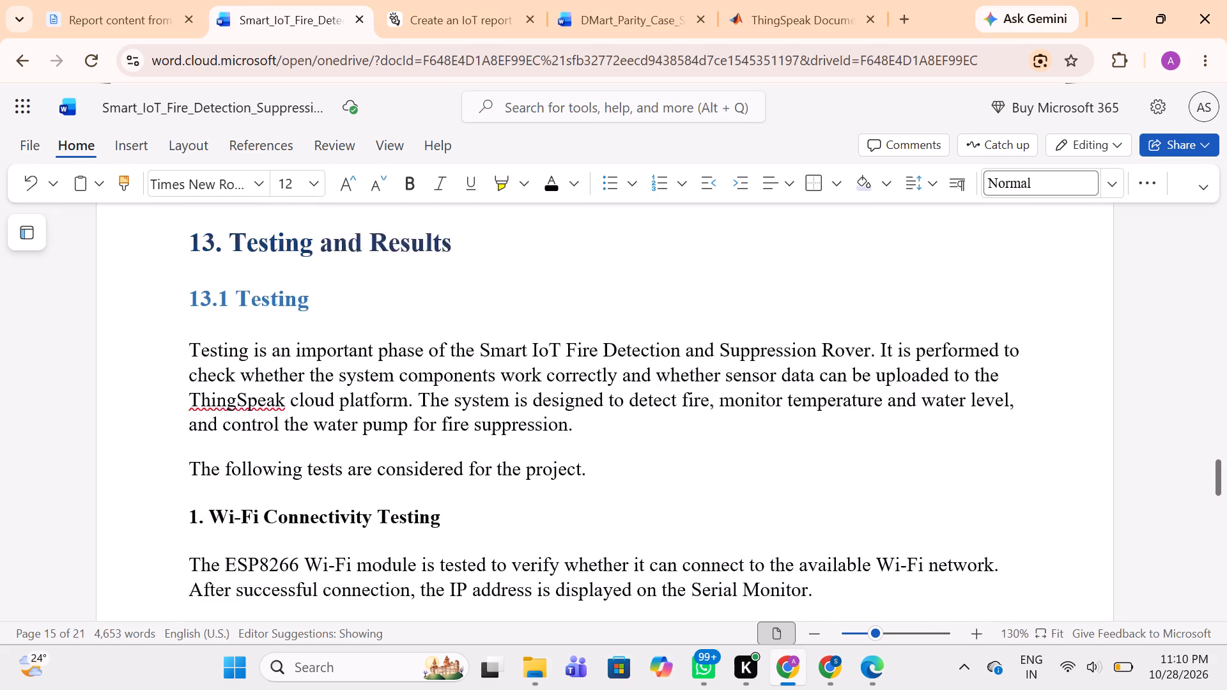
scroll(559, 374, up, 1)
scroll(459, 422, down, 2)
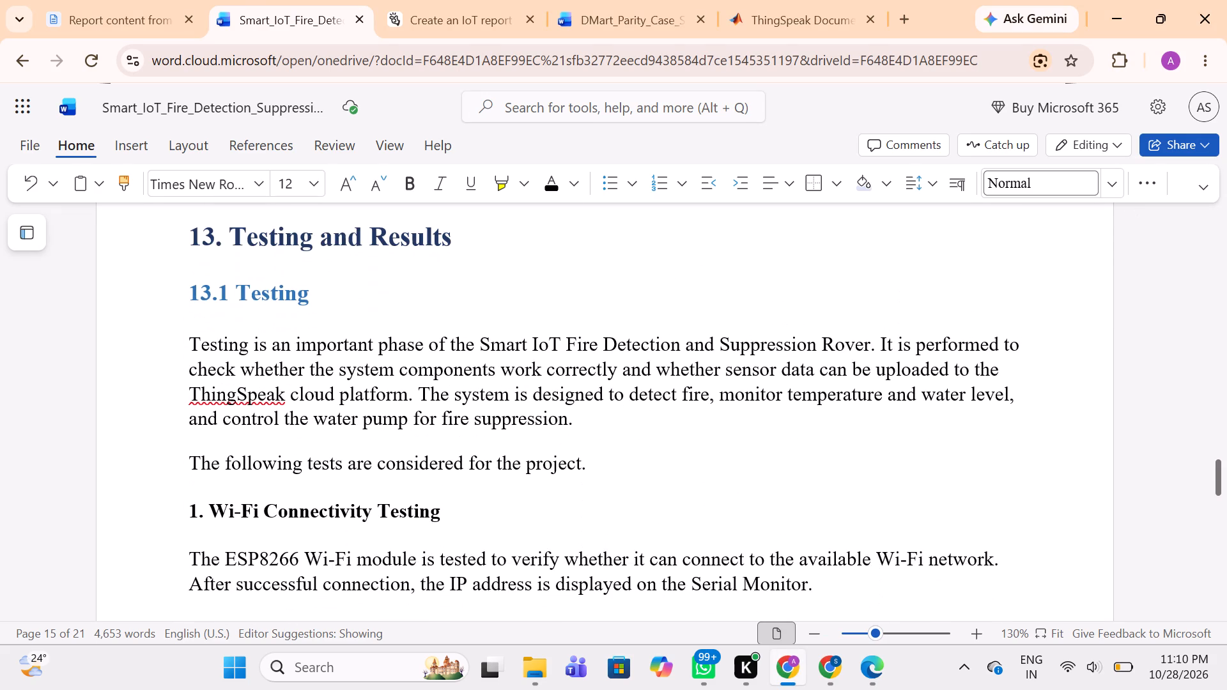
scroll(459, 422, down, 1)
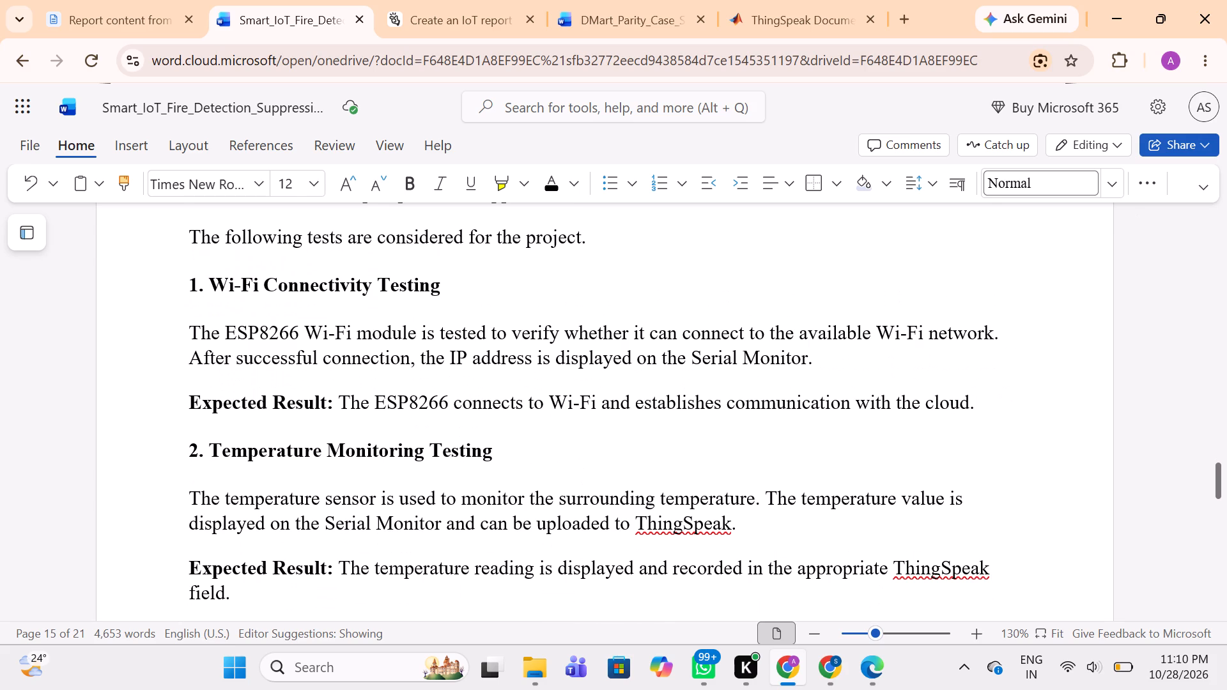
click(193, 282)
drag(193, 282, 468, 287)
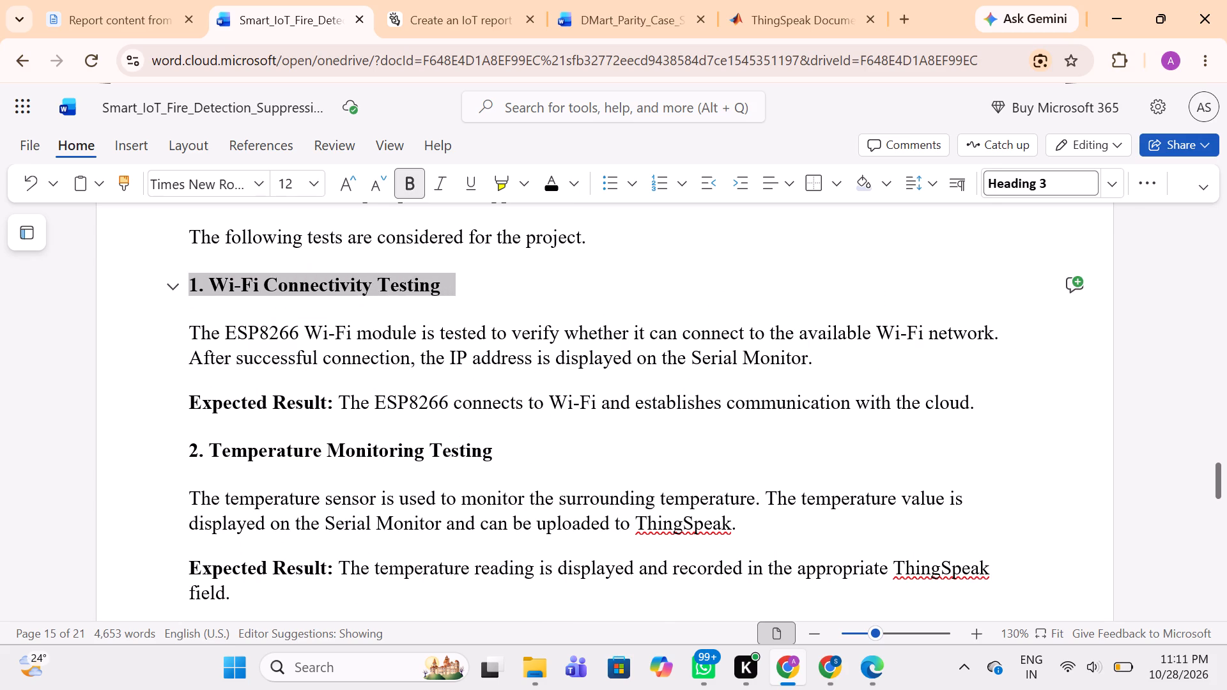
drag(468, 287, 472, 289)
click(472, 289)
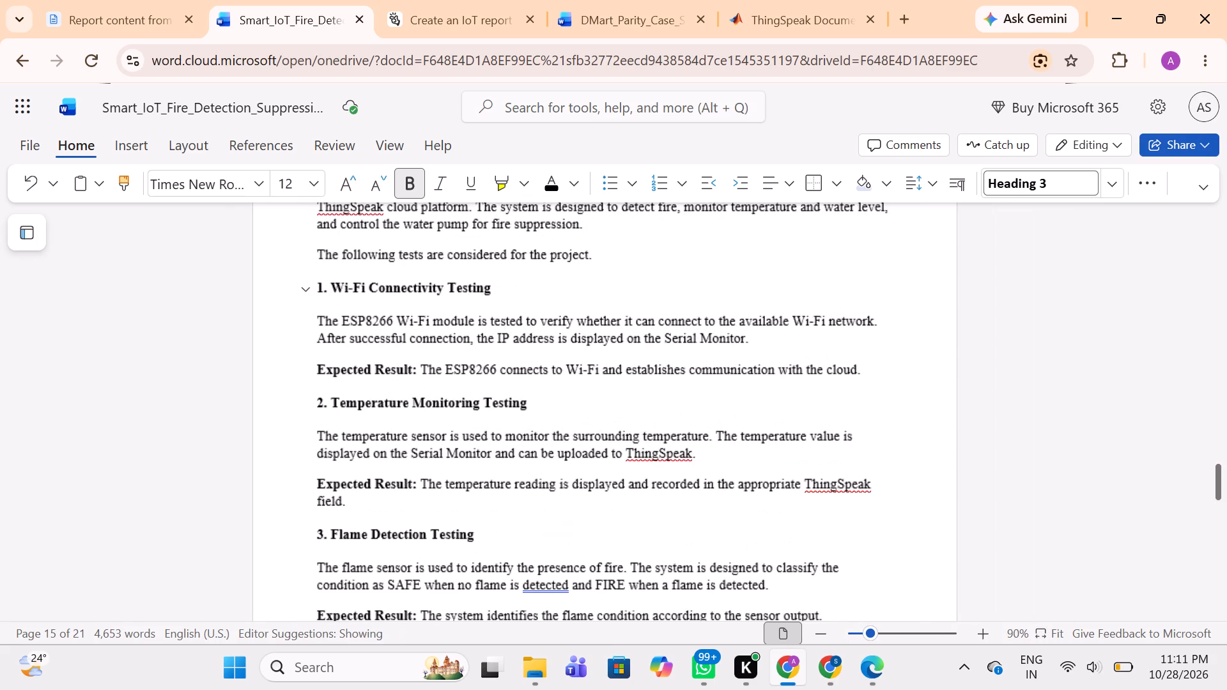
scroll(472, 289, up, 1)
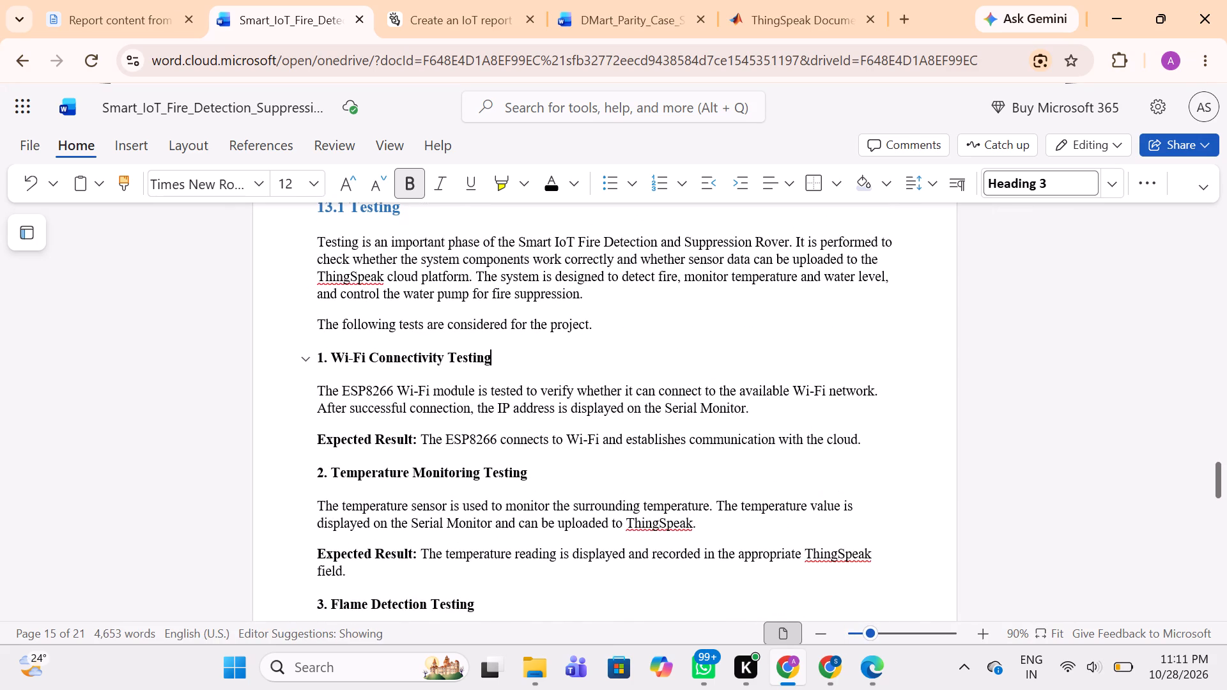
scroll(431, 358, up, 2)
scroll(431, 358, down, 1)
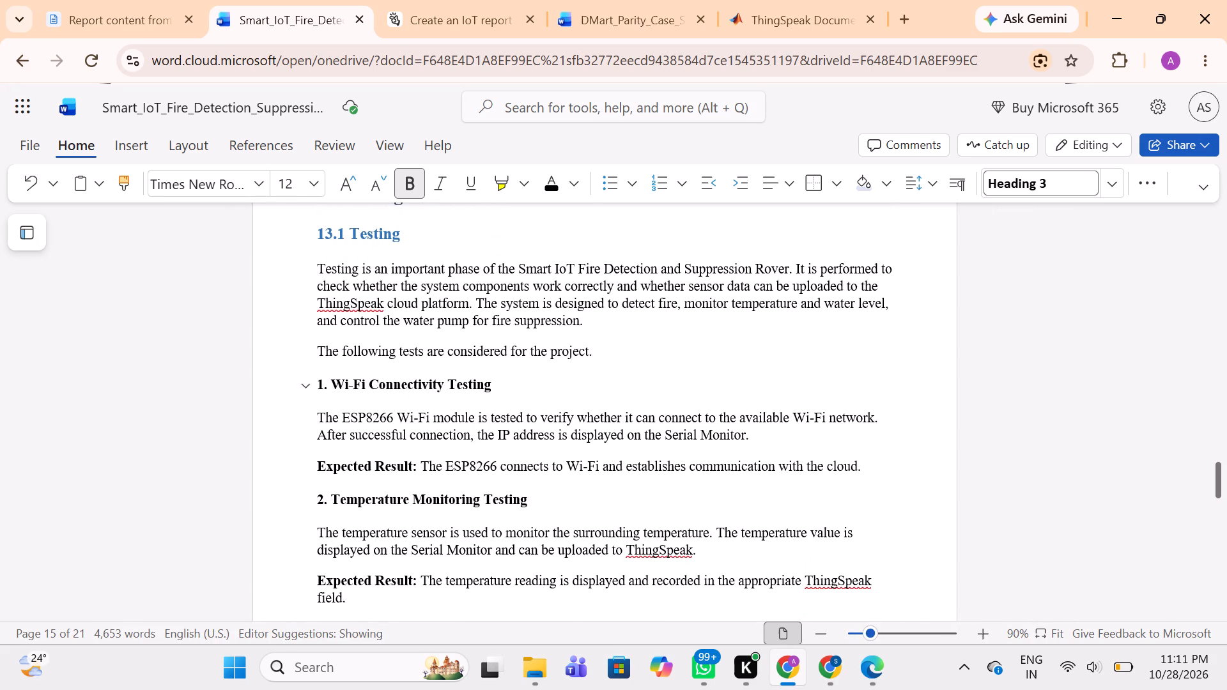
scroll(431, 358, down, 4)
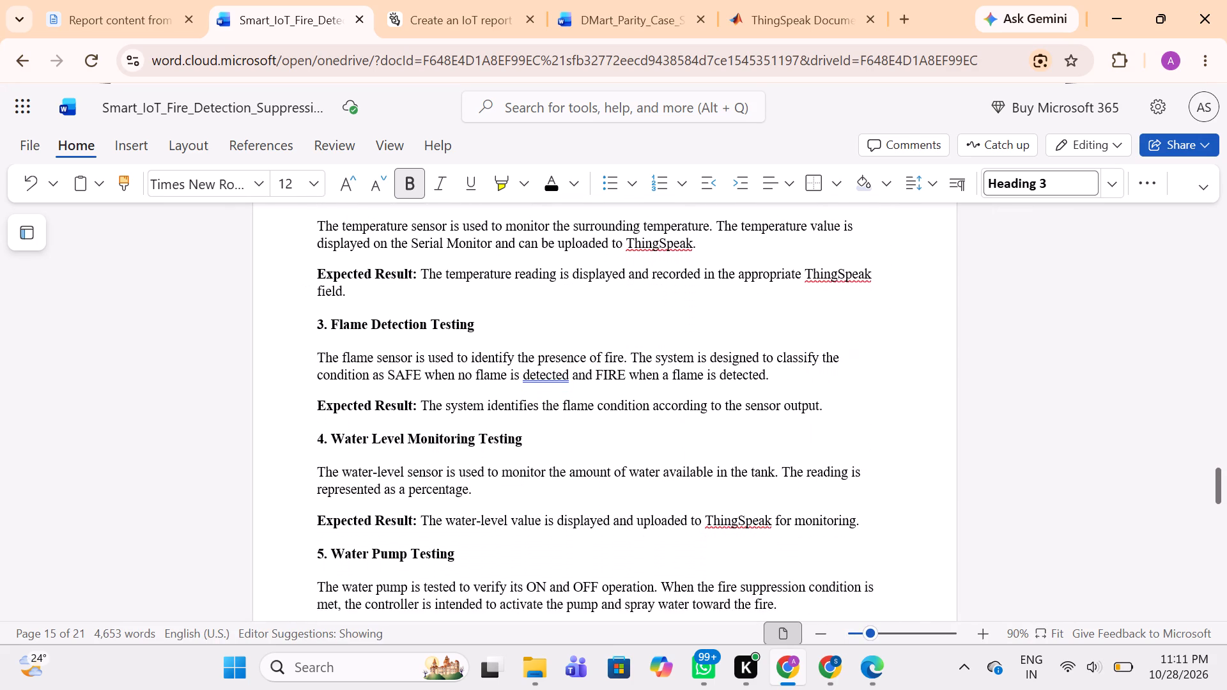
scroll(431, 358, down, 2)
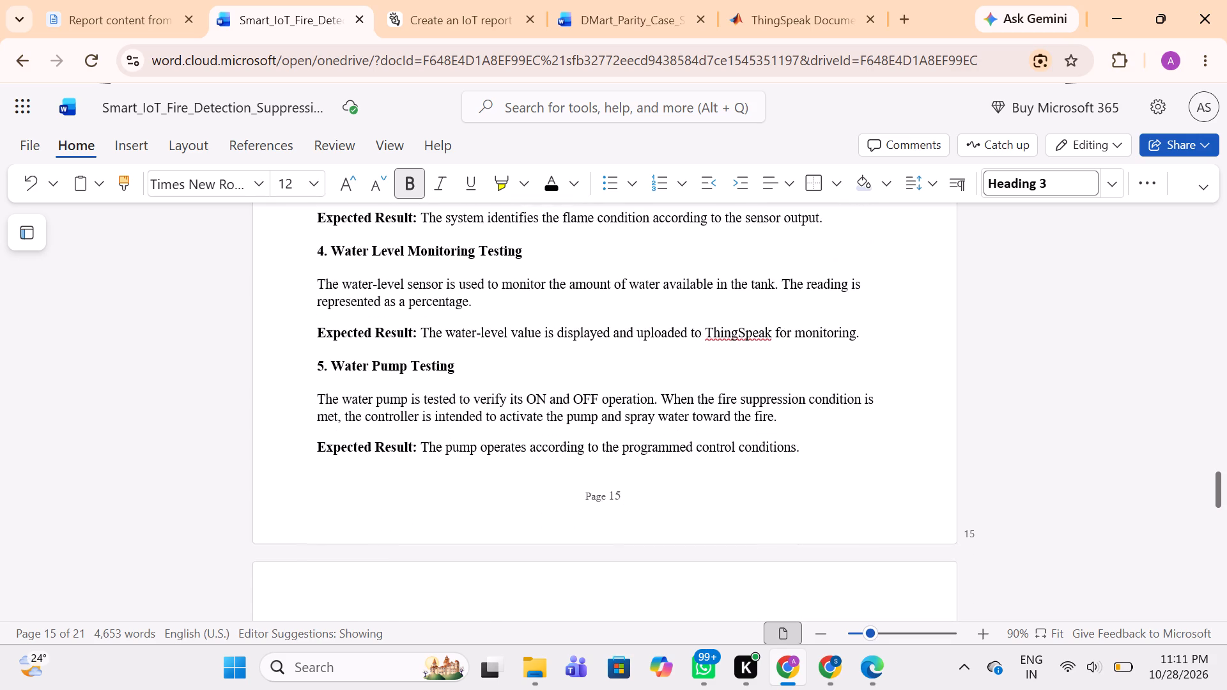
scroll(431, 358, down, 4)
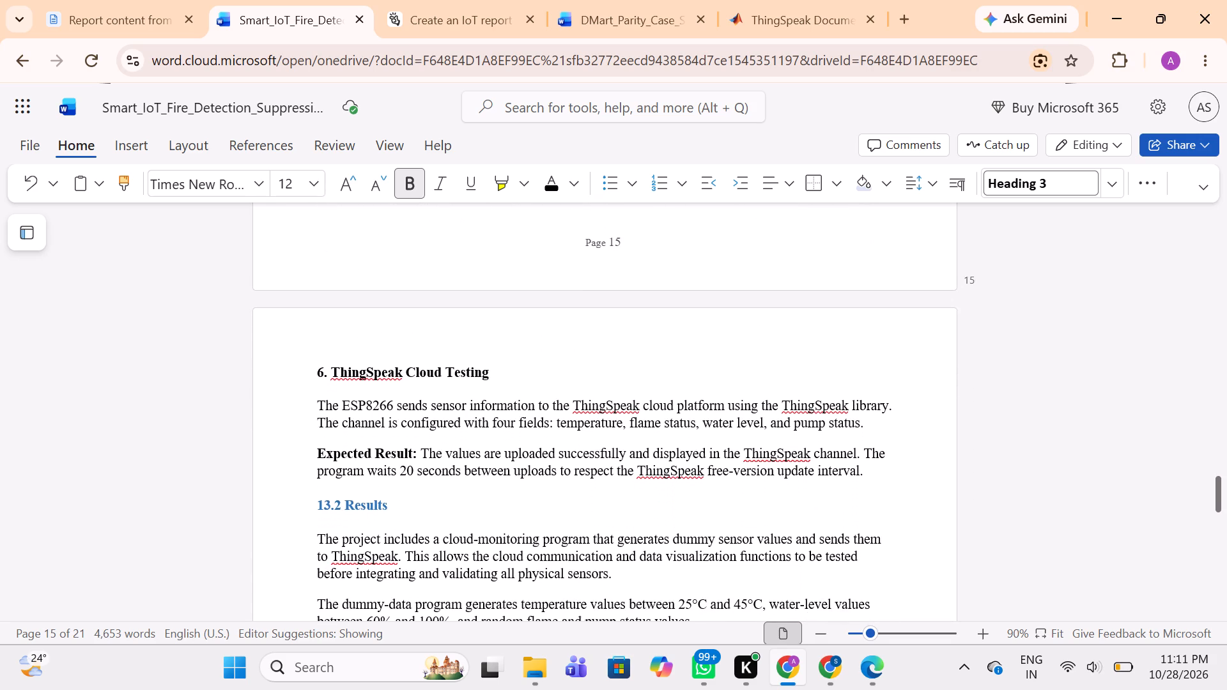
scroll(431, 358, down, 4)
Look back through the report's earlier pages, from the 9.3 Dashboard Setup area to the section 12 Program Code page.
scroll(431, 358, up, 1)
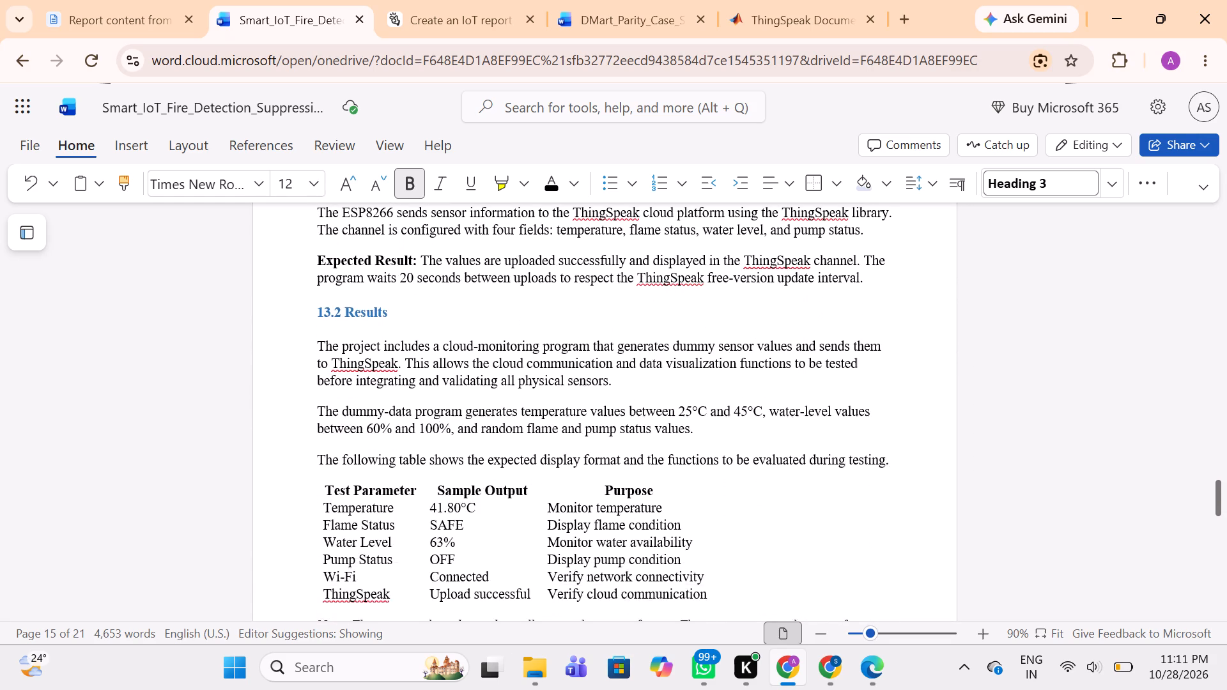
scroll(431, 358, up, 4)
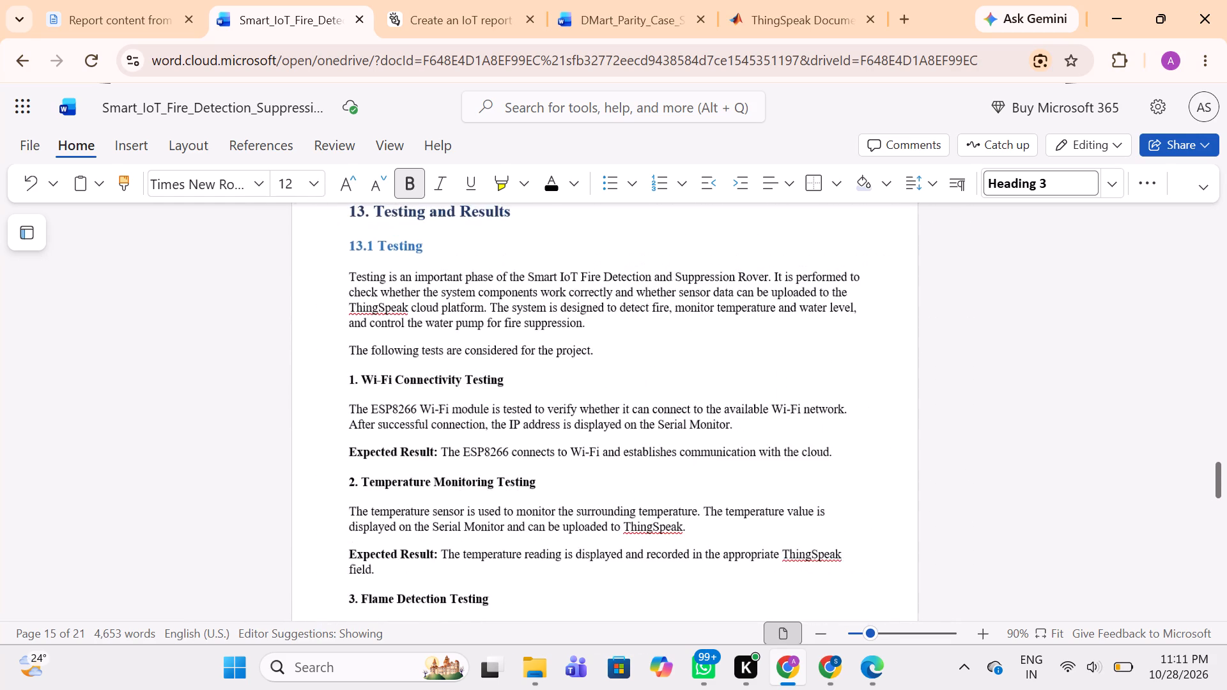
scroll(431, 358, up, 1)
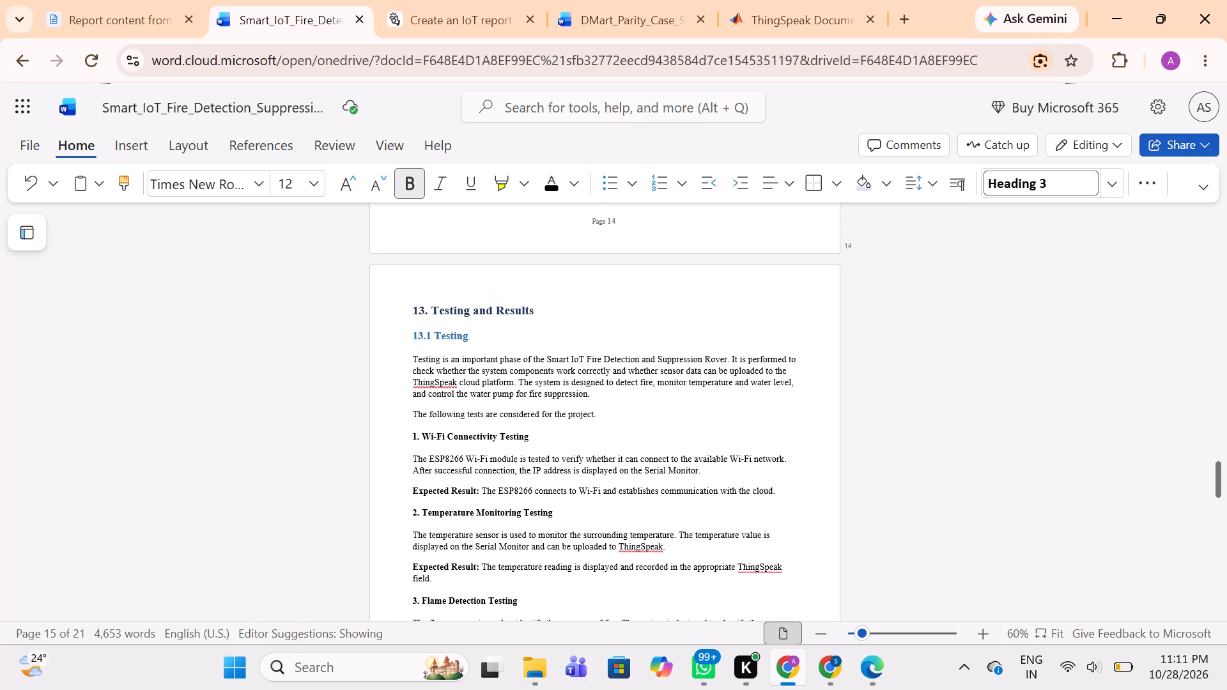
scroll(431, 358, up, 5)
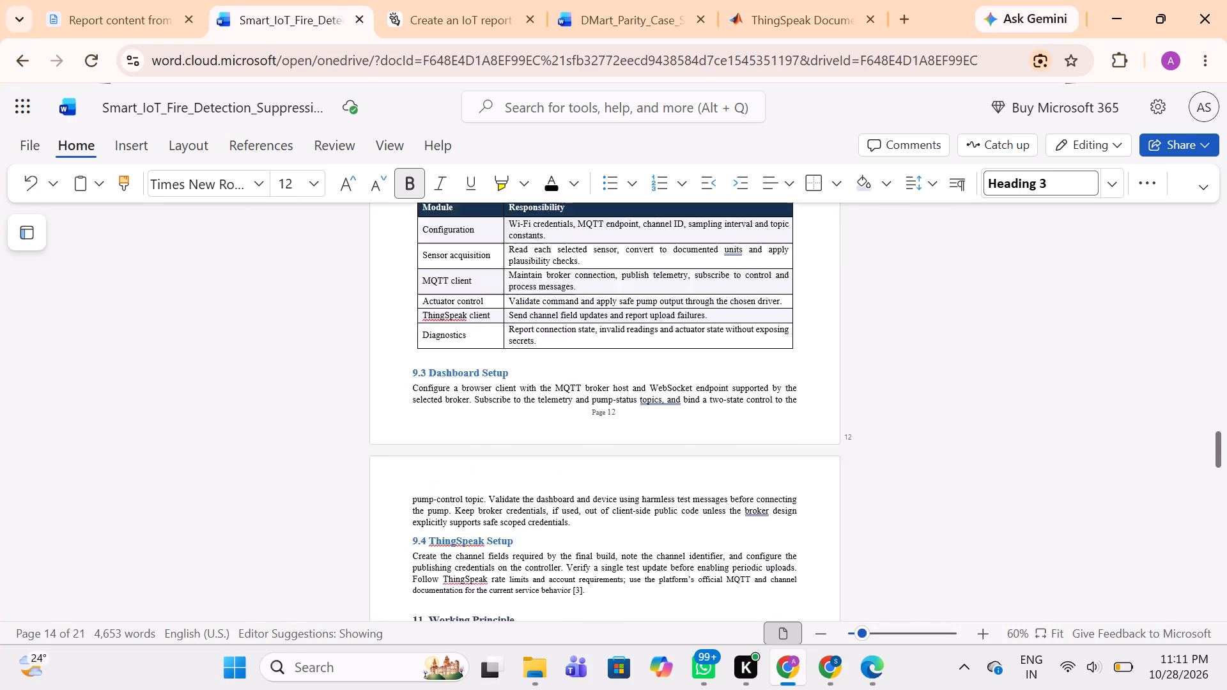
scroll(431, 358, up, 1)
scroll(431, 358, down, 2)
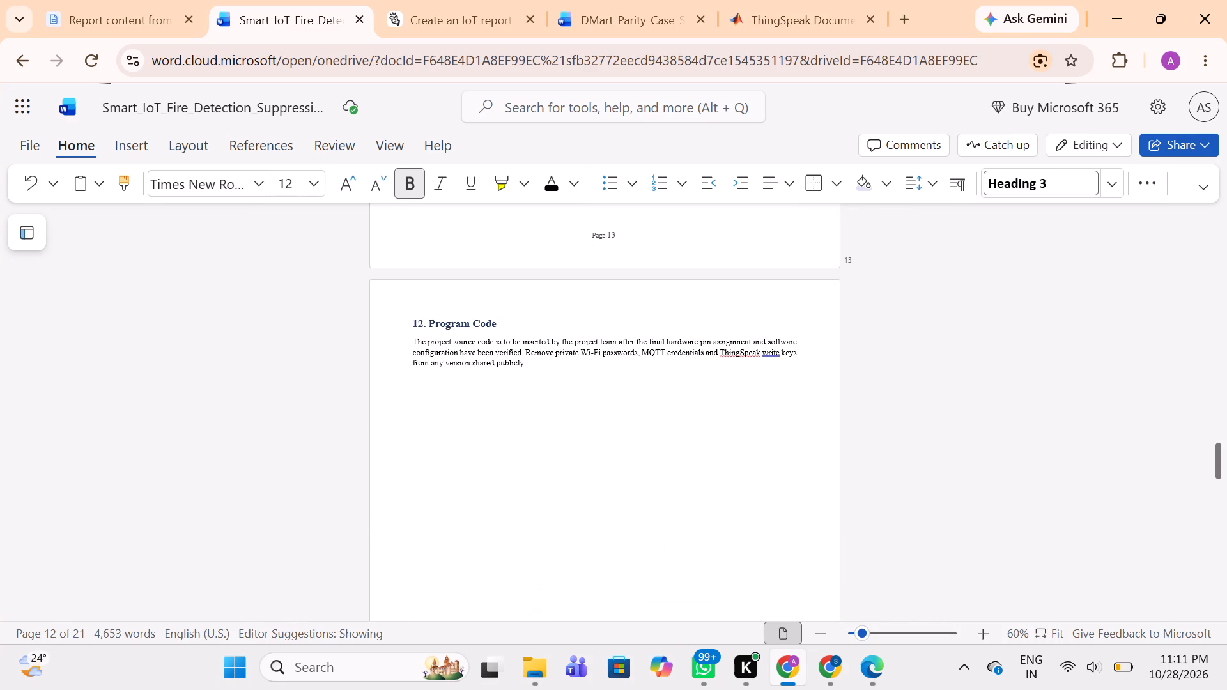
scroll(431, 358, down, 4)
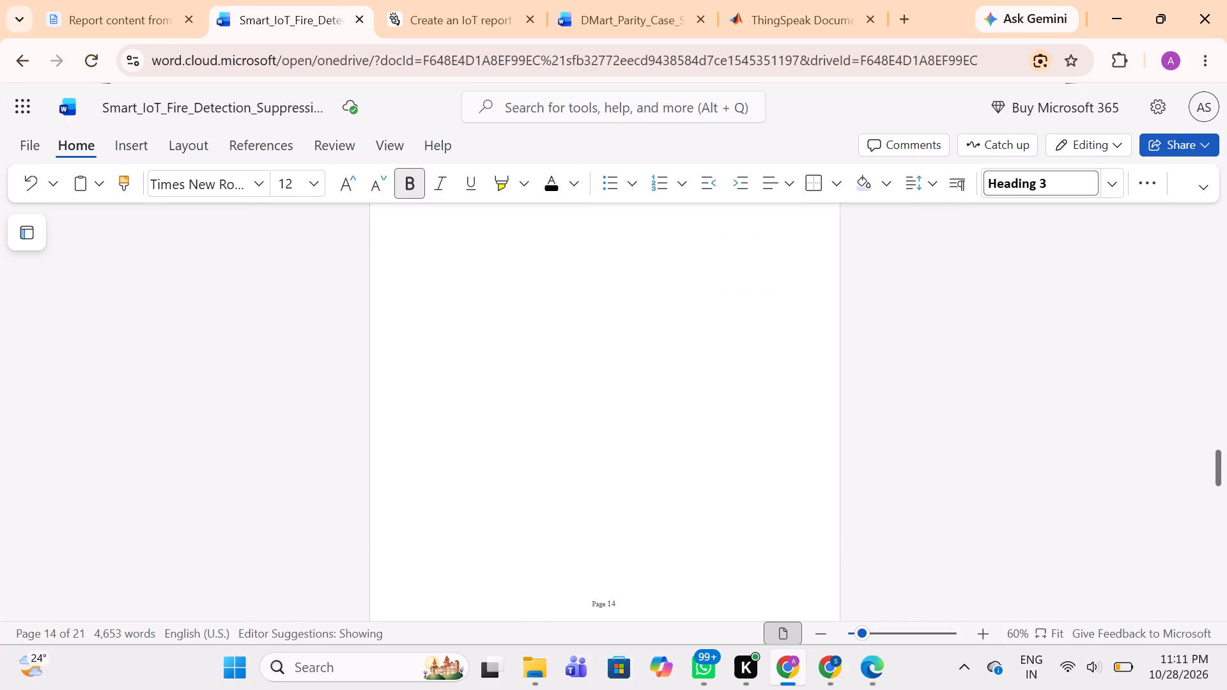
Delete the space between "Program" and "Code" in the section 12 heading.
scroll(431, 358, up, 1)
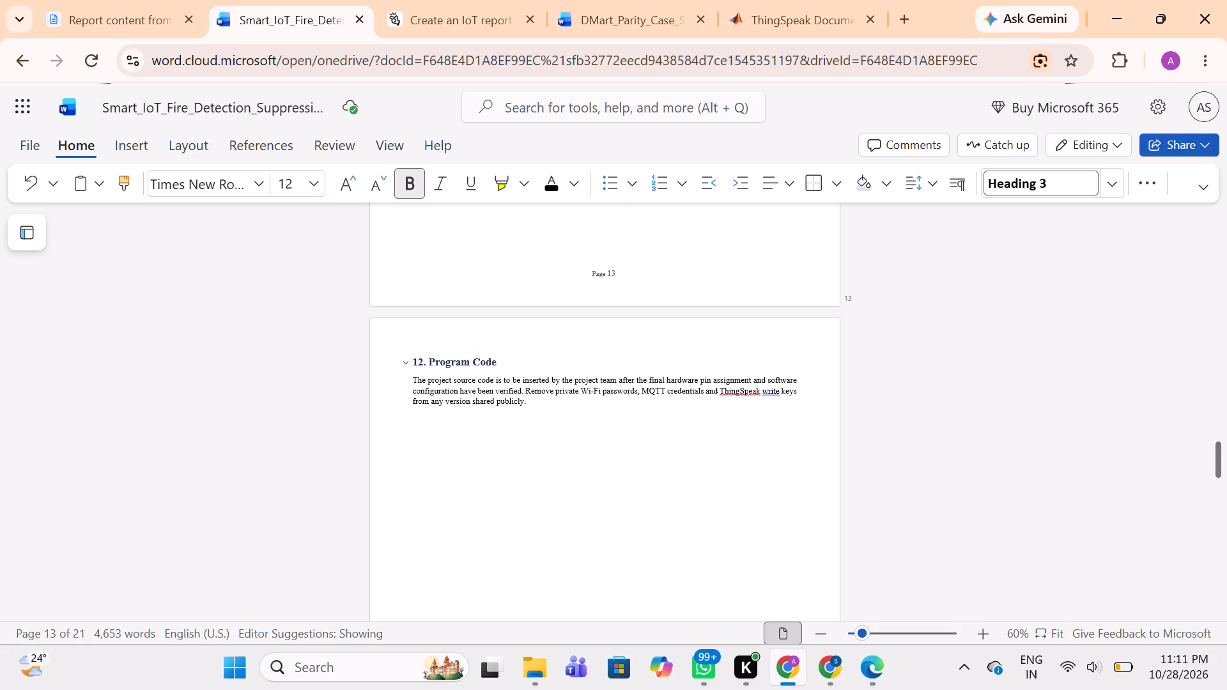
click(475, 366)
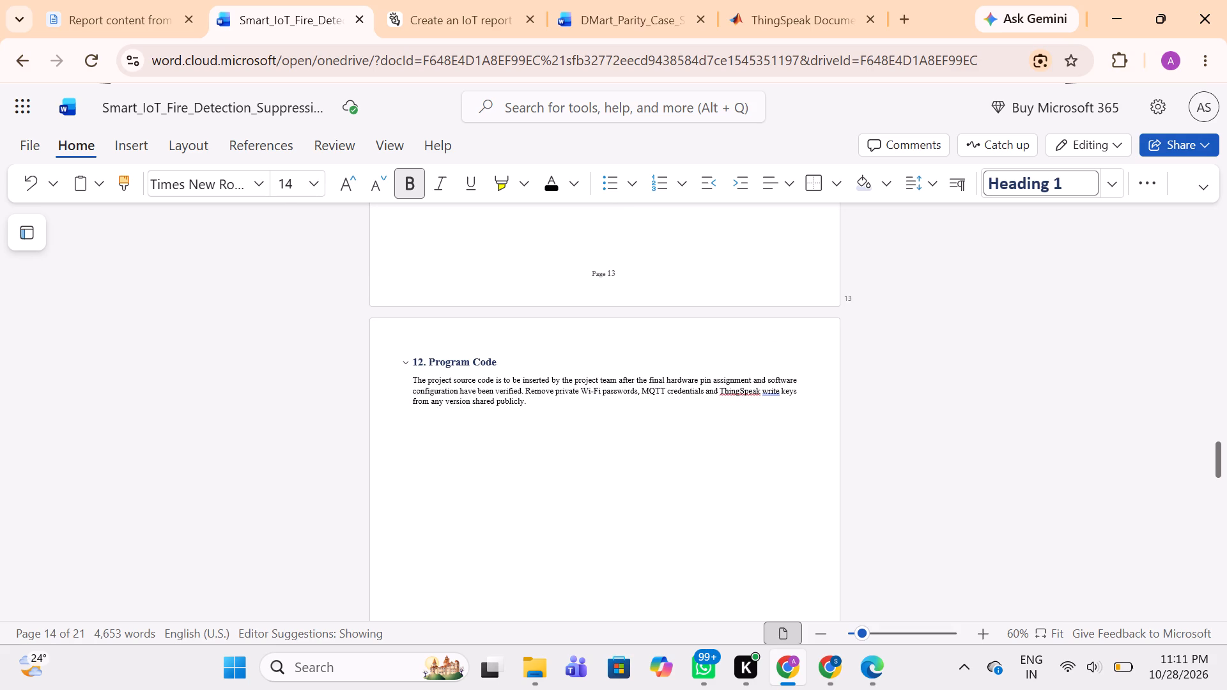
key(BackSpace)
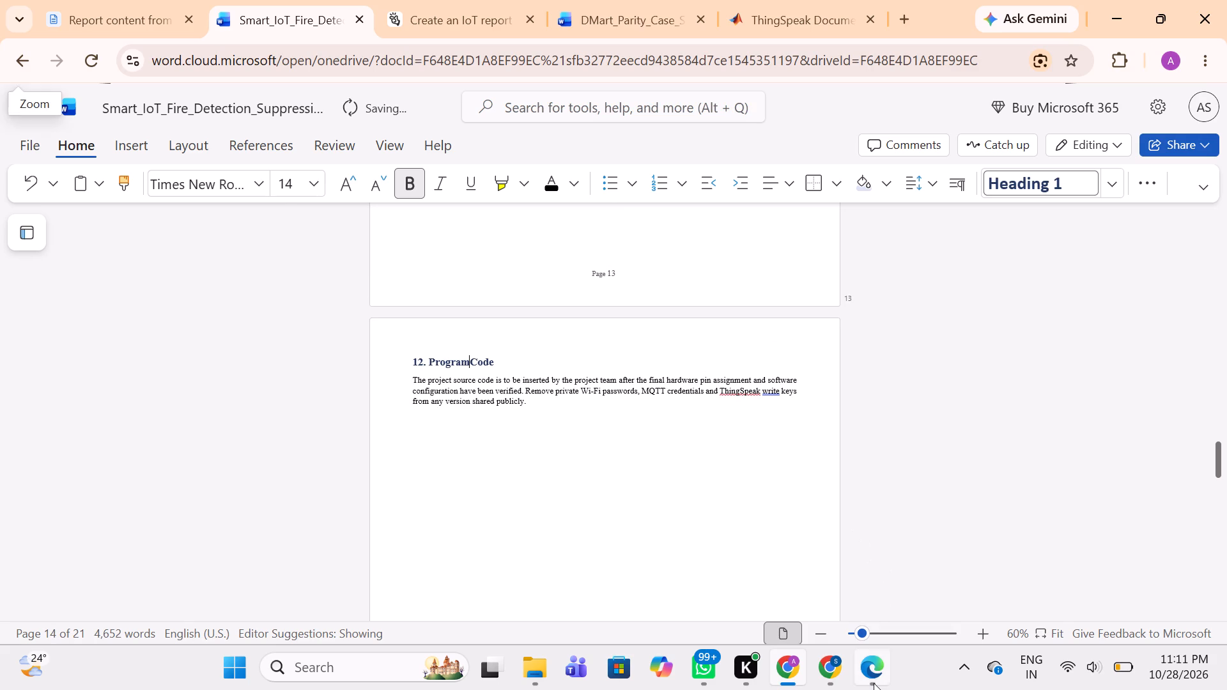
Switch to the ChatGPT conversation about the IoT project in Edge.
click(874, 683)
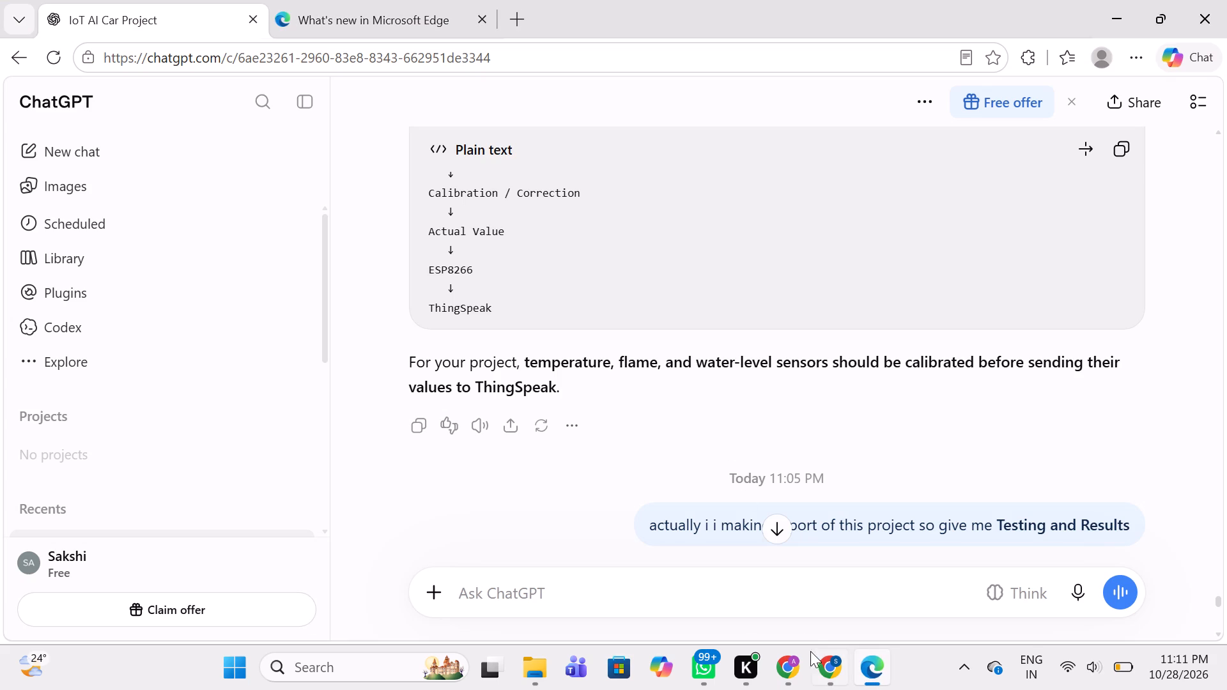
Switch to Chrome and look through the IOT_Report other document, from its Performance Metrics and References back to the Control Logic Summary.
click(810, 667)
click(681, 479)
scroll(681, 479, down, 1)
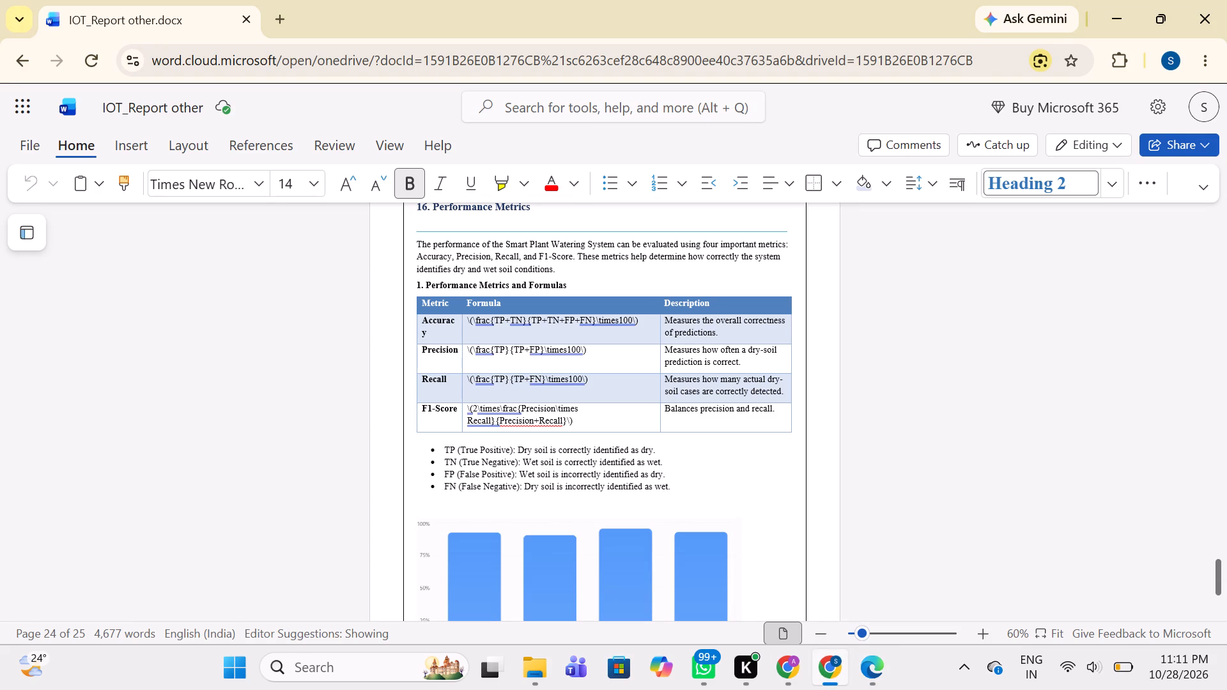
scroll(681, 479, down, 10)
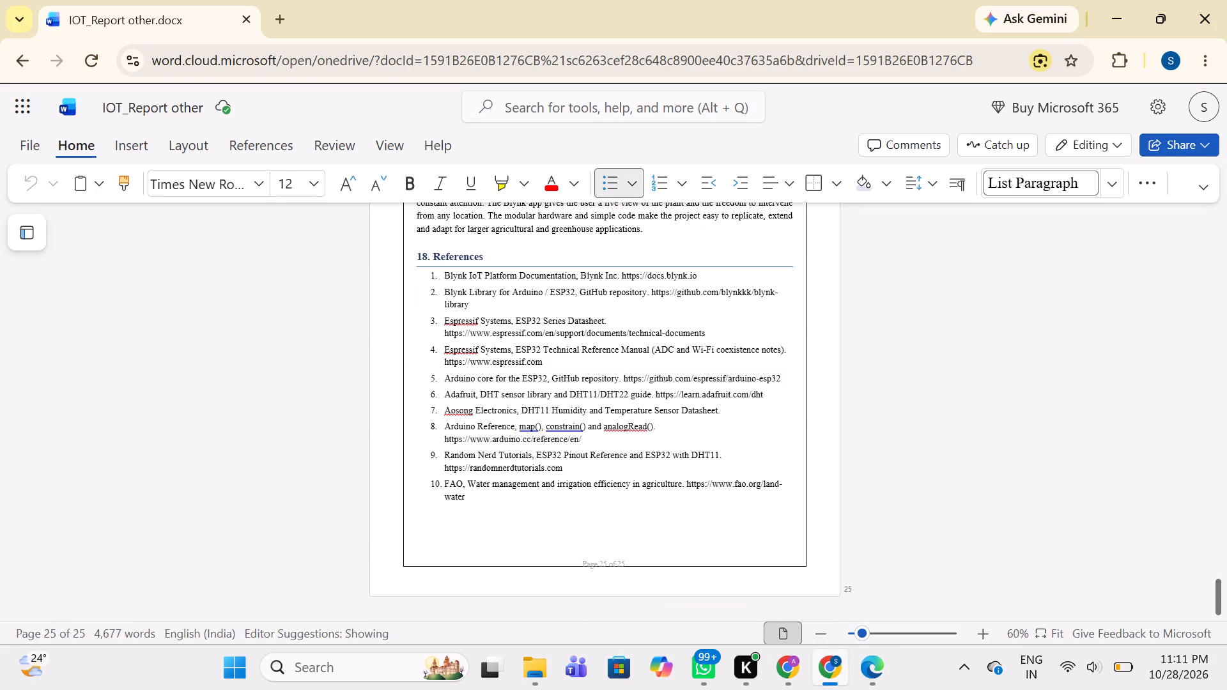
scroll(681, 479, up, 10)
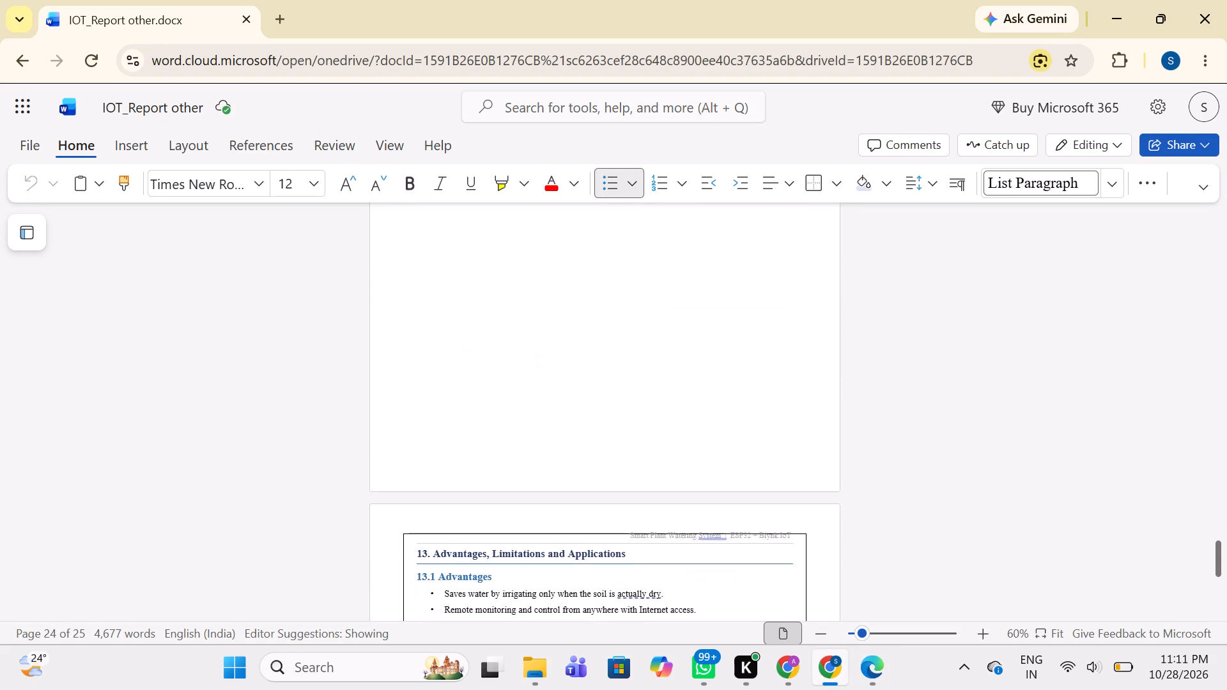
scroll(681, 479, up, 3)
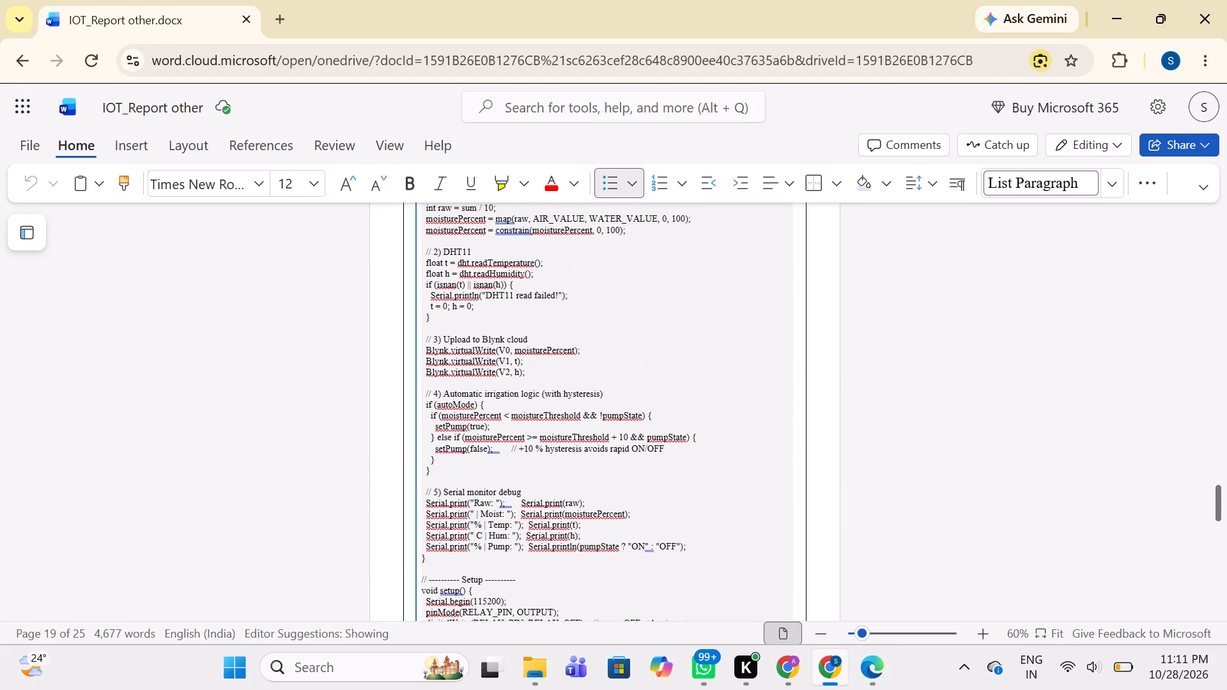
scroll(681, 479, up, 6)
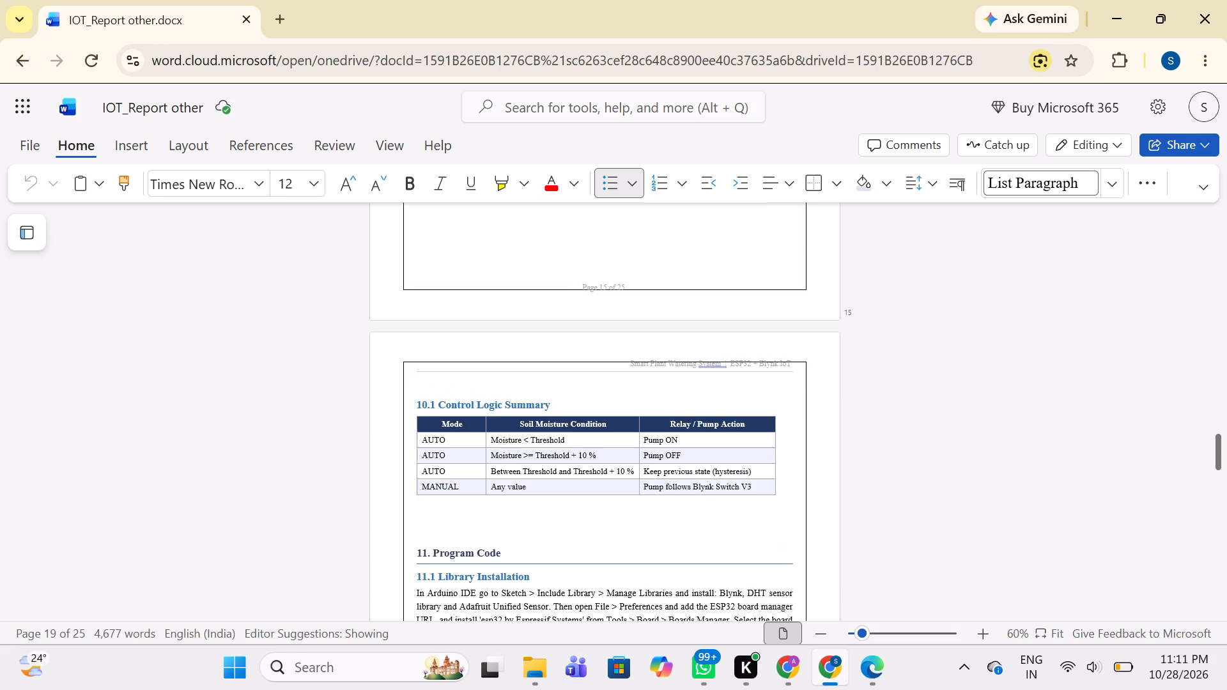
Switch to the Smart IoT Fire Detection report and delete "Program" from the section 12 heading, leaving "12. Code".
click(782, 664)
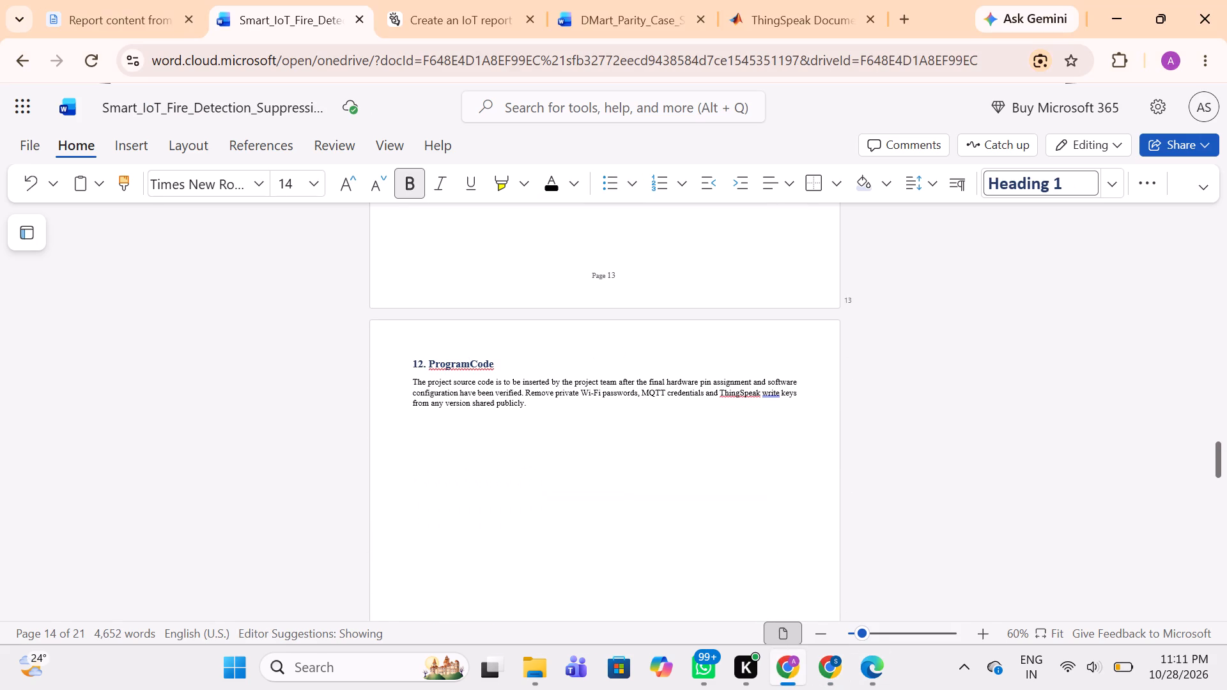
key(BackSpace)
key(BackSpace)
key(BackSpace)
key(BackSpace)
key(BackSpace)
key(BackSpace)
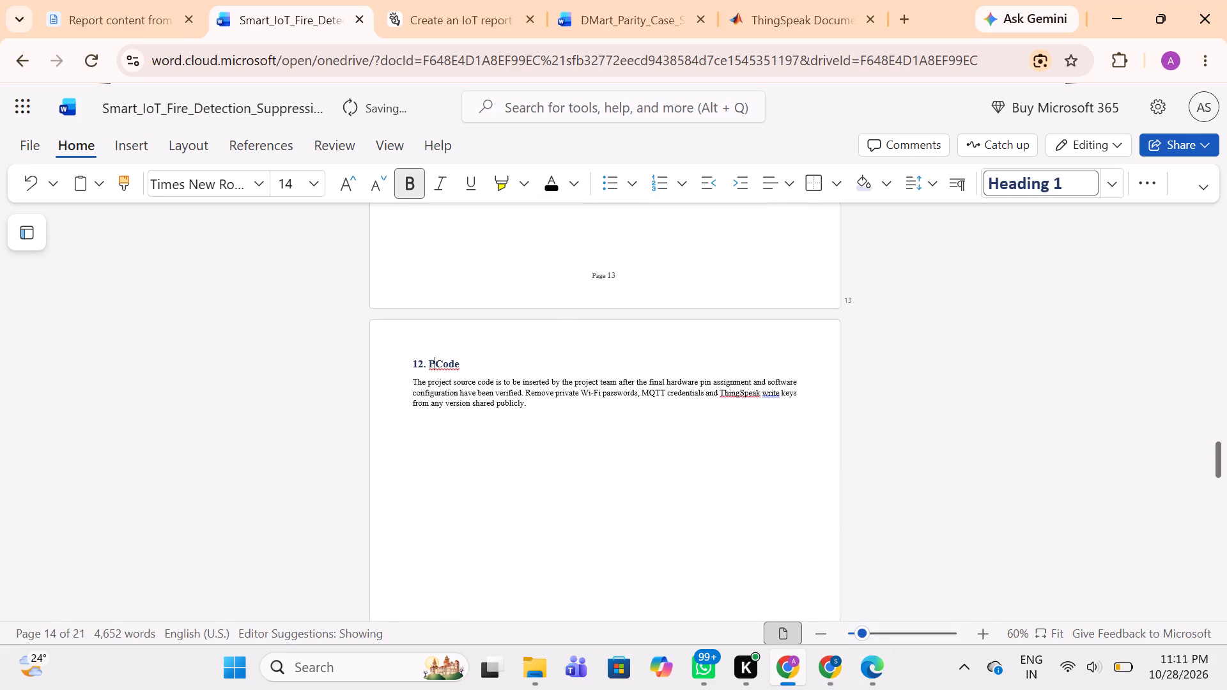
key(BackSpace)
scroll(670, 517, down, 4)
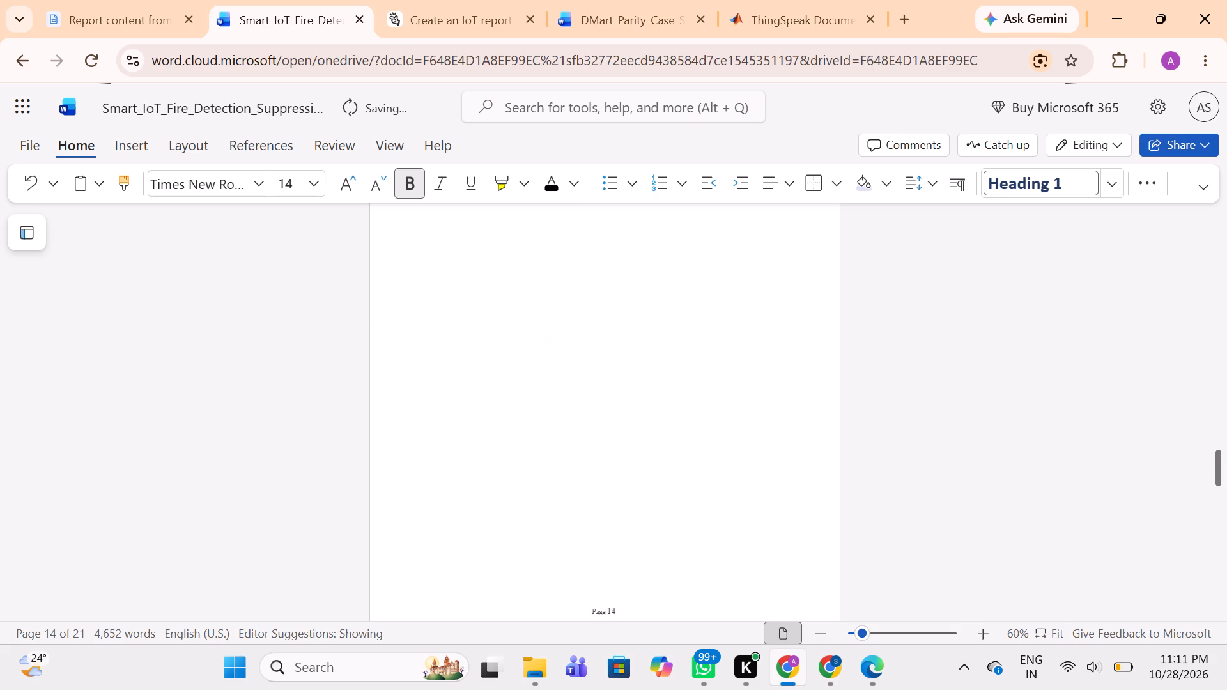
scroll(678, 494, down, 4)
scroll(678, 494, up, 2)
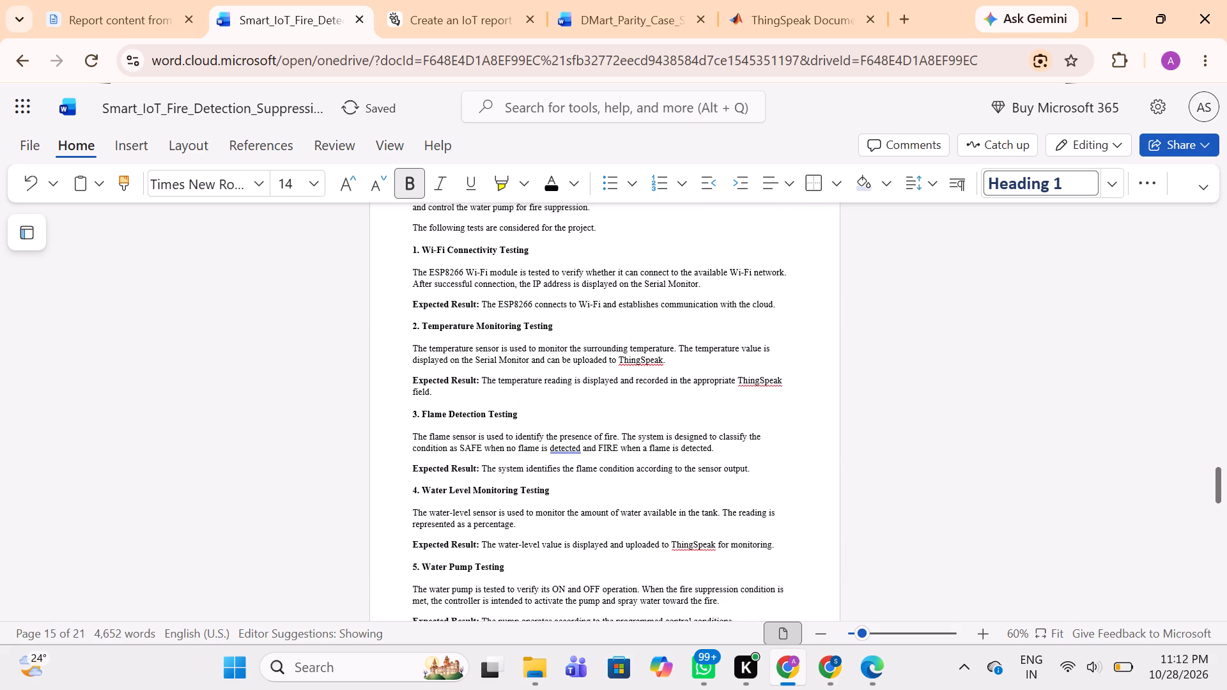
scroll(678, 494, up, 1)
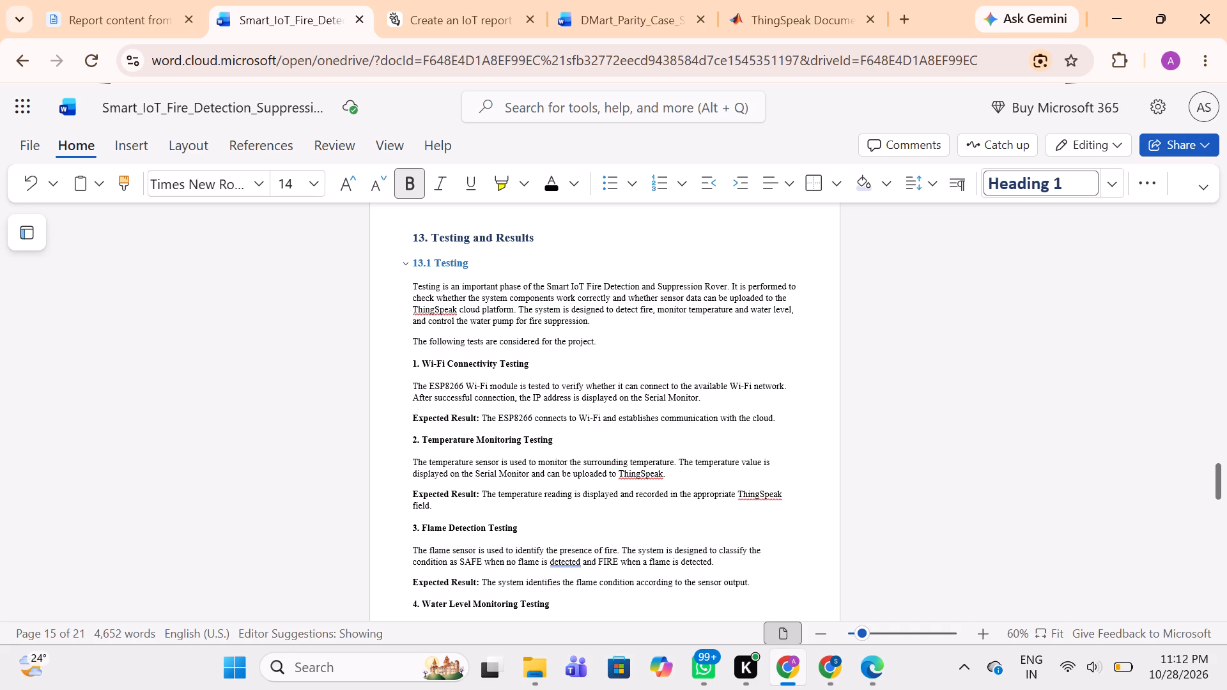
drag(415, 261, 467, 287)
drag(467, 287, 681, 611)
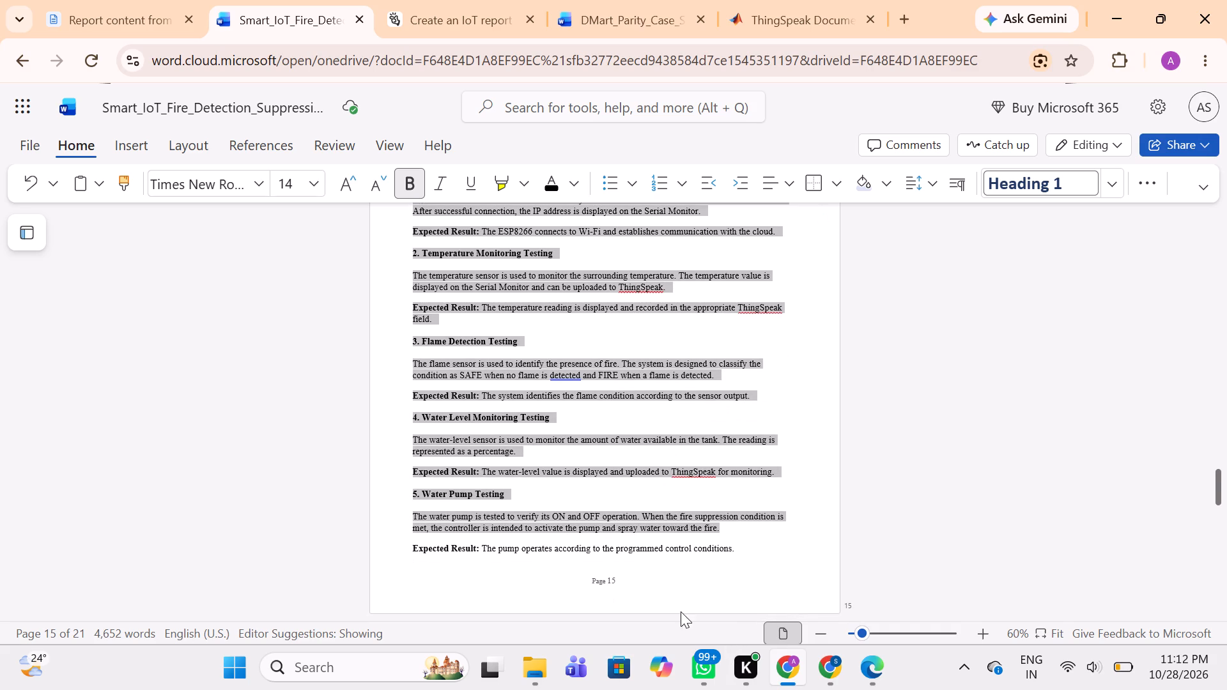
drag(681, 611, 704, 551)
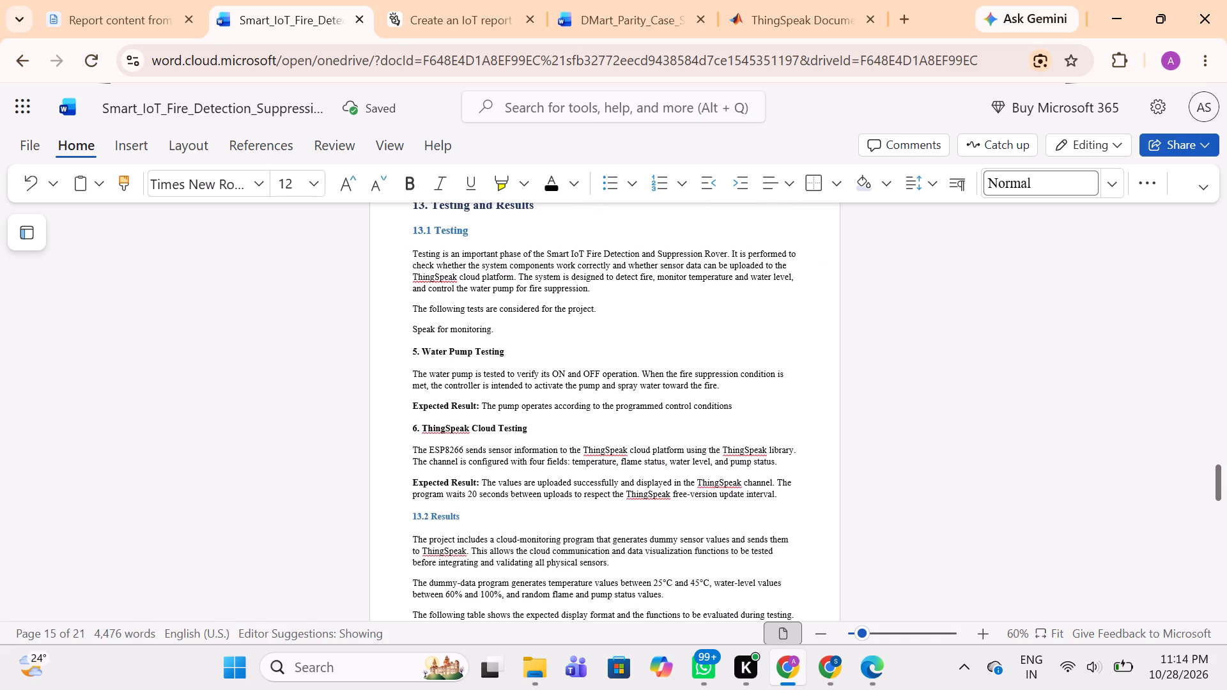
drag(782, 499, 382, 268)
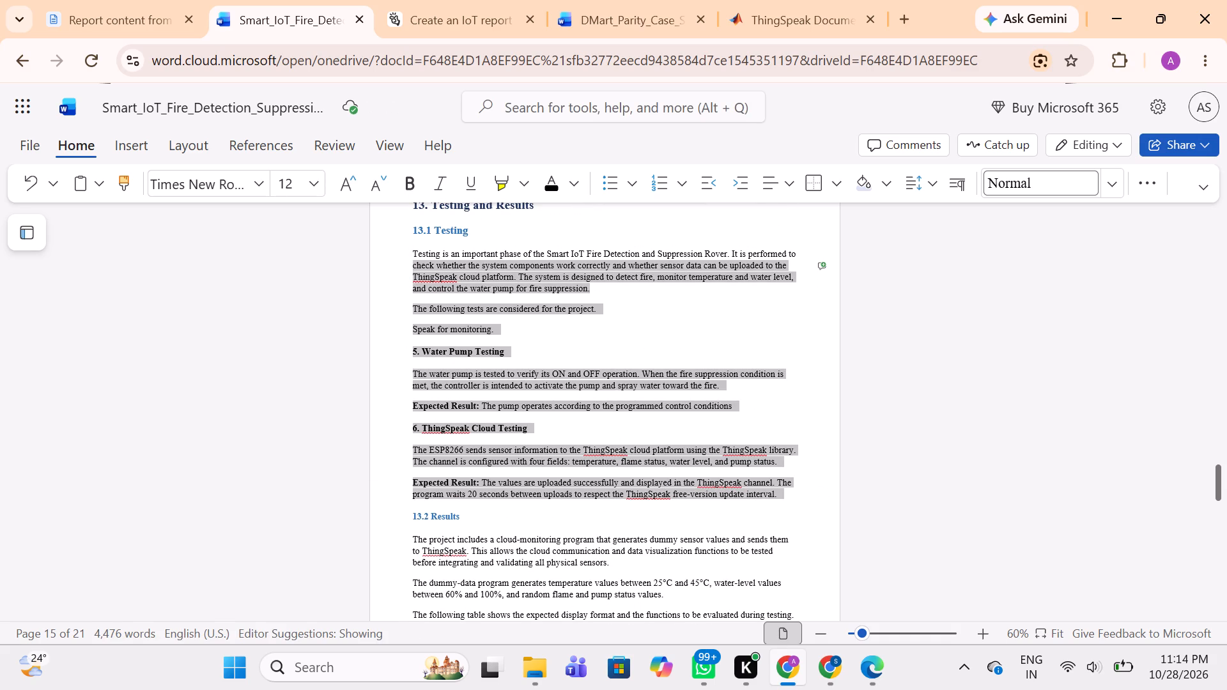
drag(382, 268, 384, 243)
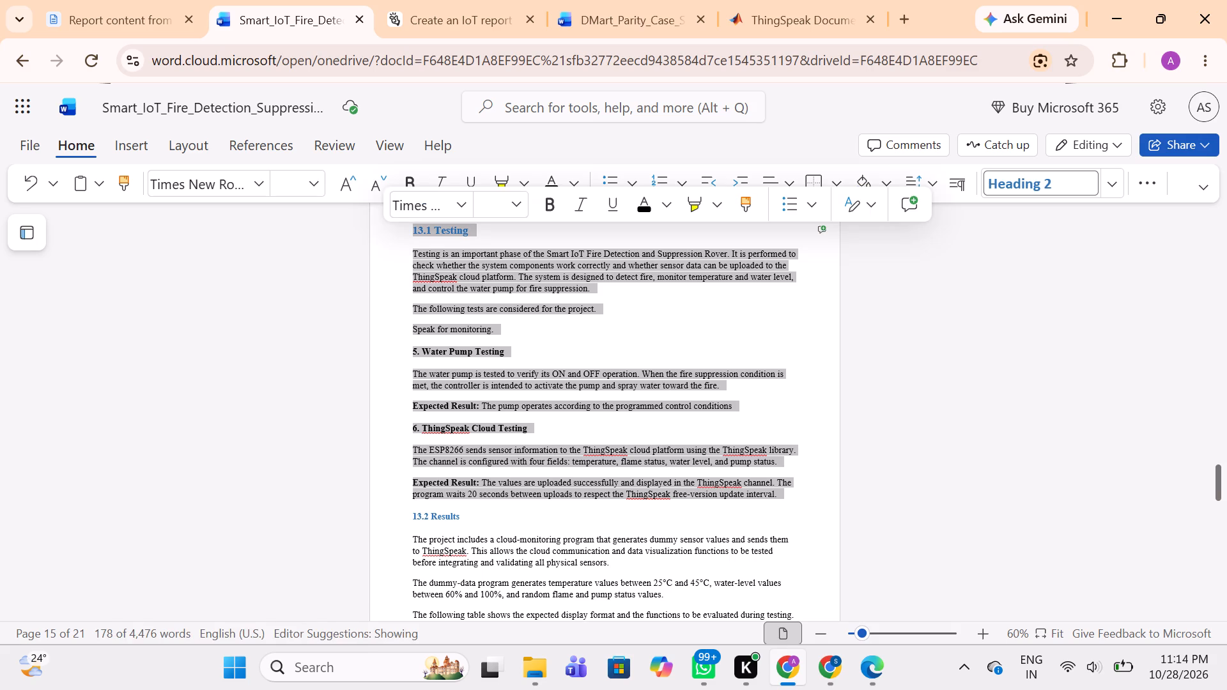
click(412, 253)
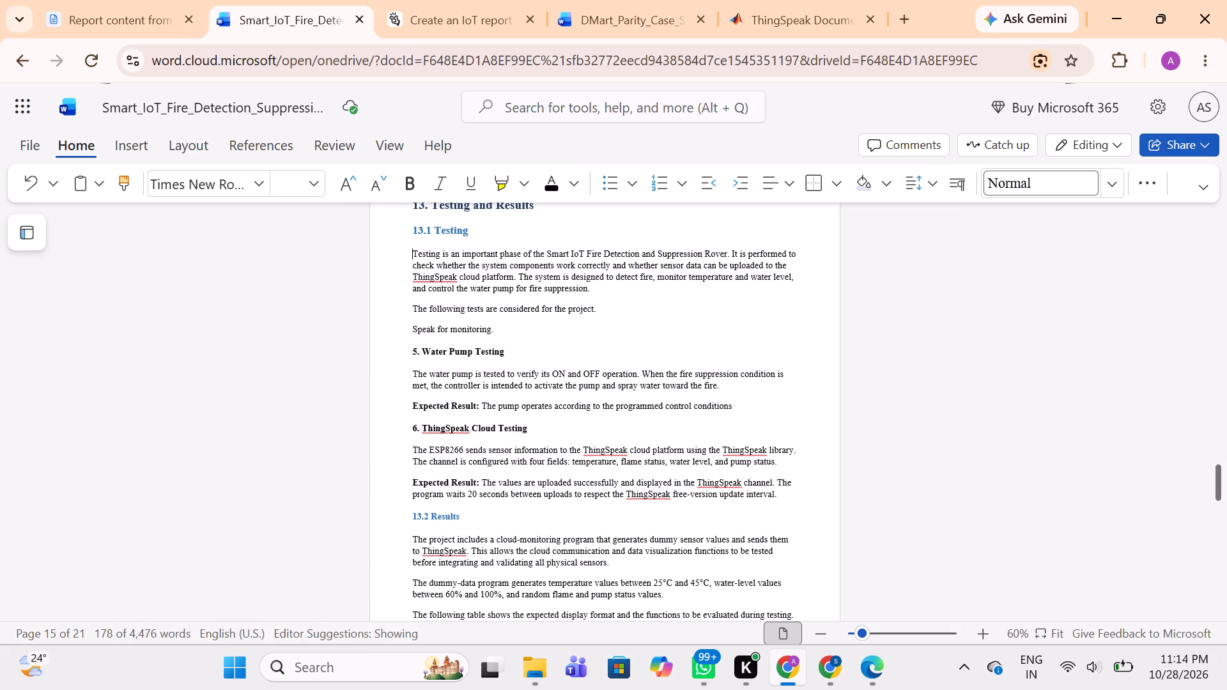
drag(412, 253, 787, 493)
key(BackSpace)
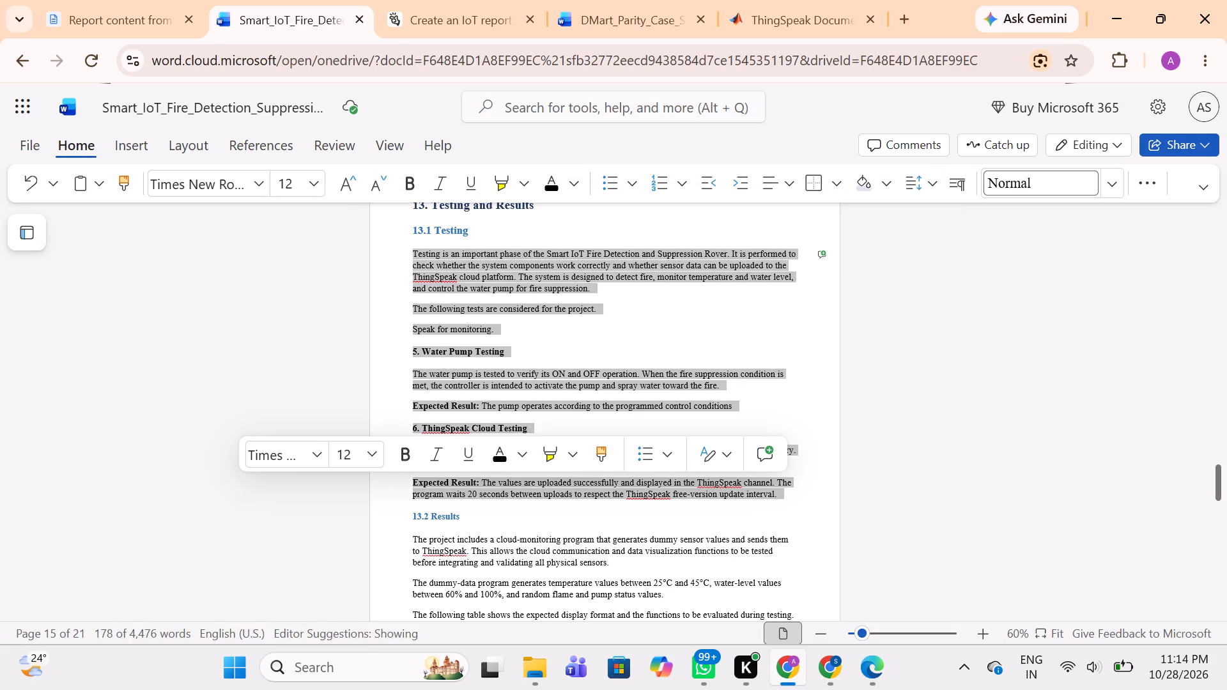
Paste the reworked ChatGPT testing text on a new line below the 13.1 Testing heading.
click(484, 244)
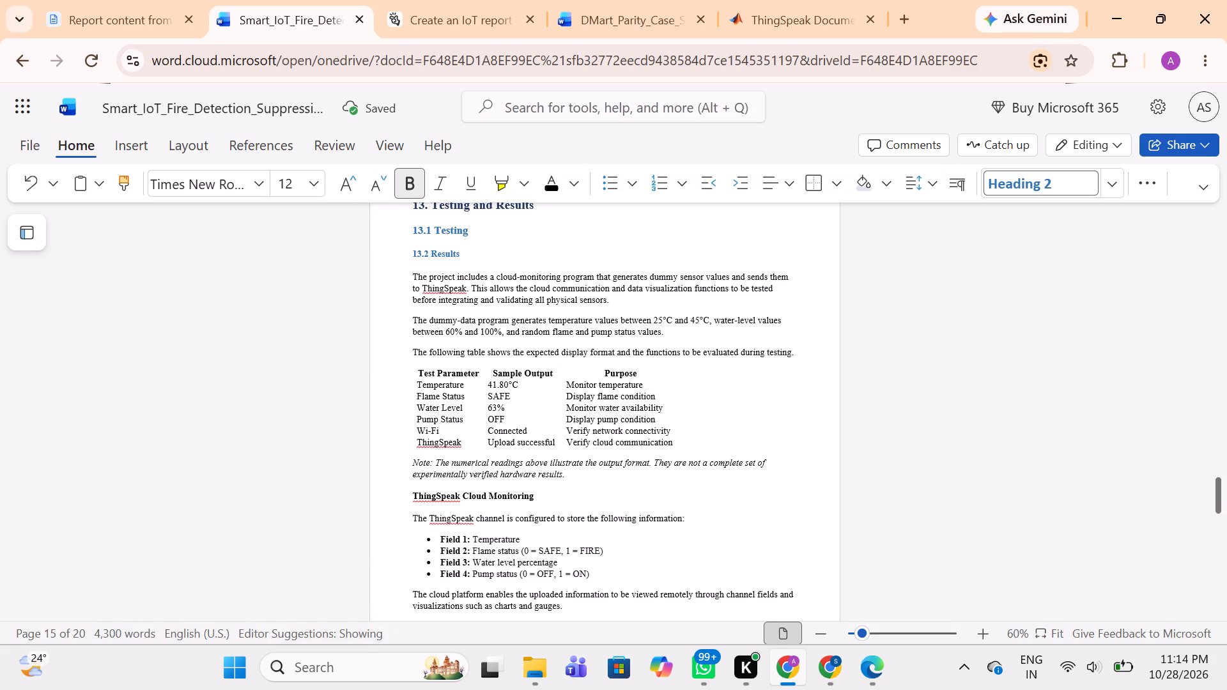
click(478, 227)
key(Return)
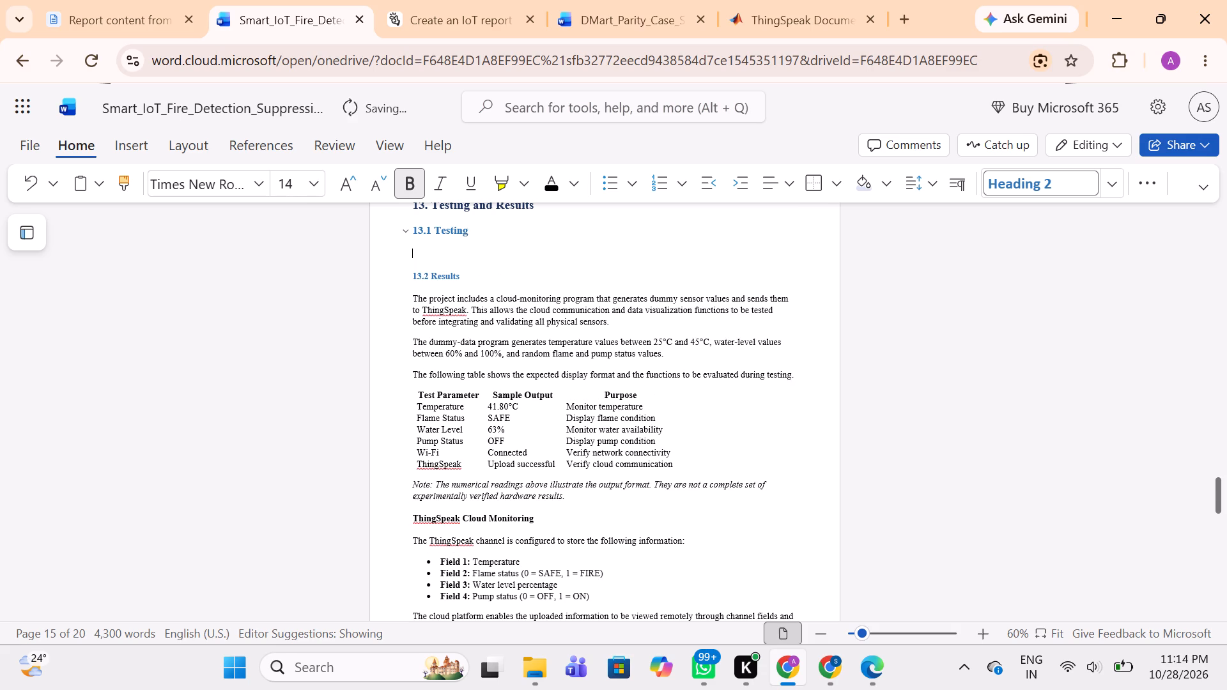
key(ctrl+v)
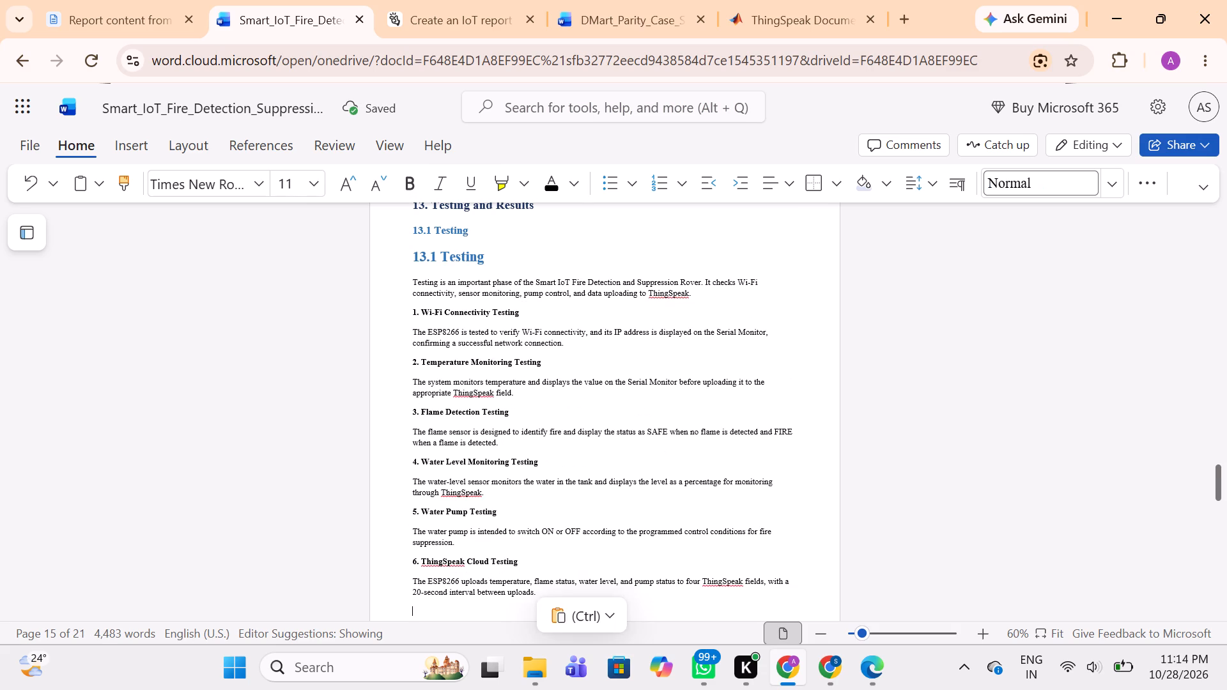
Remove the duplicate, larger 13.1 Testing heading that came in with the pasted text.
click(493, 254)
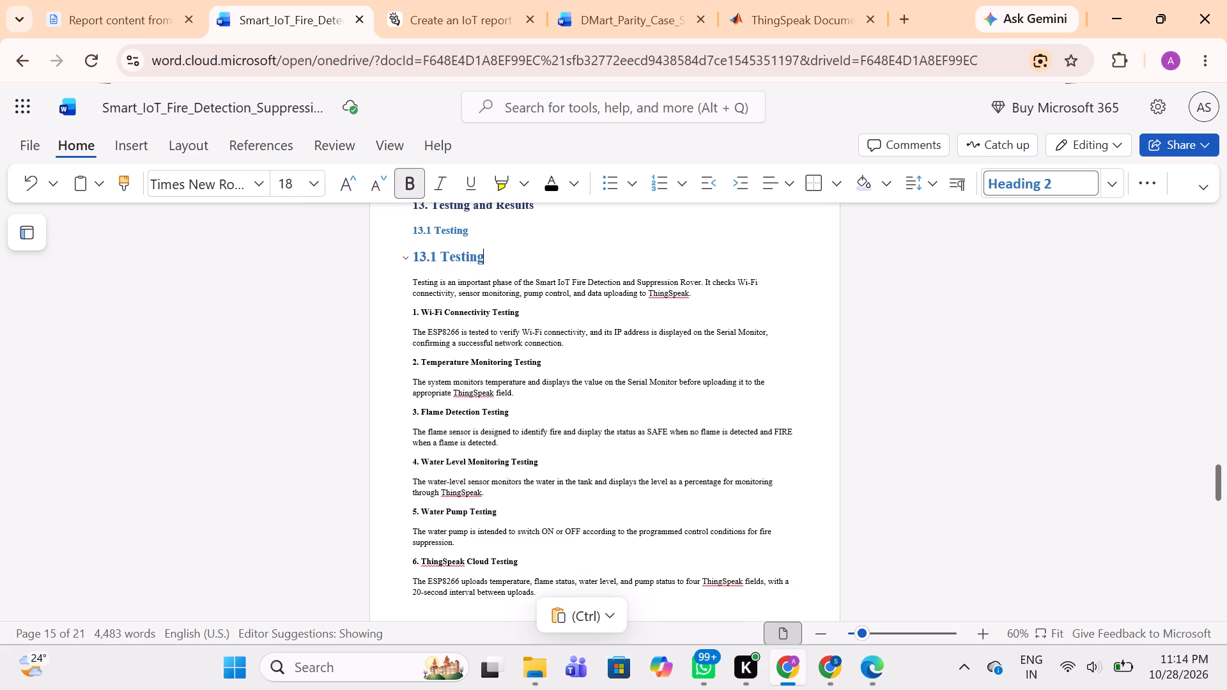
key(BackSpace)
key(BackSpace)
key(BackSpace)
key(BackSpace)
key(BackSpace)
key(BackSpace)
key(BackSpace)
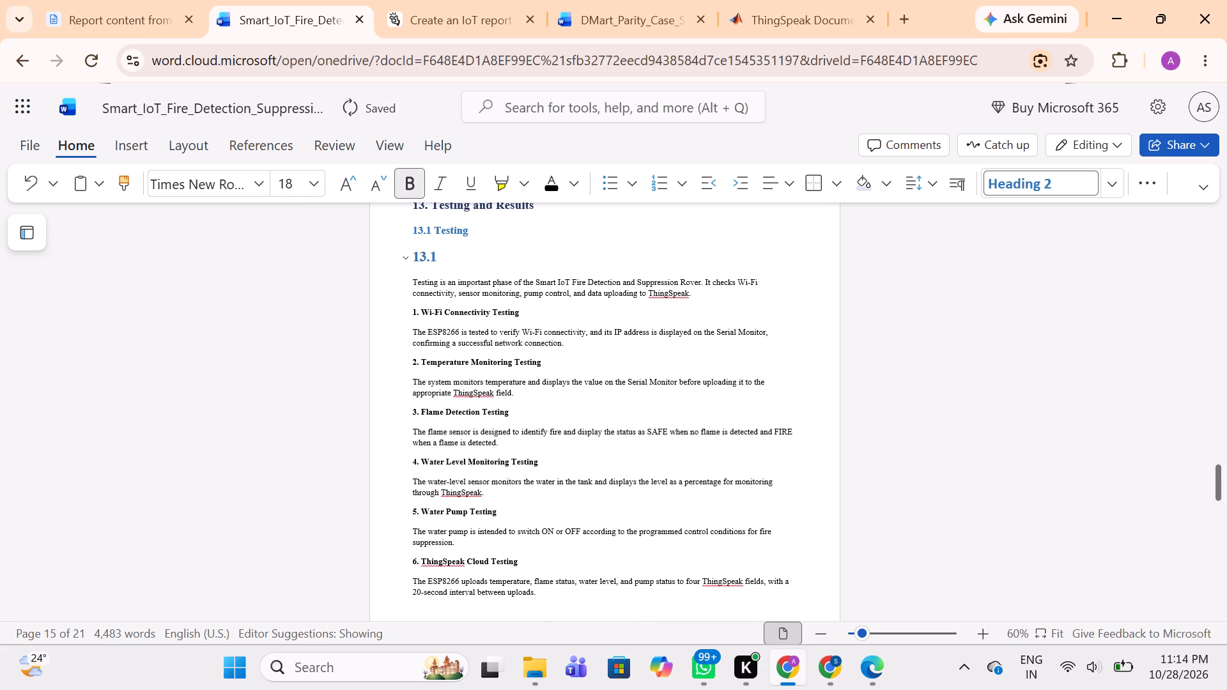
Delete the leftover "13.1" heading line between the 13.1 Testing heading and its opening paragraph.
key(BackSpace)
key(BackSpace)
key(BackSpace)
key(BackSpace)
key(BackSpace)
key(BackSpace)
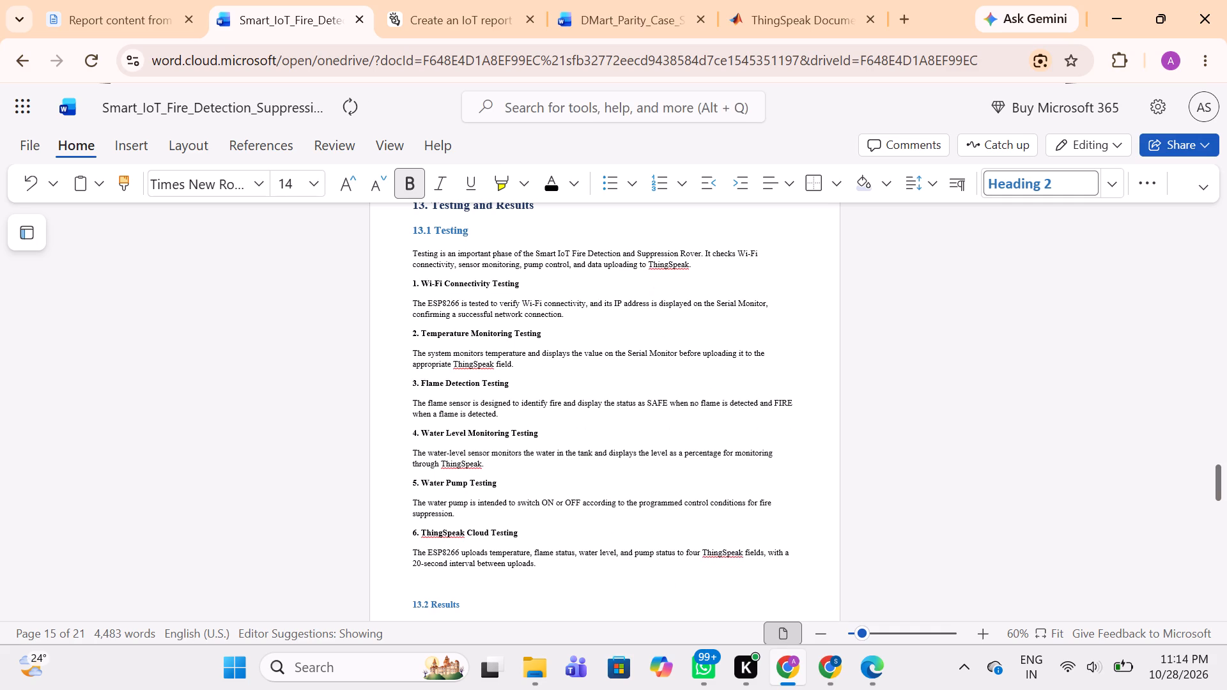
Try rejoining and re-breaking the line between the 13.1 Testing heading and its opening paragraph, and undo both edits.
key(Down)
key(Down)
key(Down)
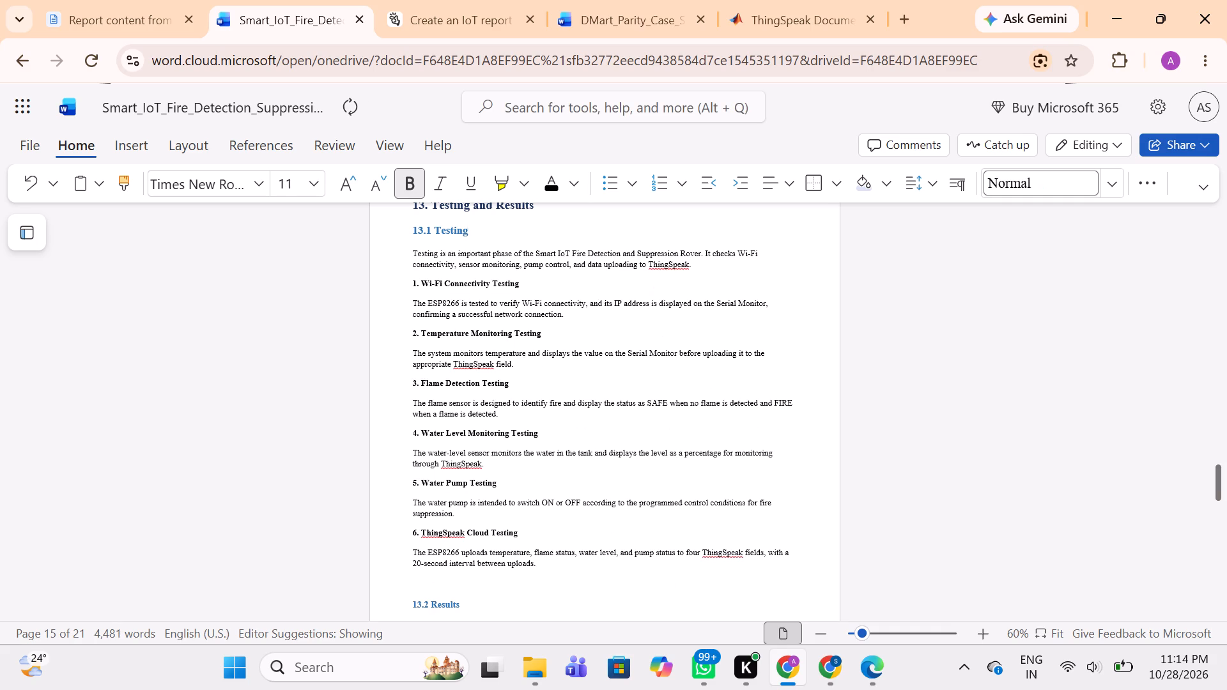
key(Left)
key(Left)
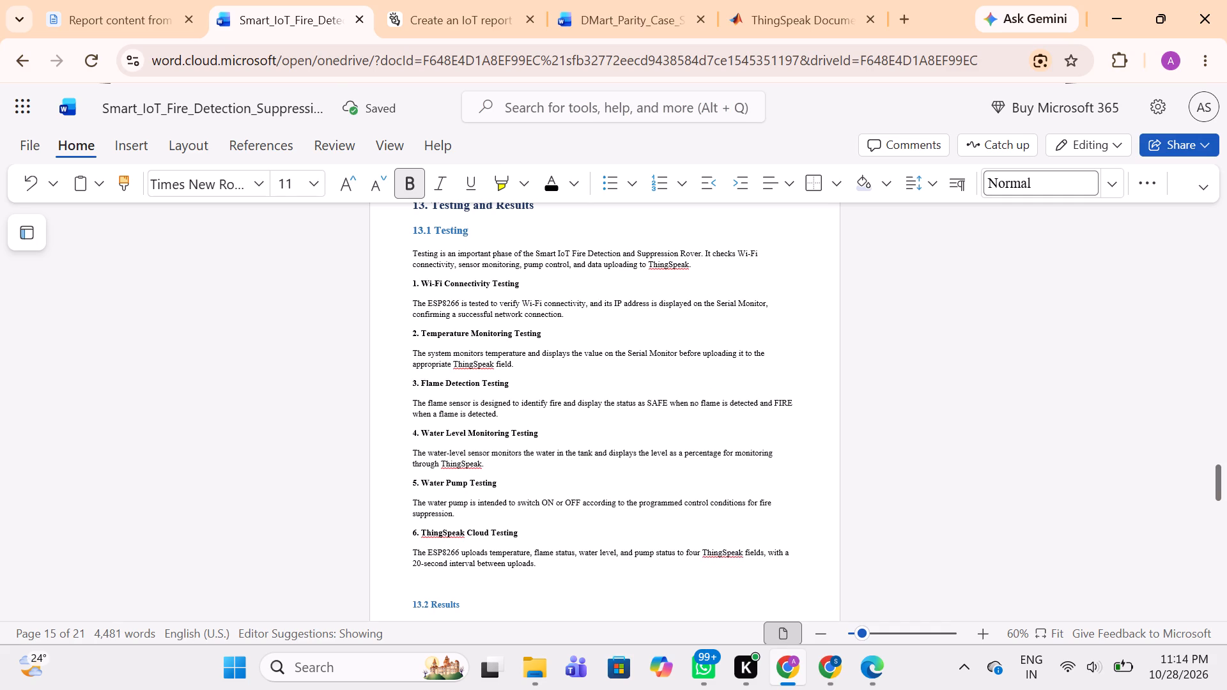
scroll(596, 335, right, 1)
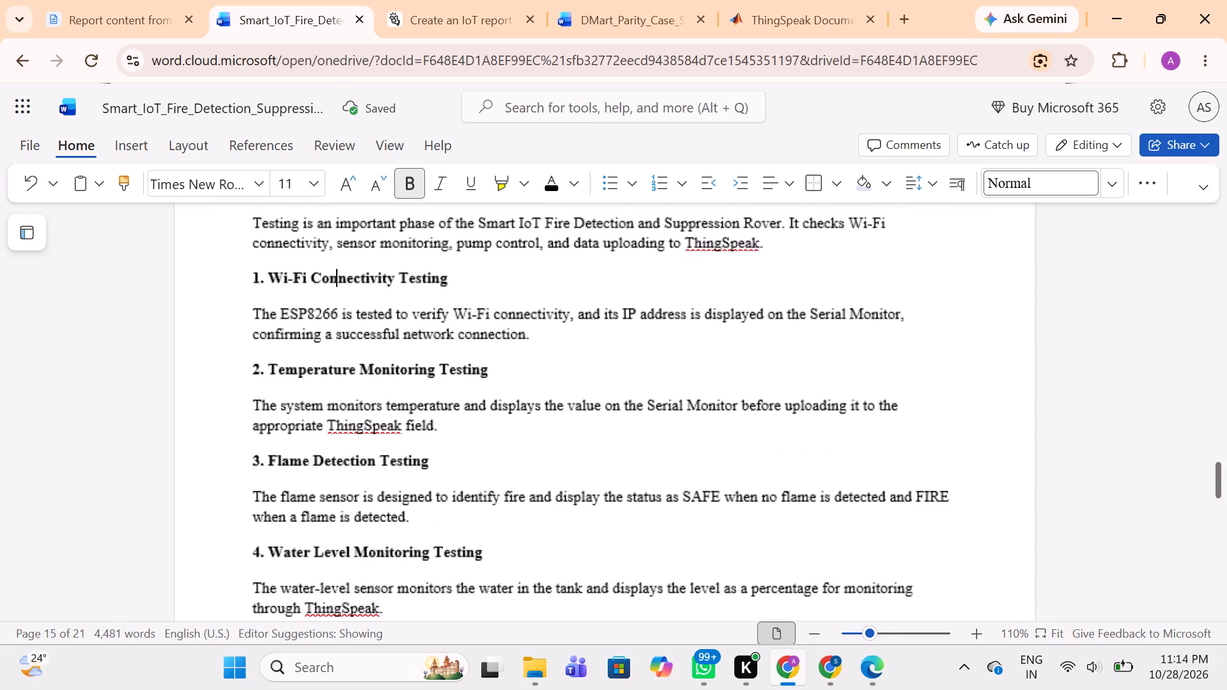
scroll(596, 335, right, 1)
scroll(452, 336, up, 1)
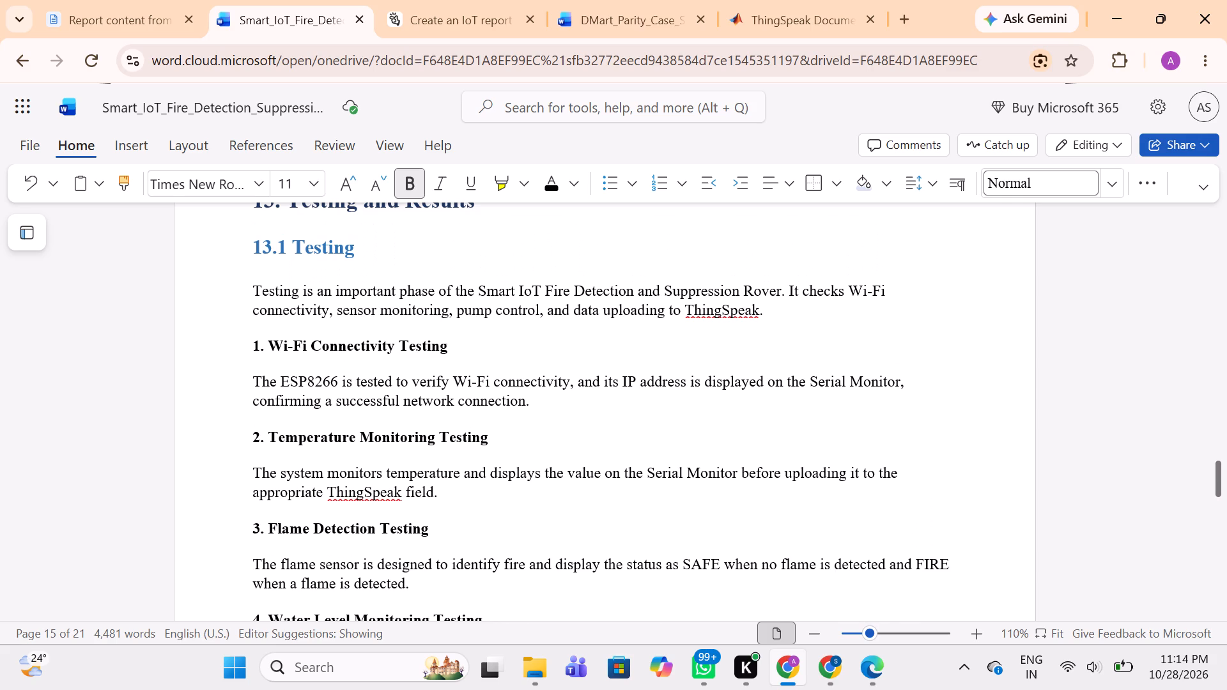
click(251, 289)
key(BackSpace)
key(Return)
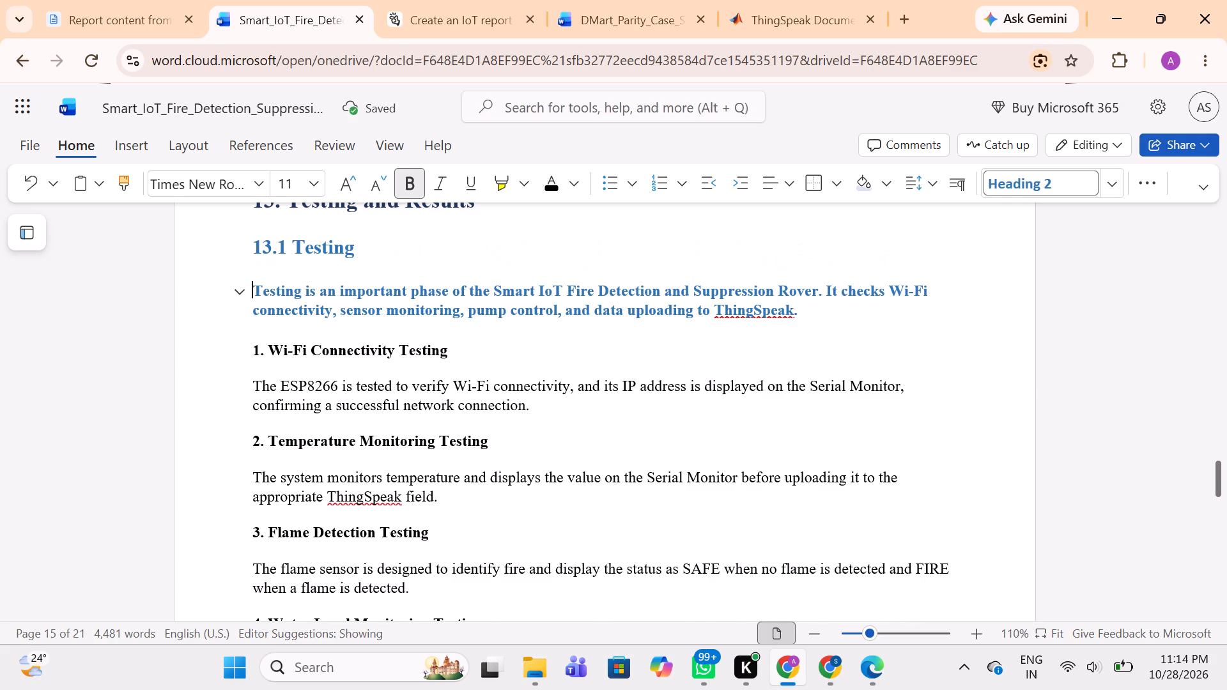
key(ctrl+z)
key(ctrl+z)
Set the font size of all section 13.1 body text, from the opening paragraph through ThingSpeak Cloud Testing, to 12.
scroll(251, 289, down, 1)
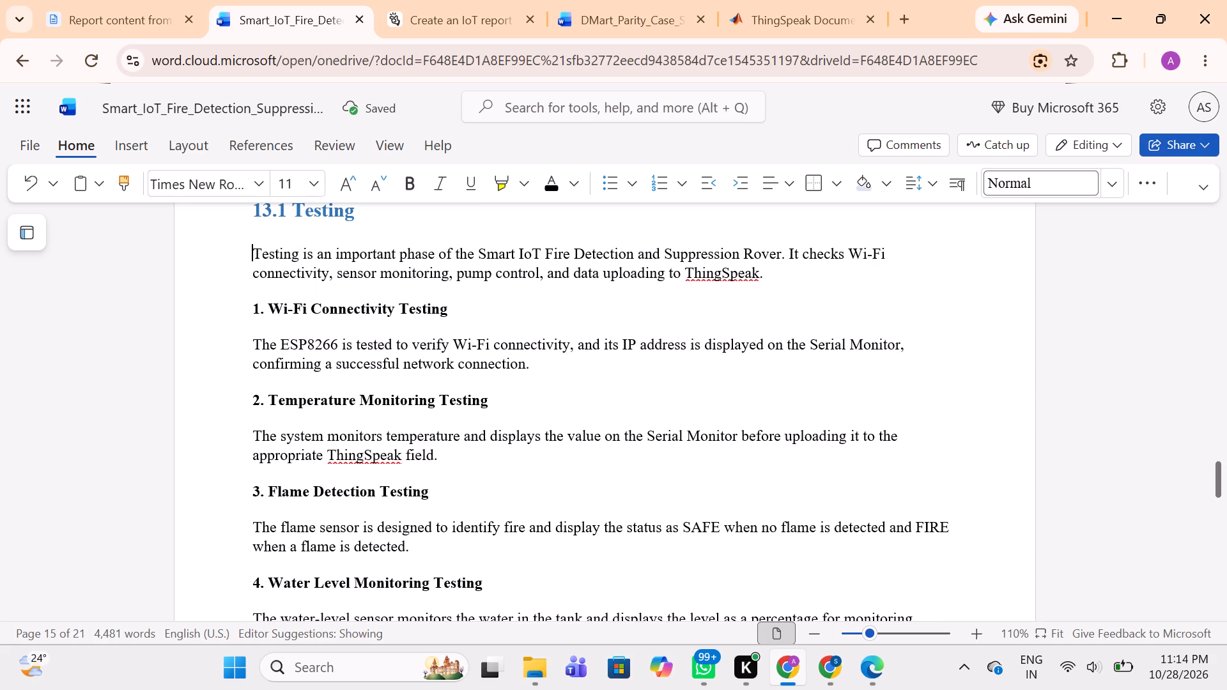
click(340, 303)
drag(254, 252, 645, 689)
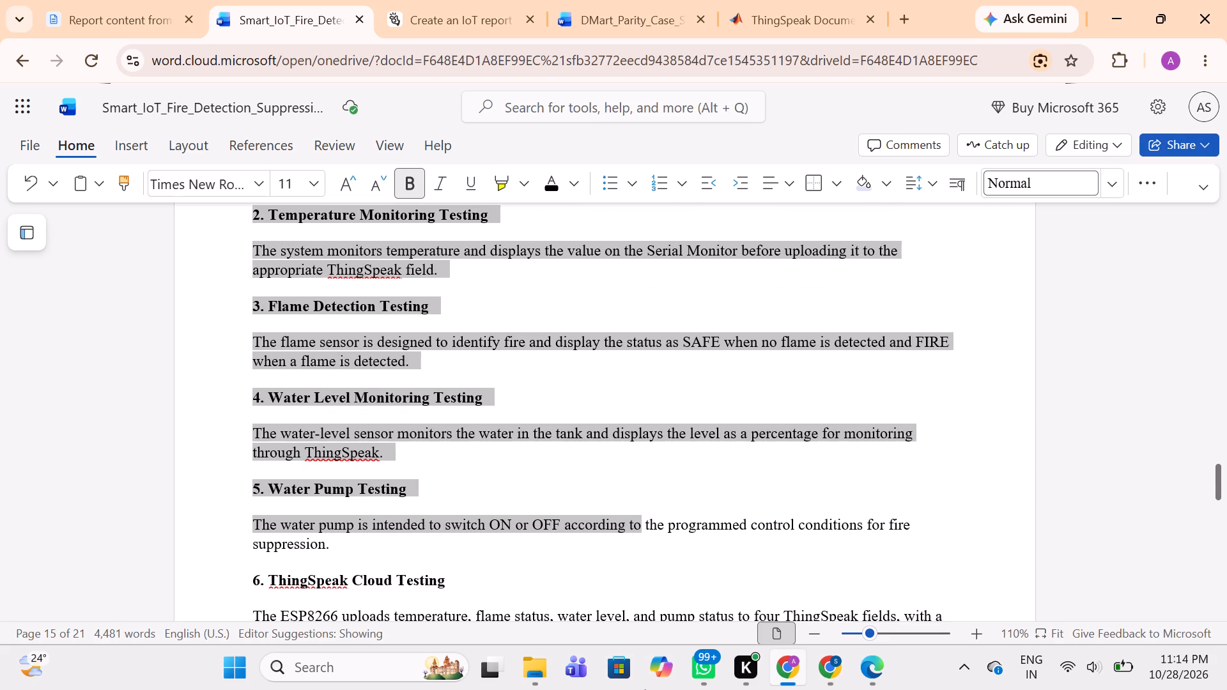
drag(645, 689, 590, 601)
click(590, 601)
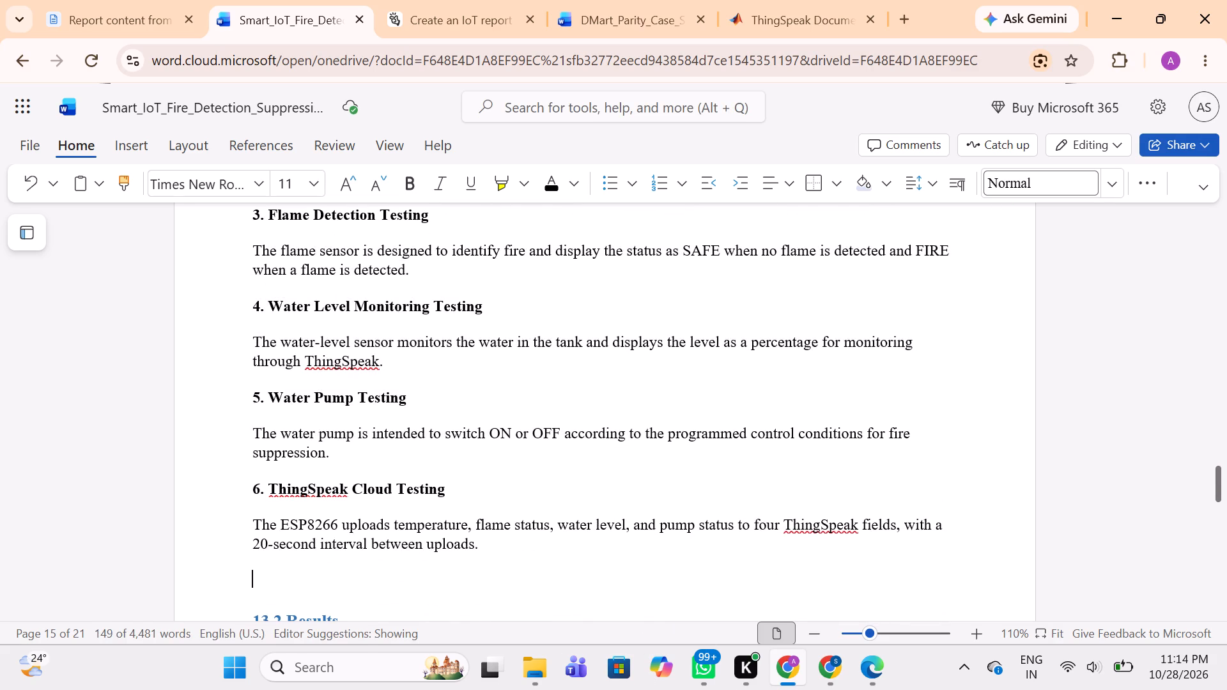
click(502, 559)
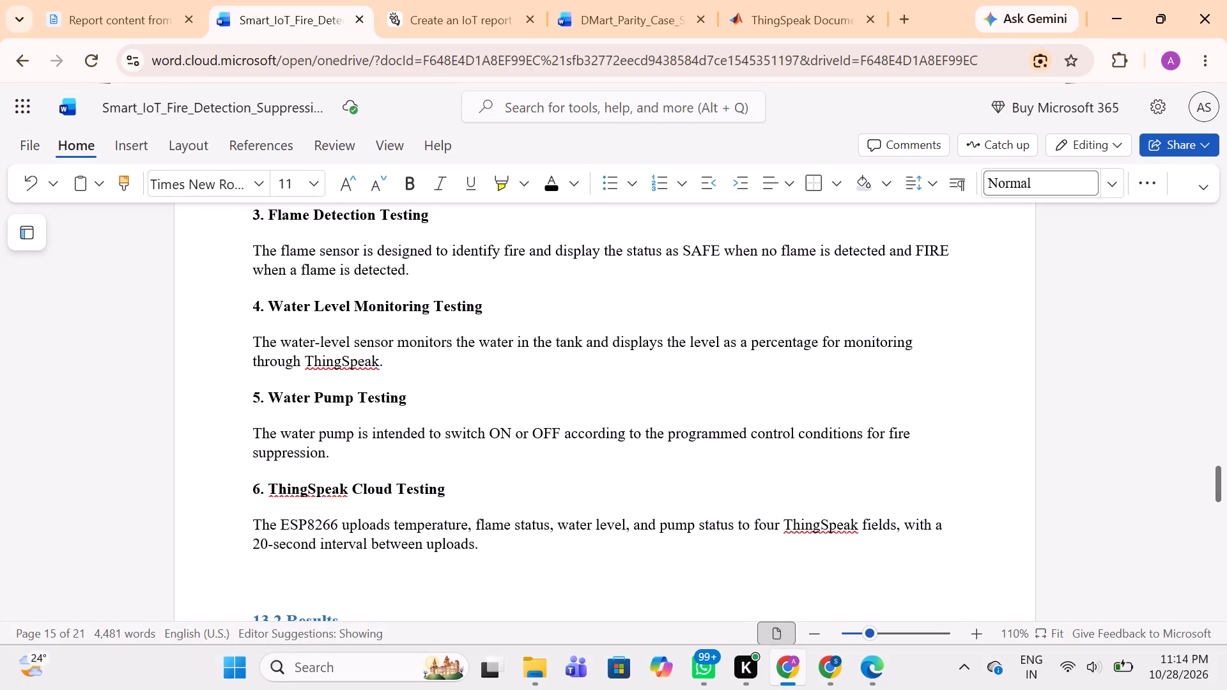
drag(491, 551, 225, 178)
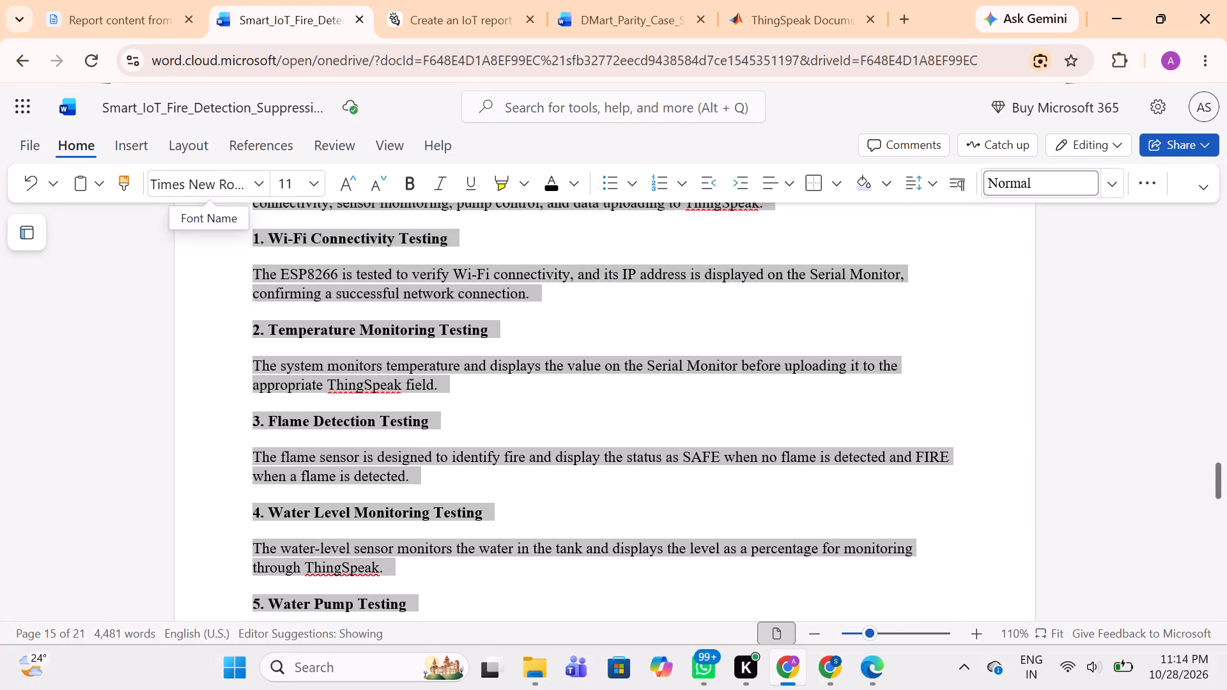
drag(225, 178, 250, 372)
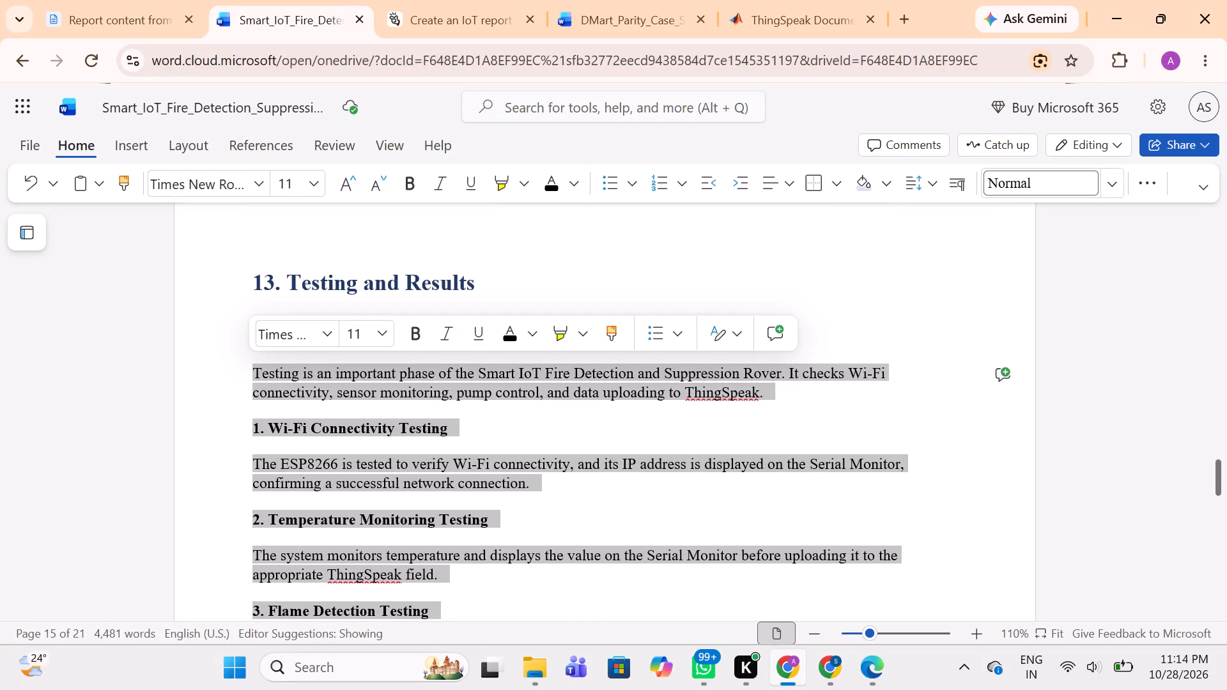
click(314, 190)
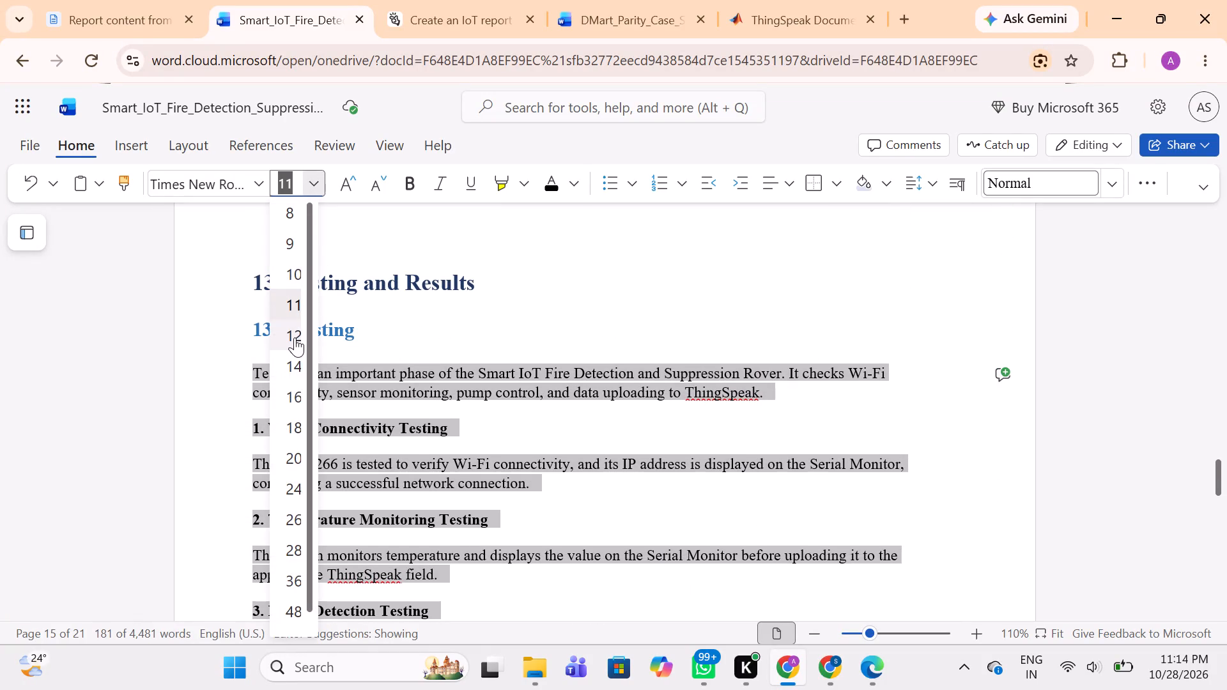
click(295, 337)
click(512, 427)
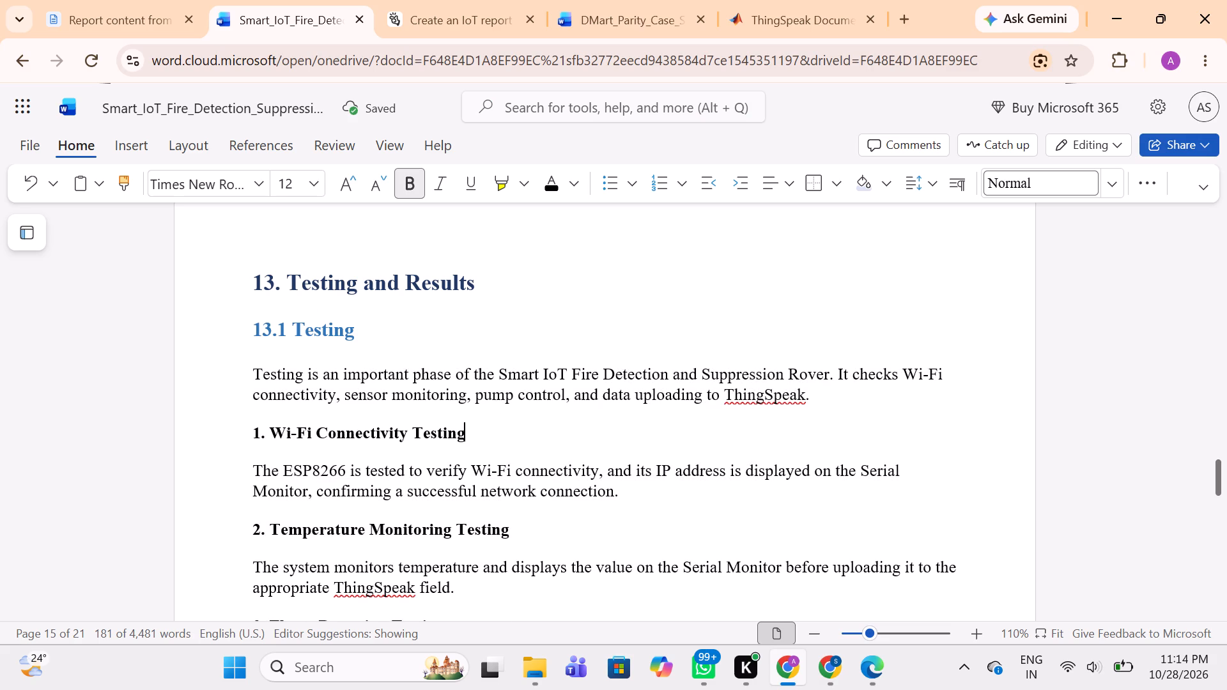
scroll(512, 427, down, 3)
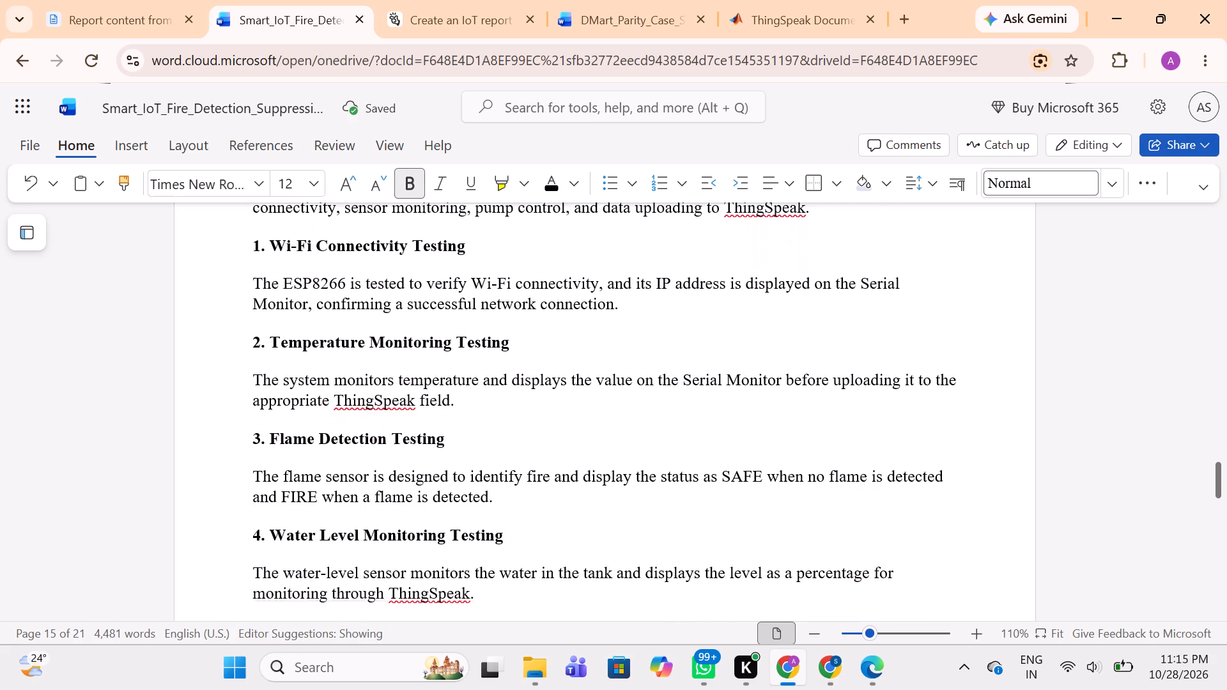
Remove the empty line between the ThingSpeak Cloud Testing paragraph and the 13.2 Results heading.
scroll(512, 427, down, 4)
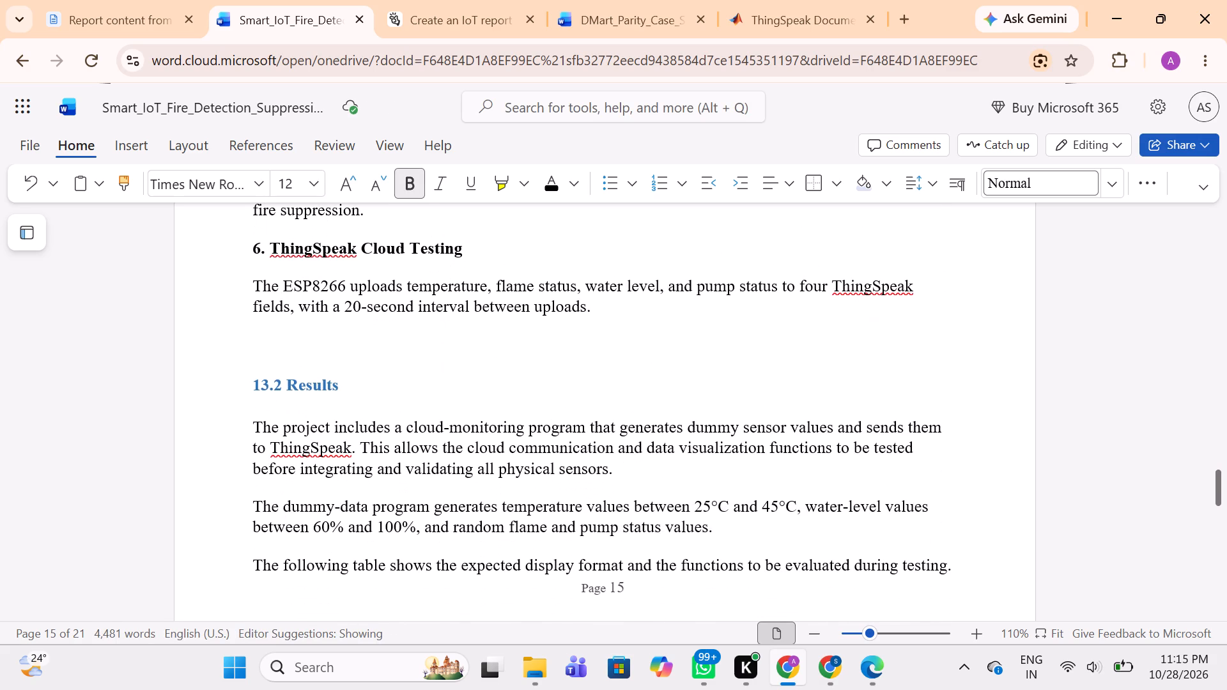
click(253, 383)
key(BackSpace)
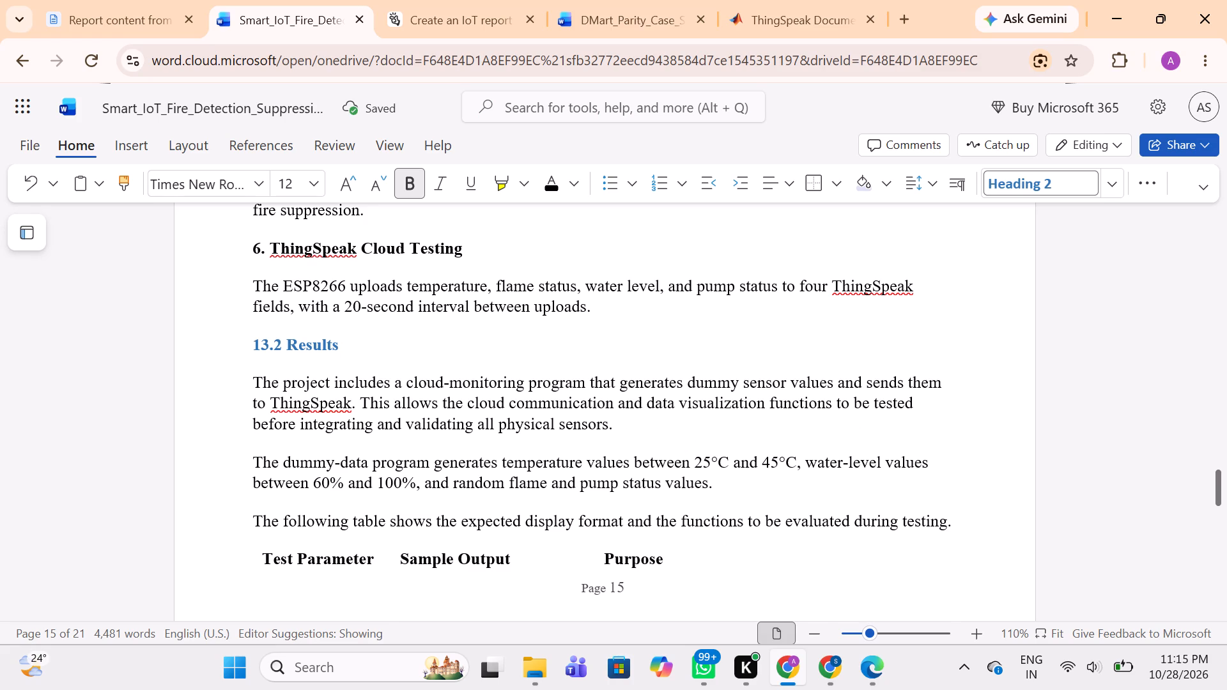
Delete the Overall Result heading and its paragraph, together with the header row of the Test/Procedure table below it.
scroll(289, 431, down, 4)
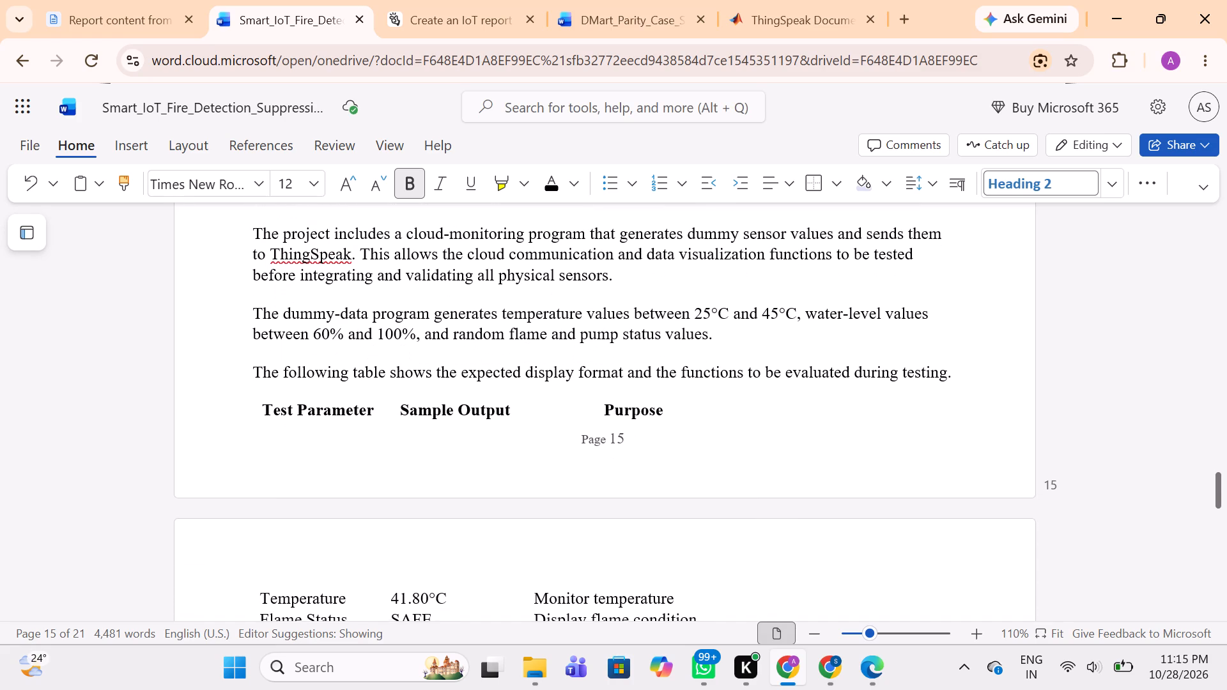
scroll(289, 431, down, 6)
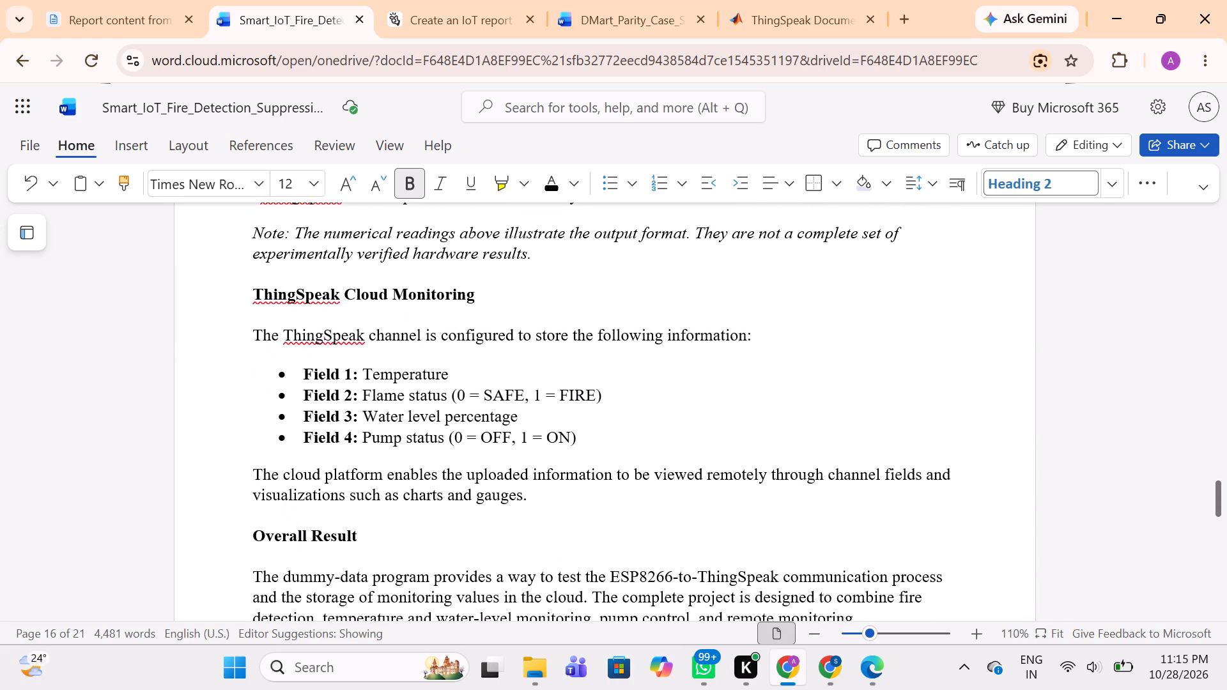
scroll(289, 431, down, 4)
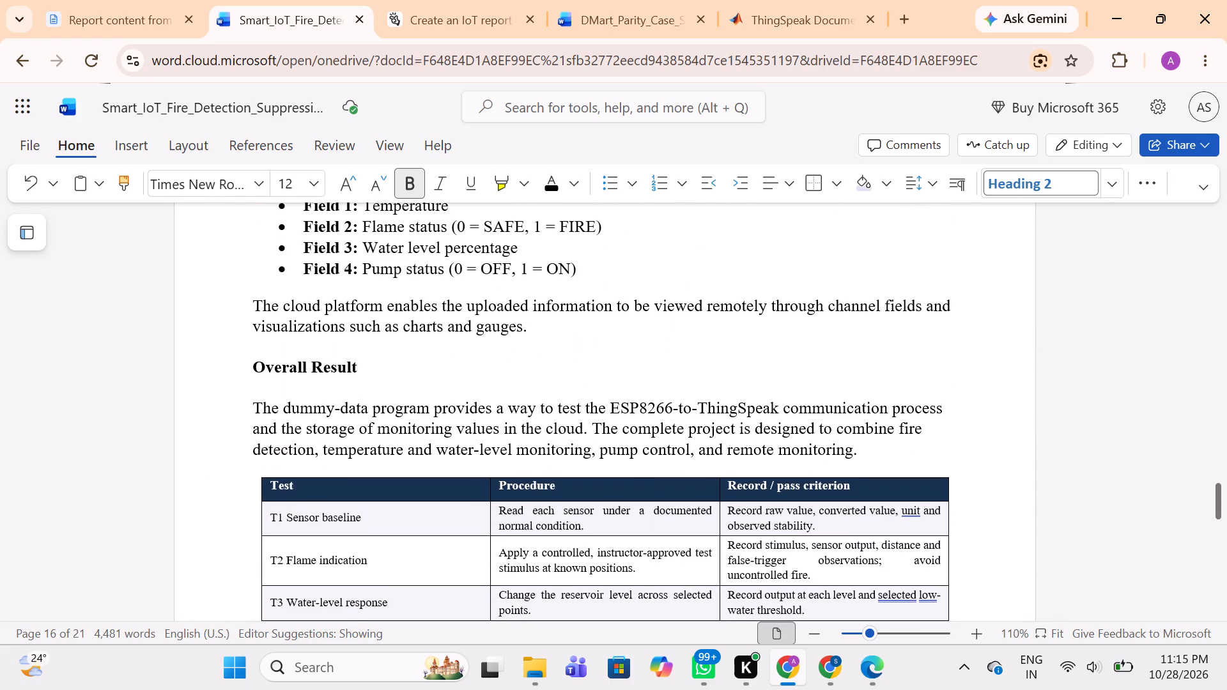
scroll(289, 431, down, 2)
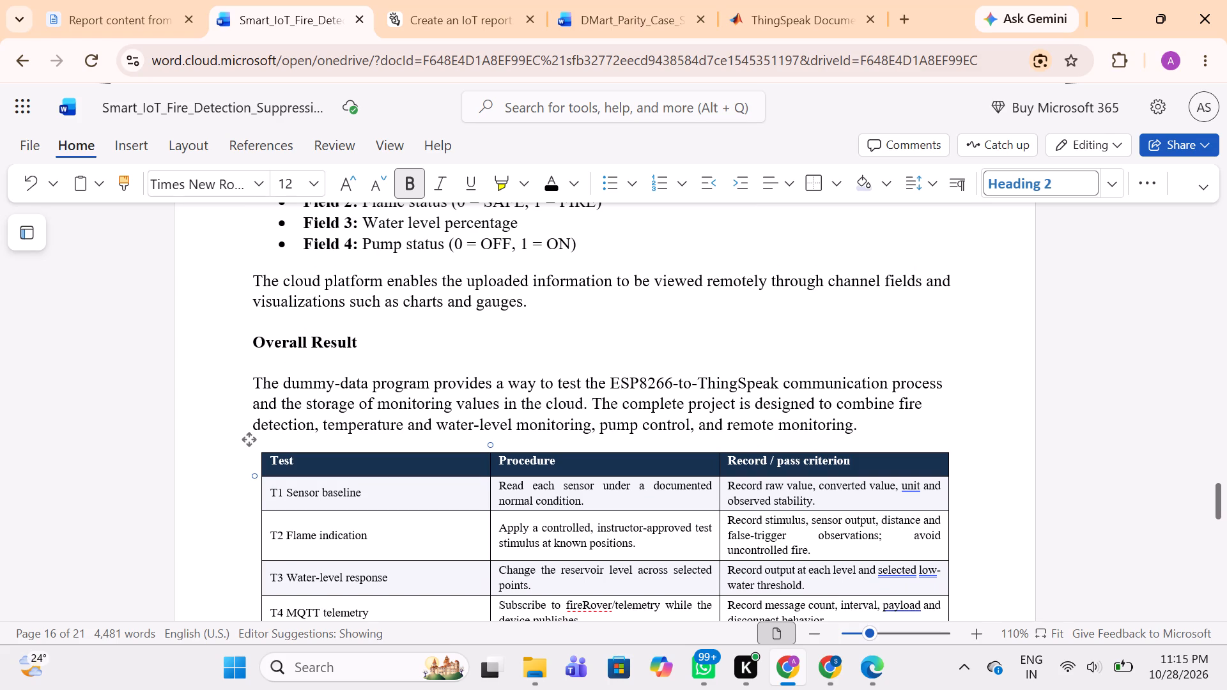
drag(251, 341, 927, 461)
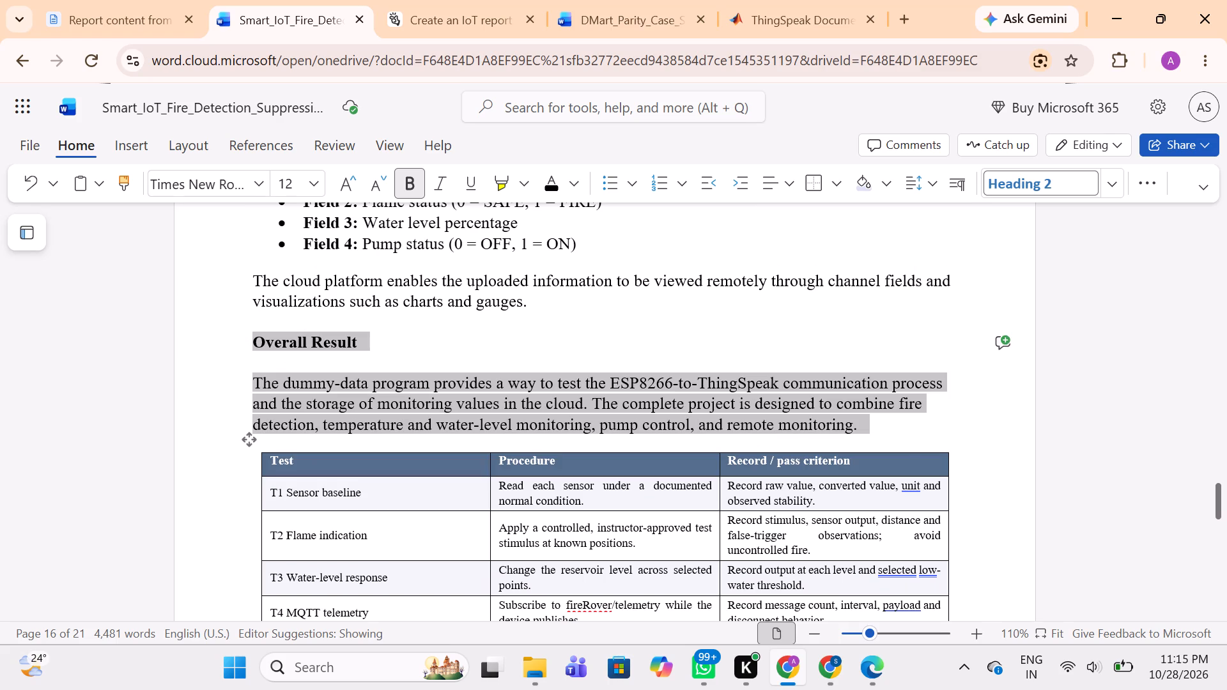
drag(927, 461, 903, 450)
key(BackSpace)
Delete the rest of the test procedure table that starts with the T1 Sensor baseline row.
scroll(903, 450, up, 1)
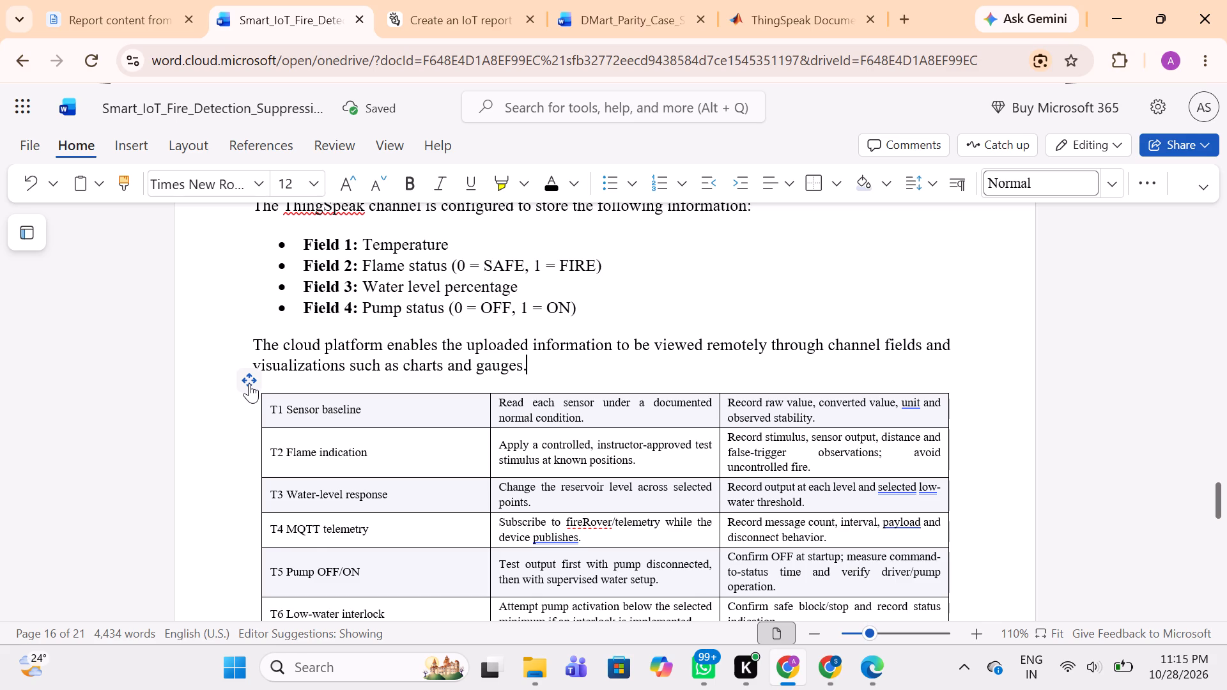
click(249, 383)
right_click(249, 383)
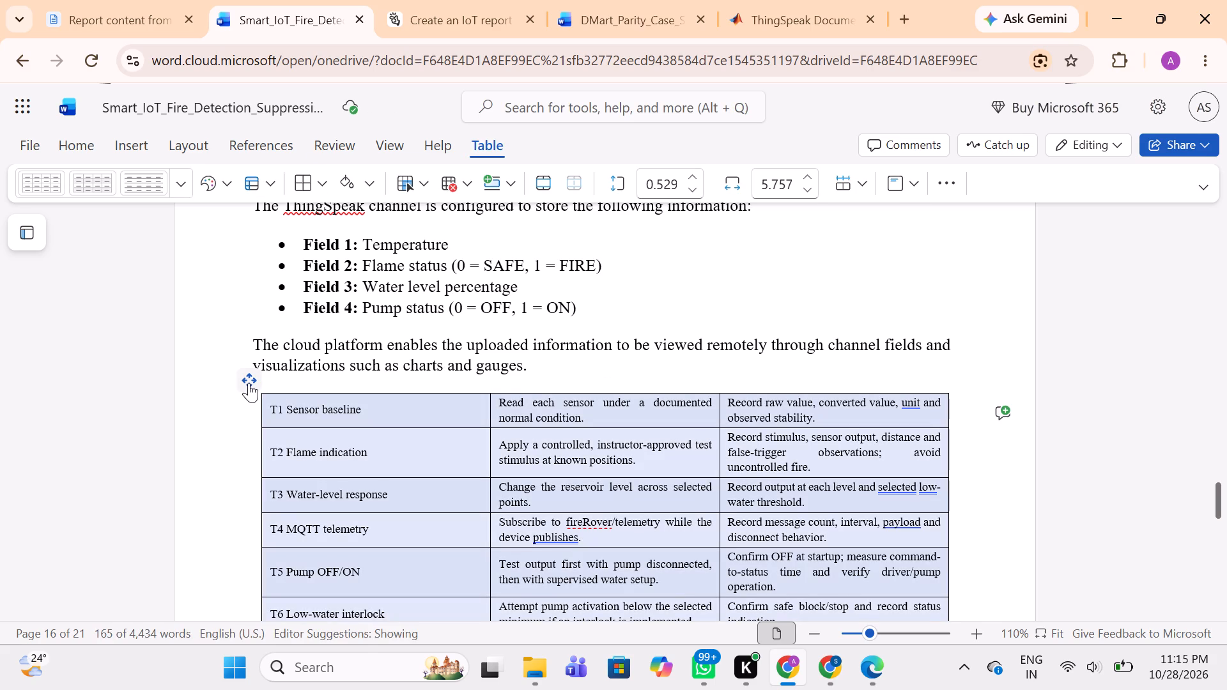
right_click(249, 383)
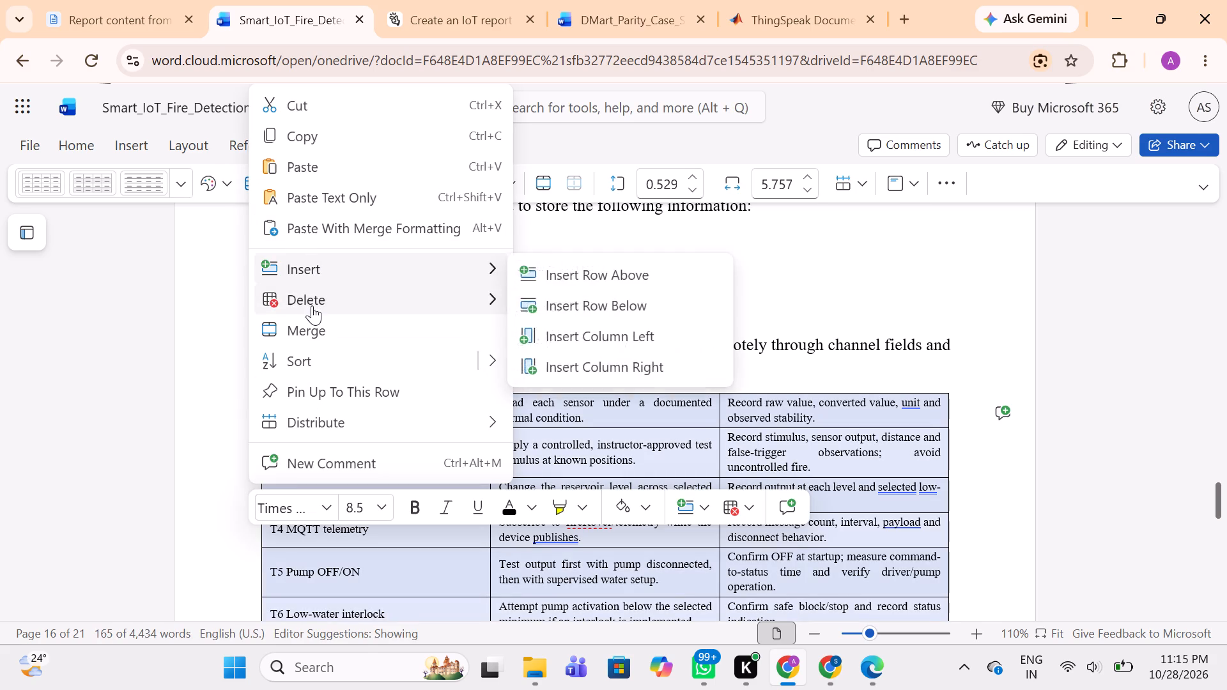
click(570, 304)
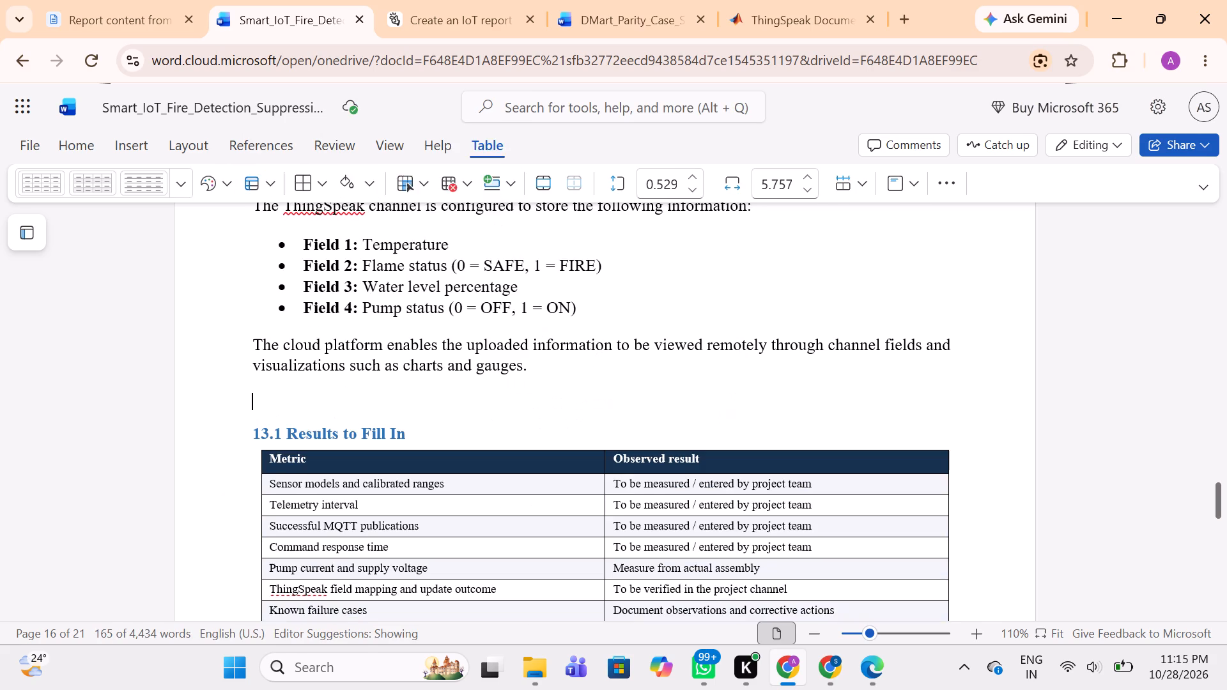
Delete the "13.1 Results to Fill In" heading above the Metric/Observed result table.
scroll(570, 304, down, 1)
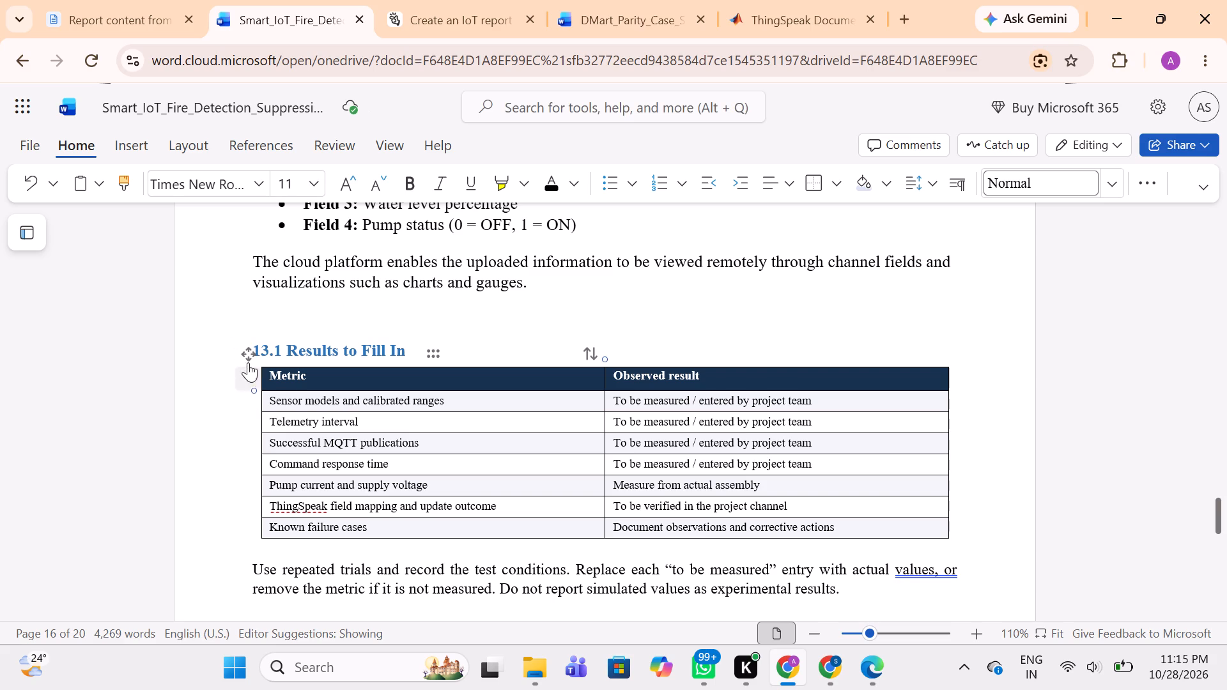
right_click(248, 355)
click(588, 379)
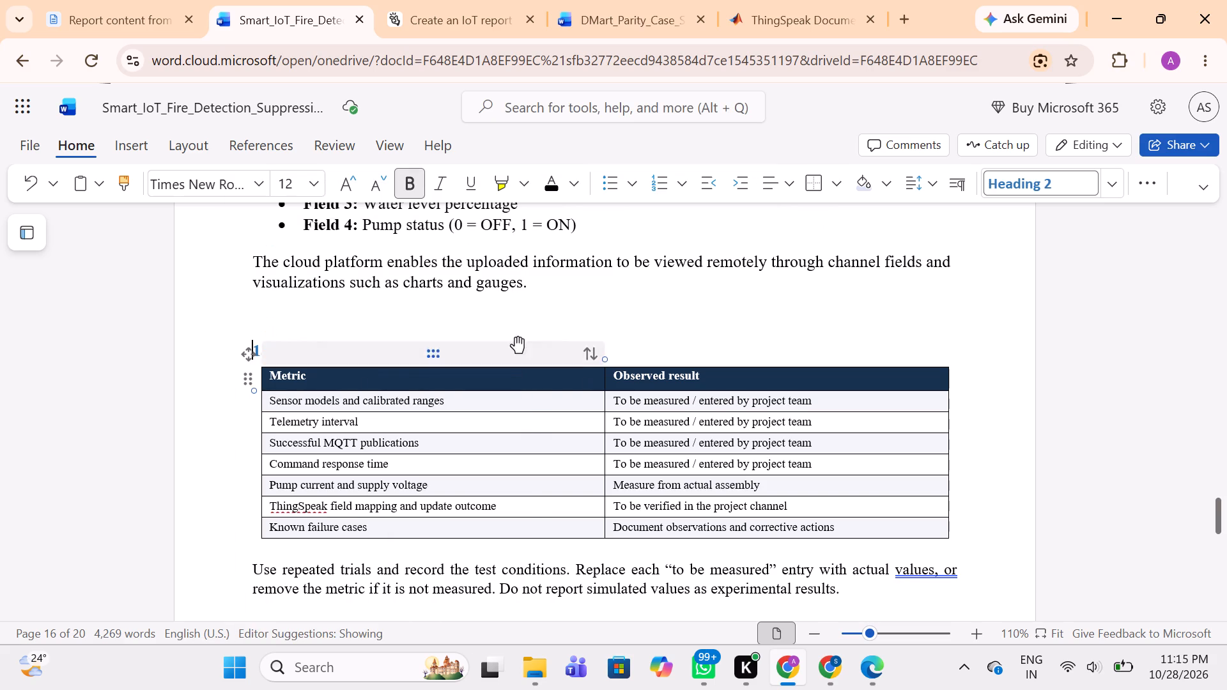
triple_click(495, 346)
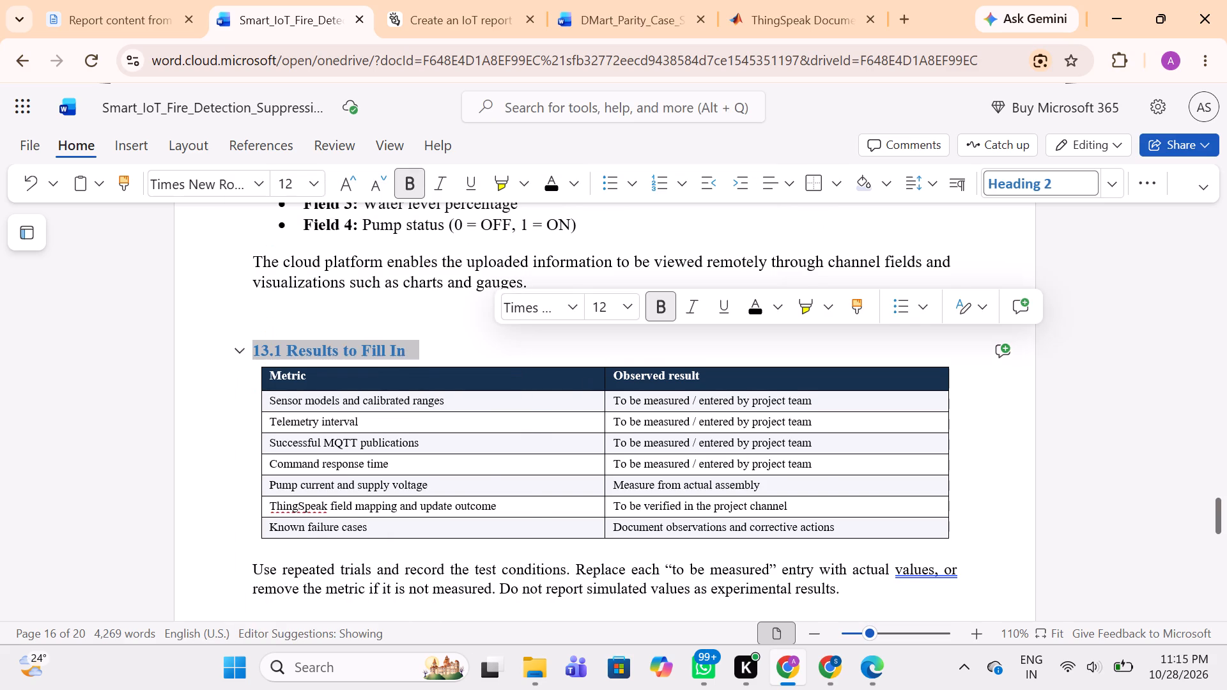
key(BackSpace)
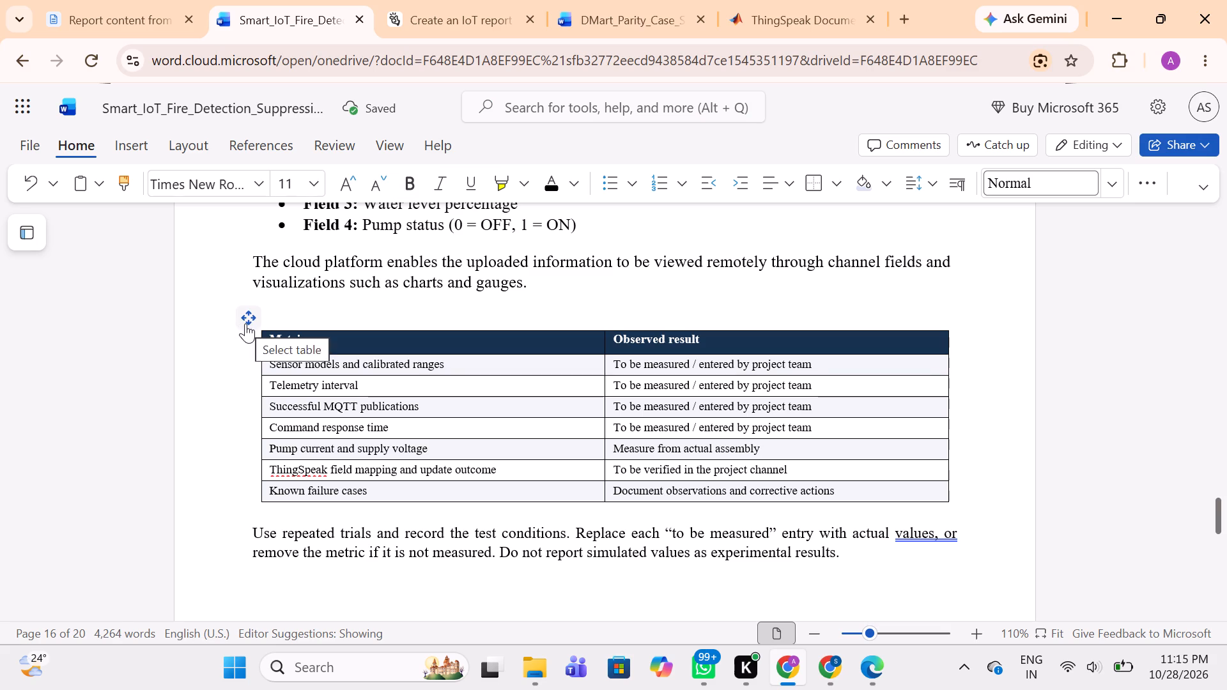
Delete the whole Metric/Observed result table.
click(245, 323)
right_click(245, 323)
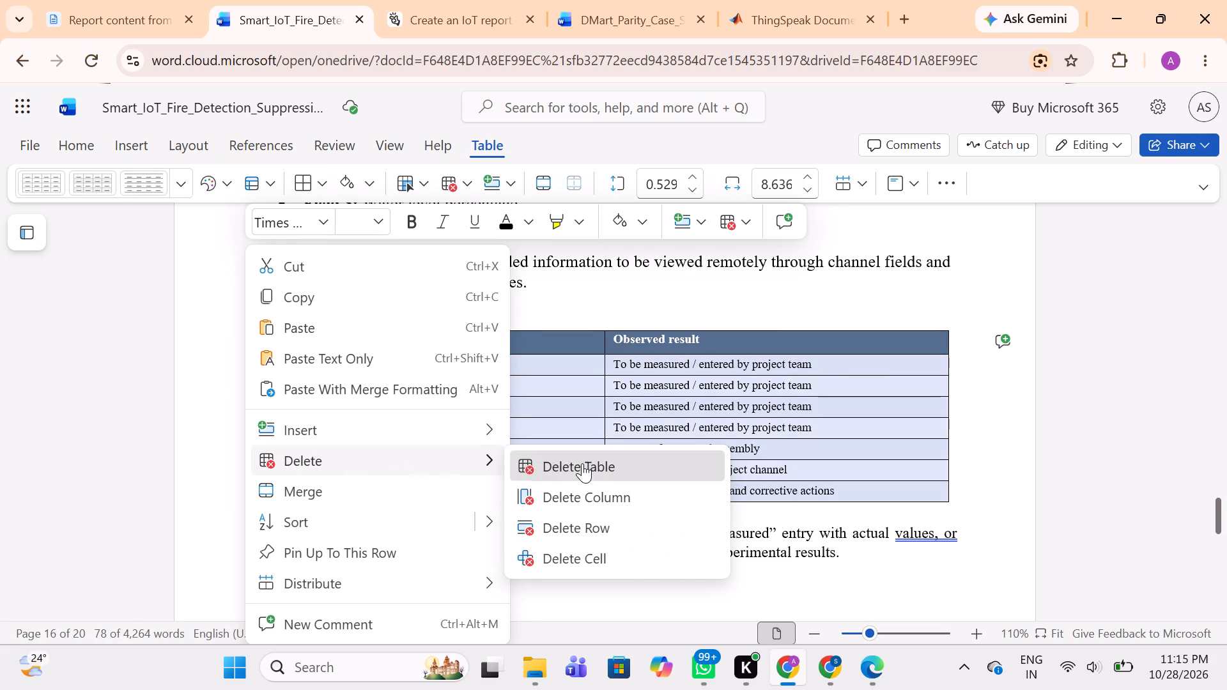
click(582, 463)
Delete the leftover paragraph beginning "Use repeated trials and record the test conditions".
scroll(582, 463, down, 1)
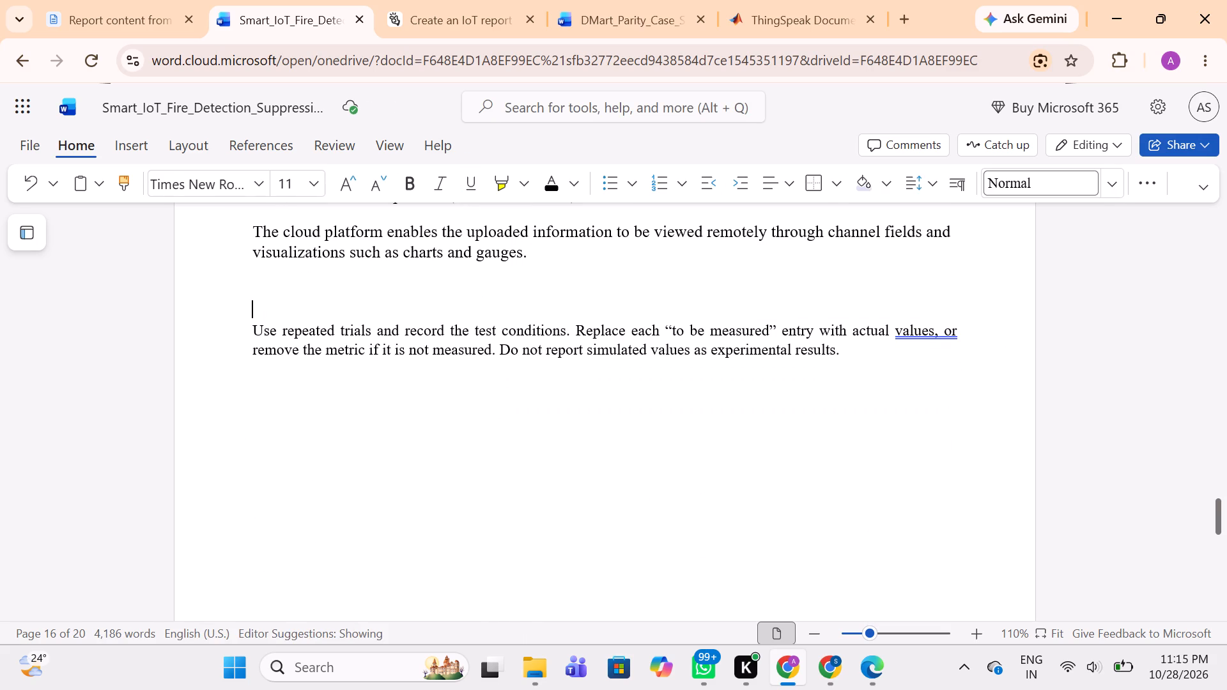
drag(248, 315, 861, 356)
key(BackSpace)
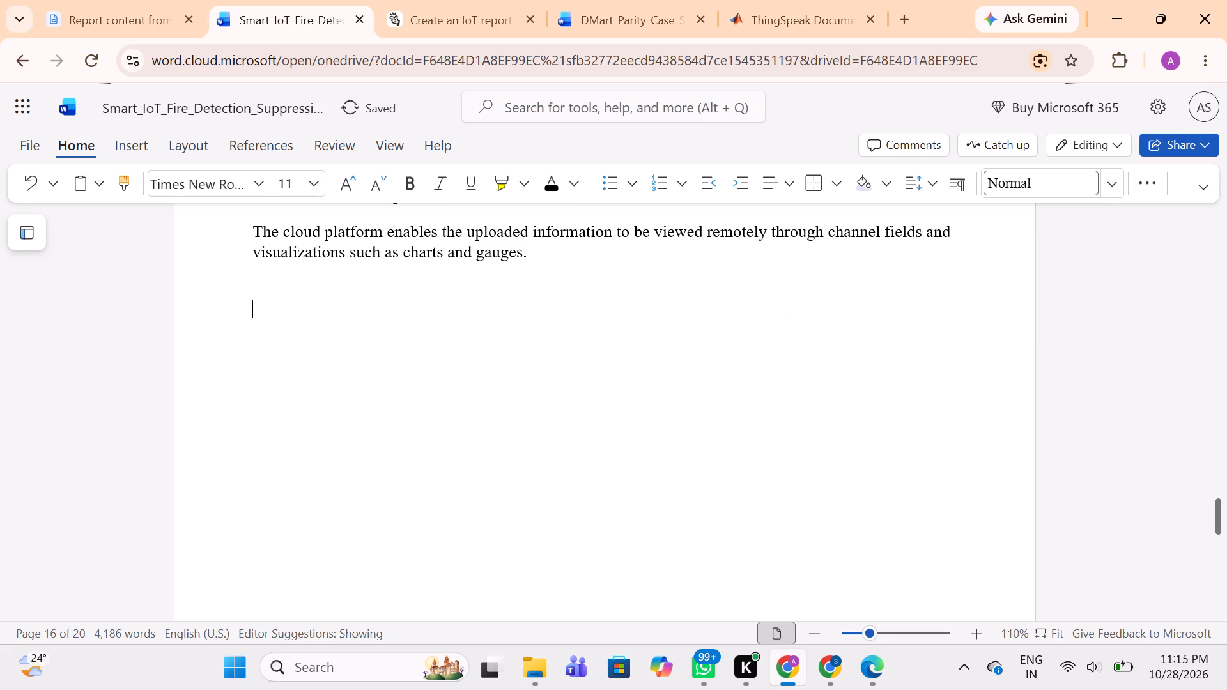
Insert a blank line after "The following table shows the expected display format" sentence to move the table's header row onto the next page.
scroll(861, 356, up, 4)
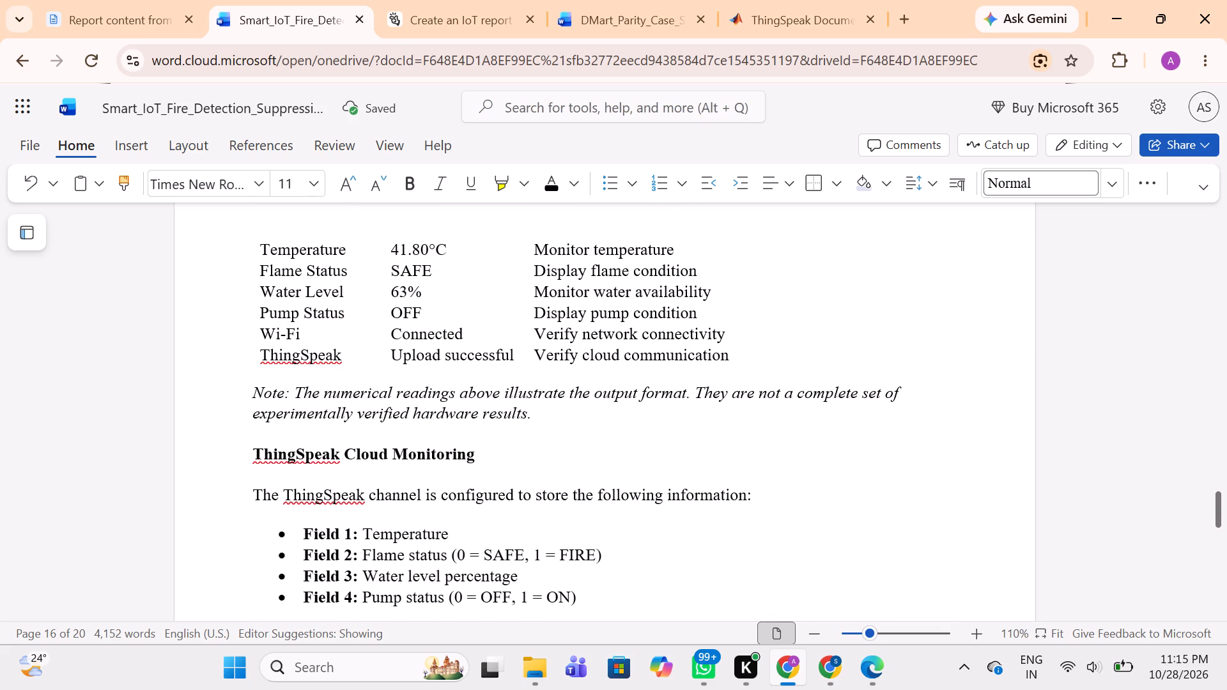
scroll(861, 356, up, 3)
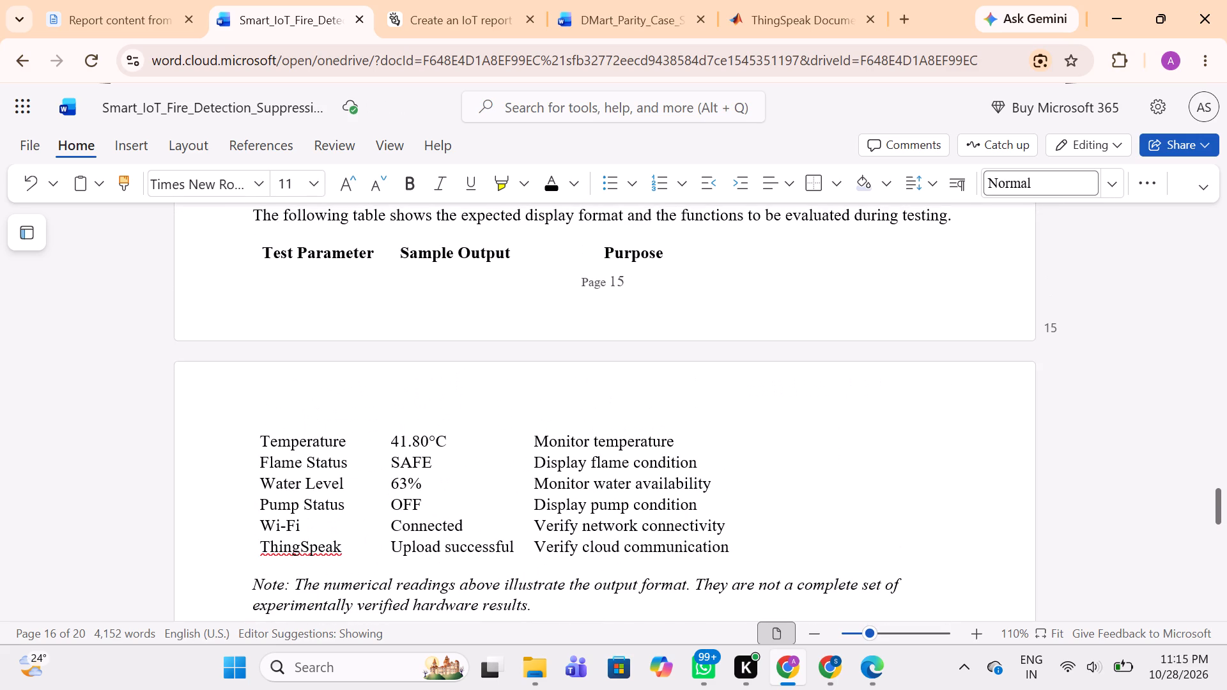
scroll(861, 356, up, 1)
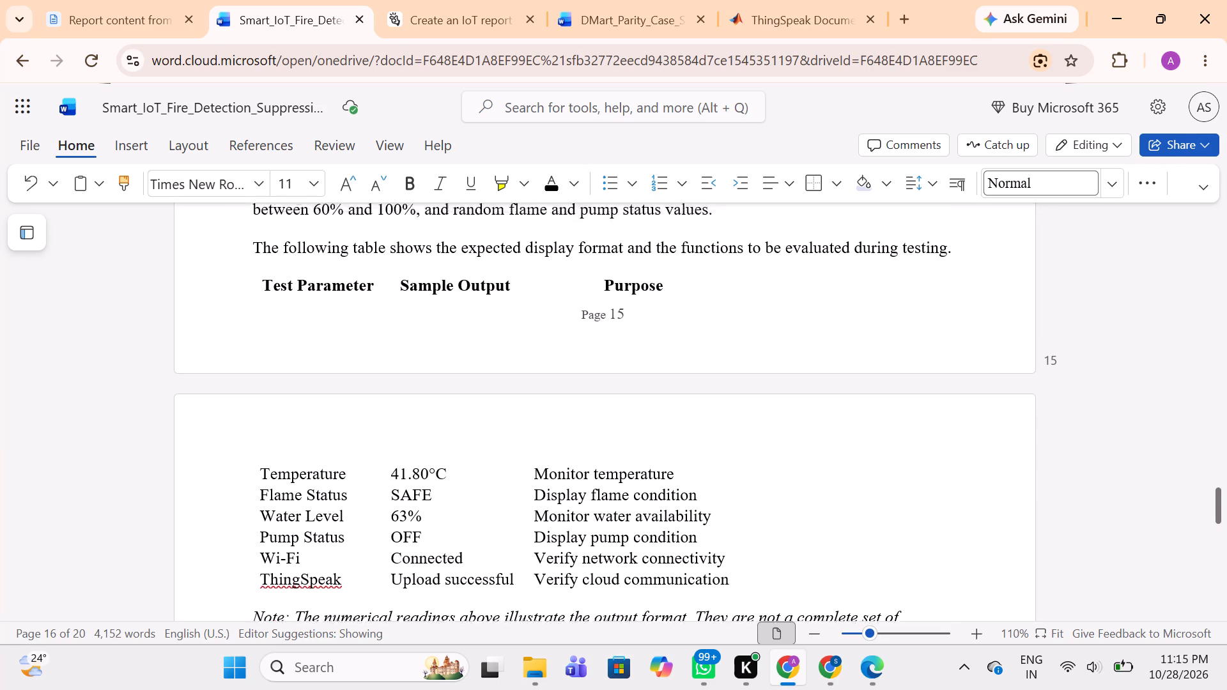
scroll(861, 356, up, 2)
click(987, 412)
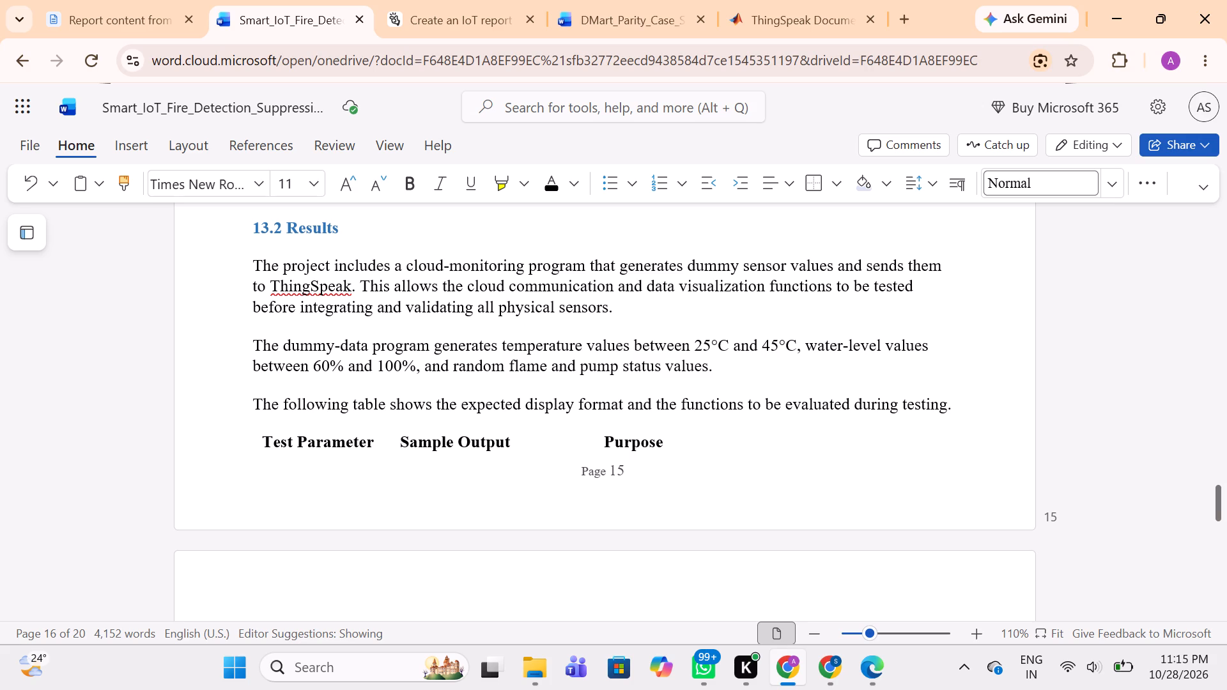
key(Return)
scroll(987, 412, down, 3)
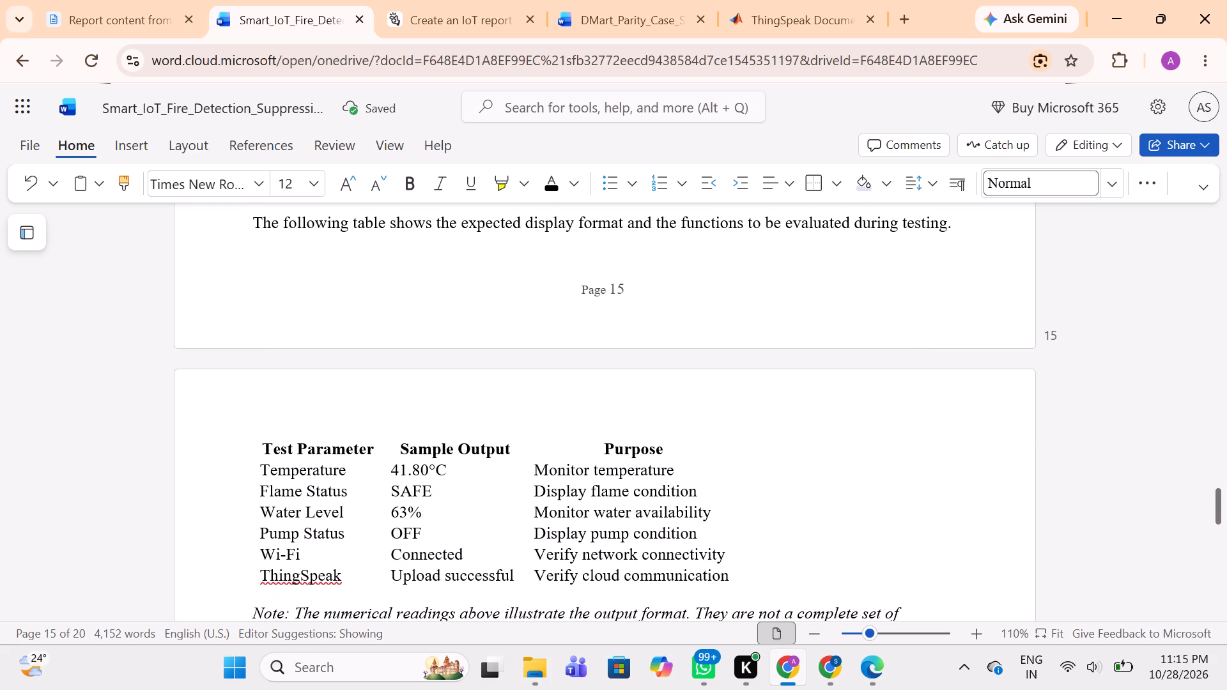
scroll(442, 455, down, 1)
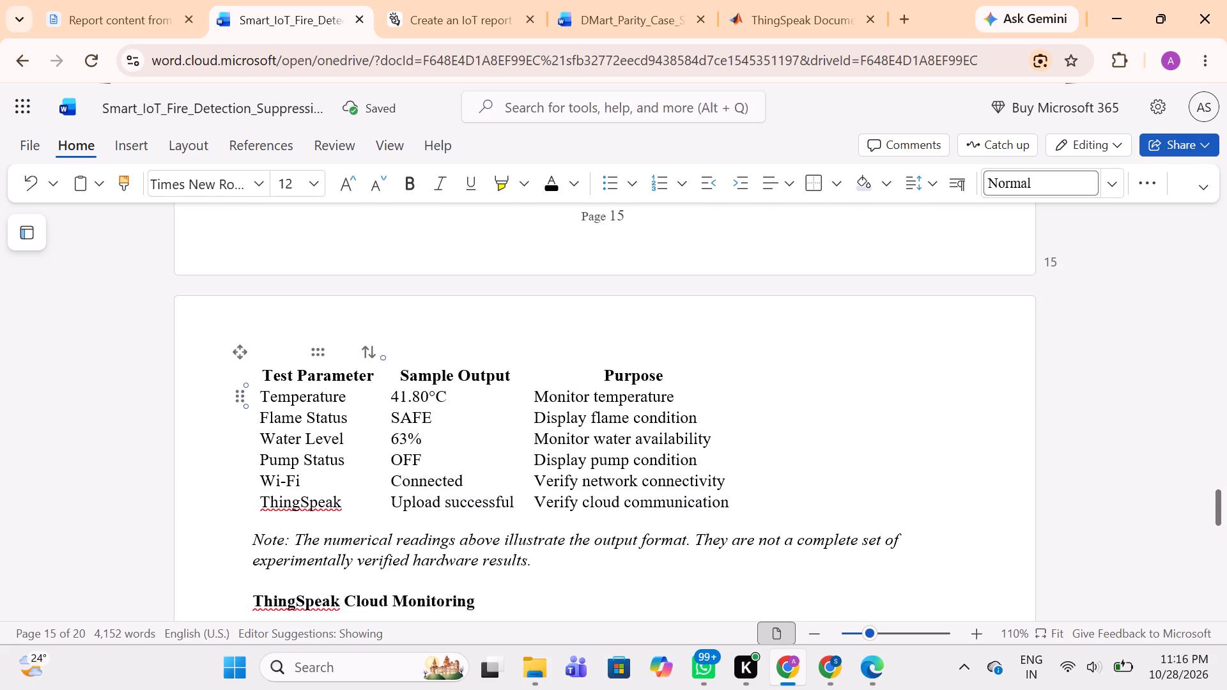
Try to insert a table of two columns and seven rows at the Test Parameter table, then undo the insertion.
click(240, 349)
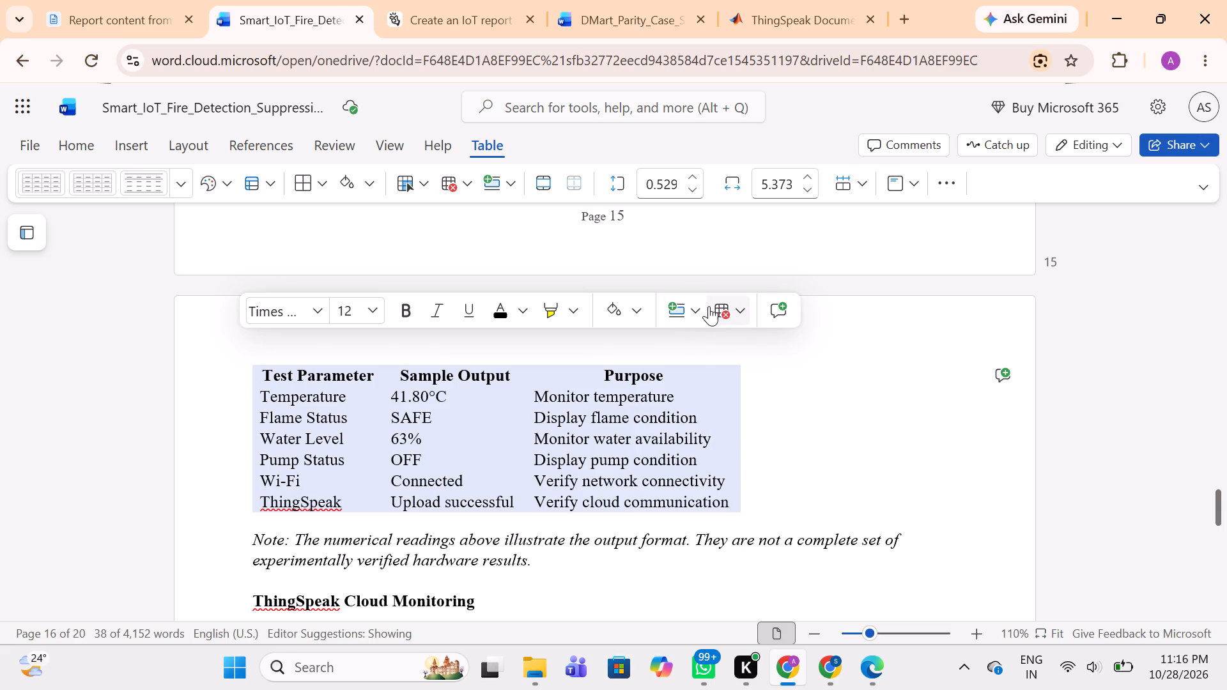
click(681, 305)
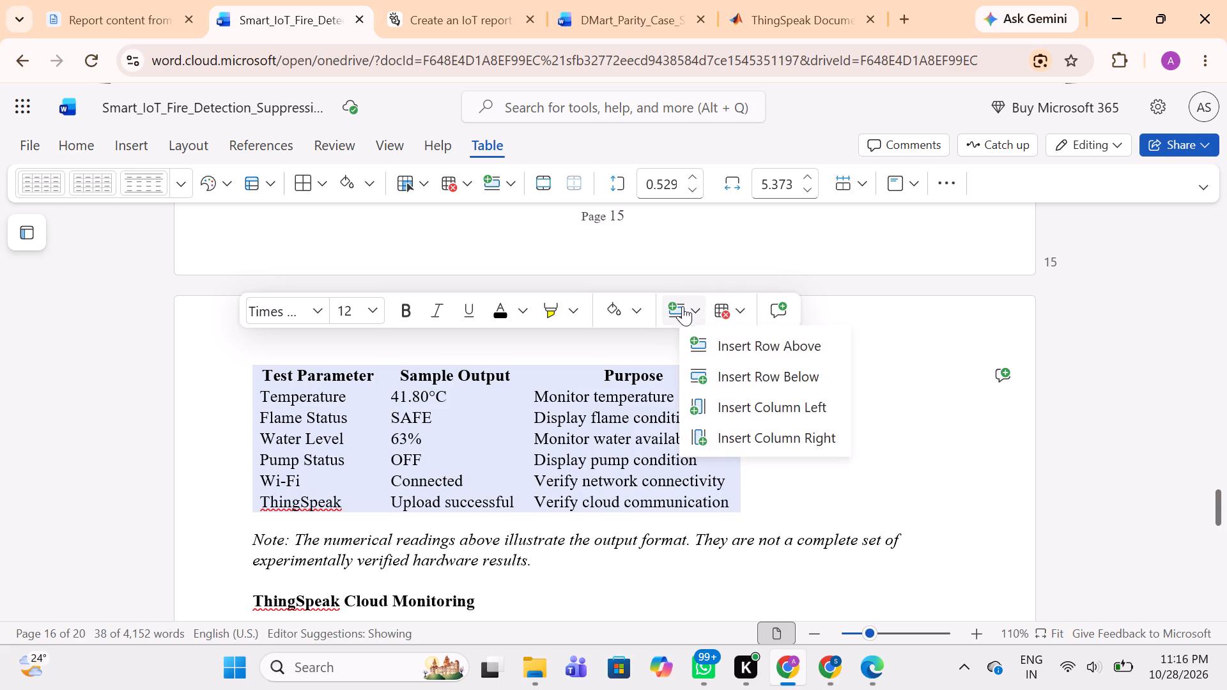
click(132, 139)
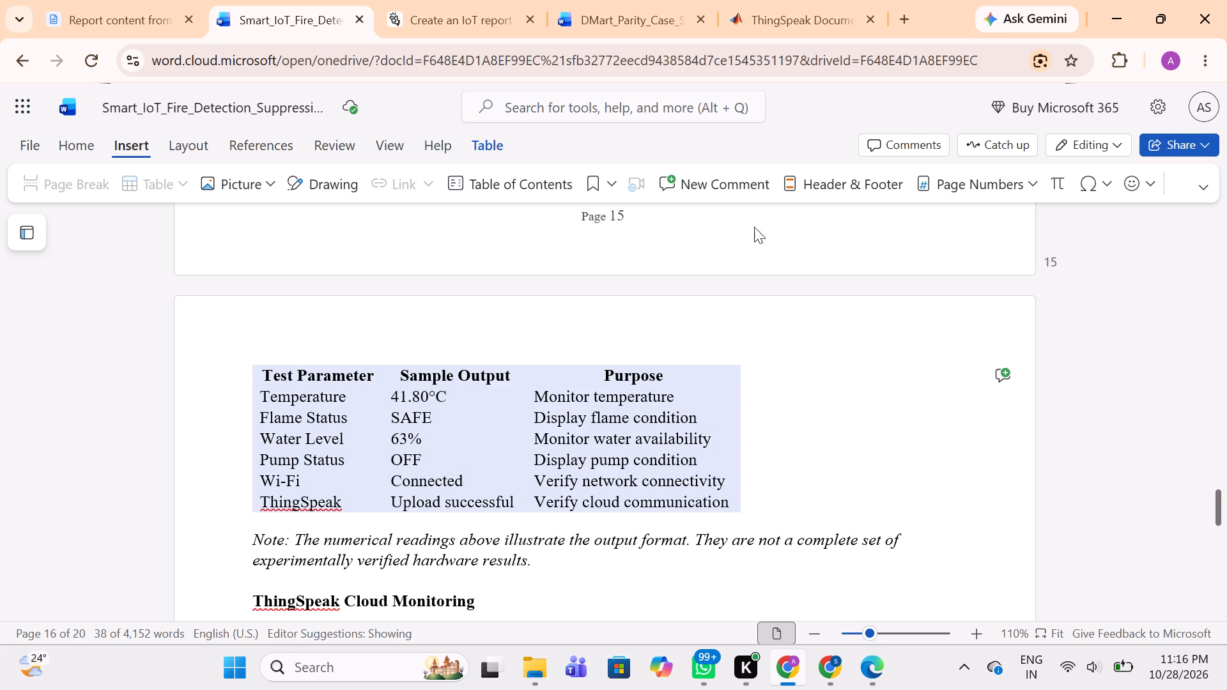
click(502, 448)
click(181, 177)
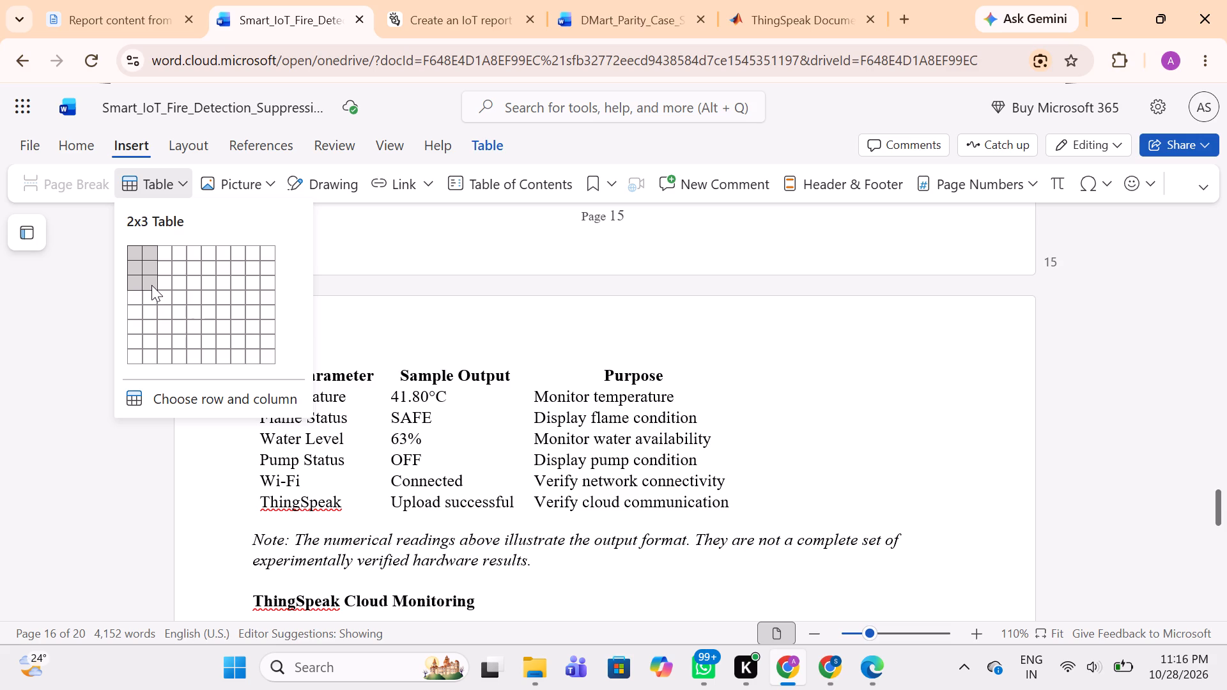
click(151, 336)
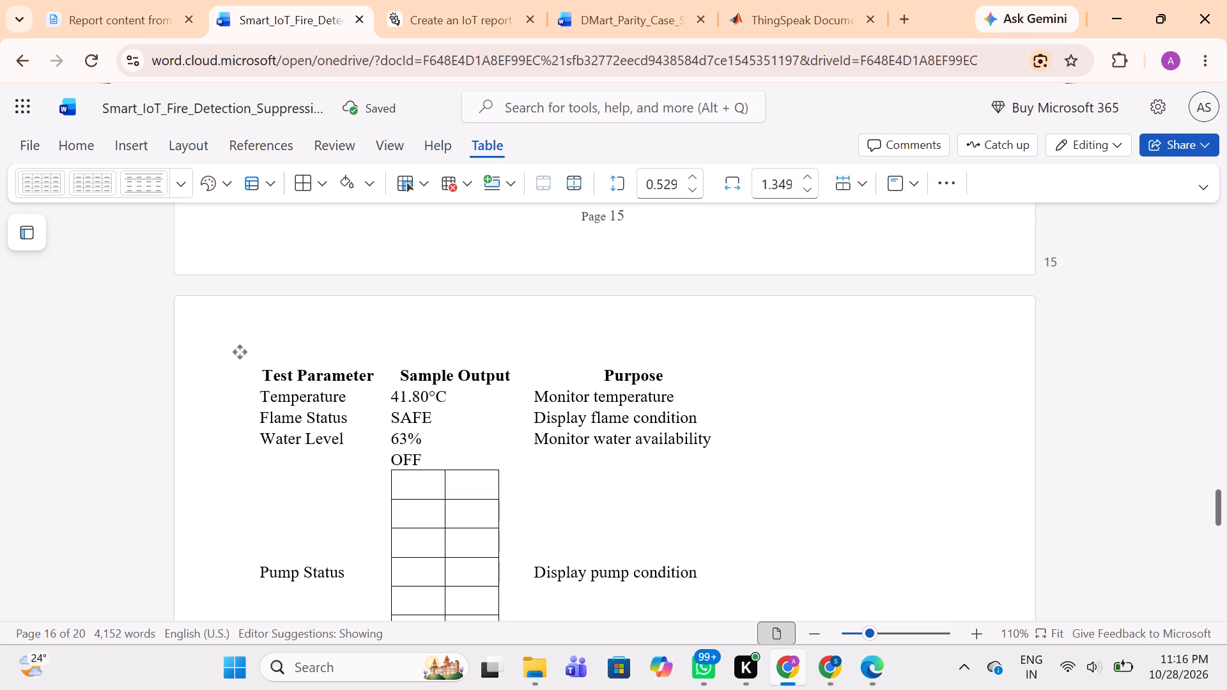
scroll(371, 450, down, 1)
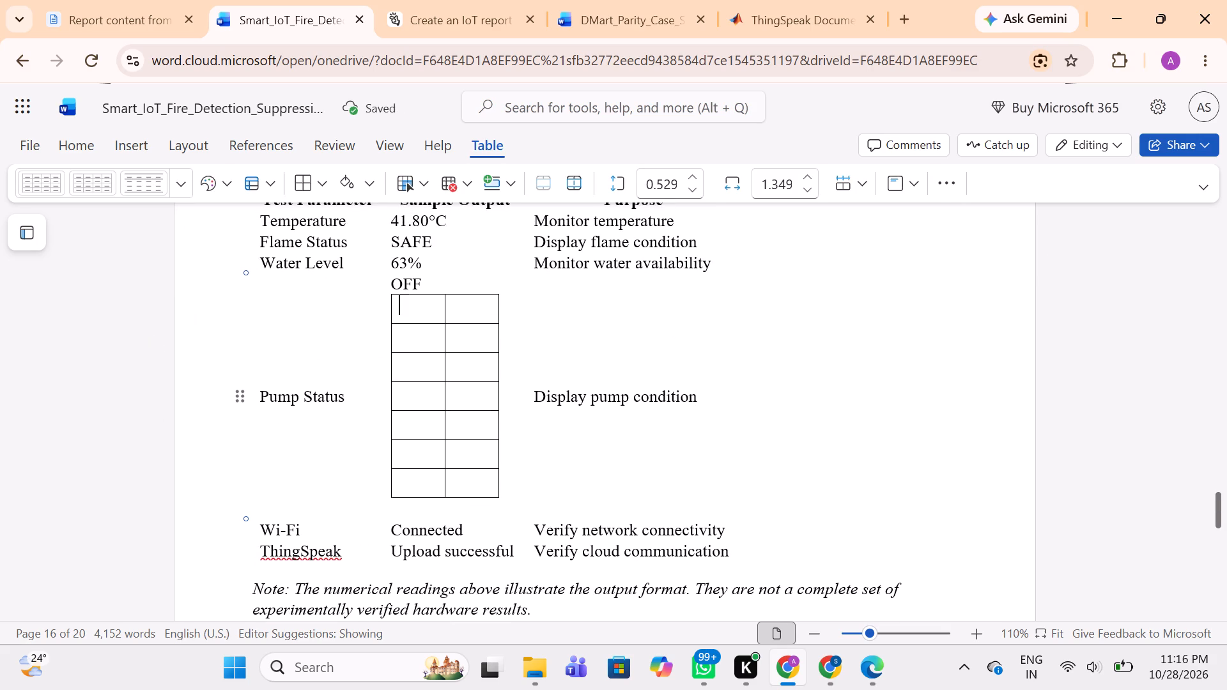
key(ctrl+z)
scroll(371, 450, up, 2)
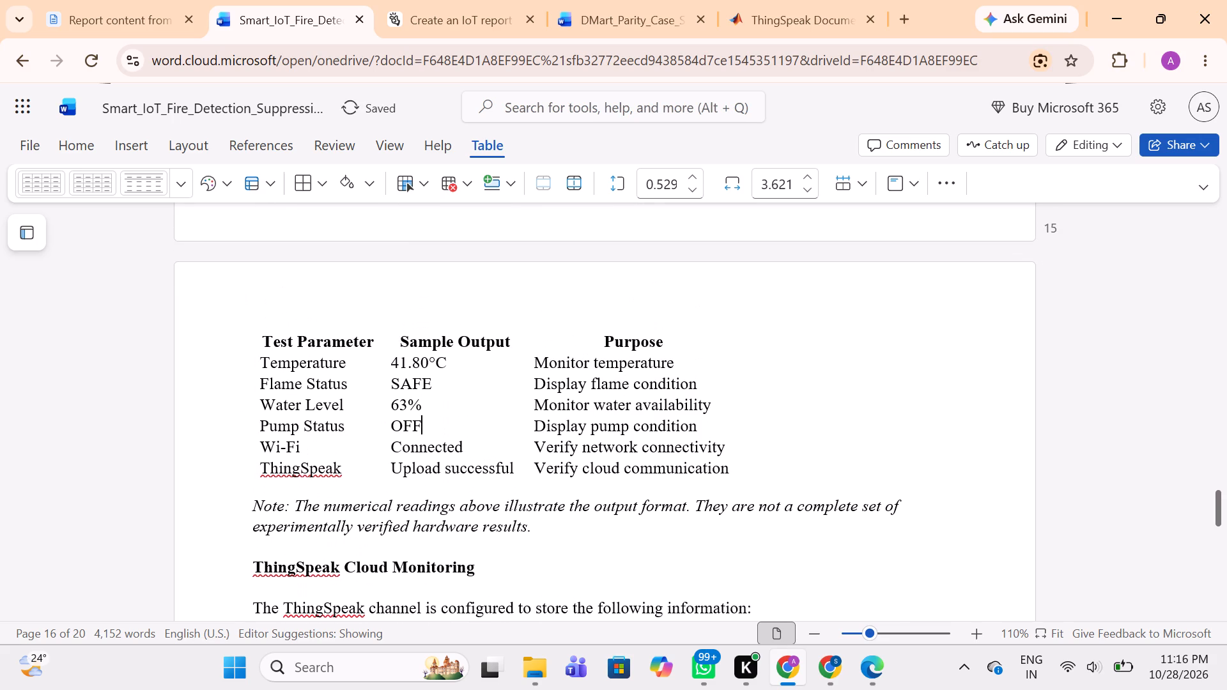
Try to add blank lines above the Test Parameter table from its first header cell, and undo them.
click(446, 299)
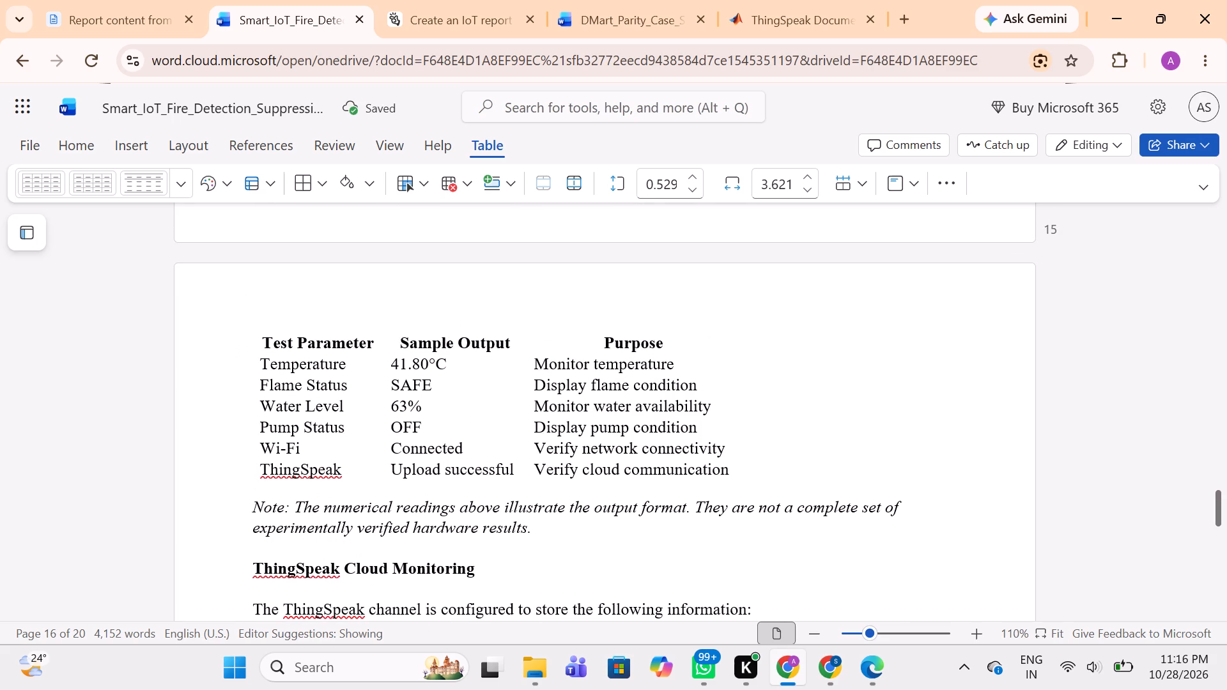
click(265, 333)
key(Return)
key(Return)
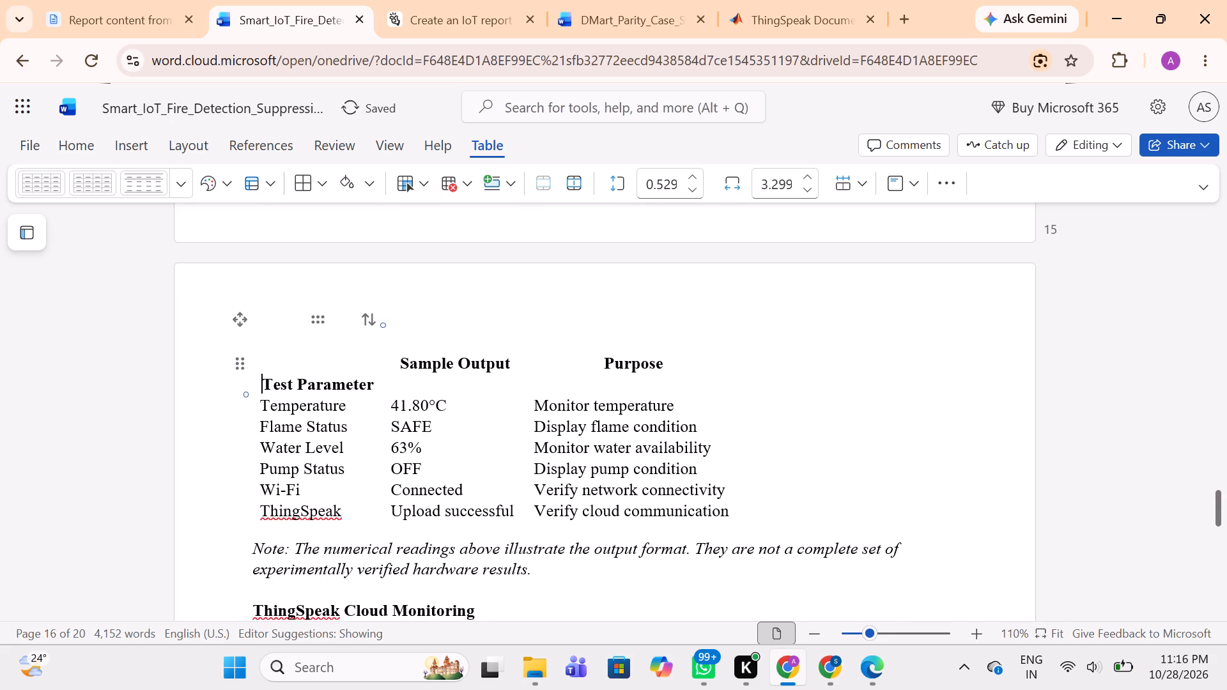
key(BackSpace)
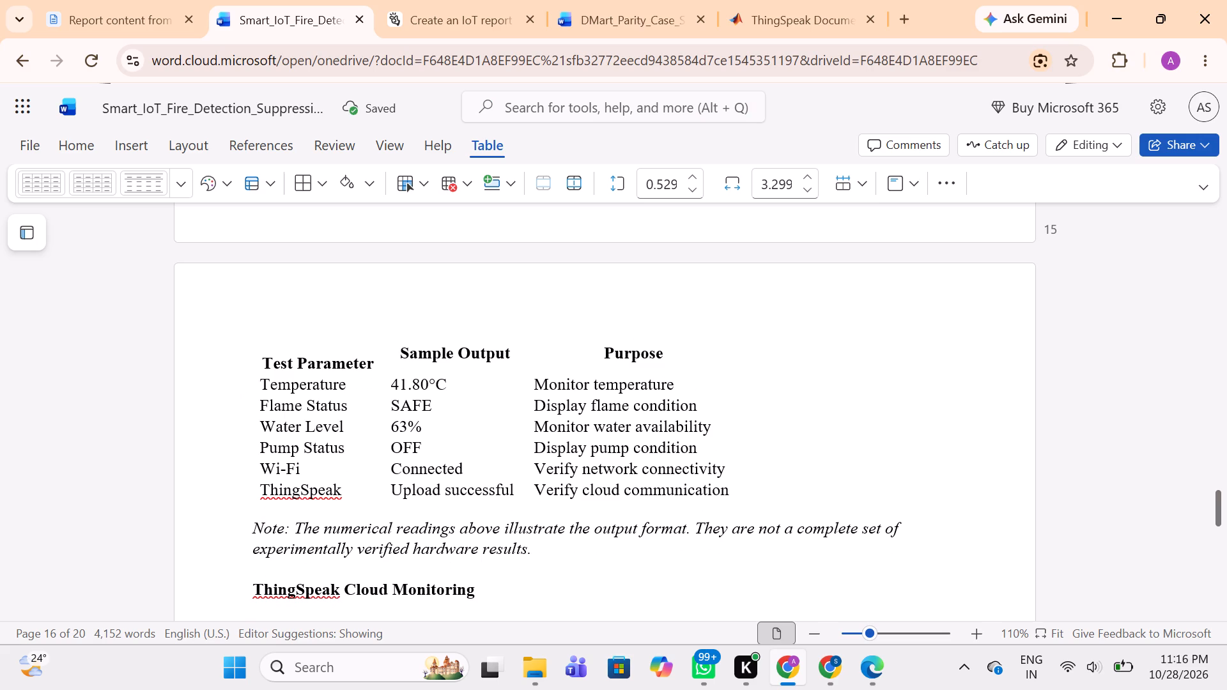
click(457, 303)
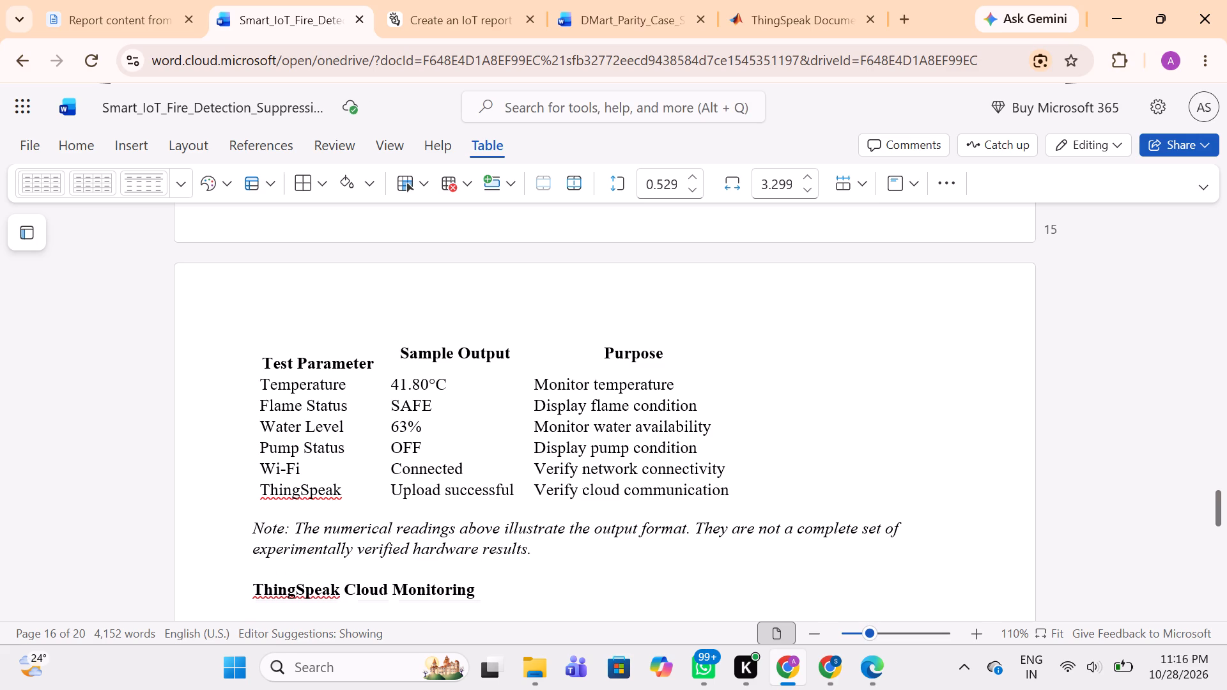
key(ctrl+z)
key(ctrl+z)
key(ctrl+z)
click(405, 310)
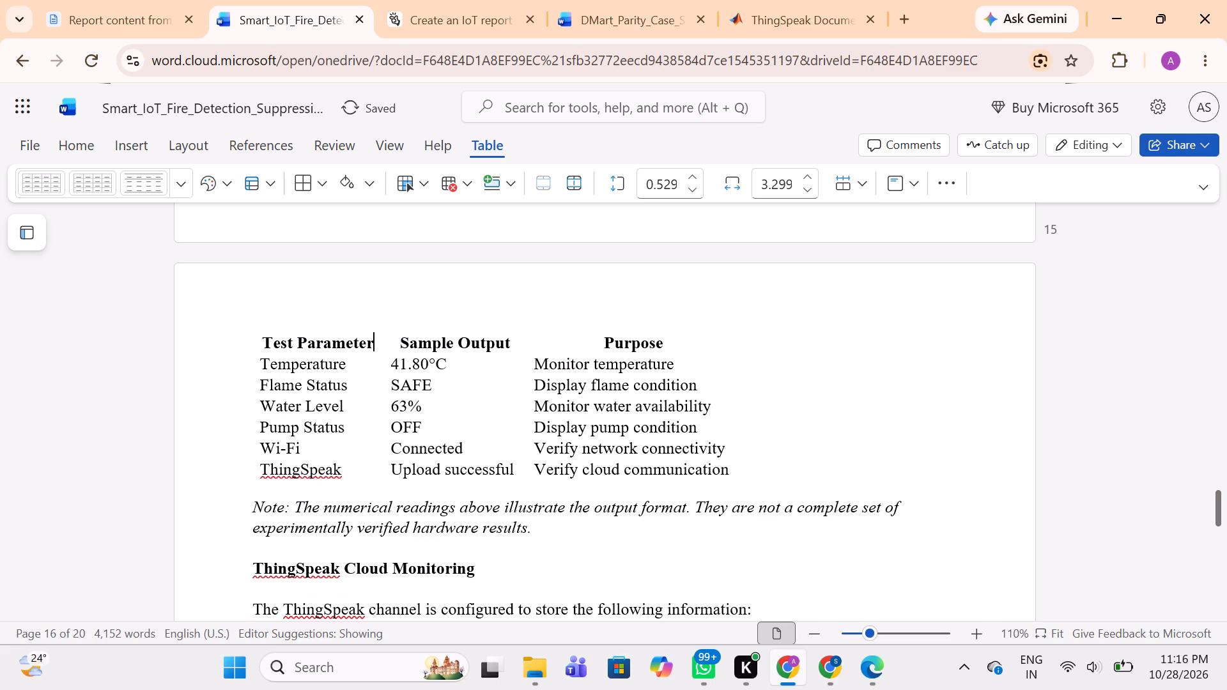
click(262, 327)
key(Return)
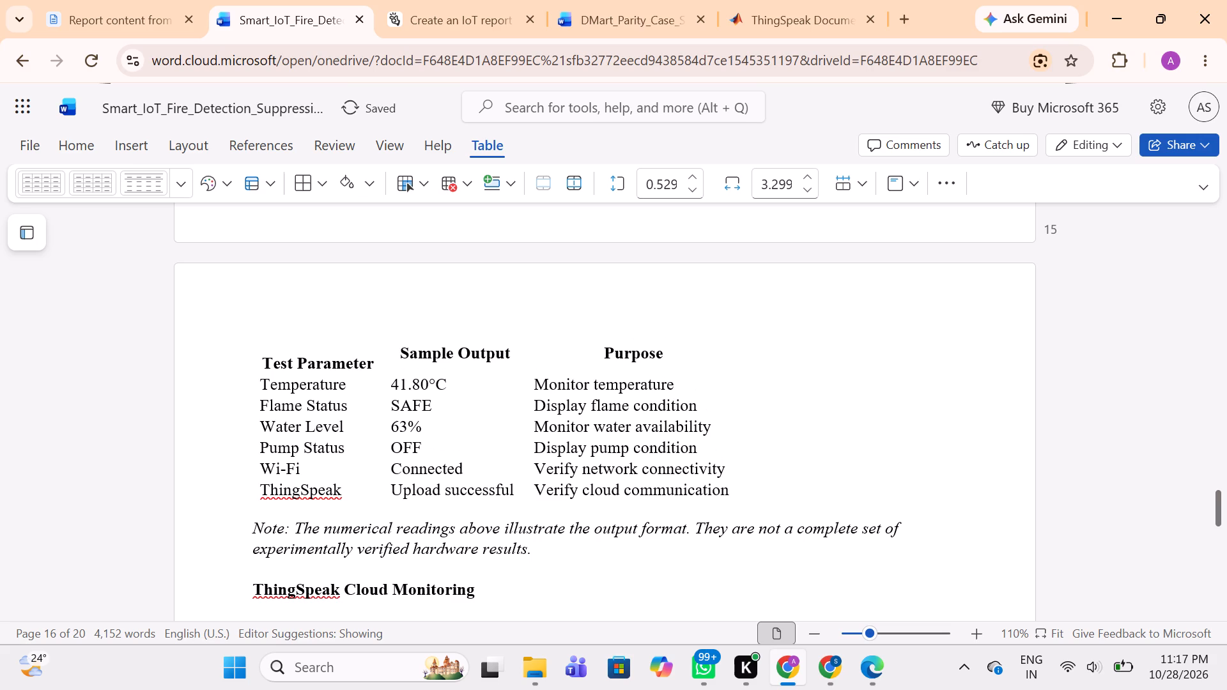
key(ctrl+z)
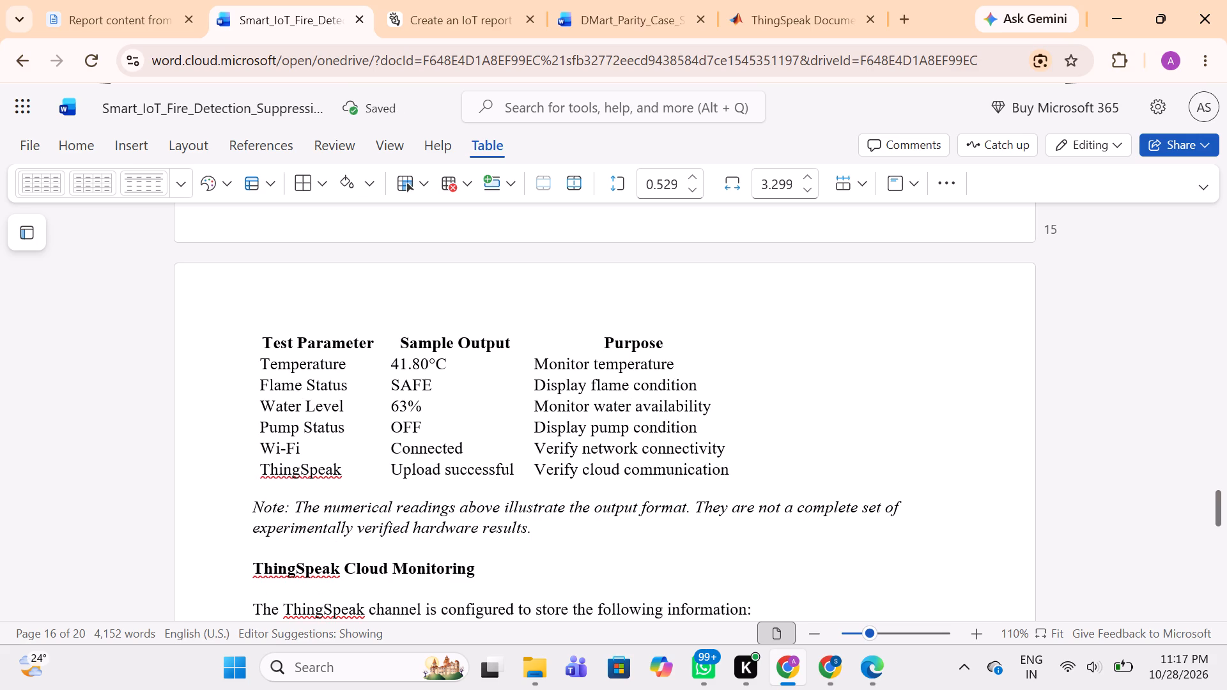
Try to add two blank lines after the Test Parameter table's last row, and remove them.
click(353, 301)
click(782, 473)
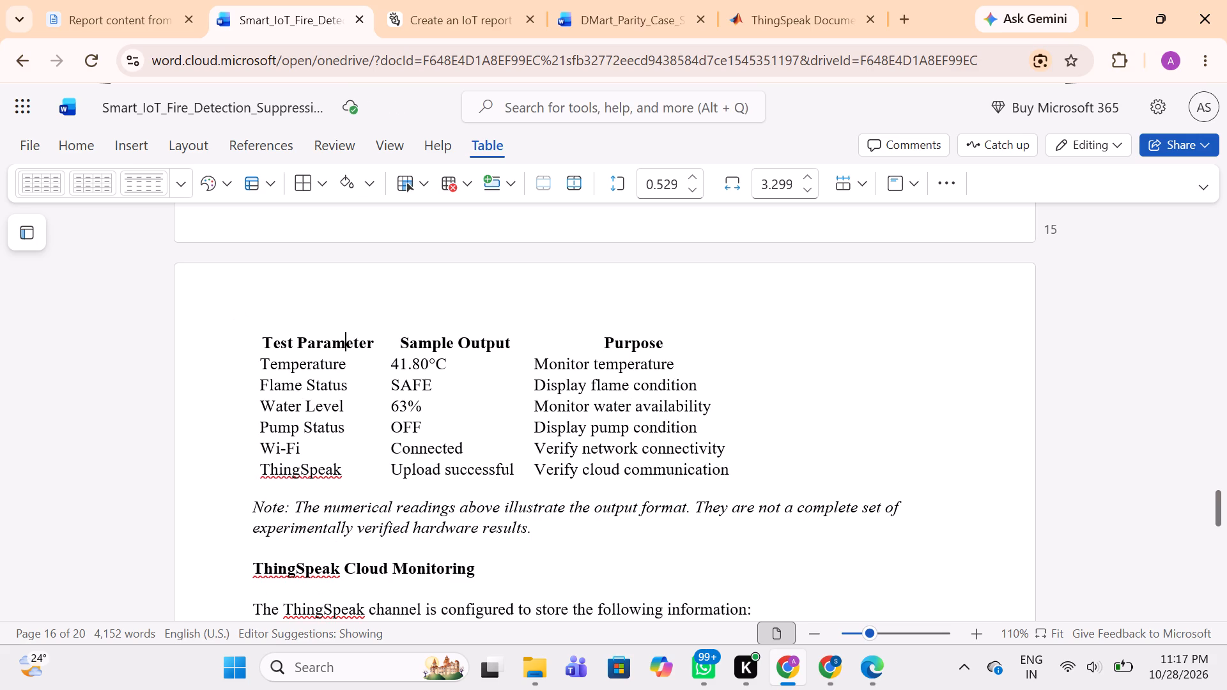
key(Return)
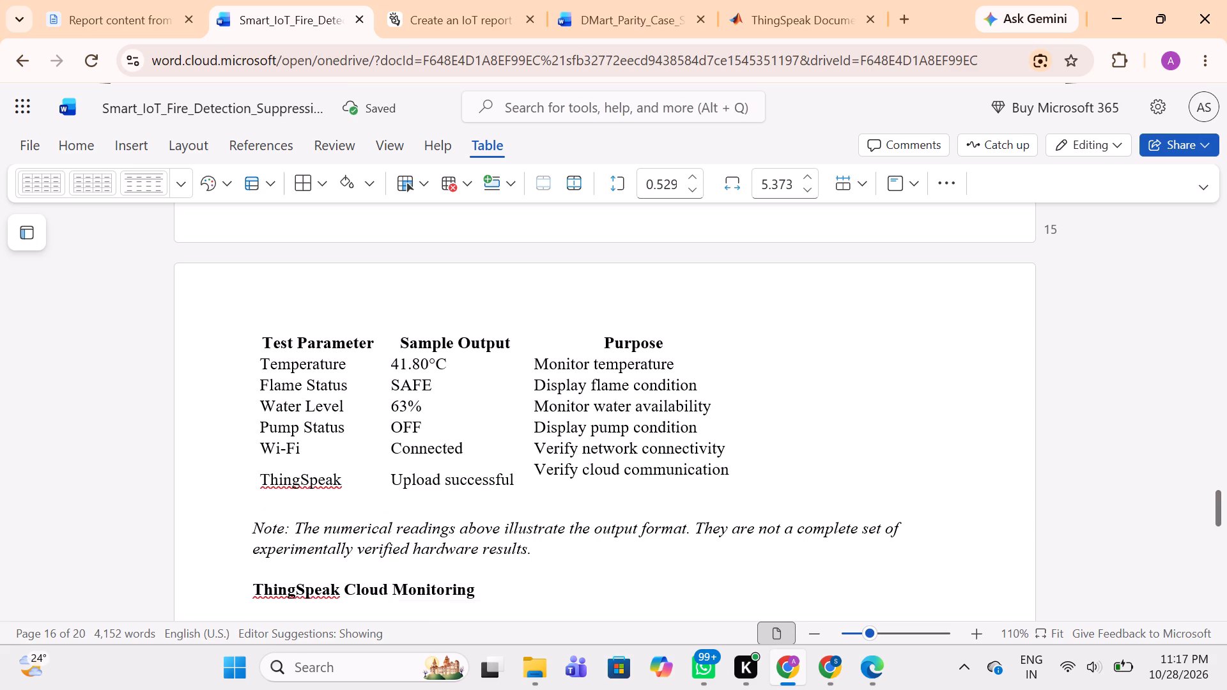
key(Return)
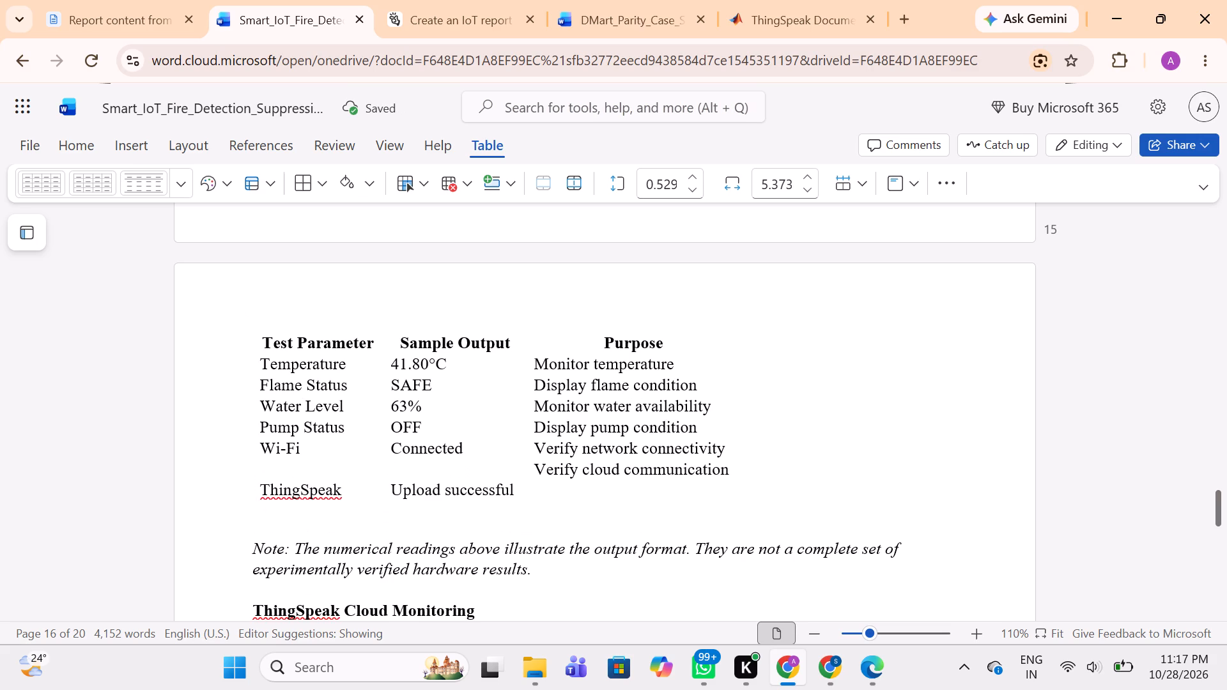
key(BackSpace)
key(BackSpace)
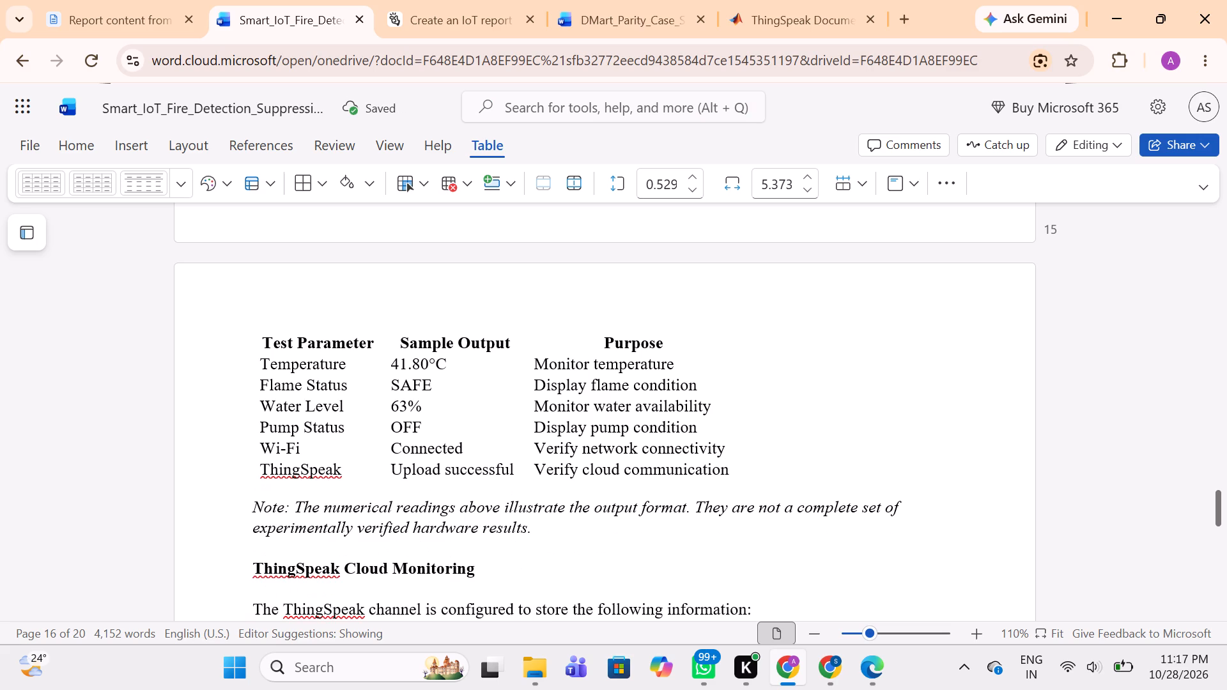
Insert two blank lines between the Test Parameter table and the italic Note paragraph.
key(Down)
key(Left)
key(Left)
key(Left)
key(Left)
key(Left)
key(Left)
key(Left)
key(Left)
key(Left)
key(Left)
key(Left)
key(Left)
key(Left)
key(Left)
key(Left)
key(Left)
key(Left)
key(Left)
key(Left)
key(Left)
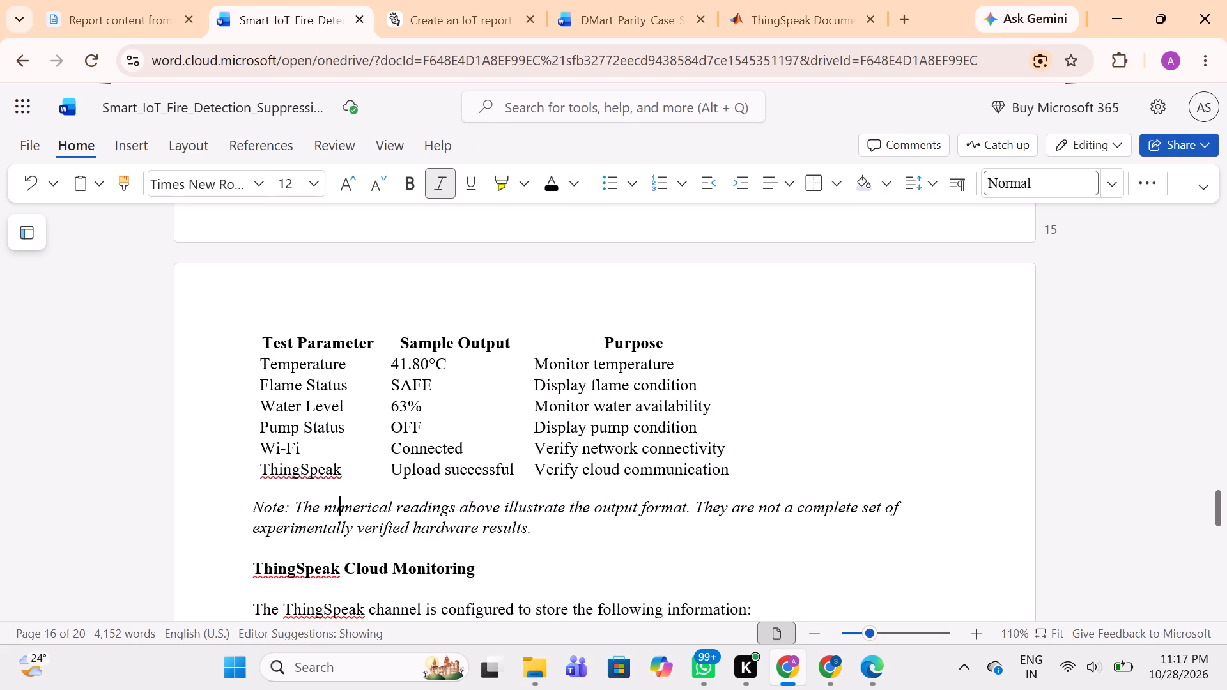
key(Left)
key(Left)
key(Left)
key(Left)
key(Left)
key(Left)
key(Left)
key(Left)
key(Left)
key(Return)
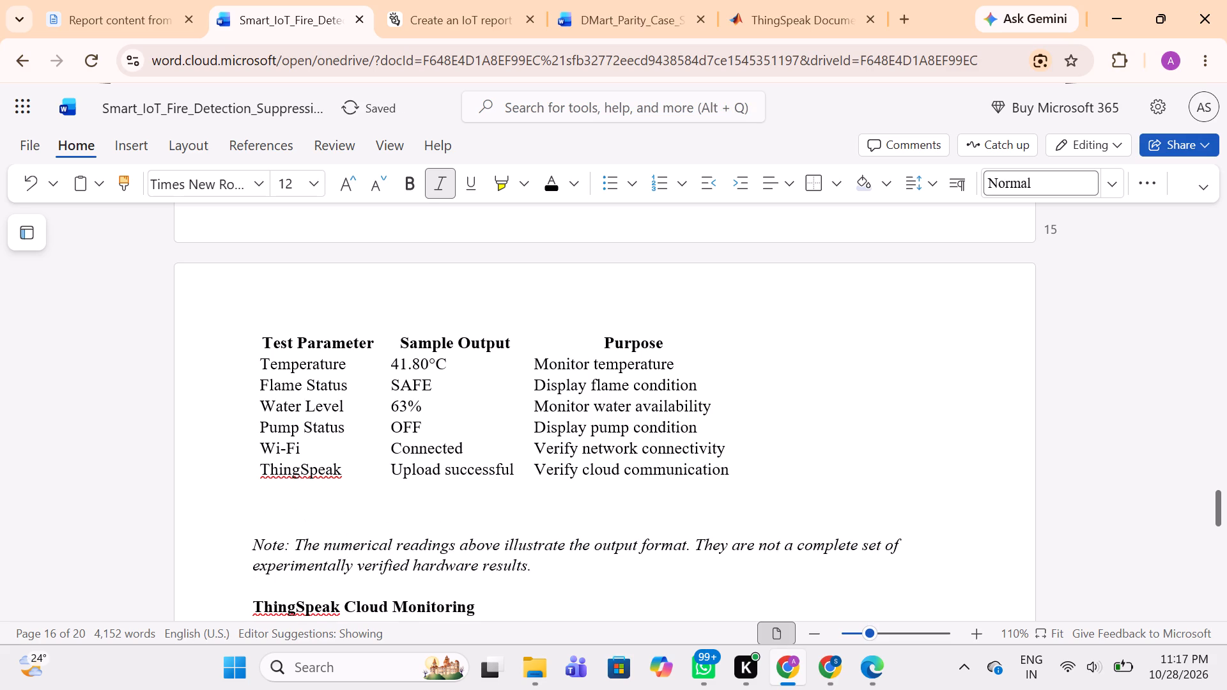
key(Return)
Insert a table of three columns and seven rows on the blank line above the italic Note paragraph.
key(Up)
key(Up)
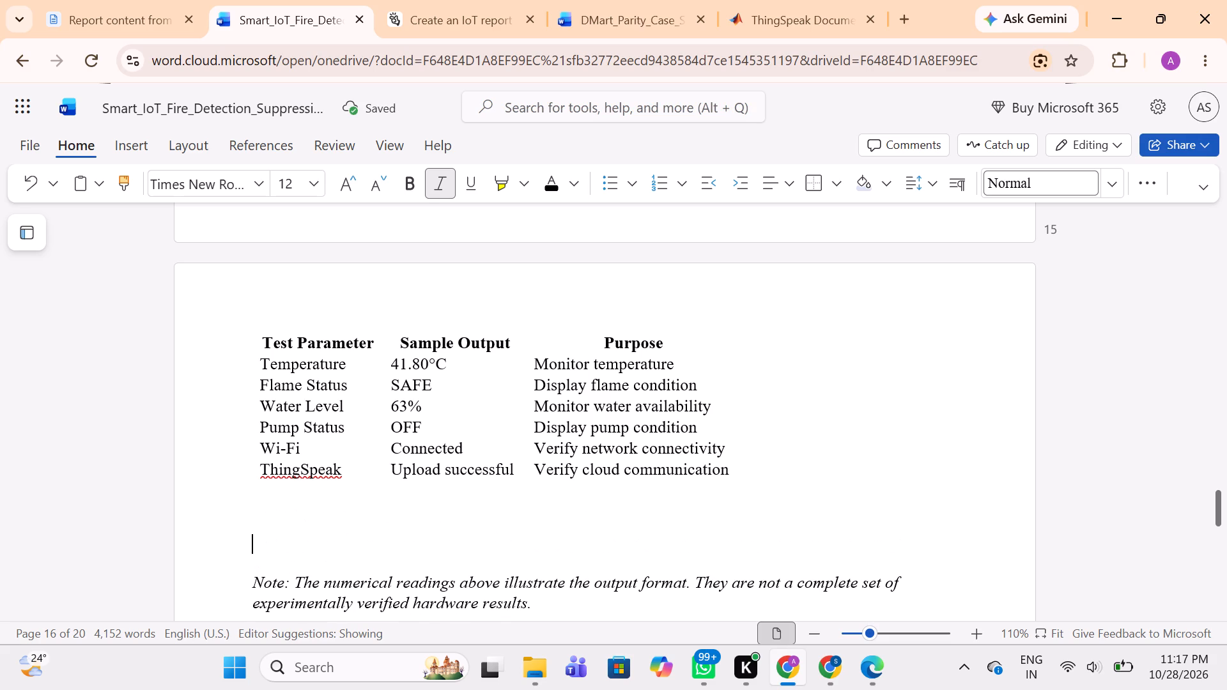
click(143, 149)
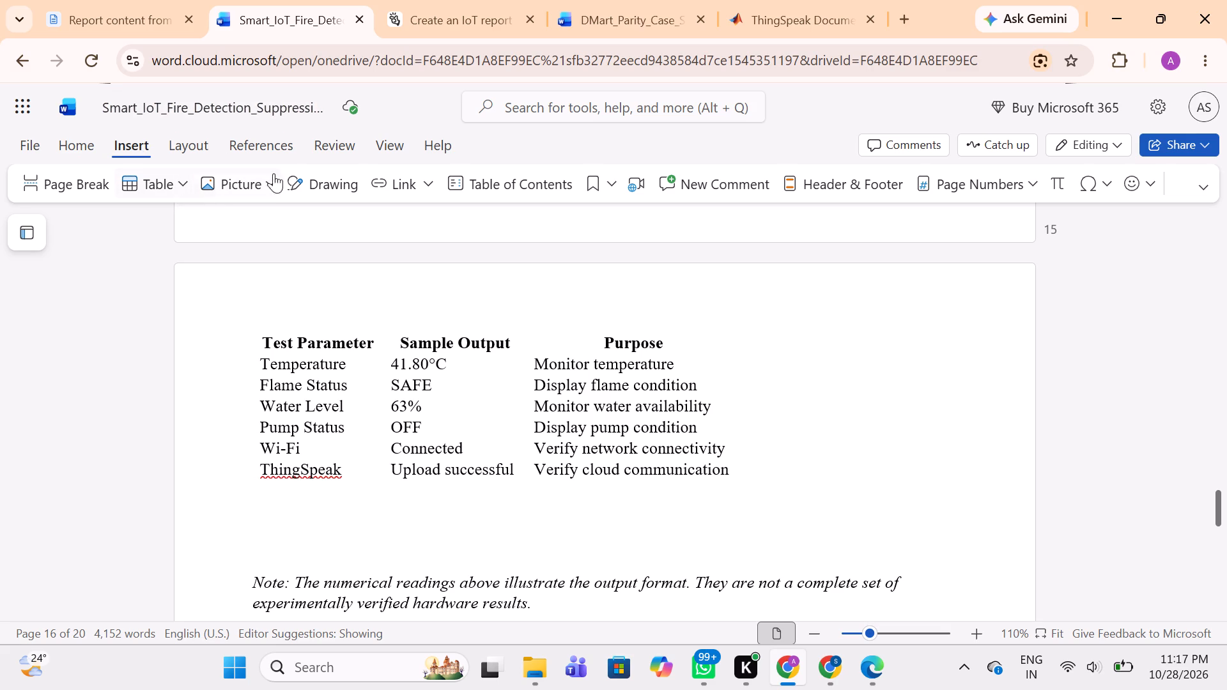
click(182, 184)
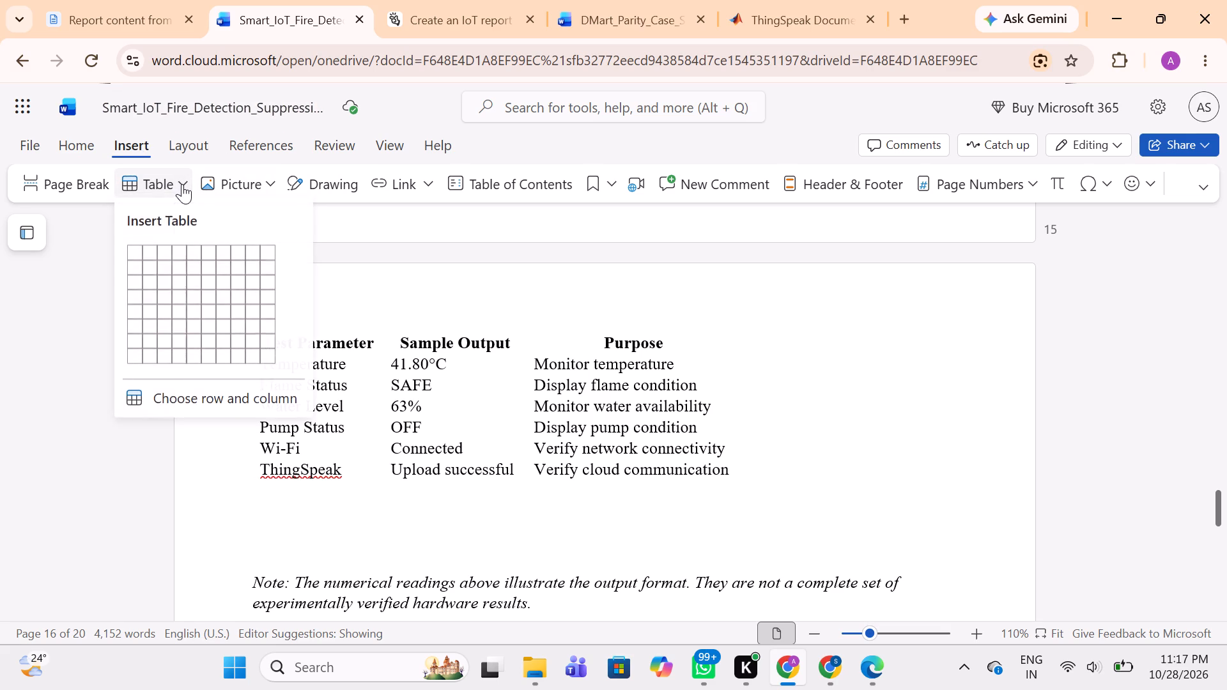
click(167, 341)
scroll(394, 471, down, 1)
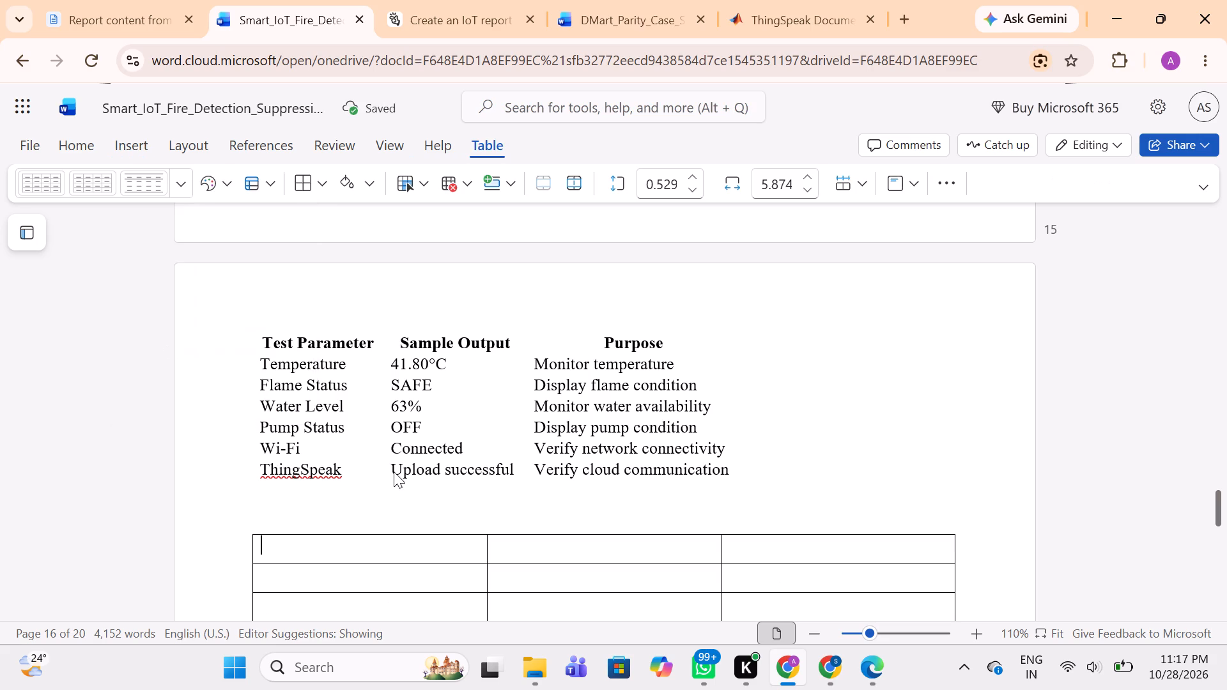
scroll(394, 471, down, 1)
scroll(602, 487, down, 1)
click(832, 410)
Copy the "Test Parameter" and "Sample Output" headings from the borderless table into the new table's first two header cells.
scroll(832, 410, down, 1)
triple_click(316, 250)
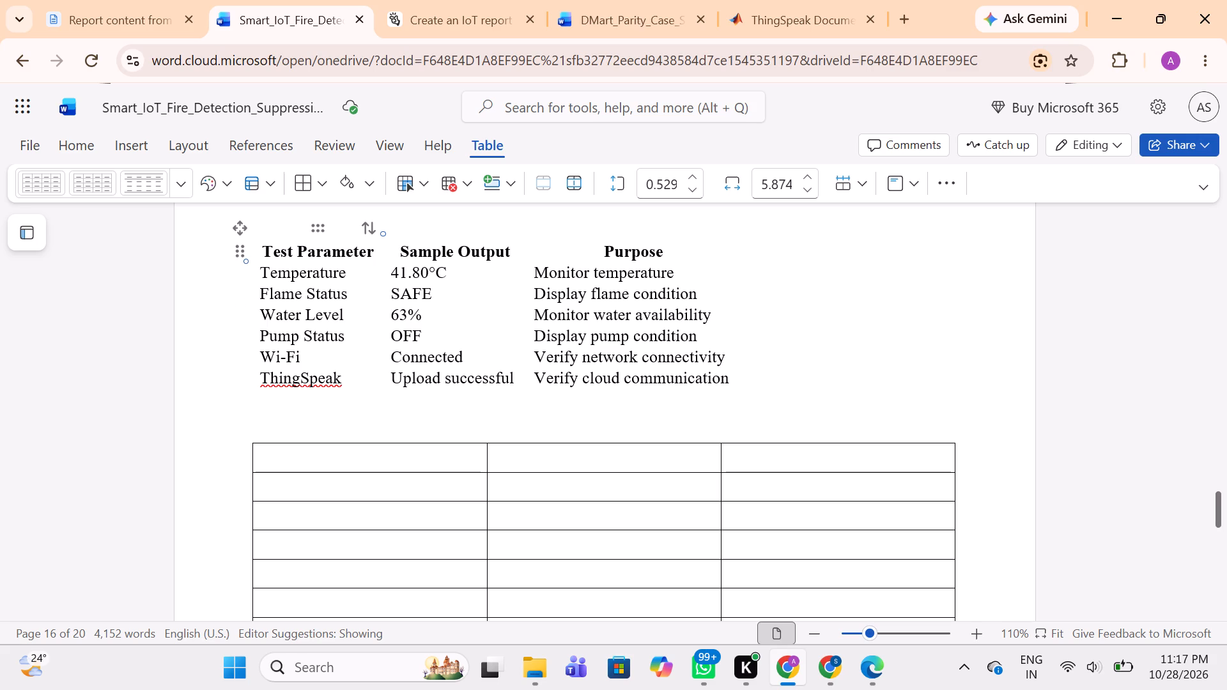
key(ctrl+c)
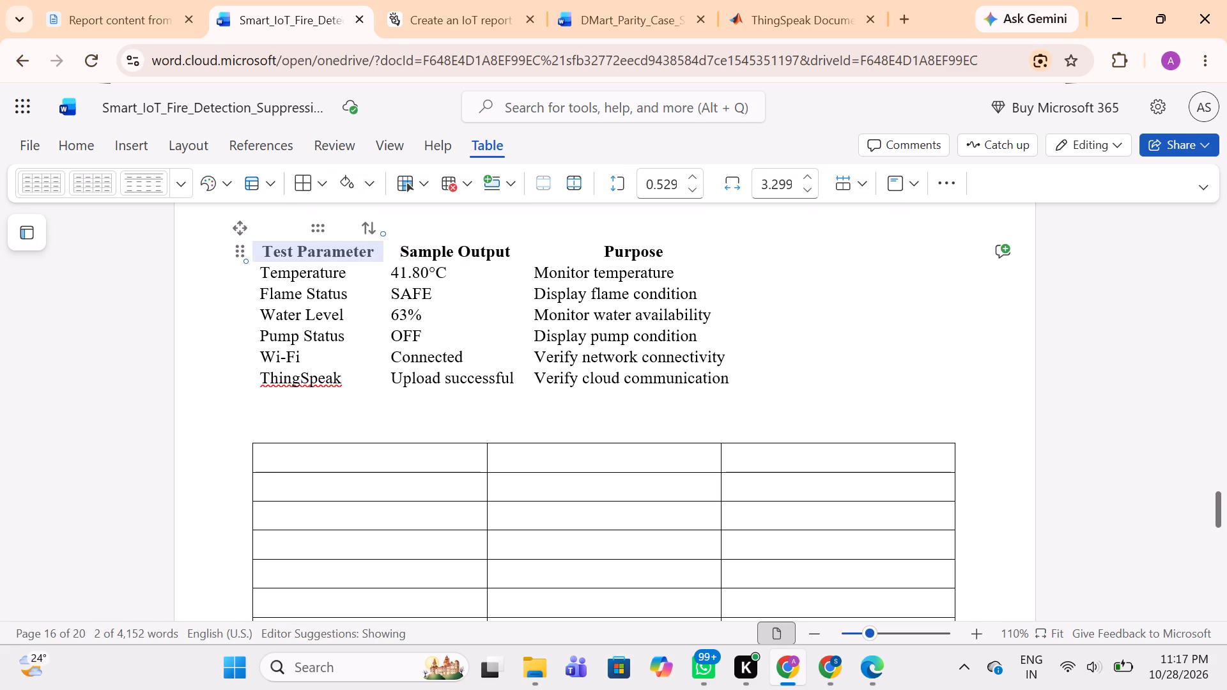
click(346, 464)
key(ctrl+v)
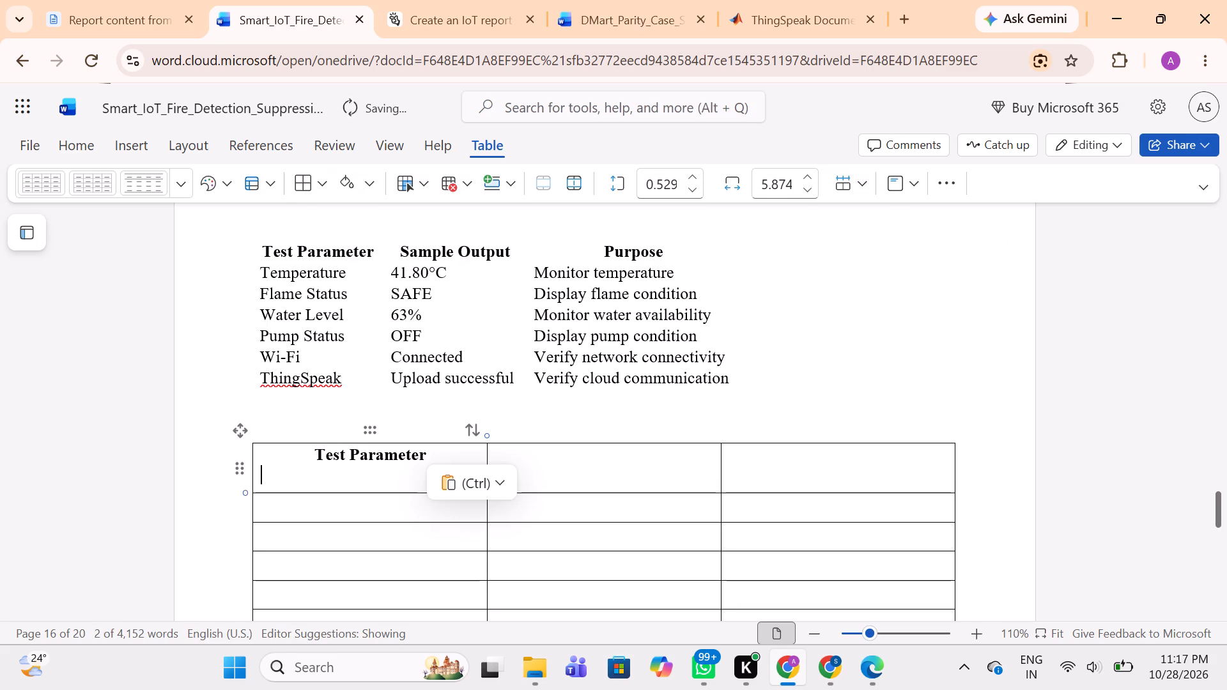
triple_click(452, 252)
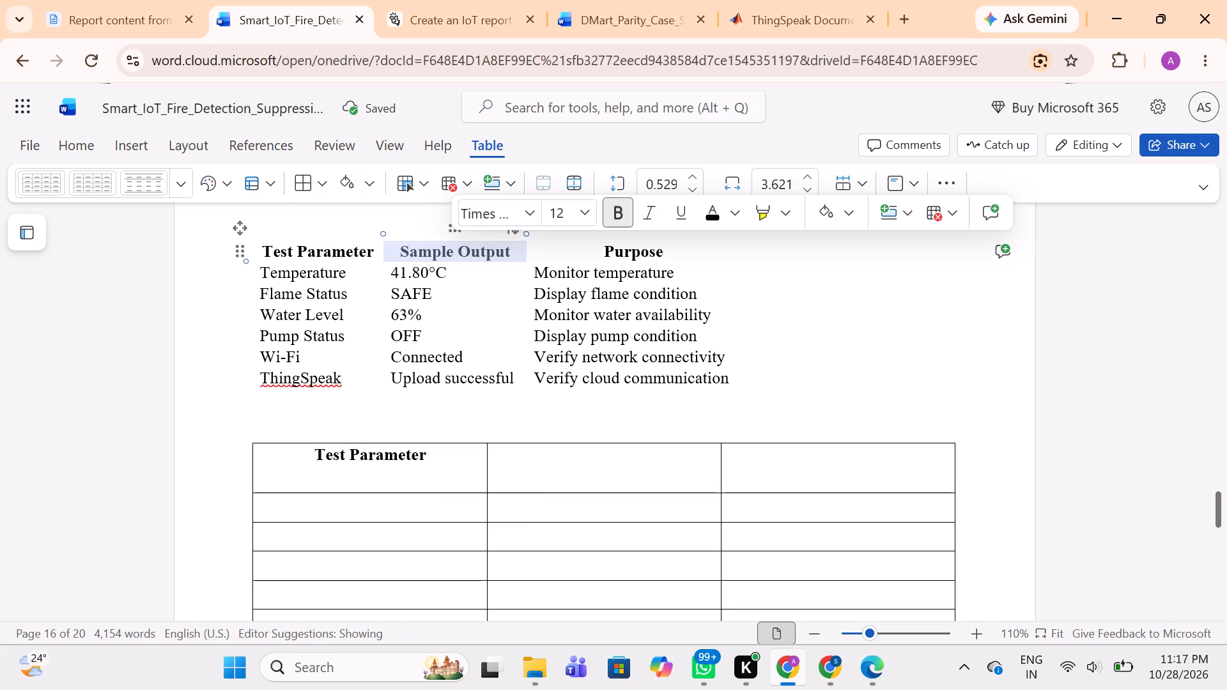
key(ctrl+c)
click(553, 471)
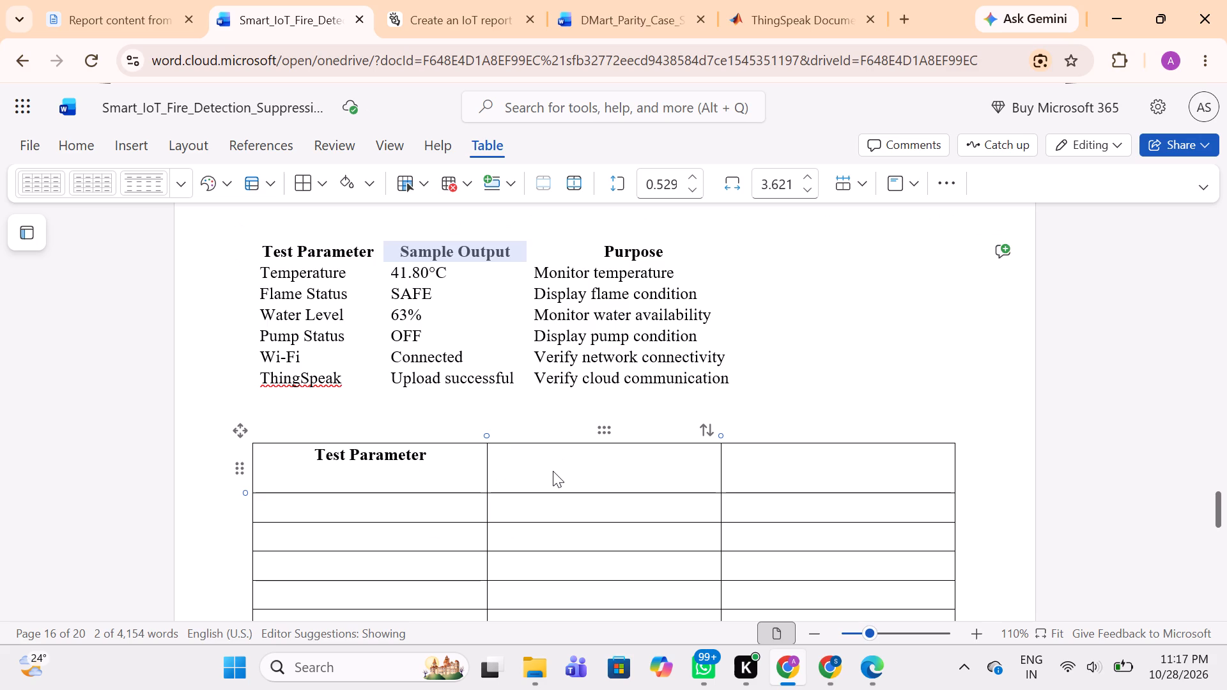
key(ctrl+v)
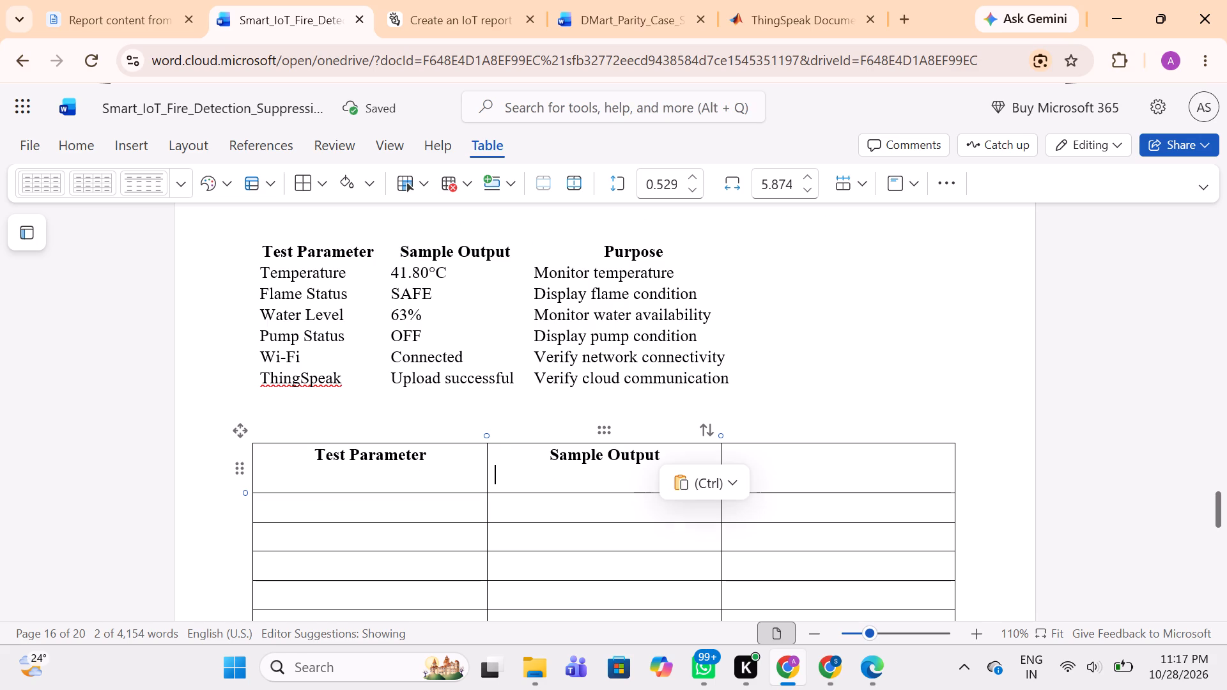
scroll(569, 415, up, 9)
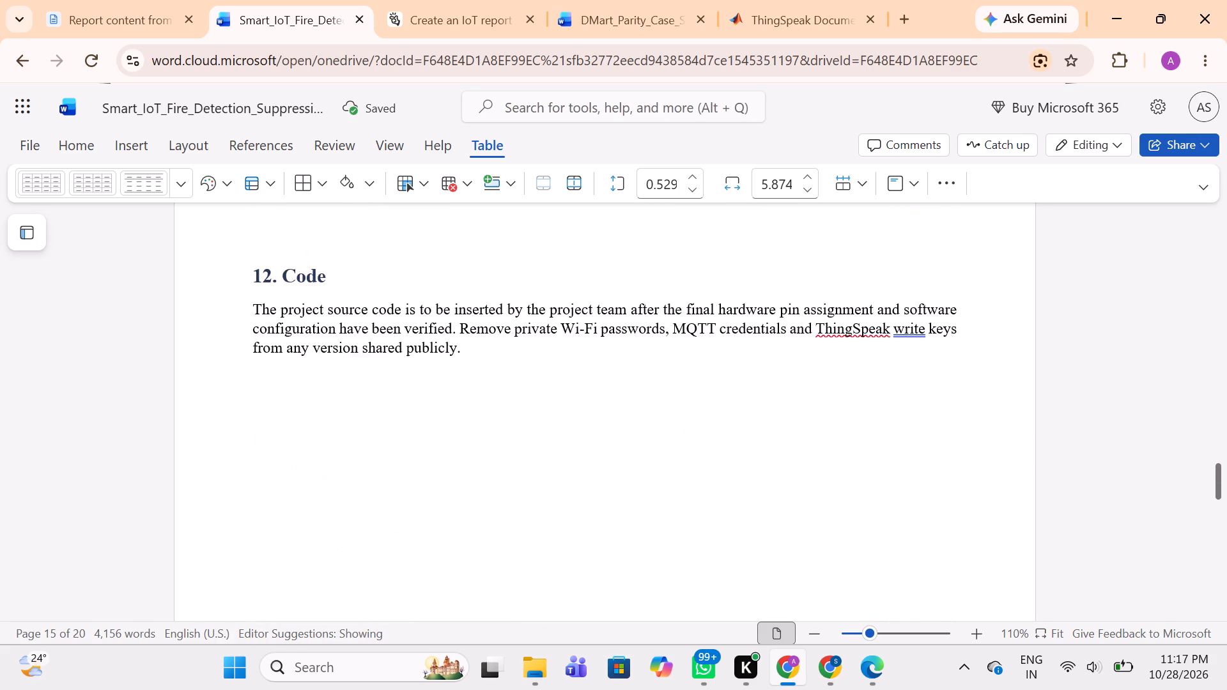
Copy the entire Topic, Direction and Purpose table from section 8.1, Topics from the Presentation.
scroll(569, 415, up, 5)
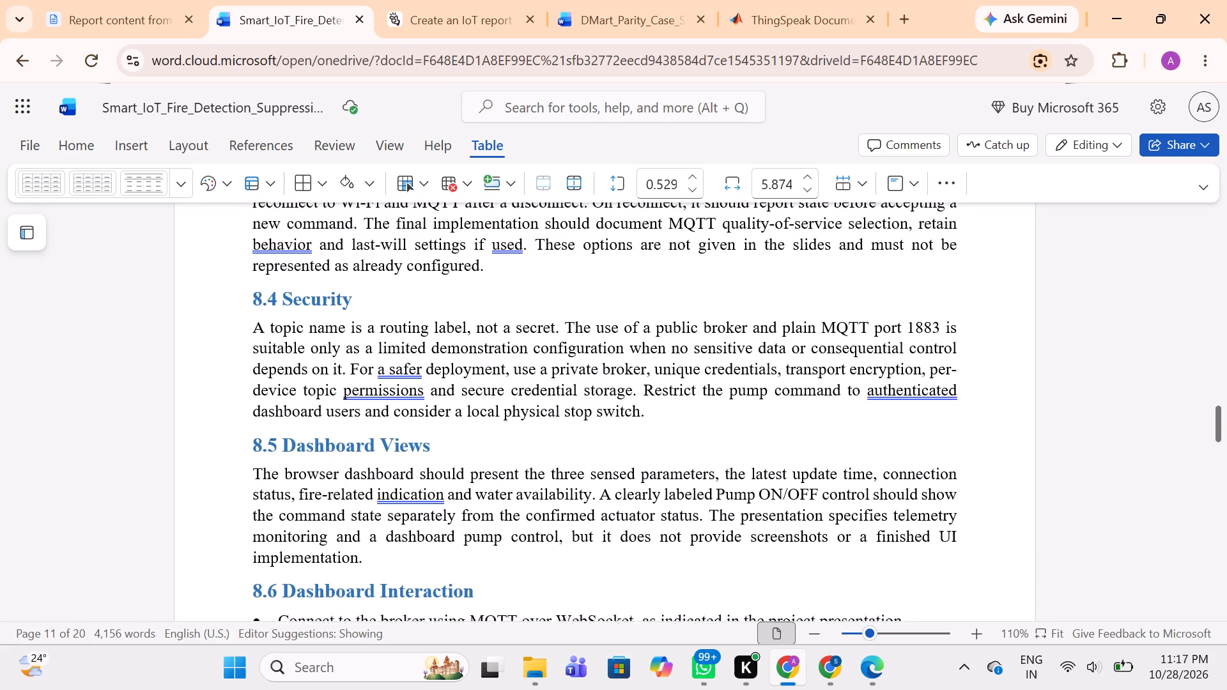
scroll(569, 415, up, 2)
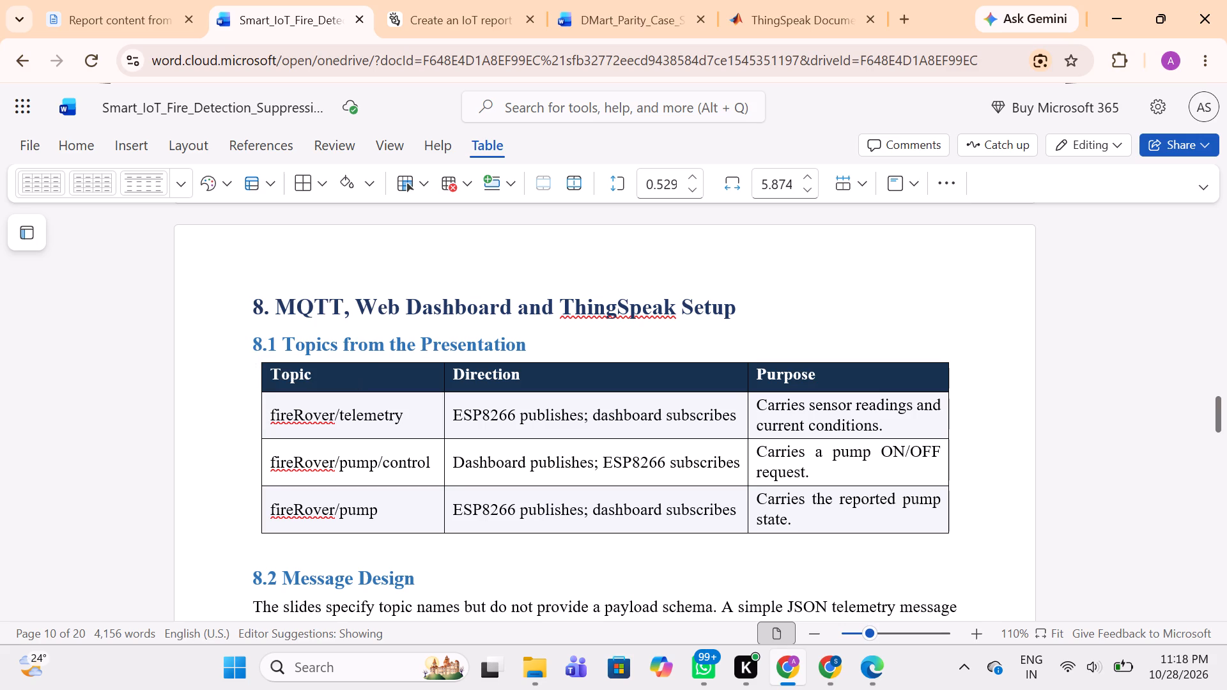
triple_click(279, 377)
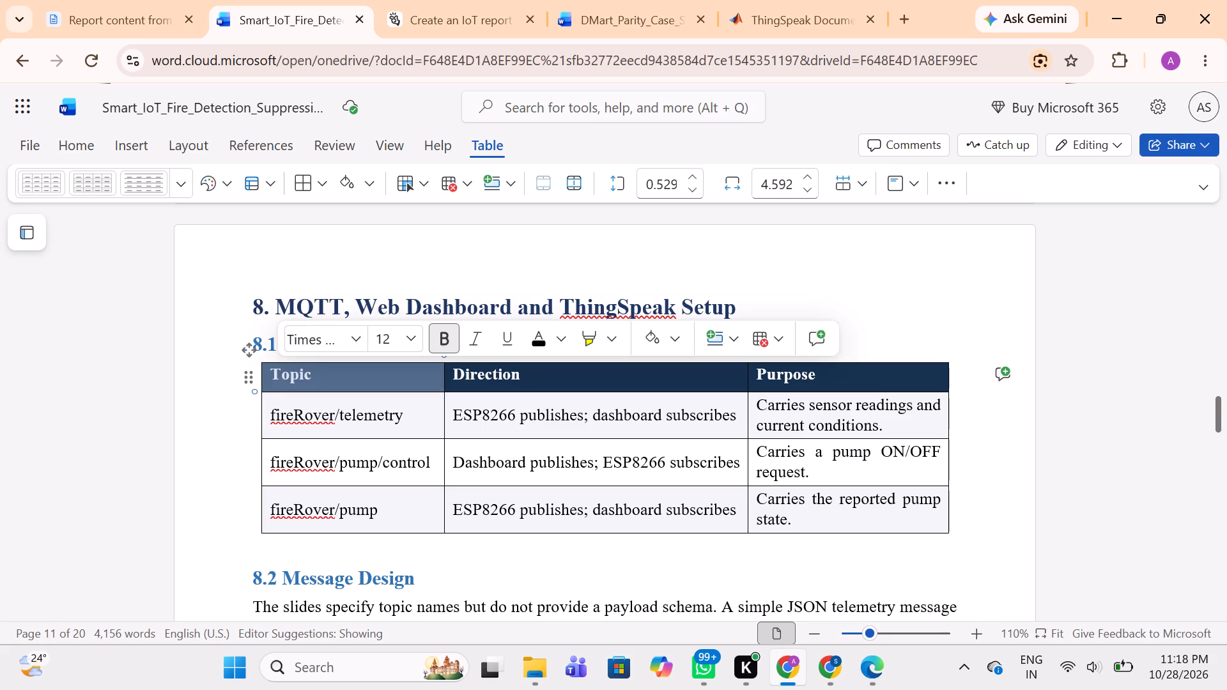
click(279, 377)
drag(268, 374, 679, 486)
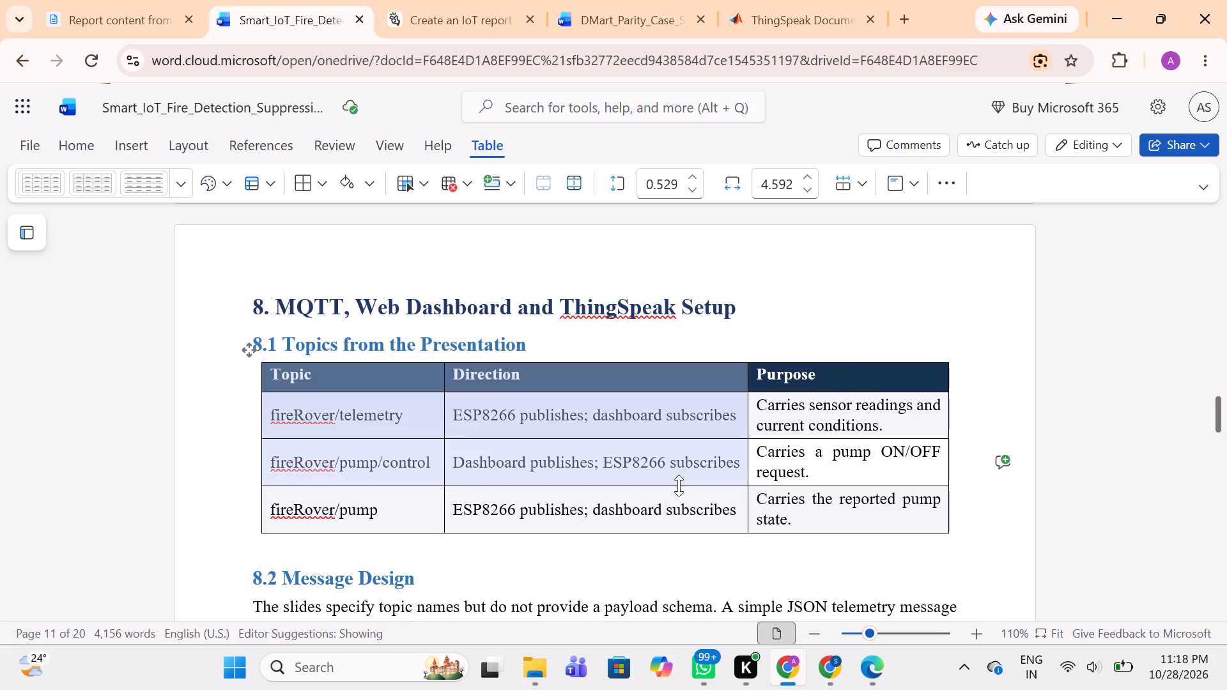
drag(679, 486, 820, 525)
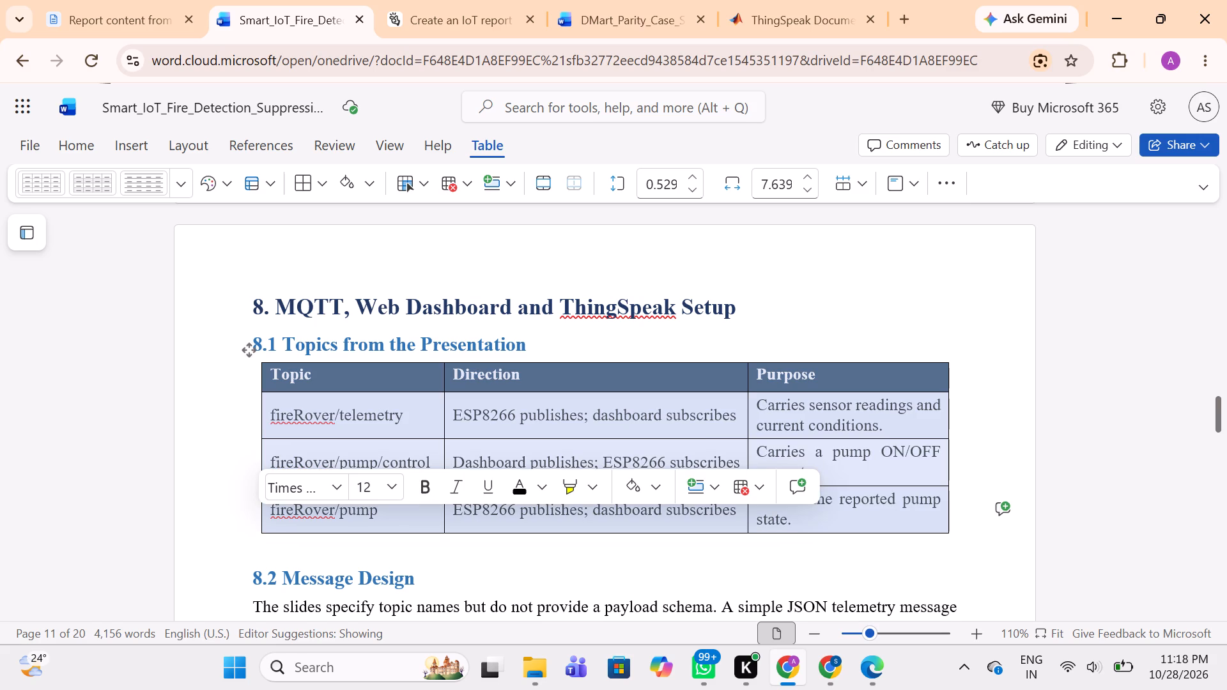
right_click(819, 521)
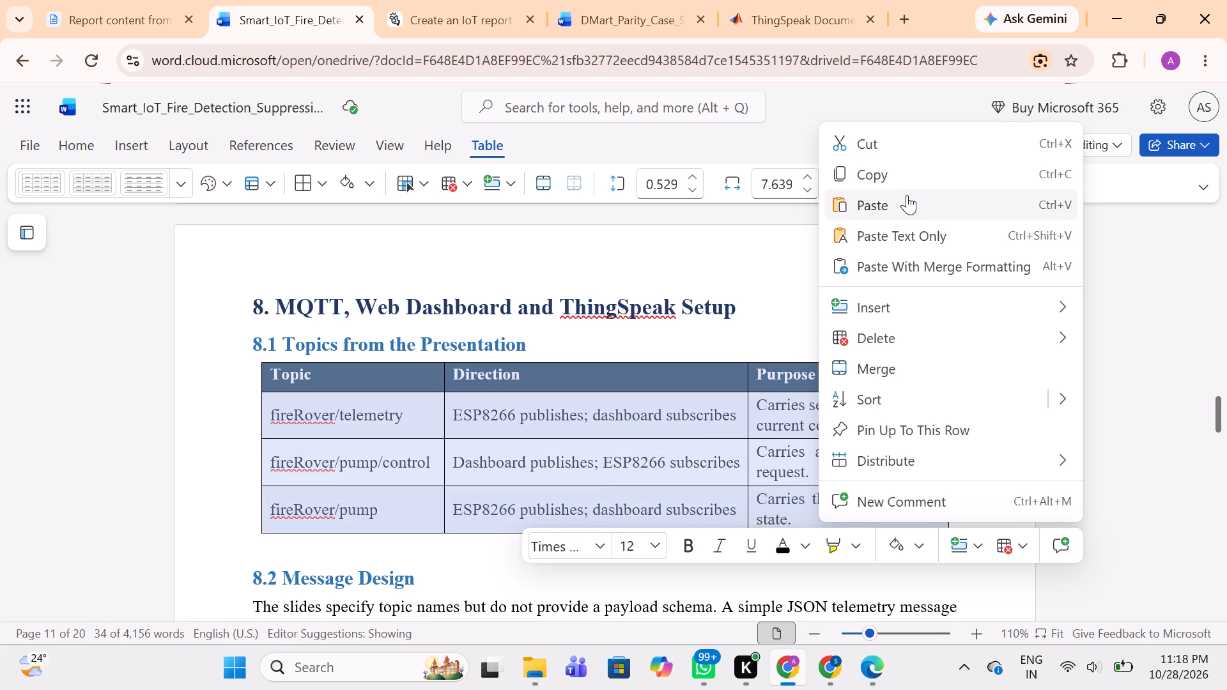
click(903, 183)
Paste the copied topics table directly below the ThingSpeak row of the borderless Test Parameter table in section 13.2.
scroll(707, 350, down, 3)
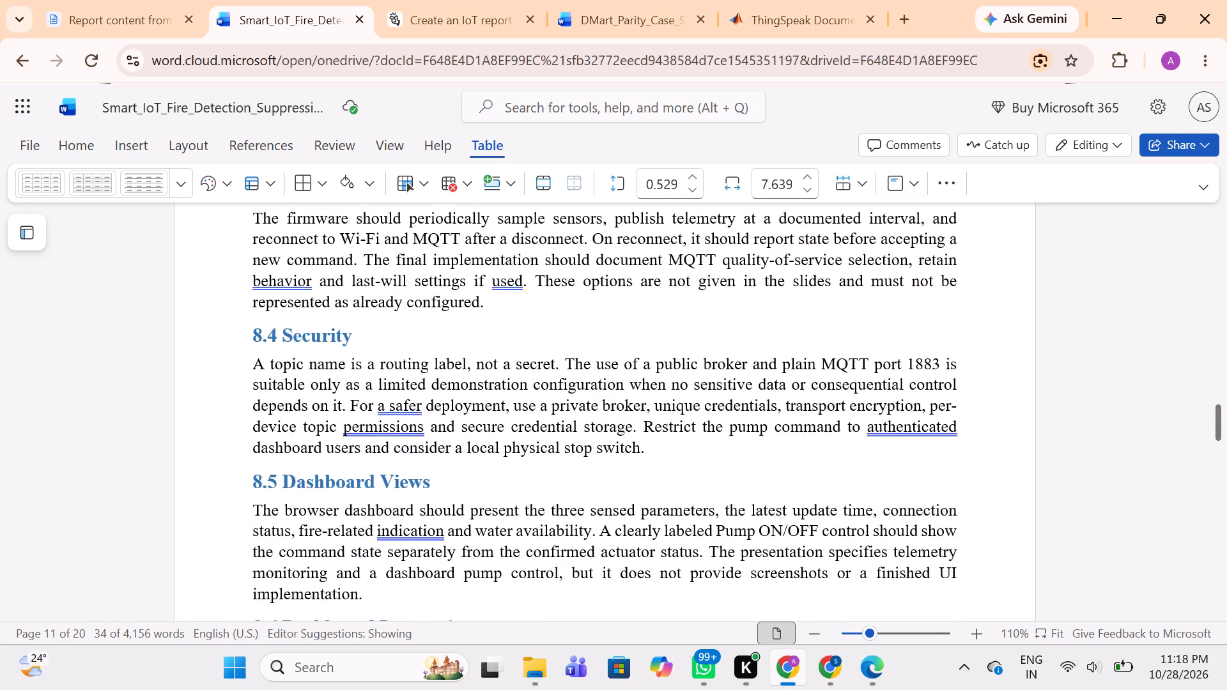
scroll(707, 350, down, 12)
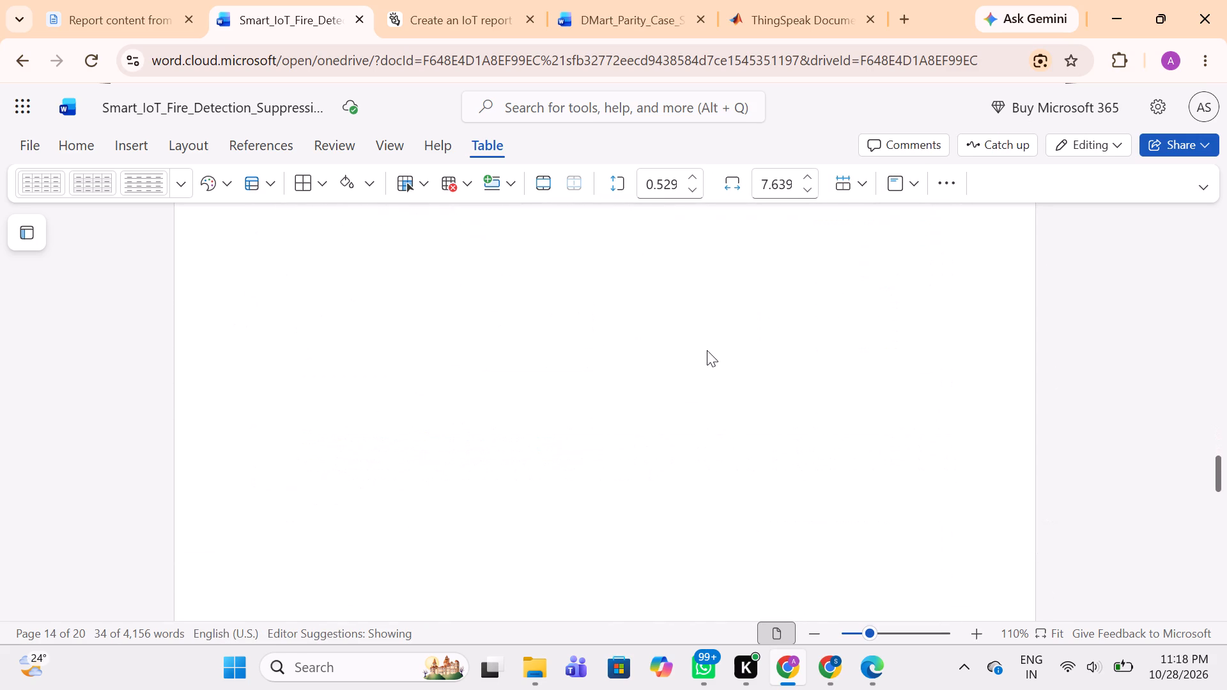
scroll(707, 350, down, 3)
scroll(707, 350, up, 1)
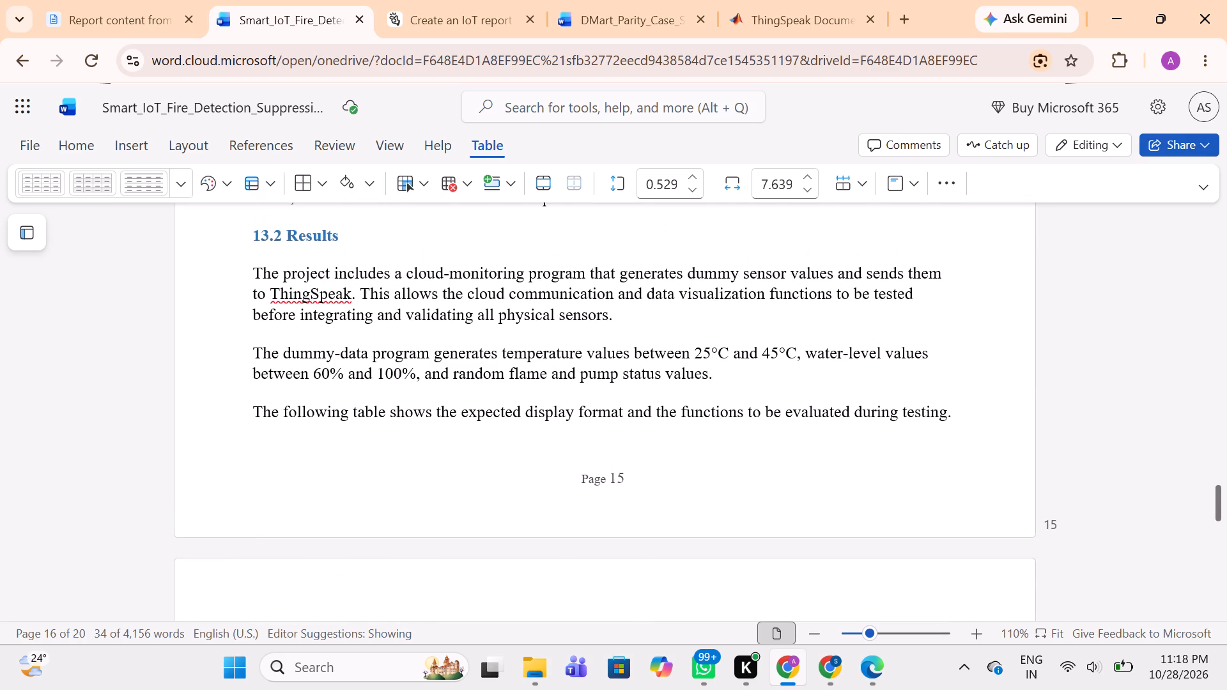
scroll(707, 304, down, 3)
click(394, 374)
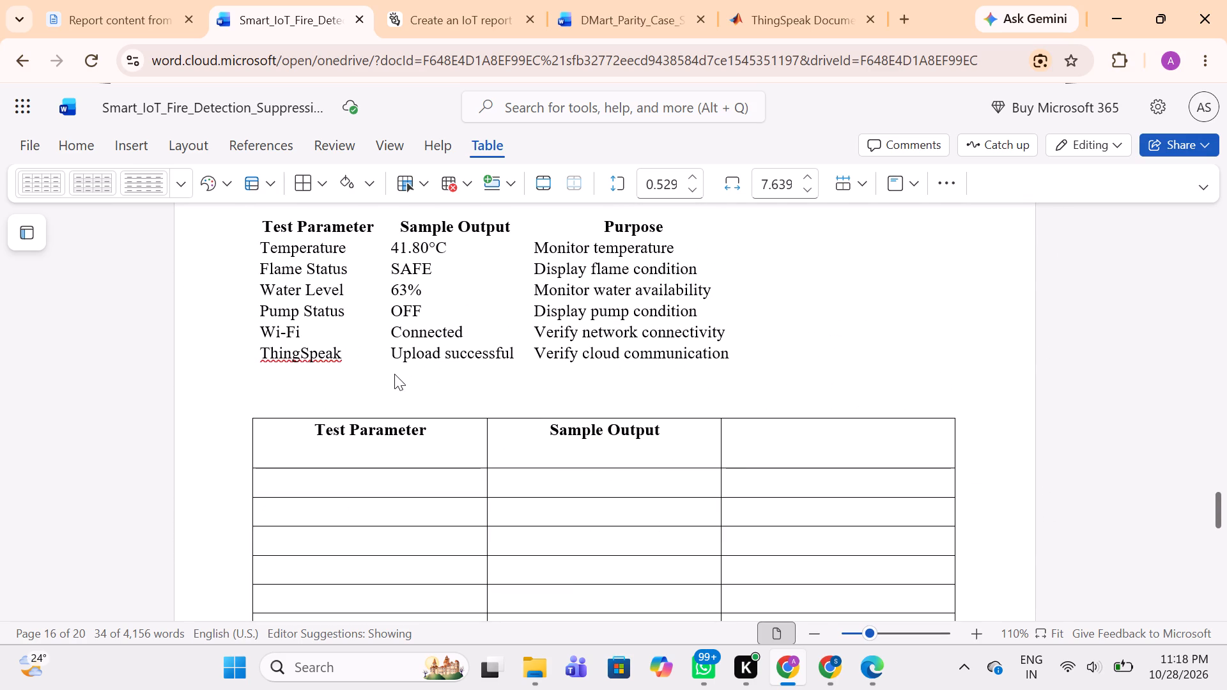
key(ctrl+v)
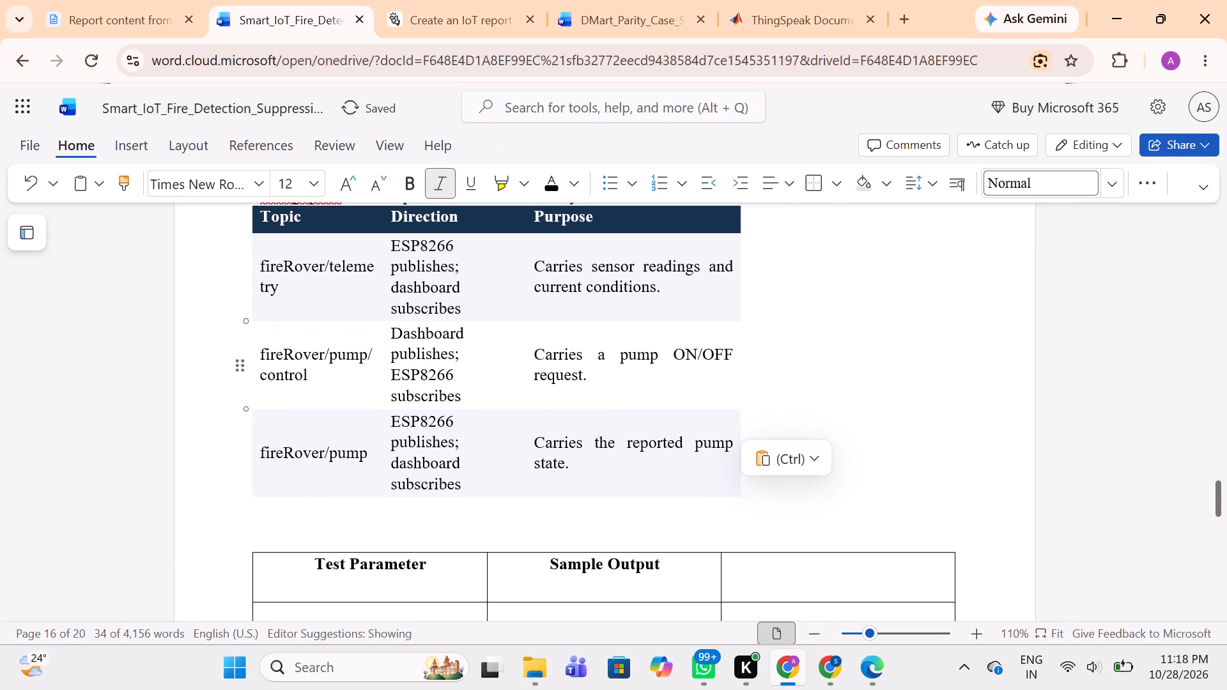
Replace the "Topic" heading in the pasted dark header row with "Test Parameter" copied from the borderless table, without an extra line.
scroll(357, 393, up, 2)
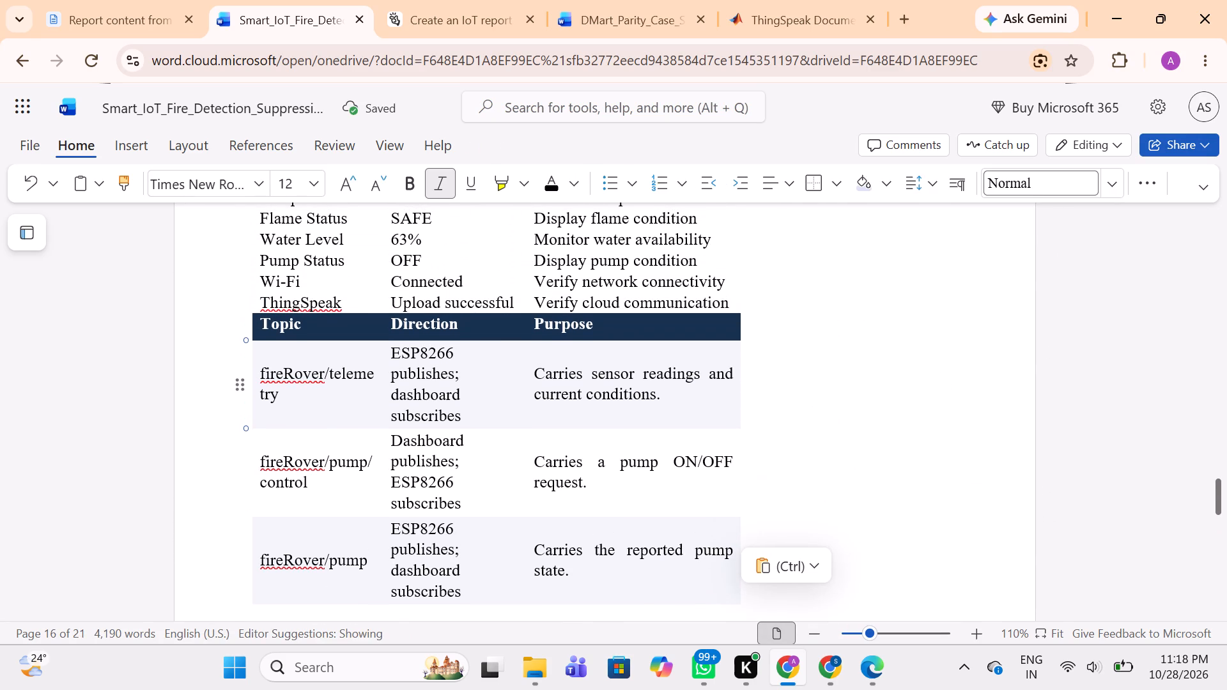
scroll(357, 393, up, 1)
click(308, 385)
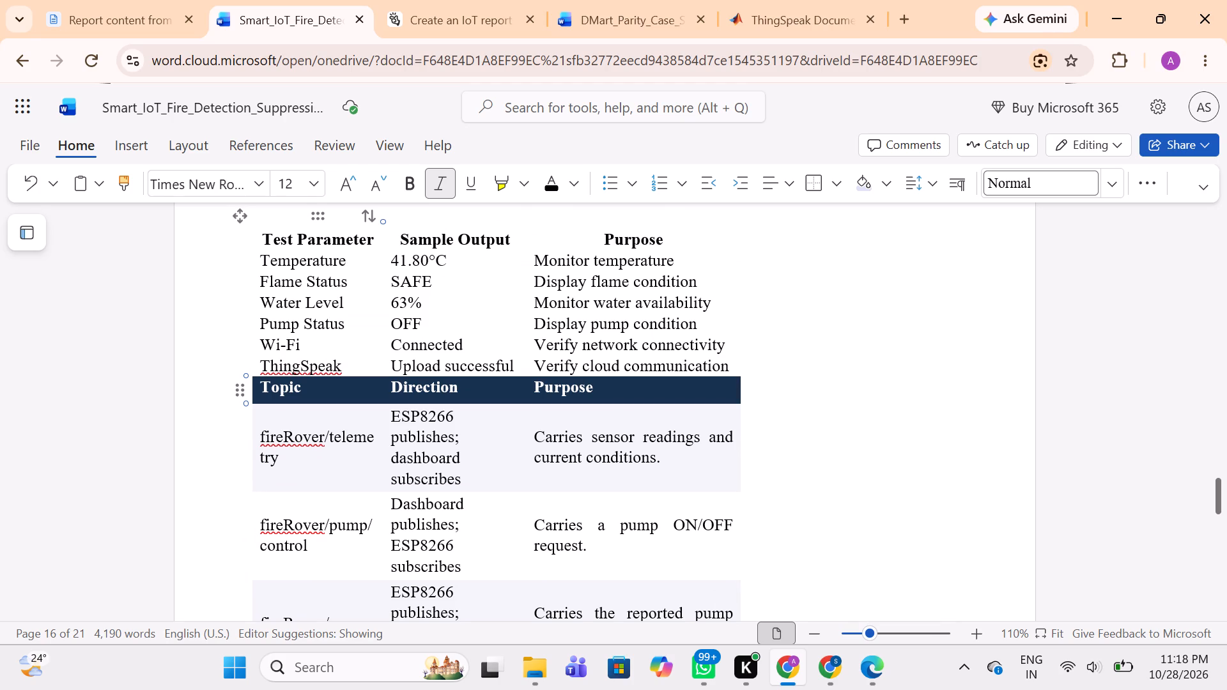
key(BackSpace)
key(BackSpace)
key(BackSpace)
key(BackSpace)
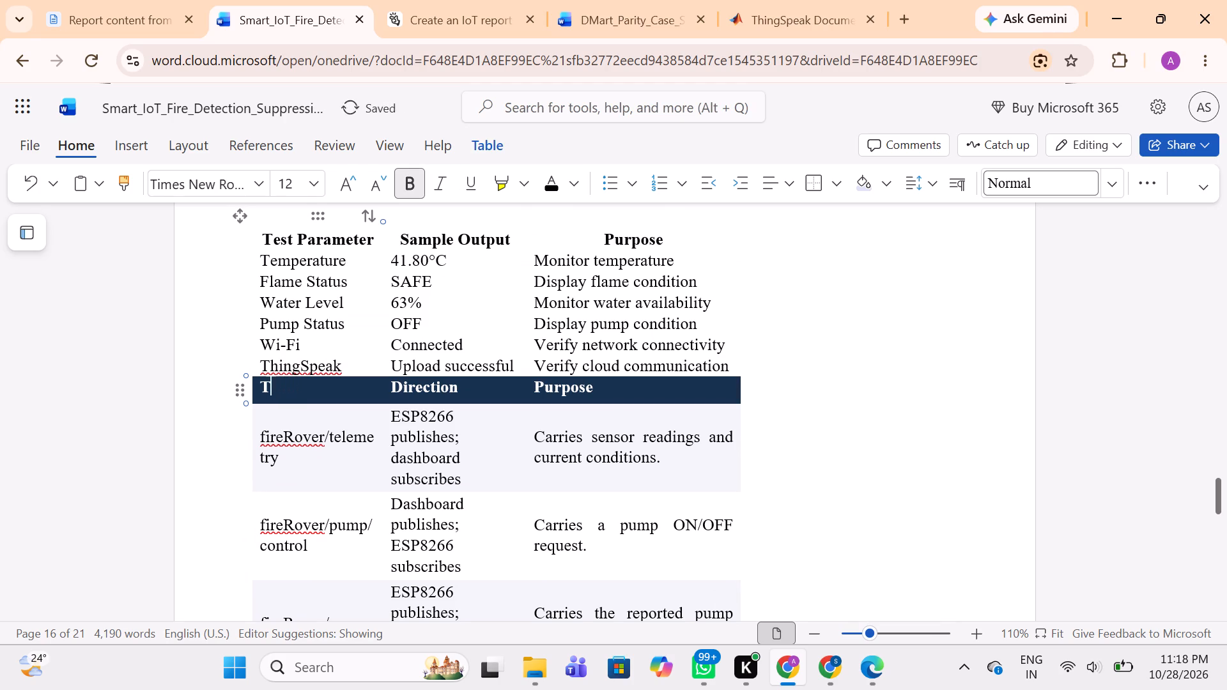
key(BackSpace)
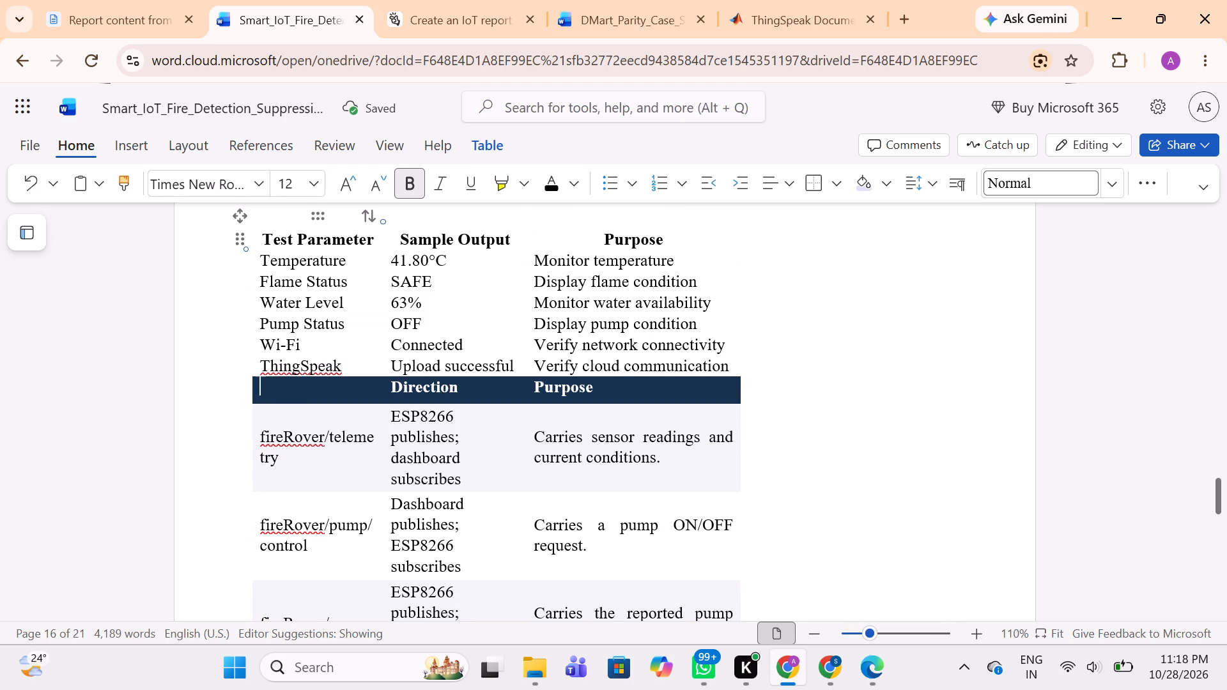
triple_click(324, 237)
key(ctrl+c)
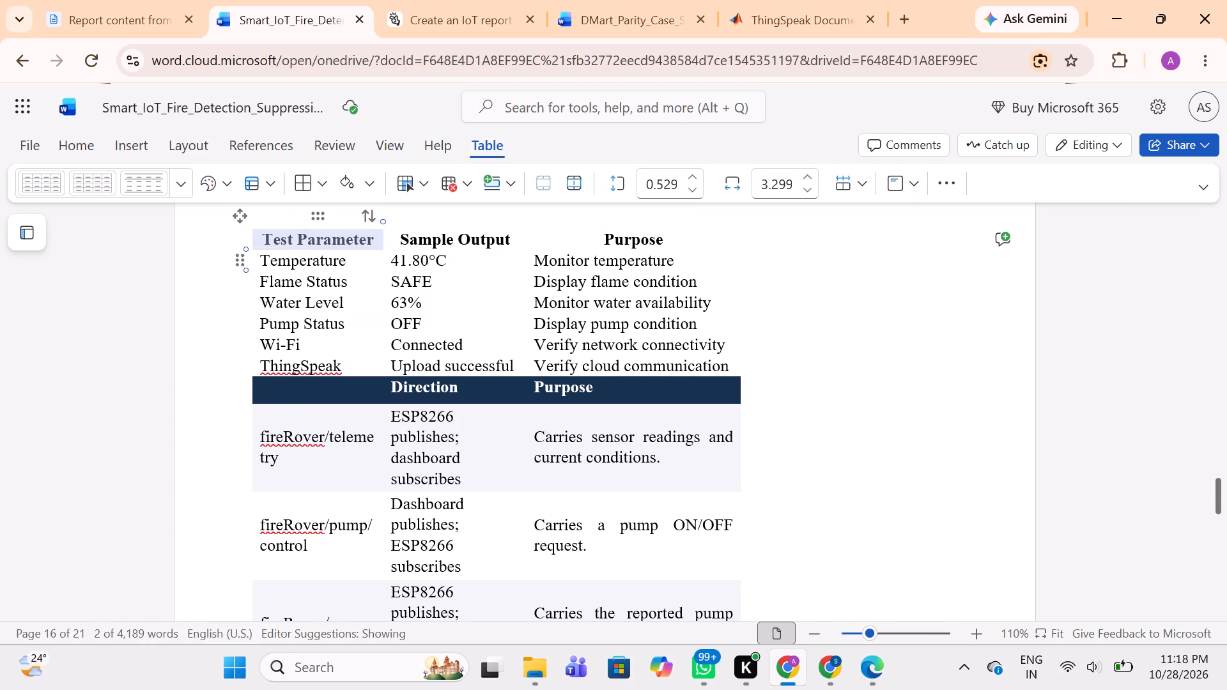
click(274, 389)
key(ctrl+v)
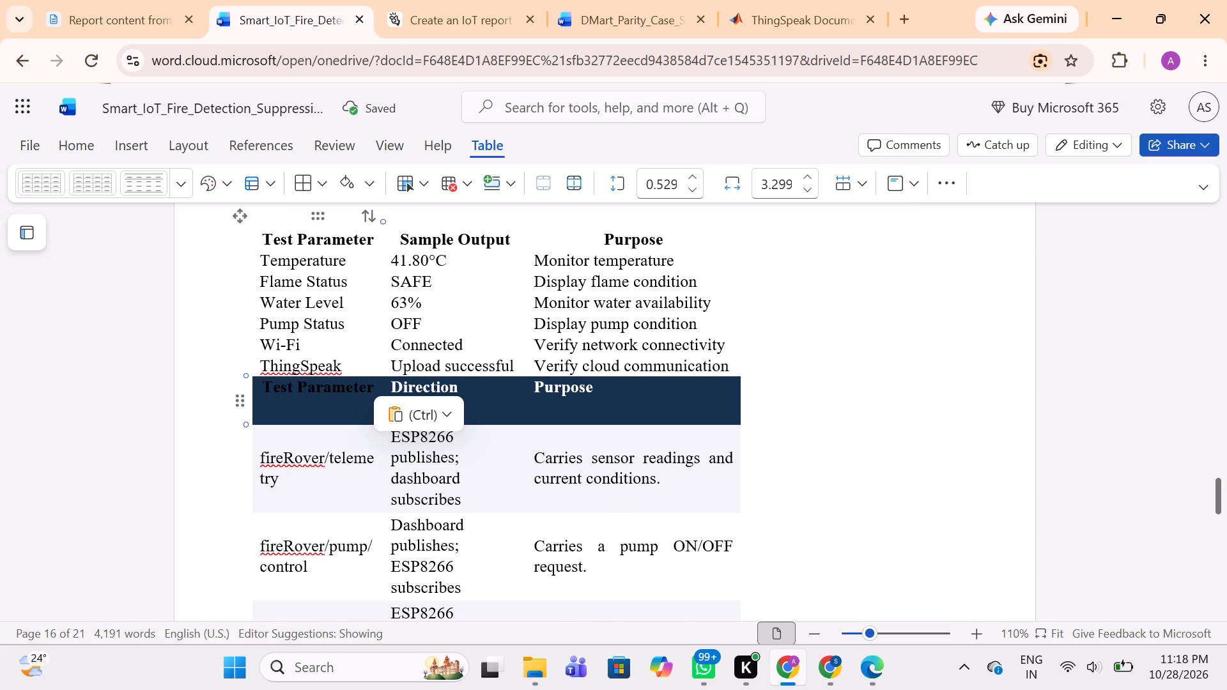
key(BackSpace)
Set the font colour of the "Test Parameter" heading in the dark header row to White, Background 1.
triple_click(297, 394)
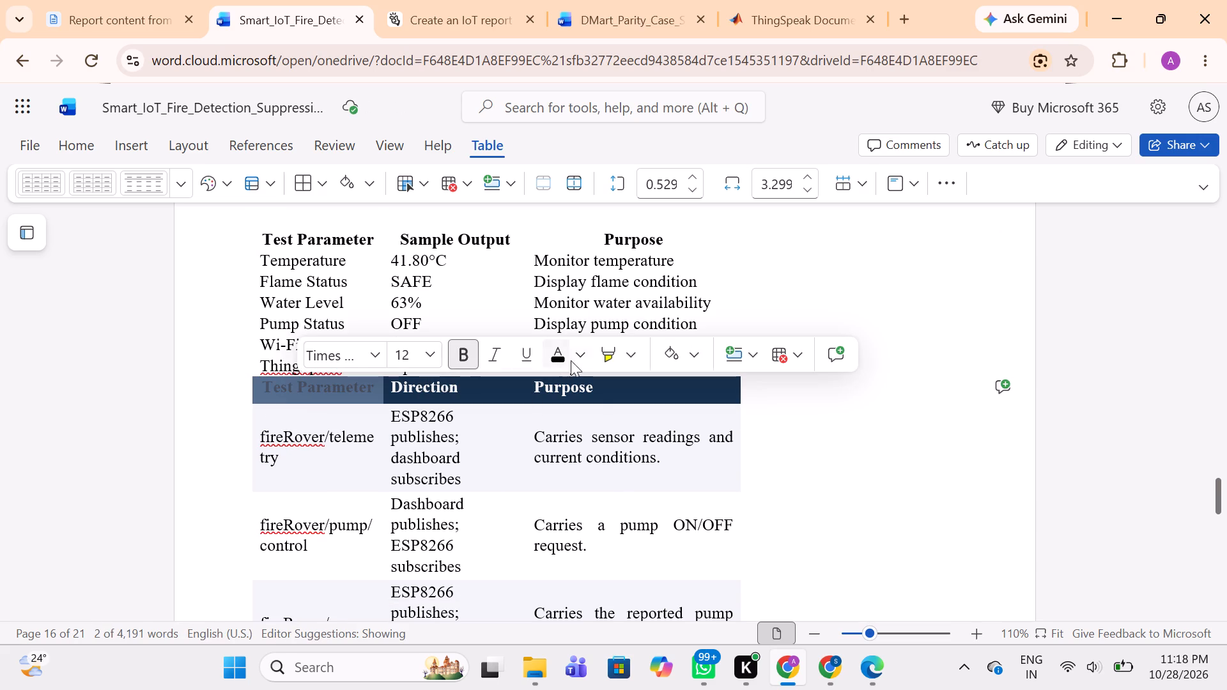
click(578, 361)
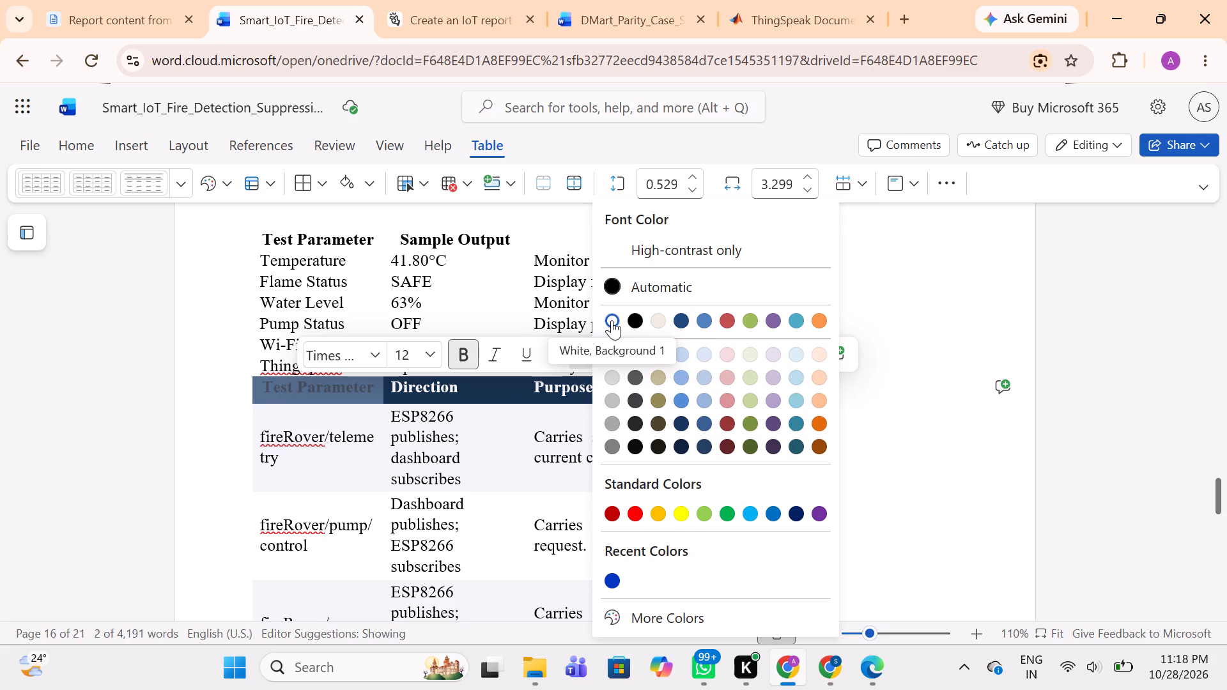
click(612, 320)
Replace the "Direction" heading in the dark header row with "Sample Output" copied from the borderless table.
click(453, 388)
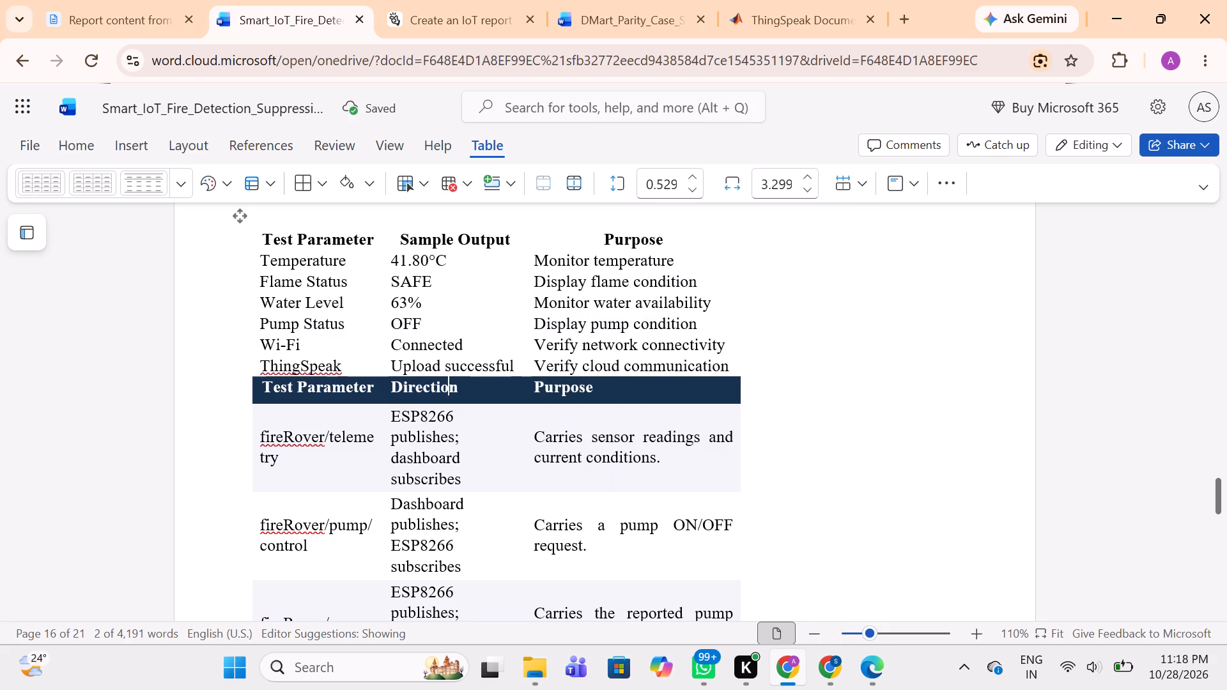
click(463, 388)
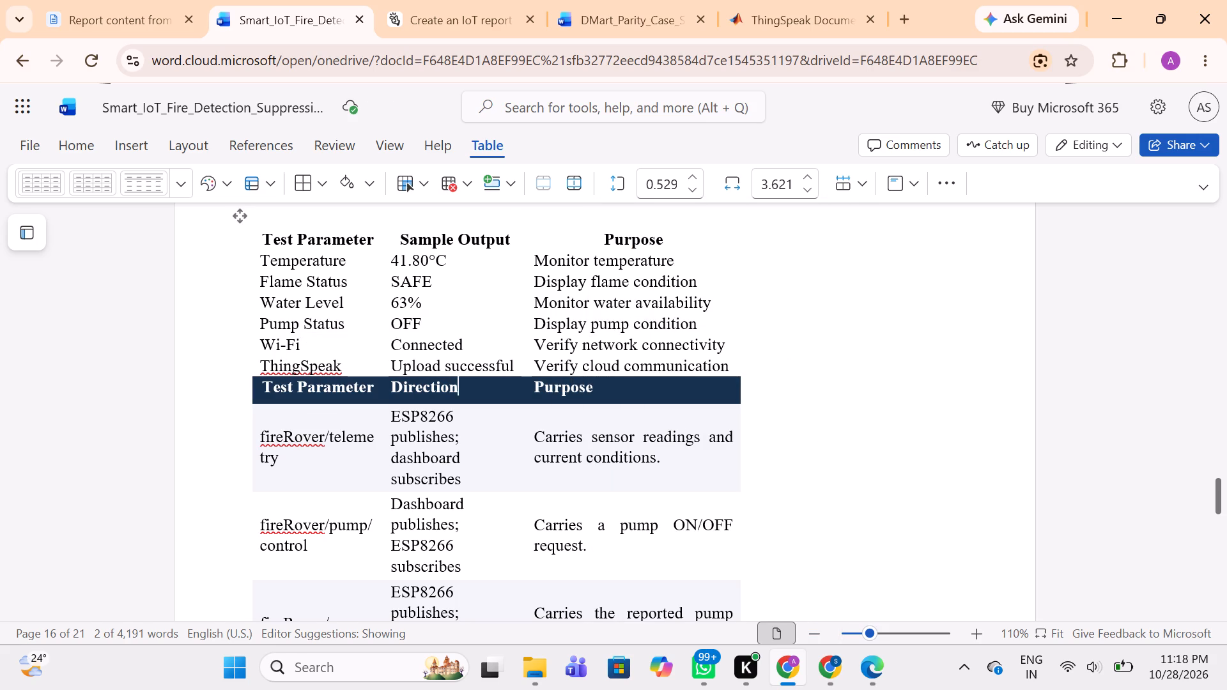
triple_click(472, 240)
key(ctrl+c)
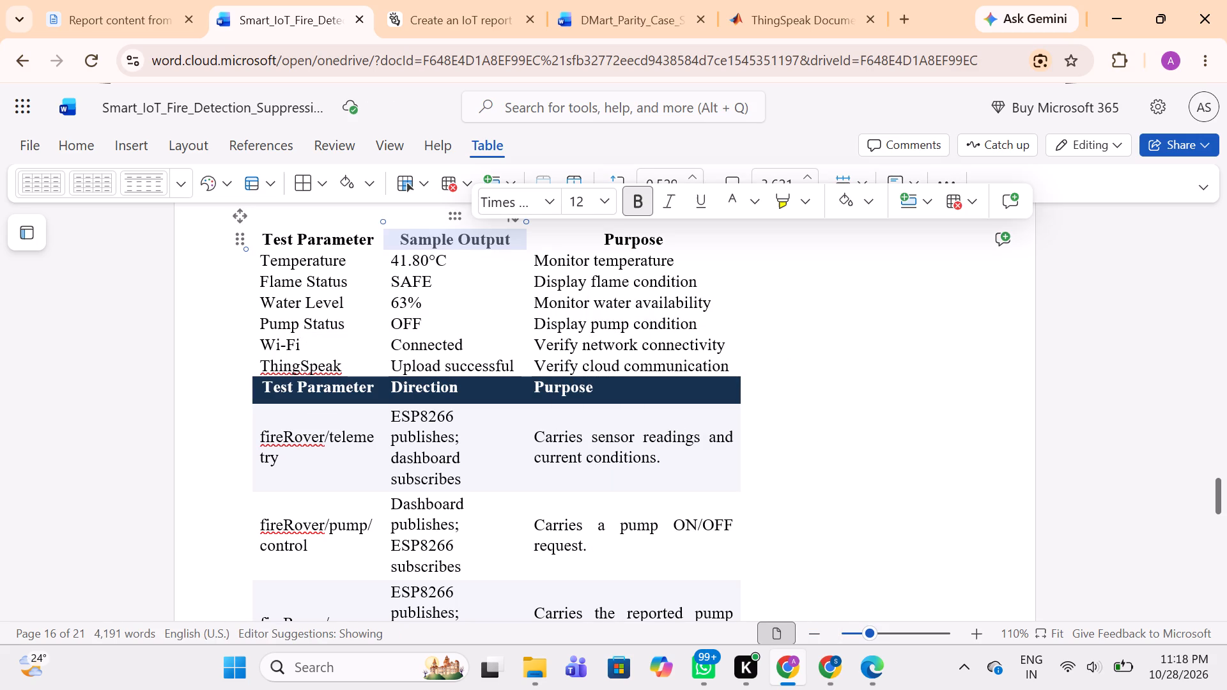
click(456, 389)
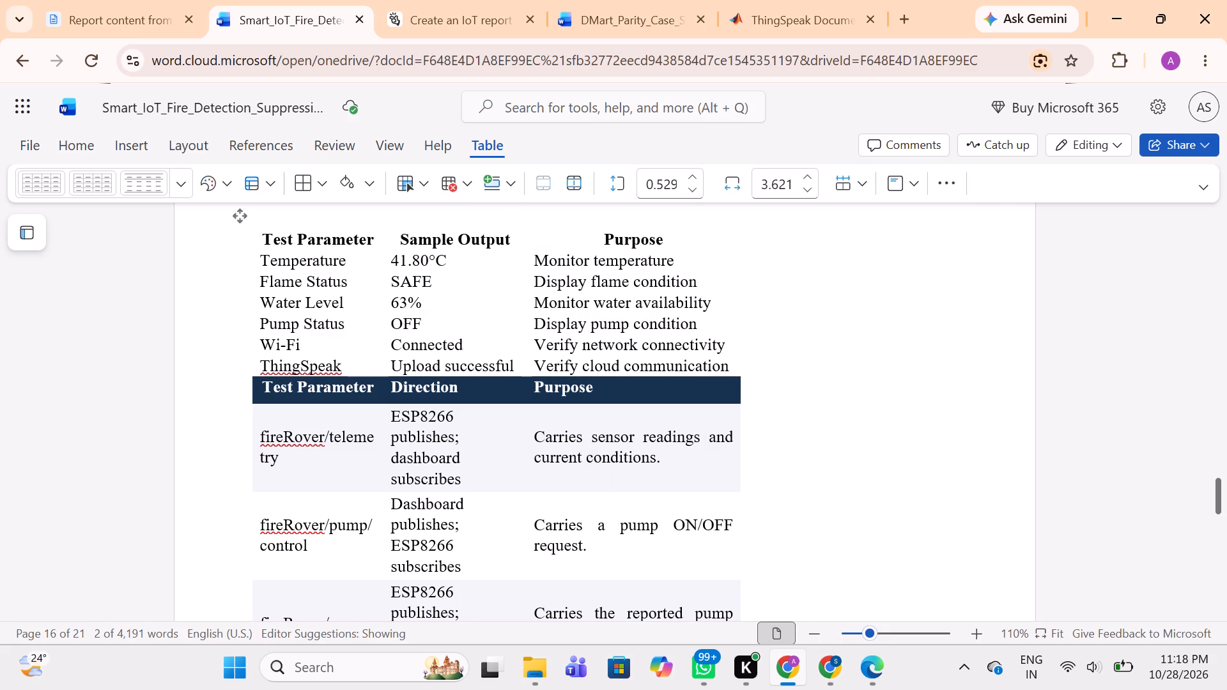
key(ctrl+v)
click(456, 389)
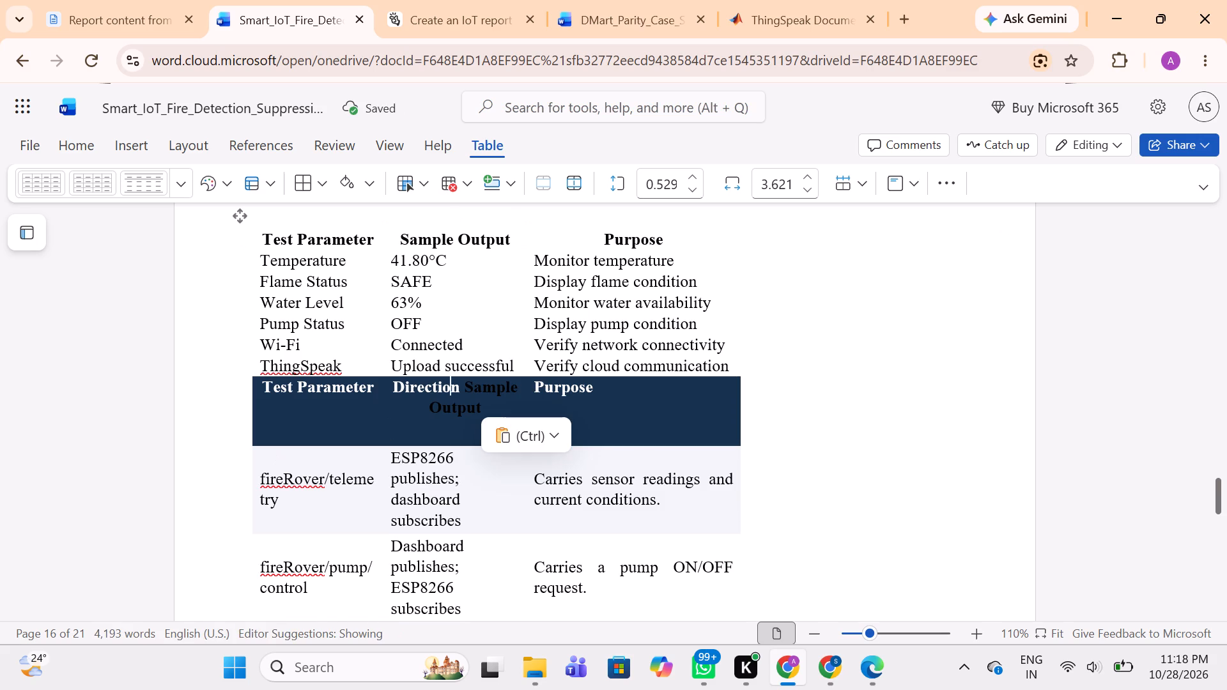
click(463, 389)
key(BackSpace)
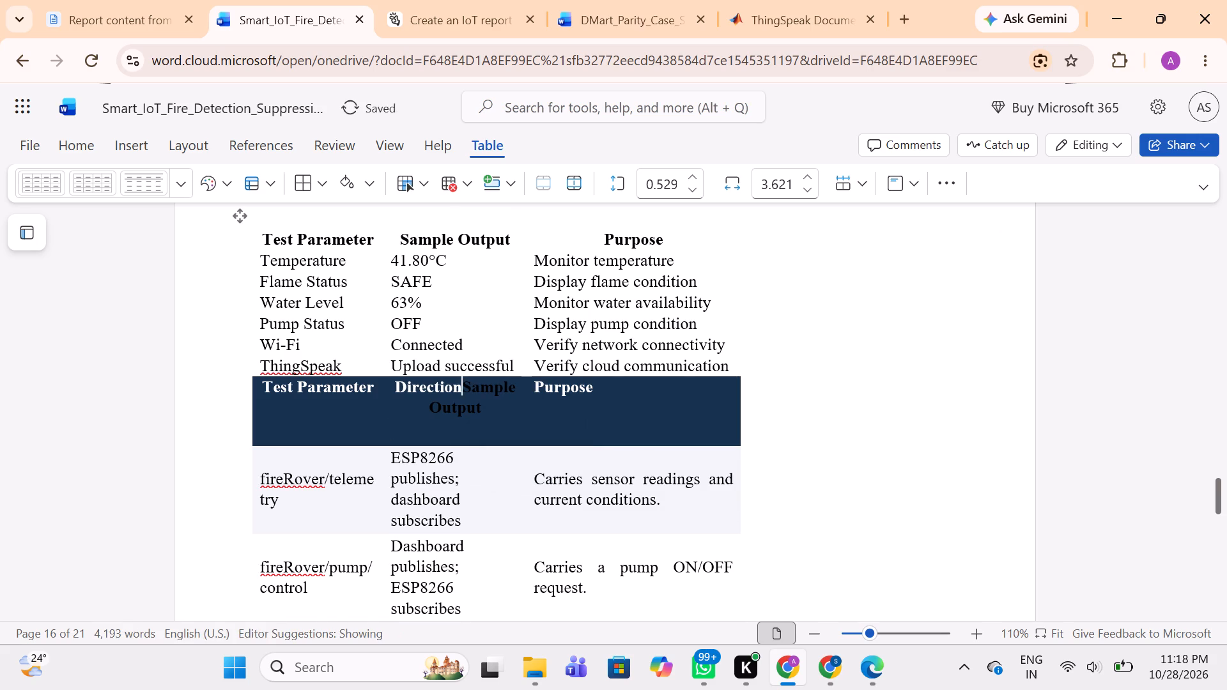
key(BackSpace)
key(BackSpace)
key(BackSpace)
key(BackSpace)
key(BackSpace)
key(BackSpace)
key(BackSpace)
key(BackSpace)
key(BackSpace)
key(BackSpace)
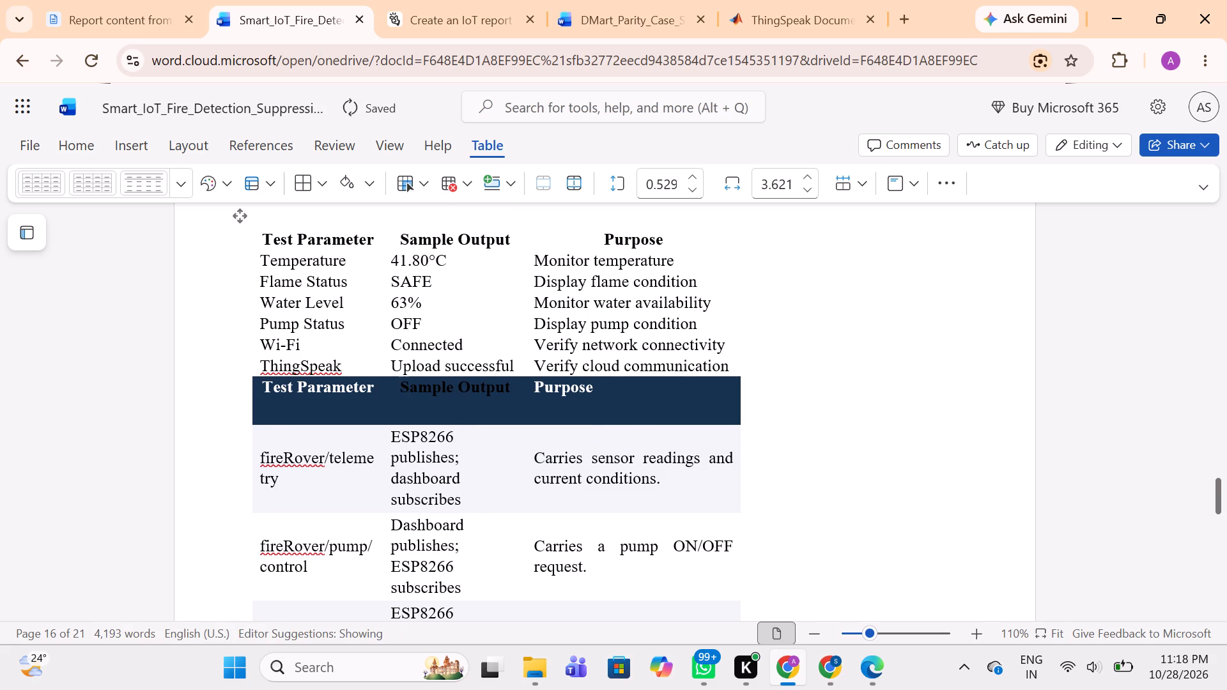
key(BackSpace)
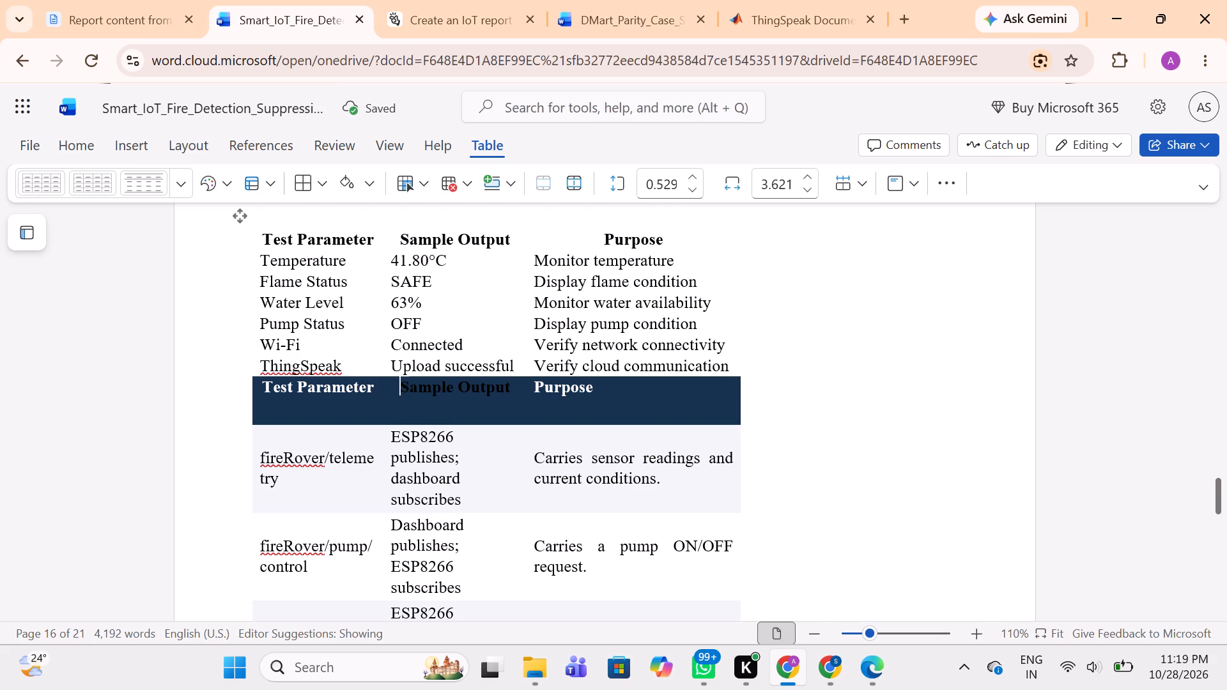
Set the font colour of the "Sample Output" heading in the dark header row to white.
double_click(484, 388)
triple_click(484, 388)
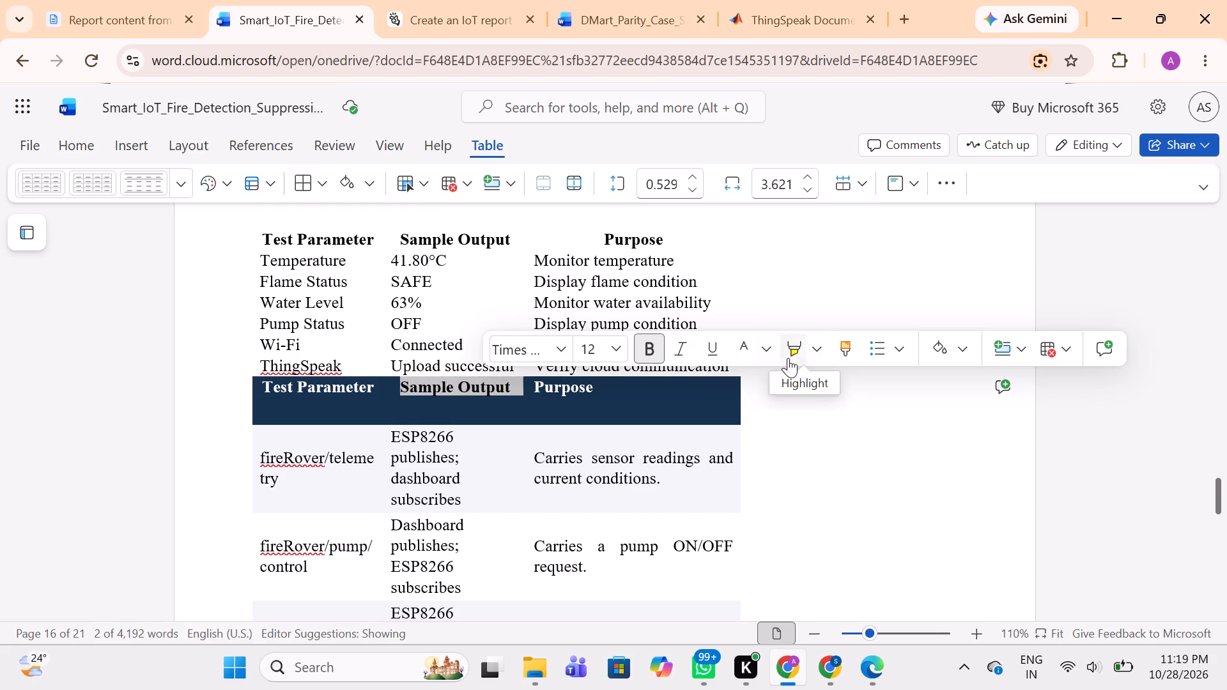
click(763, 350)
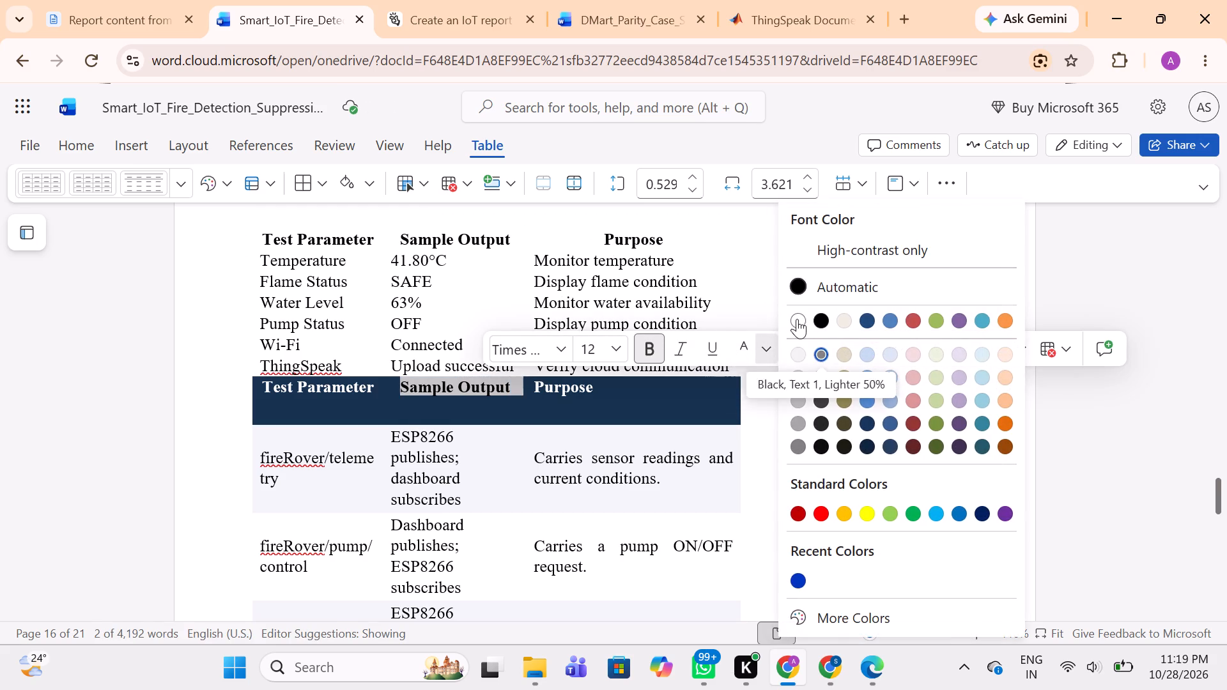
click(797, 319)
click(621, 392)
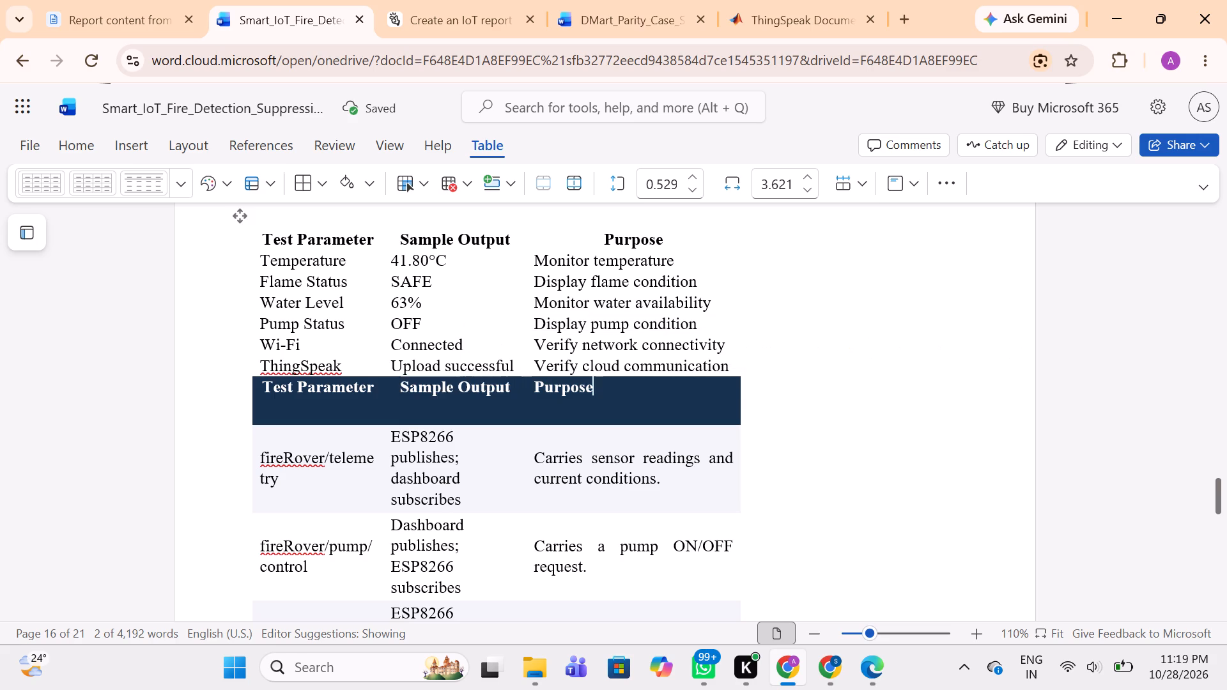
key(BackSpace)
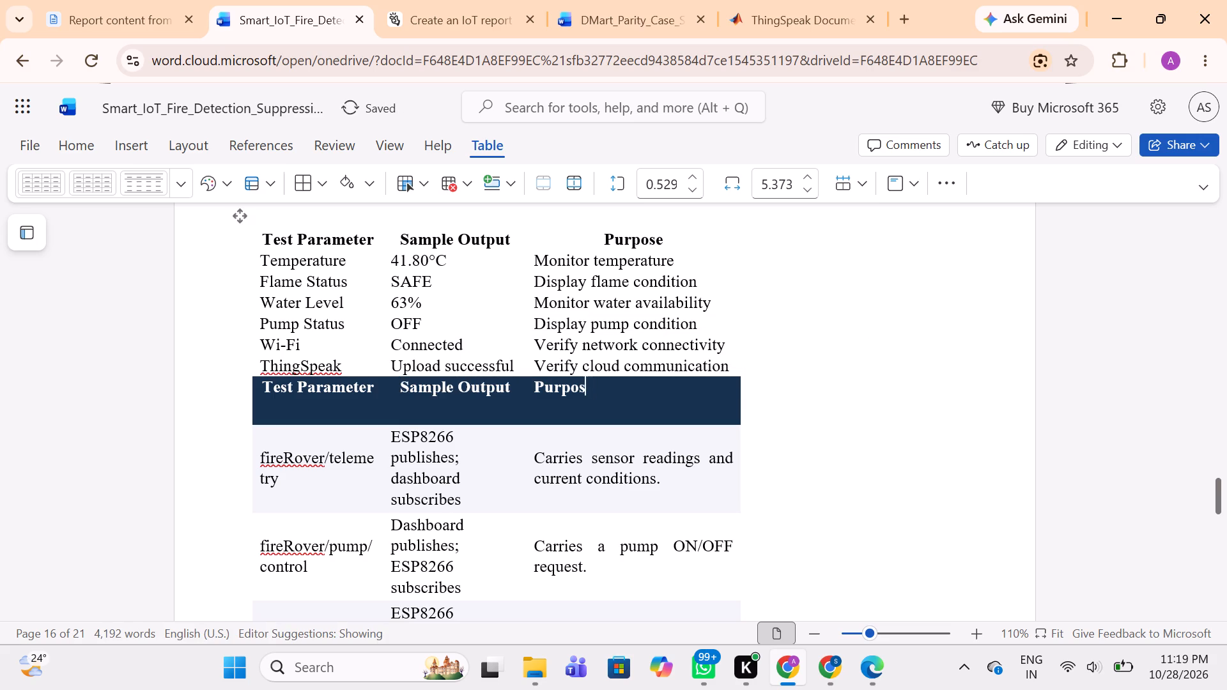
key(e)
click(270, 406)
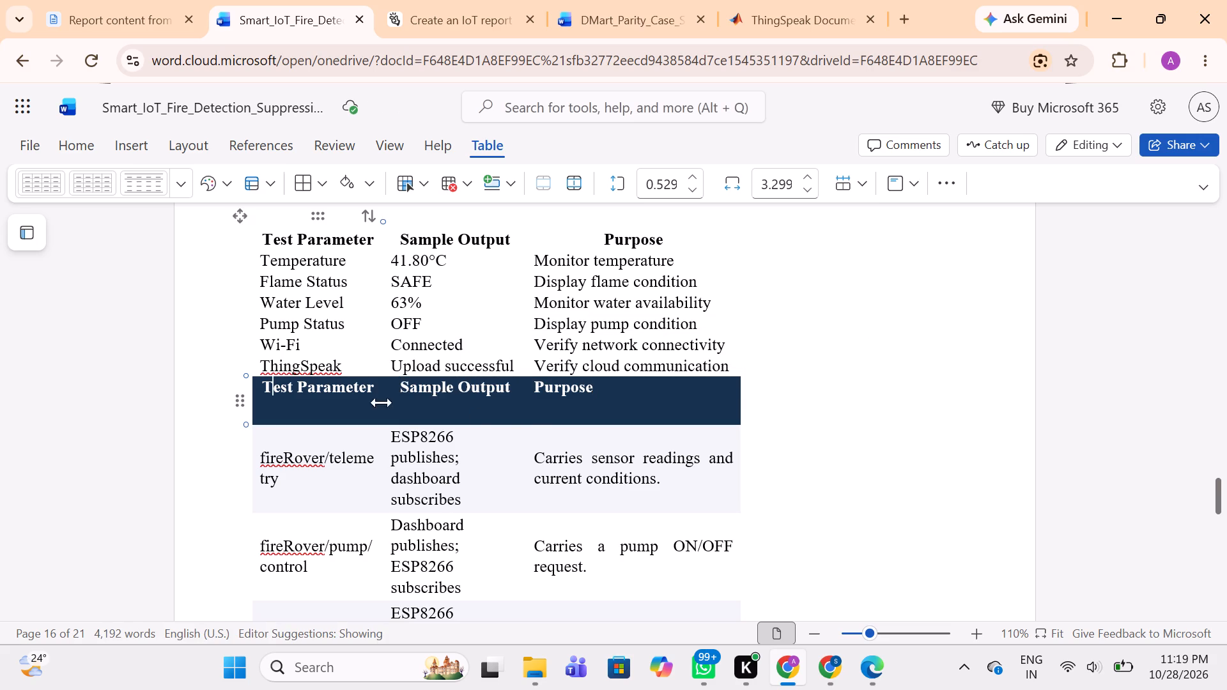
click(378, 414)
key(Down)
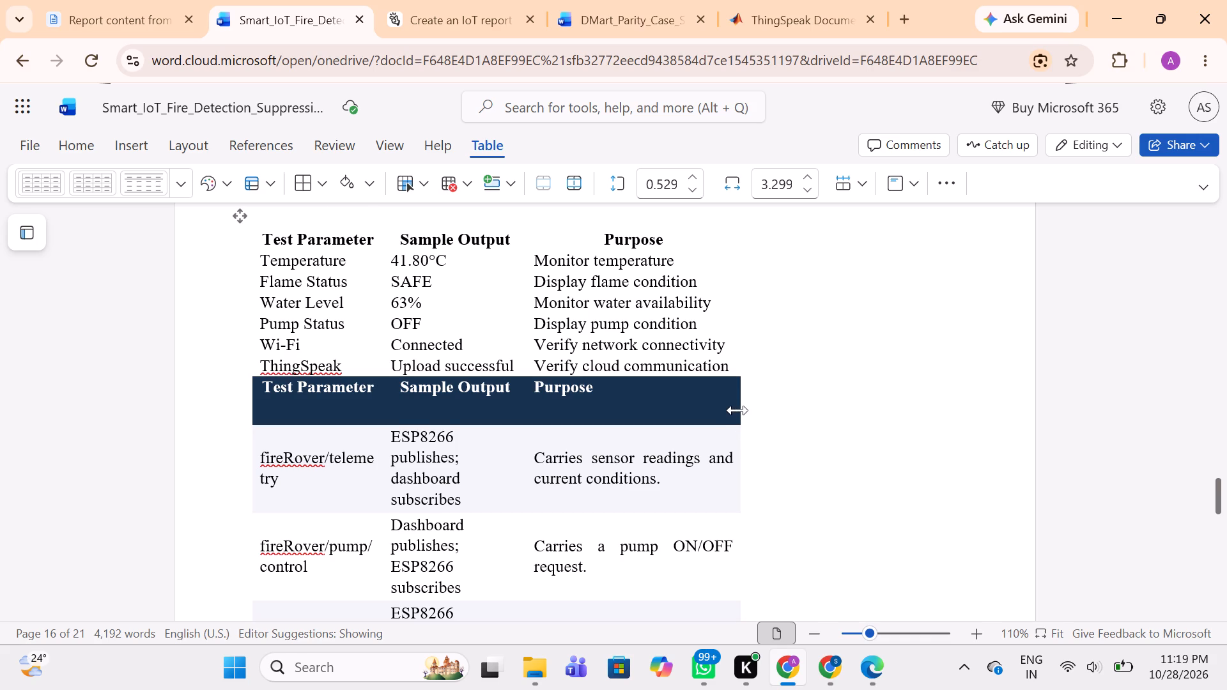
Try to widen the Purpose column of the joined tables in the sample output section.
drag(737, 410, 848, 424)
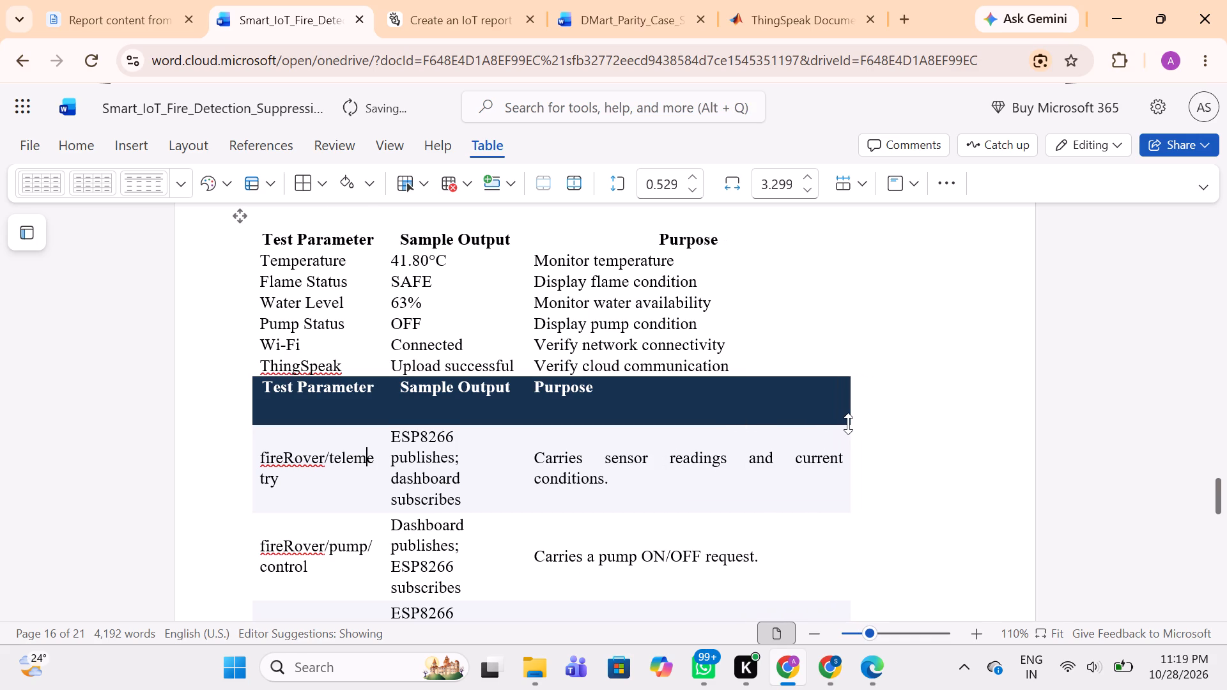
Undo the column widening and recent dark header row edits, back to before the "Test Parameter" recolouring and the "Direction" replacement.
scroll(745, 409, down, 1)
key(ctrl+z)
key(ctrl+z)
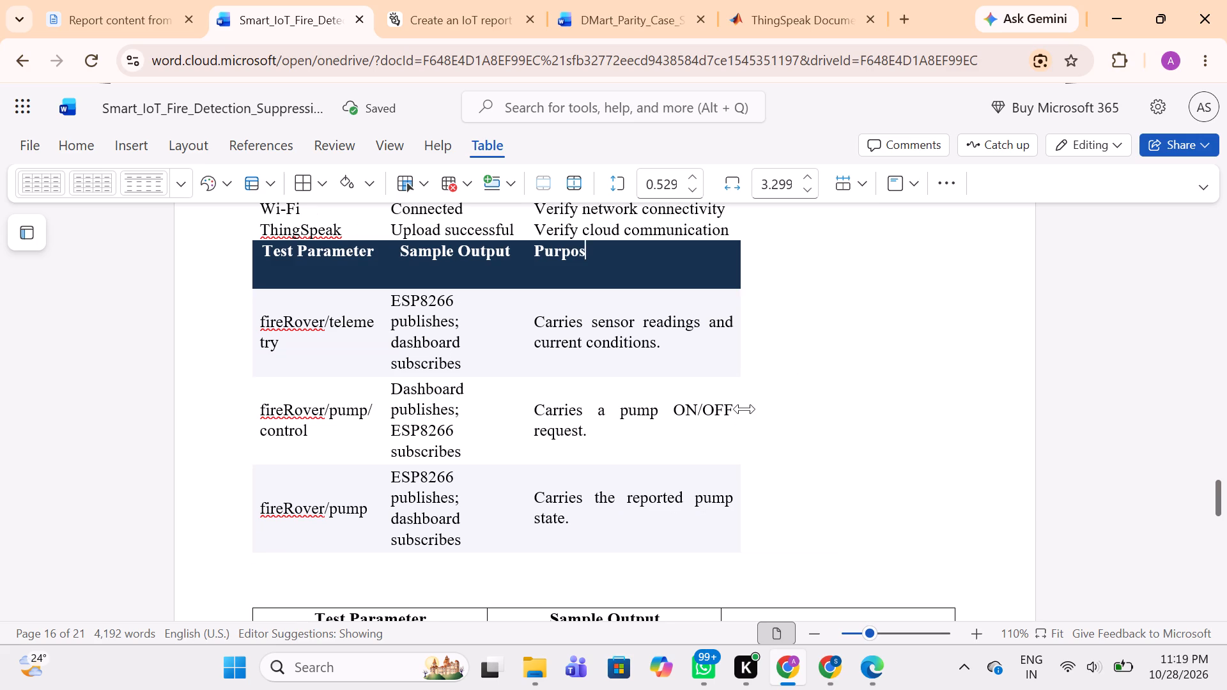
key(ctrl+z)
key(ctrl+z)
key(ctrl+z)
key(ctrl+z)
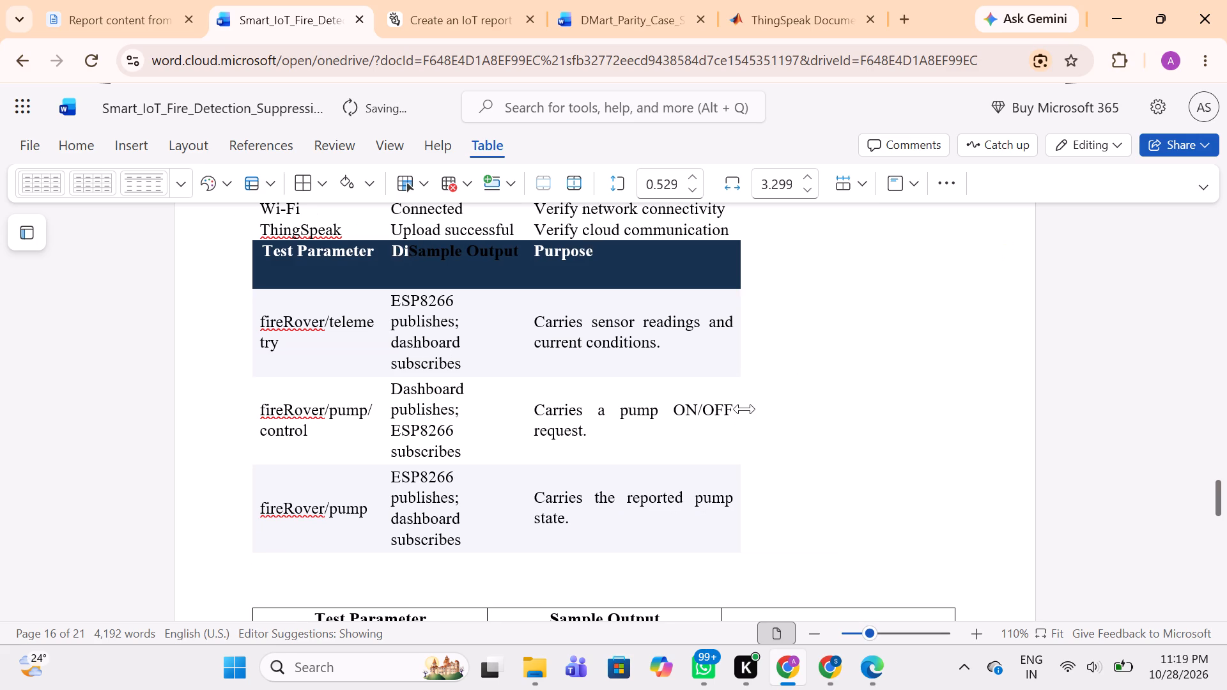
key(ctrl+z)
key(ctrl+z)
key(ctrl+z)
key(ctrl+z)
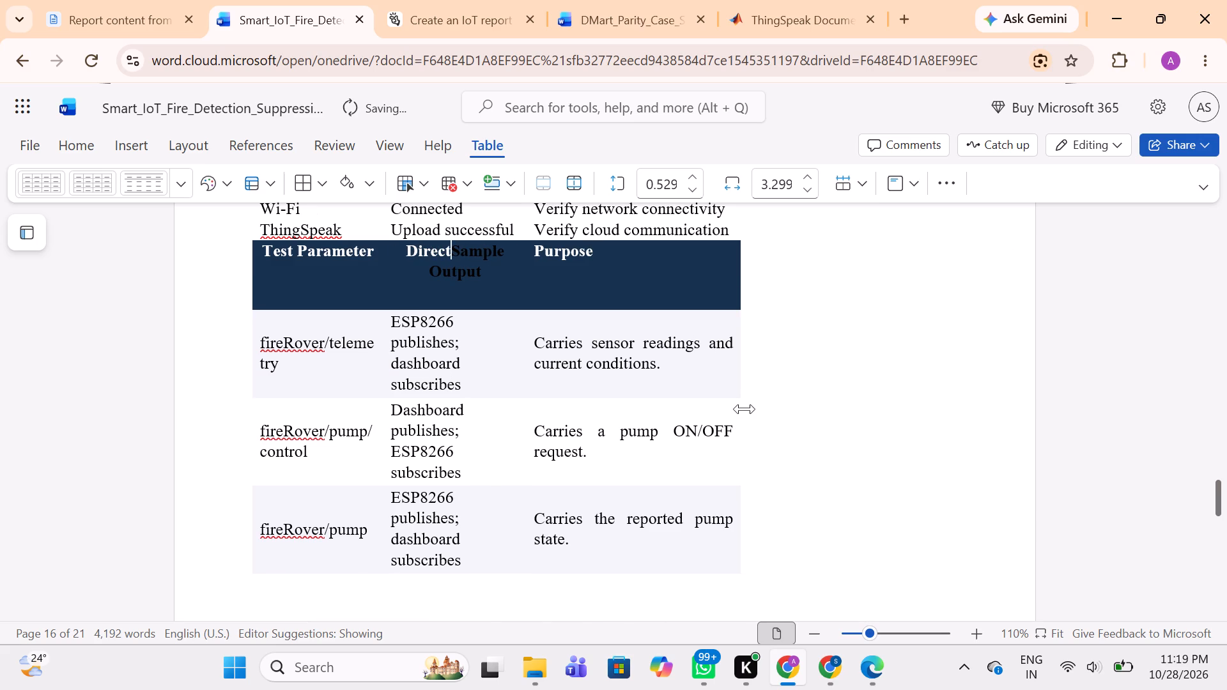
key(ctrl+z)
key(ctrl+z)
scroll(745, 409, up, 1)
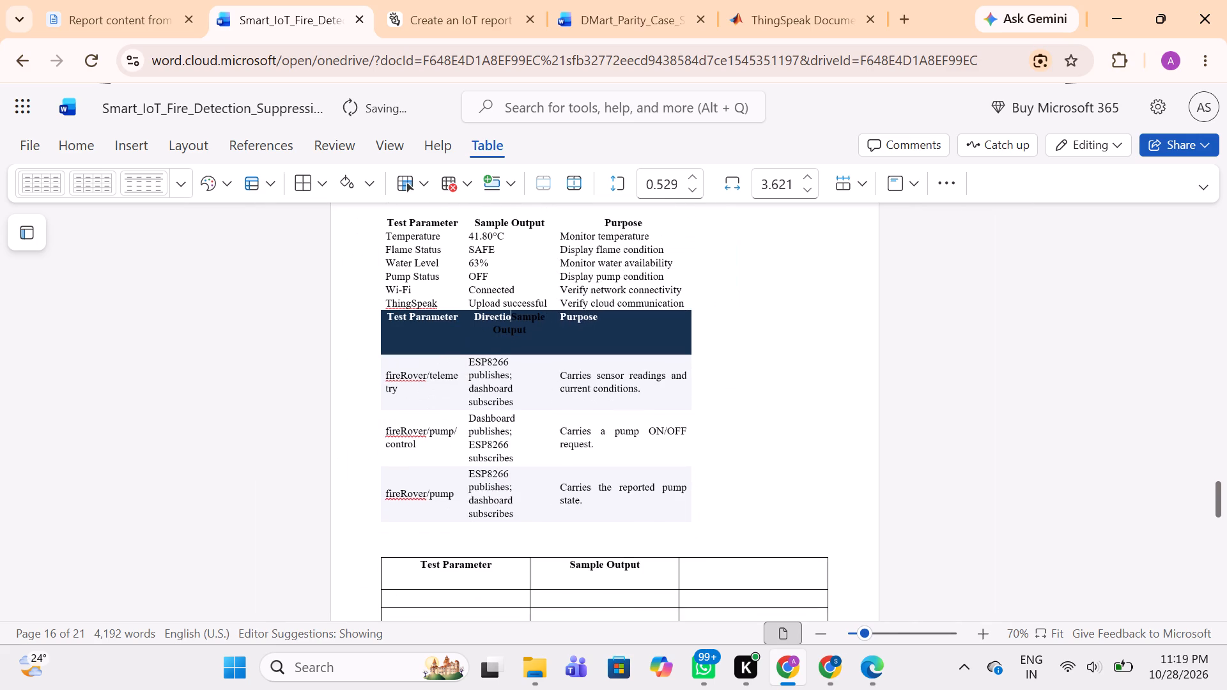
scroll(745, 409, up, 1)
key(ctrl+z)
key(ctrl+z)
key(ctrl+z)
key(ctrl+z)
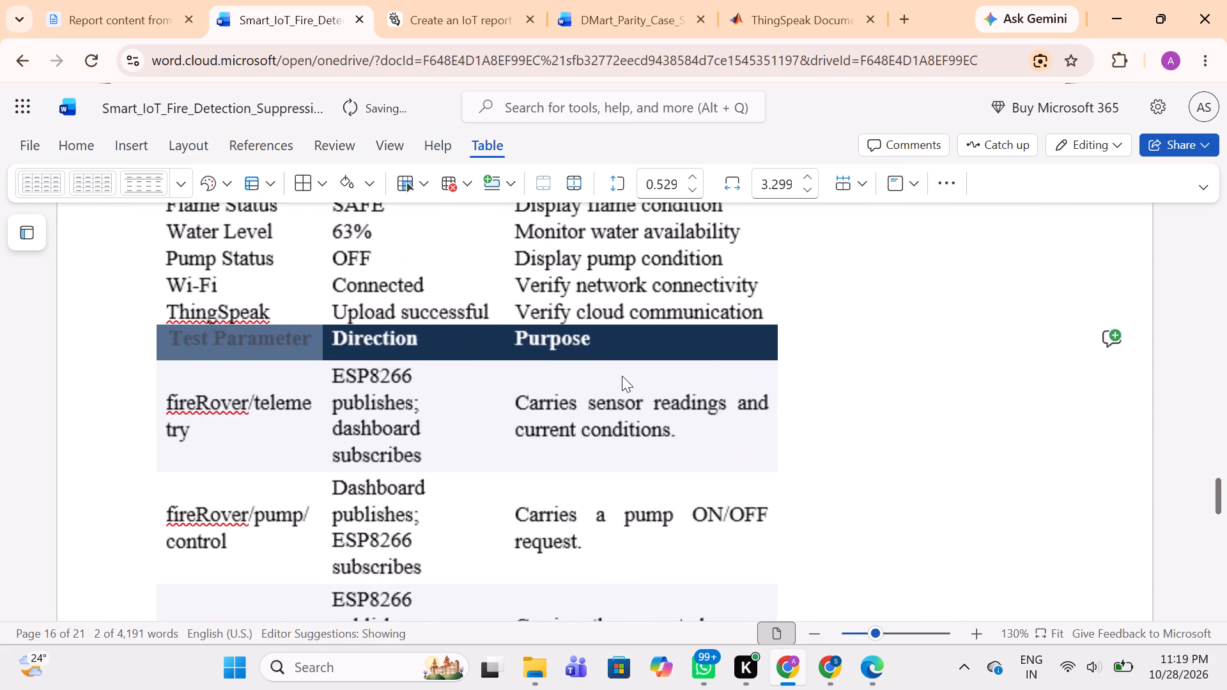
scroll(622, 376, right, 3)
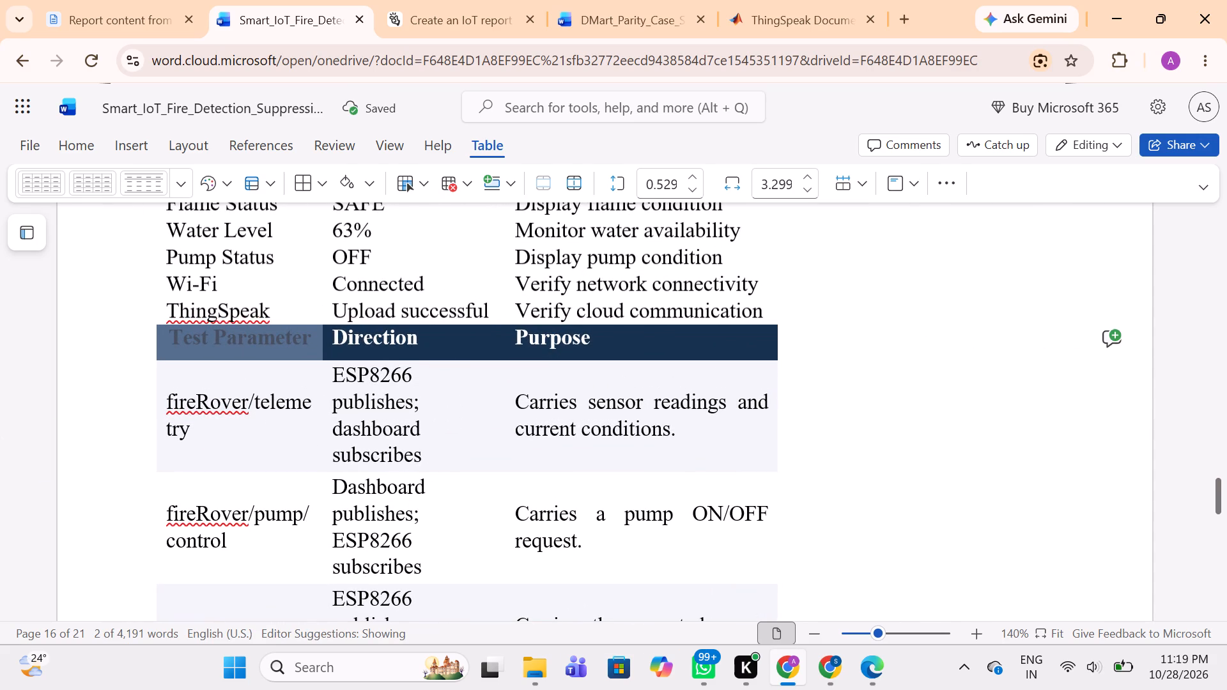
click(461, 438)
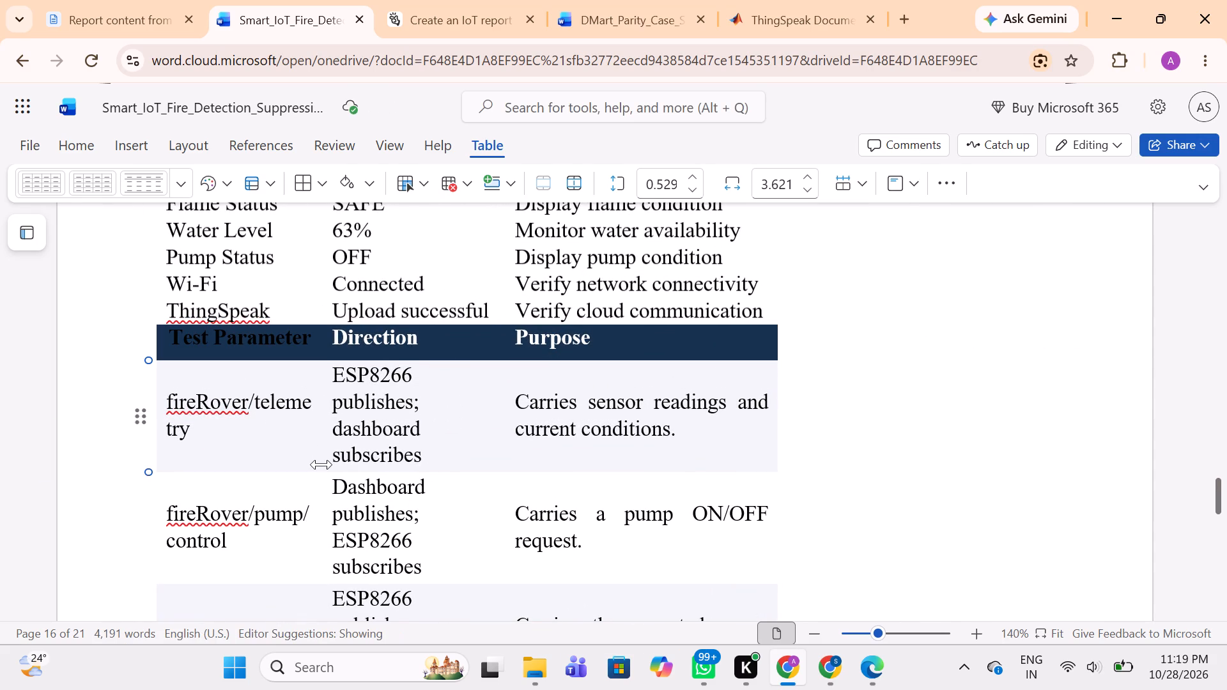
click(321, 465)
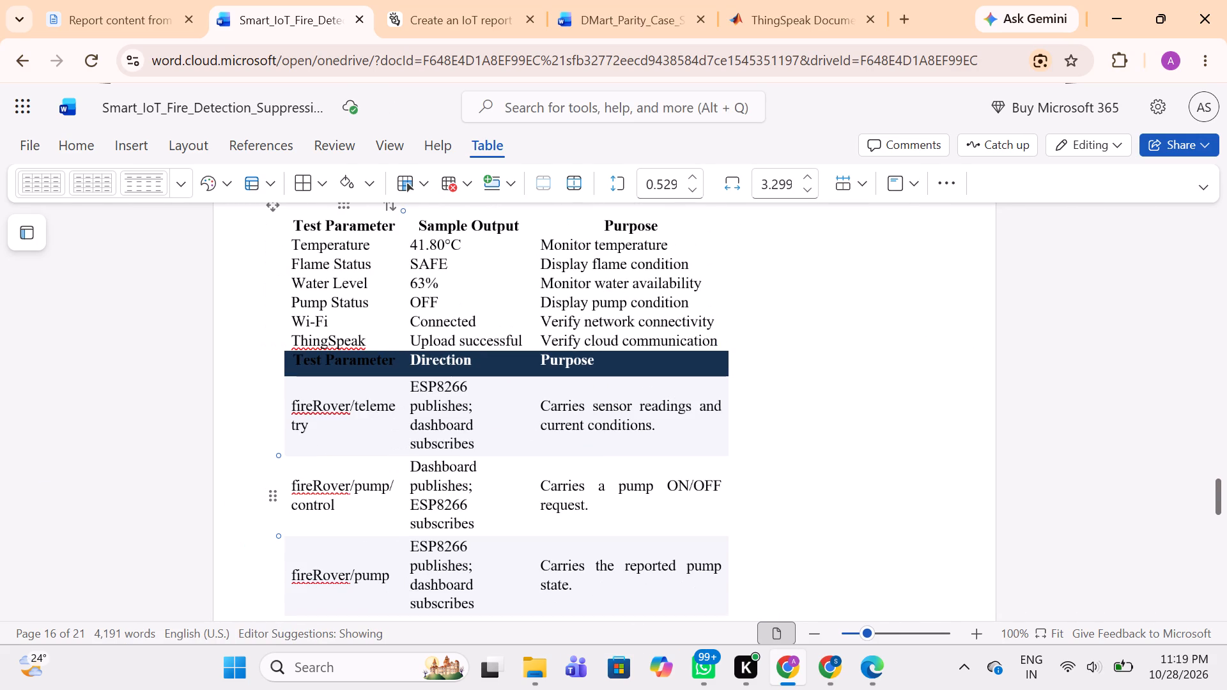
Look through the report's sections for another styled table that could serve as the base for the sample output table.
scroll(321, 465, right, 1)
scroll(472, 438, up, 12)
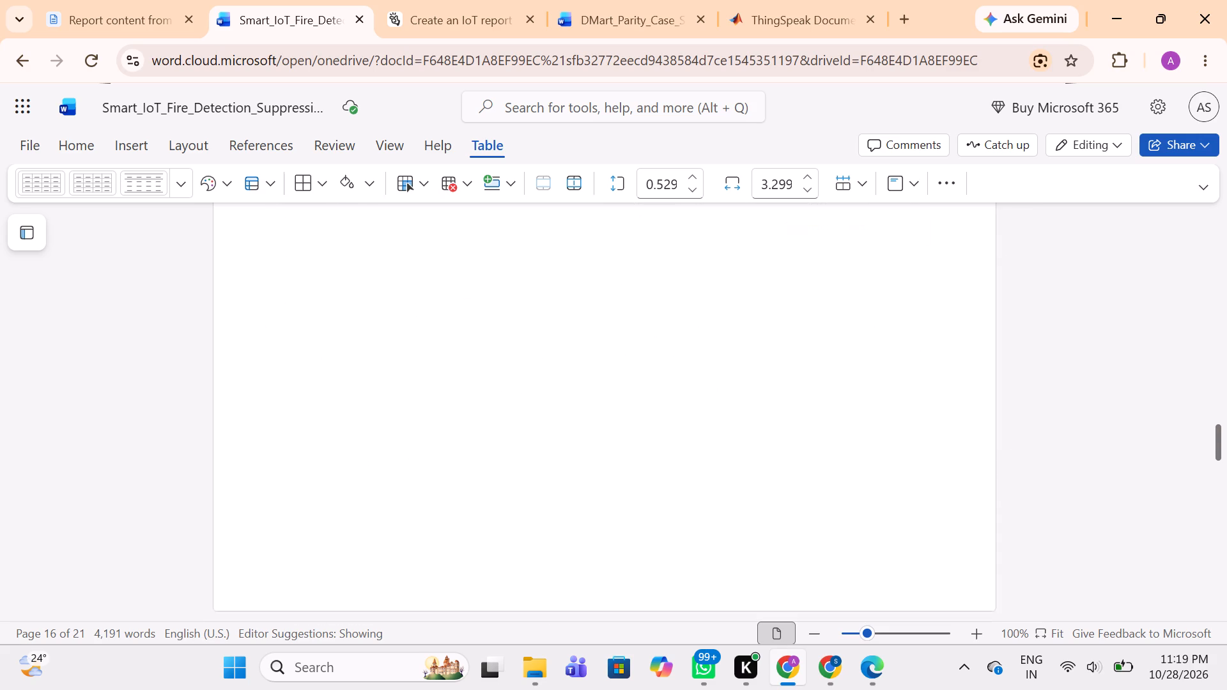
scroll(472, 438, up, 11)
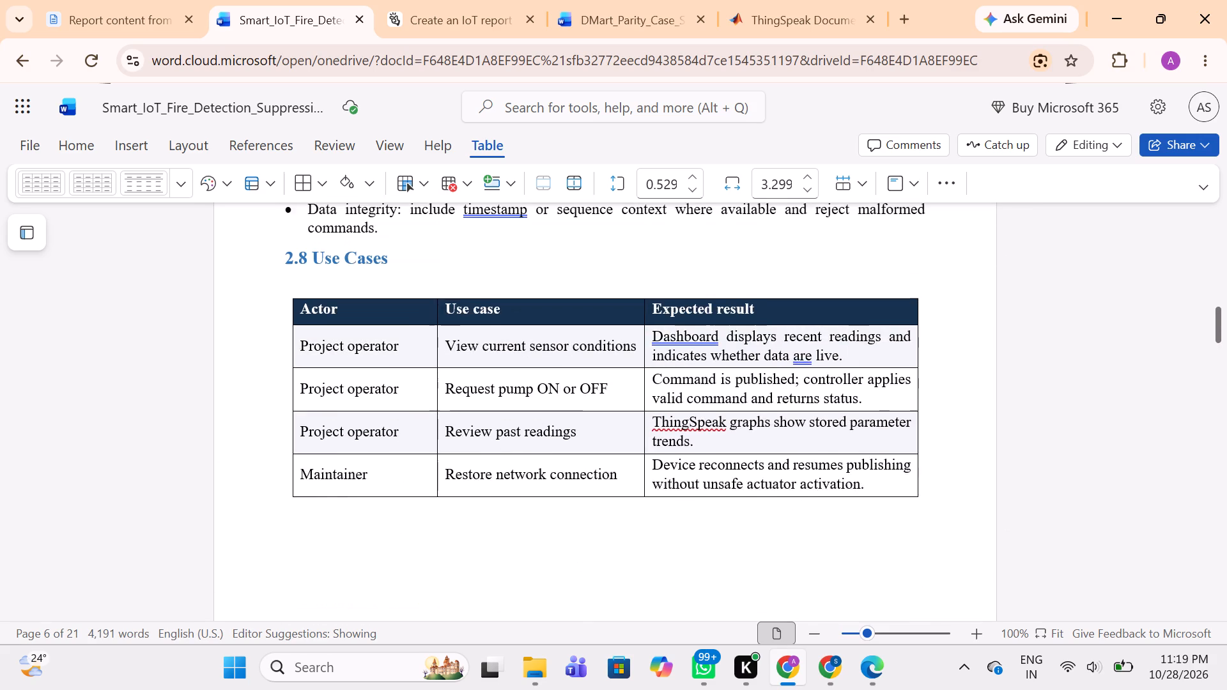
scroll(472, 438, up, 1)
scroll(472, 438, down, 8)
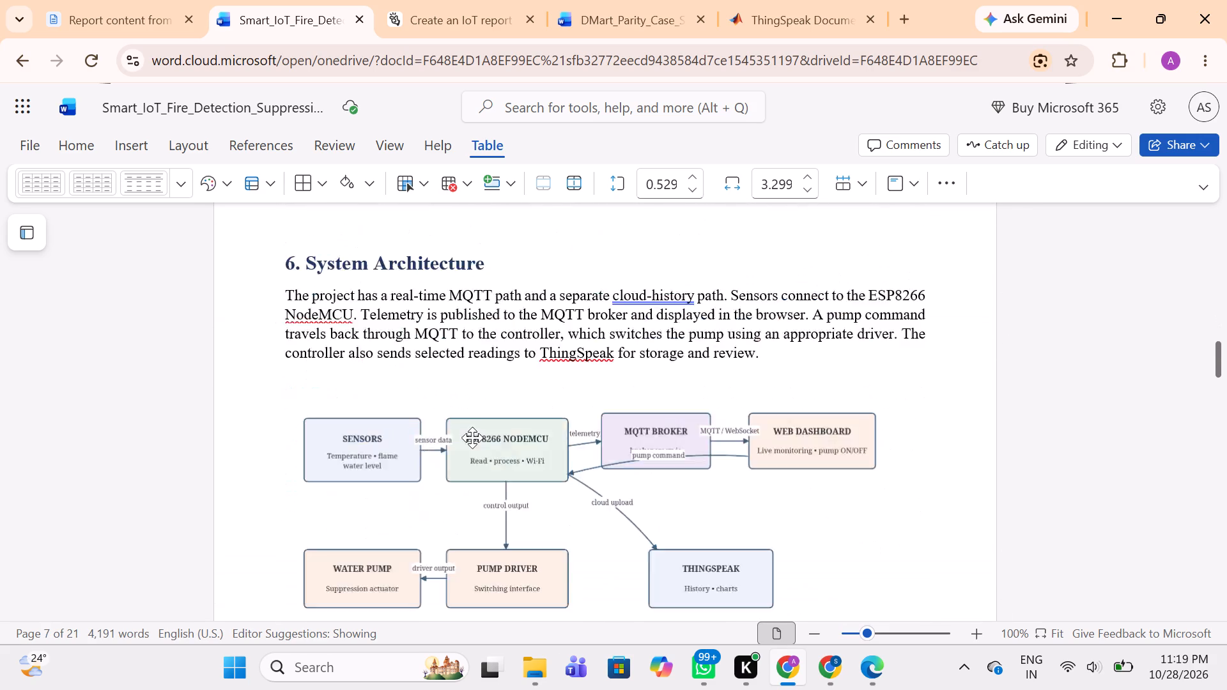
scroll(472, 438, down, 14)
scroll(472, 438, up, 8)
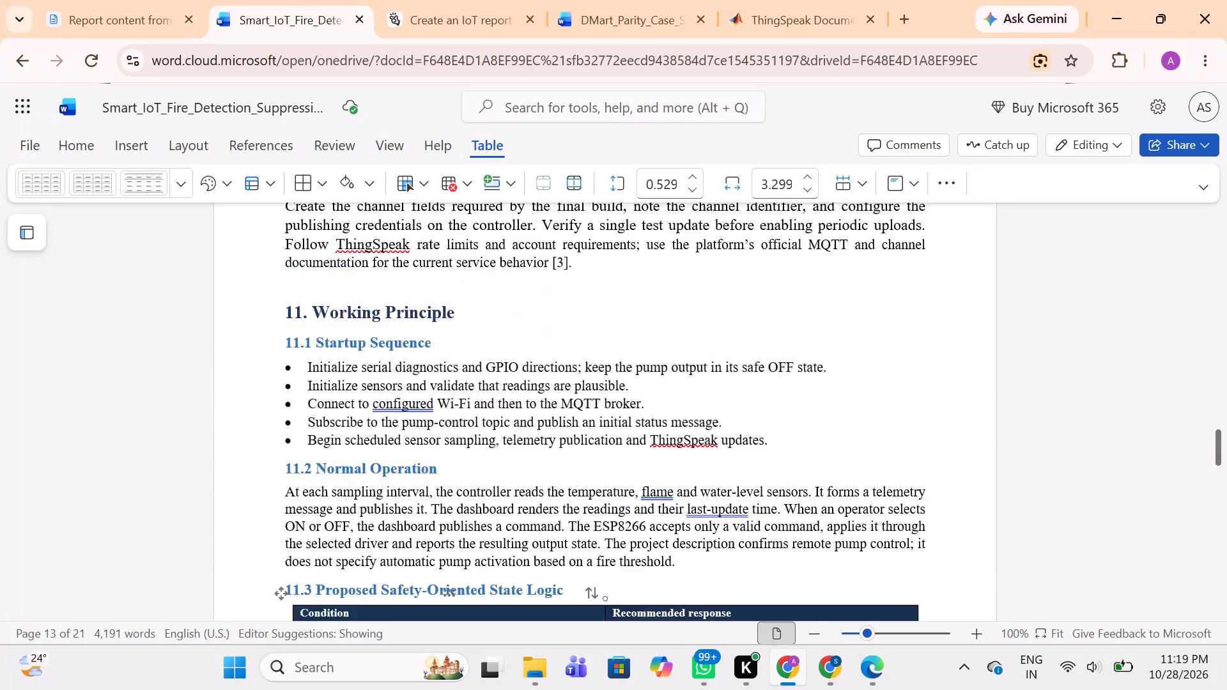
scroll(472, 438, up, 6)
scroll(472, 438, down, 1)
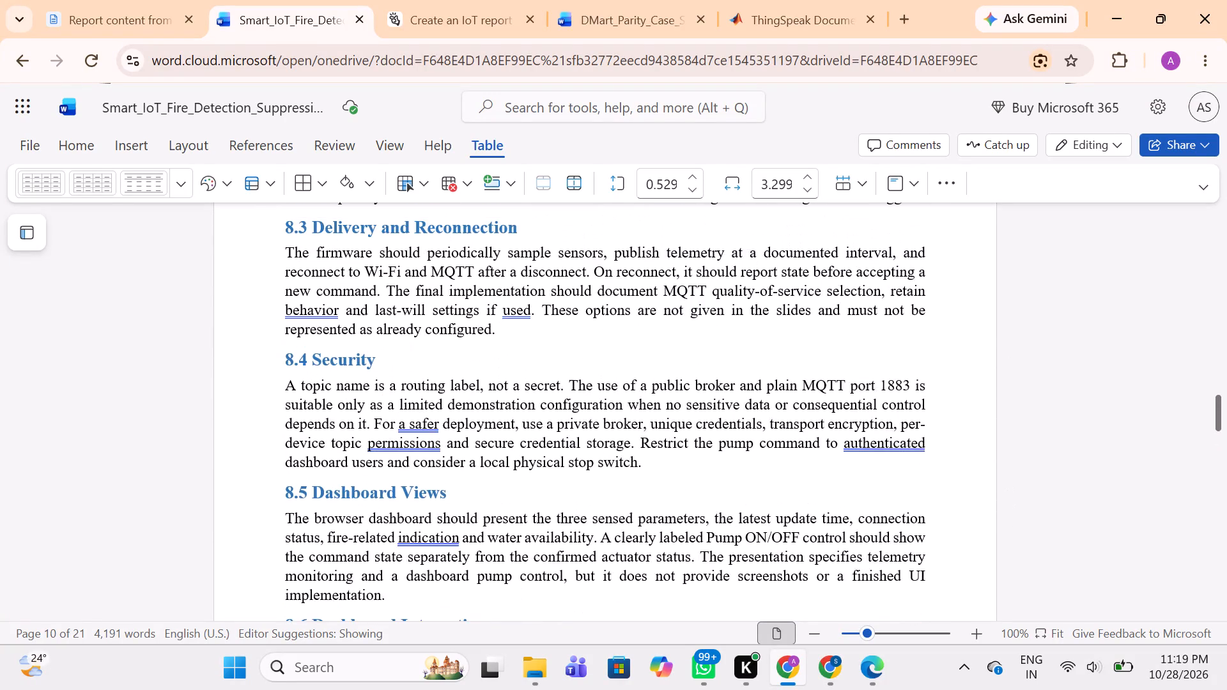
scroll(472, 438, down, 1)
scroll(472, 438, up, 9)
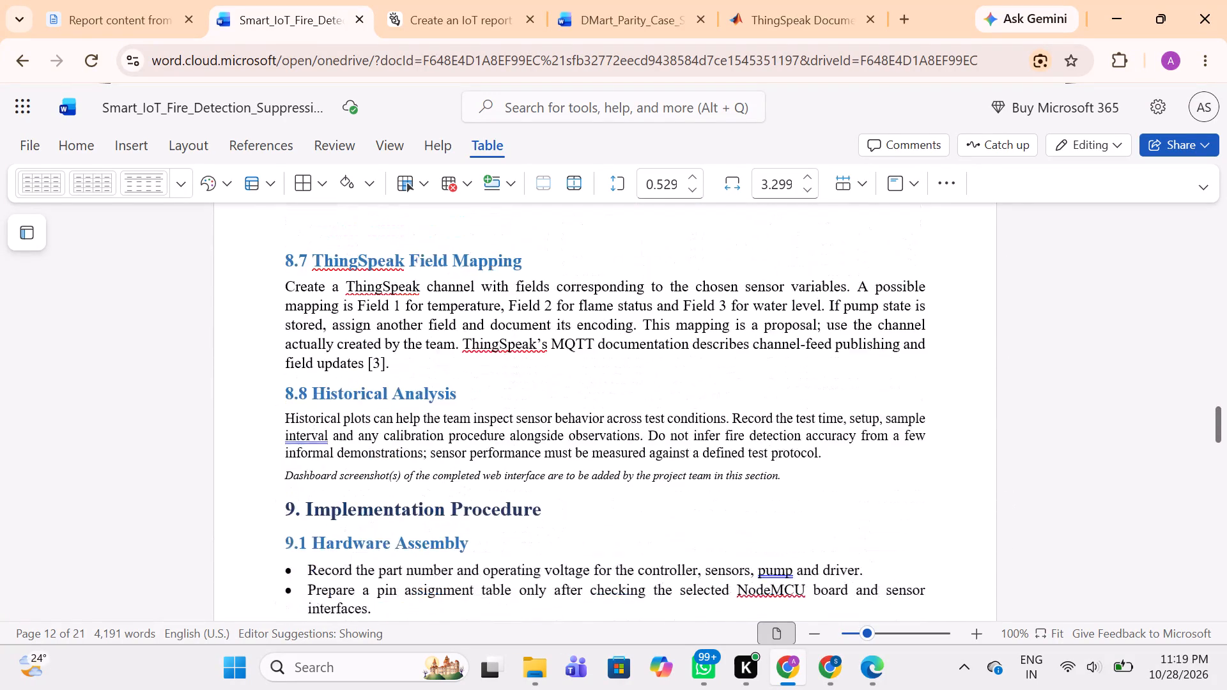
scroll(472, 438, up, 5)
scroll(472, 438, down, 3)
scroll(472, 438, up, 4)
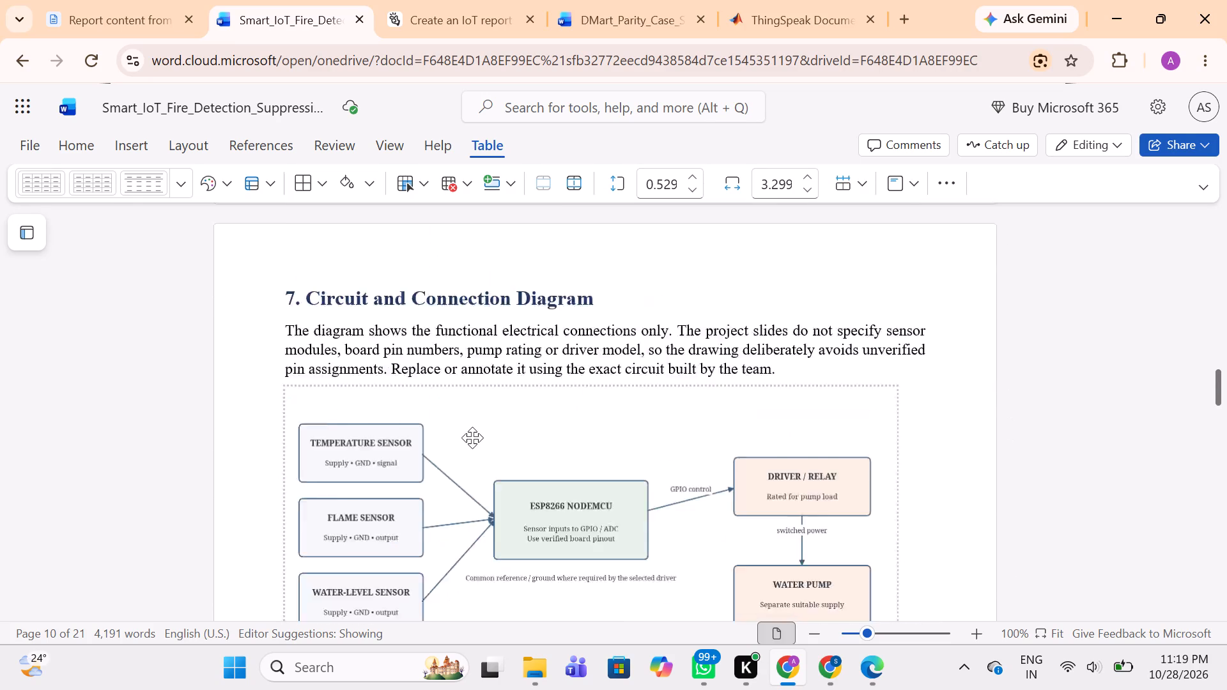
scroll(472, 438, up, 6)
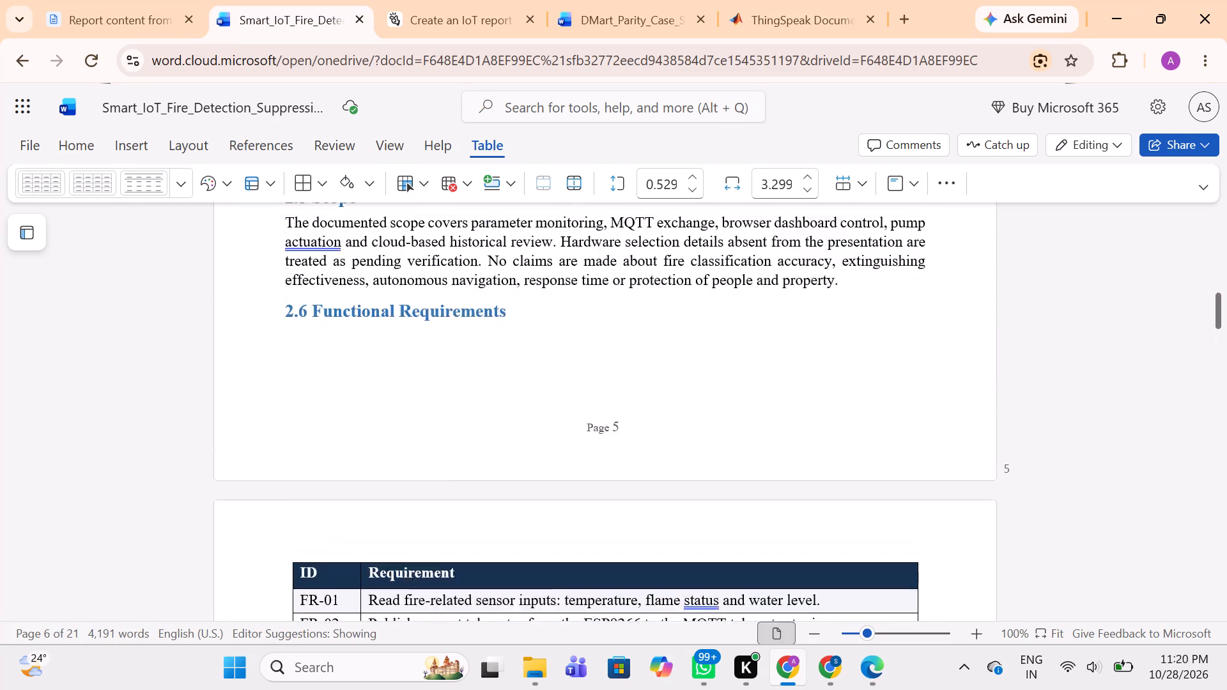
scroll(472, 438, up, 8)
scroll(472, 438, down, 20)
scroll(472, 438, down, 5)
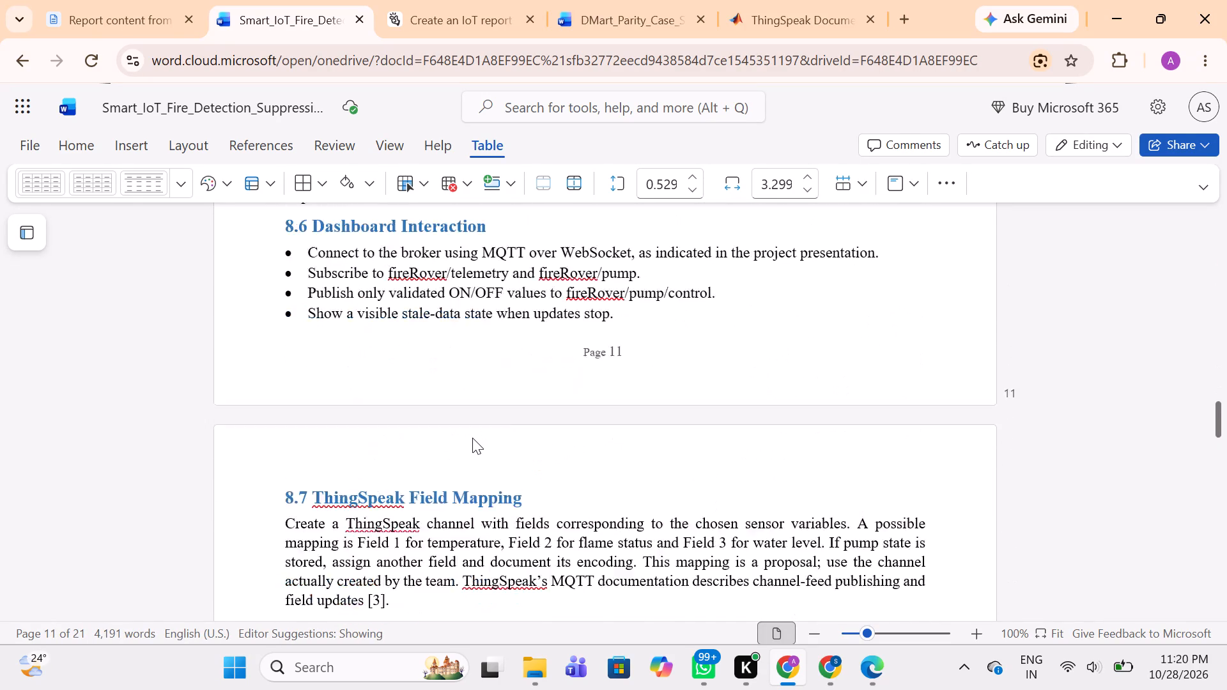
scroll(472, 438, down, 9)
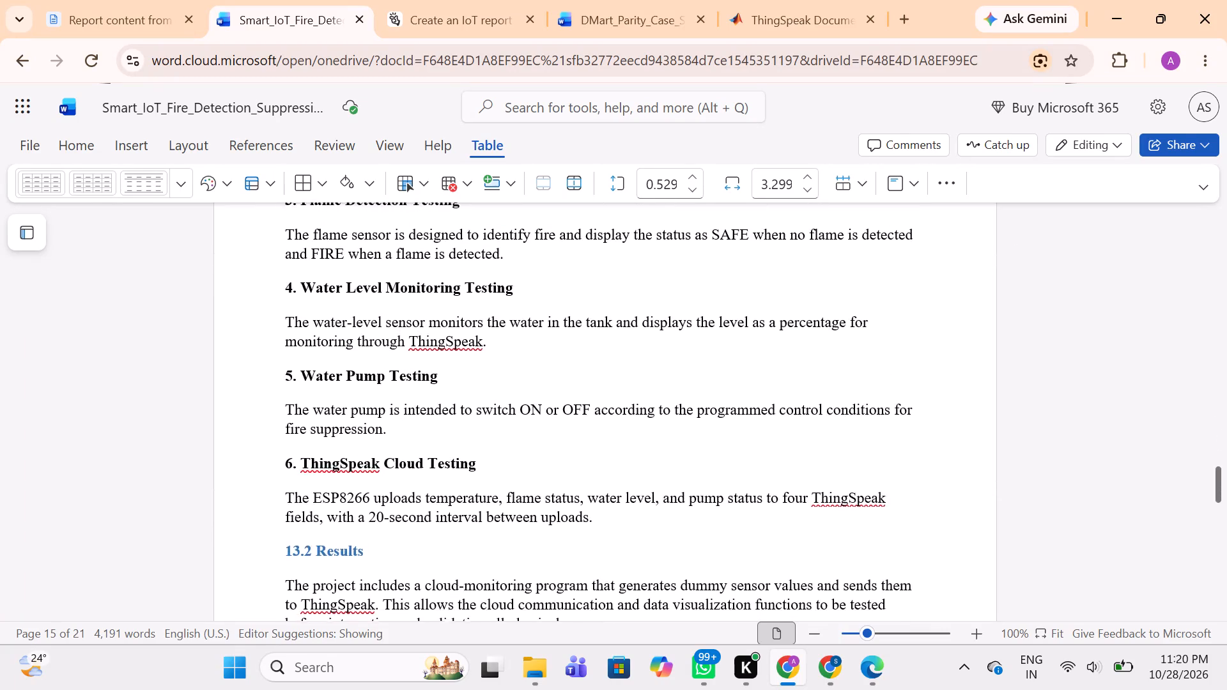
scroll(472, 438, down, 2)
scroll(472, 438, up, 7)
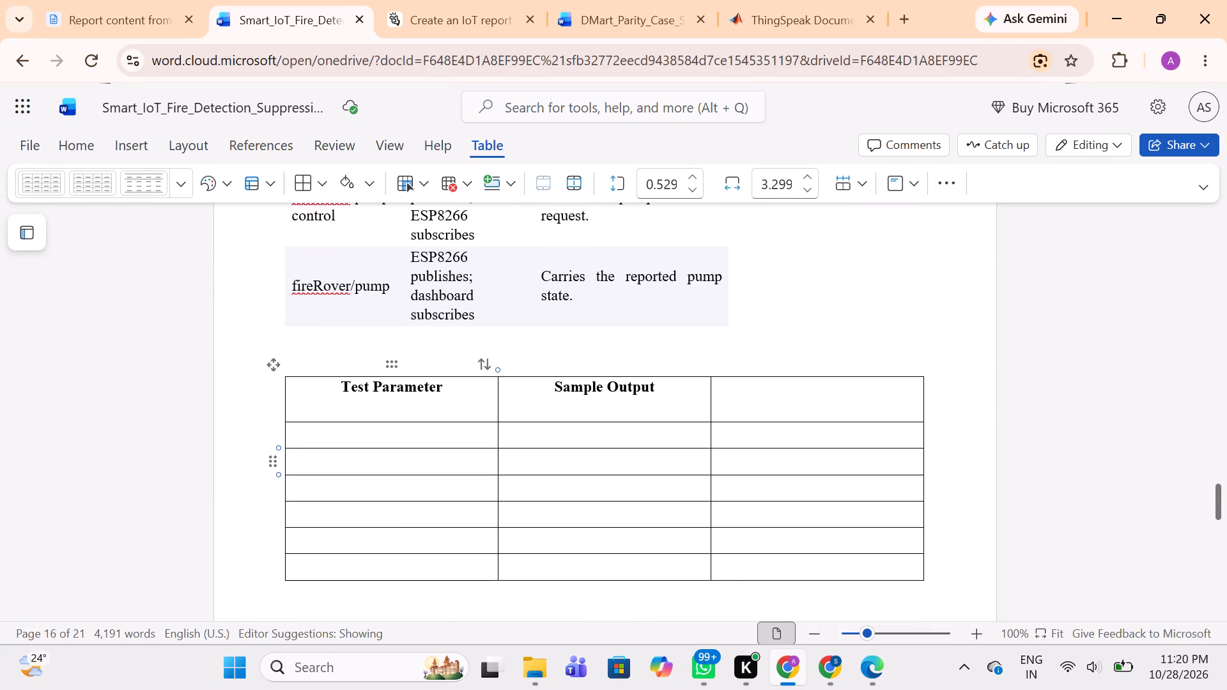
Copy the entire Actor, Use case and Expected result table from section 2.8 Use Cases.
scroll(472, 438, up, 9)
scroll(472, 438, down, 3)
scroll(472, 438, up, 1)
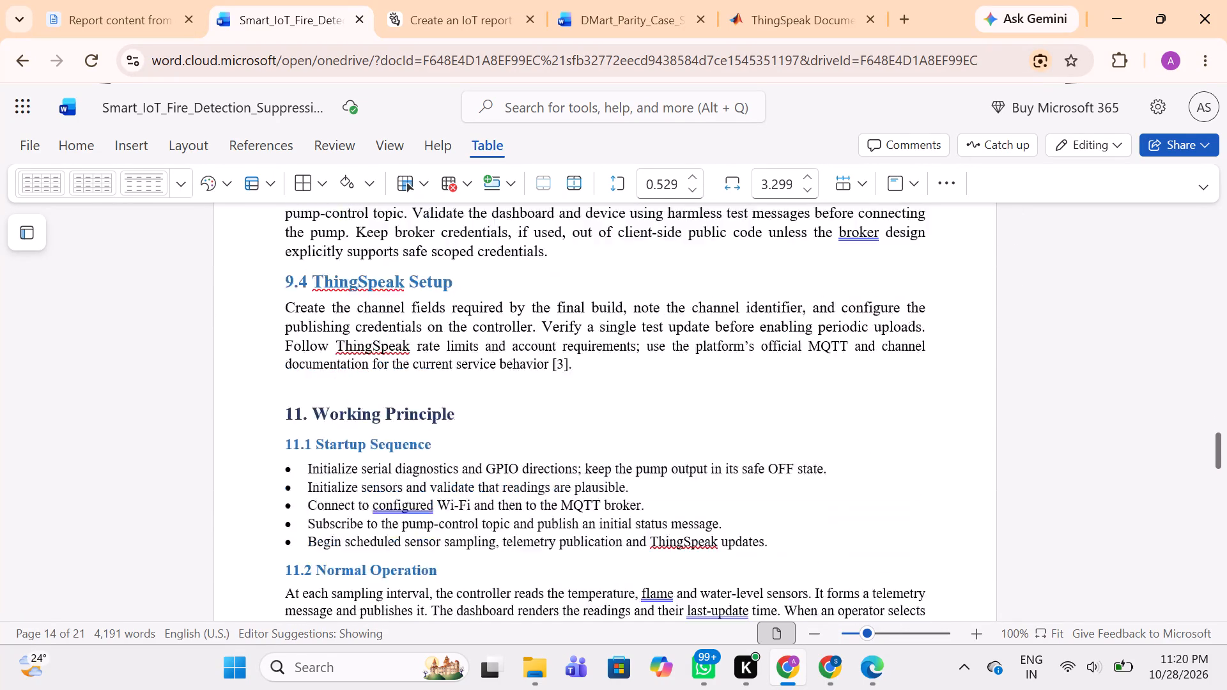
scroll(472, 438, up, 6)
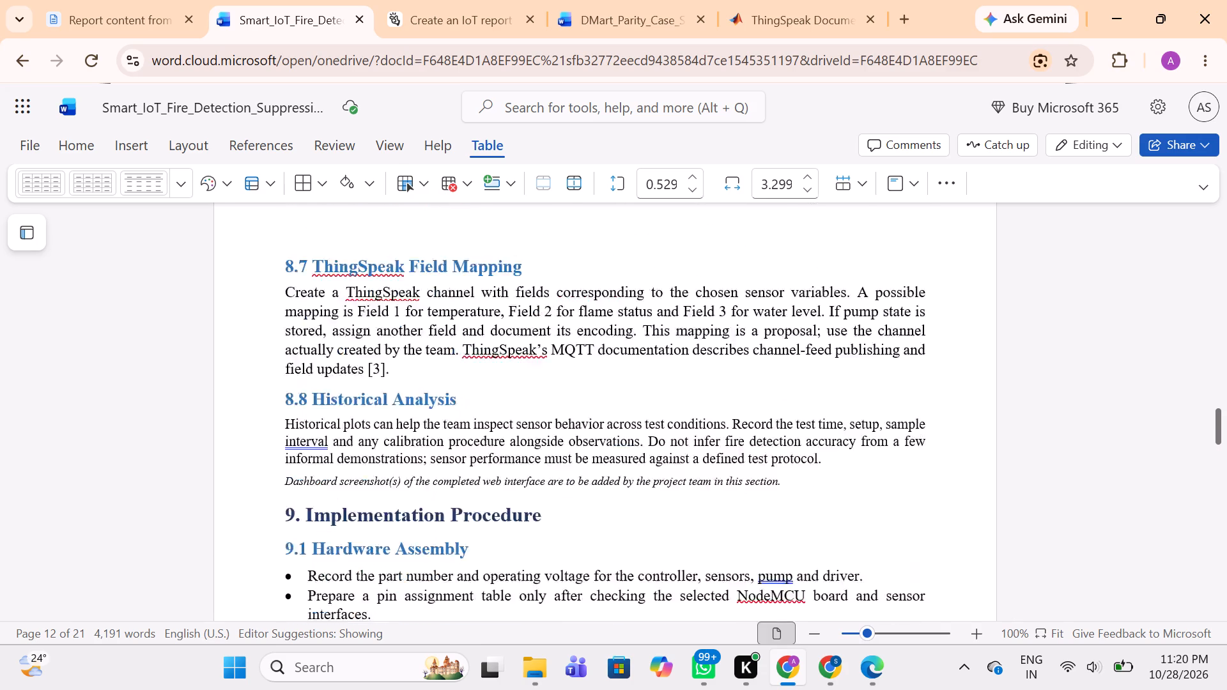
scroll(472, 438, up, 5)
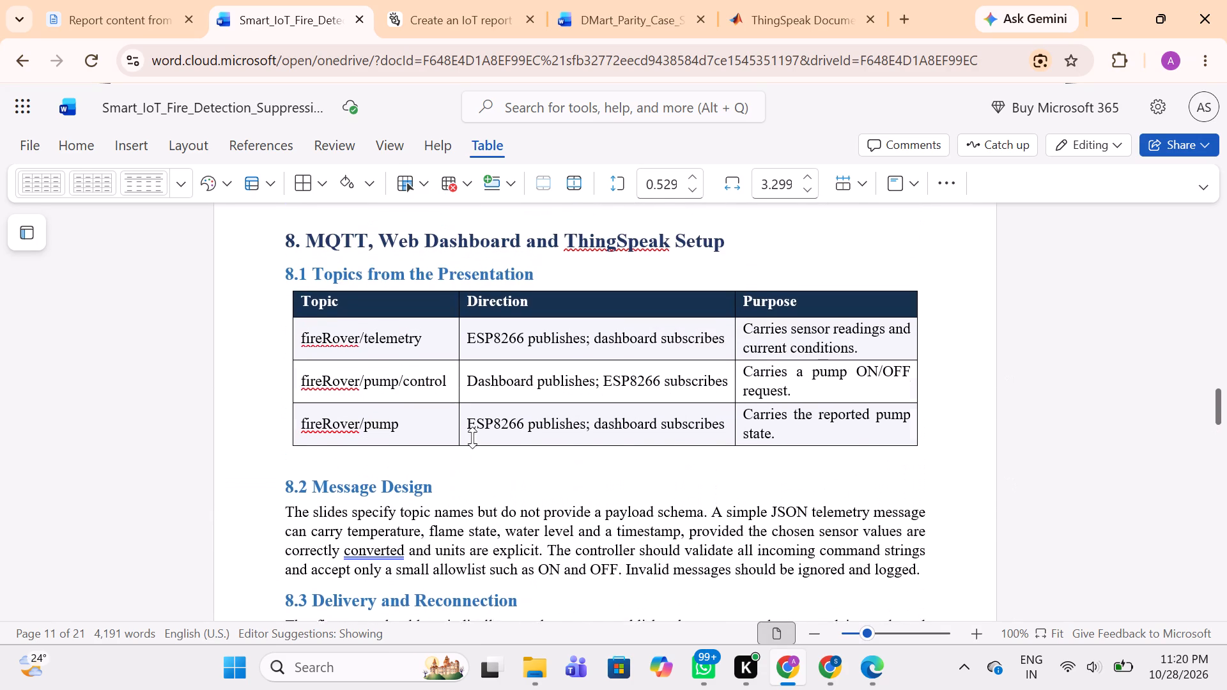
scroll(472, 438, up, 8)
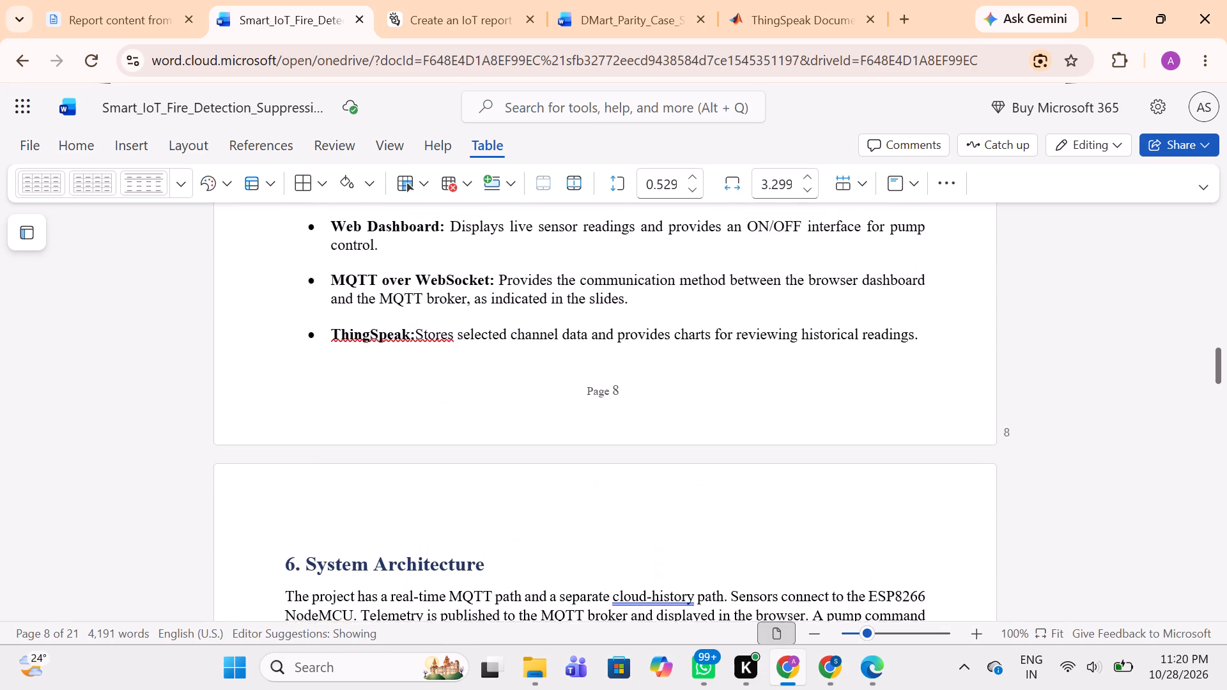
scroll(472, 438, up, 4)
scroll(472, 438, down, 1)
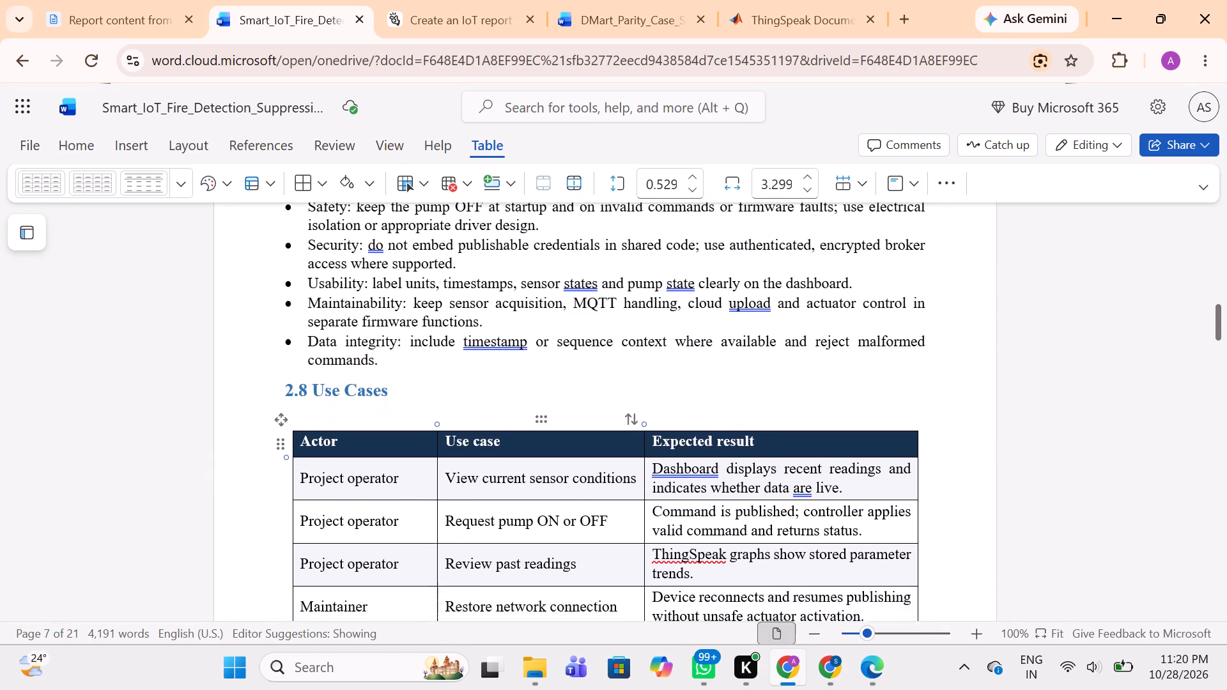
scroll(472, 438, down, 1)
click(277, 378)
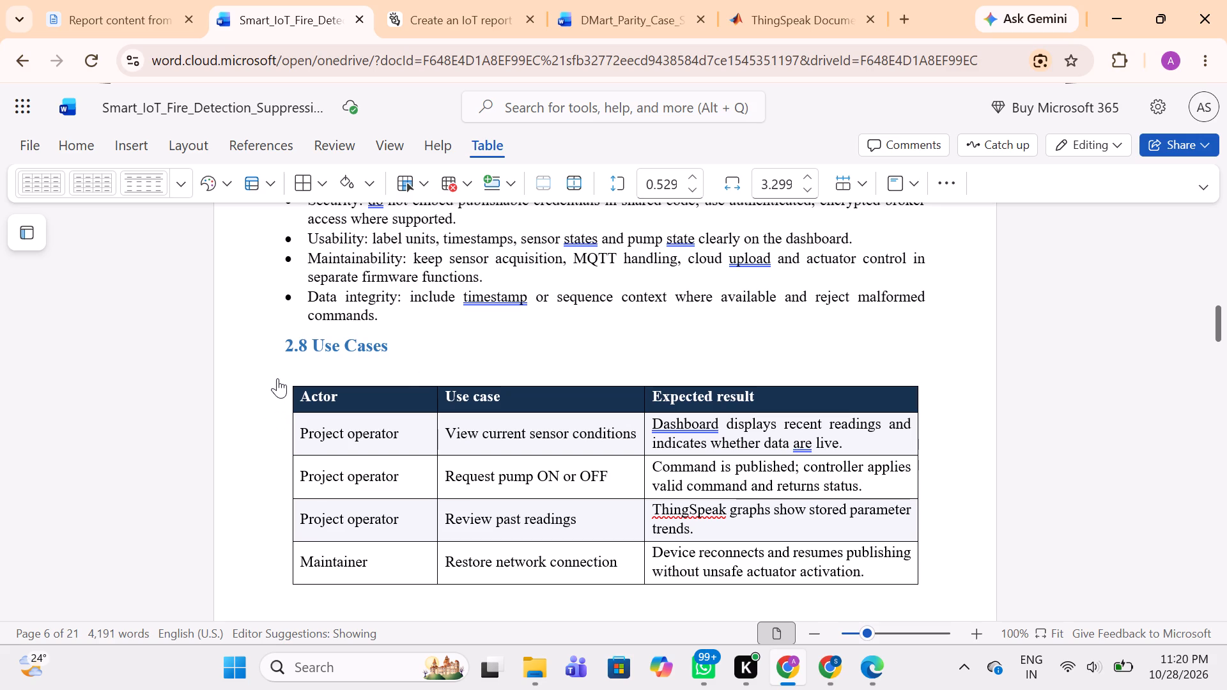
right_click(277, 378)
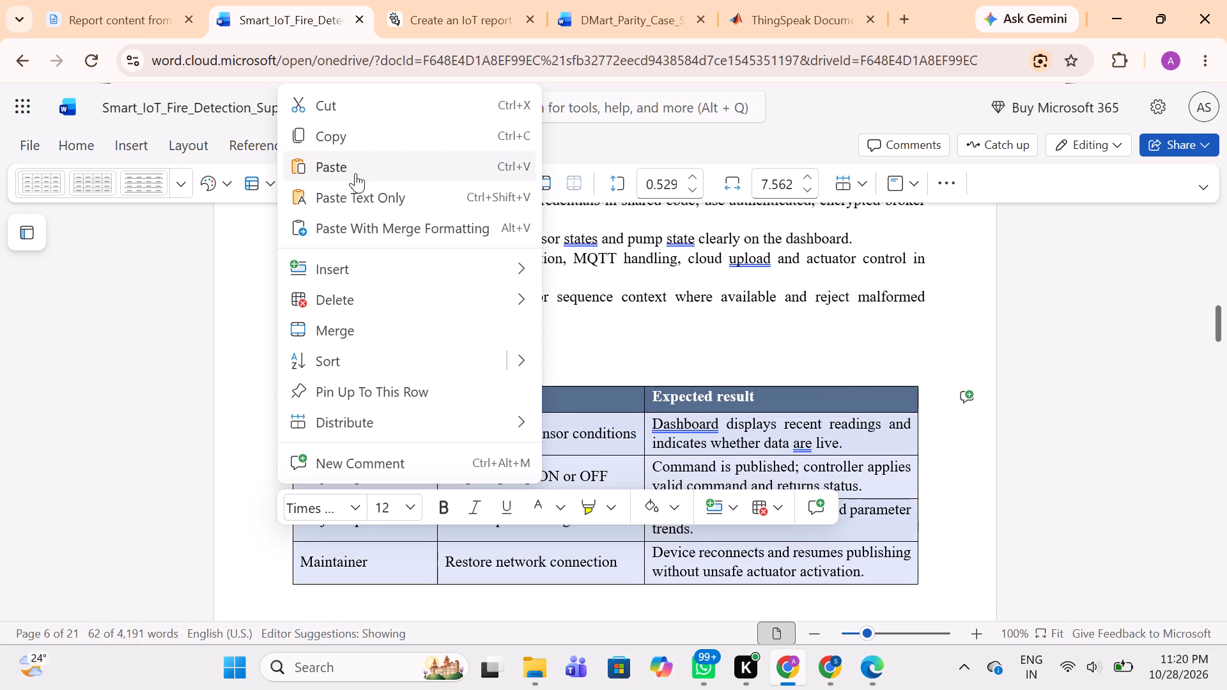
click(356, 140)
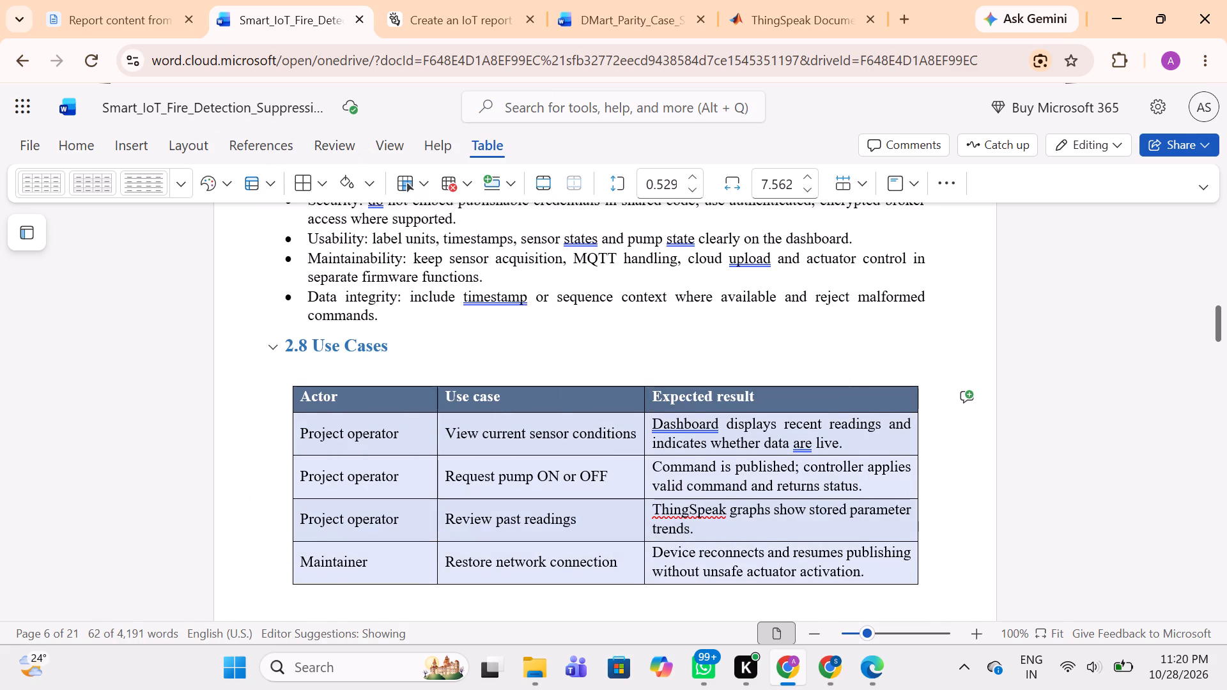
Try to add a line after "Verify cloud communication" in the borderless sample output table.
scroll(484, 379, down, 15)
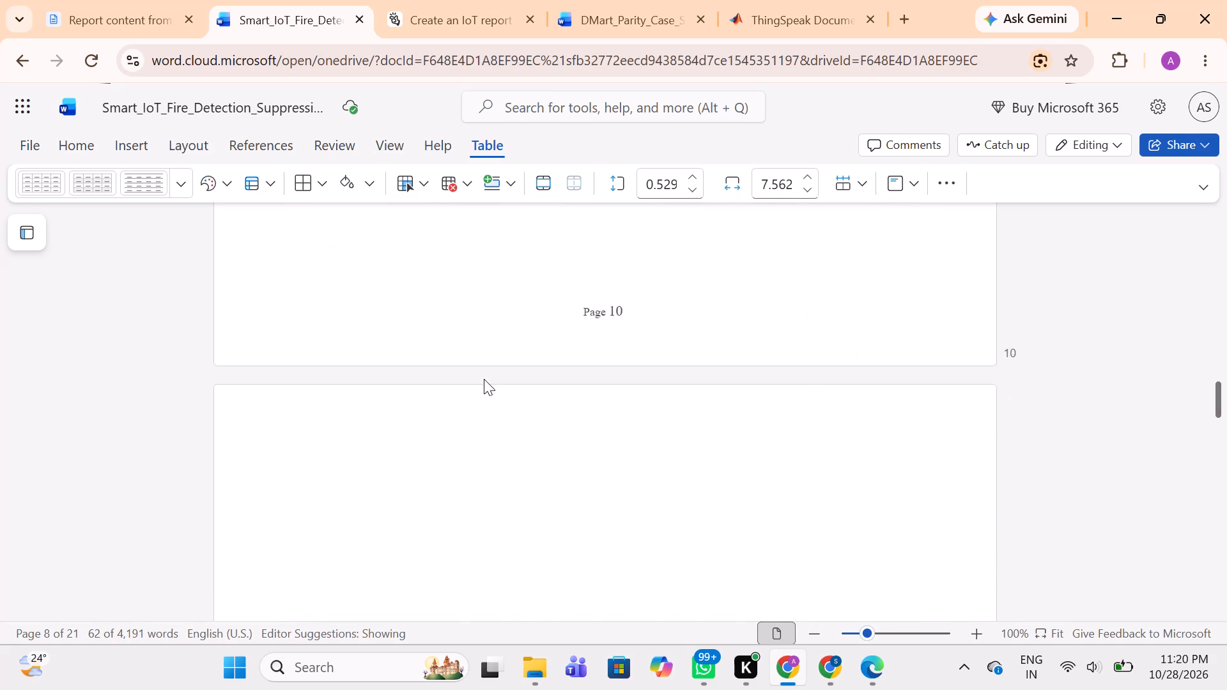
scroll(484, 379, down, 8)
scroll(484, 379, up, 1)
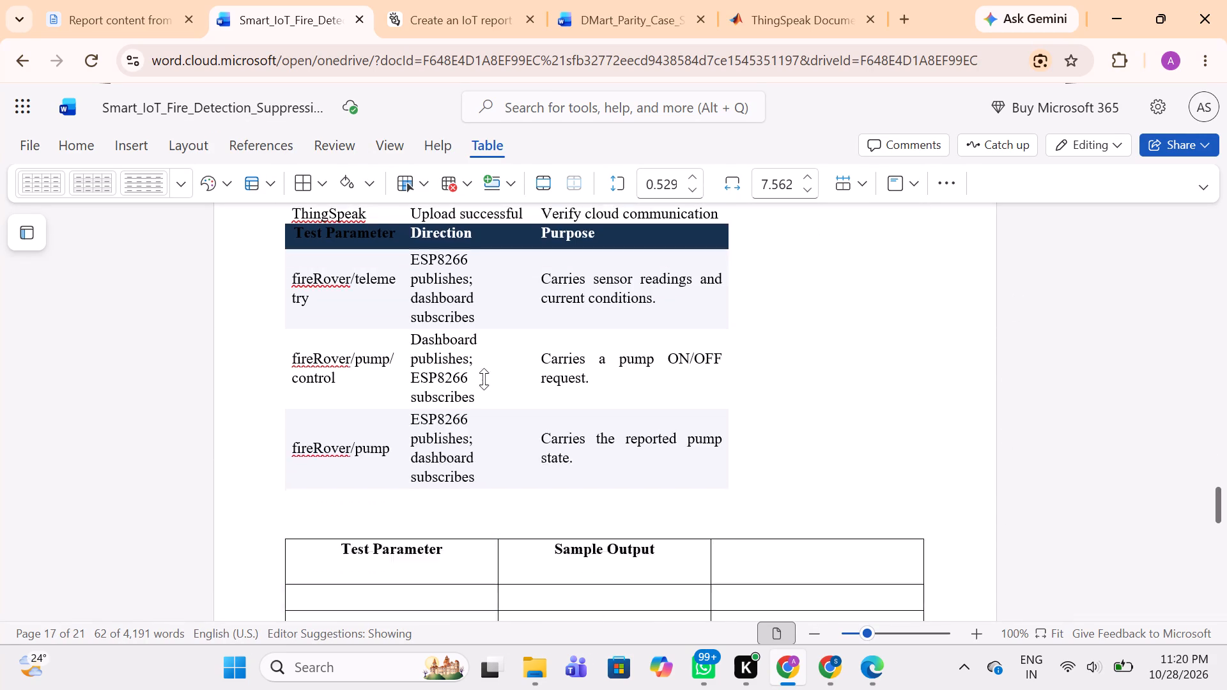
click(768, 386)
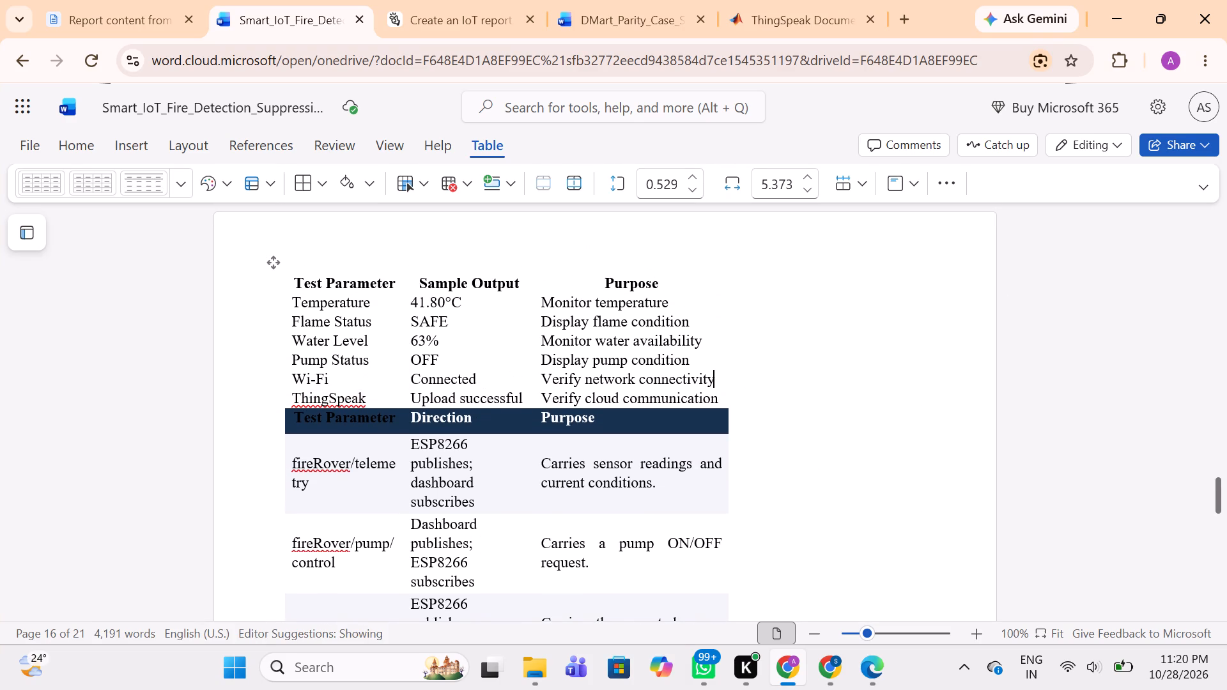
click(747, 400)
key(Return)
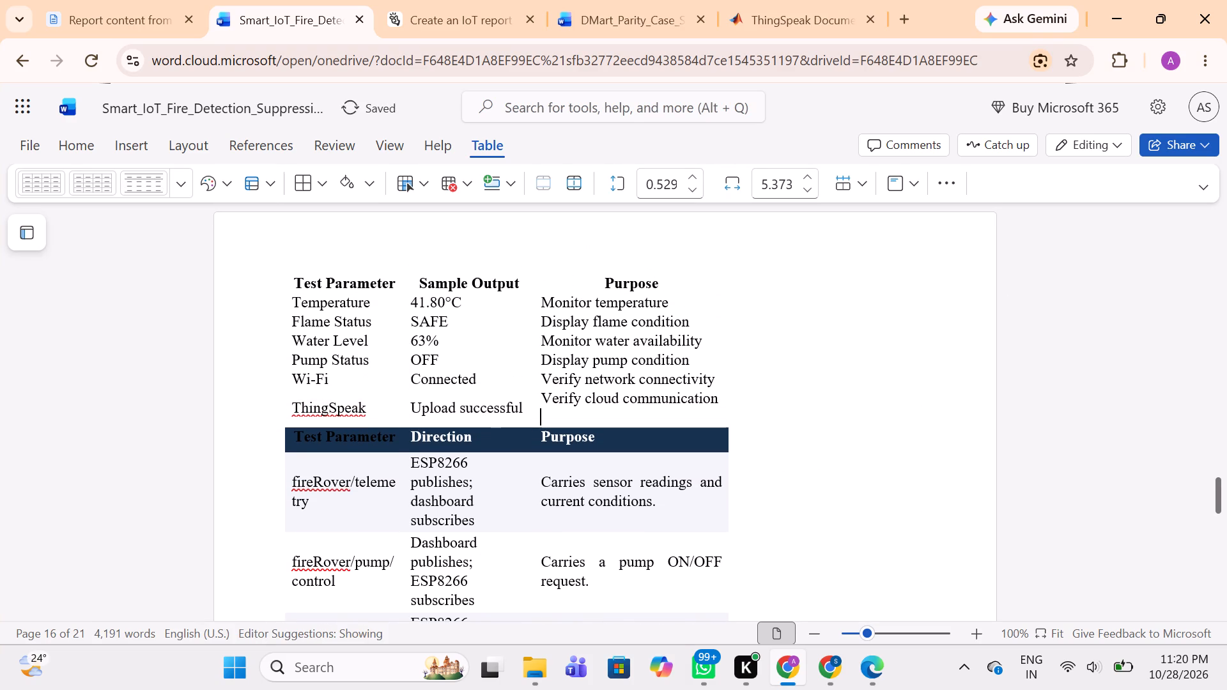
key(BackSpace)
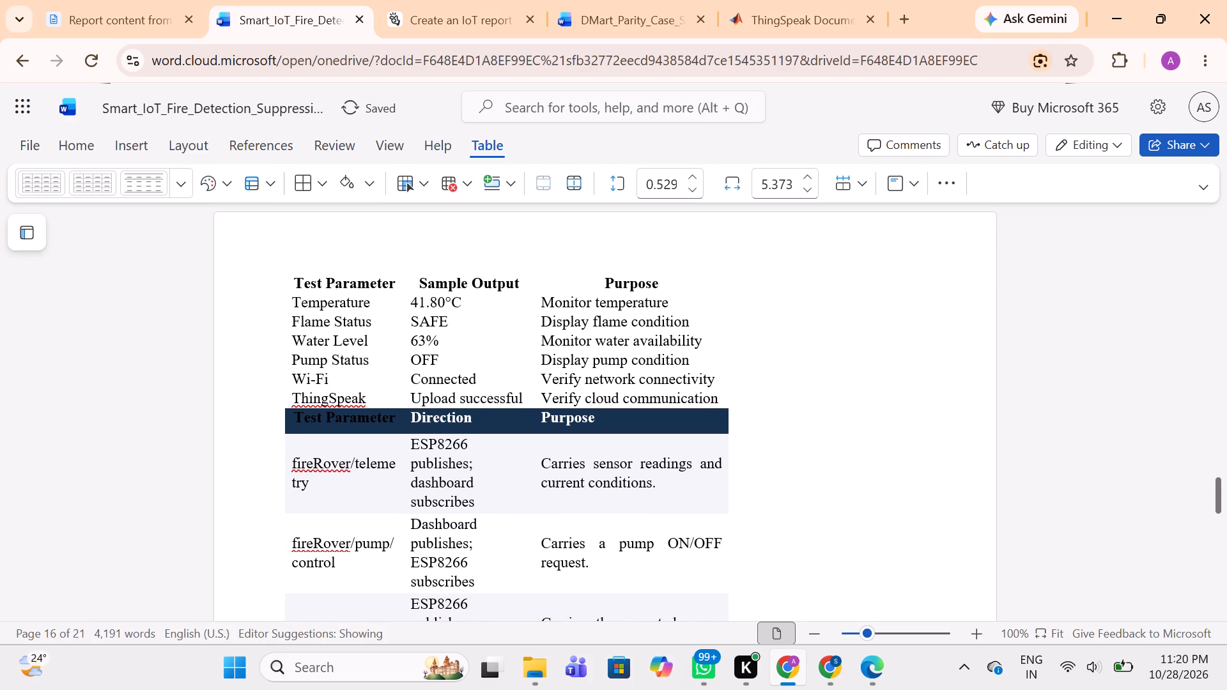
Paste the copied Use Cases table directly below the fireRover/pump row, above the empty bordered Test Parameter table.
scroll(381, 427, down, 3)
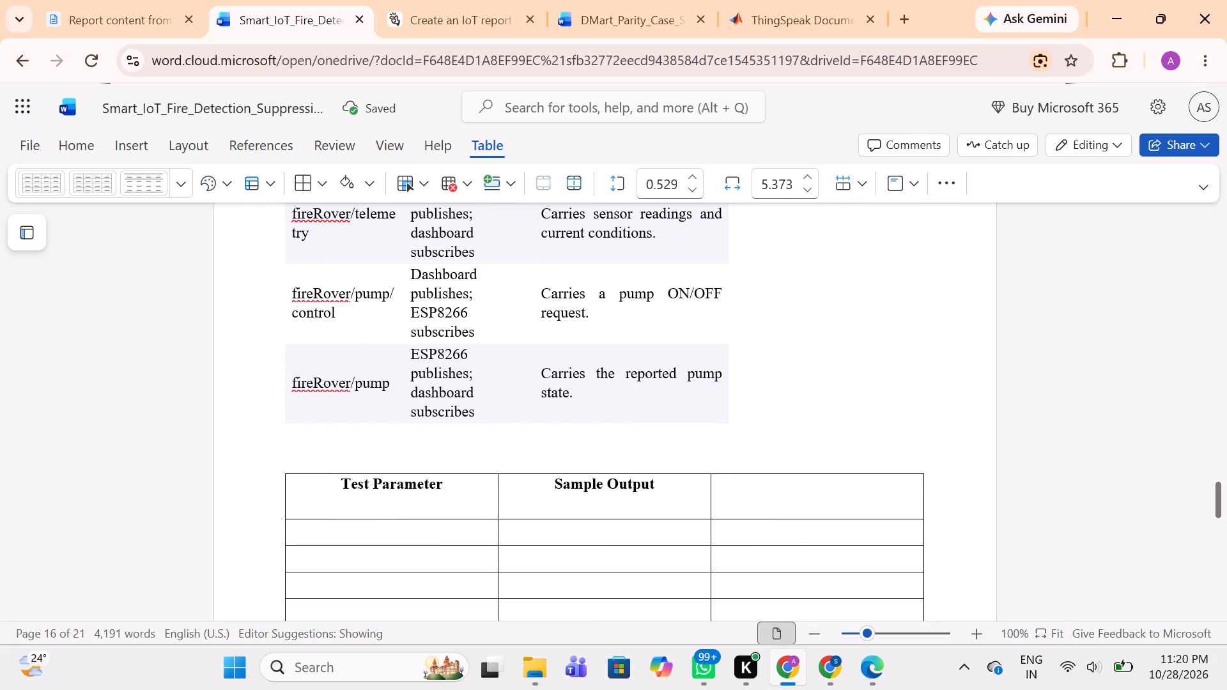
click(316, 447)
key(ctrl+v)
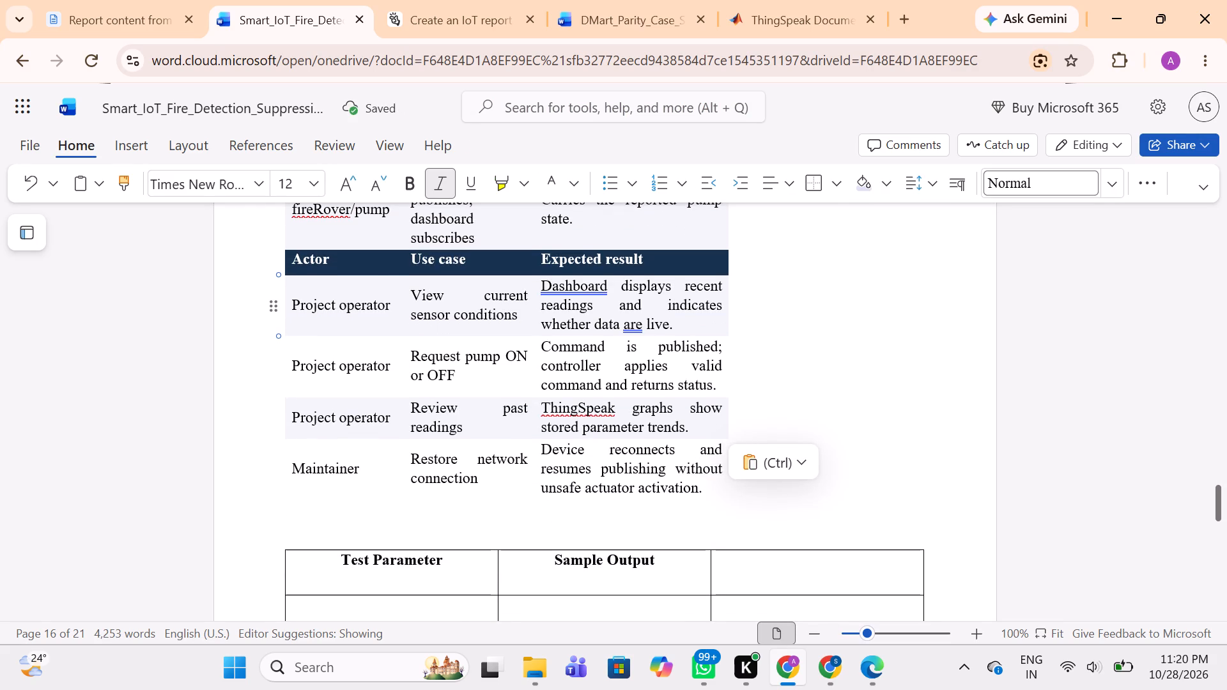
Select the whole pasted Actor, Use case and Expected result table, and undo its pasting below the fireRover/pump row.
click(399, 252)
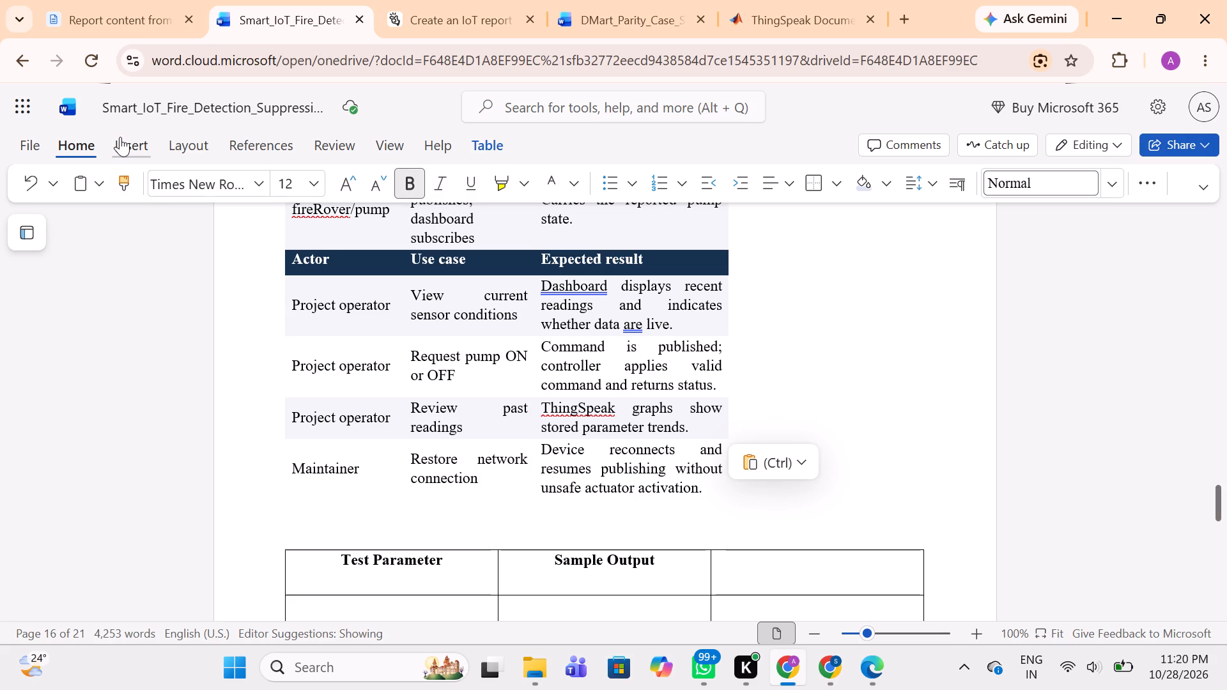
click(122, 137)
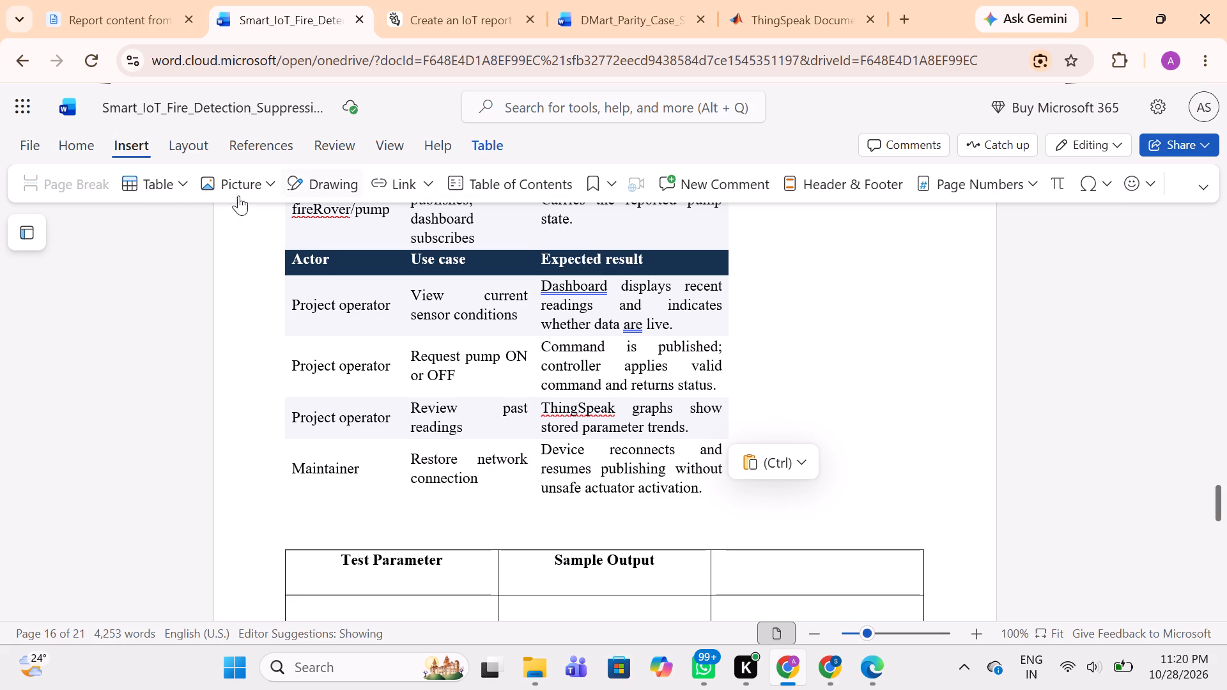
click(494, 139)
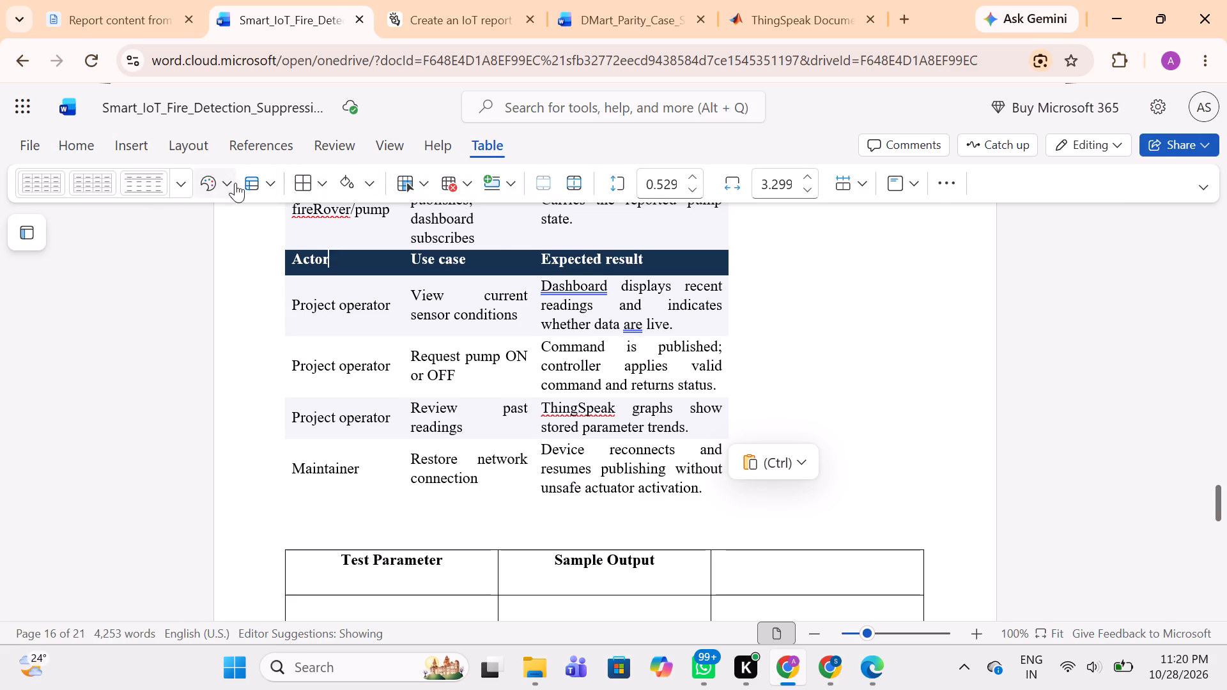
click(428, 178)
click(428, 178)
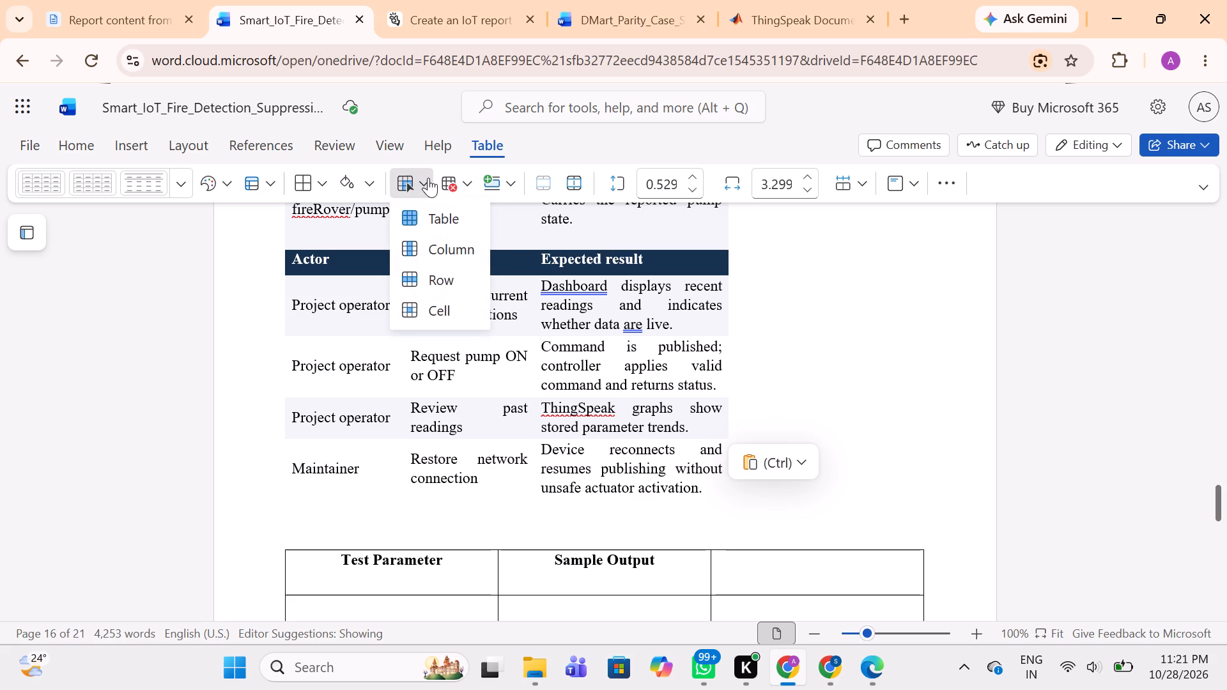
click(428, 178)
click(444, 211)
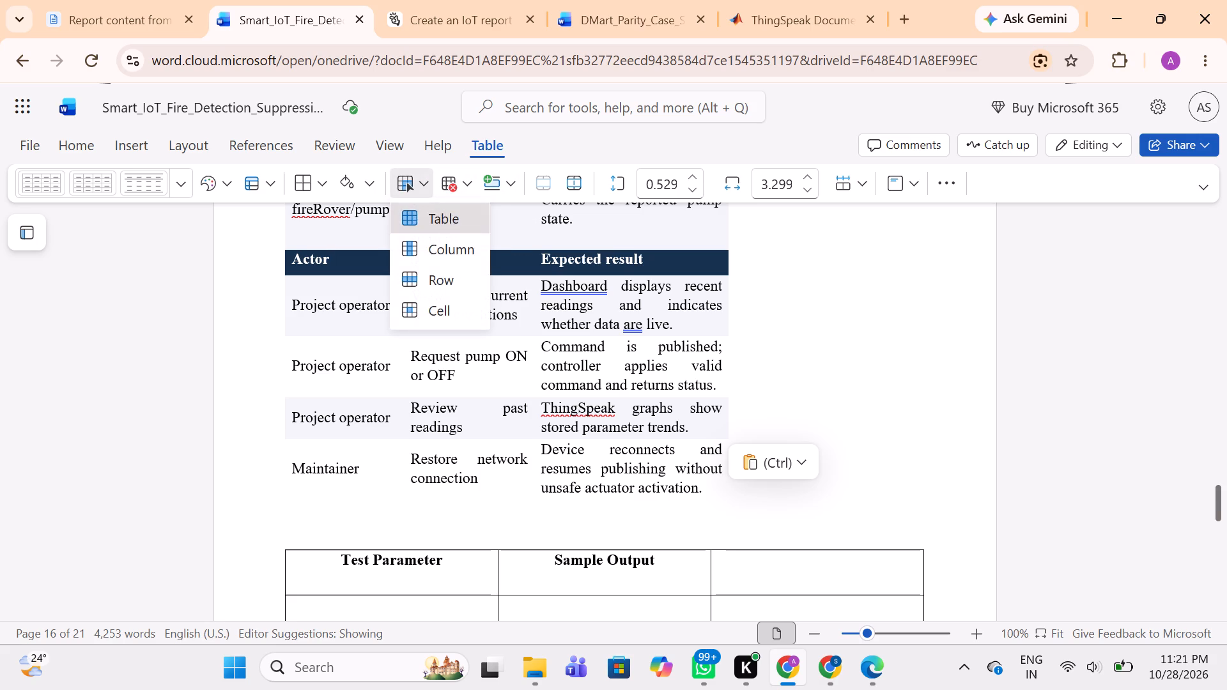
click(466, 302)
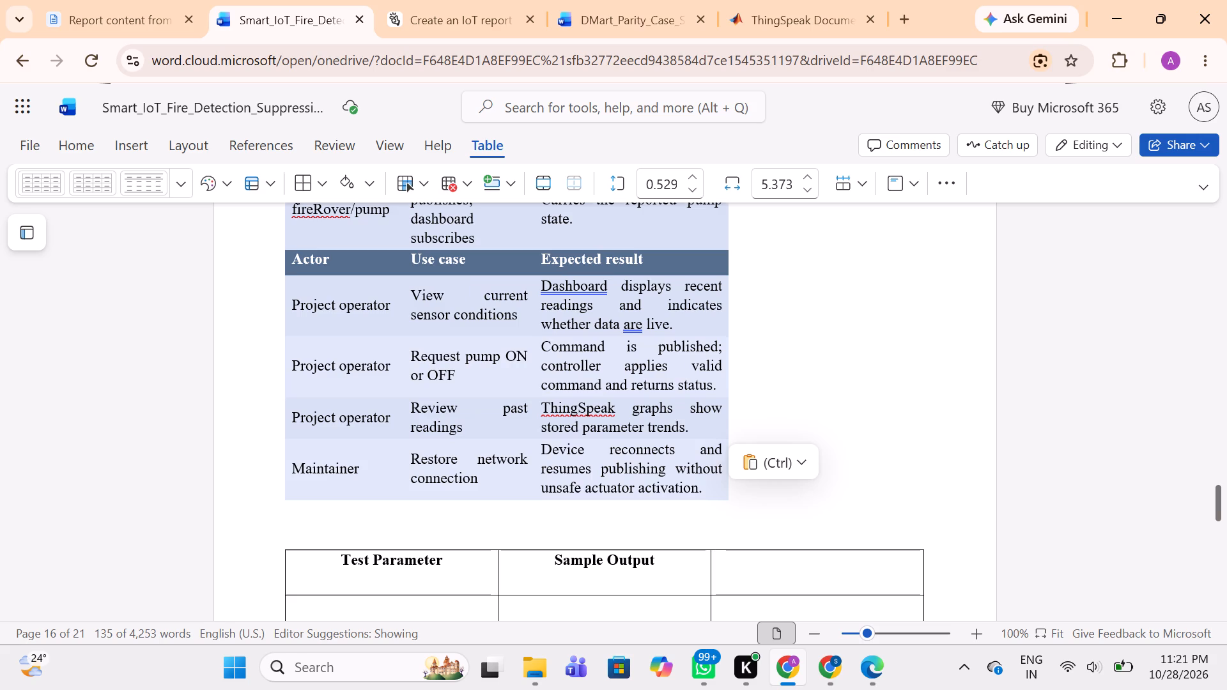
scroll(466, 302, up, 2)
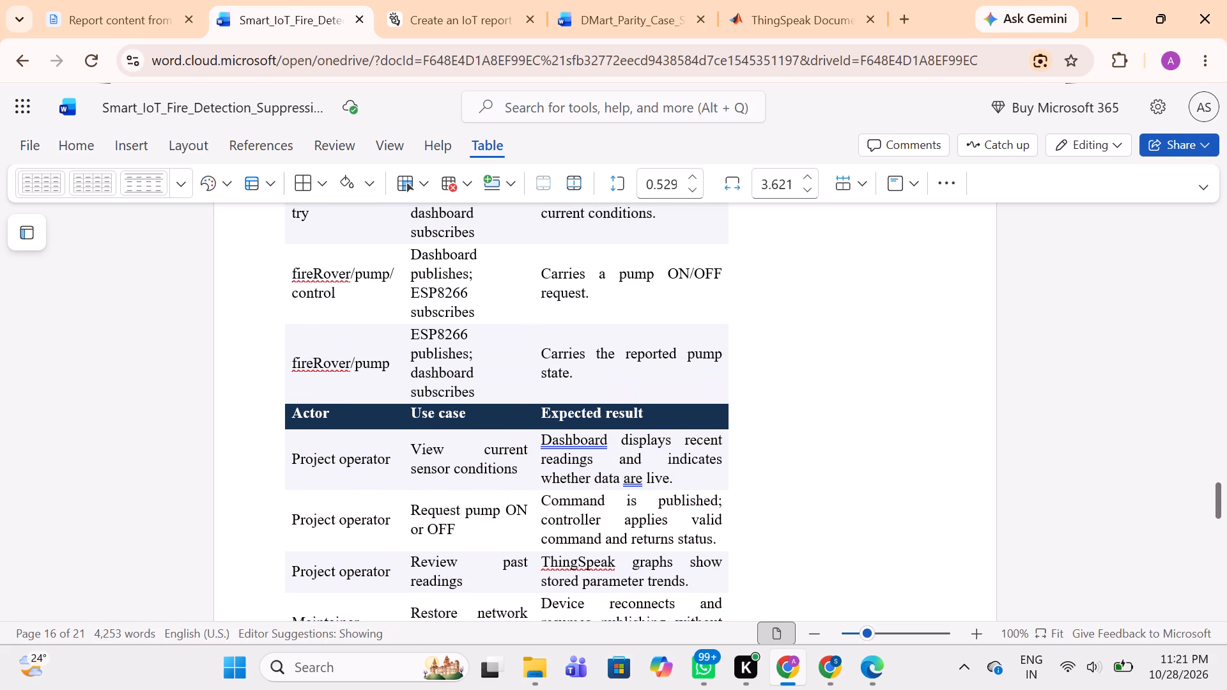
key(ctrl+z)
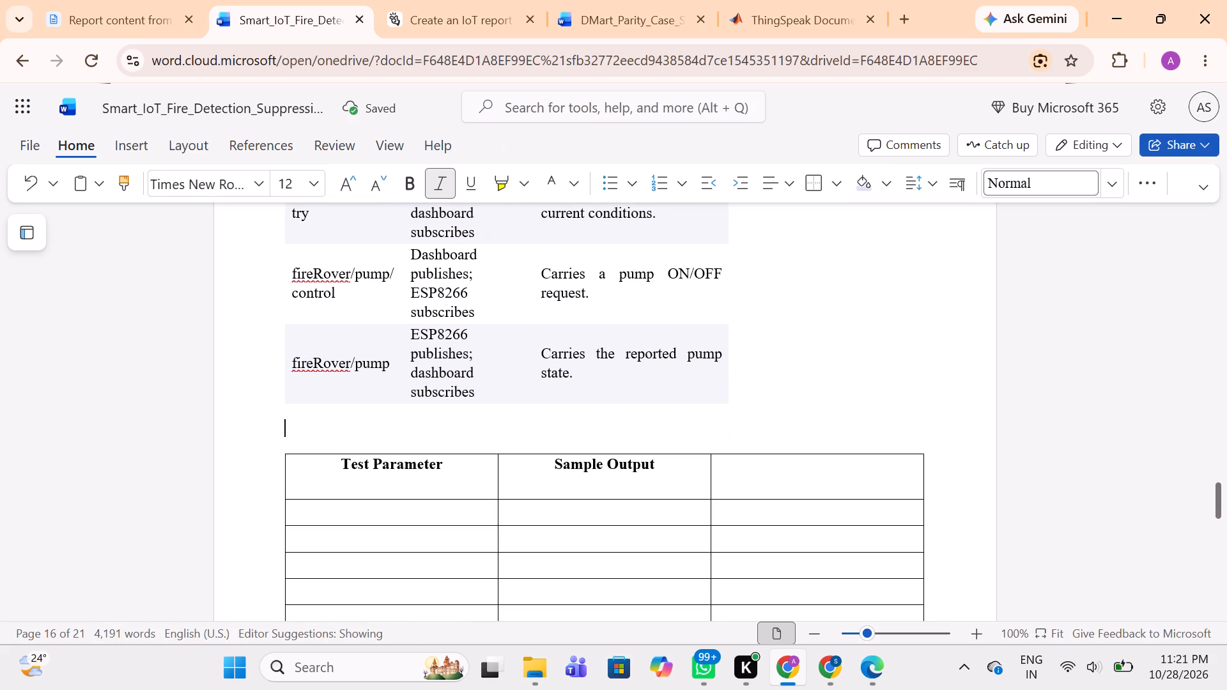
Undo the most recent edits, back through the insertion of "Test Parameter" in the dark Direction/Purpose header row.
scroll(466, 302, up, 2)
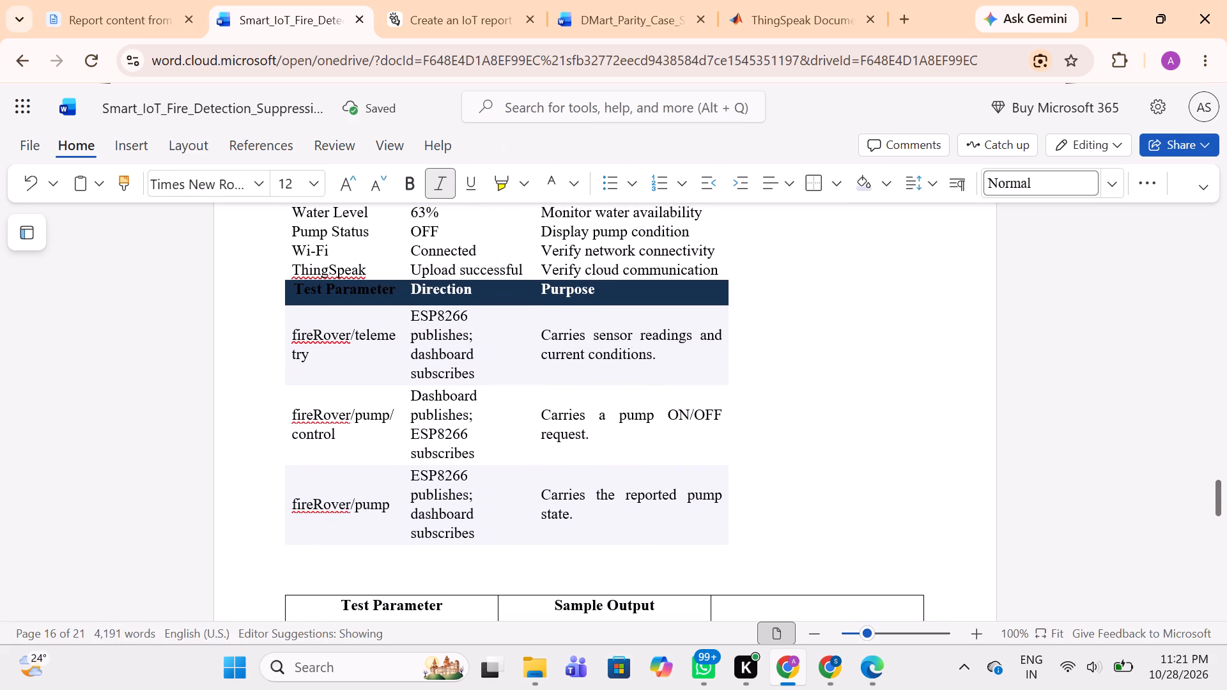
scroll(466, 302, up, 2)
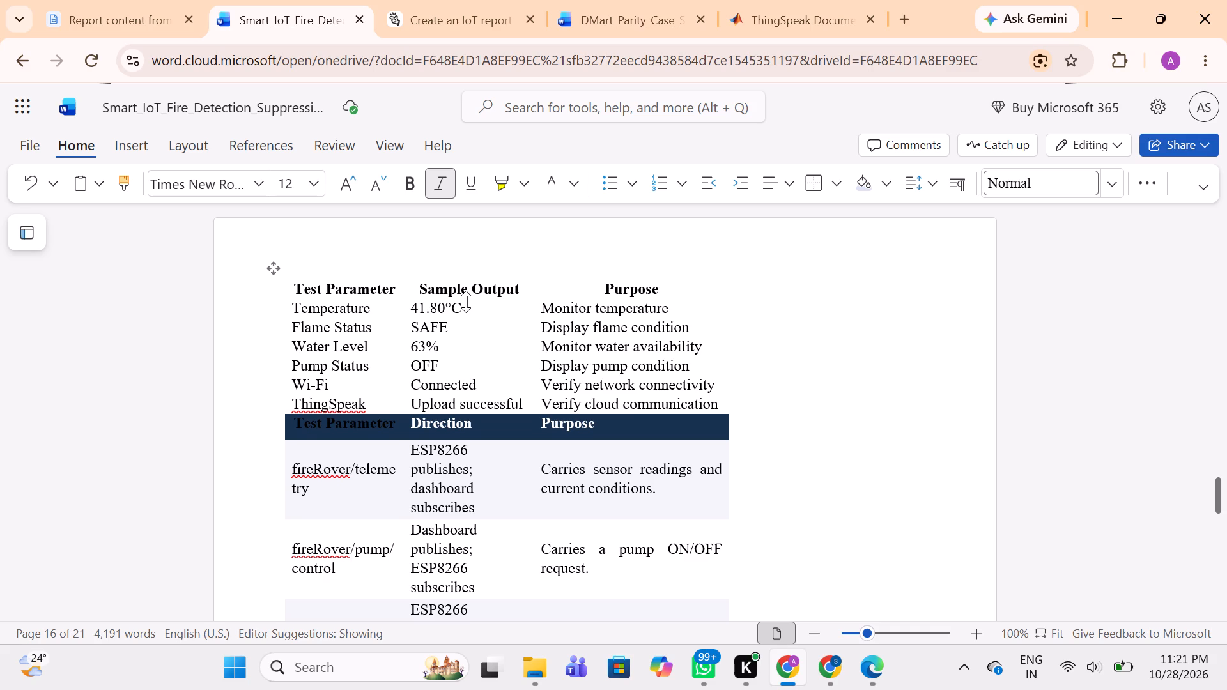
key(ctrl+z)
key(ctrl+z)
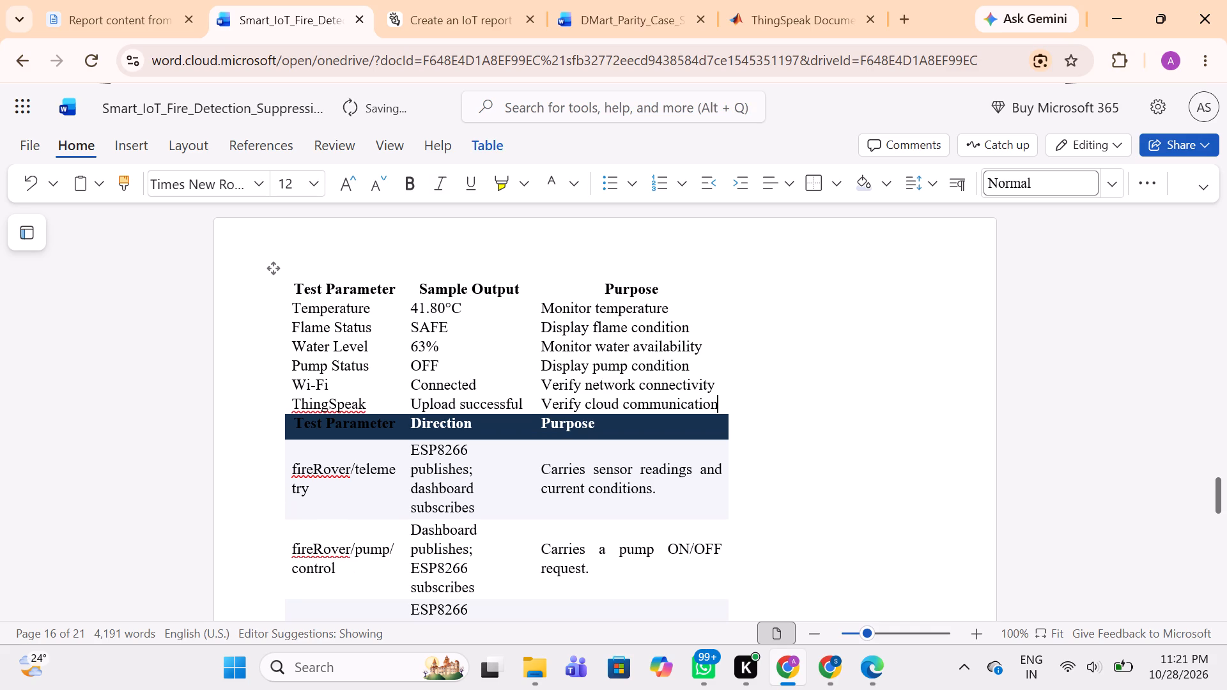
key(ctrl+z)
scroll(466, 302, down, 1)
key(ctrl+z)
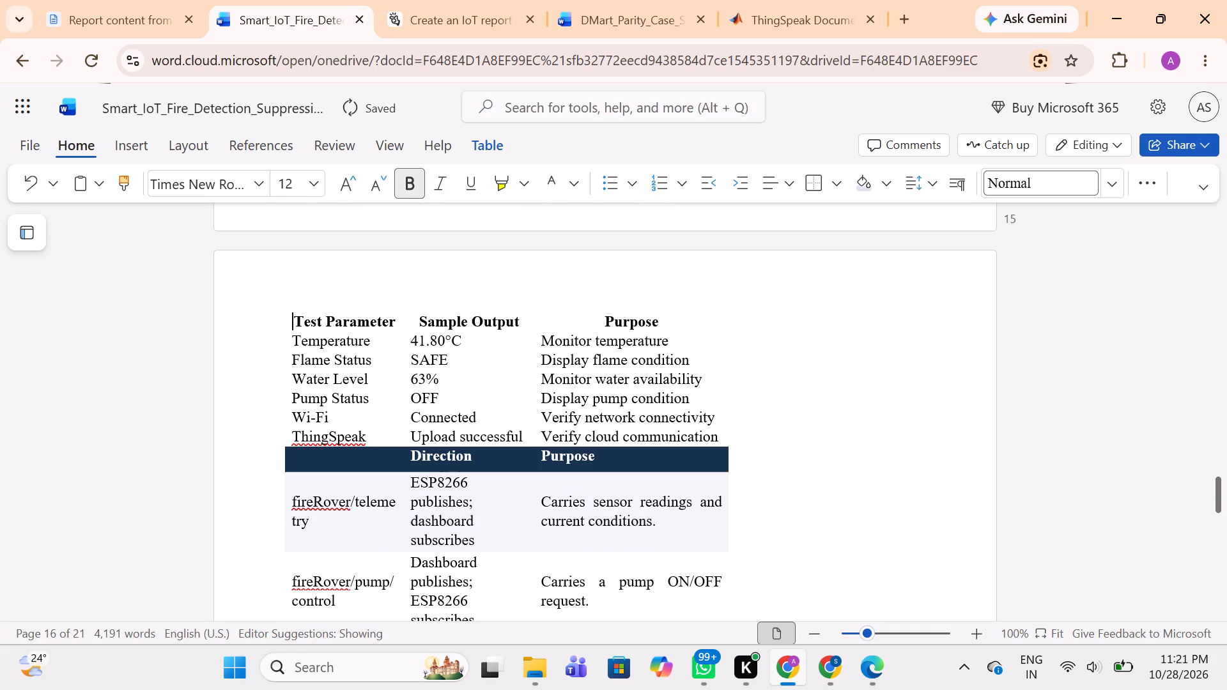
Clear all text from the dark Direction/Purpose header row and the three fireRover rows beneath it.
scroll(466, 302, down, 1)
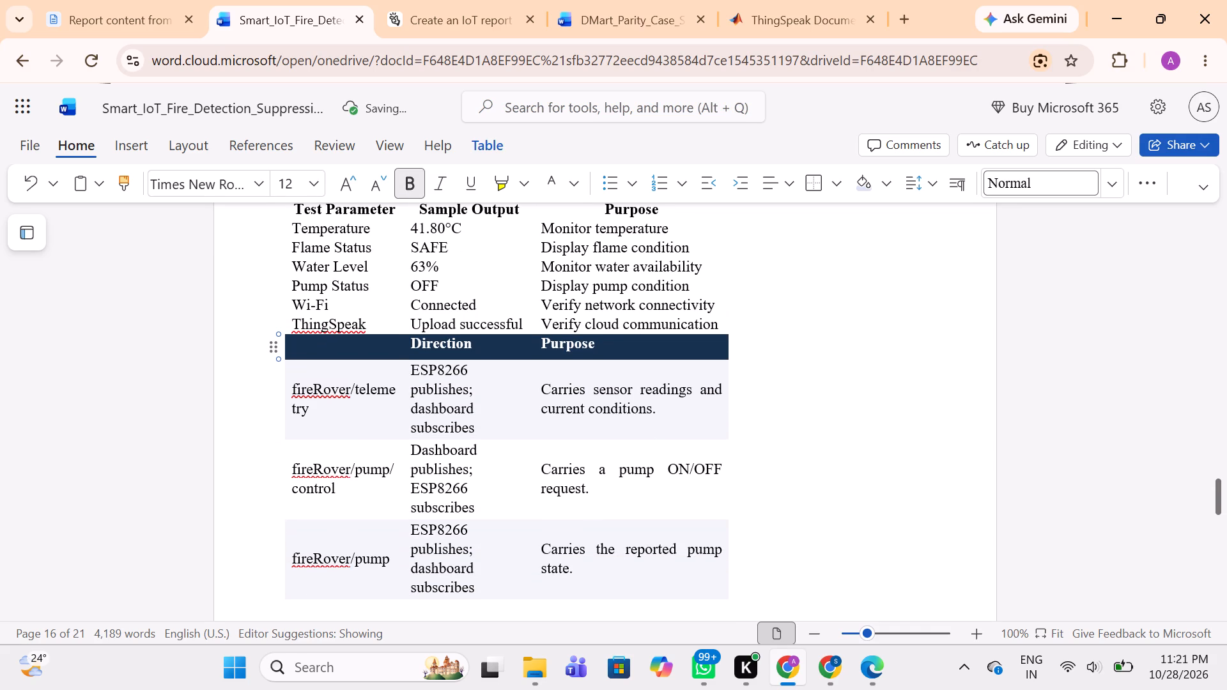
click(271, 344)
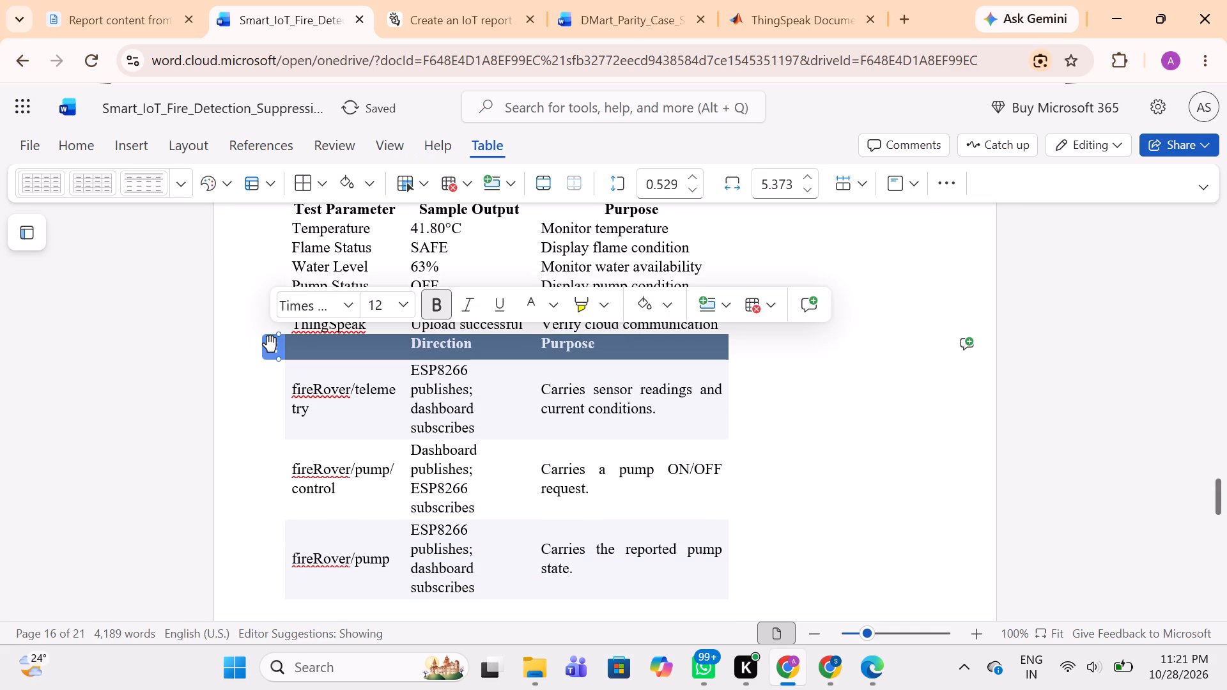
click(271, 344)
click(353, 349)
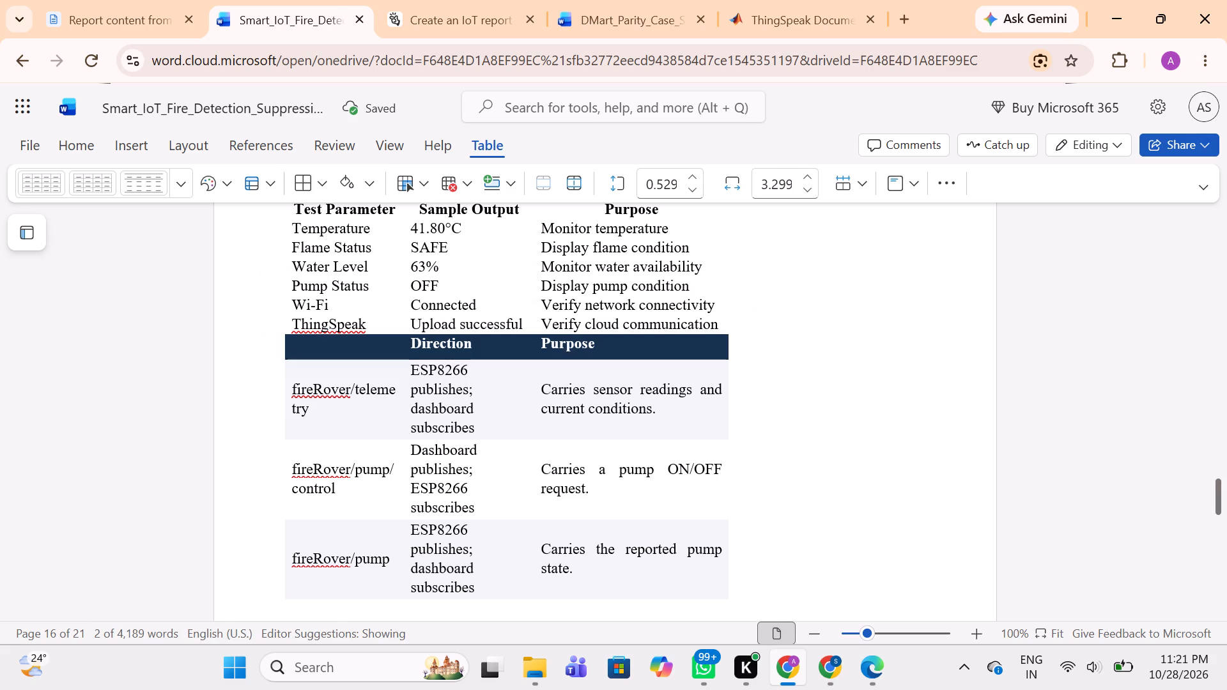
drag(305, 346, 640, 565)
key(Delete)
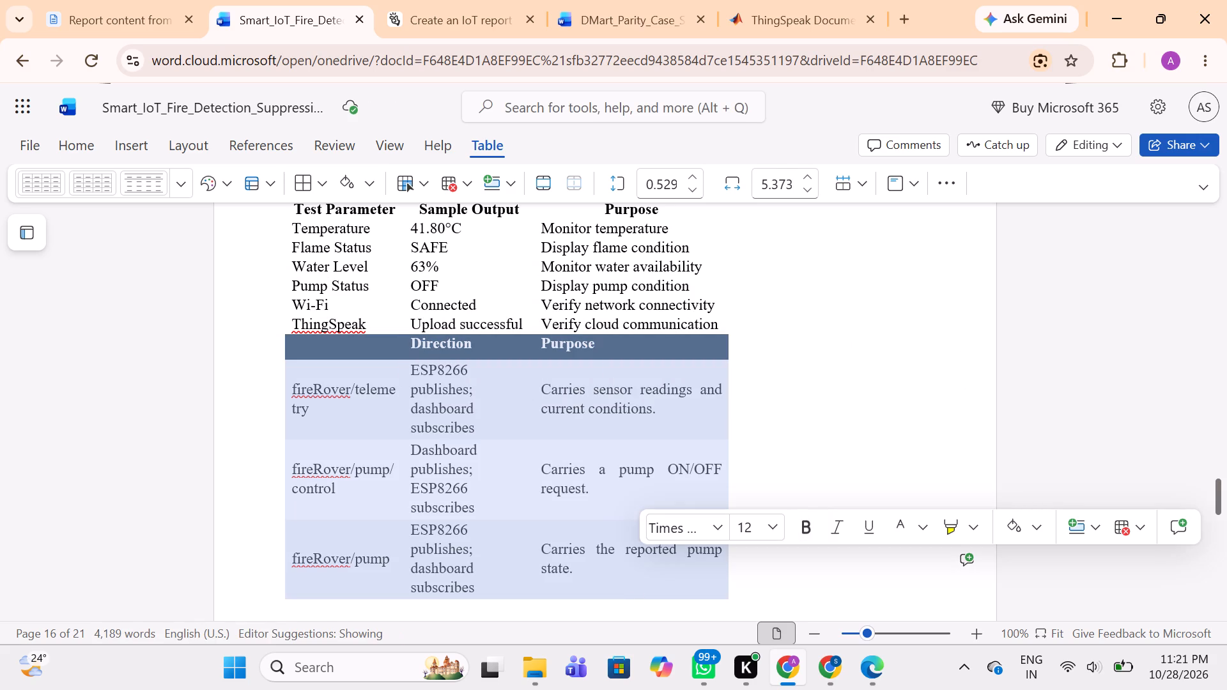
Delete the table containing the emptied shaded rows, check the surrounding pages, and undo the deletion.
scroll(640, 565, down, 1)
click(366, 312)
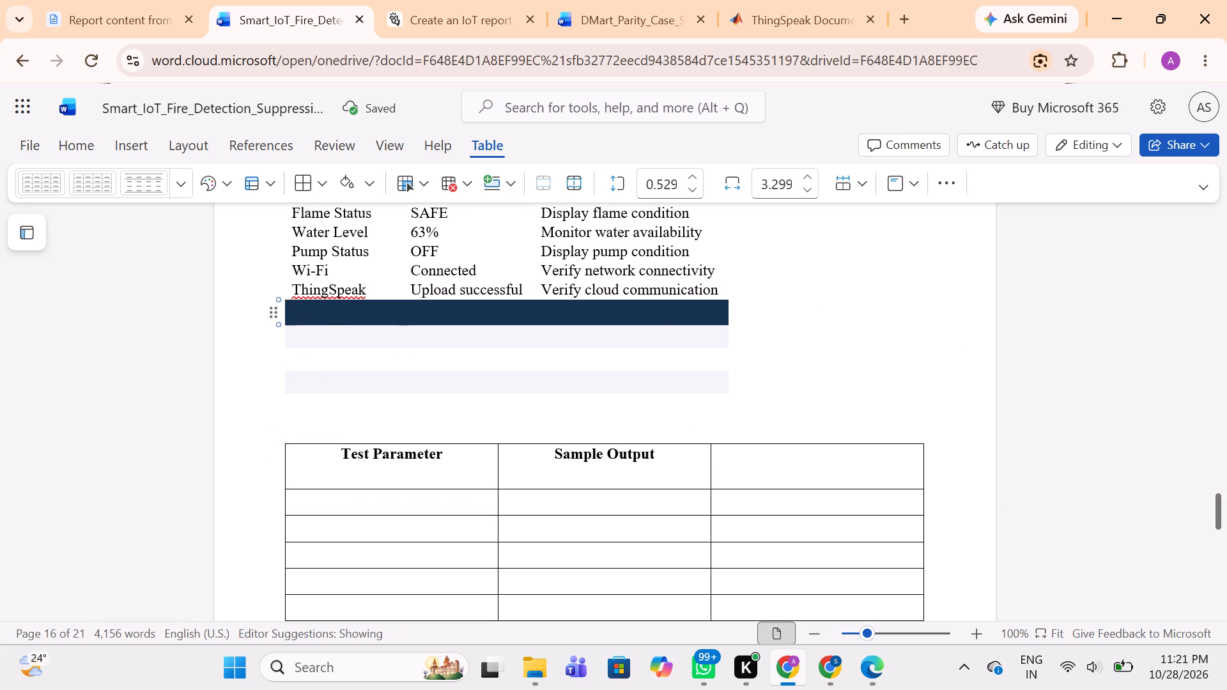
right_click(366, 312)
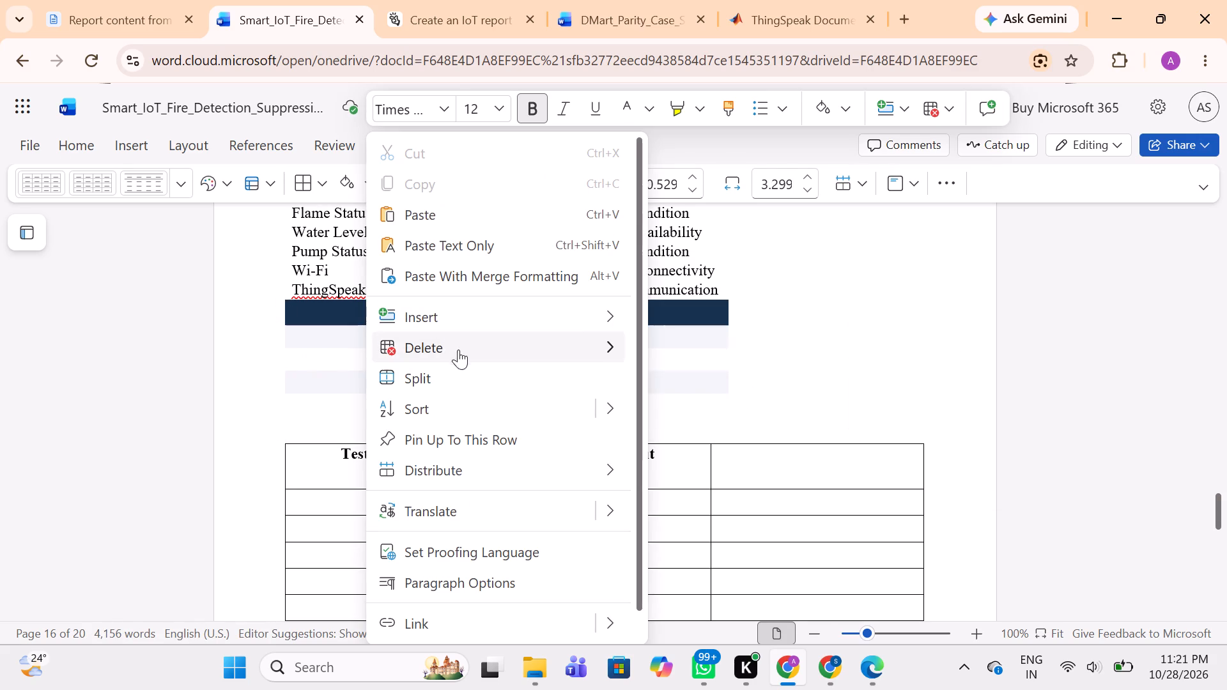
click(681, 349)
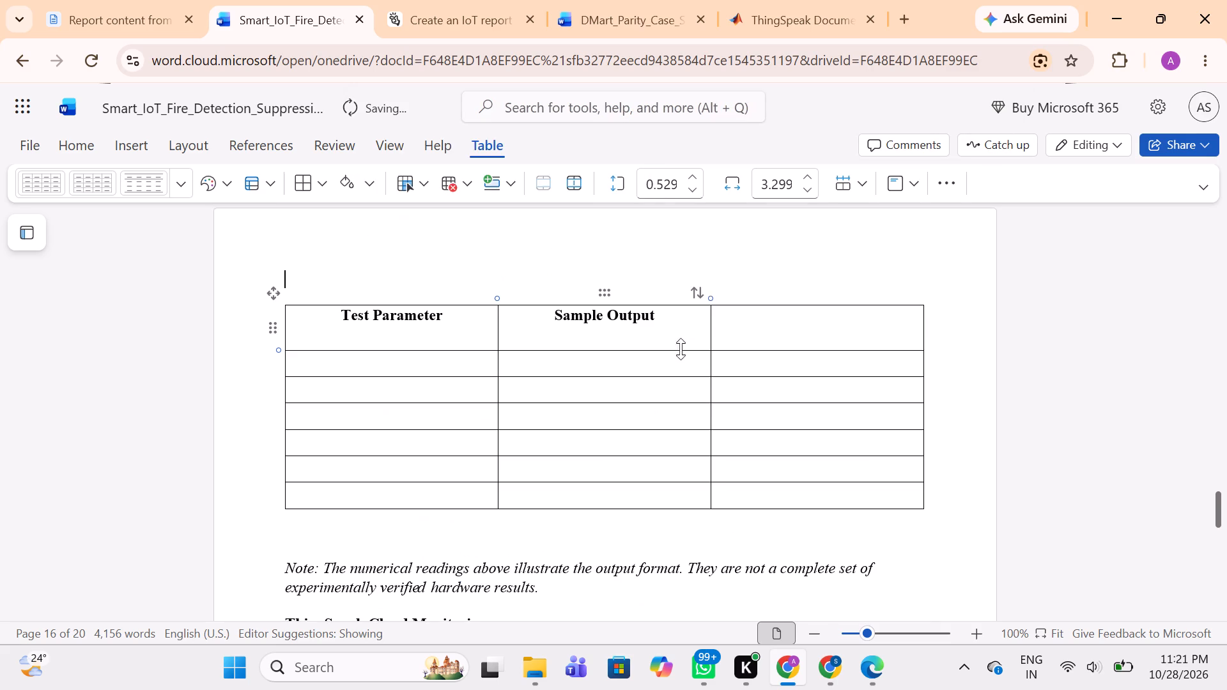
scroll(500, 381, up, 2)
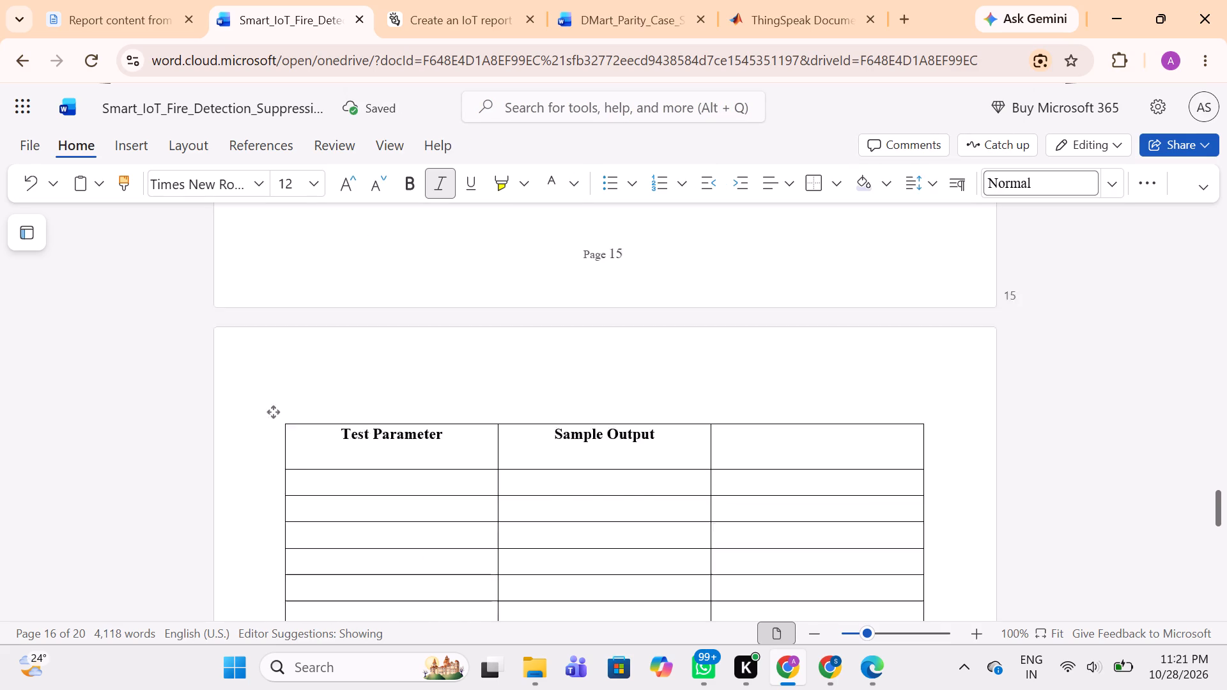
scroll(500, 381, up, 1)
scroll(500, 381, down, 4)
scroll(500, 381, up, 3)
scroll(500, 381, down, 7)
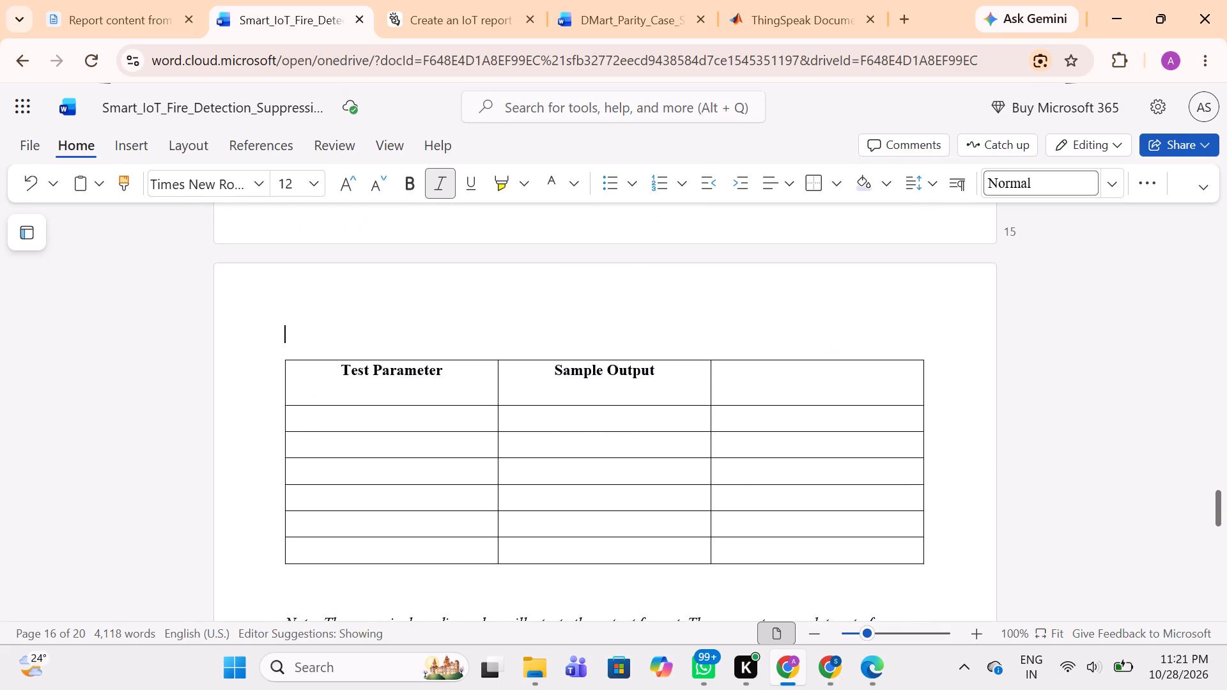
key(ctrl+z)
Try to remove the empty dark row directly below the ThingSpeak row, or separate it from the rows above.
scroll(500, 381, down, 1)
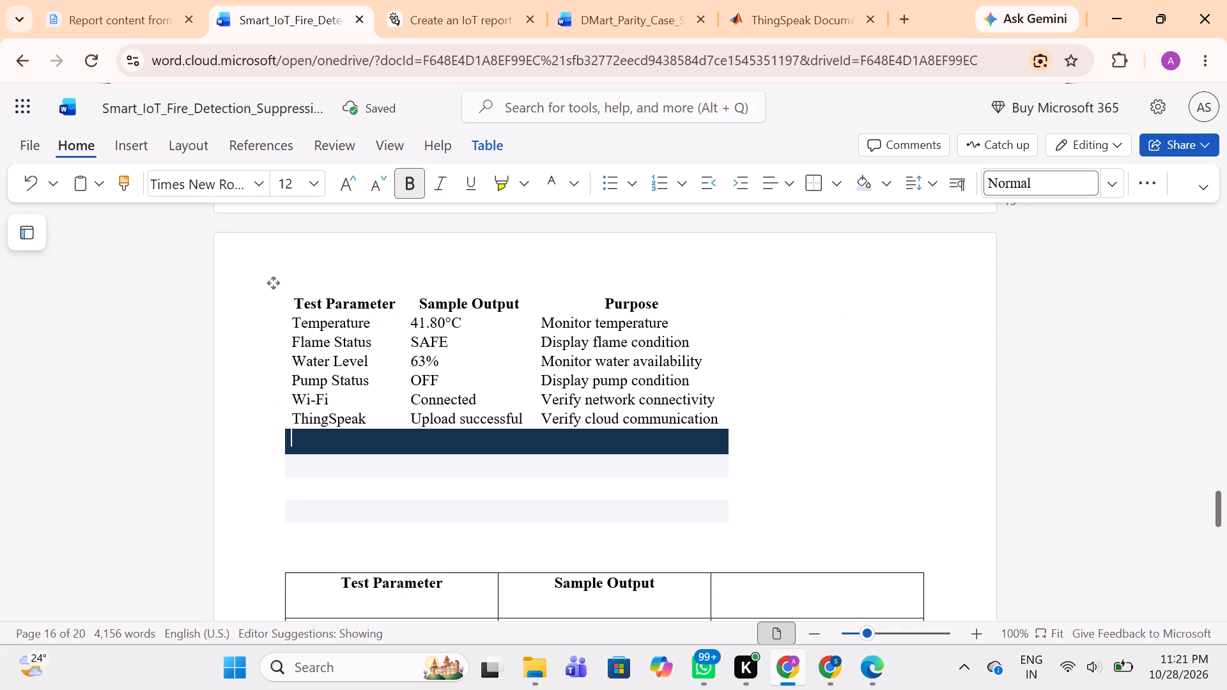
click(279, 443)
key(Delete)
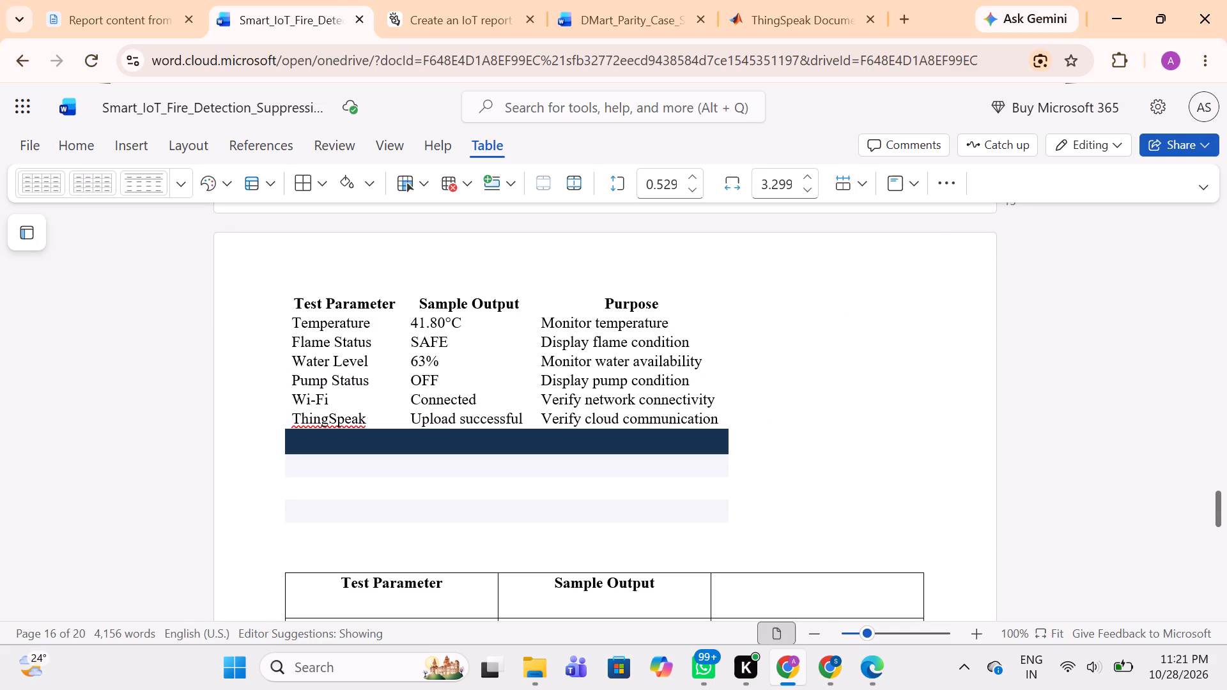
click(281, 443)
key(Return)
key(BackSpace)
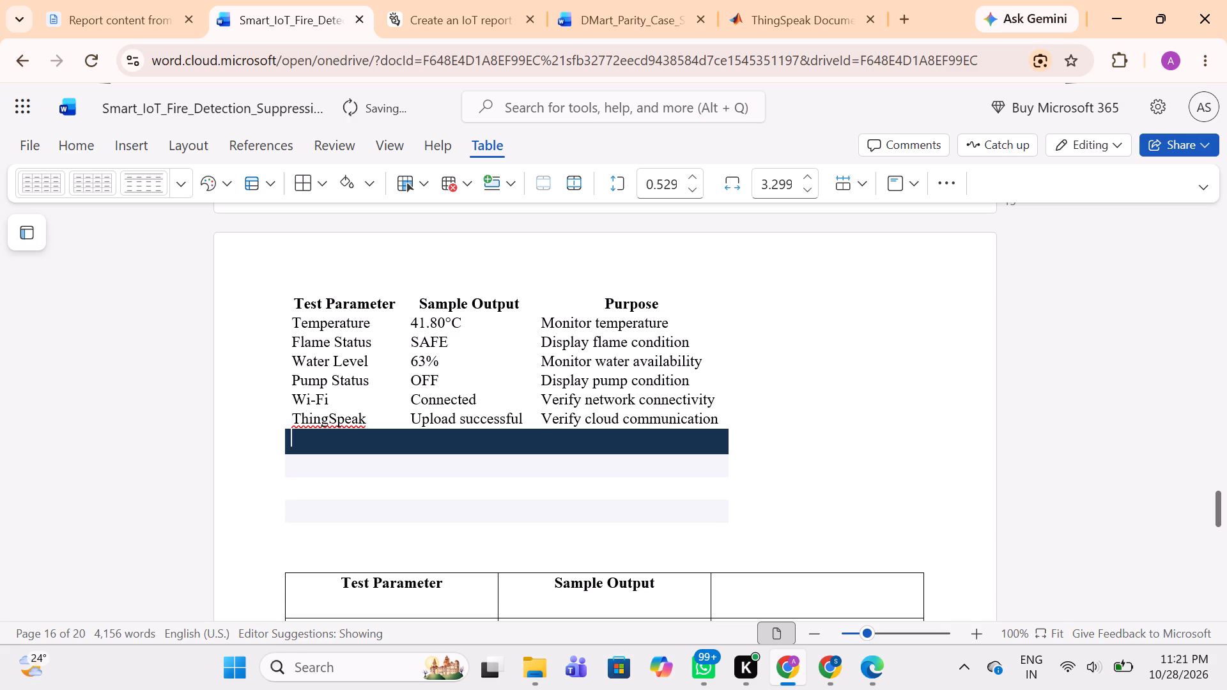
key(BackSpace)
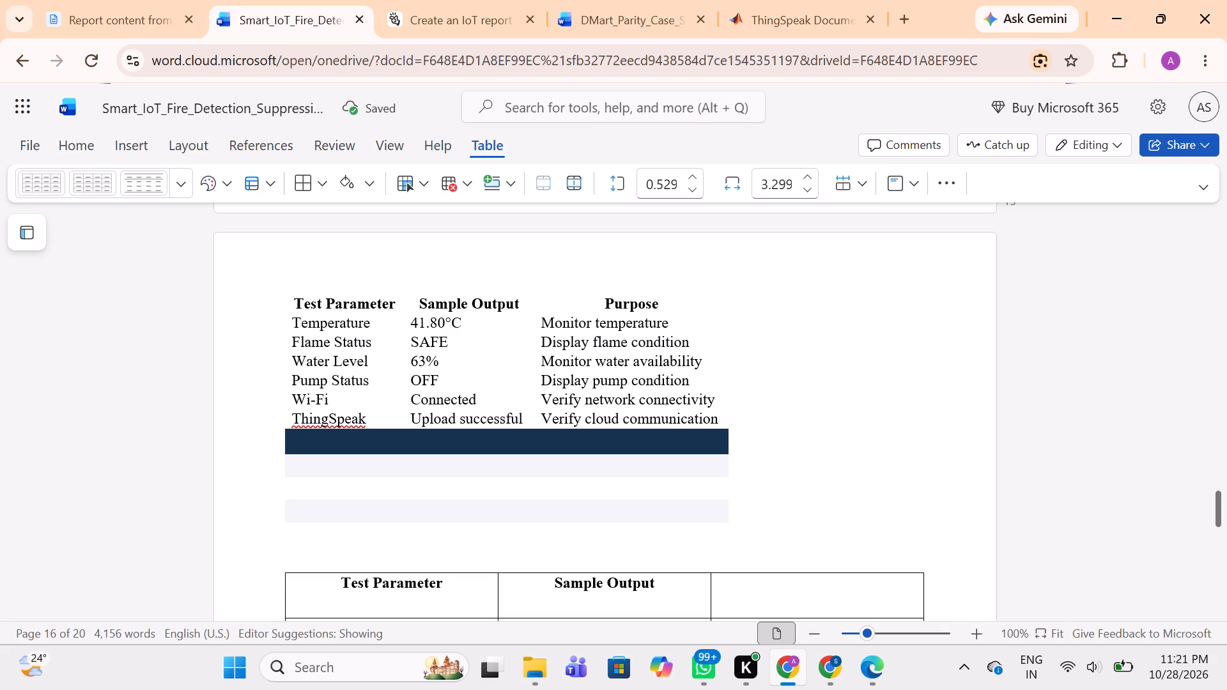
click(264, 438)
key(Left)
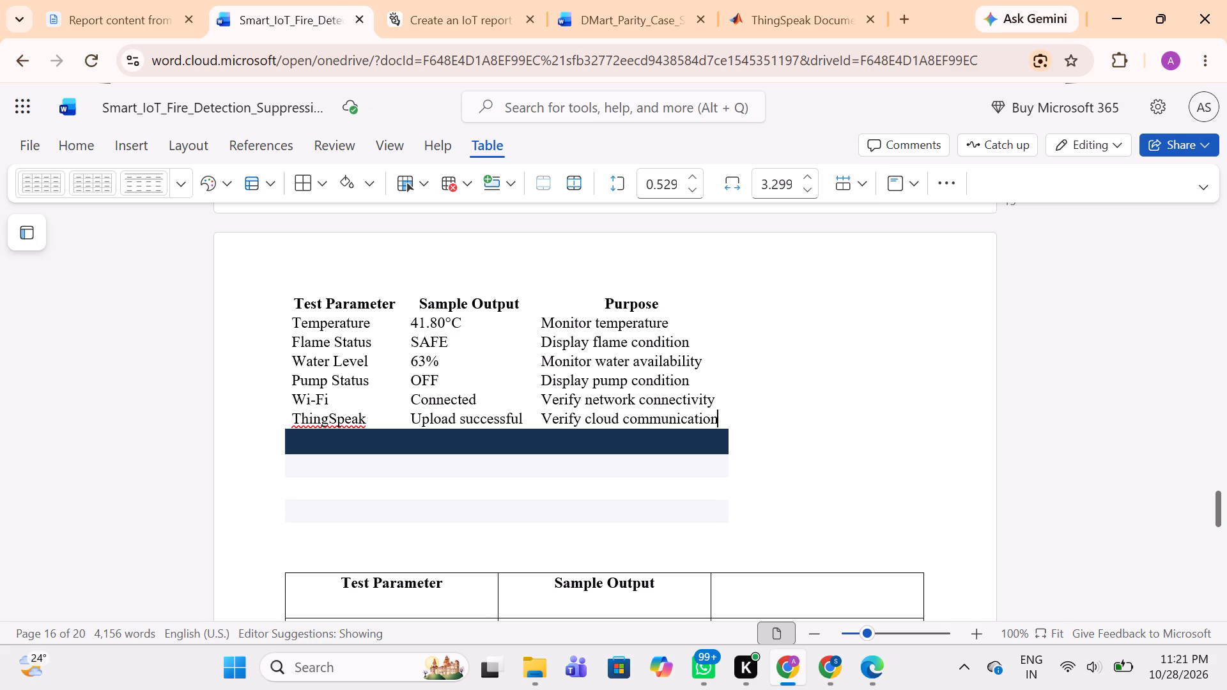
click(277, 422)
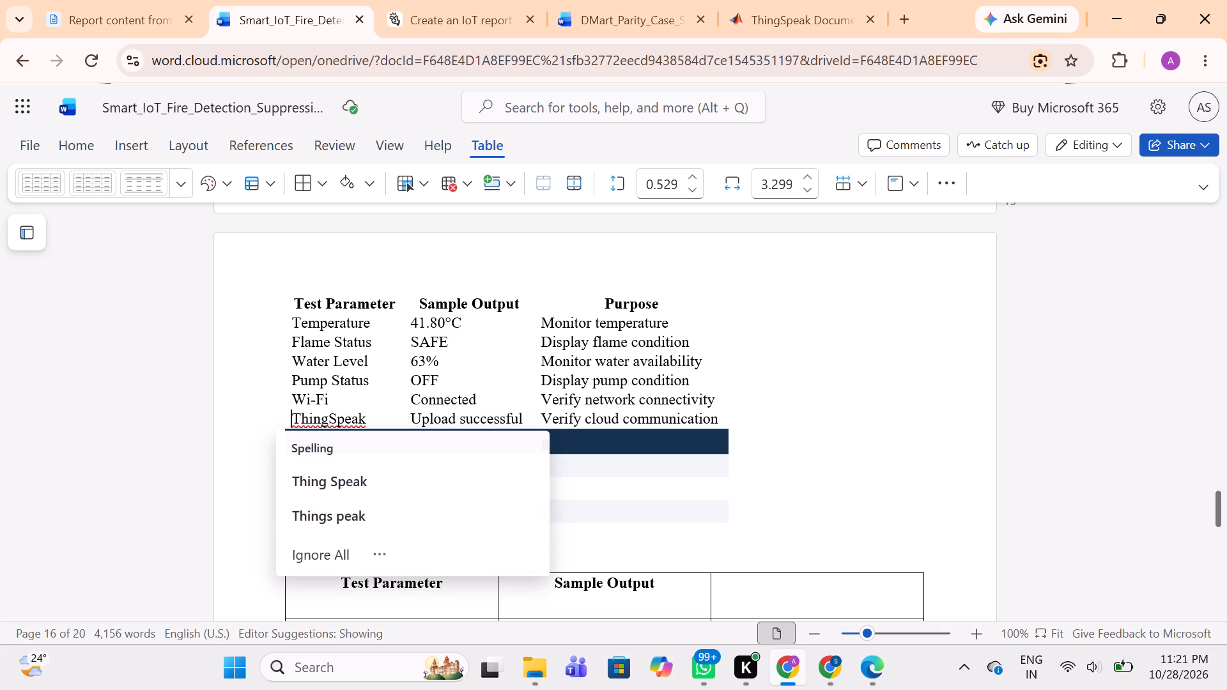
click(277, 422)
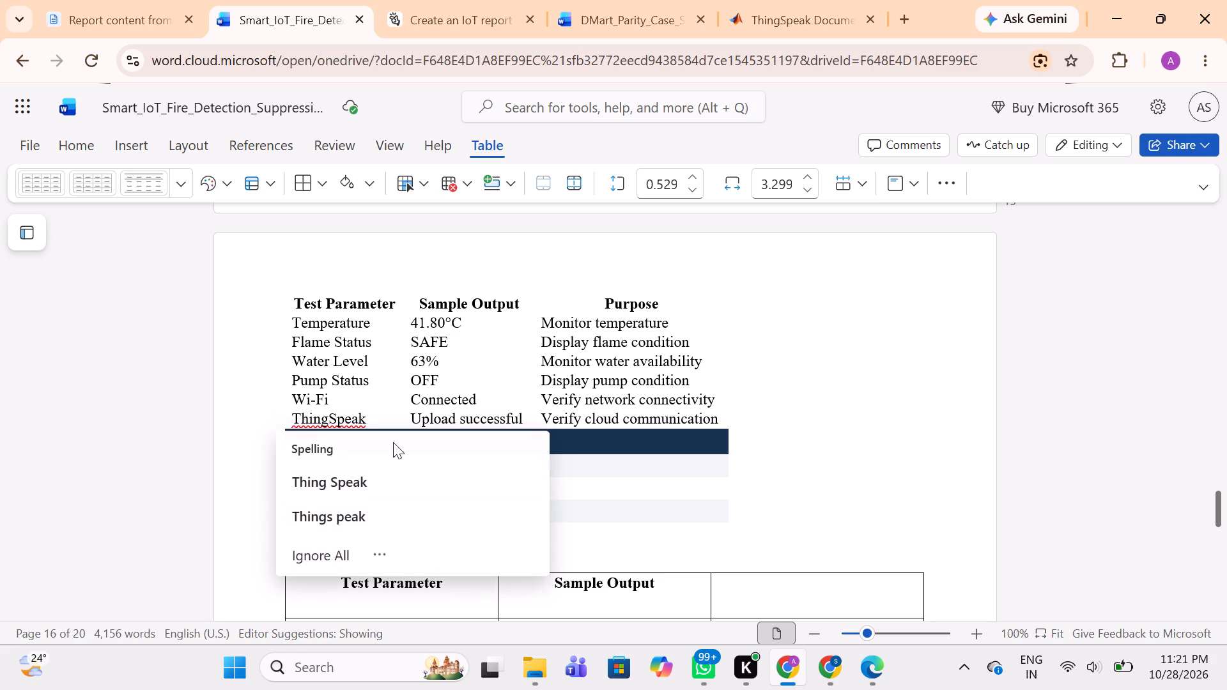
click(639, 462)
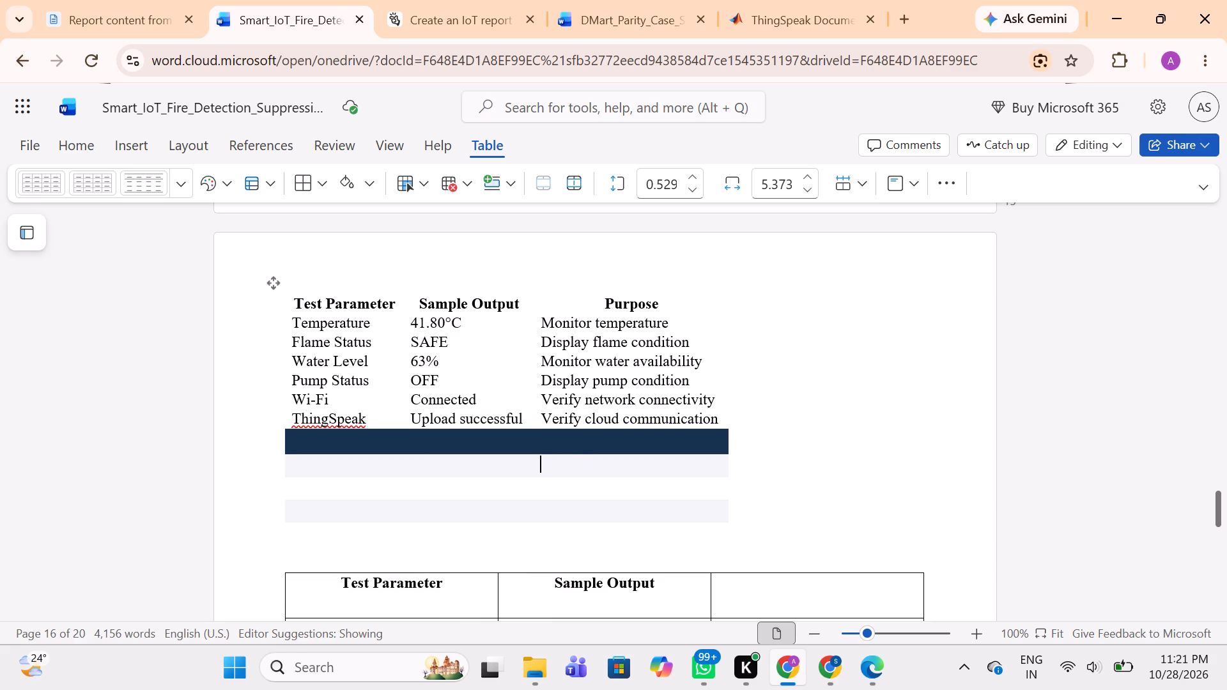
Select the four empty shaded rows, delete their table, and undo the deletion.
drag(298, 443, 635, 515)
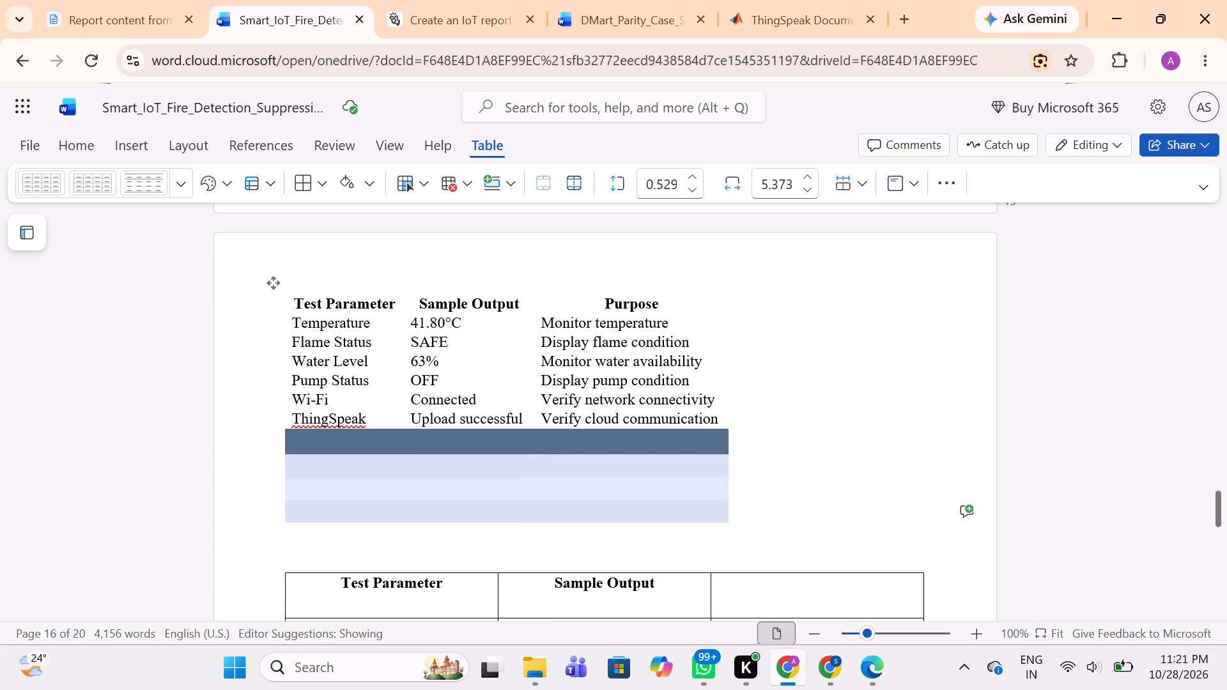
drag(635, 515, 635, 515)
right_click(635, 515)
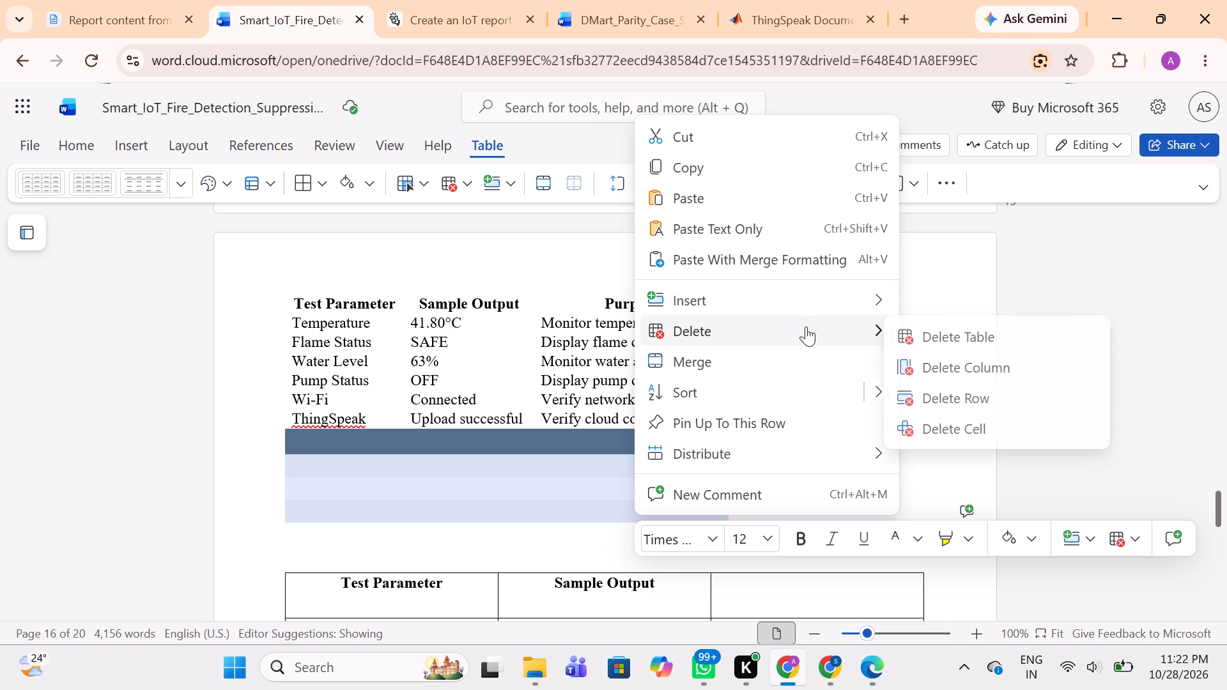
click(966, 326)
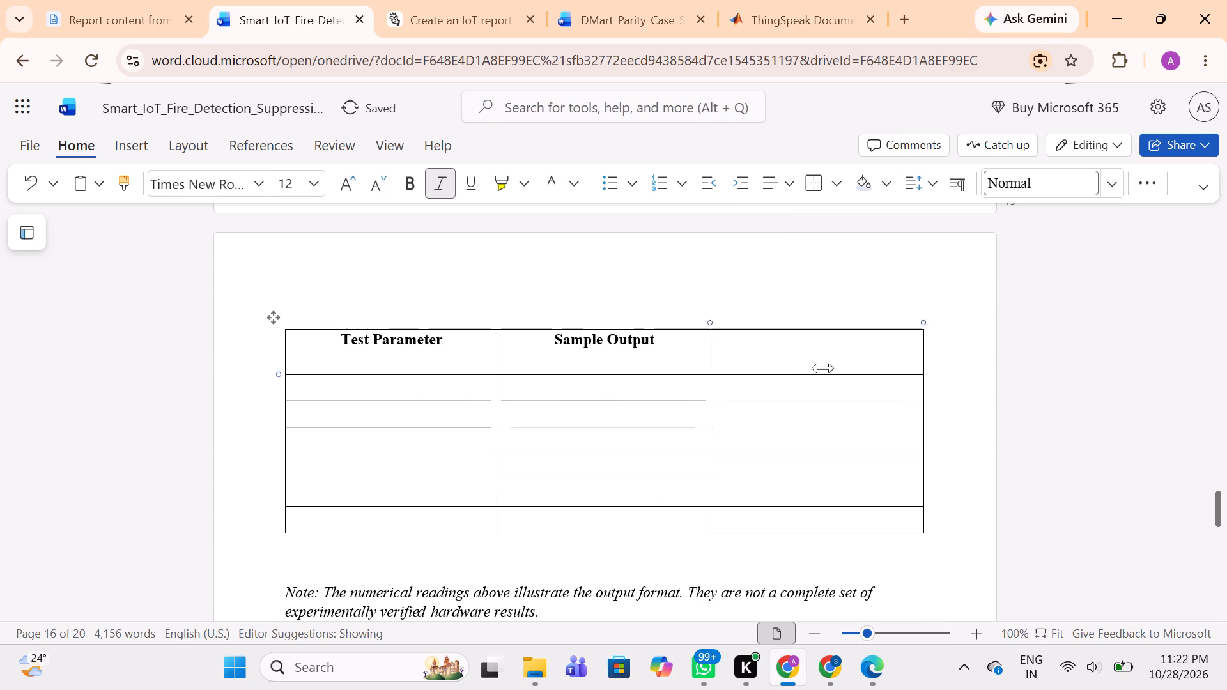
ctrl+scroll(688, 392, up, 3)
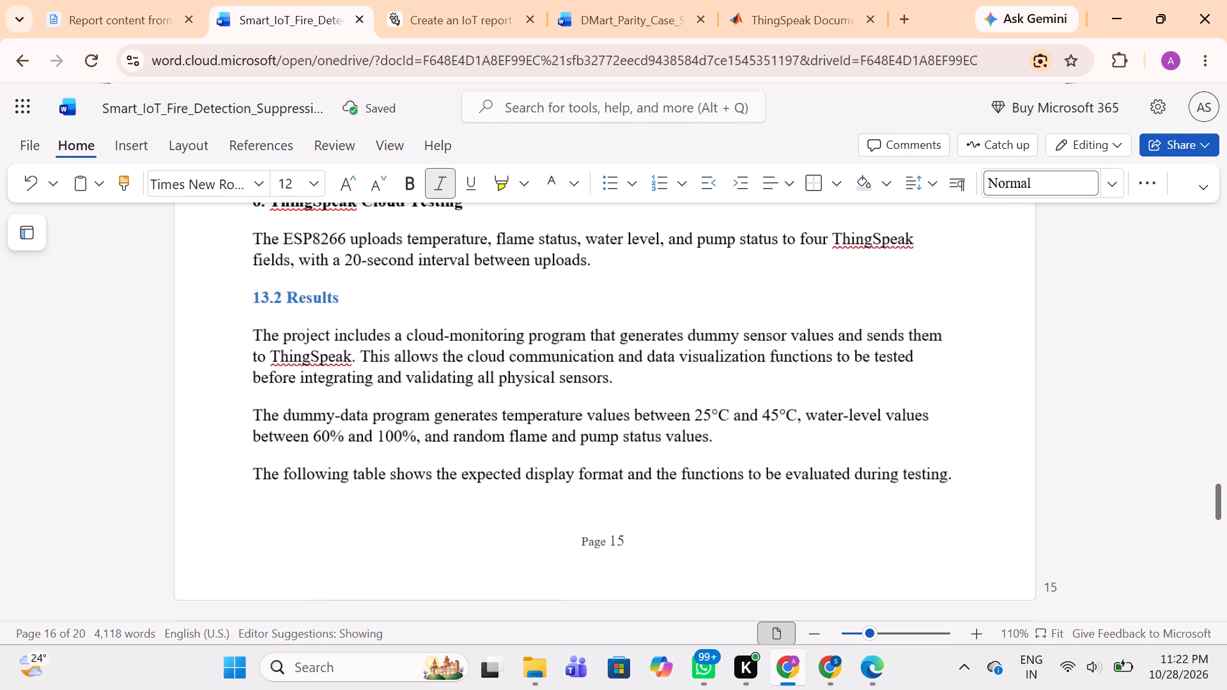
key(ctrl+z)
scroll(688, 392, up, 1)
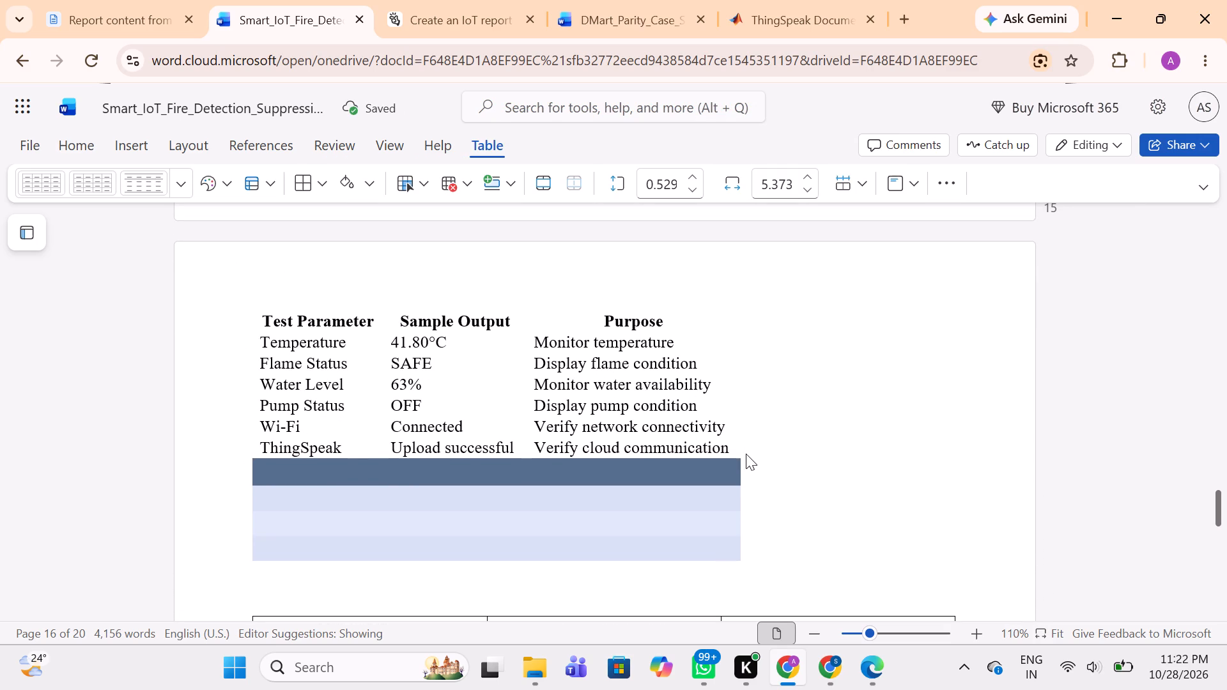
Examine the 13.2 Results text, the borderless sample output table, and the empty bordered table with its following notes.
scroll(737, 475, down, 5)
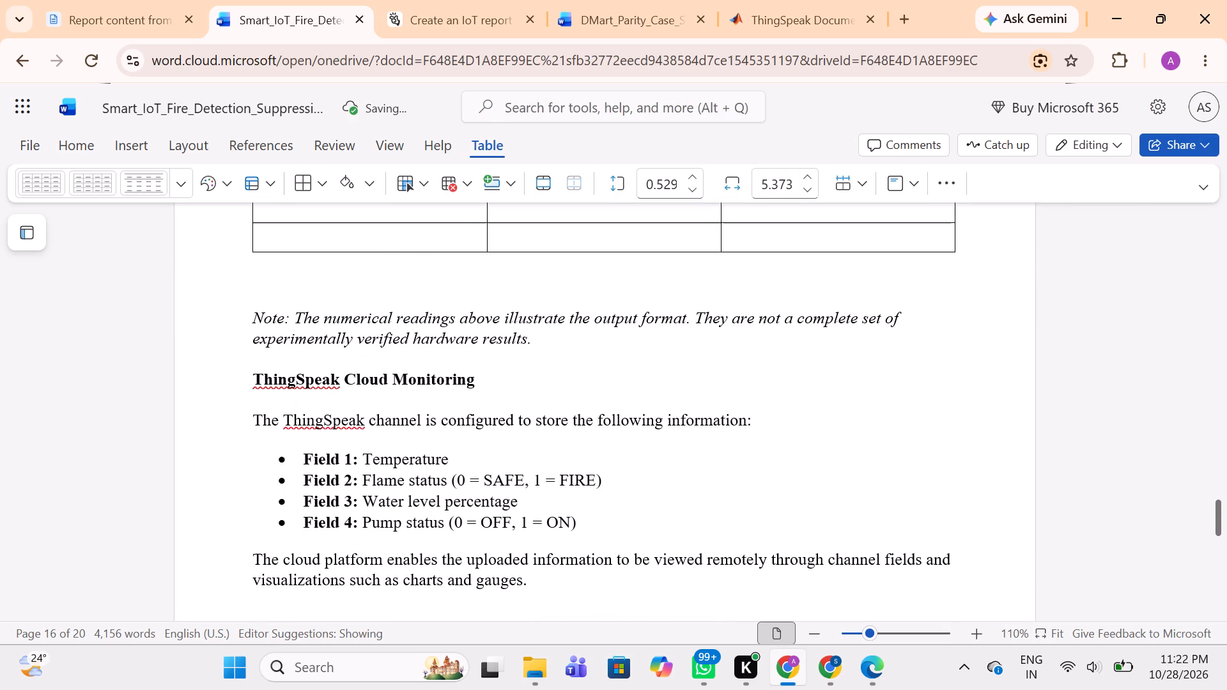
scroll(737, 475, down, 1)
scroll(737, 475, up, 5)
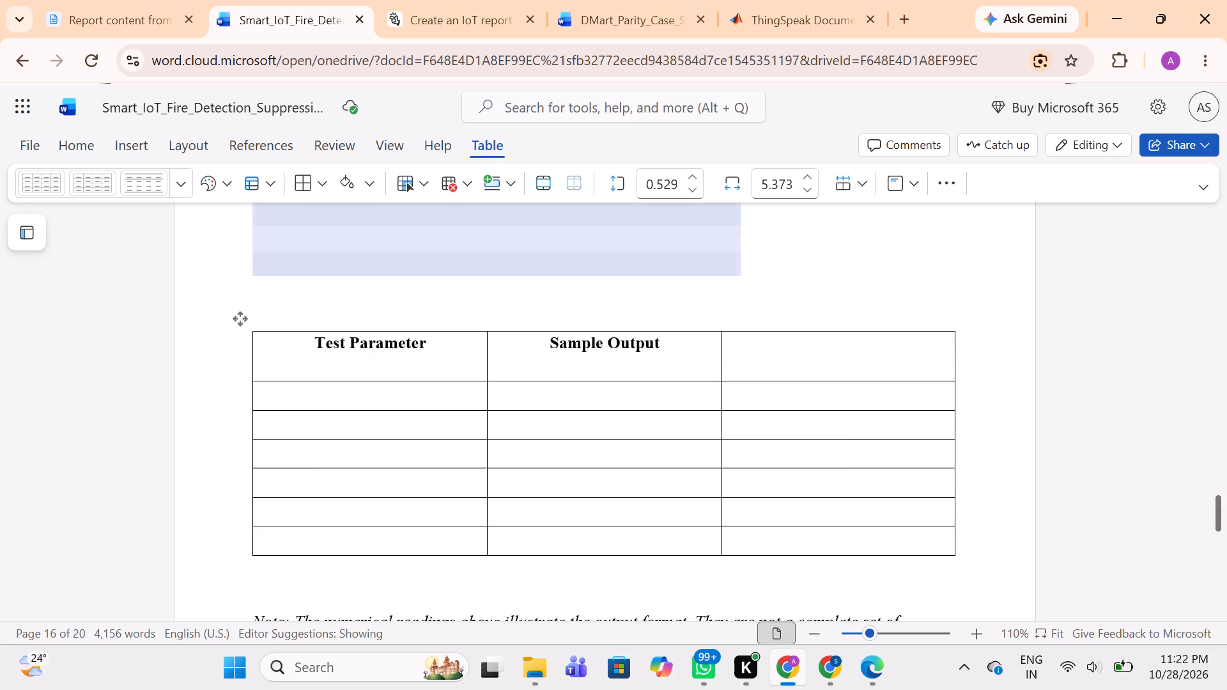
scroll(737, 475, up, 6)
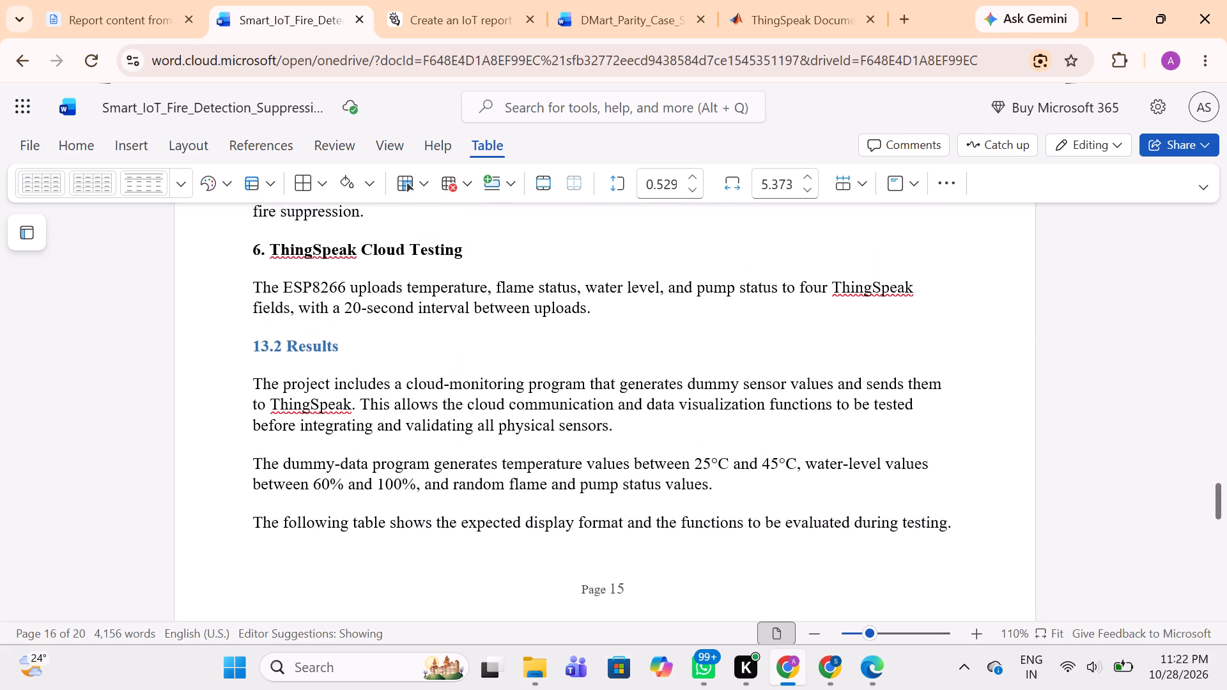
scroll(737, 475, down, 4)
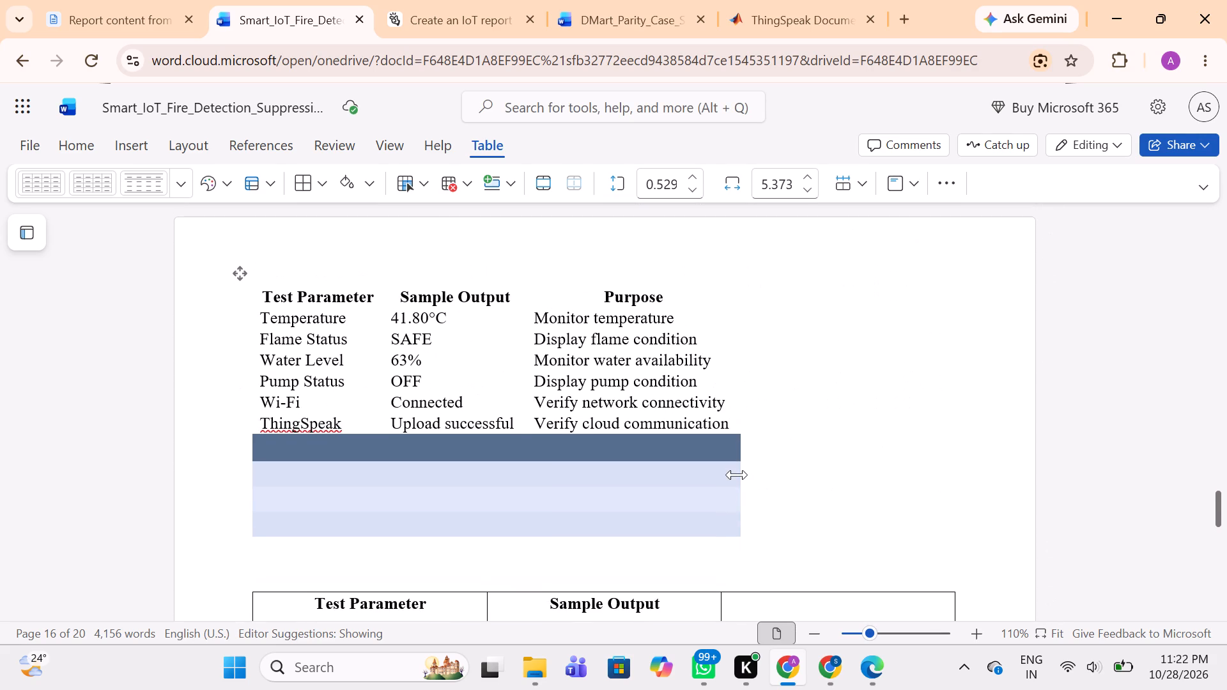
scroll(737, 475, down, 1)
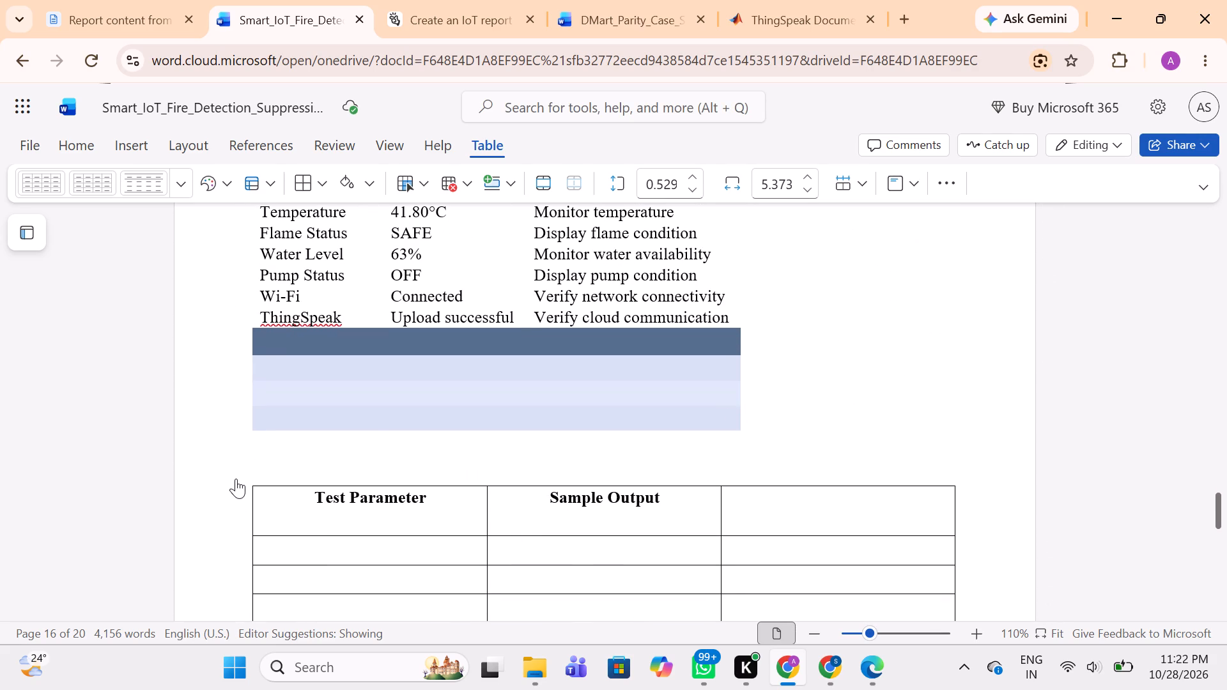
Delete the empty bordered table headed Test Parameter and Sample Output.
click(236, 479)
click(734, 452)
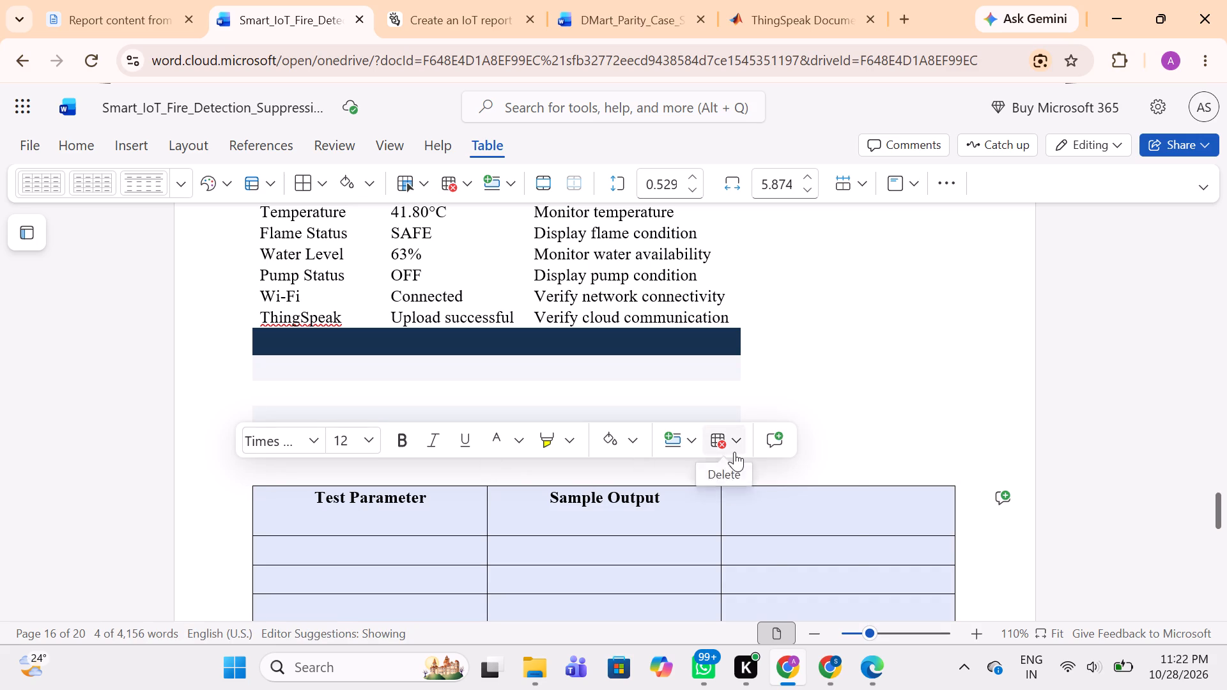
click(768, 485)
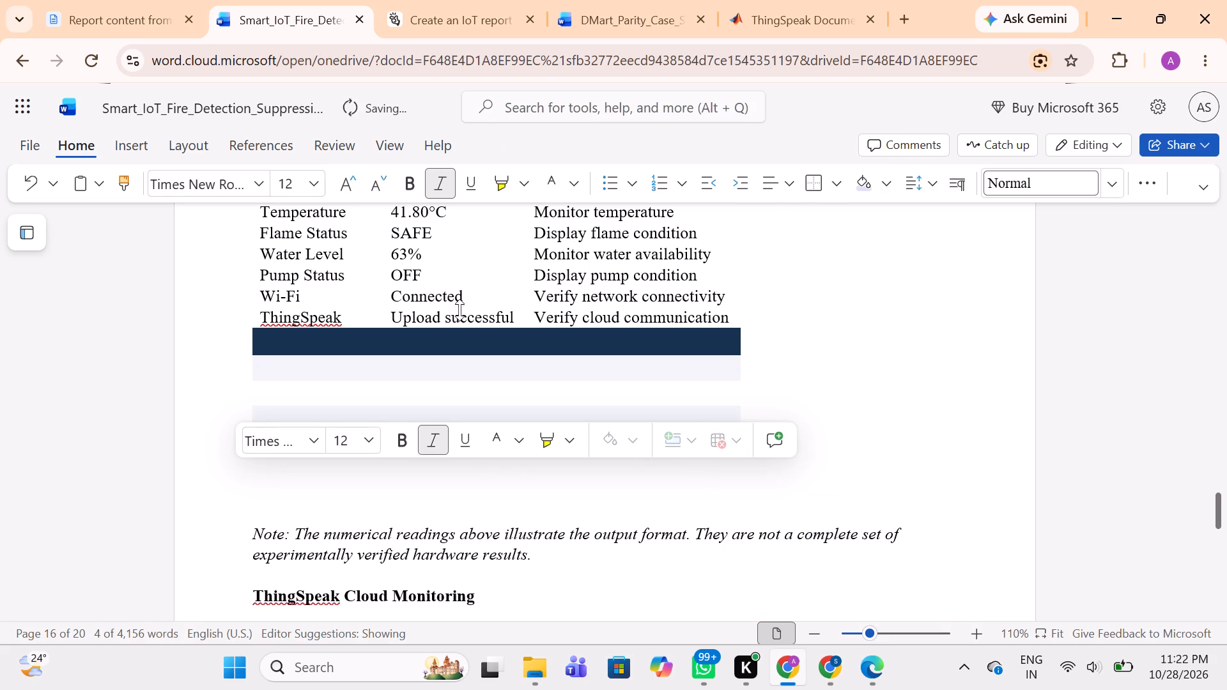
Delete the italic note about the numerical readings above the ThingSpeak Cloud Monitoring heading.
scroll(437, 292, down, 3)
drag(251, 282, 289, 277)
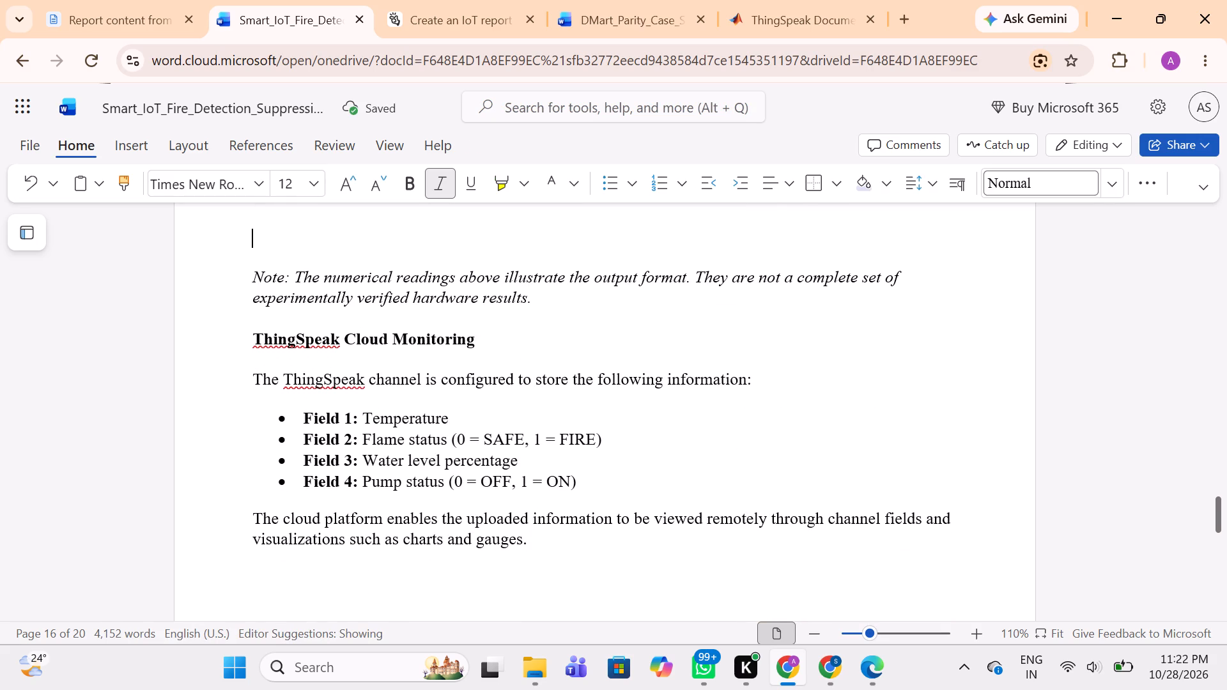
drag(289, 277, 541, 310)
key(BackSpace)
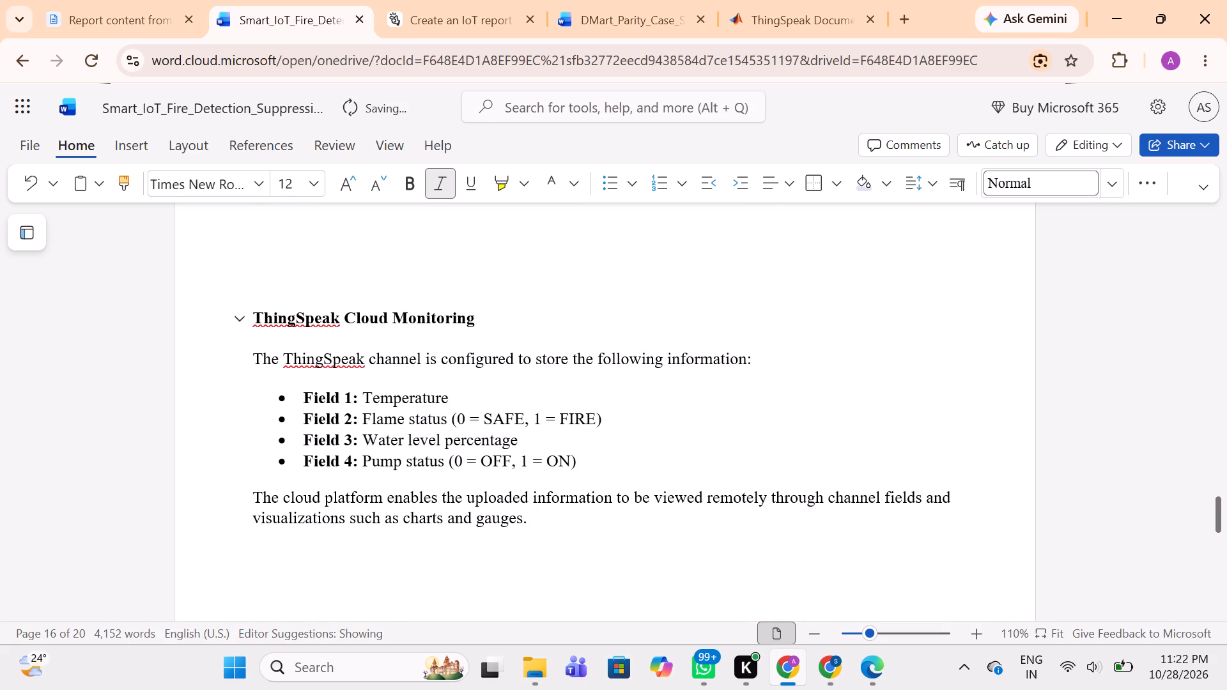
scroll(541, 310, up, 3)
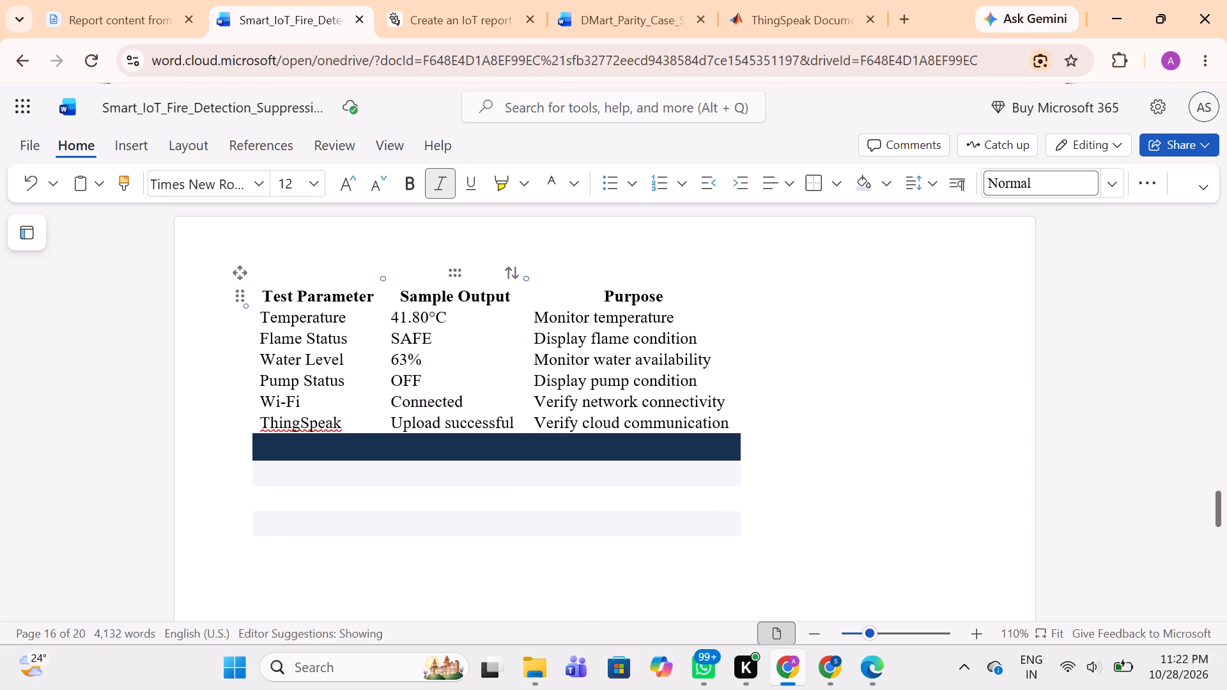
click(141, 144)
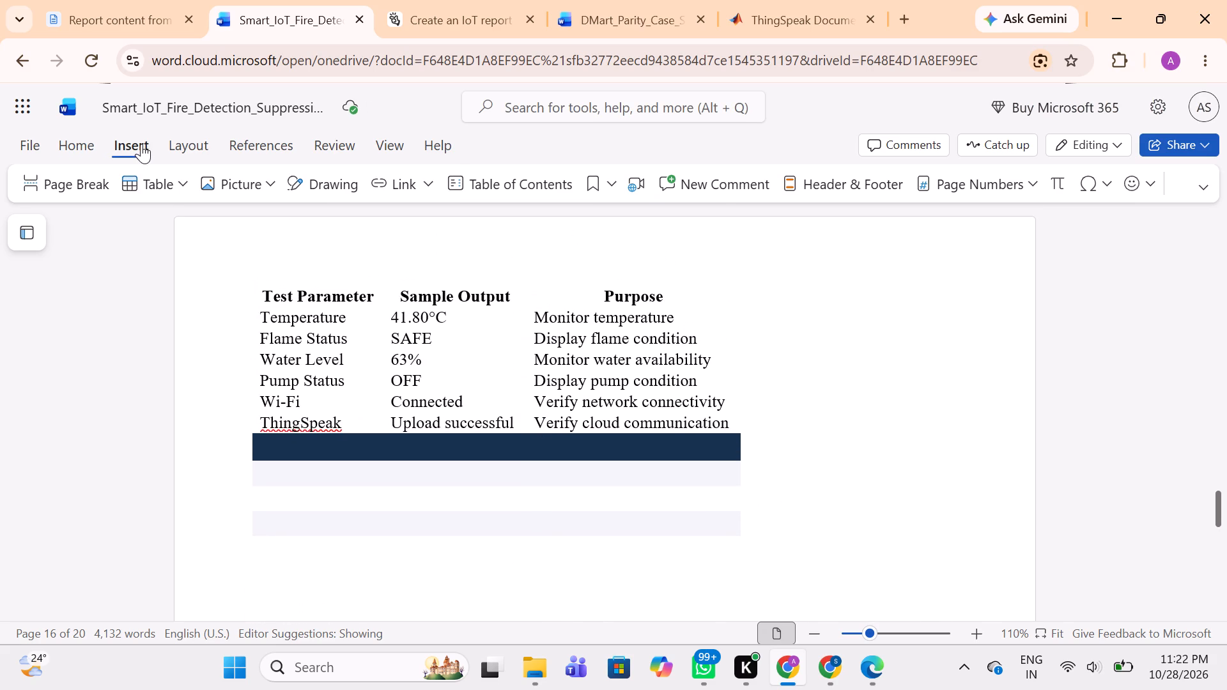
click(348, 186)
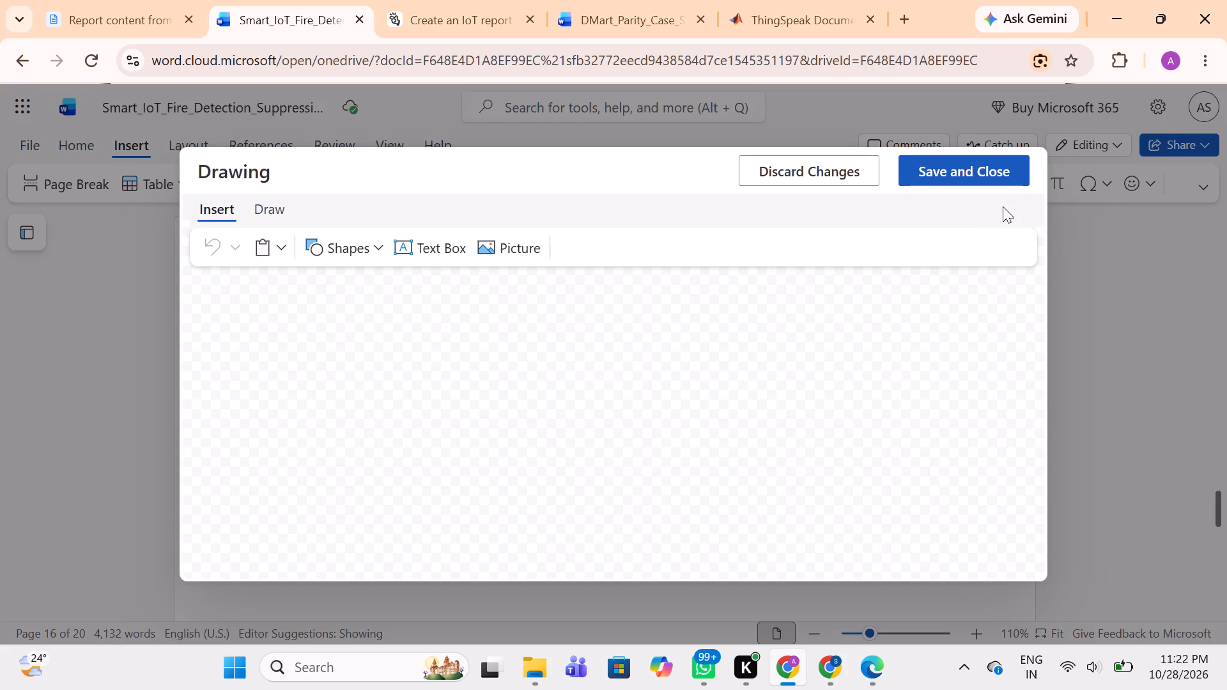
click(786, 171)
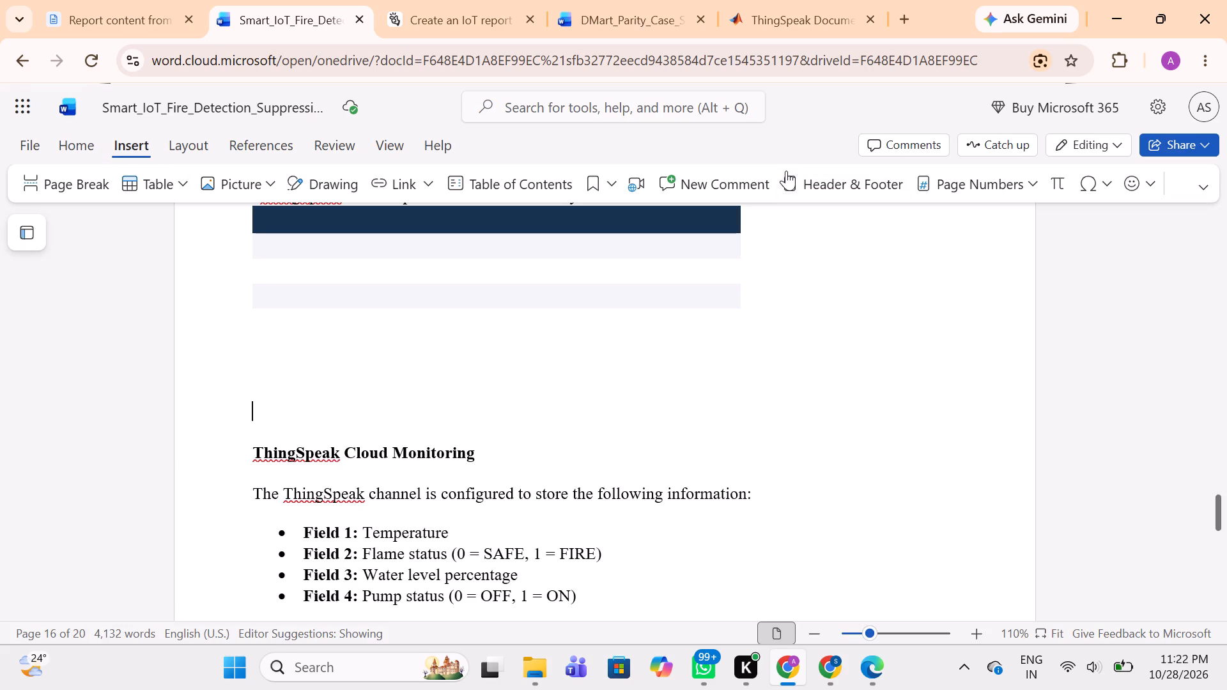
Copy the filled rows of the sample output table, from the Test Parameter, Sample Output and Purpose header through the ThingSpeak row.
scroll(330, 388, up, 1)
scroll(318, 445, up, 1)
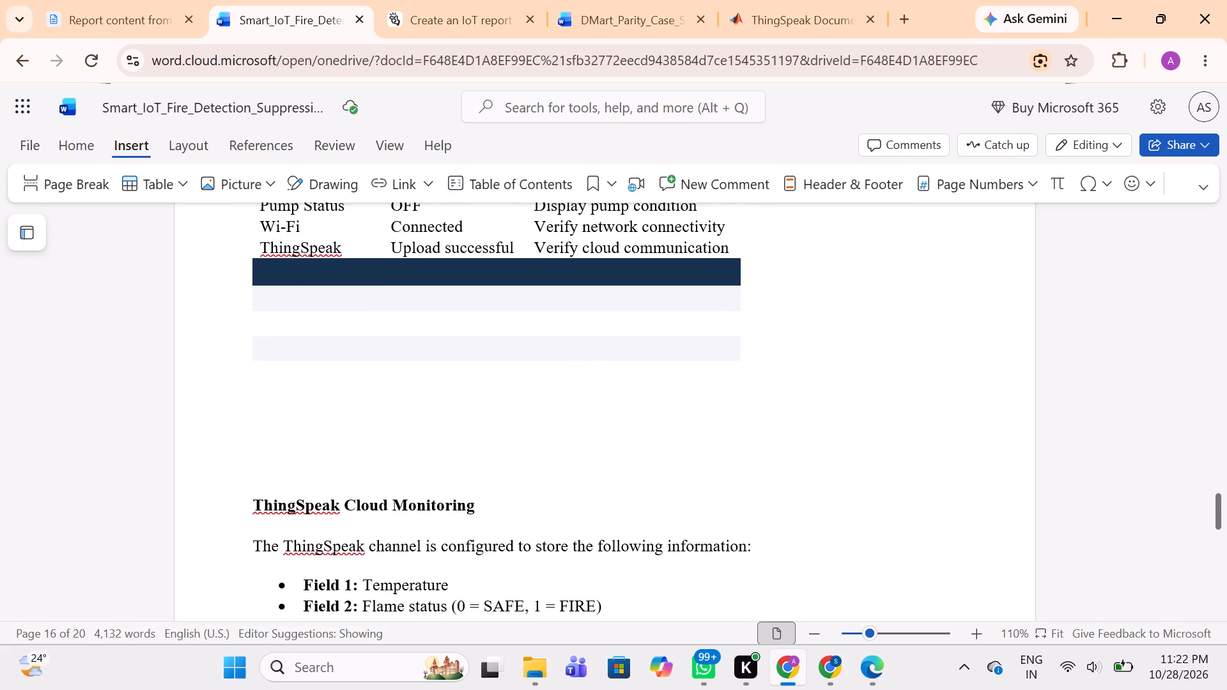
scroll(318, 445, up, 1)
click(765, 395)
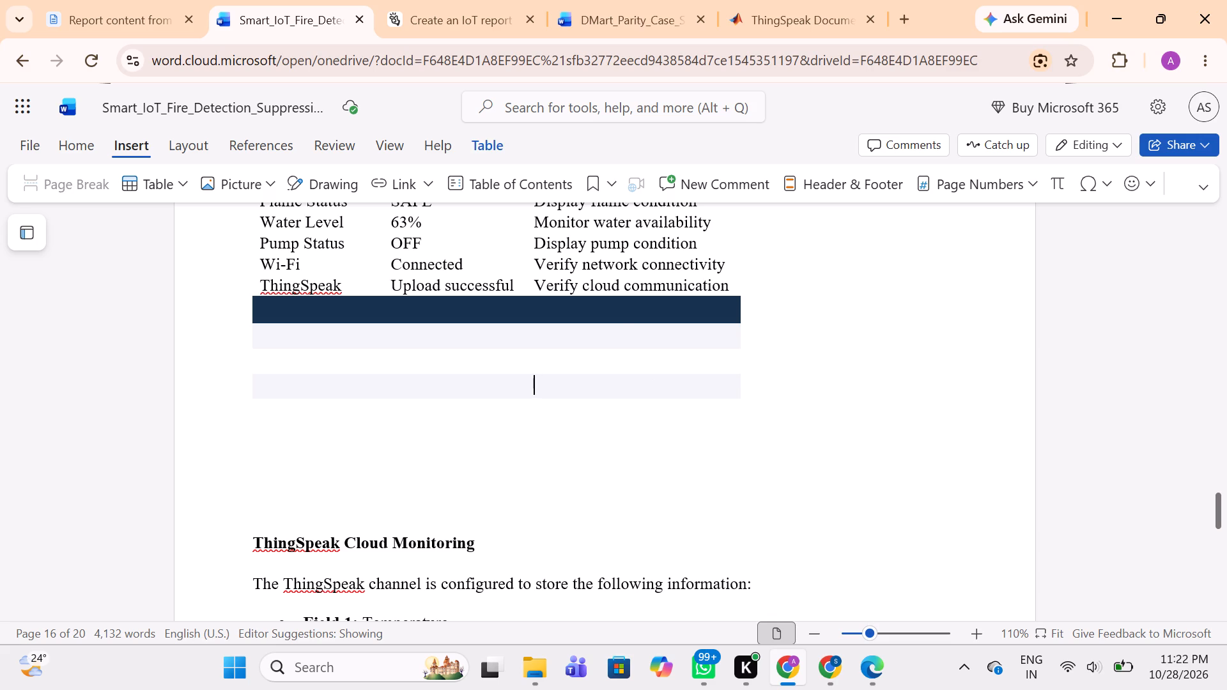
scroll(430, 263, up, 1)
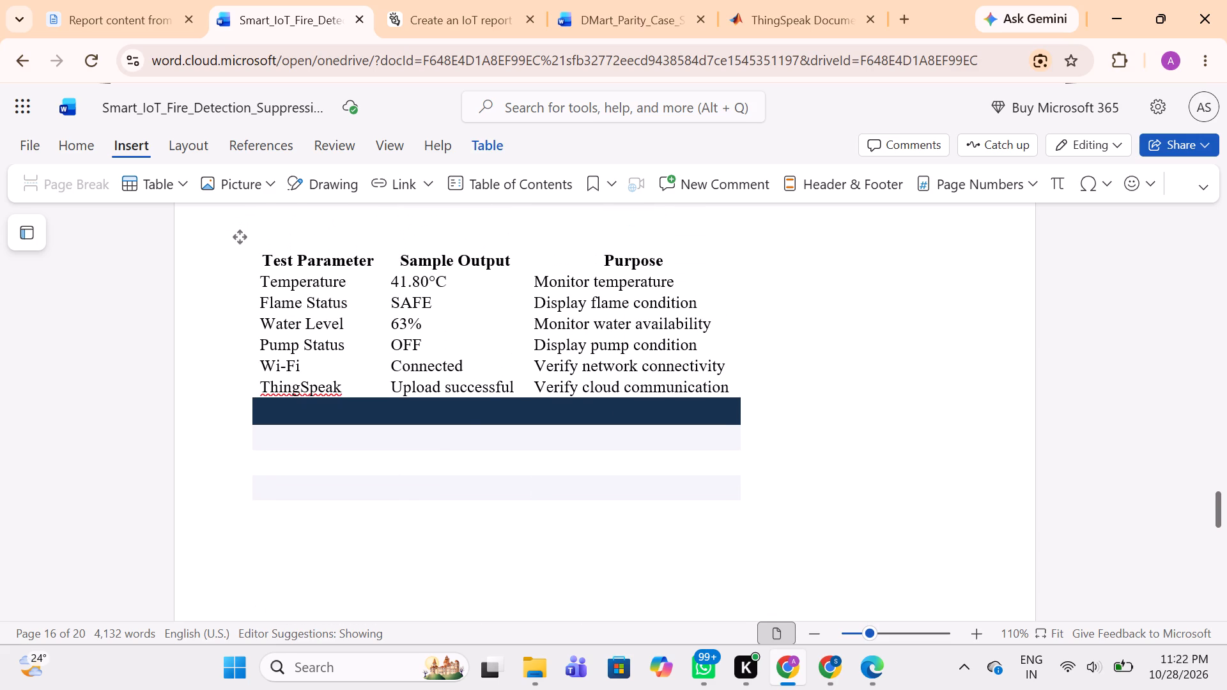
drag(259, 262, 595, 364)
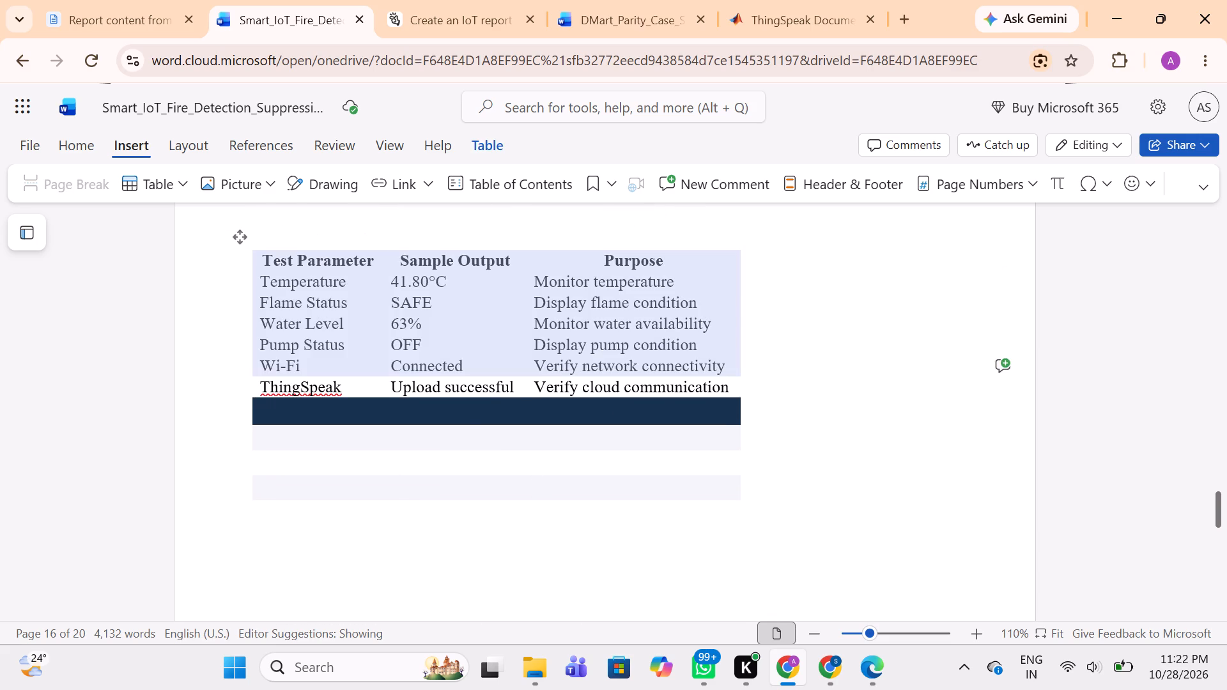
drag(595, 364, 724, 387)
key(ctrl+c)
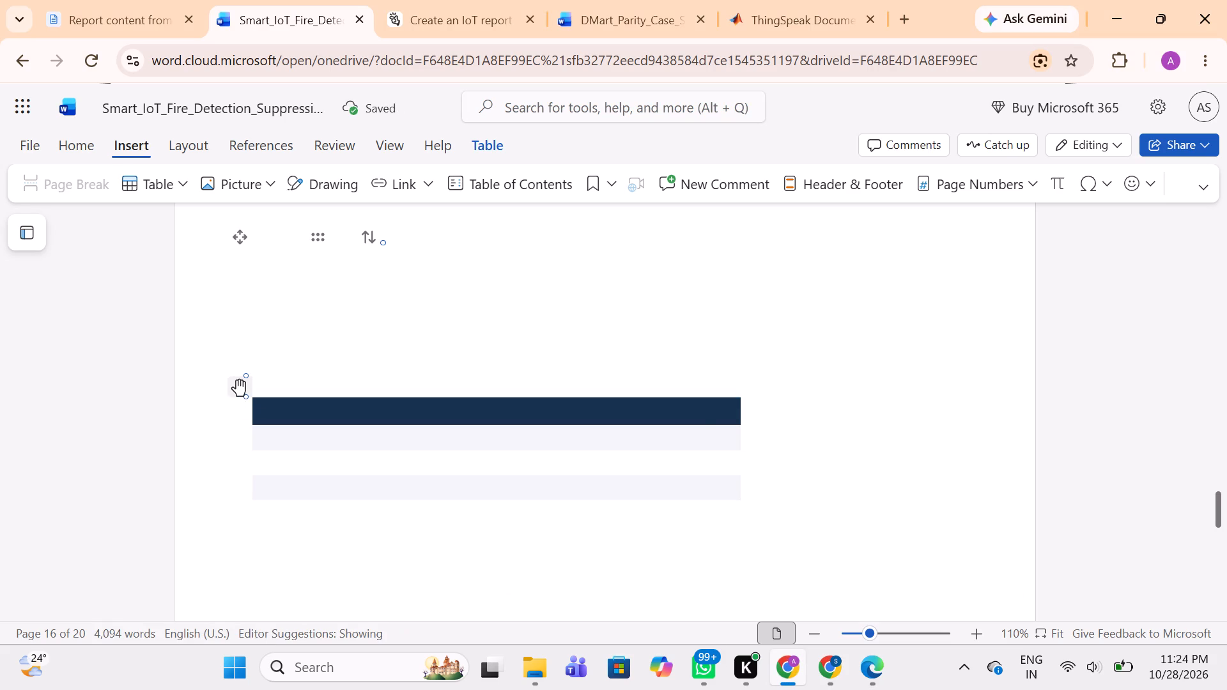
Delete the empty shaded table above the ThingSpeak Cloud Monitoring heading in the Word report.
click(741, 355)
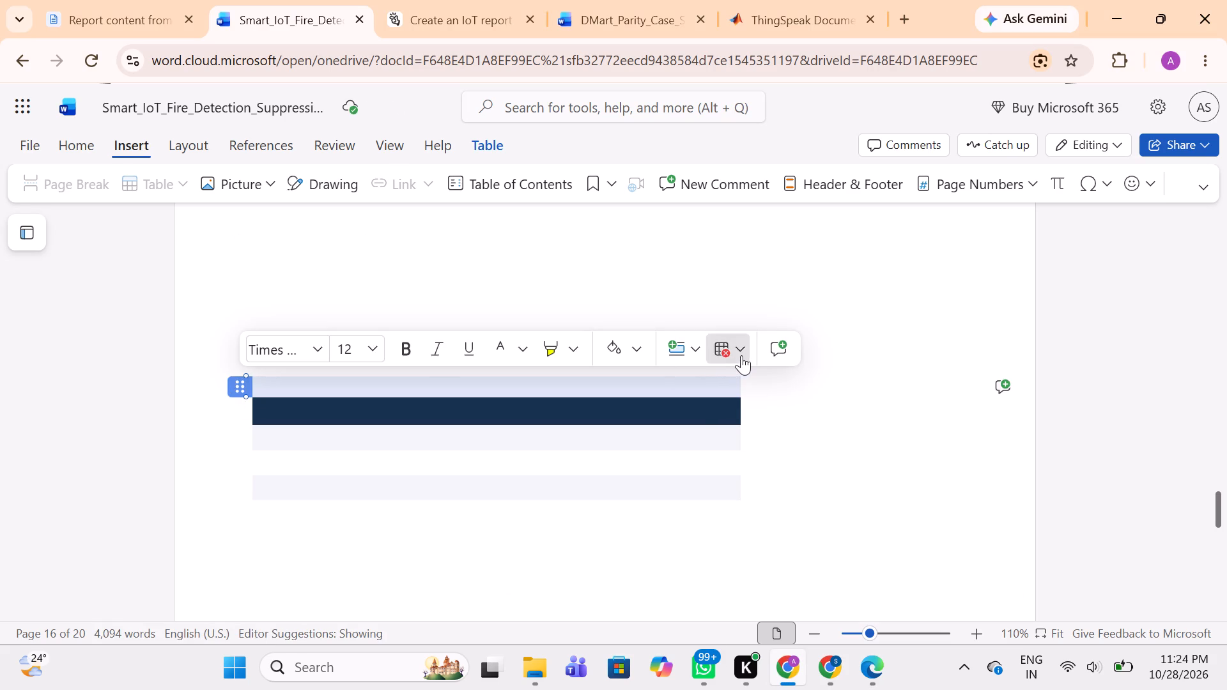
click(789, 384)
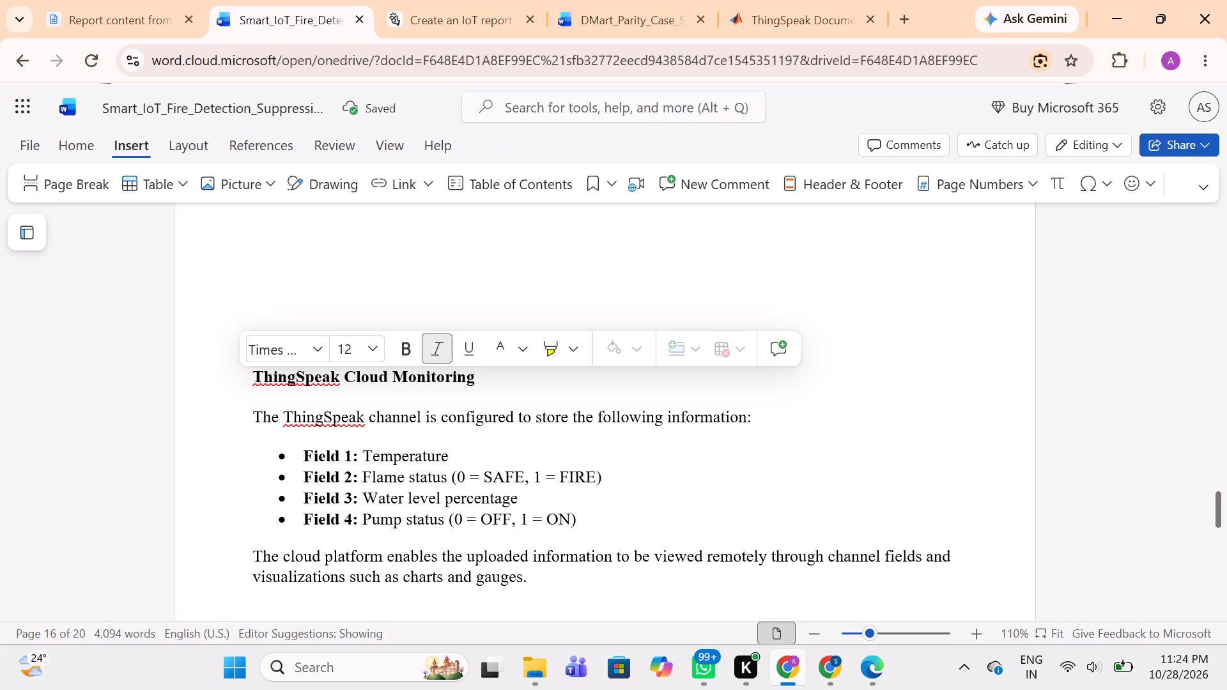
Paste the copied three-column sample output table, with rows from Temperature to ThingSpeak, into the blank space above ThingSpeak Cloud Monitoring.
click(279, 250)
key(ctrl+v)
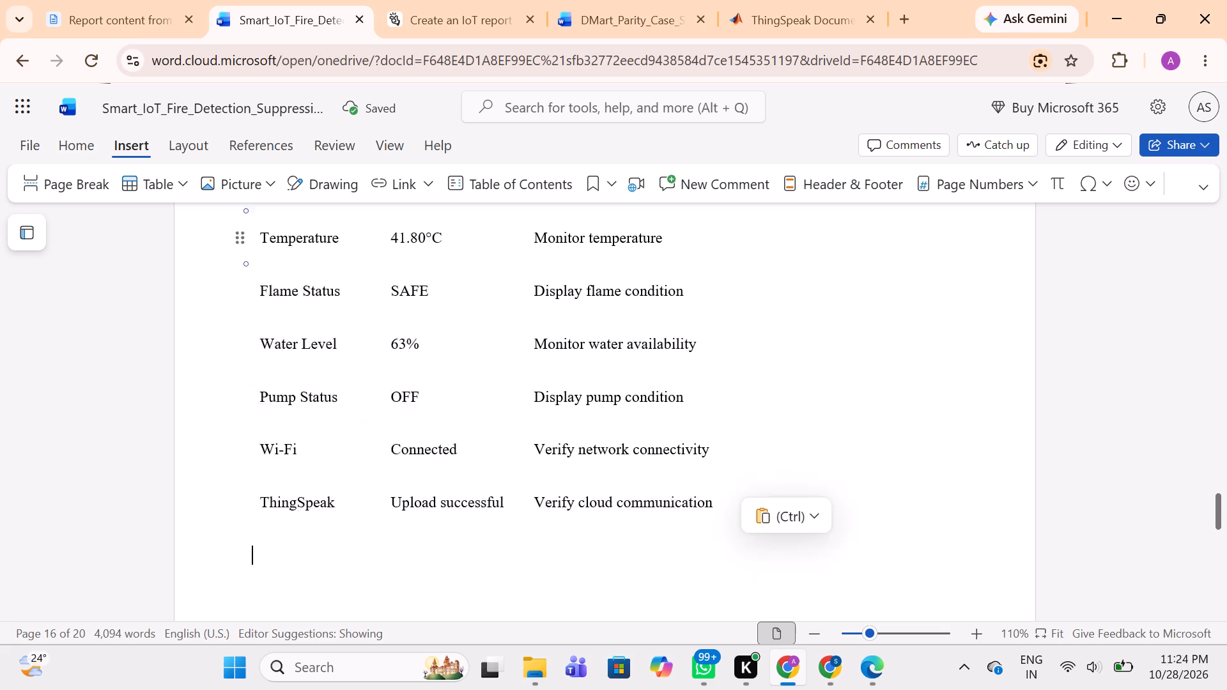
In the Fire Rover report in Word, examine the pasted 13.2 Test Results Summary table and the paragraphs preceding it.
scroll(279, 250, up, 2)
scroll(279, 250, down, 1)
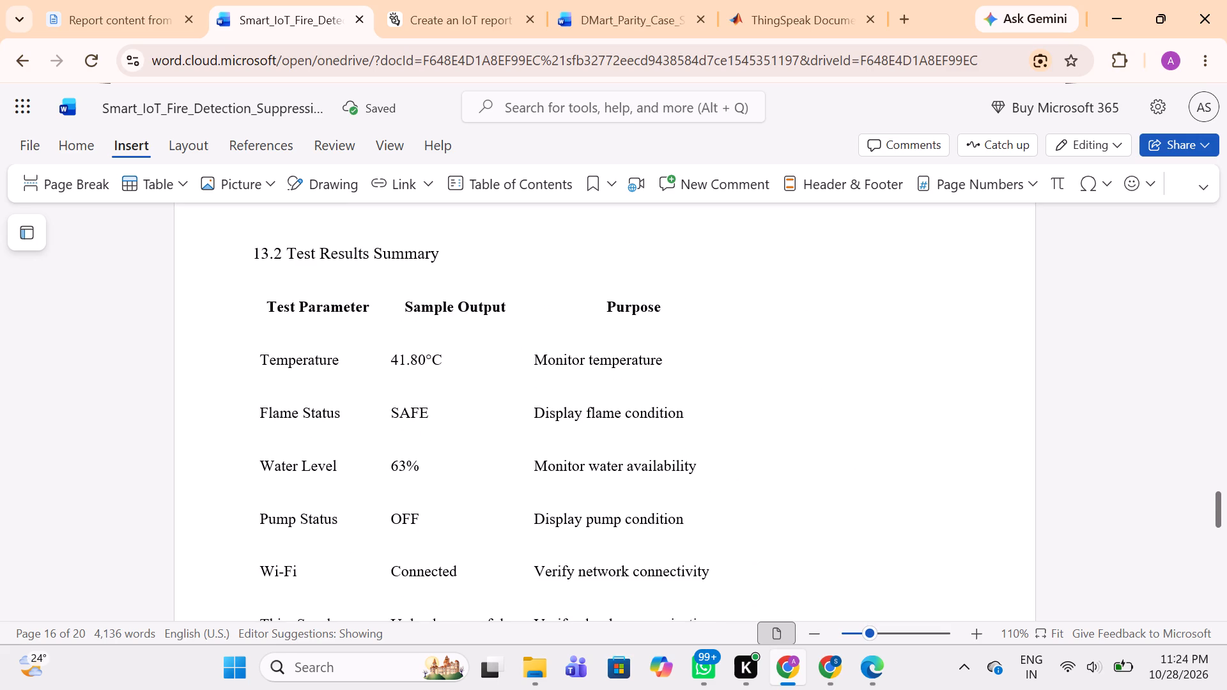
scroll(279, 250, down, 1)
scroll(279, 250, up, 2)
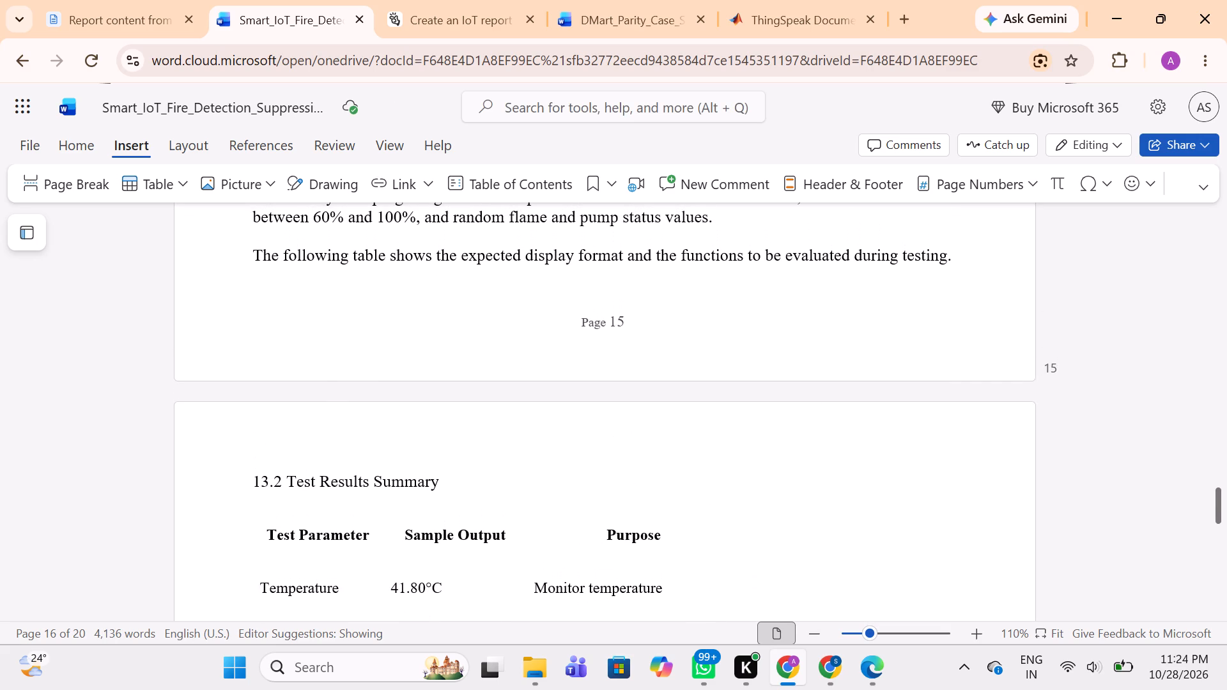
scroll(279, 250, up, 3)
scroll(279, 250, down, 1)
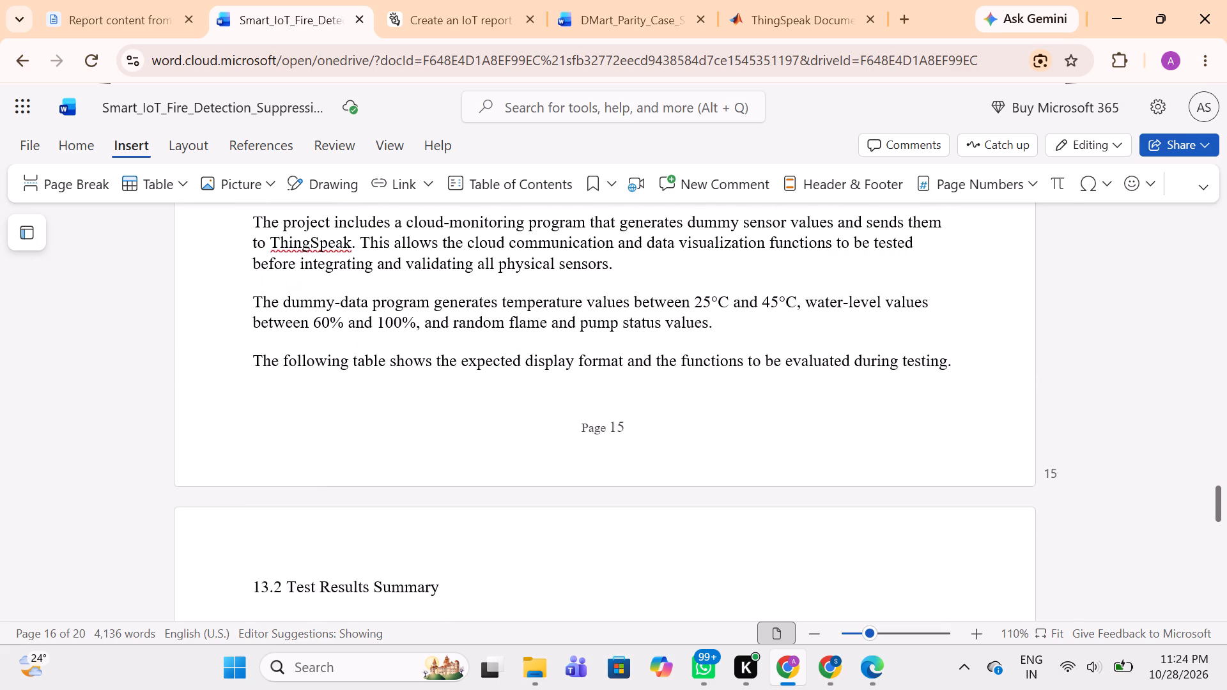
Undo the paste of the 13.2 Test Results Summary table.
key(ctrl+z)
Delete the blank lines above the ThingSpeak Cloud Monitoring heading so it starts at the top of its page.
scroll(279, 250, down, 2)
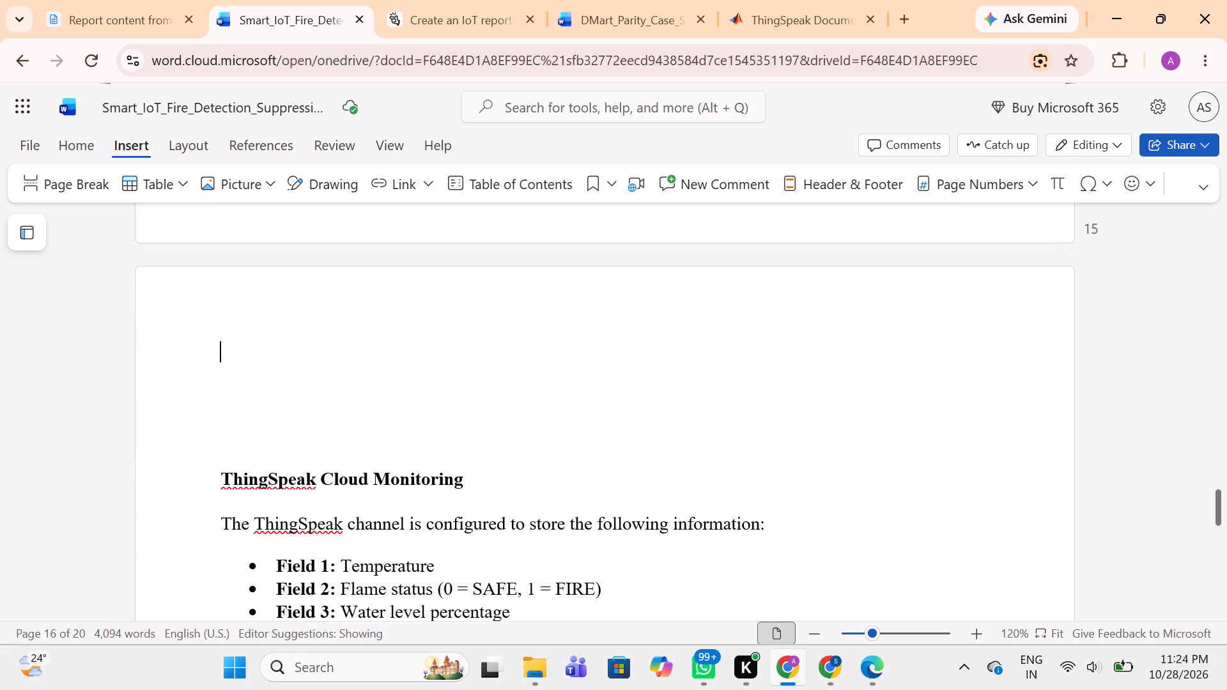
click(220, 475)
key(BackSpace)
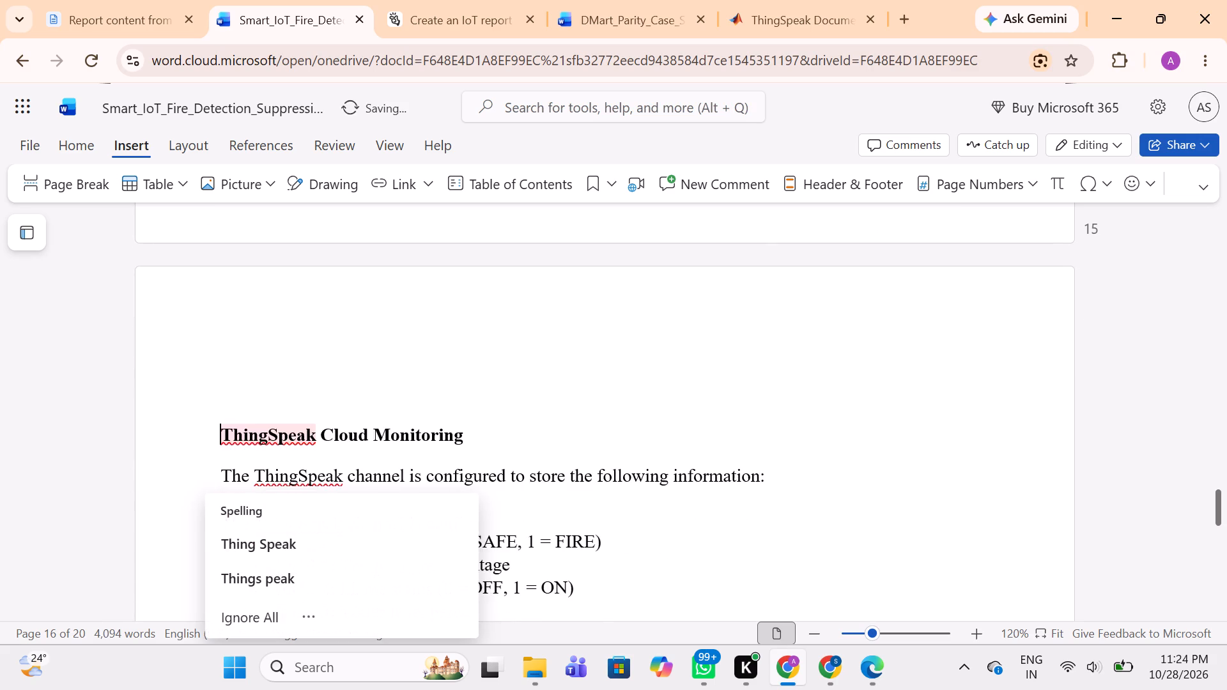
key(BackSpace)
key(BackSpace)
key(BackSpace)
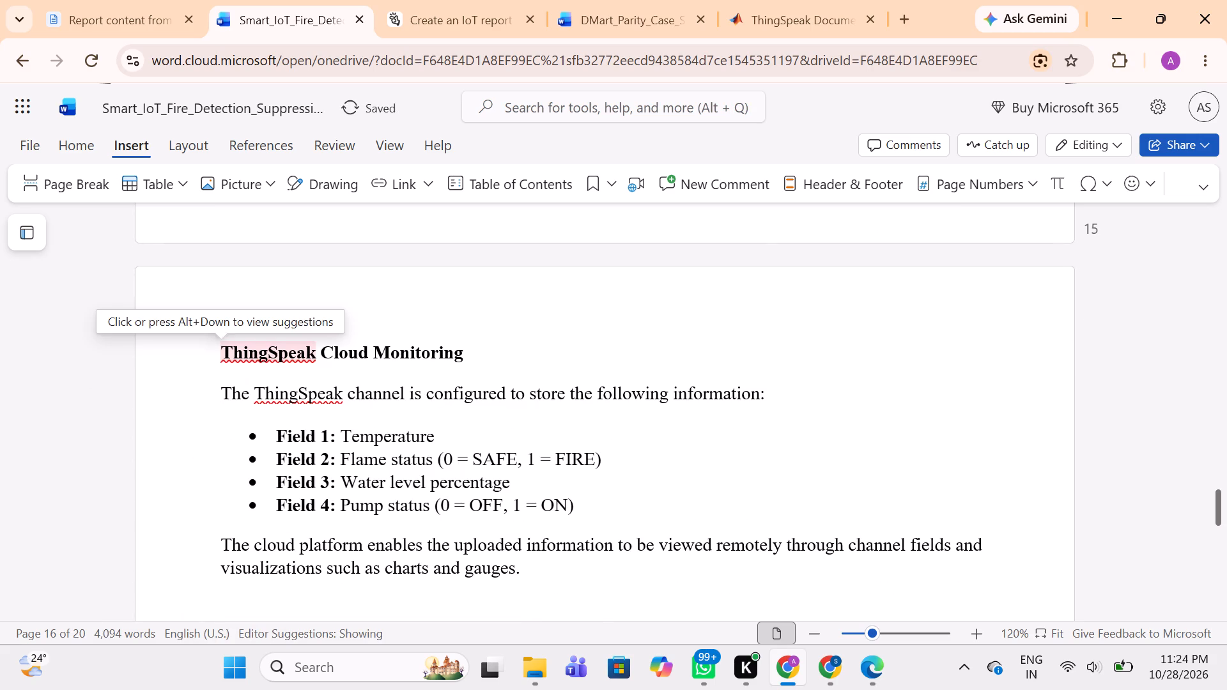
Set the font size of the 13.2 Results heading to 14.
scroll(224, 475, up, 4)
scroll(224, 475, down, 1)
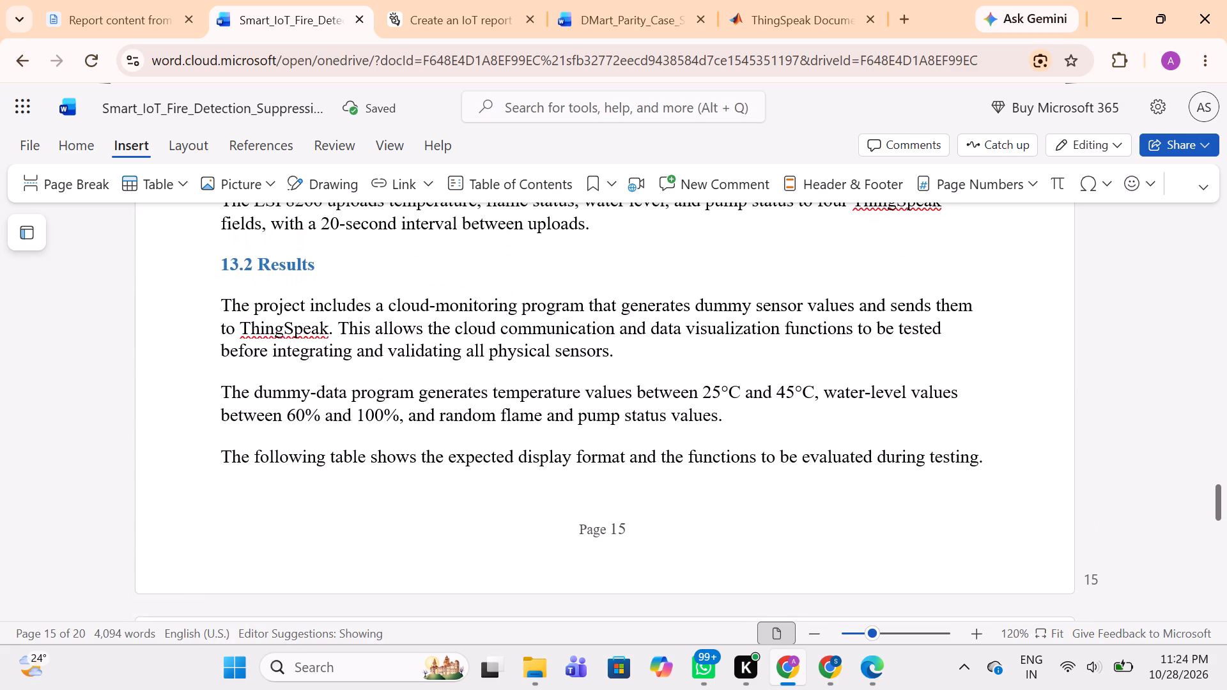
scroll(224, 475, down, 1)
click(305, 403)
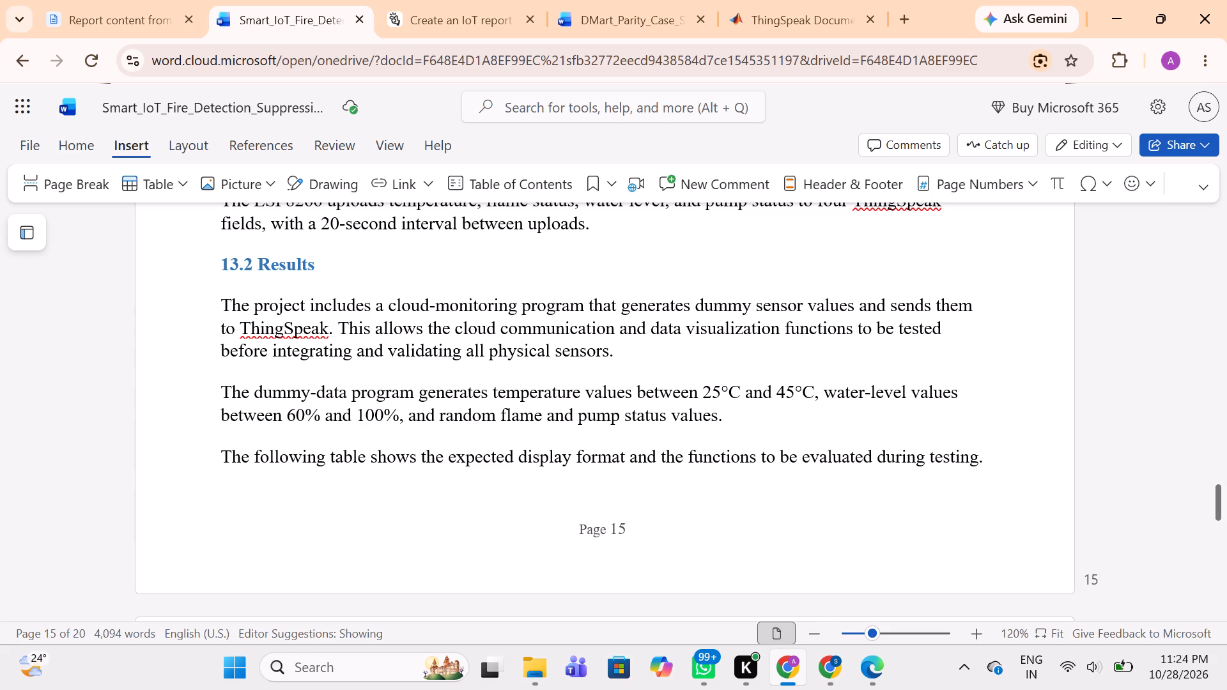
click(97, 149)
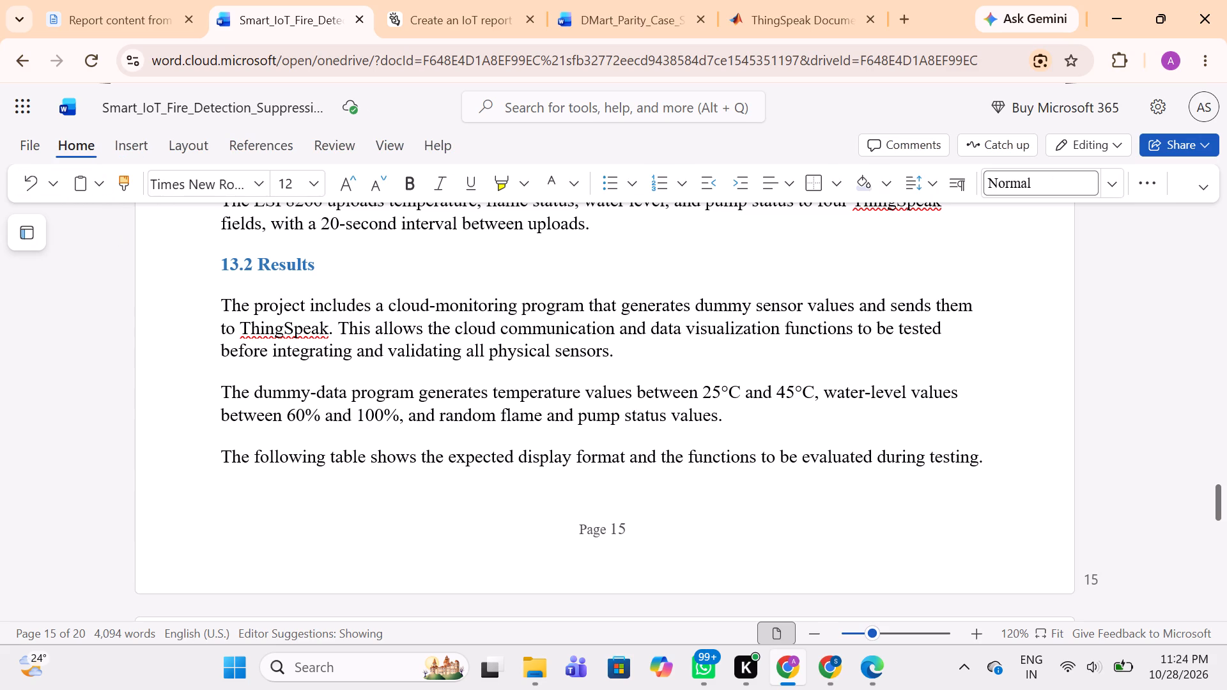
scroll(387, 342, up, 2)
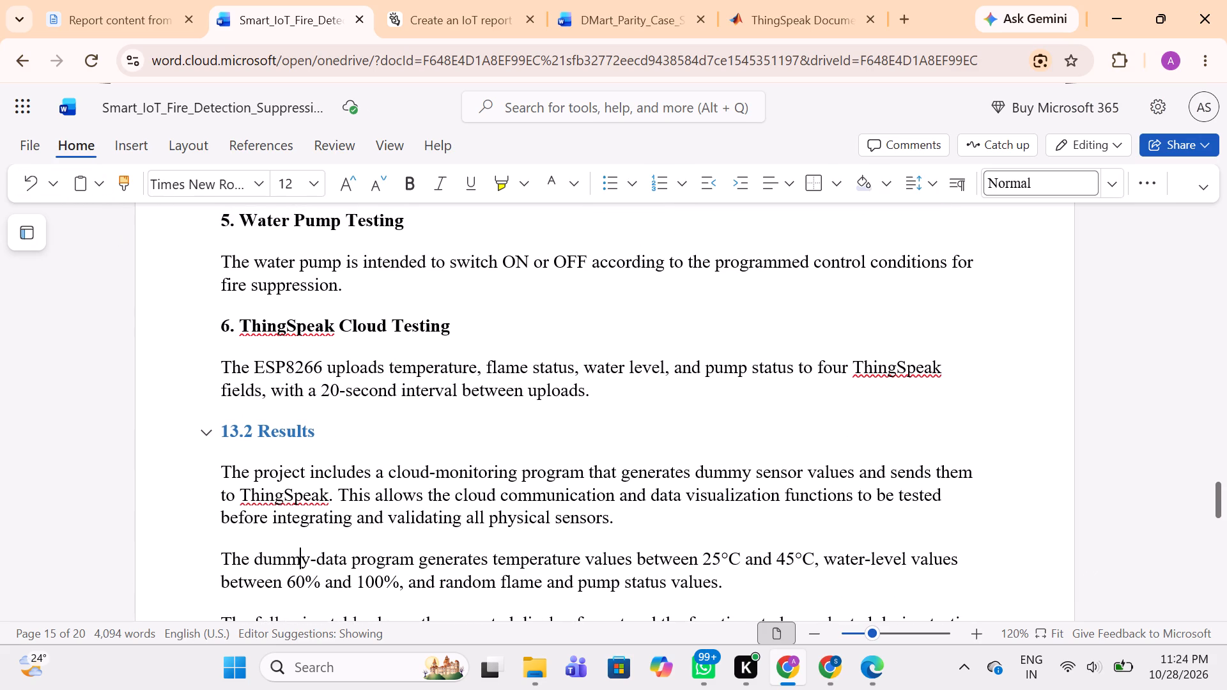
triple_click(288, 436)
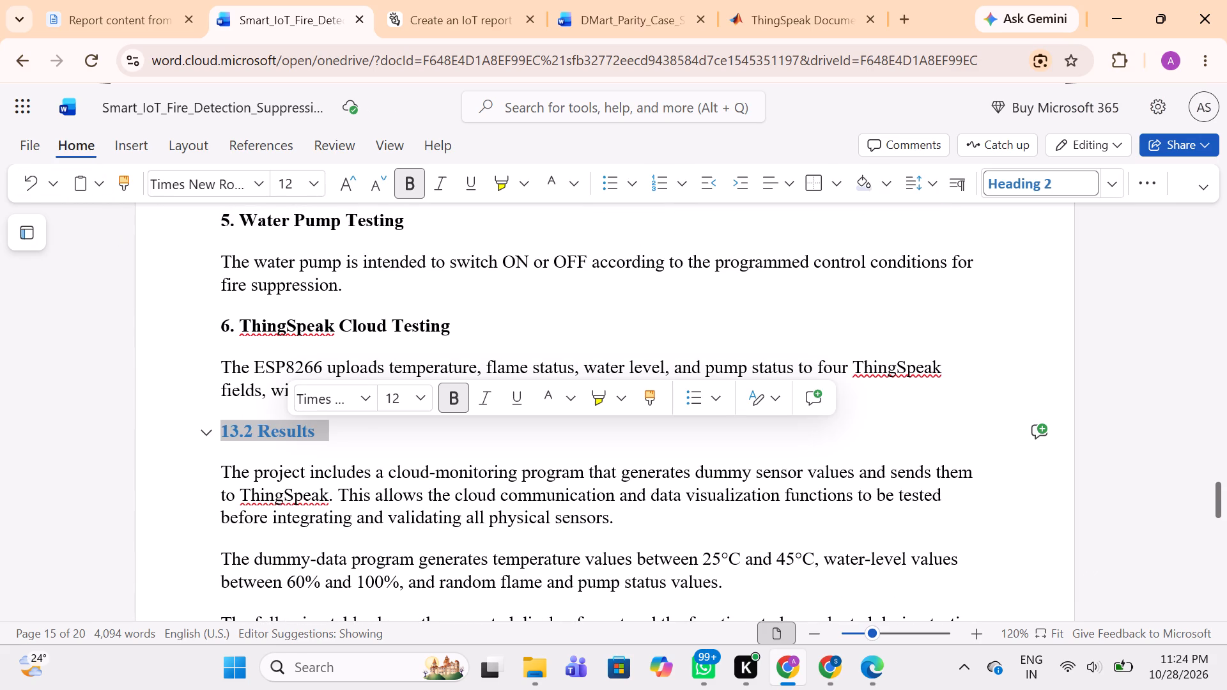
click(315, 180)
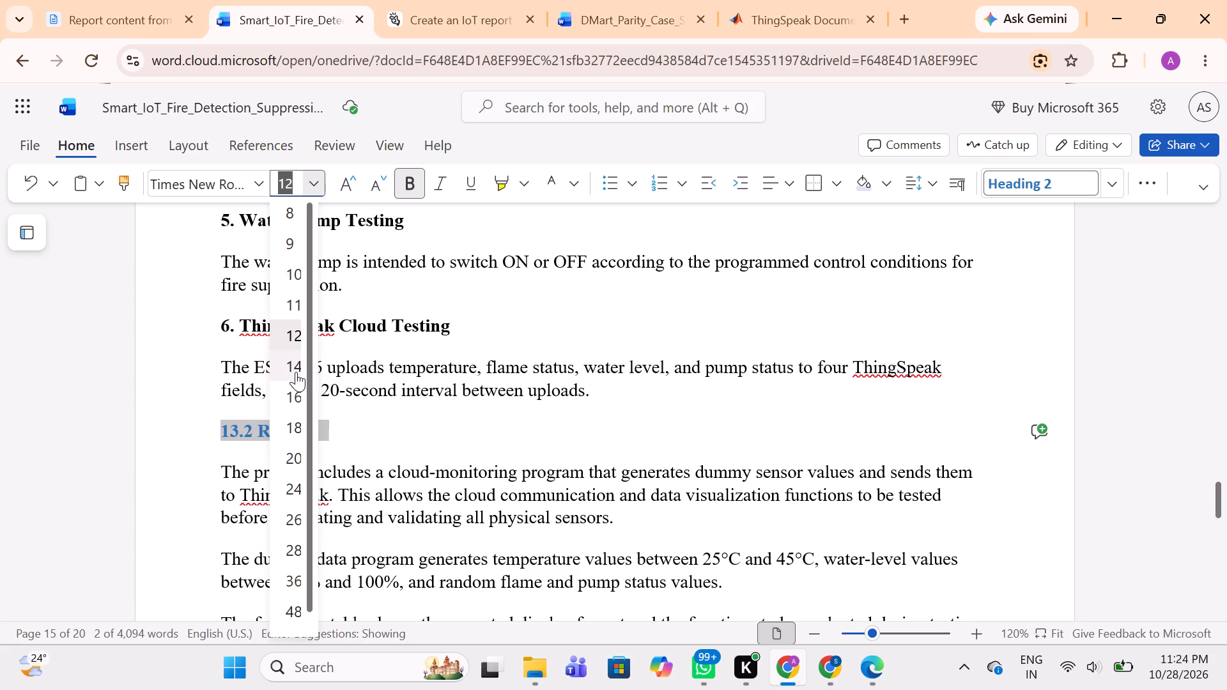
click(296, 372)
click(394, 431)
Review the headings and page layout of section 13, Testing and Results, from 13.1 Testing through 13.2 Results.
scroll(394, 431, up, 1)
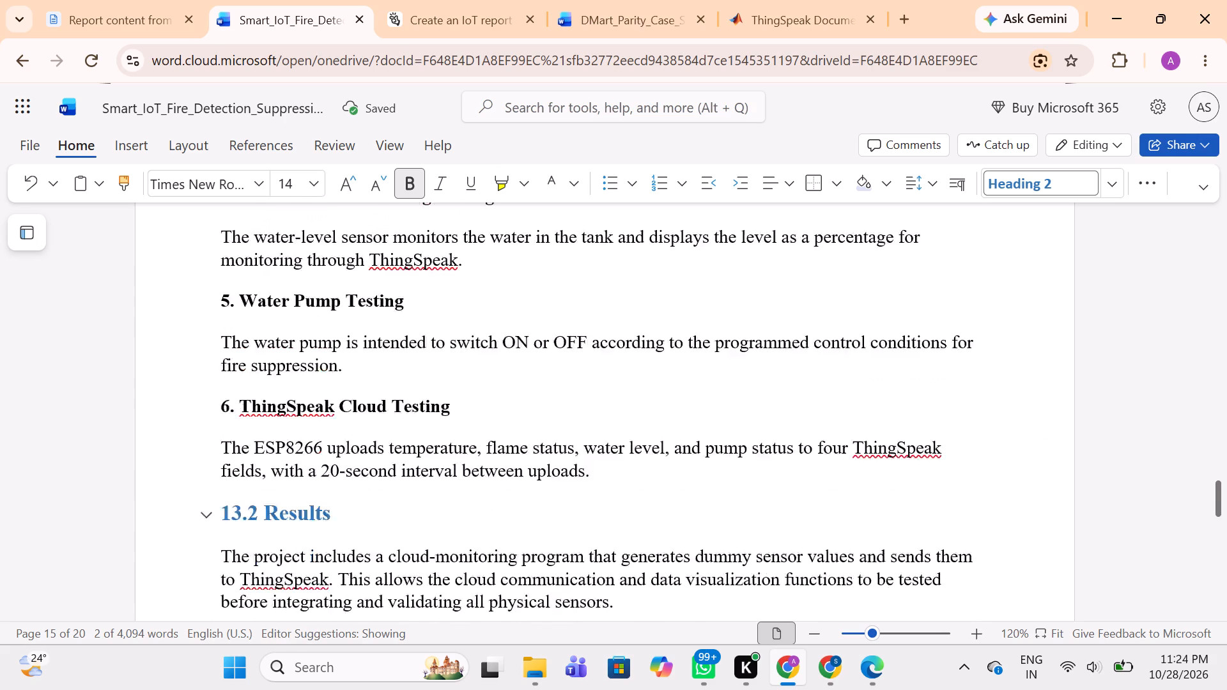
scroll(394, 431, up, 1)
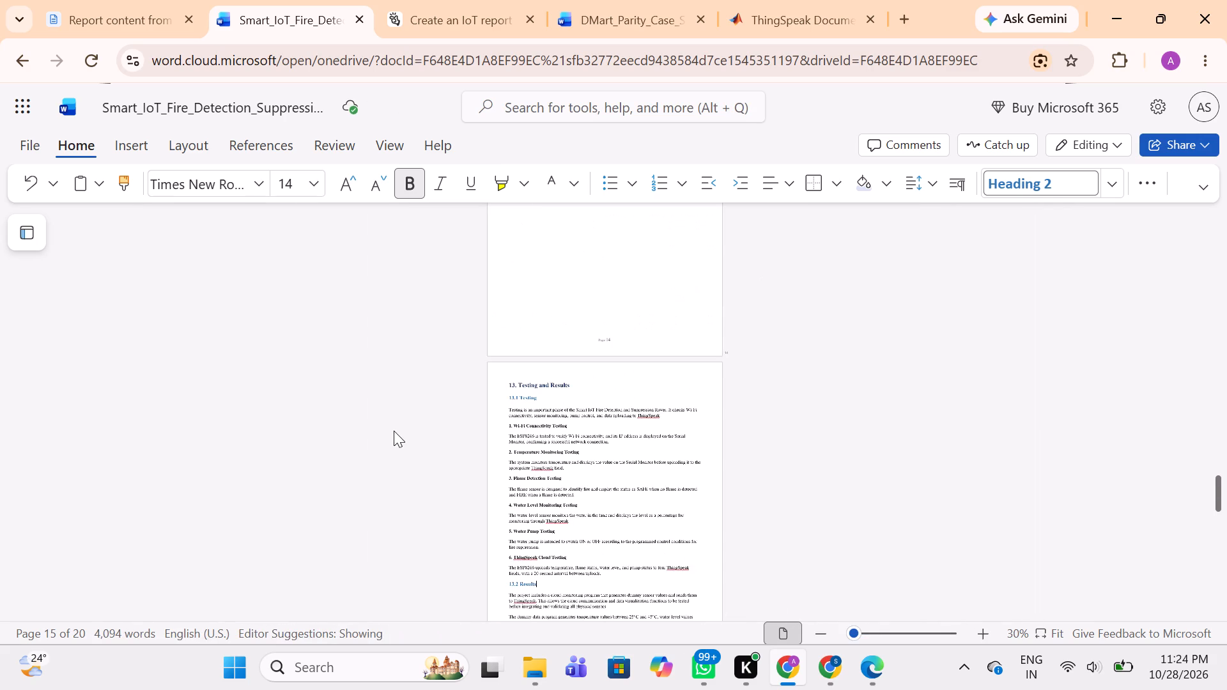
scroll(525, 450, up, 2)
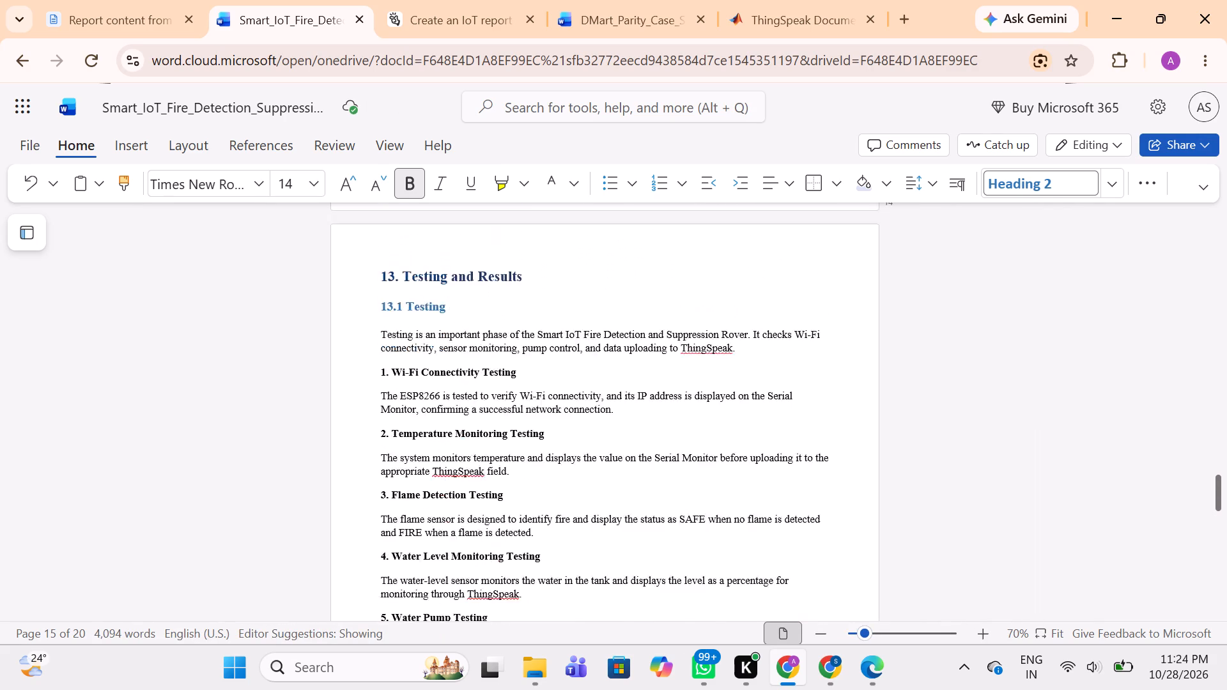
scroll(525, 450, up, 1)
scroll(525, 450, down, 1)
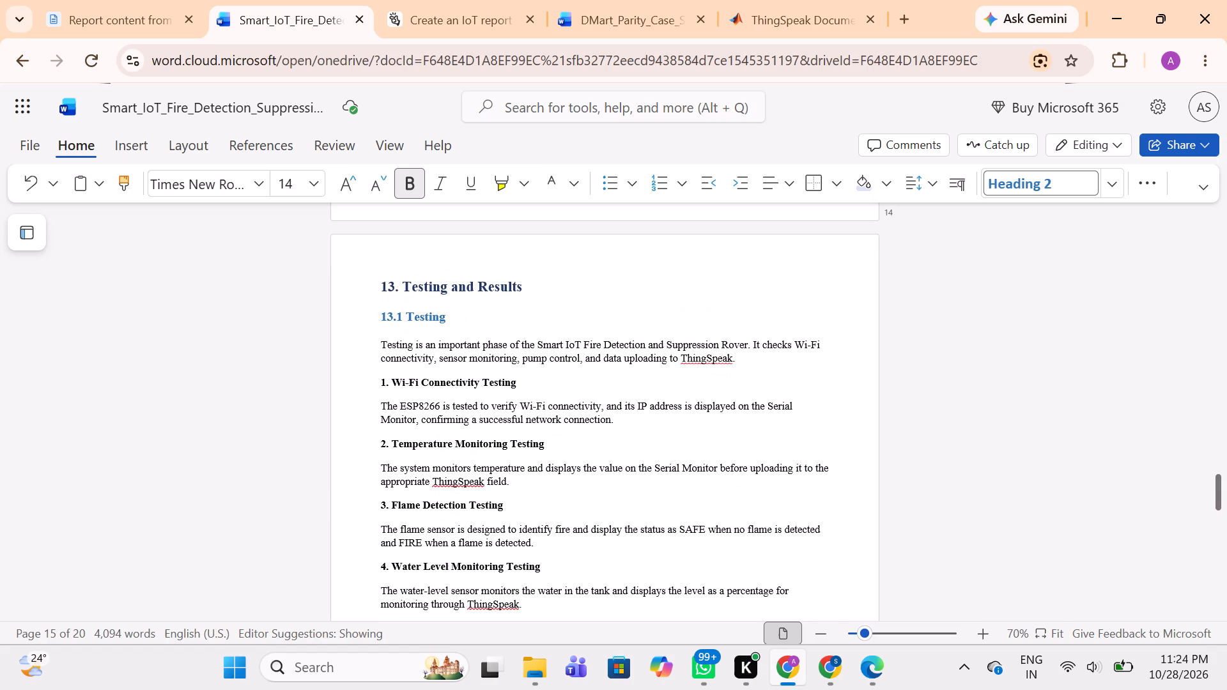
scroll(525, 450, down, 2)
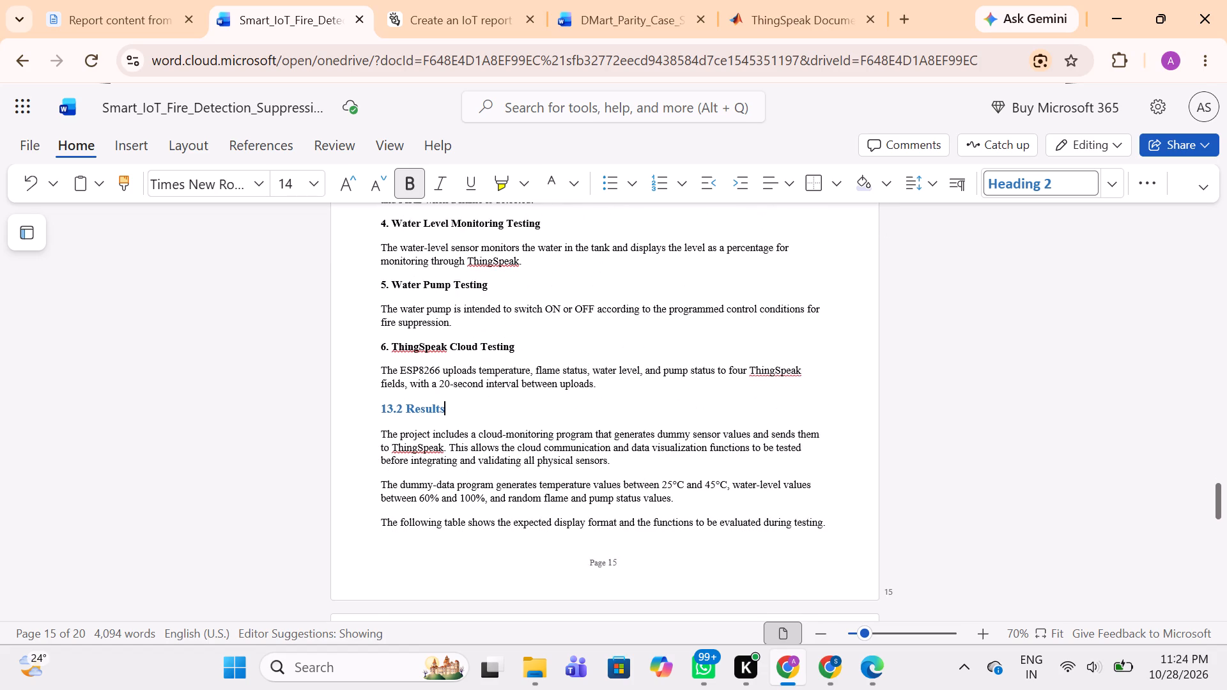
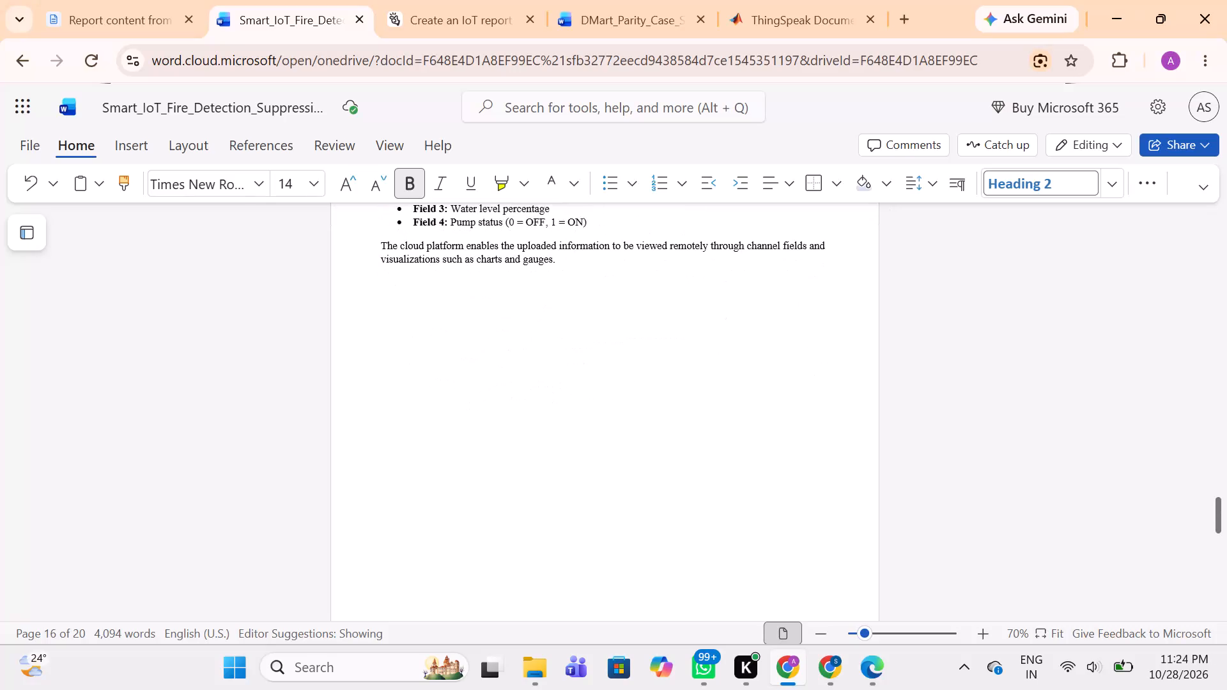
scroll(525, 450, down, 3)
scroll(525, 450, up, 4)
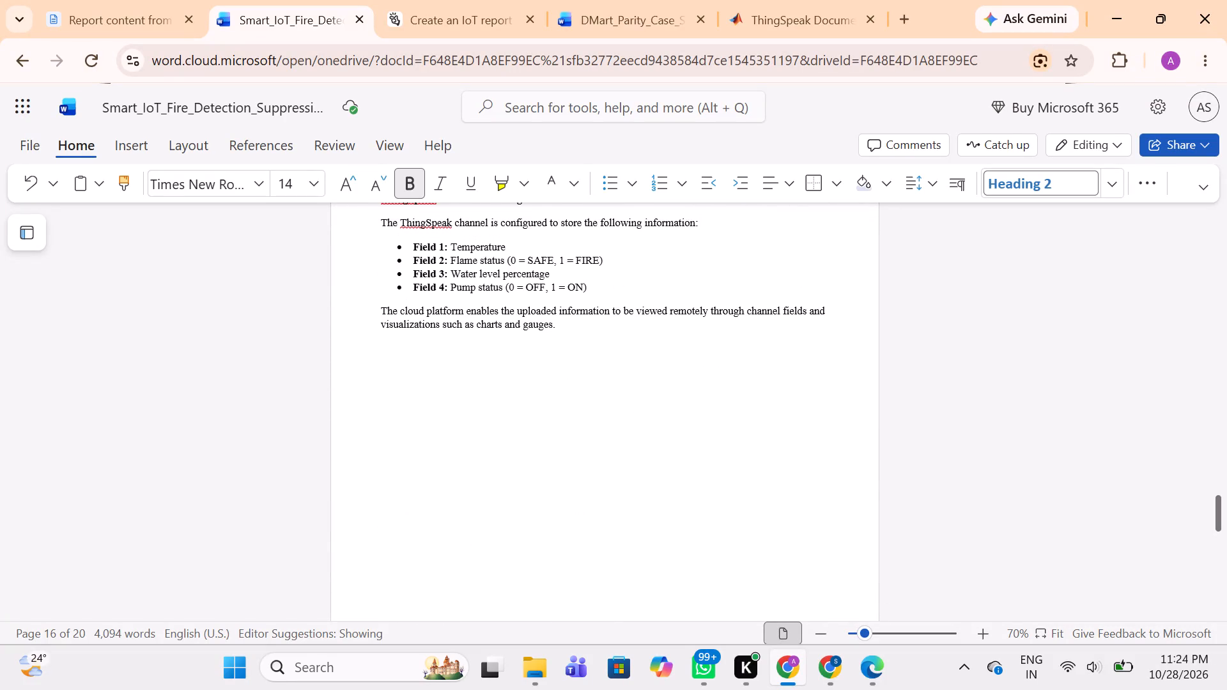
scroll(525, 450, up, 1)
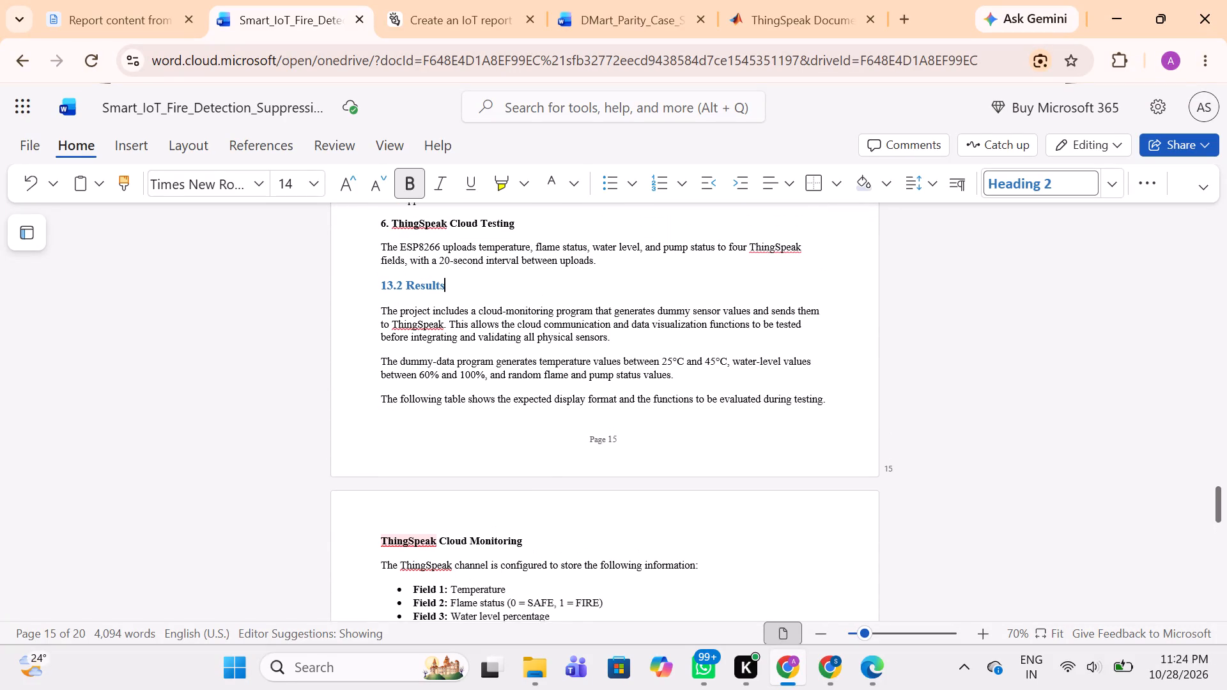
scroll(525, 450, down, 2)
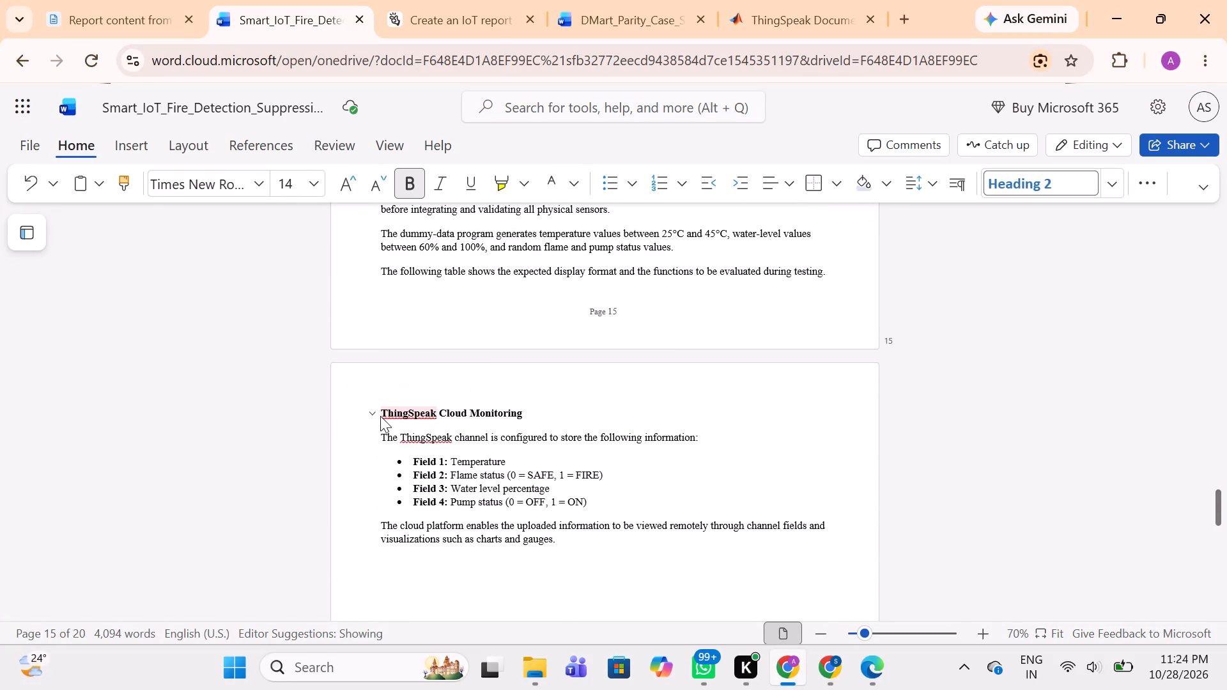
Delete the ThingSpeak Cloud Monitoring heading with its field list and closing paragraph from section 13.2 Results.
drag(380, 416, 637, 540)
key(BackSpace)
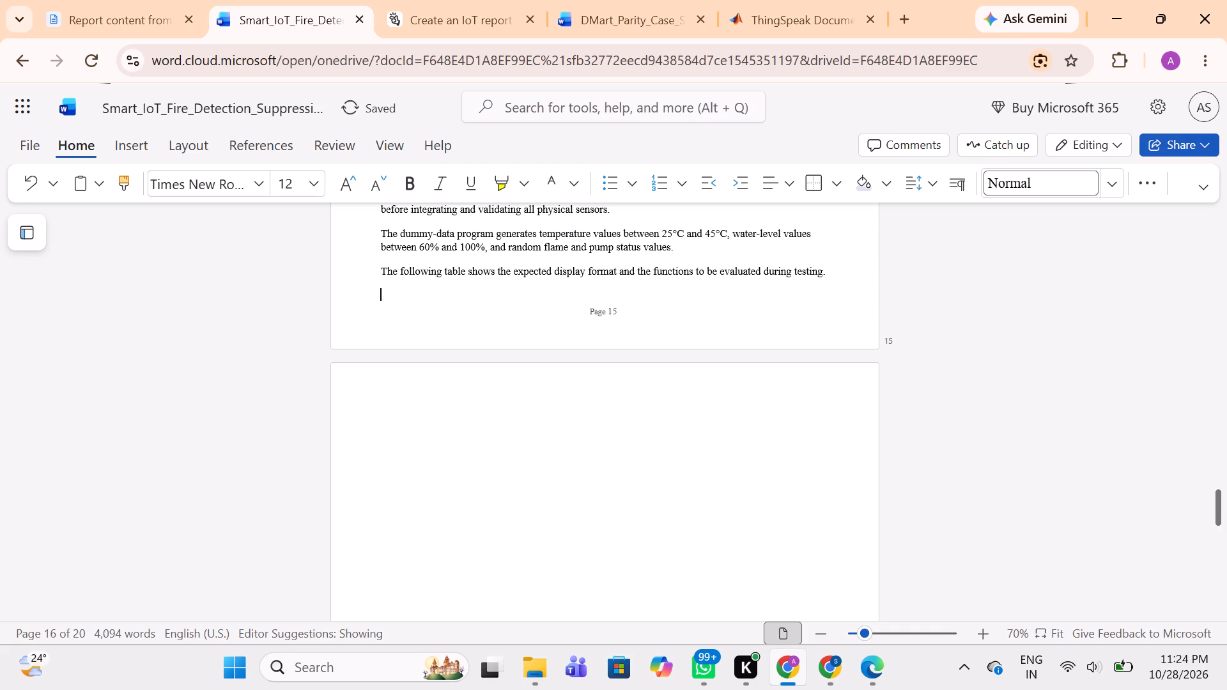
Remove the empty page and blank lines before the heading 14. Advantages, Limitations and Applications, keeping it at the top of its page.
scroll(637, 540, up, 2)
scroll(637, 540, down, 2)
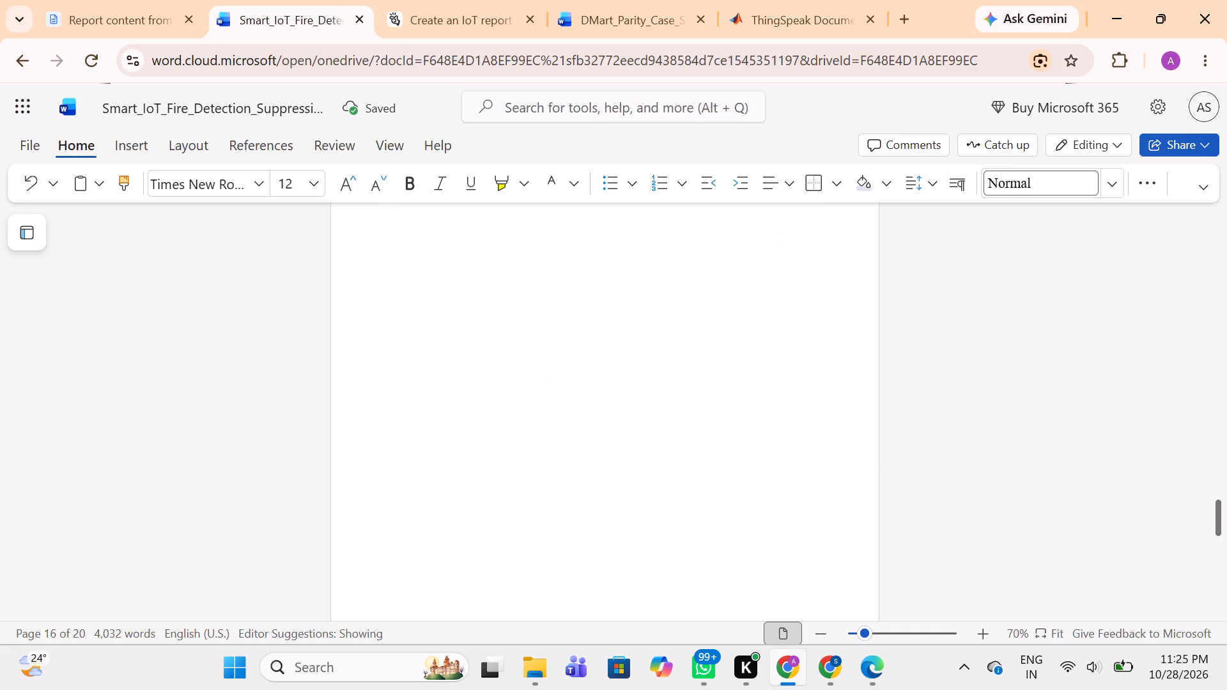
scroll(637, 540, down, 4)
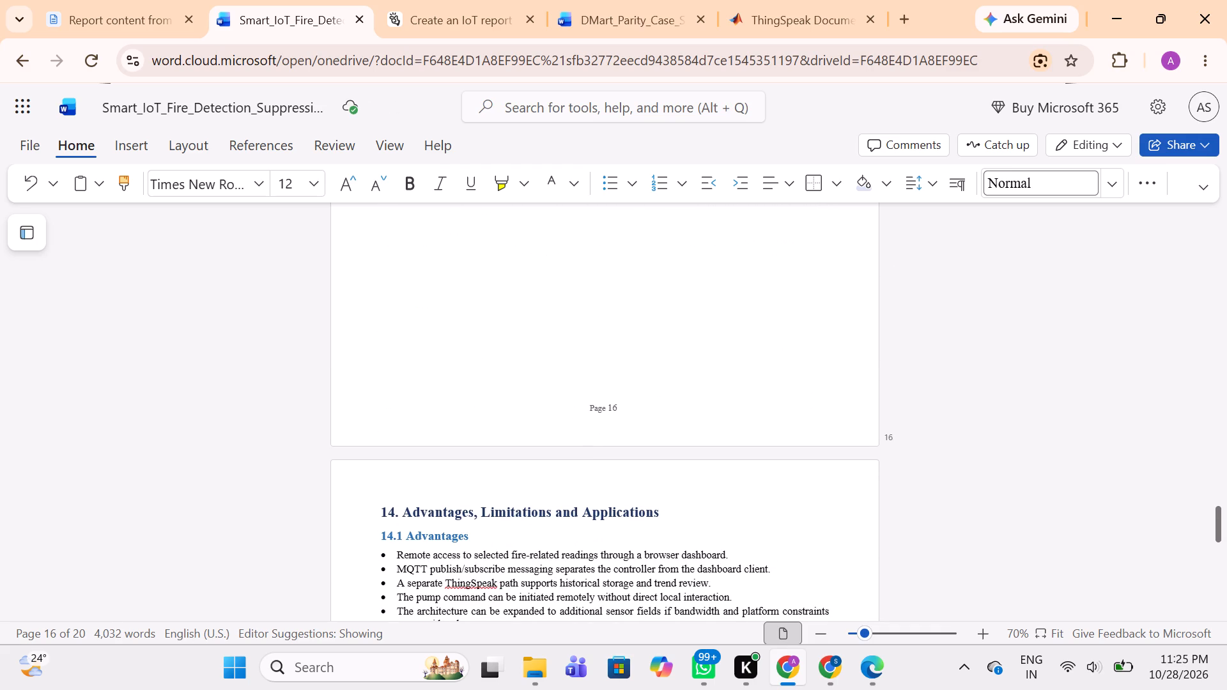
click(382, 507)
key(BackSpace)
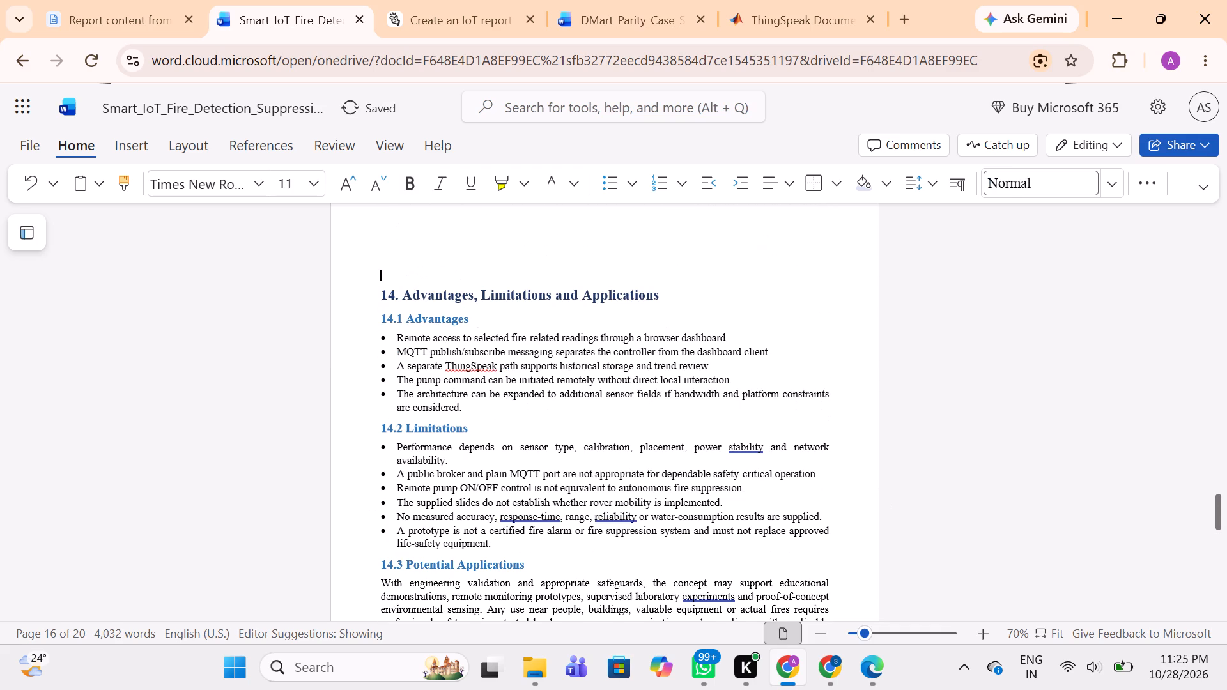
click(384, 289)
key(BackSpace)
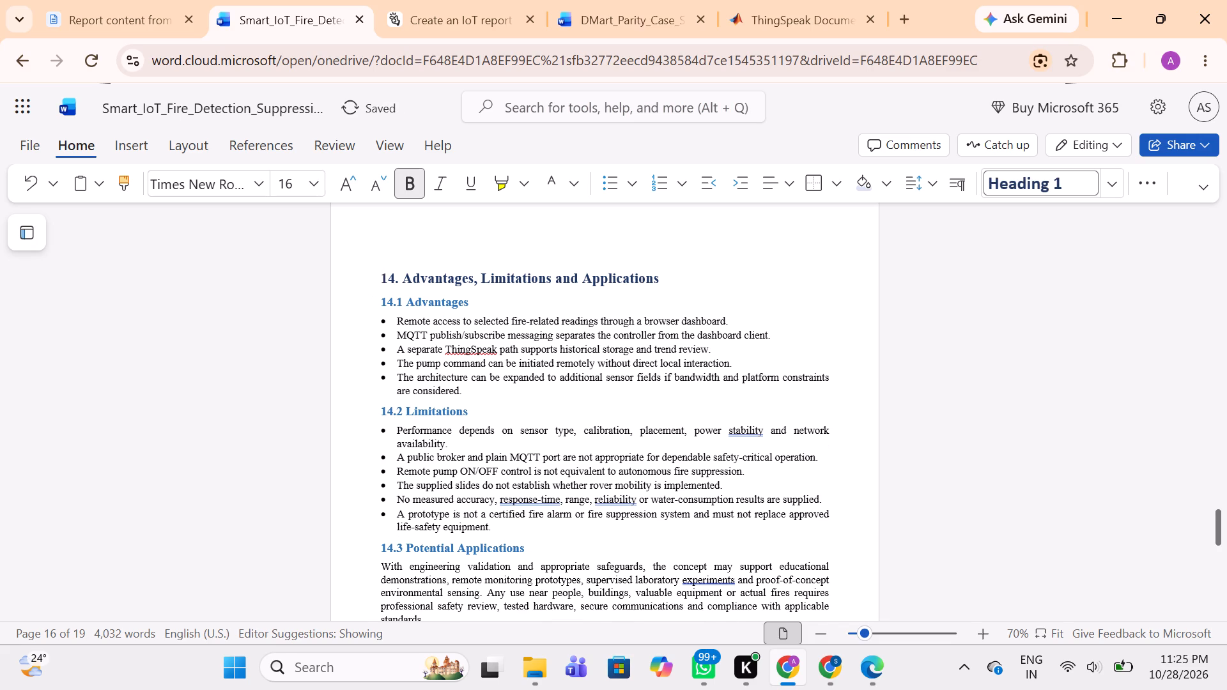
scroll(384, 289, up, 1)
key(BackSpace)
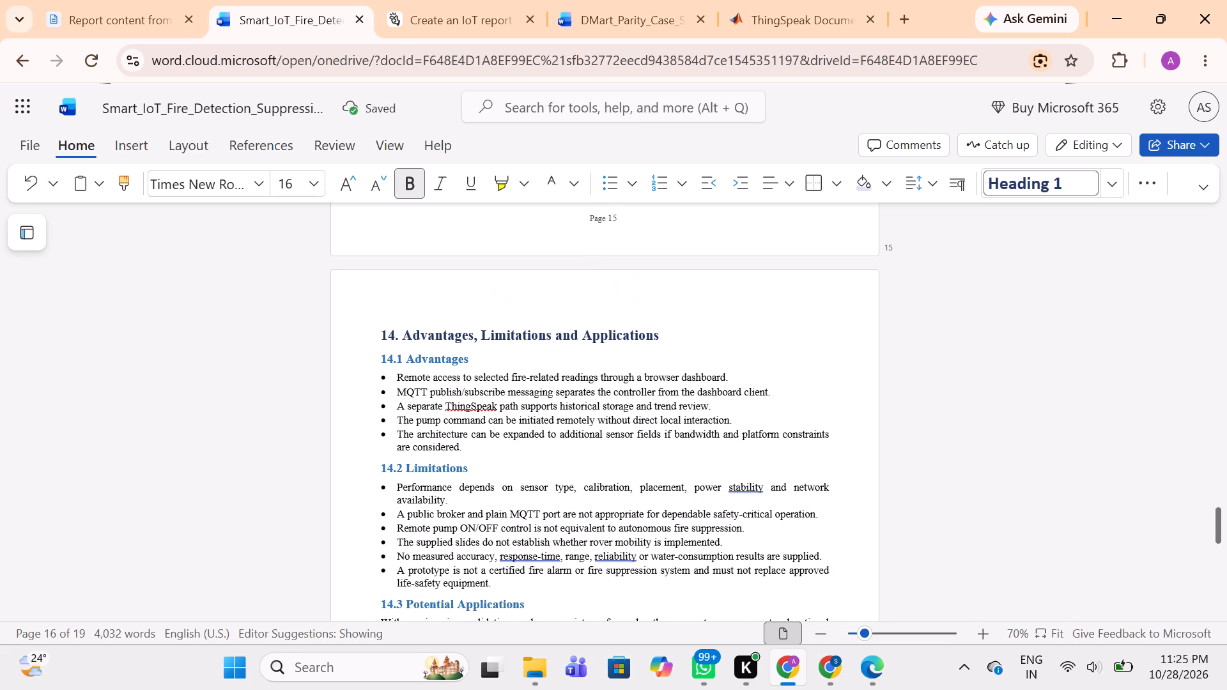
key(BackSpace)
Review the content and page layout backwards from 13.2 Results through 12. Code to 11. Working Principle and 9.4 ThingSpeak Setup.
scroll(384, 289, up, 3)
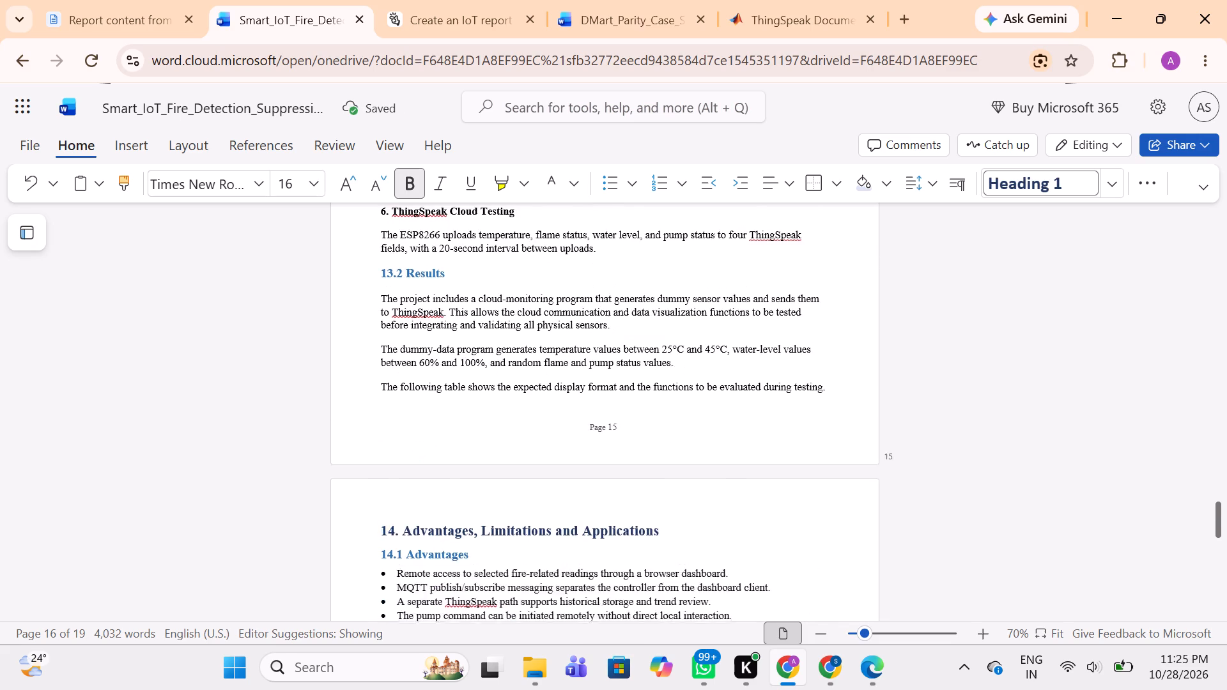
scroll(384, 289, up, 4)
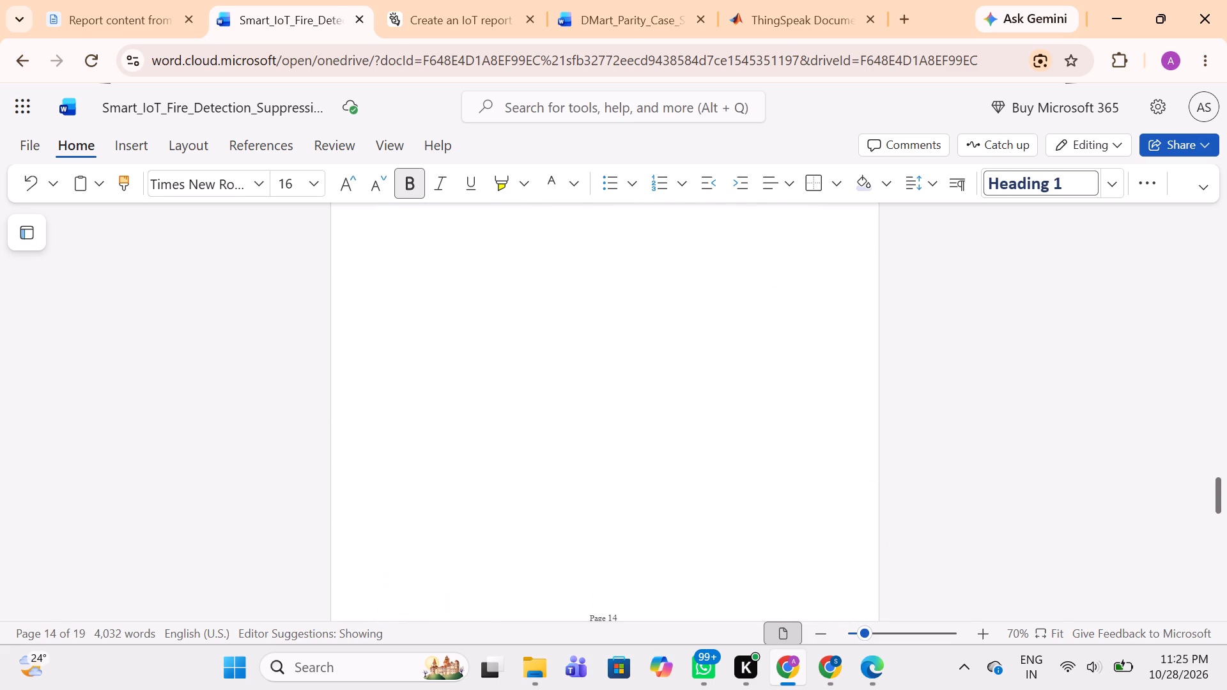
scroll(384, 289, up, 5)
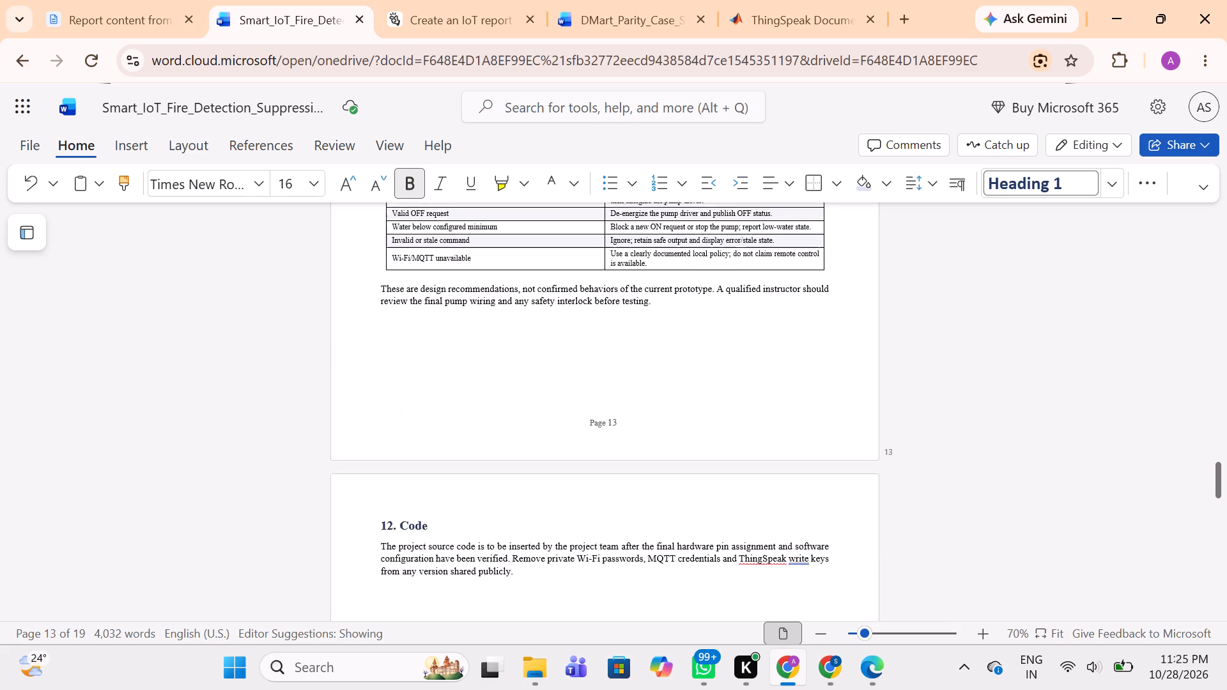
scroll(384, 289, up, 3)
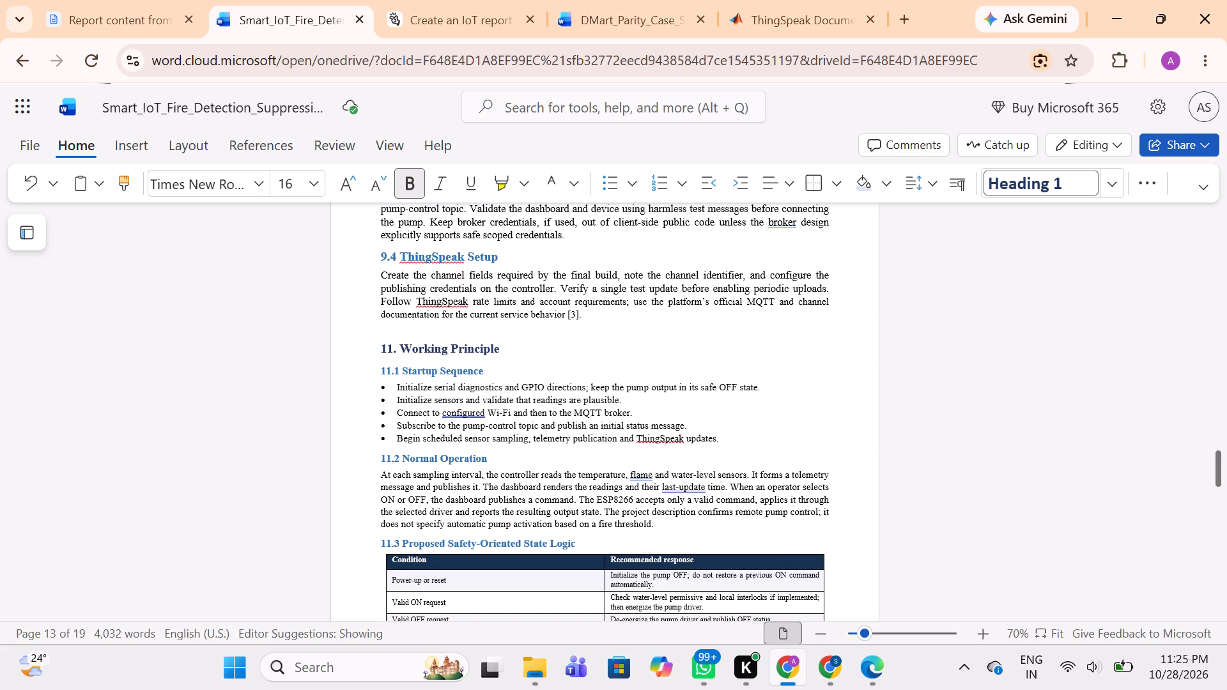
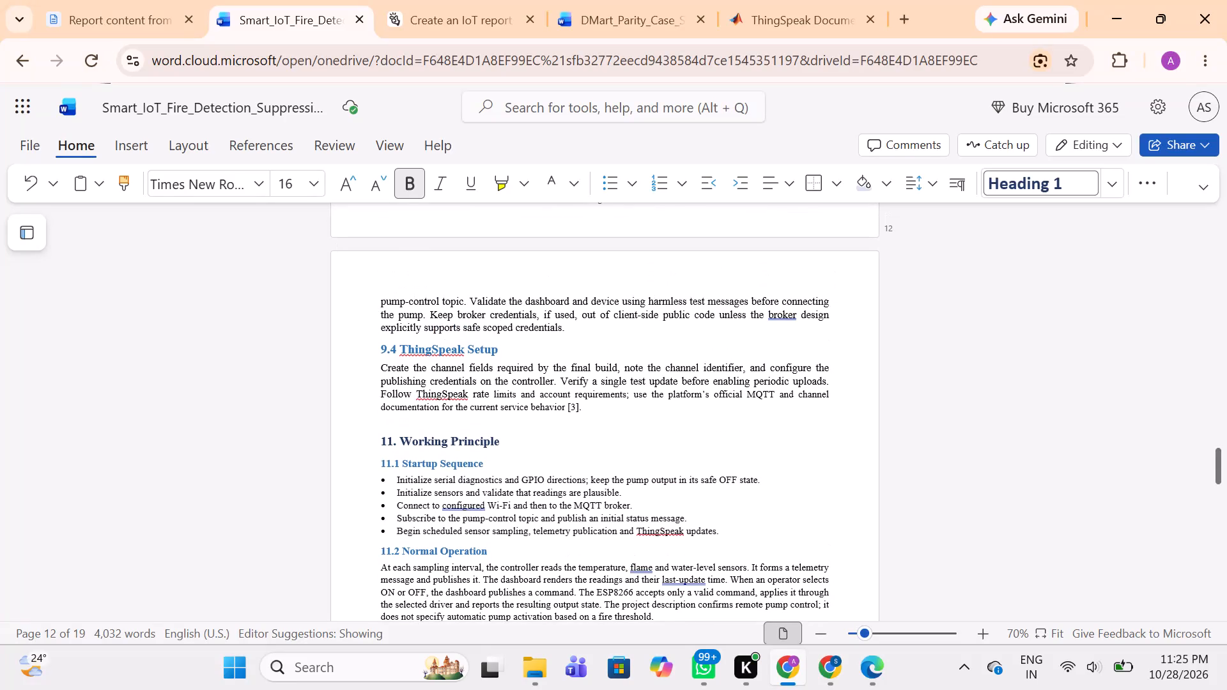
Review the headings and page layout from section 9 to section 17, References, including the formatting of the 14.3 Potential Applications heading.
scroll(682, 415, up, 4)
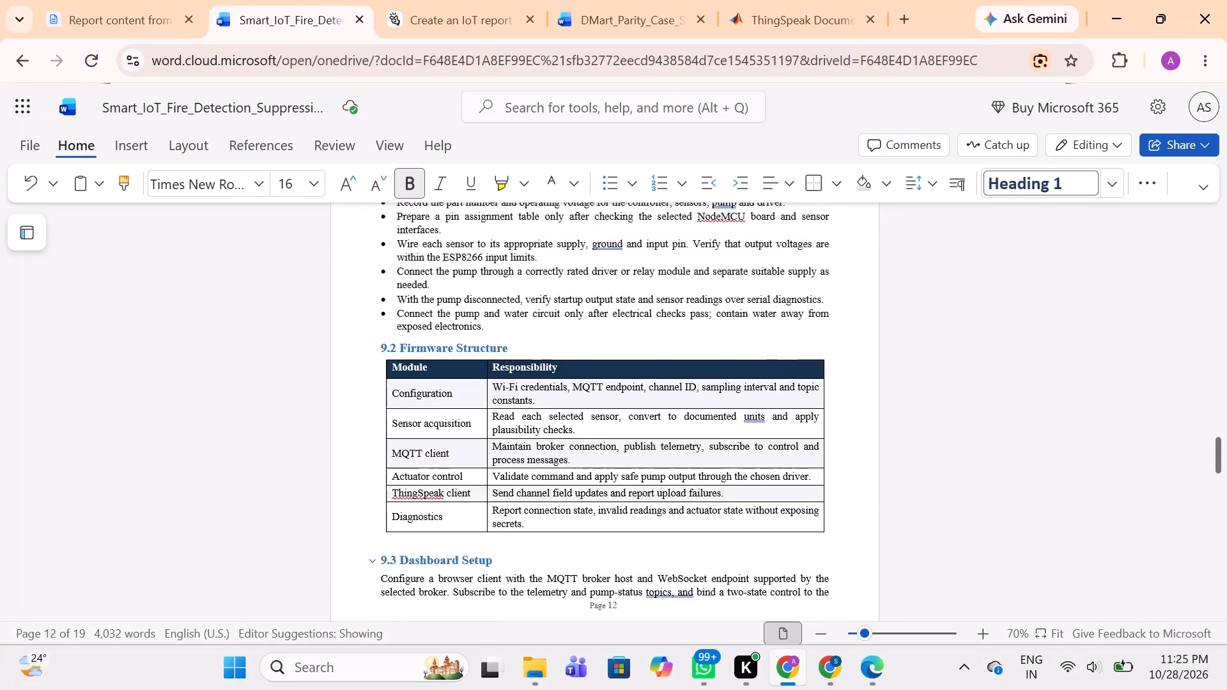
scroll(682, 415, up, 1)
scroll(682, 415, down, 11)
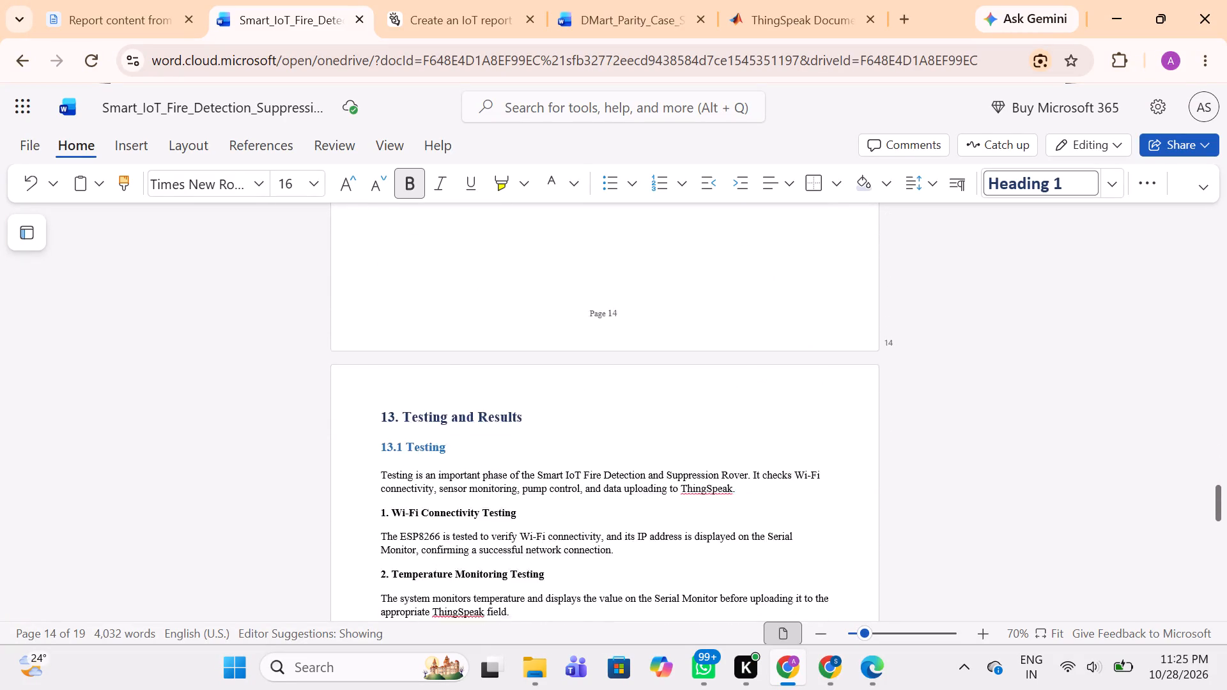
scroll(682, 415, down, 8)
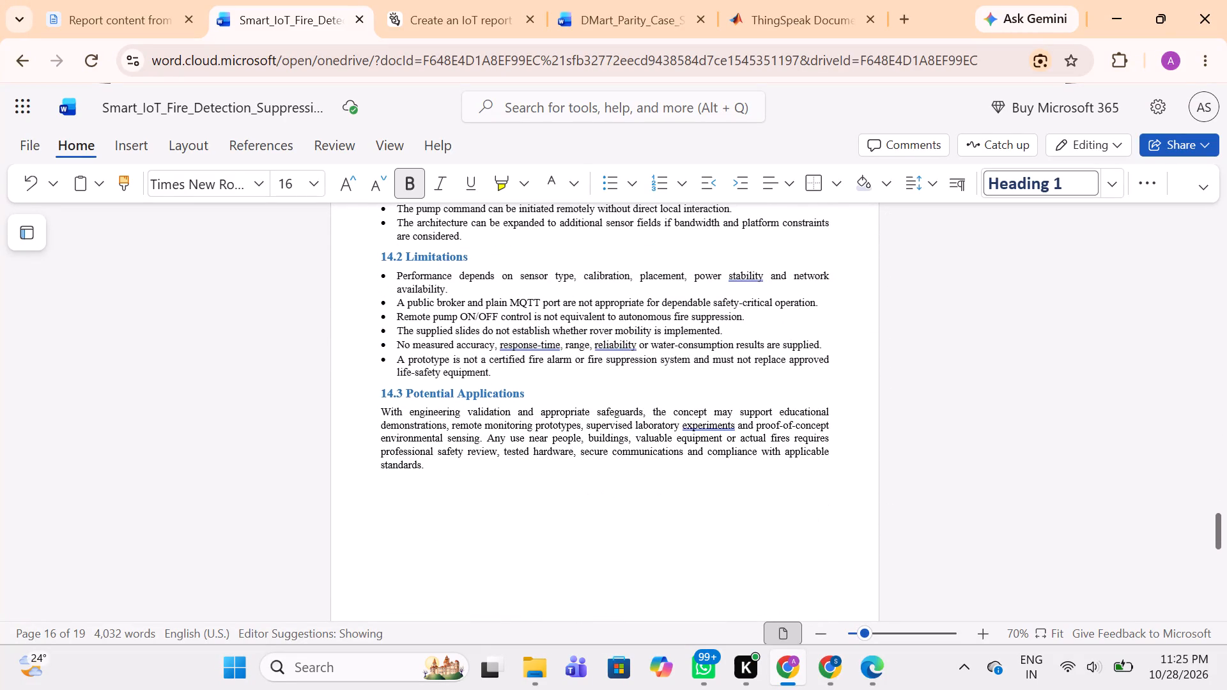
scroll(682, 415, down, 1)
click(643, 304)
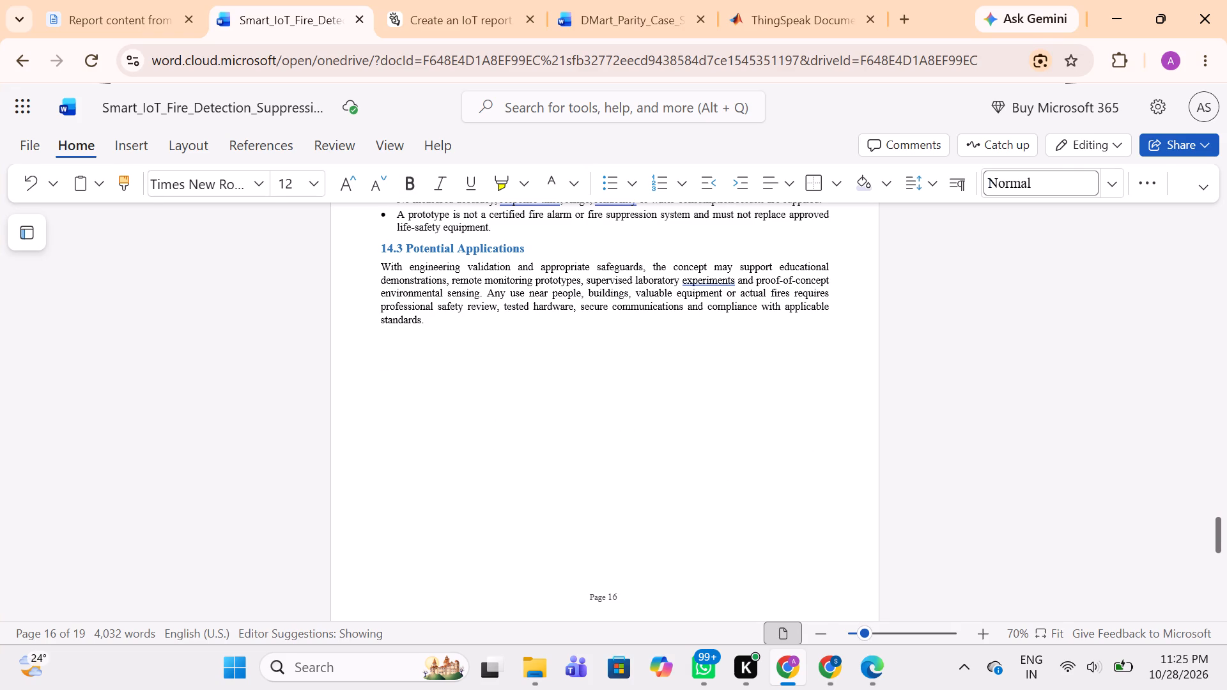
click(500, 241)
scroll(500, 241, down, 2)
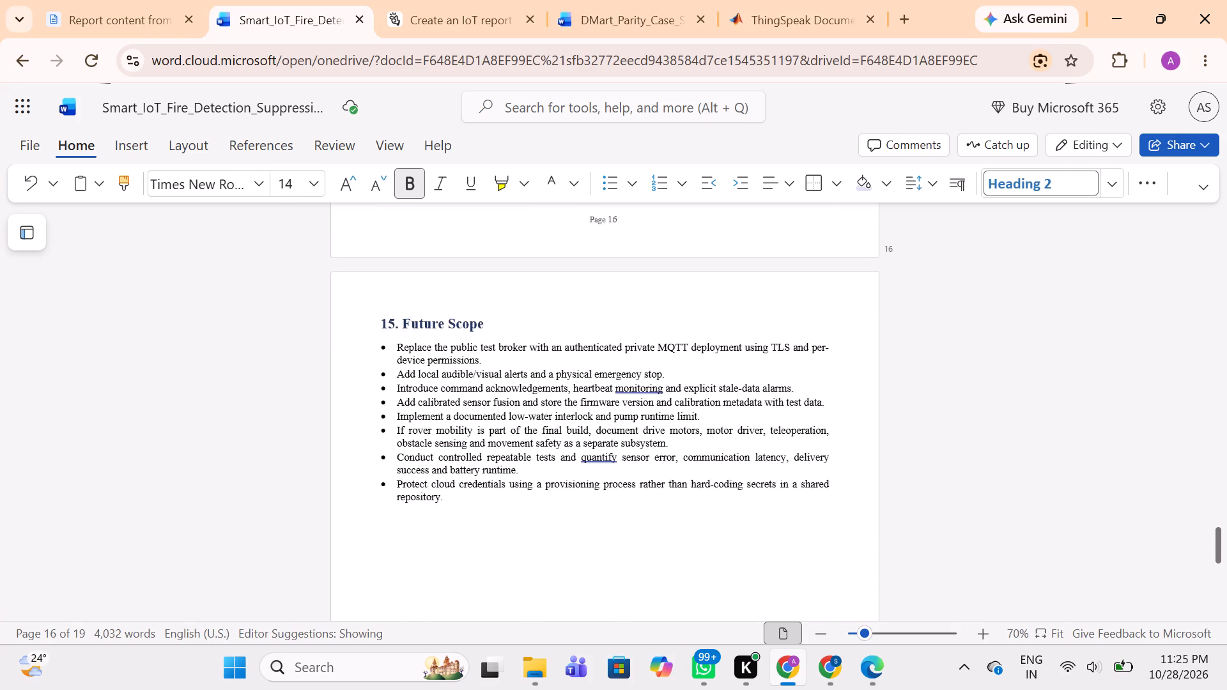
scroll(500, 241, down, 5)
scroll(500, 241, up, 2)
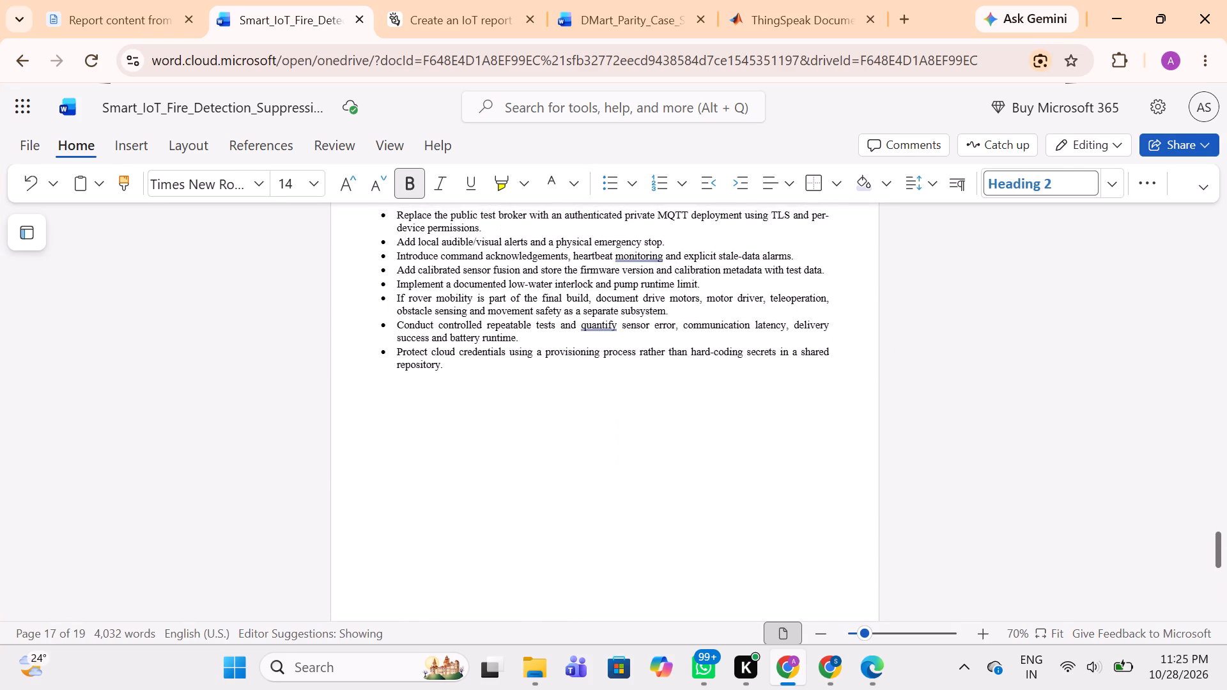
scroll(500, 241, down, 7)
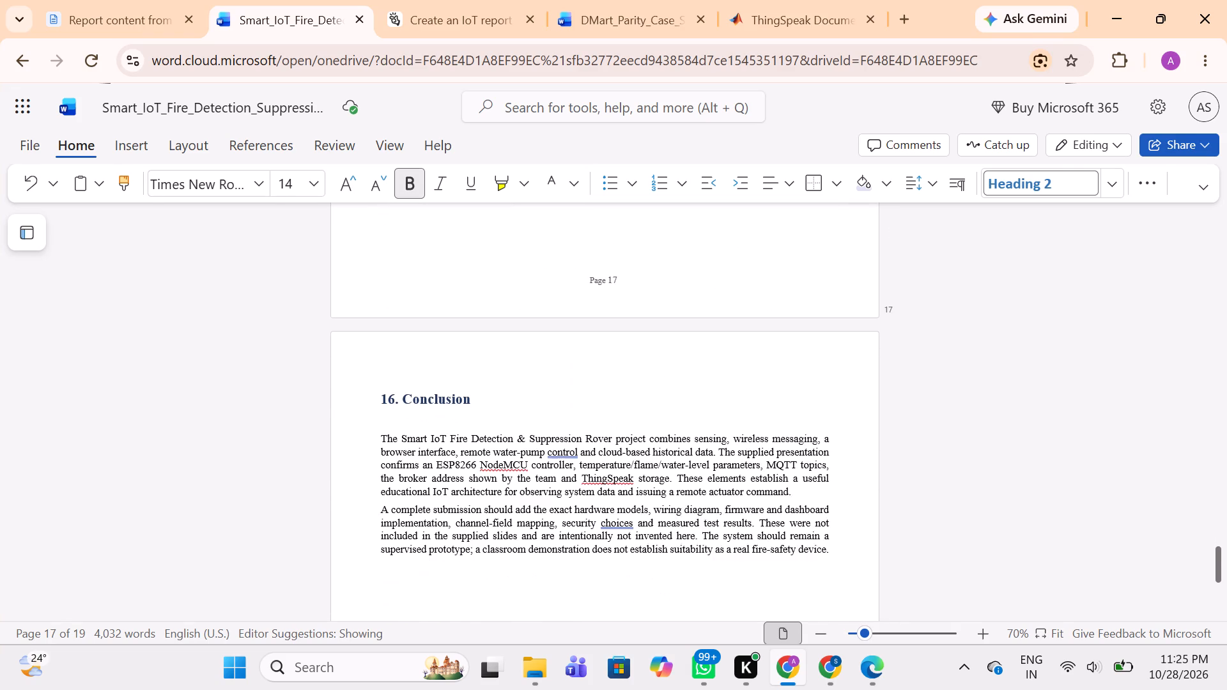
scroll(500, 241, down, 9)
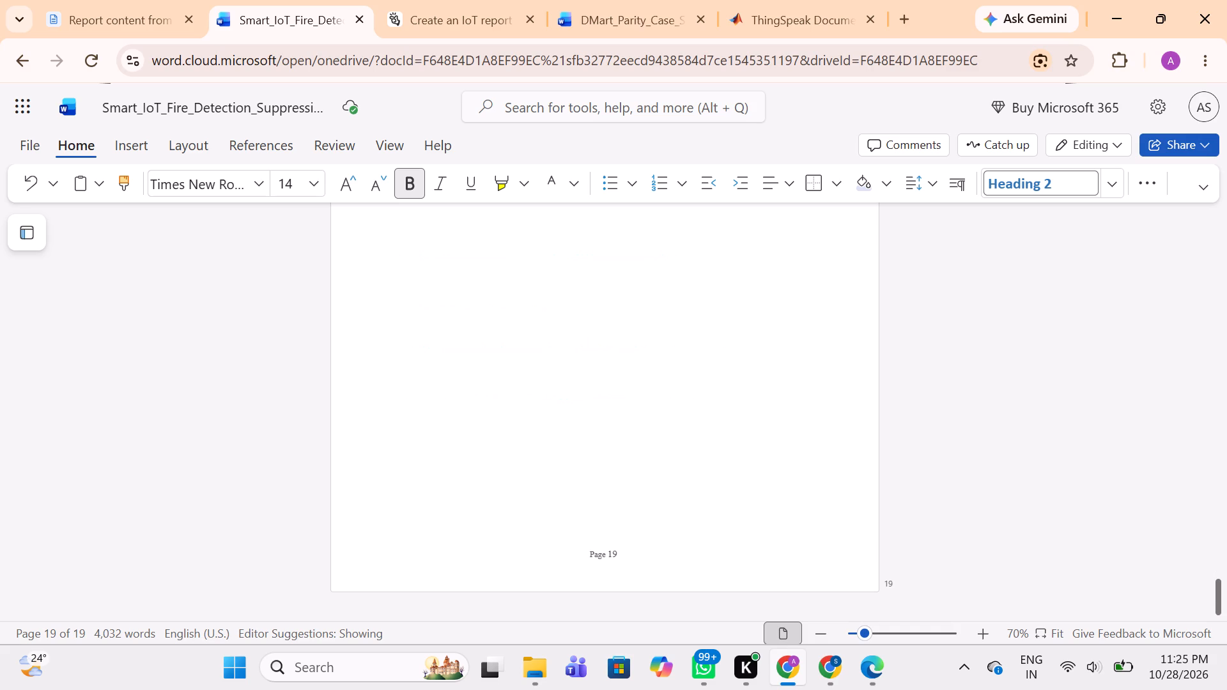
Check the section headings, numbering and page breaks back from section 17, References, to section 8, MQTT, Web Dashboard and ThingSpeak Setup.
scroll(500, 241, up, 4)
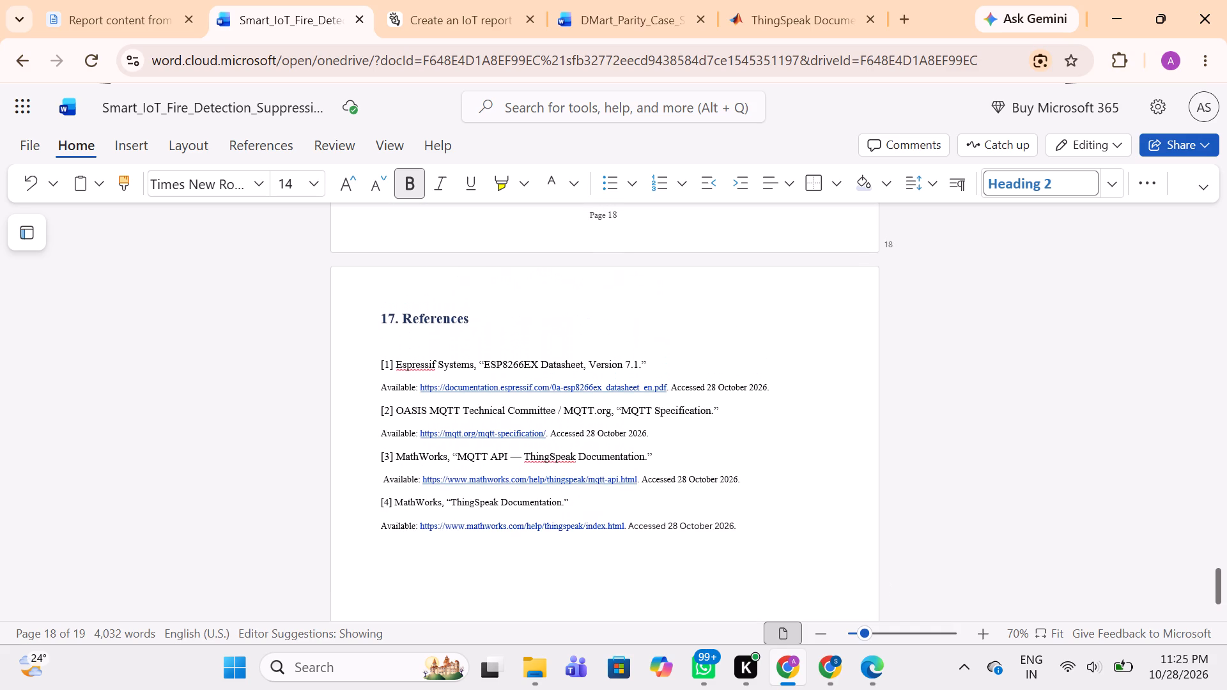
scroll(500, 241, up, 9)
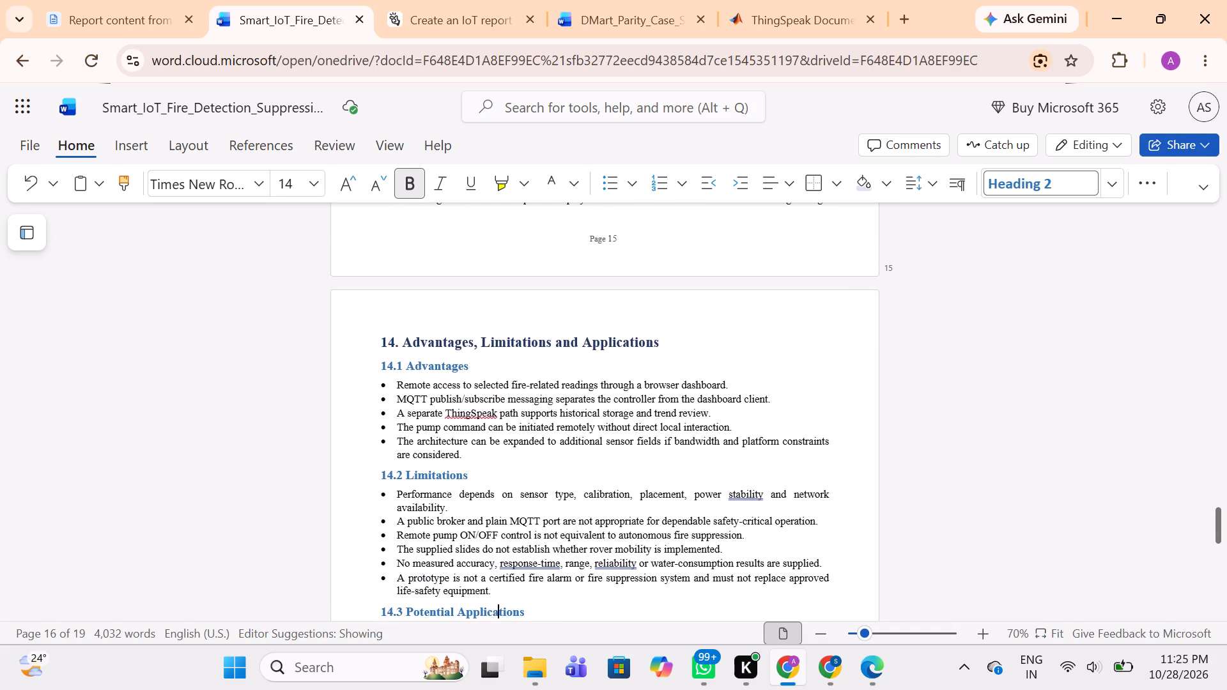
scroll(500, 241, up, 5)
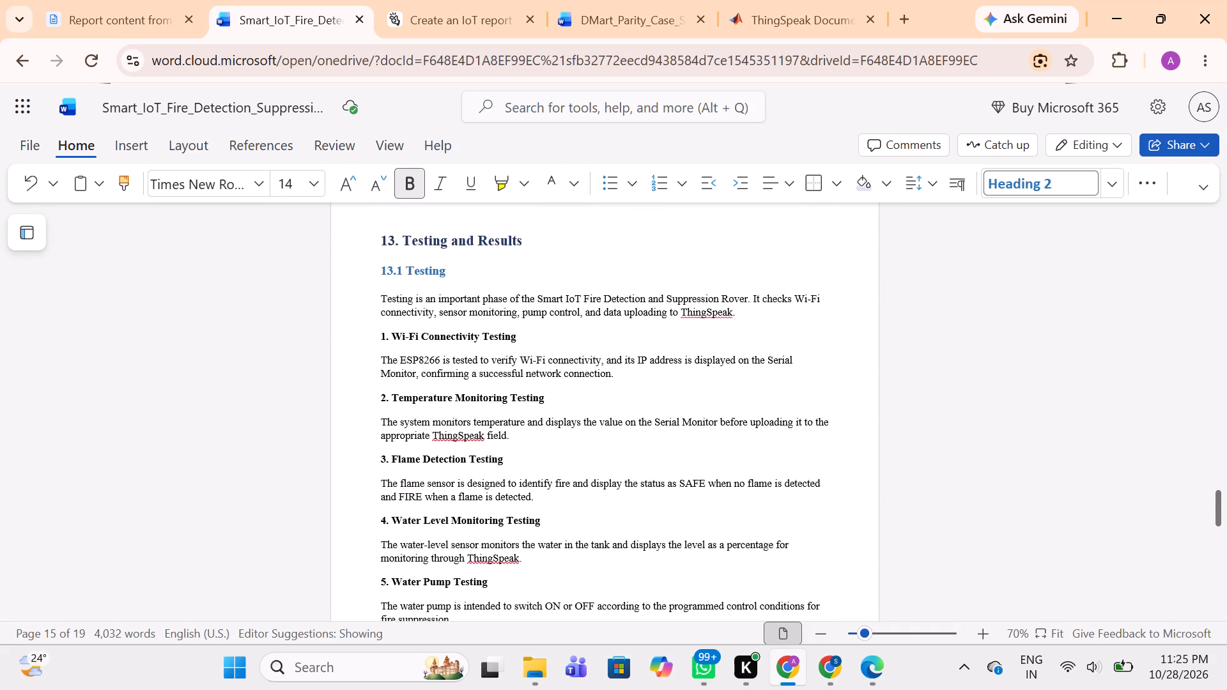
scroll(500, 241, up, 6)
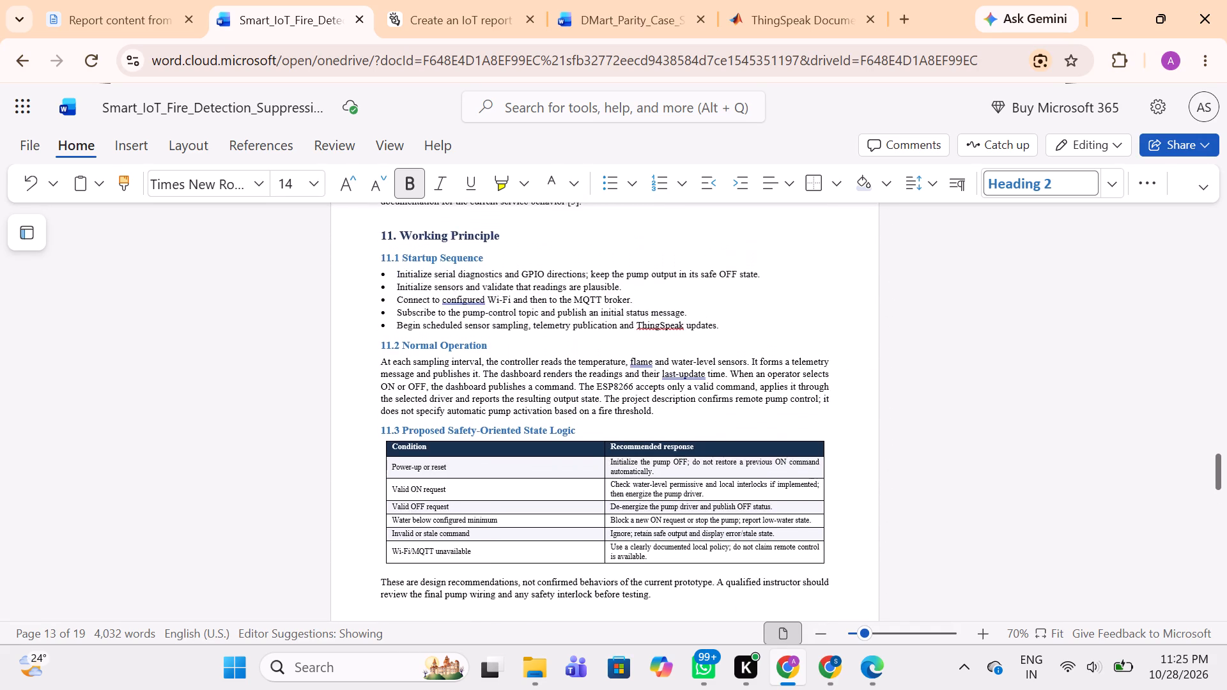
scroll(500, 241, up, 5)
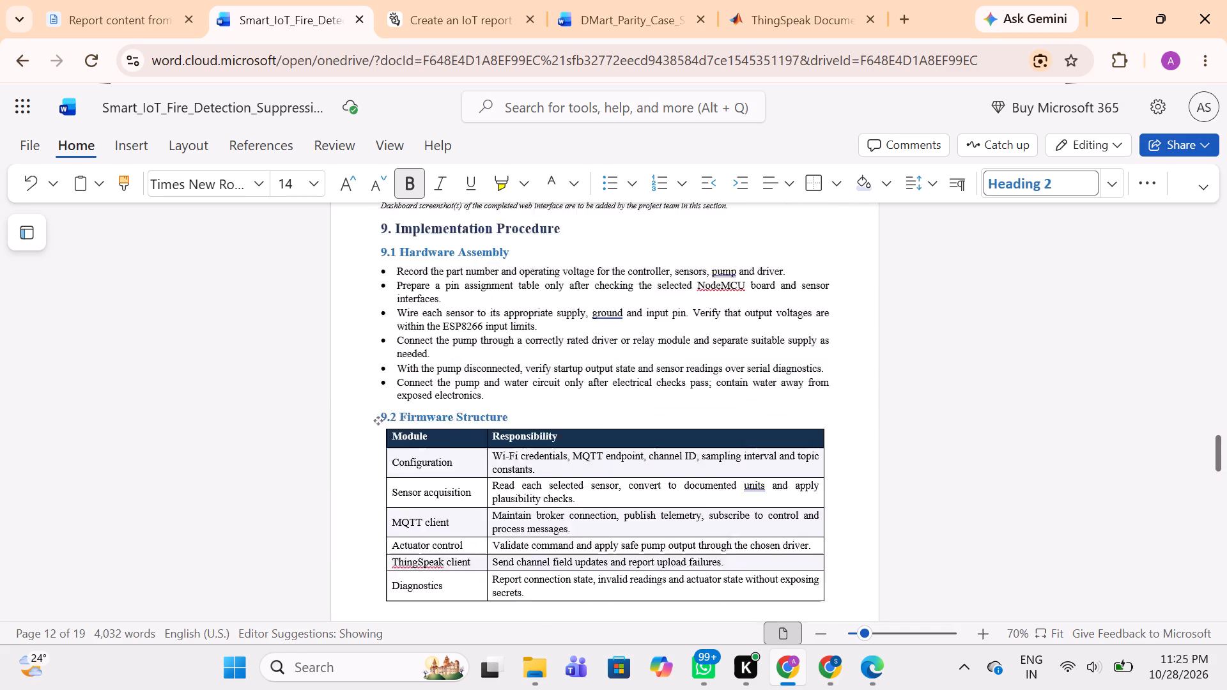
scroll(500, 241, up, 3)
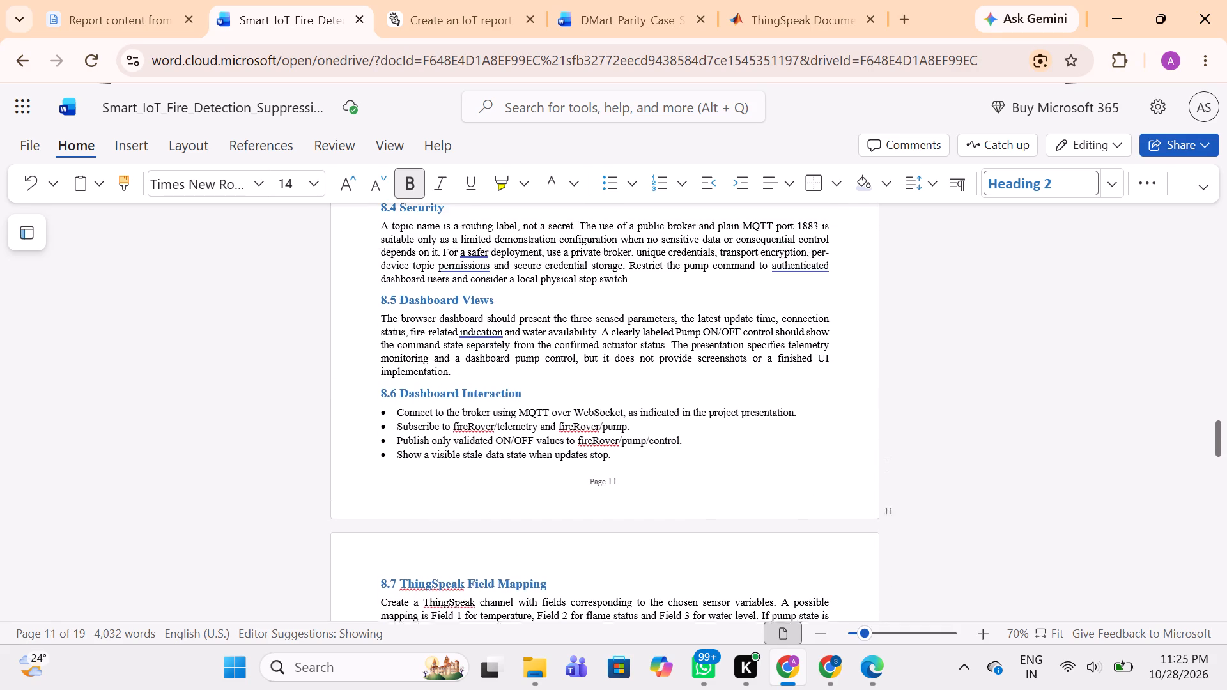
scroll(500, 241, up, 5)
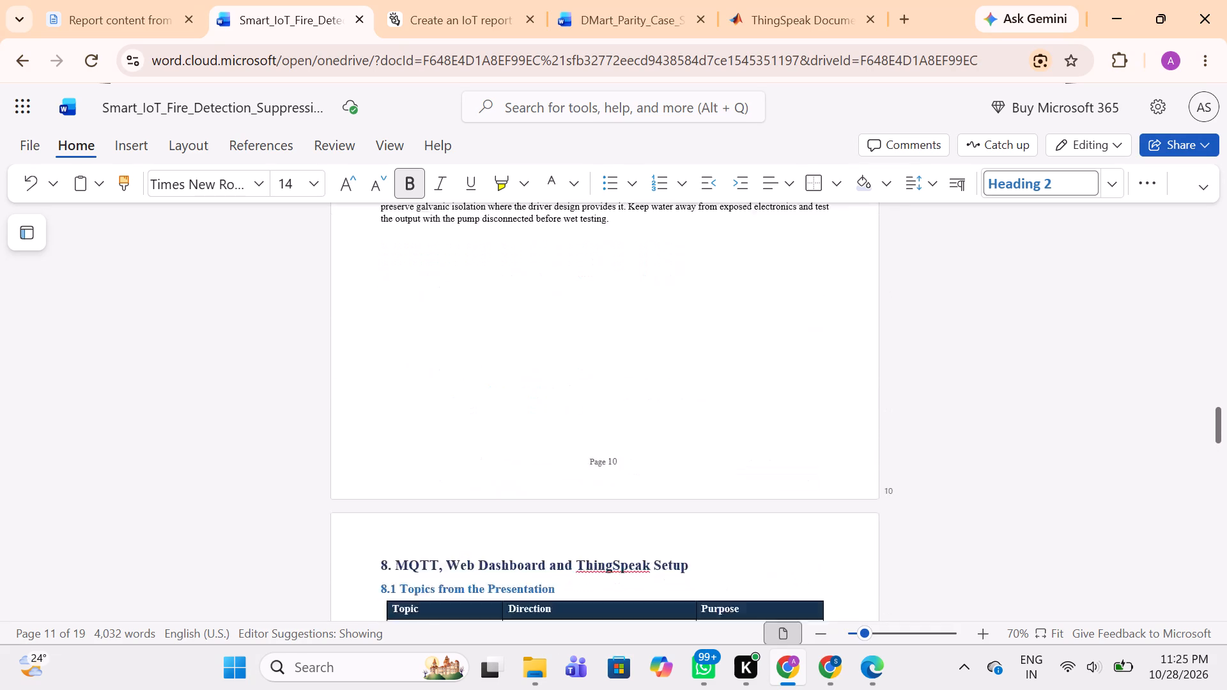
Look through the whole report, from the setup chapters to the References and back to the cover page, checking content and layout.
scroll(500, 241, up, 4)
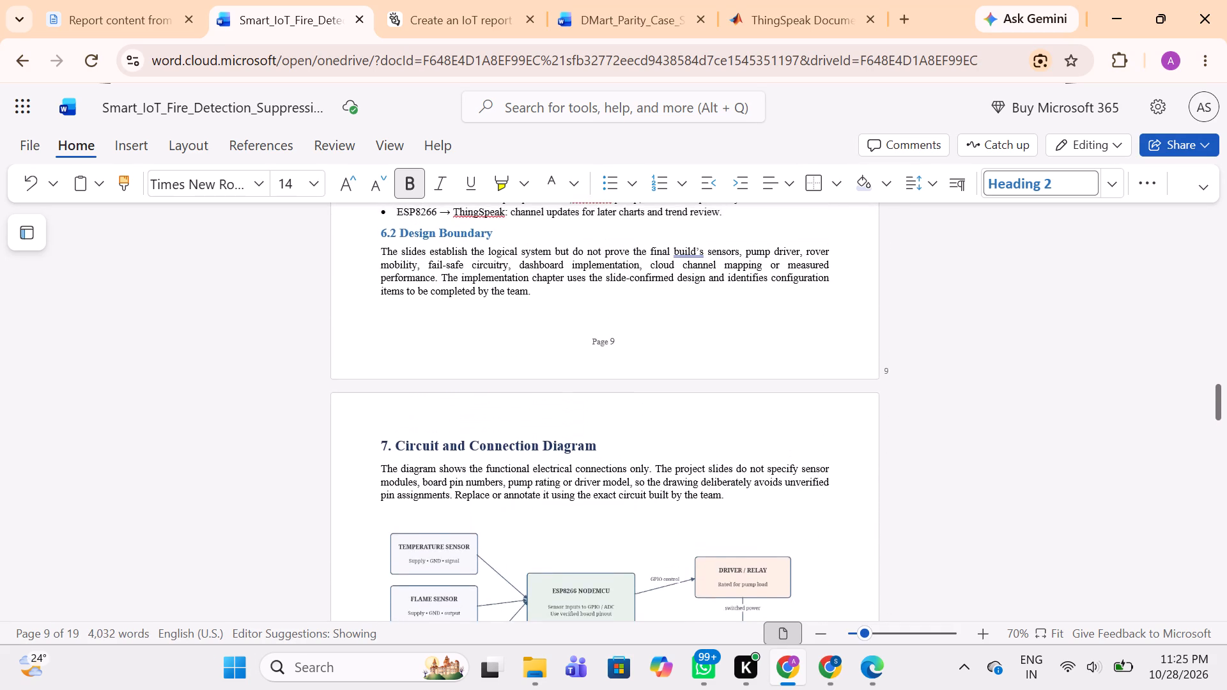
scroll(500, 241, up, 4)
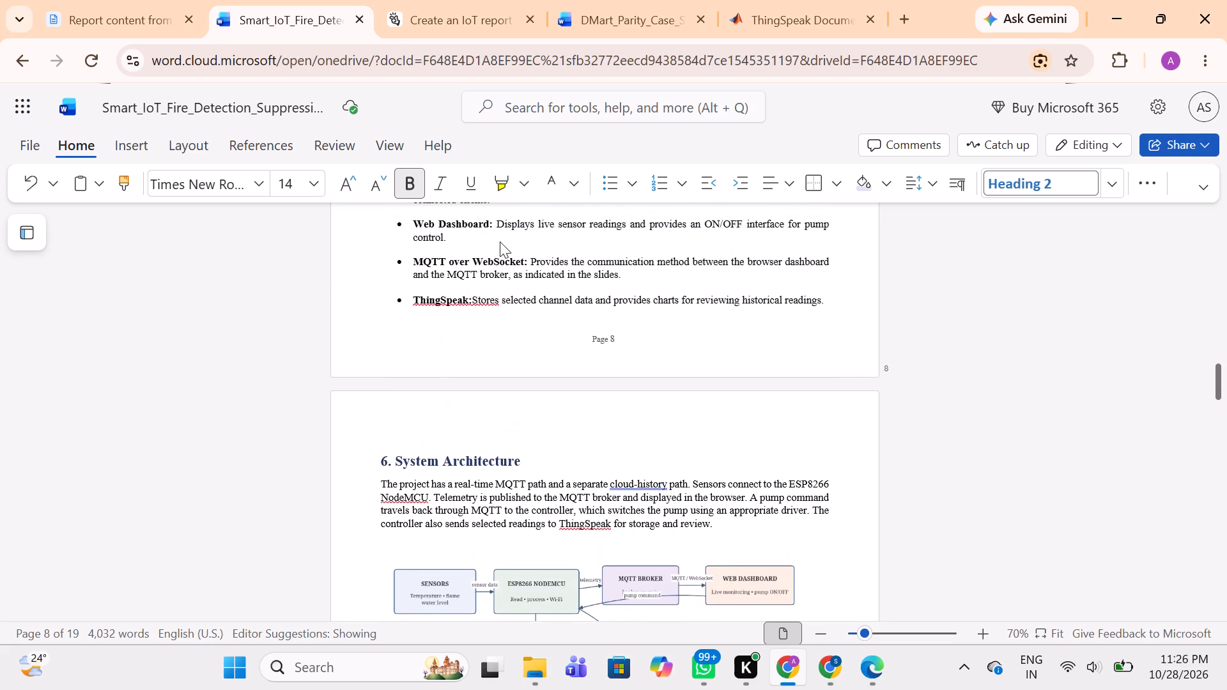
scroll(500, 241, up, 5)
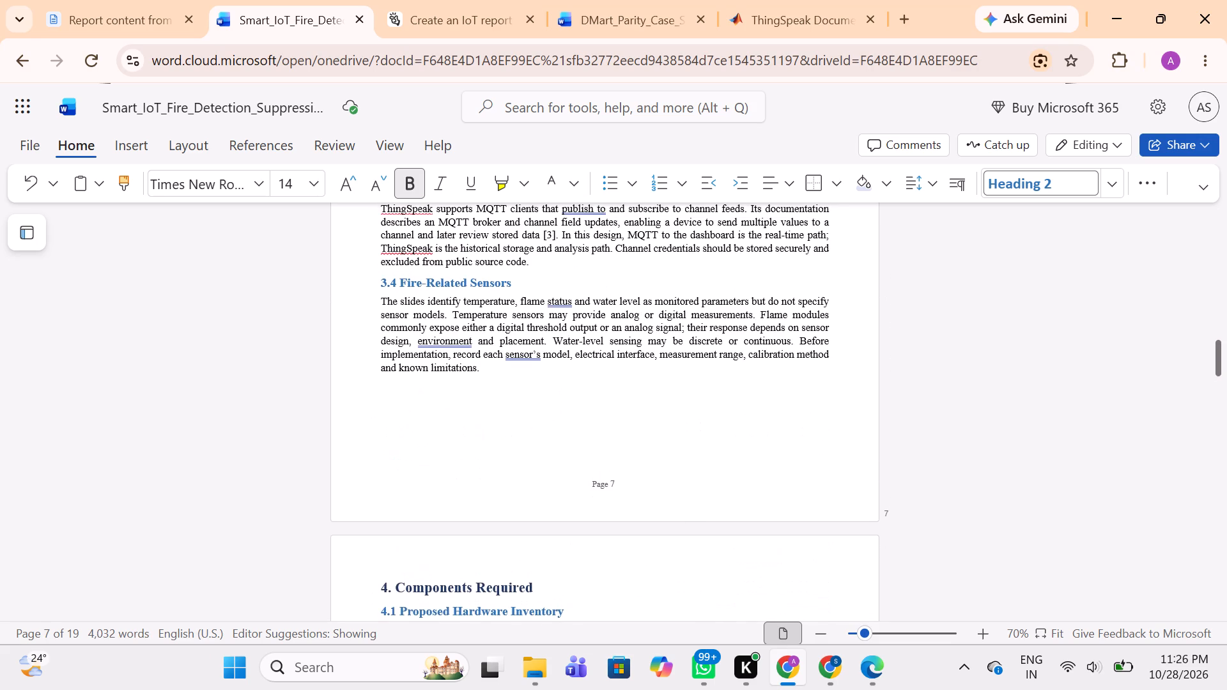
scroll(500, 241, up, 2)
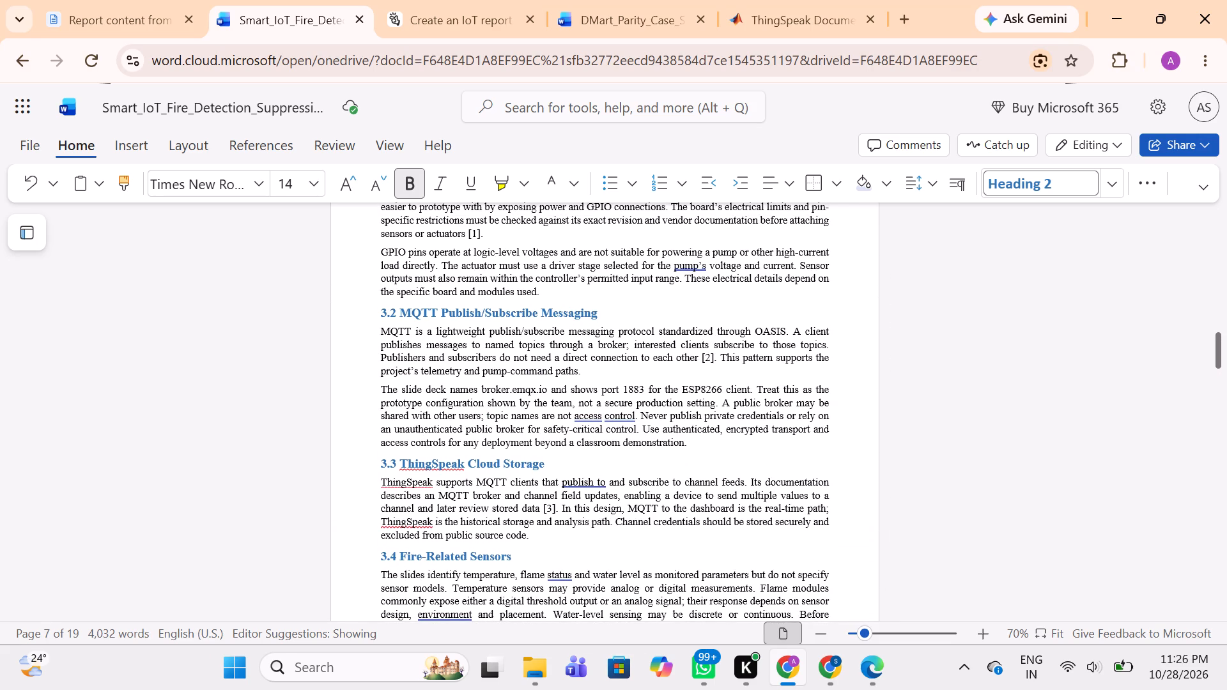
scroll(500, 241, up, 1)
scroll(500, 241, down, 15)
scroll(500, 241, down, 9)
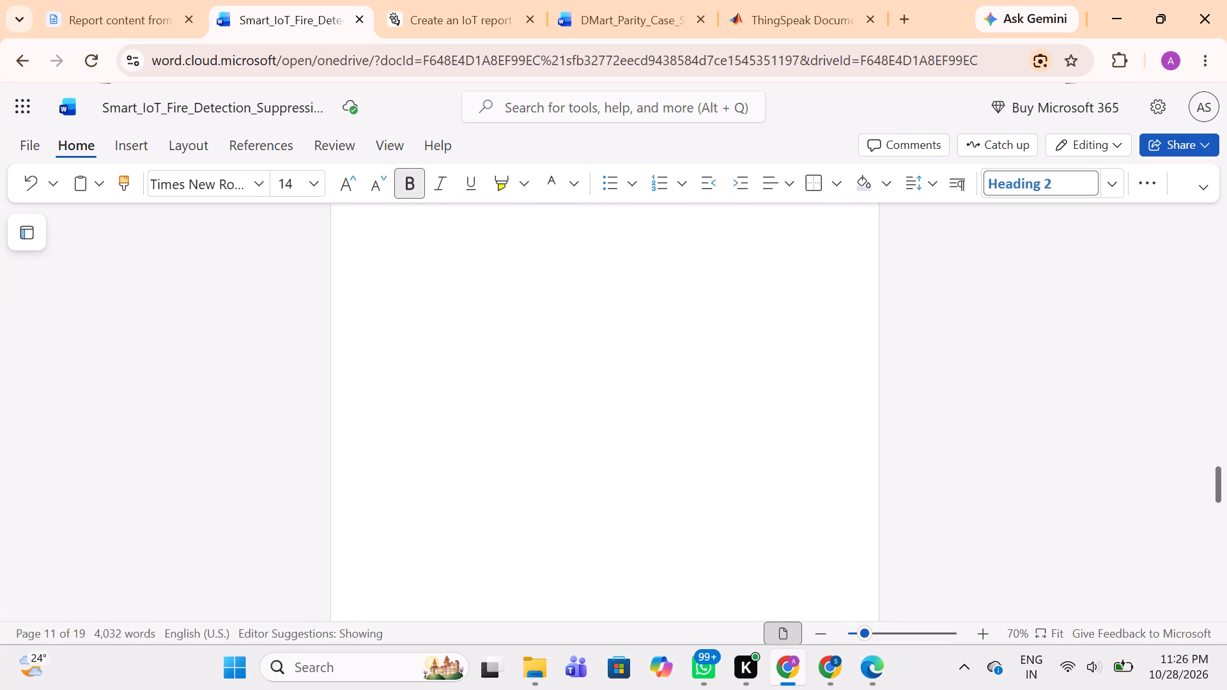
scroll(500, 241, down, 12)
scroll(500, 241, up, 4)
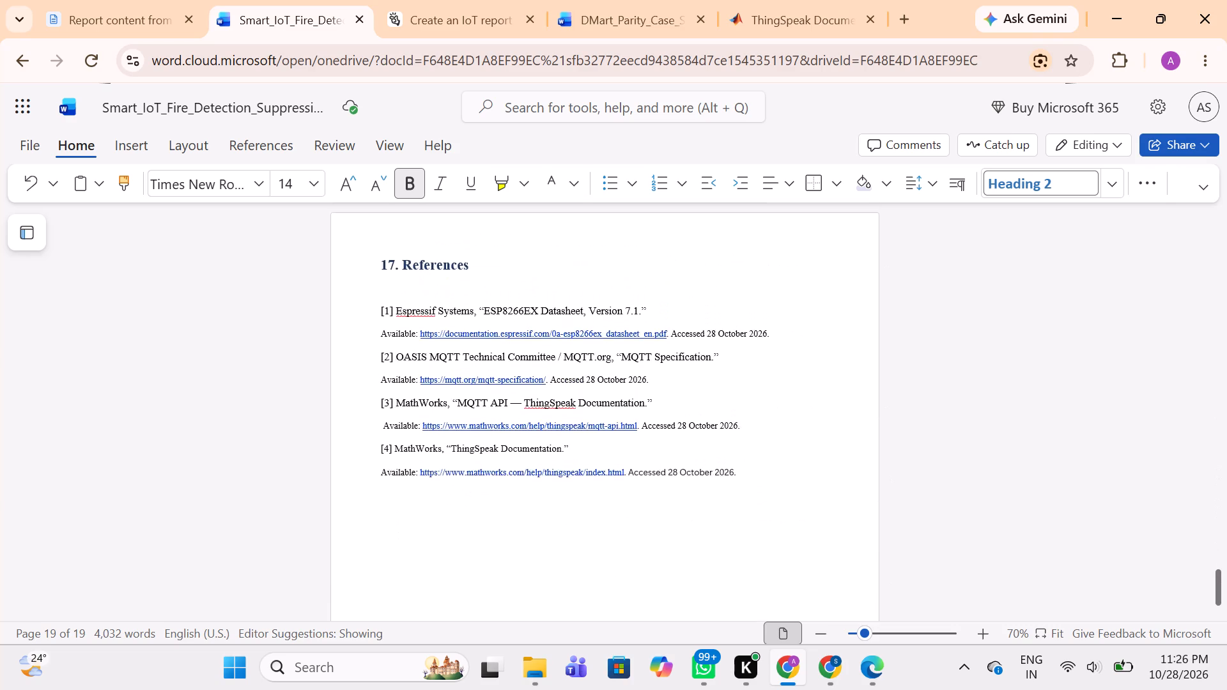
scroll(500, 241, up, 5)
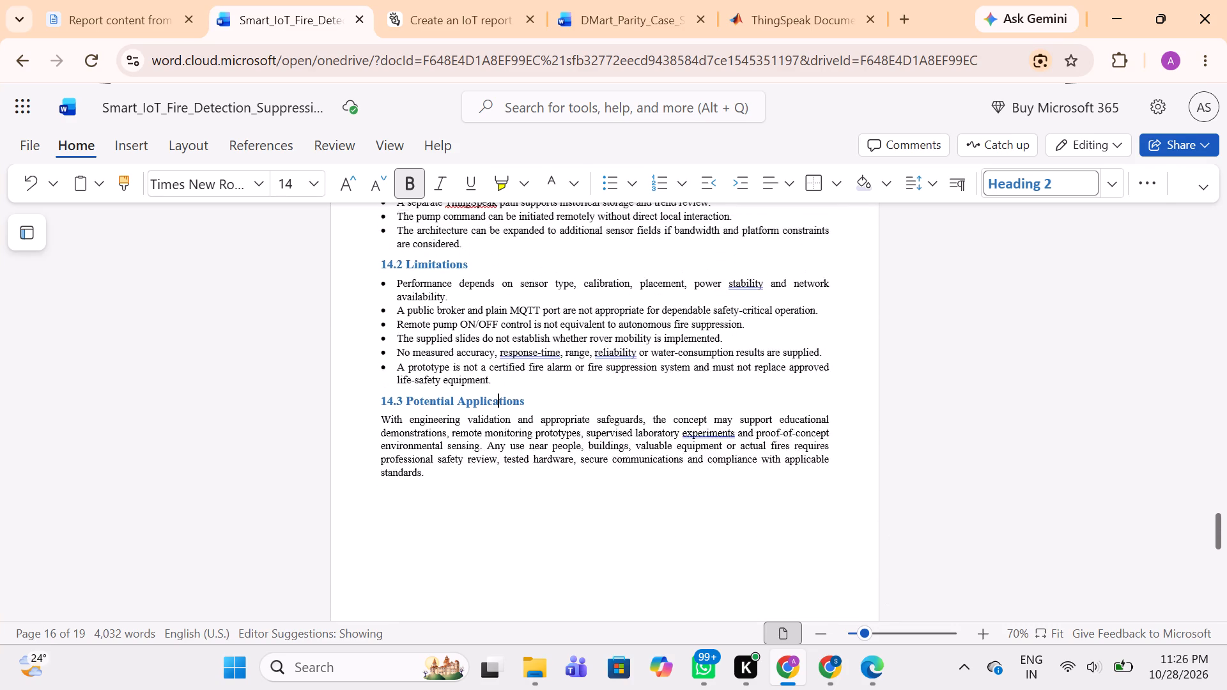
scroll(500, 241, up, 3)
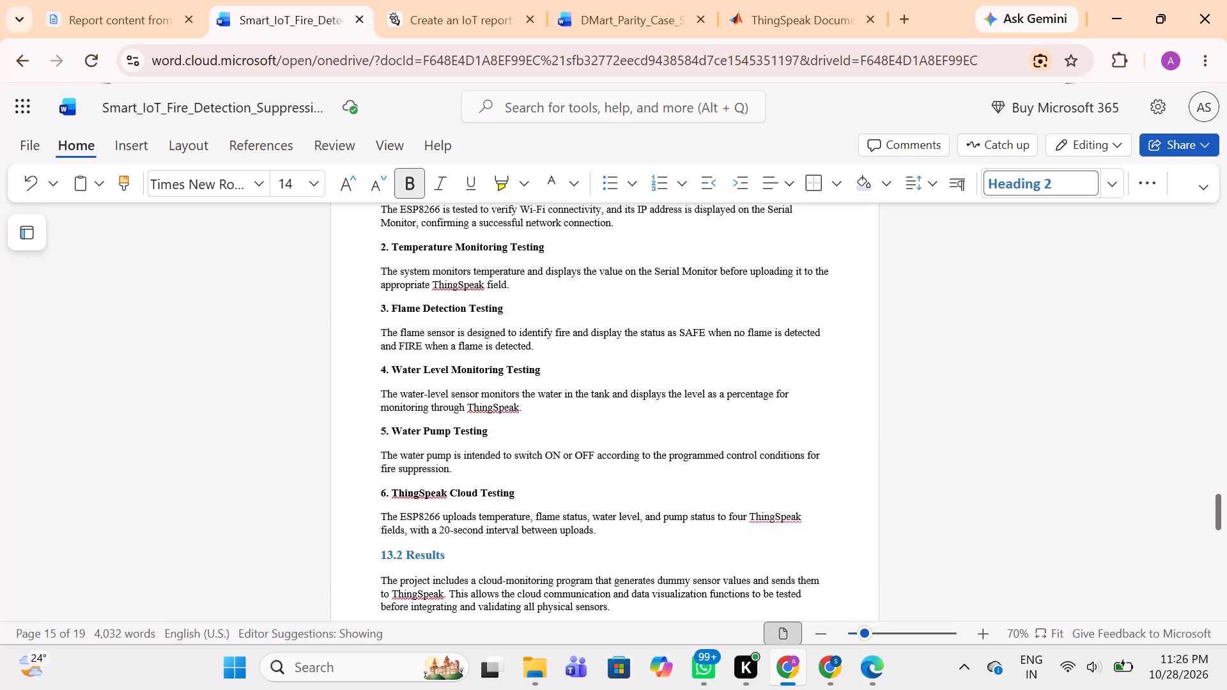
scroll(500, 241, up, 18)
scroll(500, 241, up, 17)
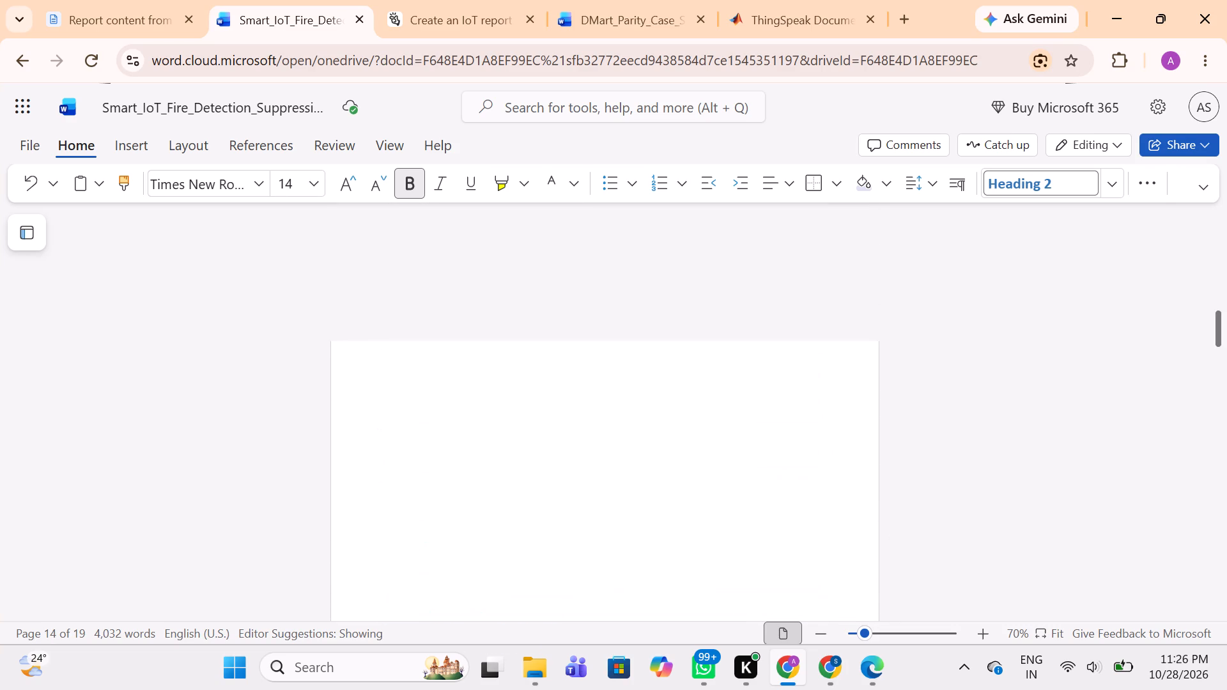
scroll(500, 241, up, 8)
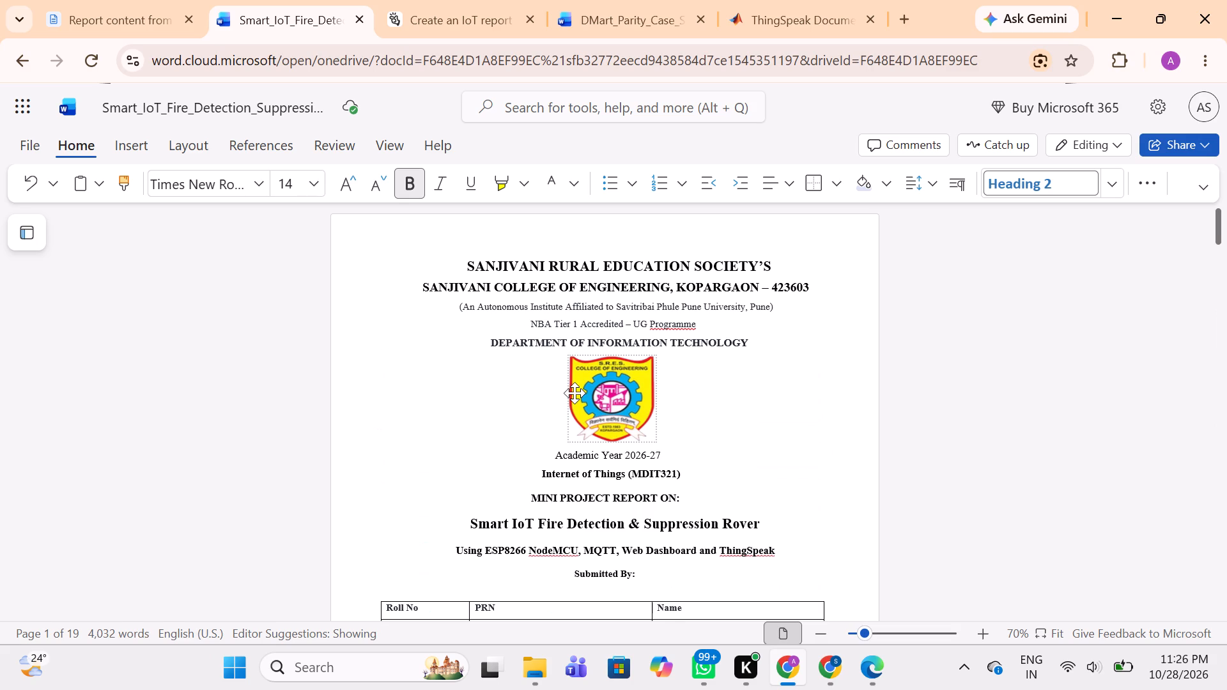
Replace the dash after "Head of Dept." on the cover page with a colon, keeping one space before it.
scroll(575, 393, down, 3)
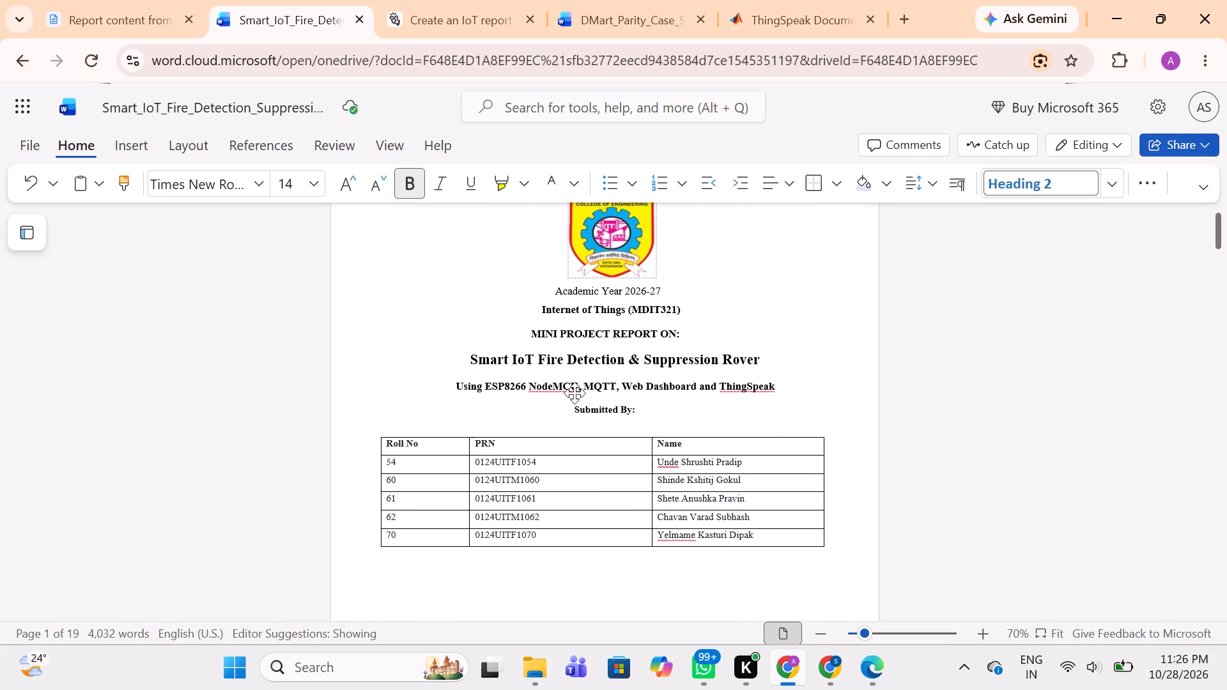
scroll(575, 393, down, 5)
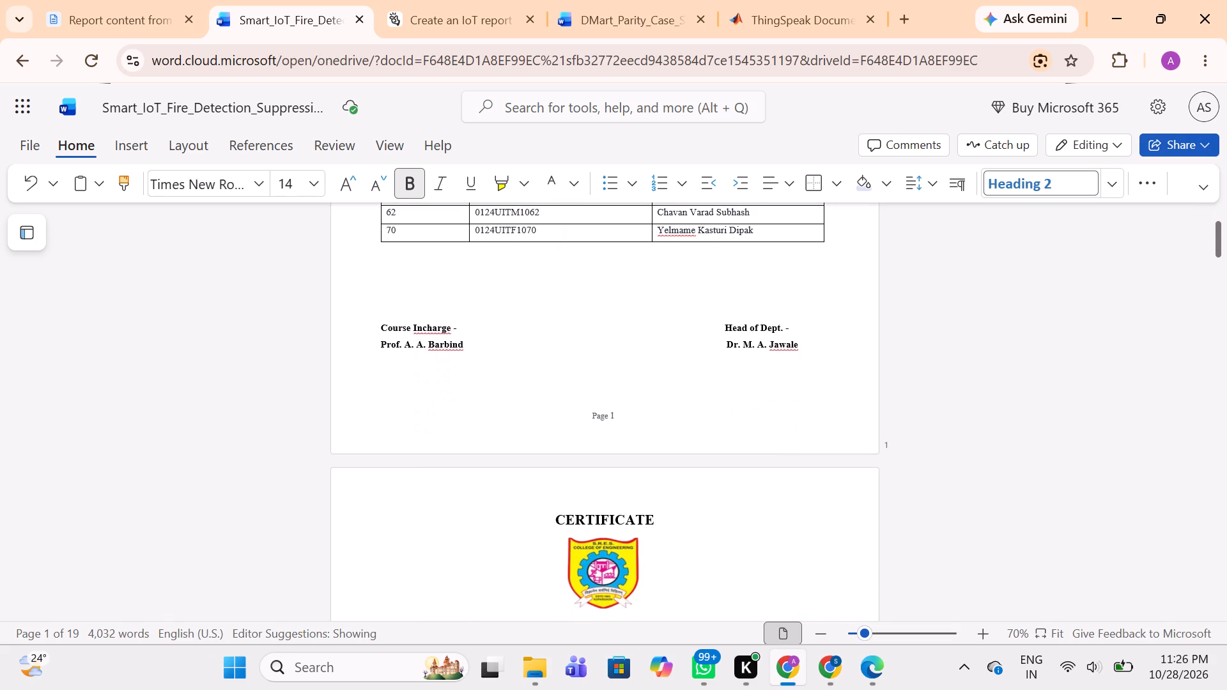
click(796, 323)
key(BackSpace)
key(BackSpace)
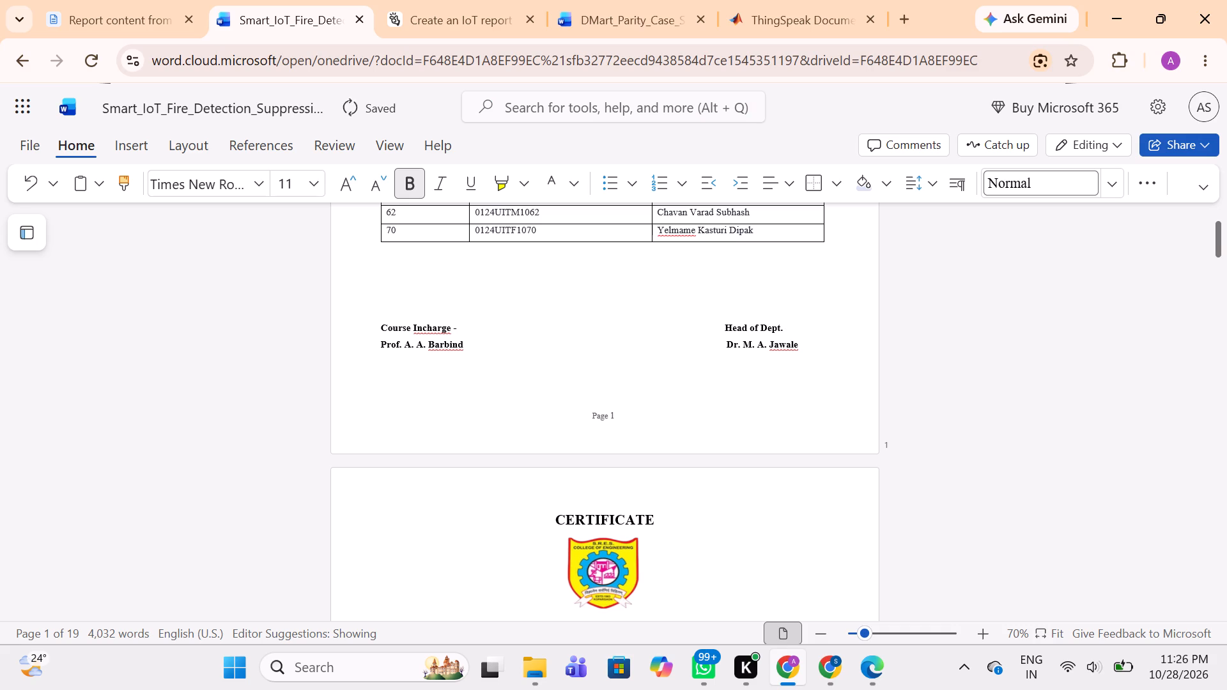
key(shift+colon)
key(BackSpace)
key(BackSpace)
key(shift+colon)
key(BackSpace)
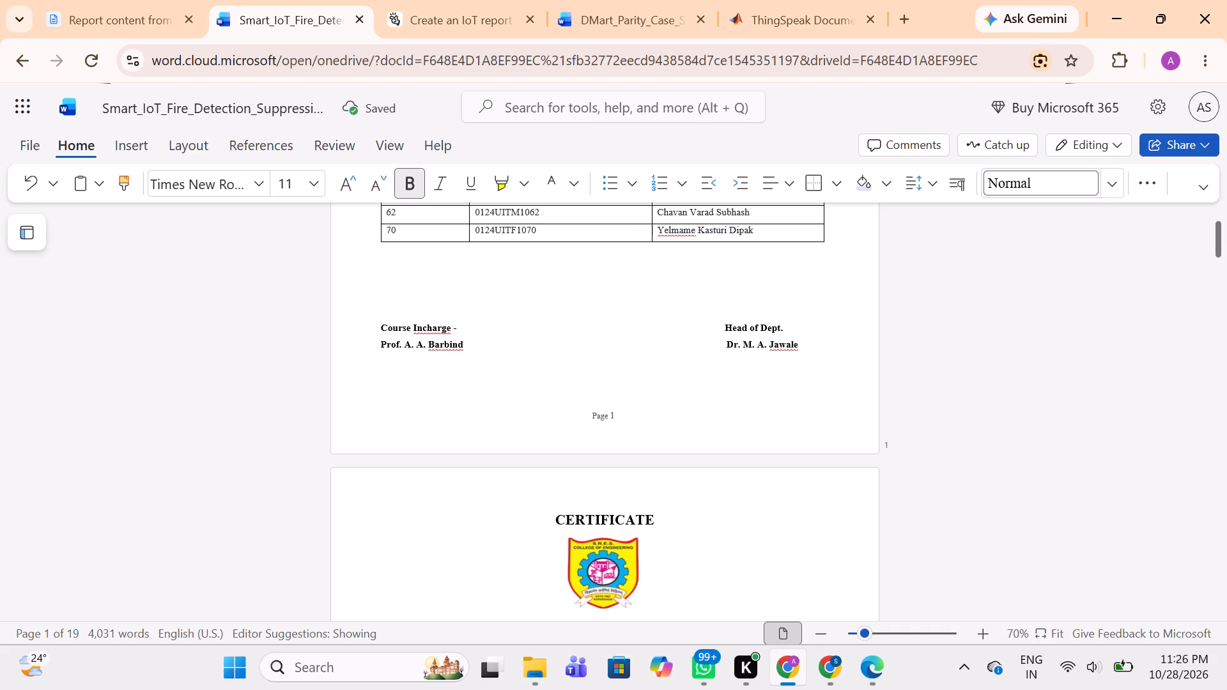
key(space)
text(:)
Replace the dash after "Course Incharge" on the cover page with a colon and add one space after it.
click(461, 330)
key(Left)
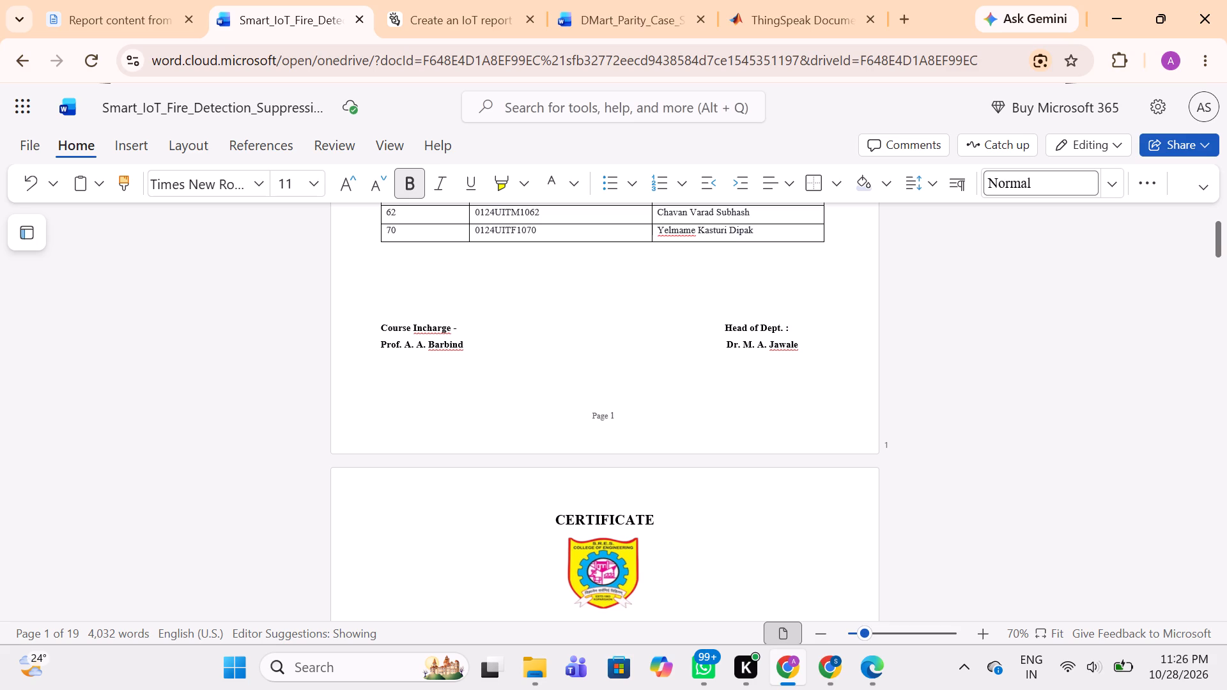
key(Left)
key(BackSpace)
key(shift+colon)
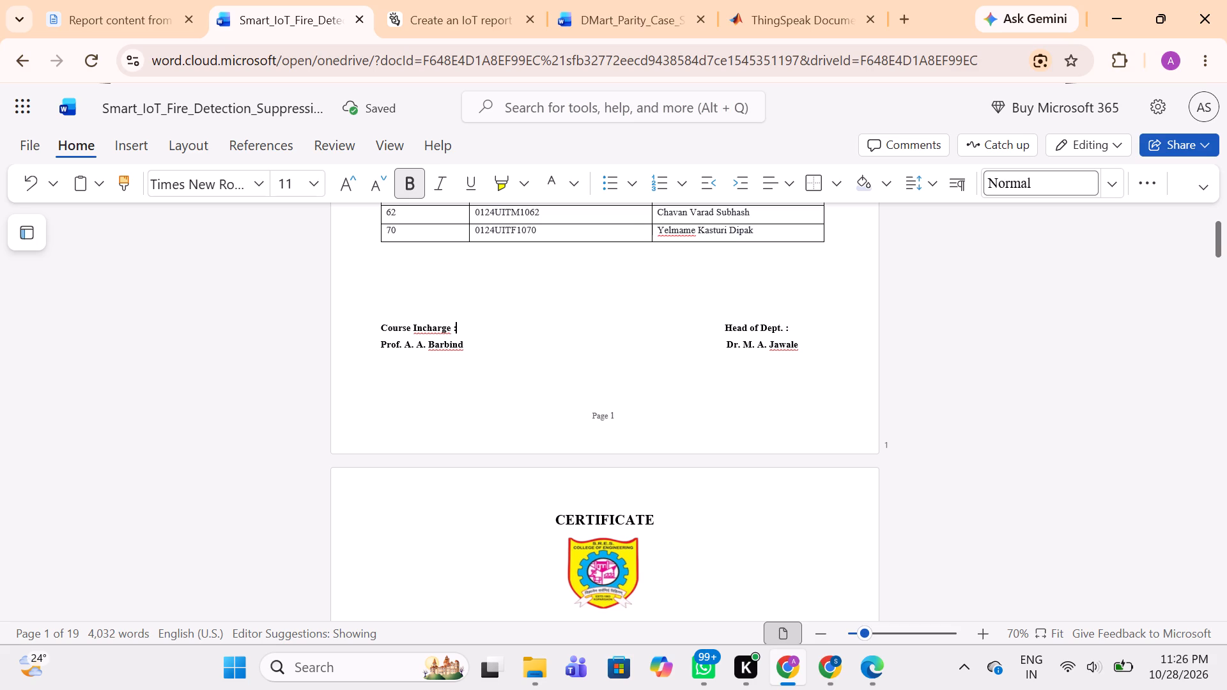
key(space)
key(space)
key(BackSpace)
Review the certificate page, the index table's section page numbers and the abstract page.
scroll(710, 338, down, 2)
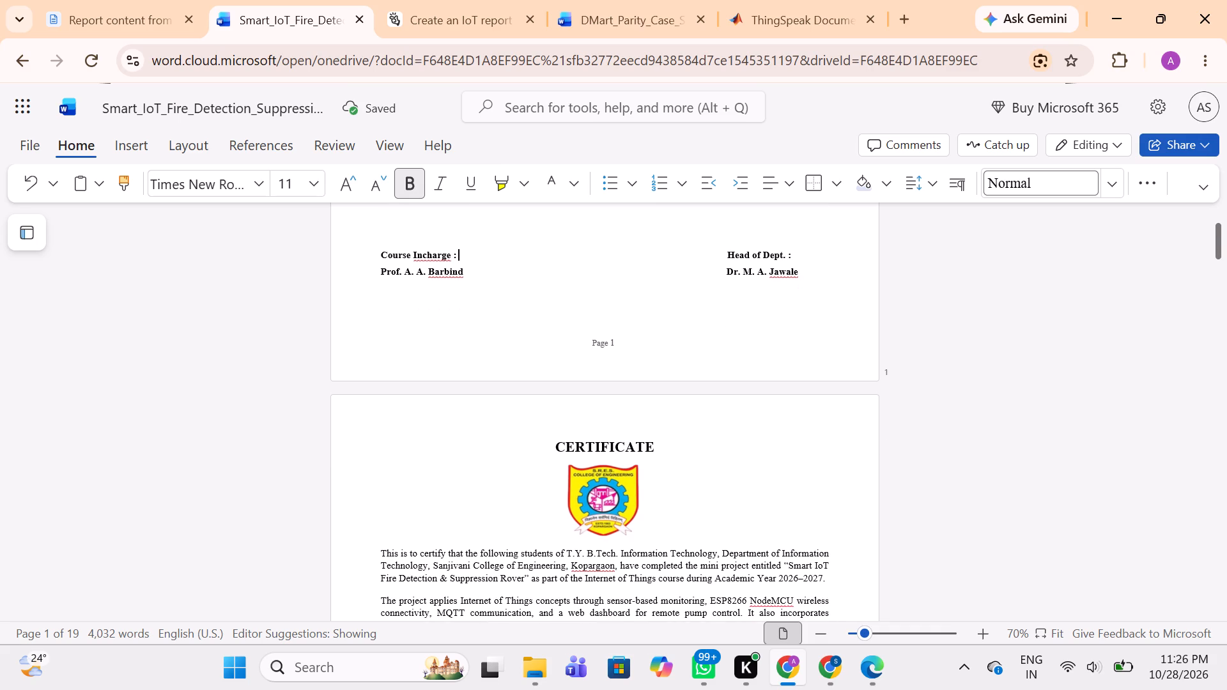
scroll(710, 338, down, 3)
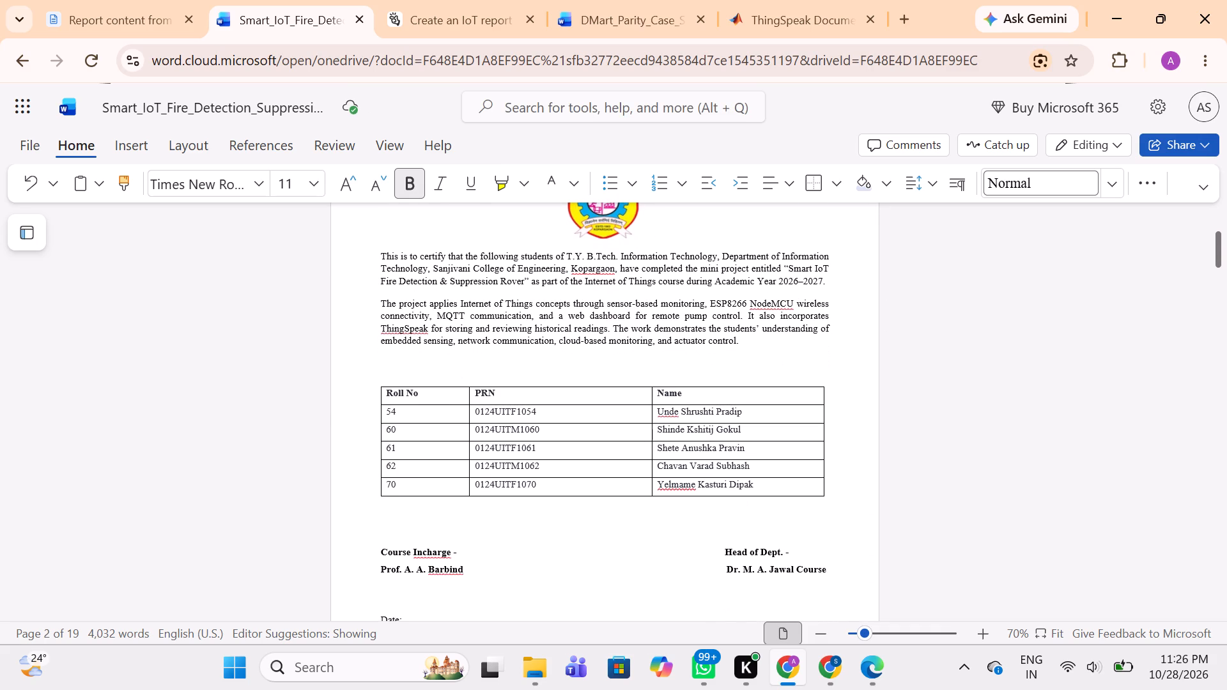
scroll(710, 338, down, 5)
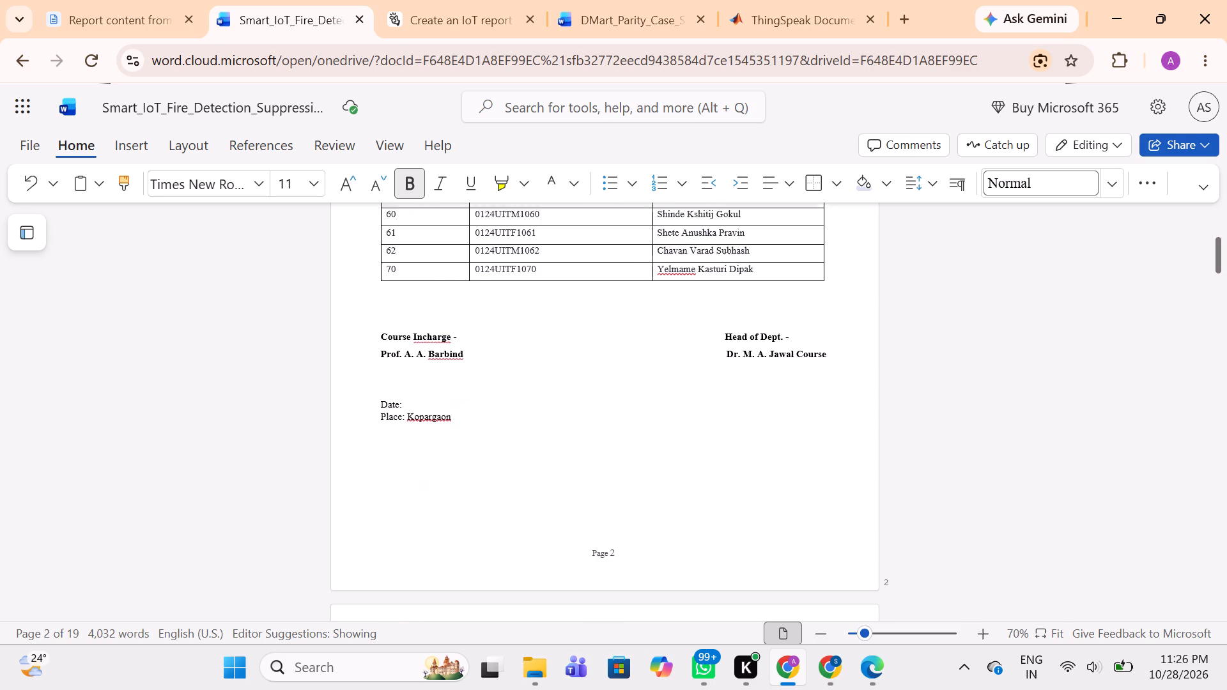
scroll(710, 338, down, 4)
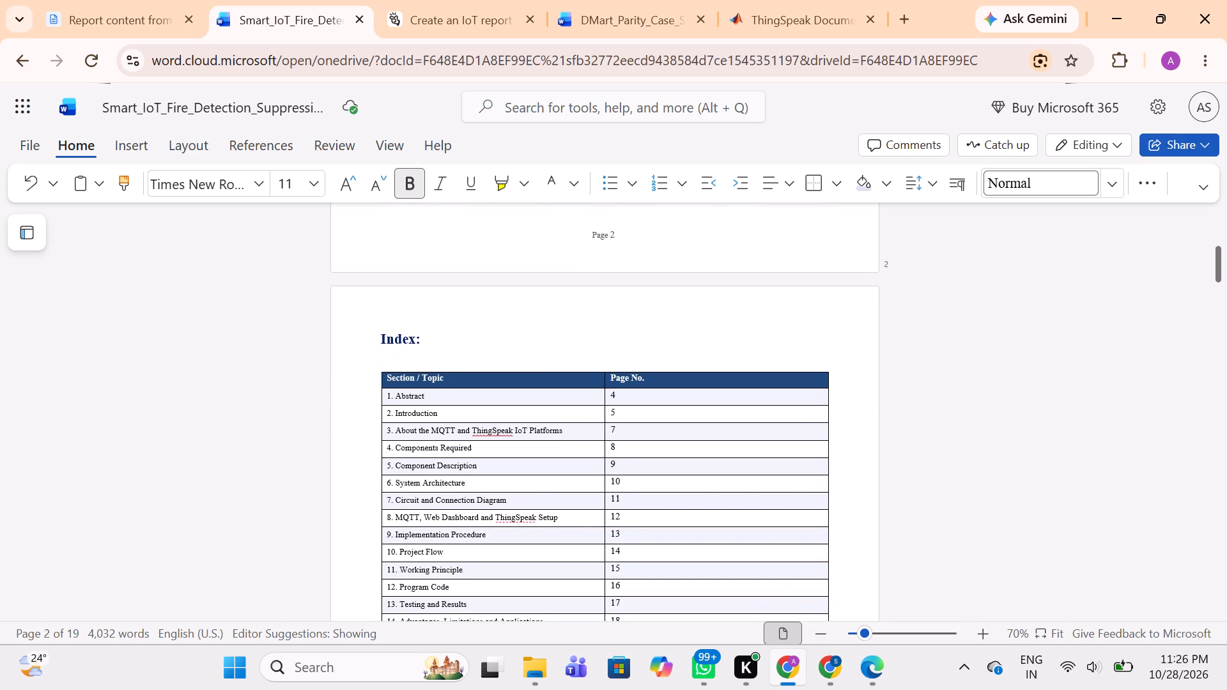
scroll(710, 338, down, 1)
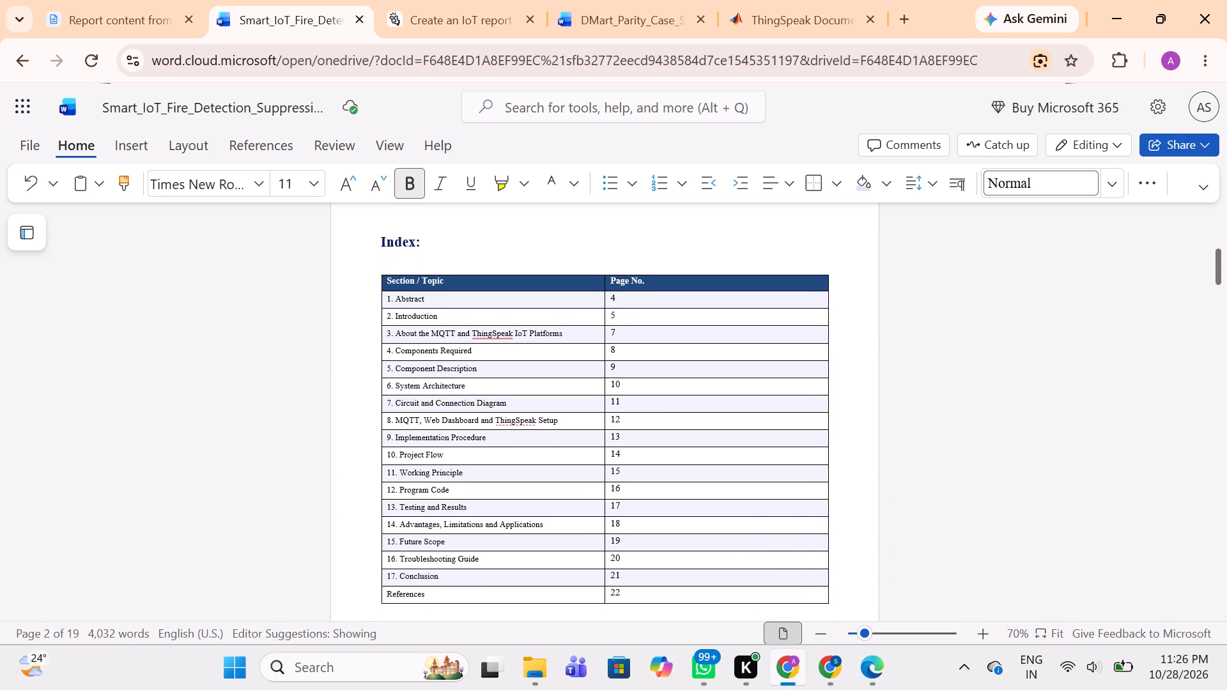
scroll(710, 338, down, 1)
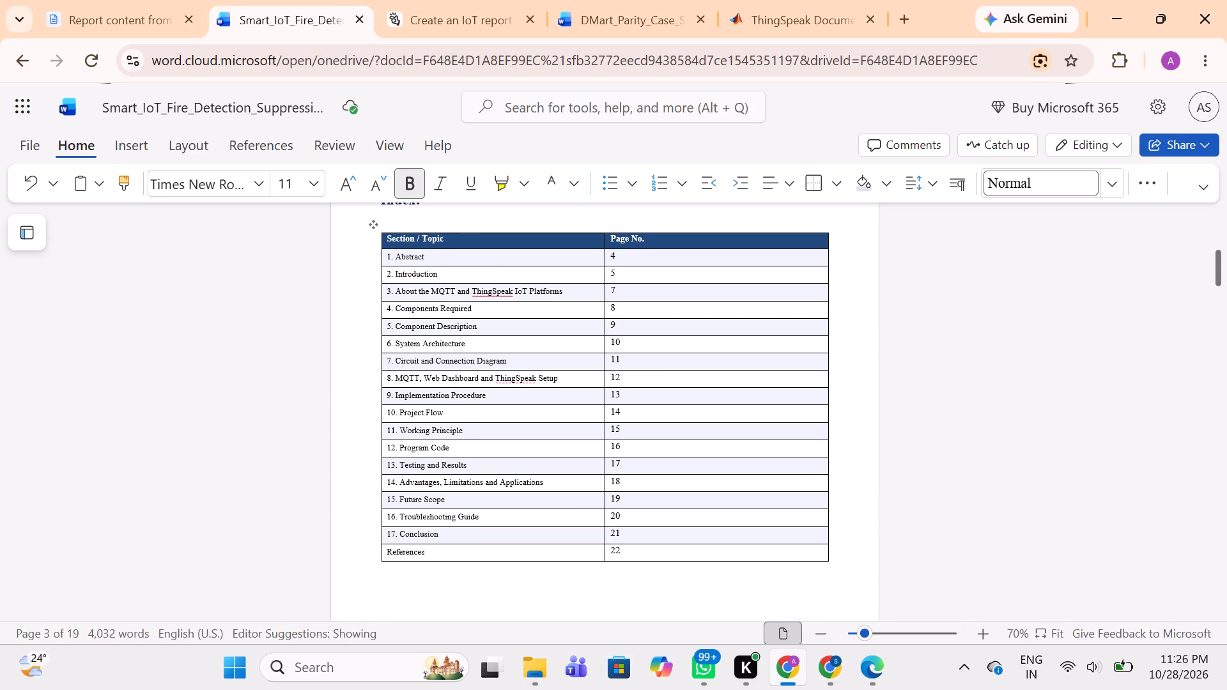
scroll(710, 338, down, 2)
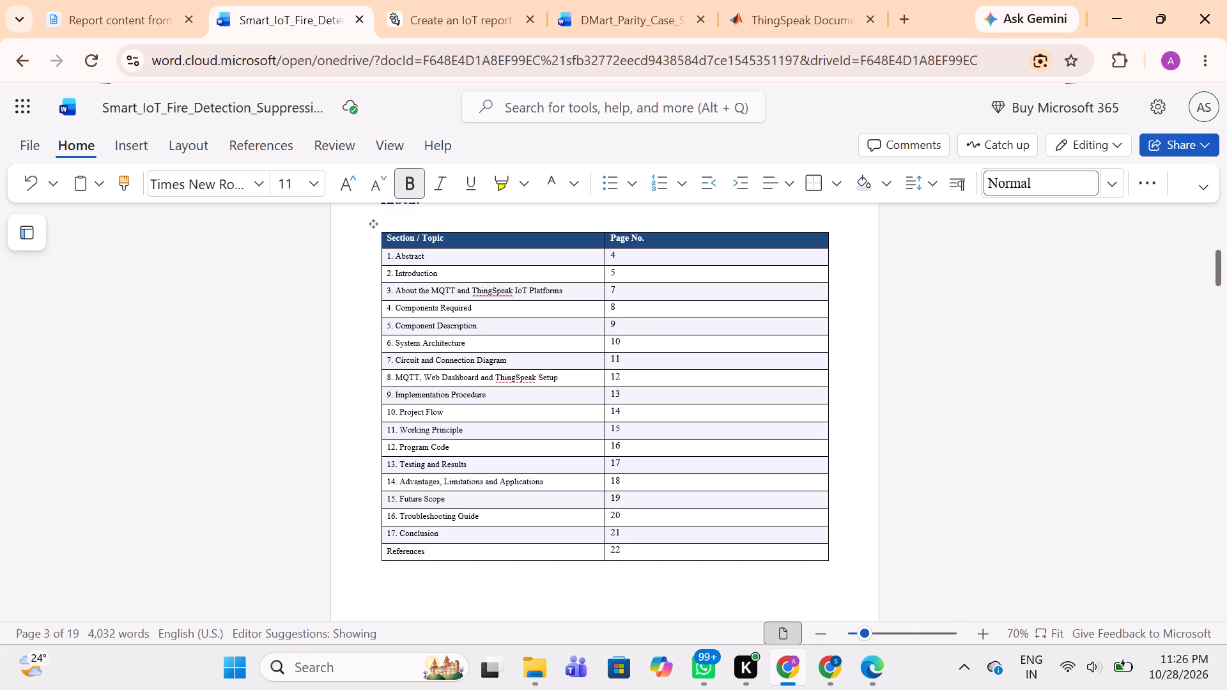
scroll(710, 338, down, 1)
scroll(598, 424, down, 2)
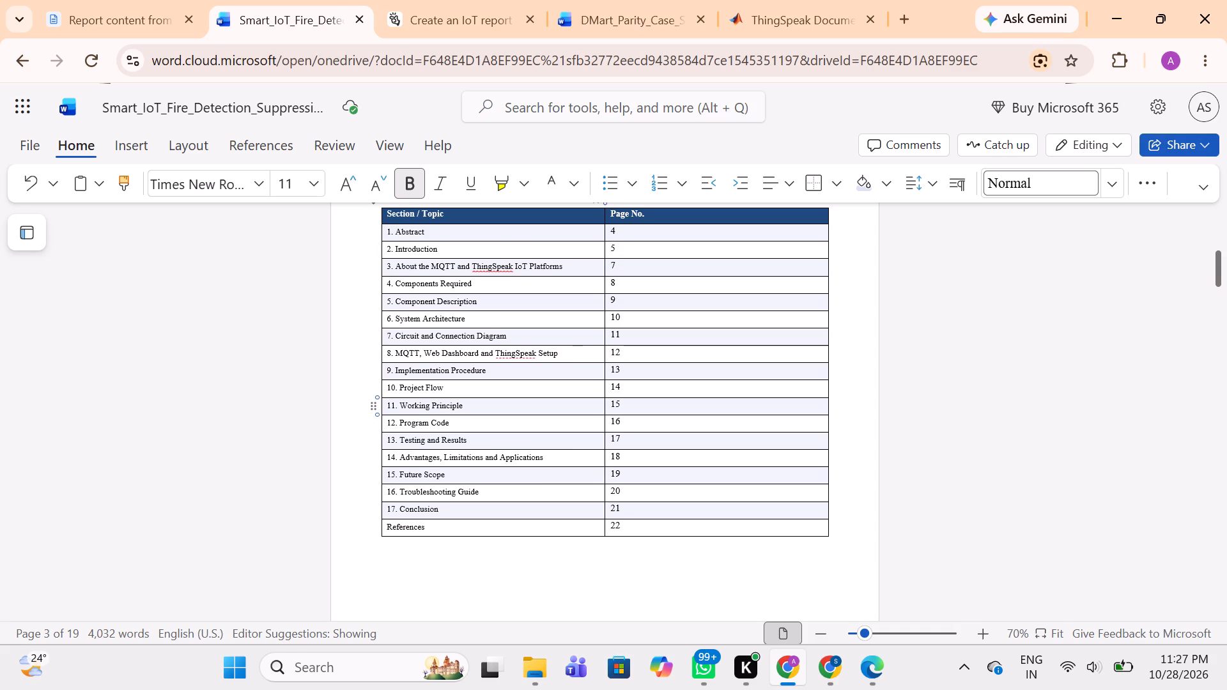
scroll(598, 424, down, 6)
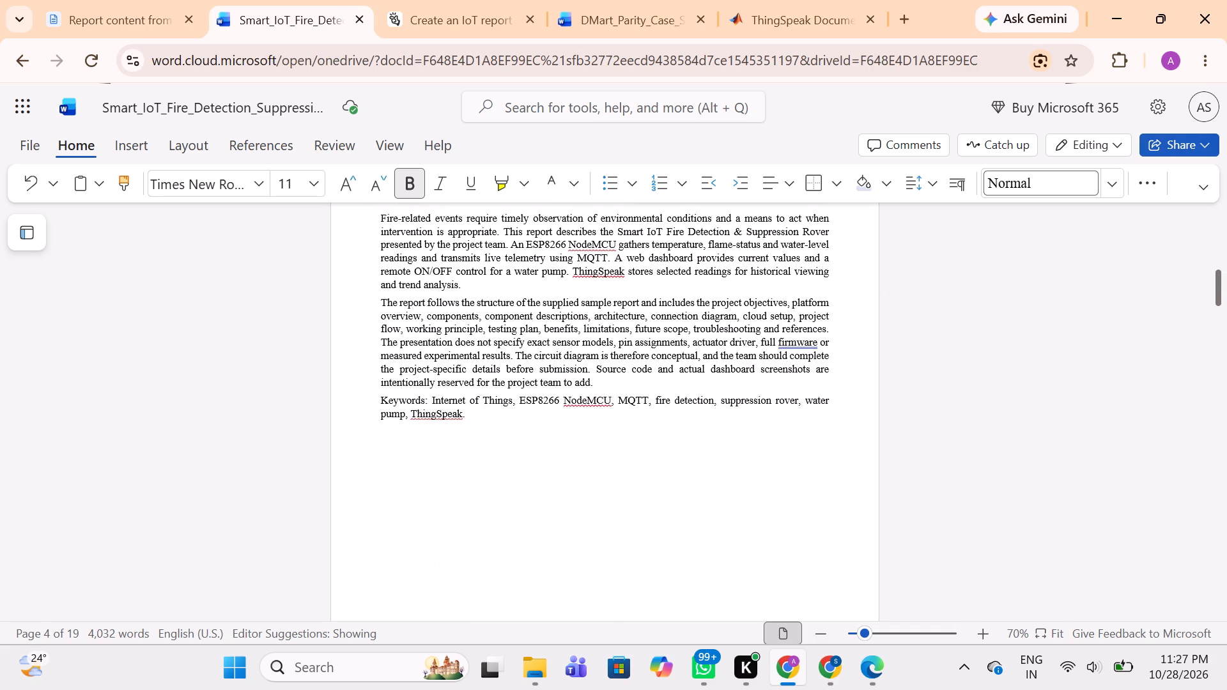
Remove the word "Page" from the page footer, keeping only the page number, and insert a blank line above it.
scroll(598, 424, down, 5)
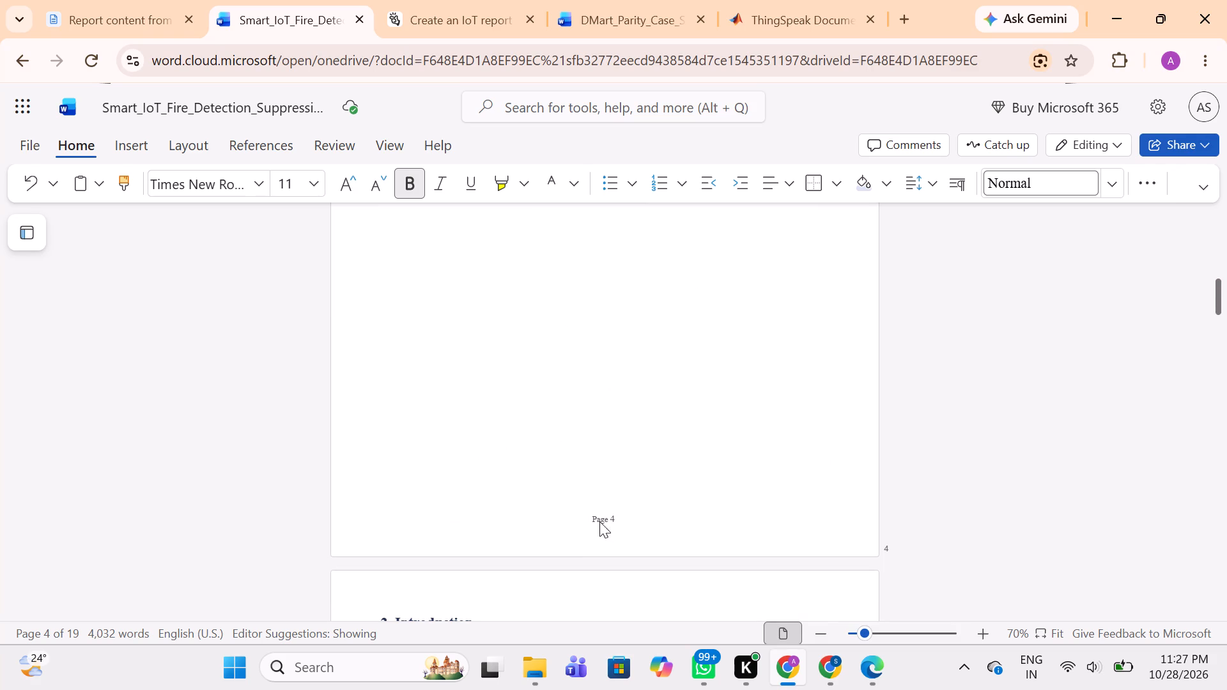
click(603, 507)
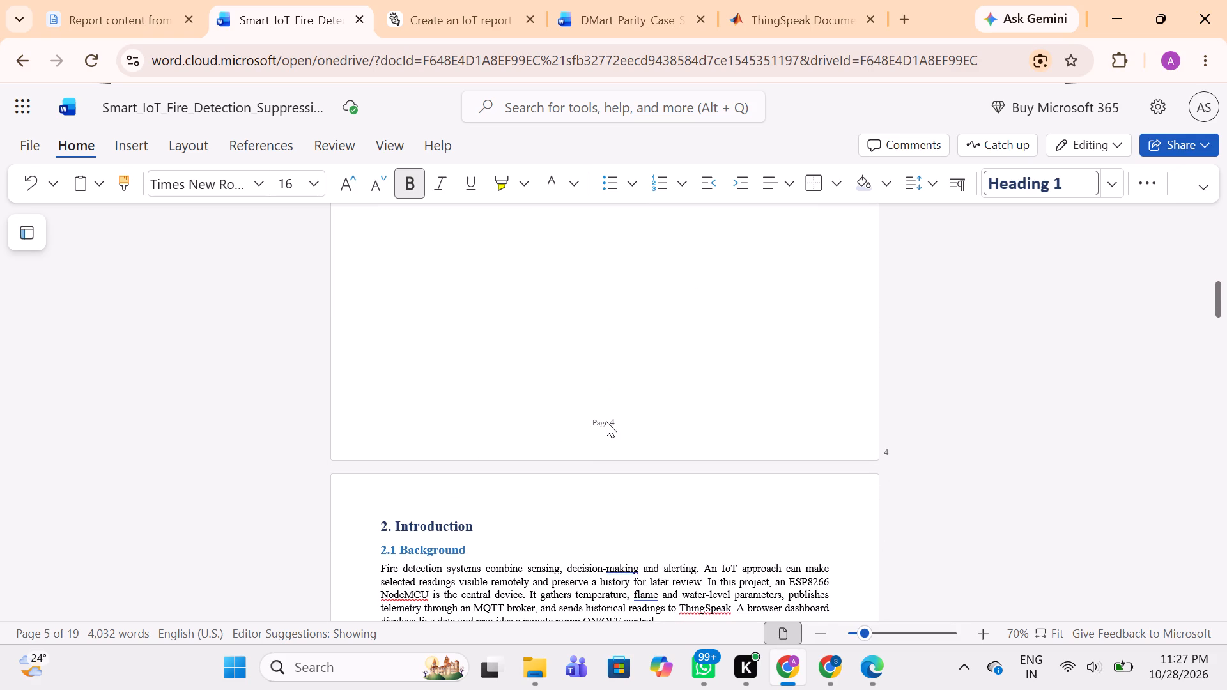
double_click(606, 421)
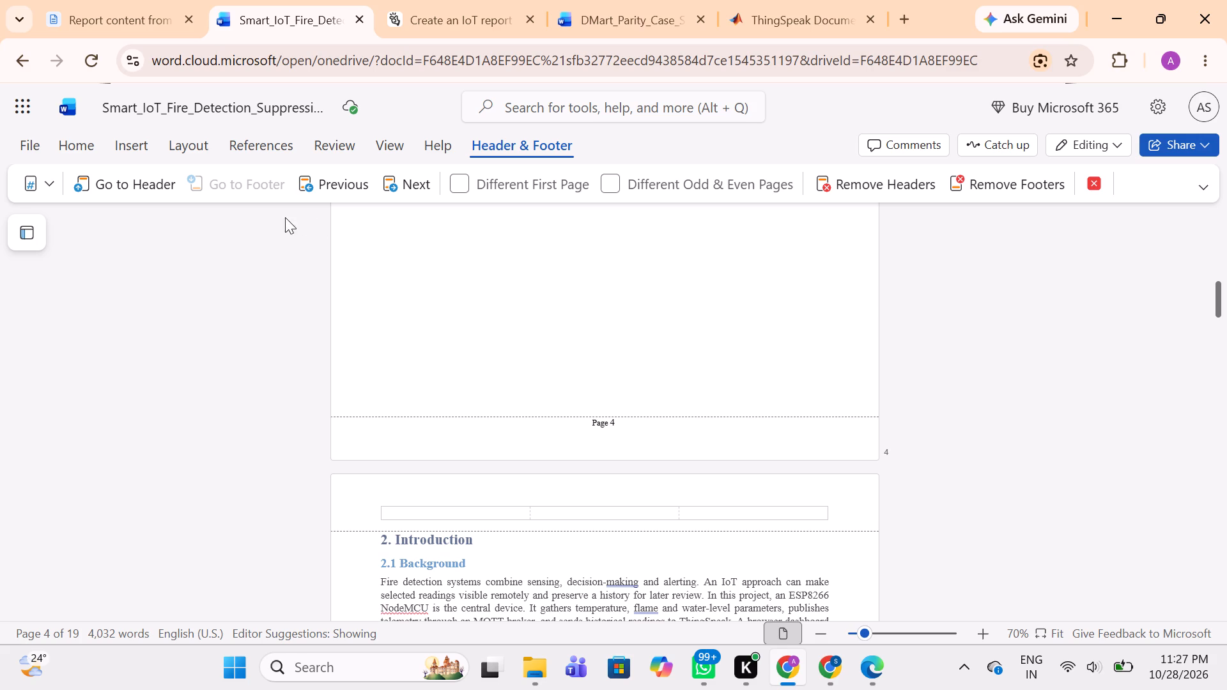
click(608, 422)
click(1114, 143)
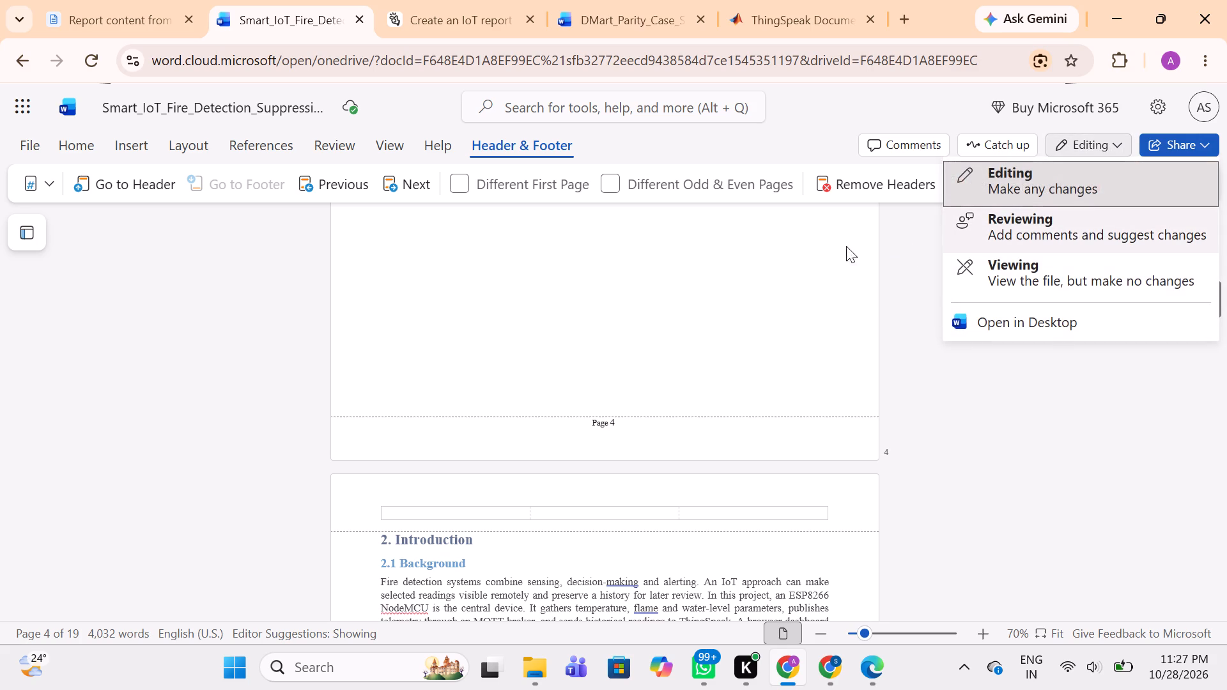
click(606, 422)
click(606, 422)
key(BackSpace)
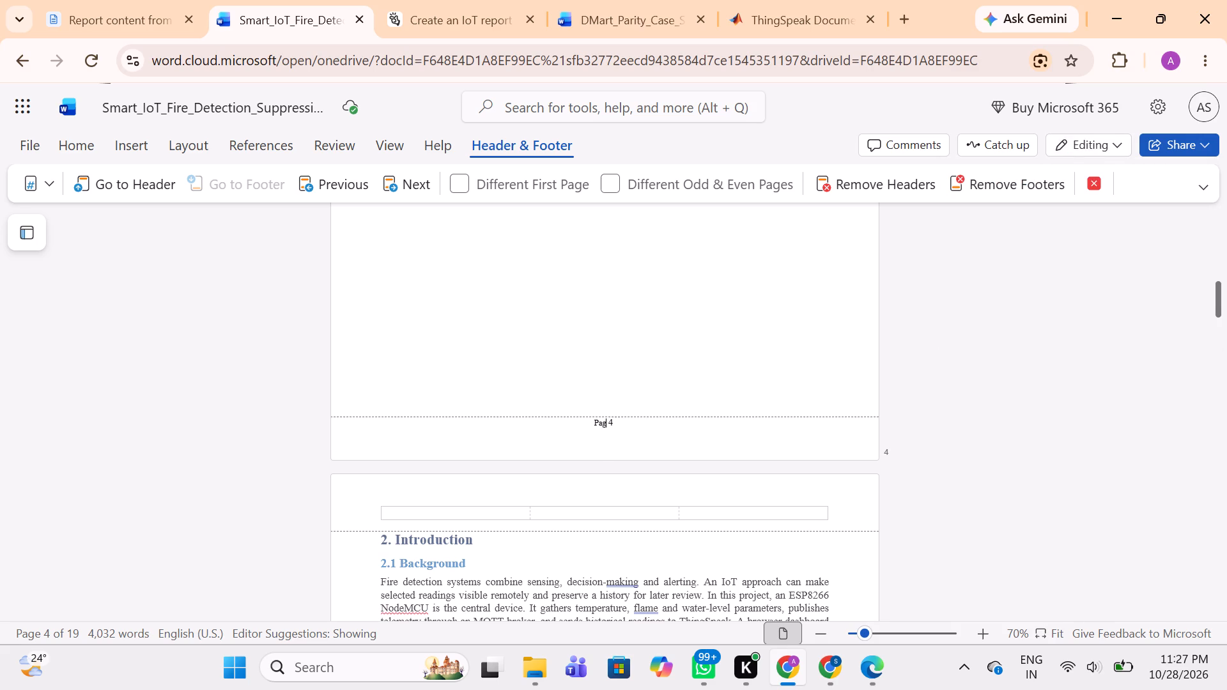
key(BackSpace)
key(BackSpace)
key(BackSpace)
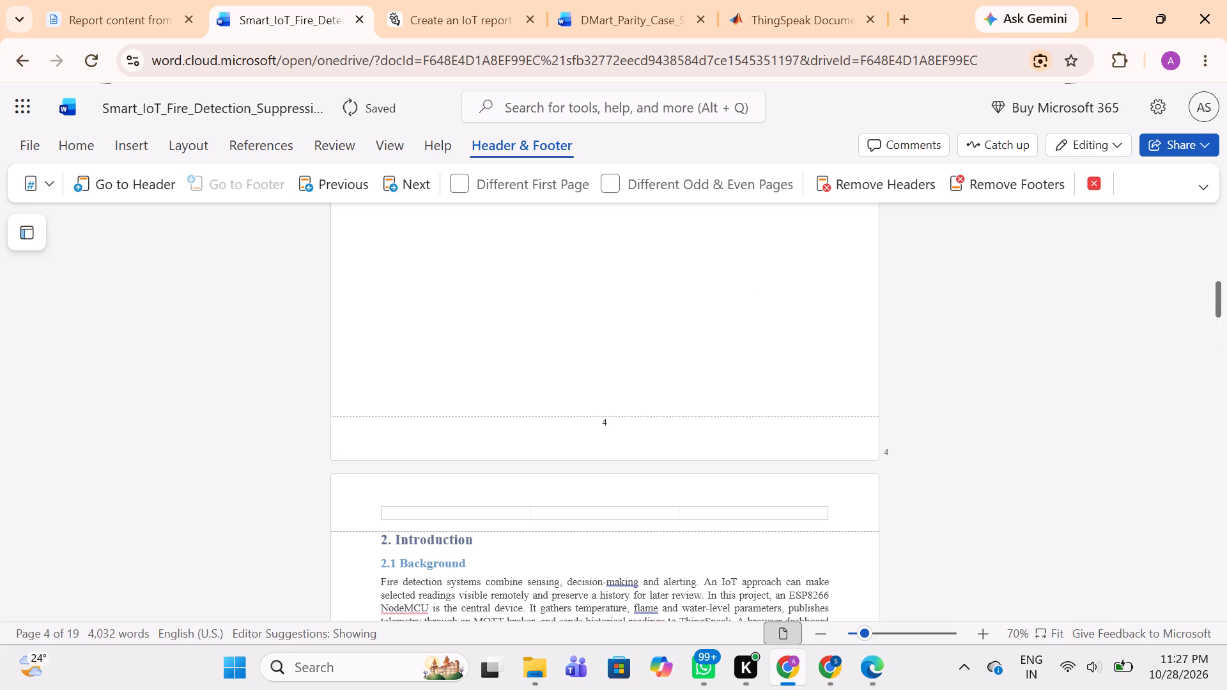
key(Return)
scroll(668, 401, down, 9)
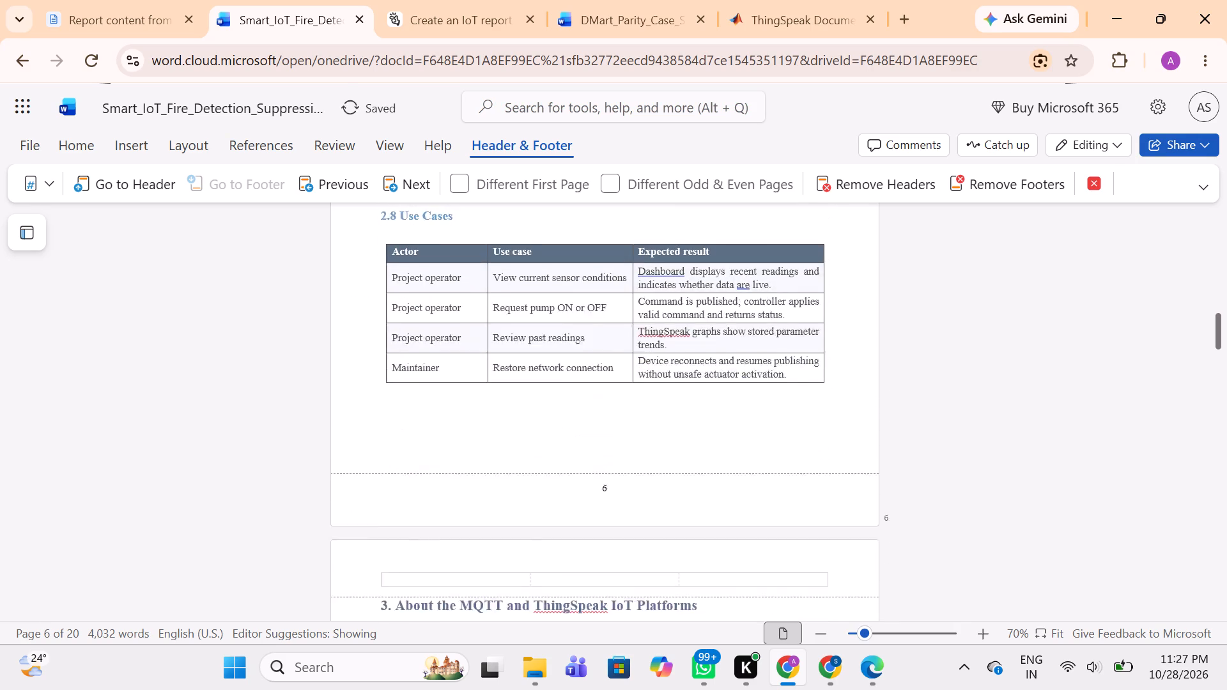
scroll(668, 401, down, 1)
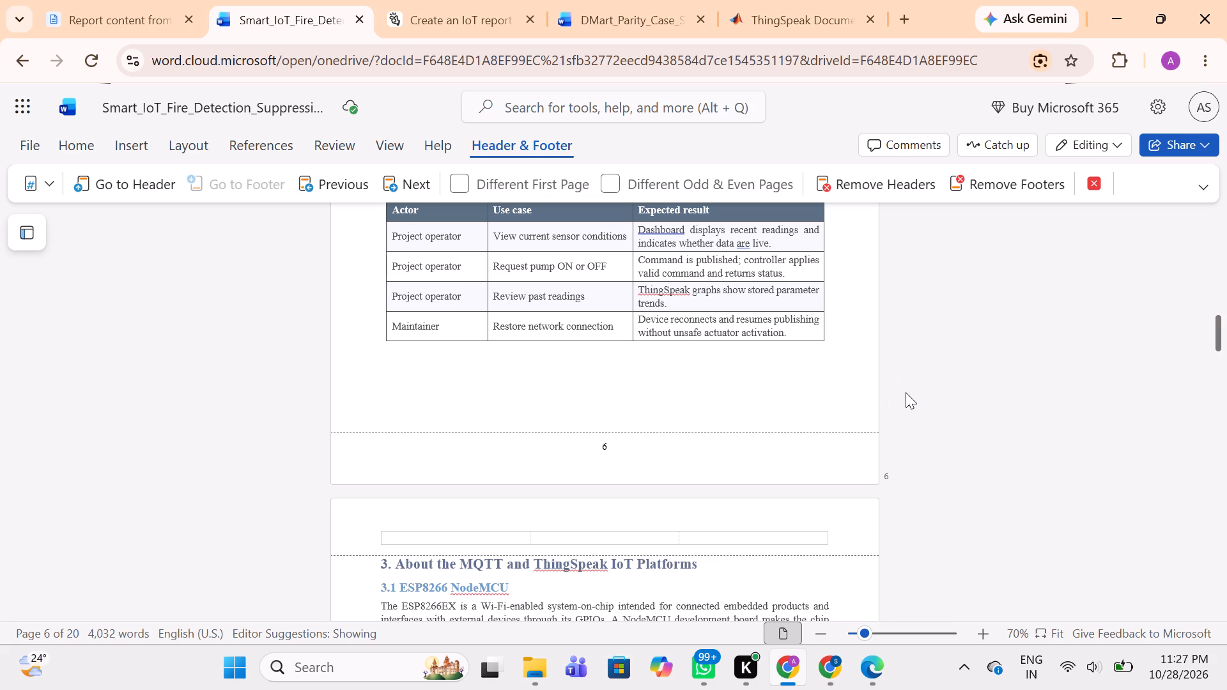
scroll(906, 392, up, 4)
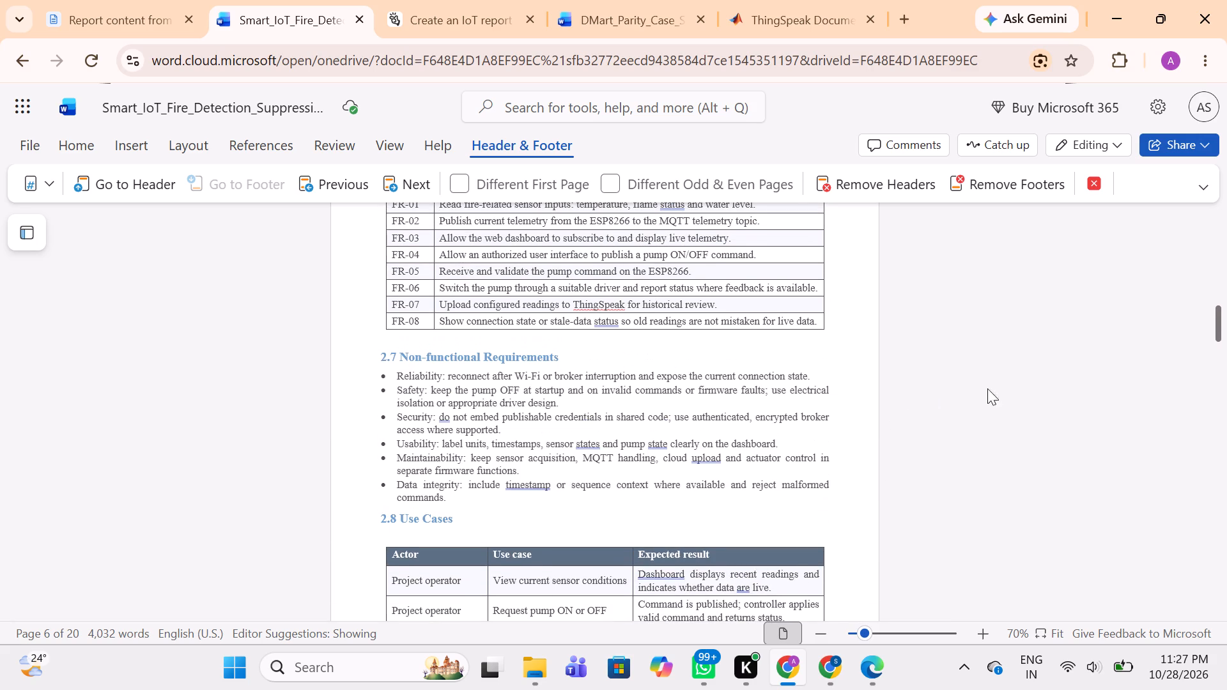
click(1053, 408)
click(741, 410)
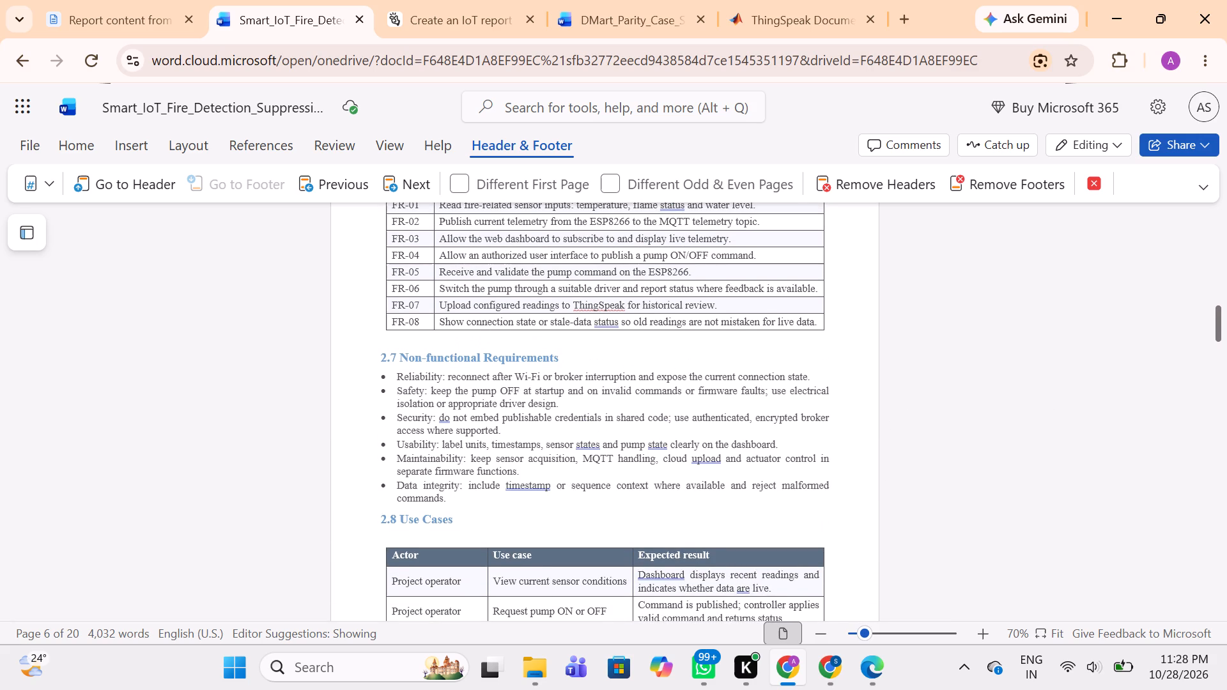
double_click(741, 410)
Check the page-number footers from the Use Cases page back through the Introduction and Abstract to the index.
scroll(741, 410, down, 5)
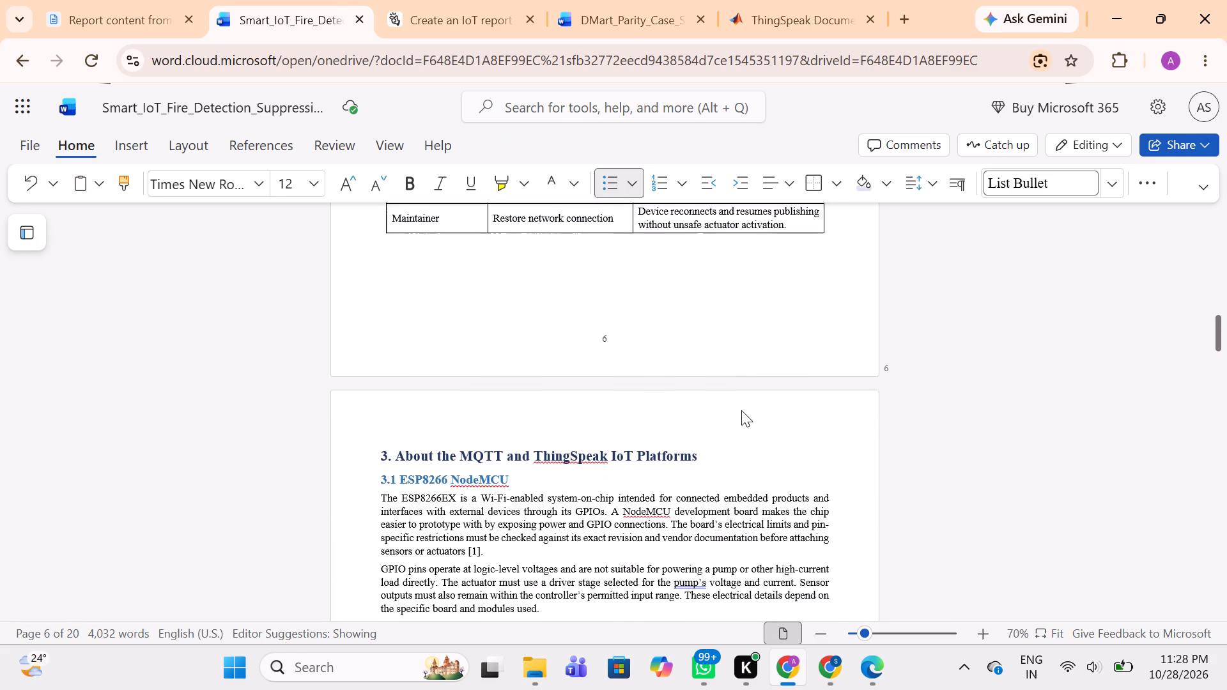
scroll(741, 410, up, 3)
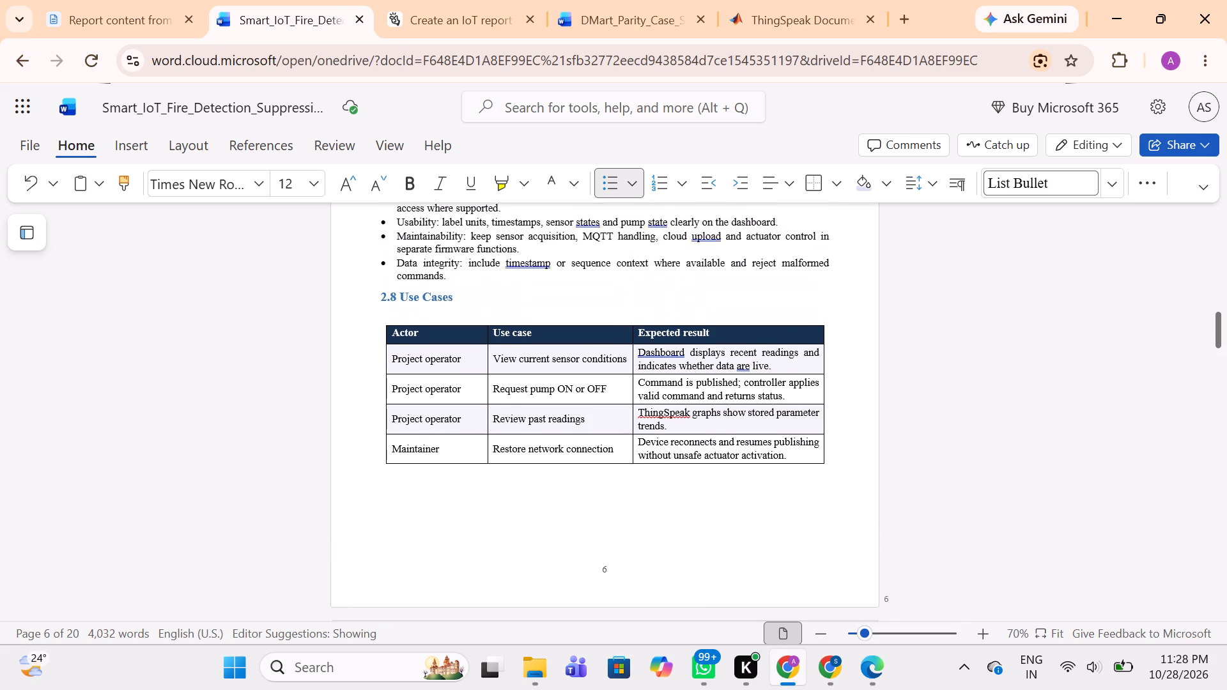
scroll(741, 410, up, 7)
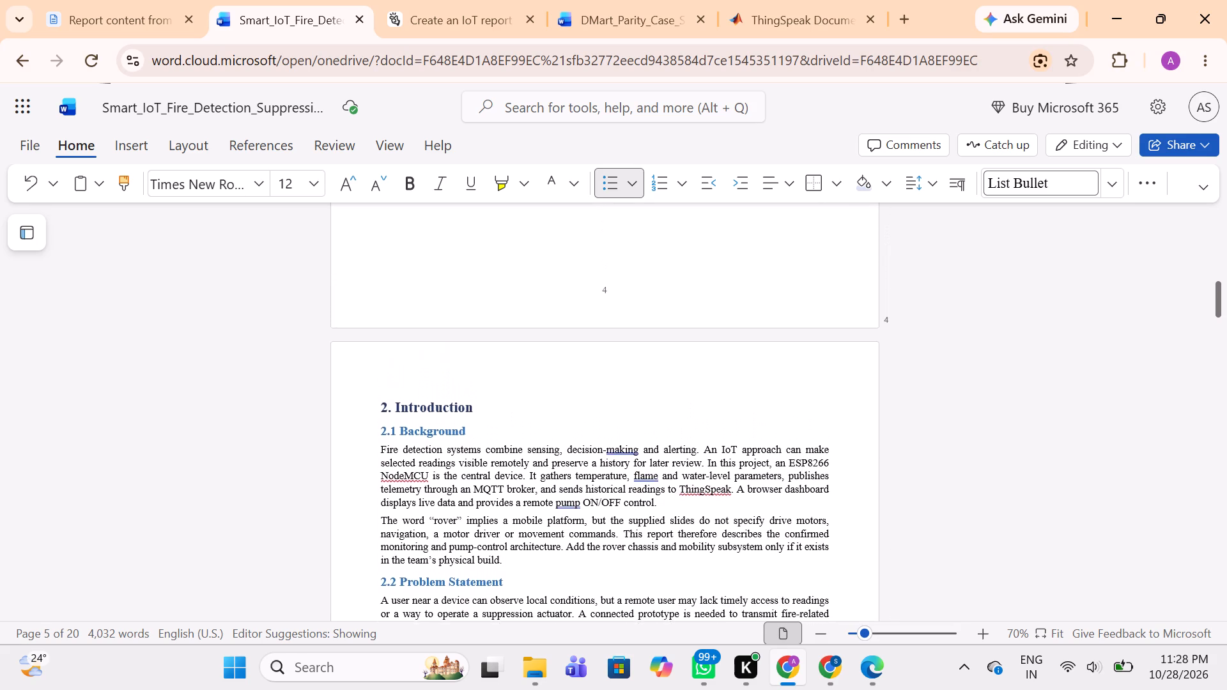
scroll(741, 410, up, 3)
scroll(741, 410, down, 1)
scroll(741, 410, up, 1)
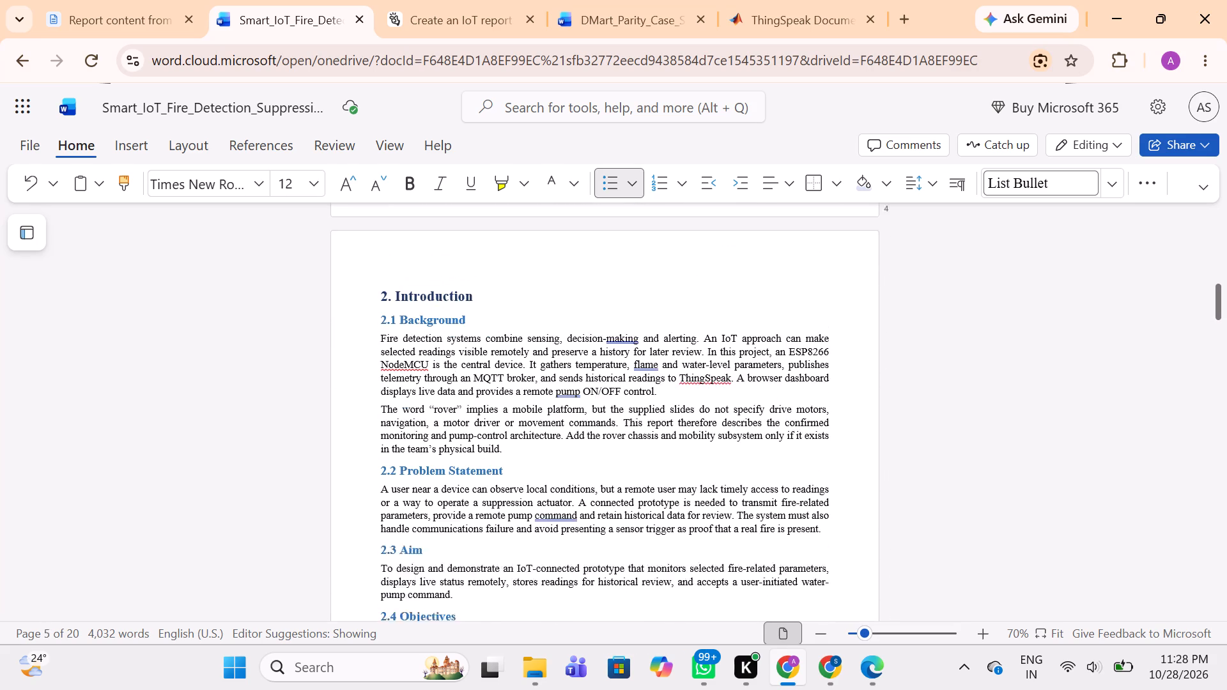
scroll(741, 410, up, 8)
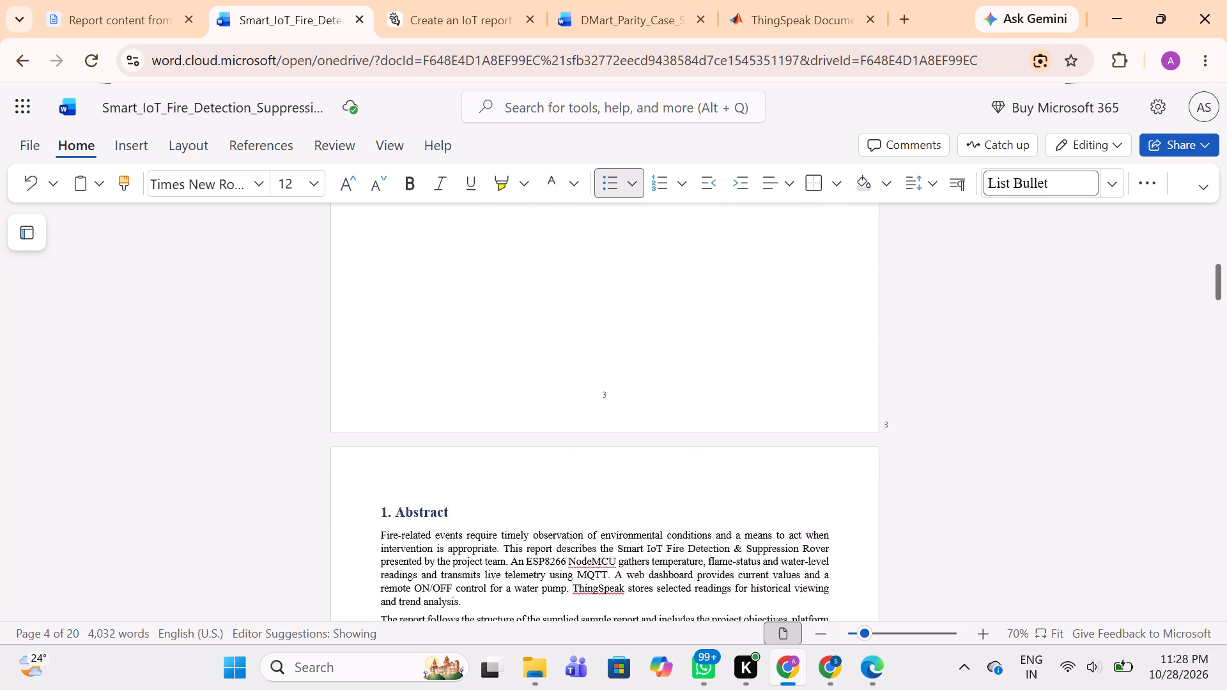
scroll(741, 410, up, 2)
Compare the index table's topics and page numbers with the actual section pages, through to the Components Required chapter.
scroll(741, 410, down, 2)
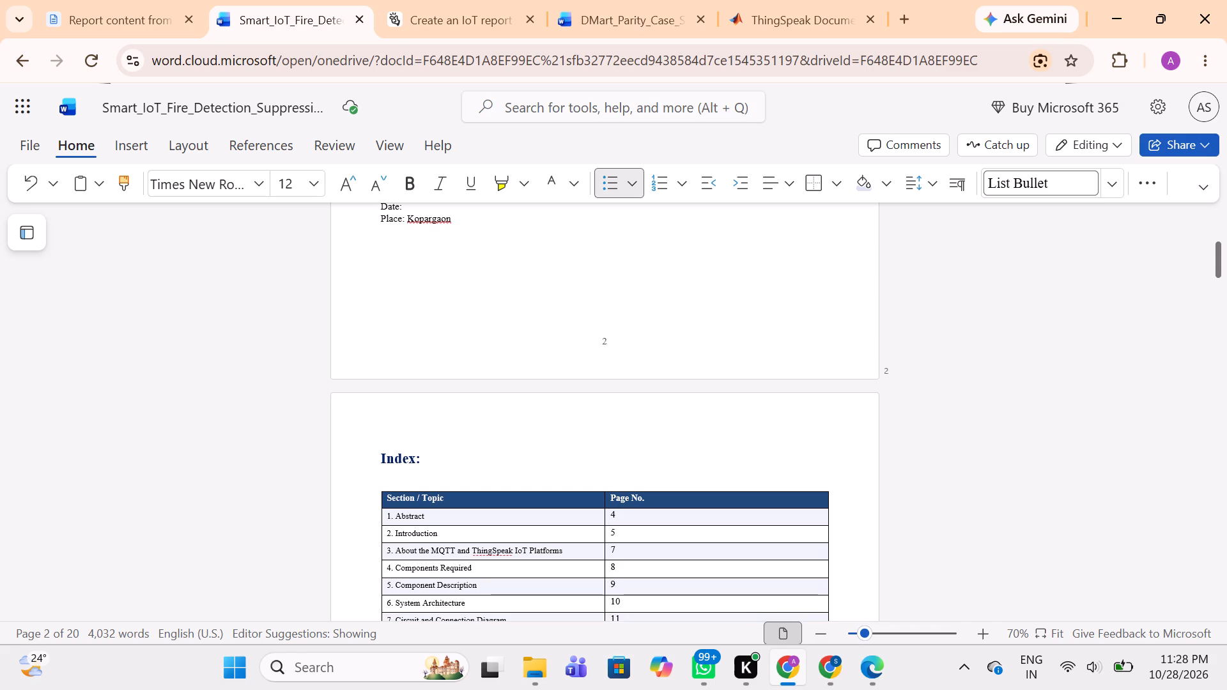
scroll(741, 410, down, 2)
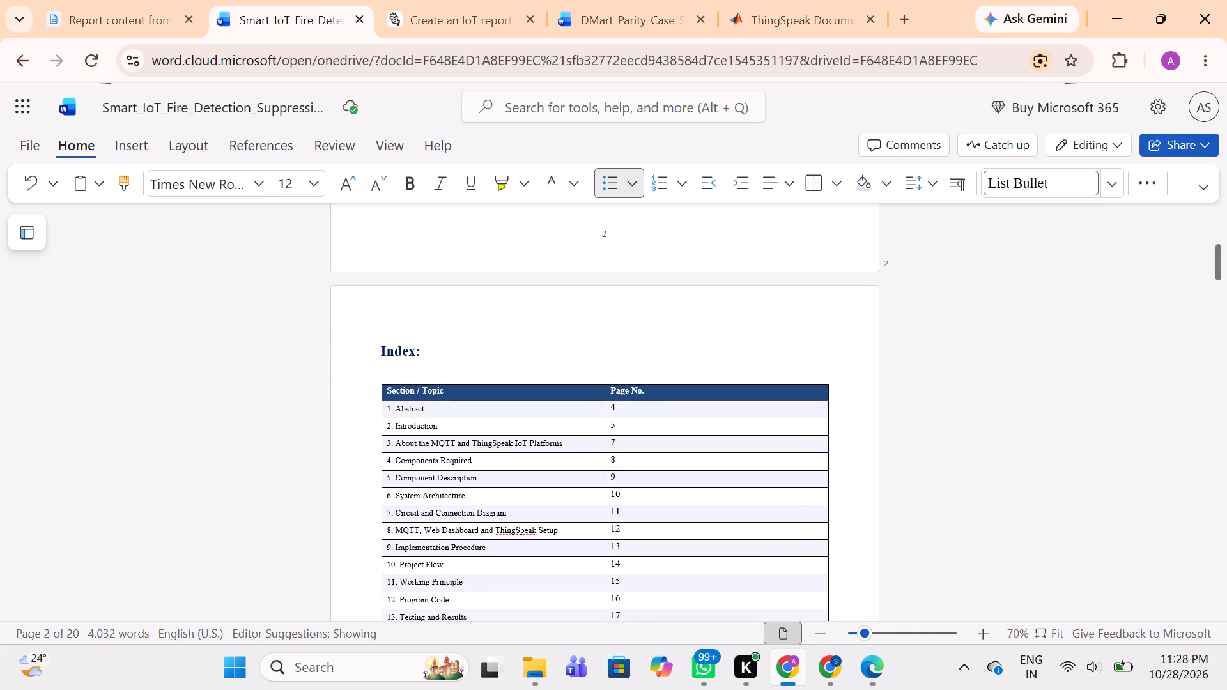
scroll(741, 410, down, 6)
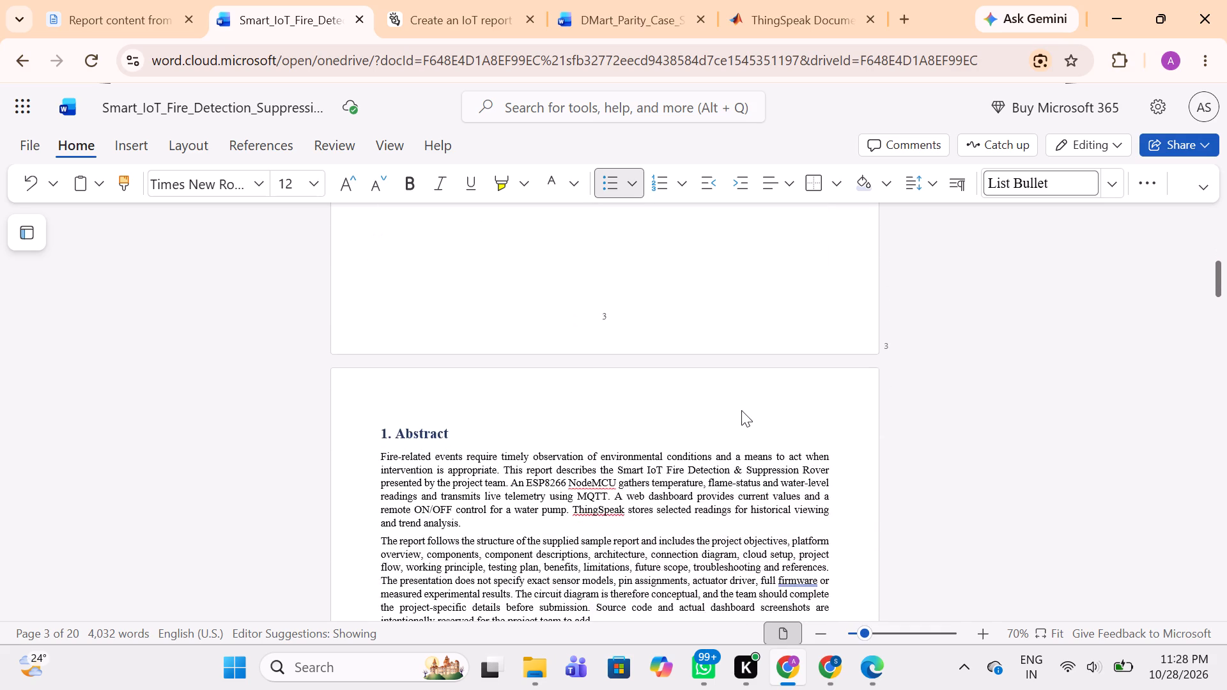
scroll(741, 410, down, 9)
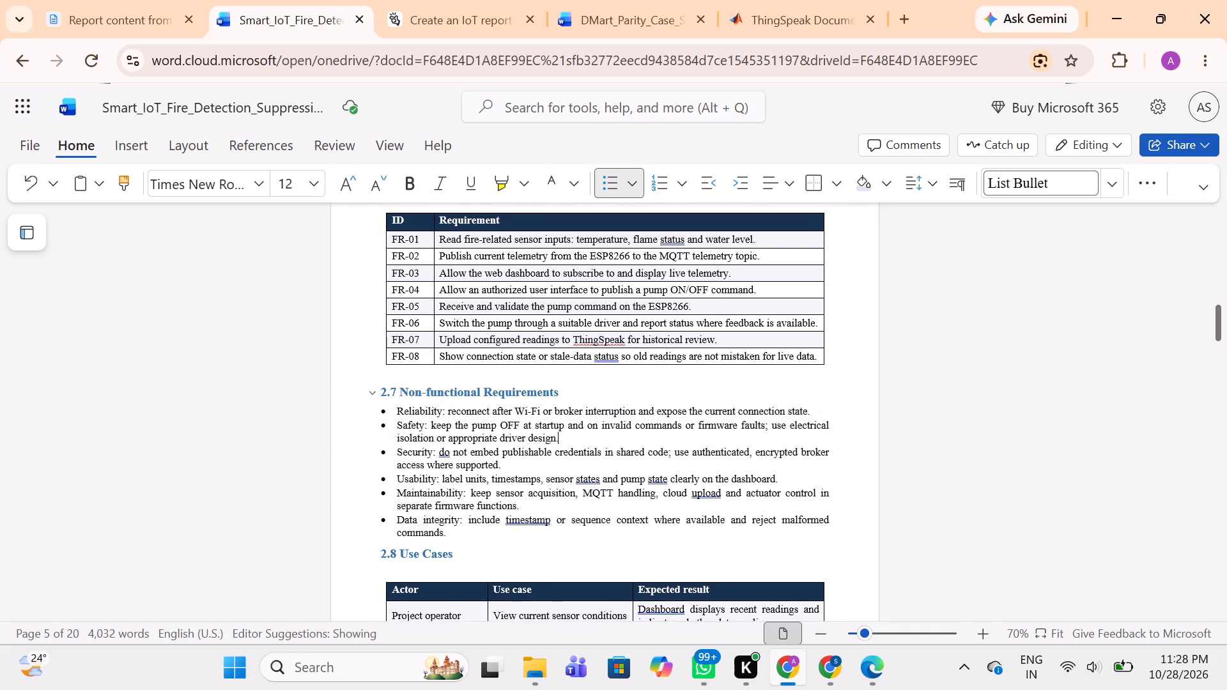
scroll(741, 410, down, 7)
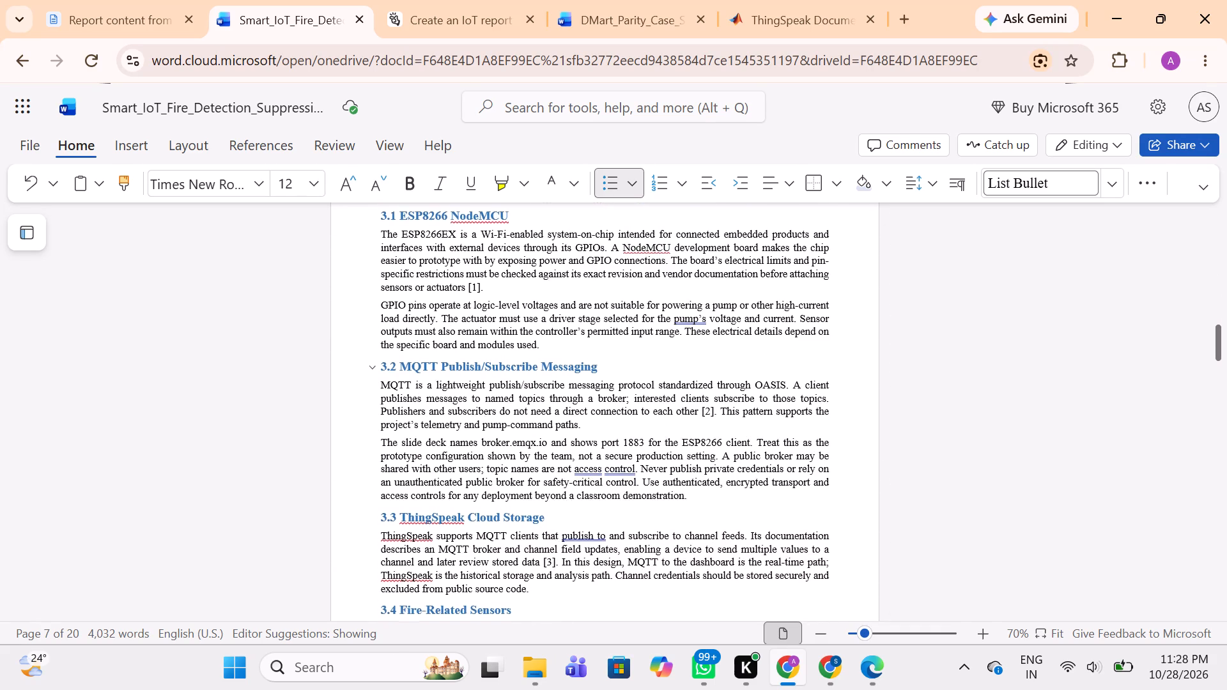
scroll(741, 410, down, 2)
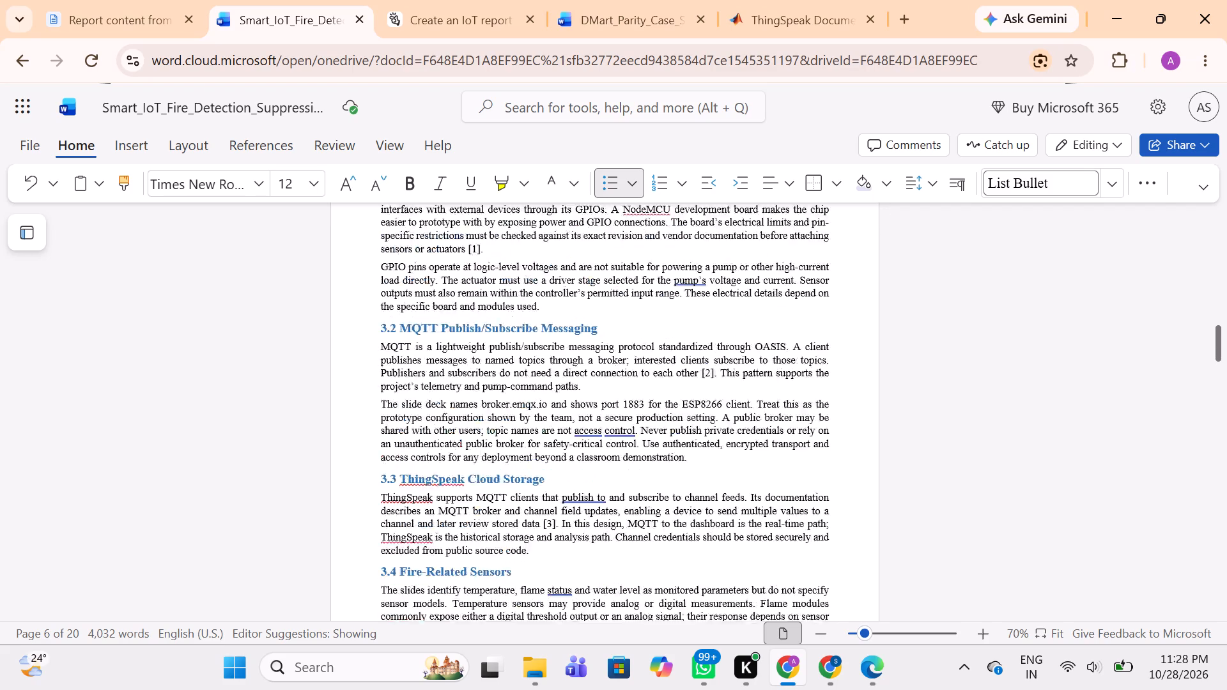
scroll(741, 410, down, 1)
scroll(741, 410, up, 15)
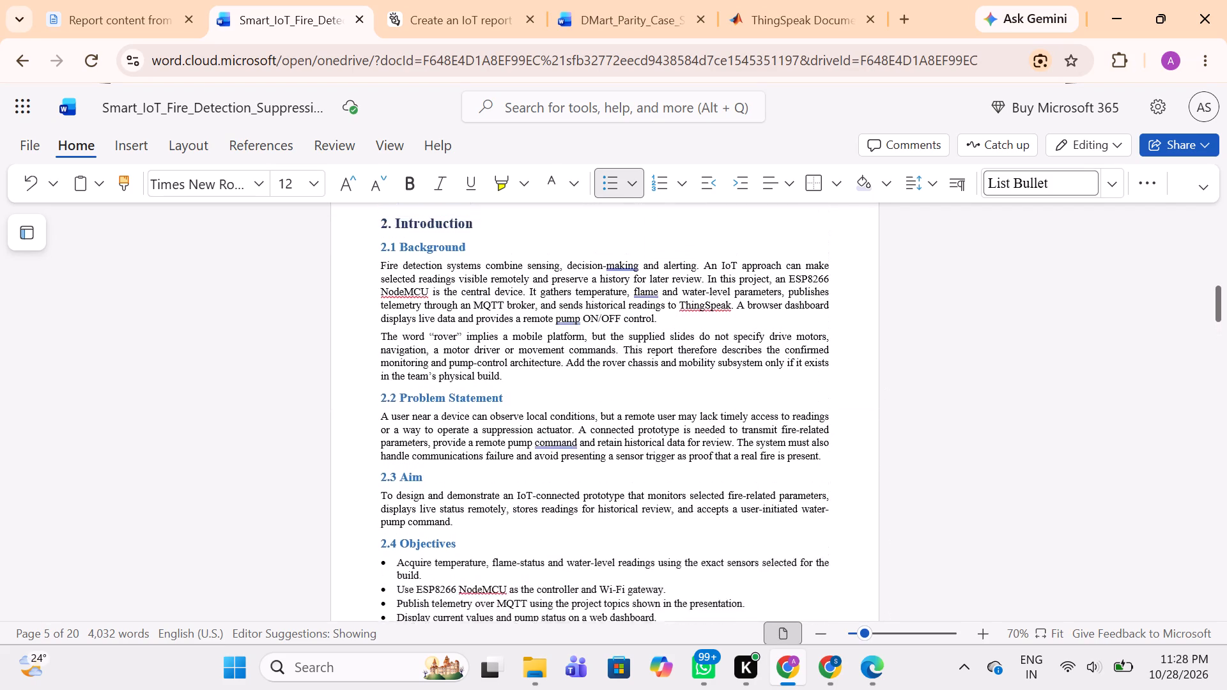
scroll(741, 410, up, 5)
scroll(741, 410, down, 5)
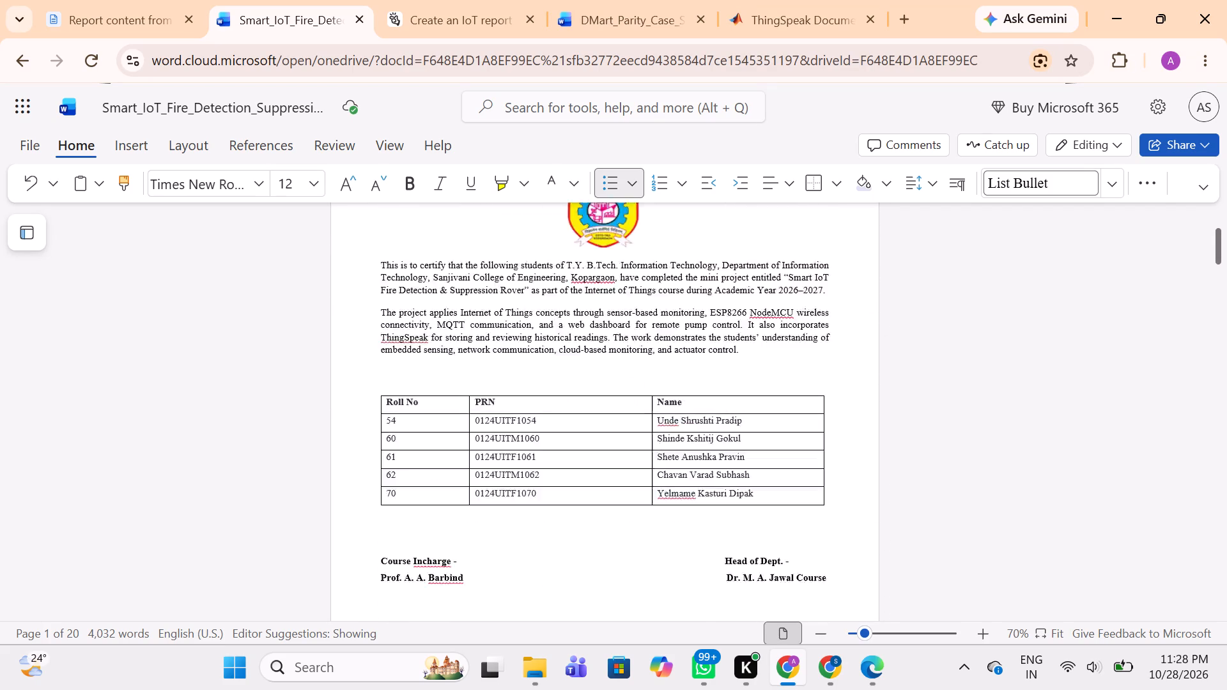
scroll(741, 410, down, 5)
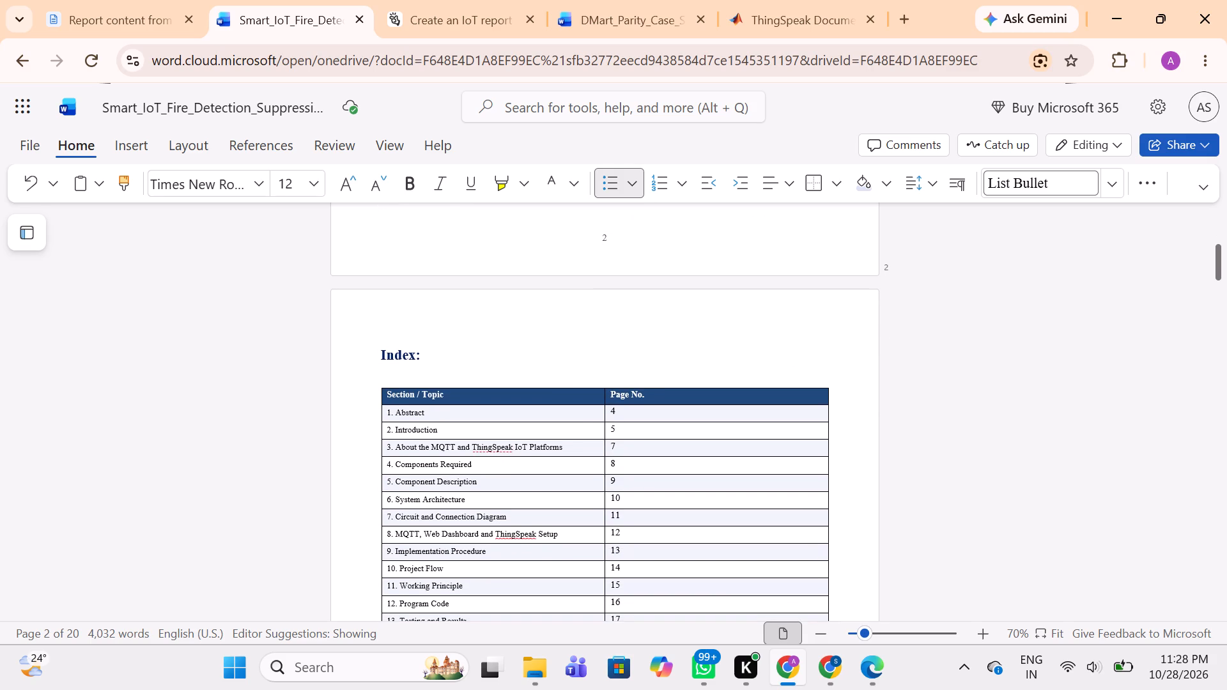
scroll(741, 410, down, 3)
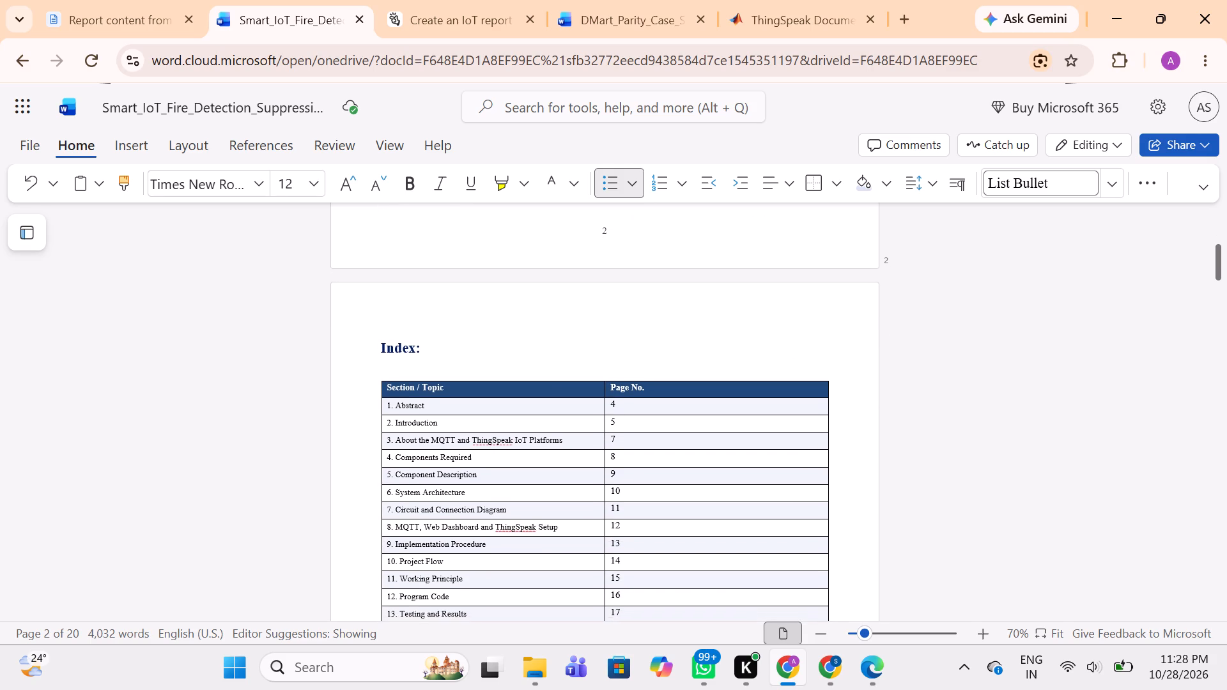
scroll(741, 410, down, 3)
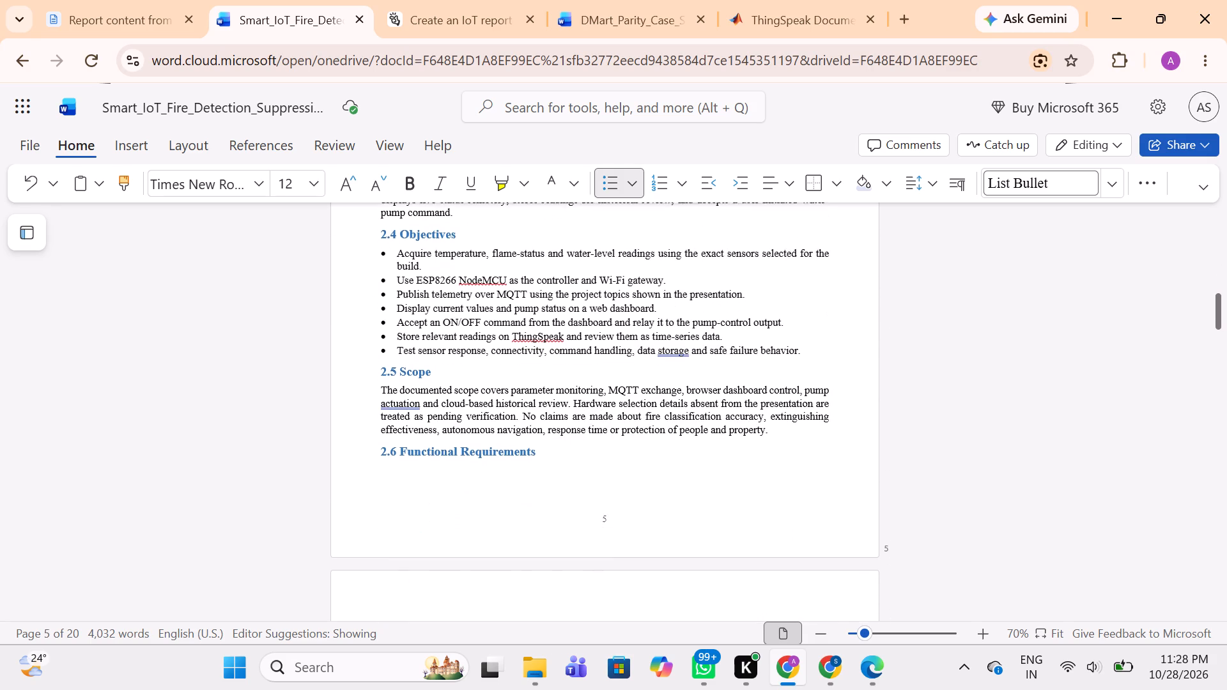
scroll(741, 410, down, 7)
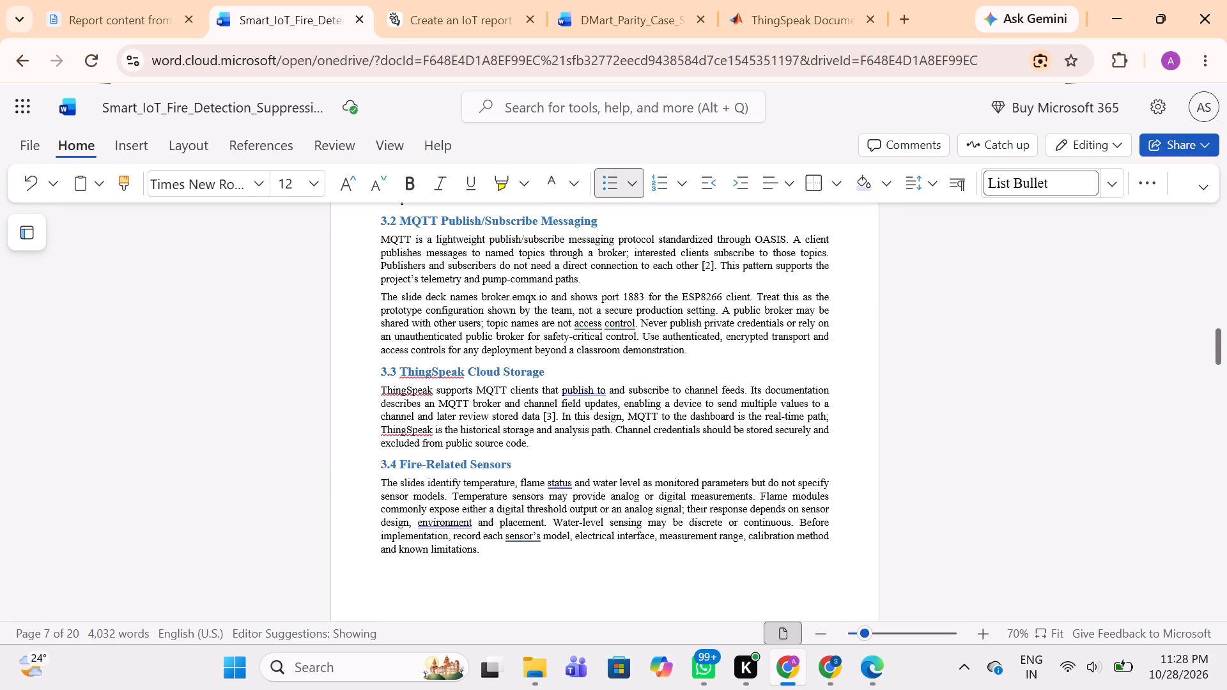
scroll(741, 410, down, 5)
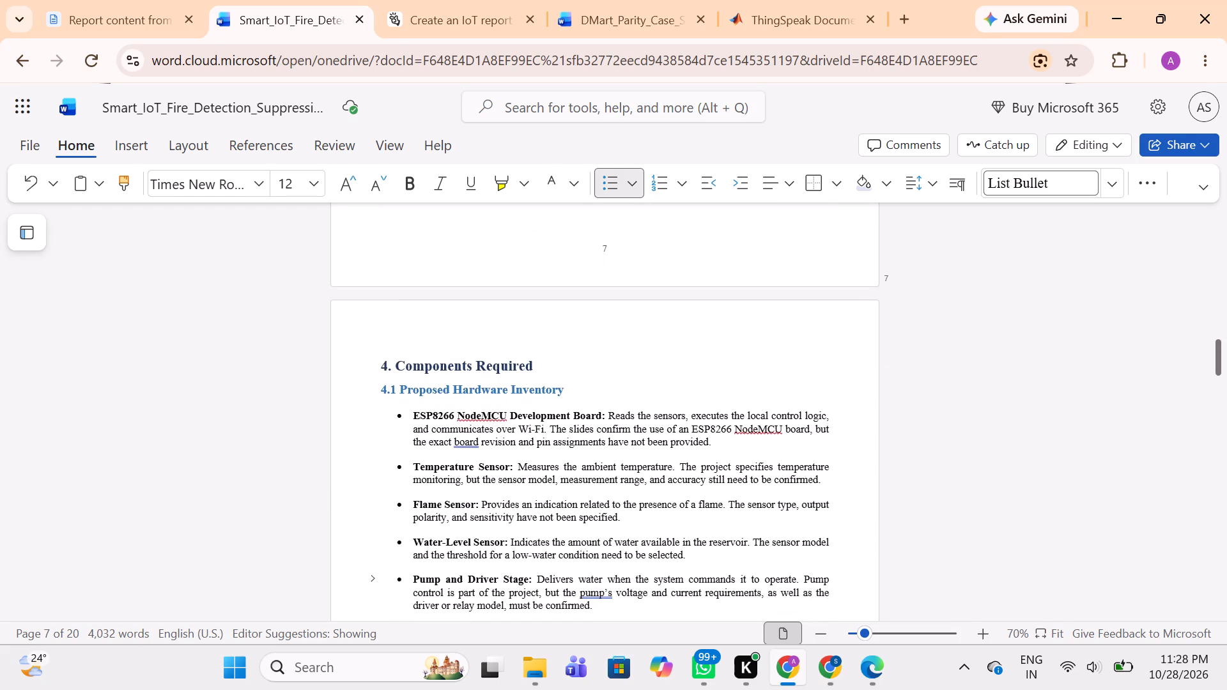
Delete the "5. Component Description" row from the index table.
scroll(741, 410, up, 15)
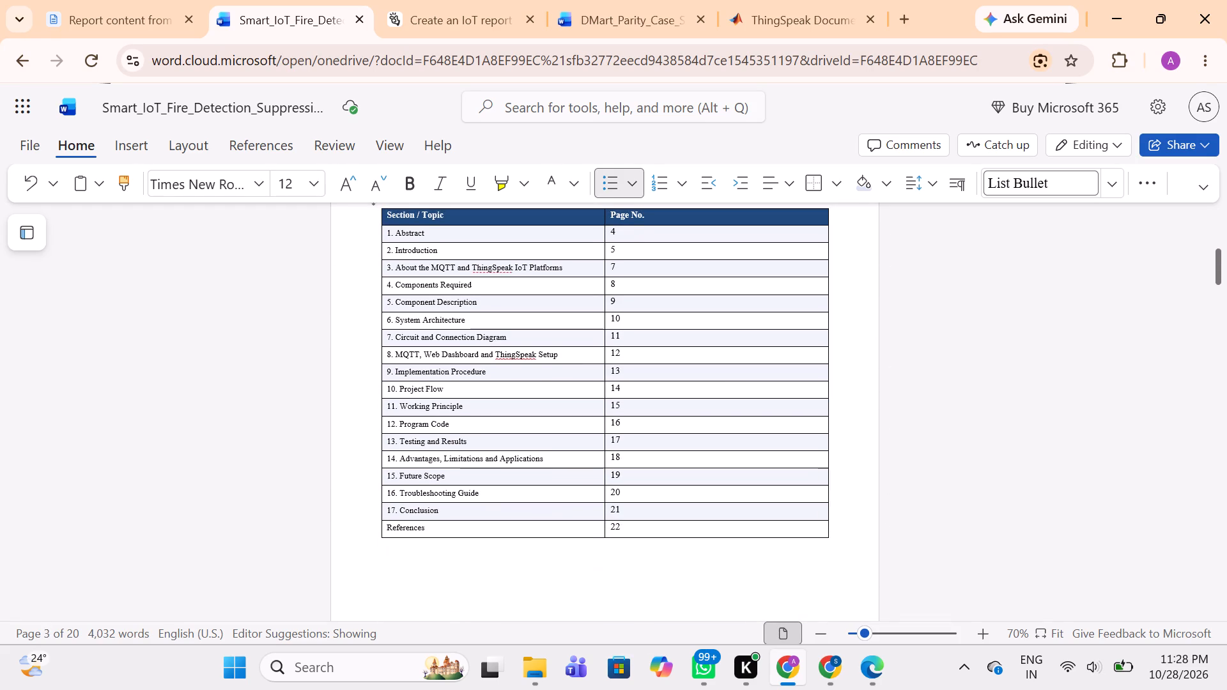
click(488, 300)
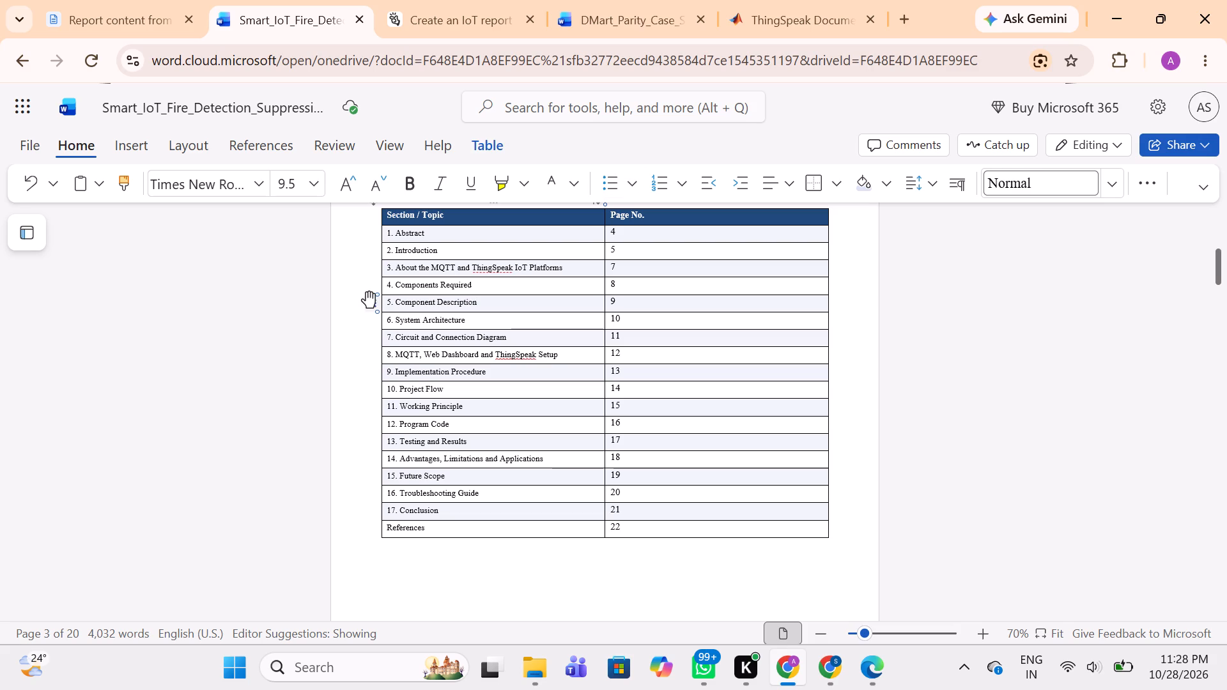
click(373, 304)
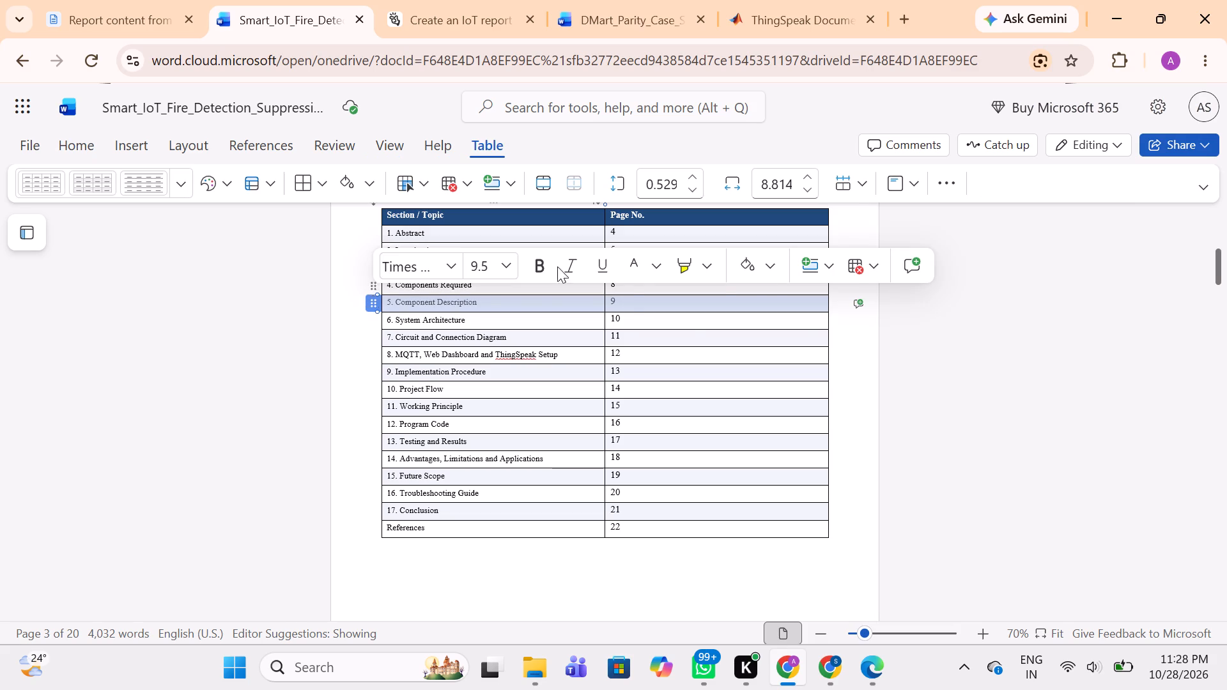
click(869, 268)
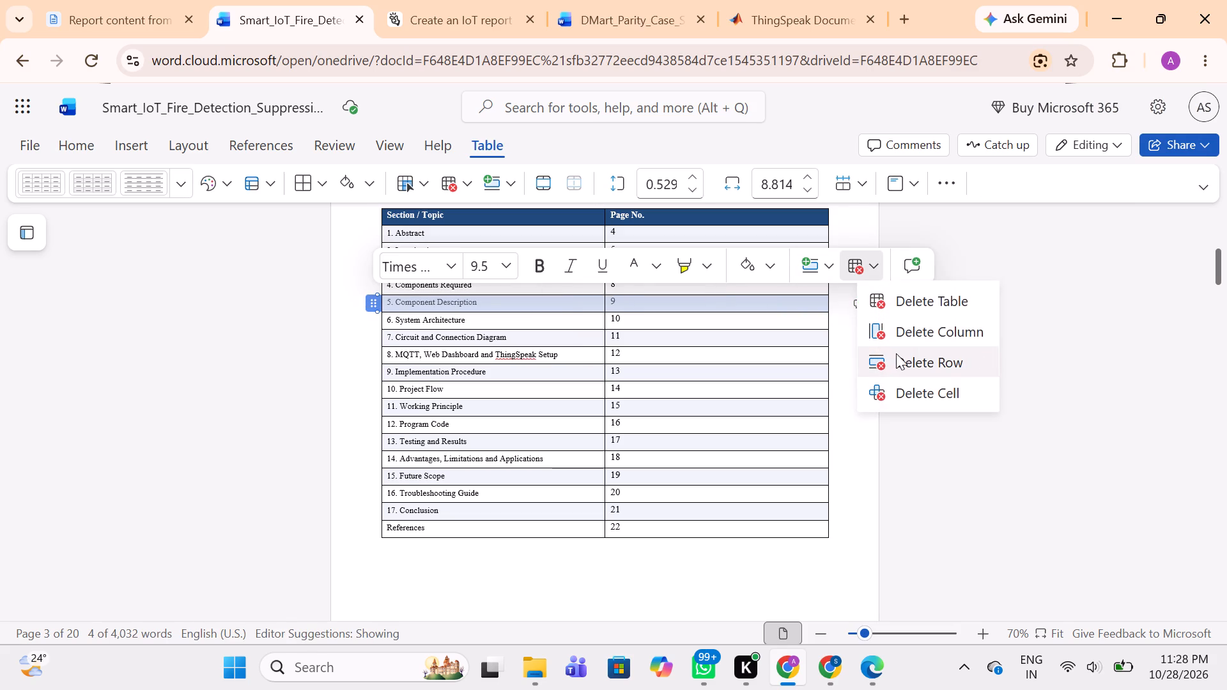
click(897, 354)
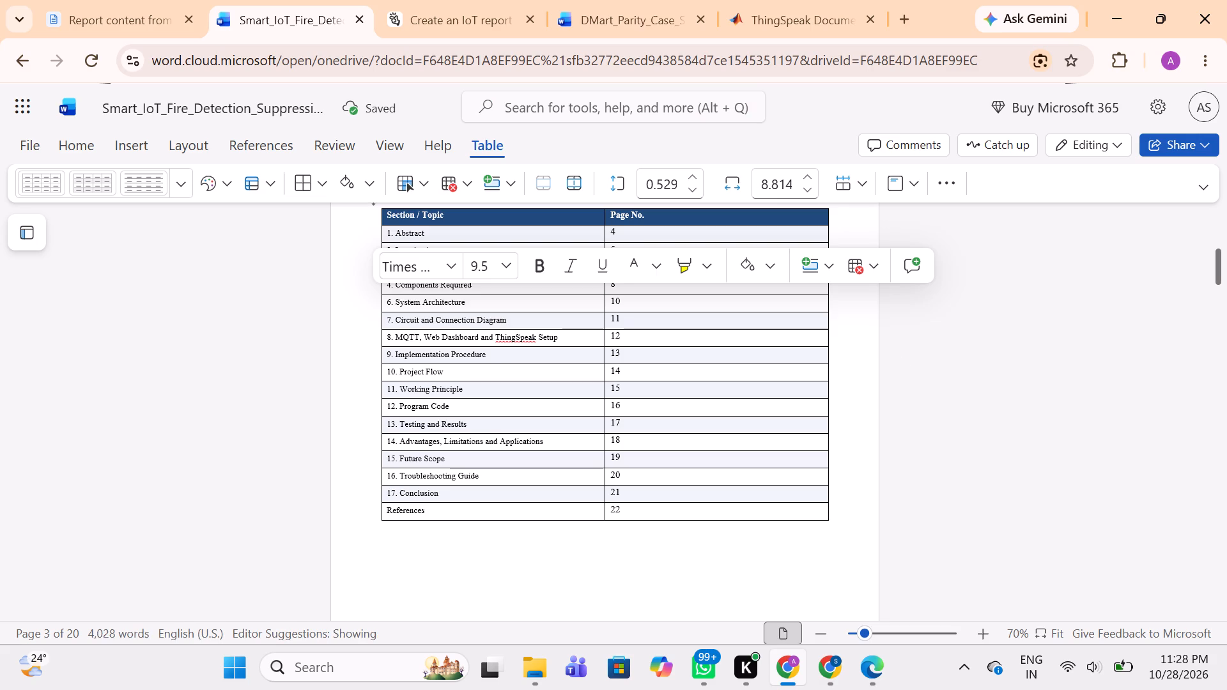
Renumber the System Architecture row in the index table as 5.
click(391, 302)
key(BackSpace)
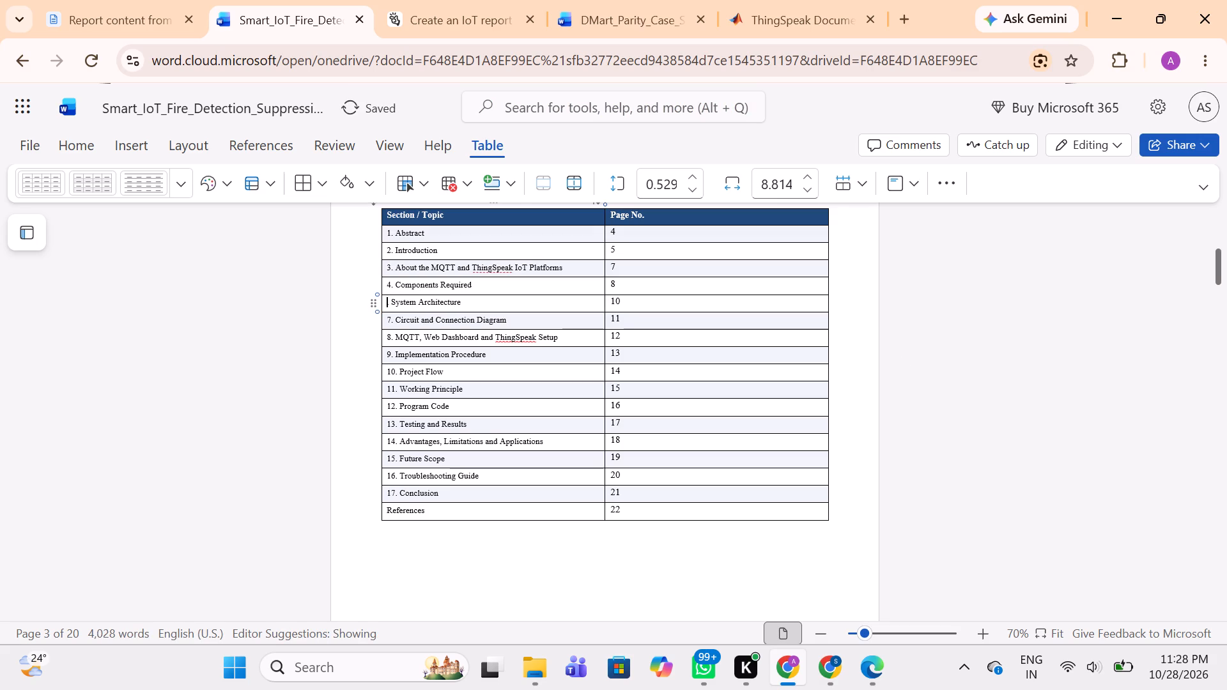
key(5)
Delete the blank space above the "6. System Architecture" heading at the top of its page.
scroll(522, 313, down, 3)
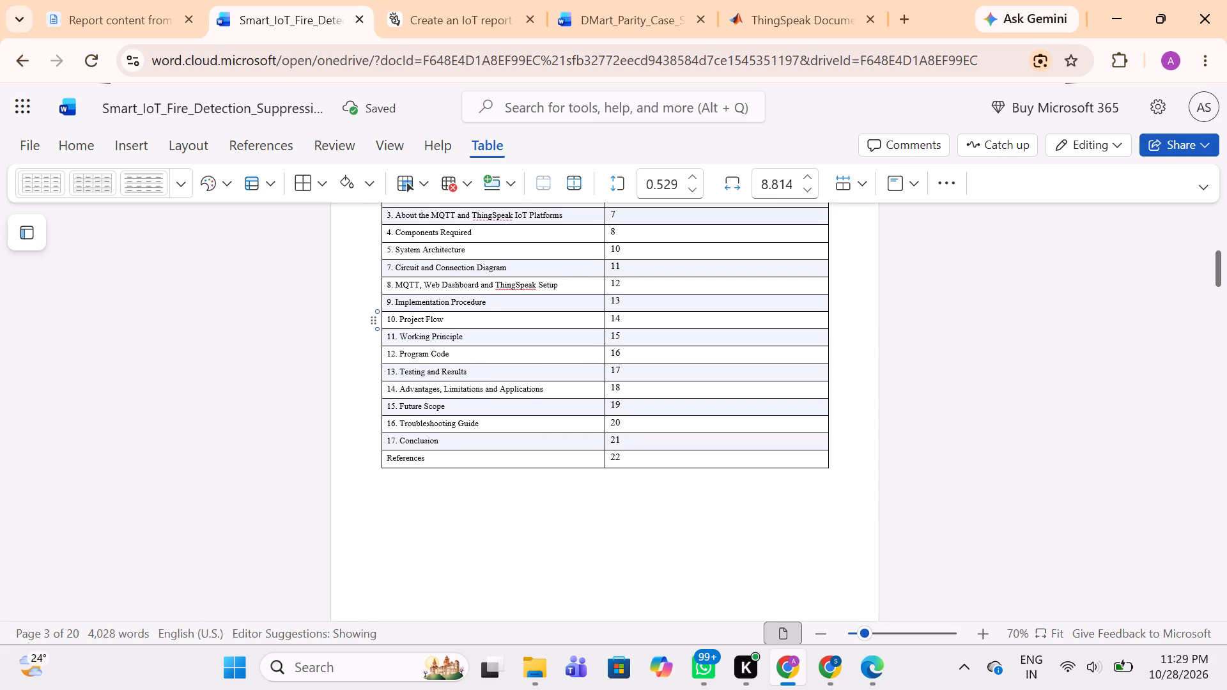
scroll(522, 313, down, 10)
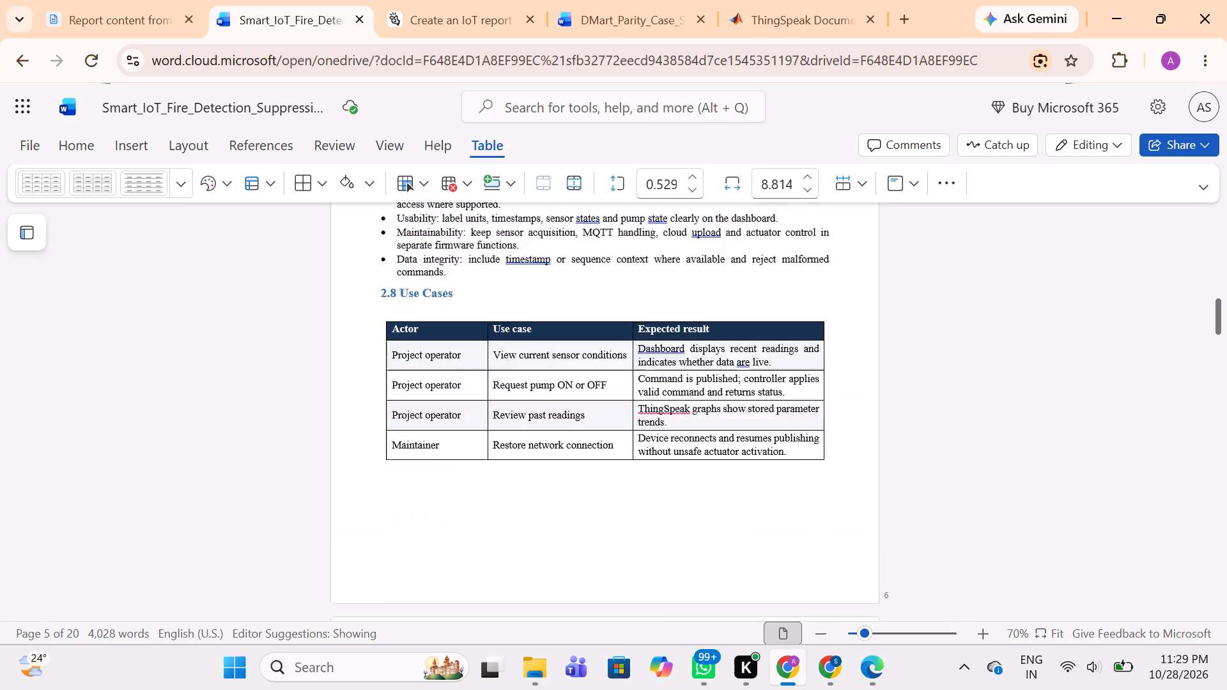
scroll(522, 313, down, 5)
scroll(522, 313, up, 2)
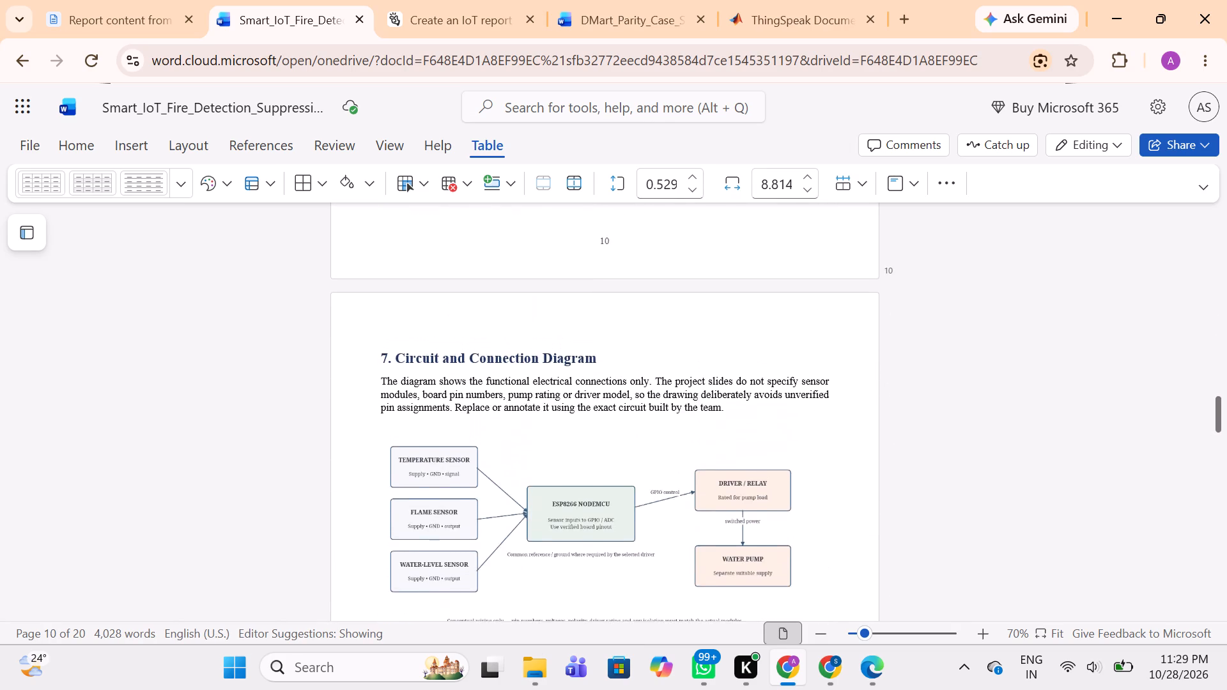
scroll(522, 313, up, 6)
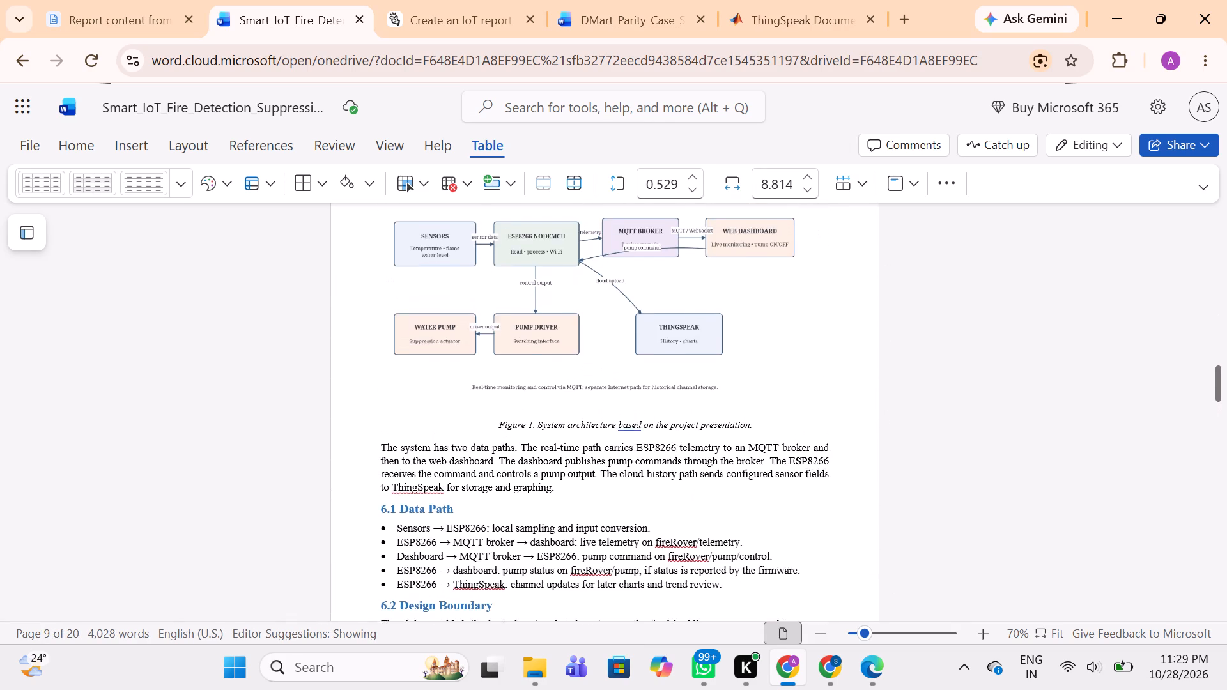
scroll(522, 313, up, 2)
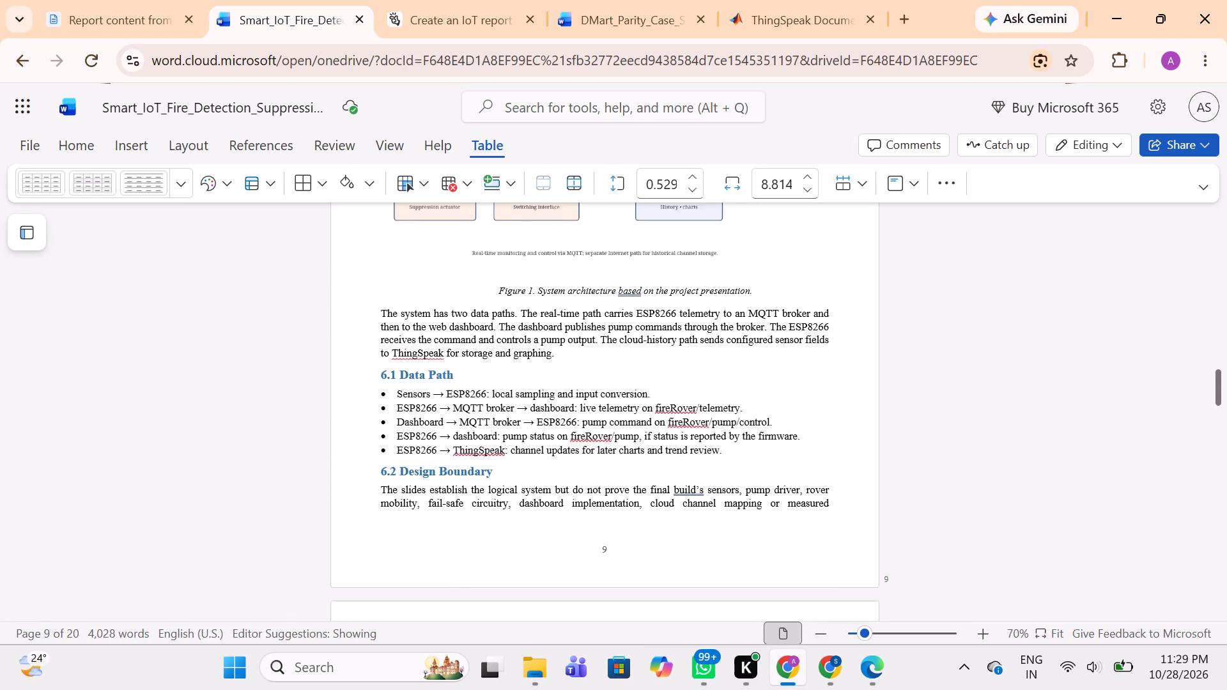
scroll(522, 313, up, 3)
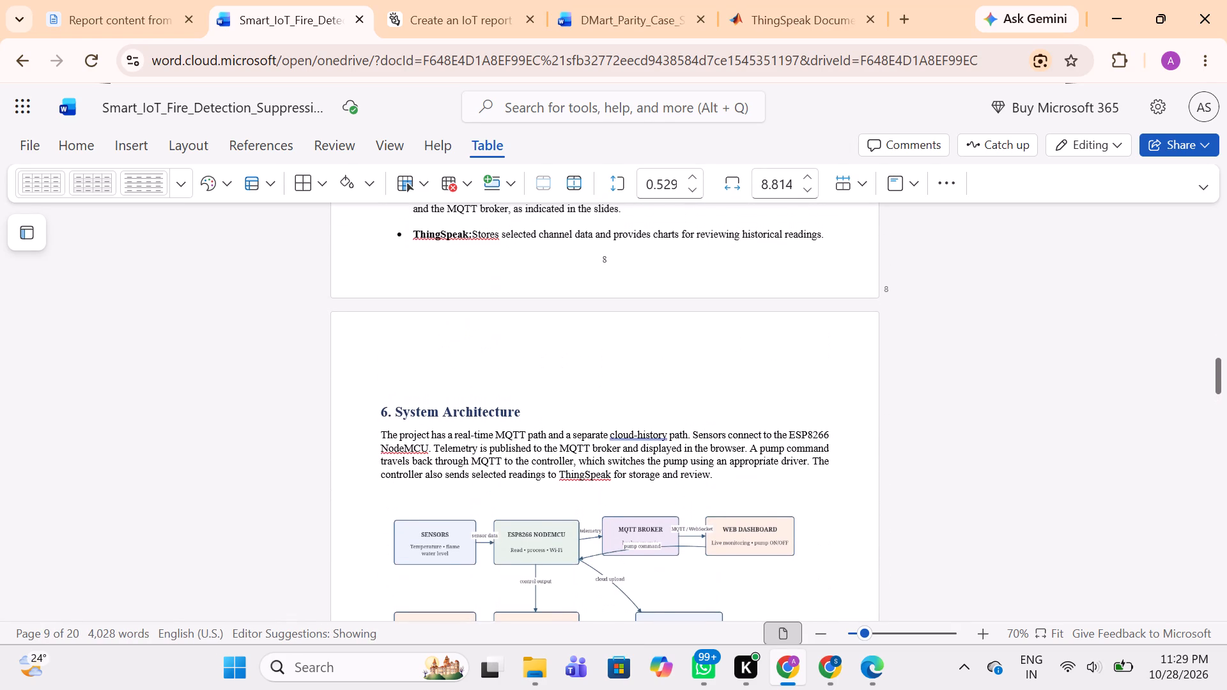
click(380, 406)
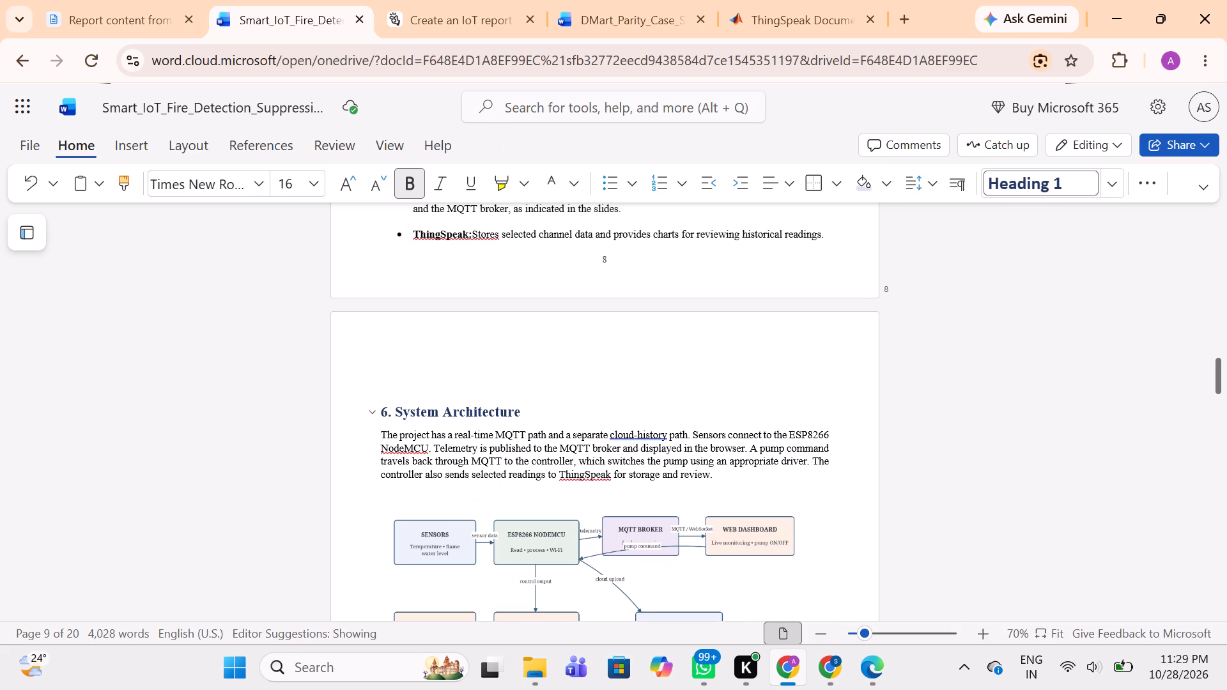
key(BackSpace)
key(BackSpace)
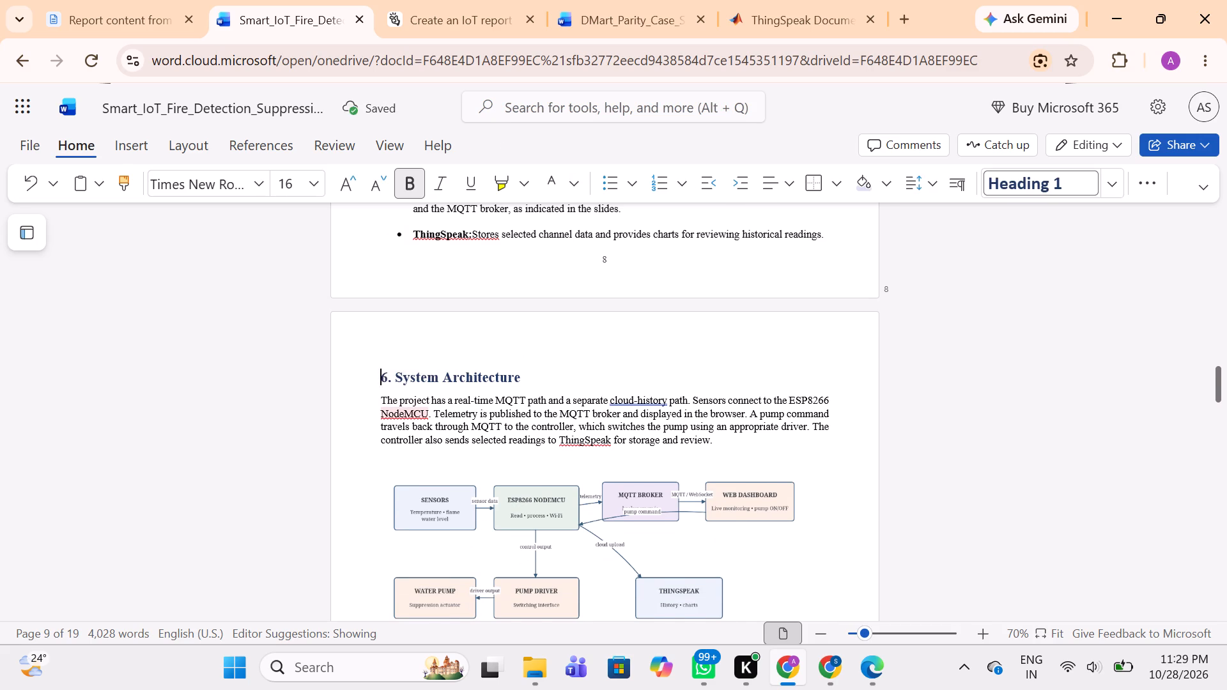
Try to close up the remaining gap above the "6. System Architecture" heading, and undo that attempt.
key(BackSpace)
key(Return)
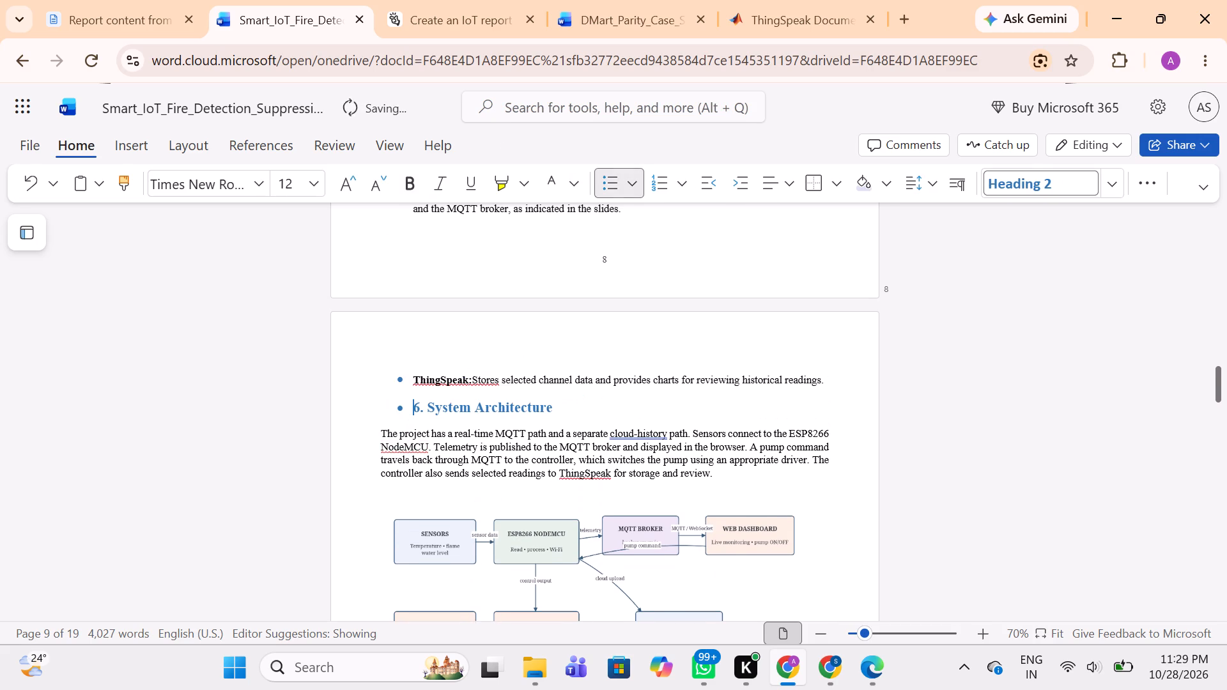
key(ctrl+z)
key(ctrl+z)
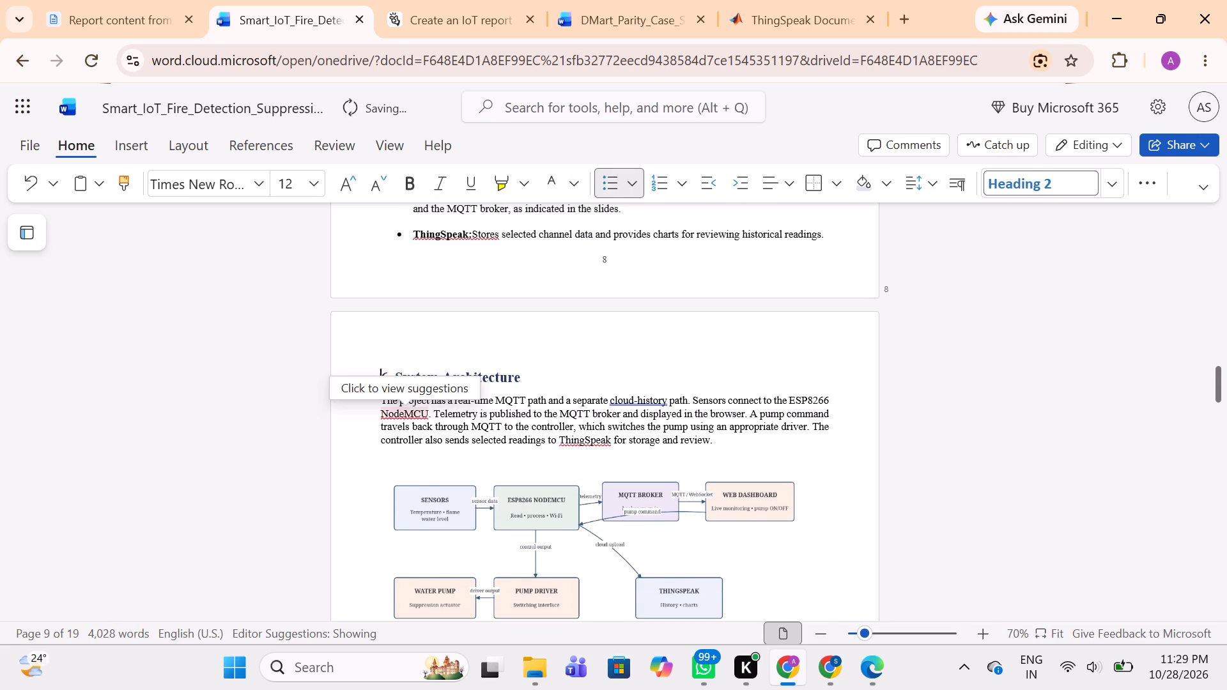
Set the System Architecture row's page number in the index table to 9.
scroll(573, 375, down, 4)
scroll(573, 375, up, 1)
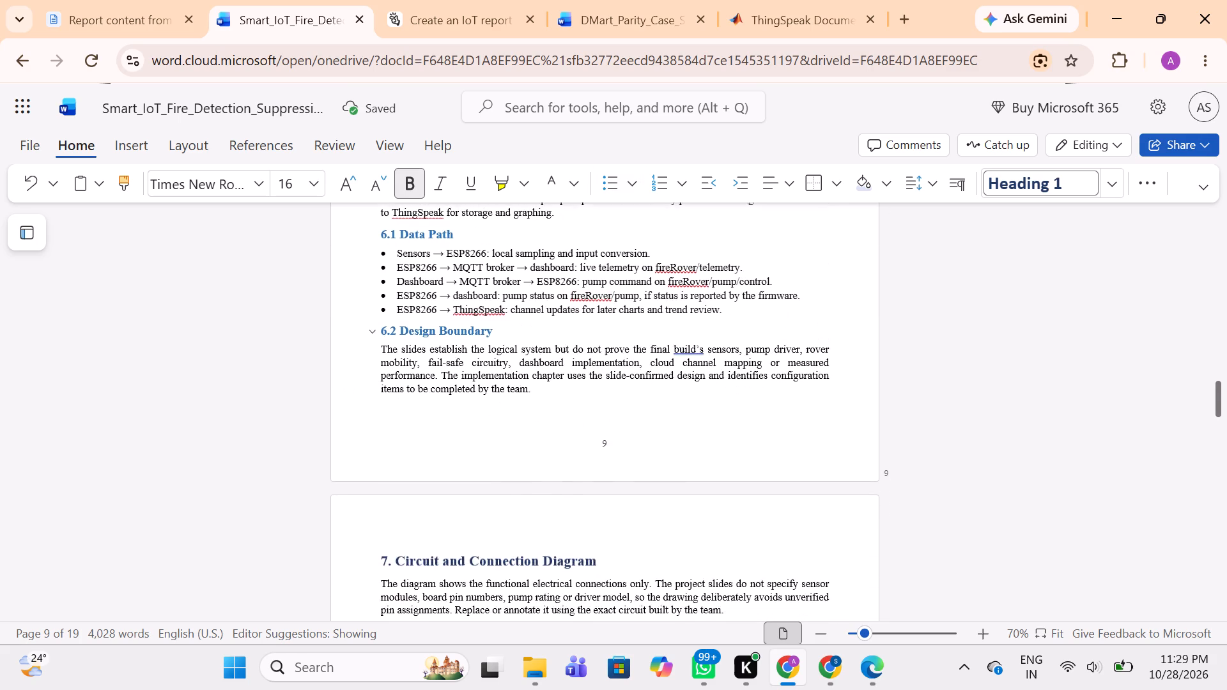
scroll(573, 375, up, 2)
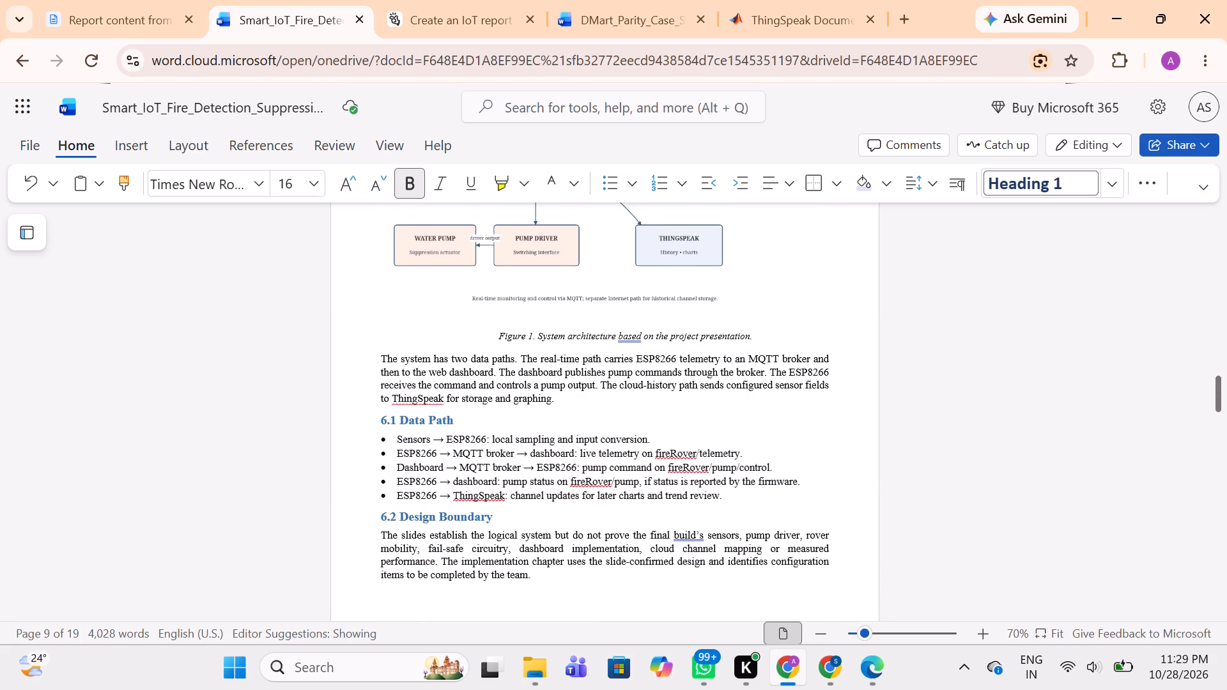
scroll(573, 375, up, 3)
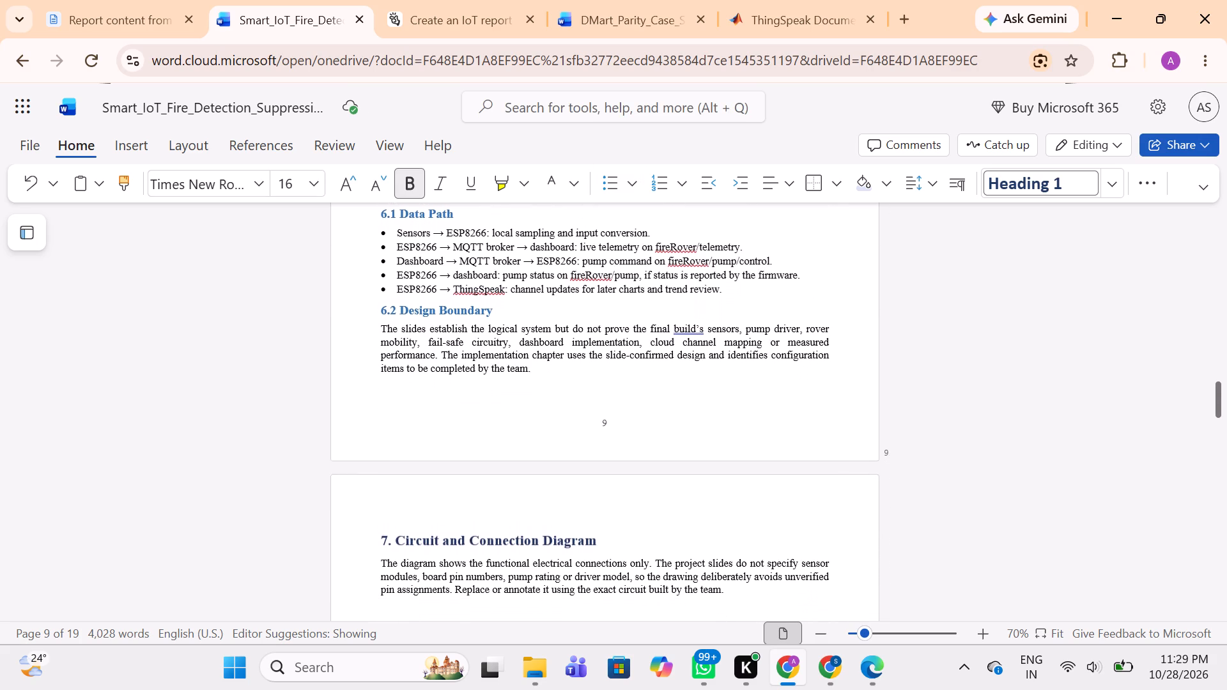
scroll(573, 375, up, 14)
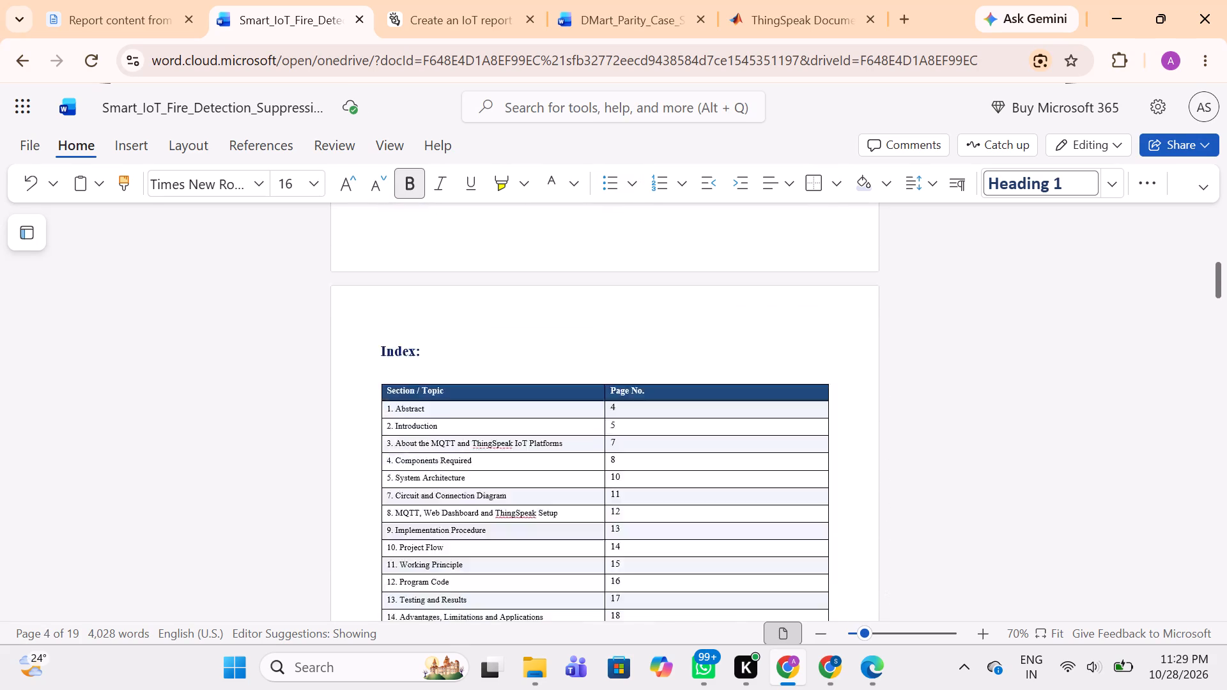
scroll(573, 375, down, 3)
scroll(573, 375, up, 2)
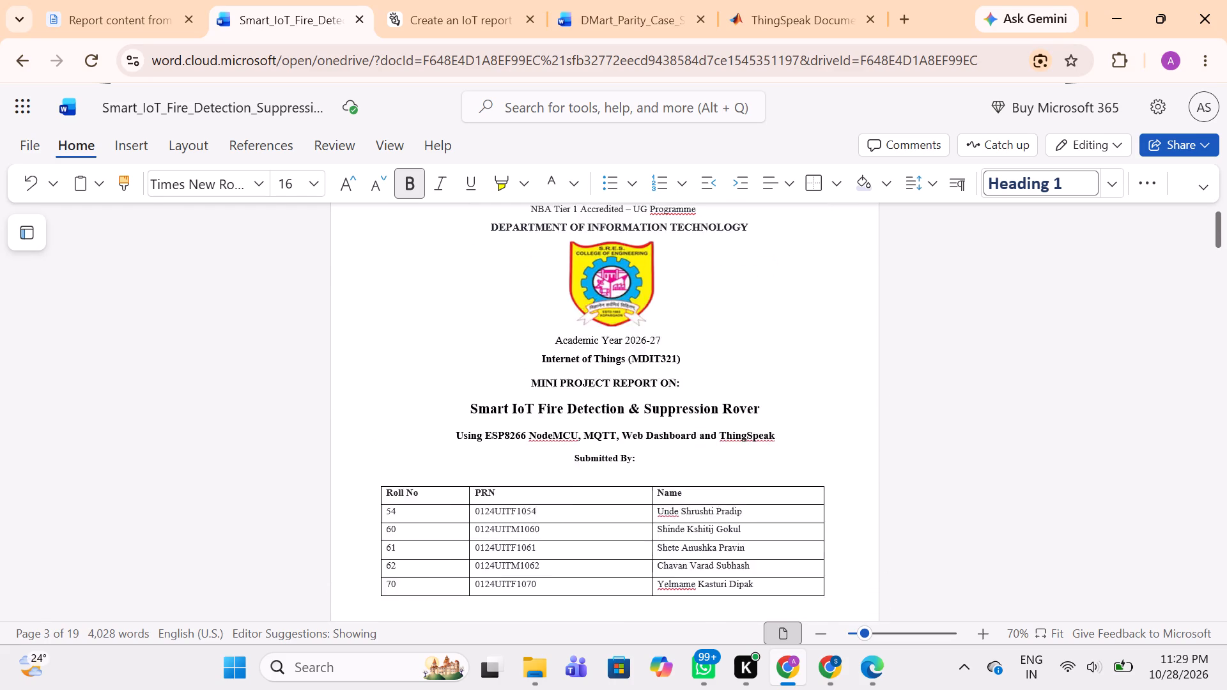
scroll(573, 375, down, 10)
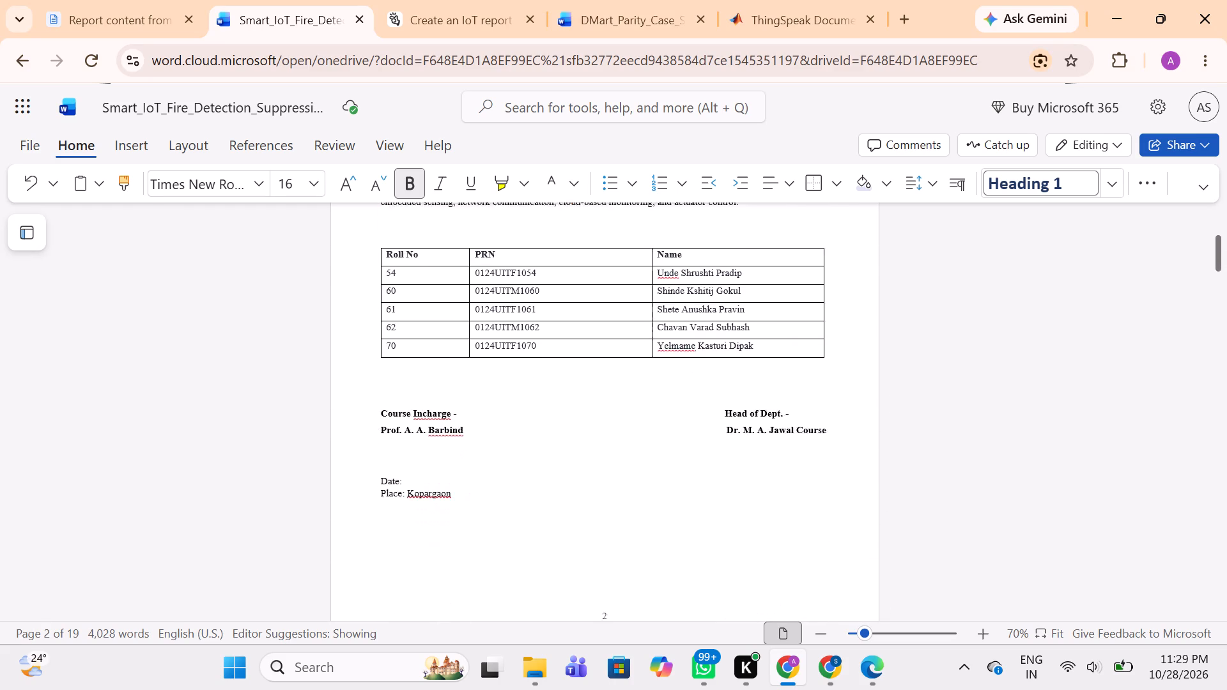
scroll(573, 375, down, 3)
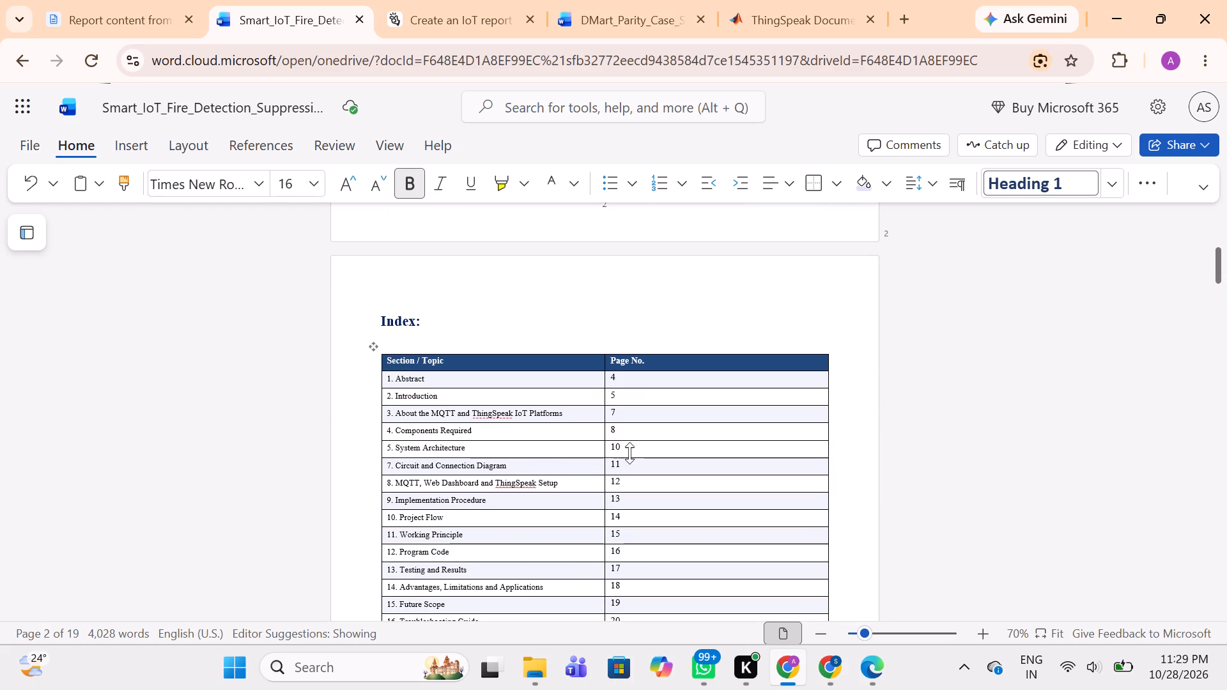
click(630, 450)
key(BackSpace)
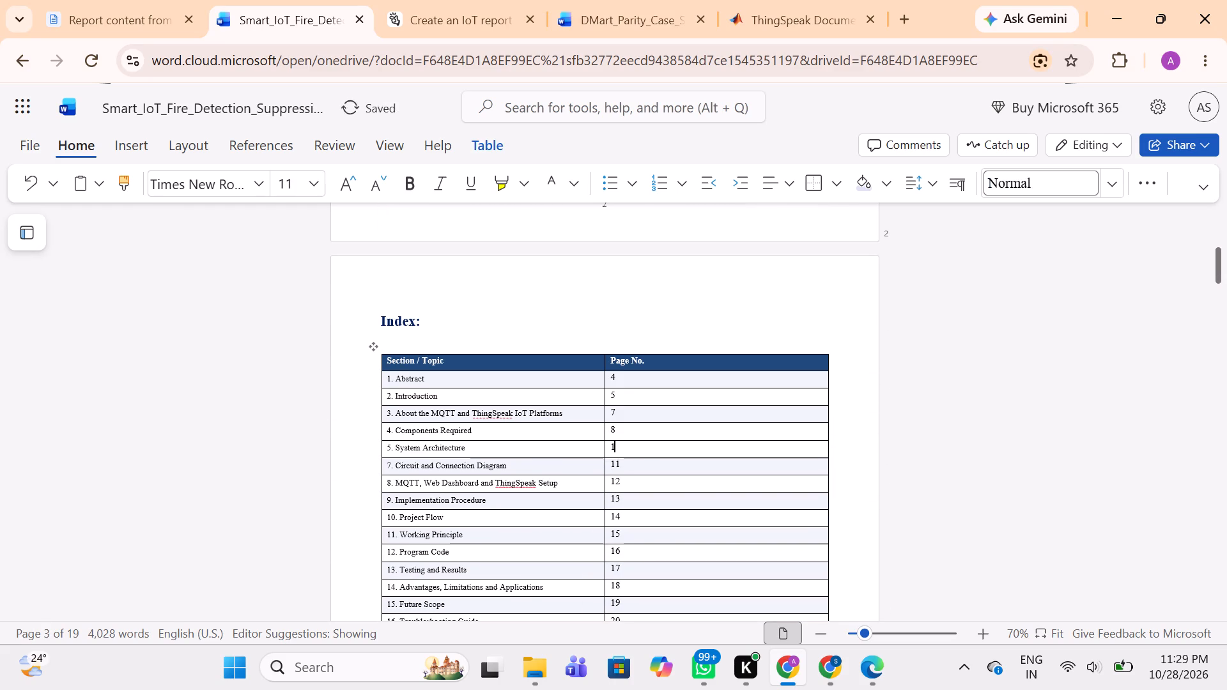
key(BackSpace)
key(9)
Renumber the Circuit and Connection Diagram row in the index table as 6 and set its page number to 10.
scroll(630, 450, down, 1)
click(389, 443)
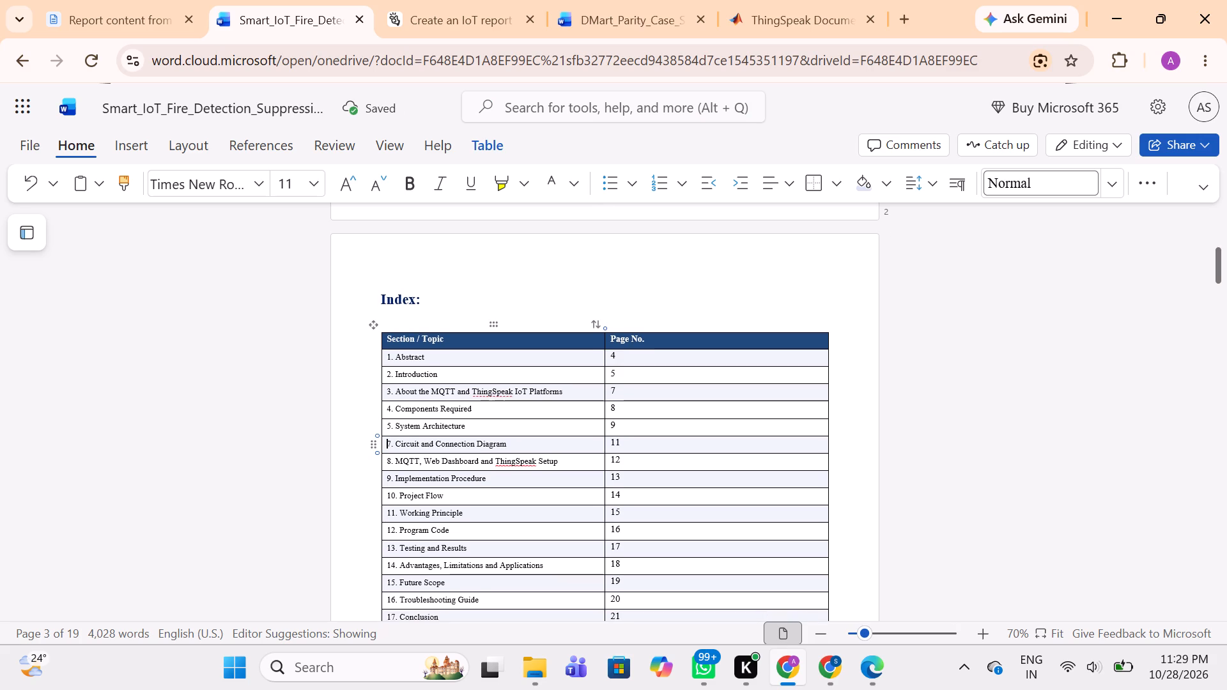
key(Right)
key(BackSpace)
key(6)
scroll(389, 443, down, 1)
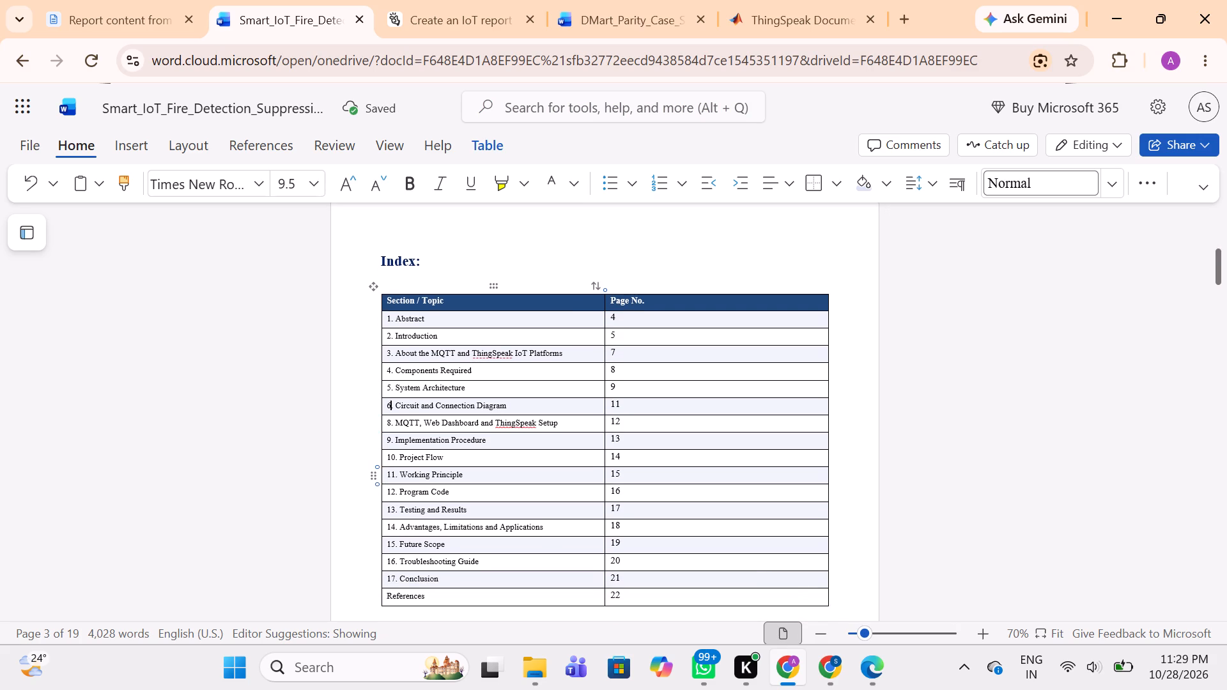
click(635, 402)
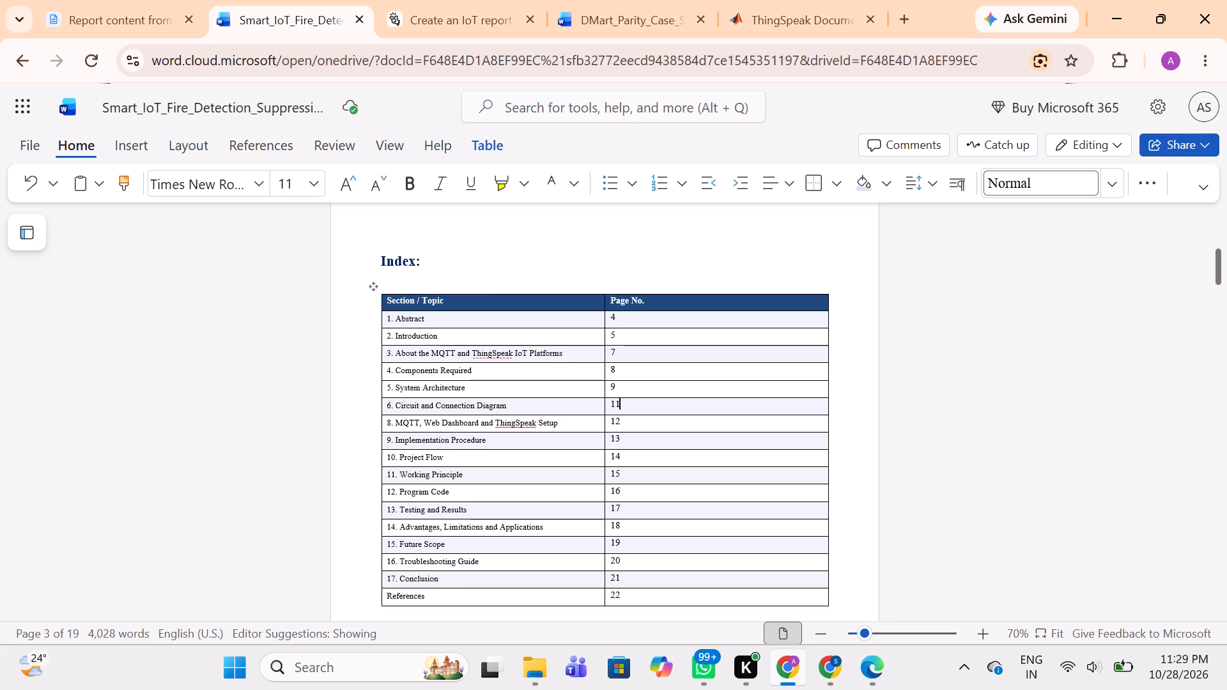
key(BackSpace)
key(0)
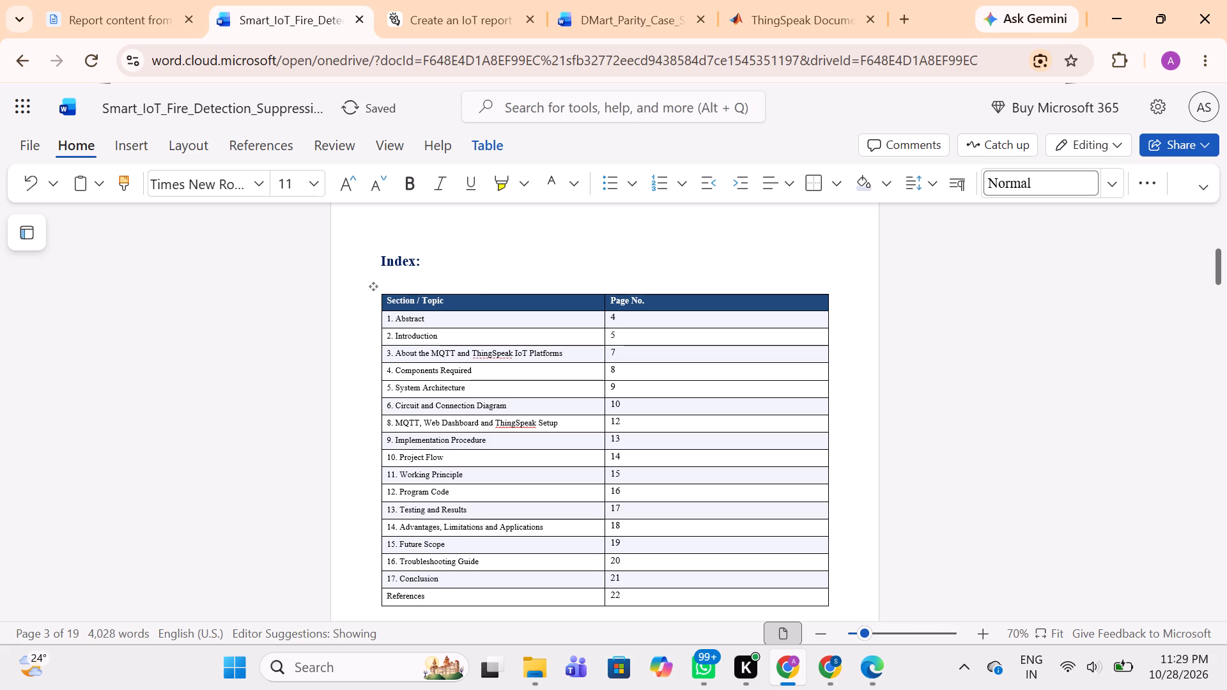
Check section headings and page-number footers from System Architecture through Future Scope, focusing on the Circuit and Connection Diagram pages.
scroll(635, 402, down, 9)
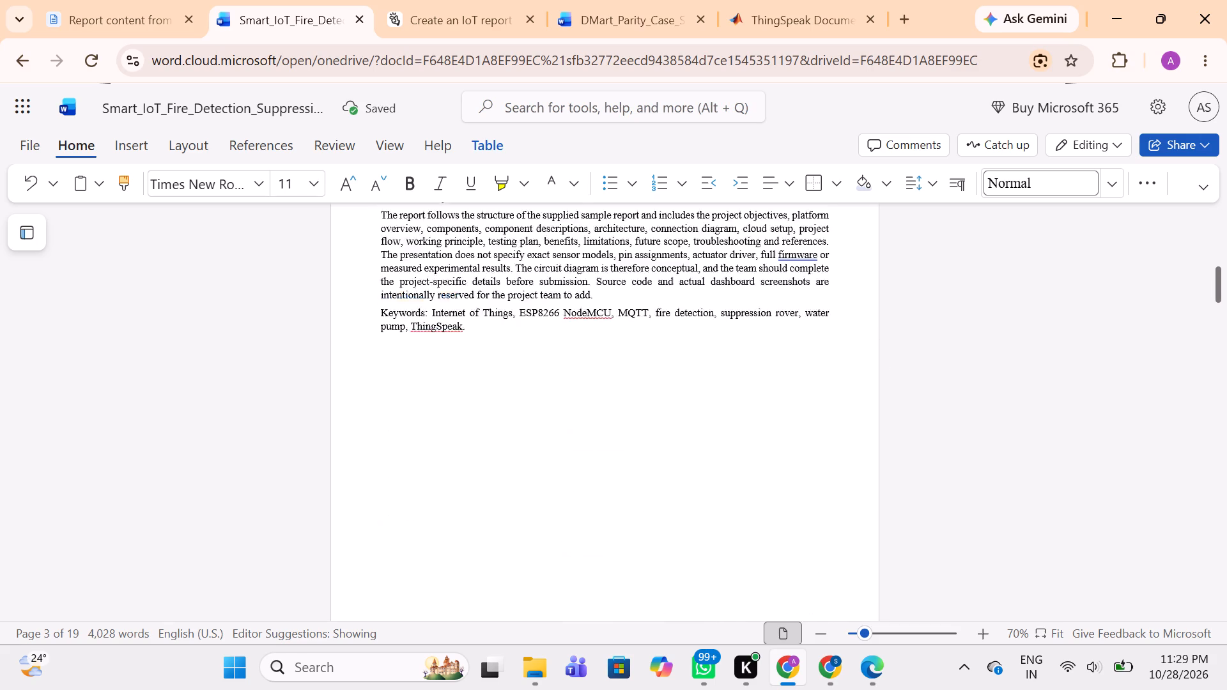
scroll(635, 402, down, 13)
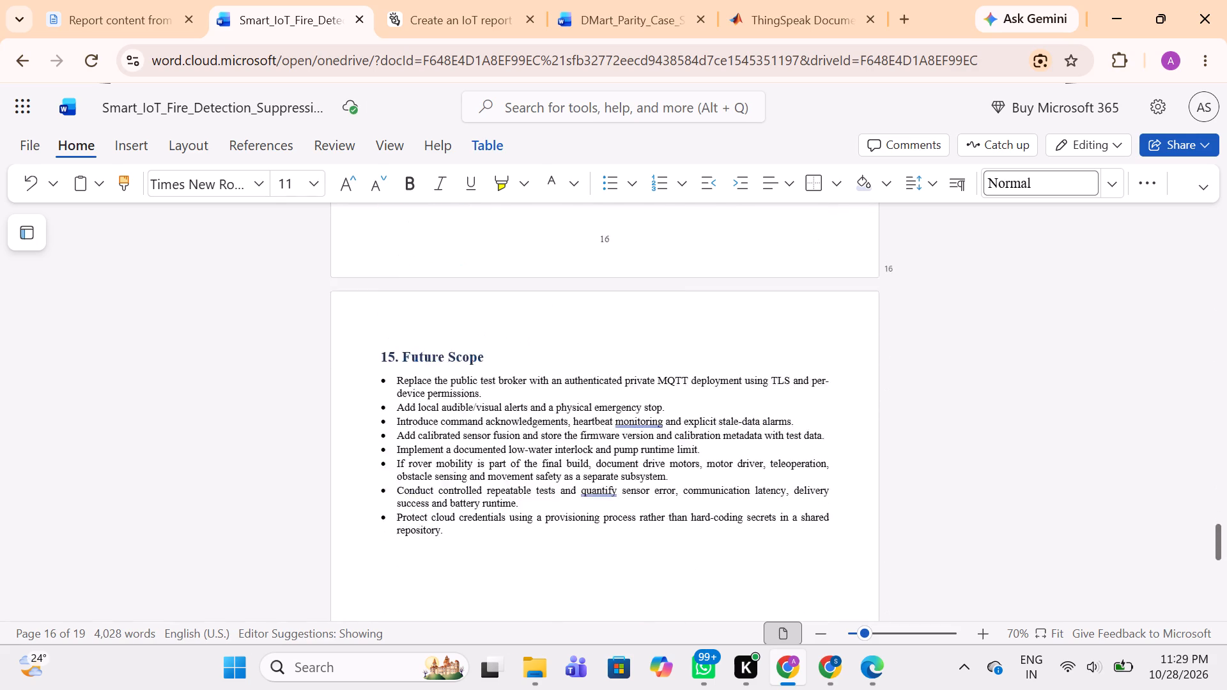
scroll(635, 402, down, 1)
scroll(635, 402, up, 2)
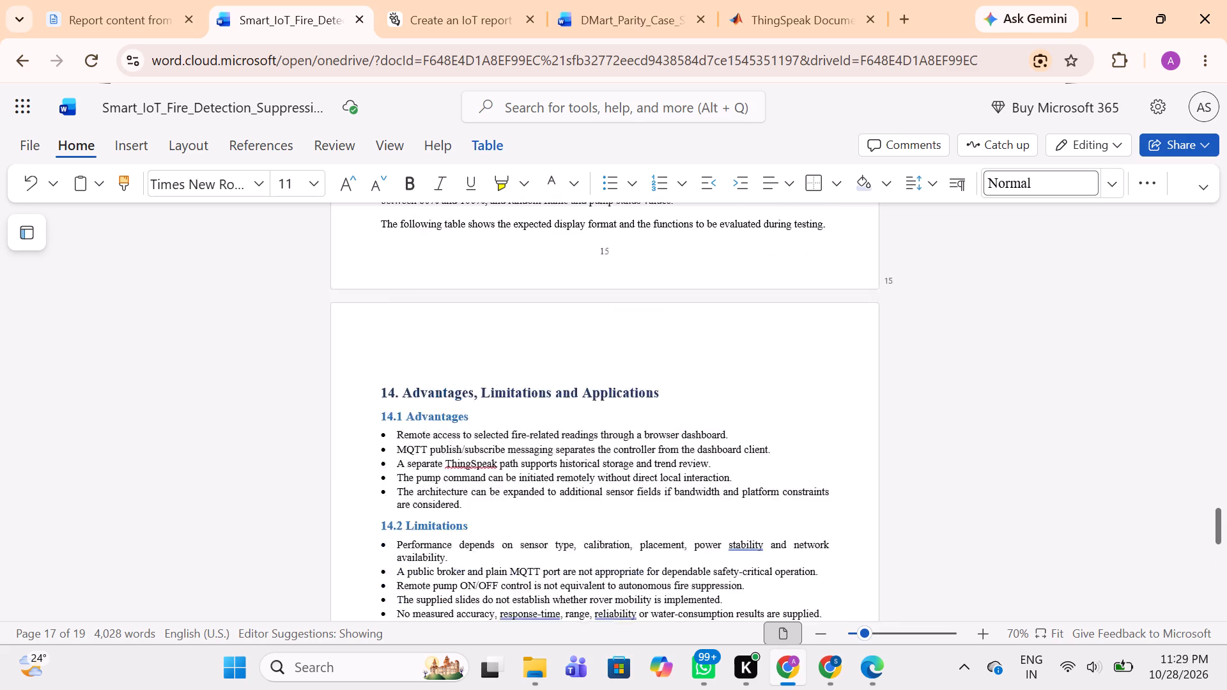
scroll(635, 402, up, 11)
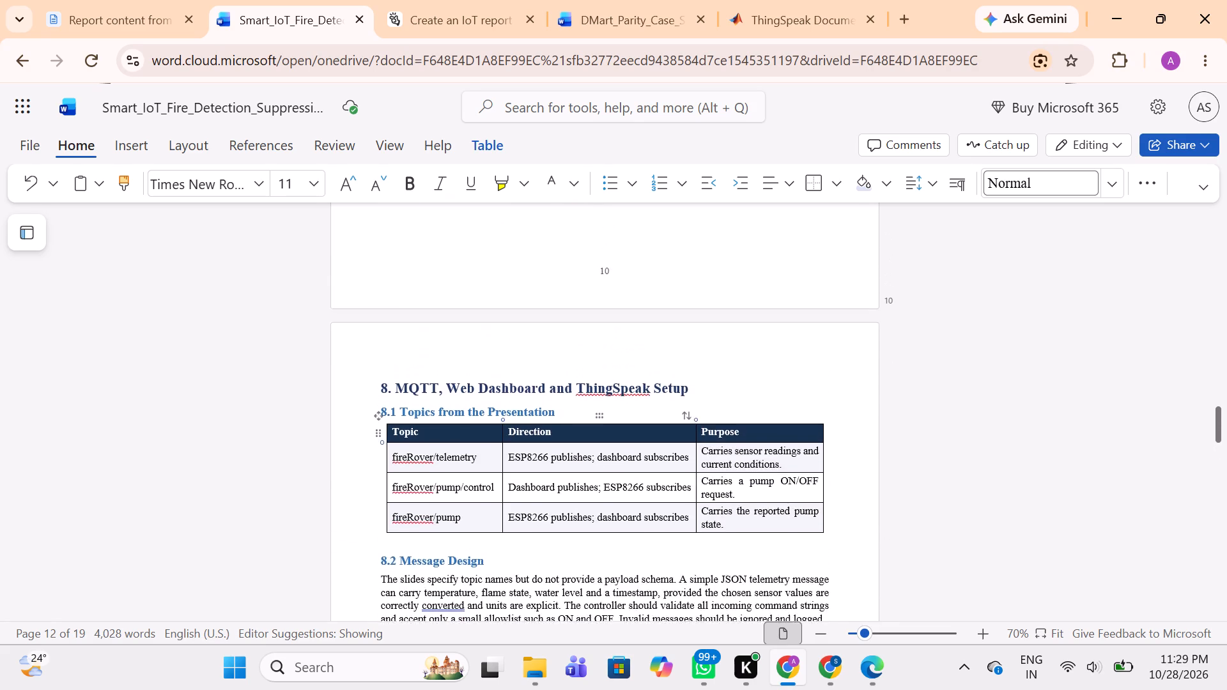
scroll(635, 402, up, 2)
scroll(635, 402, down, 2)
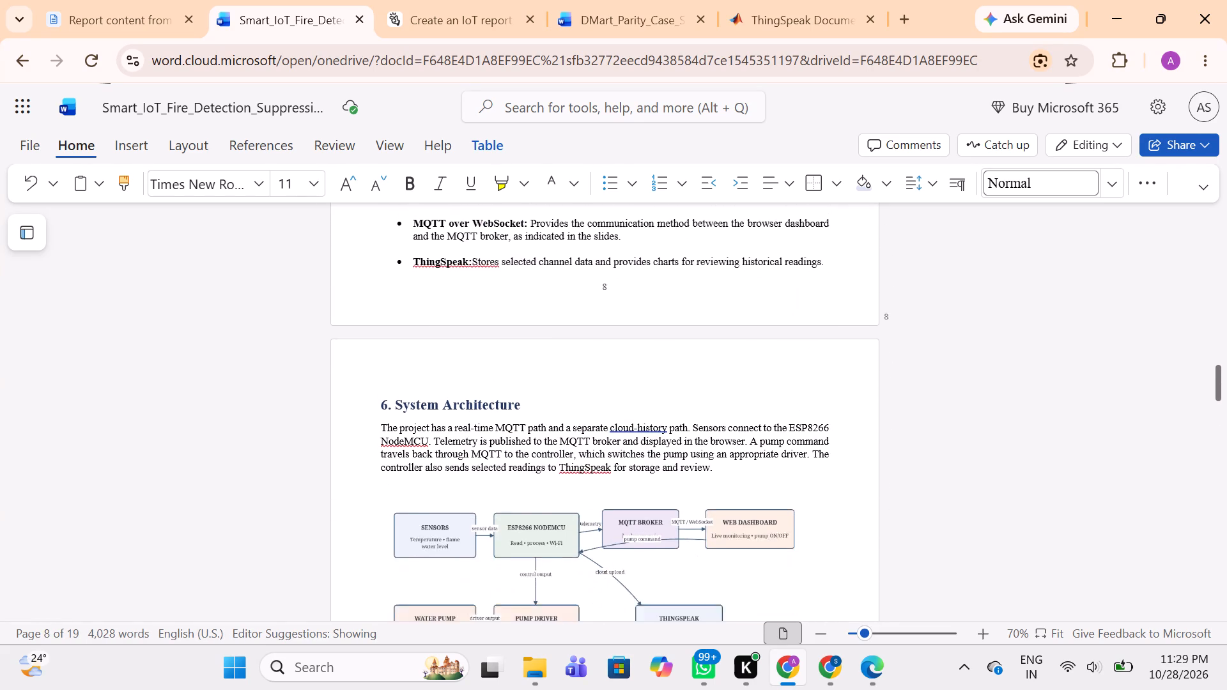
scroll(635, 402, down, 7)
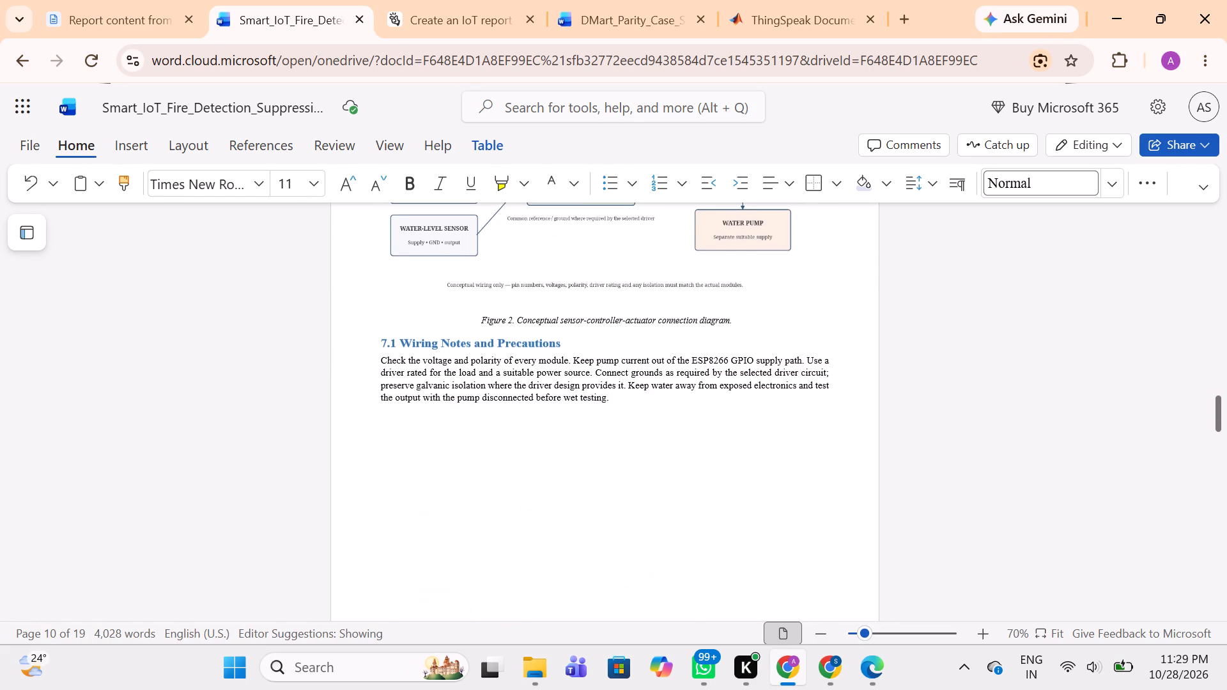
scroll(635, 402, down, 1)
scroll(635, 402, up, 3)
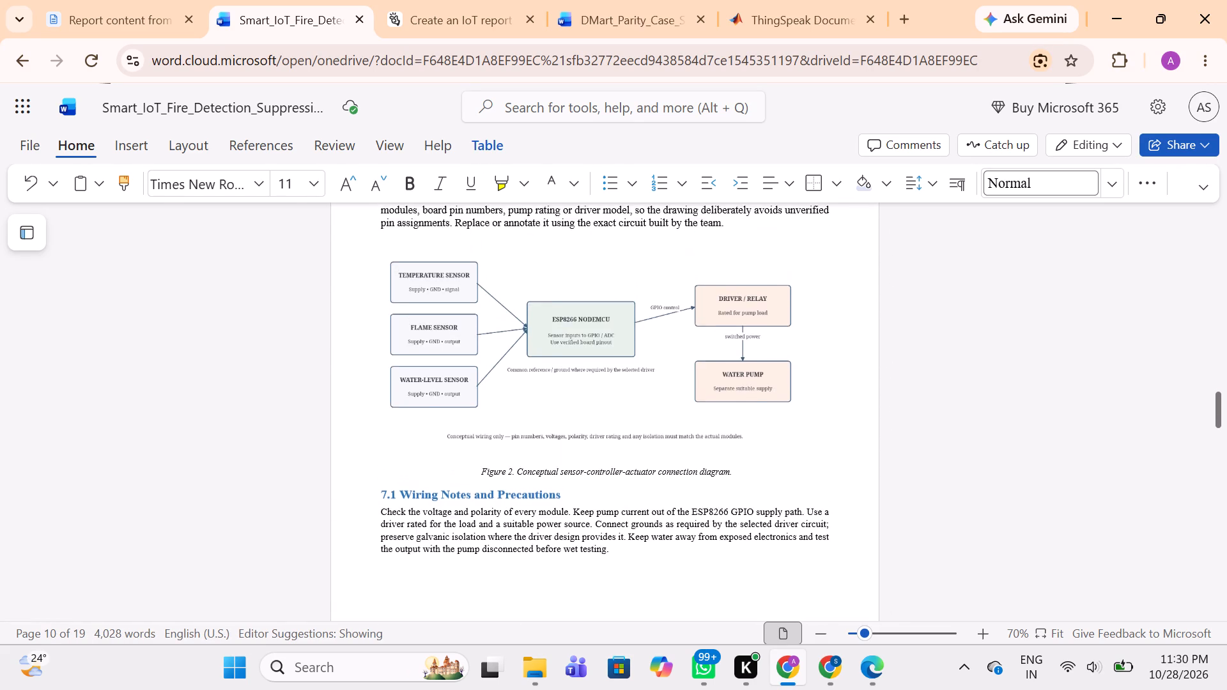
scroll(635, 402, up, 2)
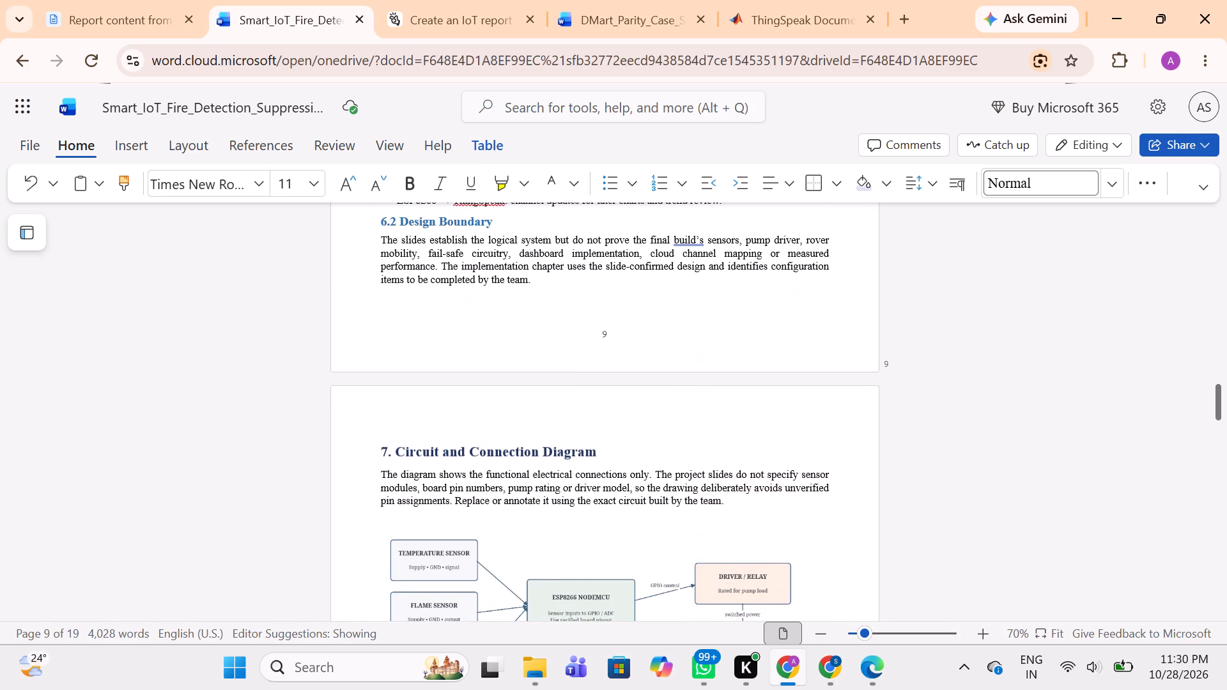
scroll(635, 402, down, 1)
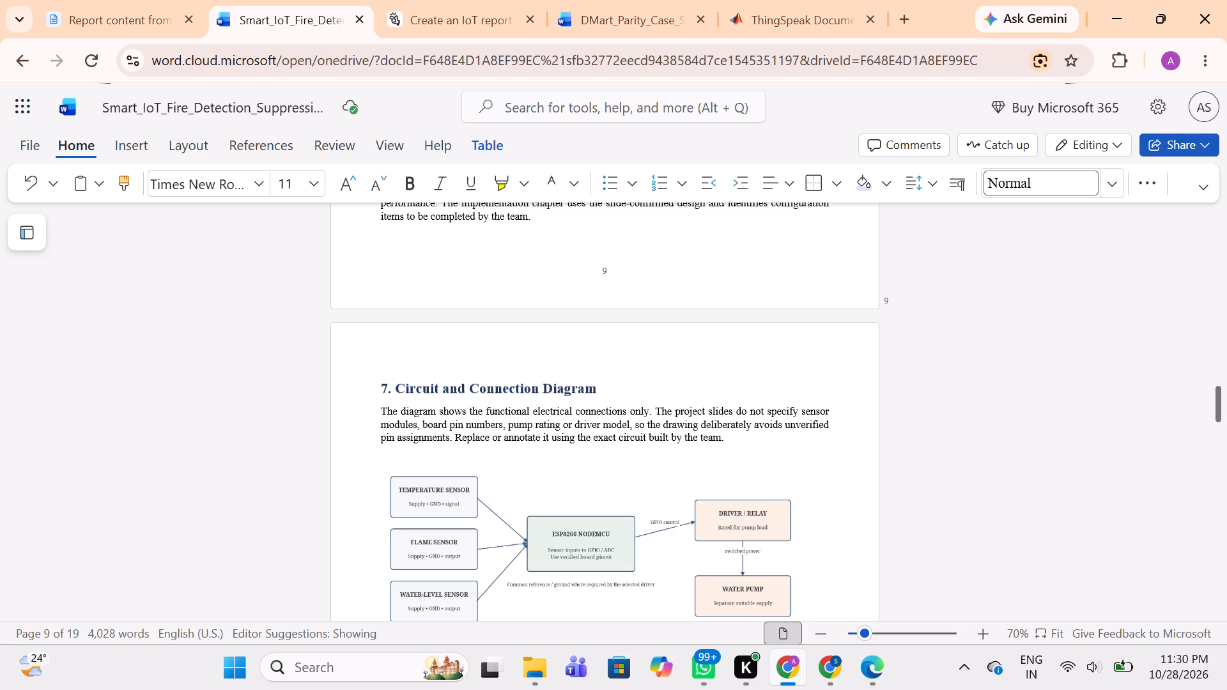
scroll(635, 402, down, 2)
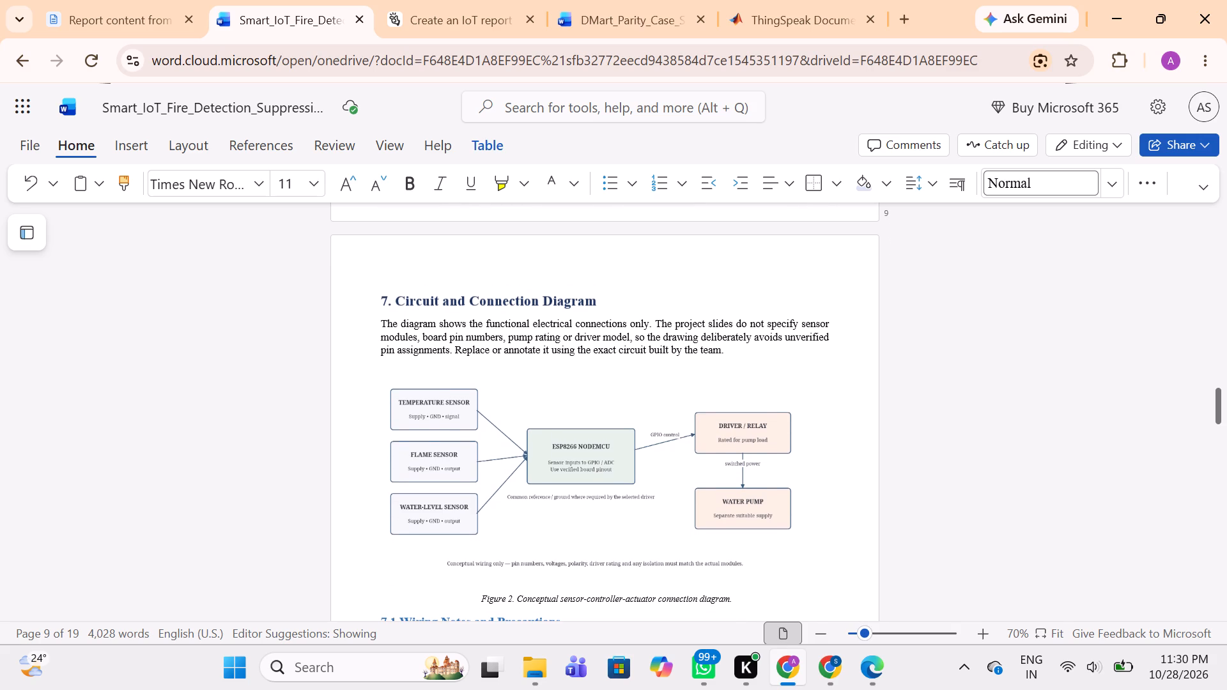
Check section headings and page-number footers from Circuit and Connection Diagram through Implementation Procedure.
scroll(635, 402, down, 1)
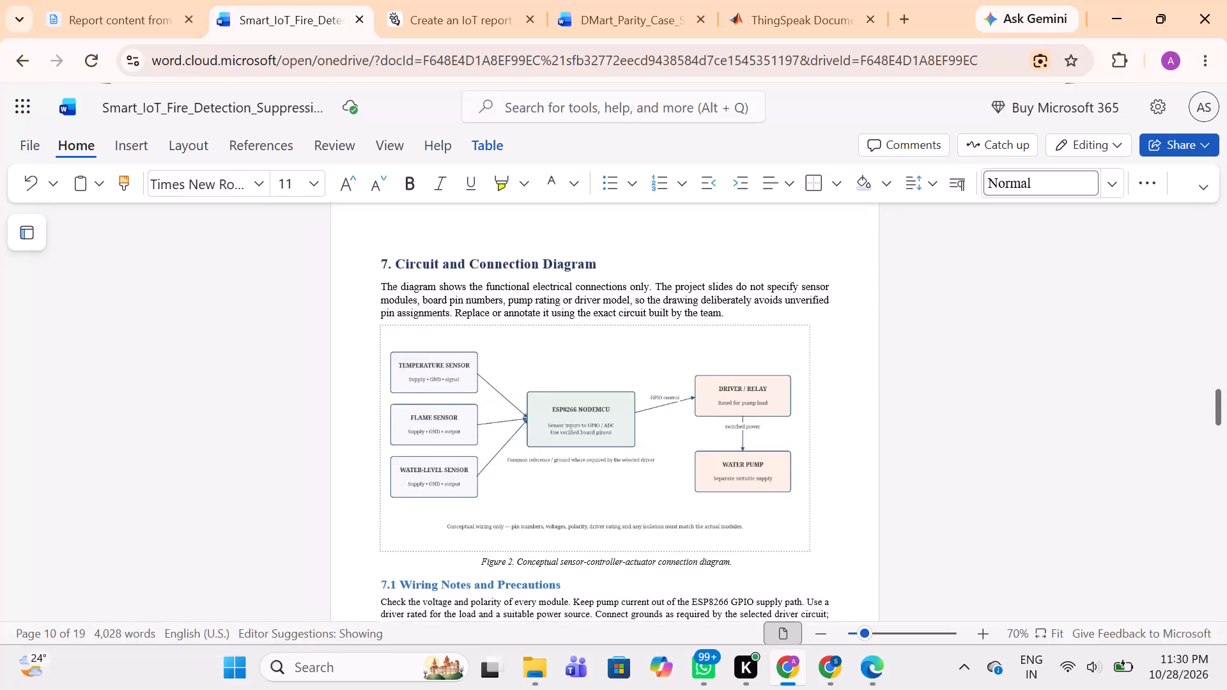
scroll(635, 402, down, 6)
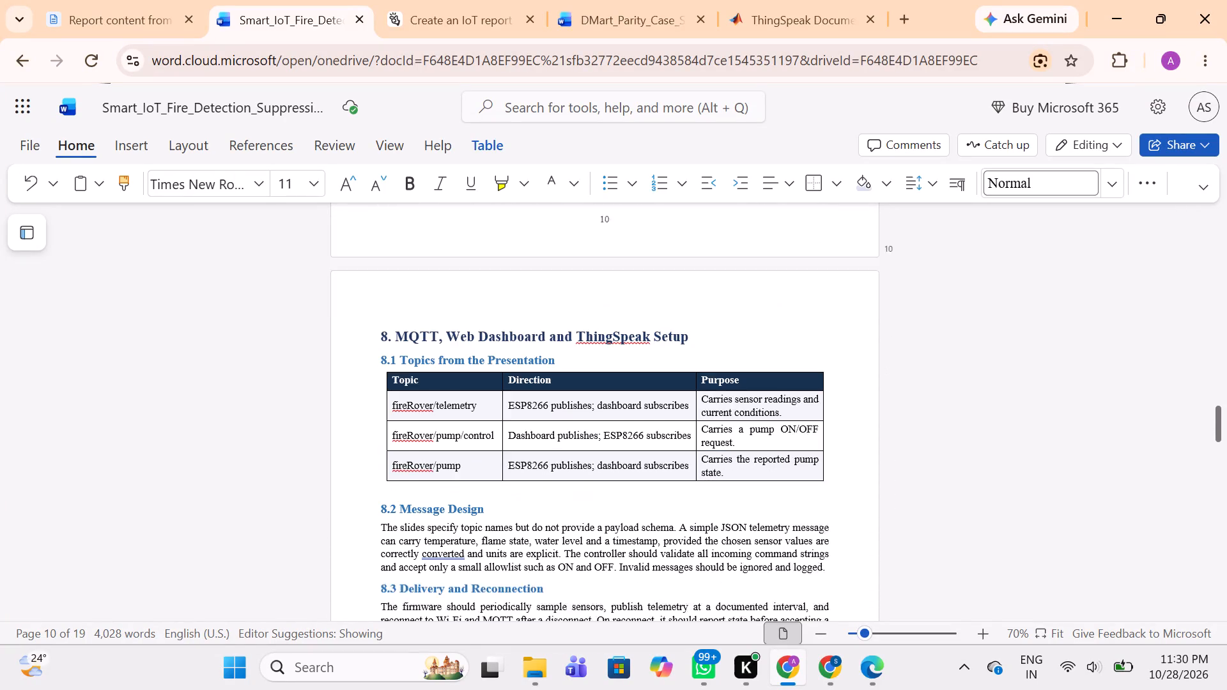
scroll(635, 402, down, 5)
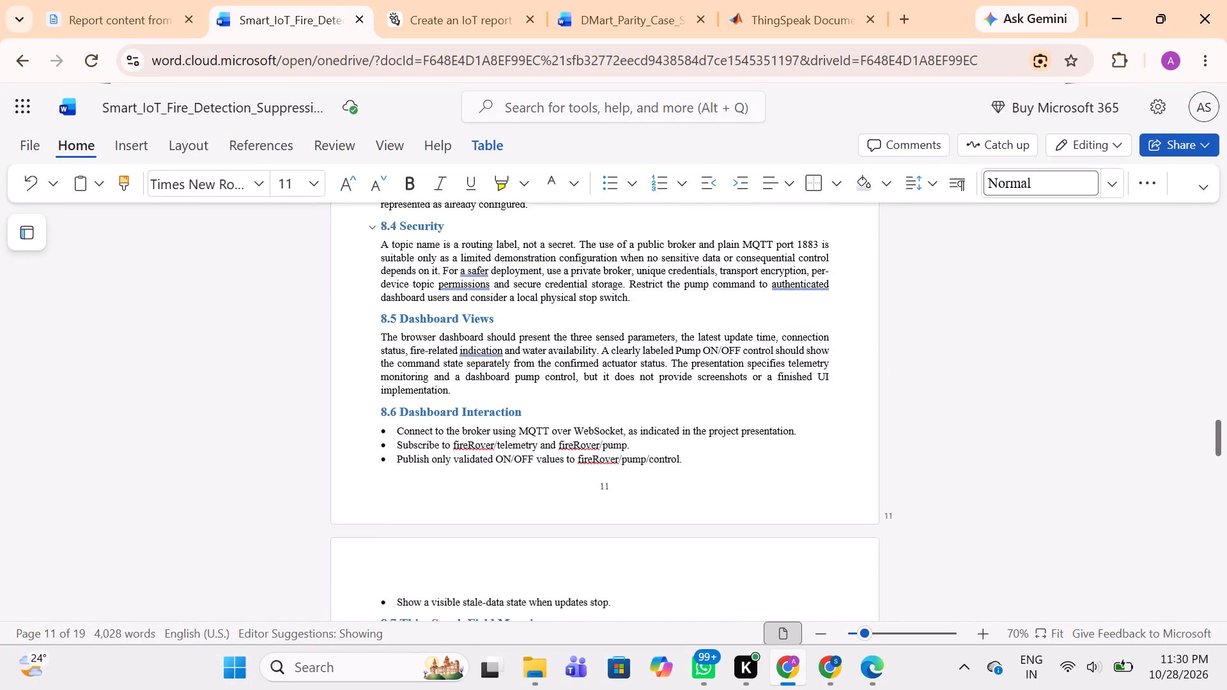
scroll(635, 402, down, 5)
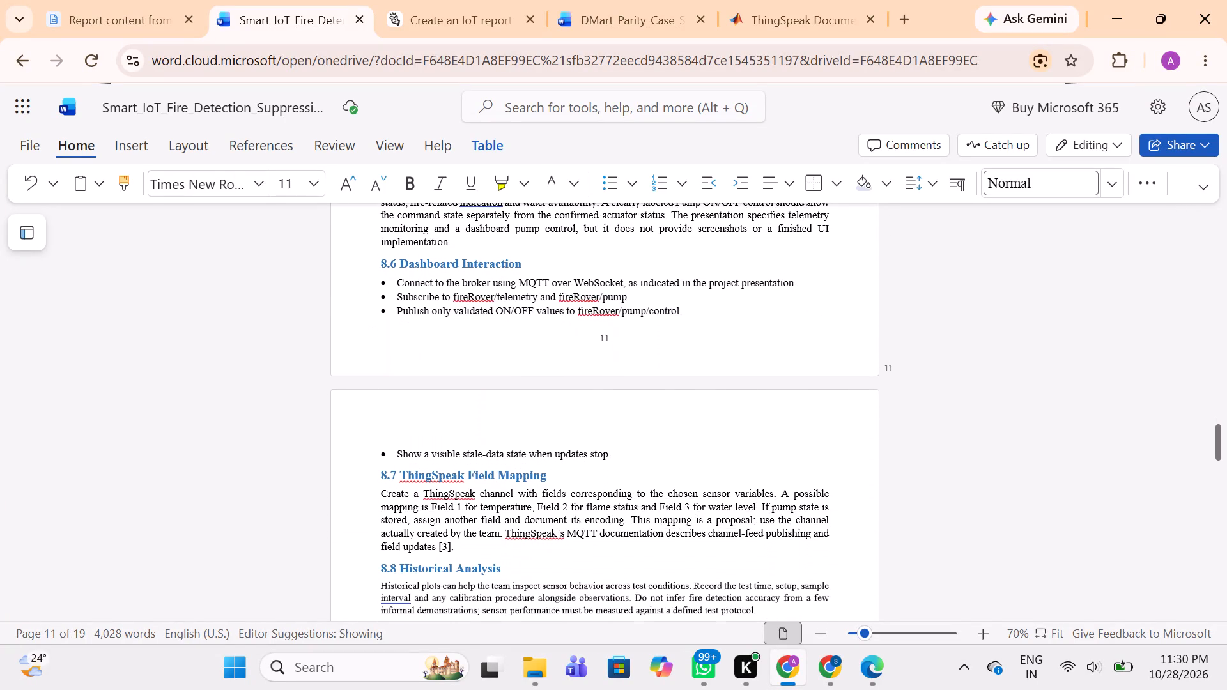
scroll(635, 402, down, 3)
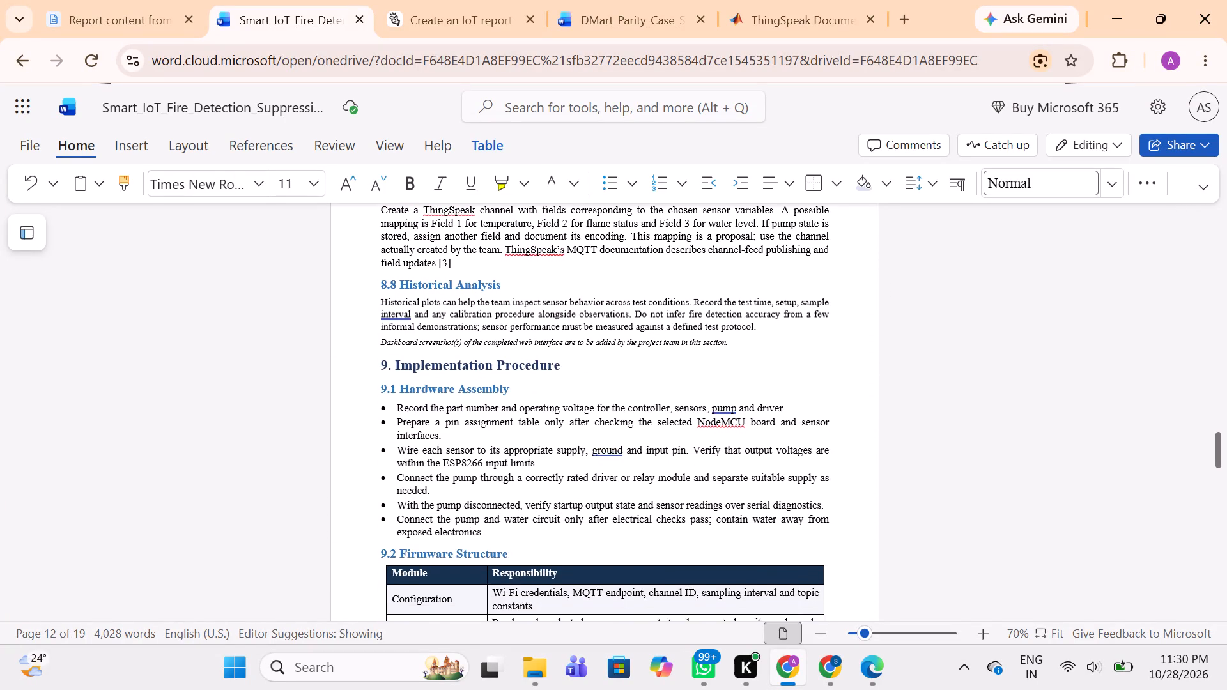
scroll(635, 402, down, 2)
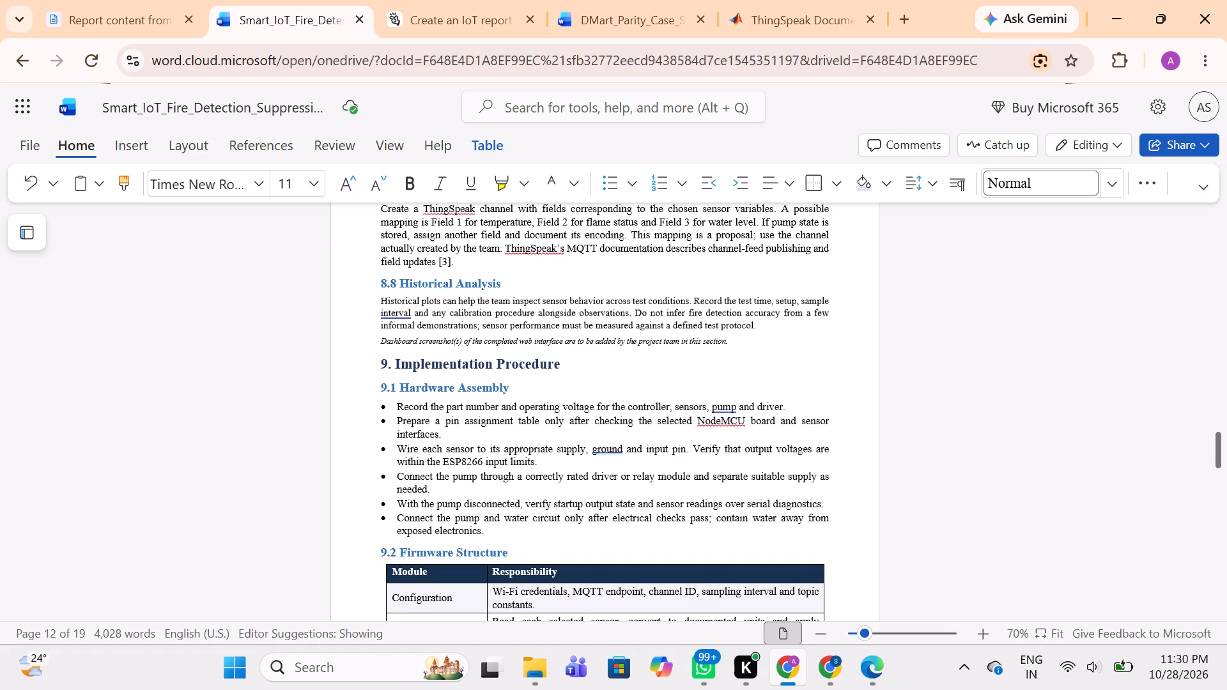
scroll(635, 402, down, 2)
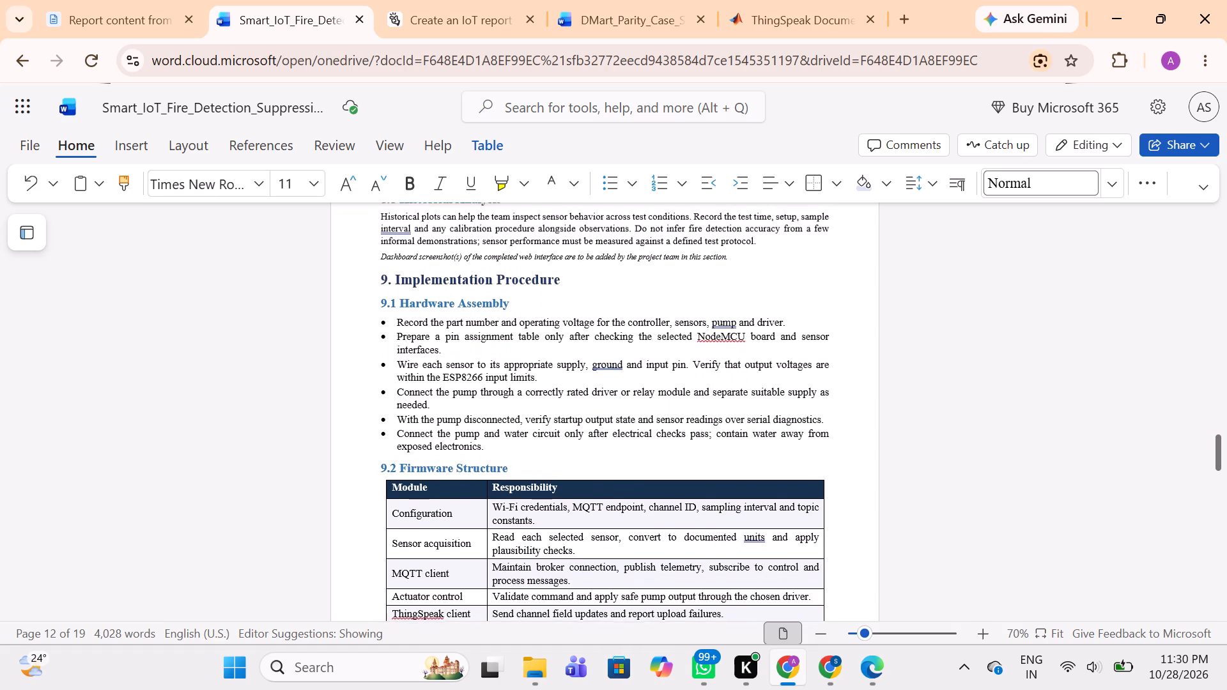
scroll(635, 402, down, 1)
Set the MQTT, Web Dashboard and ThingSpeak Setup row's page number in the index table to 11 and renumber the section as 7.
scroll(635, 402, up, 4)
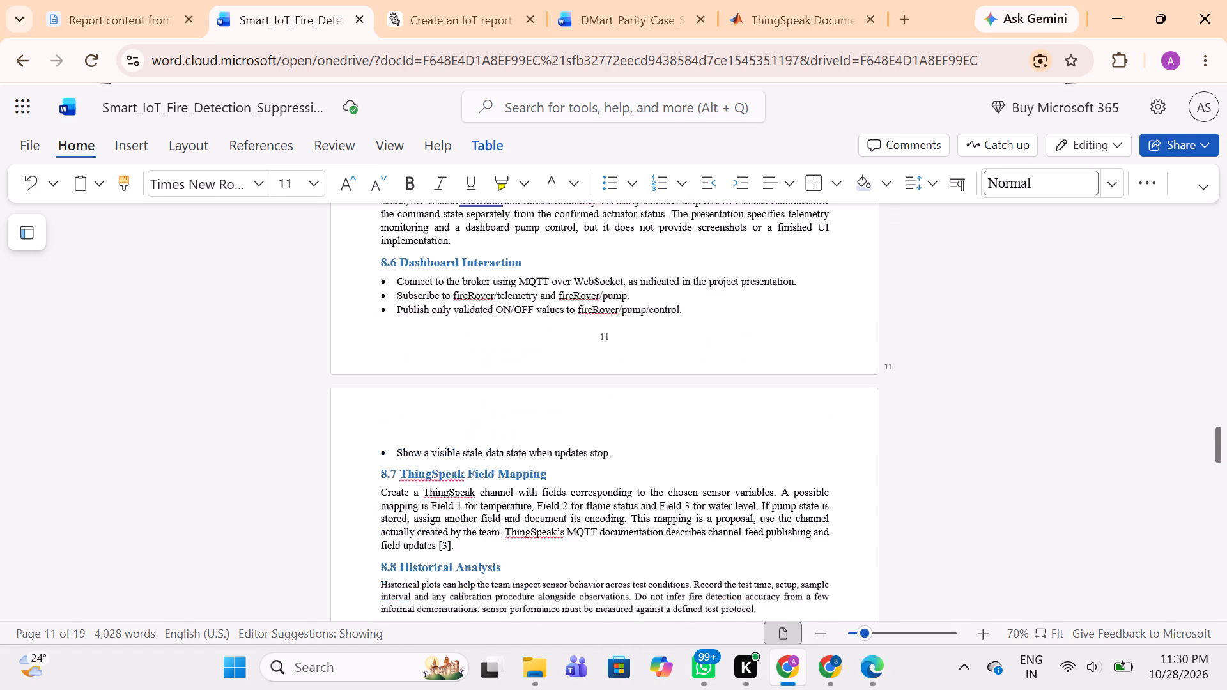
scroll(635, 402, up, 9)
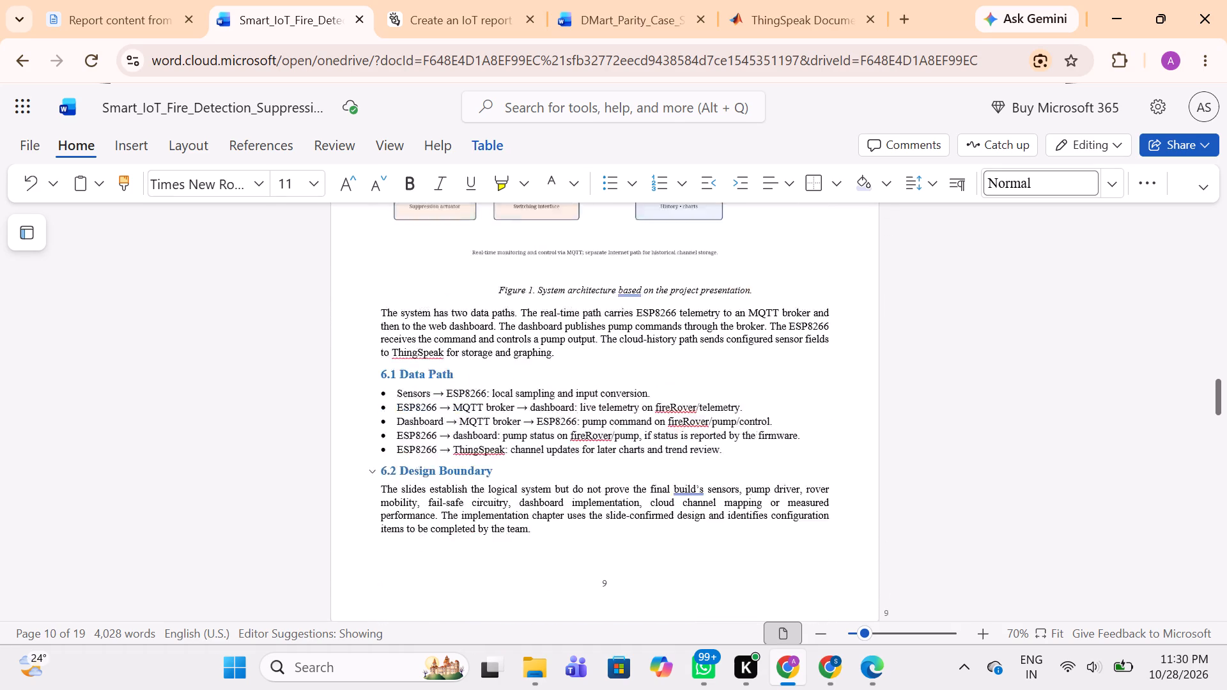
scroll(635, 402, up, 16)
scroll(635, 402, up, 8)
scroll(635, 402, down, 4)
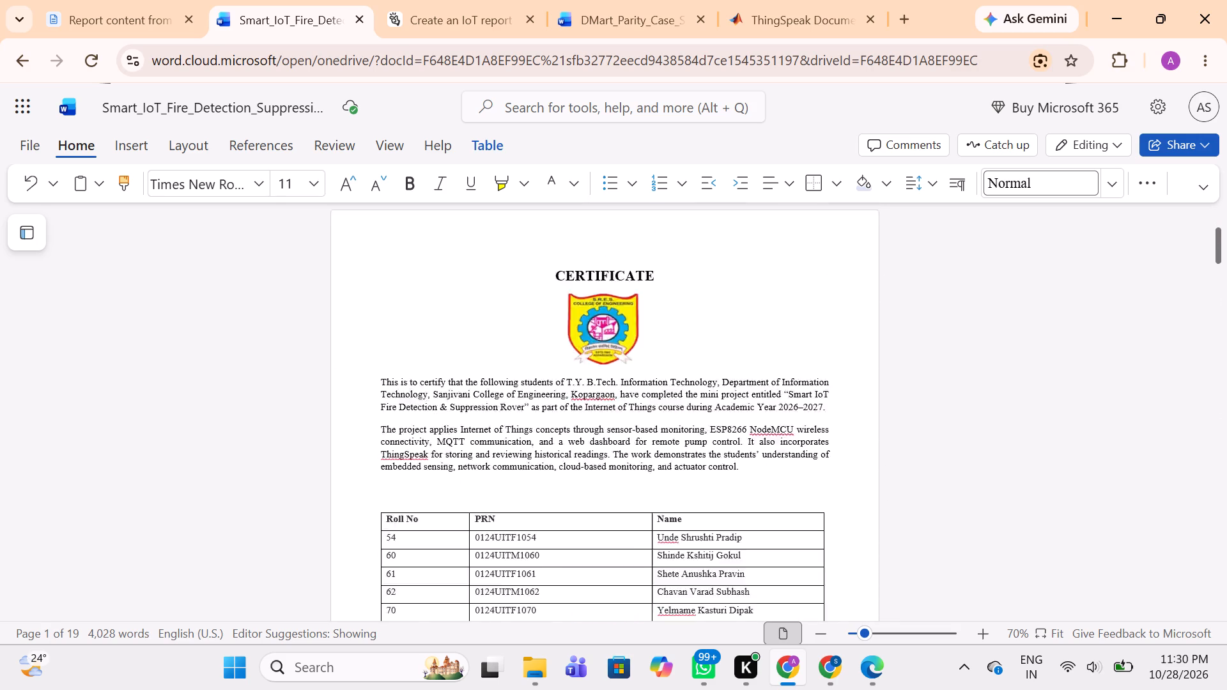
scroll(635, 402, down, 5)
scroll(635, 402, up, 3)
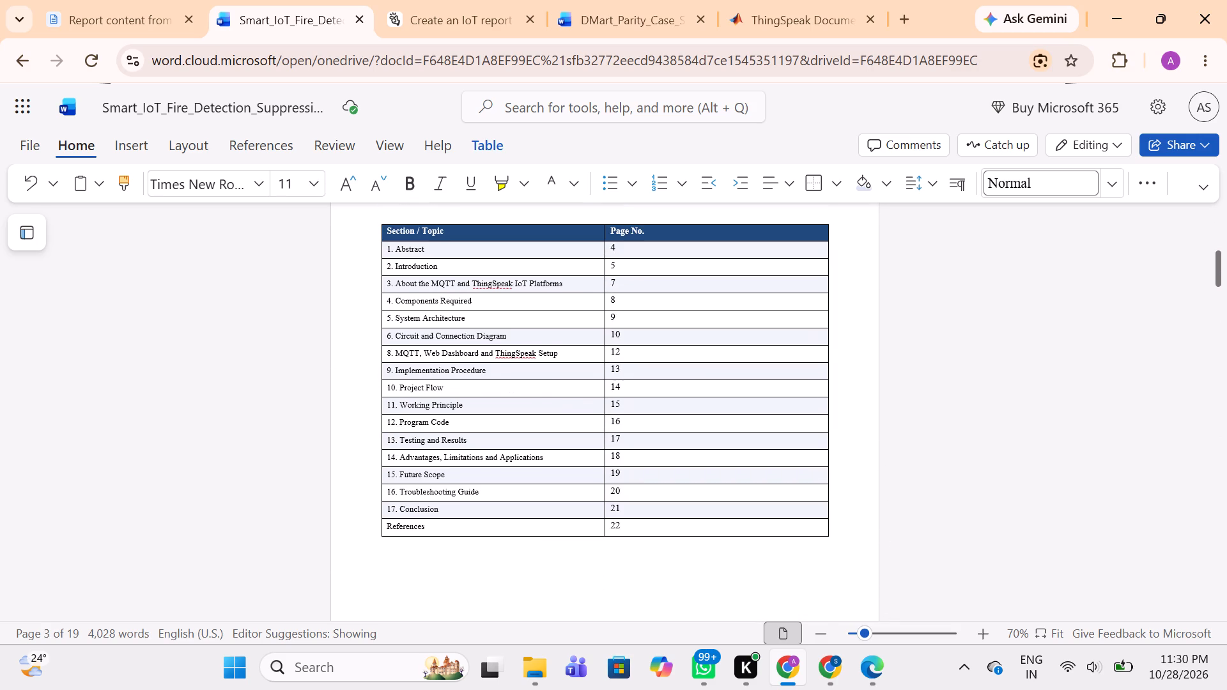
scroll(635, 402, up, 1)
click(632, 353)
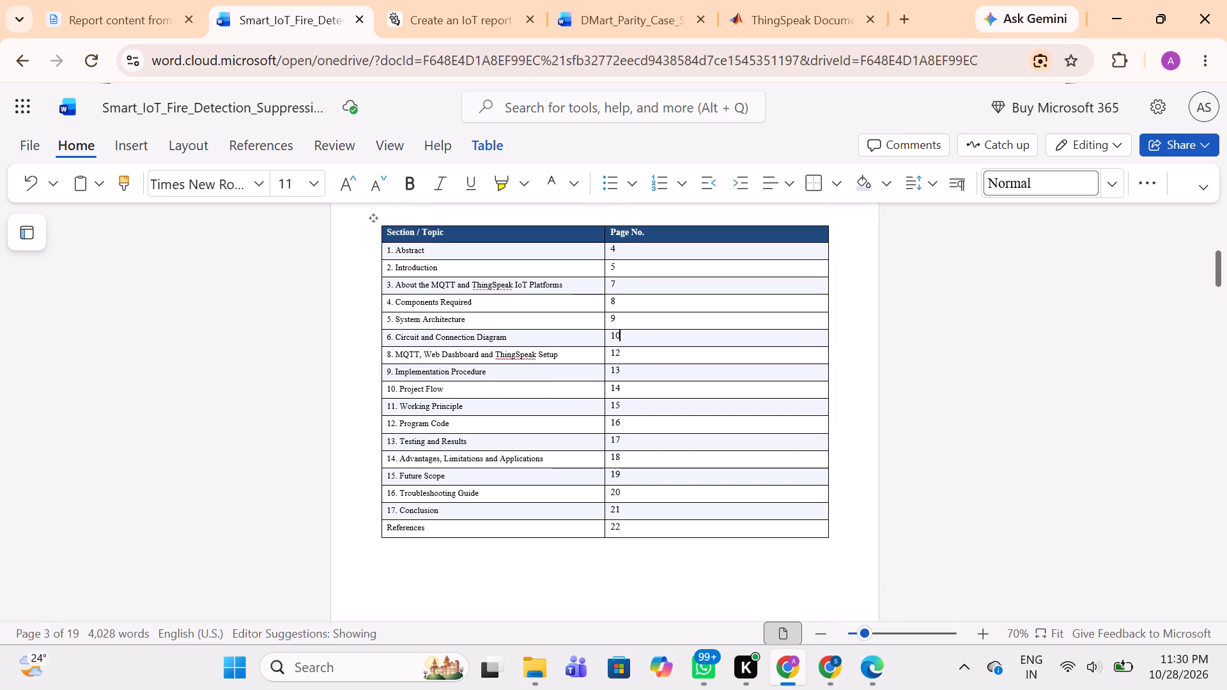
key(1)
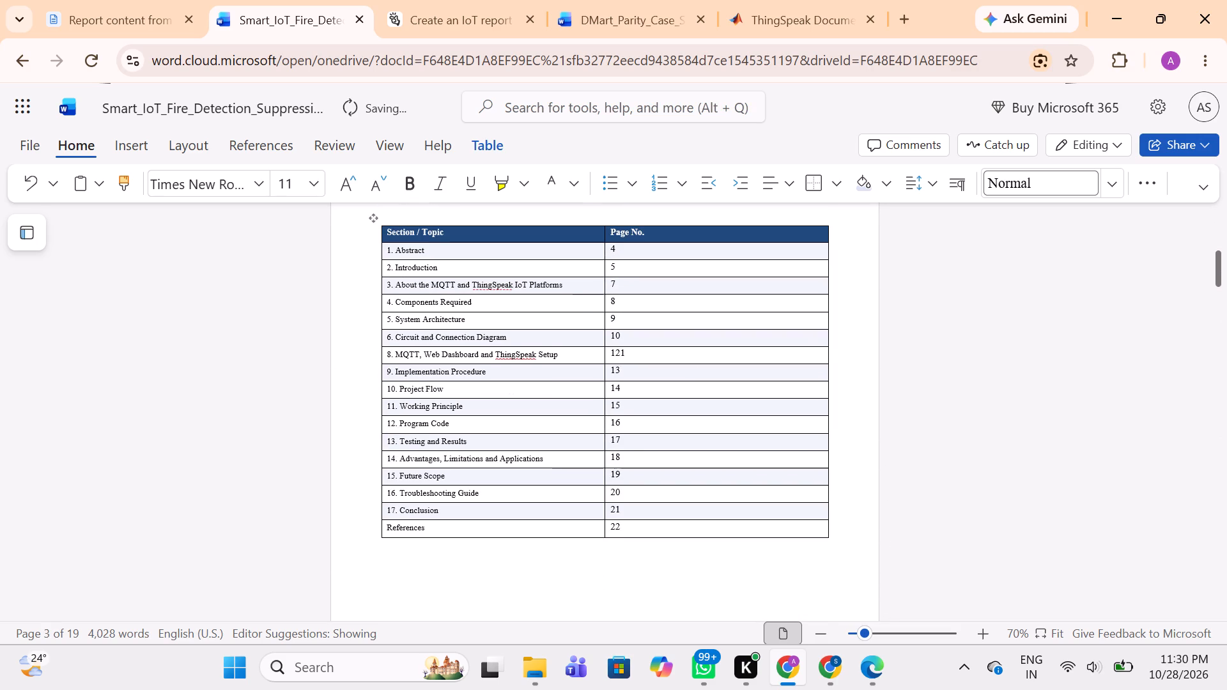
key(BackSpace)
key(BackSpace)
key(1)
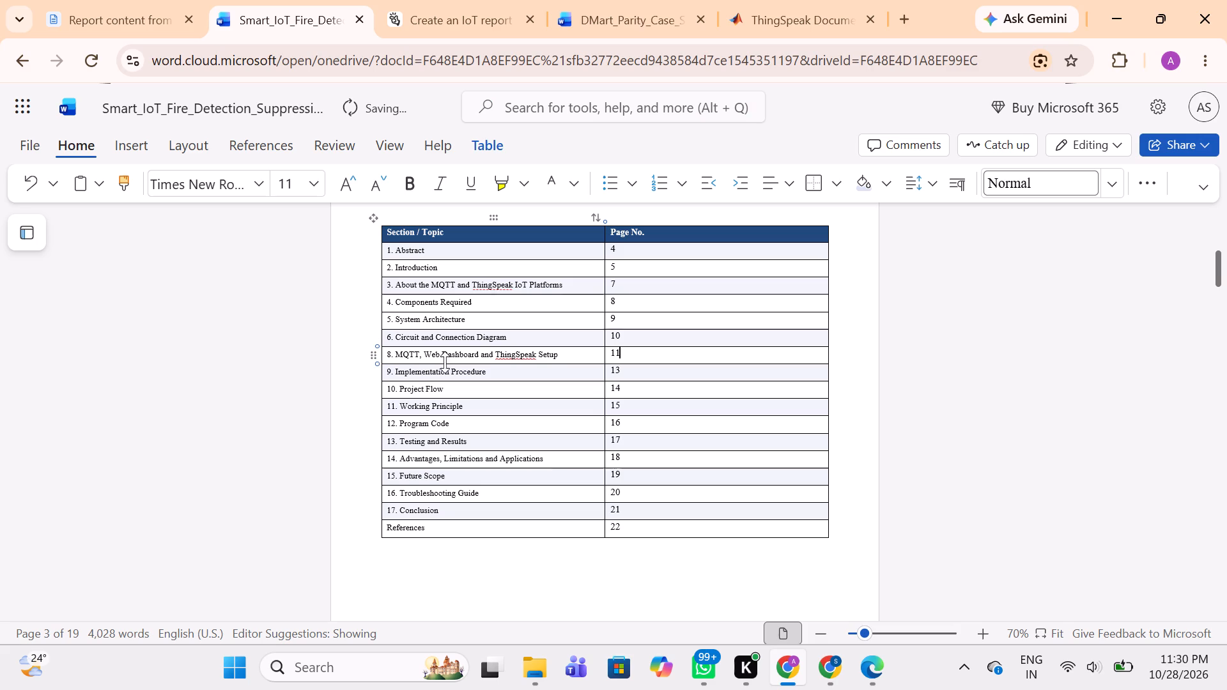
click(389, 355)
key(Right)
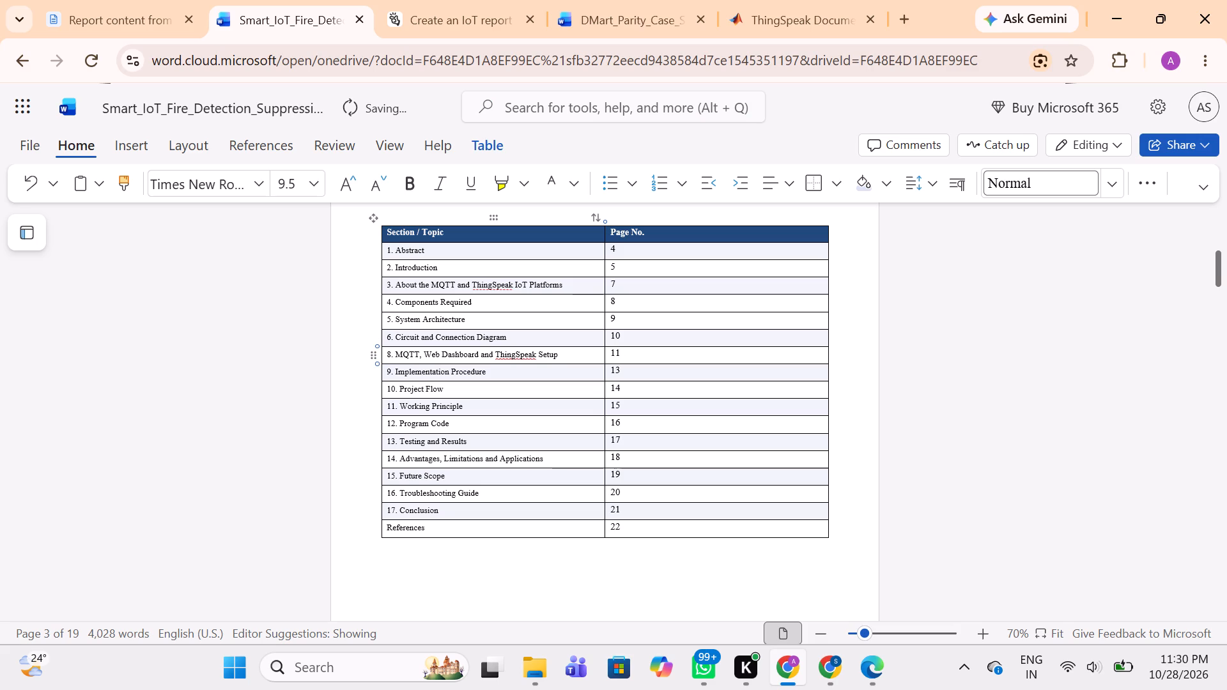
key(BackSpace)
key(7)
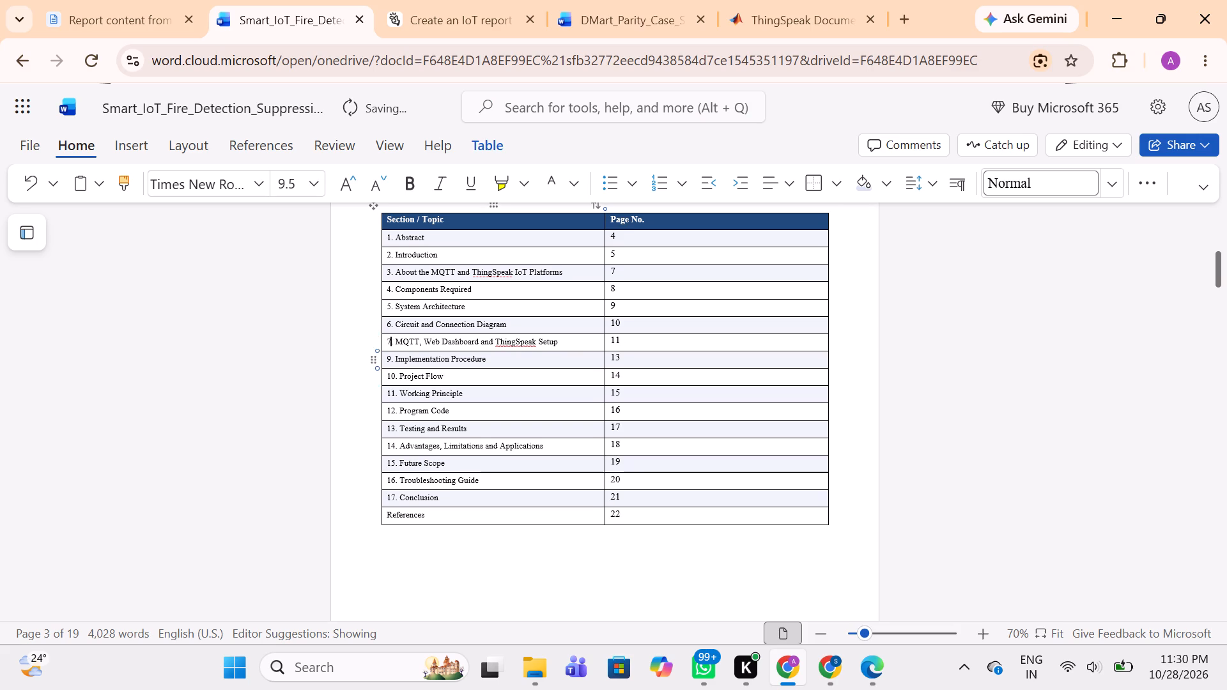
Renumber the Implementation Procedure row in the index table as 8.
click(631, 357)
click(392, 358)
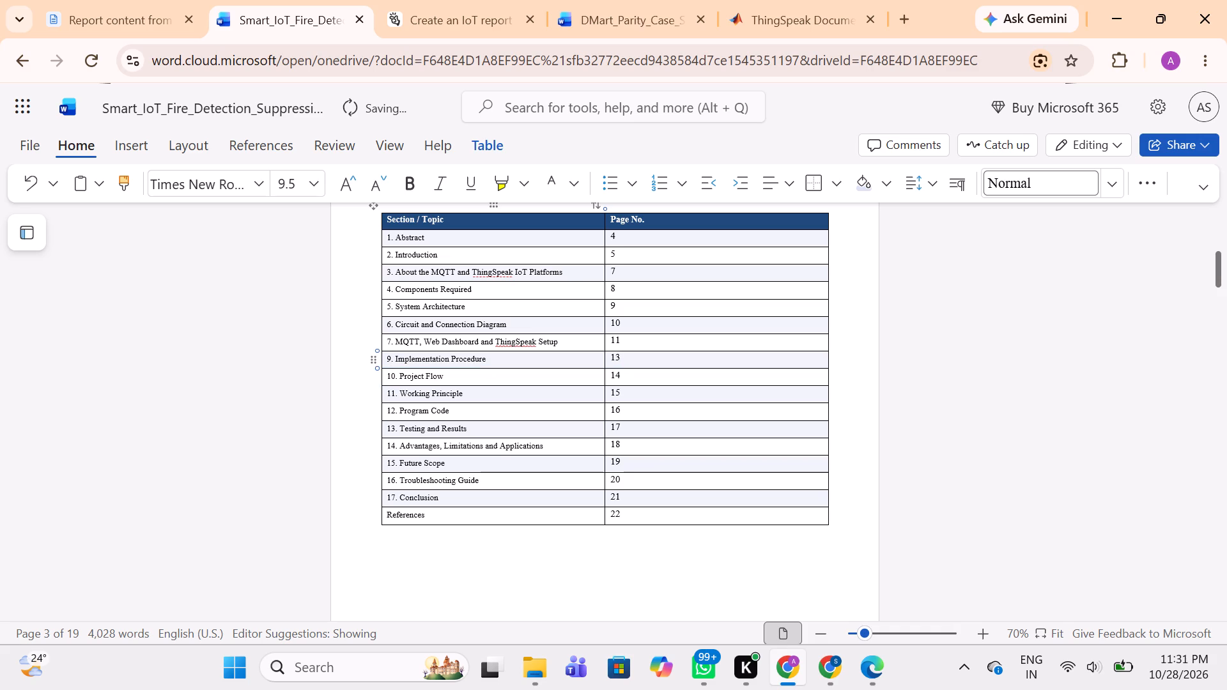
key(BackSpace)
key(8)
Delete the Project Flow row from the index table.
click(368, 386)
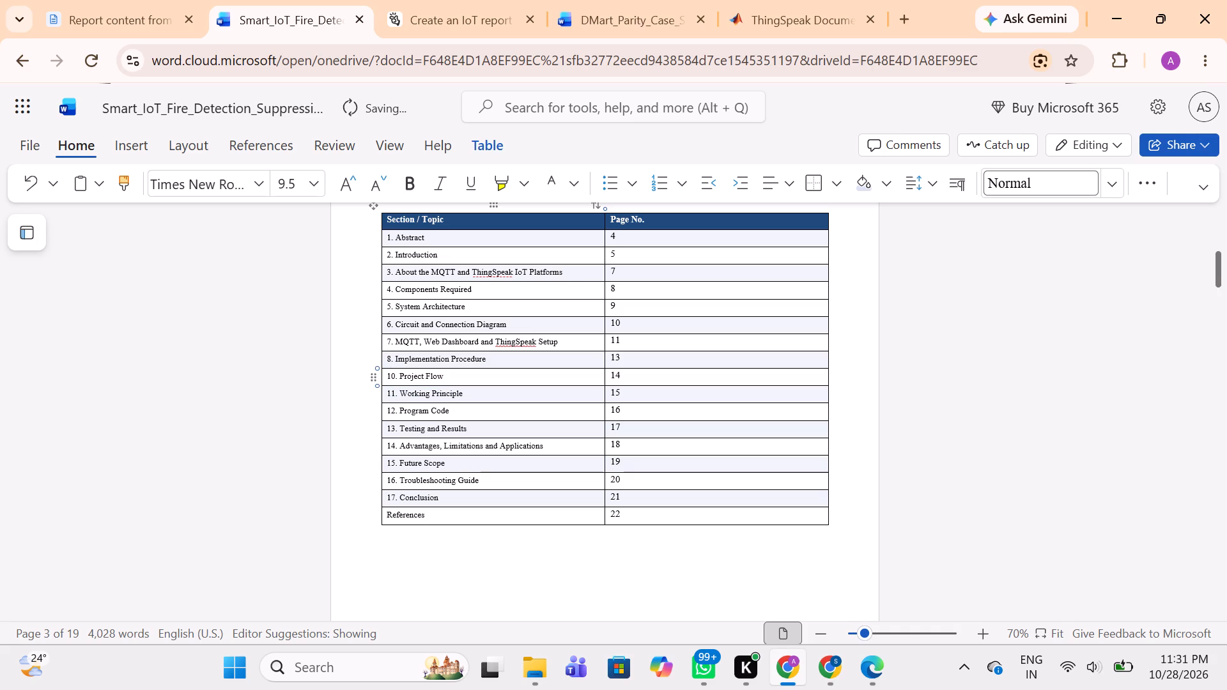
click(370, 379)
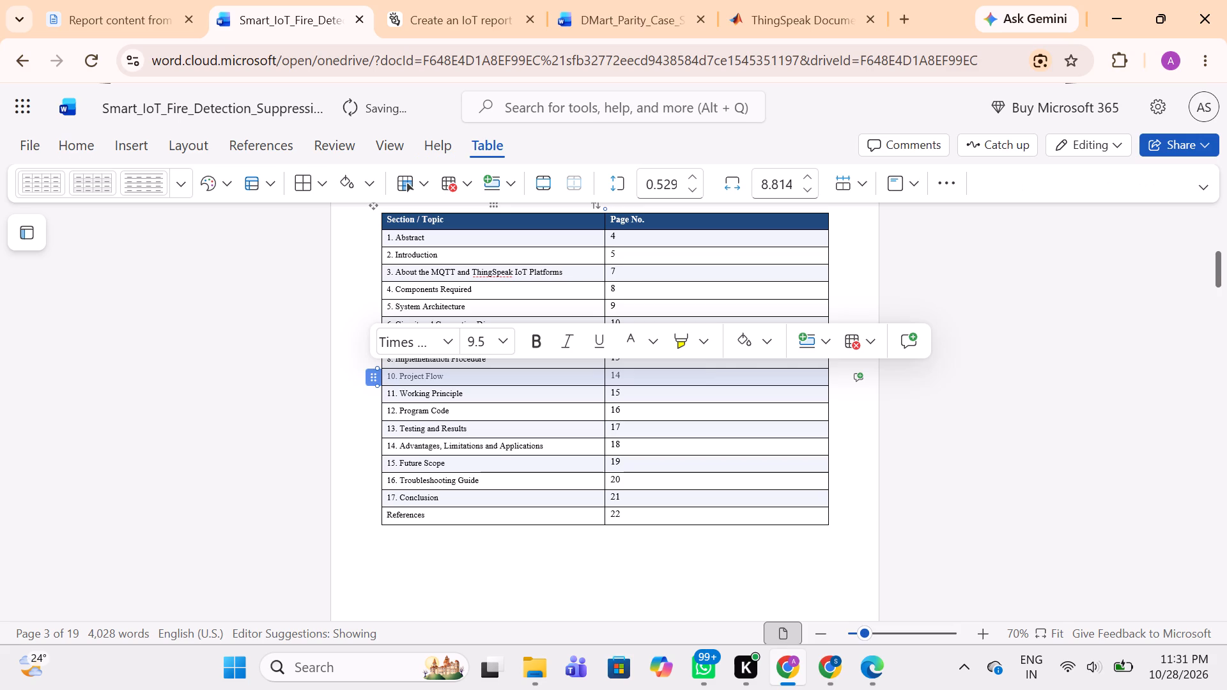
click(860, 337)
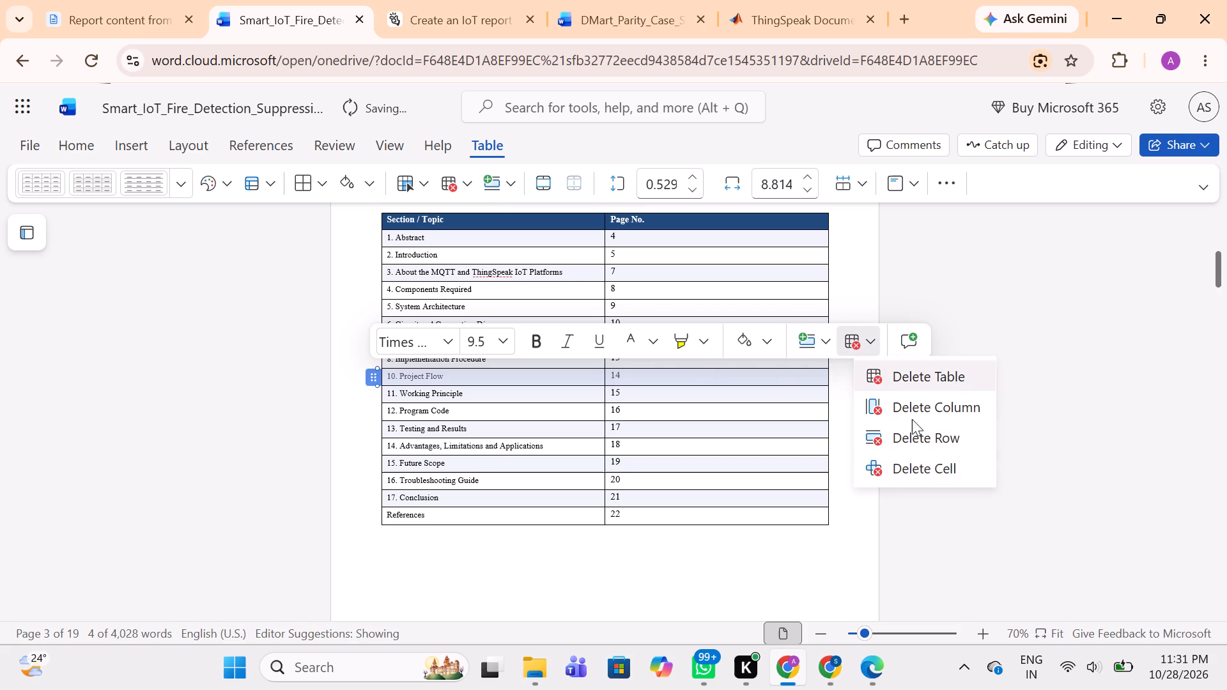
click(912, 431)
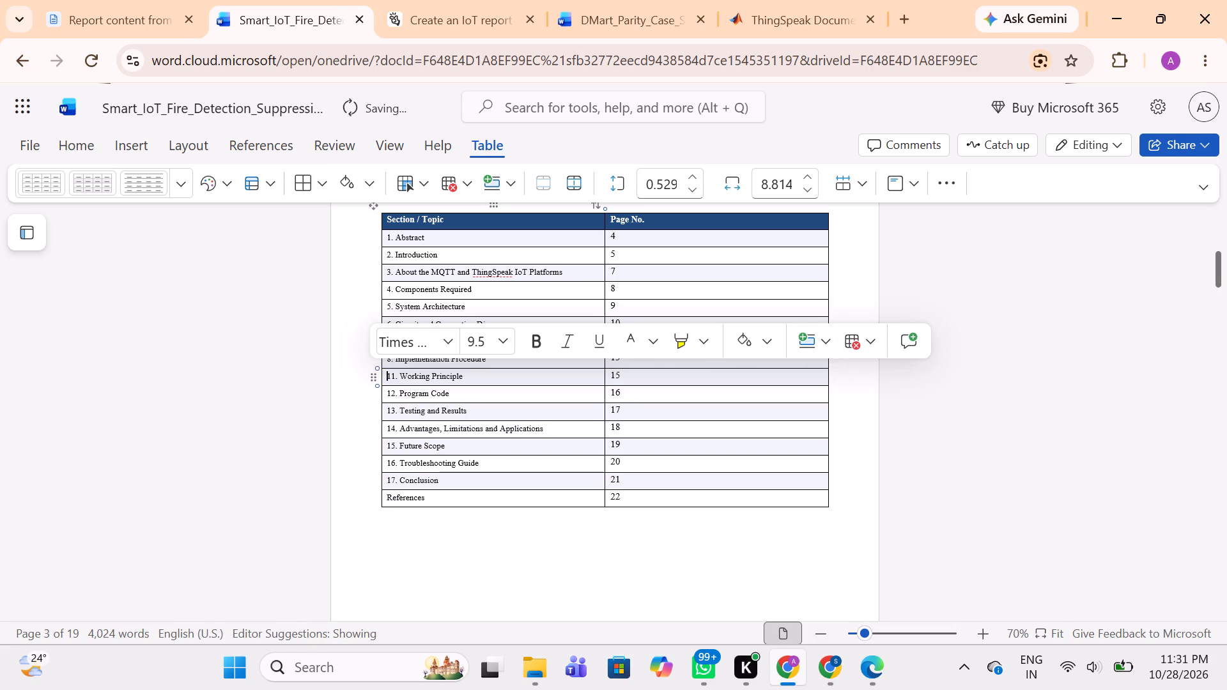
click(603, 386)
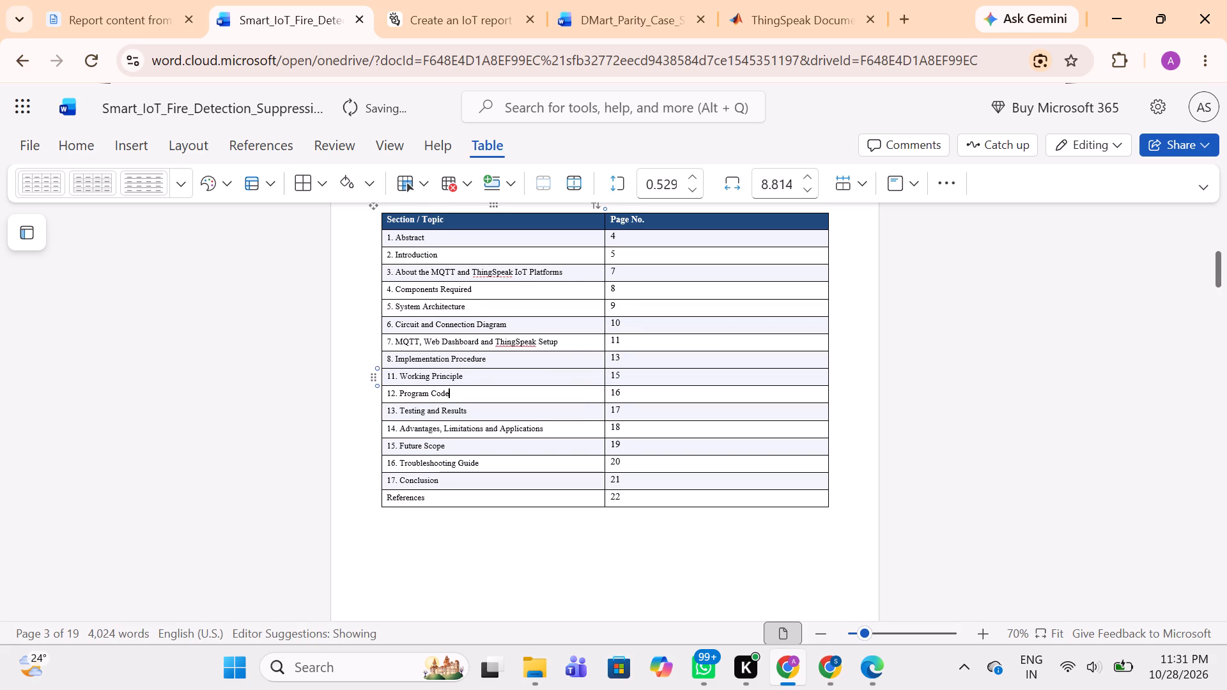
Check the headings and page-number footers on the pages from Circuit and Connection Diagram through Working Principle.
scroll(529, 371, down, 20)
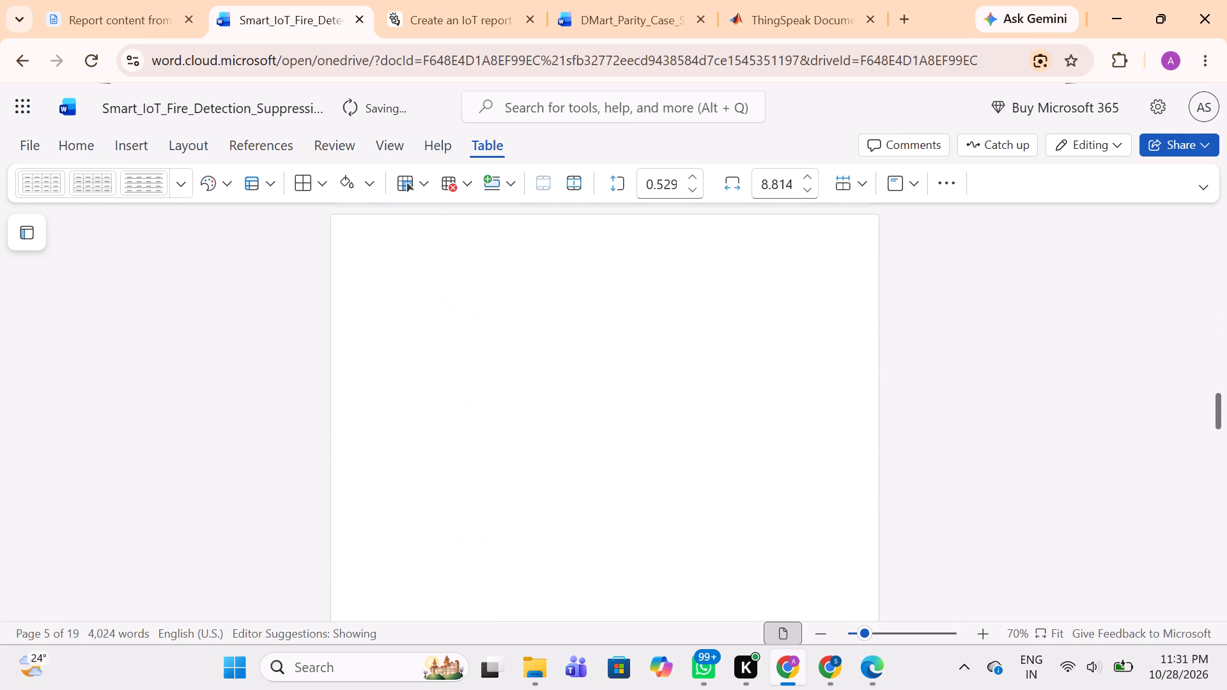
scroll(529, 371, up, 2)
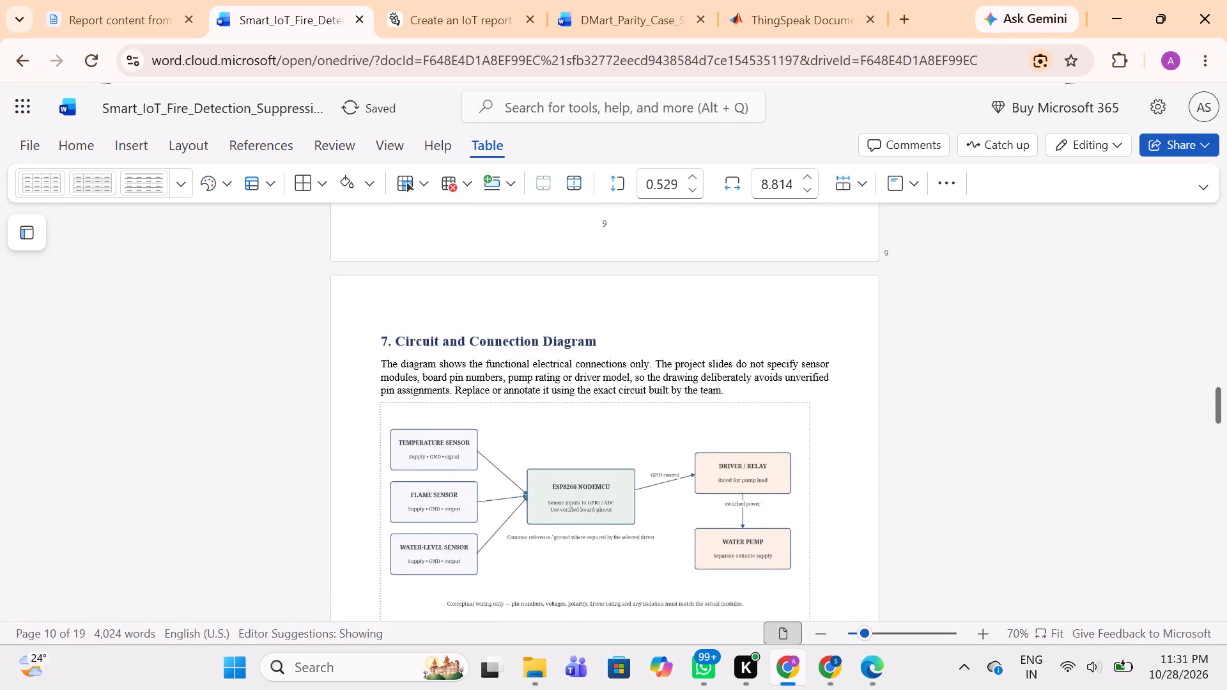
scroll(529, 371, down, 4)
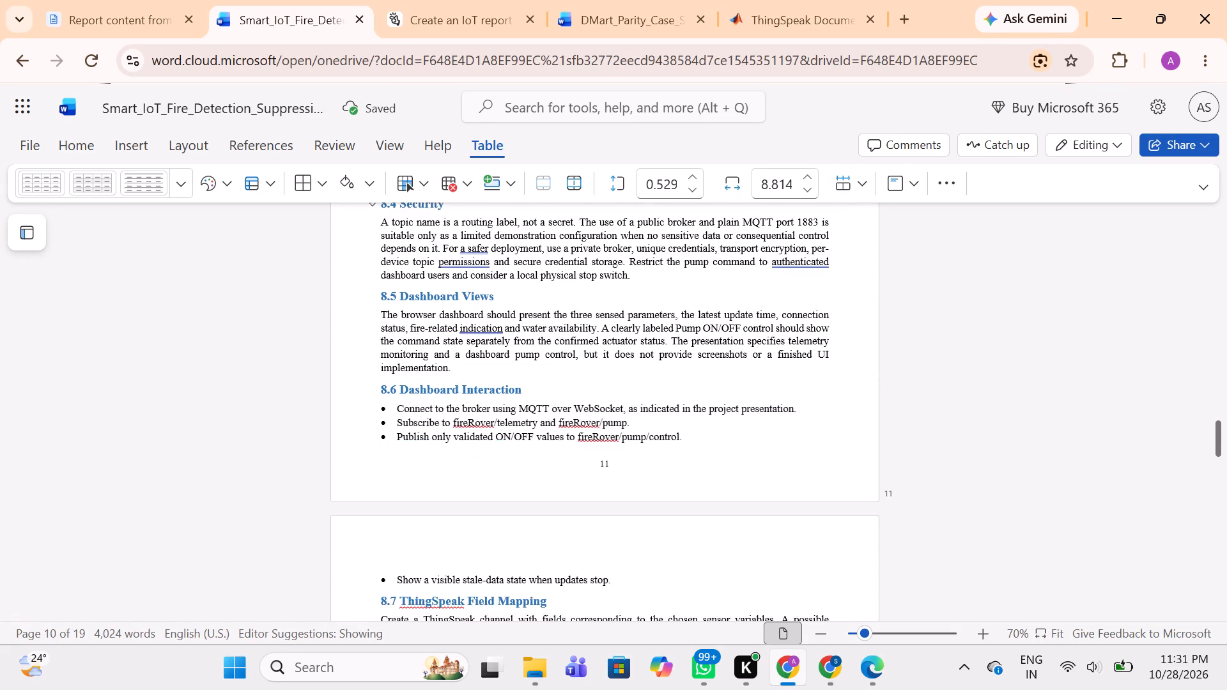
scroll(529, 371, down, 2)
scroll(529, 371, up, 2)
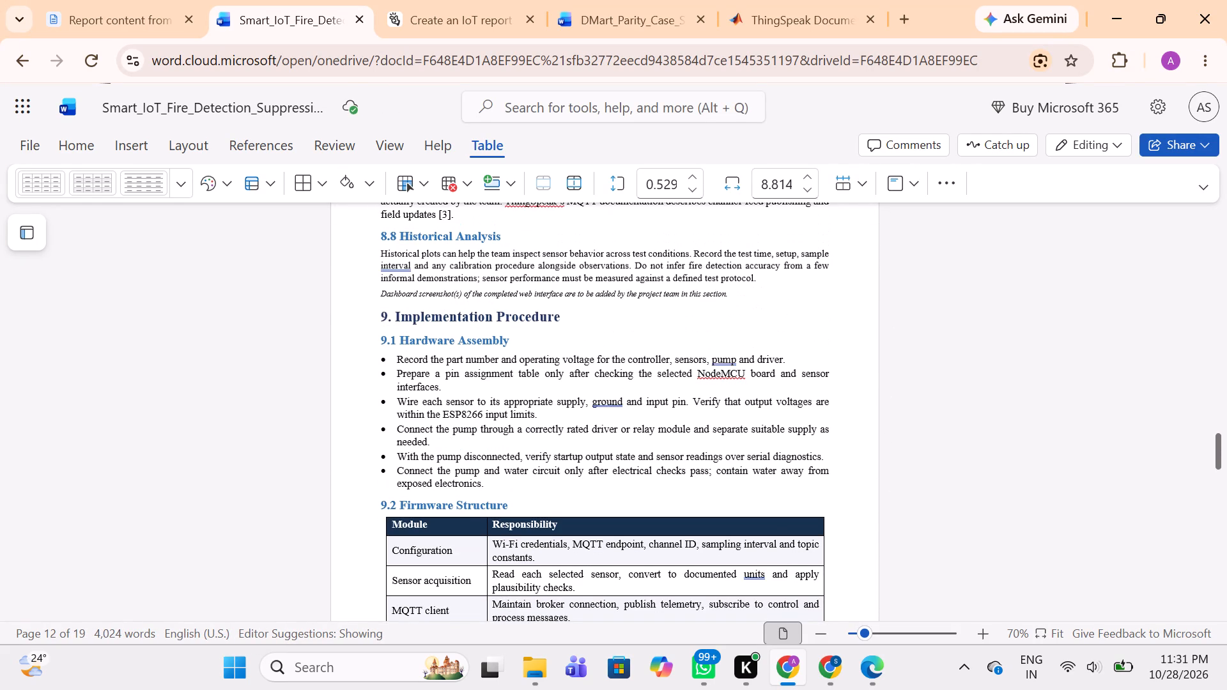
scroll(529, 371, down, 3)
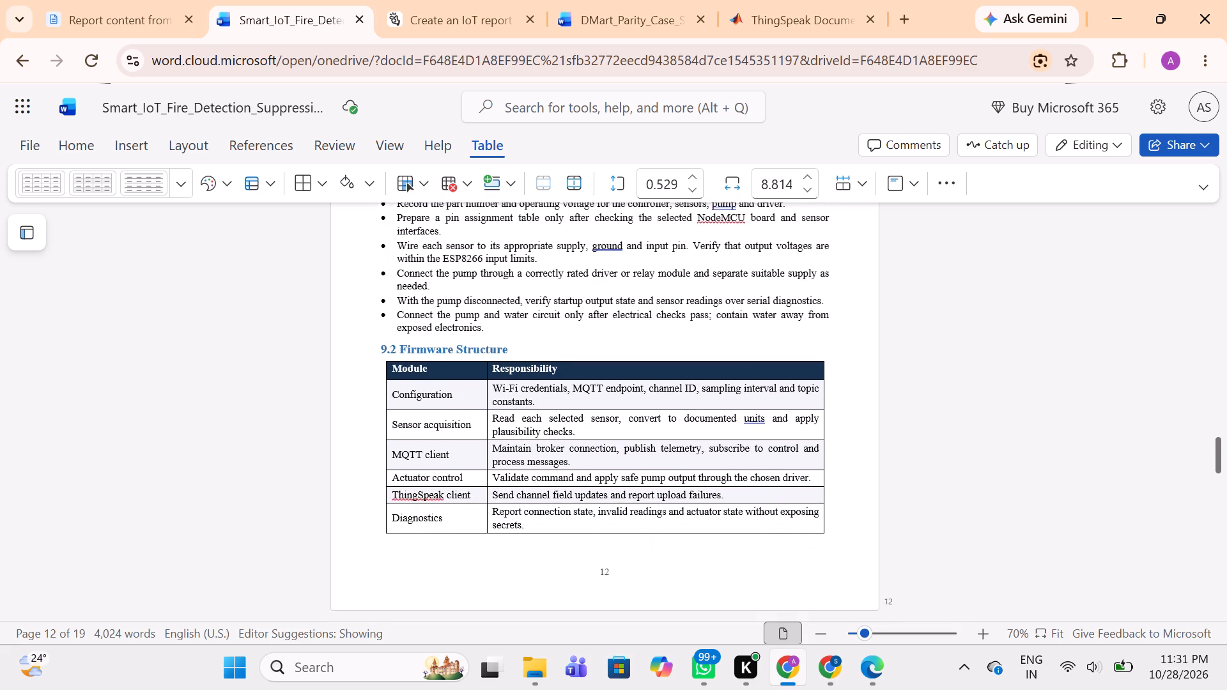
scroll(529, 371, down, 4)
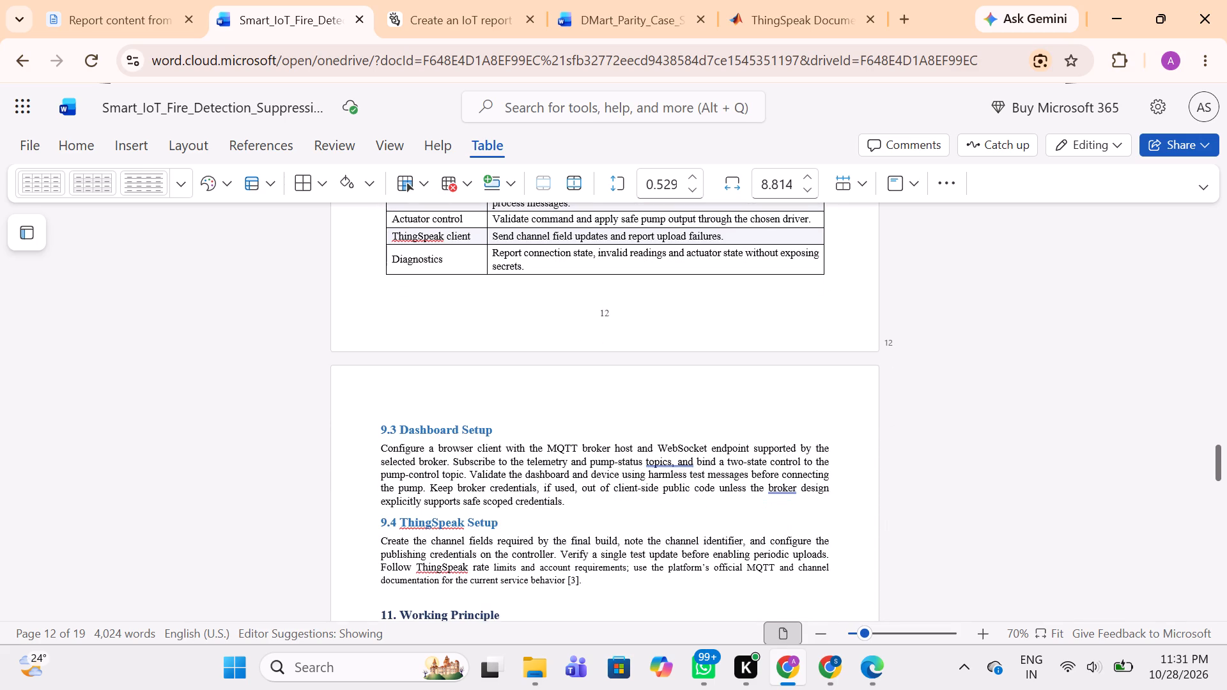
scroll(529, 371, down, 2)
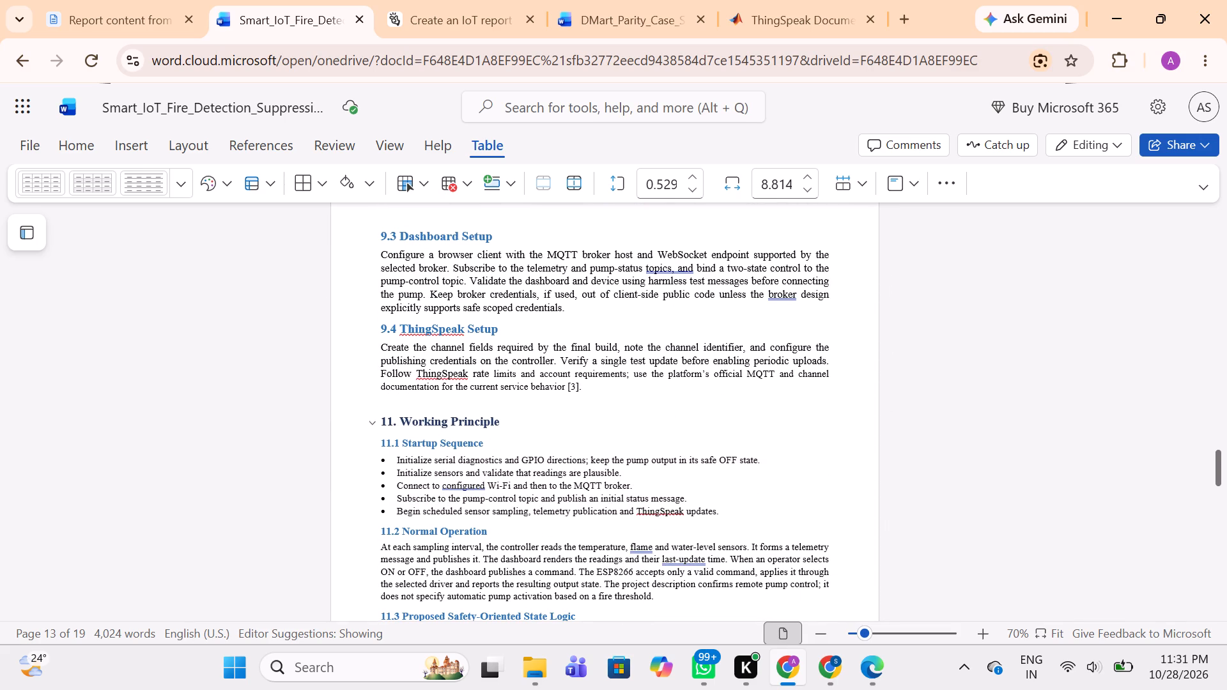
Set the font size of the "11. Working Principle" heading to 16.
click(479, 422)
triple_click(479, 422)
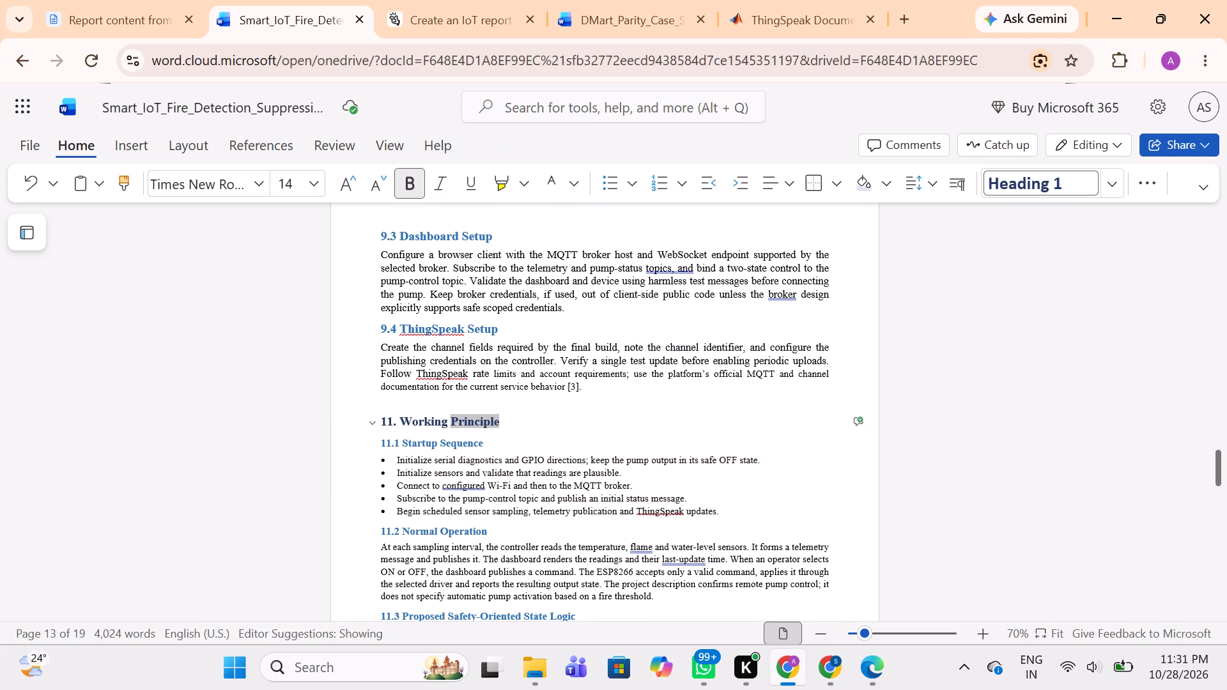
click(313, 187)
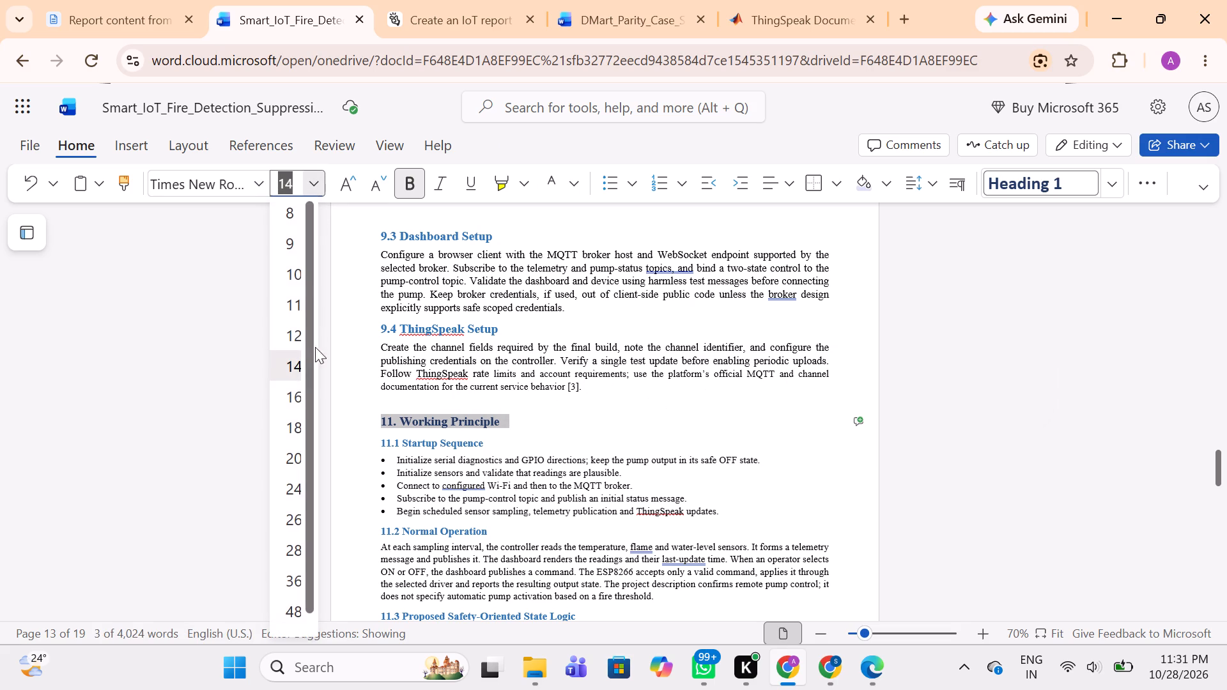
click(298, 391)
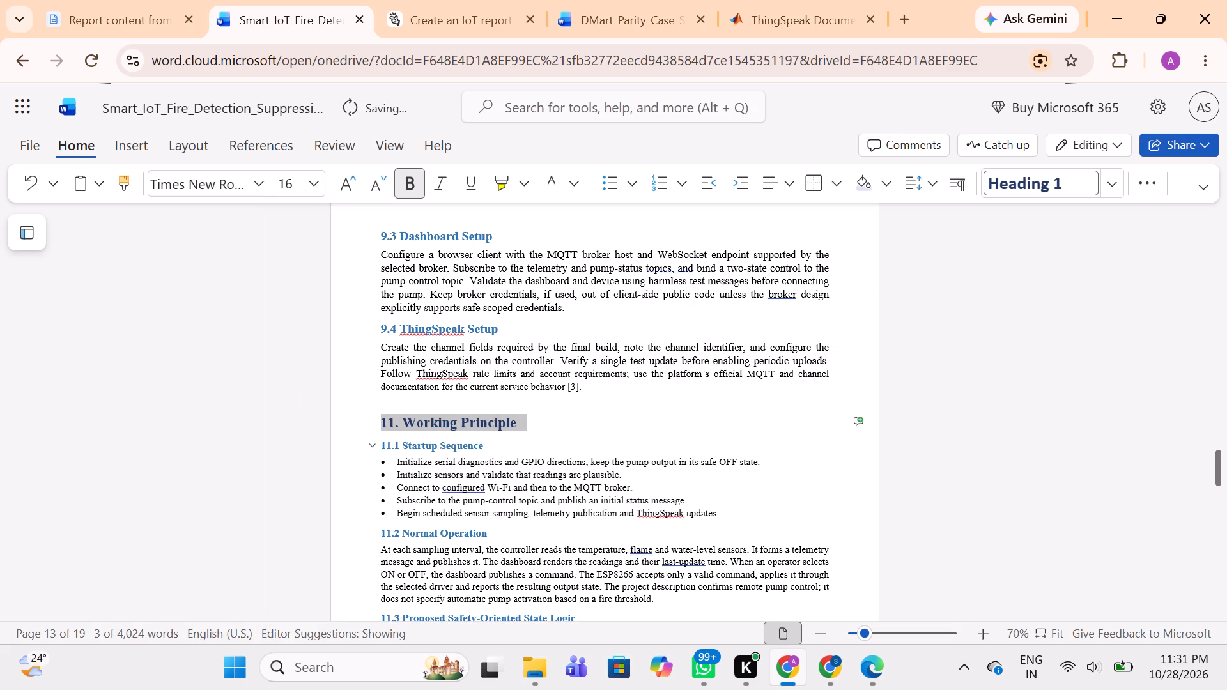
Set the font size of the 11.1 Startup Sequence and 11.2 Normal Operation headings to 14.
click(436, 441)
double_click(436, 441)
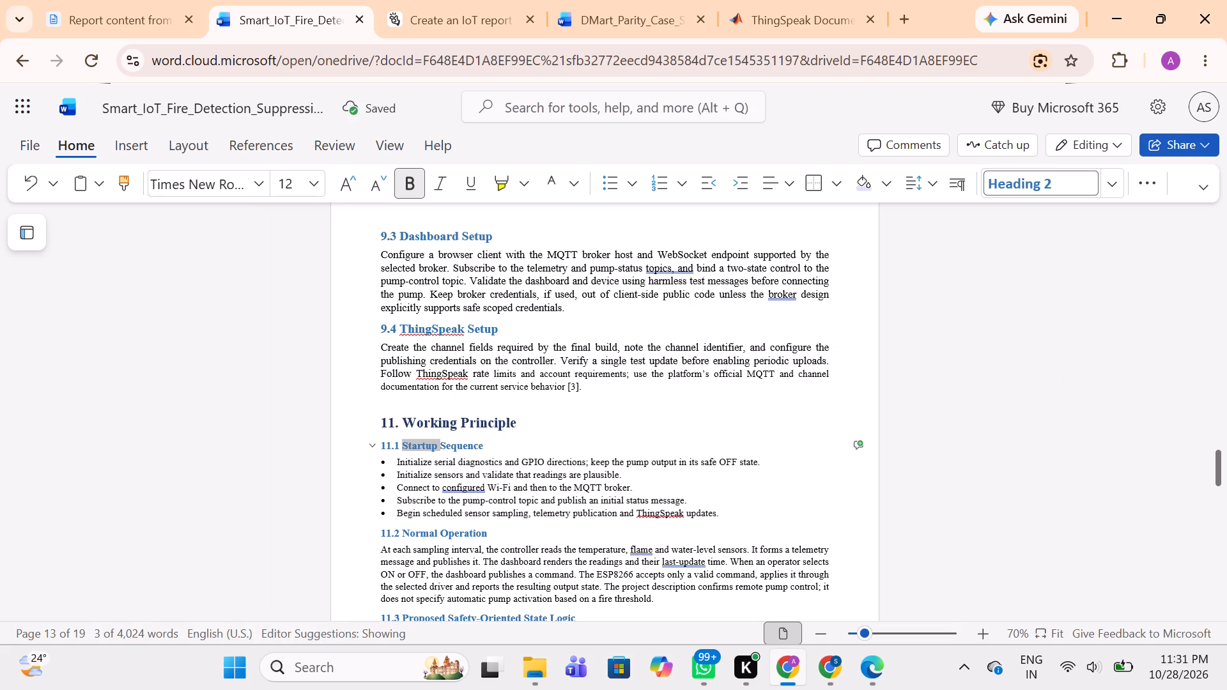
triple_click(436, 441)
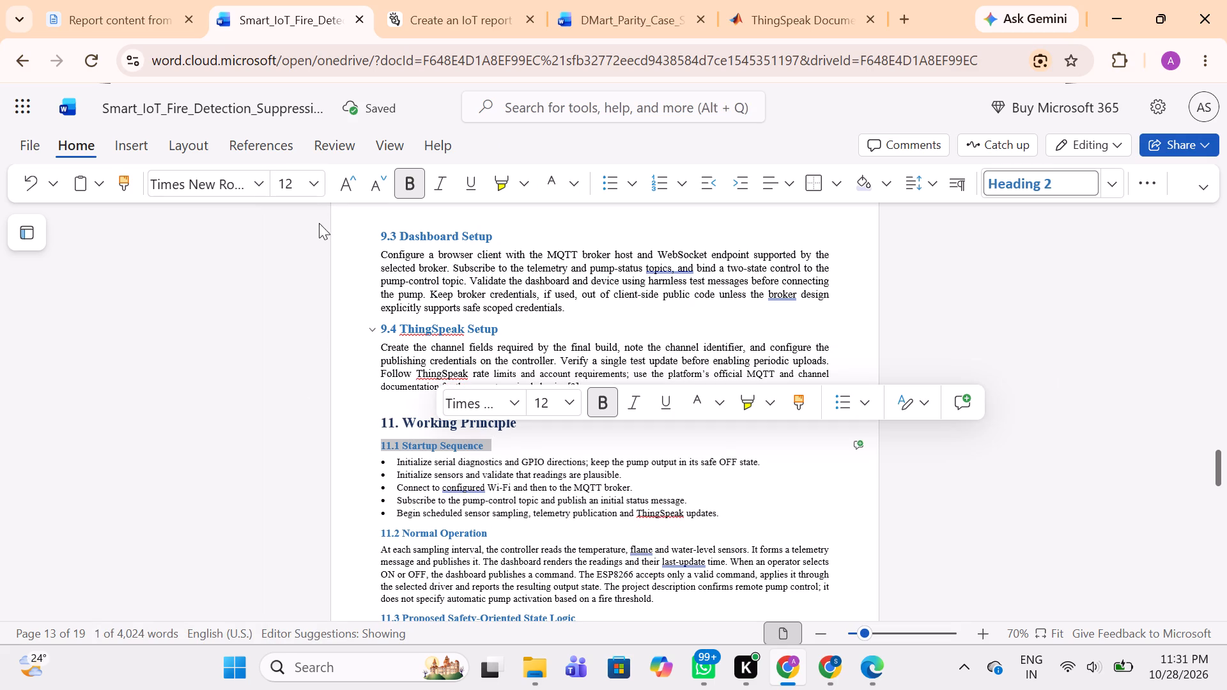
click(350, 192)
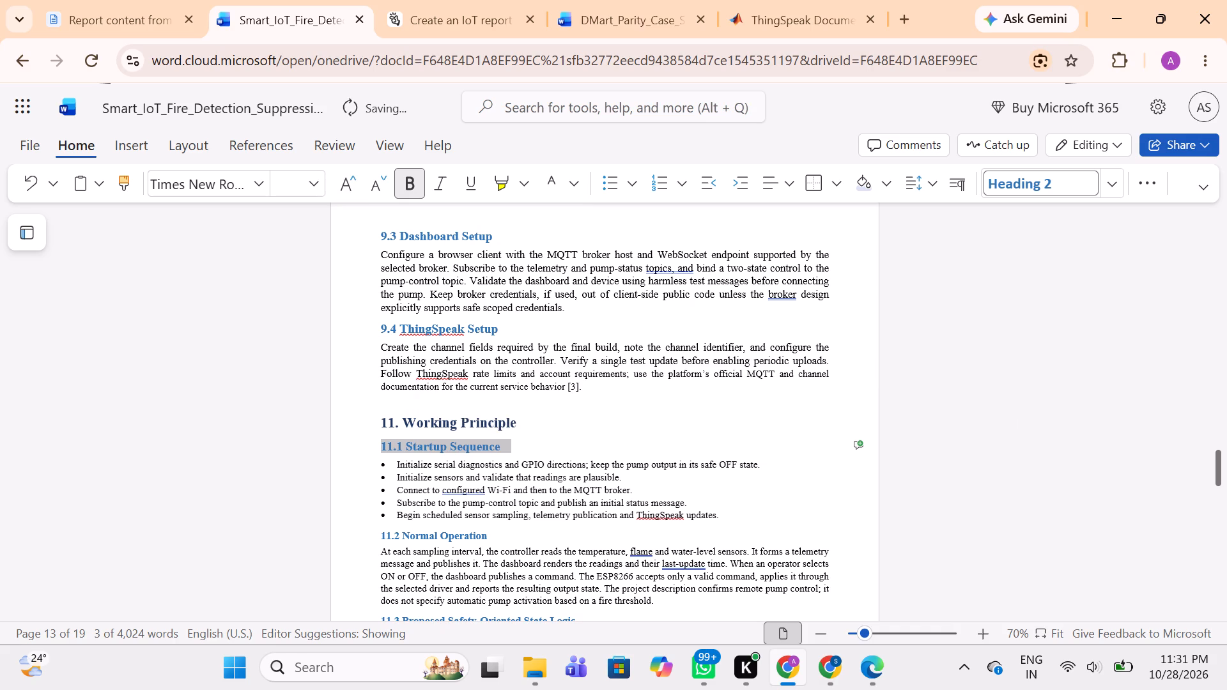
triple_click(454, 535)
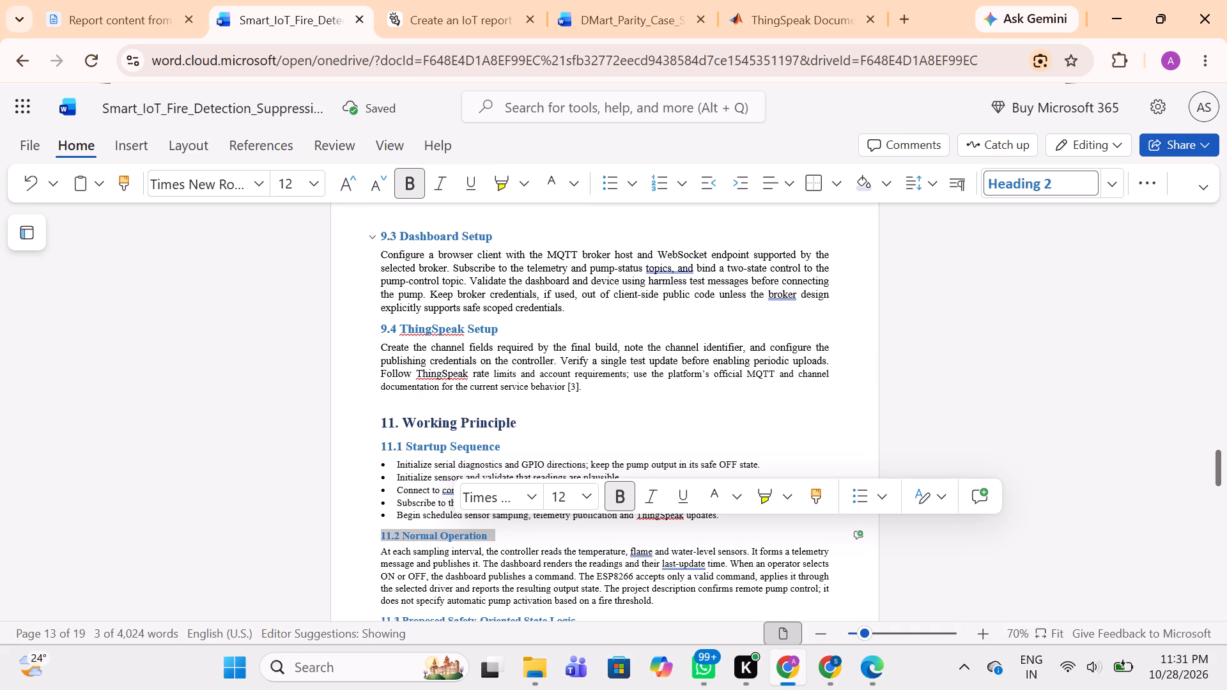
click(343, 187)
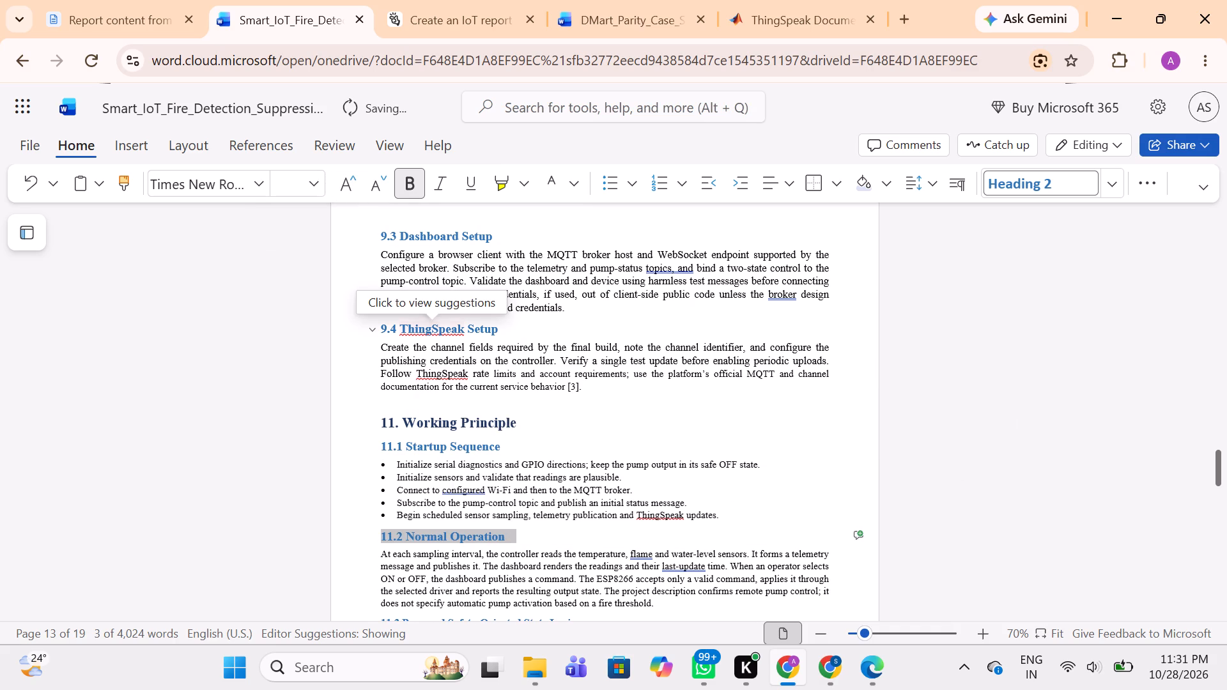
click(449, 332)
scroll(449, 332, down, 1)
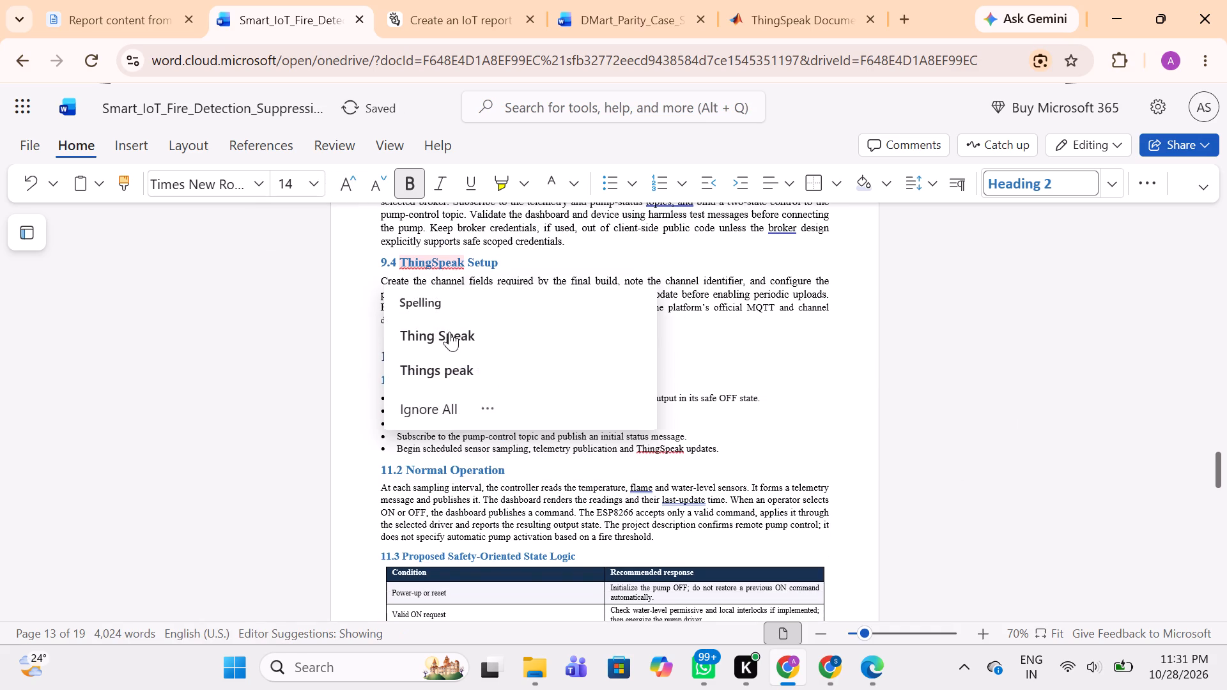
scroll(449, 332, down, 1)
click(727, 291)
Set the font size of the Startup Sequence bullet list and the Normal Operation paragraph to 12.
scroll(727, 291, down, 1)
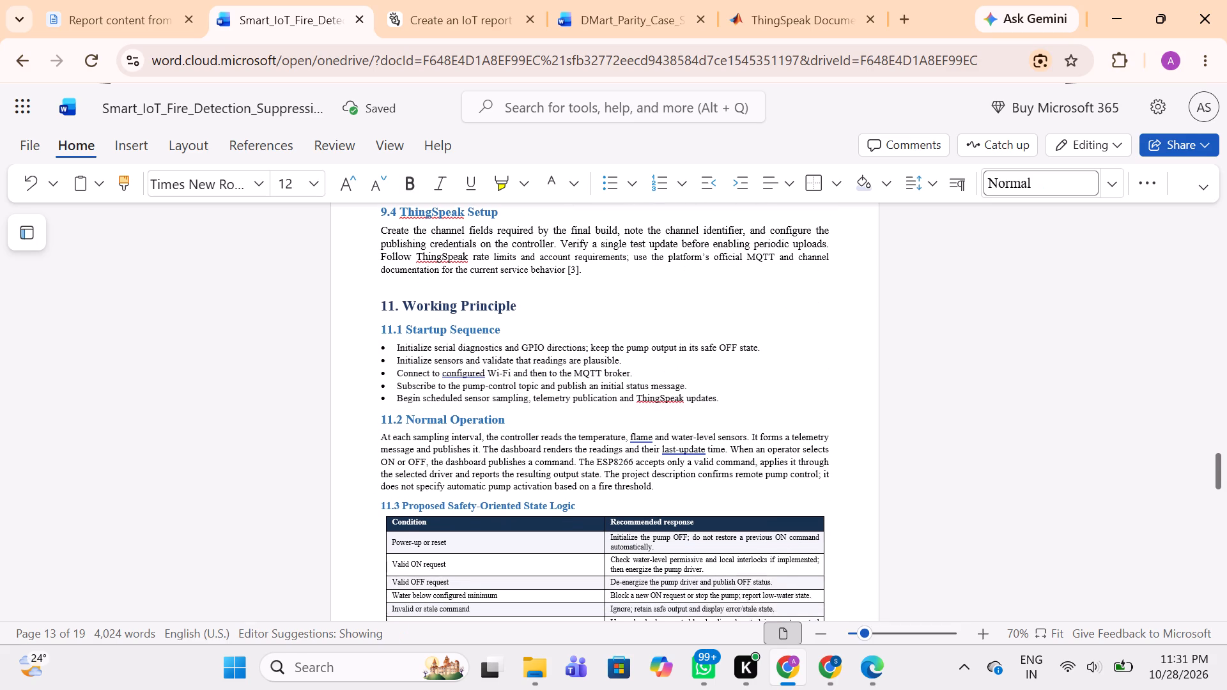
scroll(727, 291, down, 1)
drag(396, 332, 765, 407)
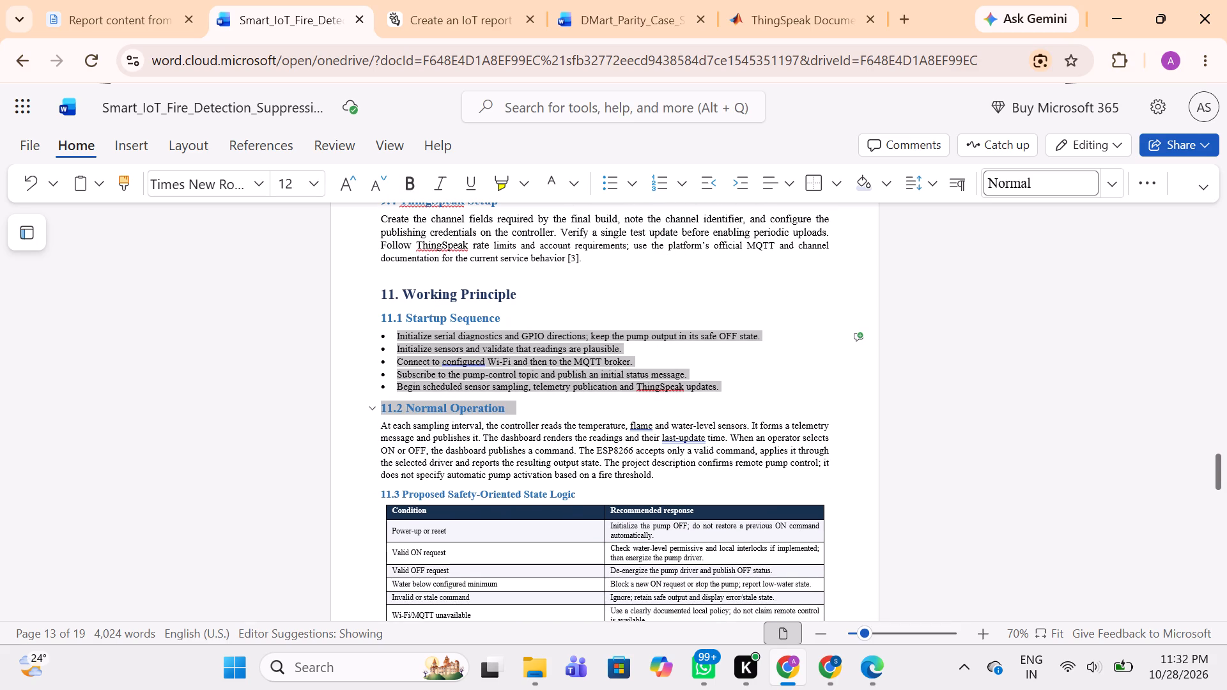
drag(765, 407, 750, 391)
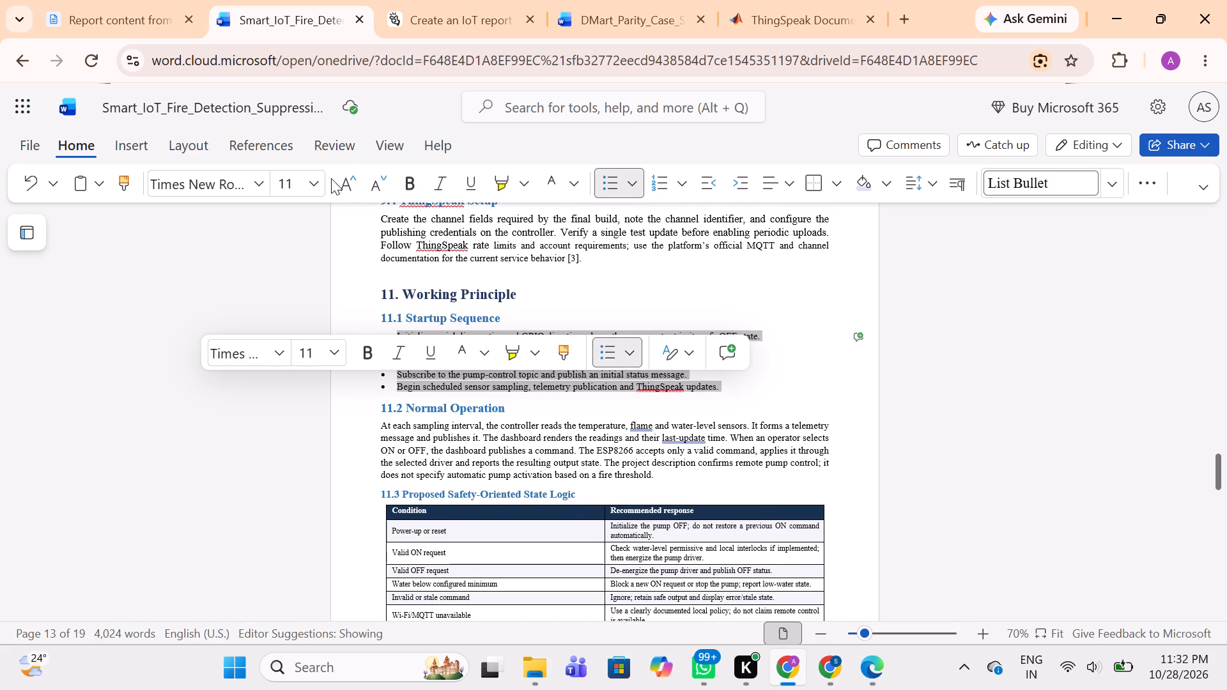
click(343, 187)
scroll(498, 404, down, 1)
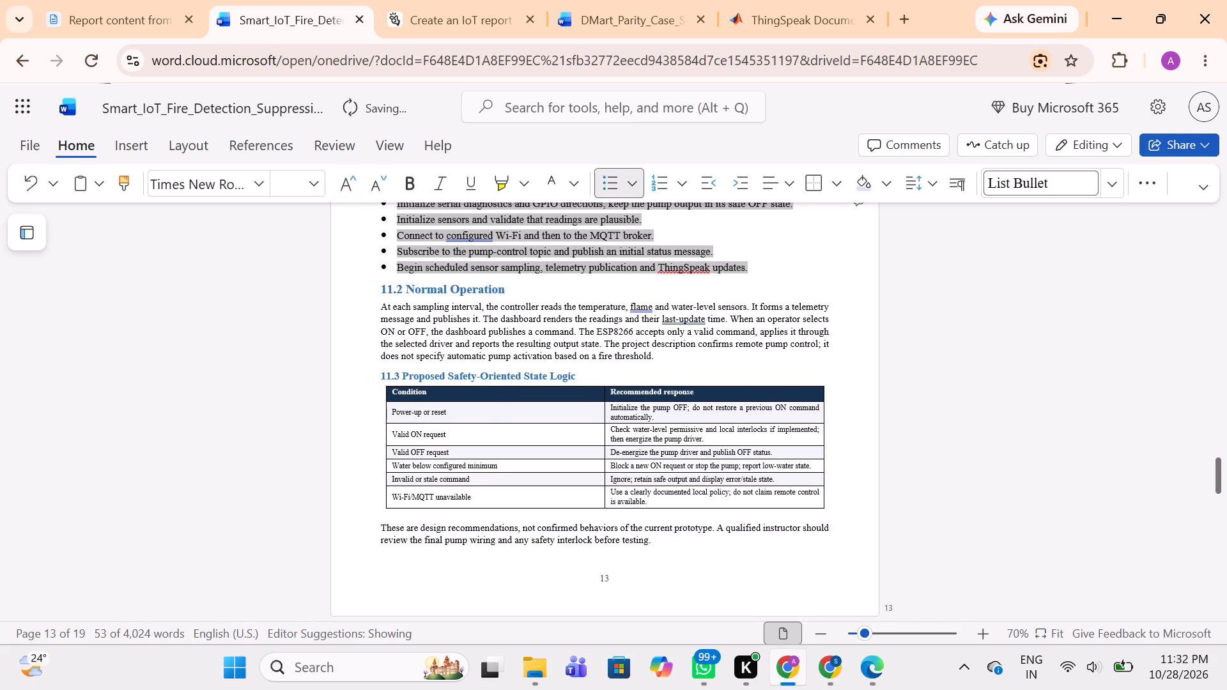
drag(380, 303, 689, 365)
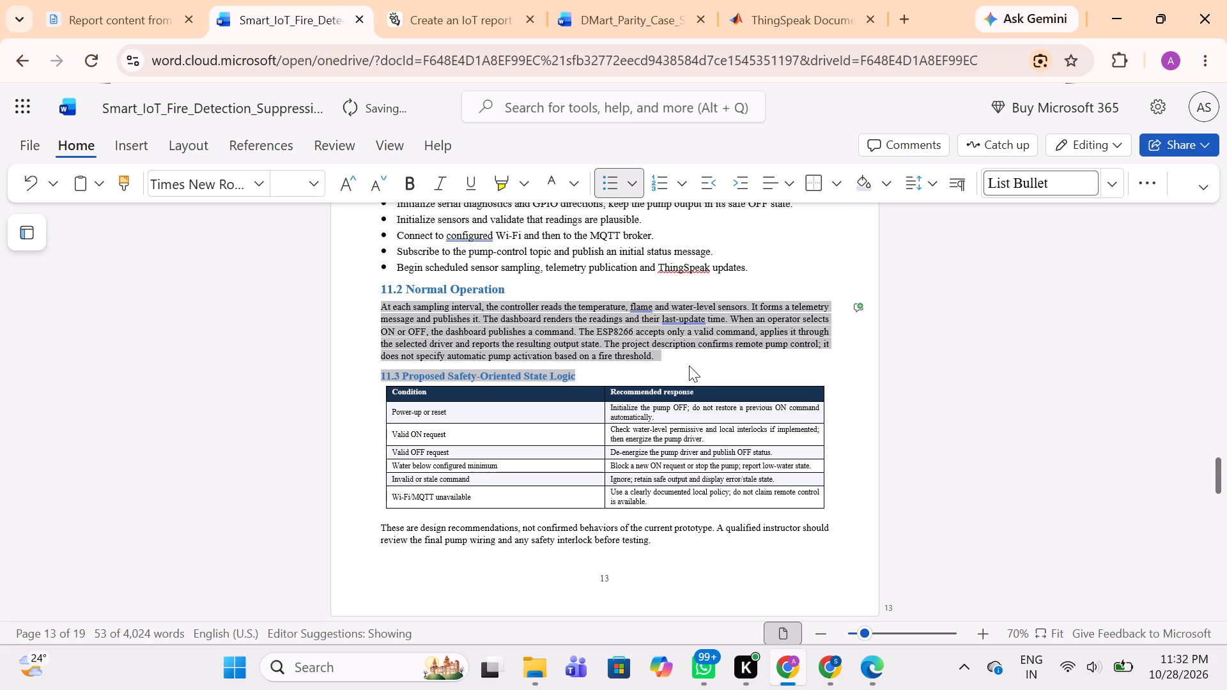
drag(689, 365, 686, 360)
click(353, 194)
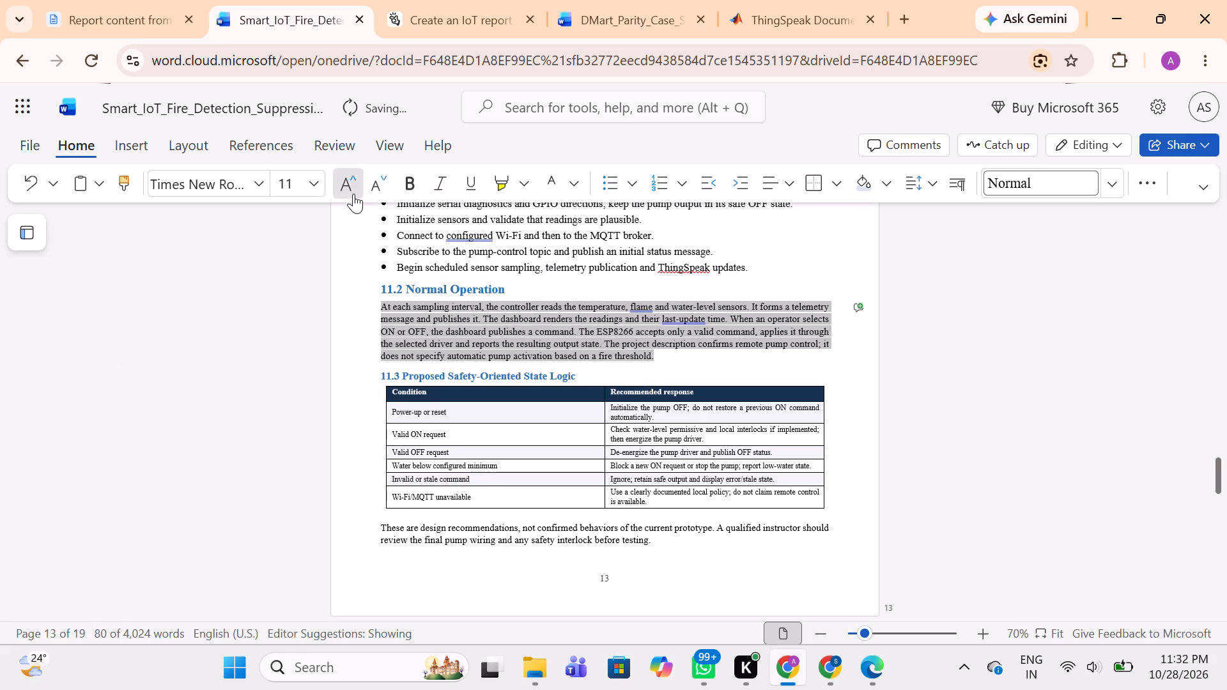
Set the font size of the 11.3 Proposed Safety-Oriented State Logic heading to 14.
triple_click(475, 397)
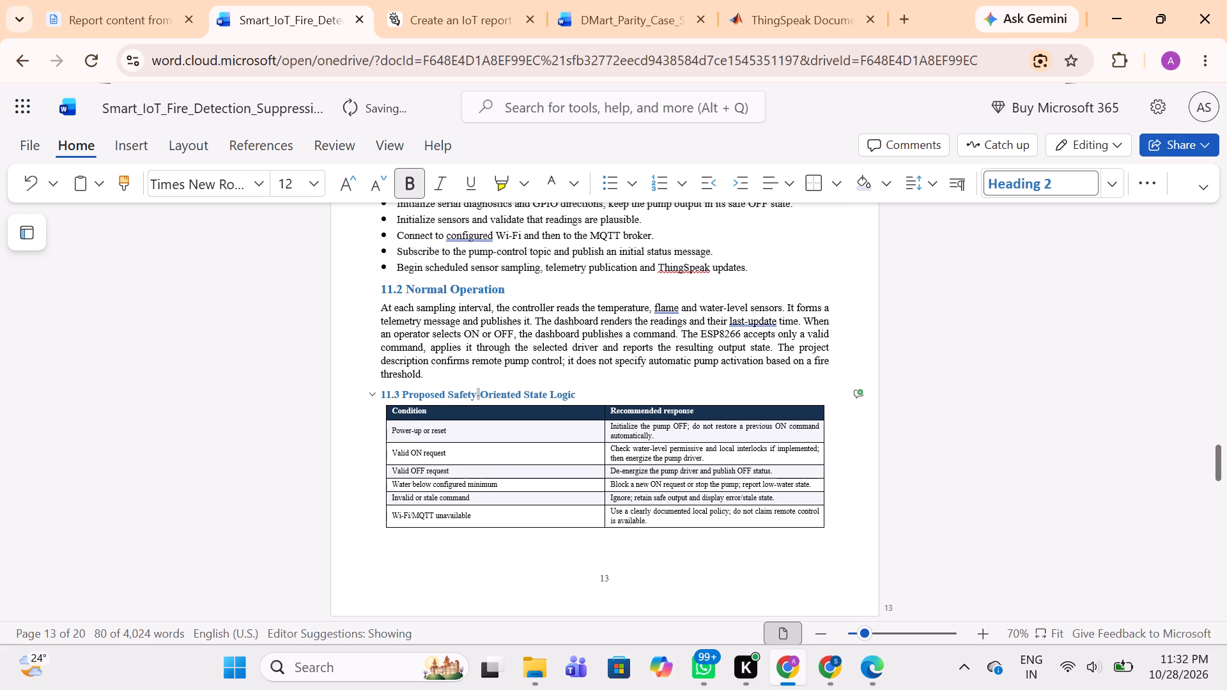
click(353, 185)
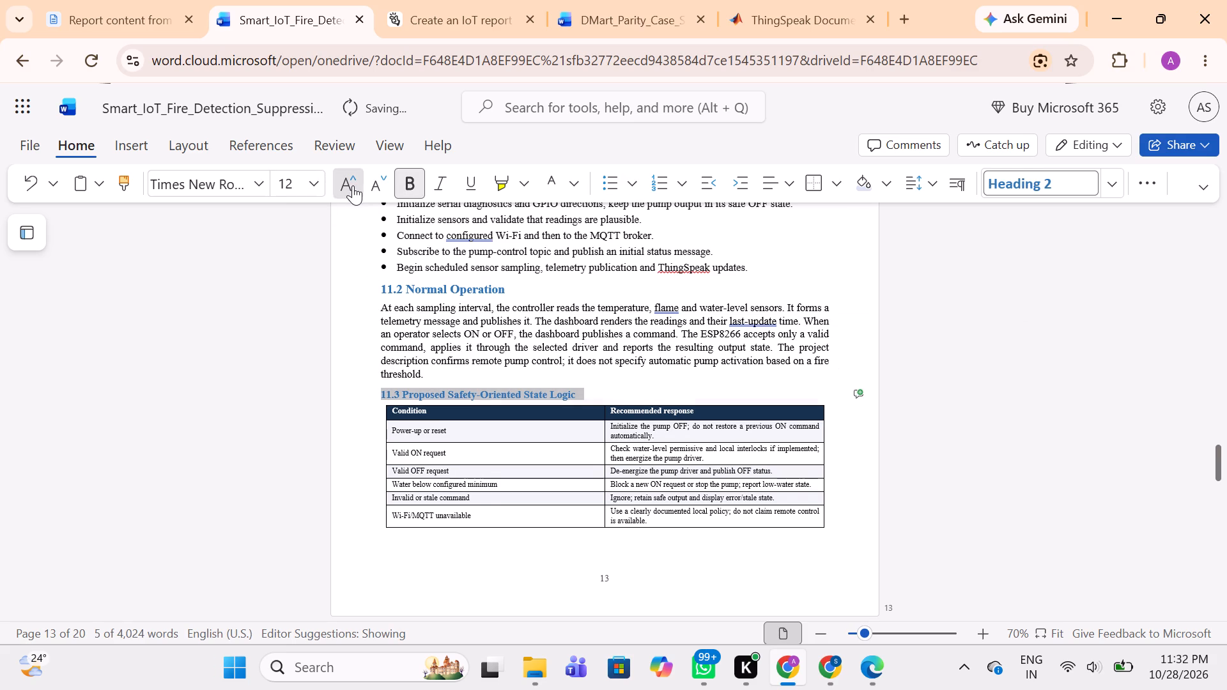
Set the font size of all text in the Condition and Recommended response table to 12.
drag(396, 408, 388, 410)
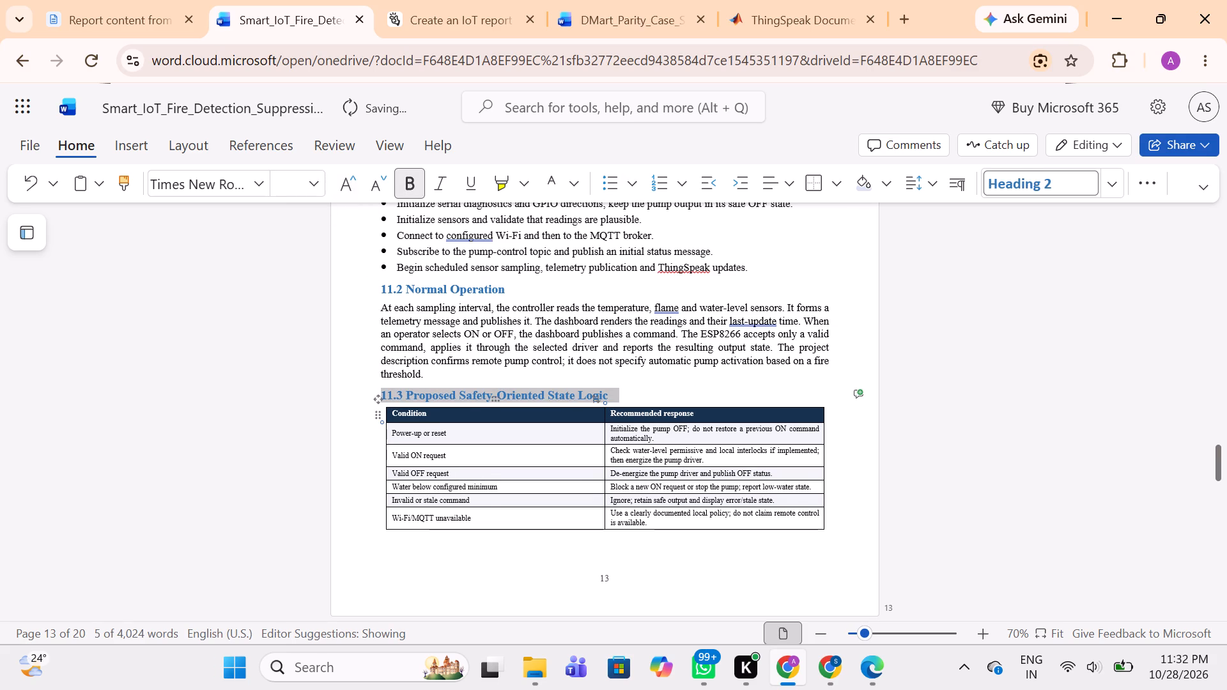
drag(388, 410, 389, 411)
drag(389, 411, 690, 509)
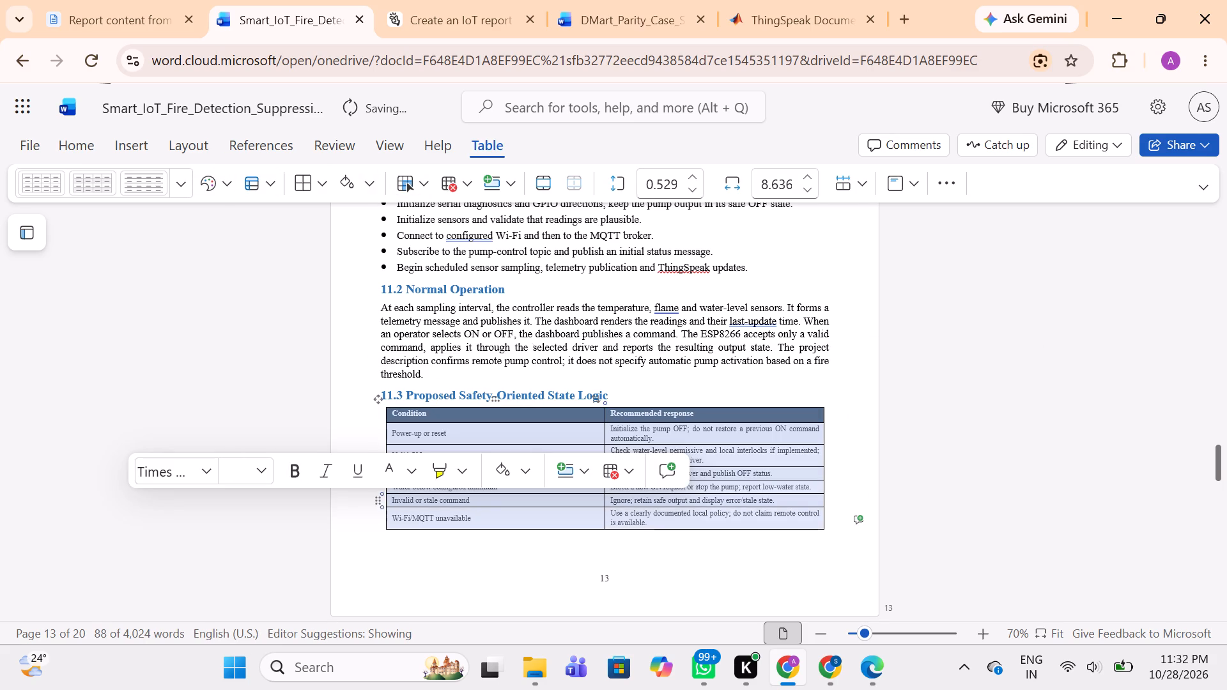
click(83, 133)
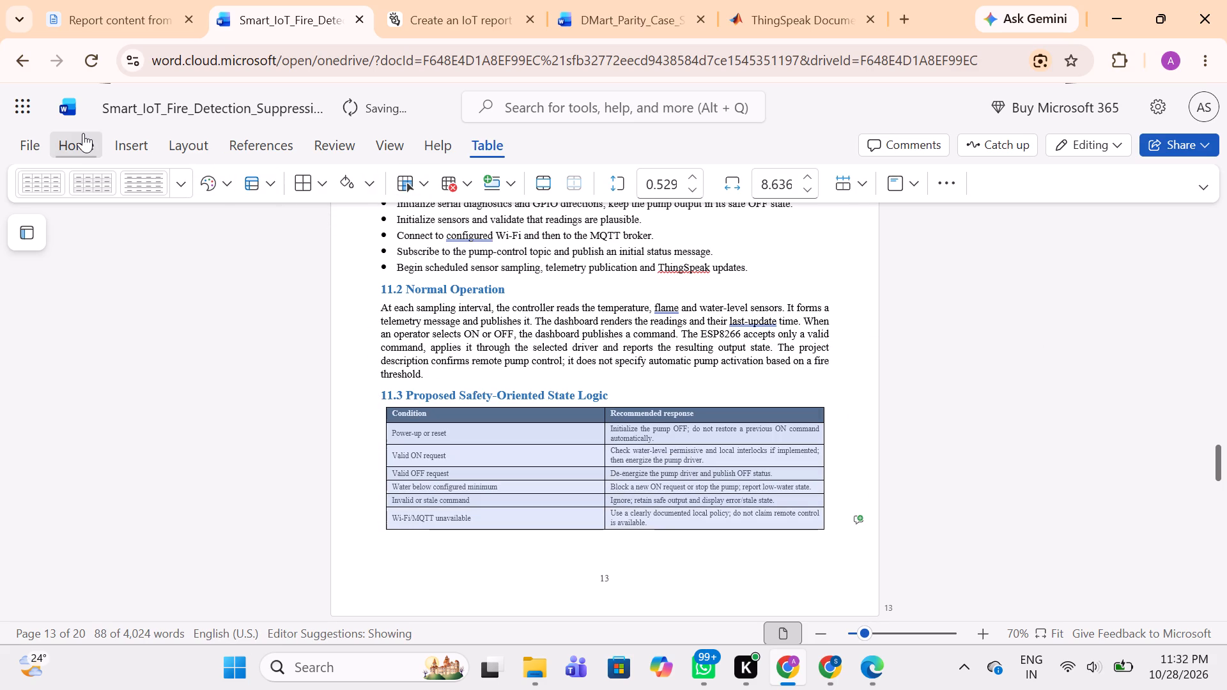
click(318, 194)
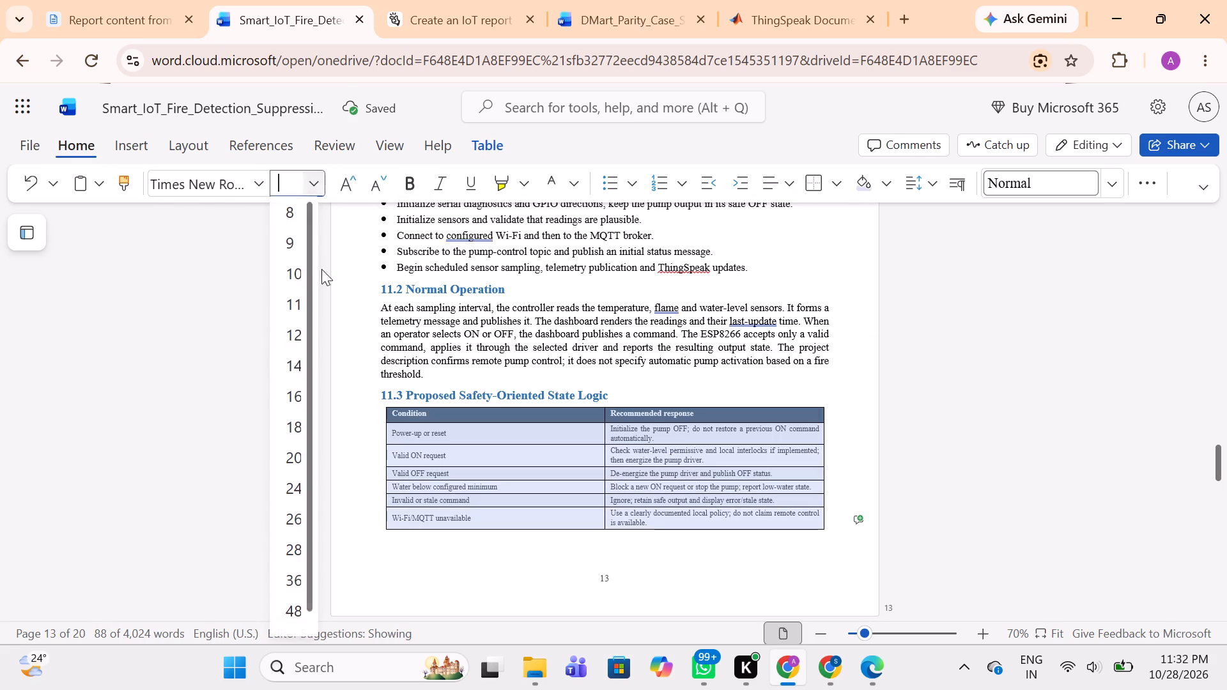
click(287, 336)
Narrow the Condition column of the state logic table, keeping "Water below configured minimum" on one line.
scroll(509, 446, down, 1)
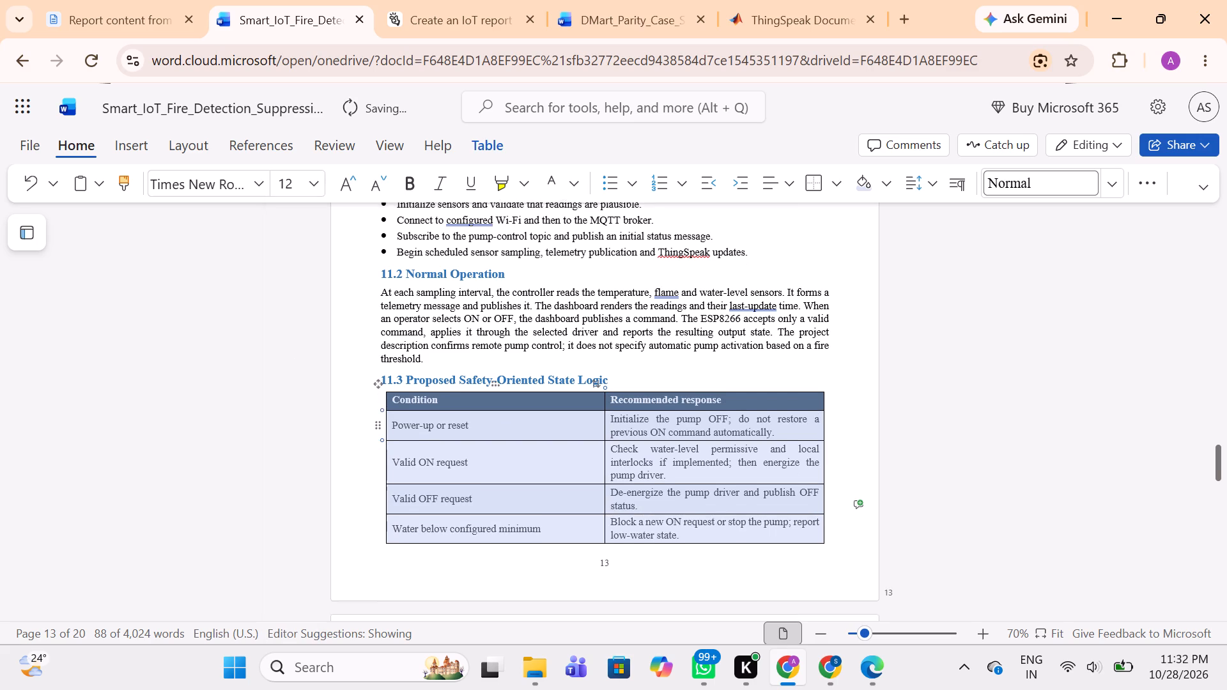
scroll(509, 446, down, 1)
click(607, 439)
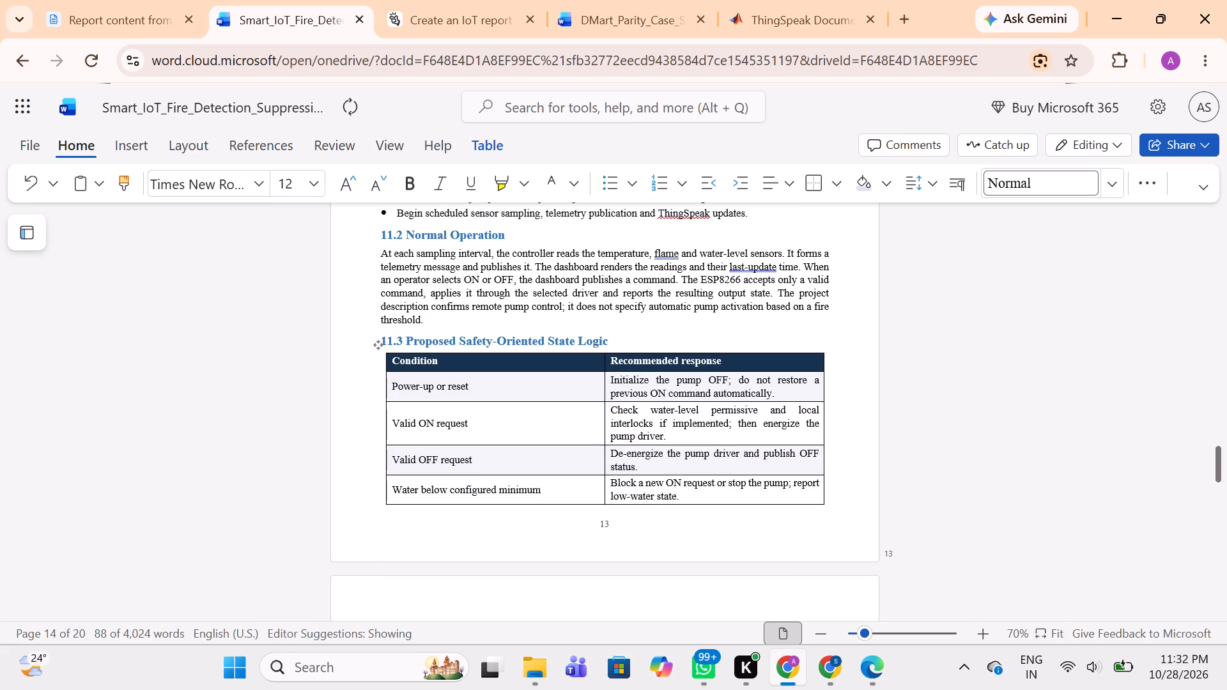
drag(602, 439, 571, 439)
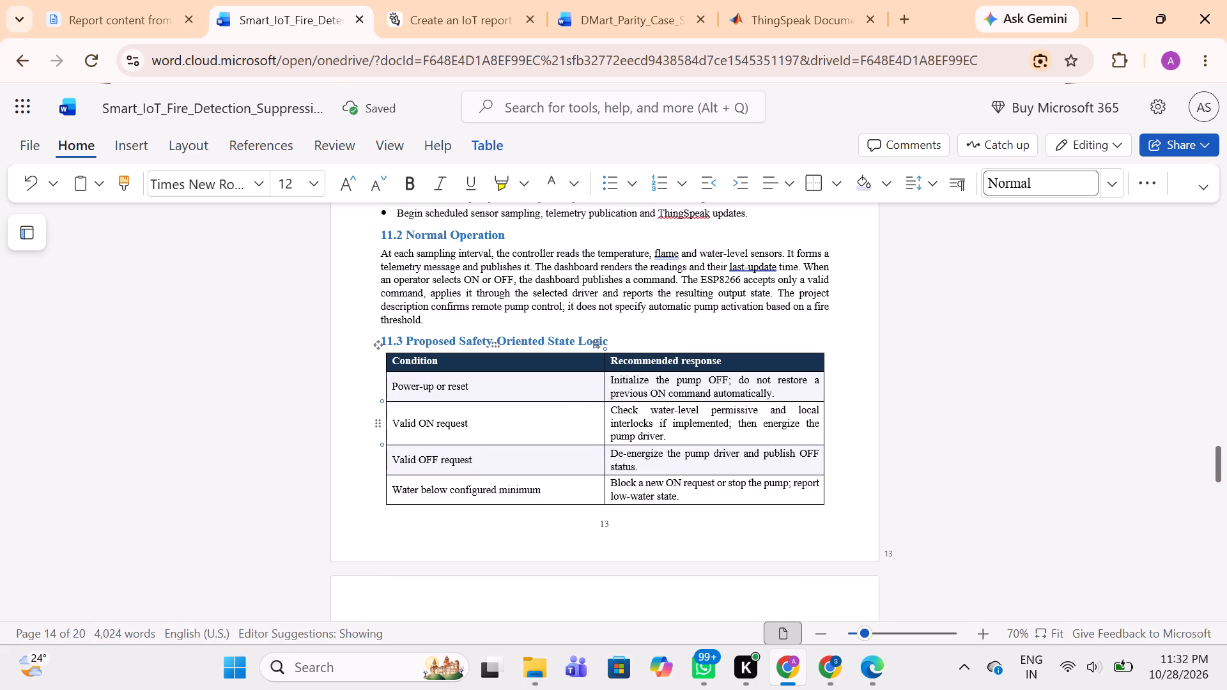
drag(605, 439, 571, 439)
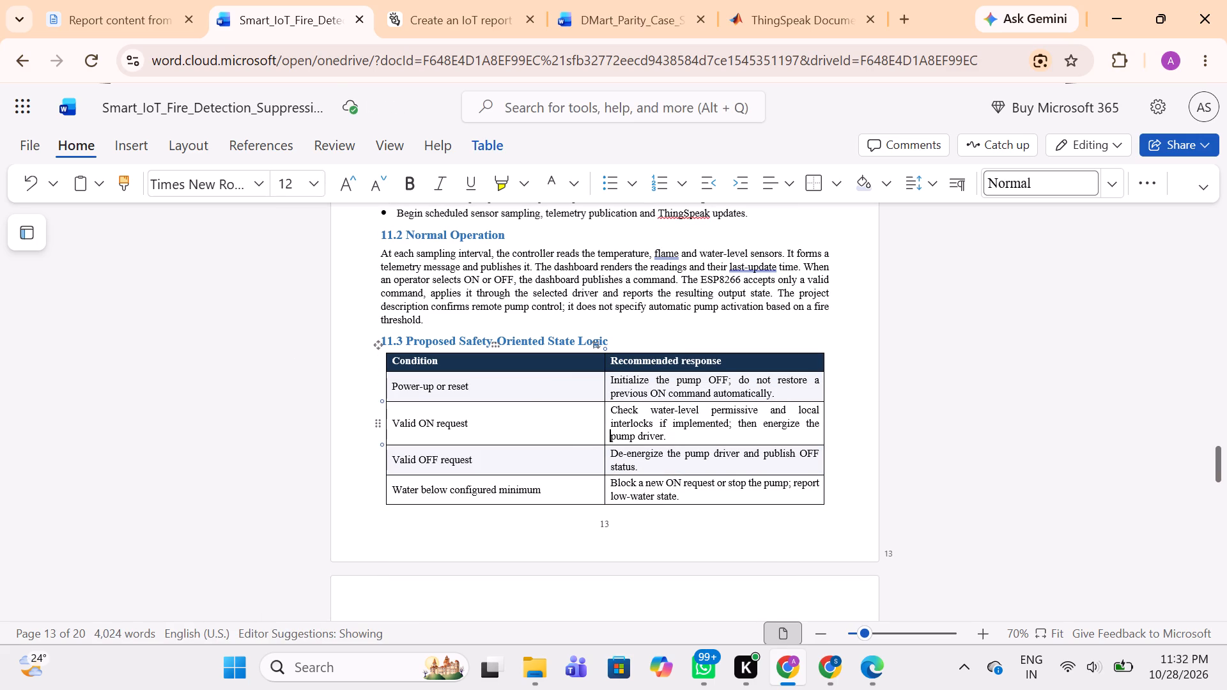
drag(604, 440, 580, 439)
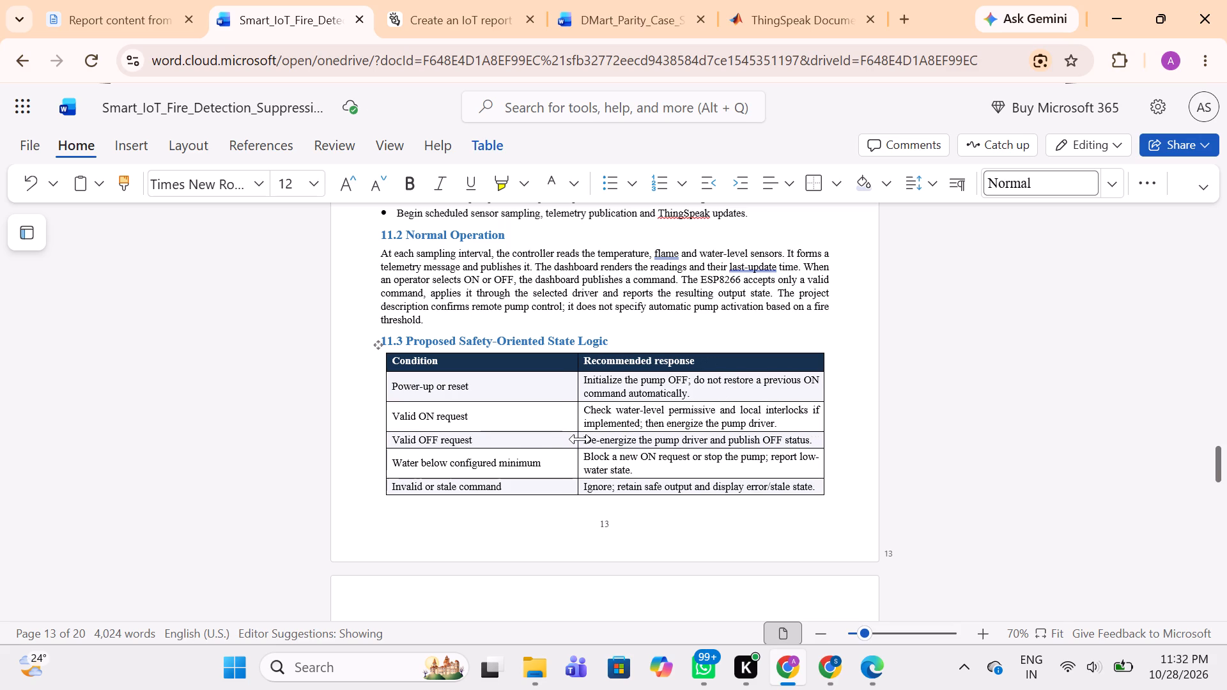
drag(580, 439, 559, 438)
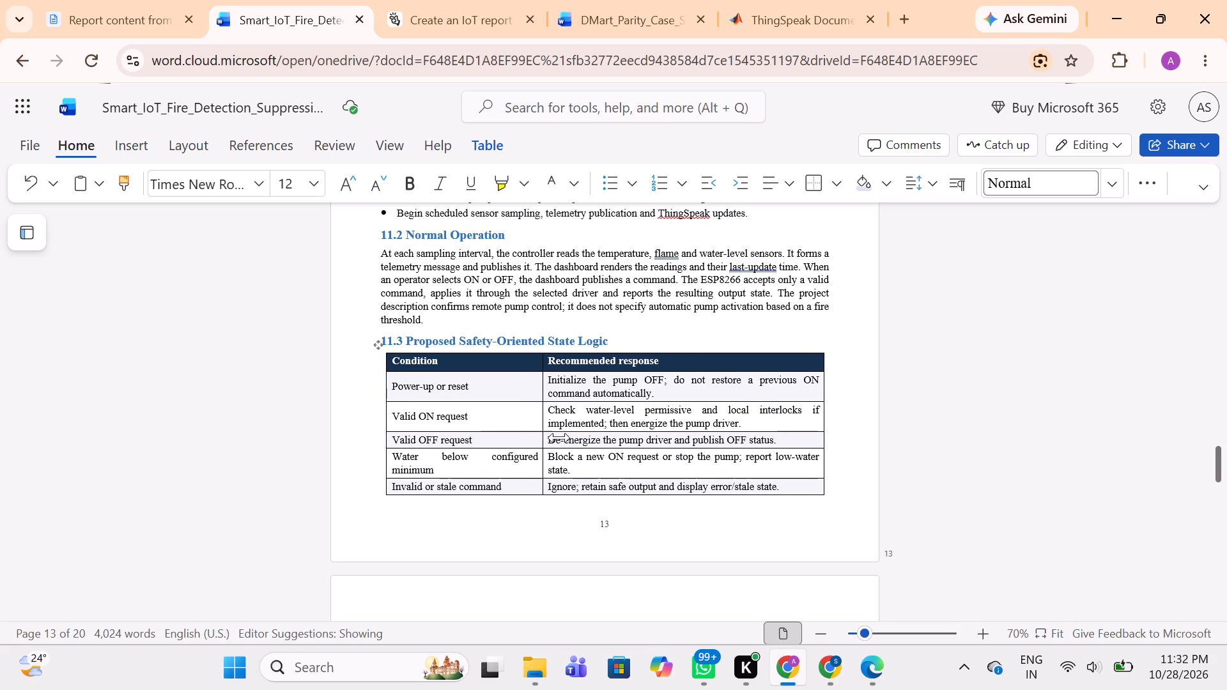
drag(559, 438, 560, 438)
click(659, 526)
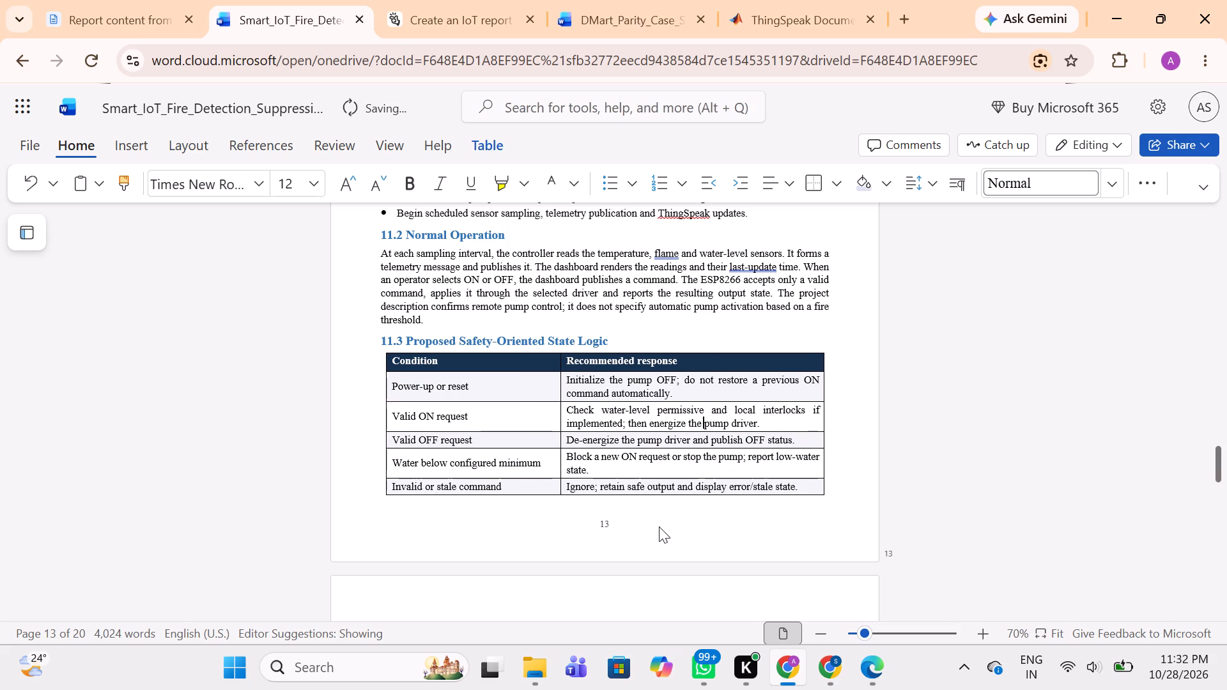
Check the page layout of the Working Principle section, including where the state logic table breaks across pages.
scroll(659, 526, down, 3)
scroll(659, 526, up, 1)
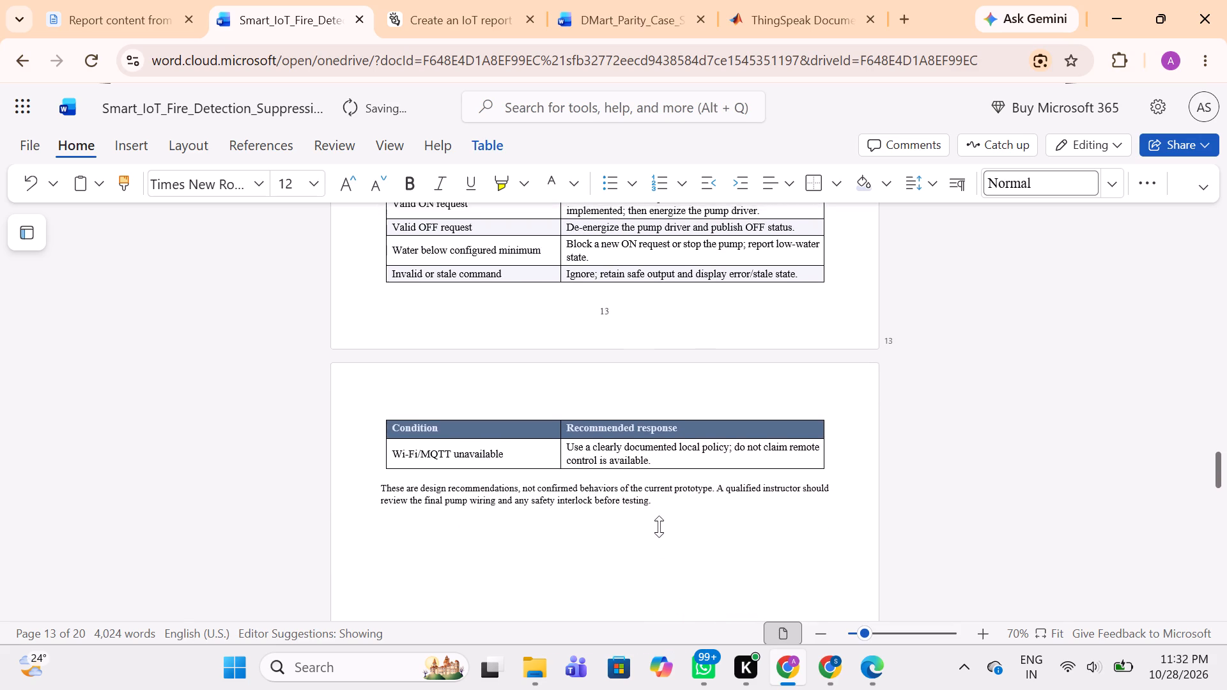
scroll(659, 526, up, 1)
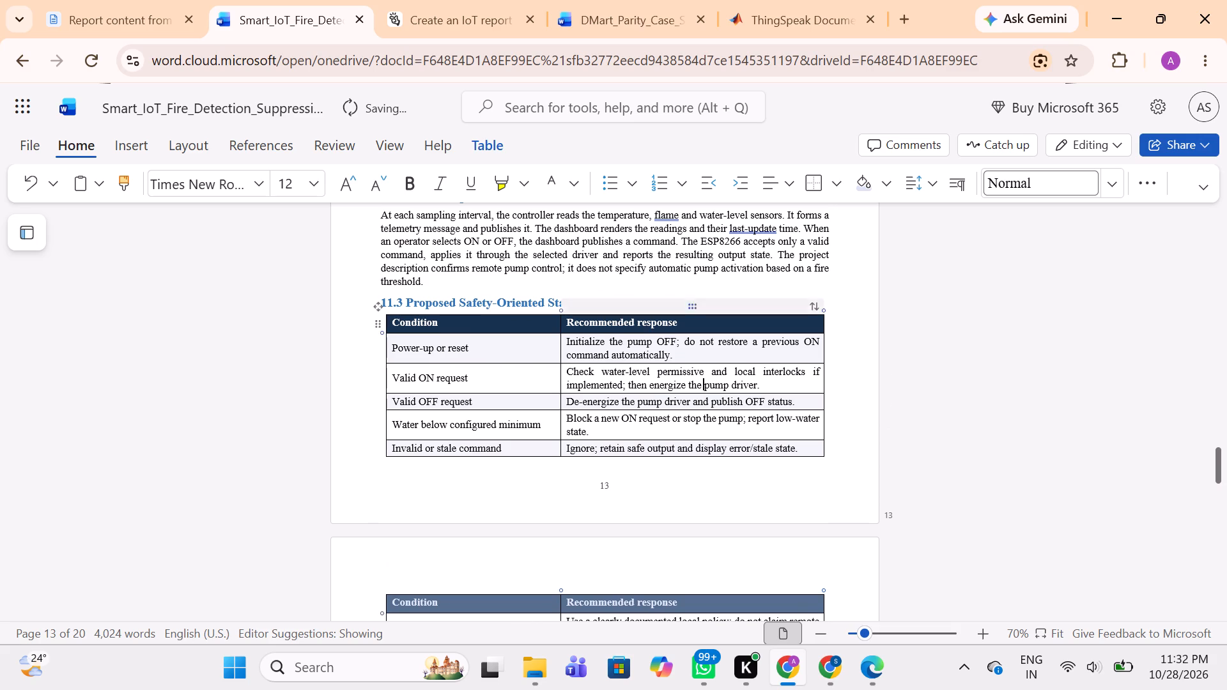
scroll(624, 296, up, 3)
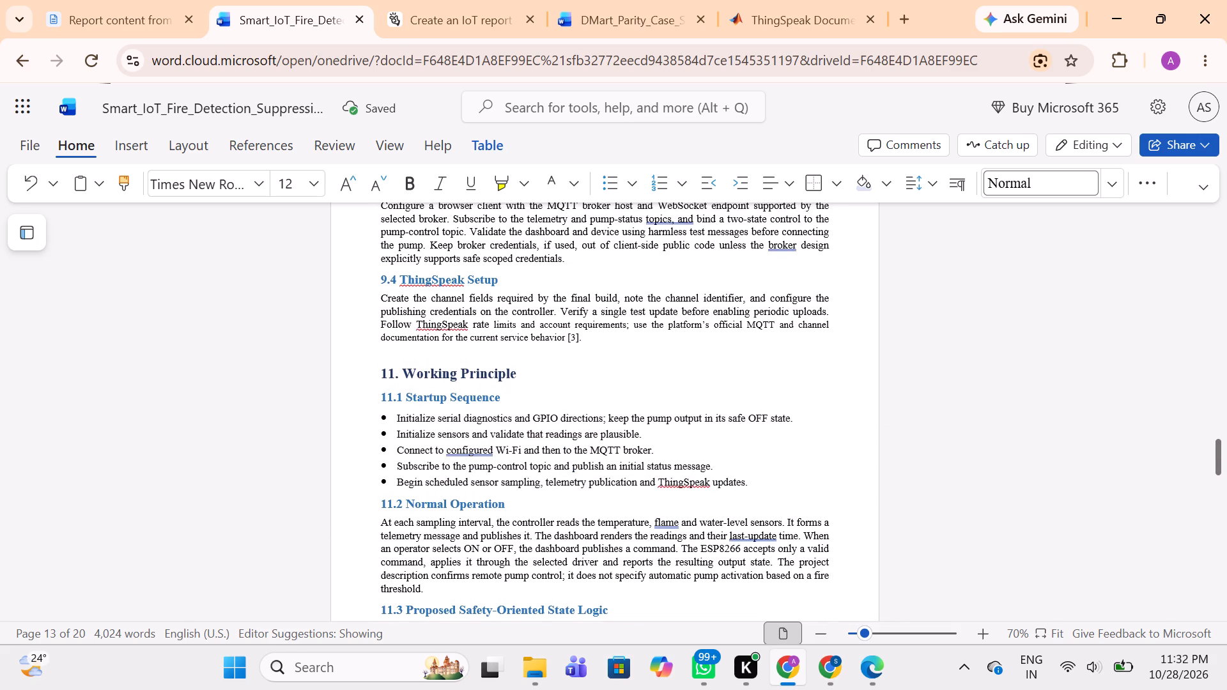
scroll(624, 296, up, 1)
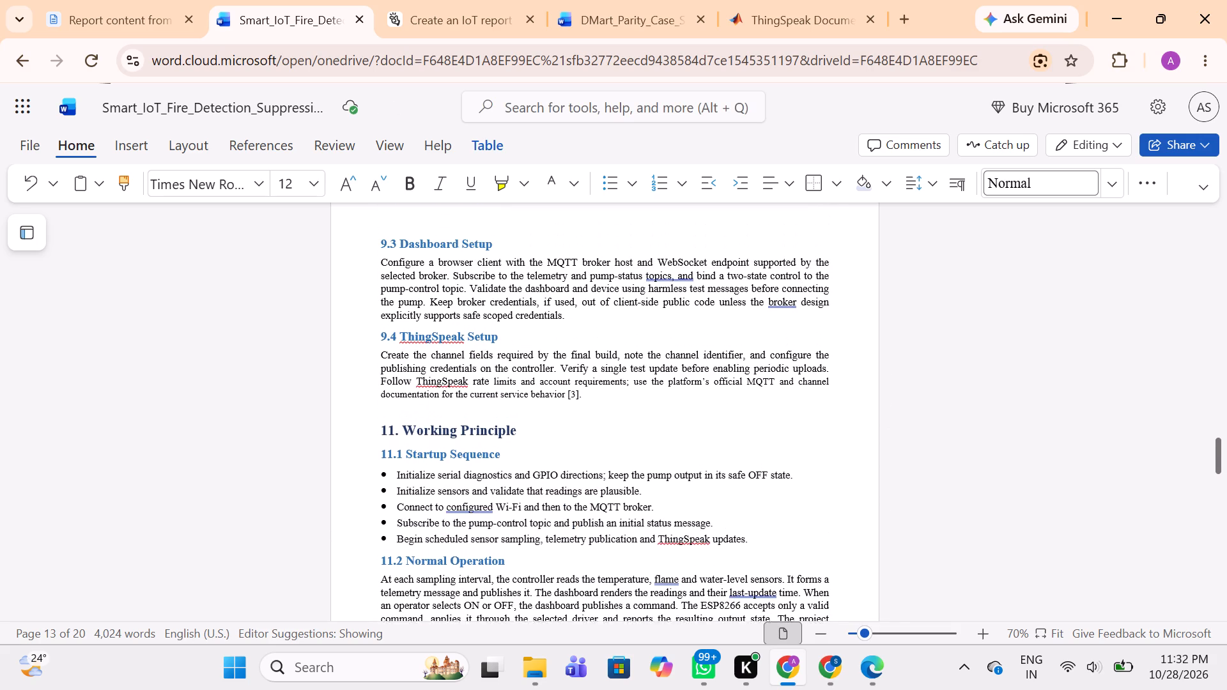
scroll(624, 296, up, 2)
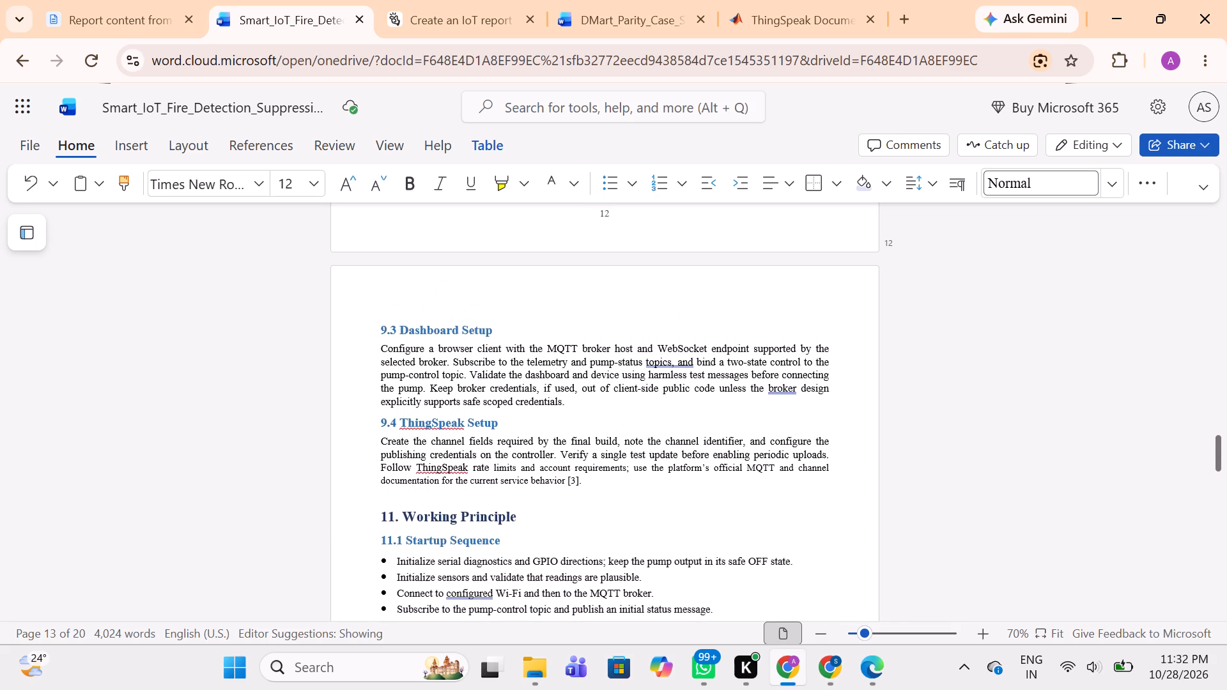
scroll(624, 296, up, 2)
scroll(624, 296, down, 4)
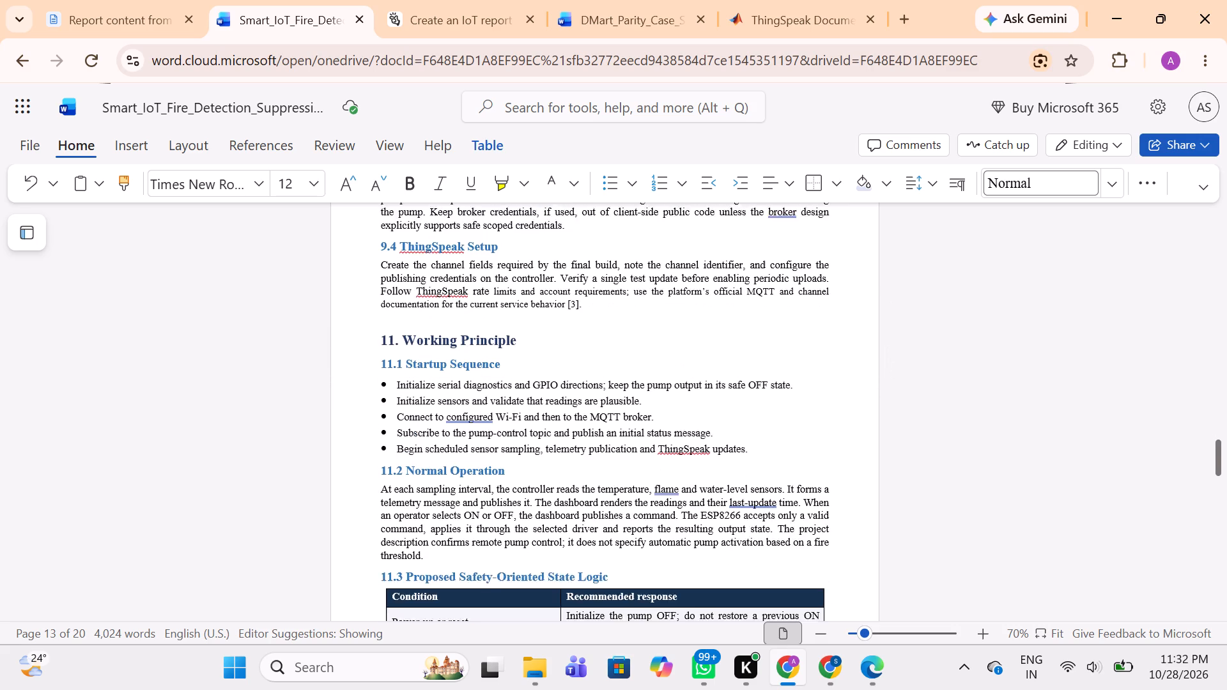
Insert blank lines after the dashboard screenshot note in section 8.8 so that 9. Implementation Procedure starts on a new page.
scroll(624, 296, up, 5)
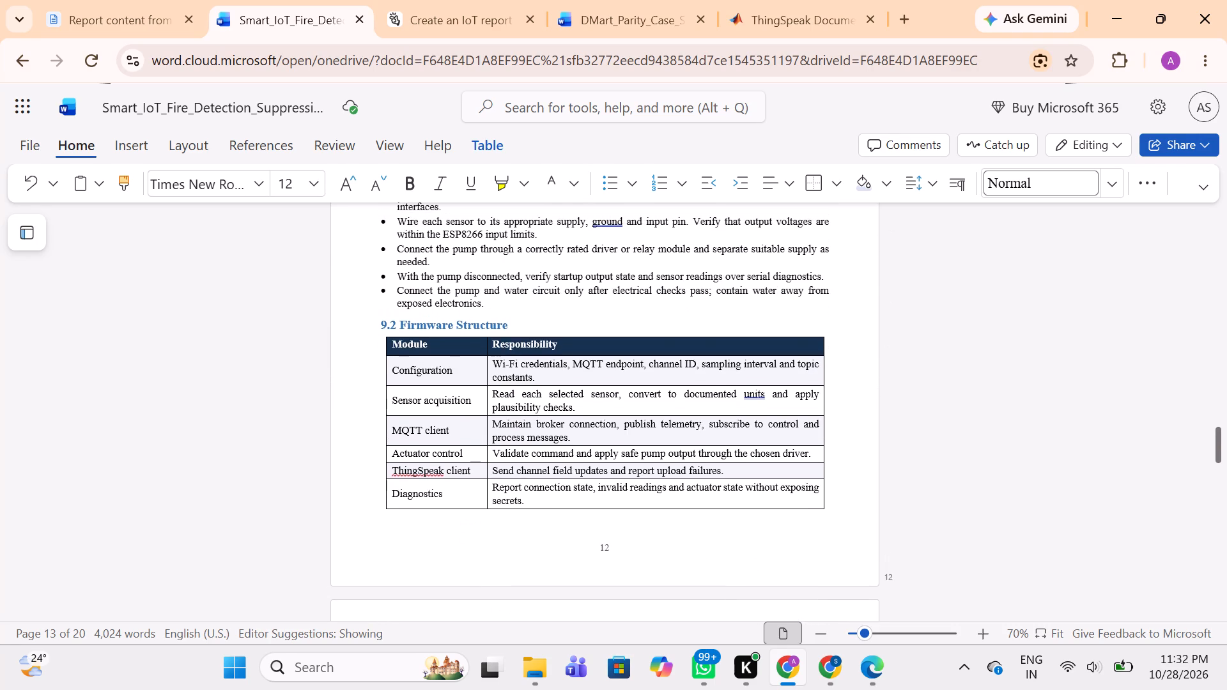
scroll(624, 296, up, 4)
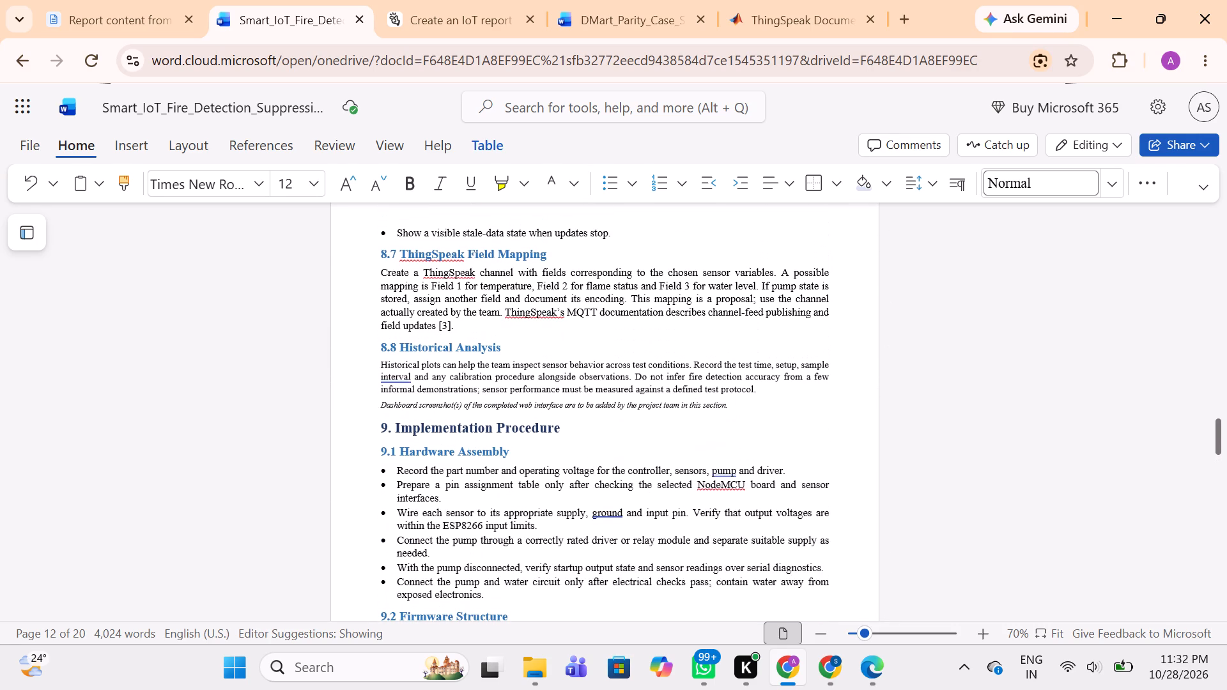
click(758, 413)
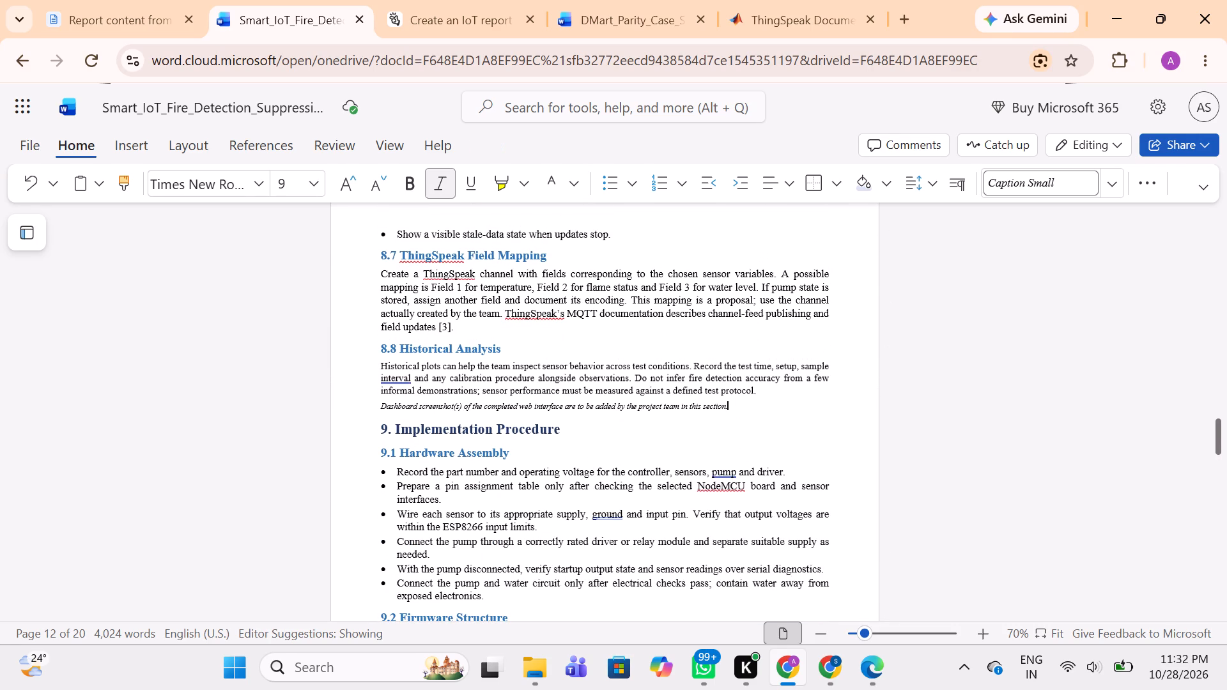
key(Return)
key(Return)
key(Return)
key(Return)
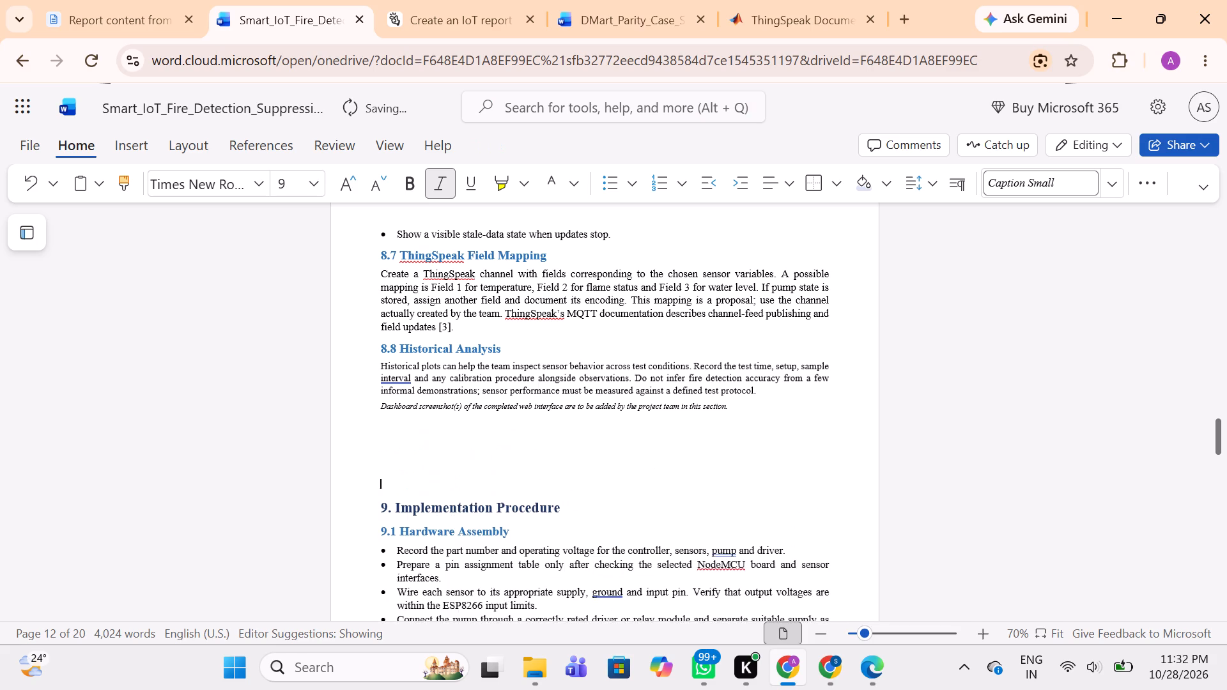
key(Return)
key(Return)
key(Return)
key(Return)
key(Return)
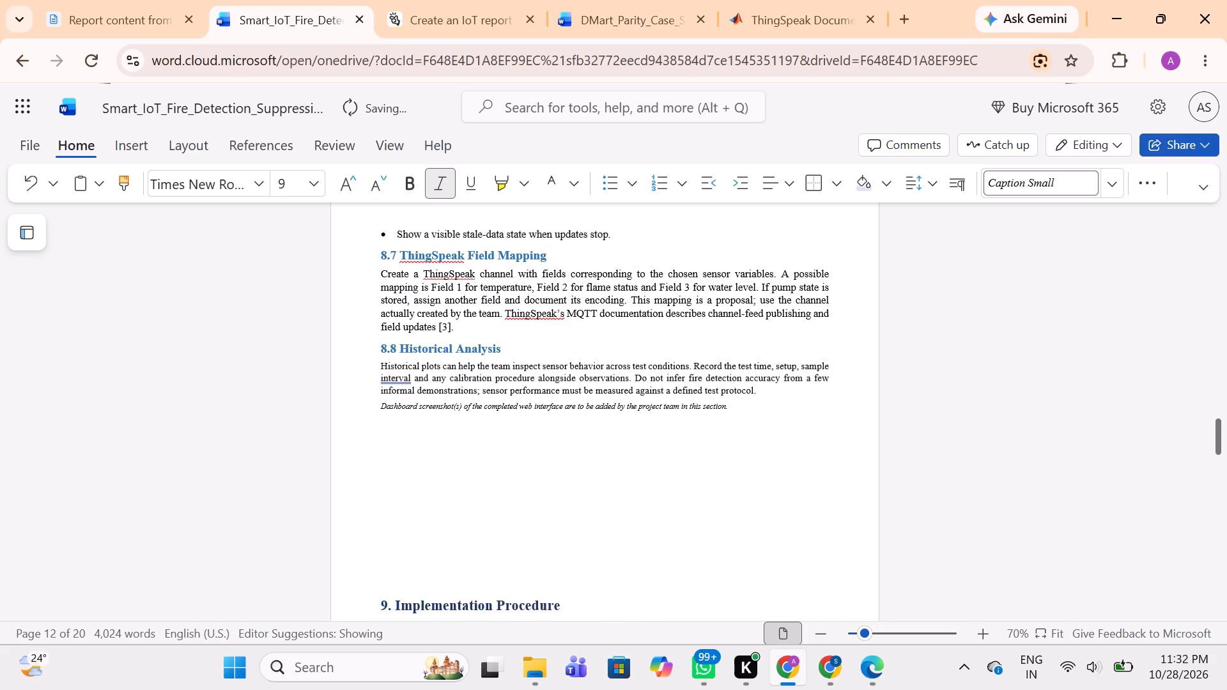
key(Return)
key(Return)
key(Return)
key(Return)
key(Return)
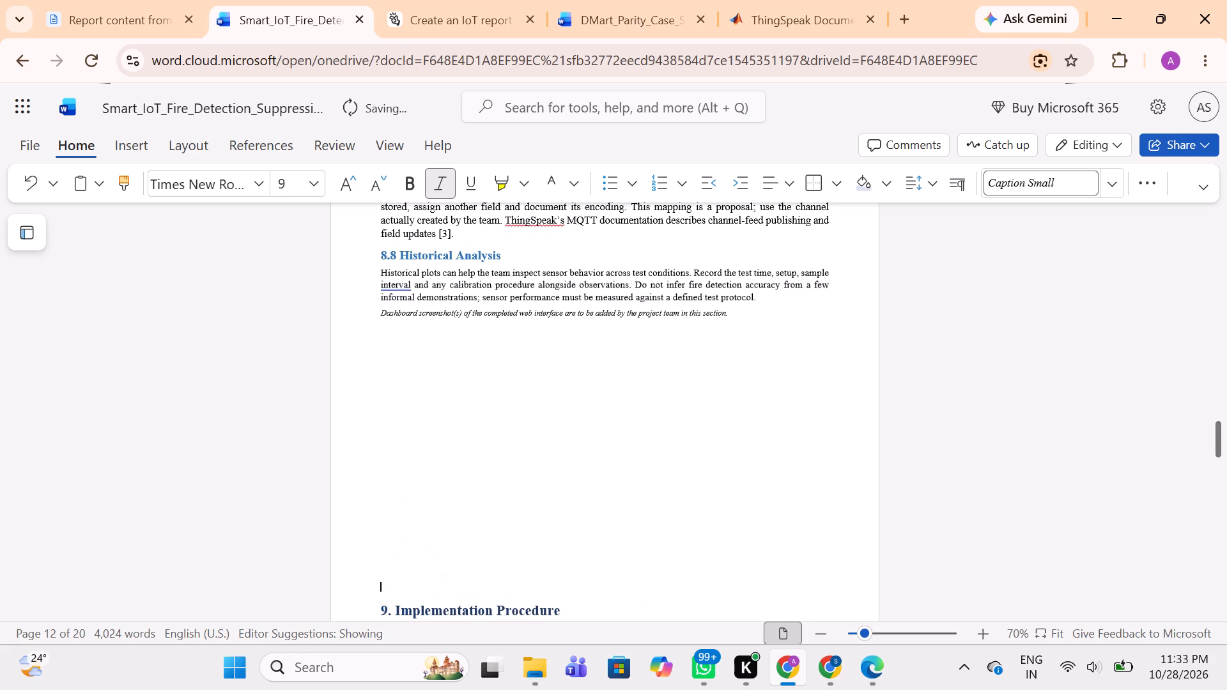
key(Return)
key(Return)
key(Return)
key(Return)
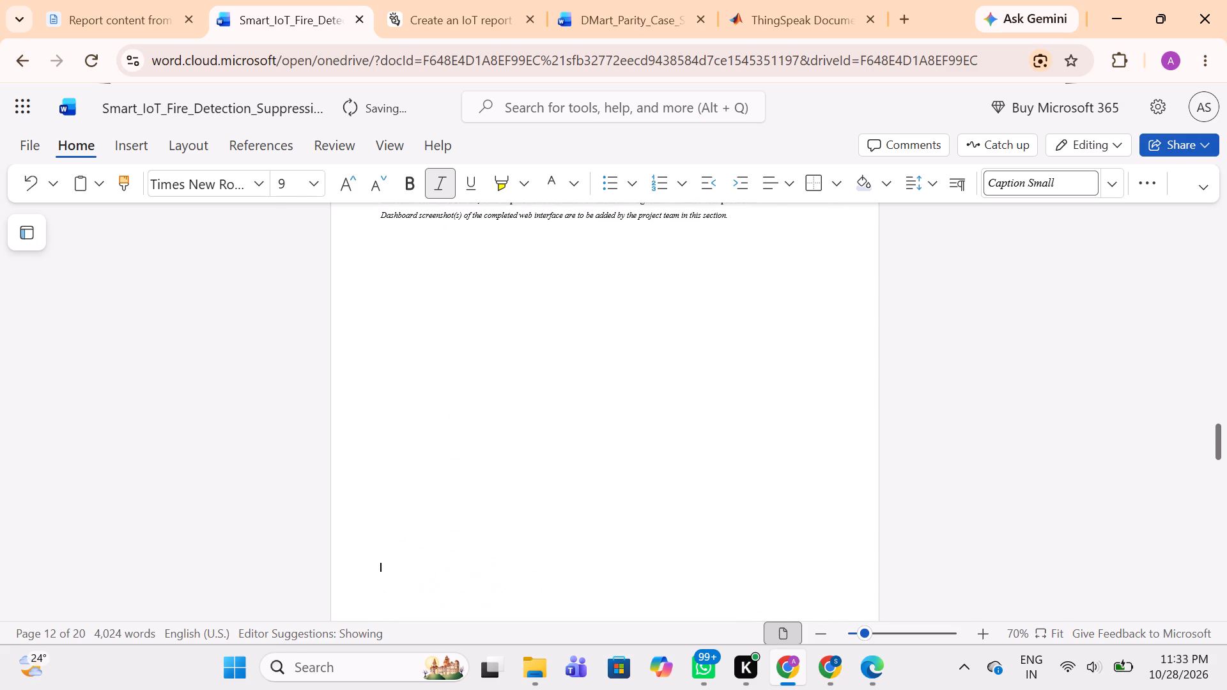
key(Return)
scroll(758, 413, down, 3)
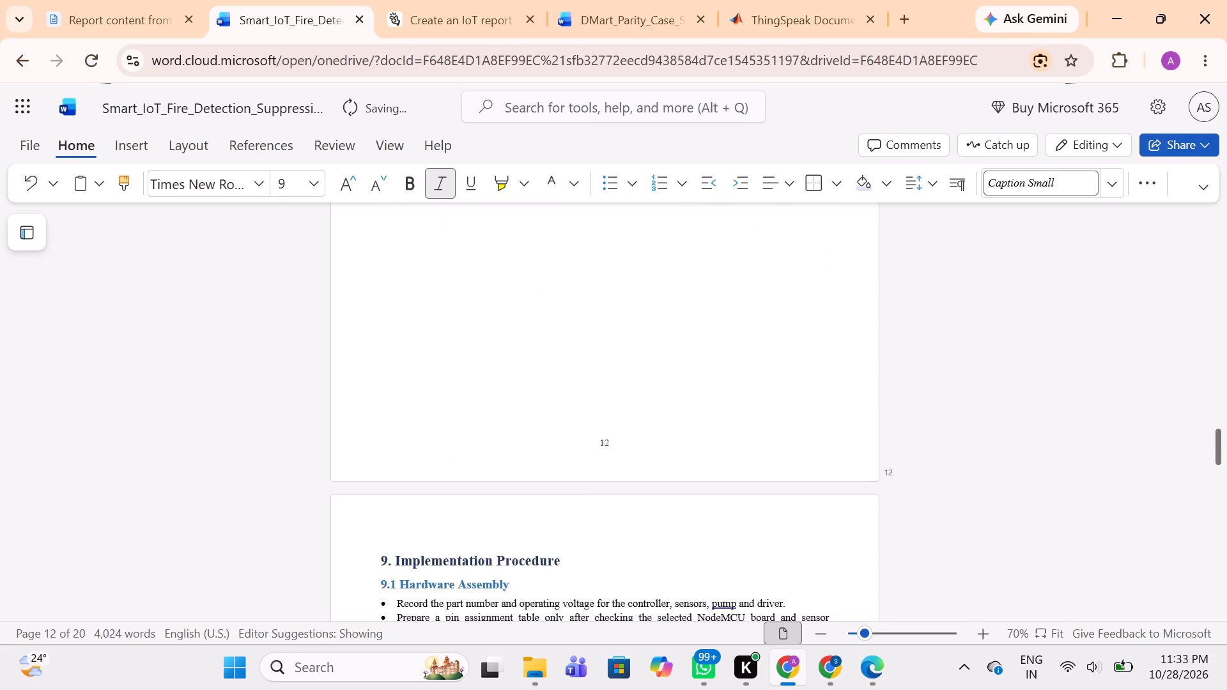
scroll(758, 413, down, 1)
key(BackSpace)
key(BackSpace)
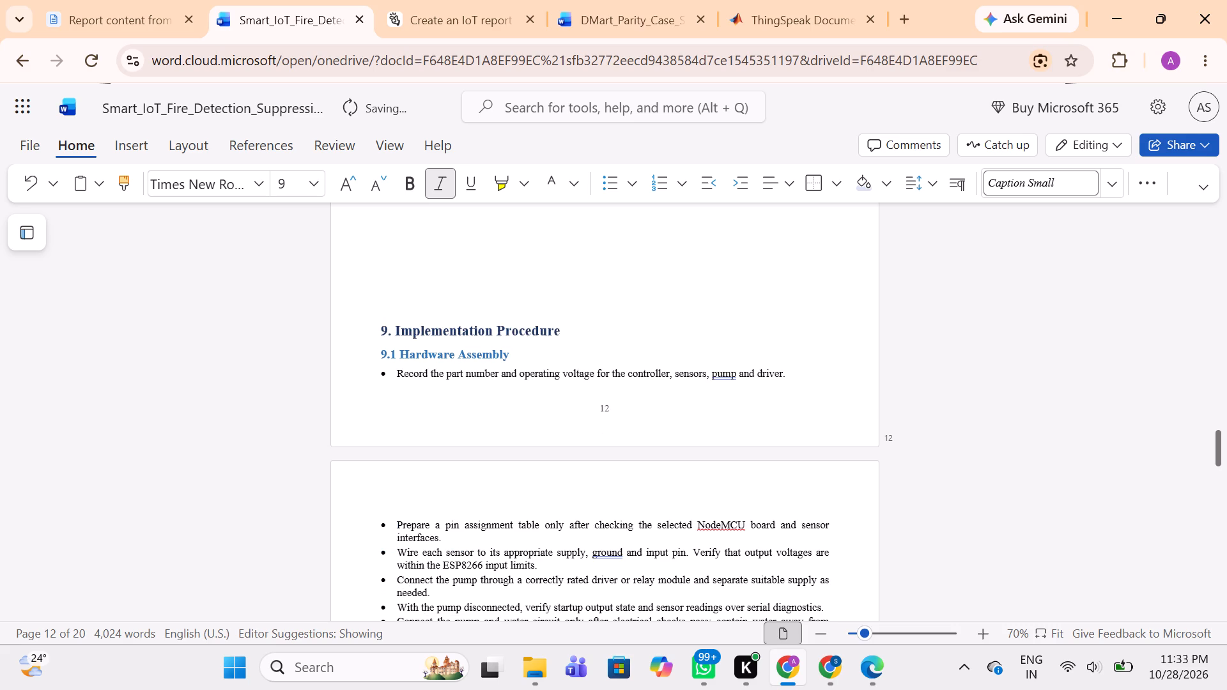
key(Return)
scroll(758, 413, down, 2)
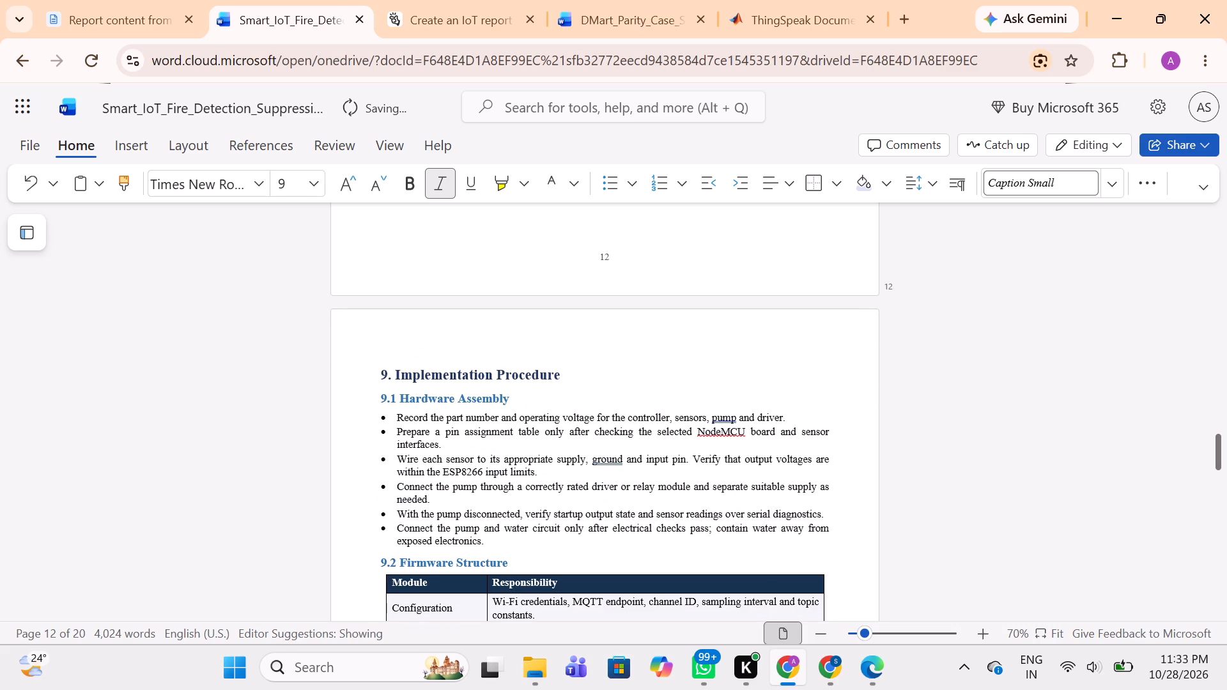
Check the section 9 heading font sizes and the page layout from Implementation Procedure through the end of Working Principle.
click(516, 386)
double_click(513, 374)
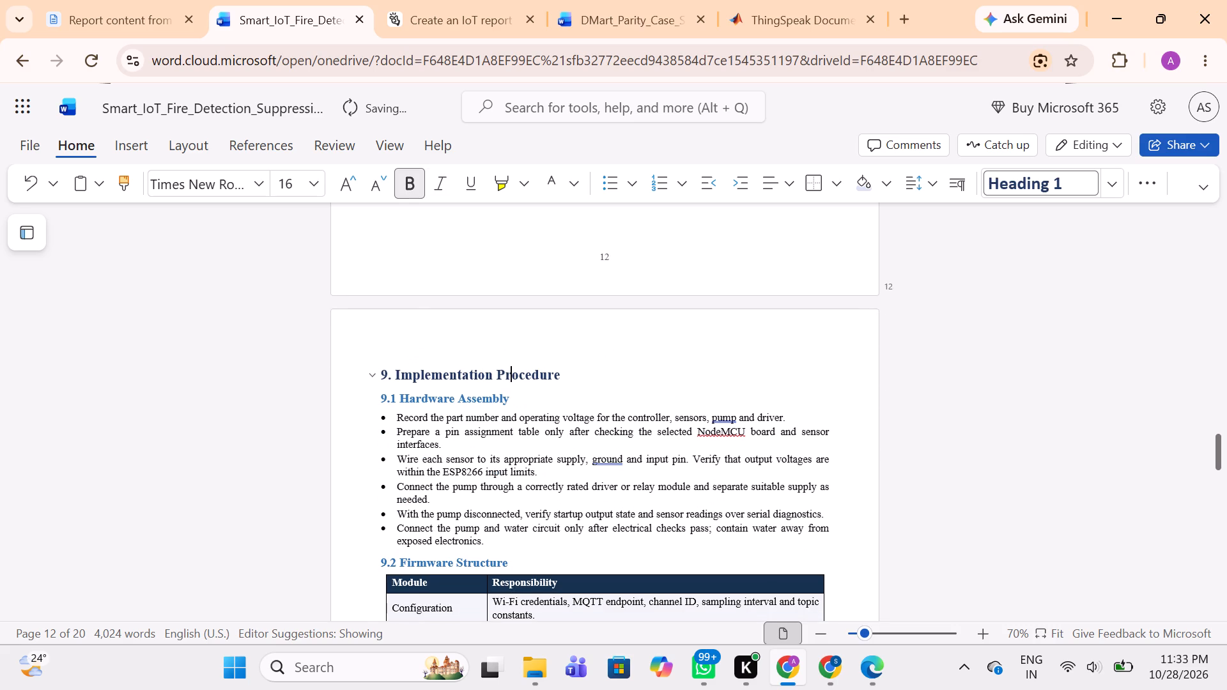
click(497, 397)
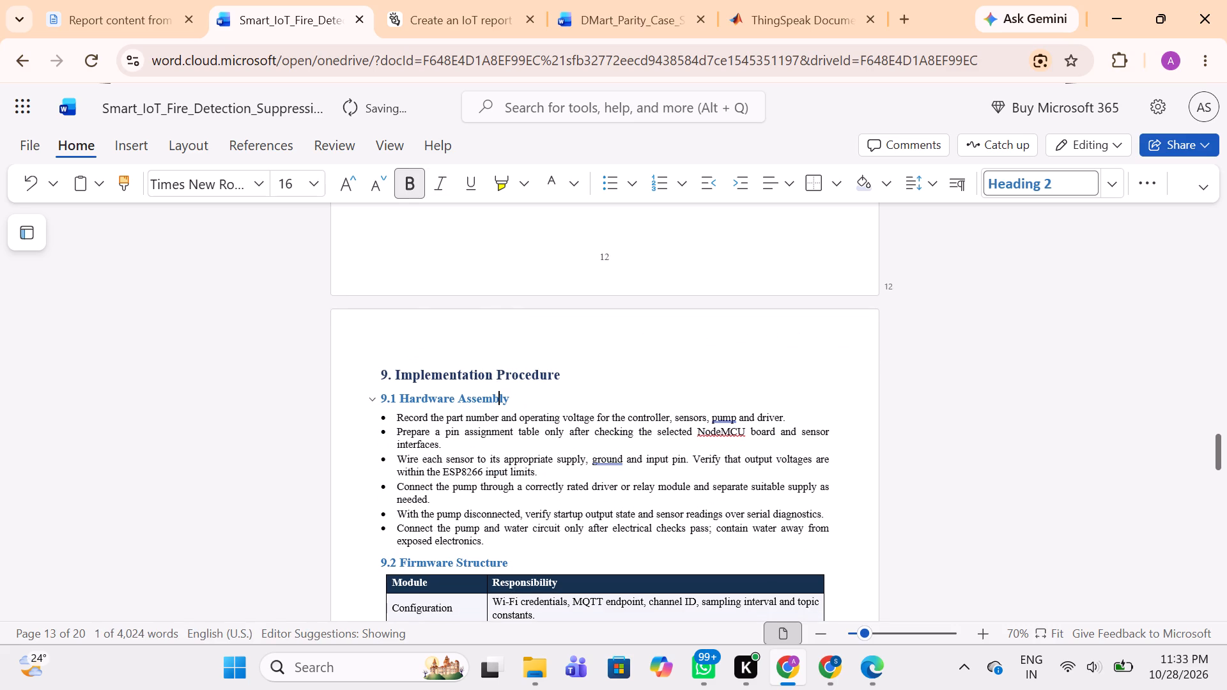
click(489, 401)
scroll(489, 401, down, 1)
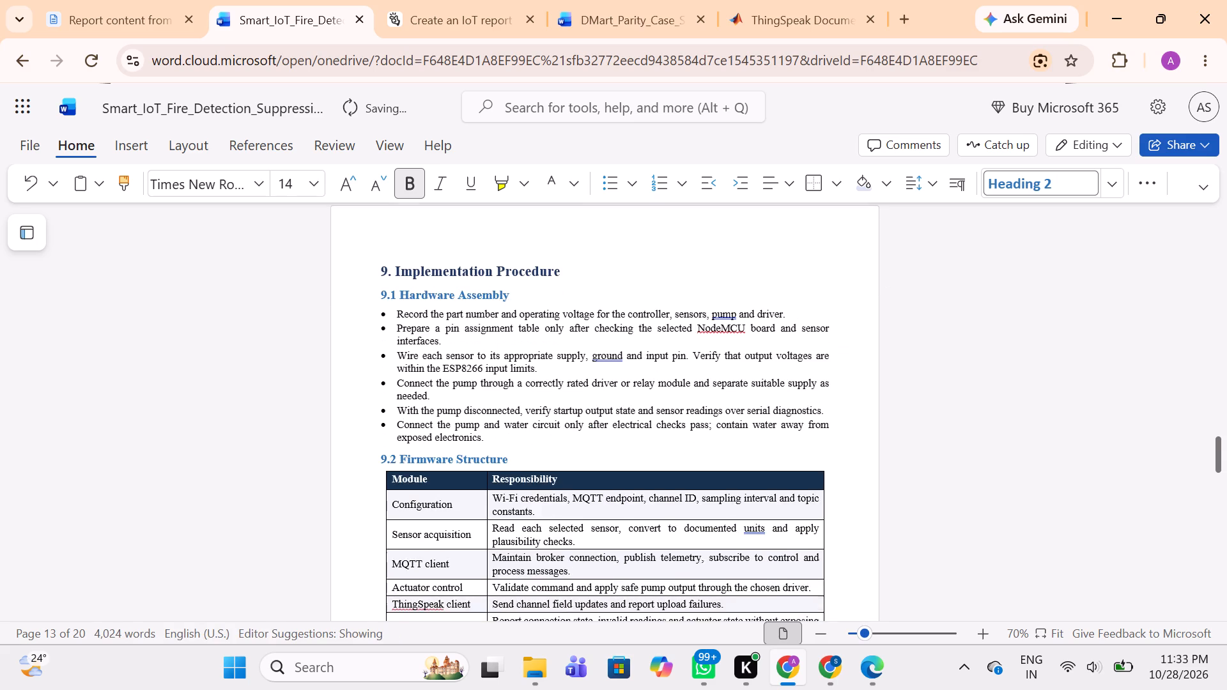
scroll(489, 401, down, 5)
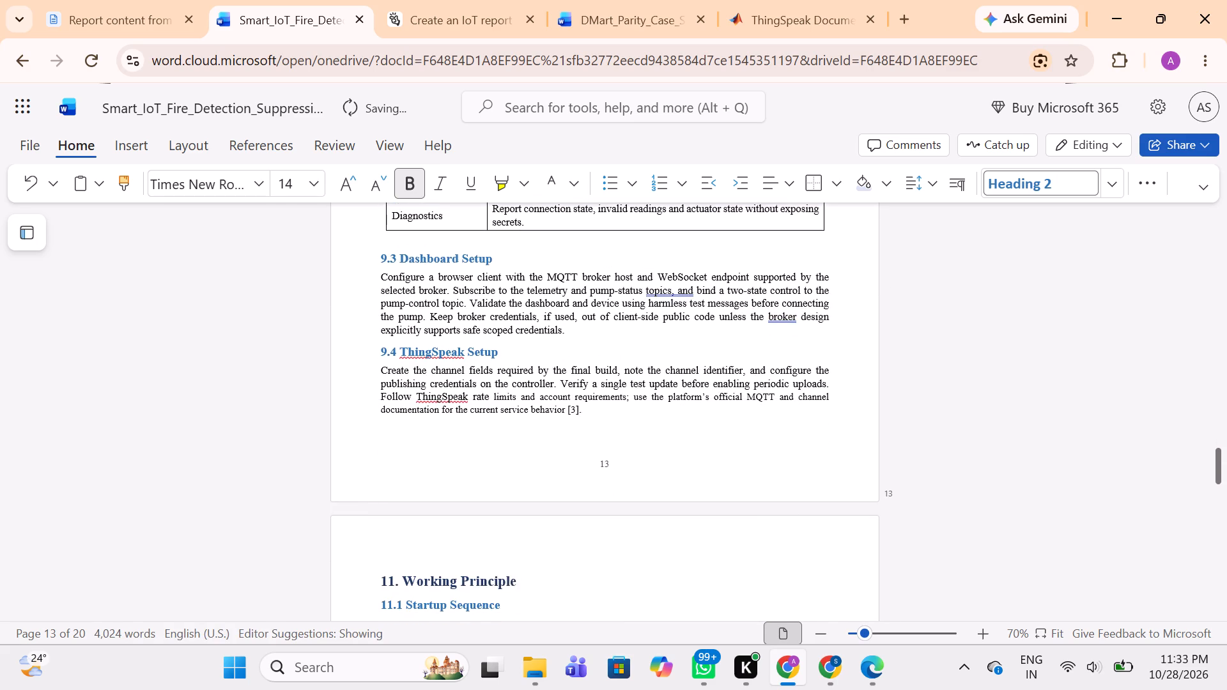
scroll(489, 401, down, 4)
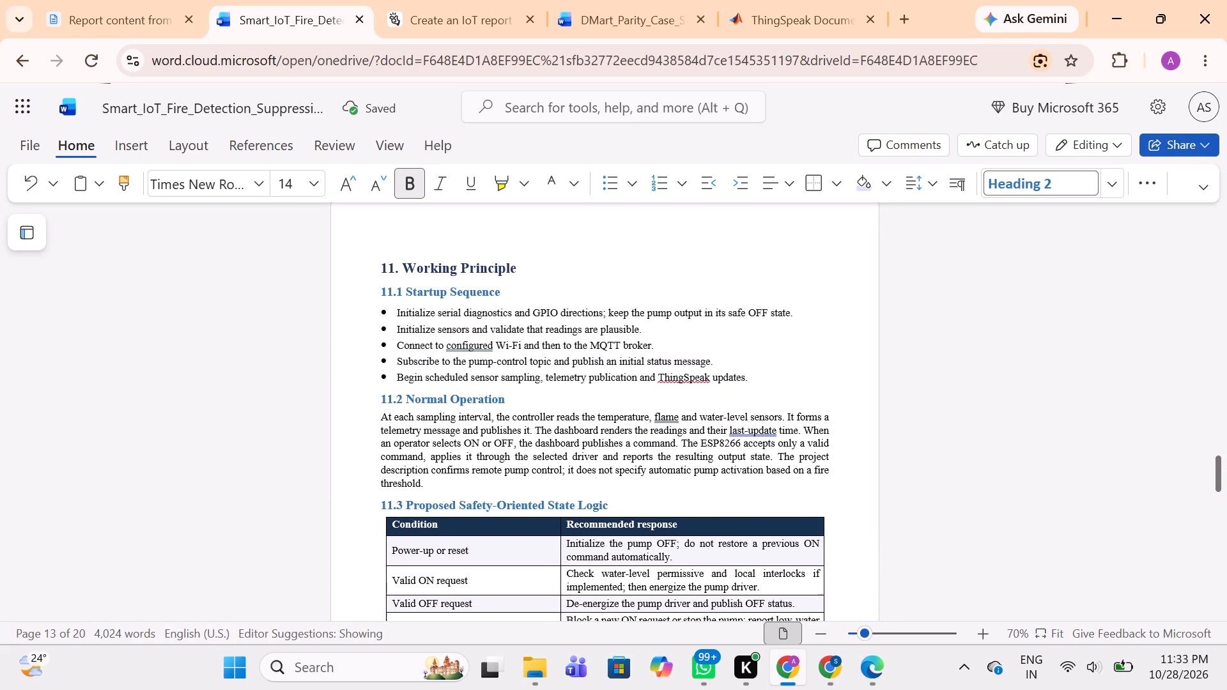
scroll(489, 401, down, 5)
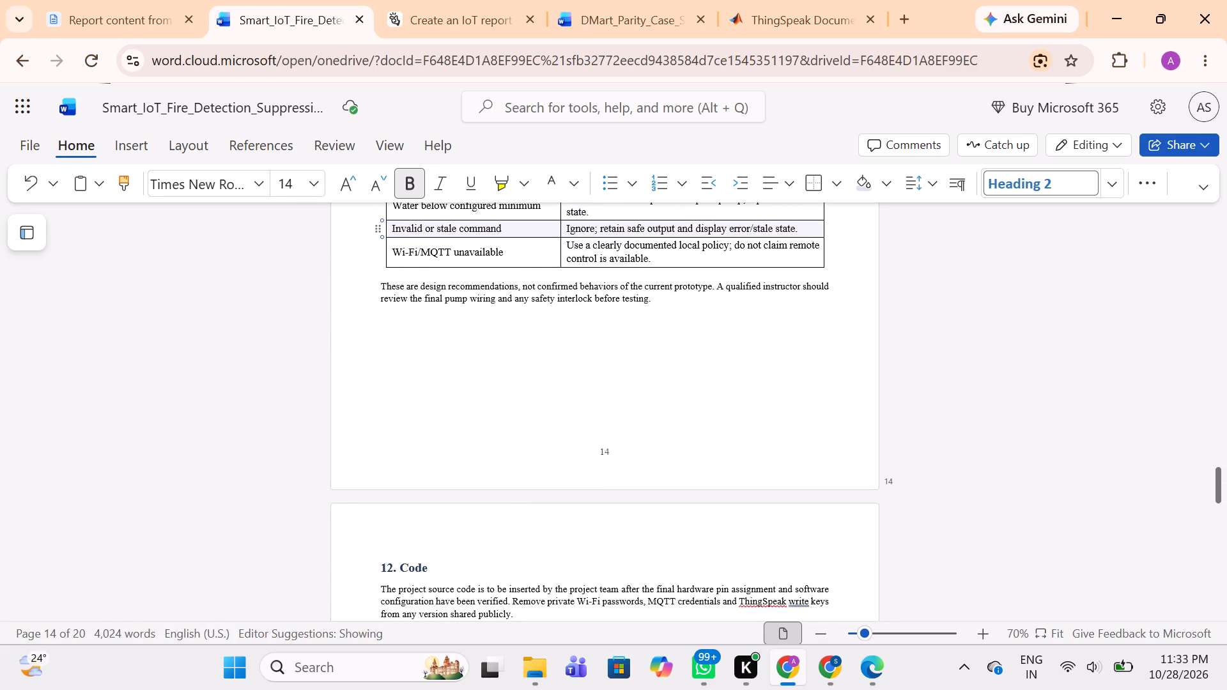
Set the font size of the design recommendations paragraph below the state logic table to 12.
scroll(489, 401, up, 2)
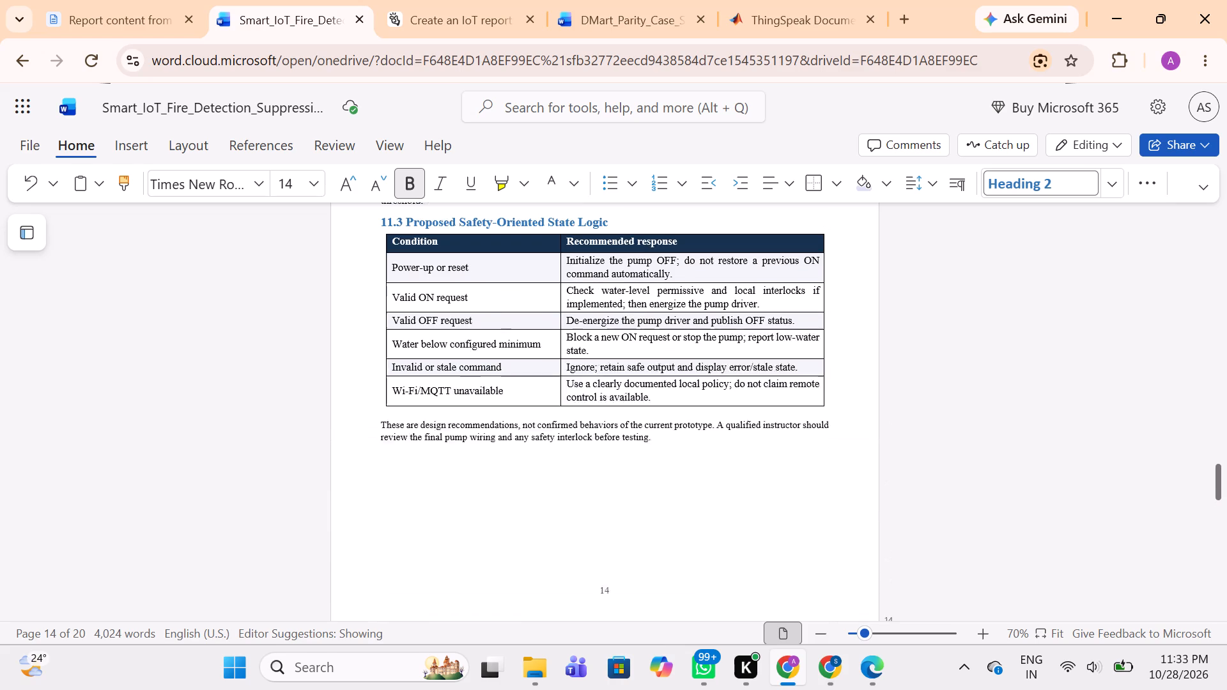
scroll(489, 401, up, 1)
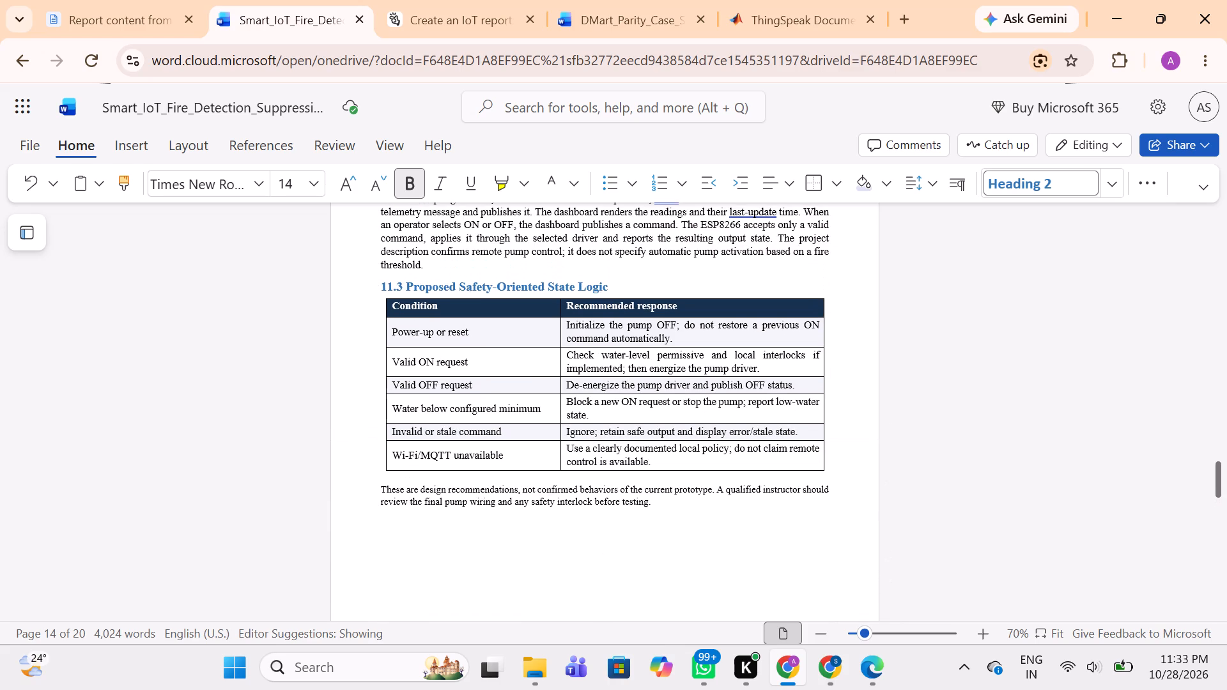
drag(374, 490, 567, 504)
drag(567, 504, 675, 506)
click(347, 189)
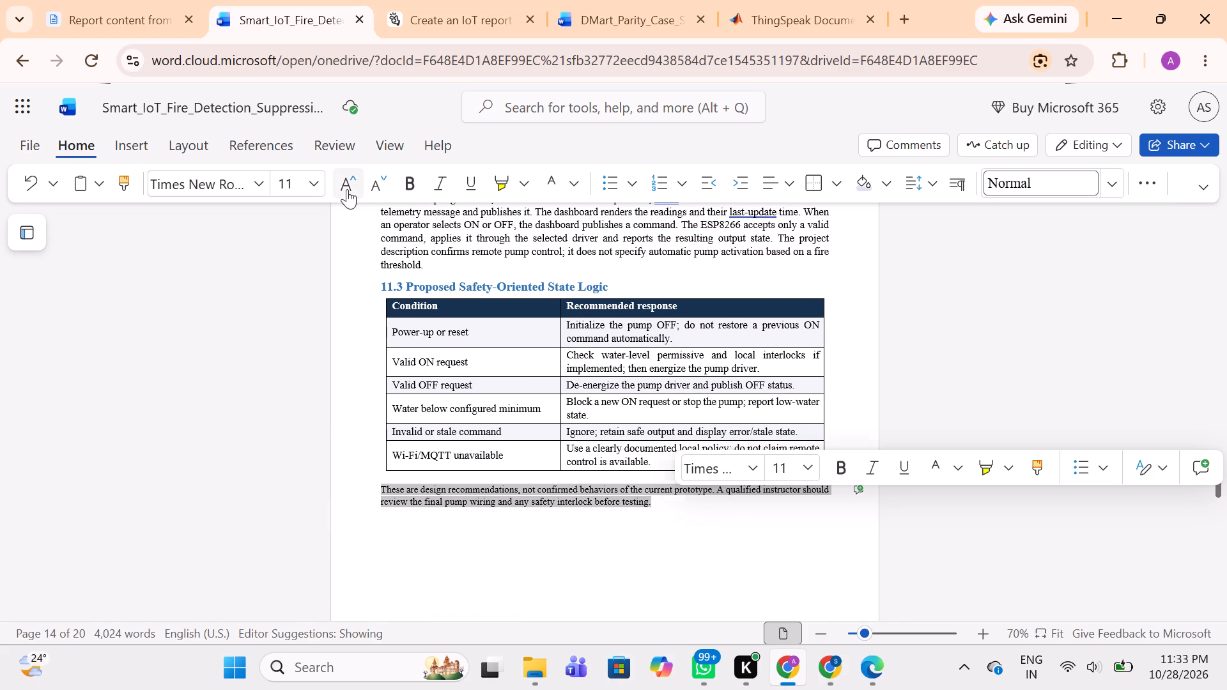
click(513, 502)
Review the section numbering around Implementation Procedure and renumber the Working Principle heading as 10.
scroll(513, 502, down, 1)
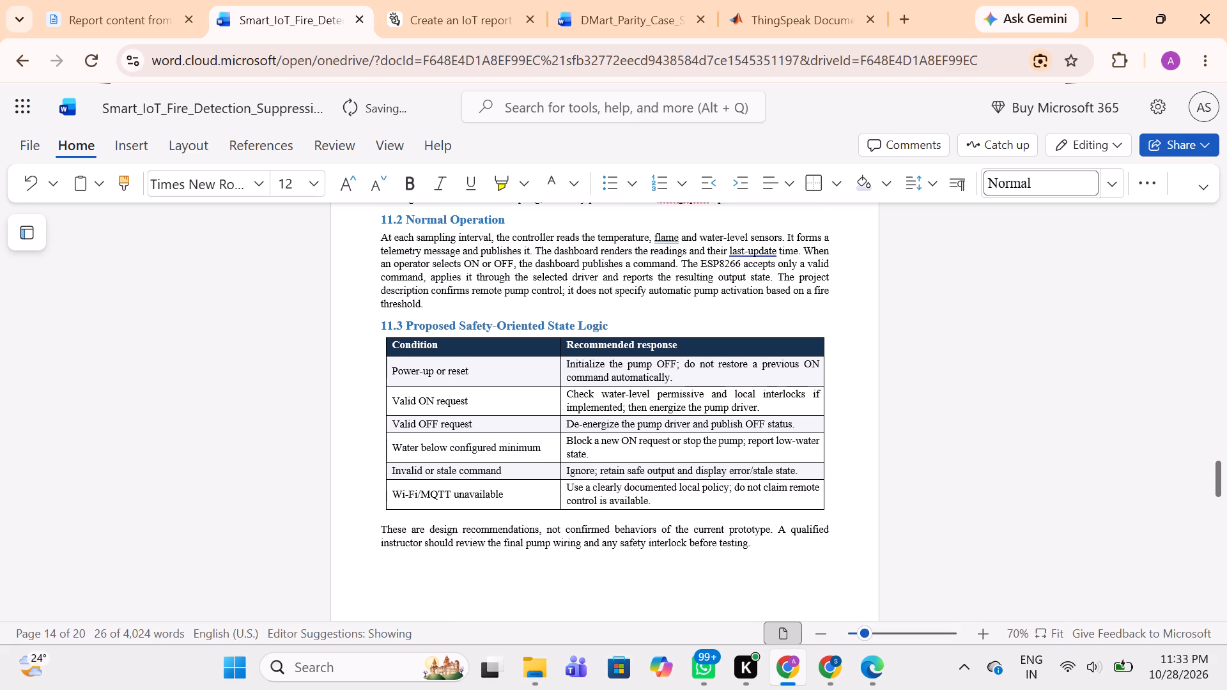
scroll(513, 502, down, 7)
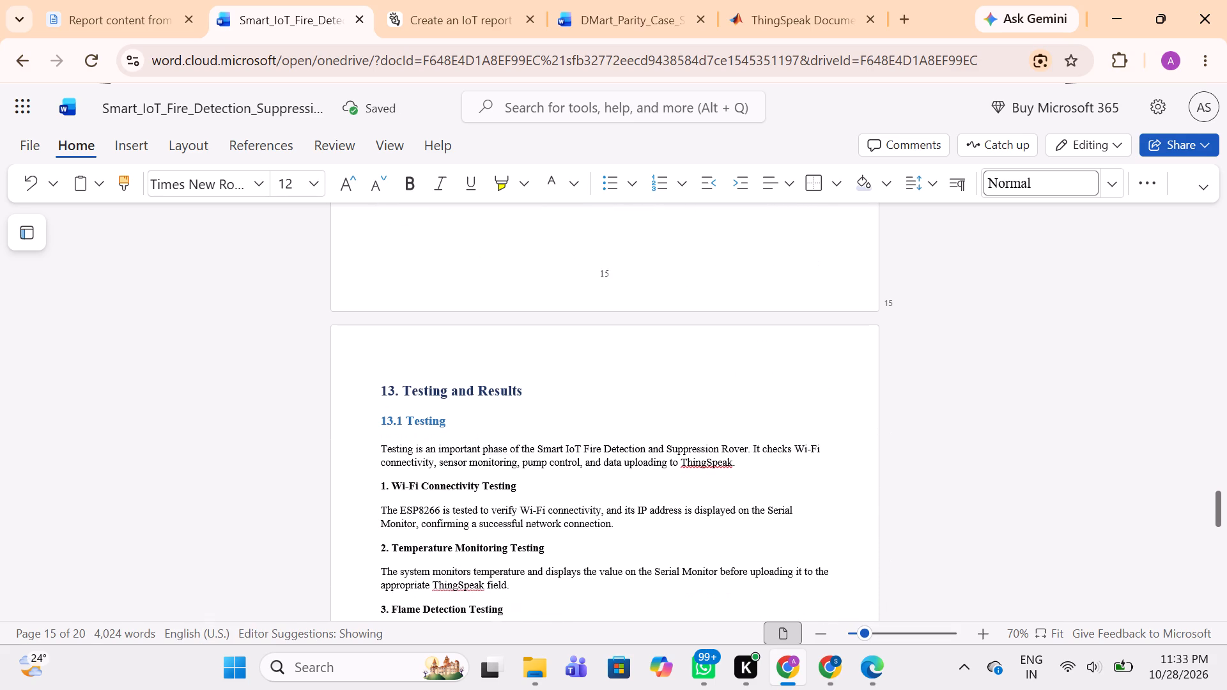
scroll(513, 502, up, 3)
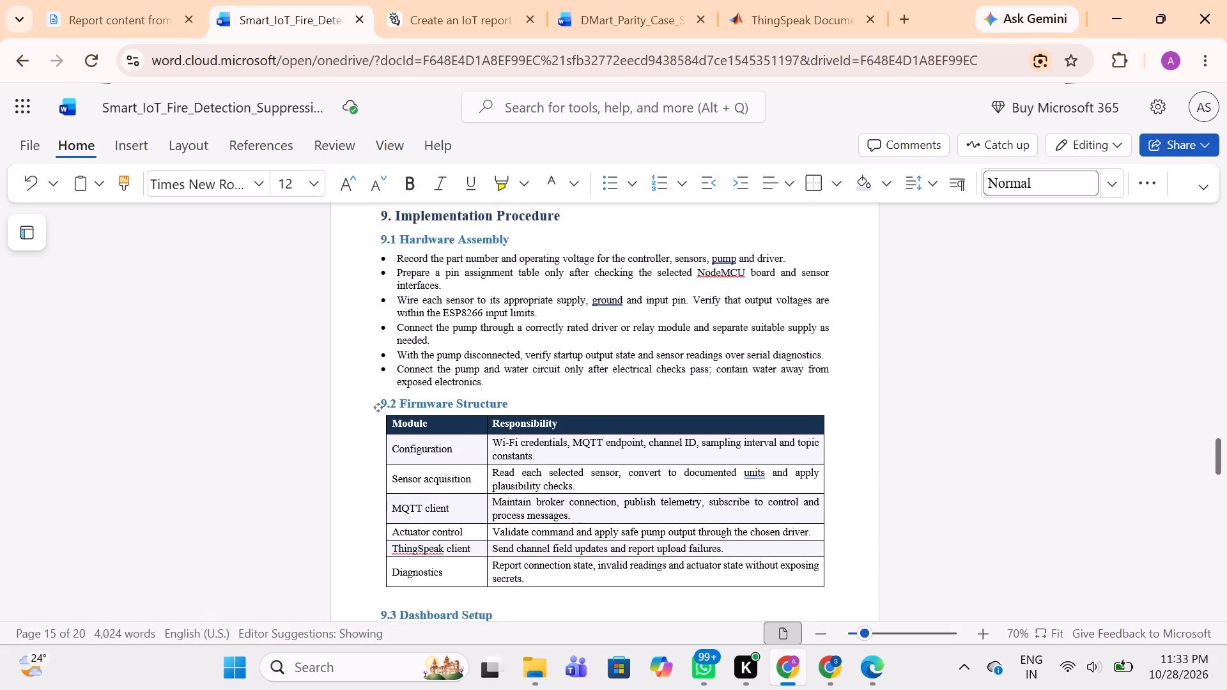
scroll(513, 502, up, 2)
scroll(513, 502, down, 1)
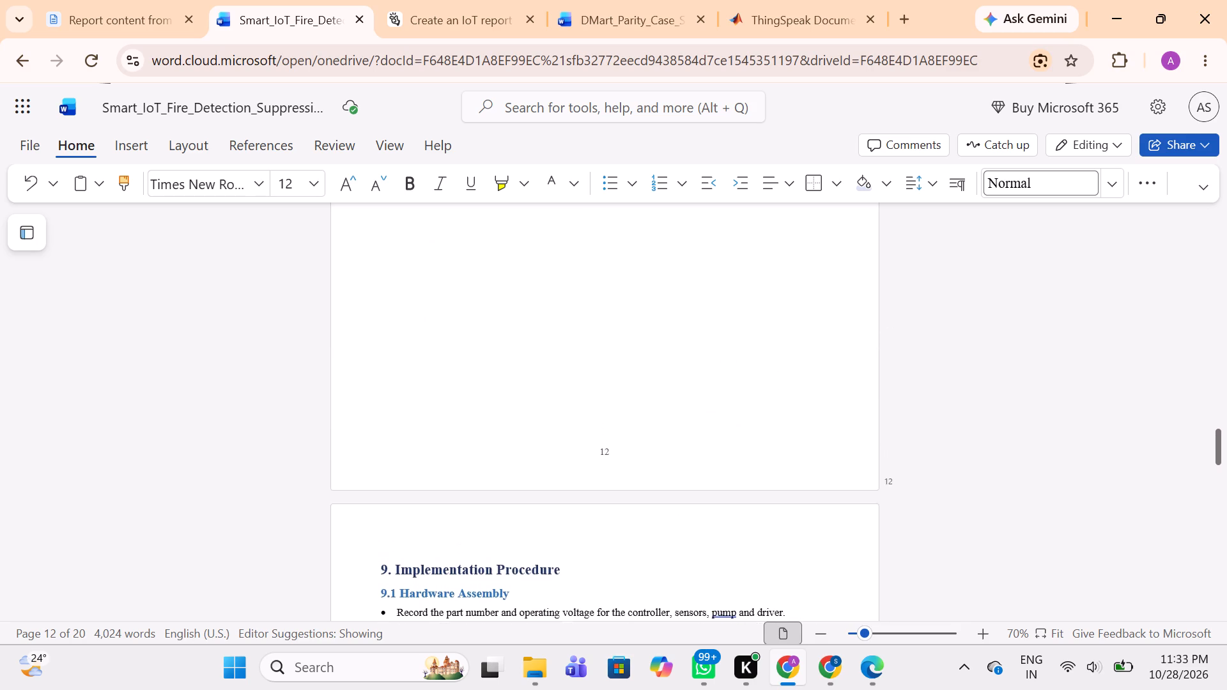
scroll(513, 502, down, 4)
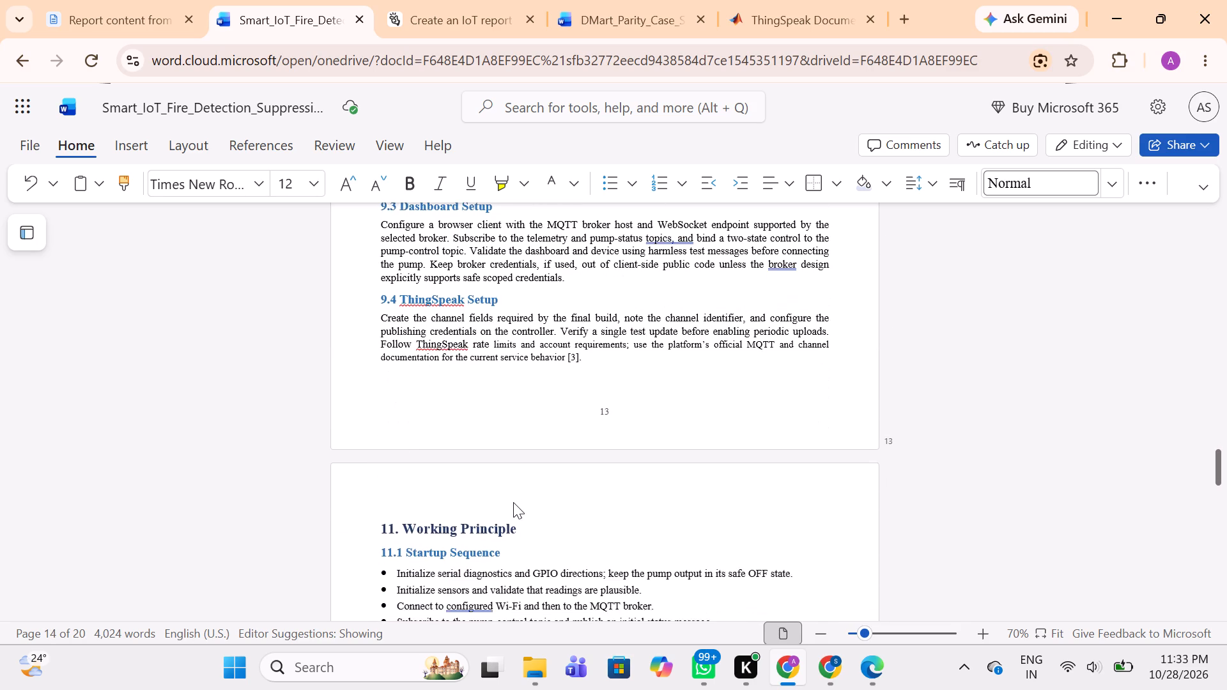
scroll(513, 502, down, 3)
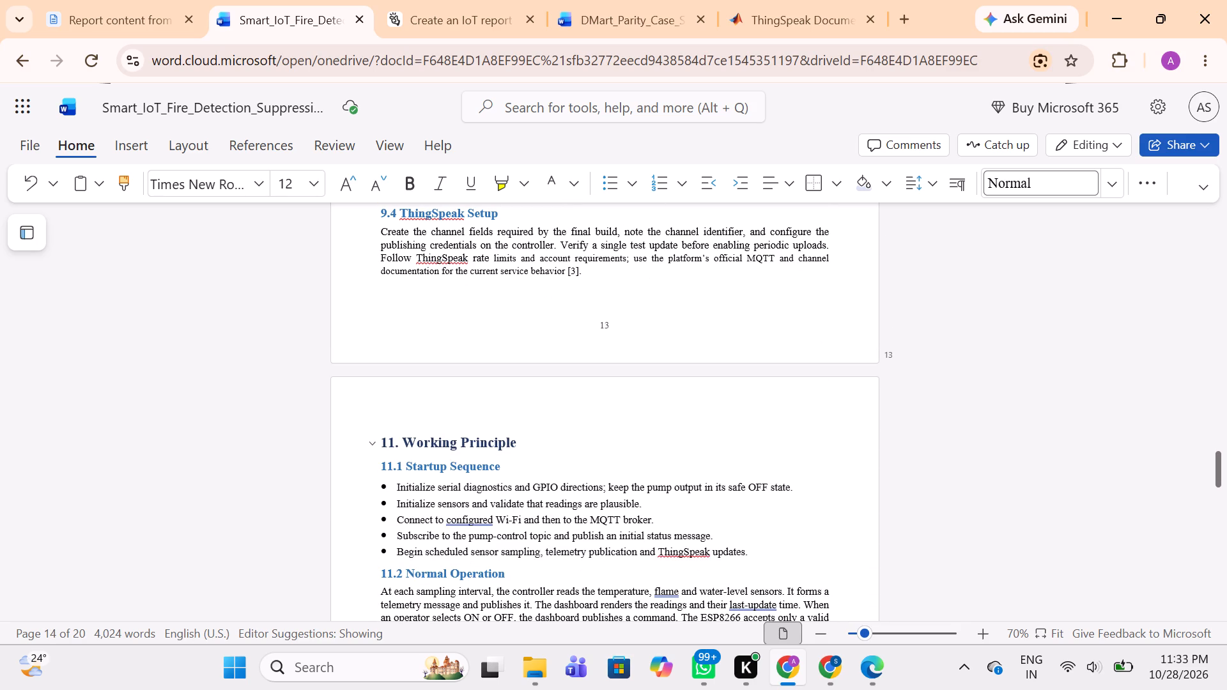
click(392, 440)
key(Right)
key(BackSpace)
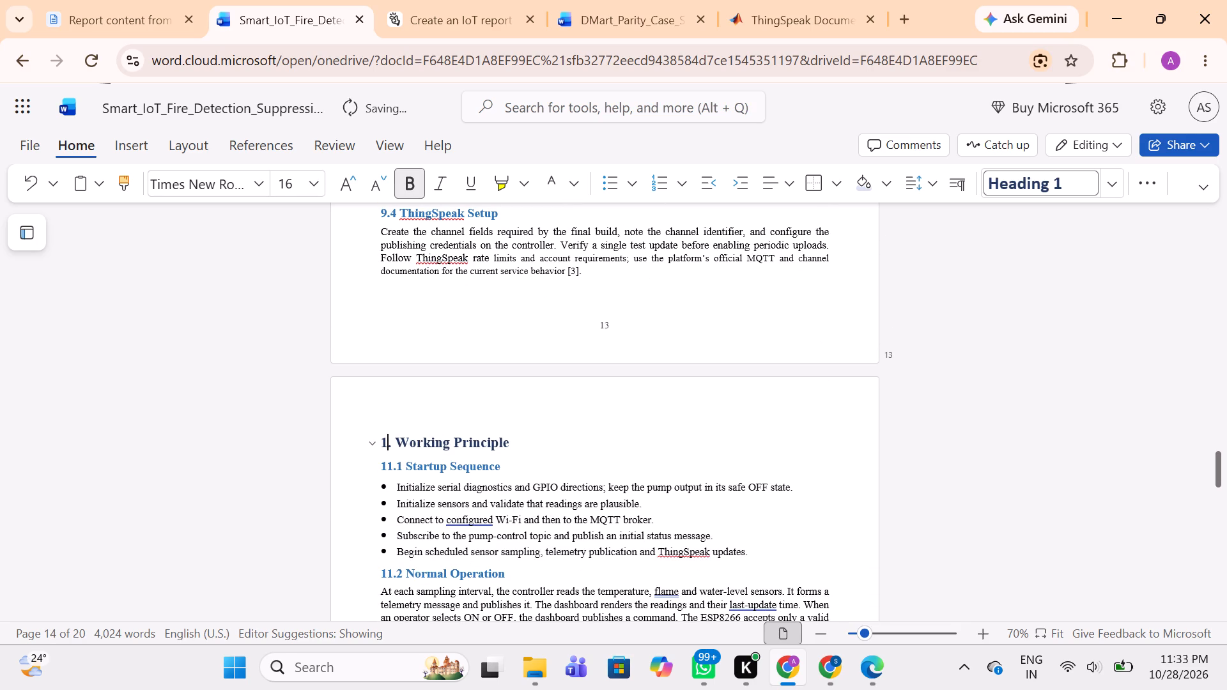
key(0)
Renumber the Working Principle subheadings as 10.1 Startup Sequence, 10.2 Normal Operation and 10.3 Proposed Safety-Oriented State Logic.
click(393, 465)
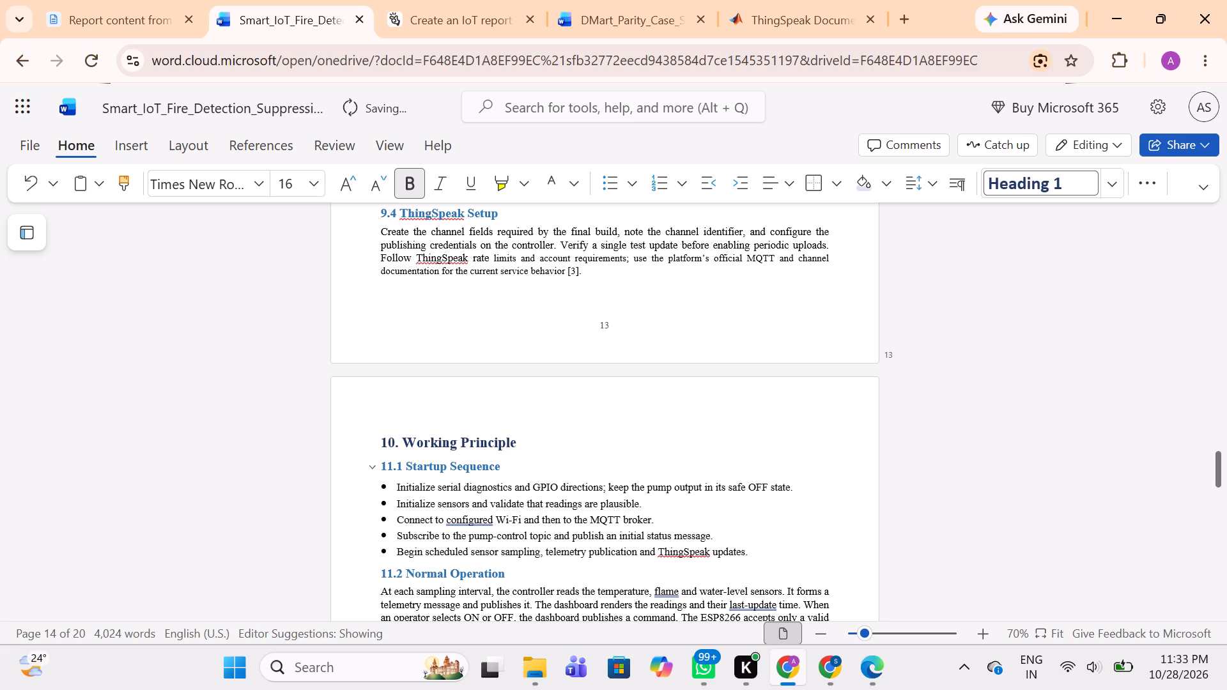
key(BackSpace)
key(0)
scroll(393, 465, down, 1)
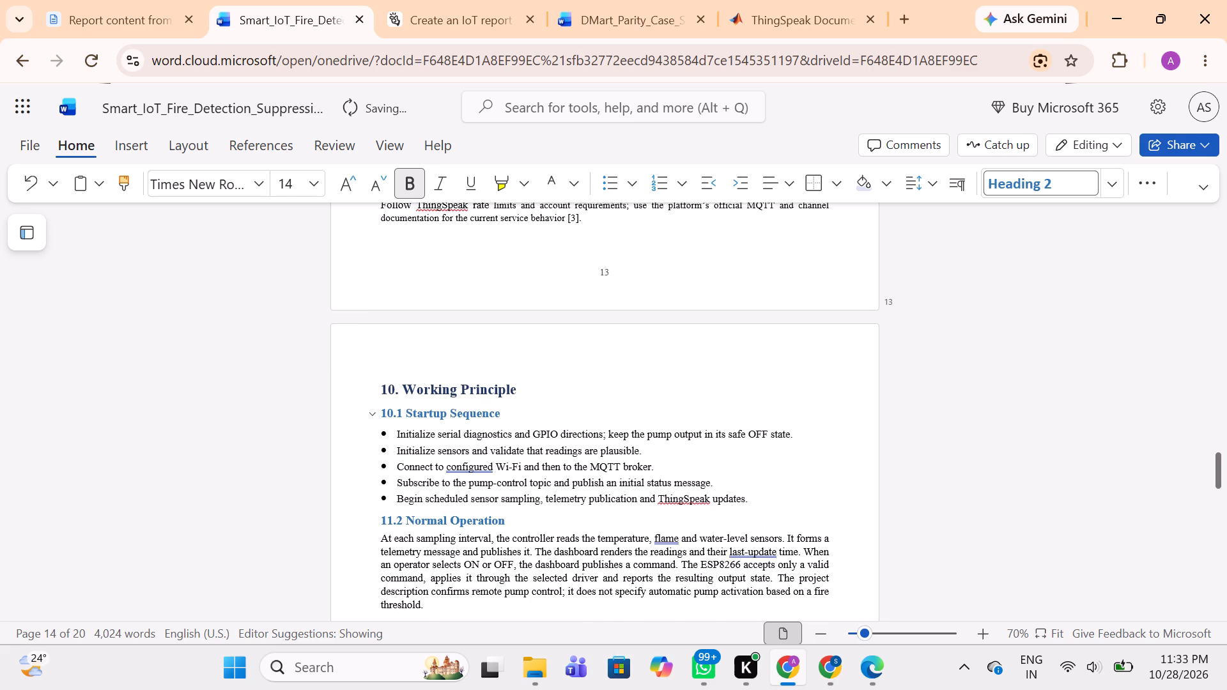
scroll(393, 465, down, 1)
click(392, 514)
key(BackSpace)
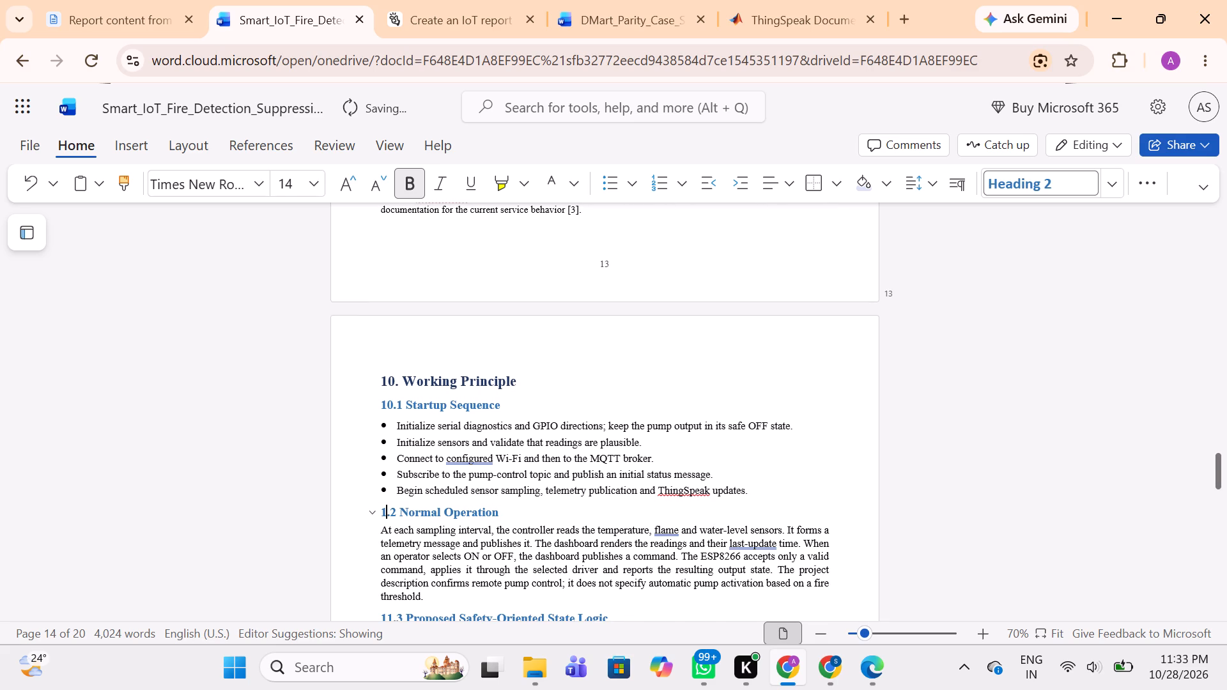
key(0)
scroll(392, 514, down, 1)
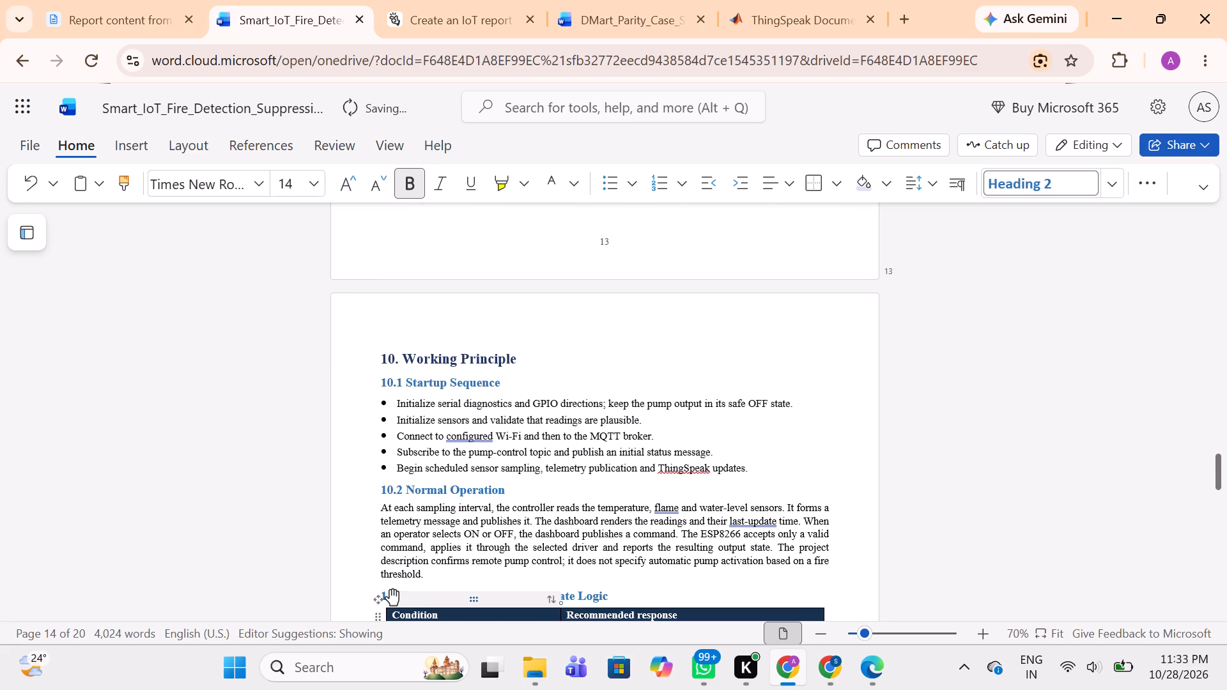
scroll(407, 548, down, 3)
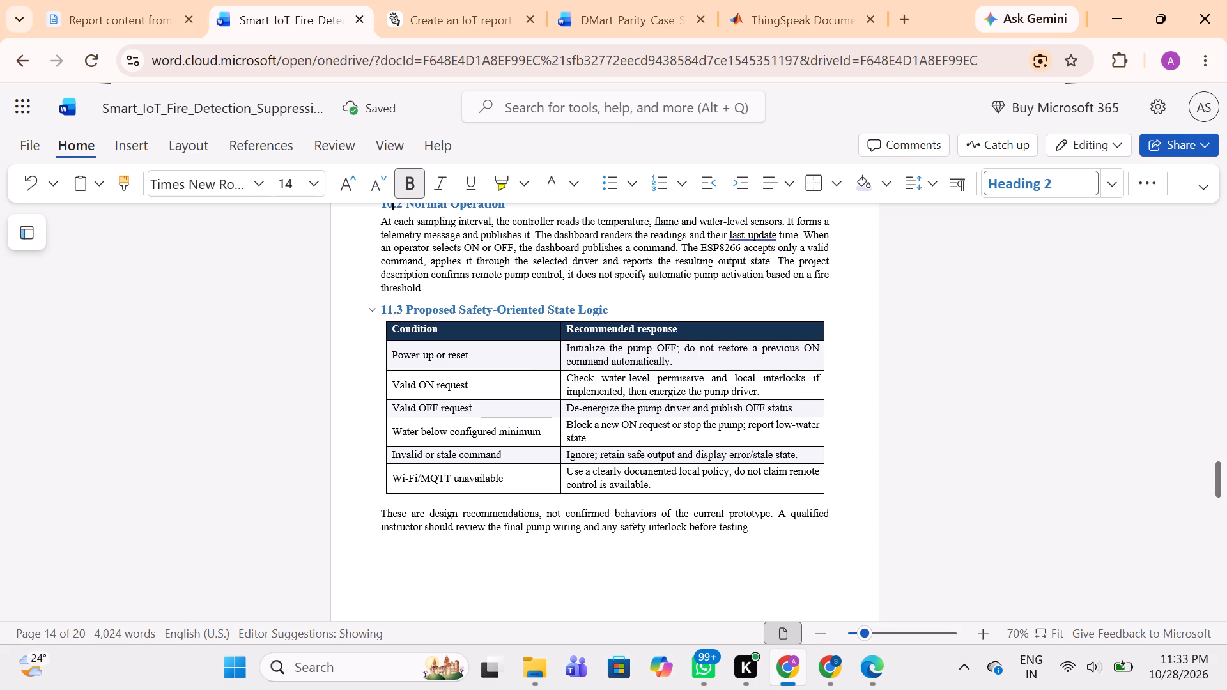
click(392, 304)
key(BackSpace)
key(0)
Renumber the Code section heading as 11.
scroll(392, 304, down, 5)
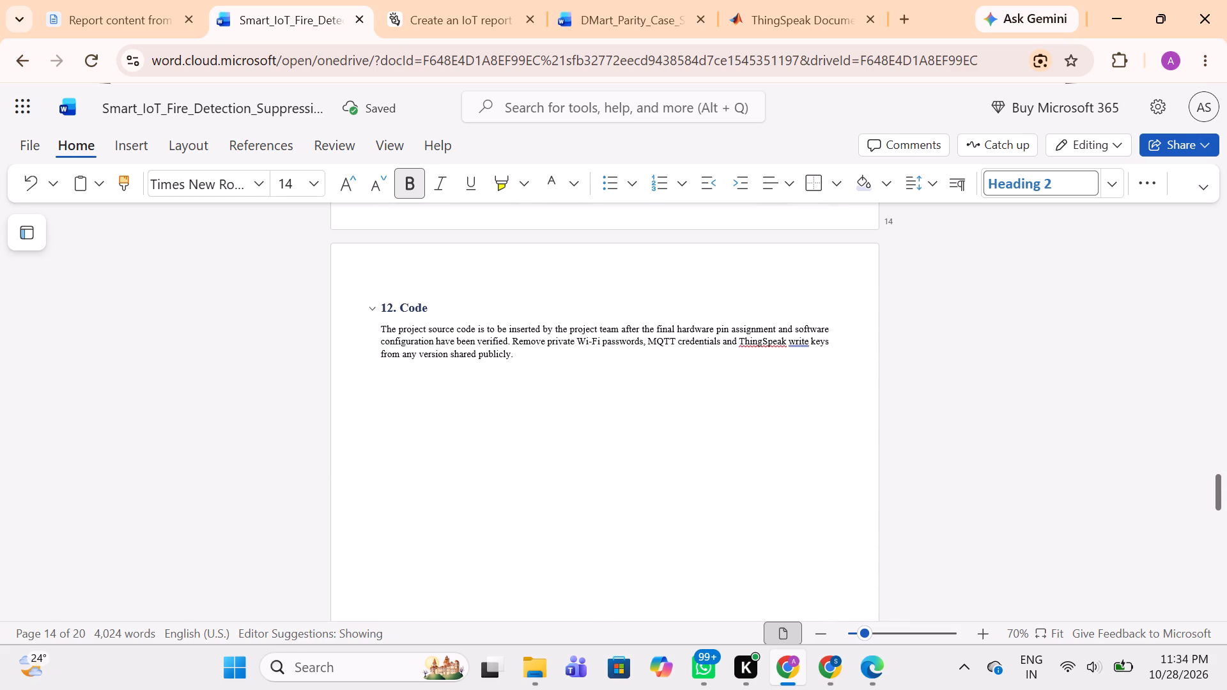
click(394, 309)
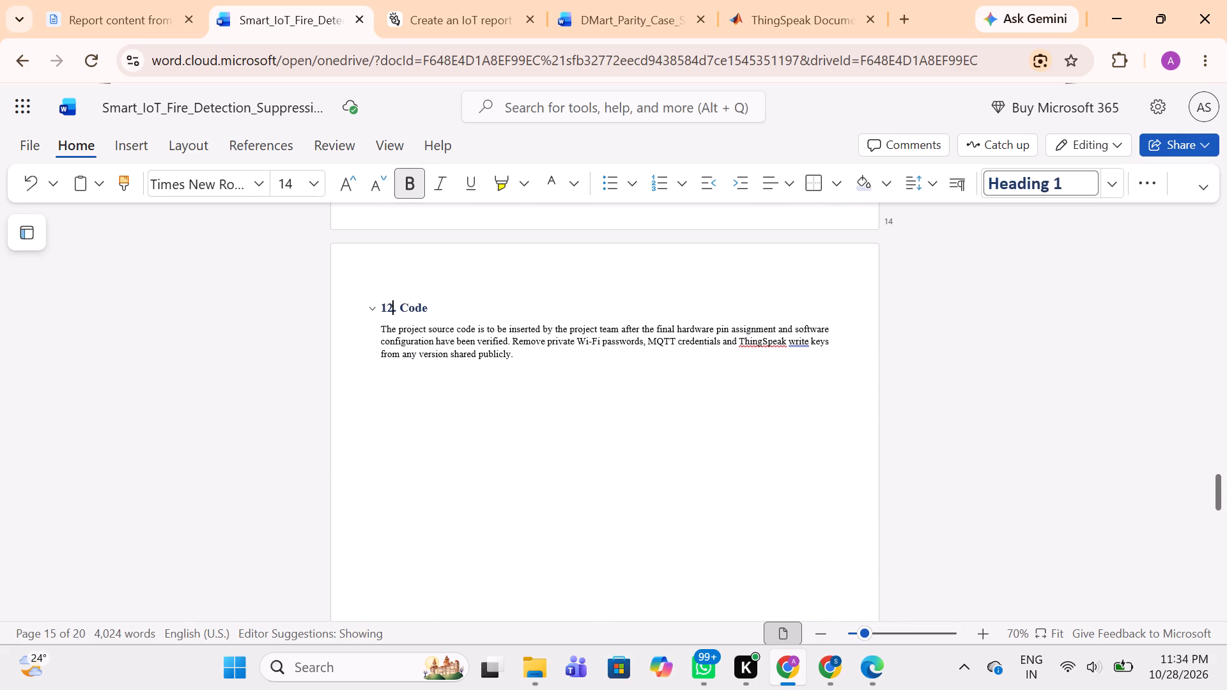
key(BackSpace)
key(1)
Renumber the Testing and Results heading as 12 and its subheadings as 12.1 Testing and 12.2 Results.
scroll(394, 309, down, 6)
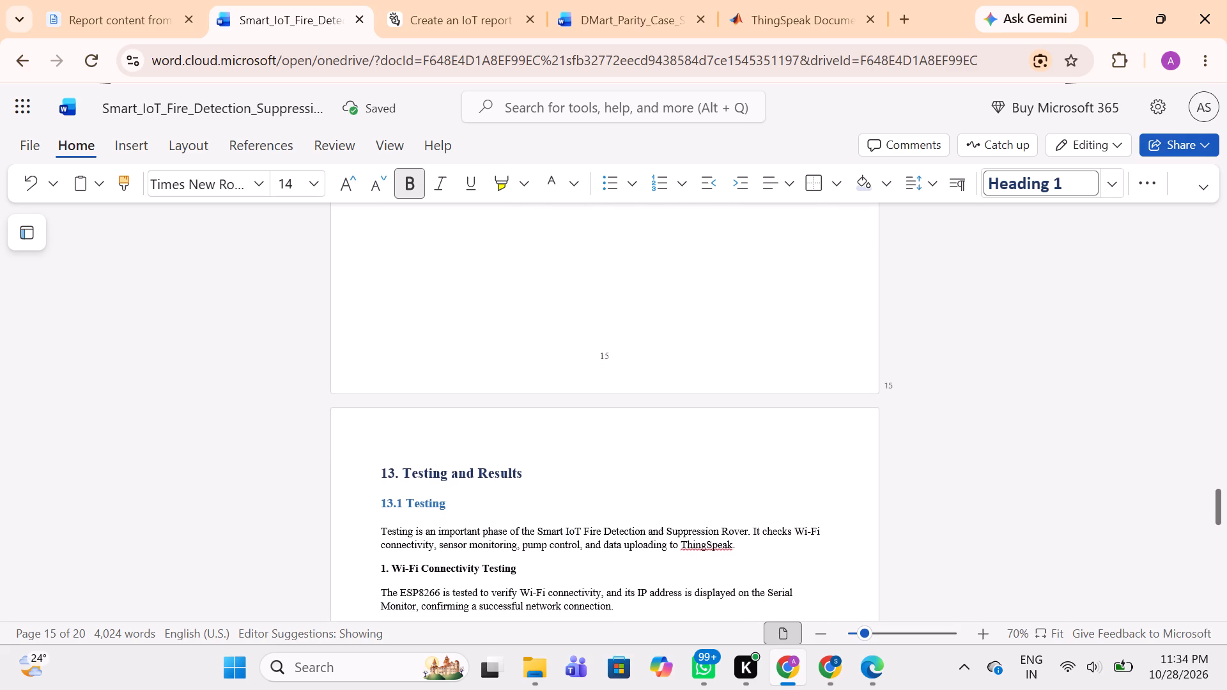
click(396, 475)
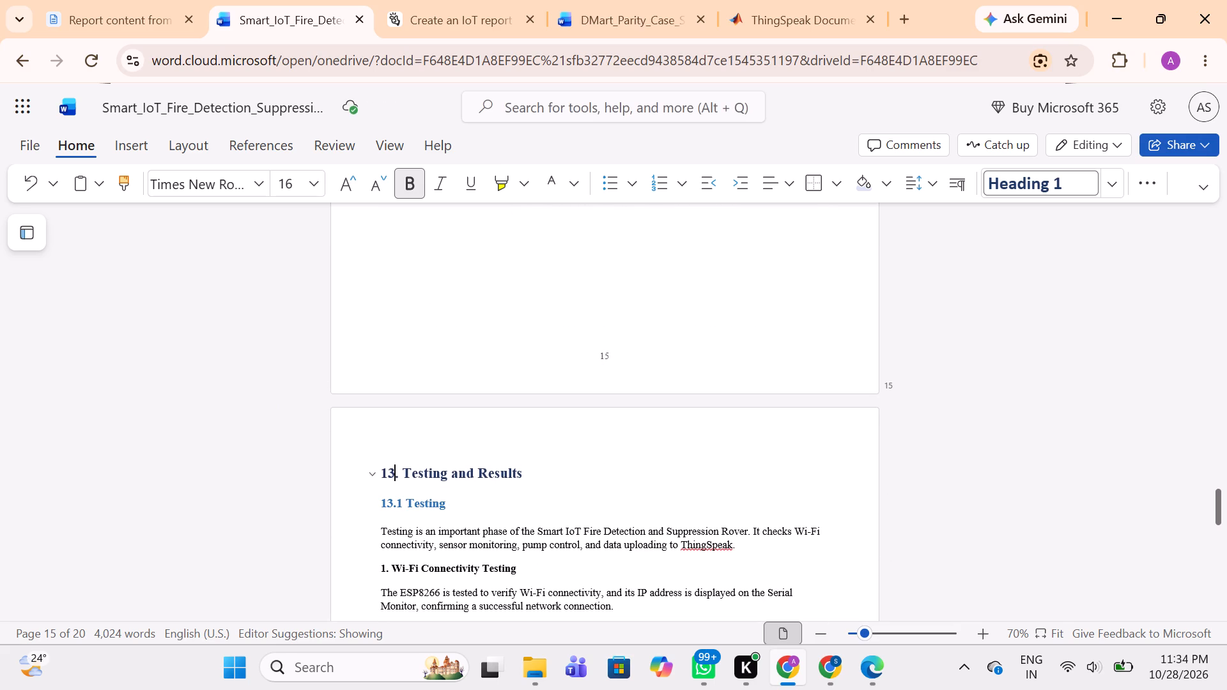
key(BackSpace)
key(2)
scroll(396, 475, down, 2)
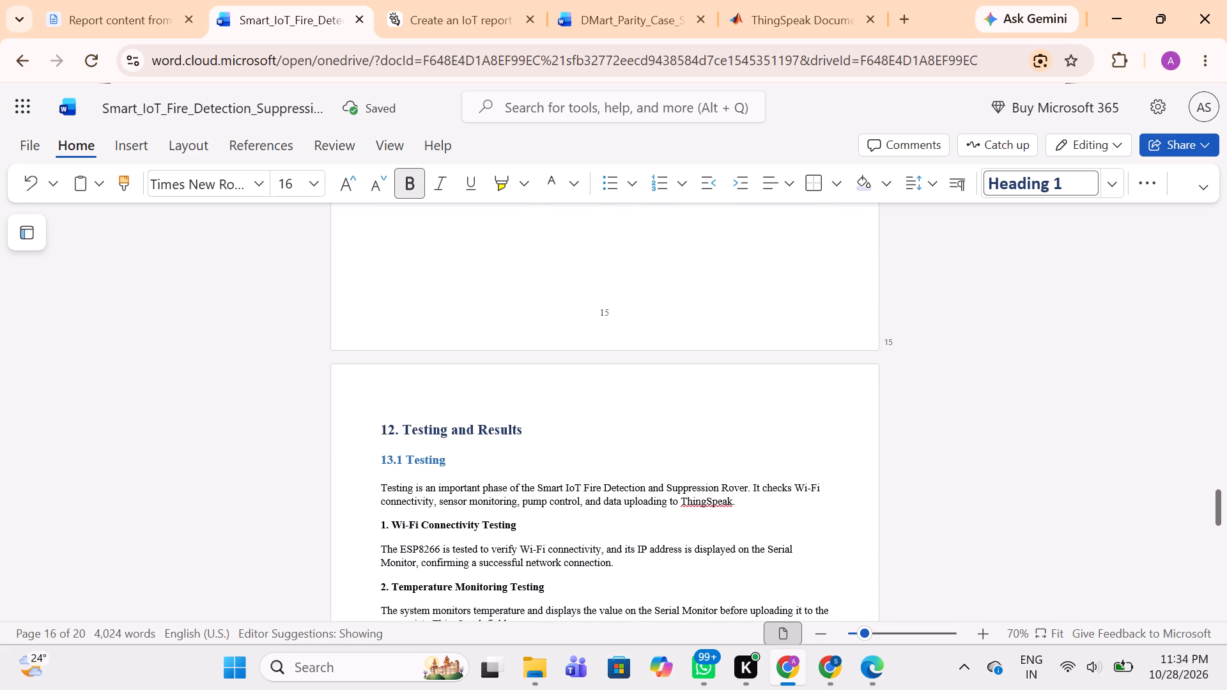
click(393, 459)
key(BackSpace)
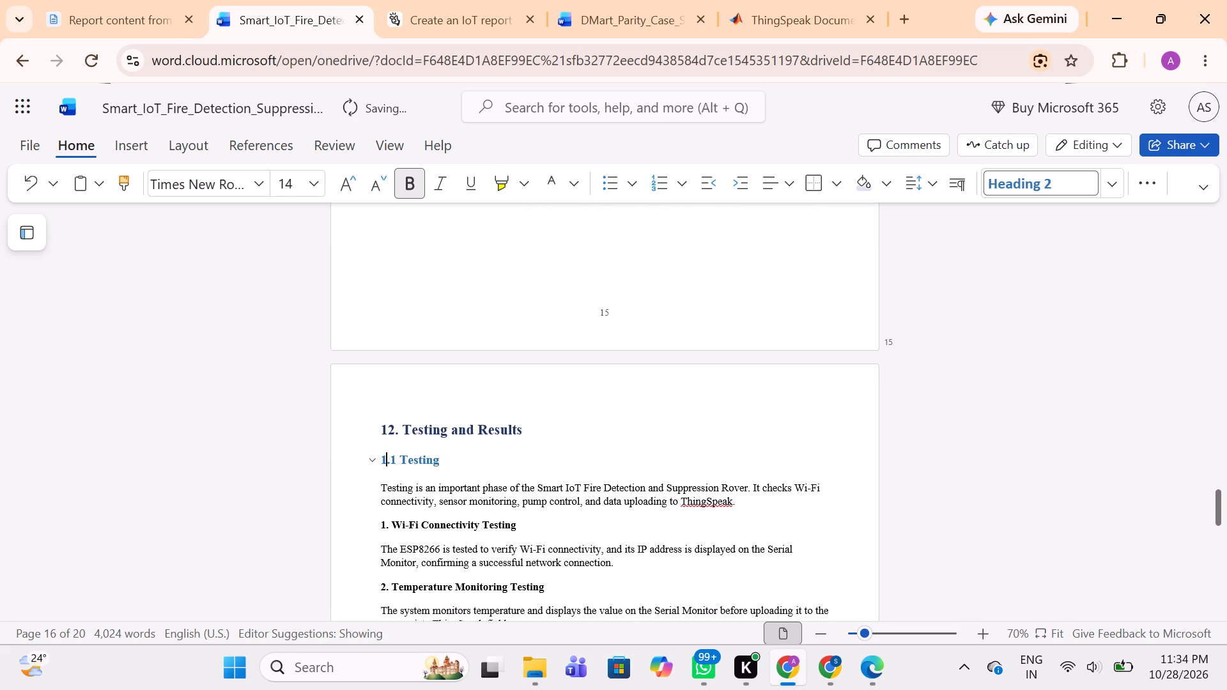
key(2)
scroll(393, 459, down, 6)
click(393, 459)
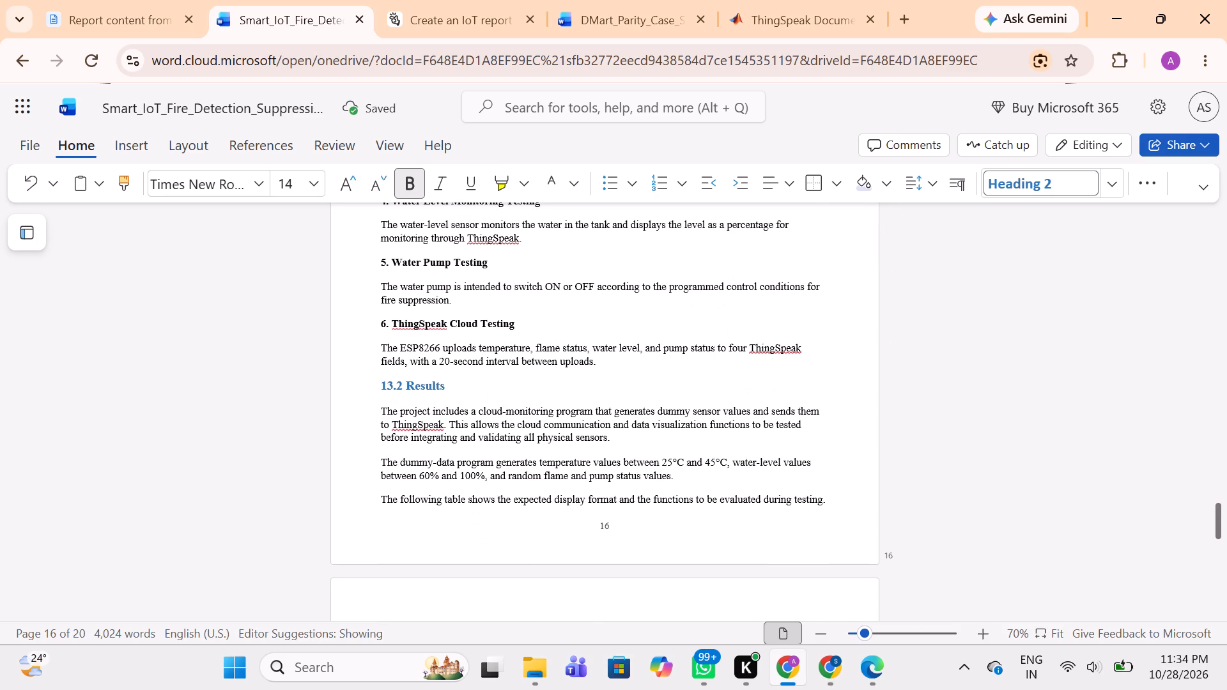
click(394, 384)
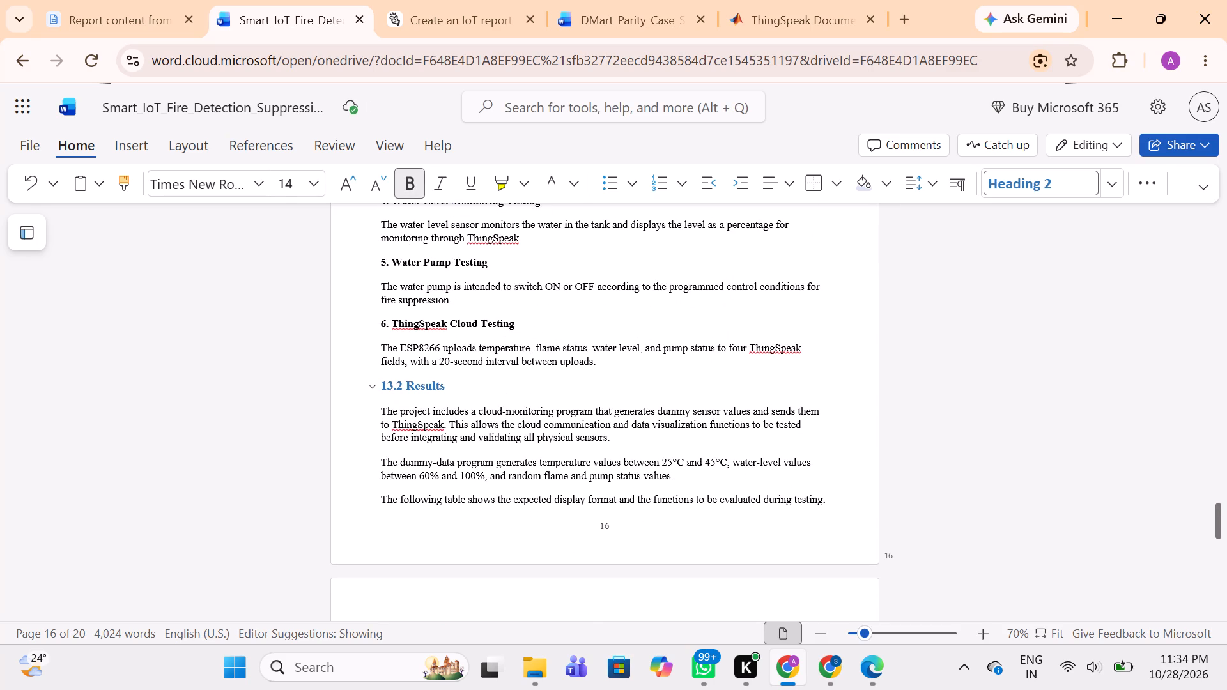
key(BackSpace)
key(2)
Renumber the Advantages, Limitations and Applications heading as 13 and its subheadings as 13.1 Advantages, 13.2 Limitations and 13.3 Potential Applications.
scroll(394, 384, down, 4)
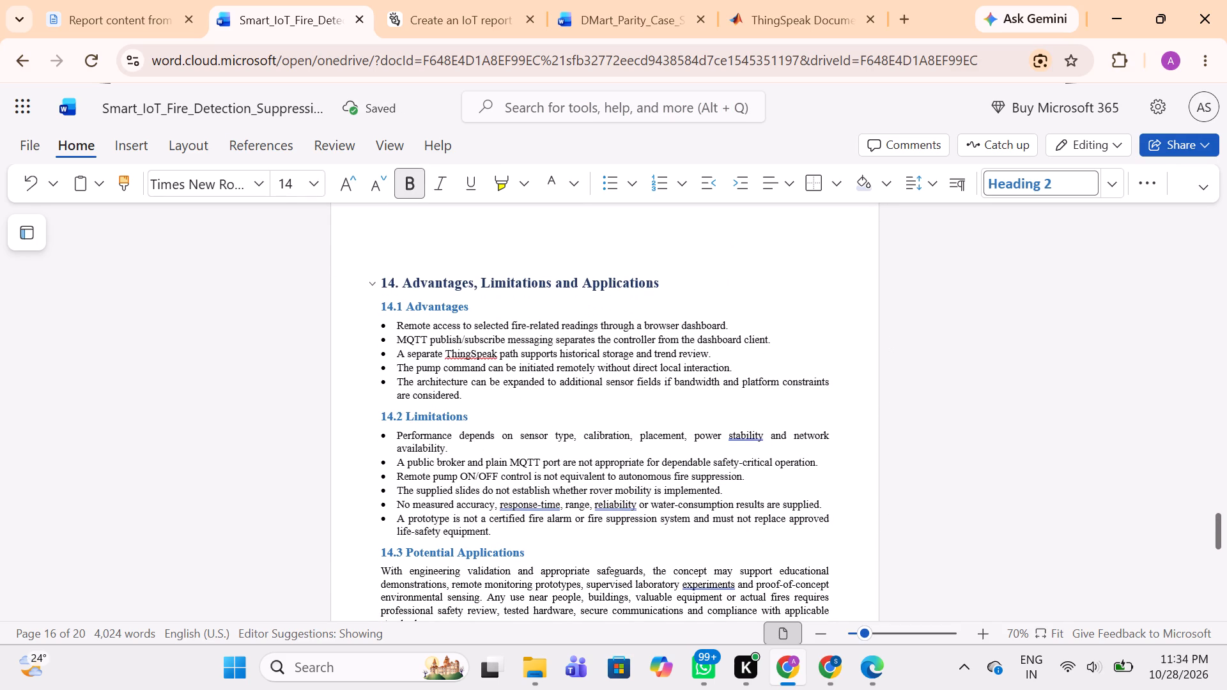
click(396, 282)
key(BackSpace)
key(3)
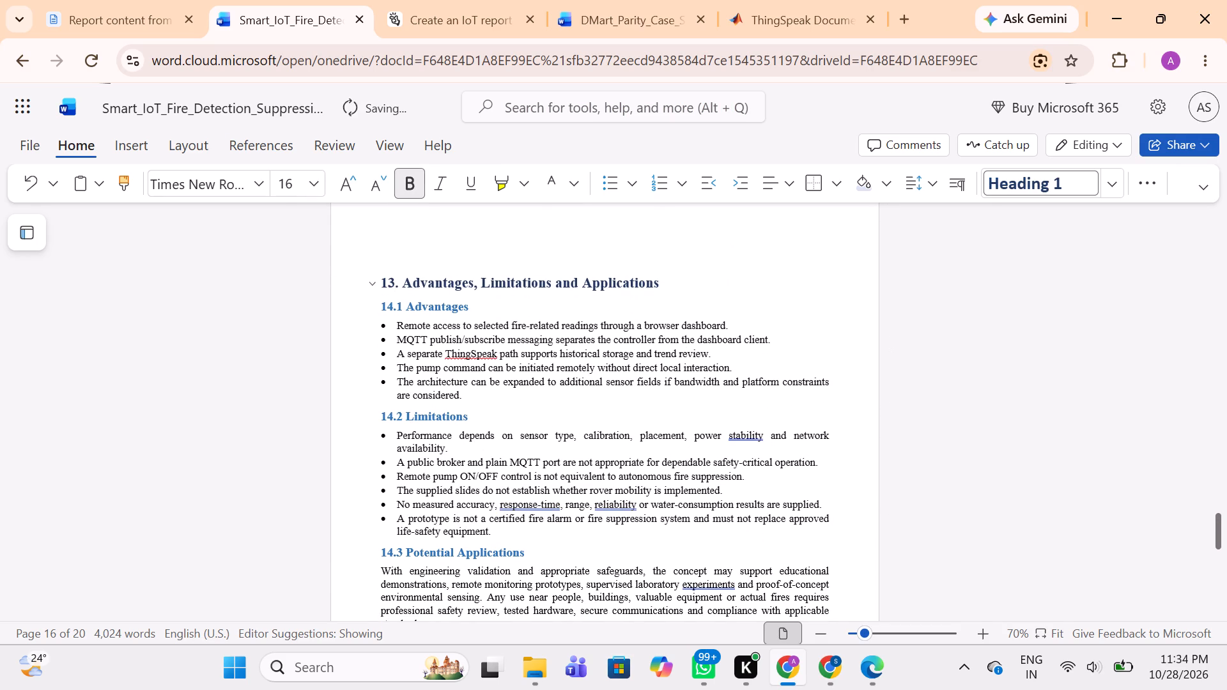
scroll(396, 282, down, 1)
click(392, 224)
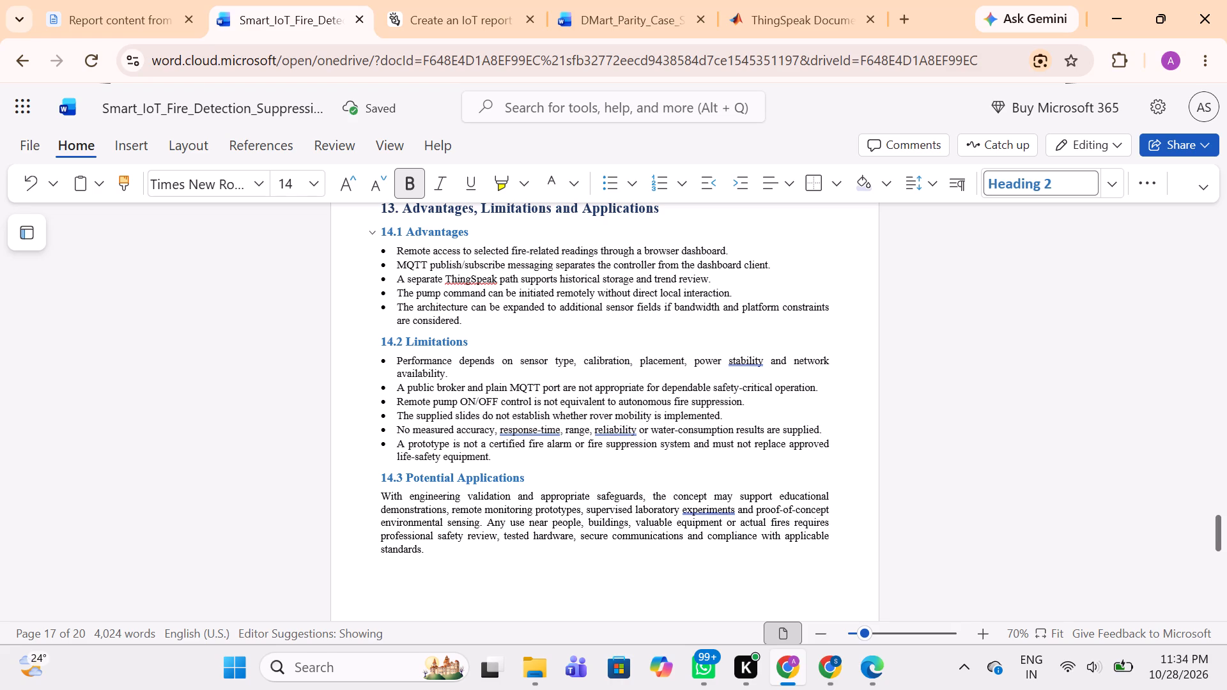
key(BackSpace)
key(3)
click(389, 339)
key(Right)
key(BackSpace)
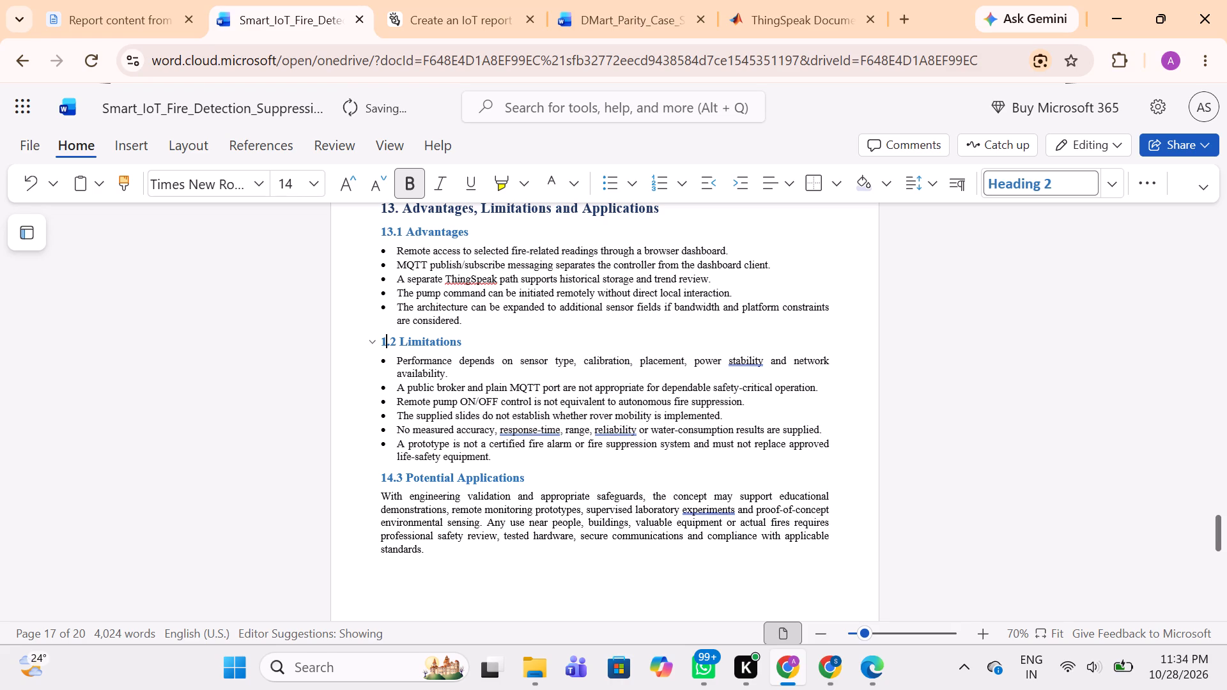
key(3)
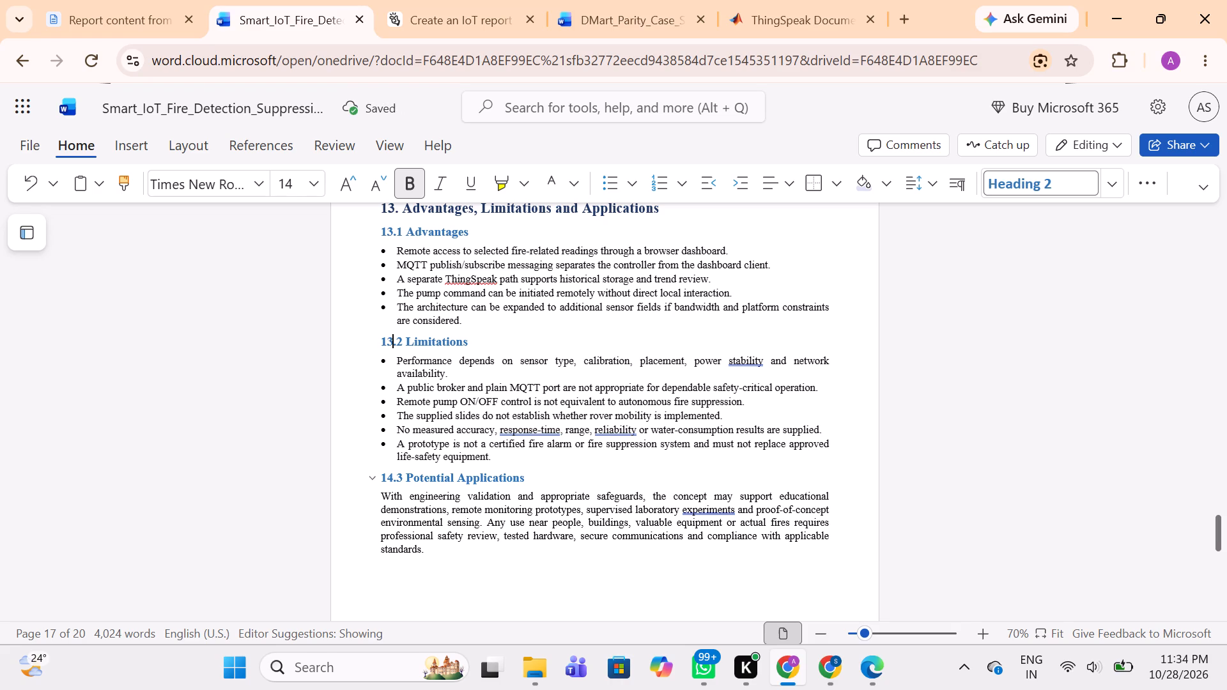
click(392, 483)
key(BackSpace)
key(3)
Renumber the Future Scope section heading as 14.
scroll(392, 483, down, 2)
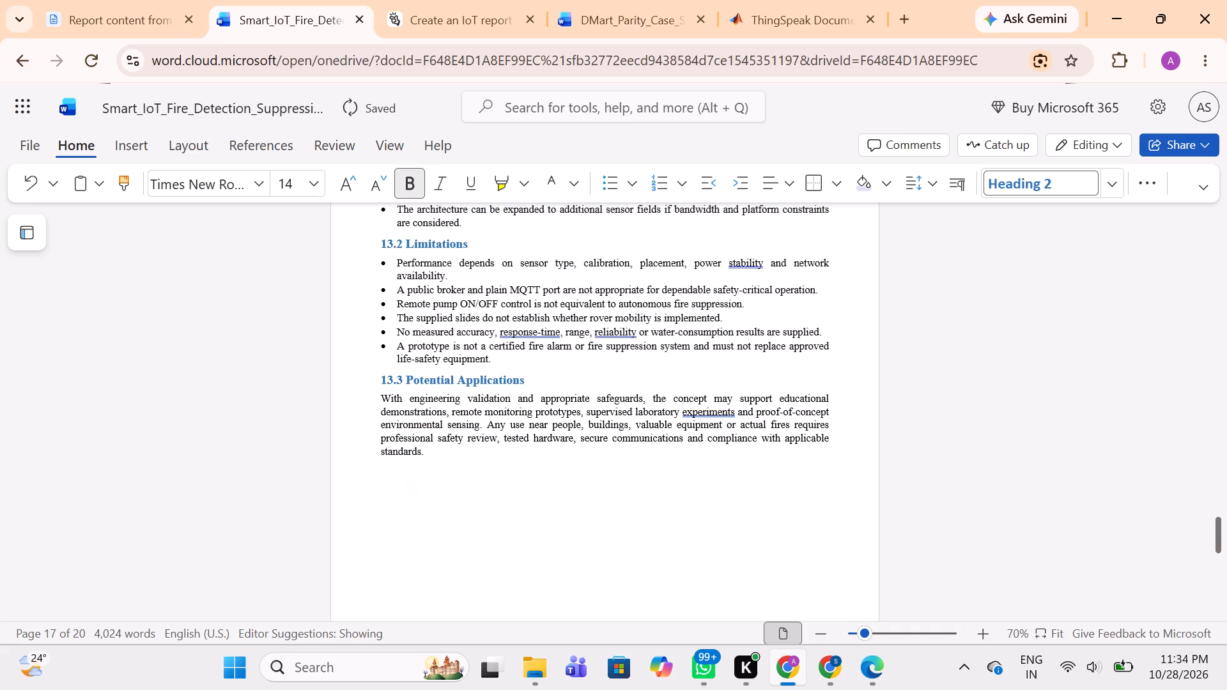
scroll(392, 483, down, 4)
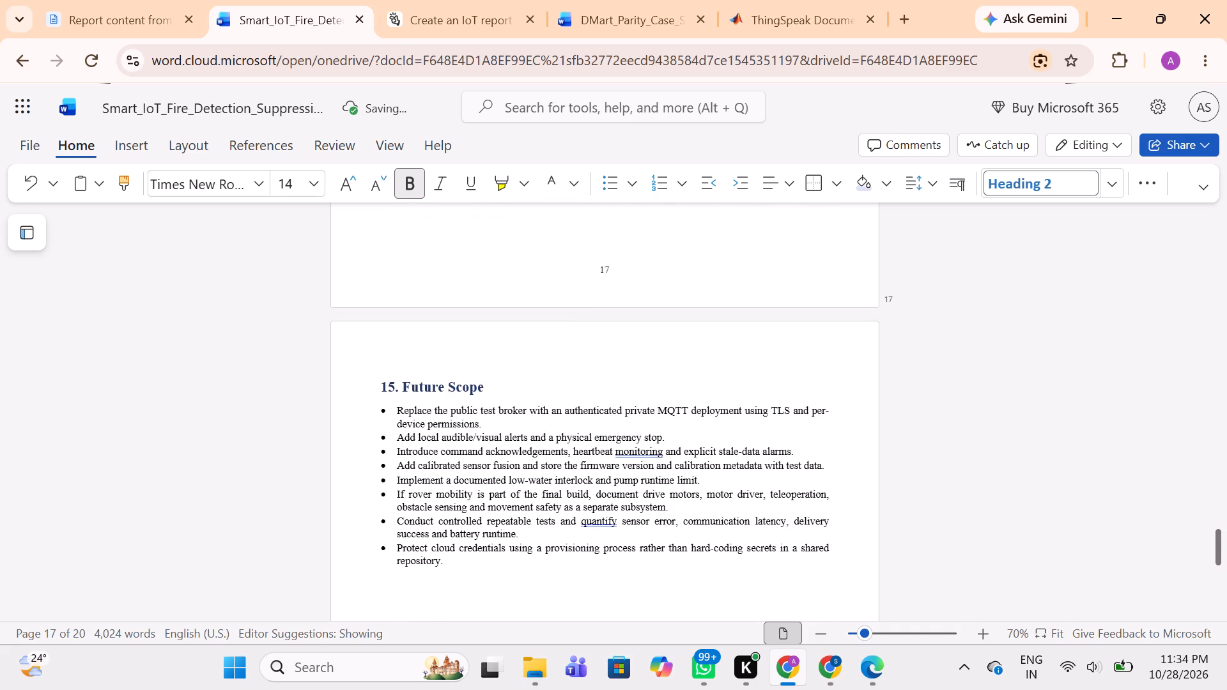
click(394, 389)
key(BackSpace)
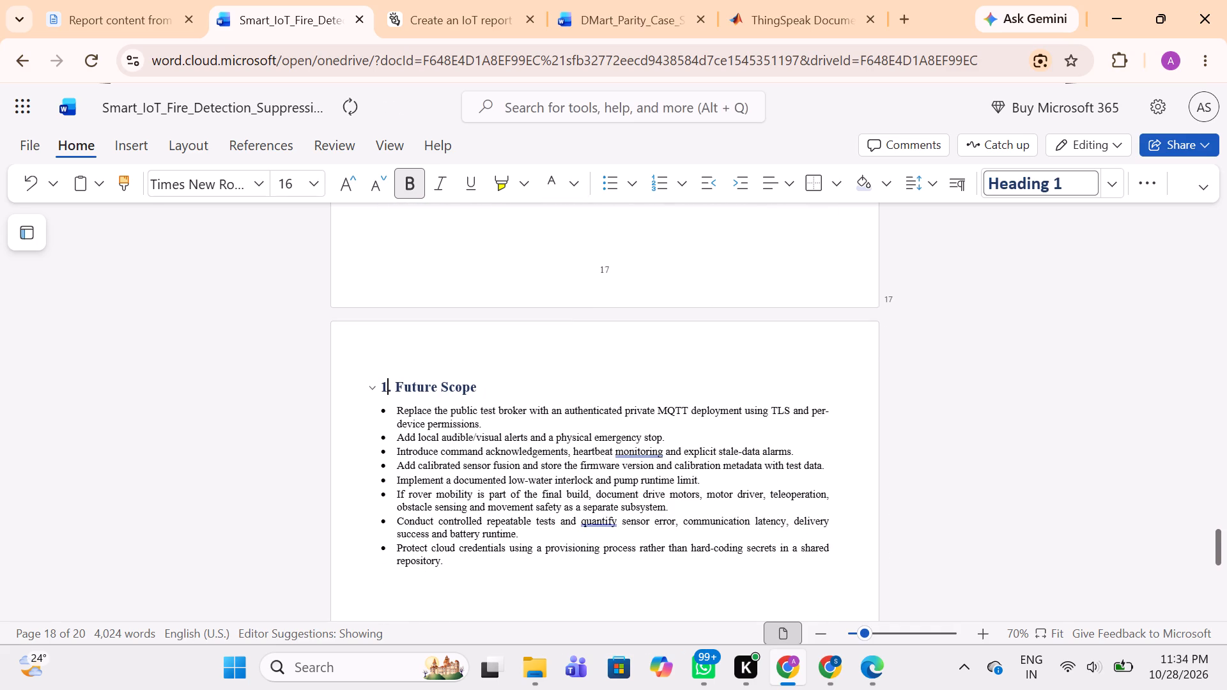
key(4)
Renumber the Conclusion section heading as 15.
scroll(394, 389, down, 7)
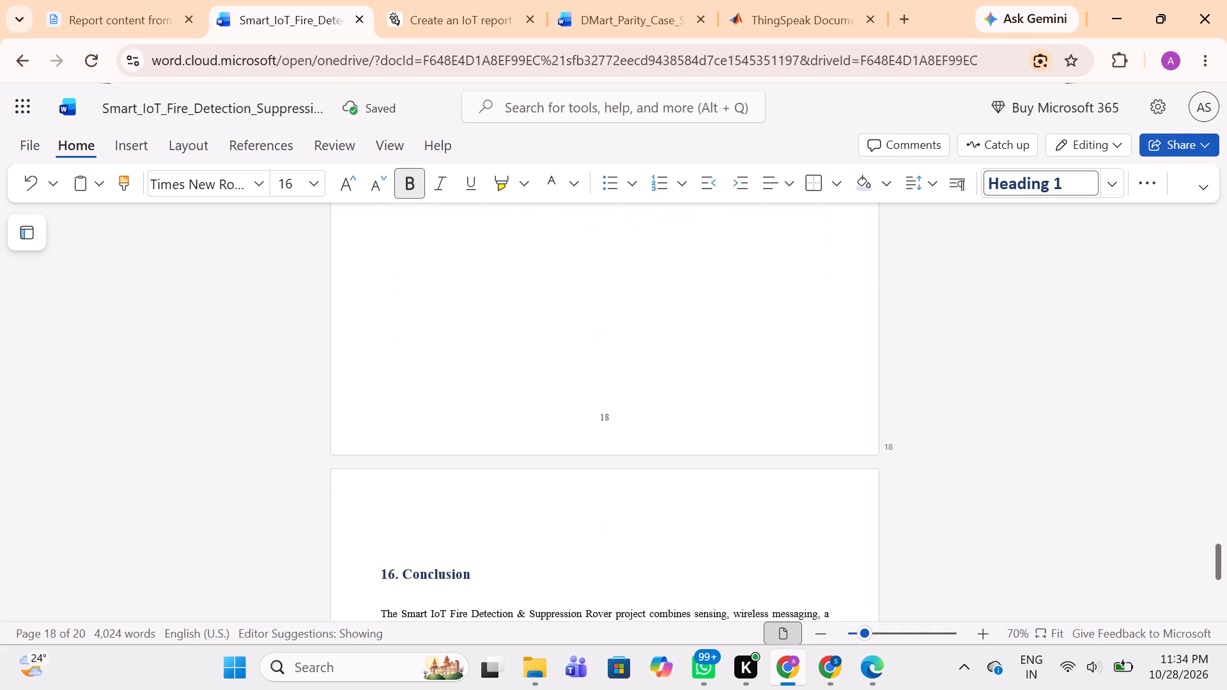
scroll(394, 389, down, 1)
click(392, 428)
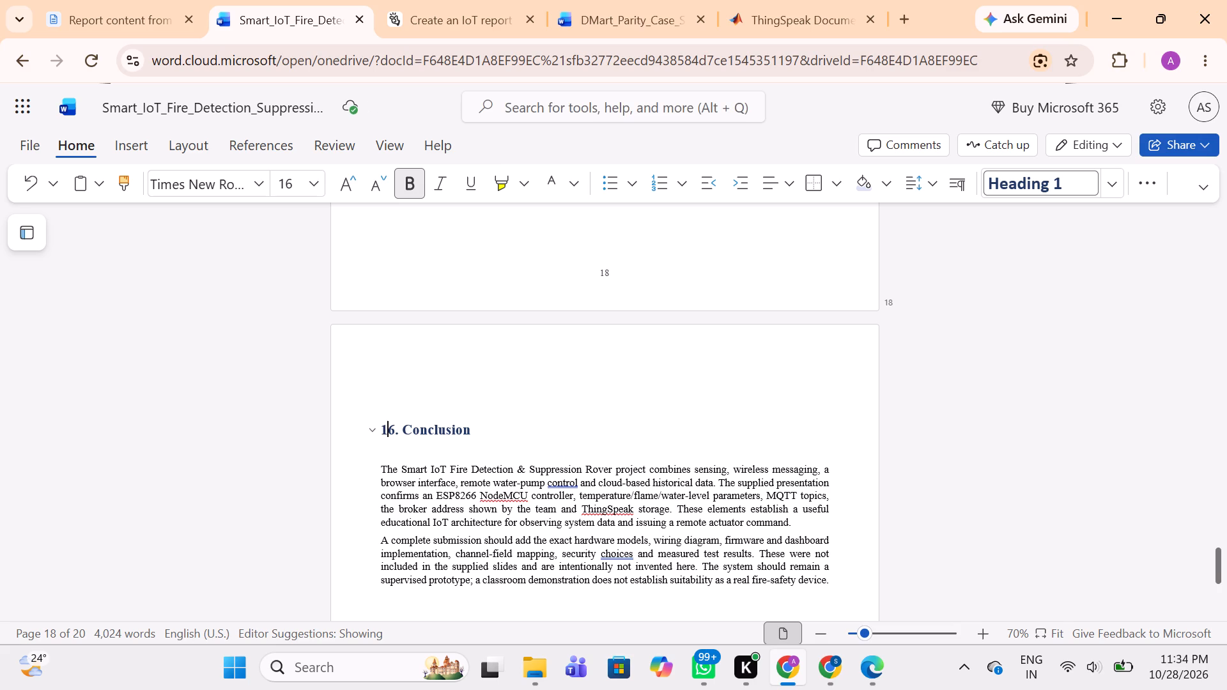
key(Right)
key(BackSpace)
key(5)
Renumber the References section heading on the last page as 16.
scroll(392, 428, down, 1)
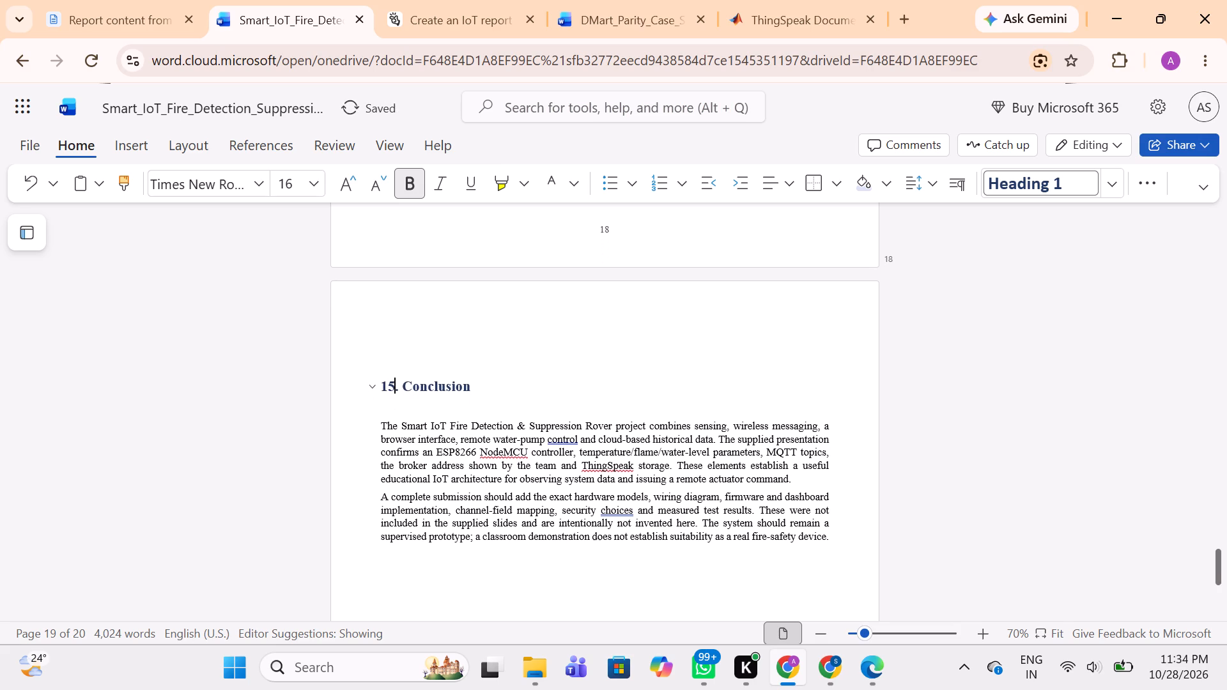
scroll(392, 428, down, 2)
click(428, 420)
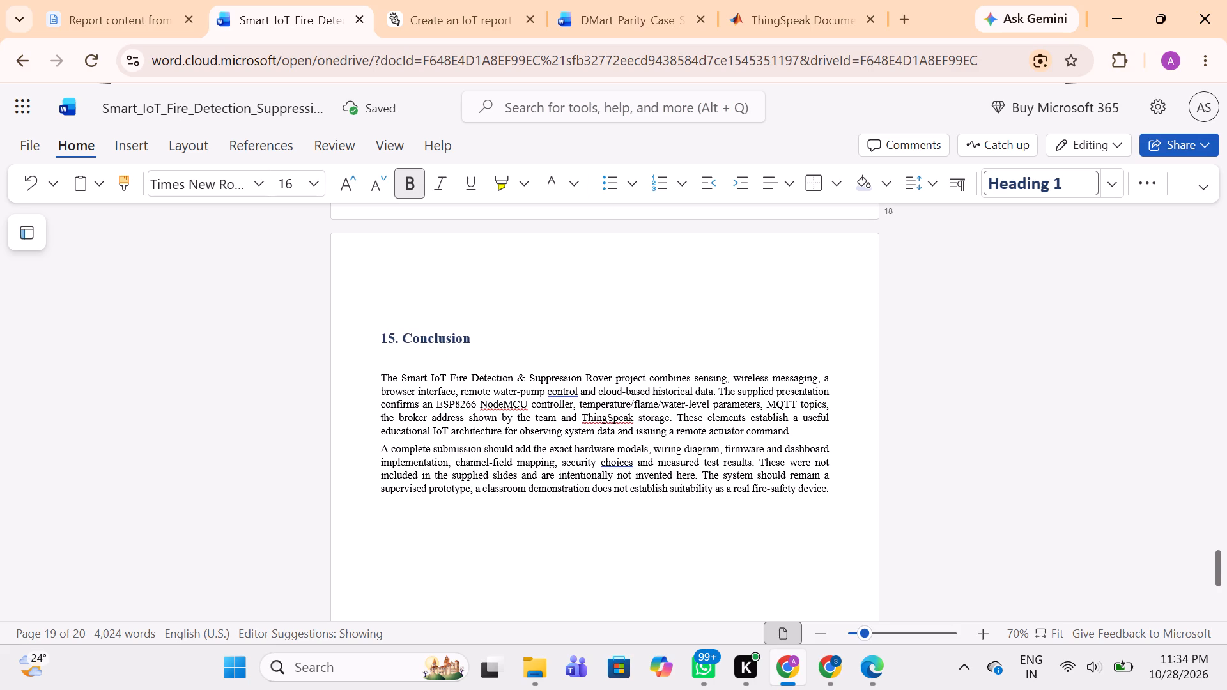
scroll(428, 420, down, 5)
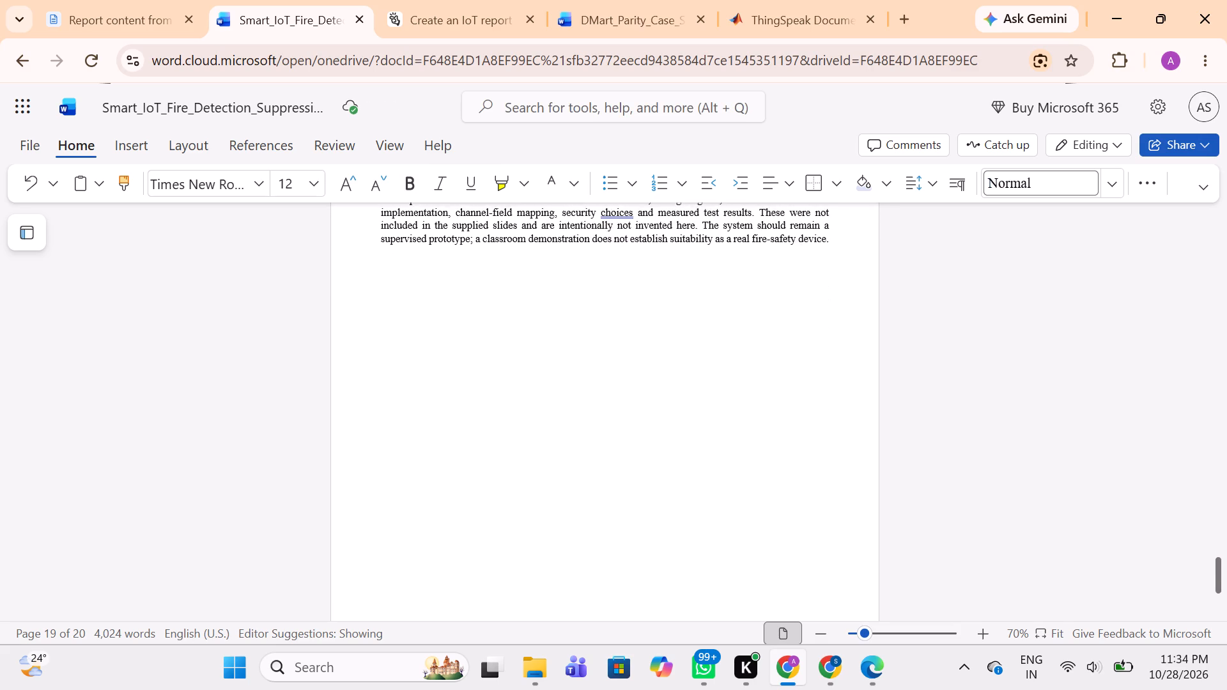
scroll(438, 379, down, 3)
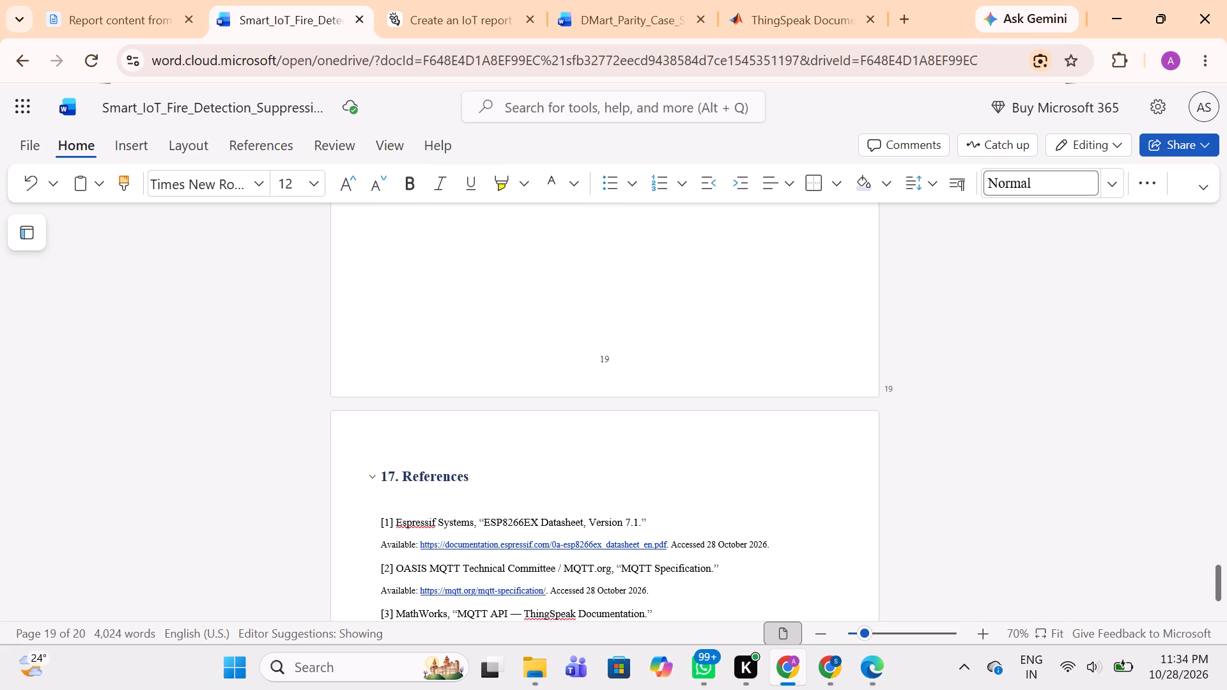
click(396, 478)
key(BackSpace)
key(6)
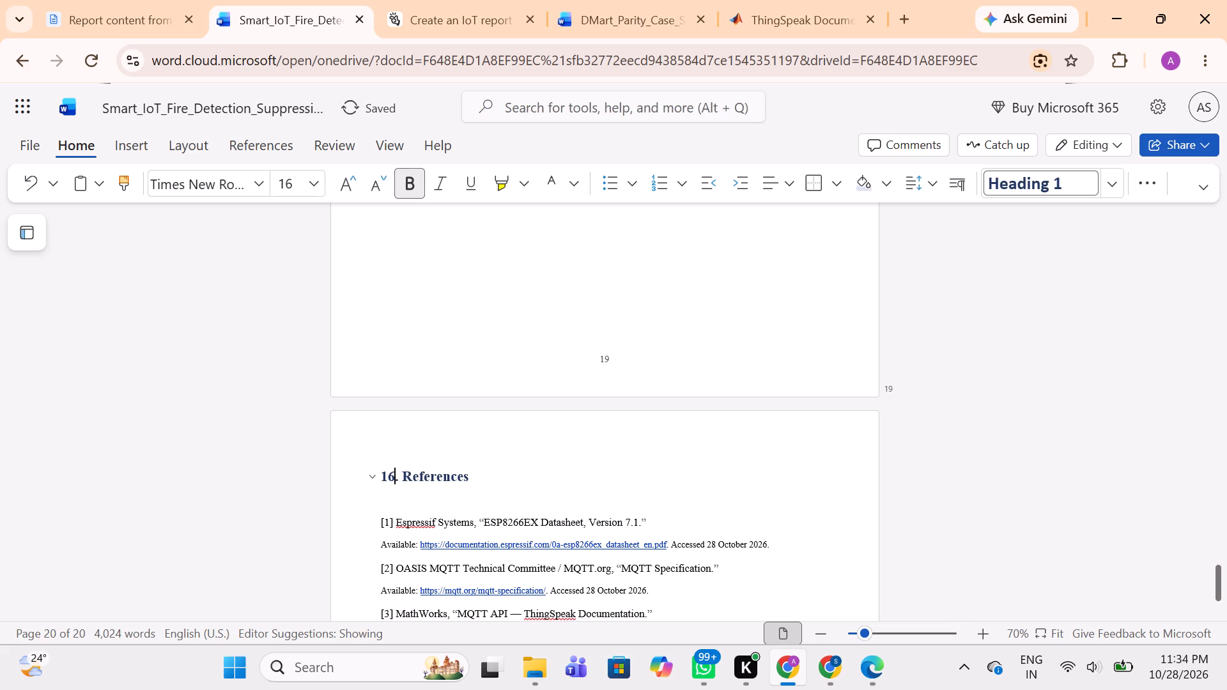
In the index table, number the References entry as 16 and set its page number to 20.
scroll(396, 478, up, 1)
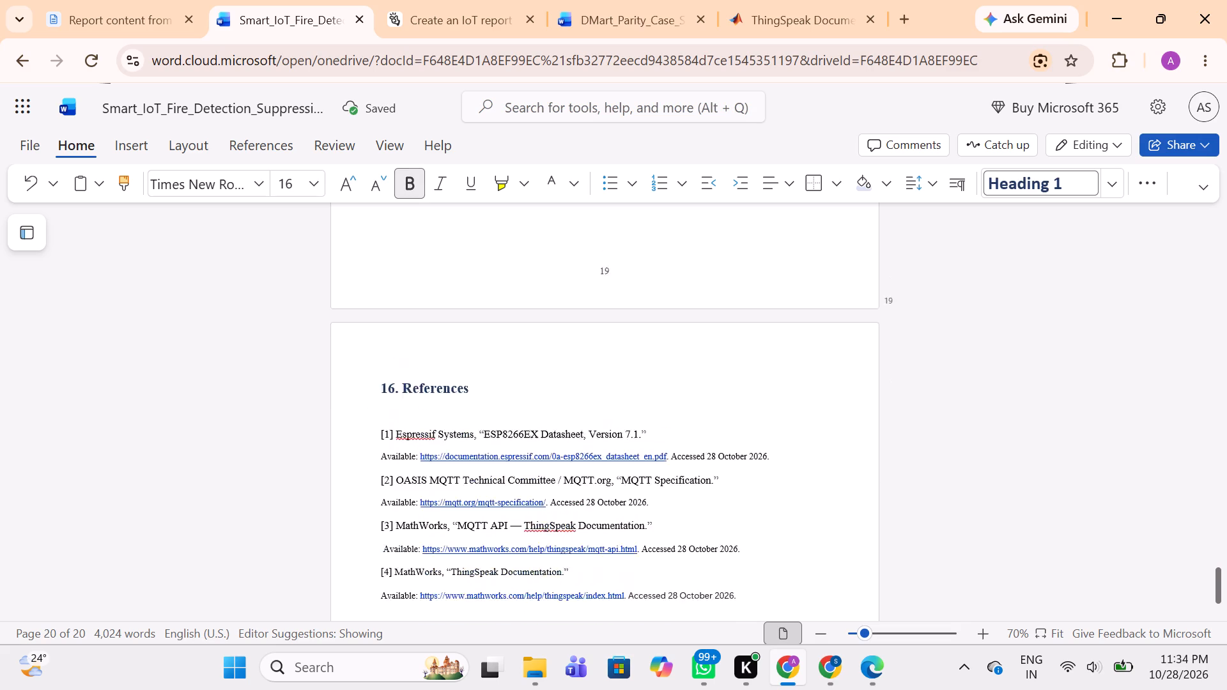
scroll(396, 478, up, 1)
scroll(396, 478, down, 4)
scroll(396, 478, right, 1)
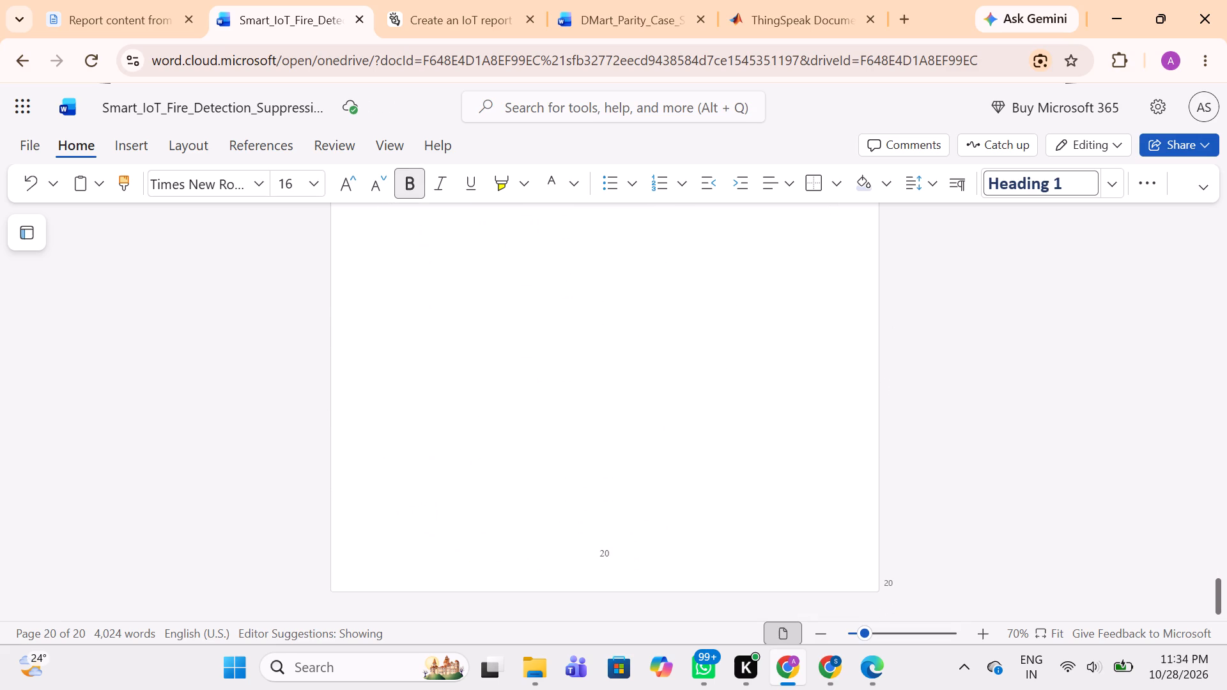
scroll(396, 478, right, 1)
scroll(396, 478, up, 20)
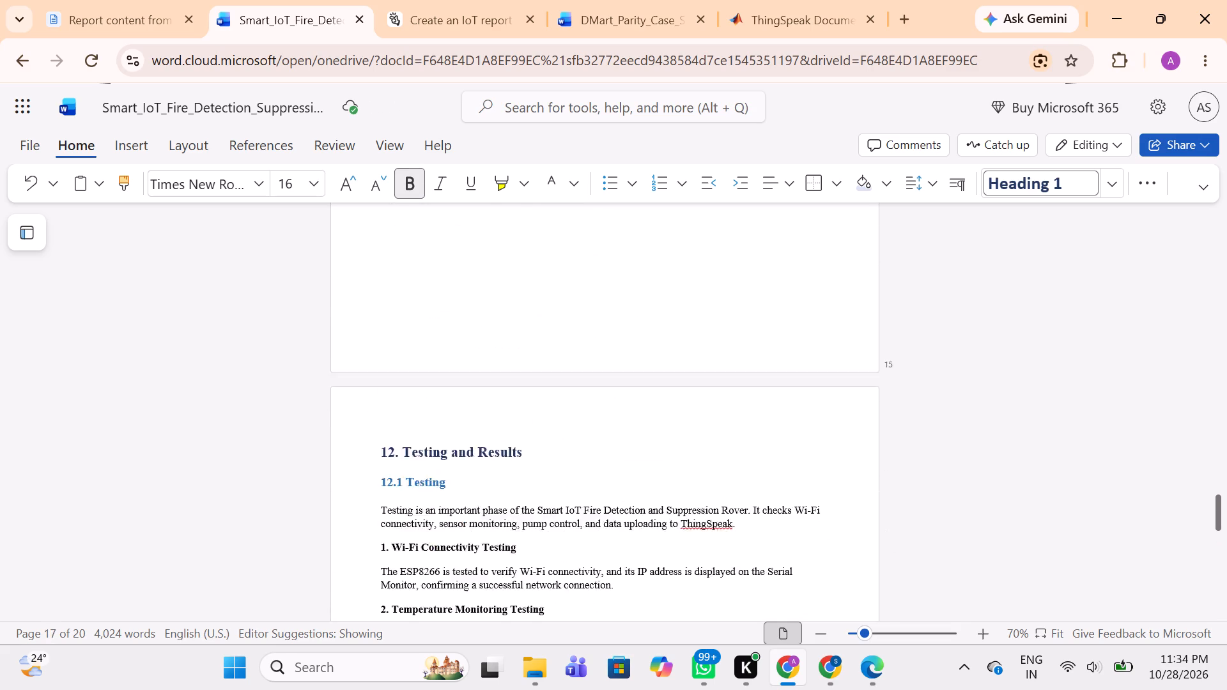
scroll(396, 478, up, 20)
scroll(396, 478, up, 8)
scroll(396, 478, down, 4)
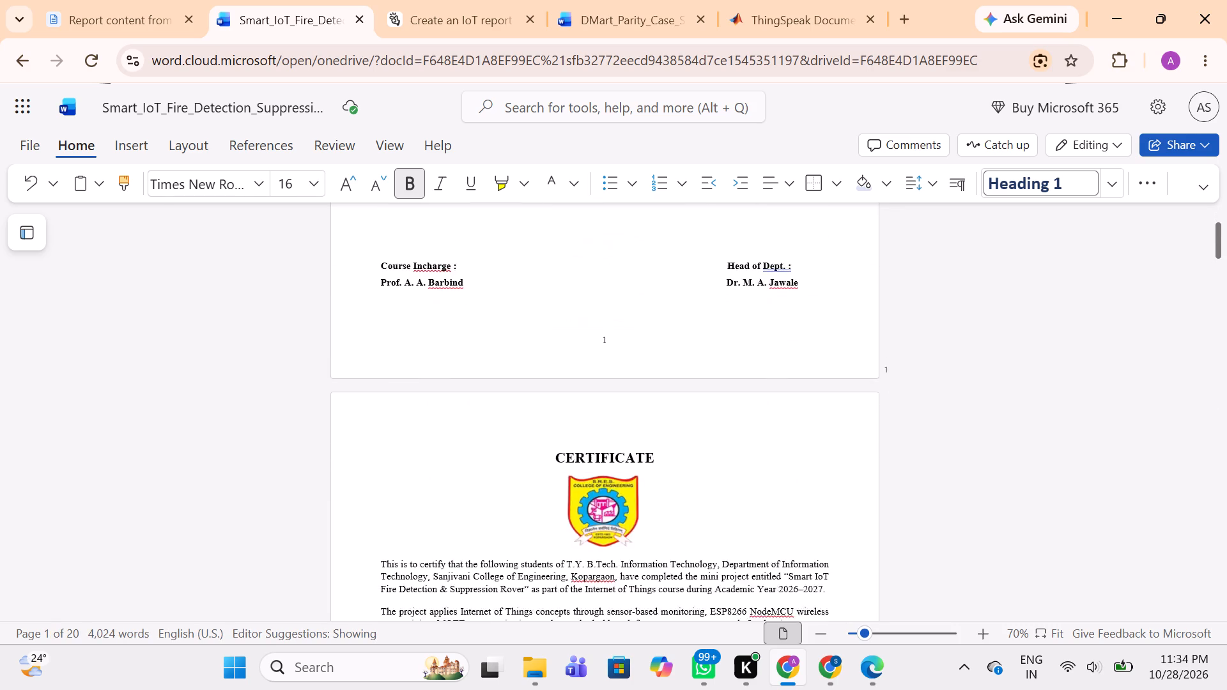
scroll(396, 478, down, 7)
scroll(396, 478, up, 1)
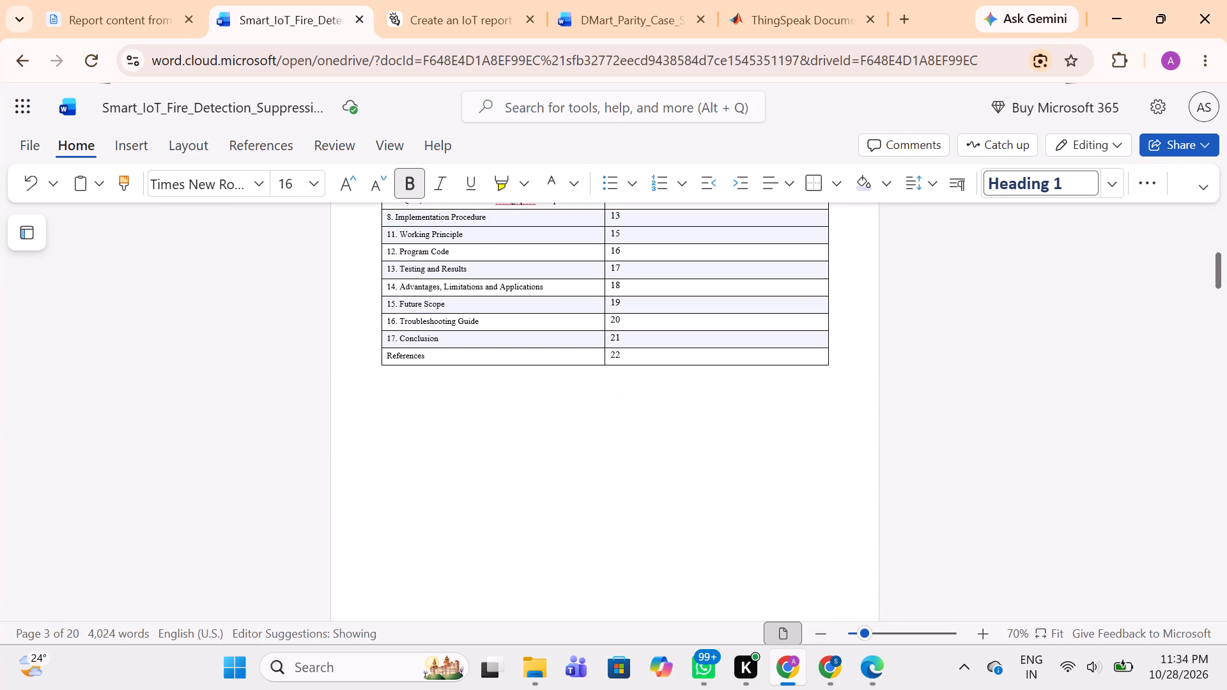
click(389, 354)
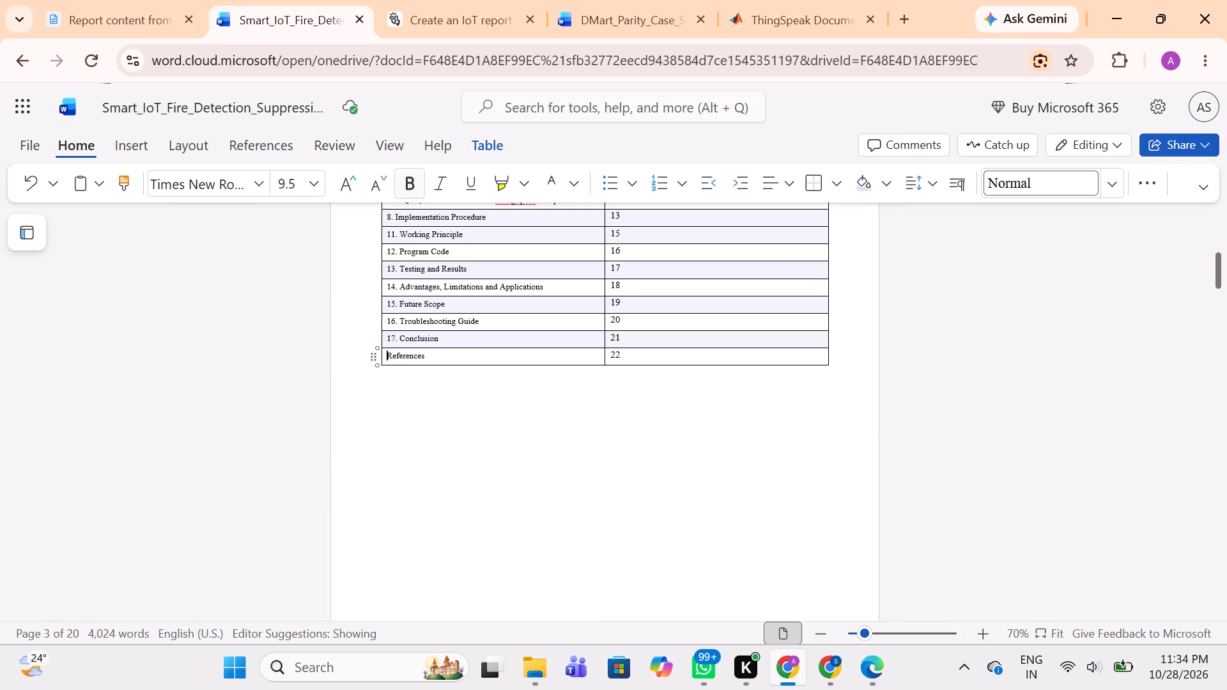
key(1)
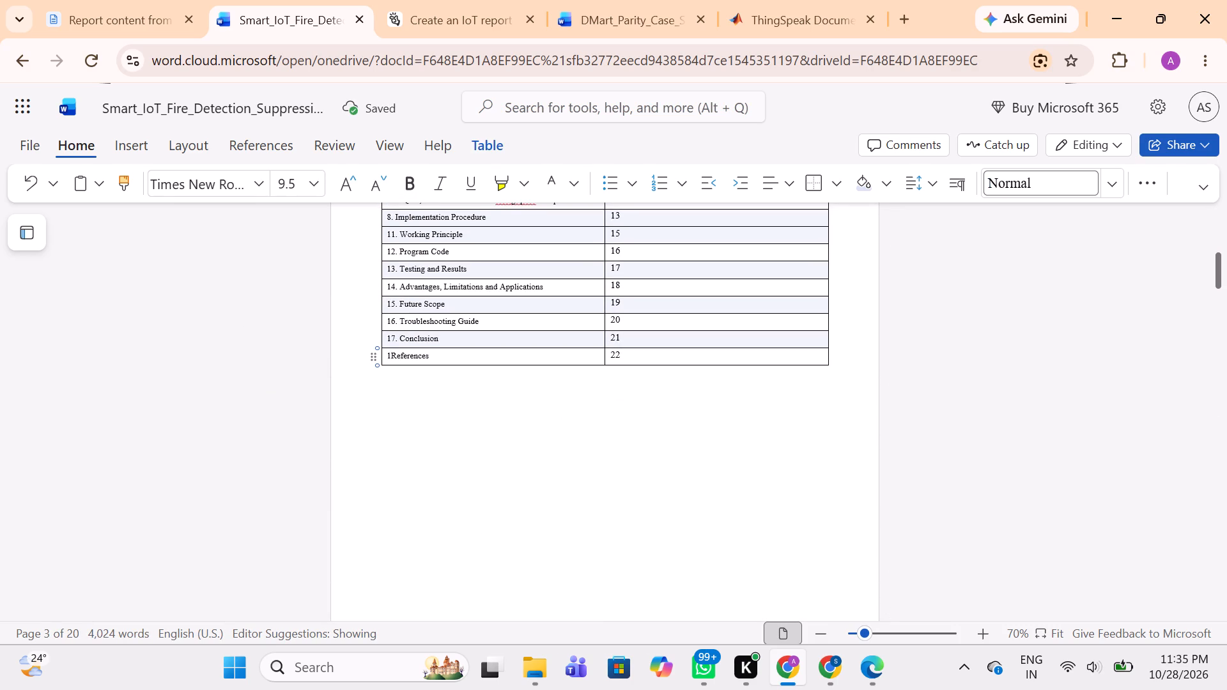
key(6)
key(period)
key(space)
click(634, 358)
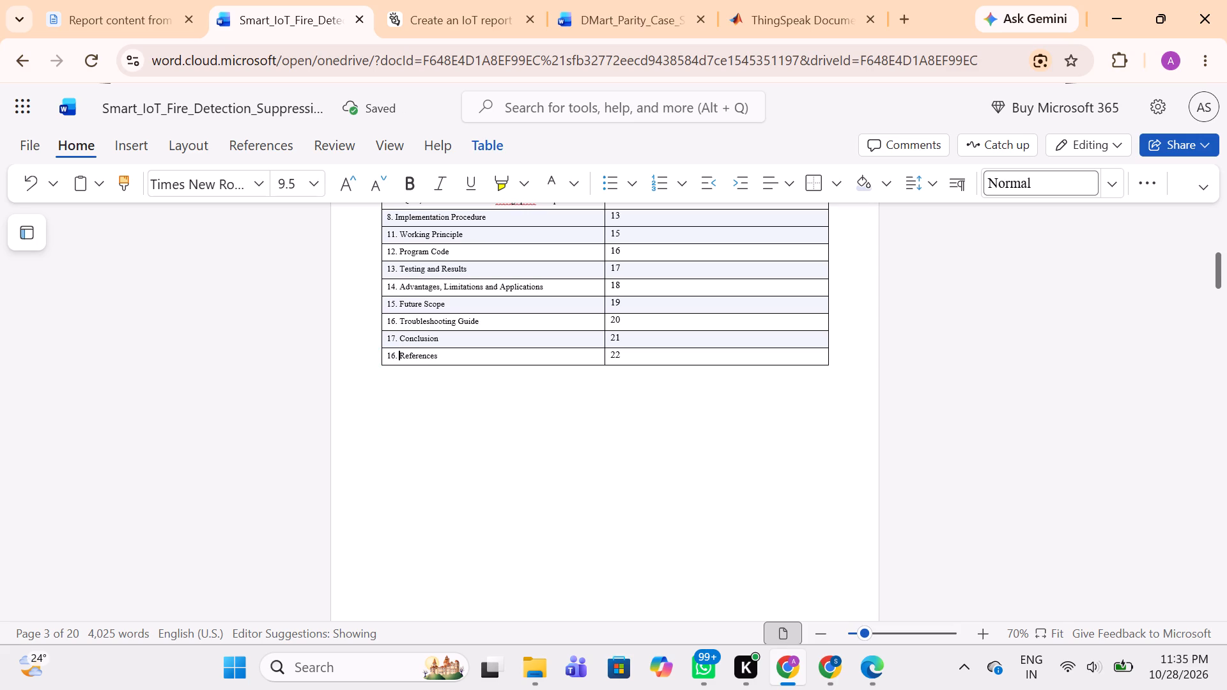
key(BackSpace)
key(0)
Renumber the Conclusion entry in the index table as 15.
click(392, 336)
key(Right)
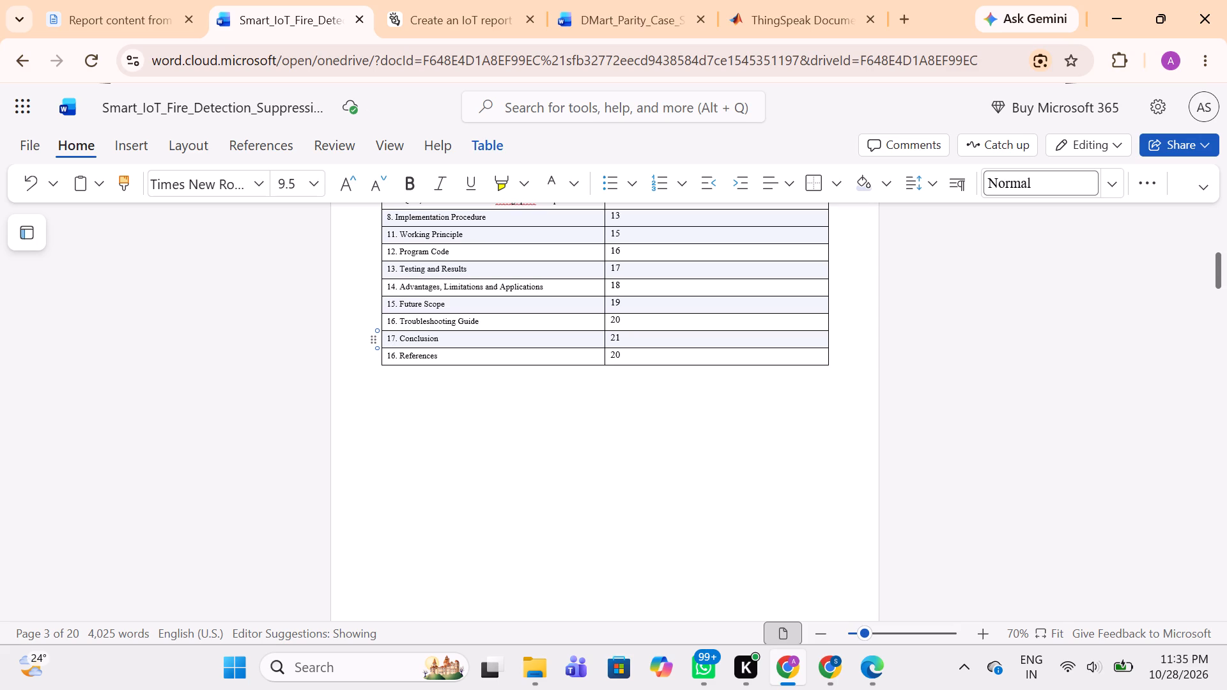
key(BackSpace)
key(5)
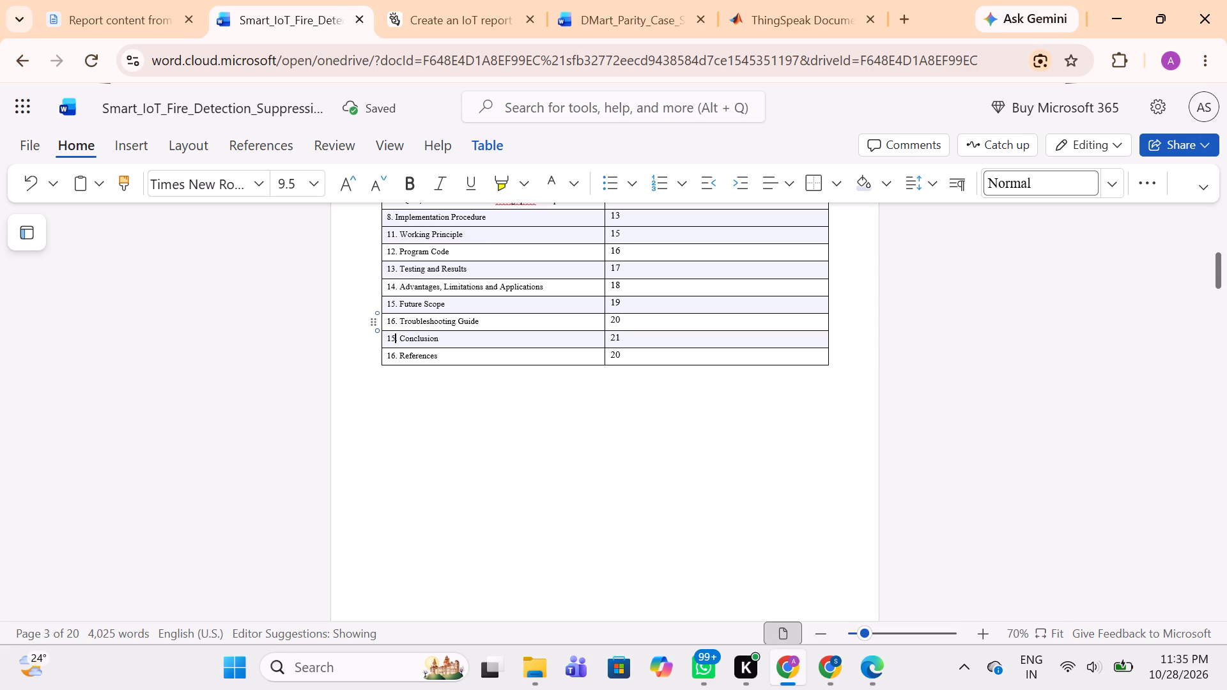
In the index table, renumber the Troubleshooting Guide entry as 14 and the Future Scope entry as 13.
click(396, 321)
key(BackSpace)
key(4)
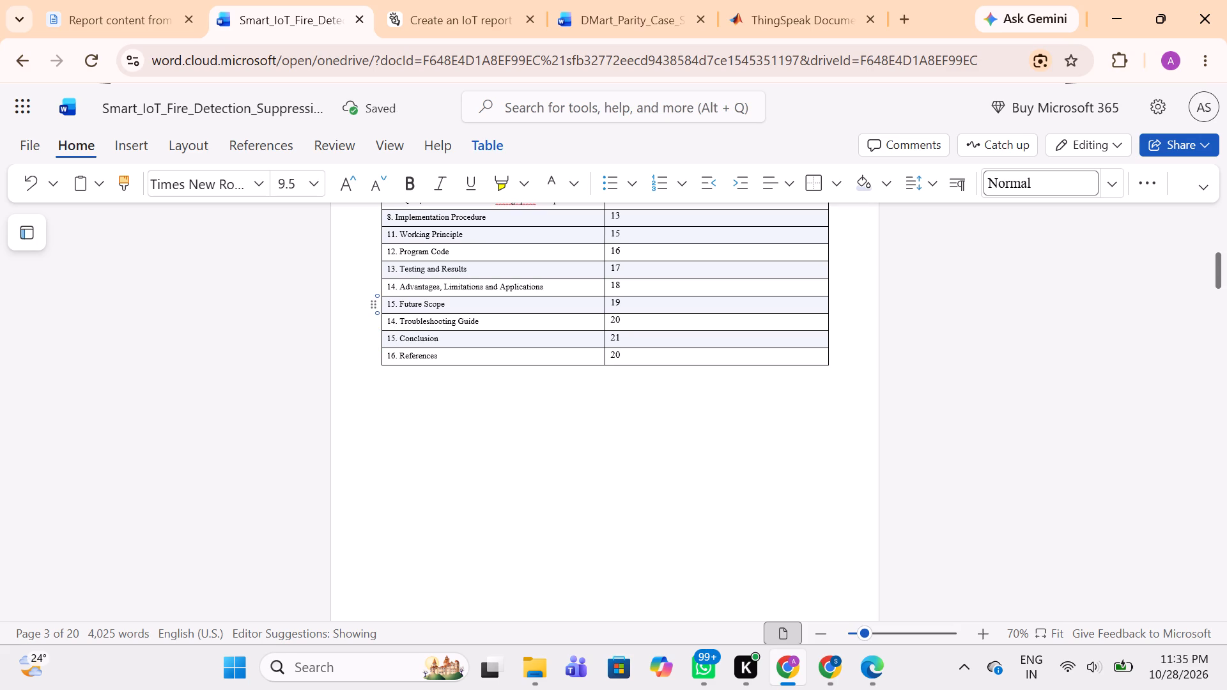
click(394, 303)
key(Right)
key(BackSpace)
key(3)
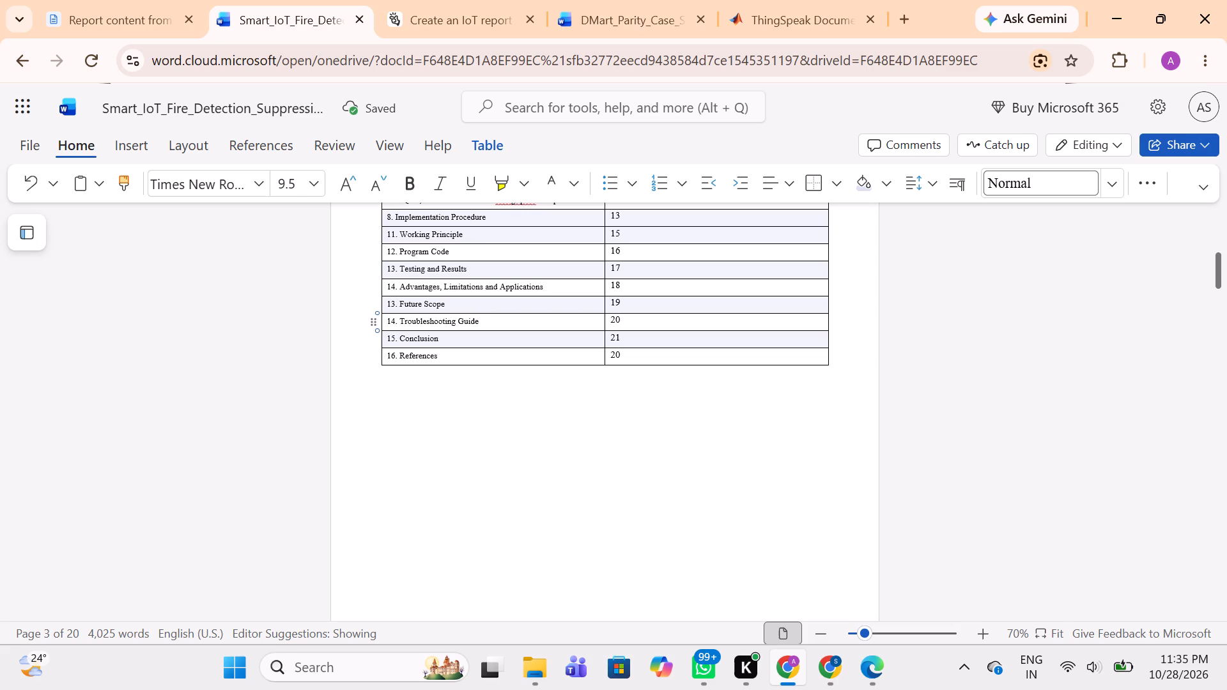
Delete the Troubleshooting Guide row from the index table.
click(373, 329)
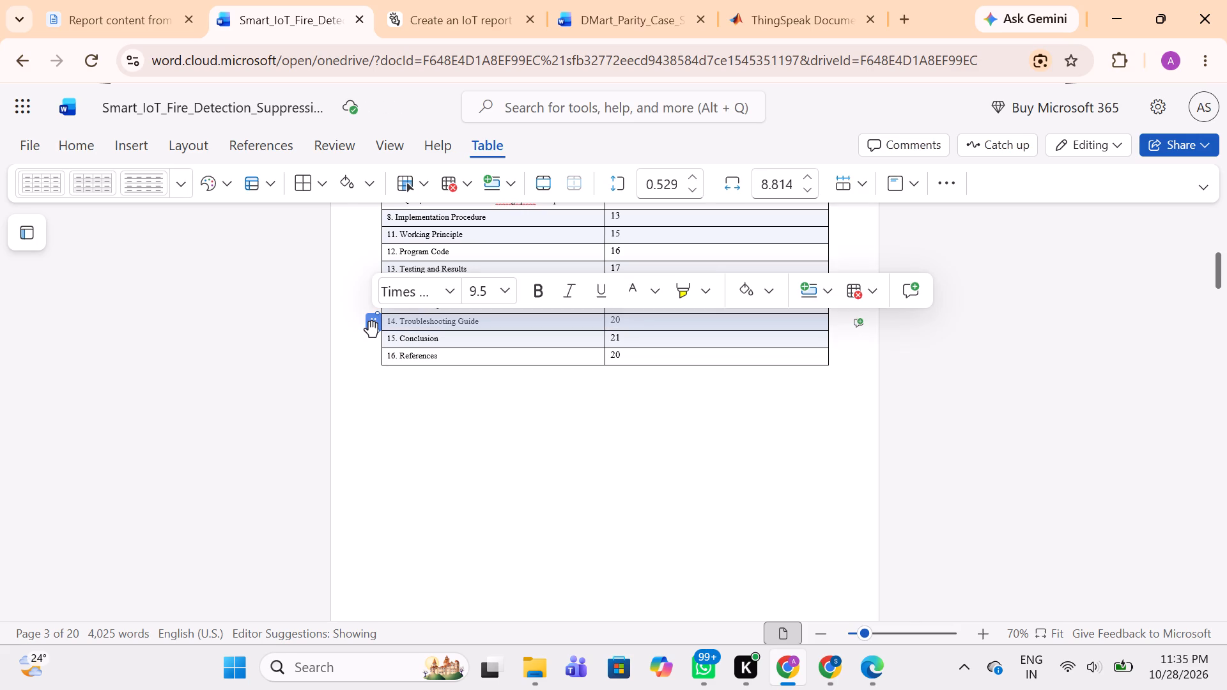
click(871, 290)
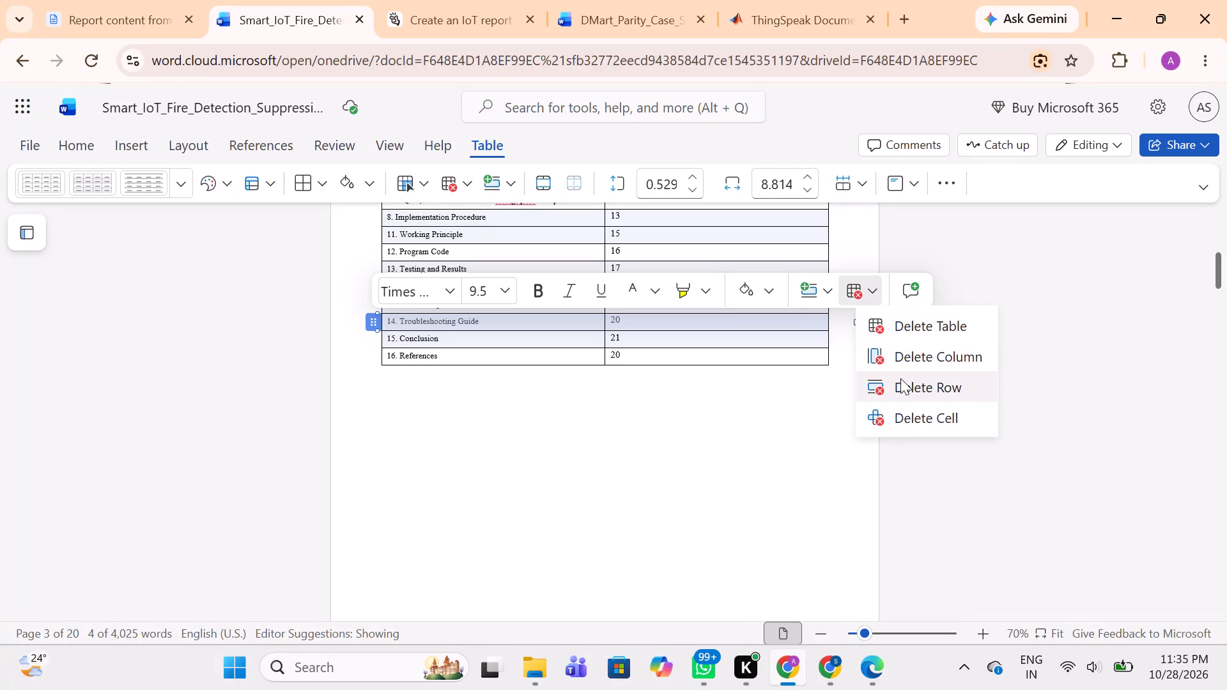
click(900, 384)
click(543, 315)
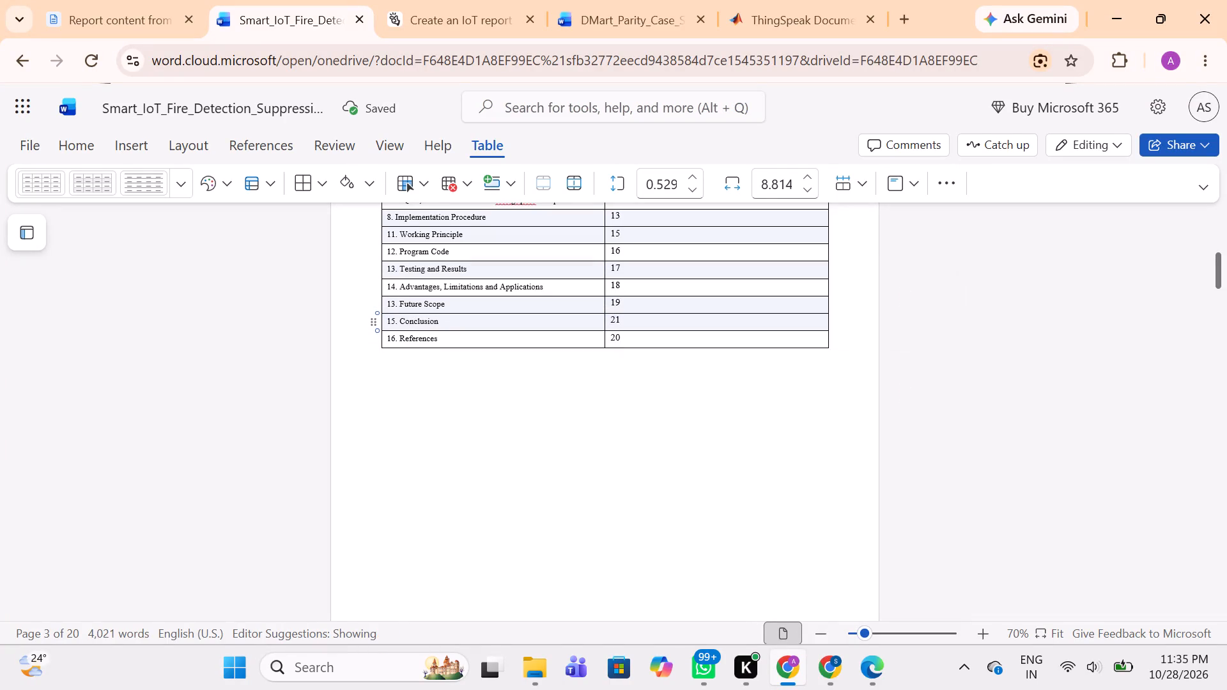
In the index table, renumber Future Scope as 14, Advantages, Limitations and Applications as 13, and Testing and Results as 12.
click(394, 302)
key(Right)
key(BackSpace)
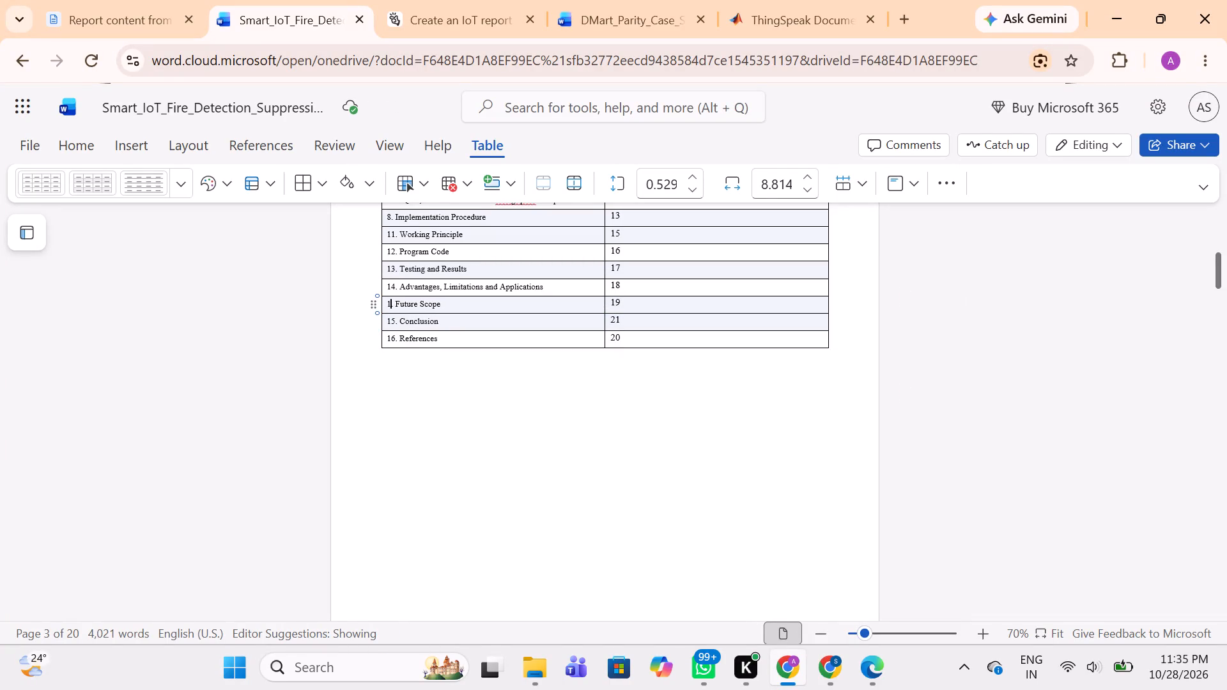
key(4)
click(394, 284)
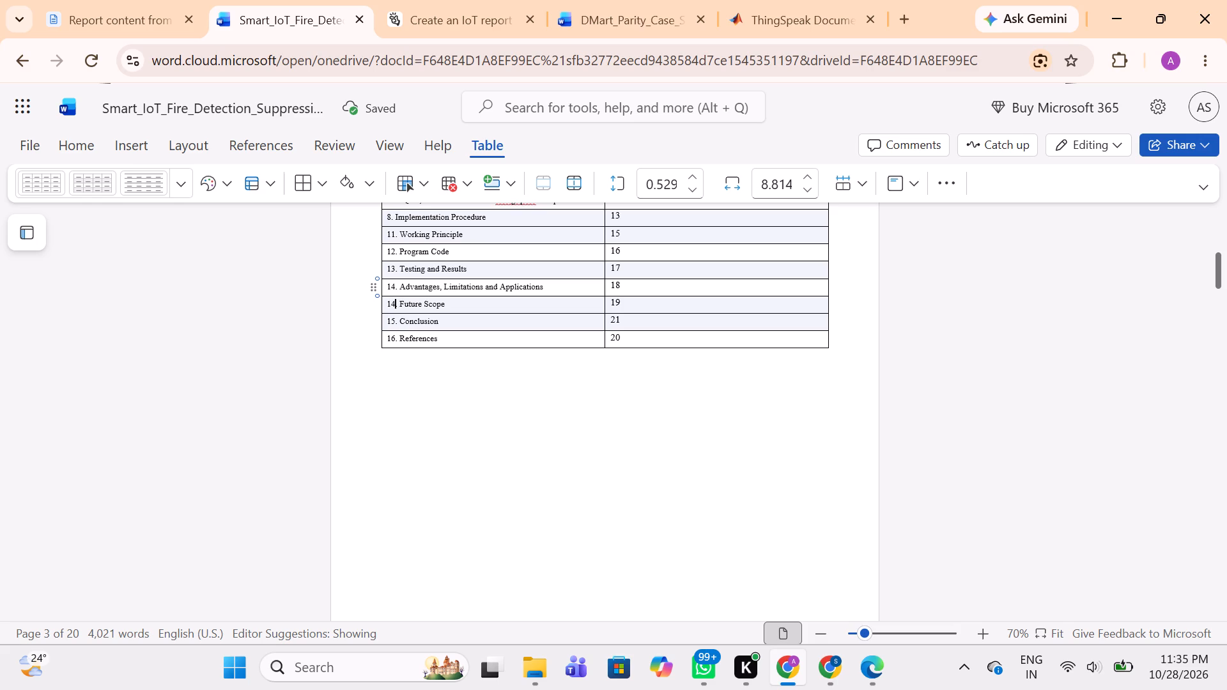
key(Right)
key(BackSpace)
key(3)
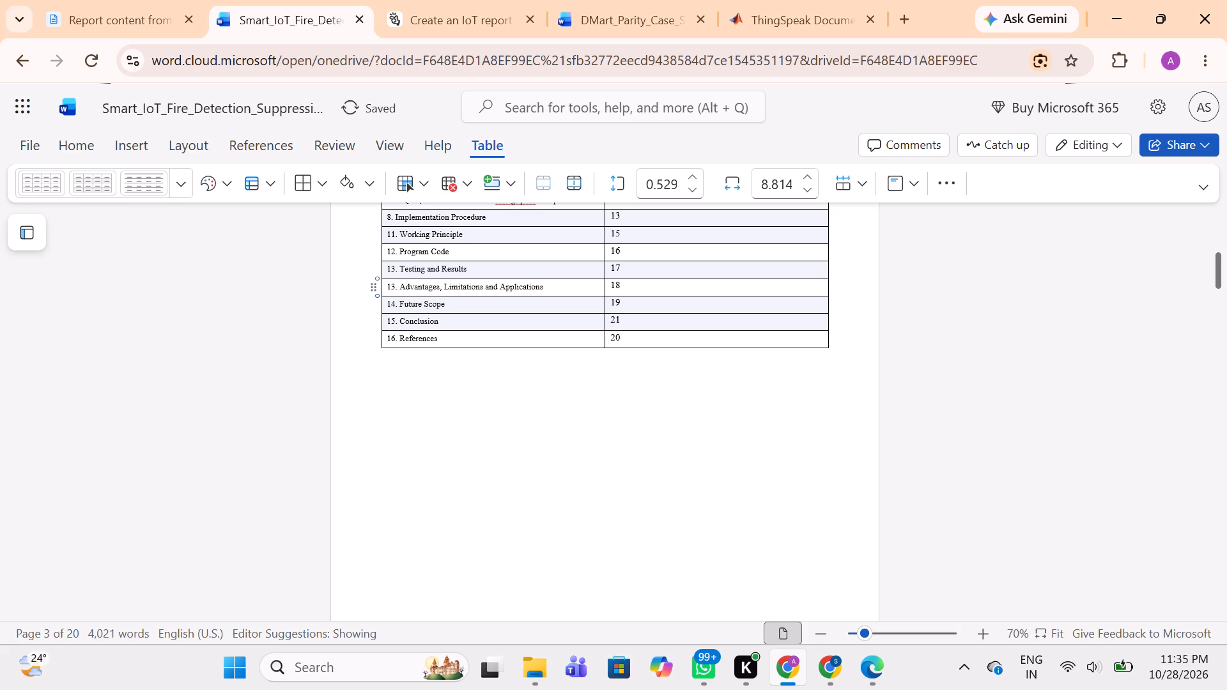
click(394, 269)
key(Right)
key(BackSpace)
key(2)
In the index table, renumber the Working Principle entry as 9 and the Program Code entry as 10.
scroll(478, 277, up, 2)
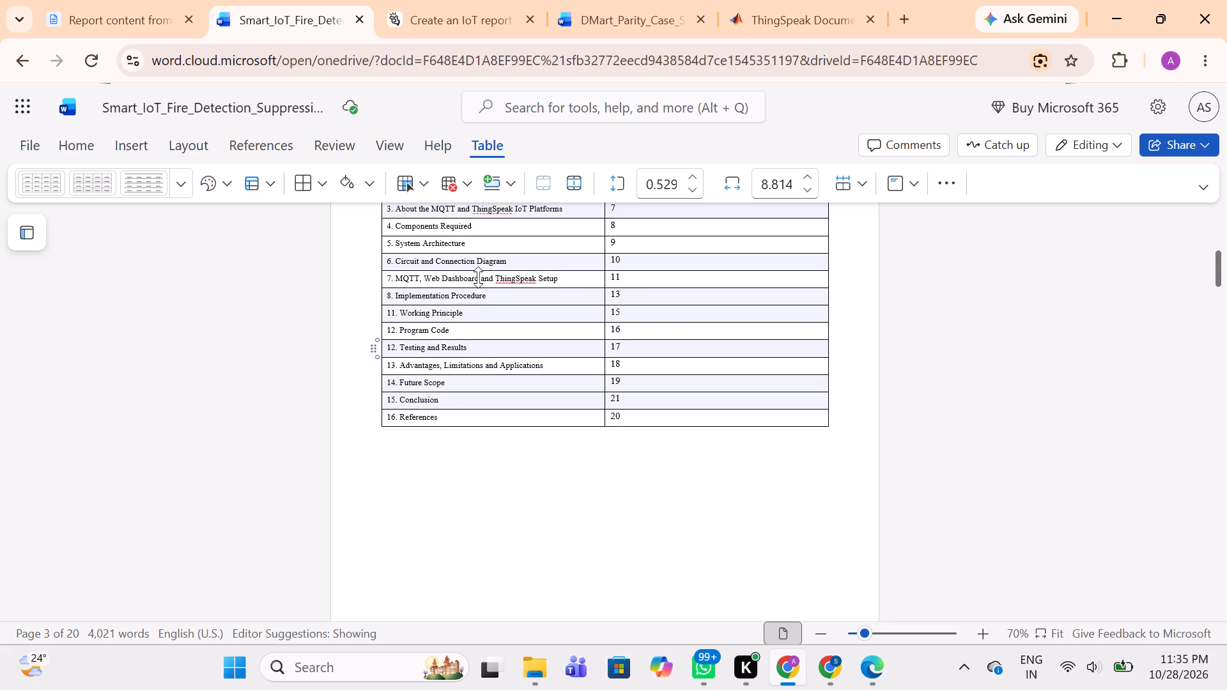
click(394, 312)
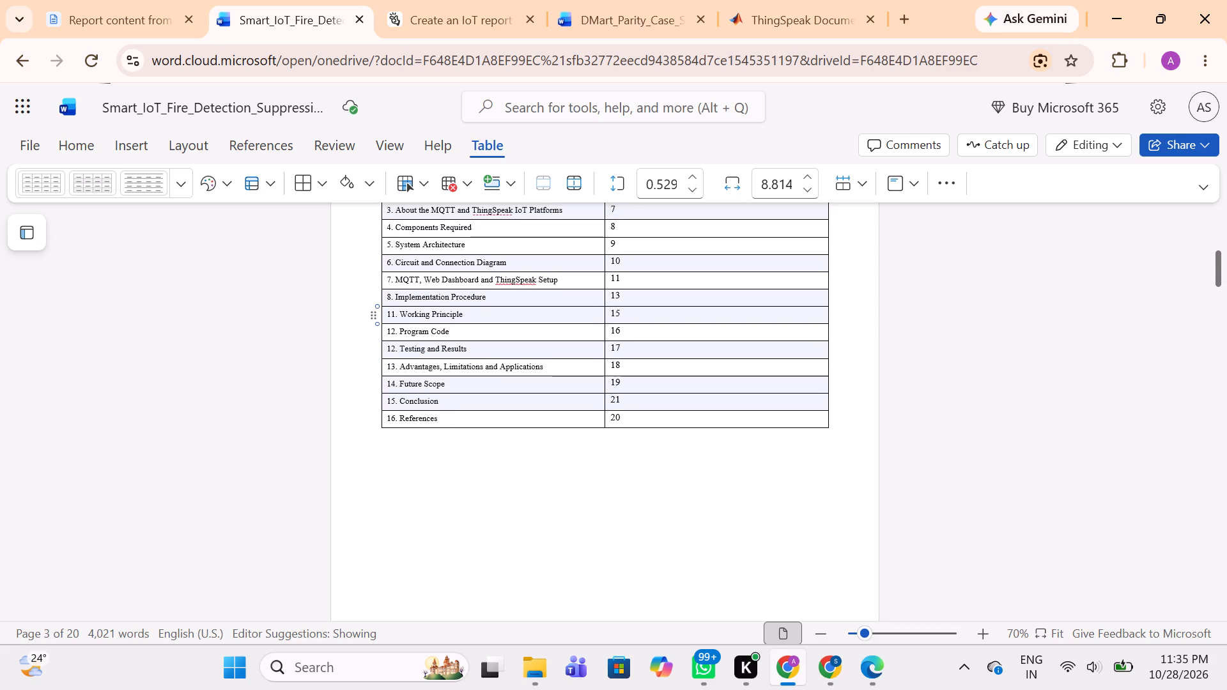
key(BackSpace)
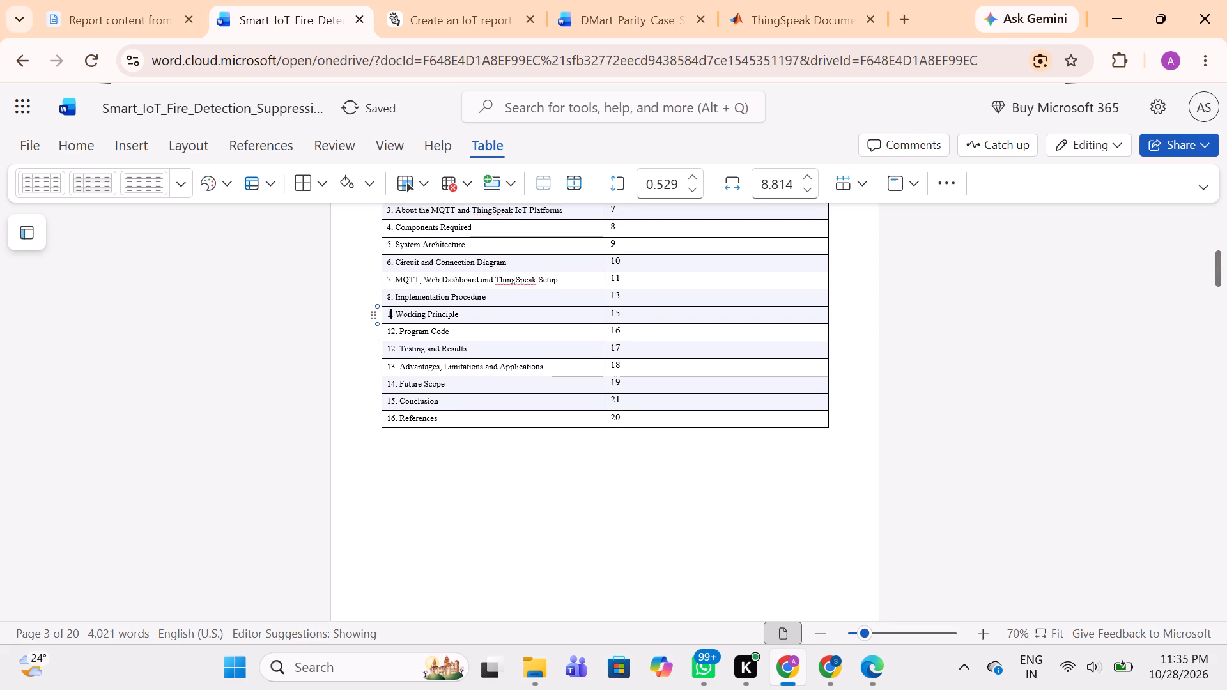
key(BackSpace)
key(9)
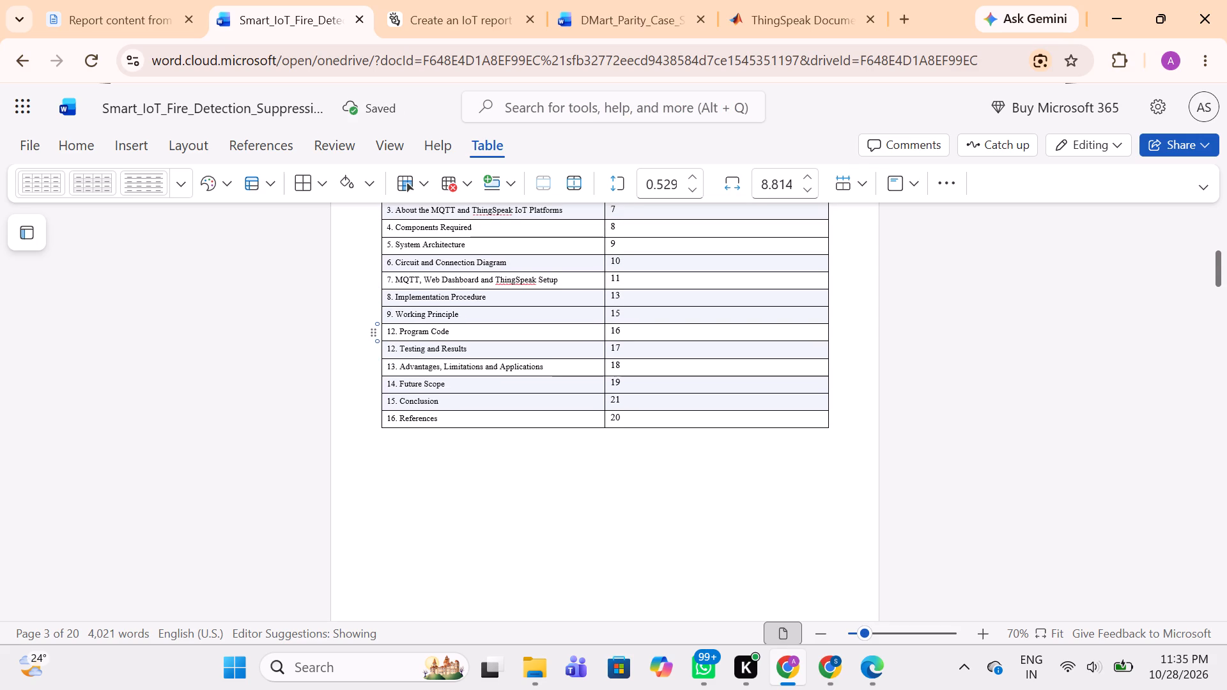
click(394, 331)
key(BackSpace)
key(0)
In the index table, renumber Testing and Results as 11, Advantages, Limitations and Applications as 12, and Future Scope as 13.
click(394, 352)
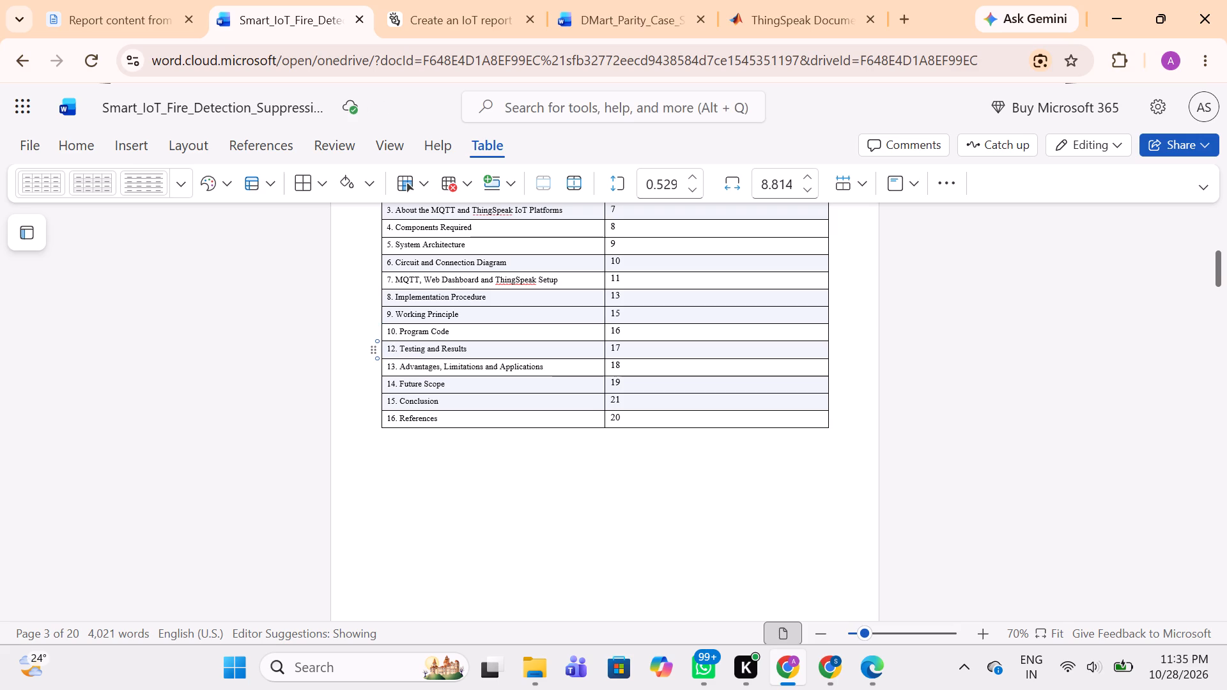
key(BackSpace)
key(1)
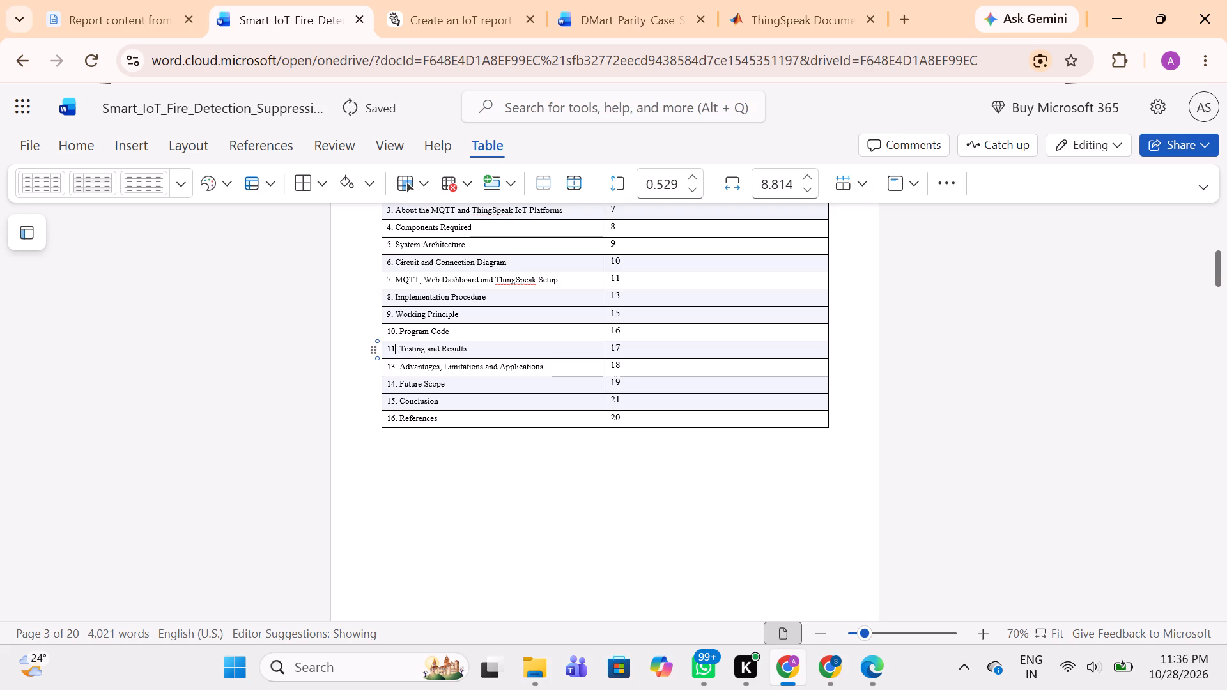
click(393, 367)
key(Right)
key(BackSpace)
key(2)
click(396, 383)
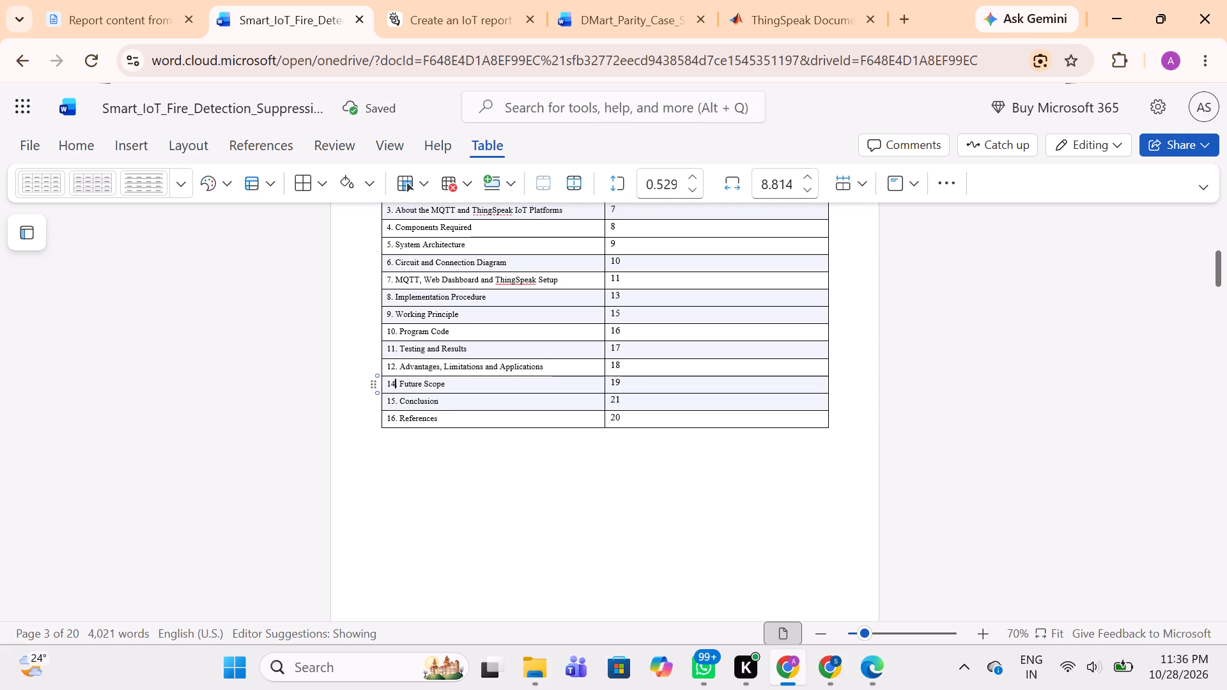
key(BackSpace)
key(3)
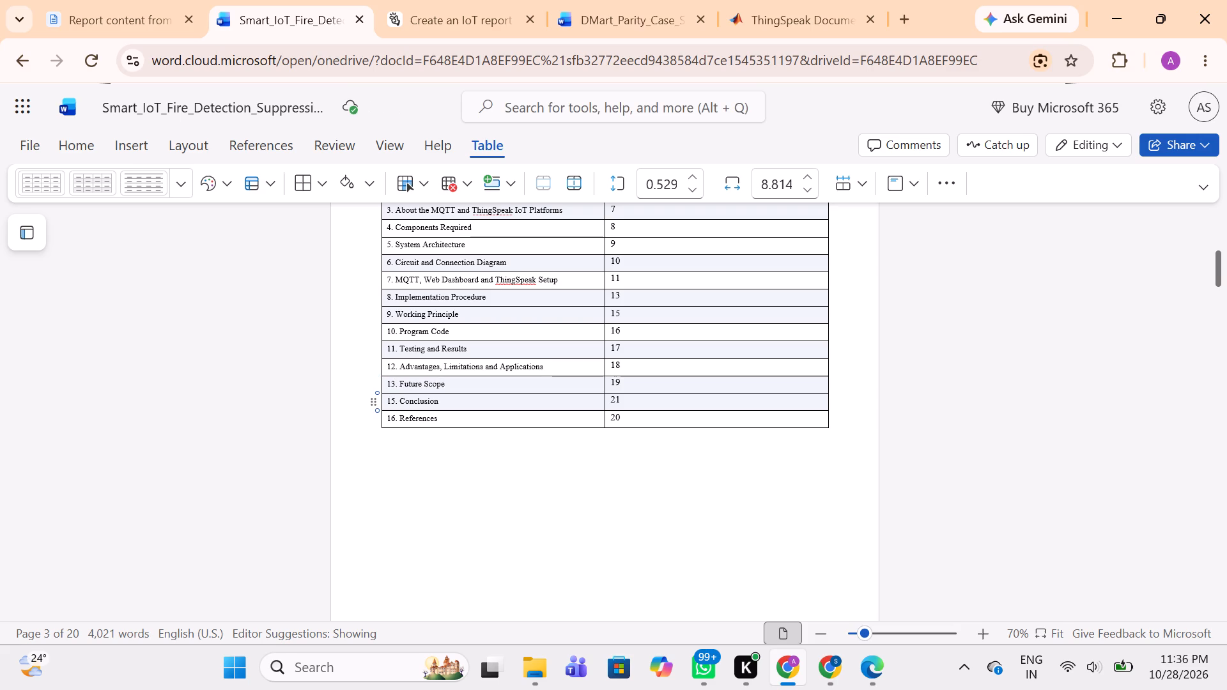
Compare the section heading numbers in the report body with the entries in the index table.
click(394, 399)
scroll(513, 482, down, 6)
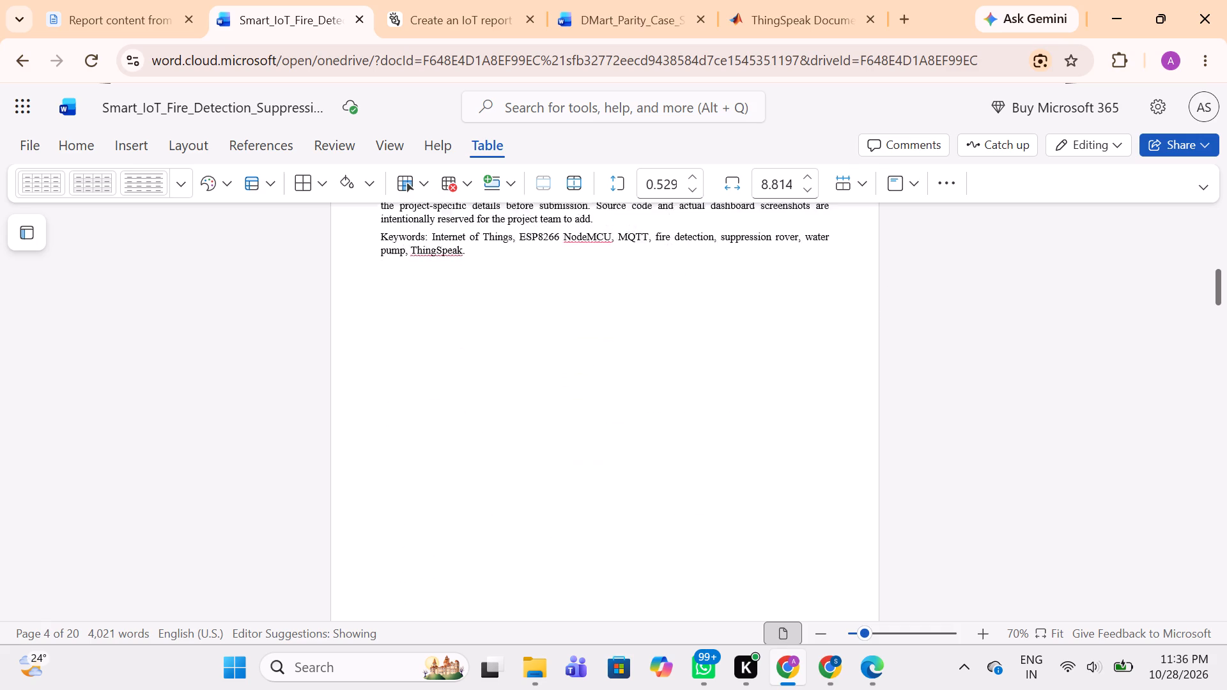
scroll(513, 482, down, 11)
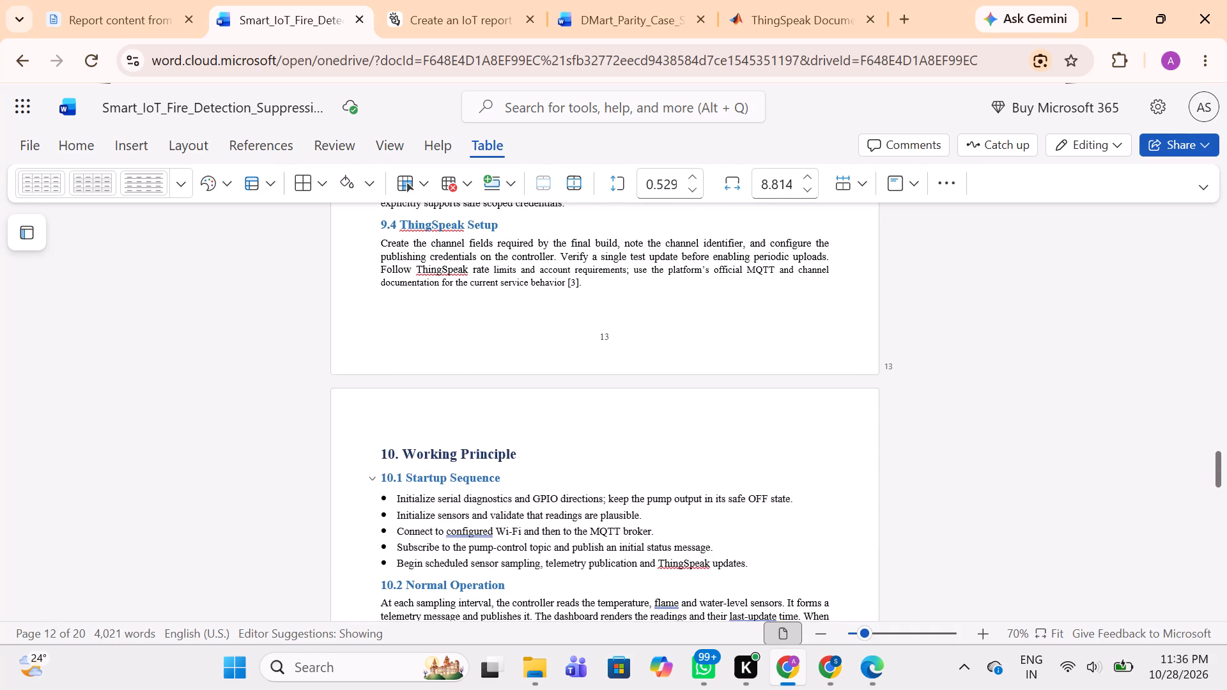
scroll(513, 482, up, 4)
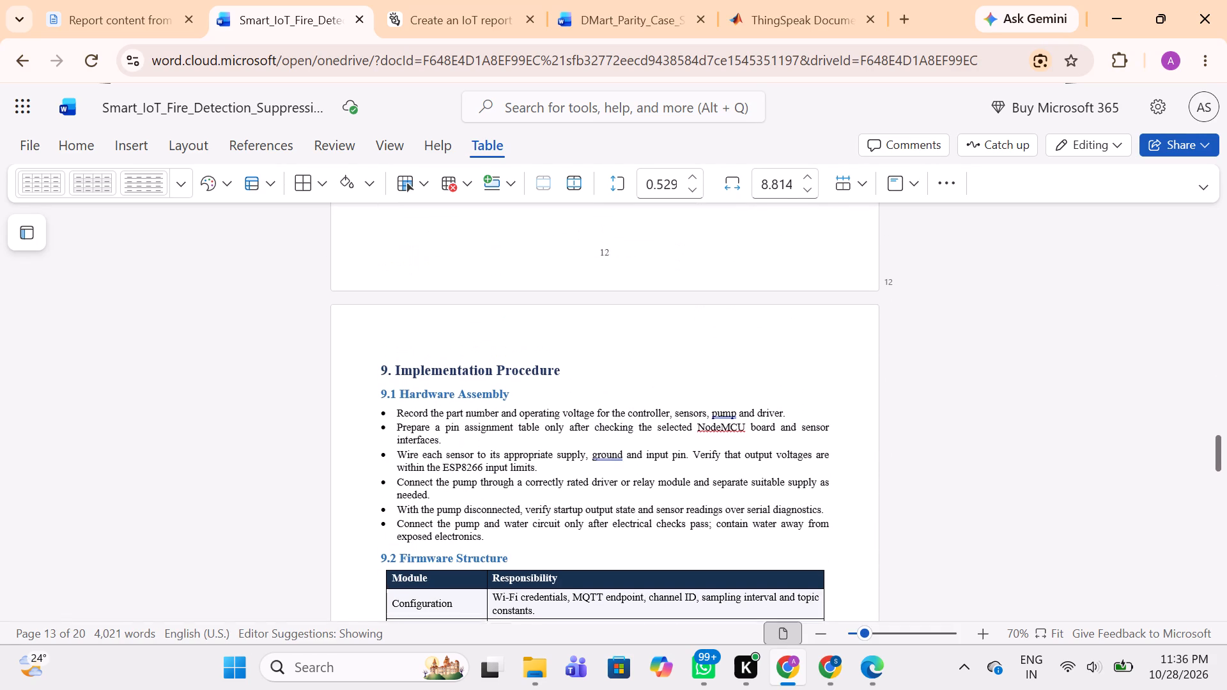
scroll(513, 482, up, 7)
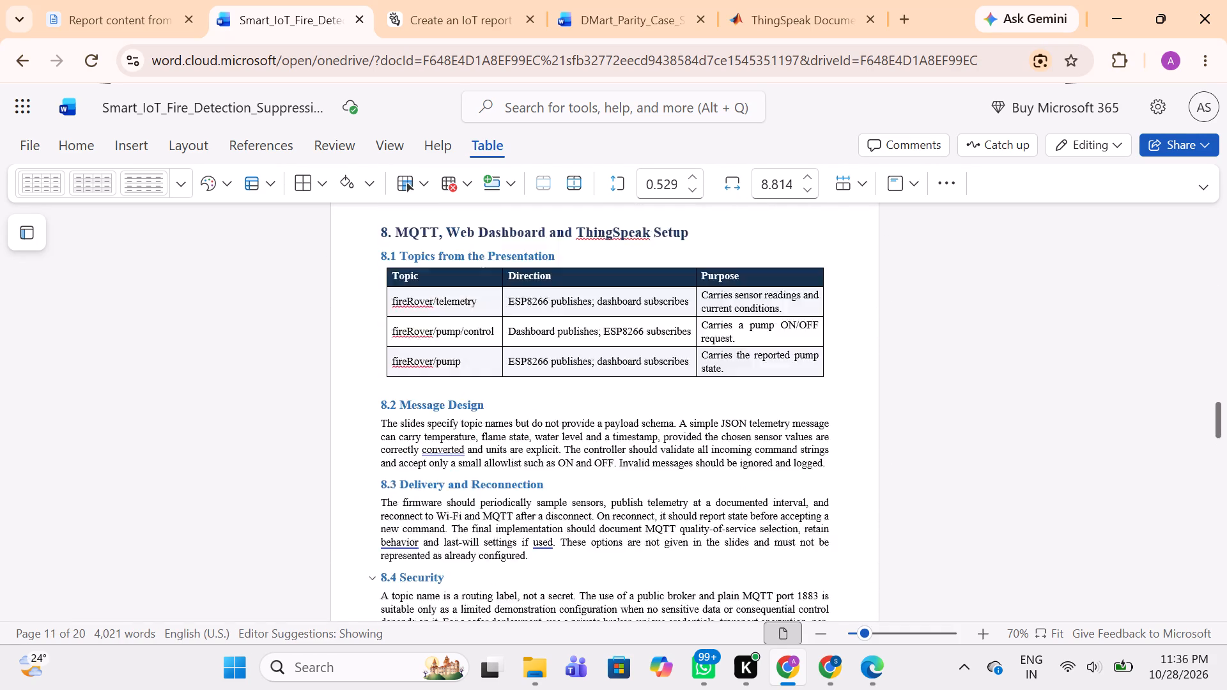
scroll(513, 482, up, 1)
scroll(513, 482, down, 7)
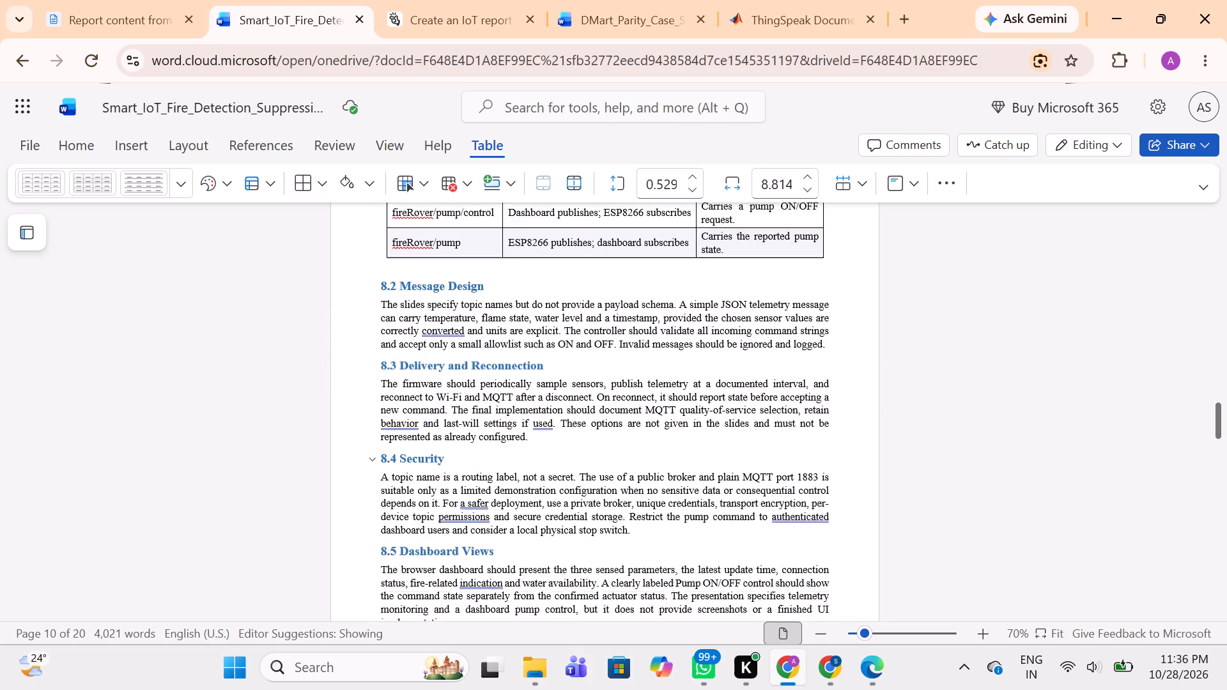
scroll(513, 482, down, 2)
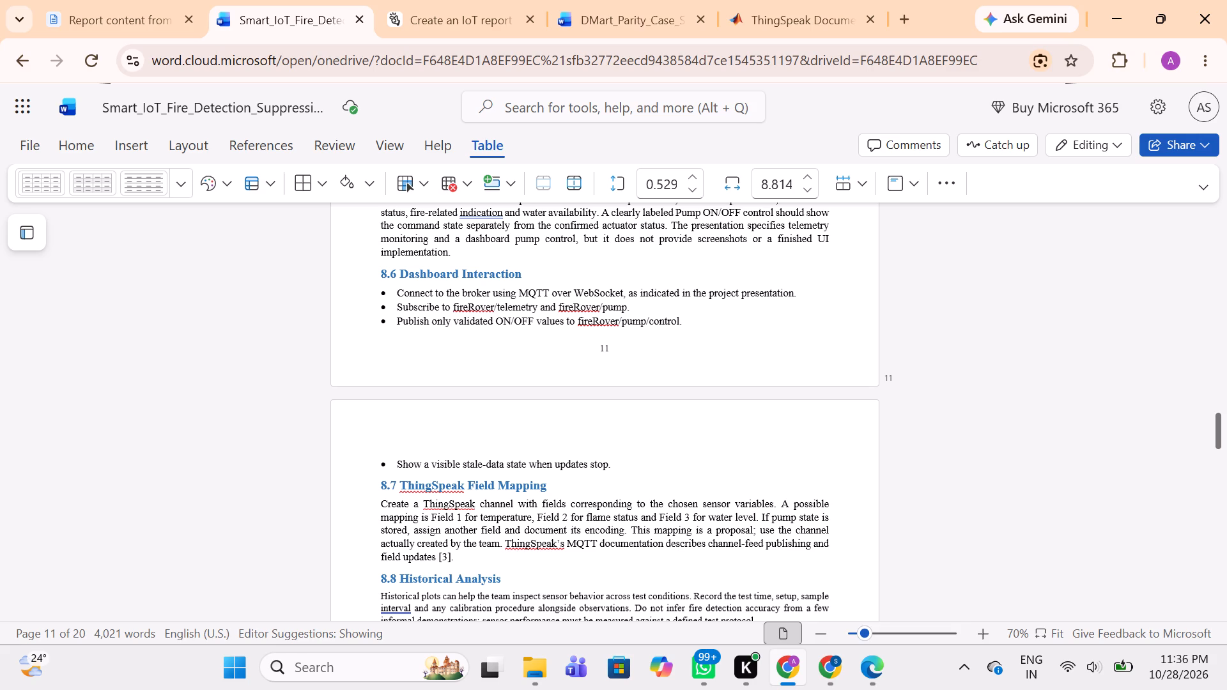
scroll(513, 482, up, 2)
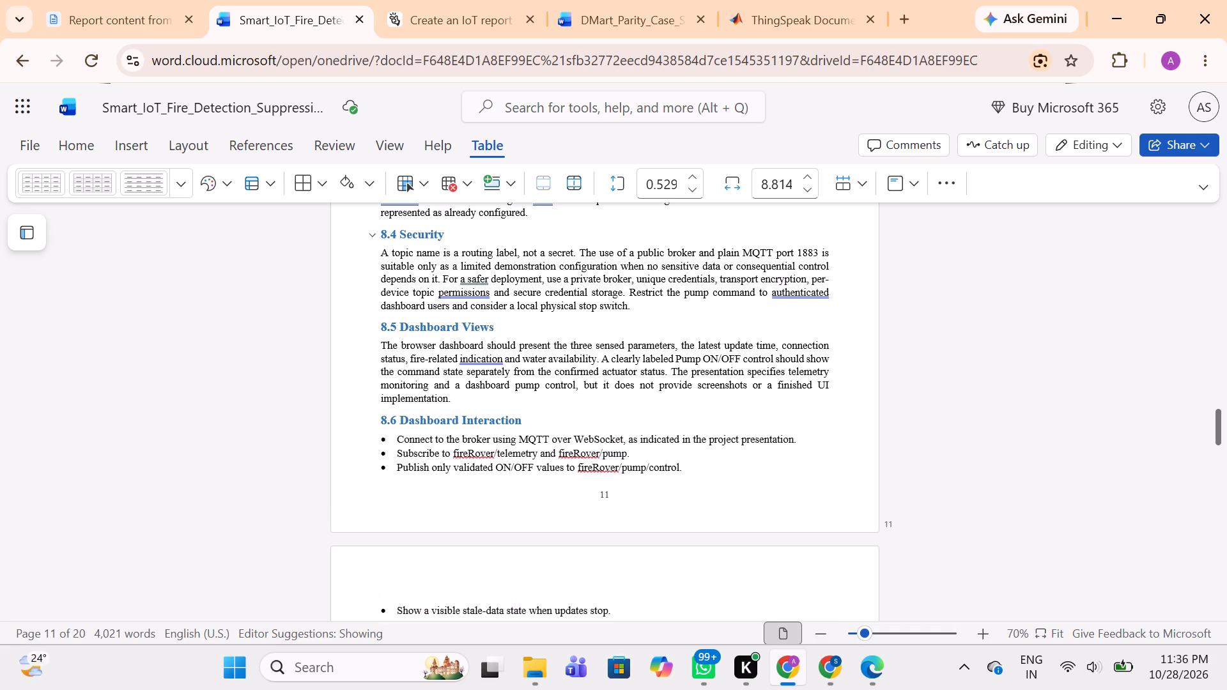
scroll(513, 482, up, 2)
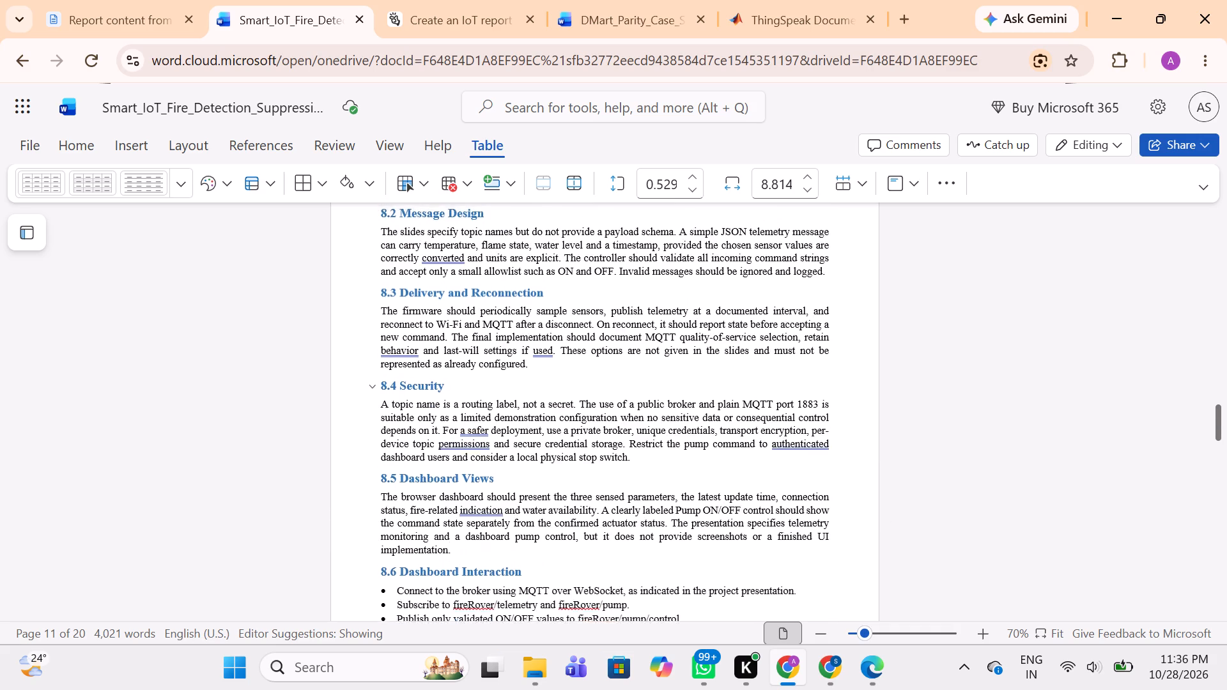
scroll(513, 482, up, 3)
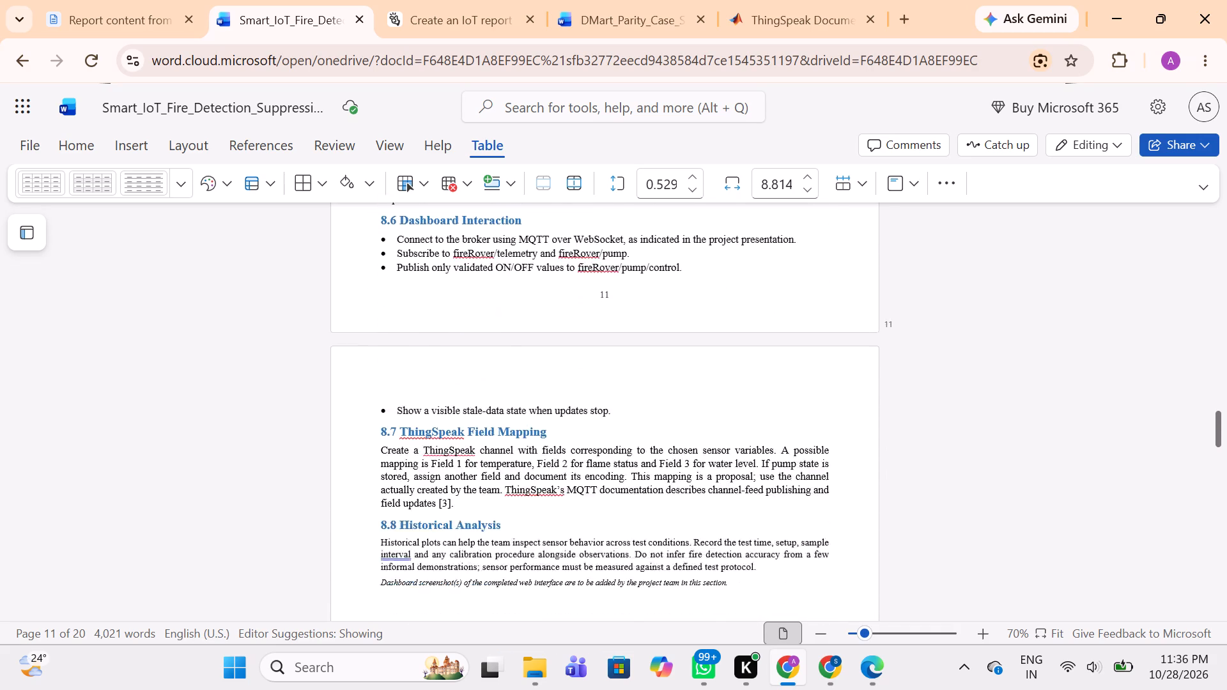
scroll(513, 482, up, 15)
scroll(513, 482, down, 2)
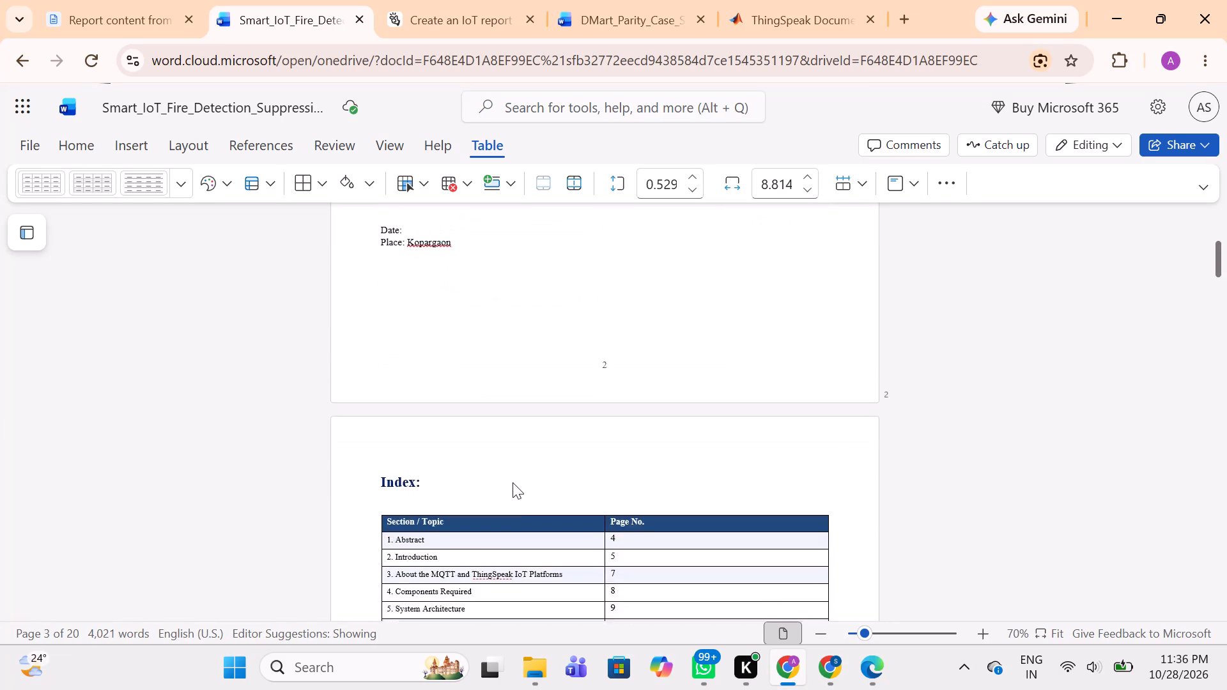
scroll(513, 482, down, 2)
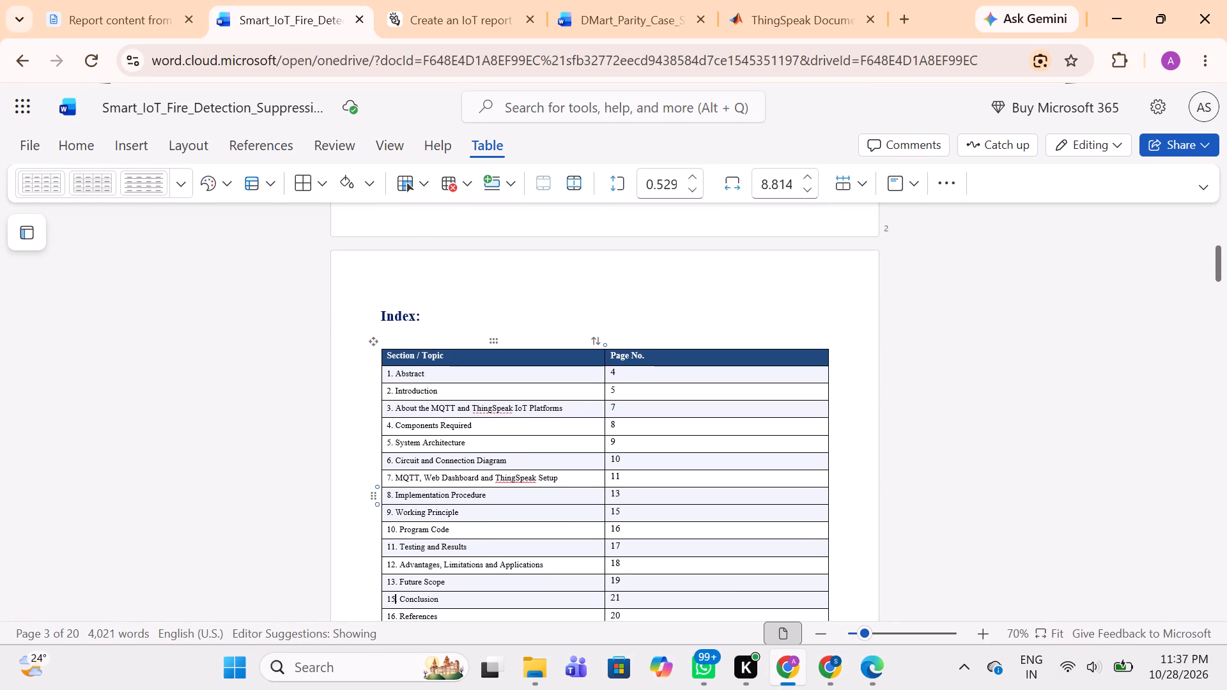
scroll(585, 493, down, 1)
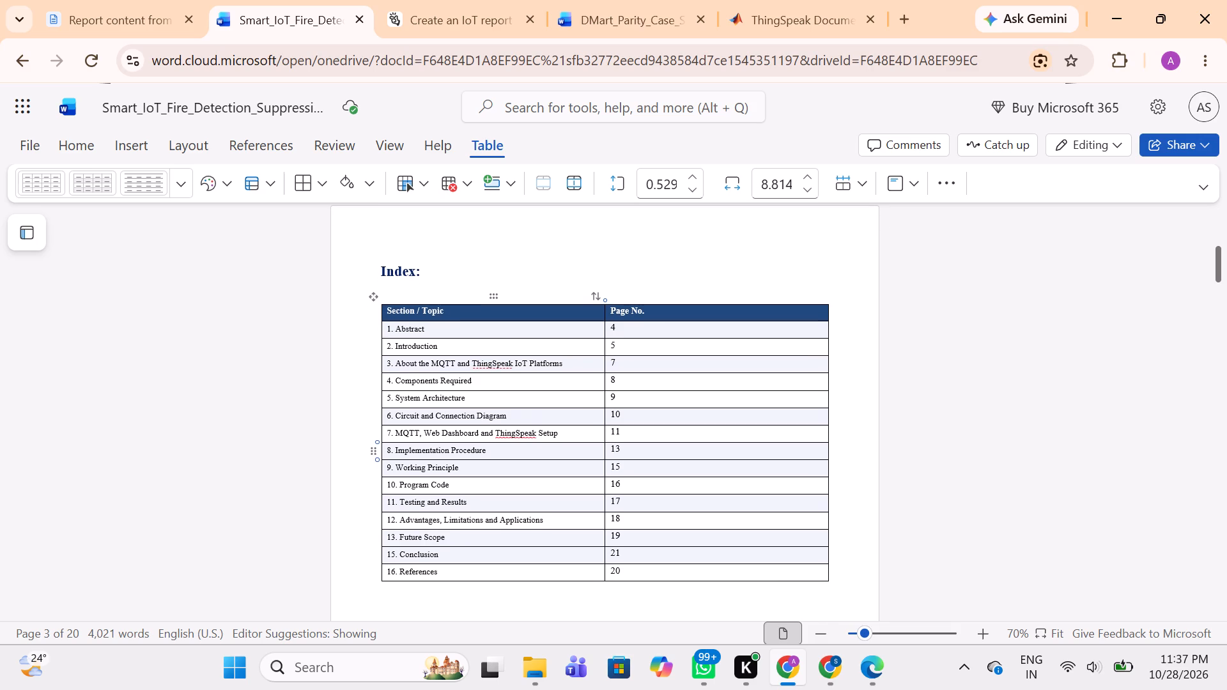
scroll(585, 493, down, 4)
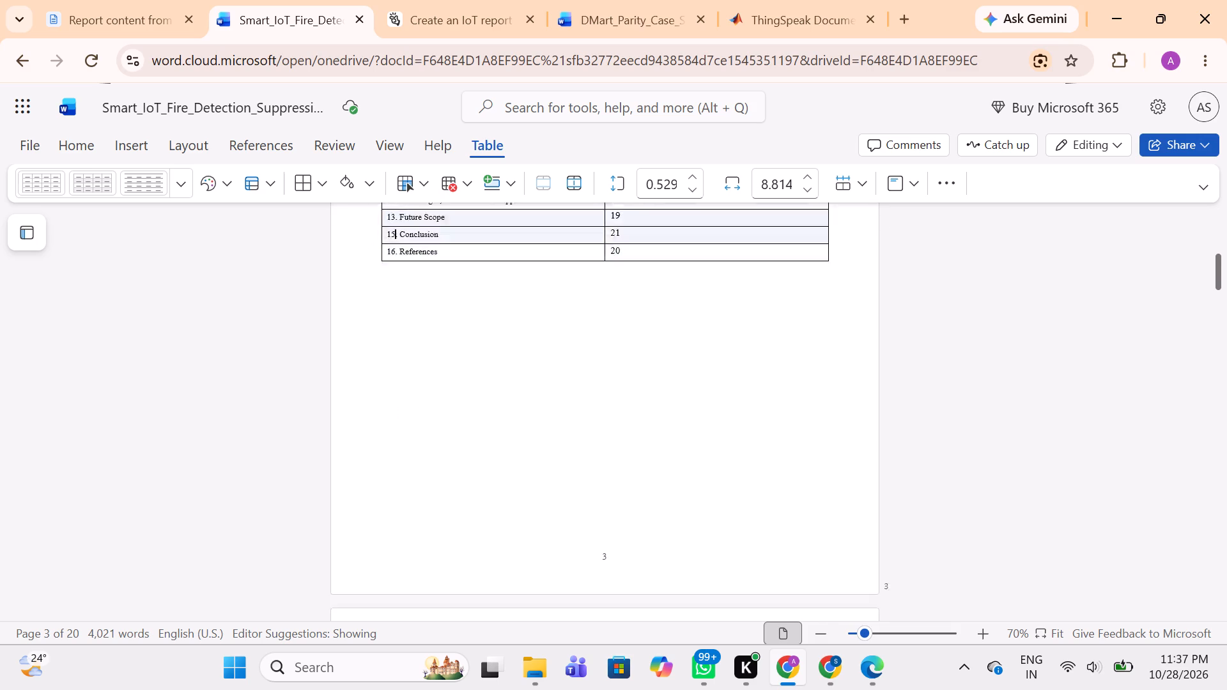
Renumber the System Architecture section heading in the report body as 5.
scroll(585, 493, down, 7)
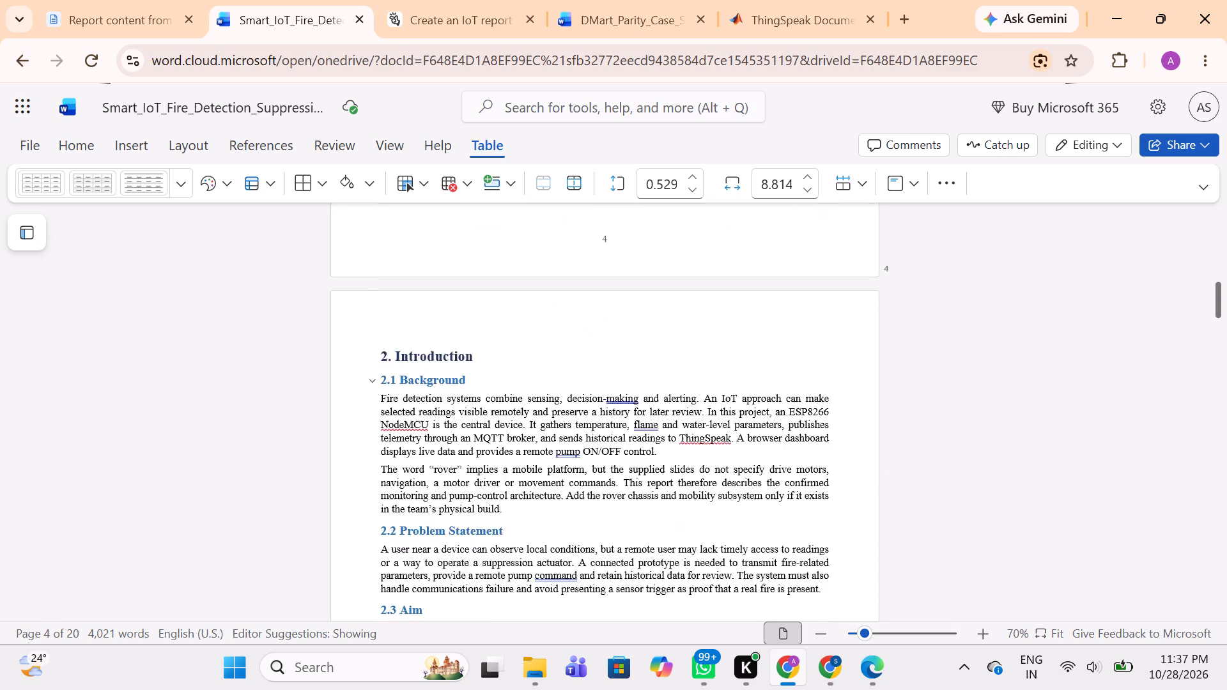
scroll(585, 493, down, 6)
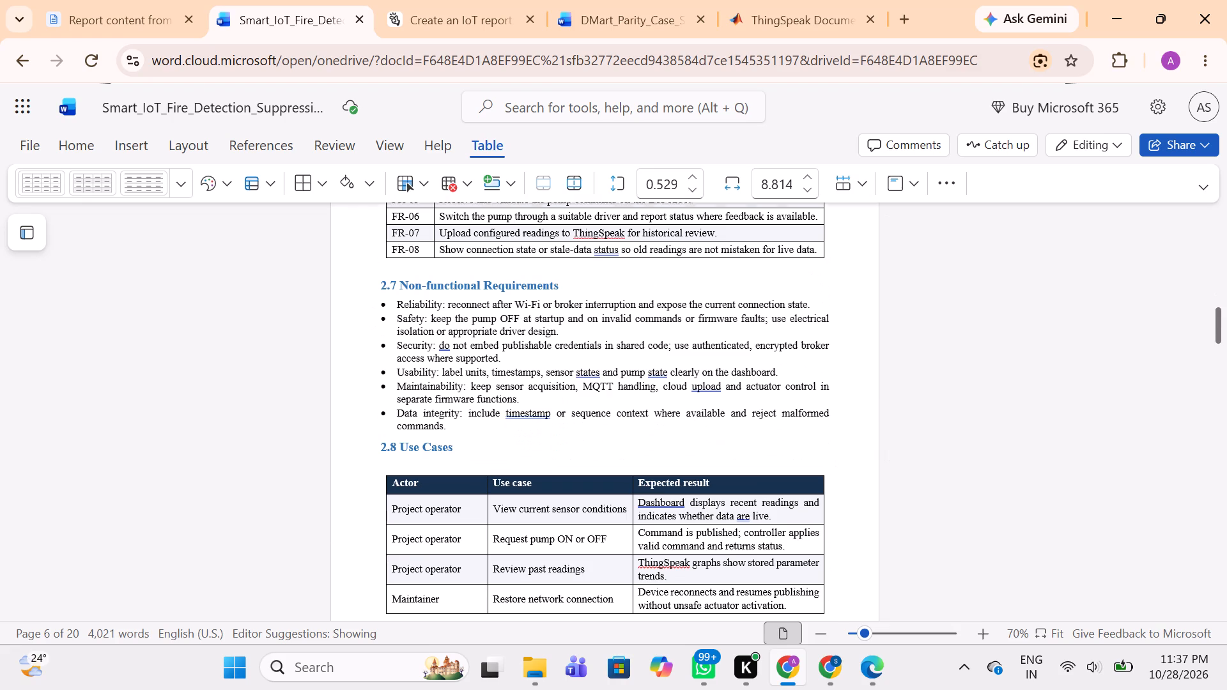
scroll(585, 493, down, 5)
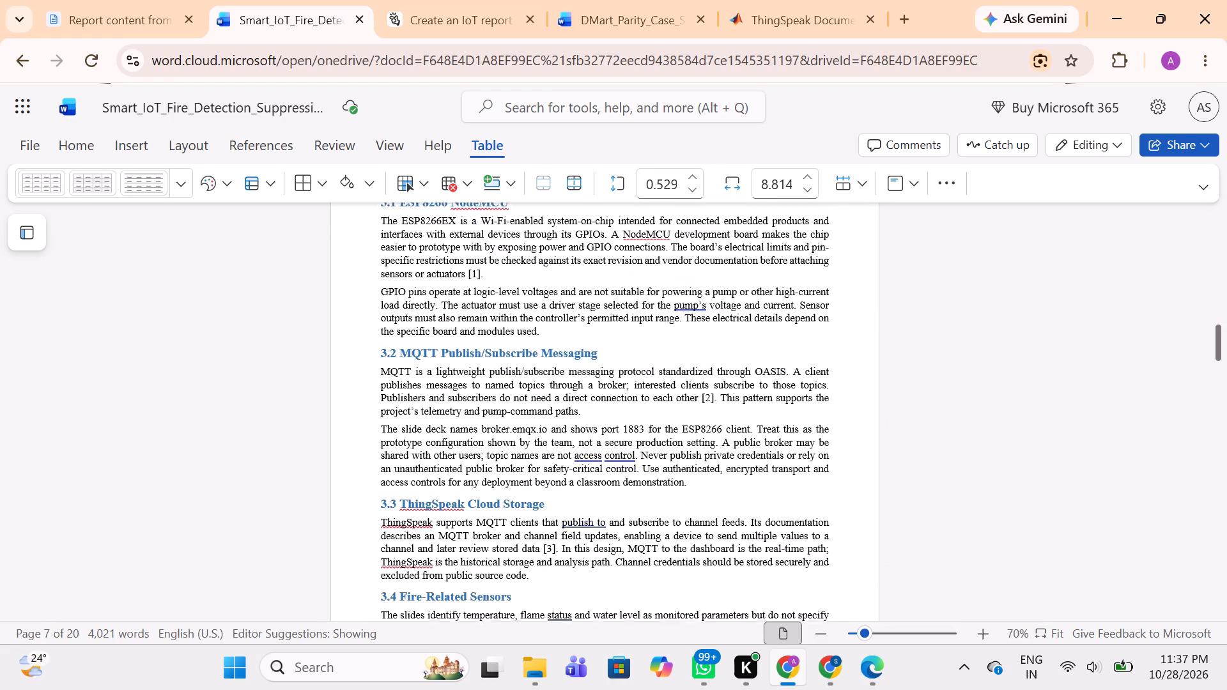
scroll(585, 493, down, 3)
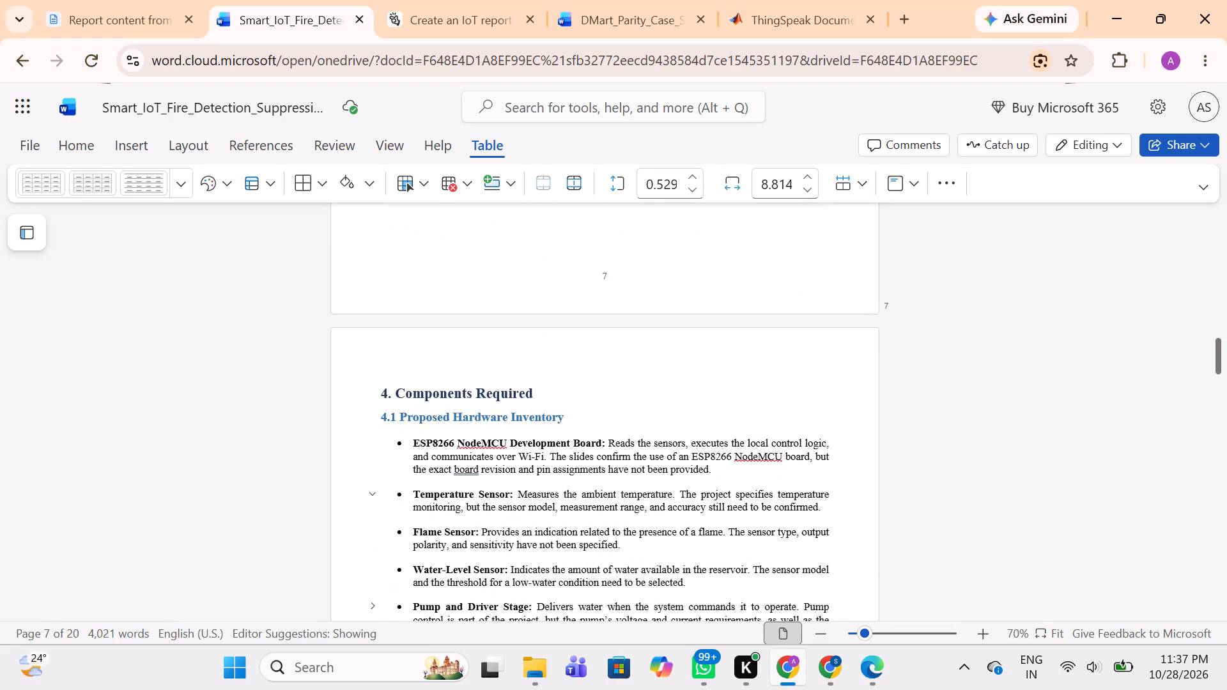
scroll(585, 493, down, 6)
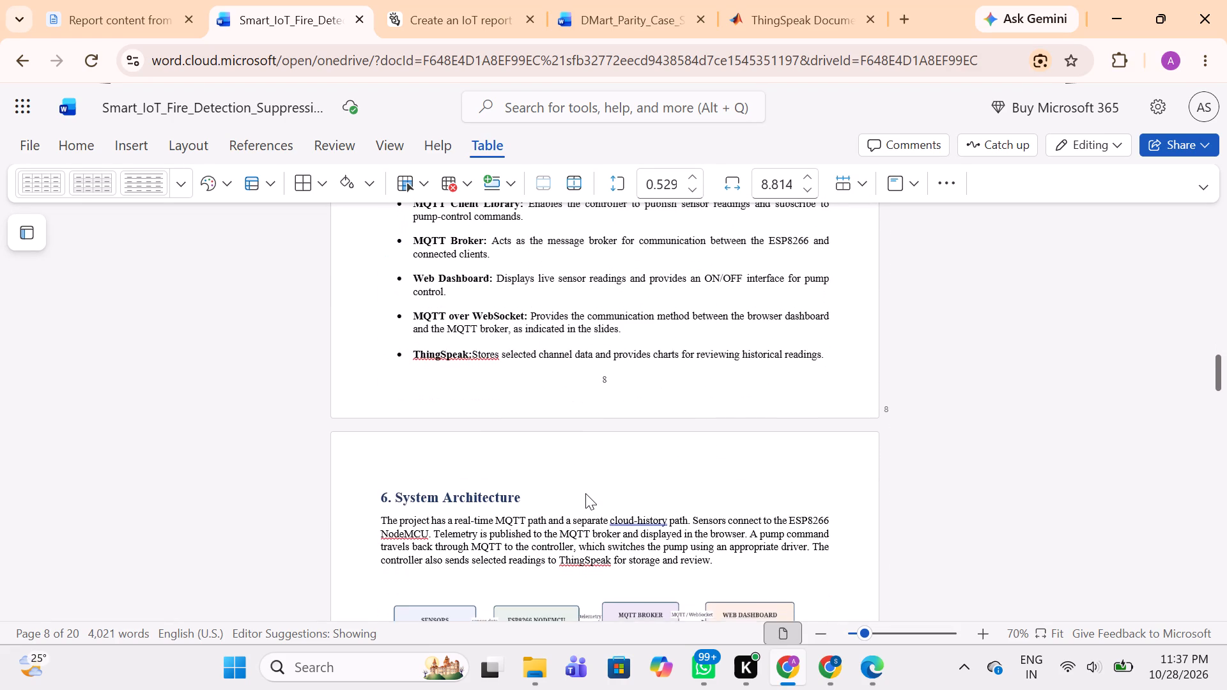
scroll(585, 493, down, 2)
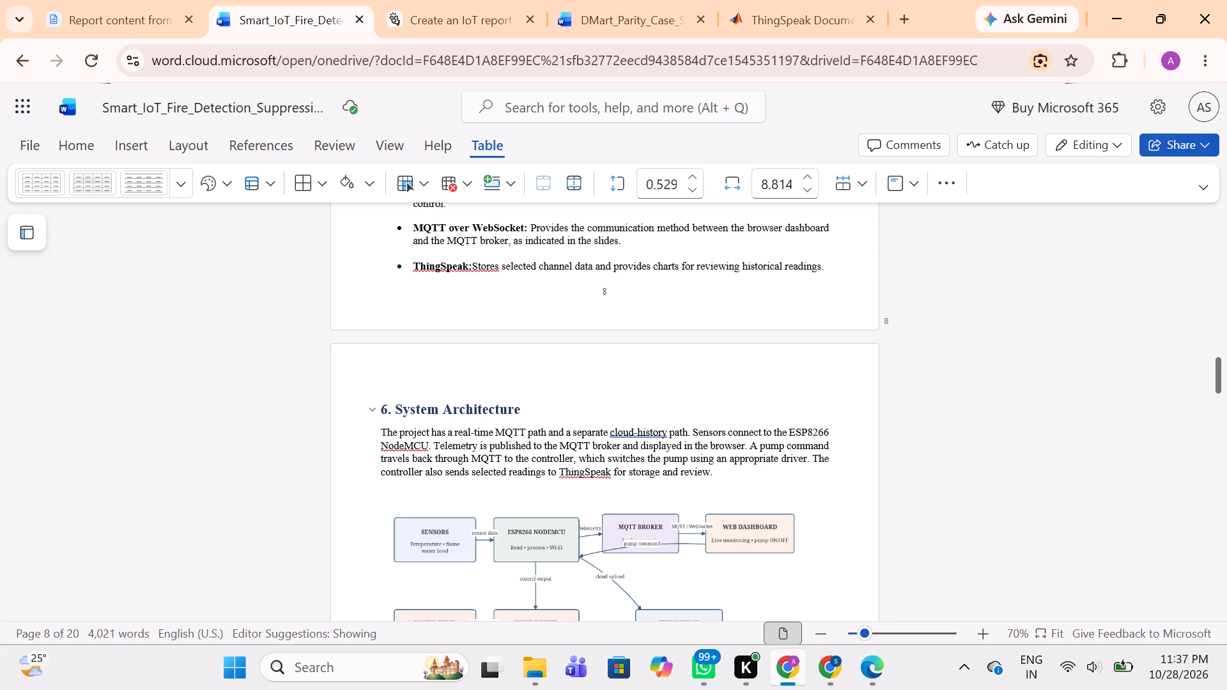
click(386, 408)
key(BackSpace)
key(5)
Renumber the Circuit and Connection Diagram heading as 6 and its Wiring Notes and Precautions subheading as 6.1.
scroll(386, 408, down, 2)
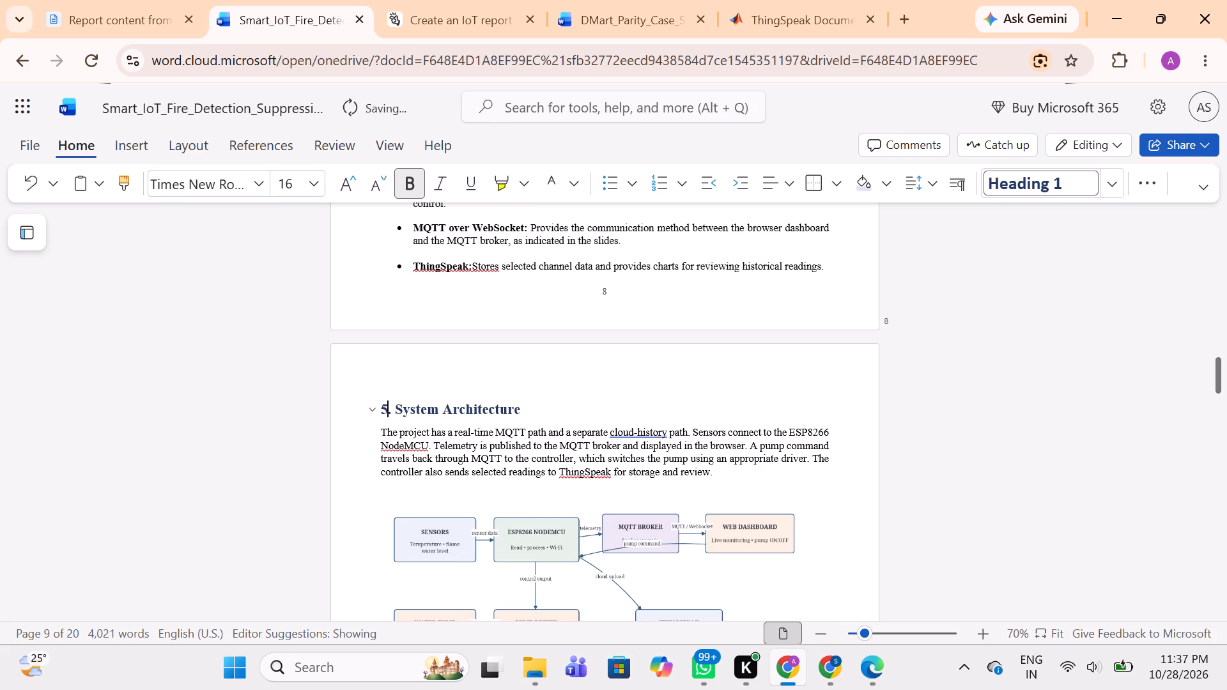
scroll(386, 408, down, 7)
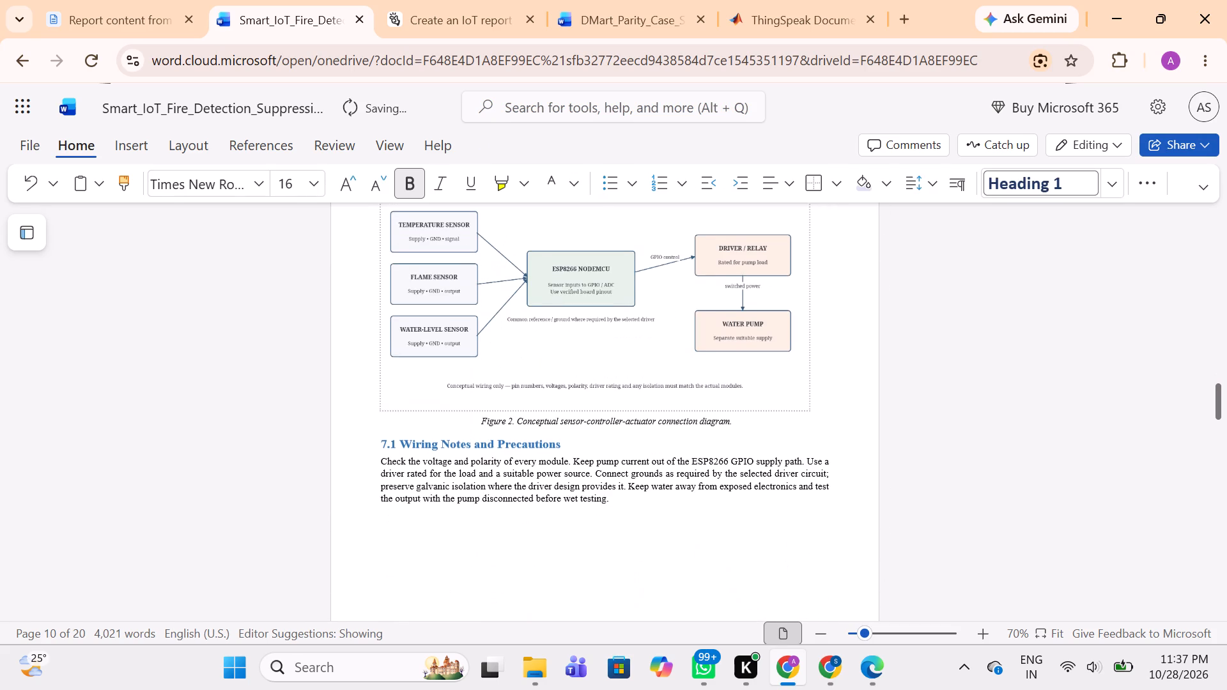
scroll(362, 390, up, 3)
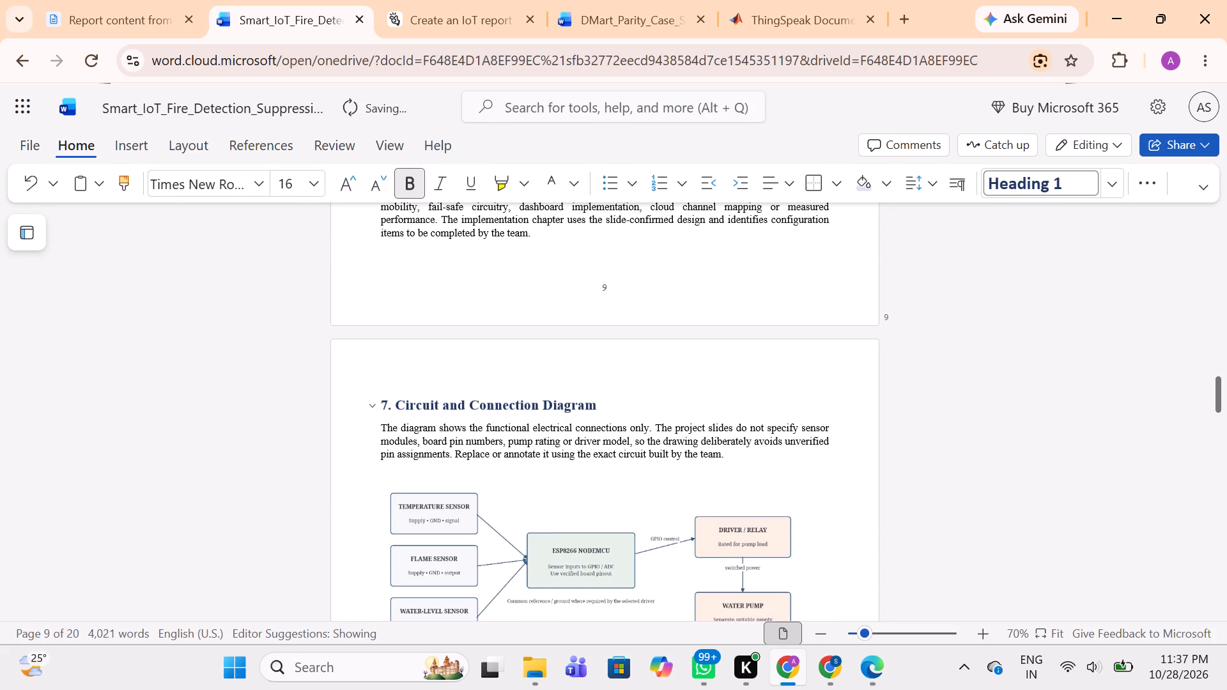
click(387, 401)
key(BackSpace)
key(6)
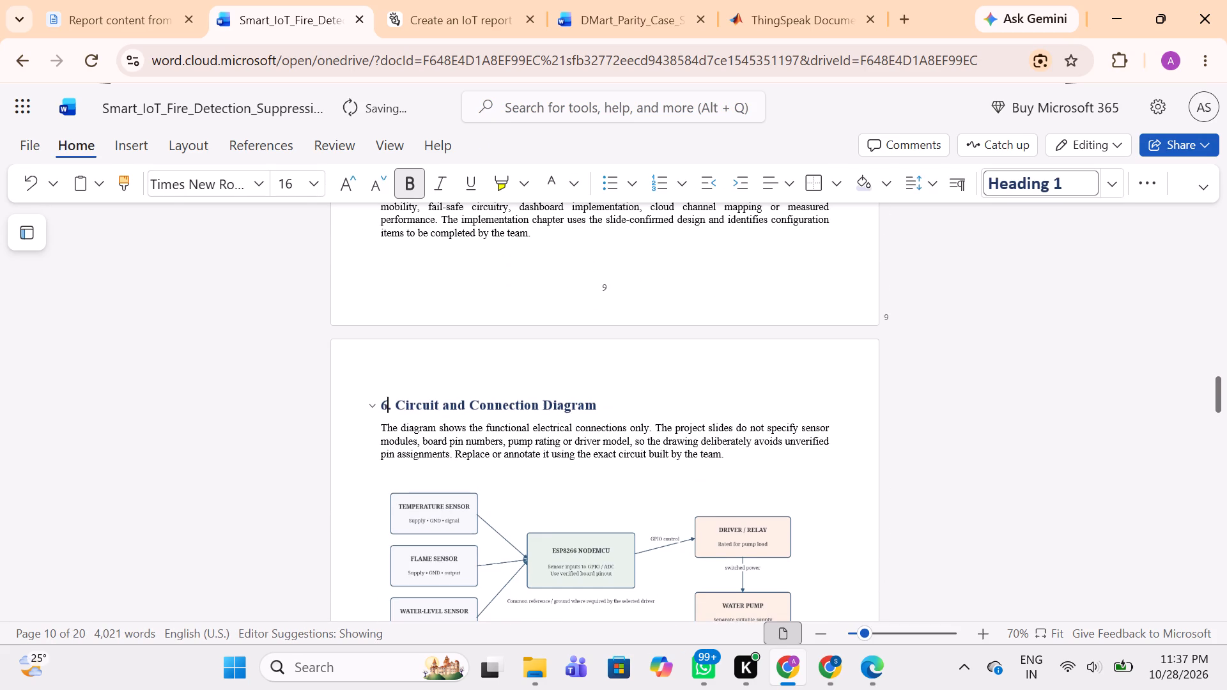
scroll(387, 401, down, 3)
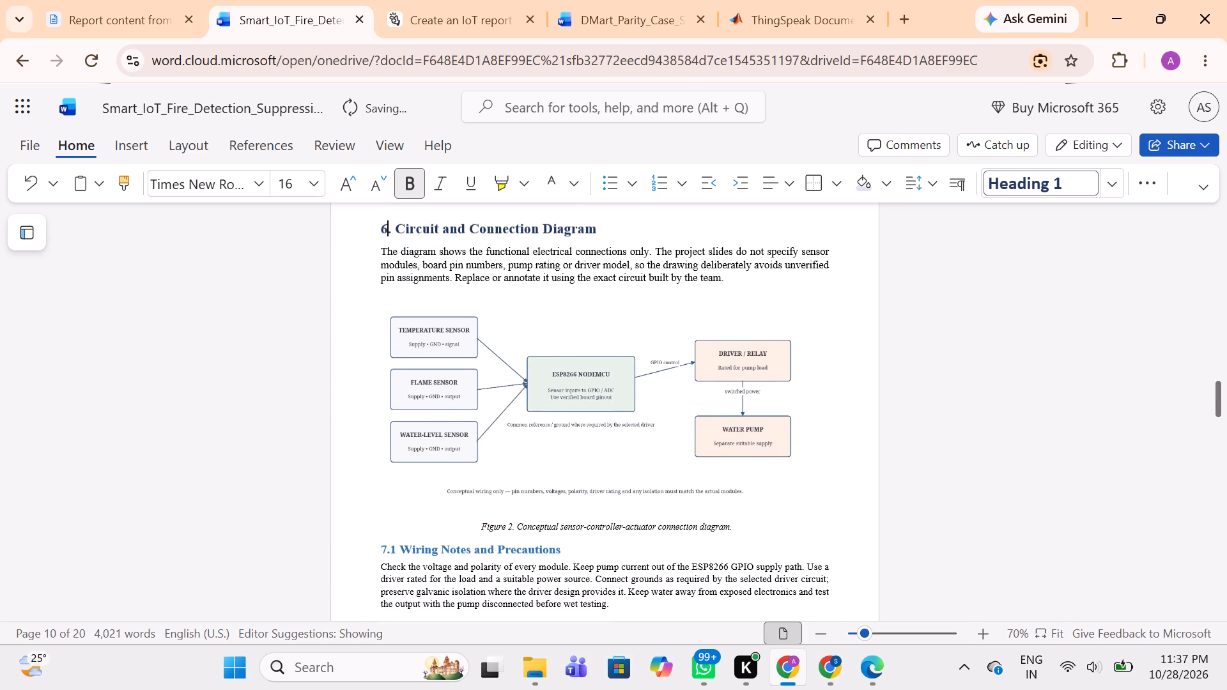
click(383, 547)
key(Right)
key(BackSpace)
key(6)
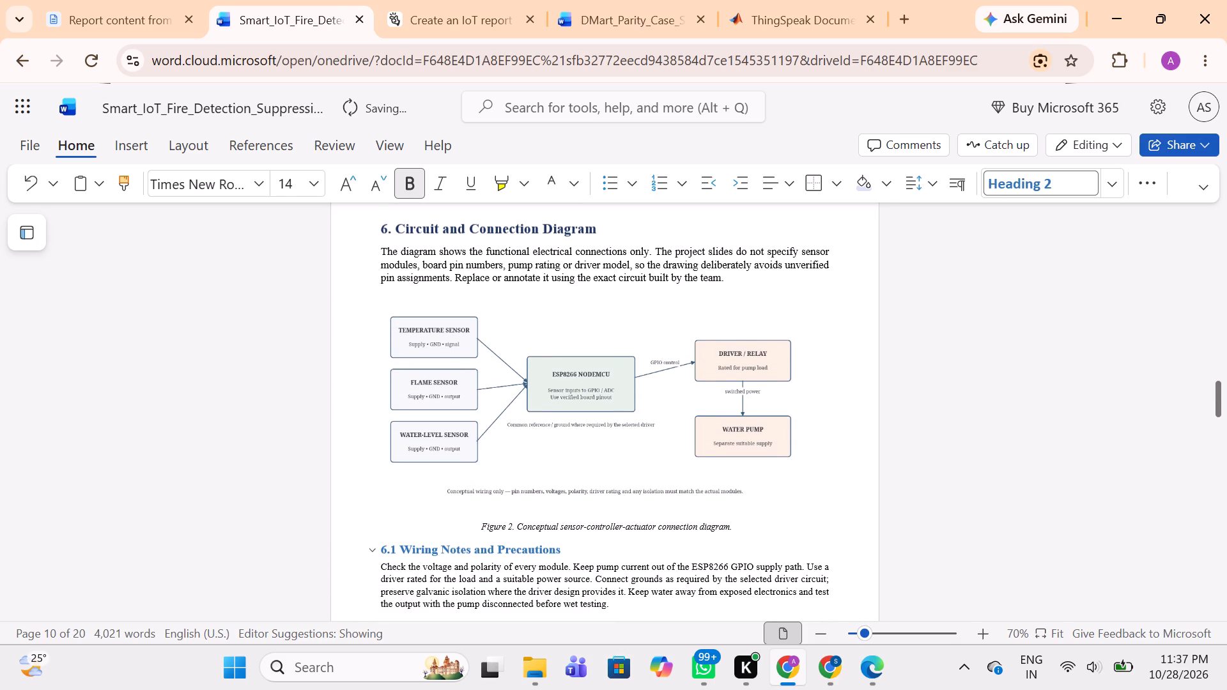
Renumber the MQTT, Web Dashboard and ThingSpeak Setup heading as 7 and its Topics from the Presentation subheading as 7.1.
scroll(383, 547, down, 4)
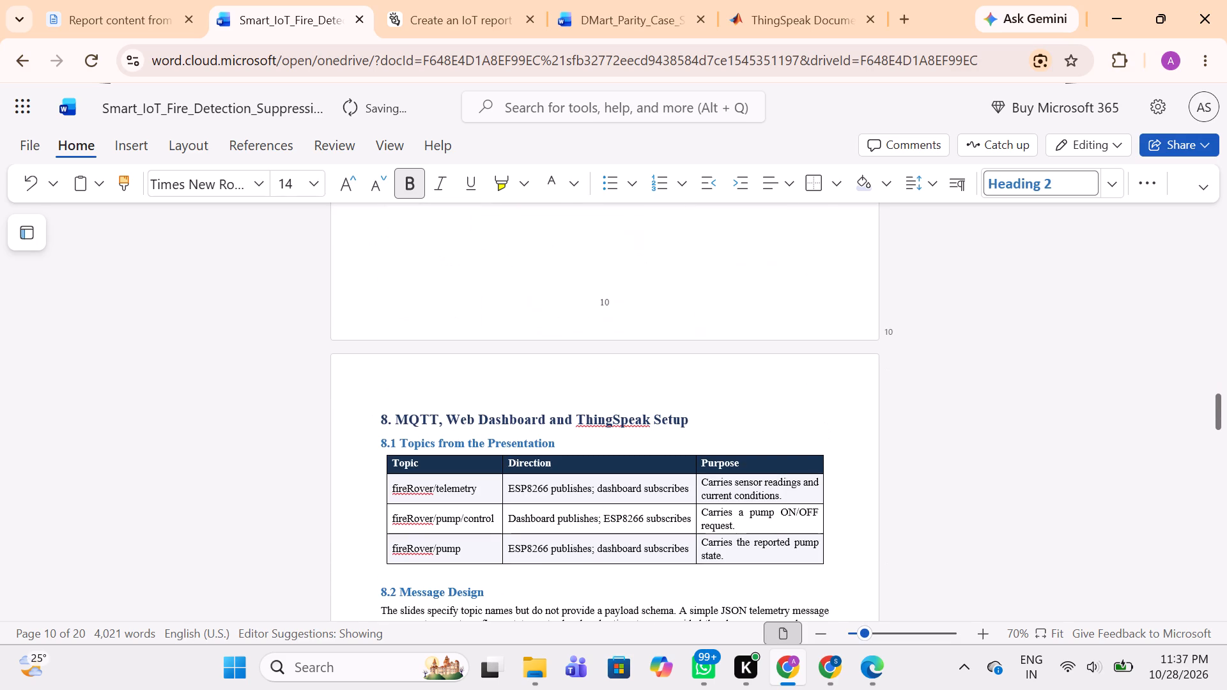
scroll(383, 547, up, 1)
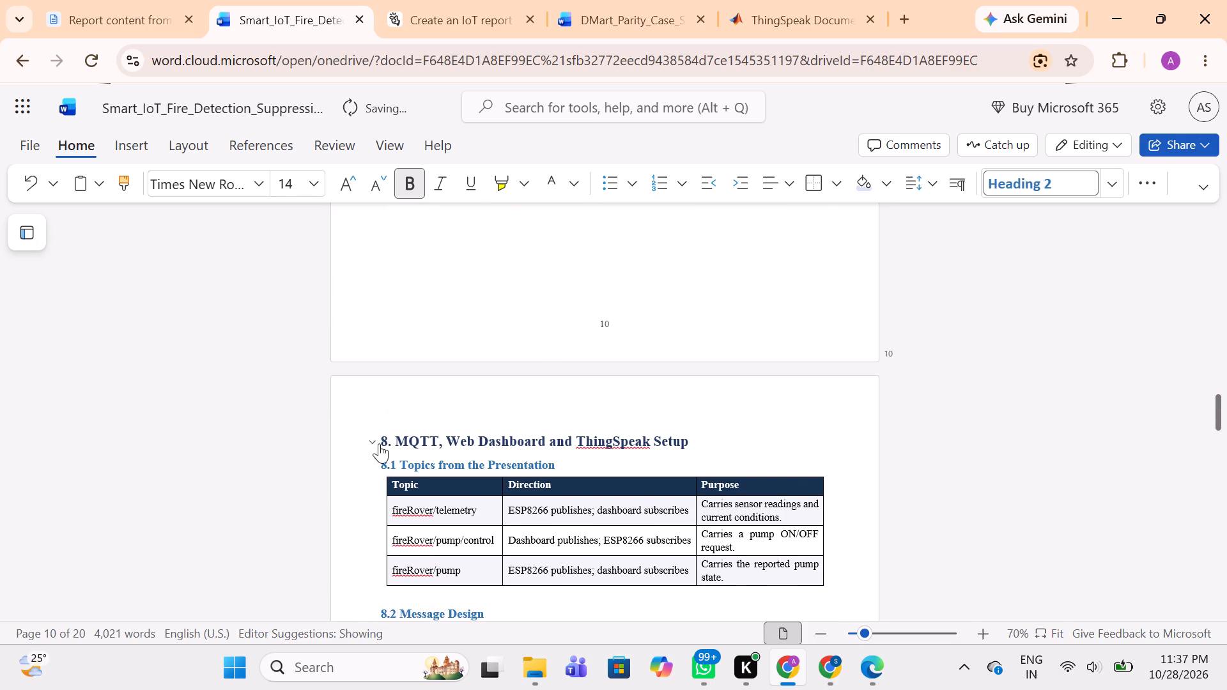
click(386, 438)
key(BackSpace)
key(7)
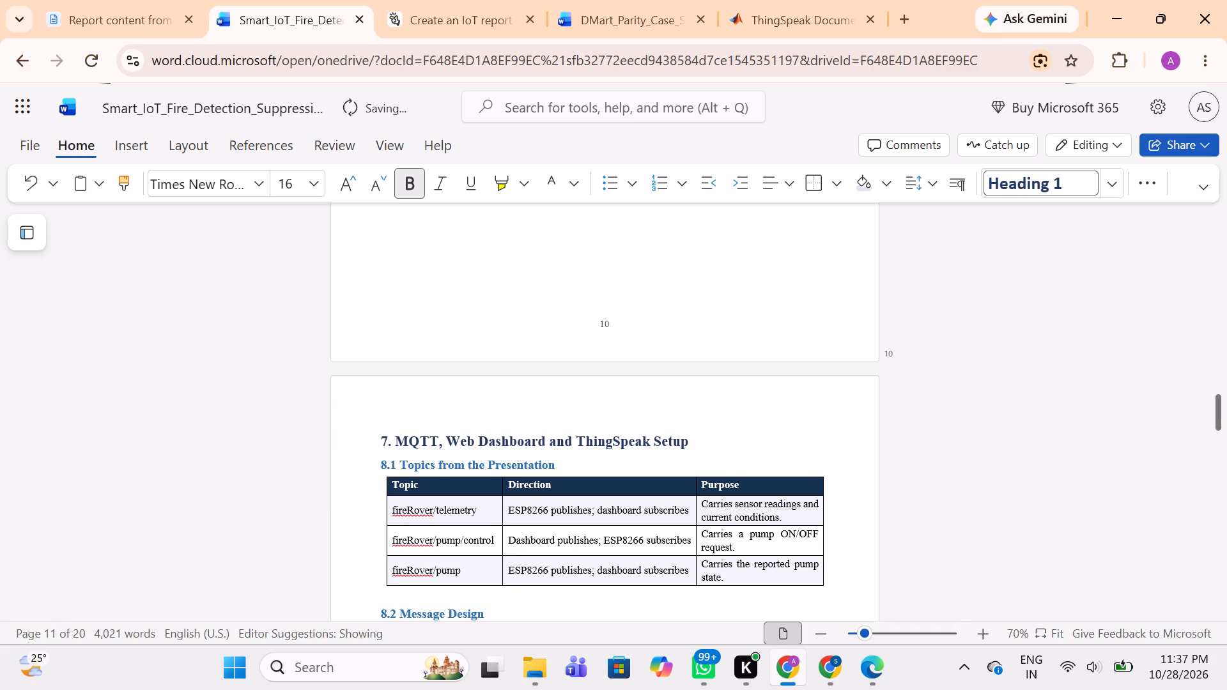
click(393, 455)
key(Left)
key(BackSpace)
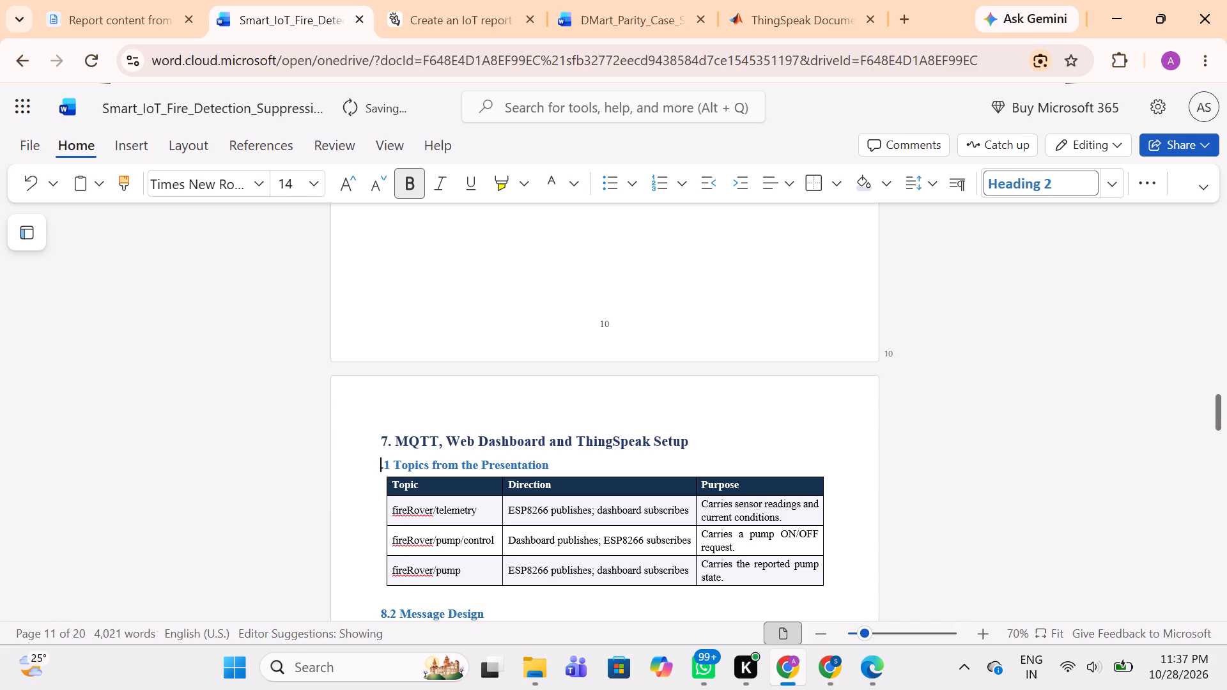
key(7)
Renumber the Message Design subheading as 7.2 and the Delivery and Reconnection subheading as 7.3.
scroll(393, 455, down, 1)
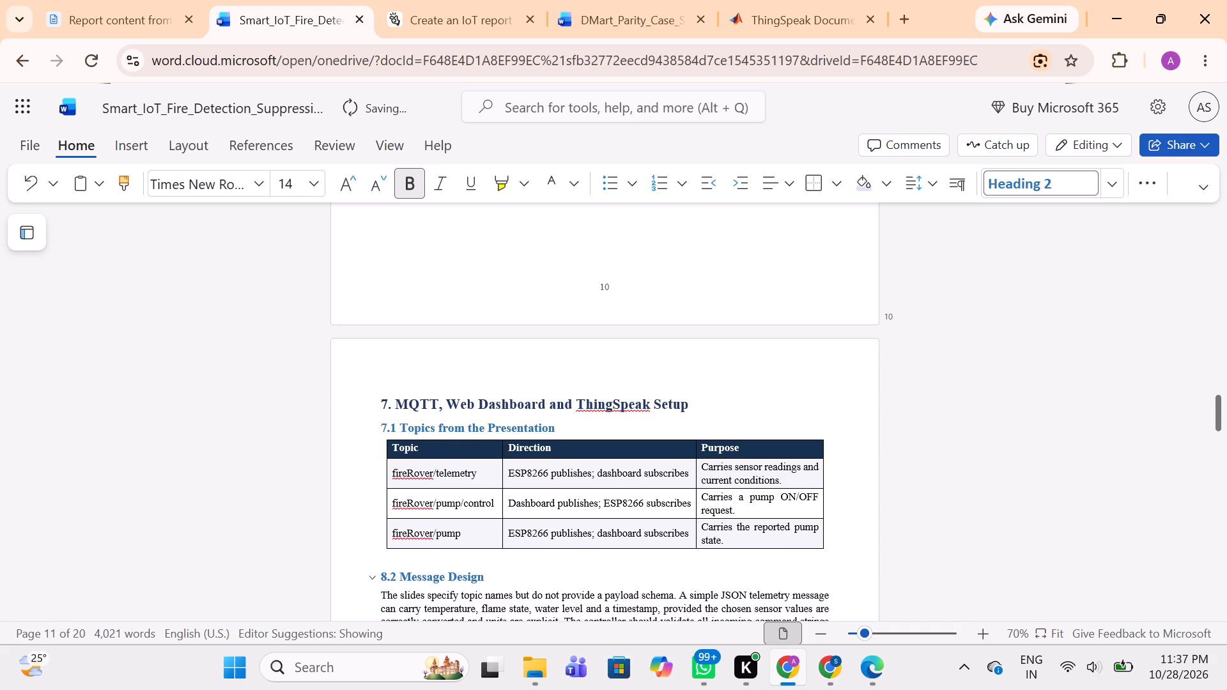
click(387, 576)
key(BackSpace)
key(7)
scroll(387, 576, down, 1)
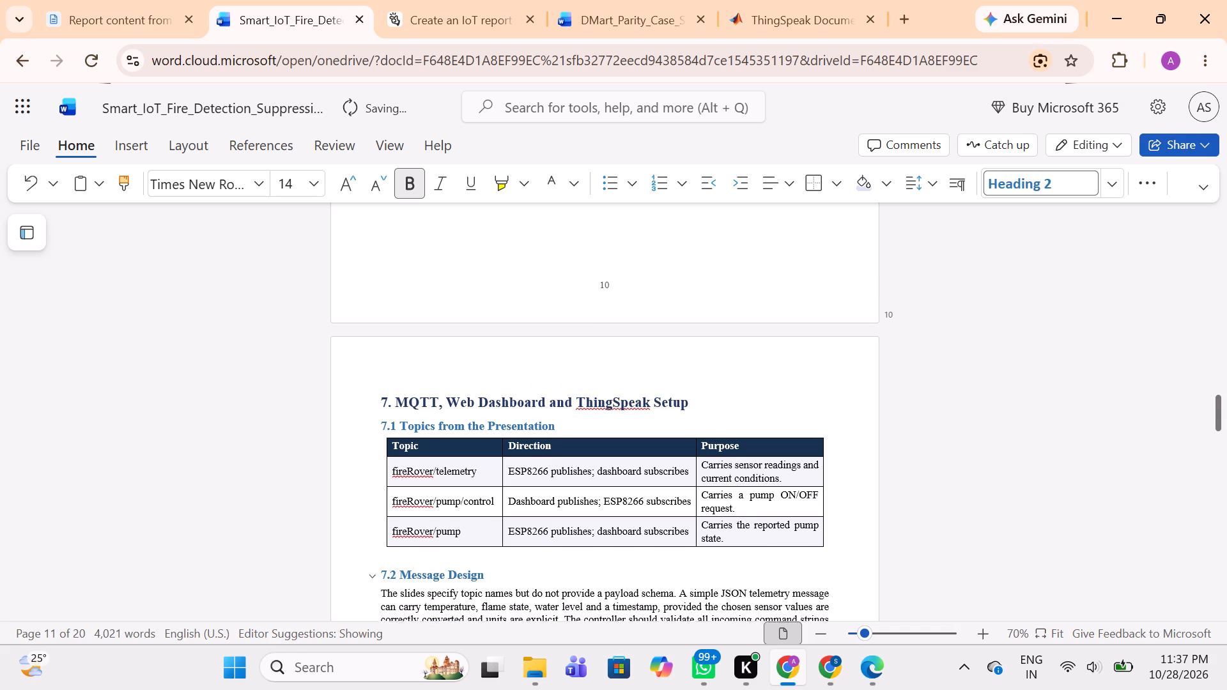
scroll(387, 576, down, 2)
click(386, 543)
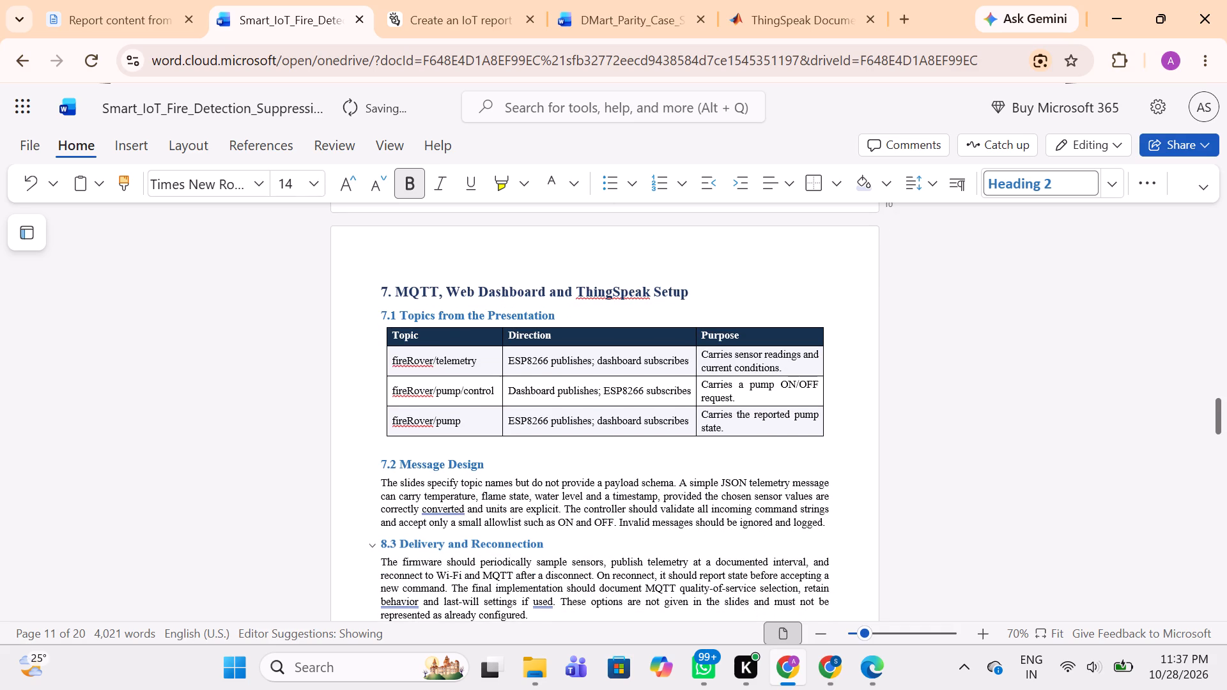
key(BackSpace)
key(7)
Renumber the Security subheading as 7.4 and the Dashboard Views subheading as 7.5.
scroll(386, 543, down, 3)
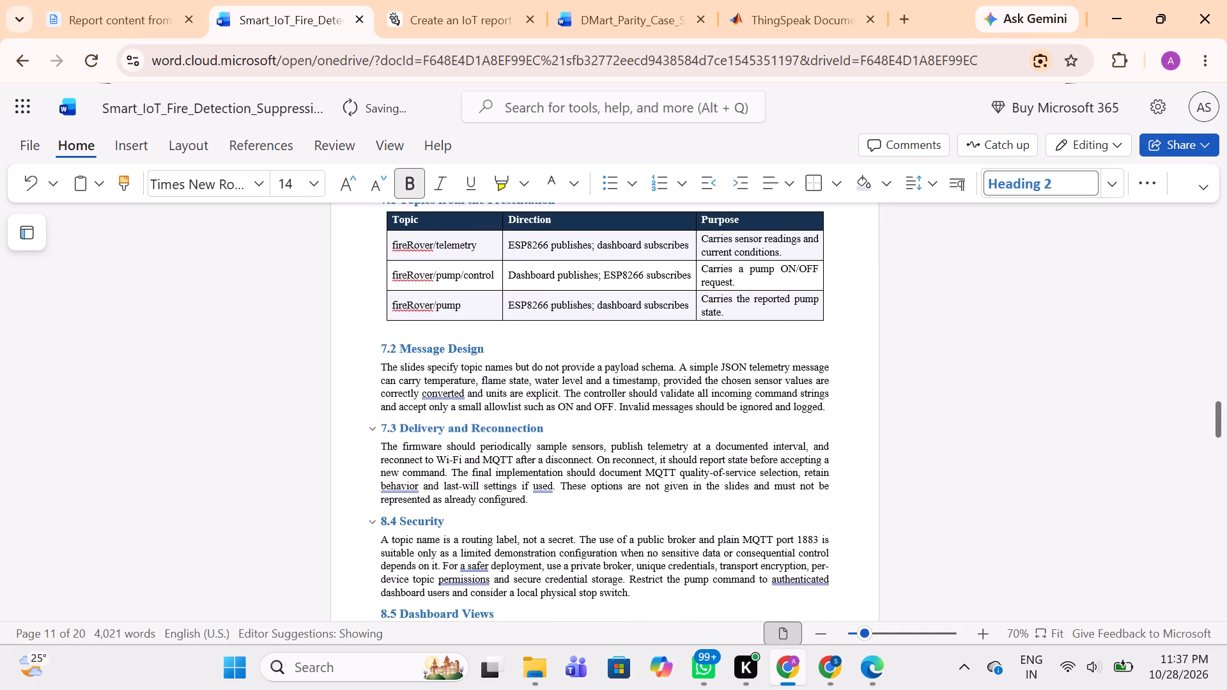
click(386, 521)
key(BackSpace)
key(7)
scroll(386, 521, down, 1)
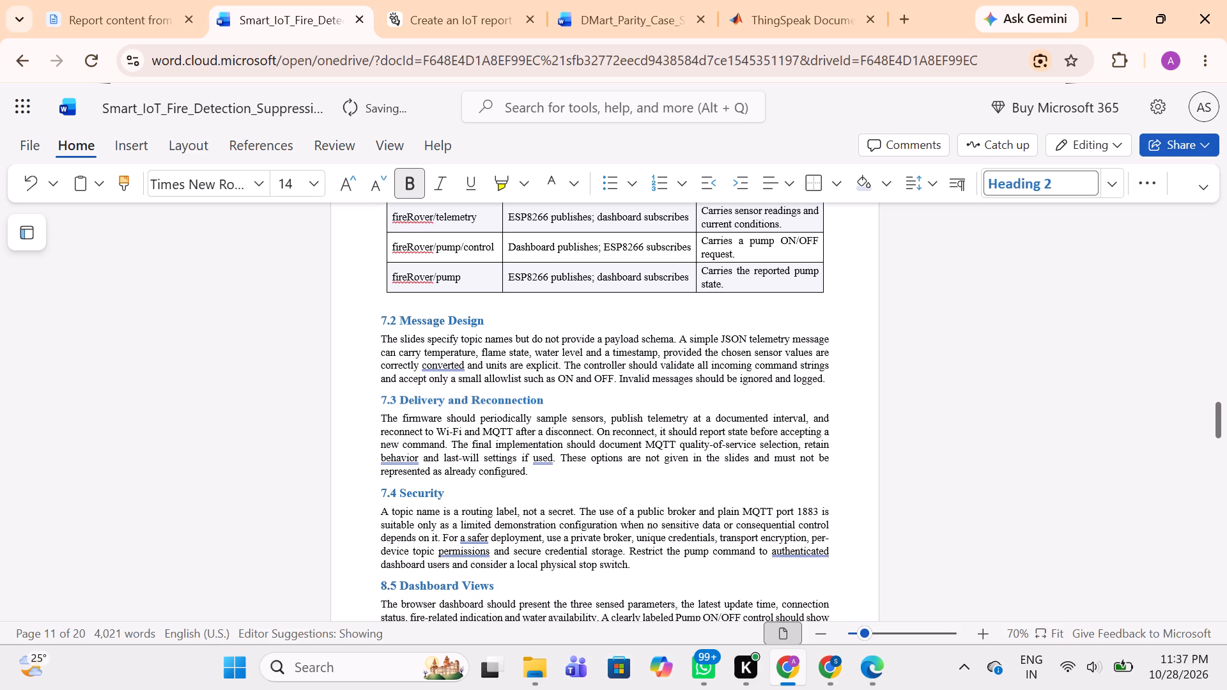
click(389, 583)
key(BackSpace)
key(7)
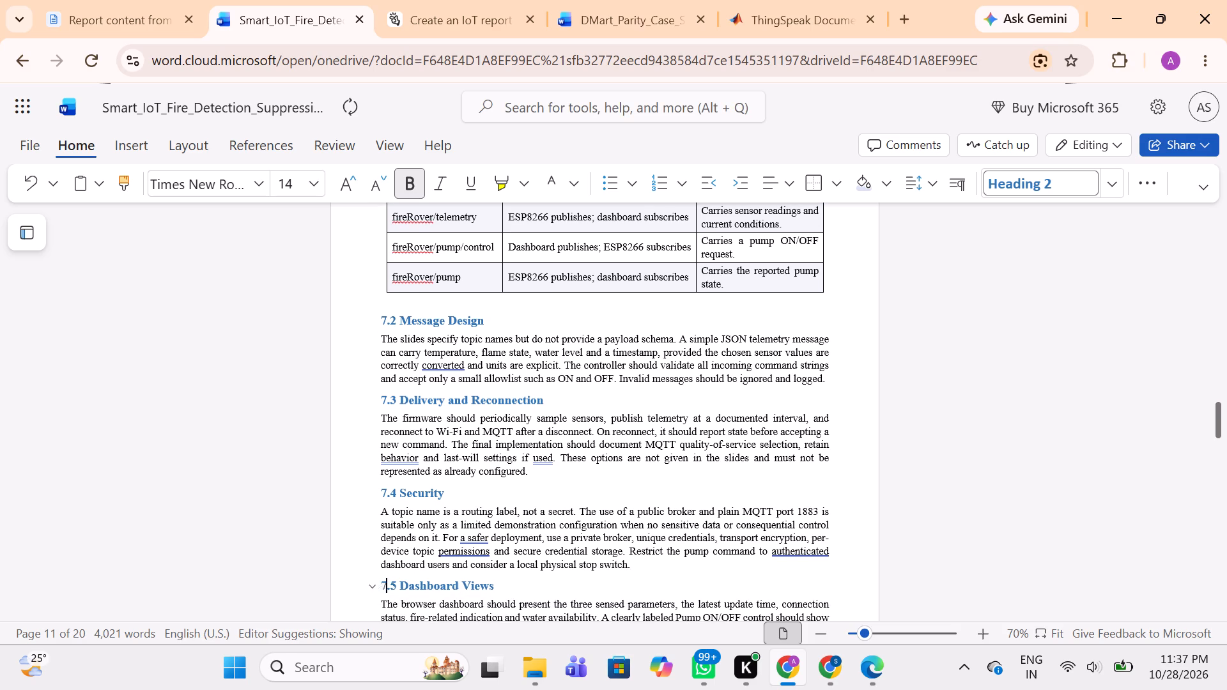
Renumber the Dashboard Interaction subheading as 7.6 and the ThingSpeak Field Mapping subheading as 7.7.
scroll(389, 583, down, 4)
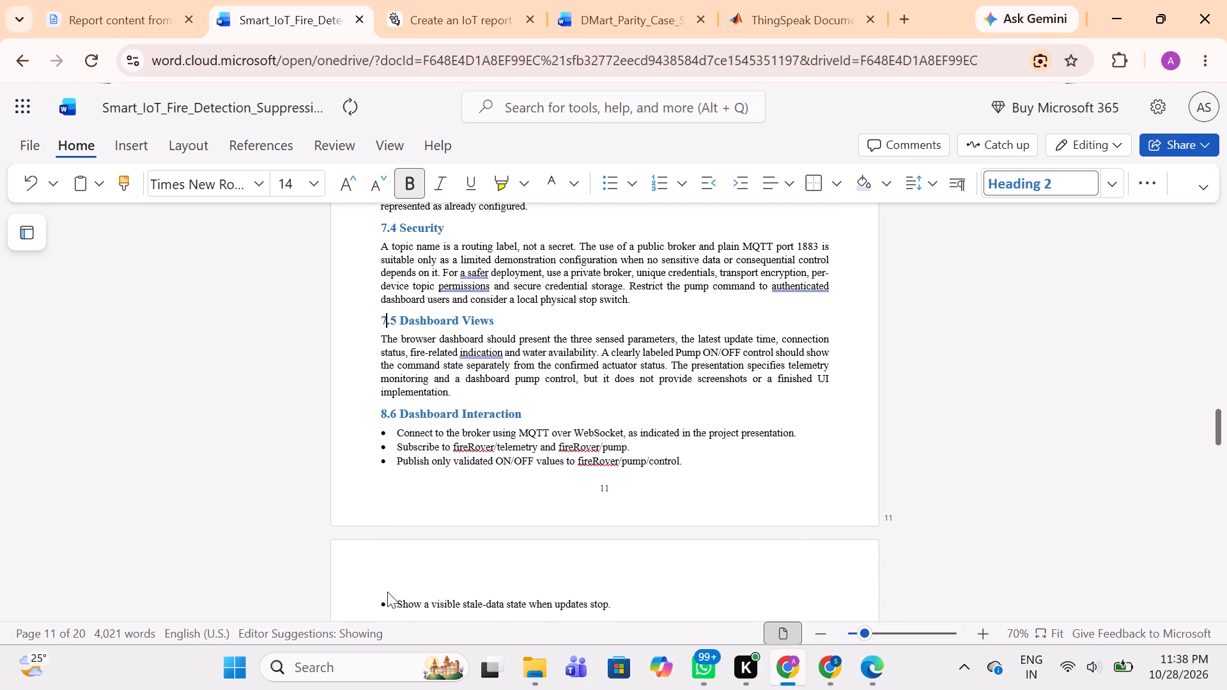
click(387, 410)
key(BackSpace)
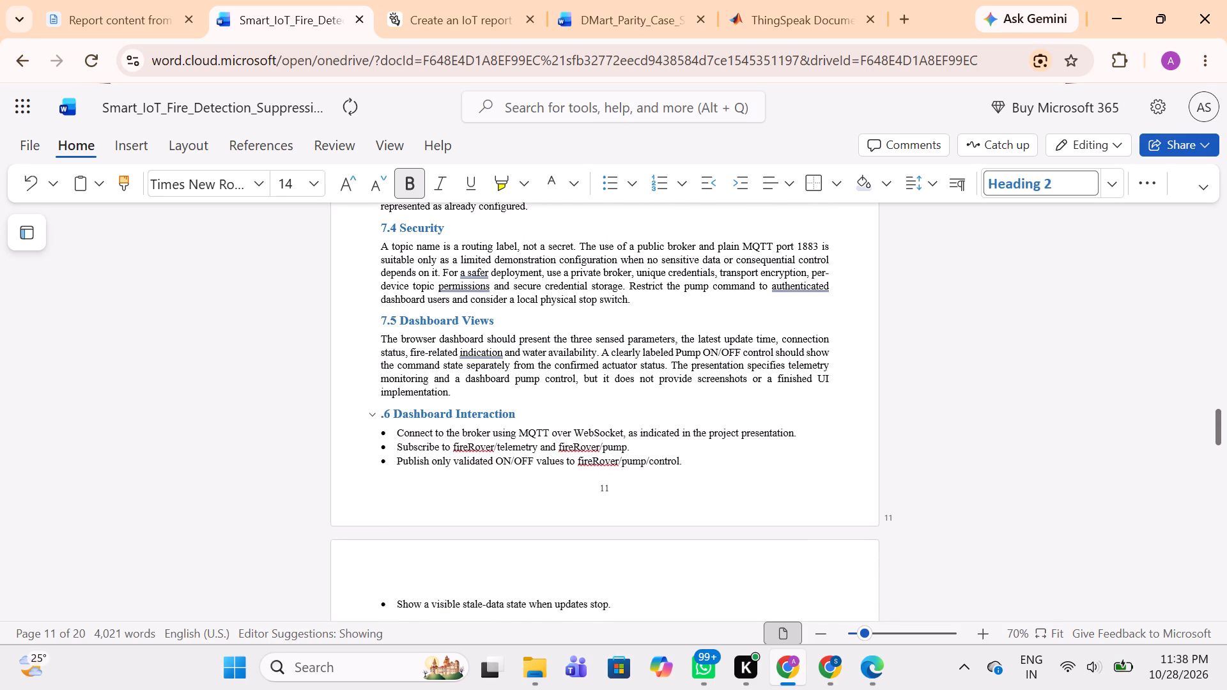
key(7)
scroll(387, 410, down, 2)
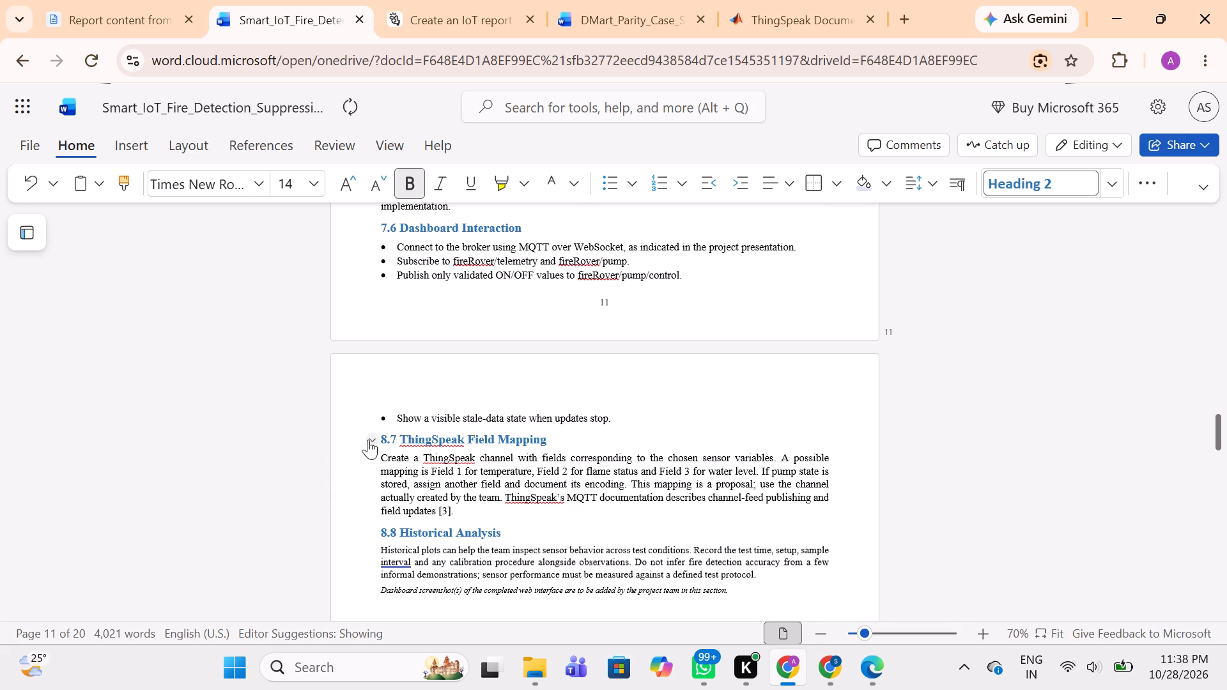
click(386, 435)
key(BackSpace)
key(7)
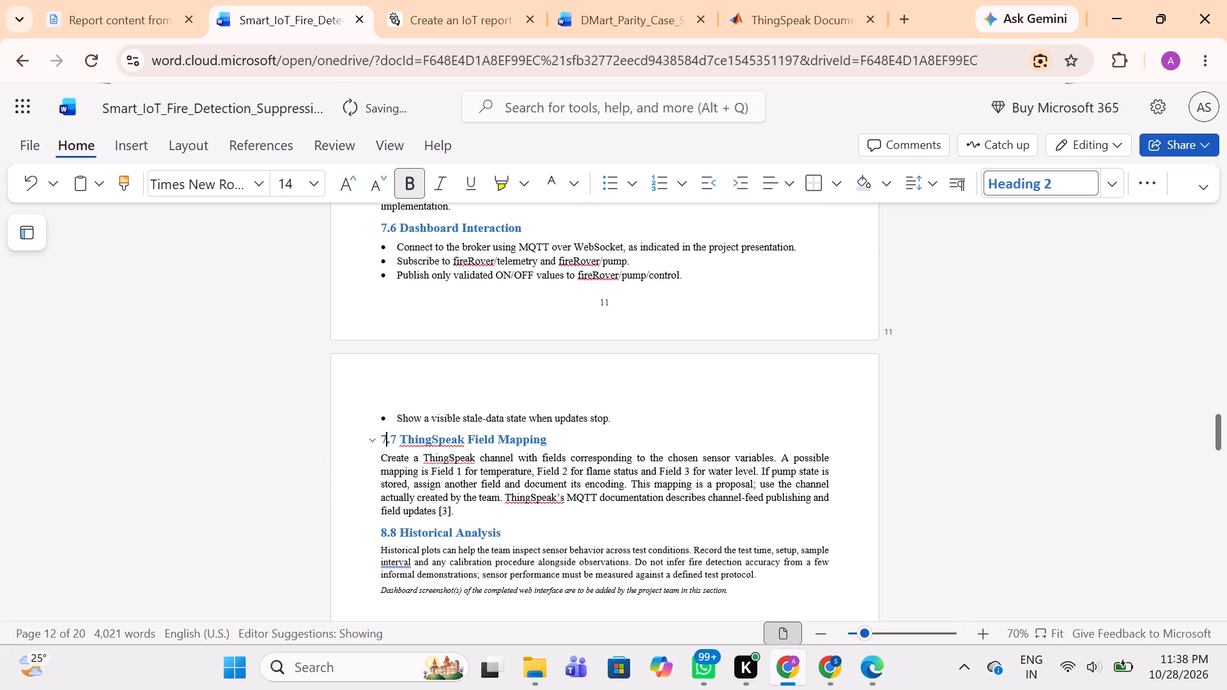
Renumber the Historical Analysis subheading in the MQTT, Web Dashboard and ThingSpeak section as 7.8.
scroll(386, 435, down, 1)
click(384, 537)
key(Right)
key(BackSpace)
key(7)
Renumber the Implementation Procedure heading as 8 and its Hardware Assembly subheading as 8.1.
scroll(384, 537, down, 1)
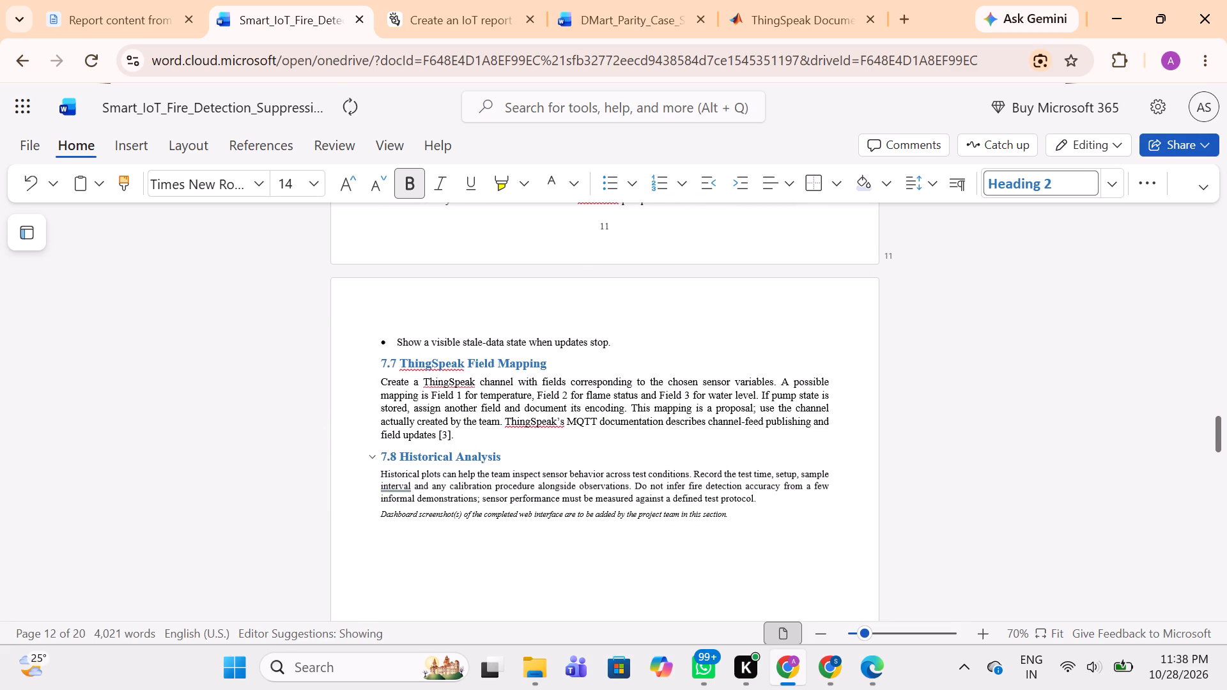
scroll(384, 537, down, 4)
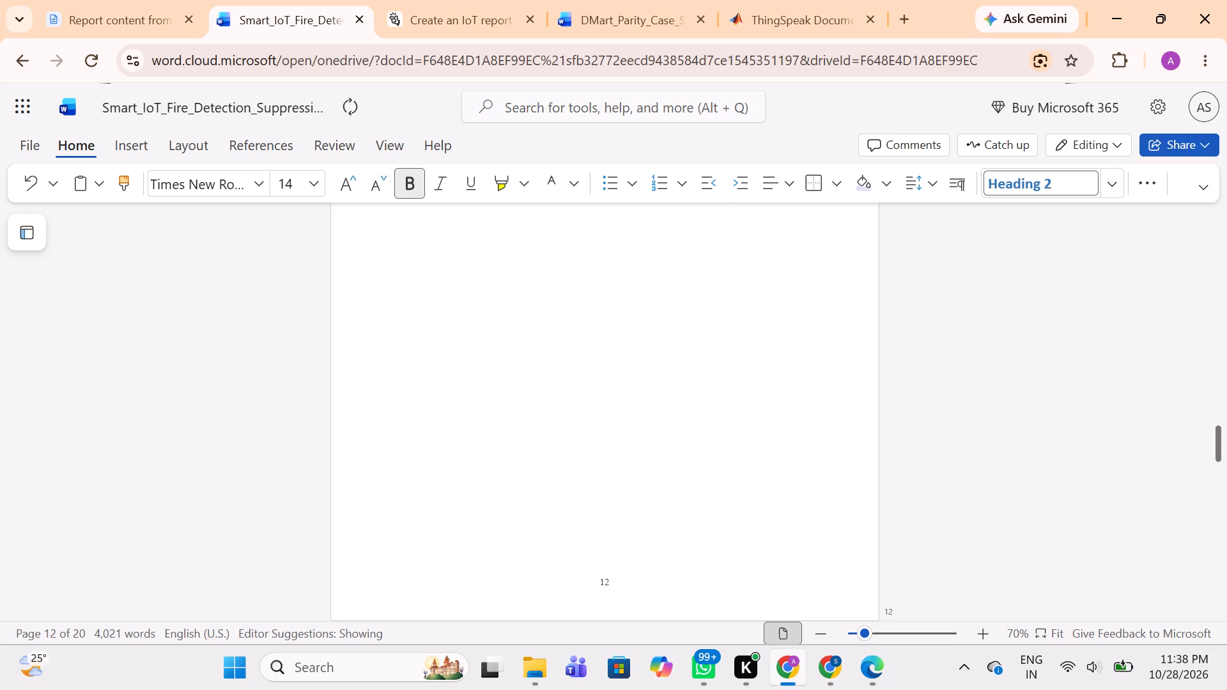
scroll(384, 537, down, 2)
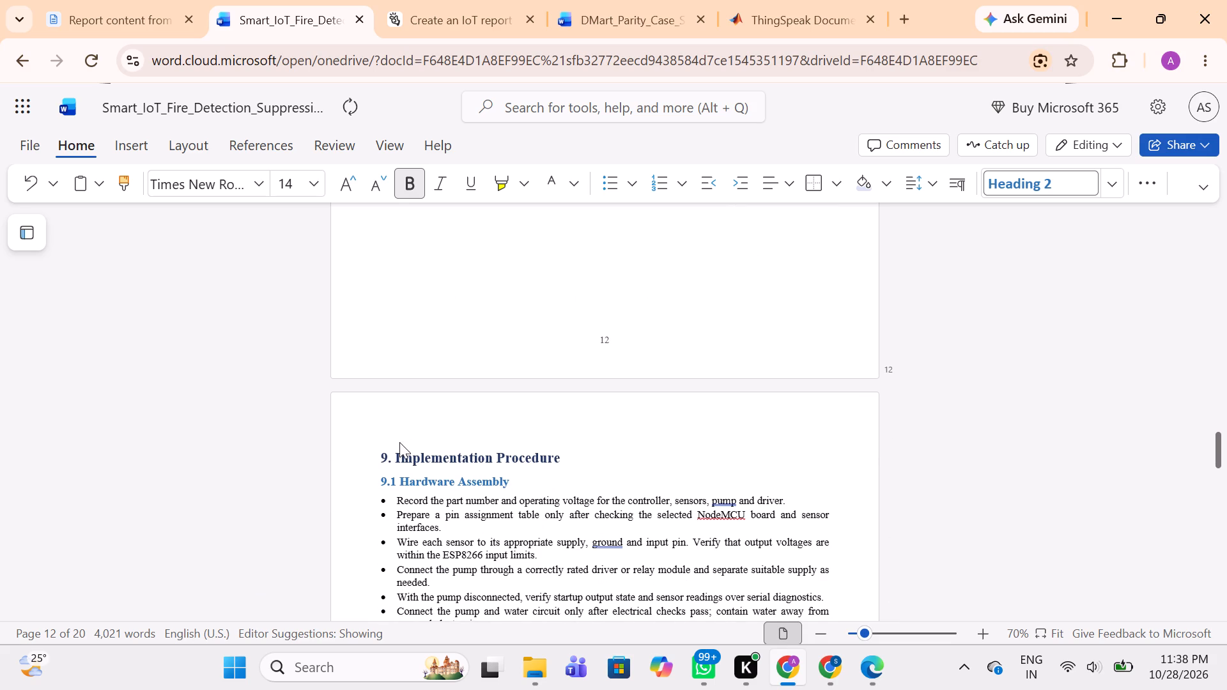
click(388, 454)
key(BackSpace)
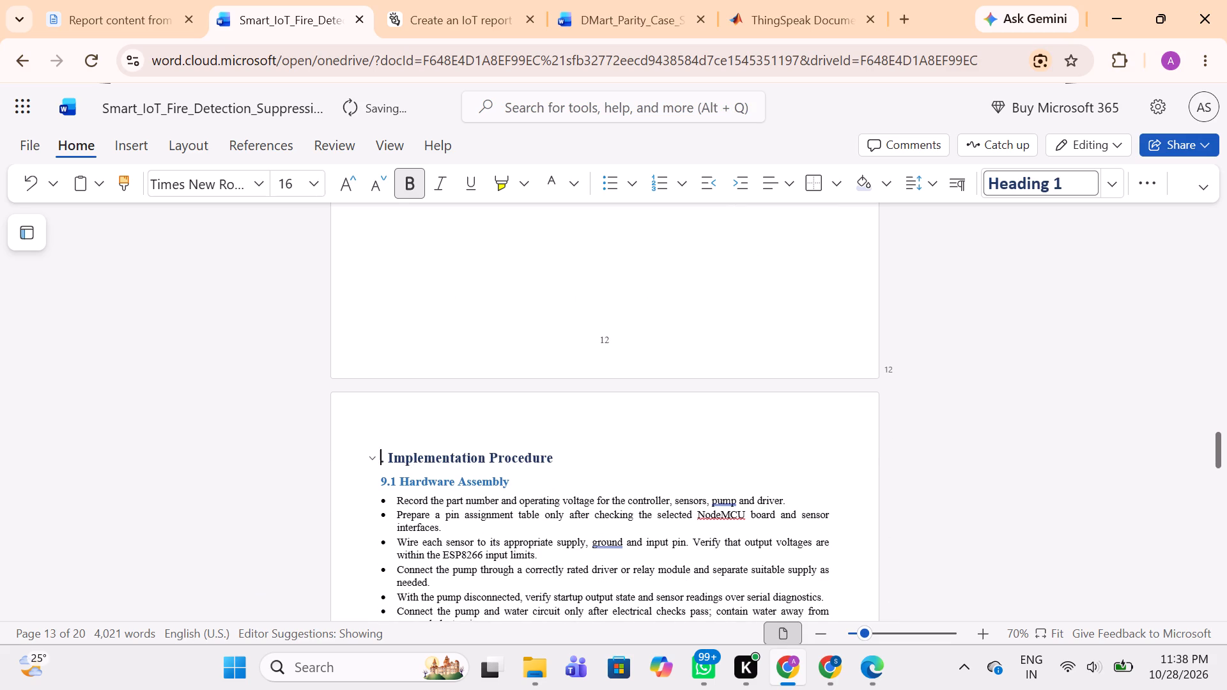
key(8)
scroll(388, 454, down, 1)
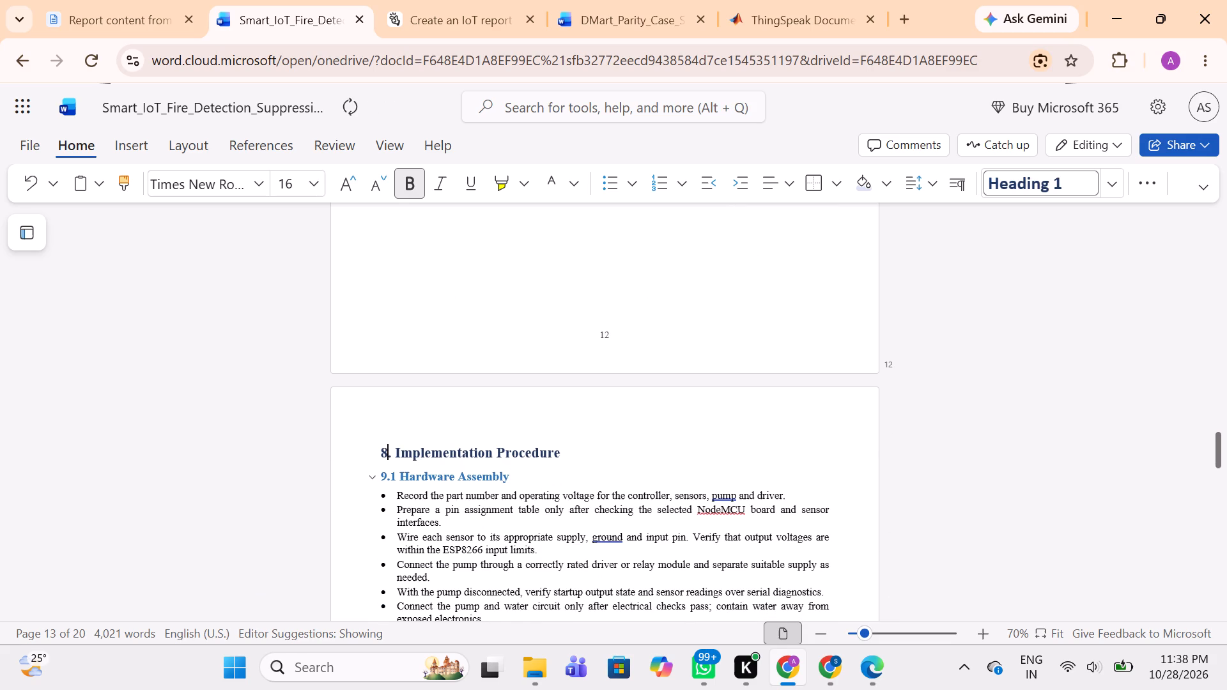
click(387, 472)
key(BackSpace)
key(8)
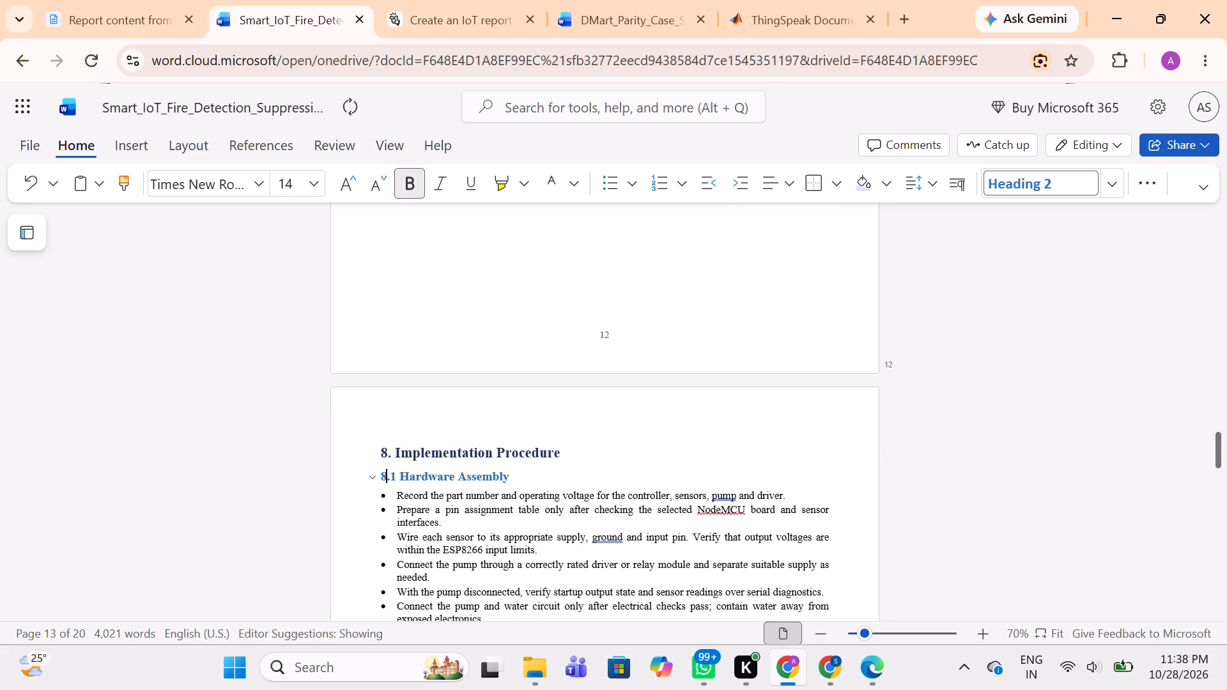
Renumber the Firmware Structure subheading as 8.2 and the Dashboard Setup subheading as 8.3.
scroll(387, 472, down, 4)
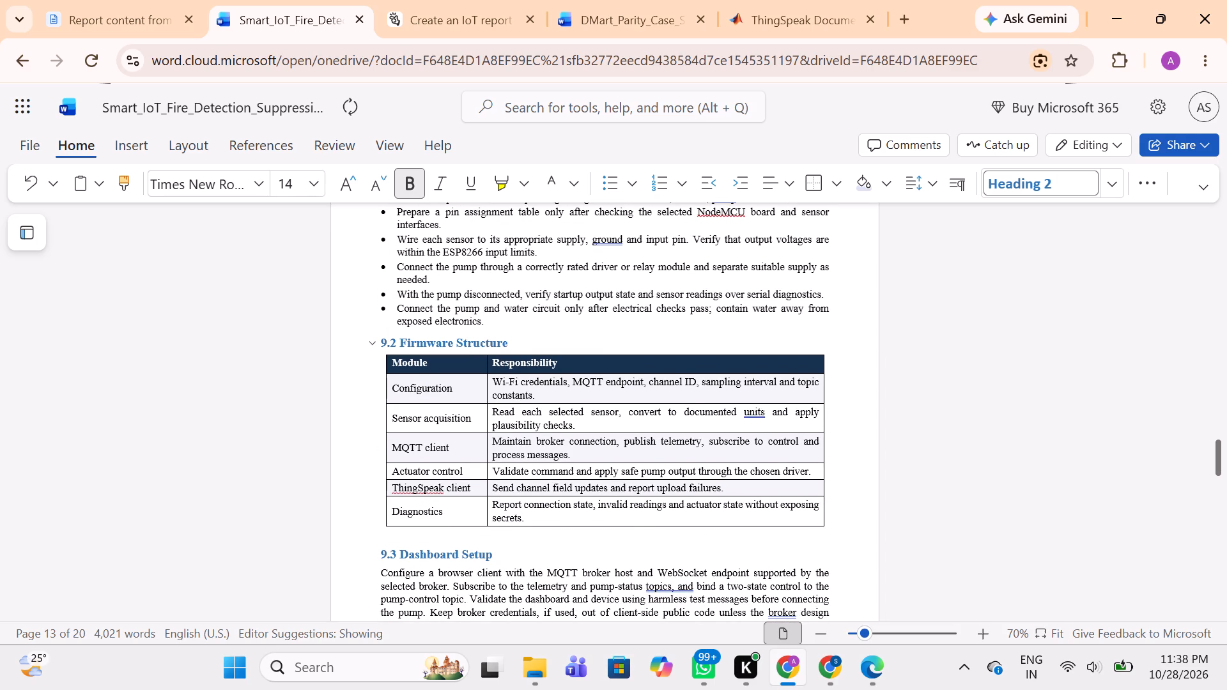
click(387, 340)
key(BackSpace)
key(8)
scroll(387, 340, down, 2)
click(387, 456)
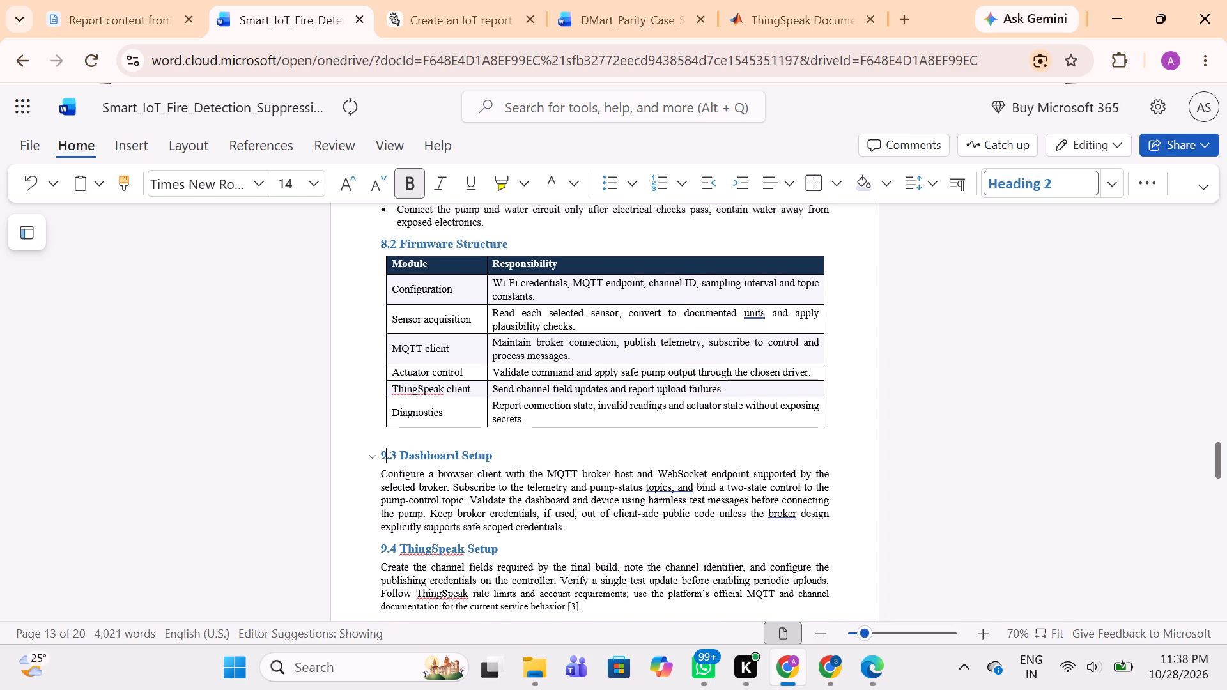
key(BackSpace)
key(8)
Renumber the ThingSpeak Setup subheading in the Implementation Procedure section as 8.4.
scroll(387, 456, down, 1)
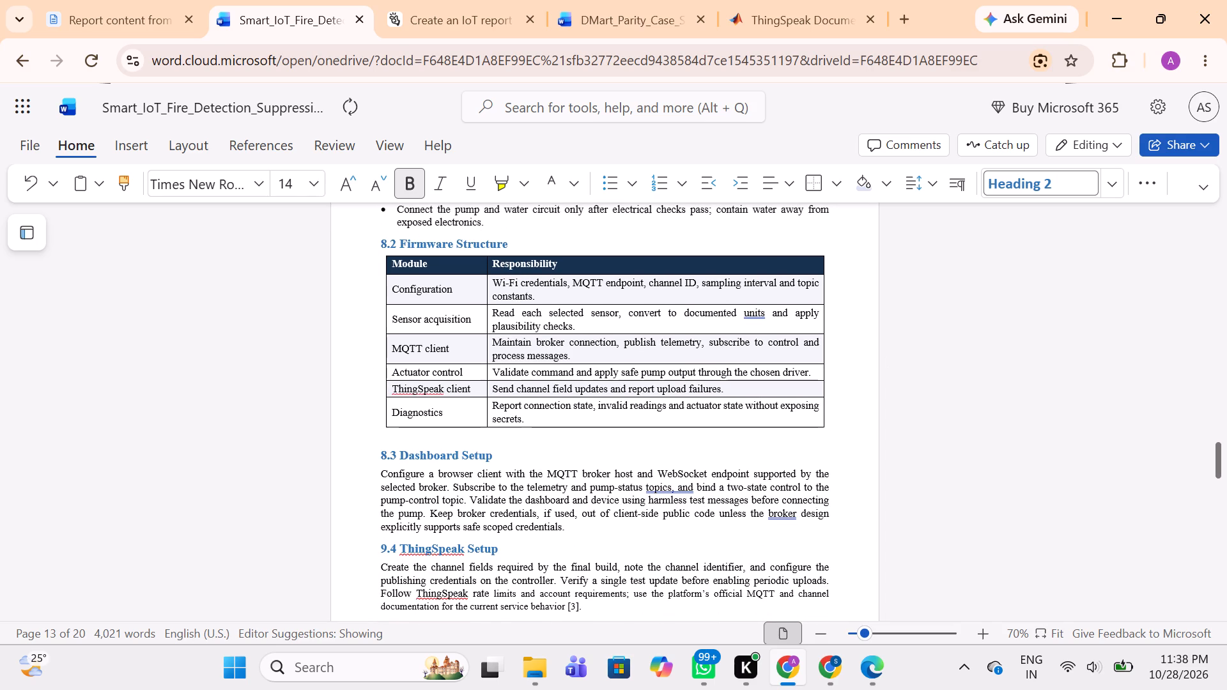
click(383, 544)
key(Right)
key(BackSpace)
key(8)
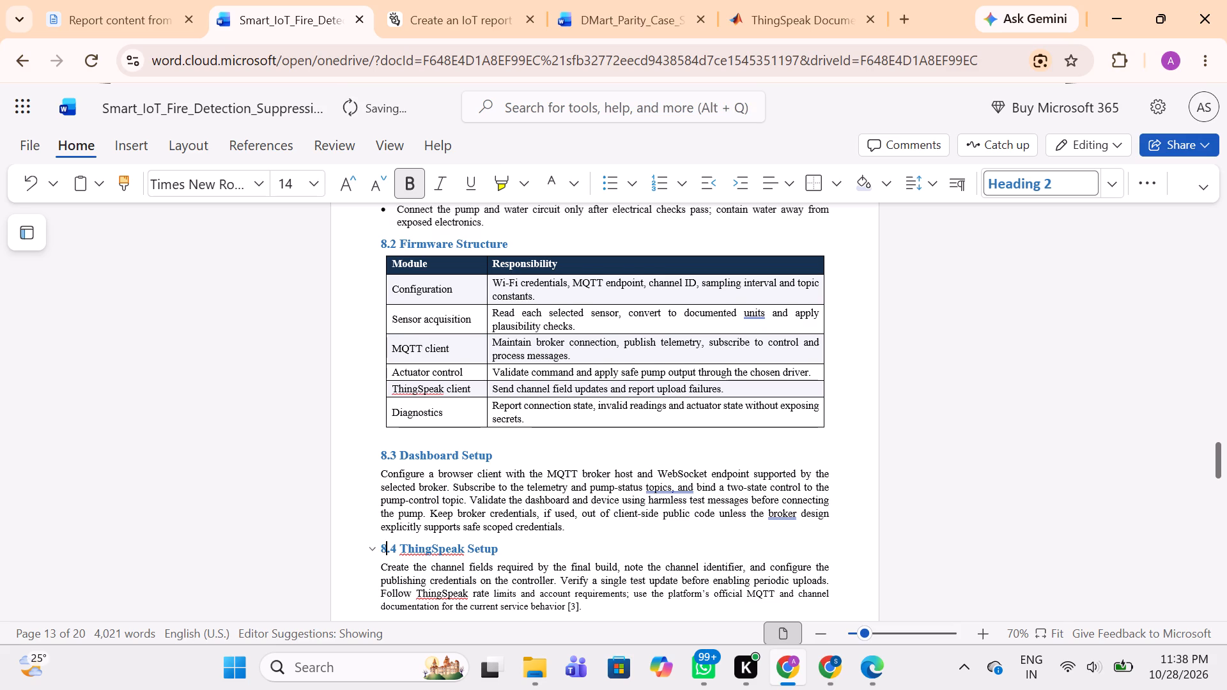
Renumber the Working Principle heading as 9 and its Startup Sequence subheading as 9.1.
scroll(383, 544, down, 5)
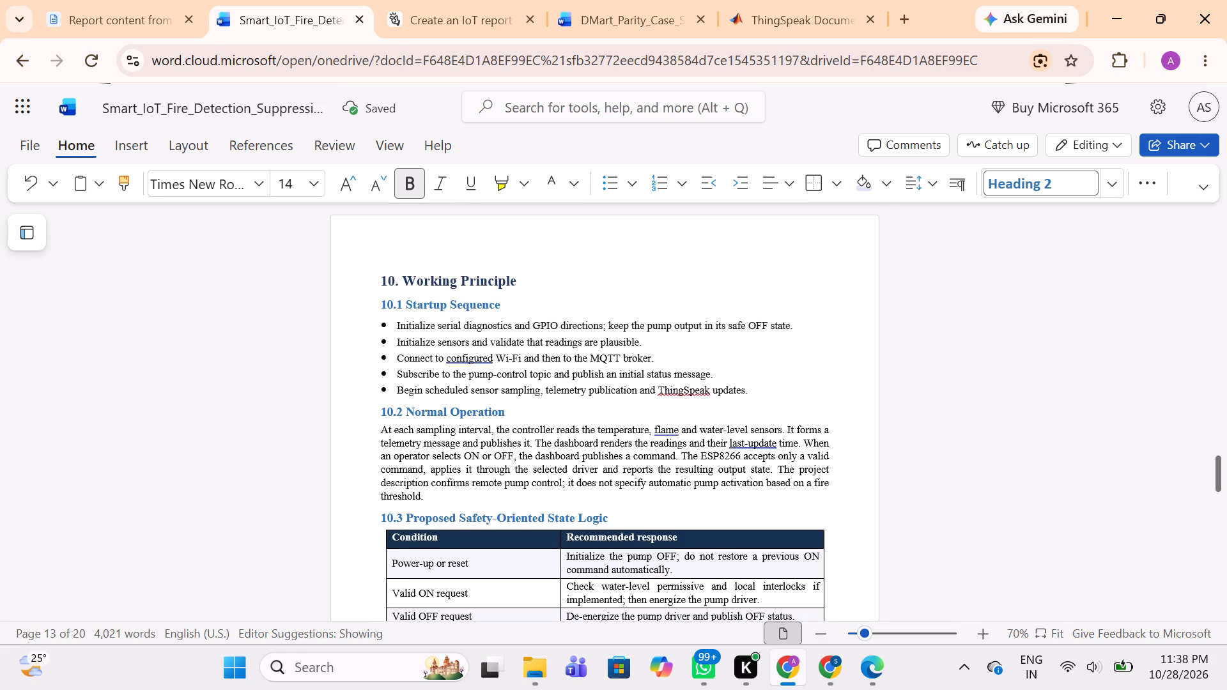
click(394, 278)
scroll(394, 278, up, 3)
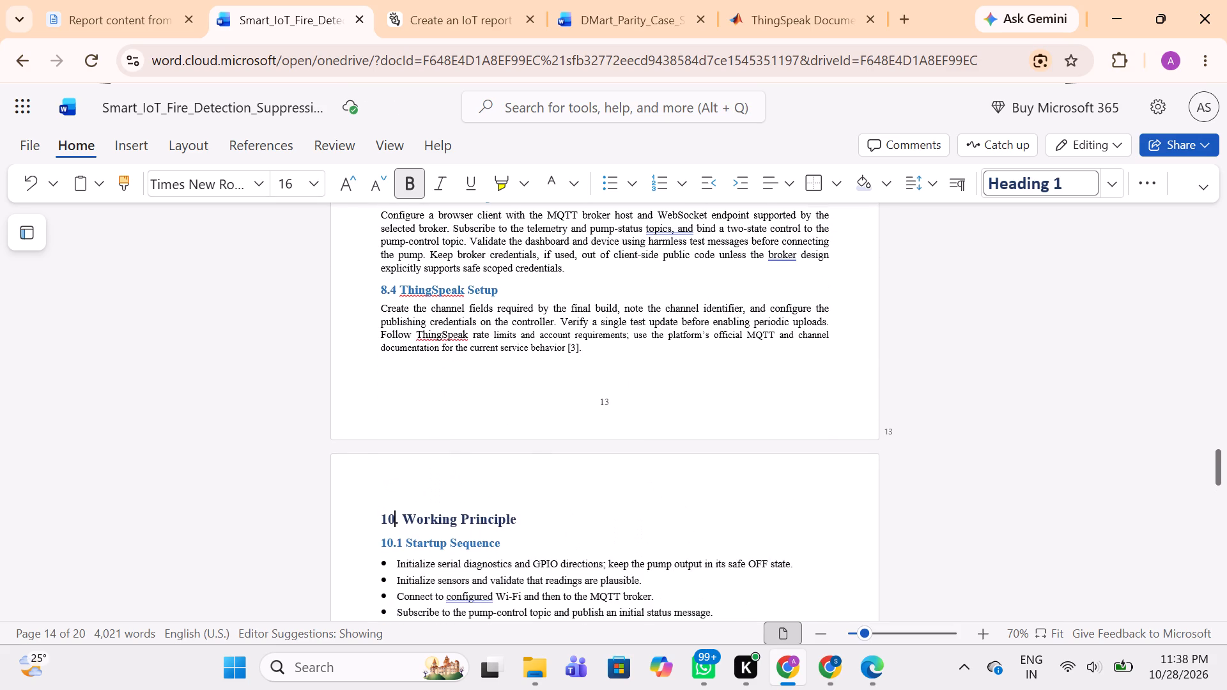
scroll(394, 278, up, 3)
scroll(394, 278, down, 1)
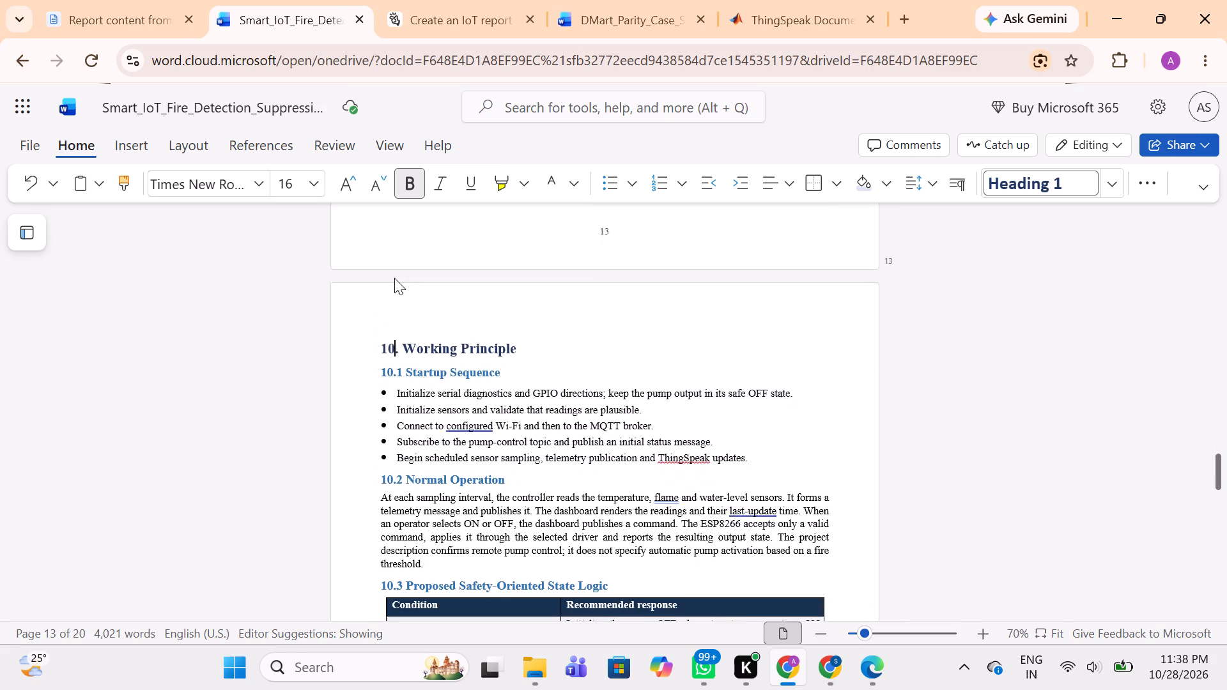
key(BackSpace)
key(BackSpace)
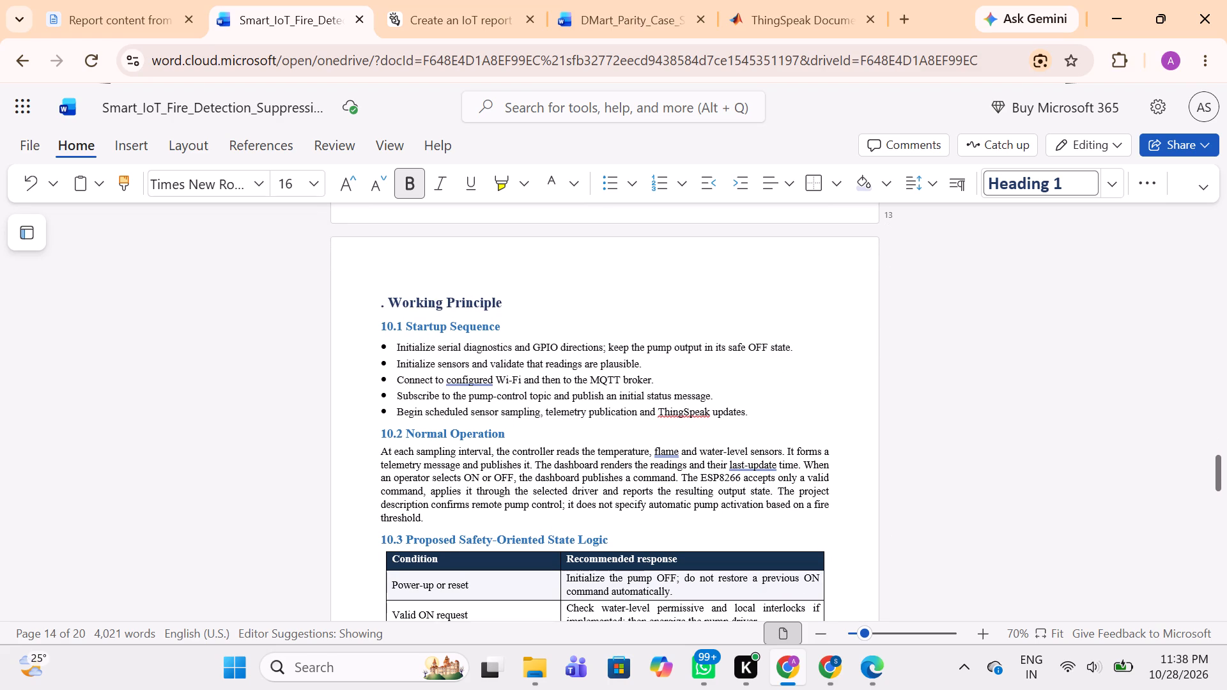
key(9)
click(390, 322)
key(Right)
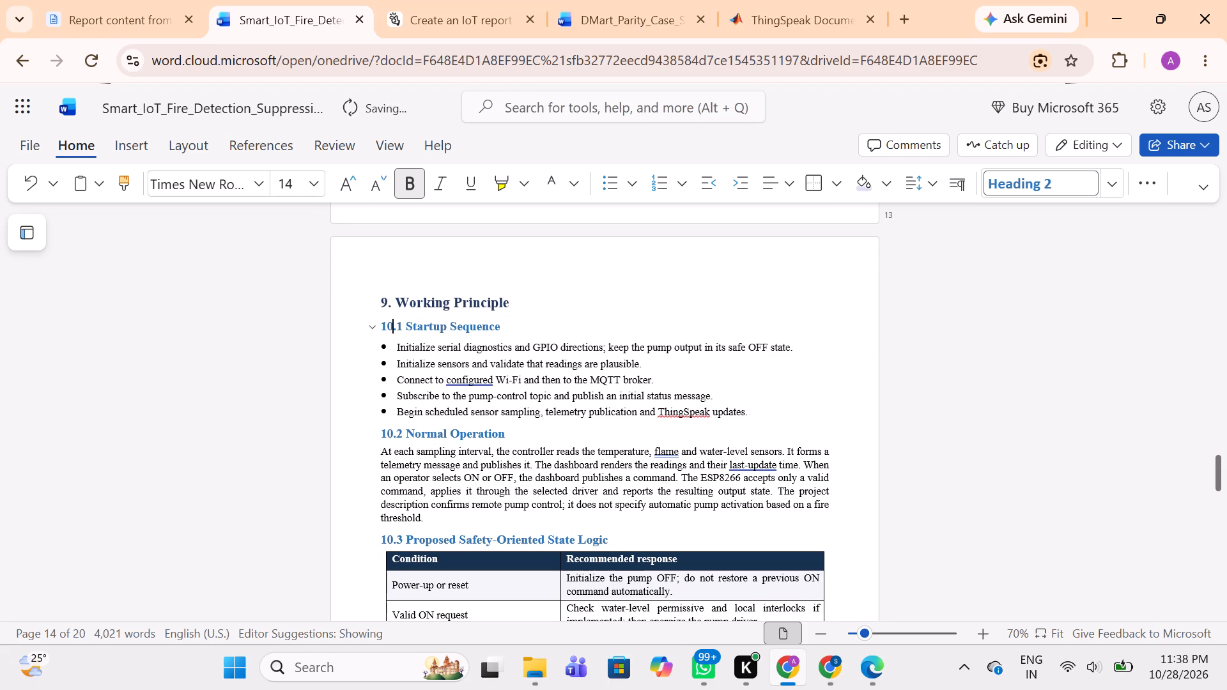
key(BackSpace)
key(BackSpace)
key(9)
Renumber the Normal Operation subheading in the Working Principle section as 9.2.
click(389, 430)
key(Right)
key(BackSpace)
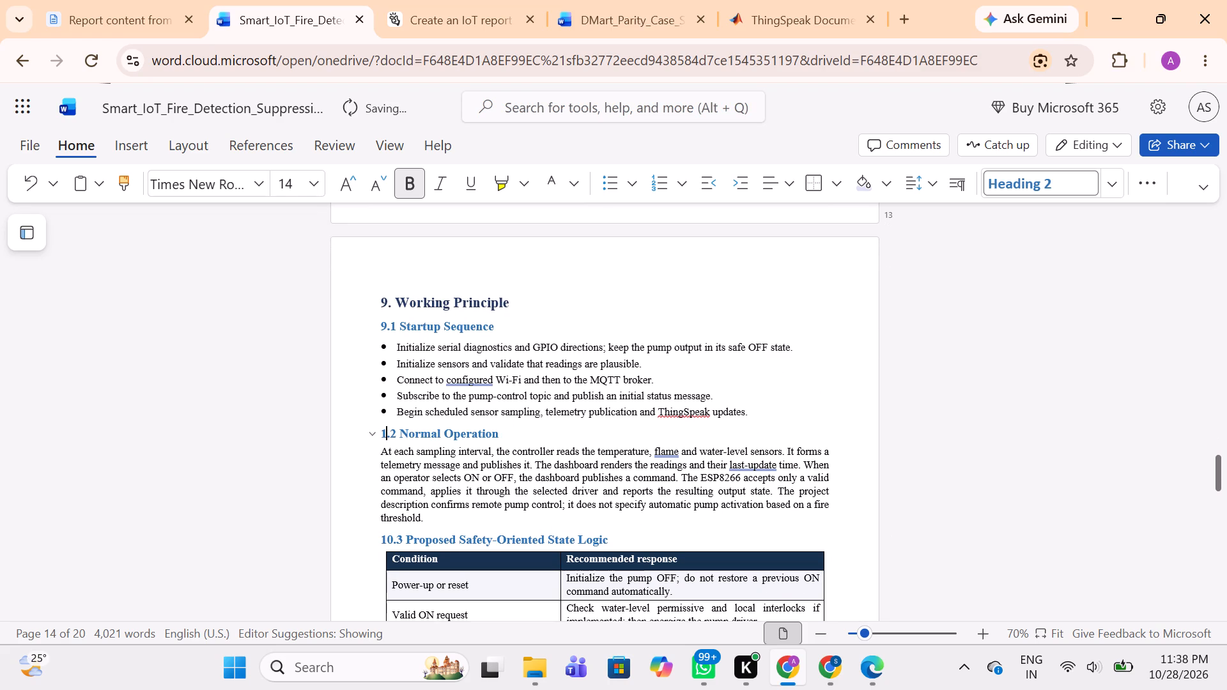
key(BackSpace)
key(9)
Place the text cursor in the number of the Proposed Safety-Oriented State Logic subheading.
scroll(389, 430, down, 1)
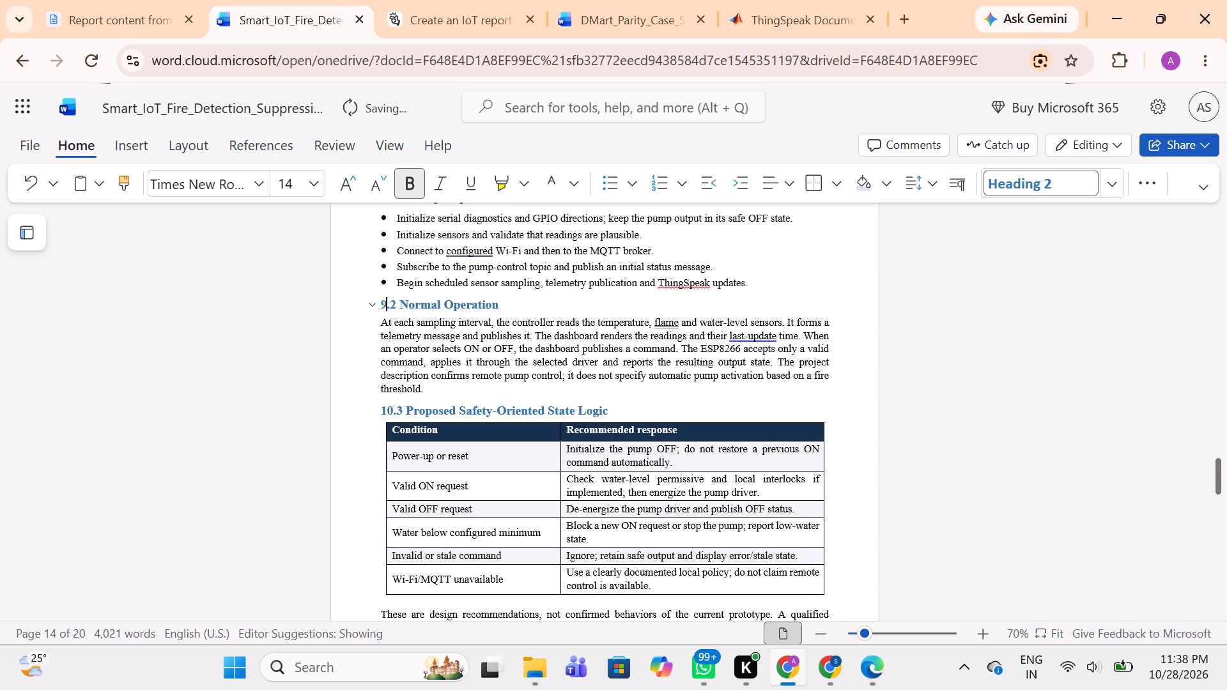
click(393, 406)
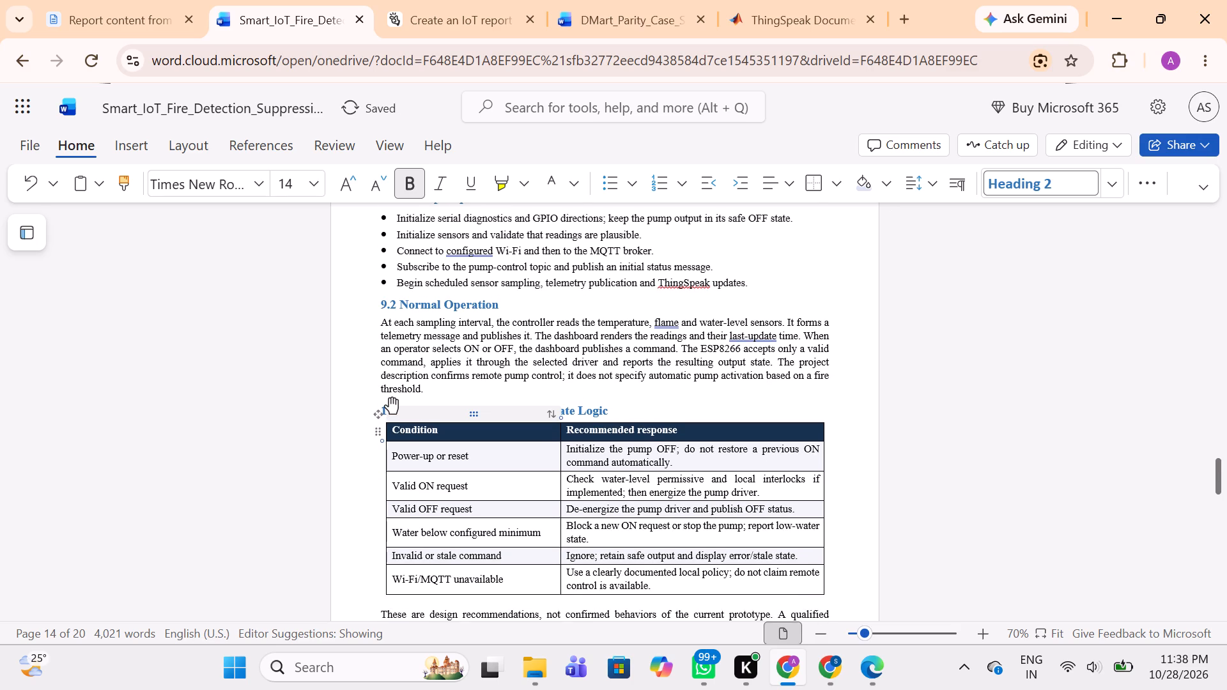
click(325, 484)
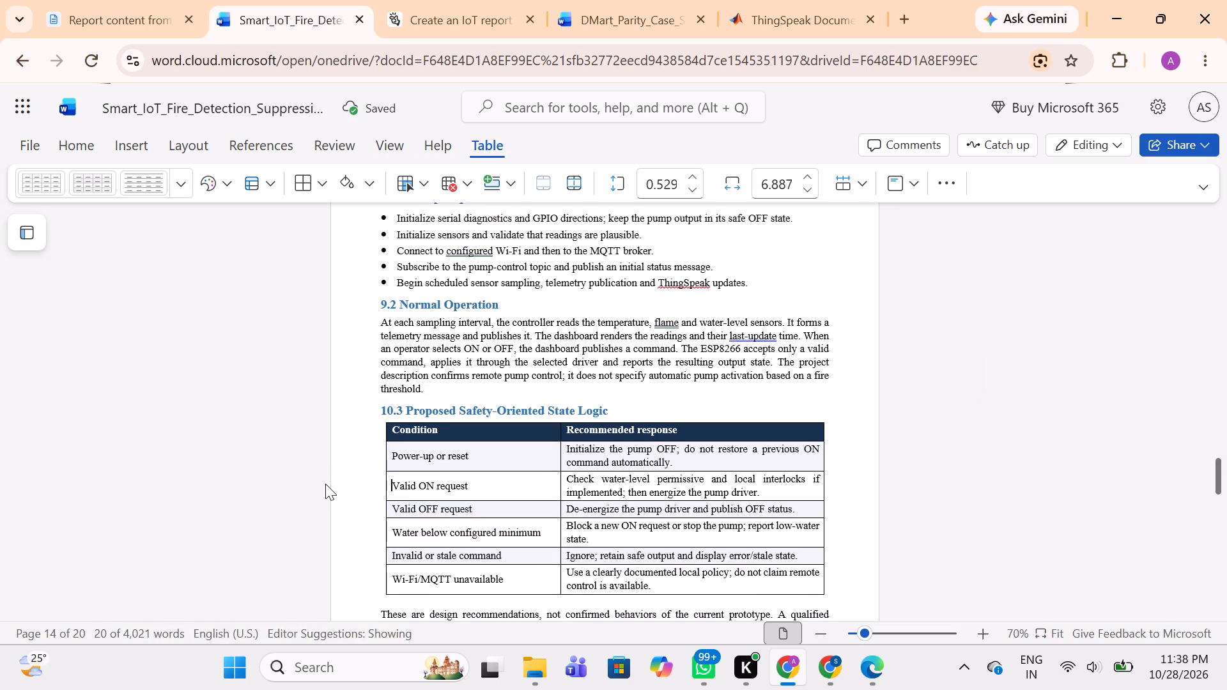
click(391, 404)
key(Right)
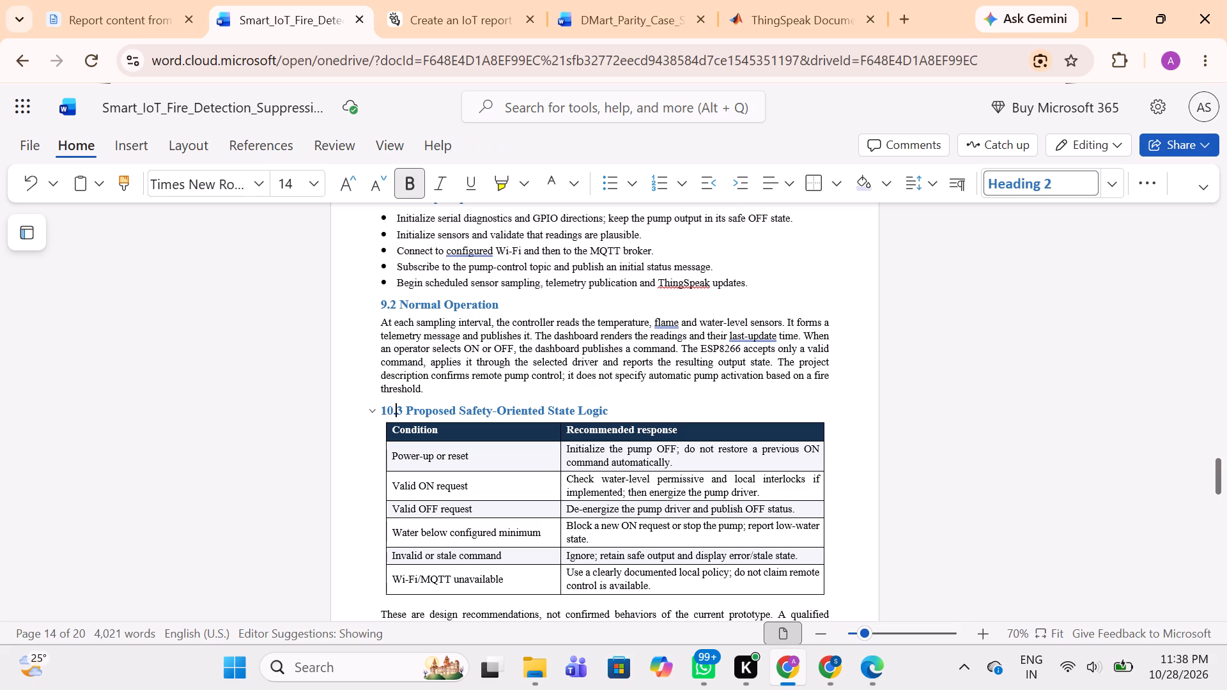
Renumber the Proposed Safety-Oriented State Logic subheading in the Working Principle section as 9.3.
key(Left)
key(BackSpace)
key(BackSpace)
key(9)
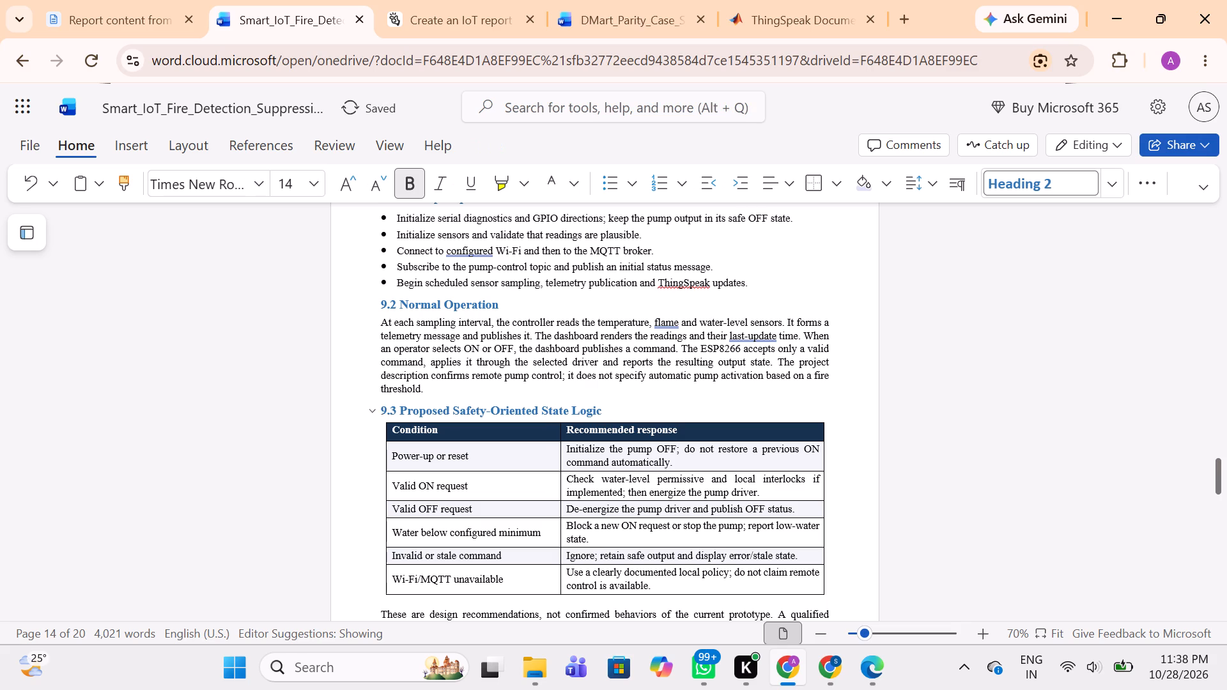
Renumber the Code section heading as 10.
scroll(391, 404, down, 7)
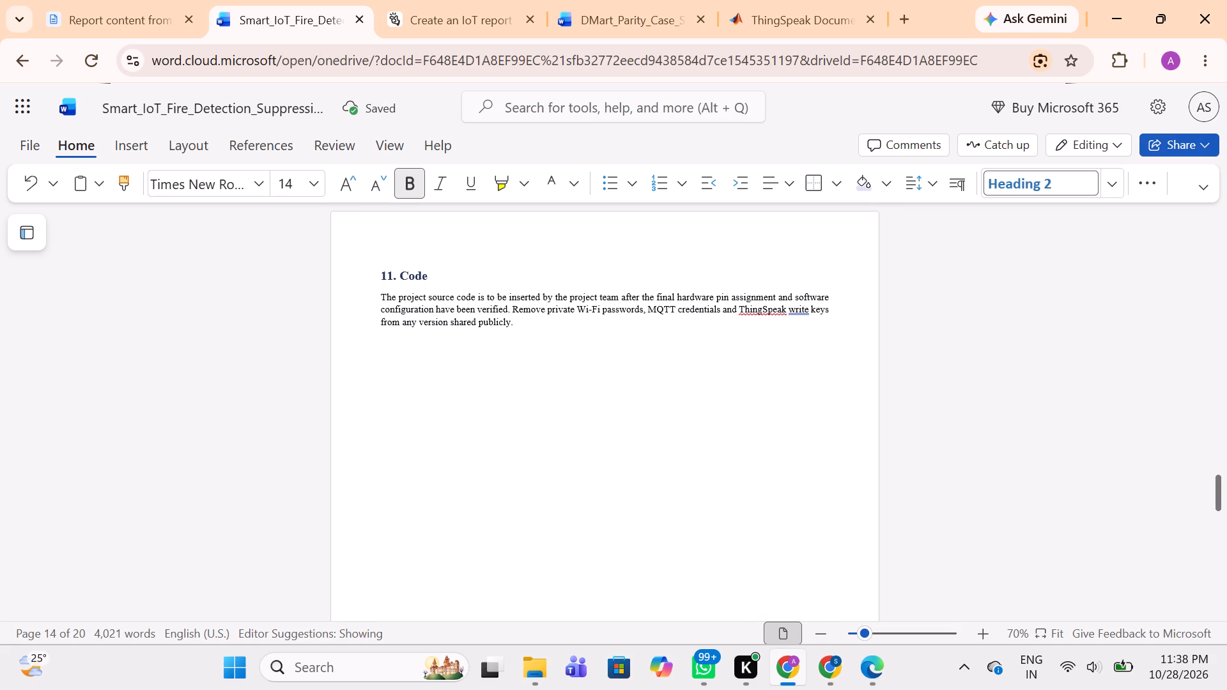
click(393, 271)
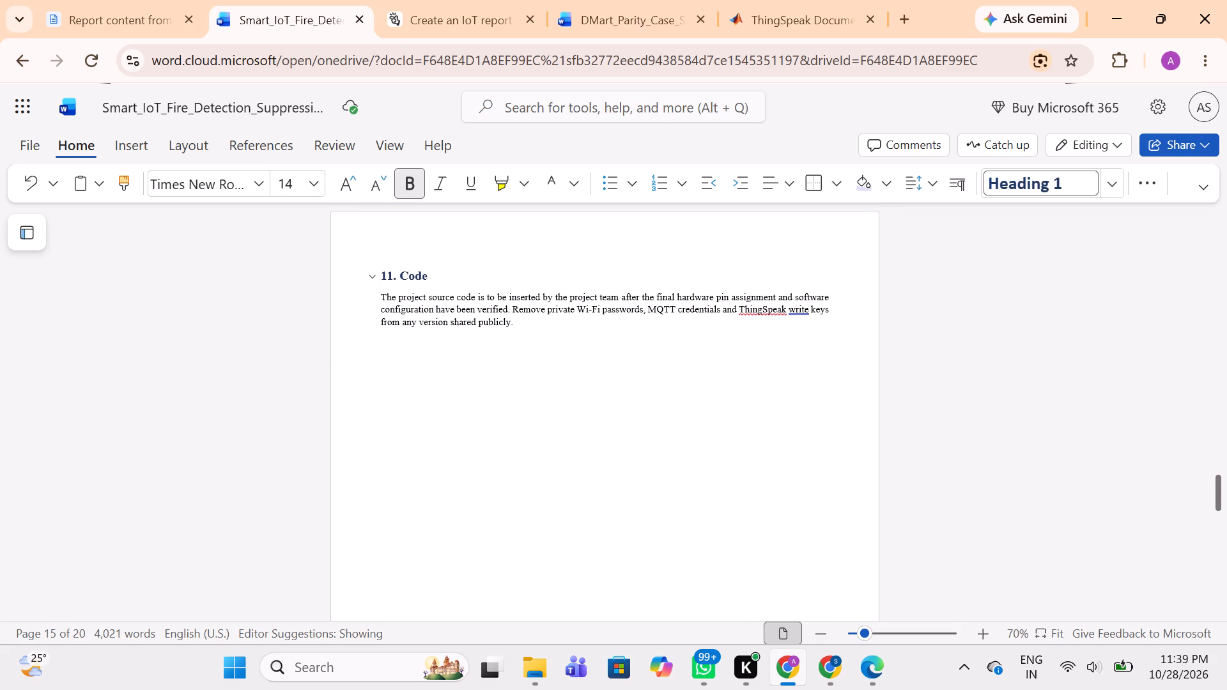
key(Left)
key(BackSpace)
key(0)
scroll(393, 271, down, 1)
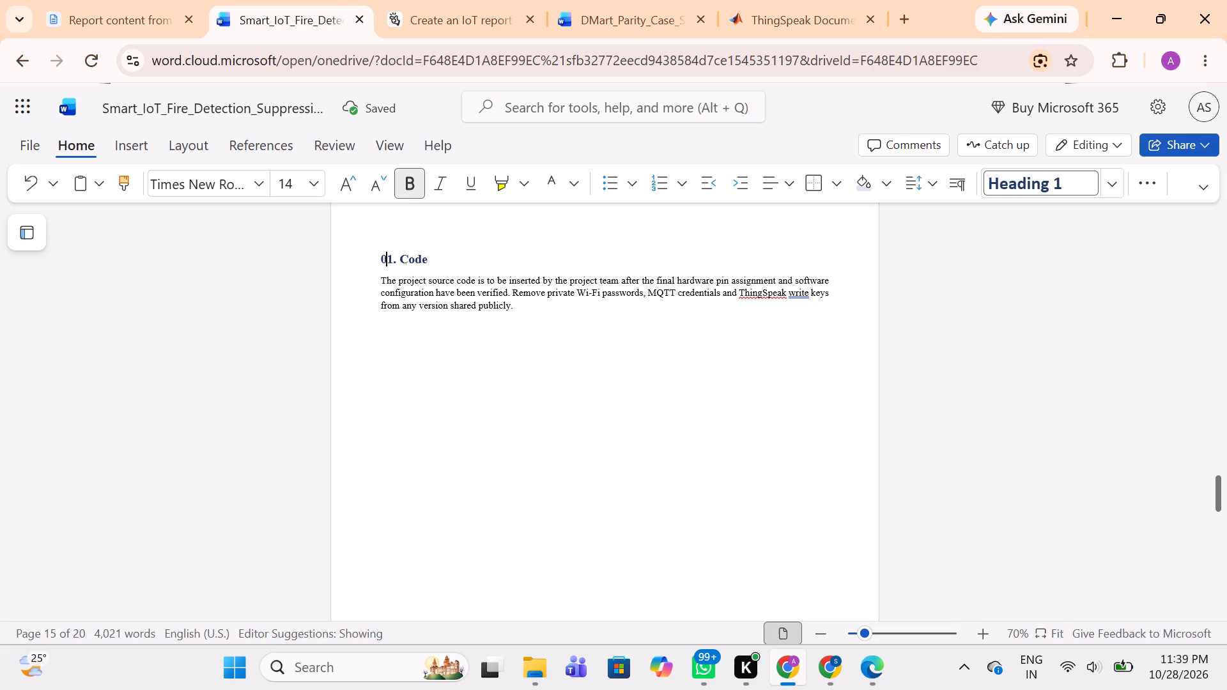
key(BackSpace)
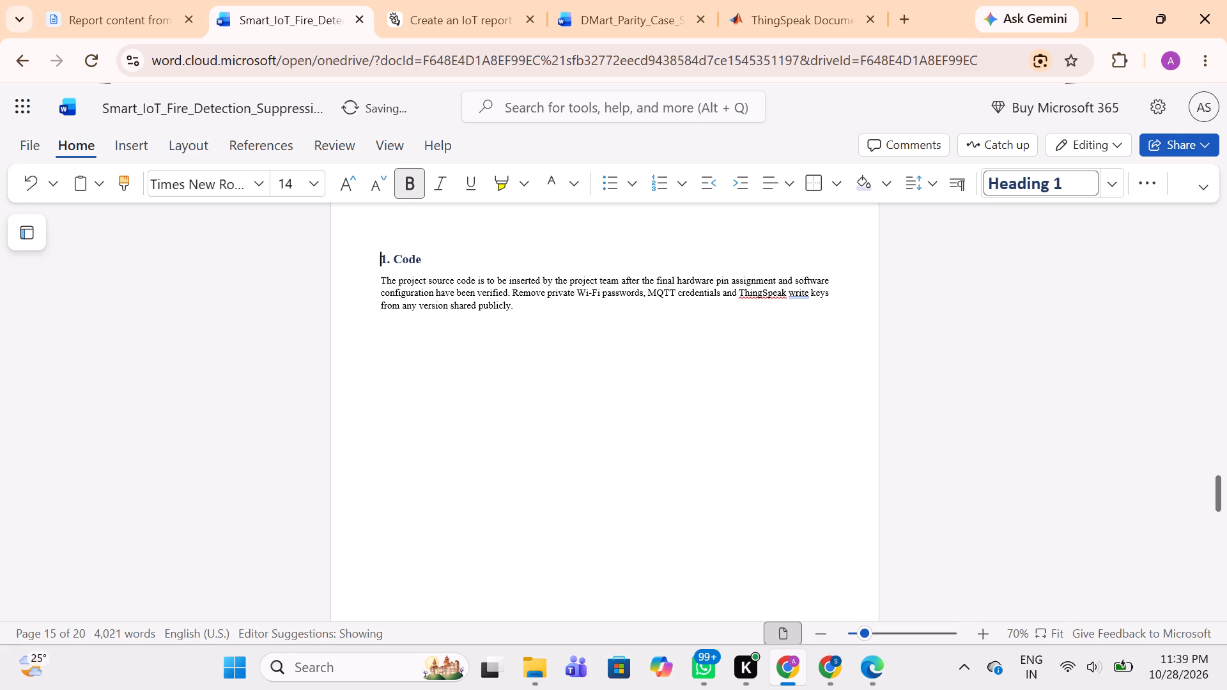
key(Right)
key(BackSpace)
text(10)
Renumber the Testing and Results section heading as 11.
scroll(393, 271, down, 4)
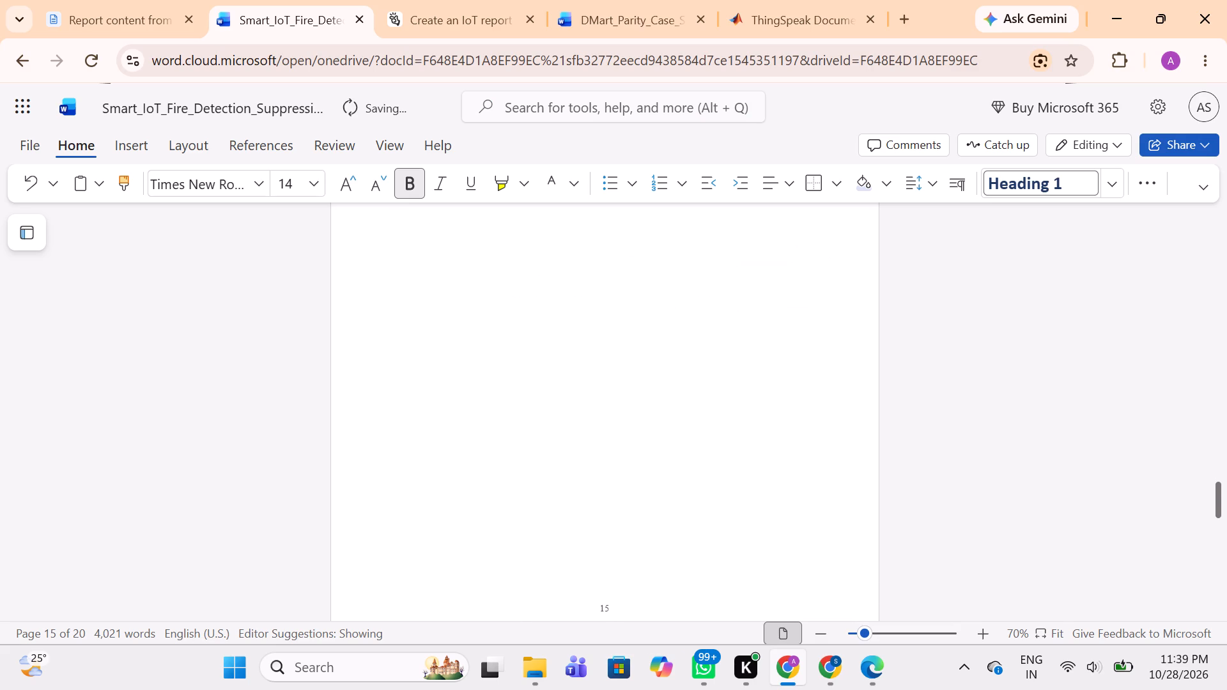
scroll(393, 271, down, 3)
click(396, 411)
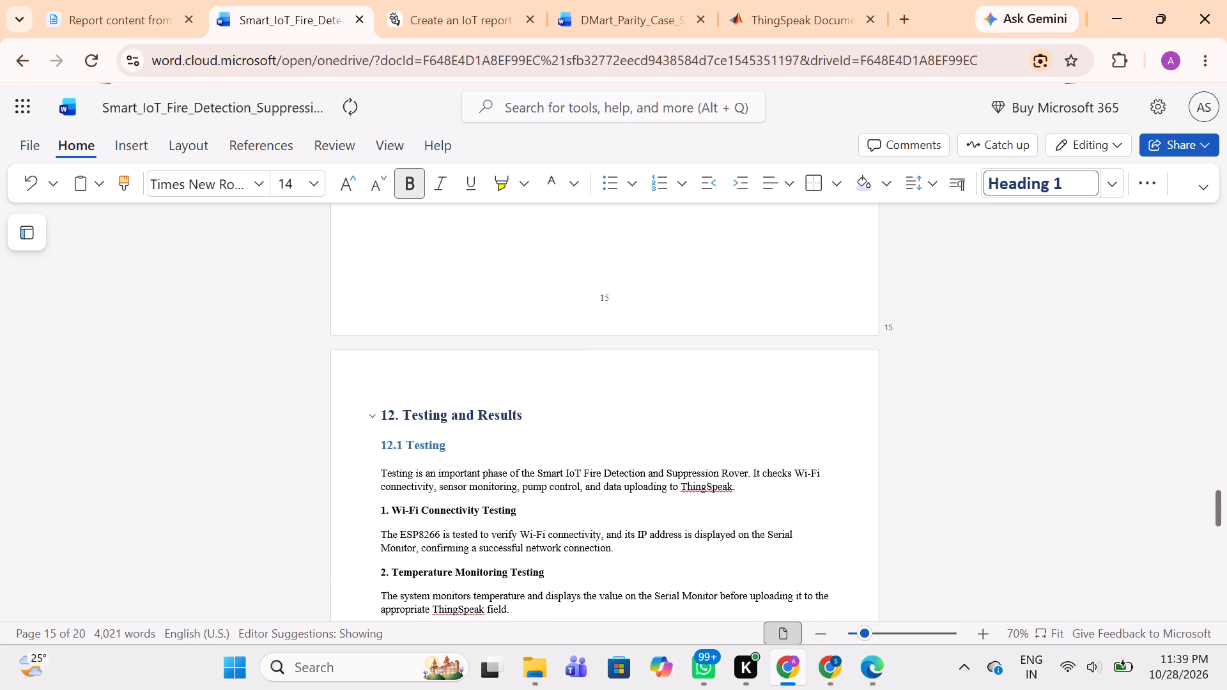
key(BackSpace)
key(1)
Renumber the Results subheading in the Testing and Results section as 11.2.
scroll(396, 411, down, 2)
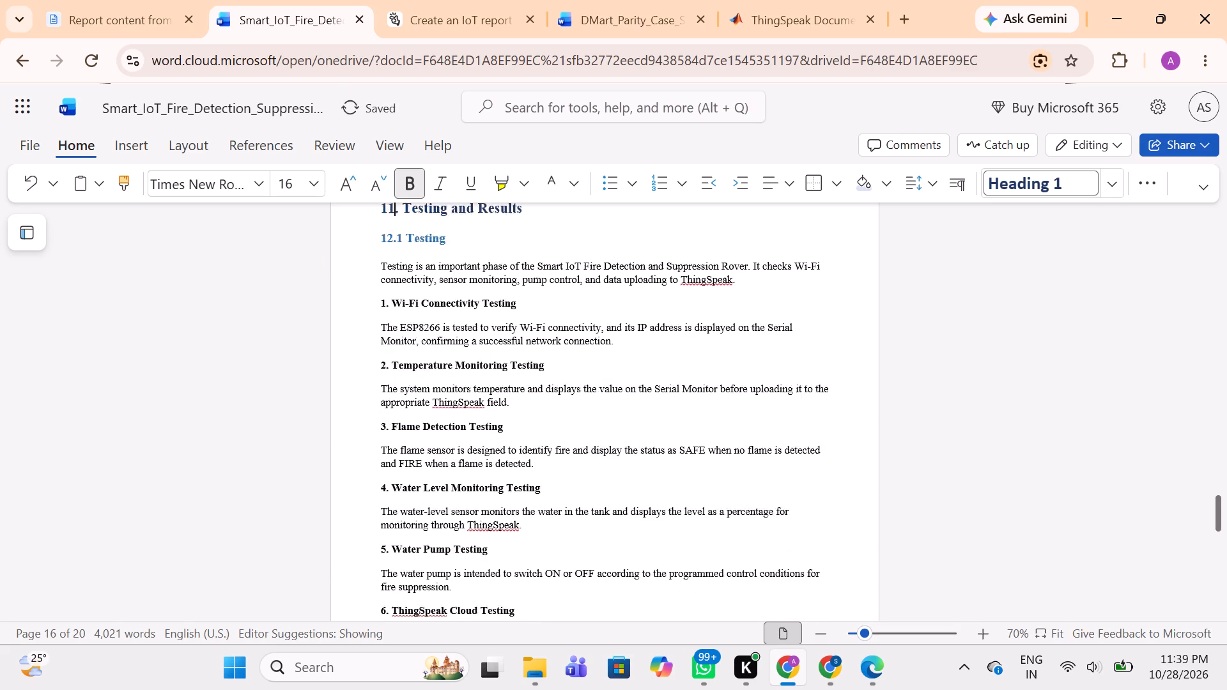
scroll(396, 411, down, 4)
scroll(378, 432, up, 1)
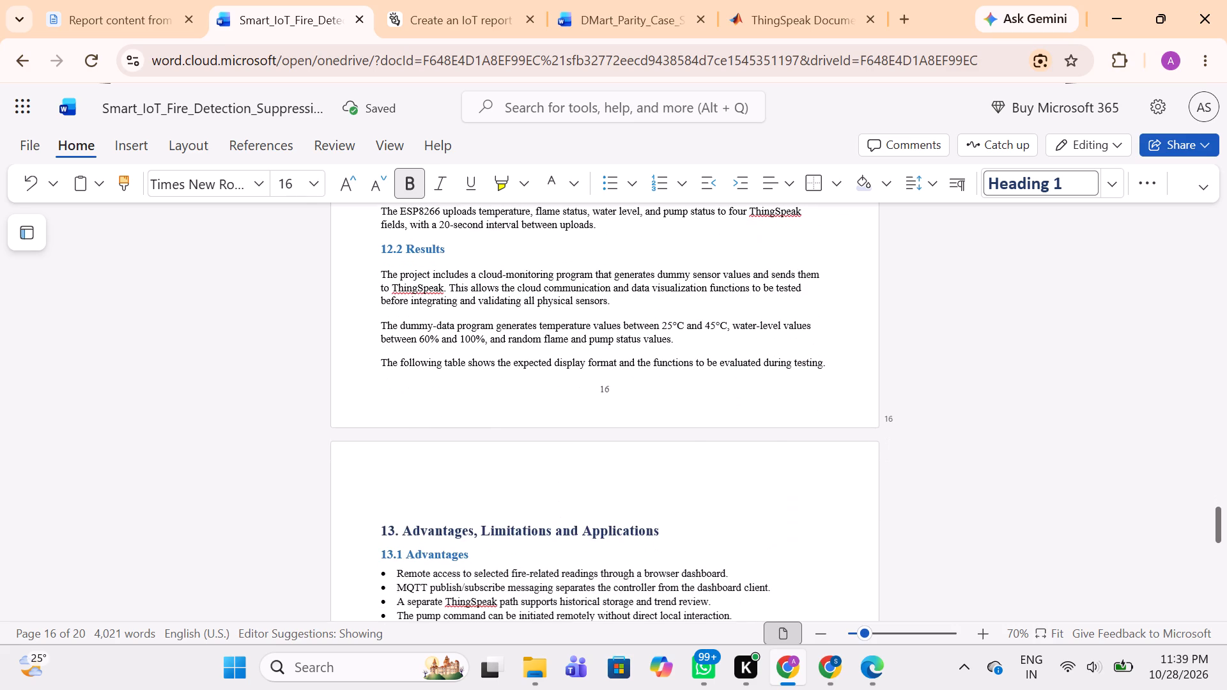
scroll(378, 432, up, 1)
click(391, 420)
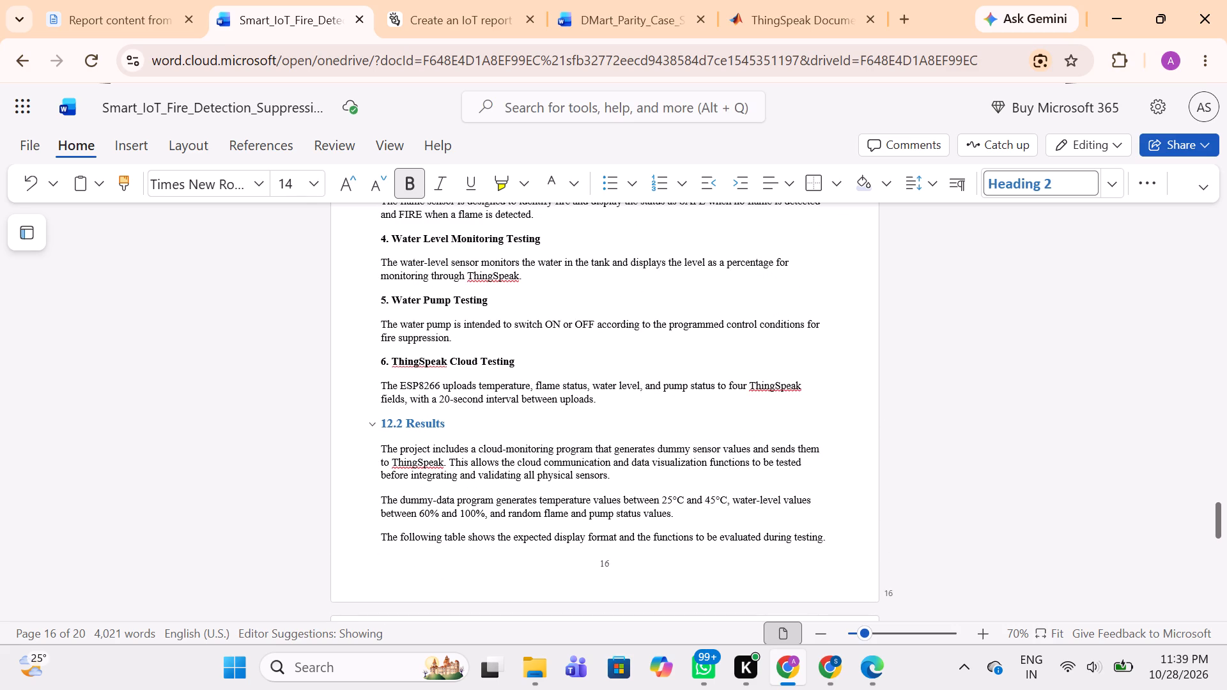
key(BackSpace)
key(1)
Renumber the Testing subheading directly under the Testing and Results heading as 11.1.
scroll(391, 420, up, 3)
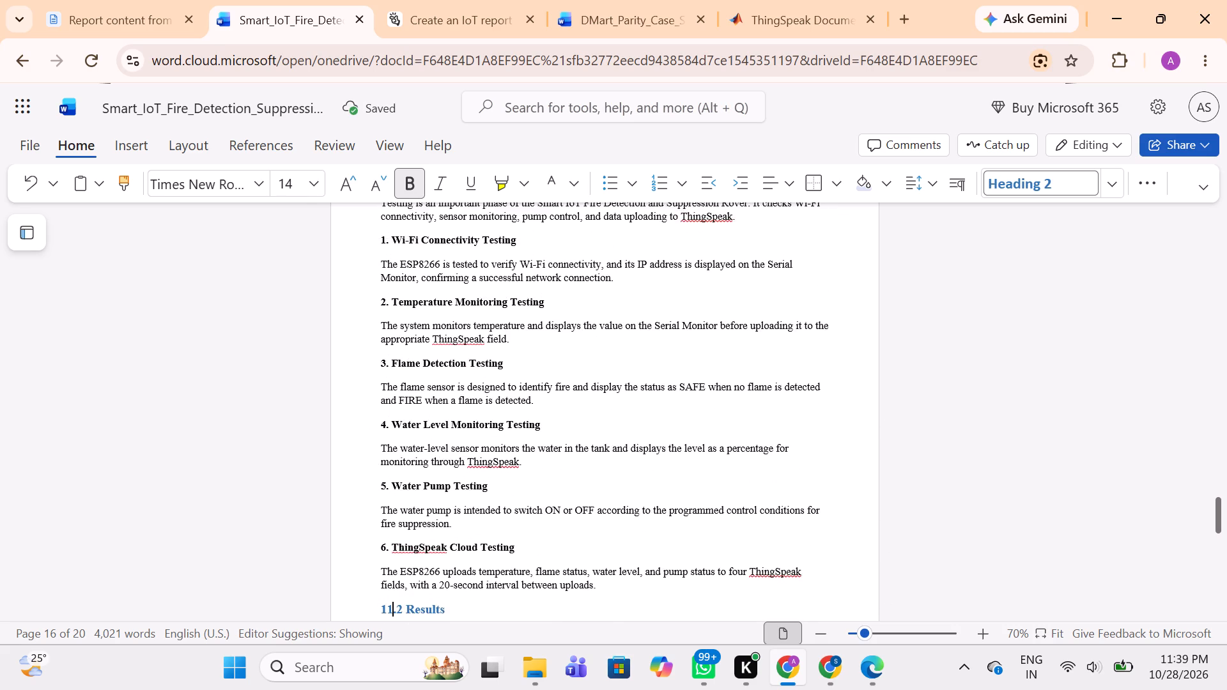
scroll(391, 420, up, 2)
click(390, 515)
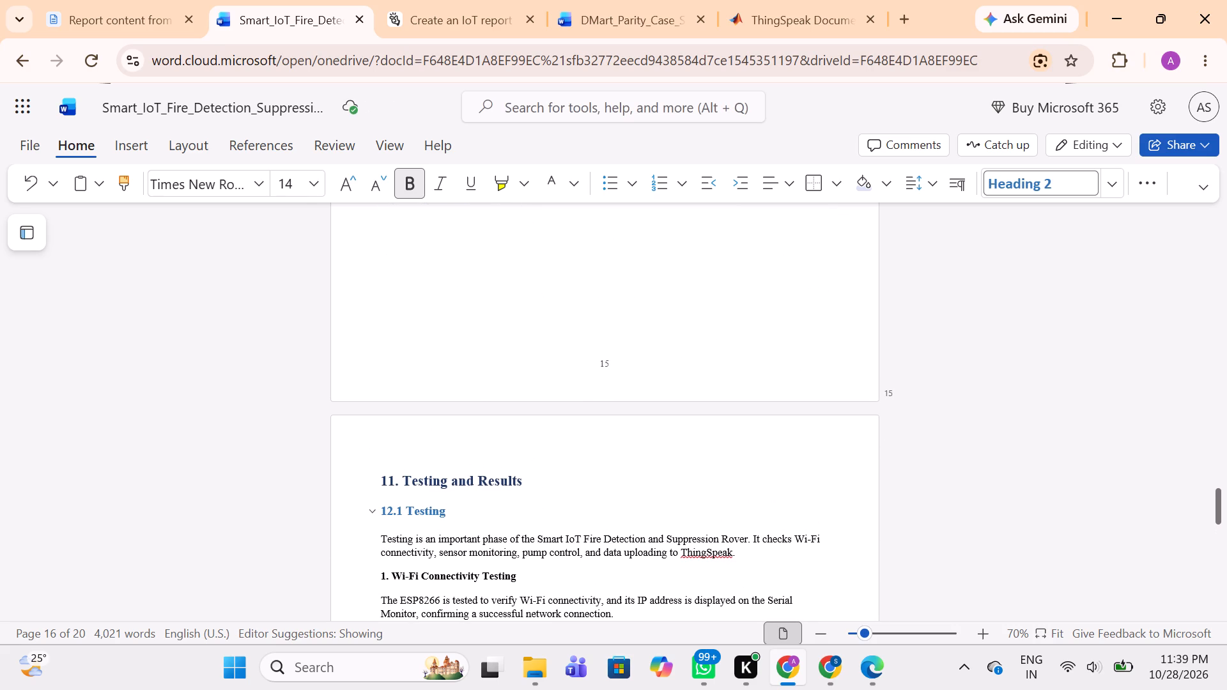
key(BackSpace)
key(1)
Renumber the Potential Applications subheading in the Advantages, Limitations and Applications section as 12.3.
scroll(390, 515, down, 4)
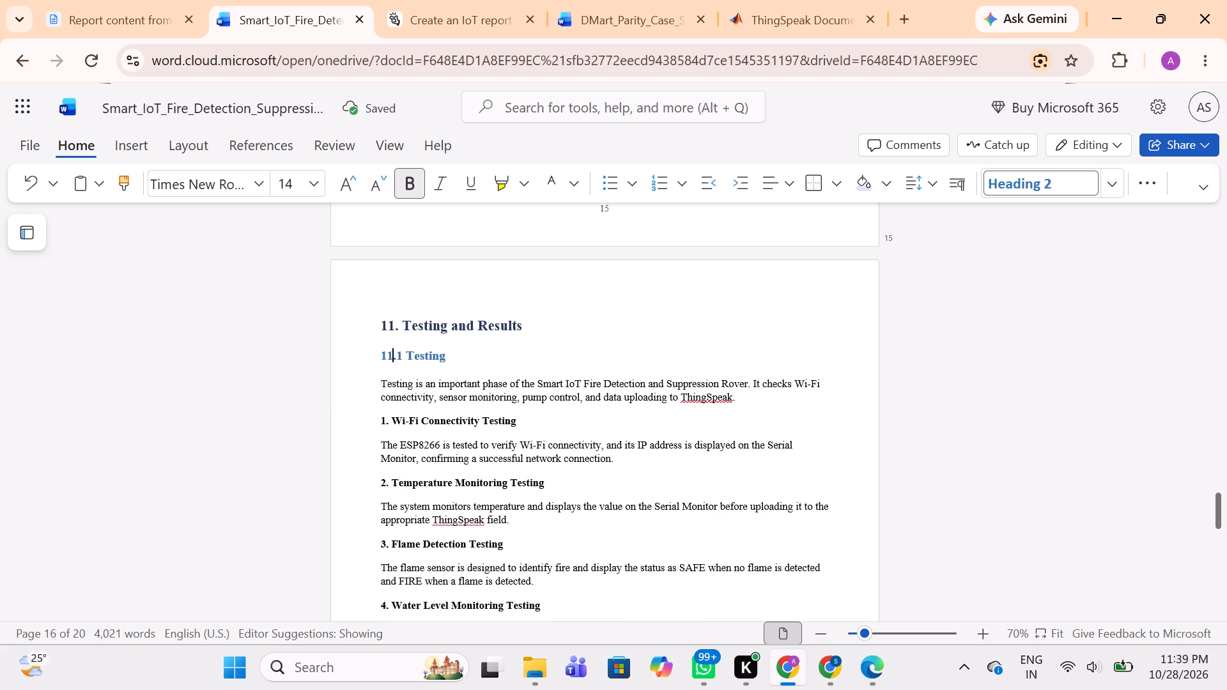
scroll(390, 515, down, 4)
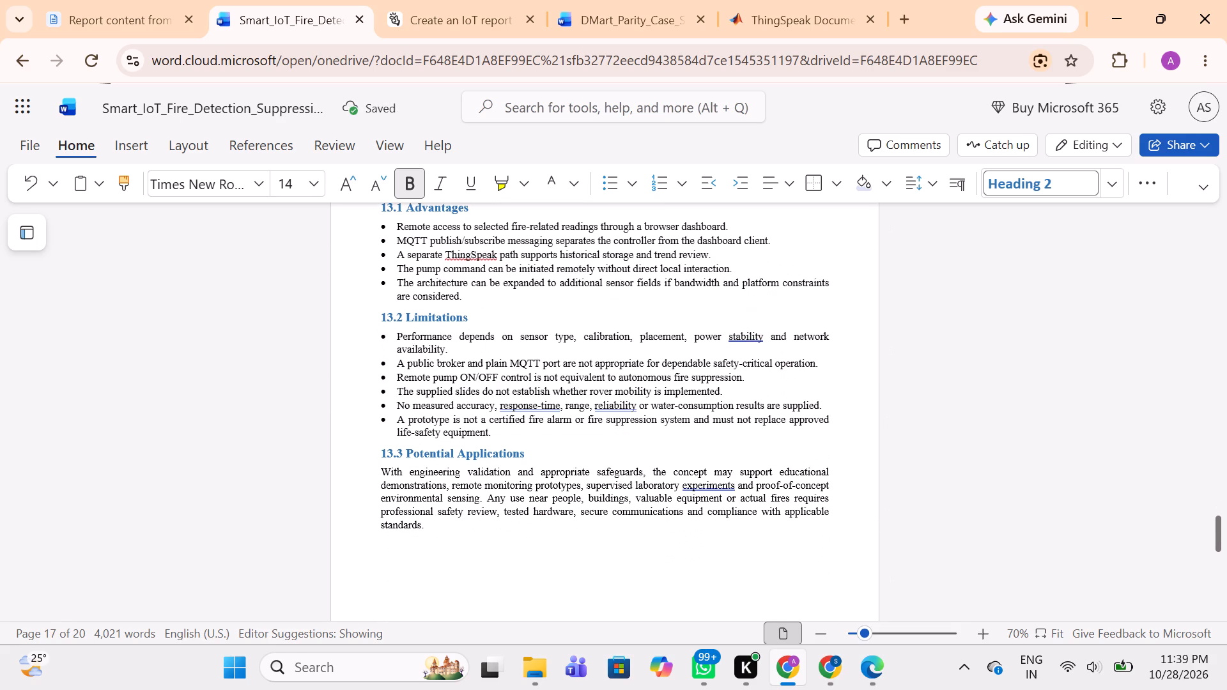
click(393, 452)
key(BackSpace)
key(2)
Renumber the Limitations subheading as 12.2 and the Advantages subheading as 12.1.
scroll(393, 452, up, 1)
click(391, 336)
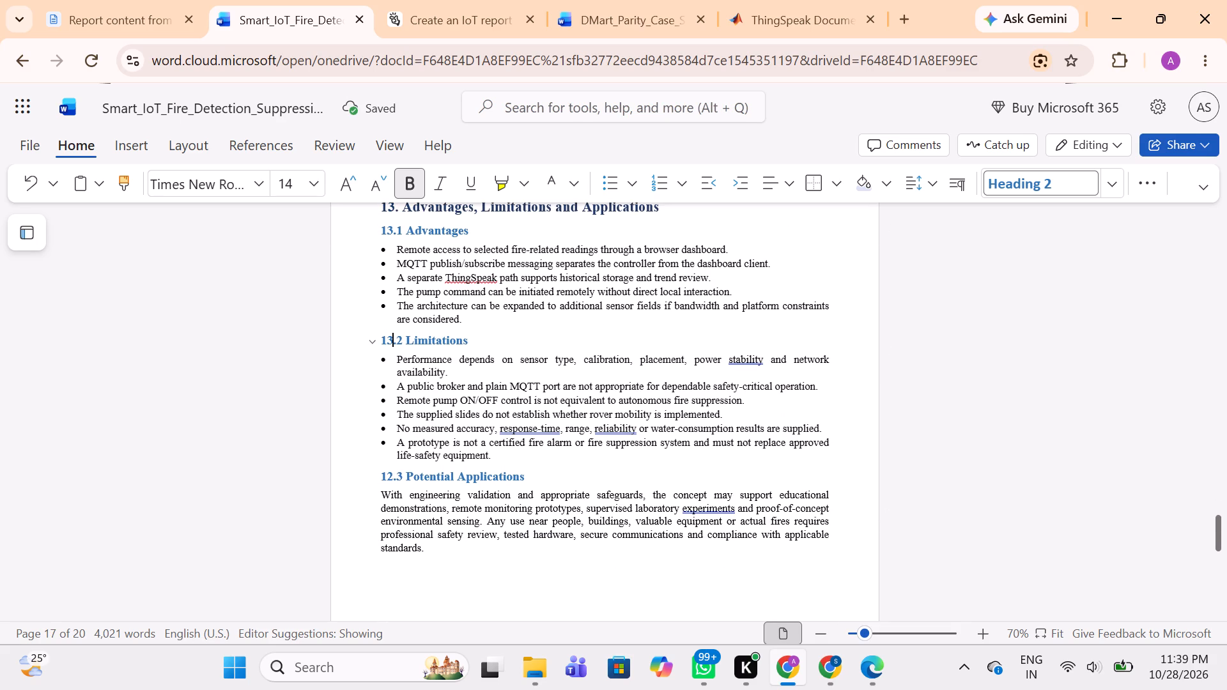
key(BackSpace)
key(2)
scroll(391, 336, up, 2)
click(455, 375)
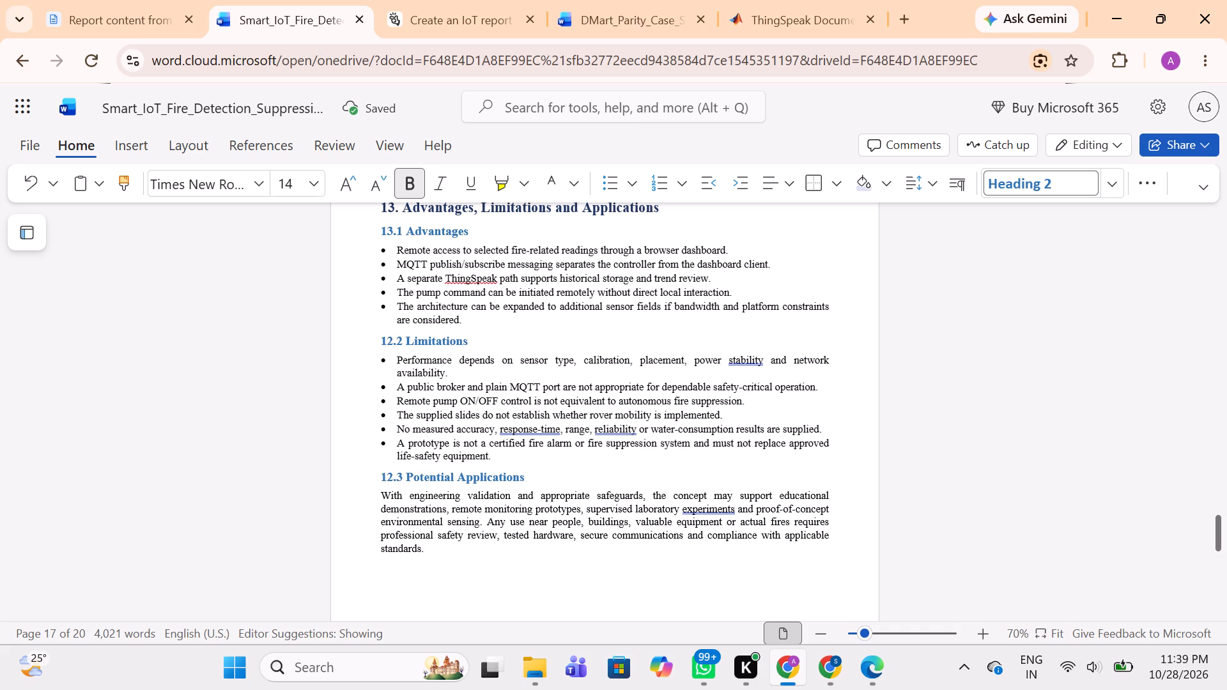
scroll(455, 375, up, 2)
click(395, 386)
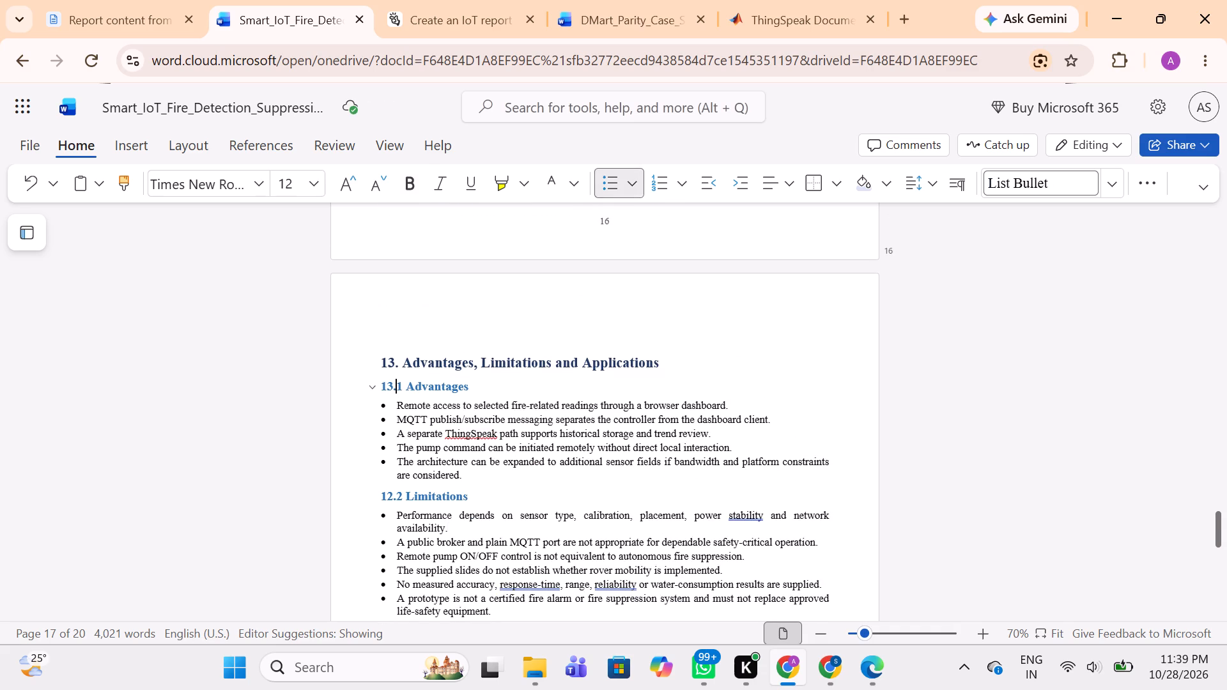
key(Left)
key(BackSpace)
key(2)
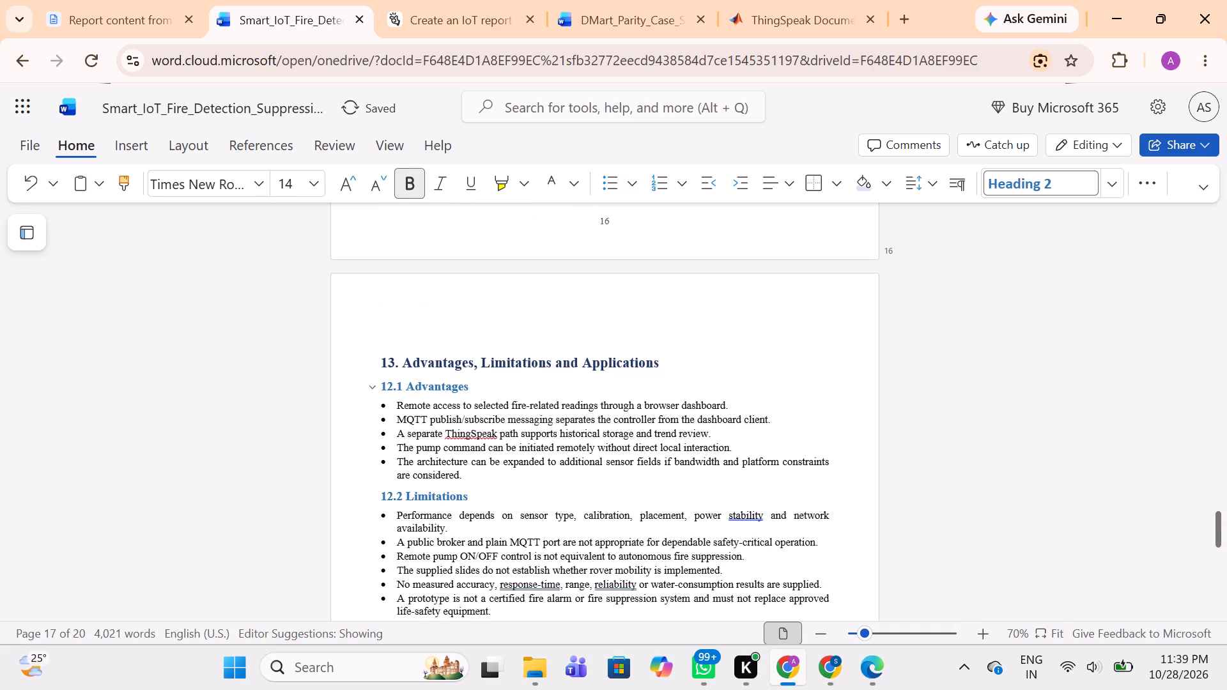
Renumber the Advantages, Limitations and Applications heading as 12.
click(393, 356)
key(BackSpace)
key(2)
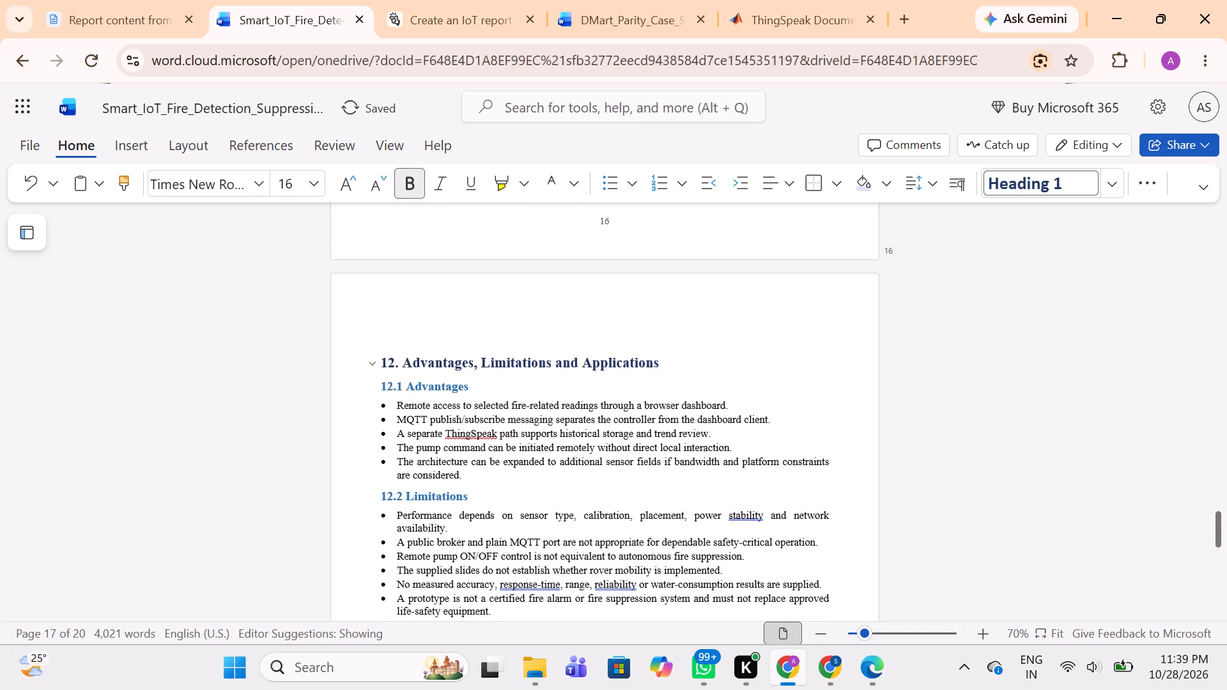
Renumber the Future Scope heading as 13.
scroll(393, 356, down, 5)
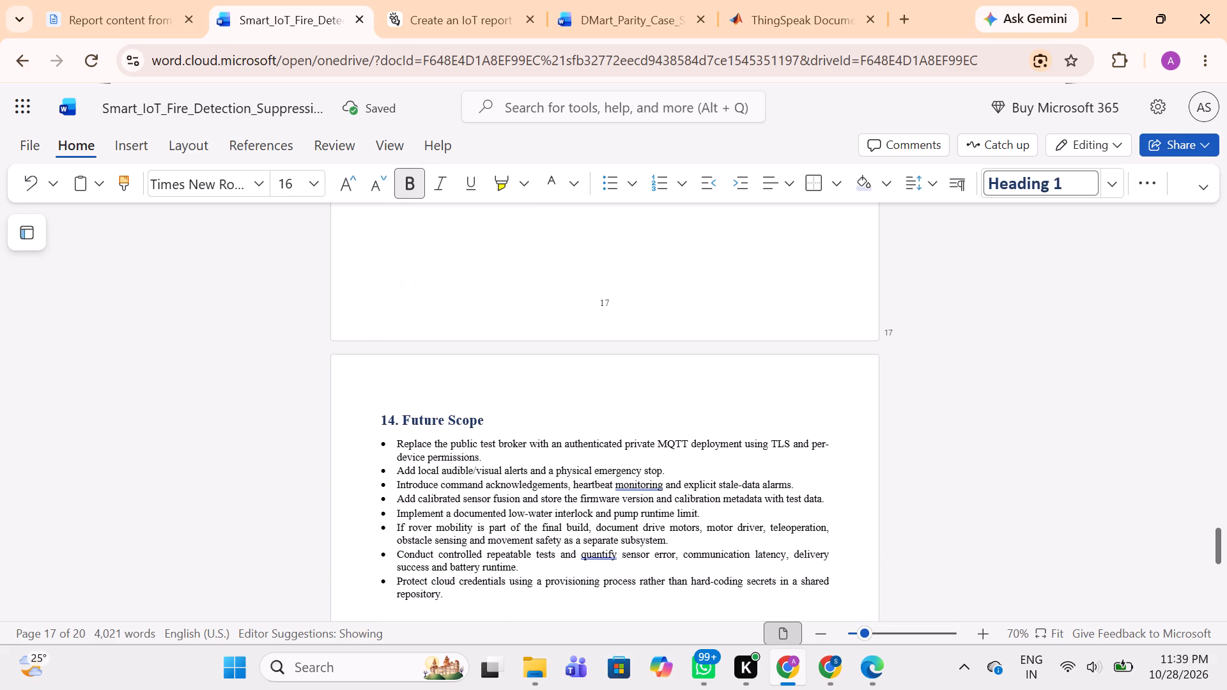
click(394, 423)
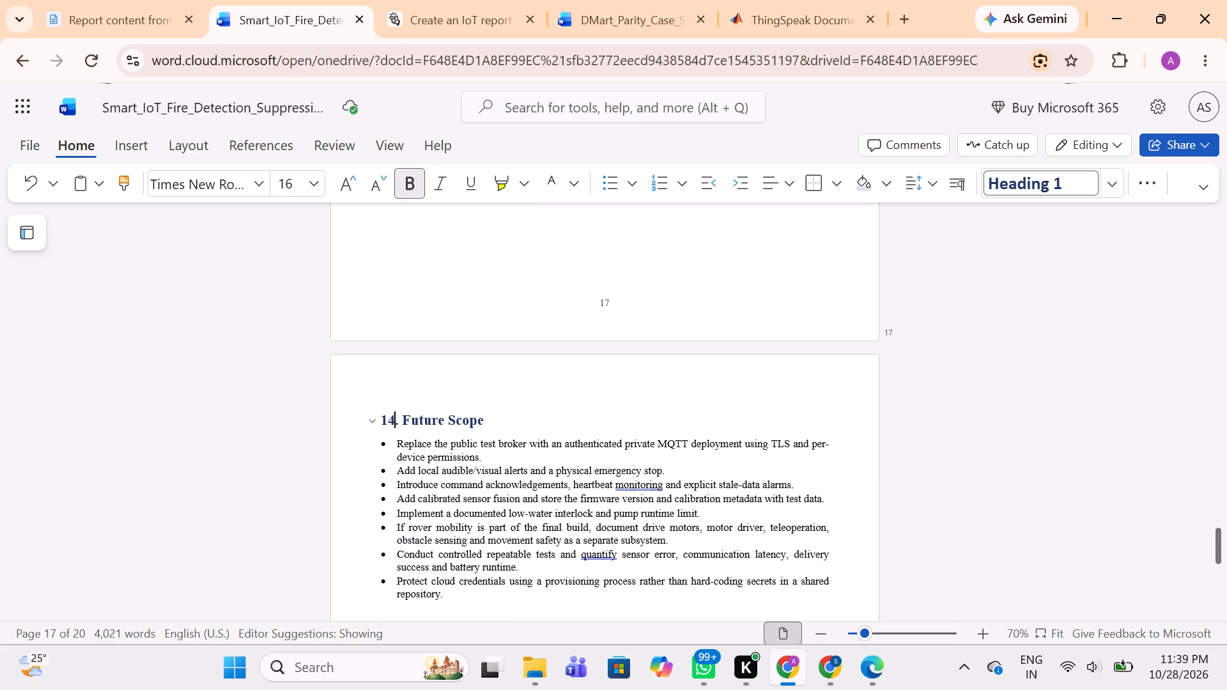
key(BackSpace)
key(3)
Renumber the Conclusion heading as 14.
scroll(394, 423, down, 3)
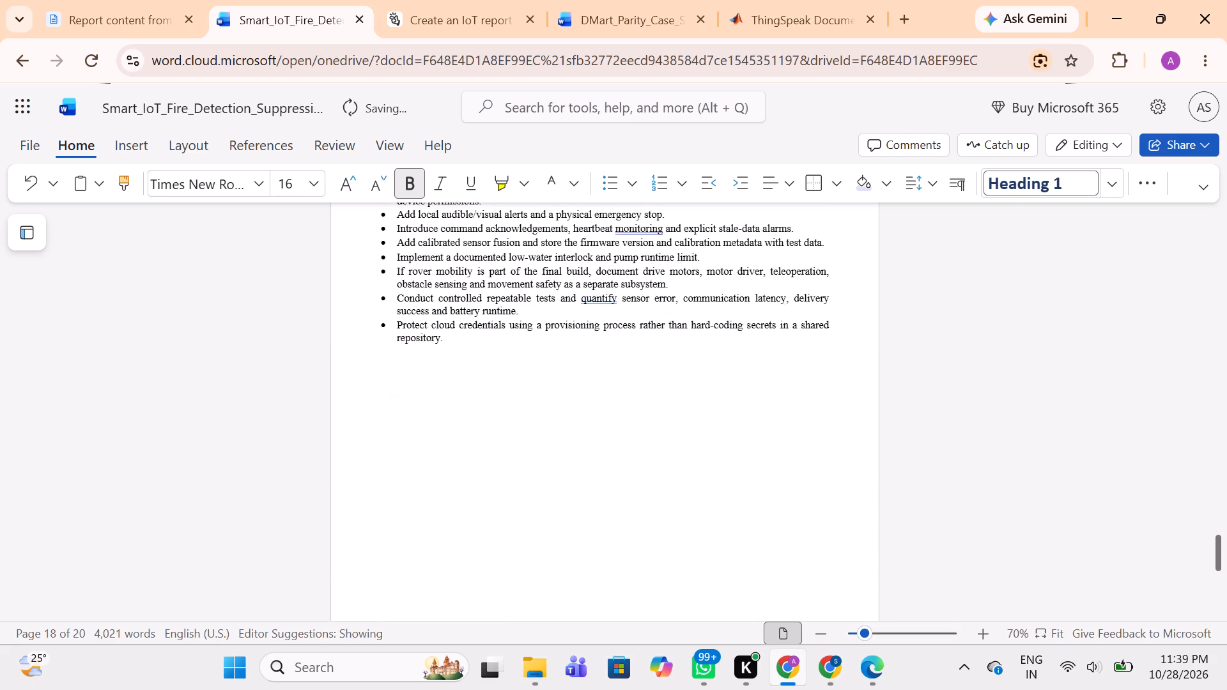
scroll(394, 423, down, 4)
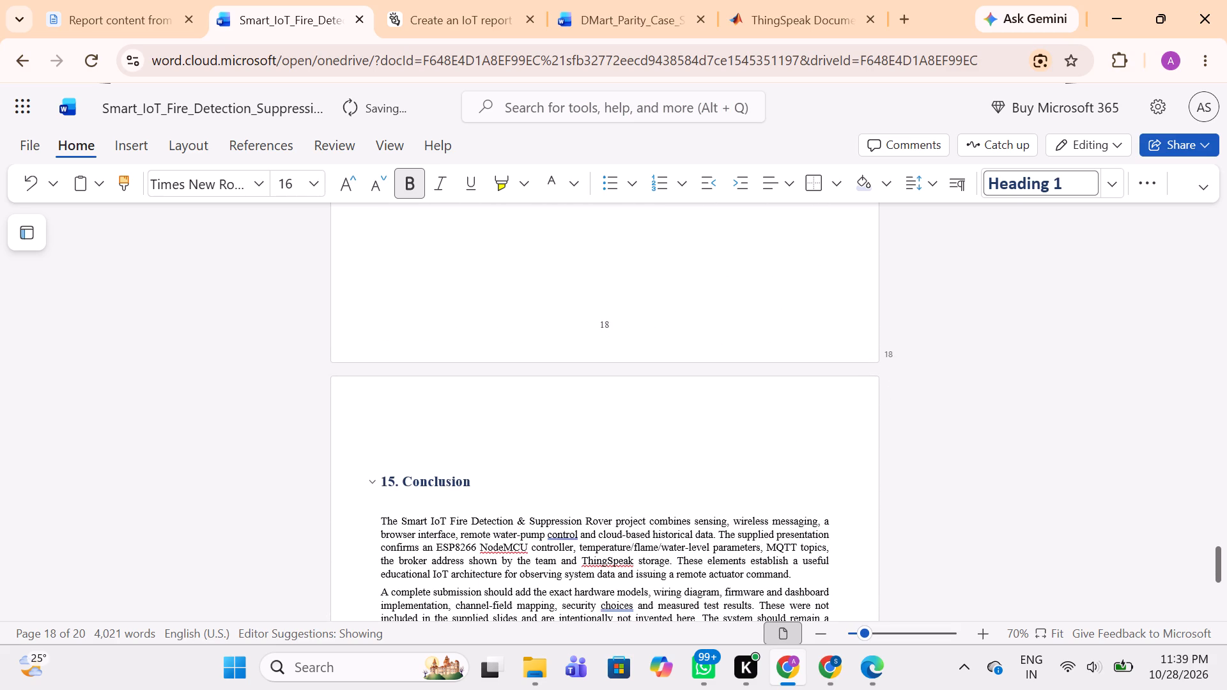
click(398, 482)
key(Left)
key(BackSpace)
key(4)
Renumber the References heading as 15.
scroll(398, 482, down, 8)
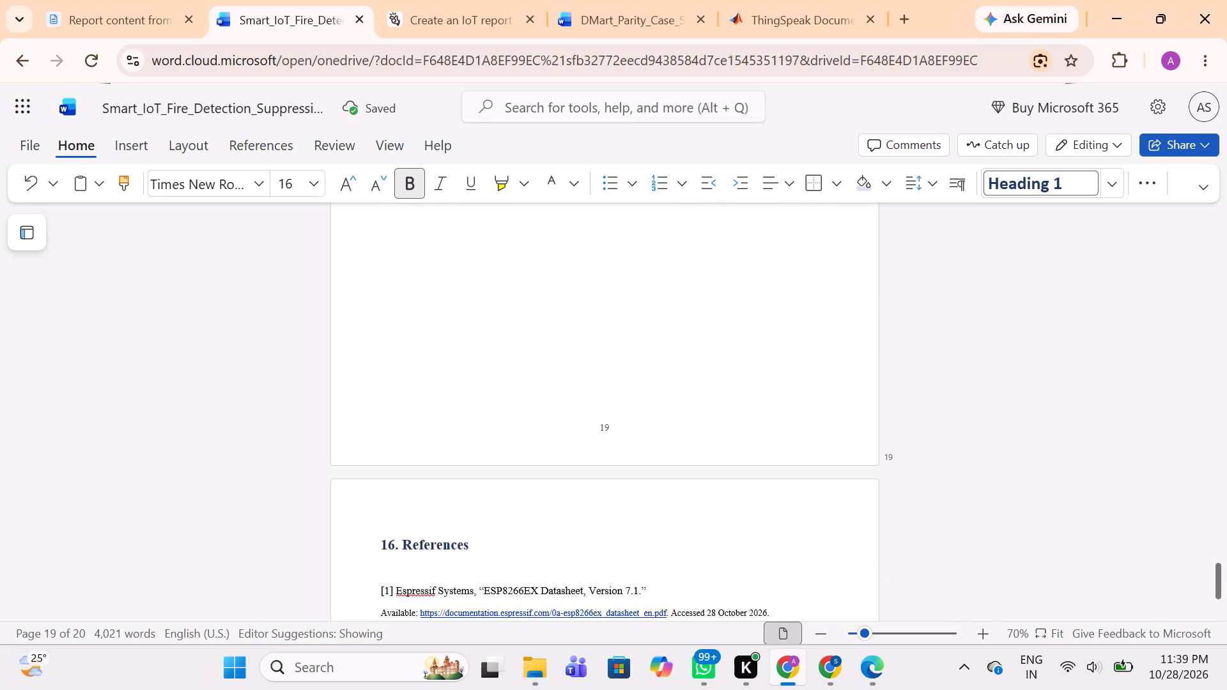
scroll(398, 482, down, 1)
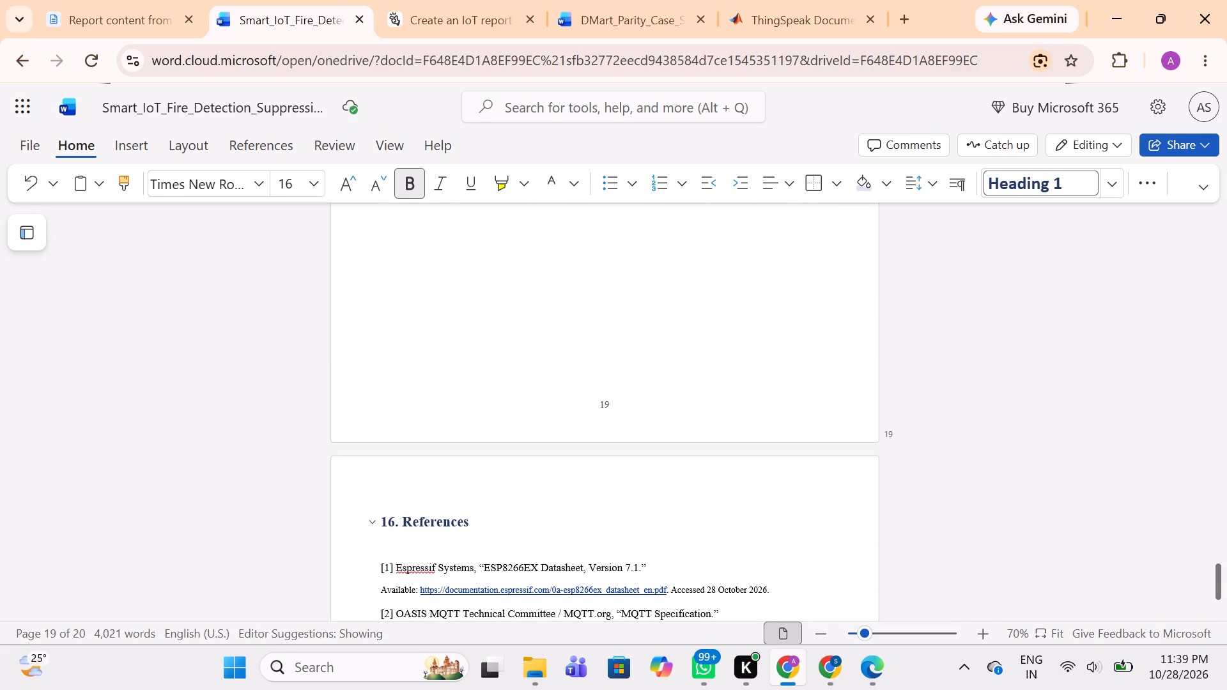
click(394, 520)
key(BackSpace)
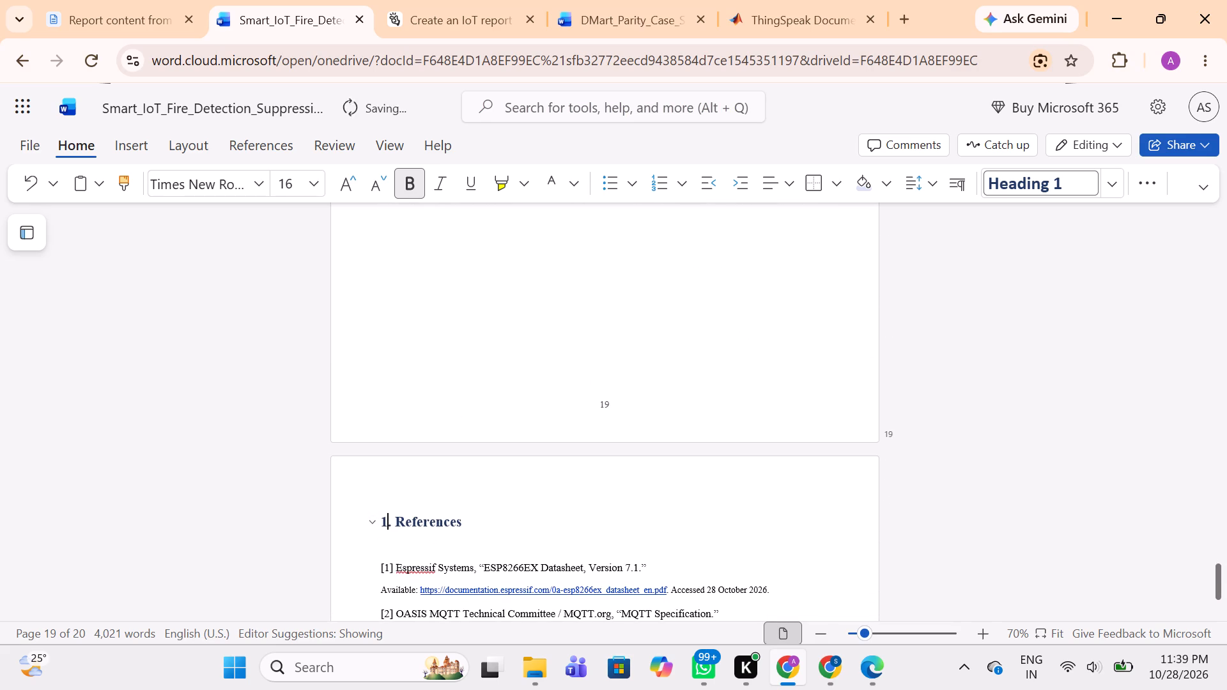
key(5)
Review the Conclusion and References pages, and examine the section numbers and page numbers in the Index table.
scroll(394, 520, up, 3)
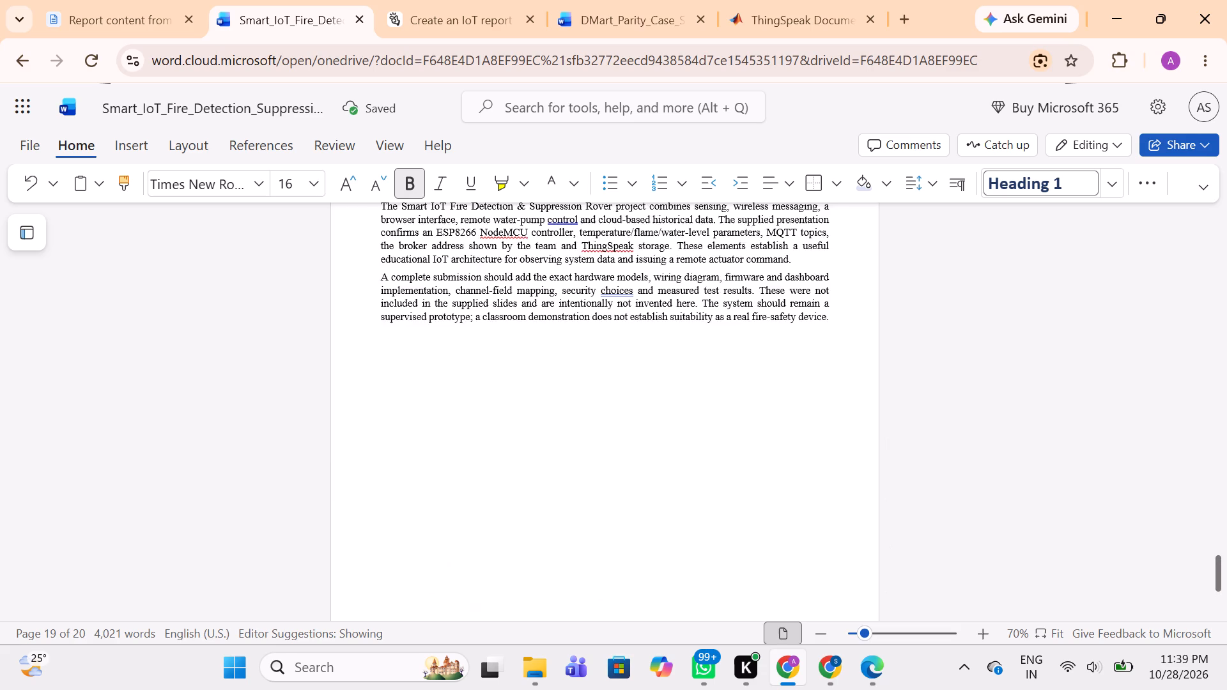
scroll(394, 520, up, 2)
scroll(394, 520, down, 8)
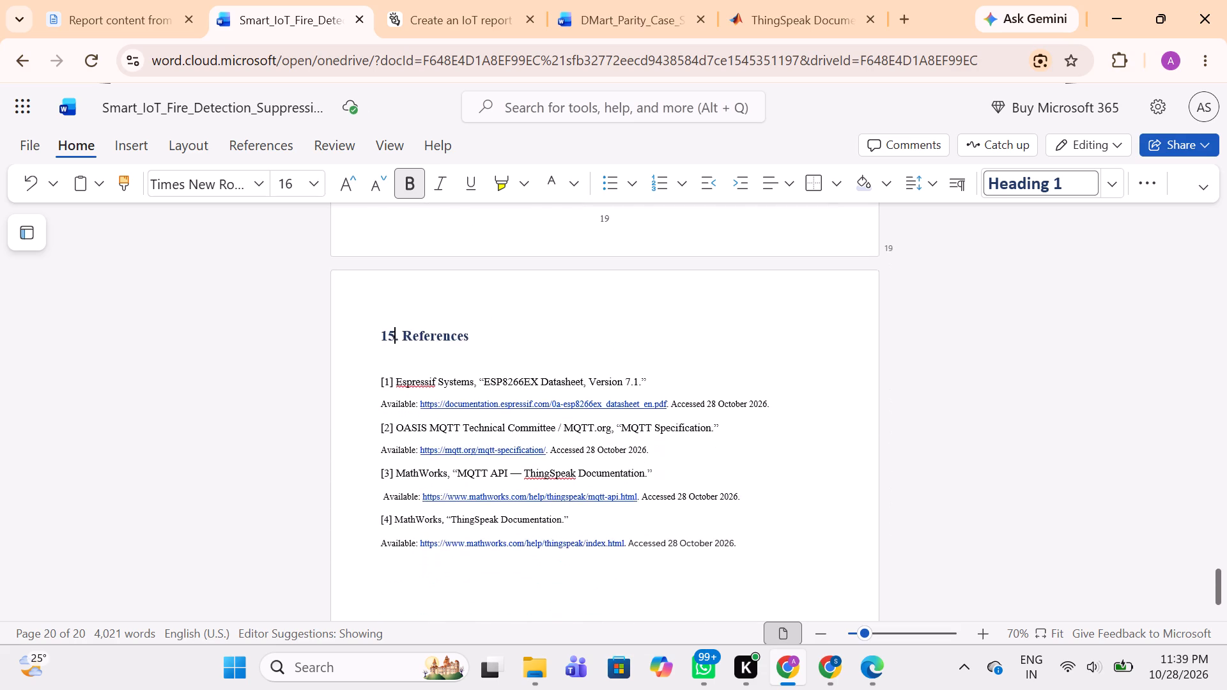
scroll(394, 520, down, 3)
scroll(394, 520, up, 15)
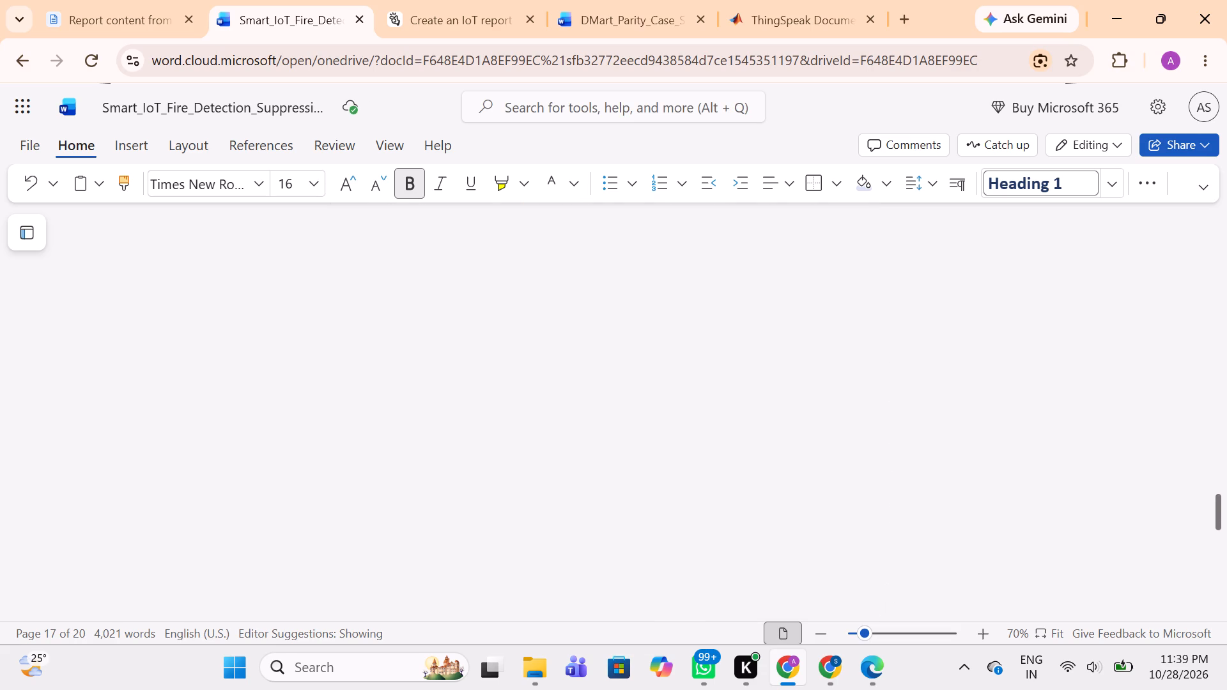
scroll(394, 520, up, 17)
scroll(394, 520, up, 8)
scroll(394, 520, down, 4)
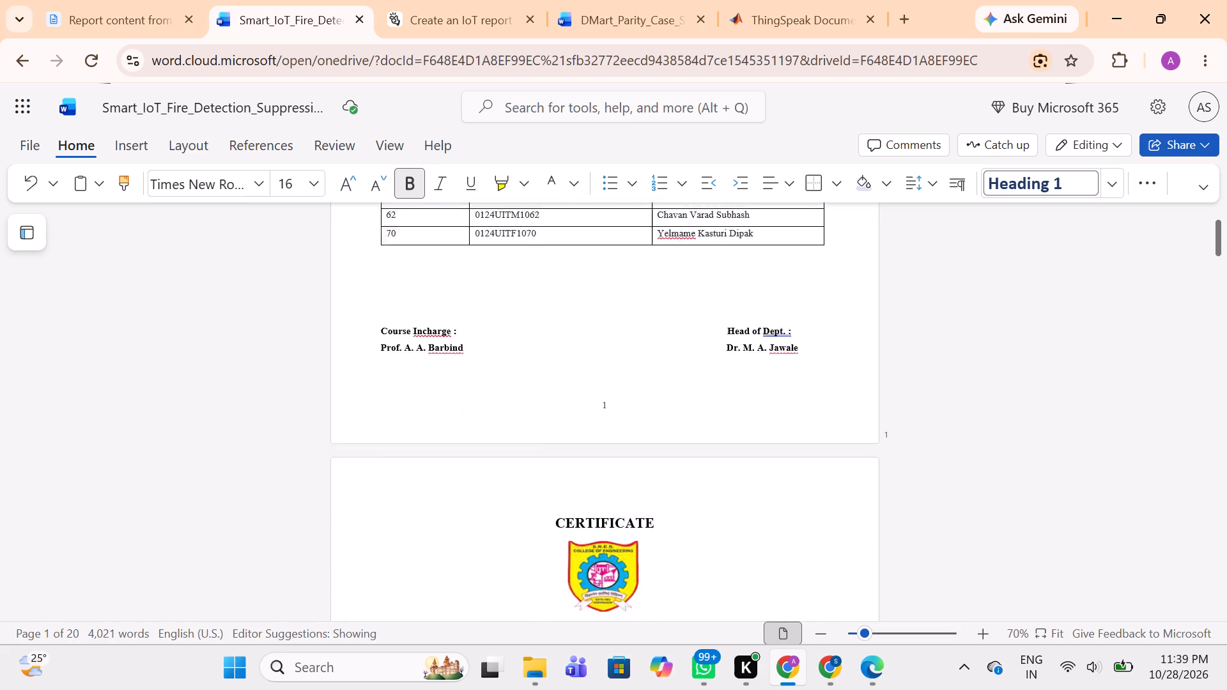
scroll(394, 520, down, 10)
scroll(394, 520, up, 1)
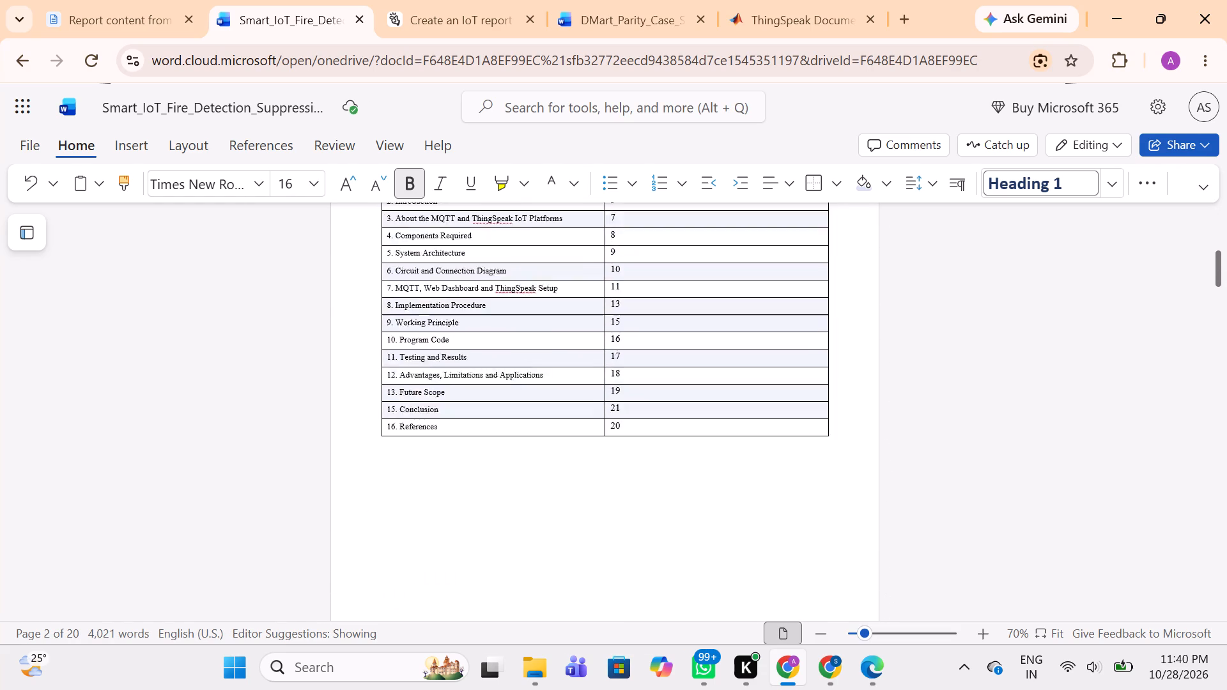
scroll(394, 520, up, 1)
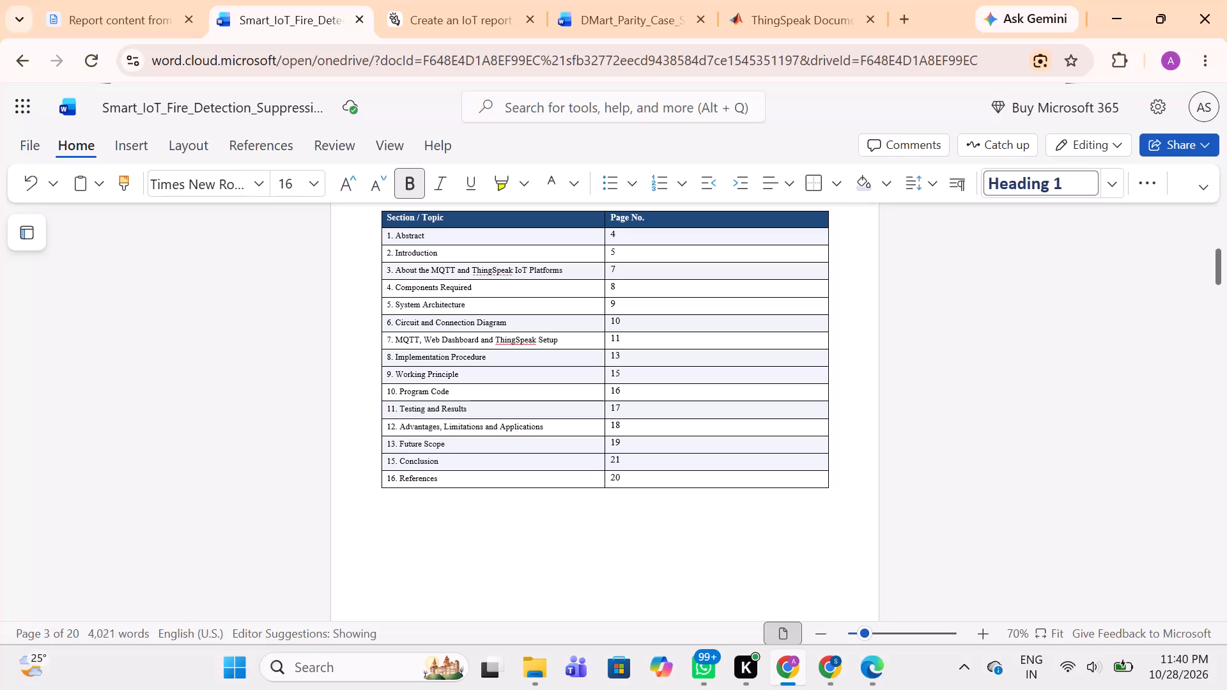
scroll(485, 507, down, 1)
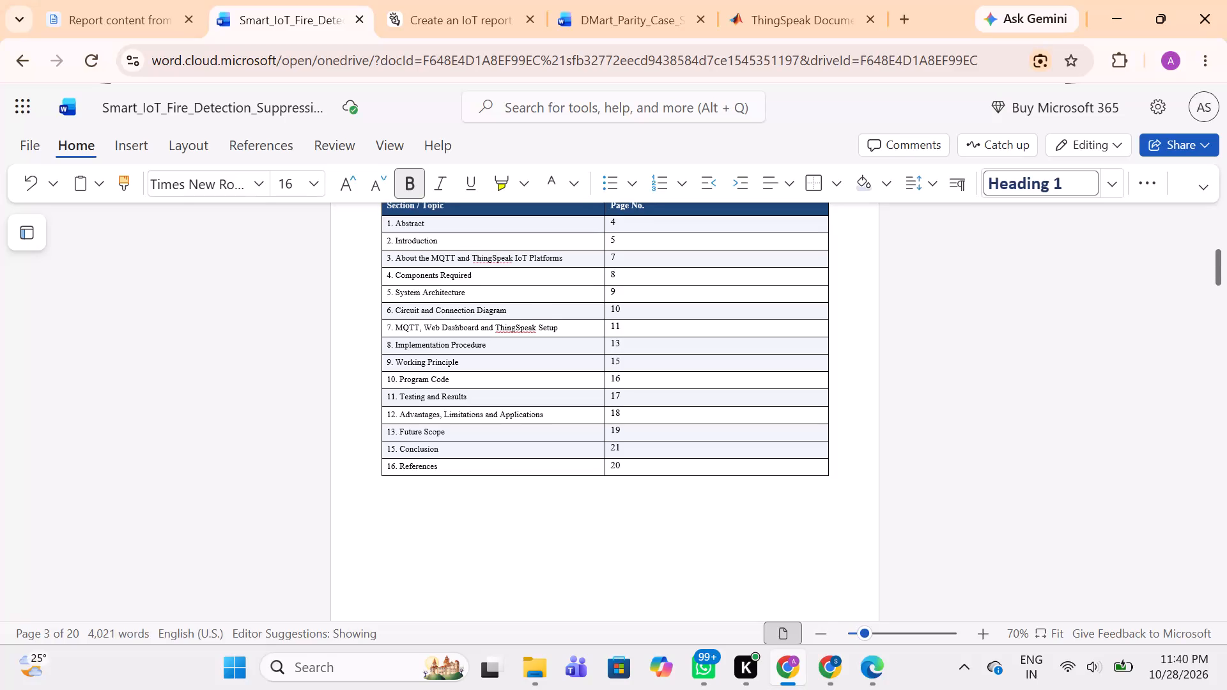
scroll(485, 507, down, 3)
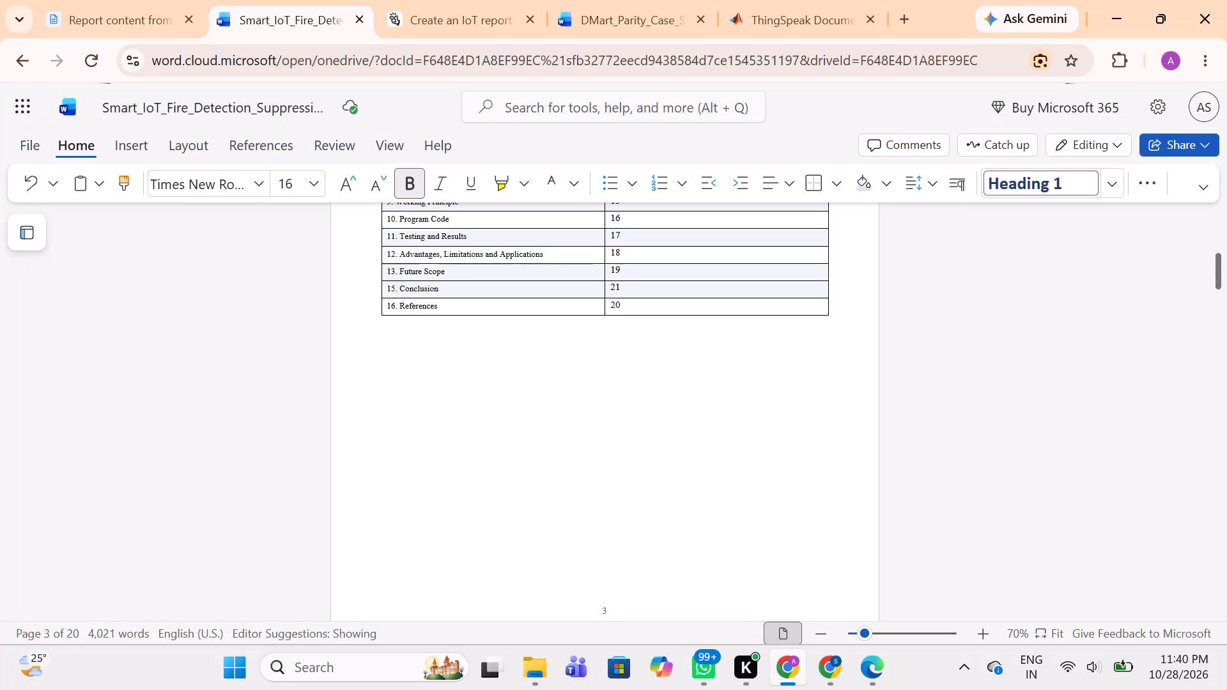
scroll(485, 507, up, 3)
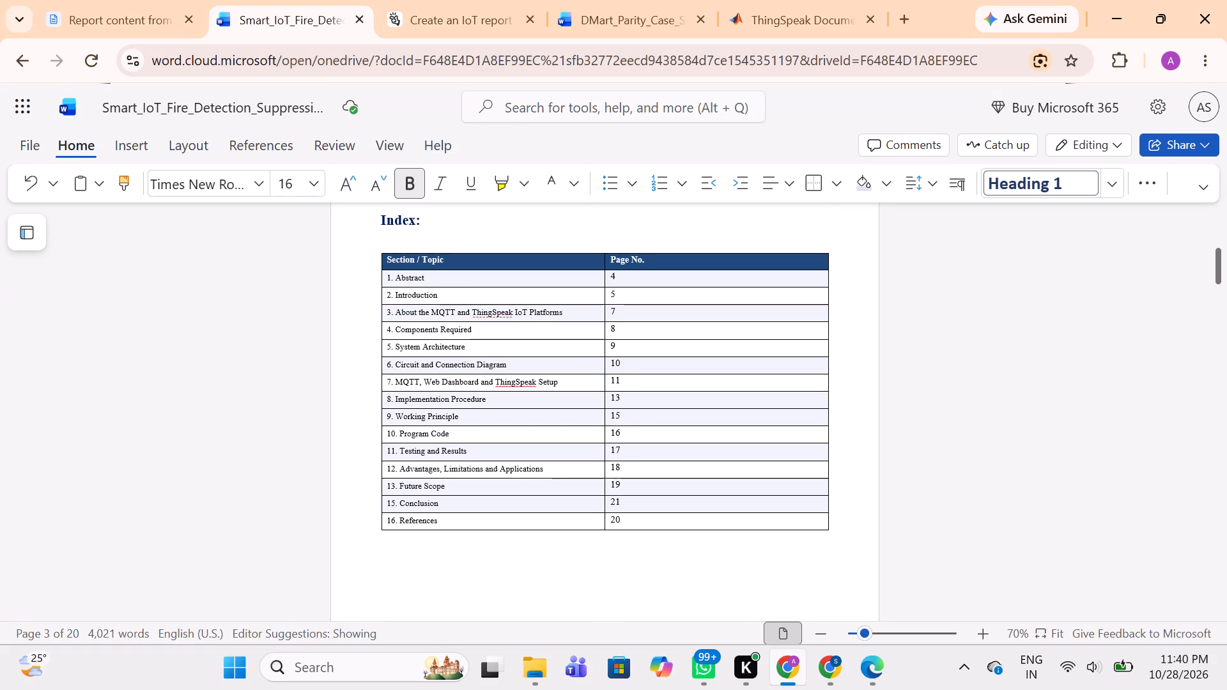
scroll(485, 507, down, 1)
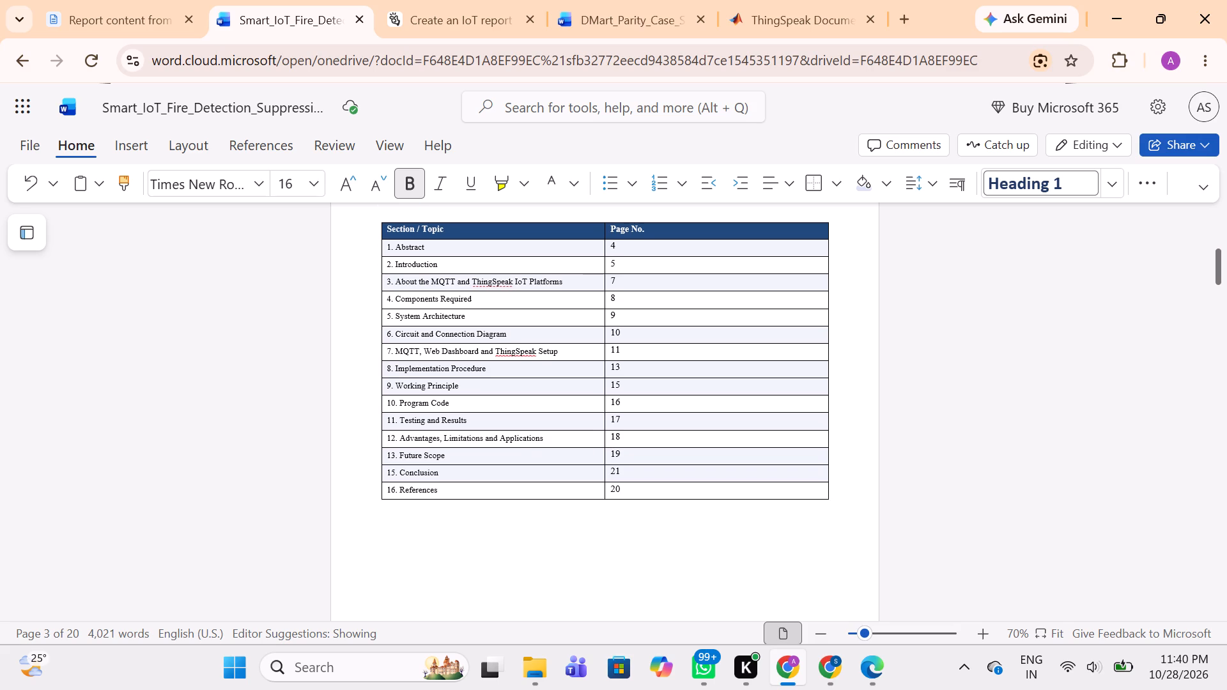
Check the body headings, subheadings and page numbers from Abstract through System Architecture against the Index table.
scroll(485, 507, down, 7)
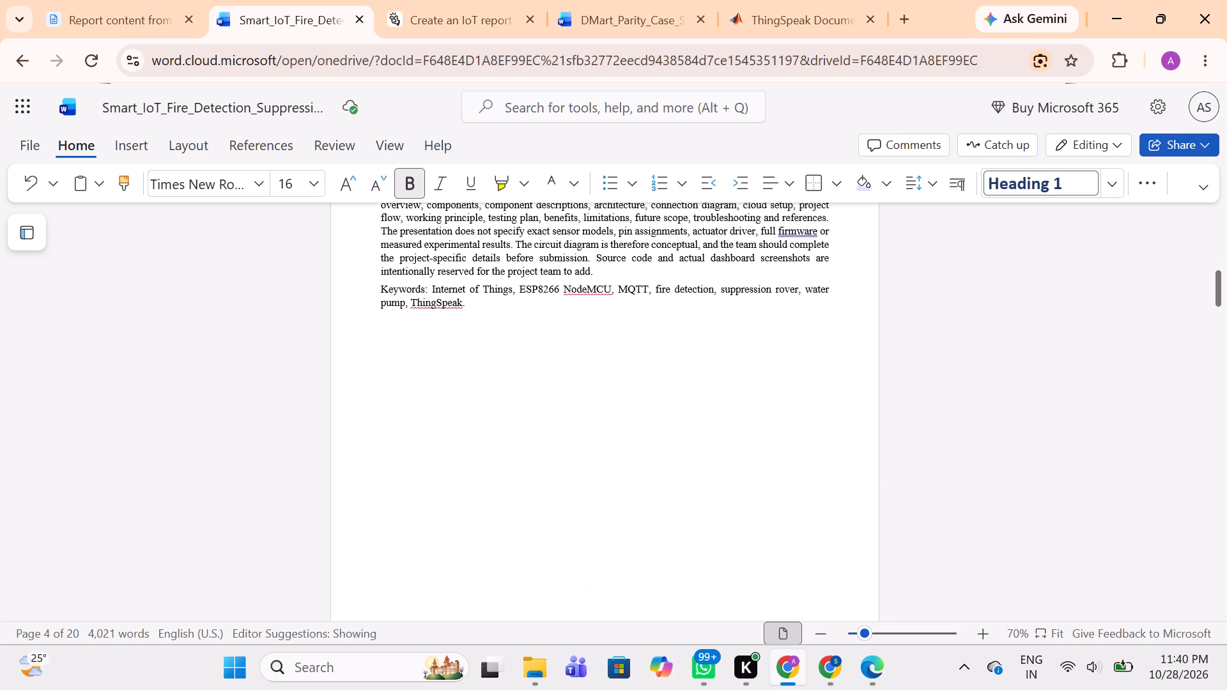
scroll(485, 507, down, 10)
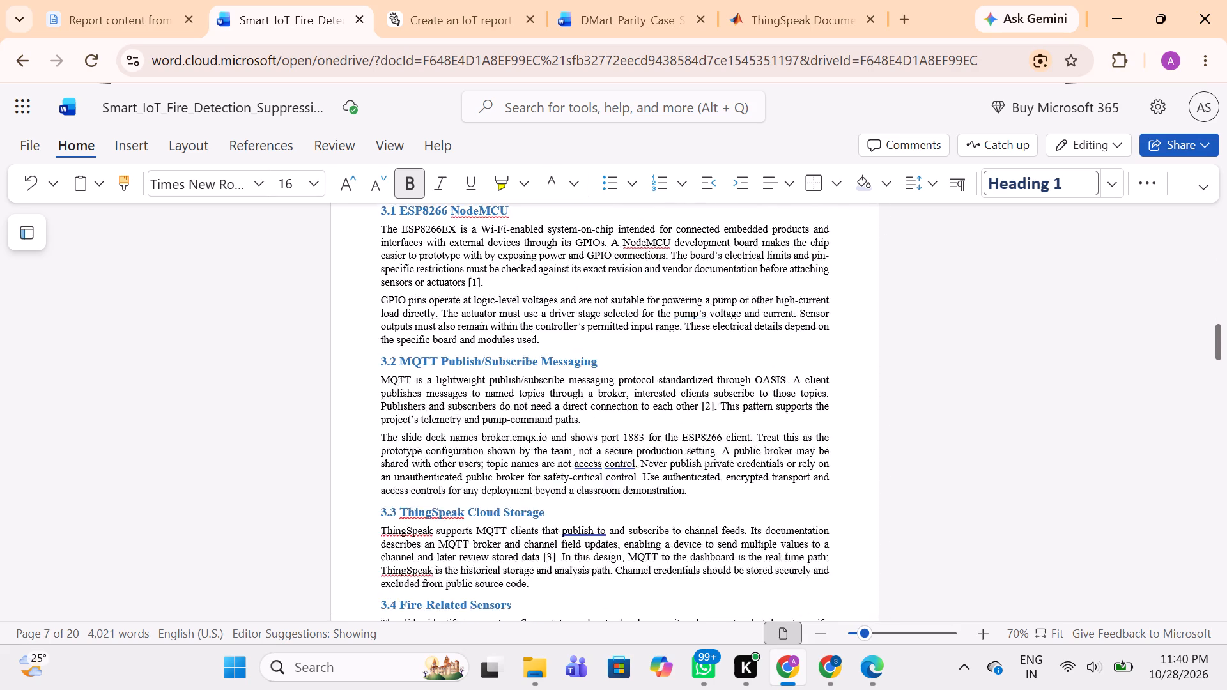
scroll(485, 507, down, 1)
scroll(485, 507, up, 1)
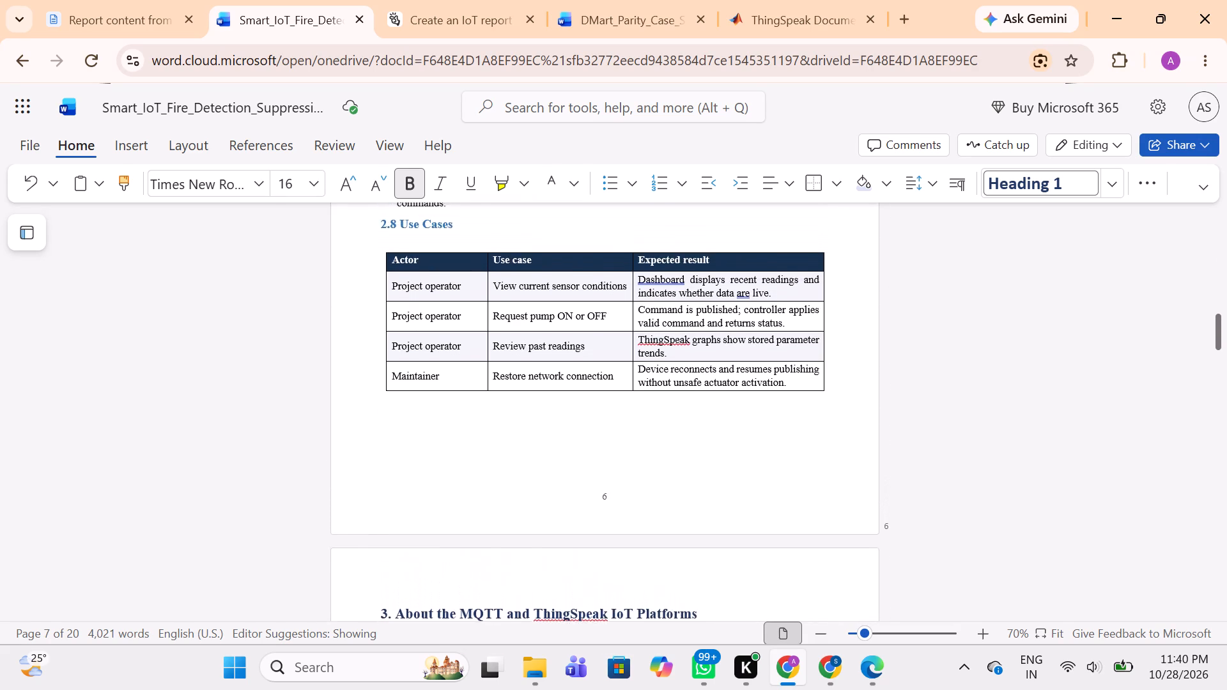
scroll(485, 507, up, 13)
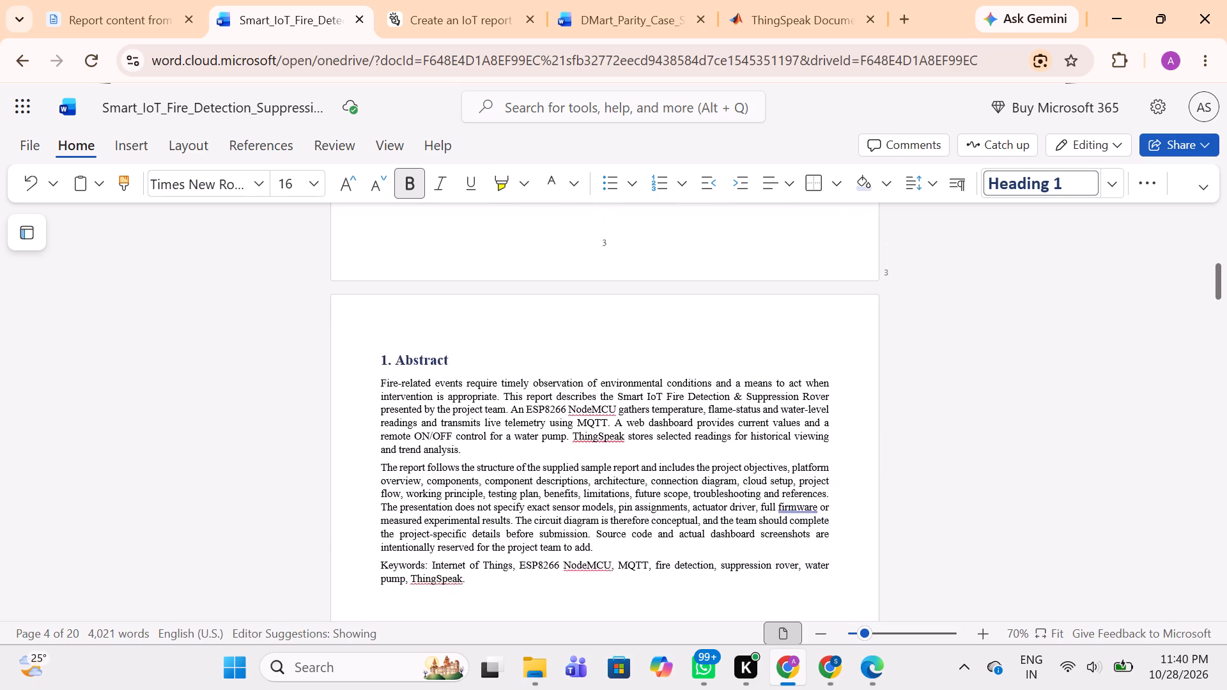
scroll(485, 507, up, 2)
scroll(485, 507, down, 1)
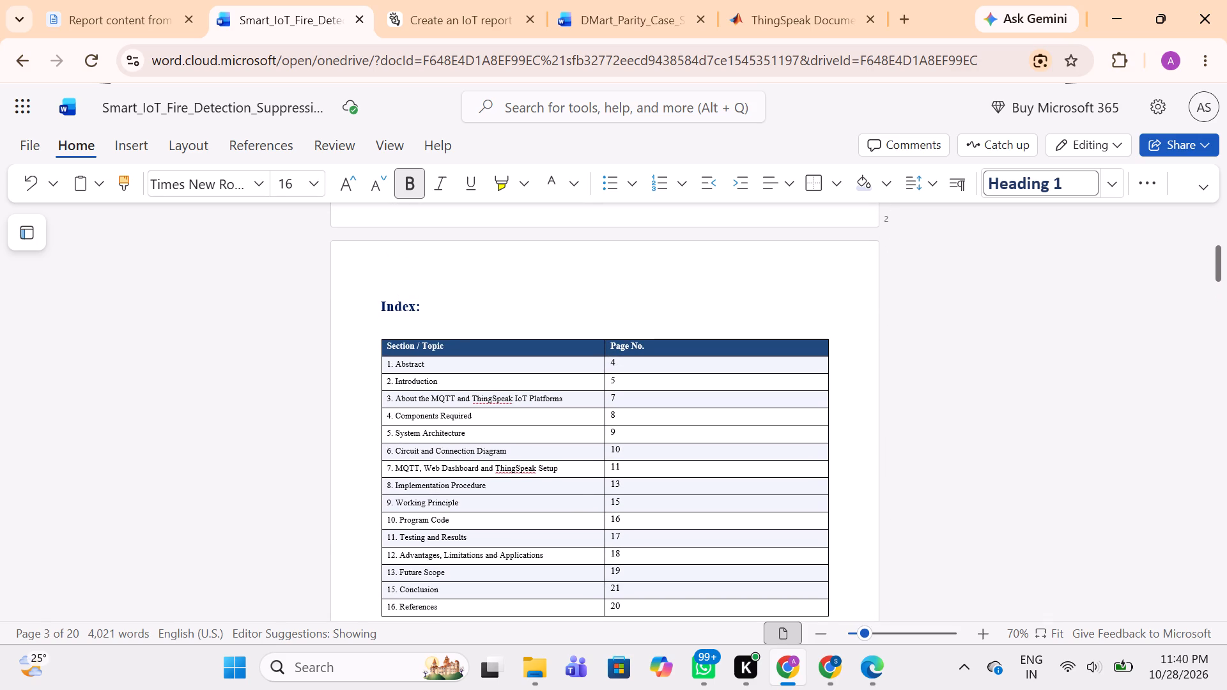
scroll(485, 507, down, 5)
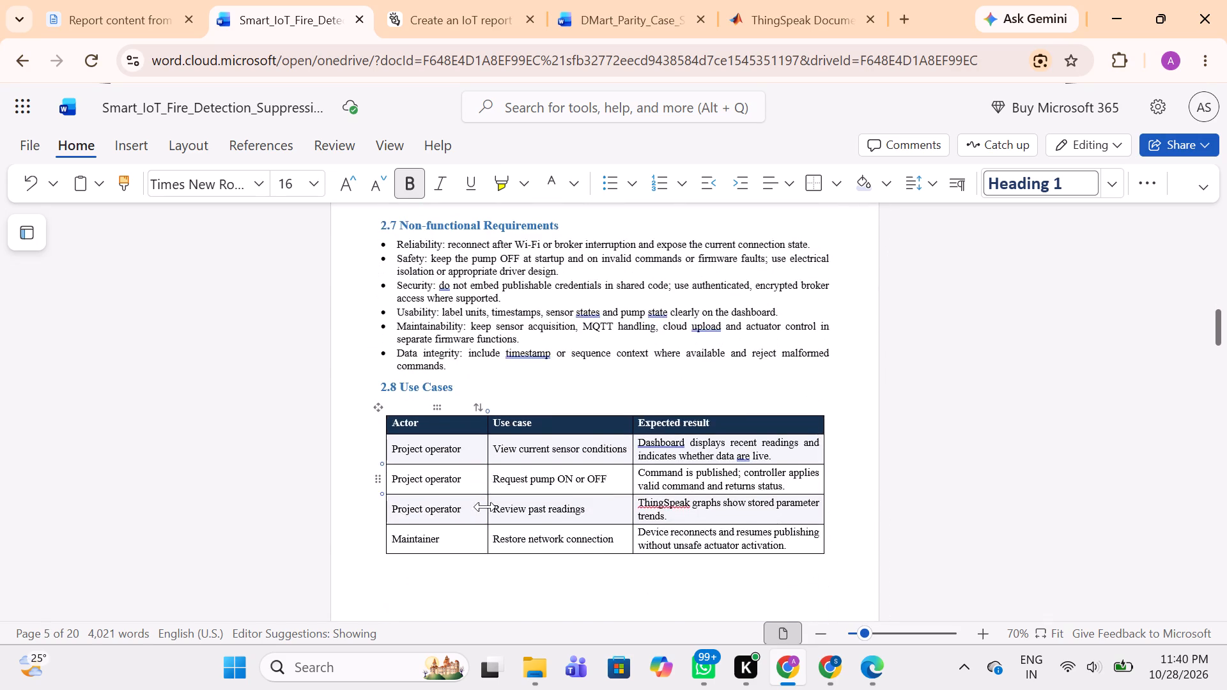
scroll(485, 507, down, 4)
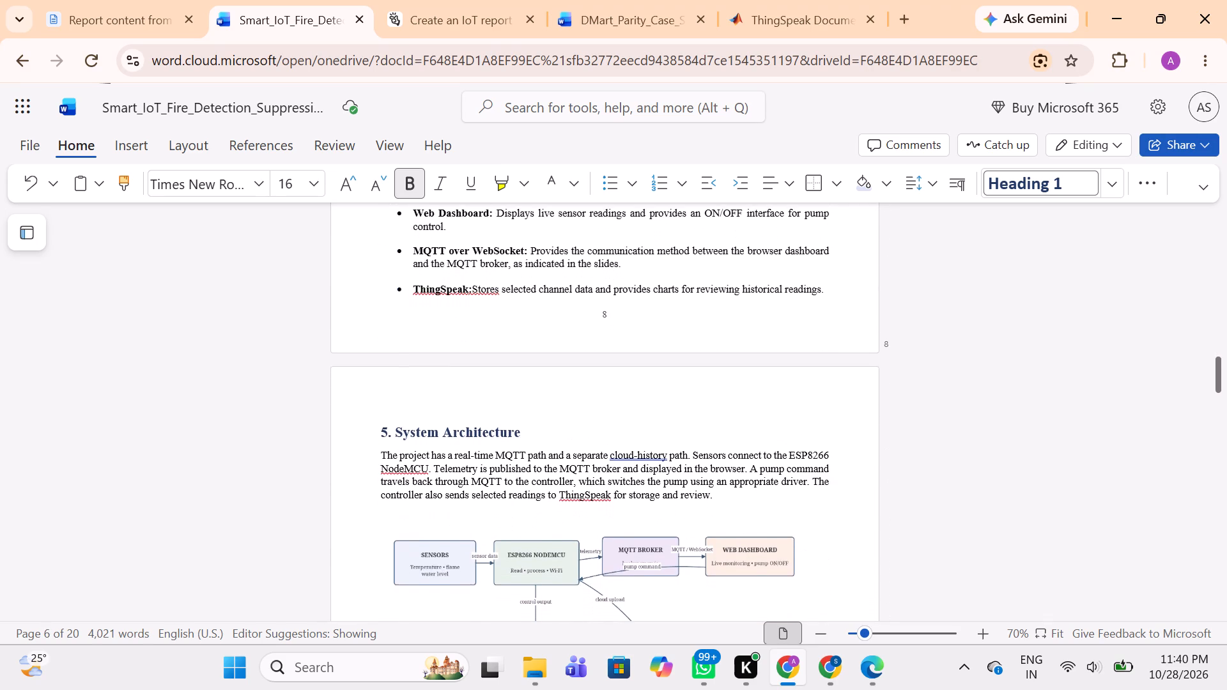
Compare the Index entries for Components Required and System Architecture with their heading numbers and page numbers in the body.
scroll(485, 507, up, 16)
scroll(485, 507, up, 5)
scroll(485, 507, down, 4)
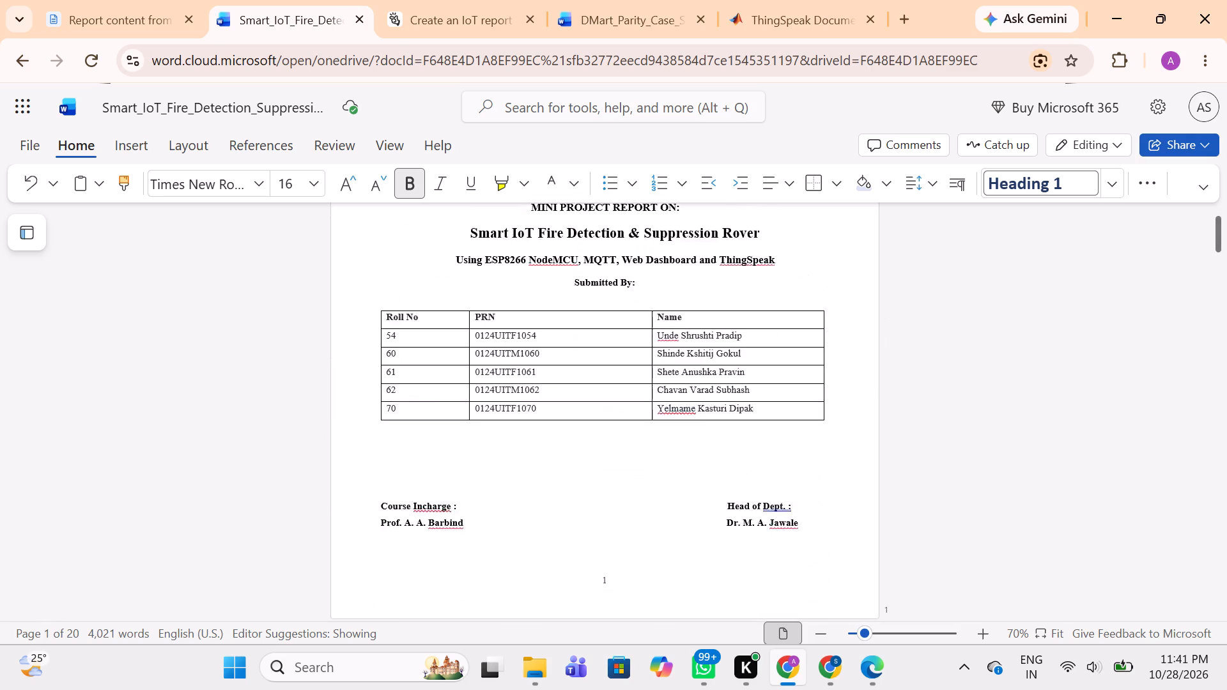
scroll(485, 507, down, 7)
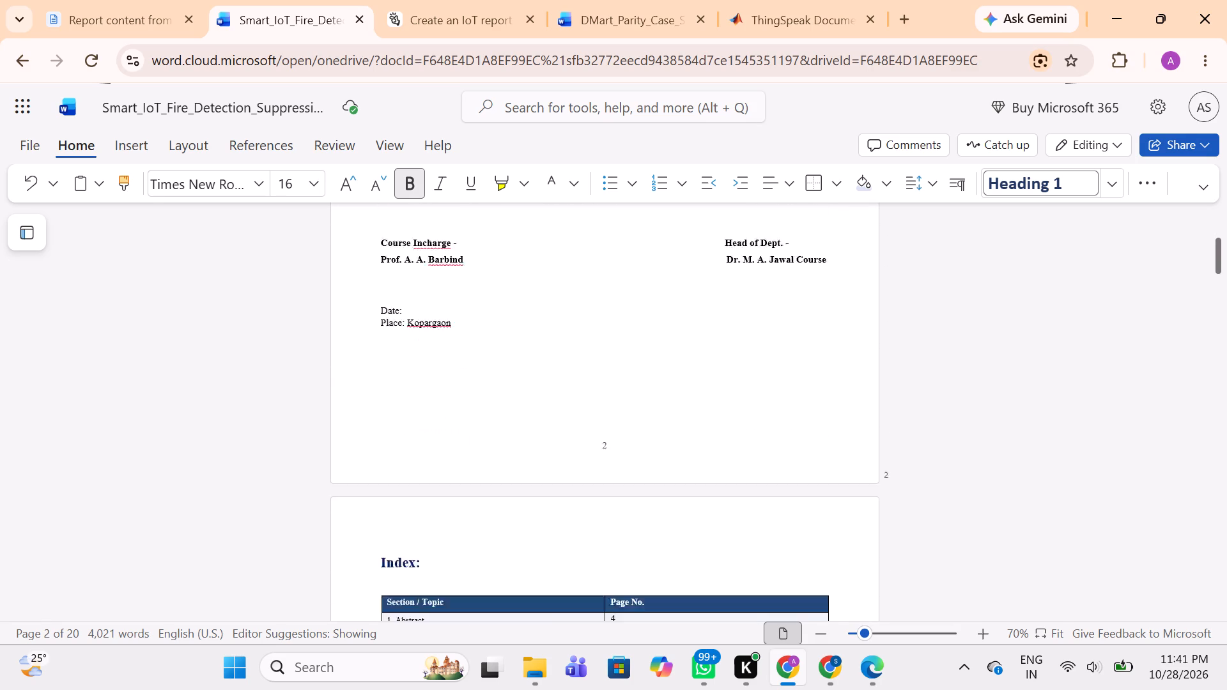
scroll(485, 507, down, 4)
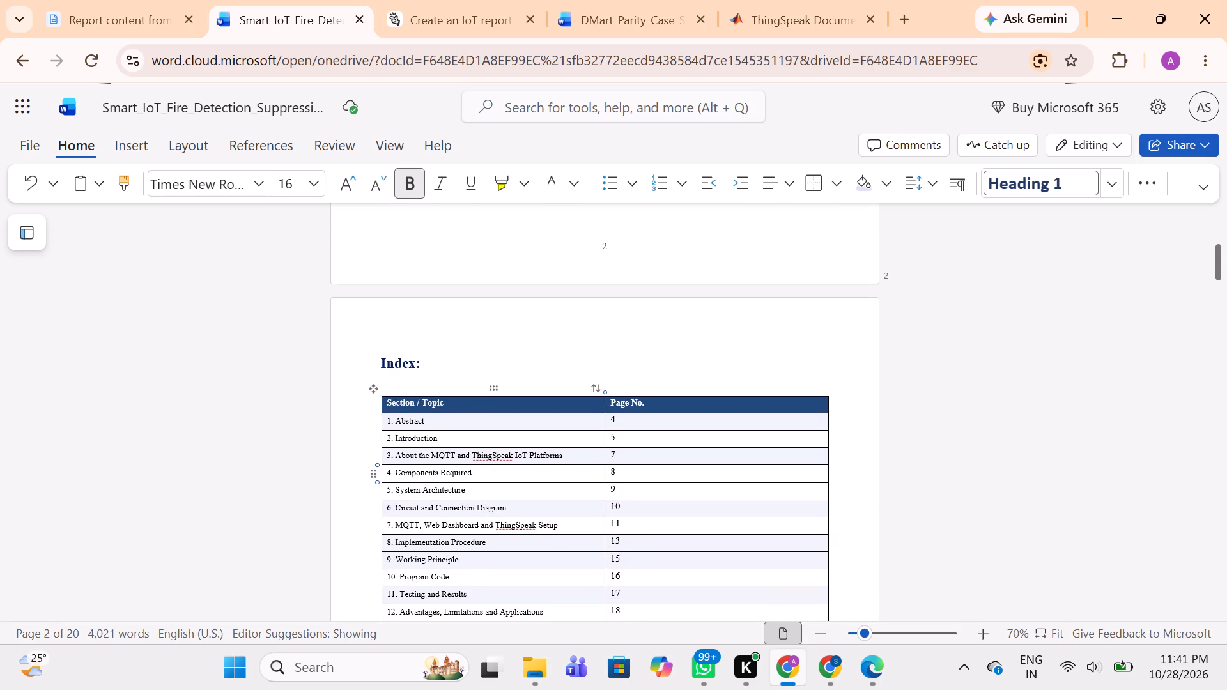
scroll(485, 507, down, 11)
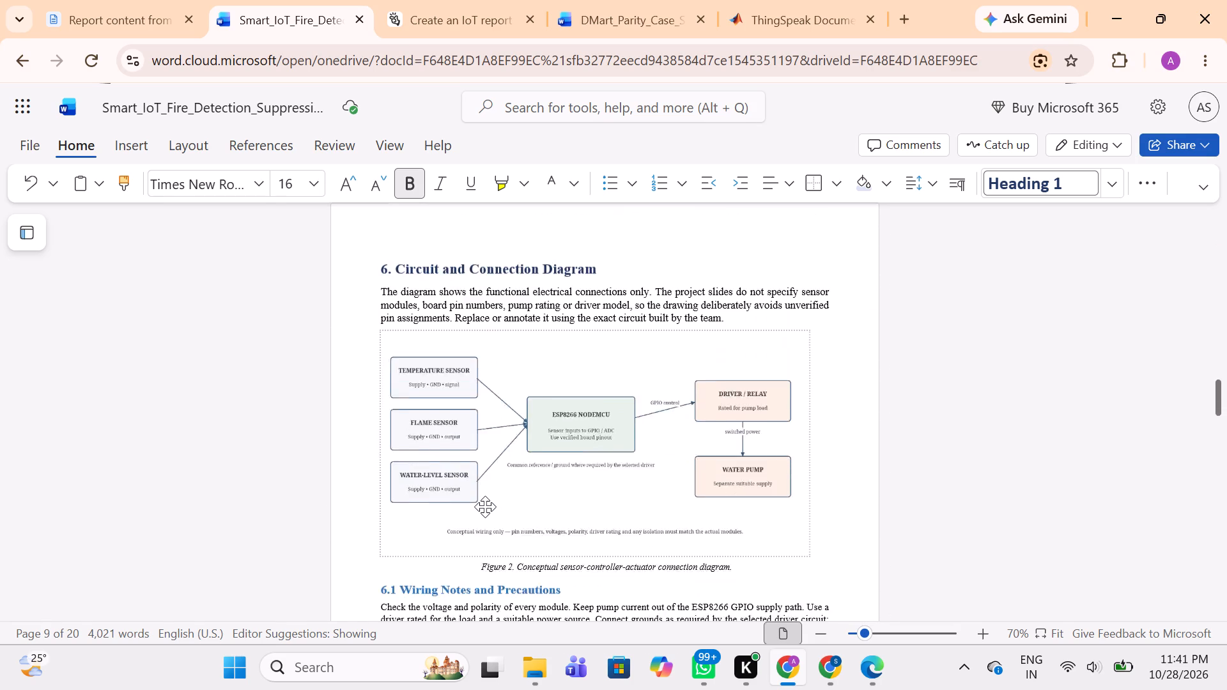
scroll(485, 507, up, 2)
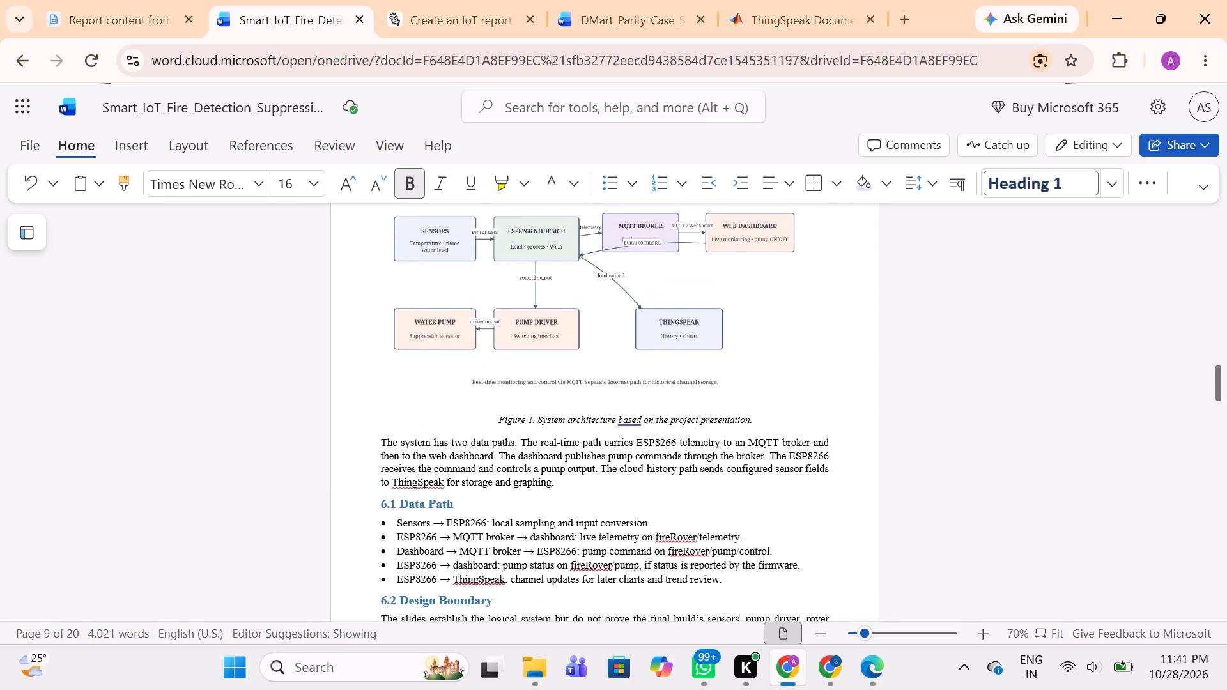
scroll(485, 507, up, 4)
scroll(485, 507, down, 1)
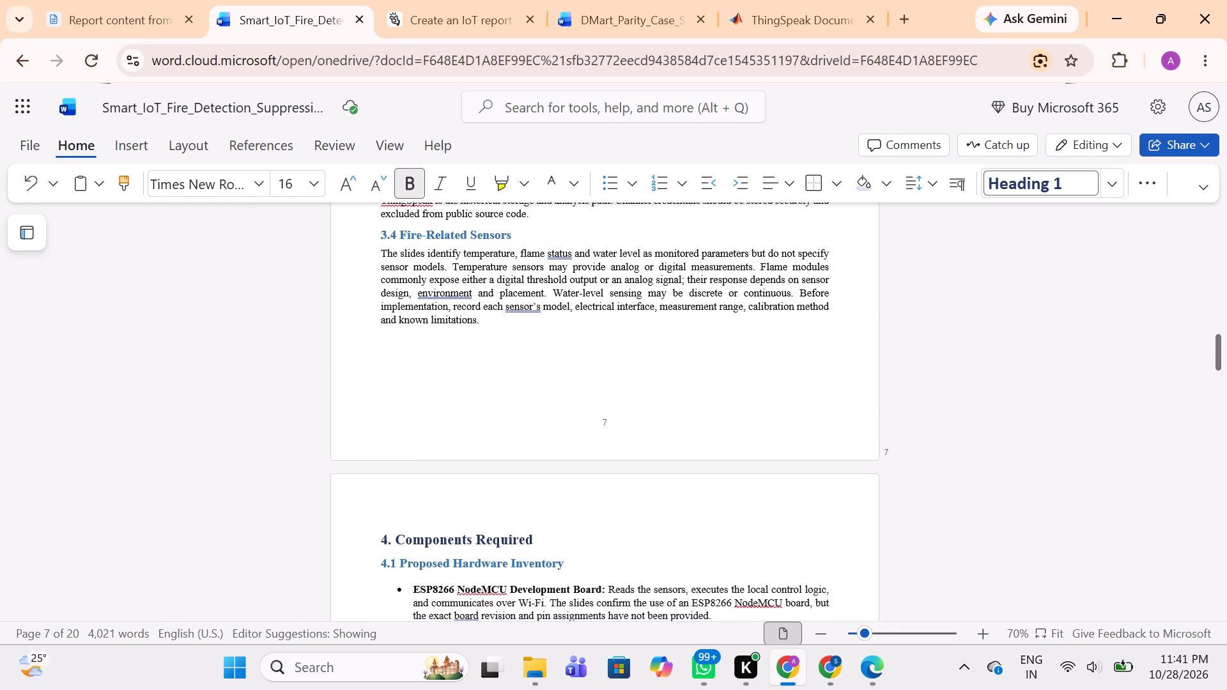
scroll(485, 507, down, 2)
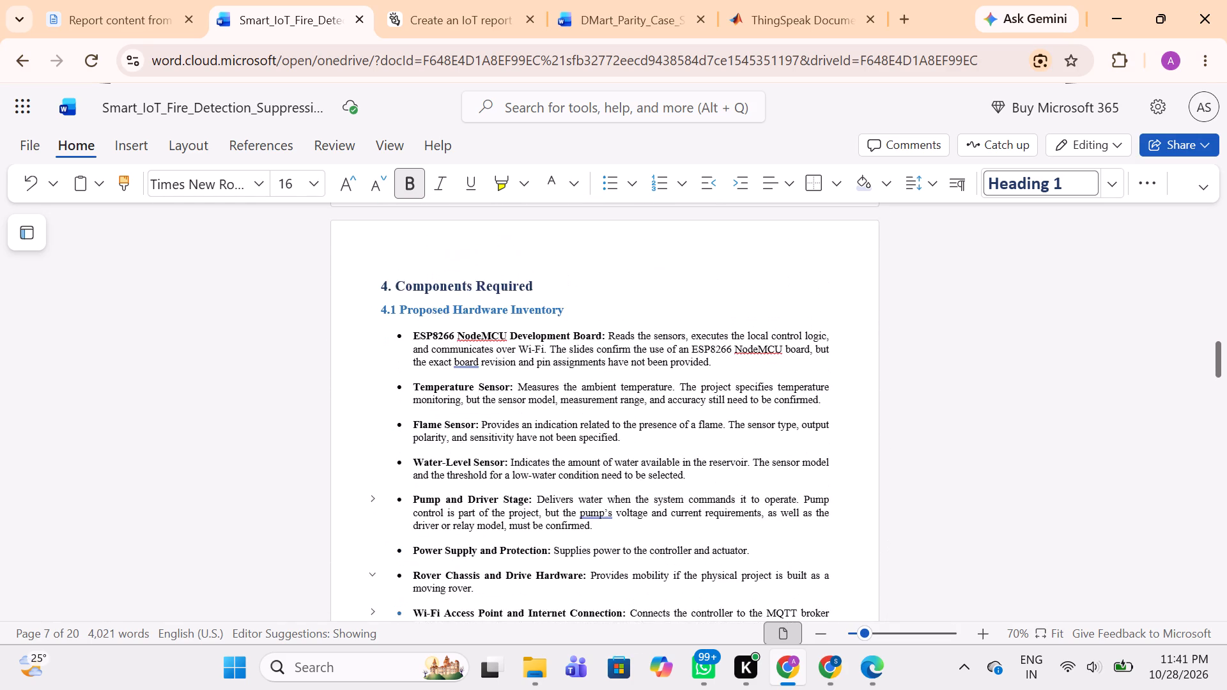
scroll(485, 507, down, 1)
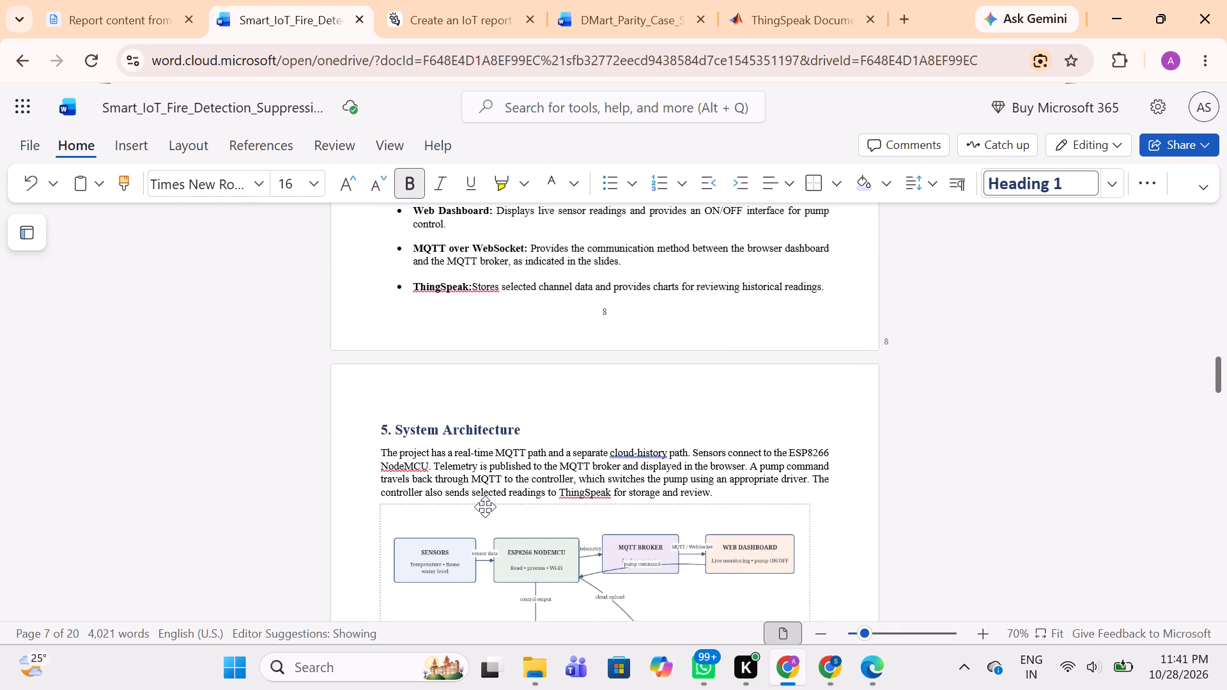
scroll(485, 507, down, 1)
Check the Circuit and Connection Diagram and MQTT, Web Dashboard and ThingSpeak Setup headings and page numbers against the Index table.
scroll(485, 507, up, 8)
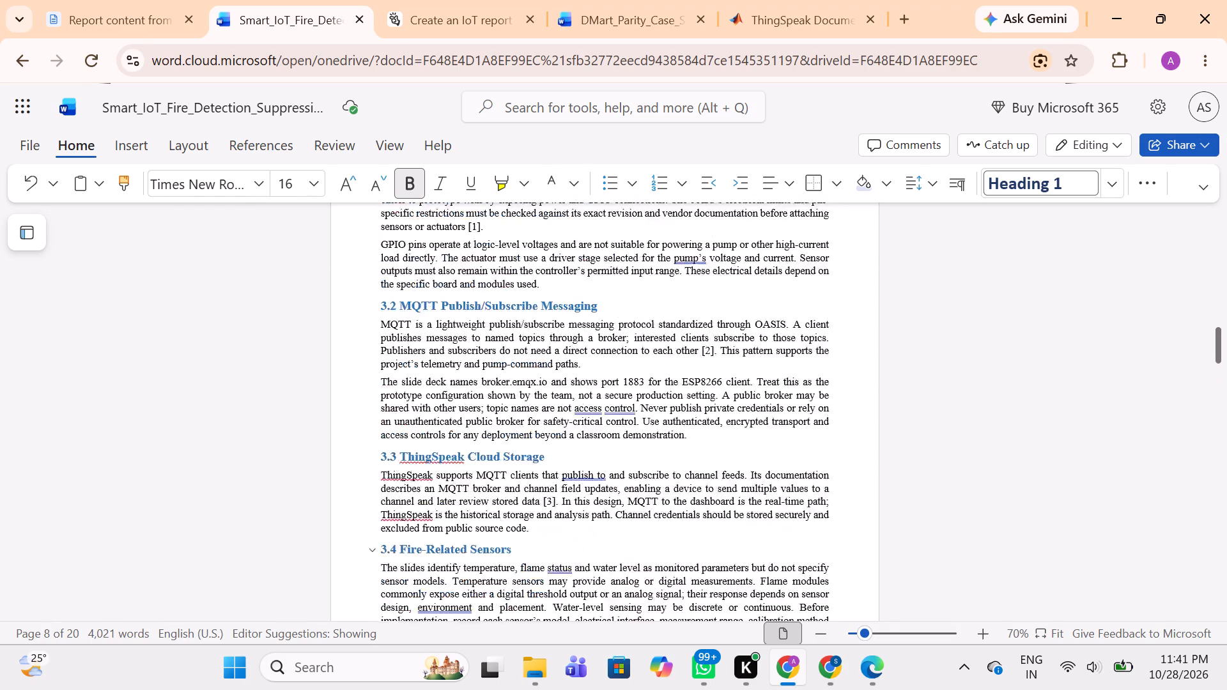
scroll(485, 507, up, 16)
scroll(485, 507, down, 4)
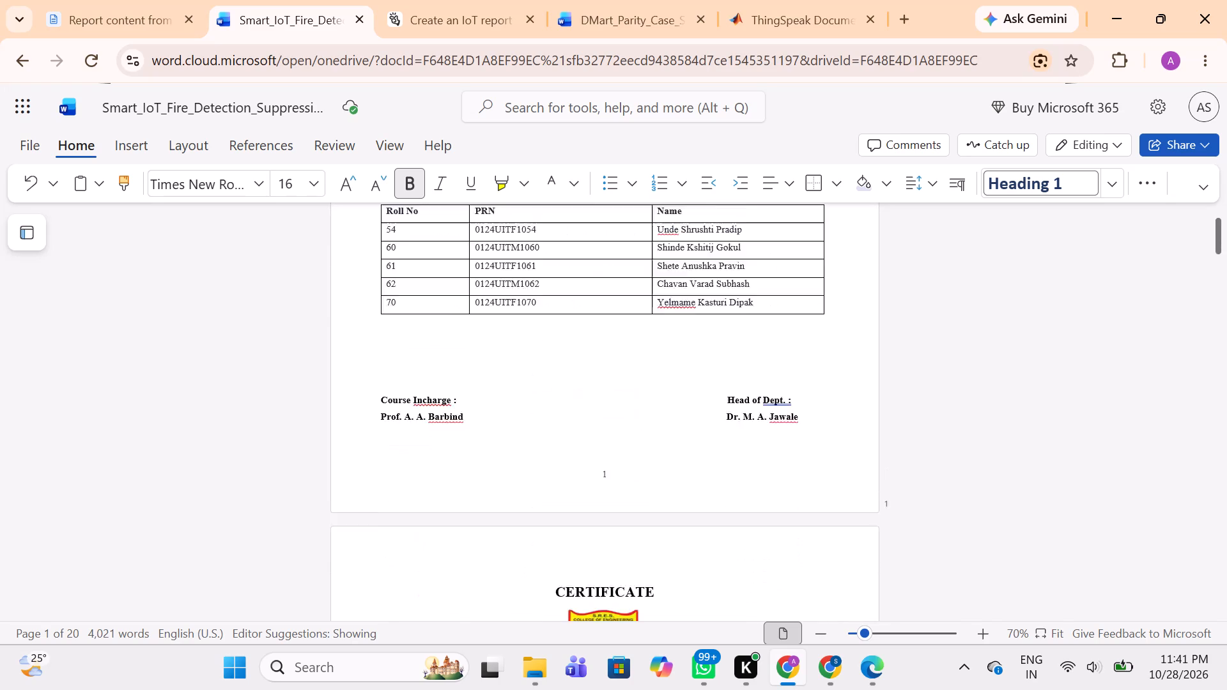
scroll(485, 507, down, 7)
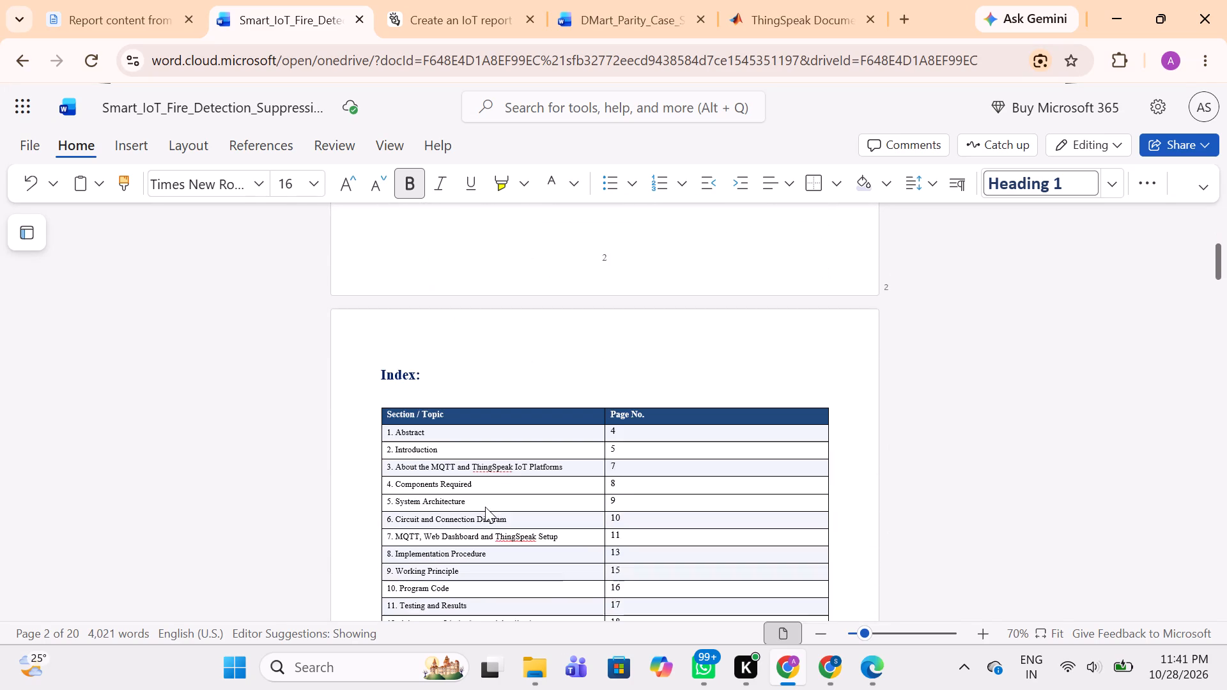
scroll(485, 507, down, 1)
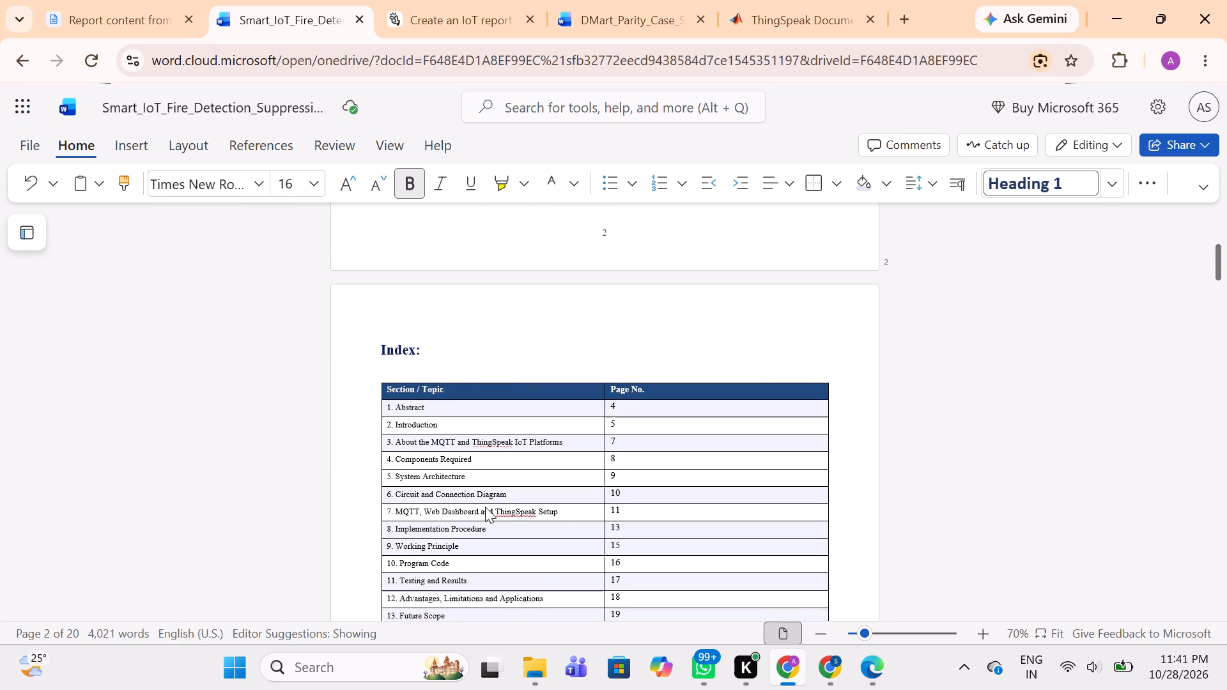
scroll(485, 507, down, 15)
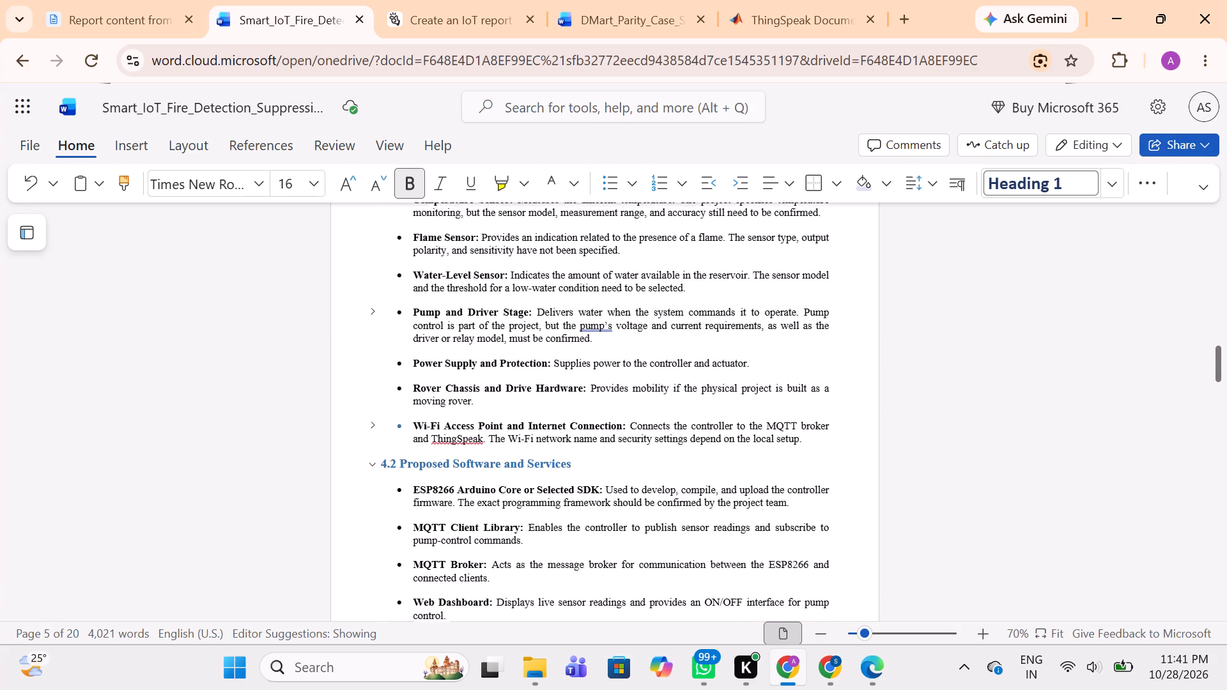
scroll(485, 507, down, 12)
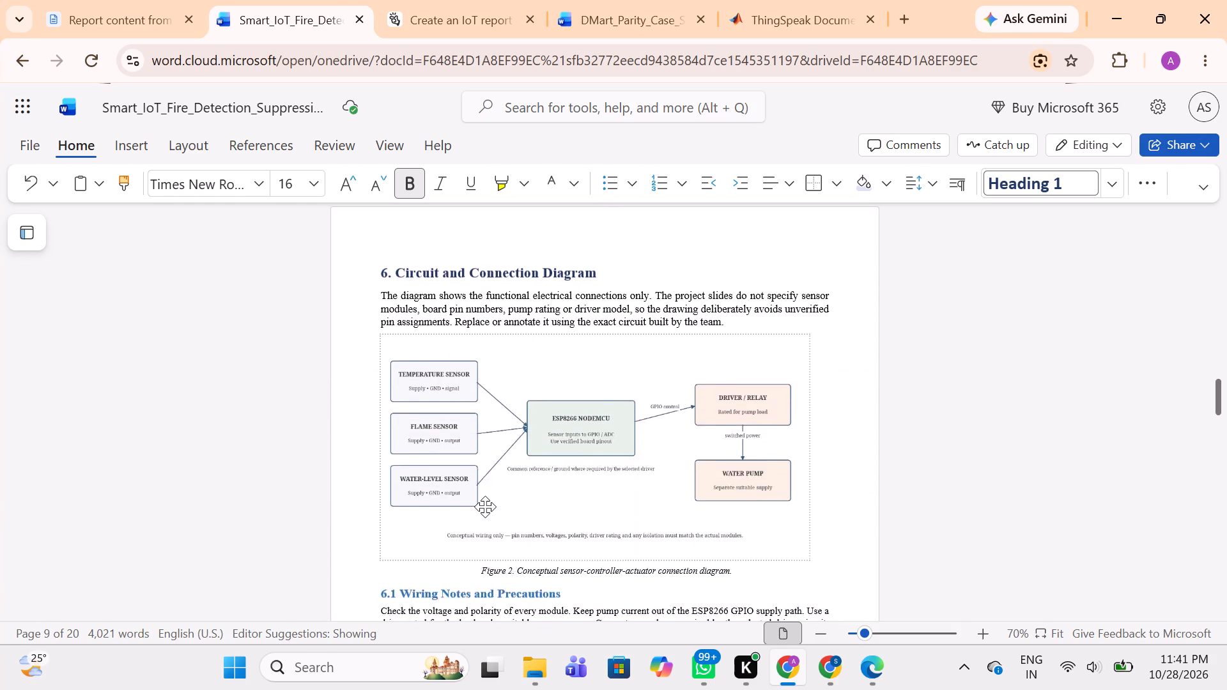
scroll(485, 507, down, 2)
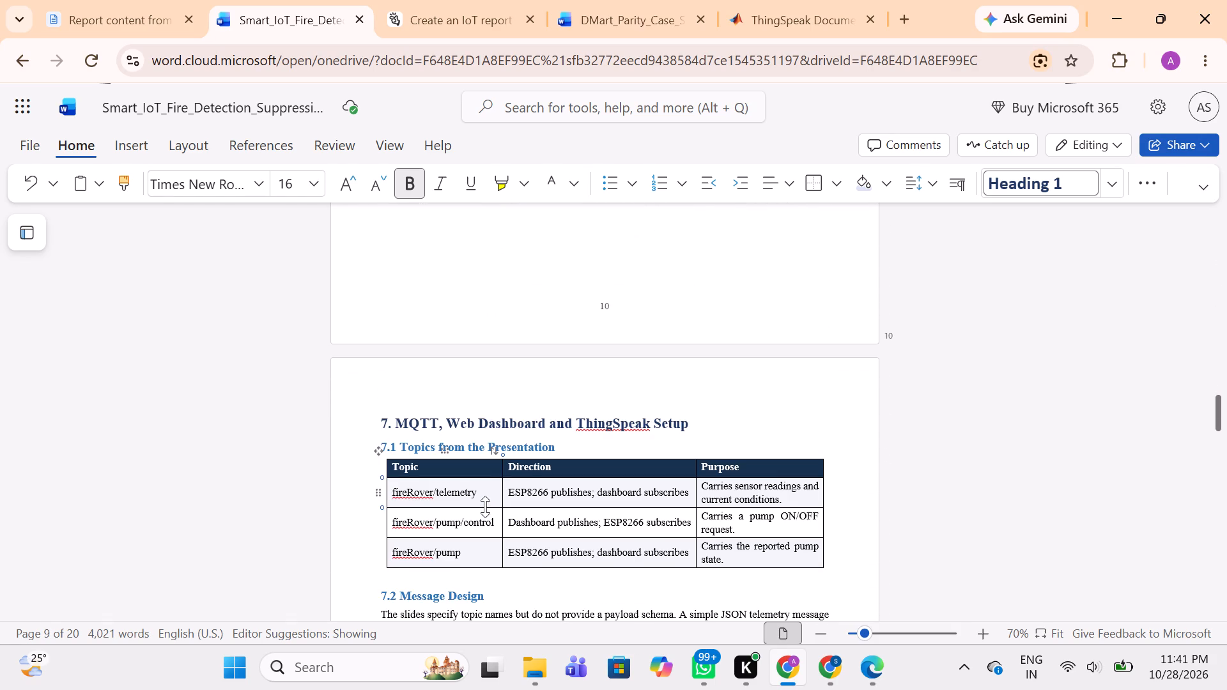
Check the Implementation Procedure and Working Principle headings and their starting pages against the Index table.
scroll(485, 507, up, 19)
scroll(485, 507, up, 19)
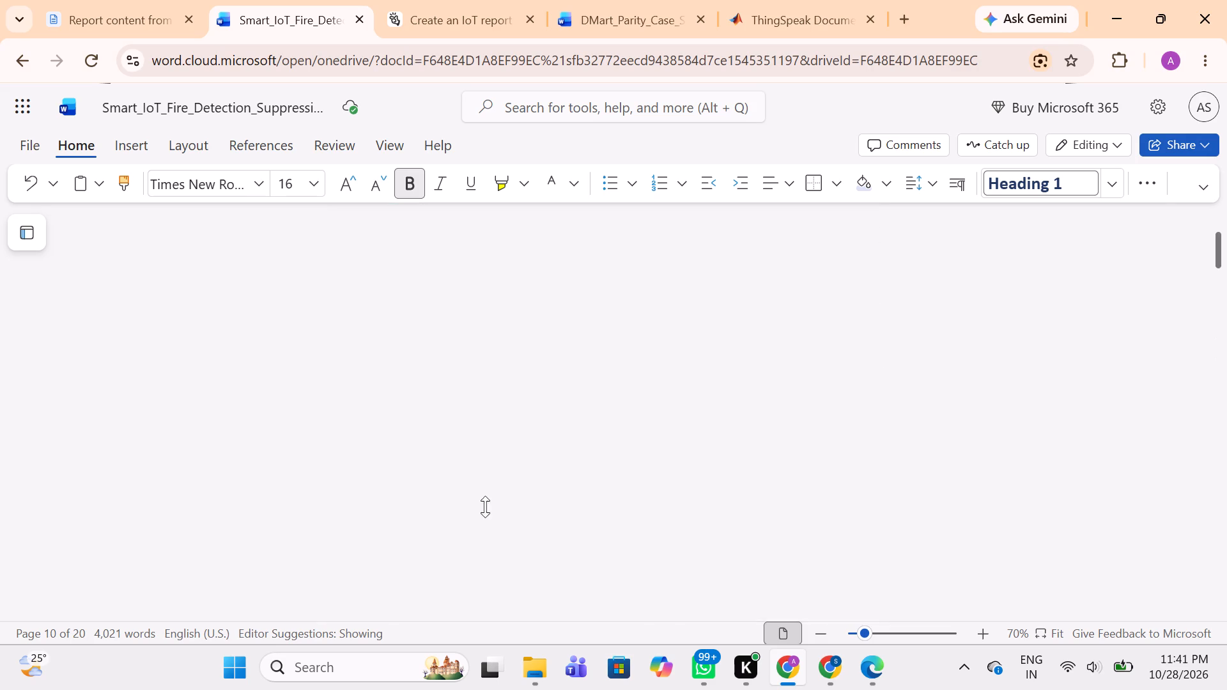
scroll(485, 507, down, 8)
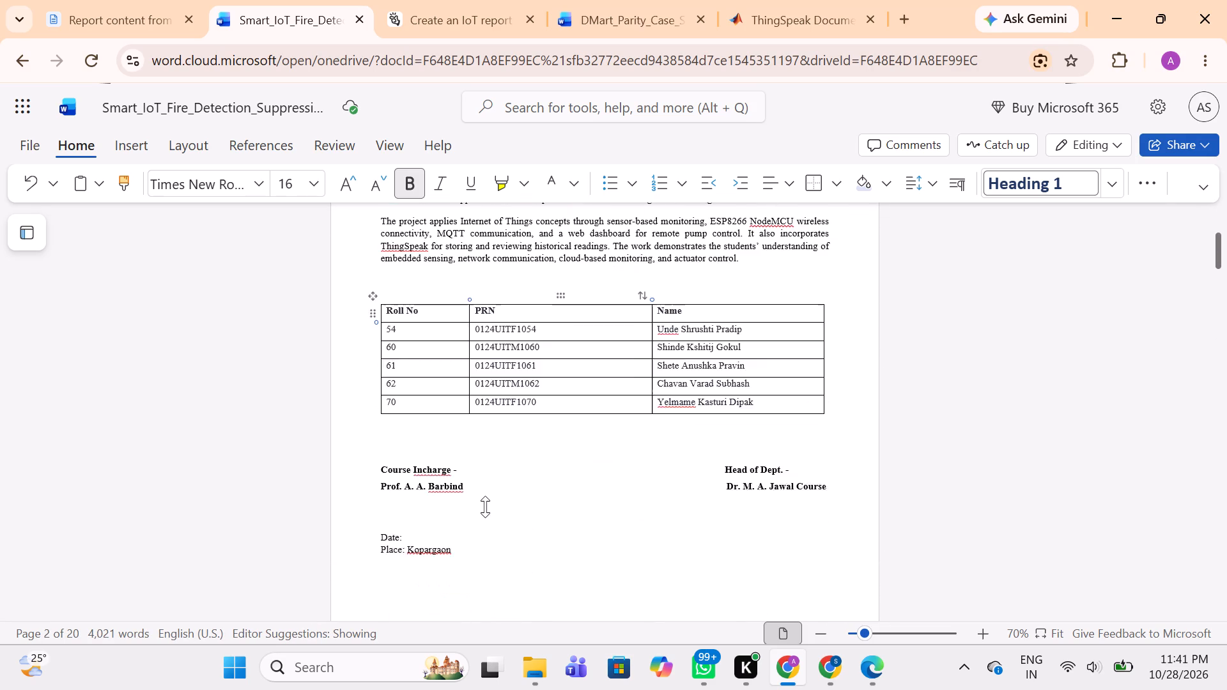
scroll(485, 507, down, 4)
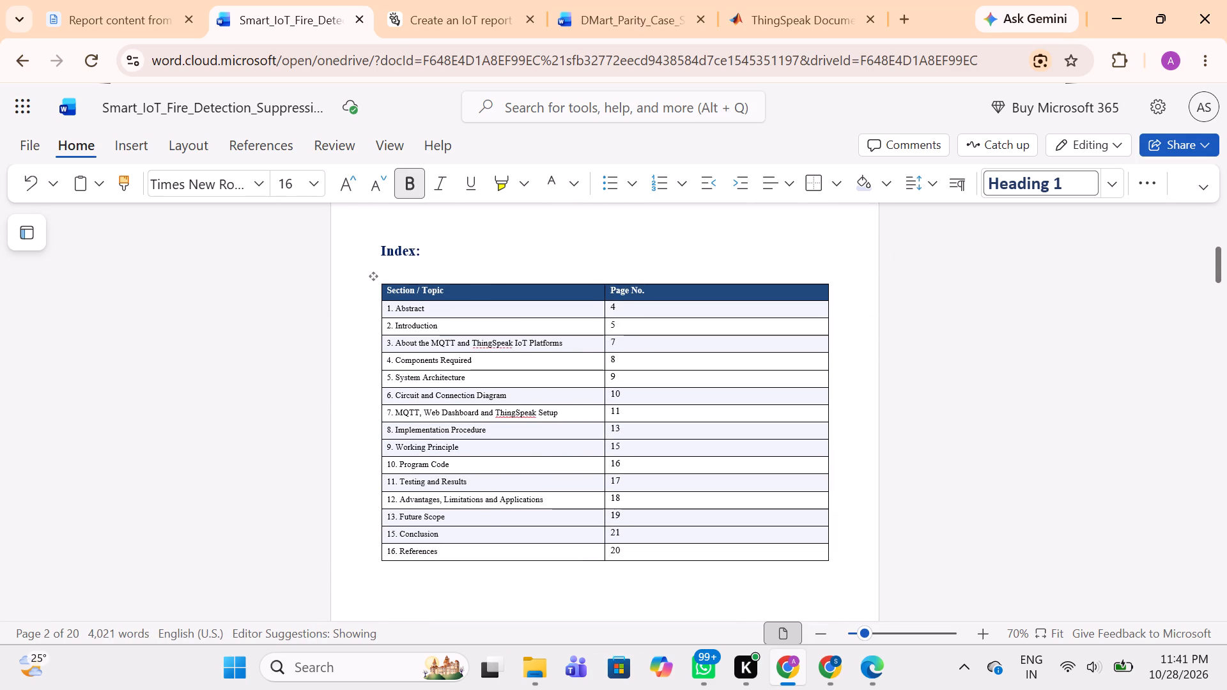
scroll(521, 427, down, 7)
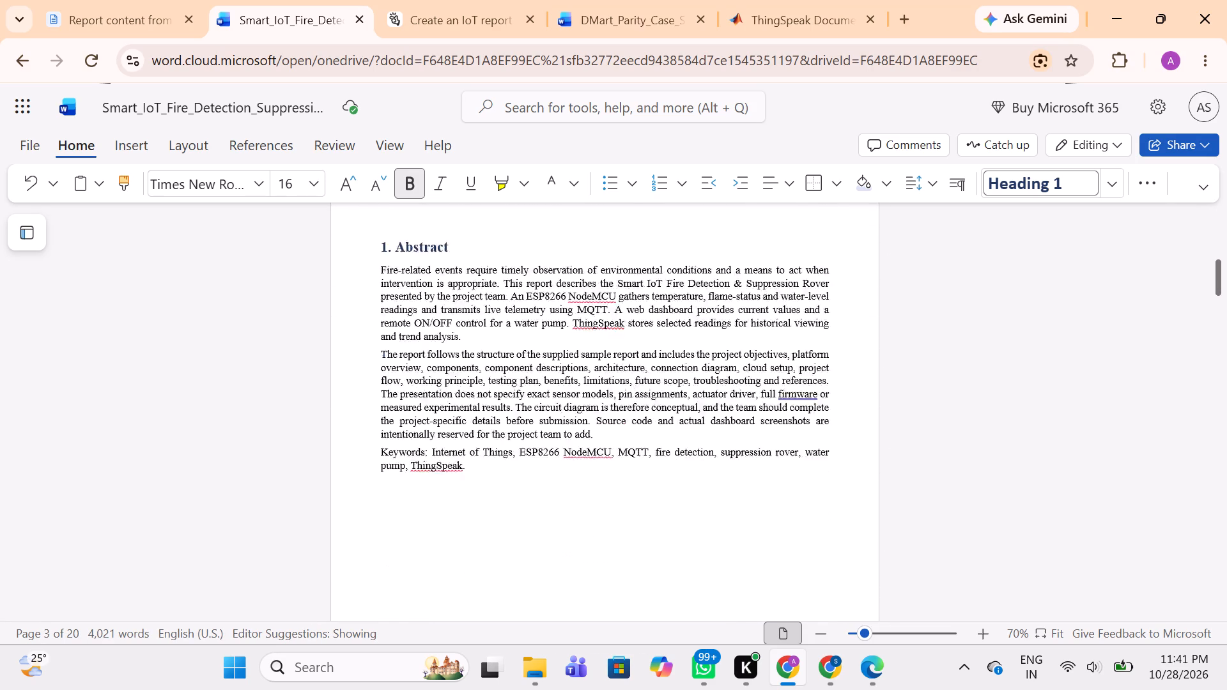
scroll(521, 427, down, 16)
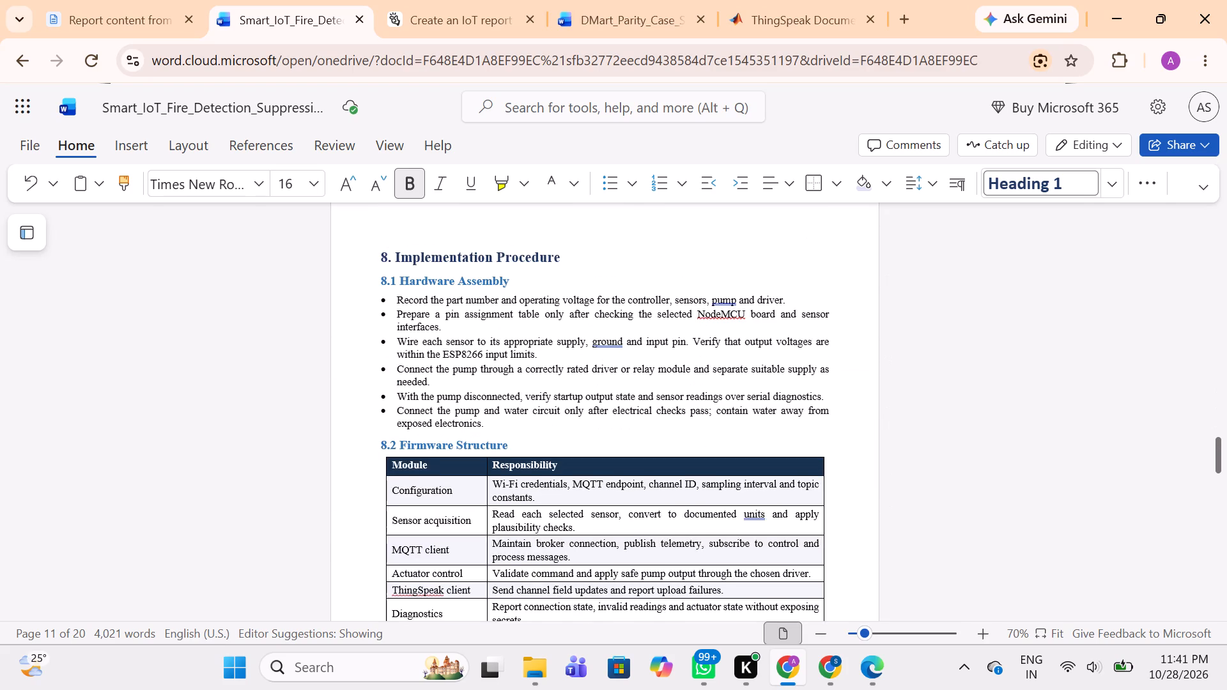
scroll(521, 427, down, 5)
scroll(521, 427, up, 1)
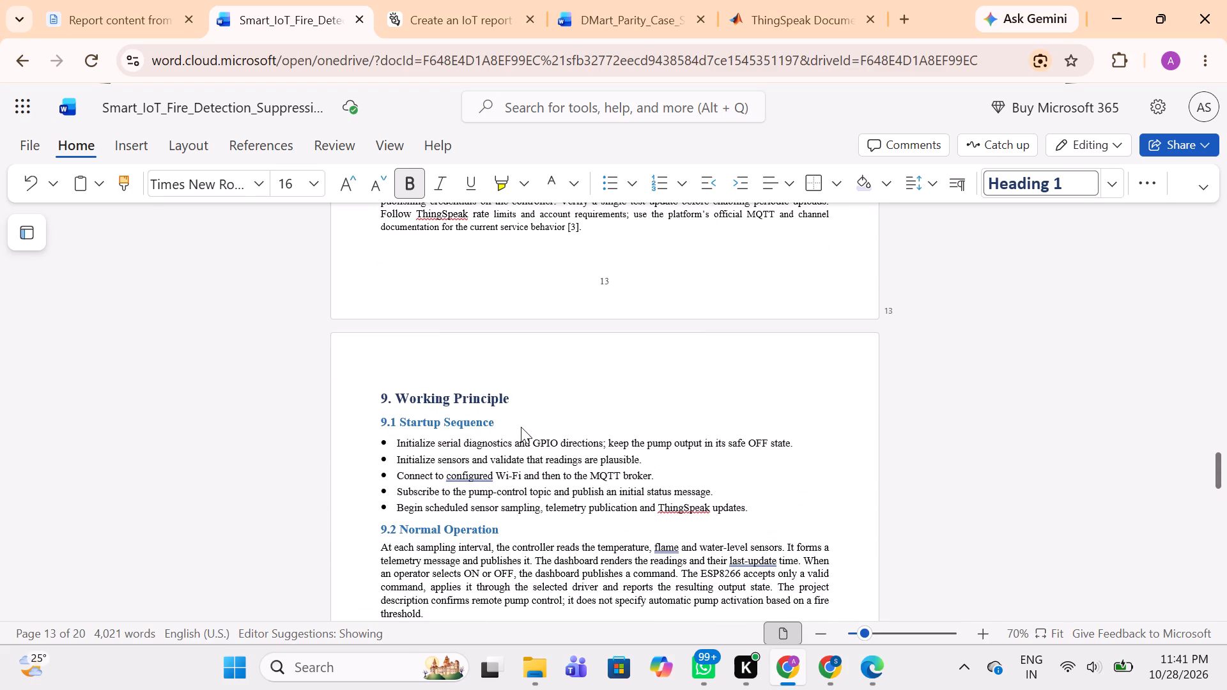
Examine the subheading numbering and page numbers throughout sections 7 and 8, from the MQTT topics to the ThingSpeak setup.
scroll(521, 427, up, 4)
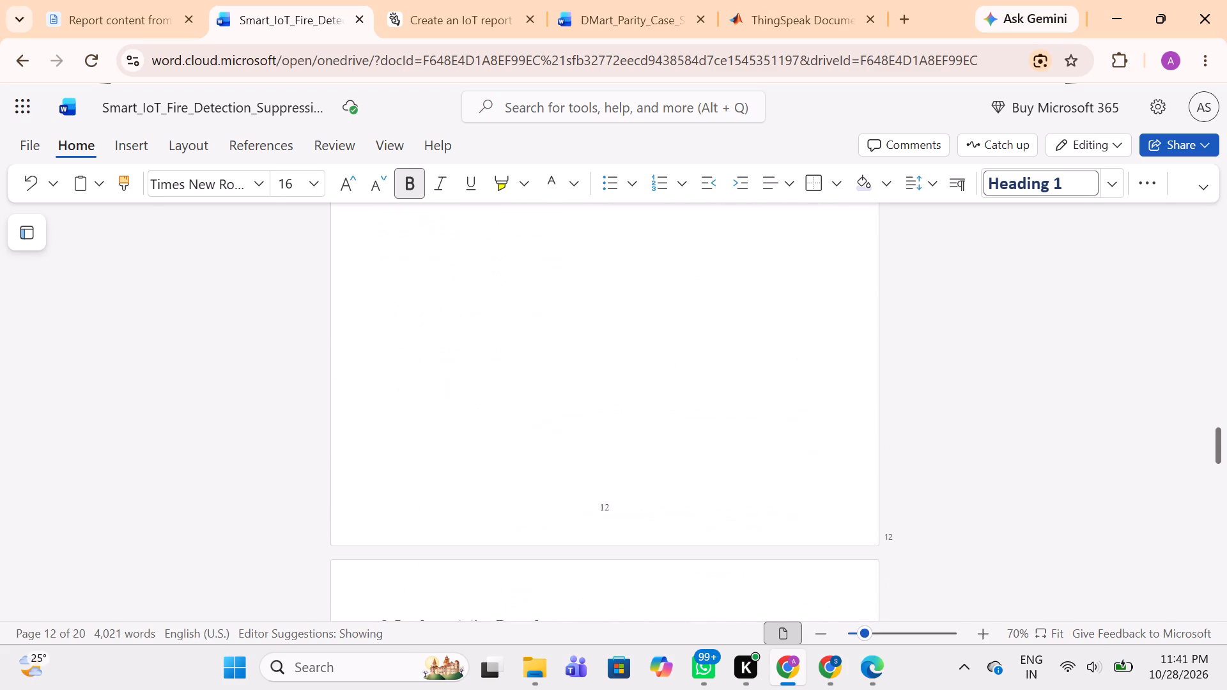
scroll(521, 427, up, 2)
scroll(521, 427, down, 1)
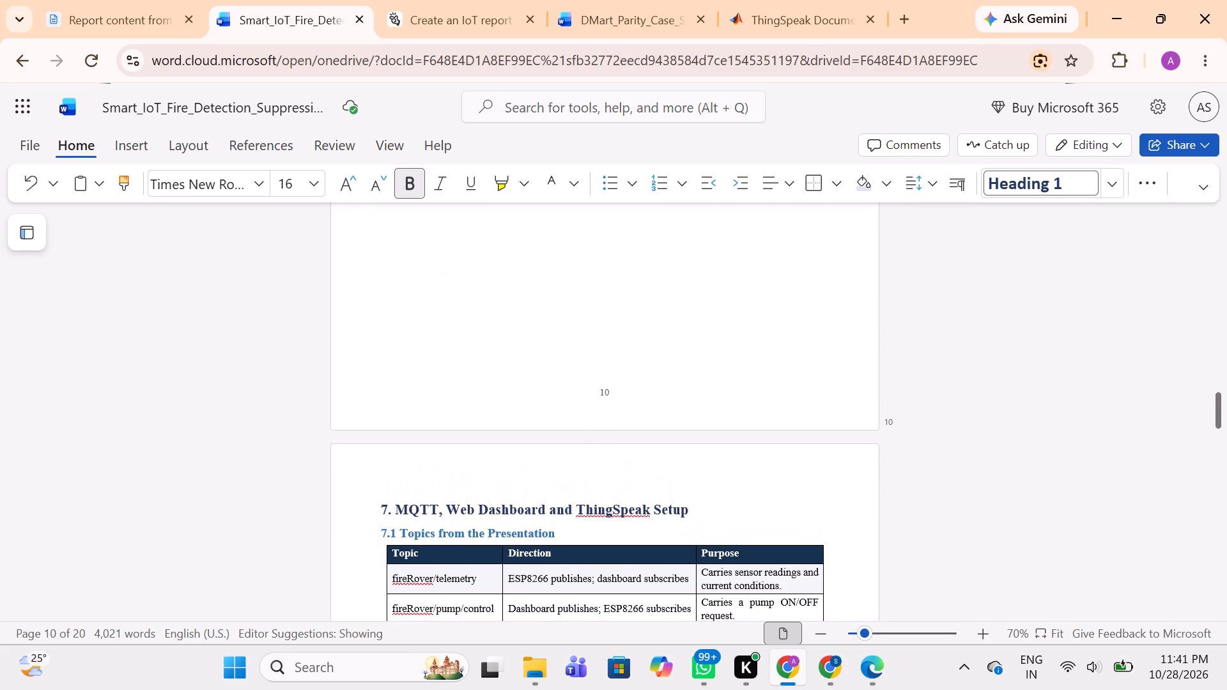
scroll(521, 427, down, 4)
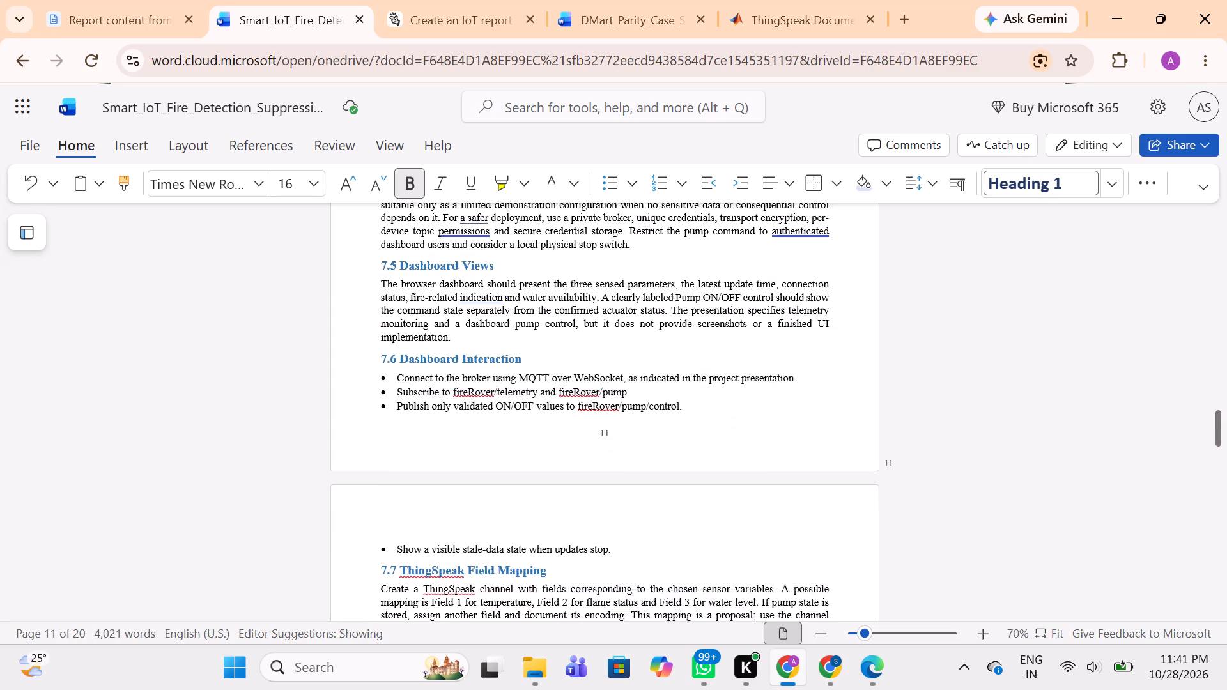
scroll(521, 427, down, 5)
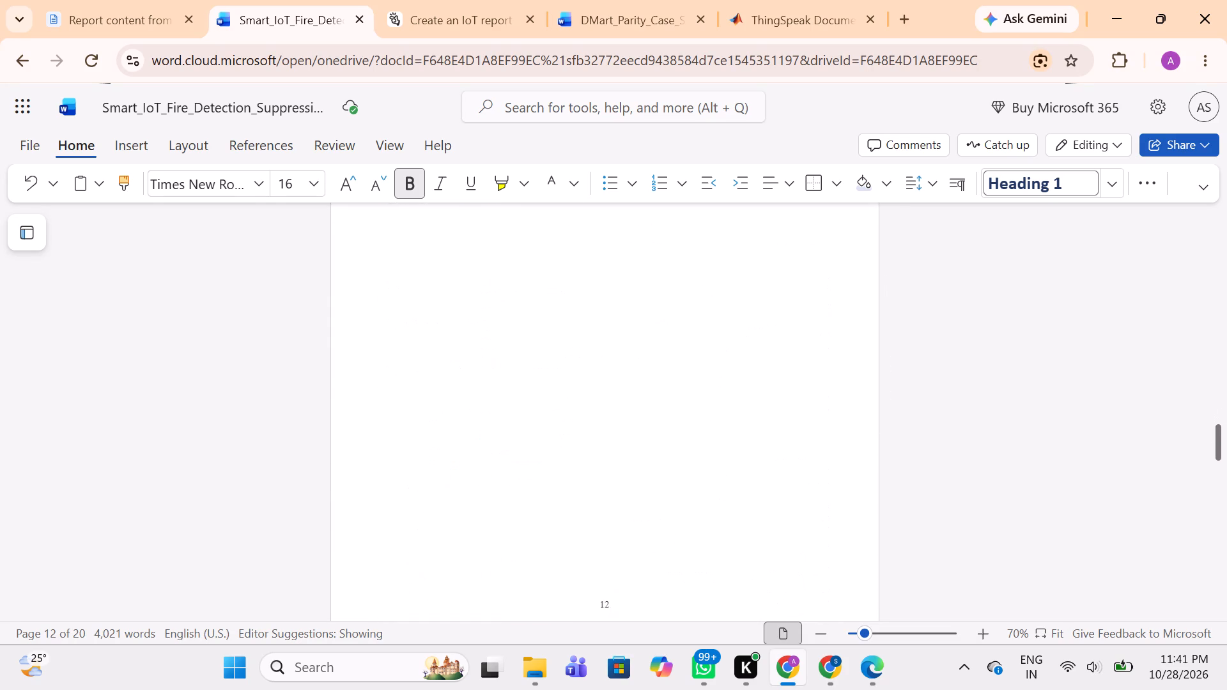
scroll(521, 427, down, 3)
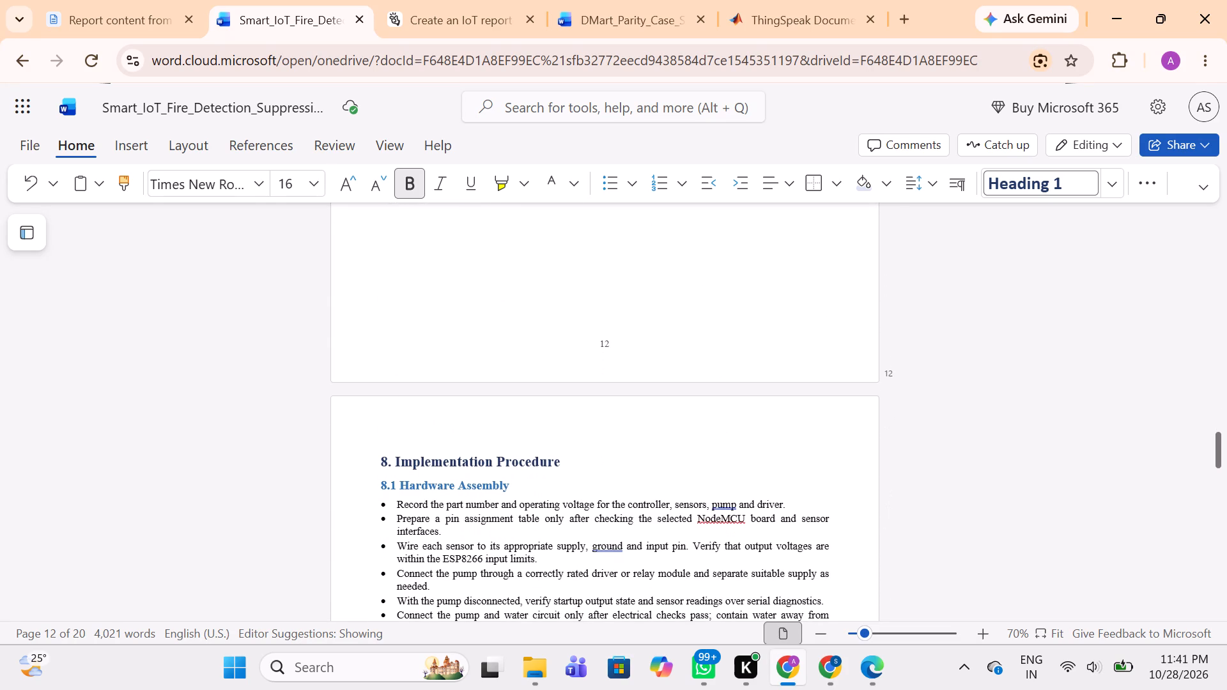
scroll(521, 427, down, 6)
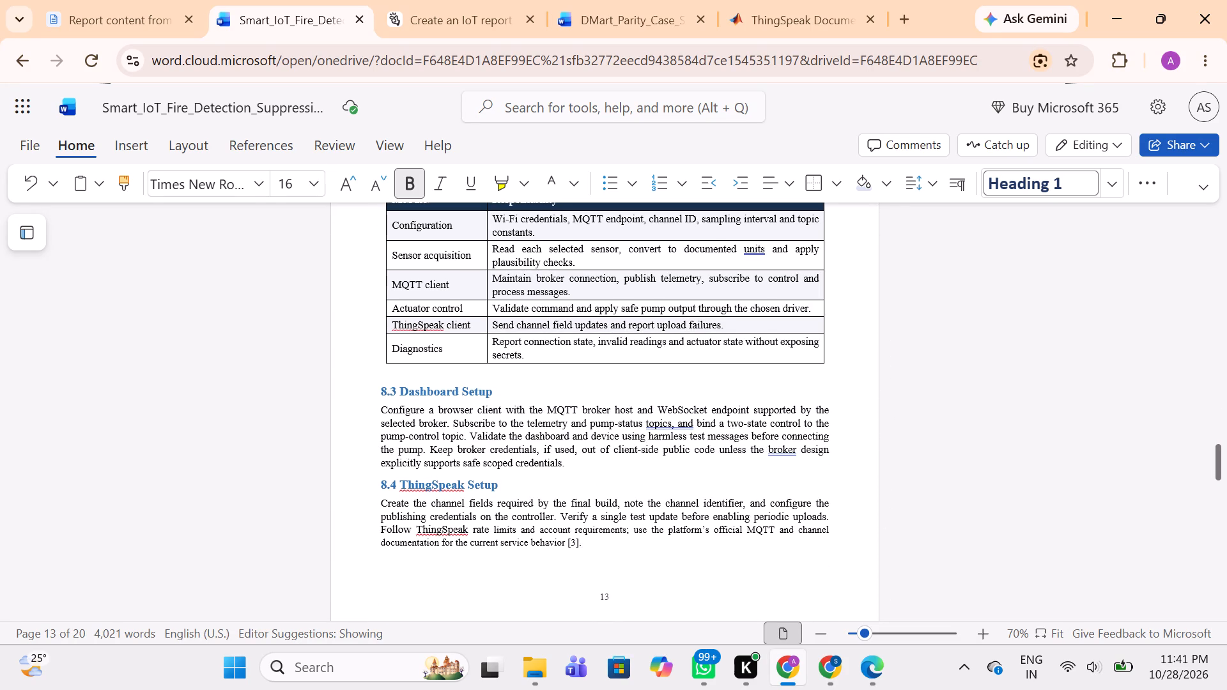
scroll(521, 427, up, 2)
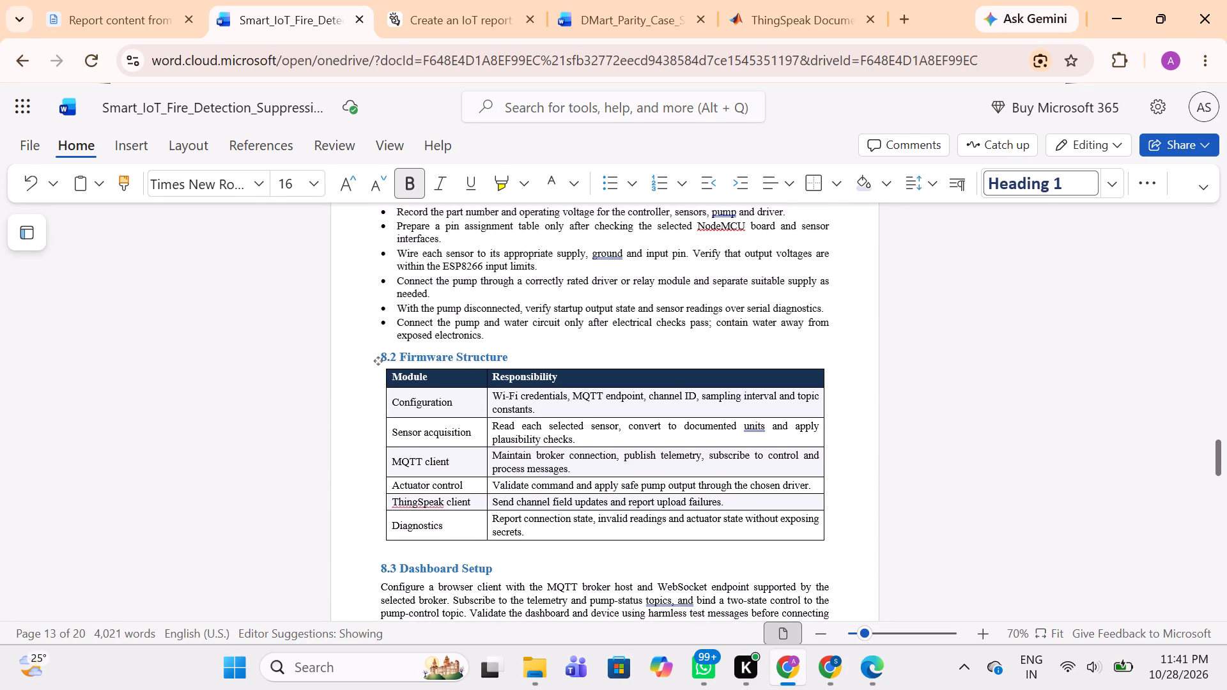
scroll(521, 427, down, 2)
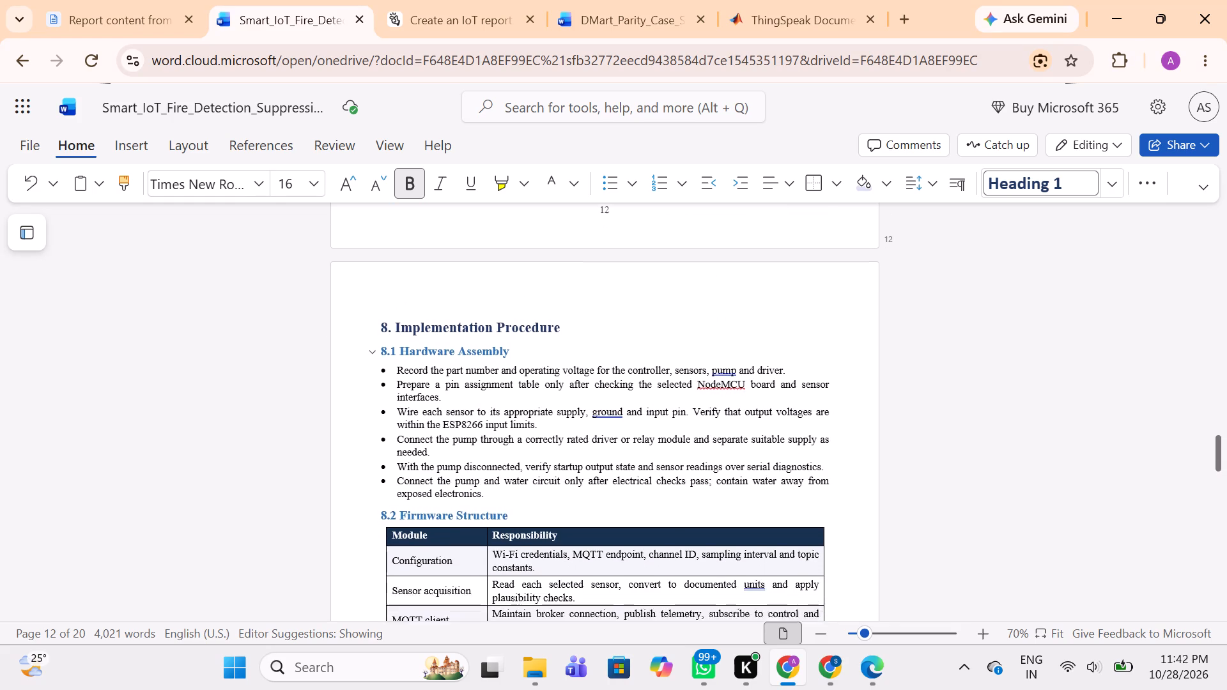
scroll(521, 427, down, 1)
Review the section numbers and page numbers listed in the Index table.
scroll(521, 427, up, 20)
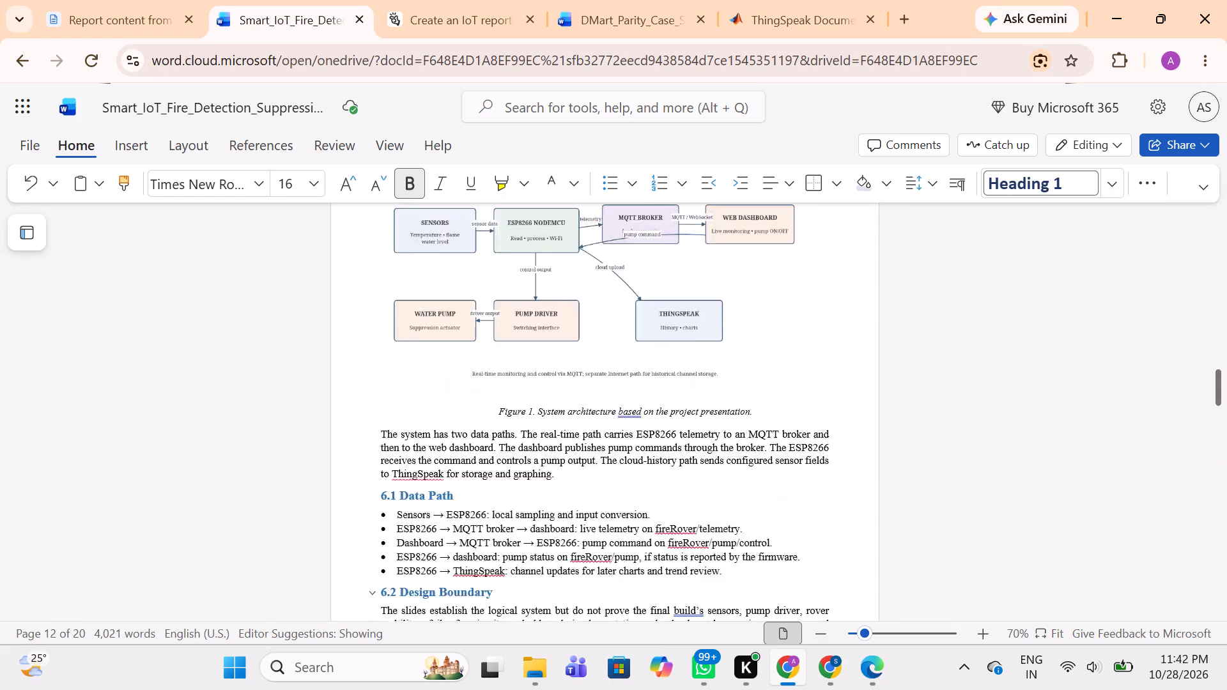
scroll(521, 427, up, 20)
scroll(521, 427, down, 7)
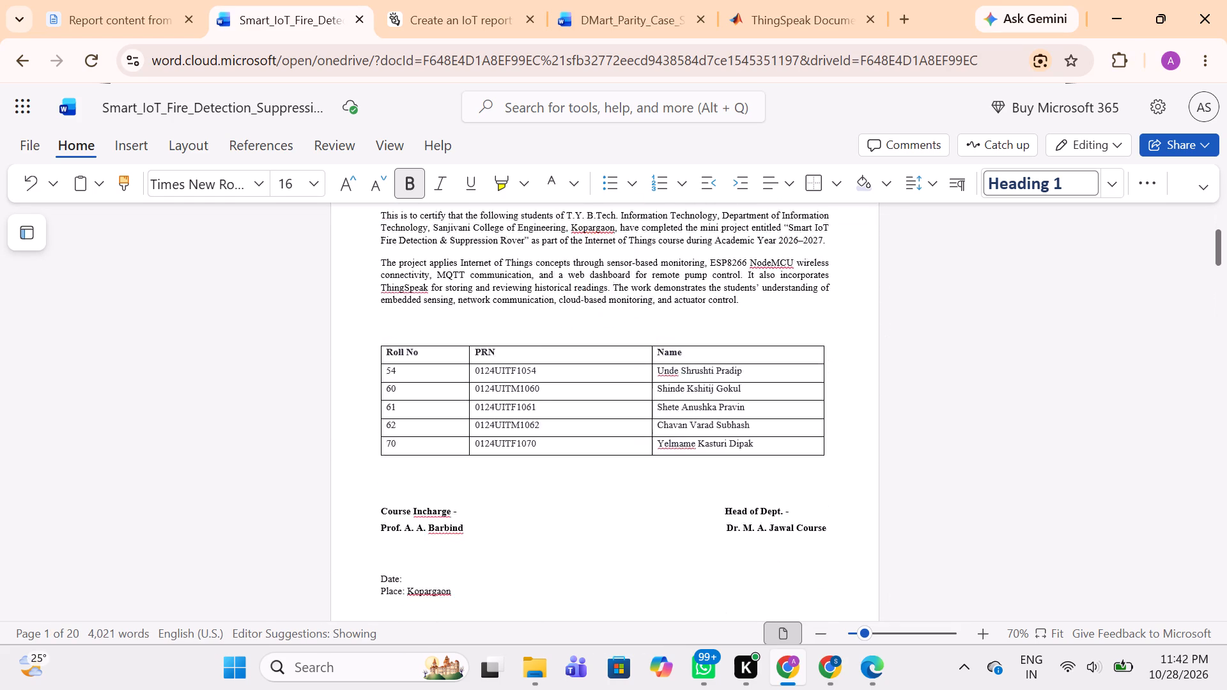
scroll(521, 427, down, 5)
scroll(521, 427, up, 4)
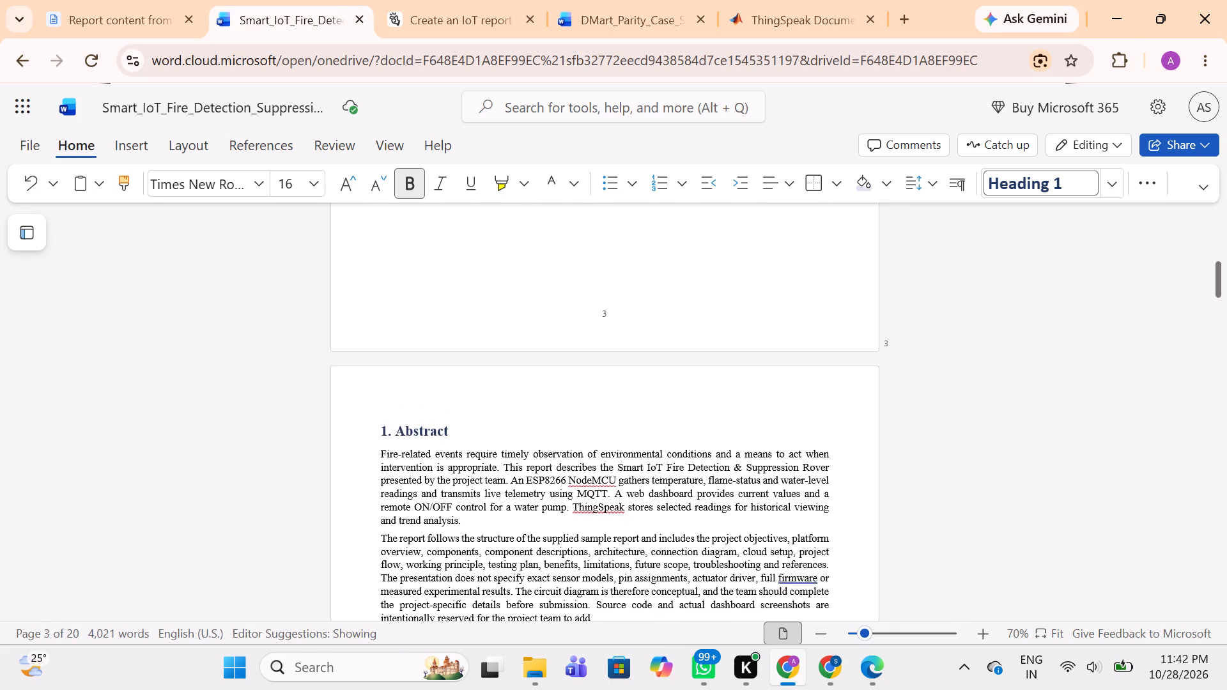
scroll(521, 427, up, 4)
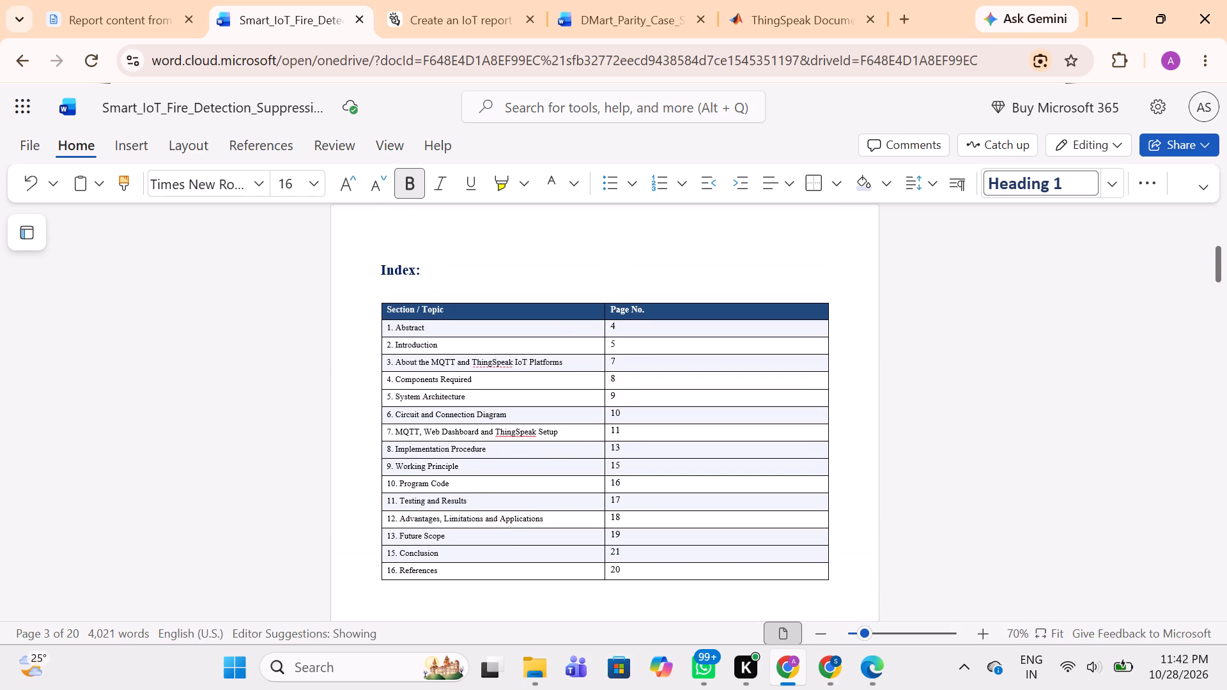
Check the System Architecture, Circuit and Connection Diagram, and MQTT setup headings and page numbers against the Index.
scroll(578, 437, down, 20)
scroll(578, 437, down, 3)
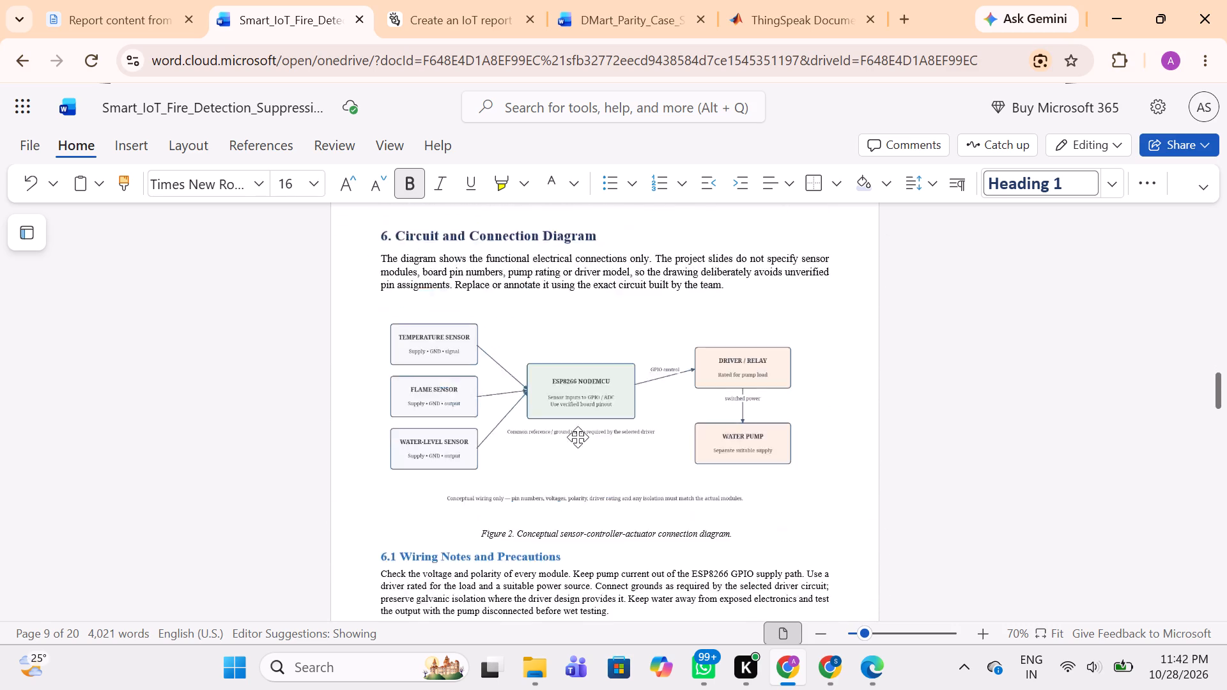
scroll(578, 437, down, 3)
scroll(578, 437, up, 7)
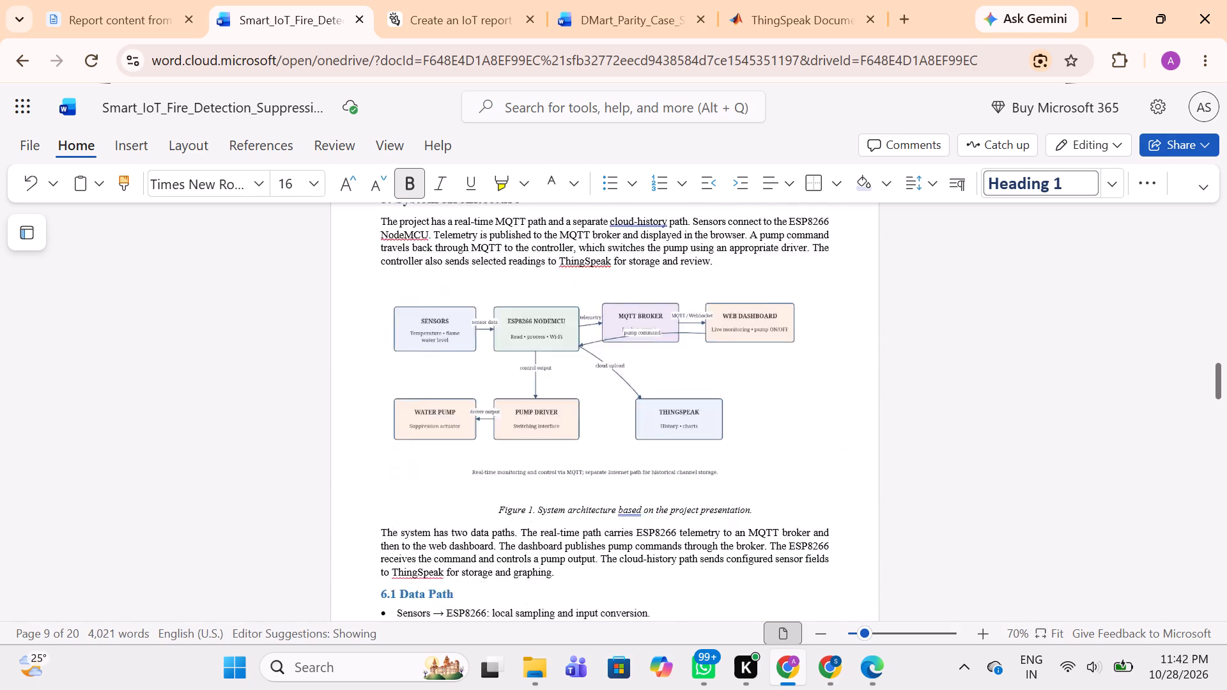
scroll(578, 437, up, 1)
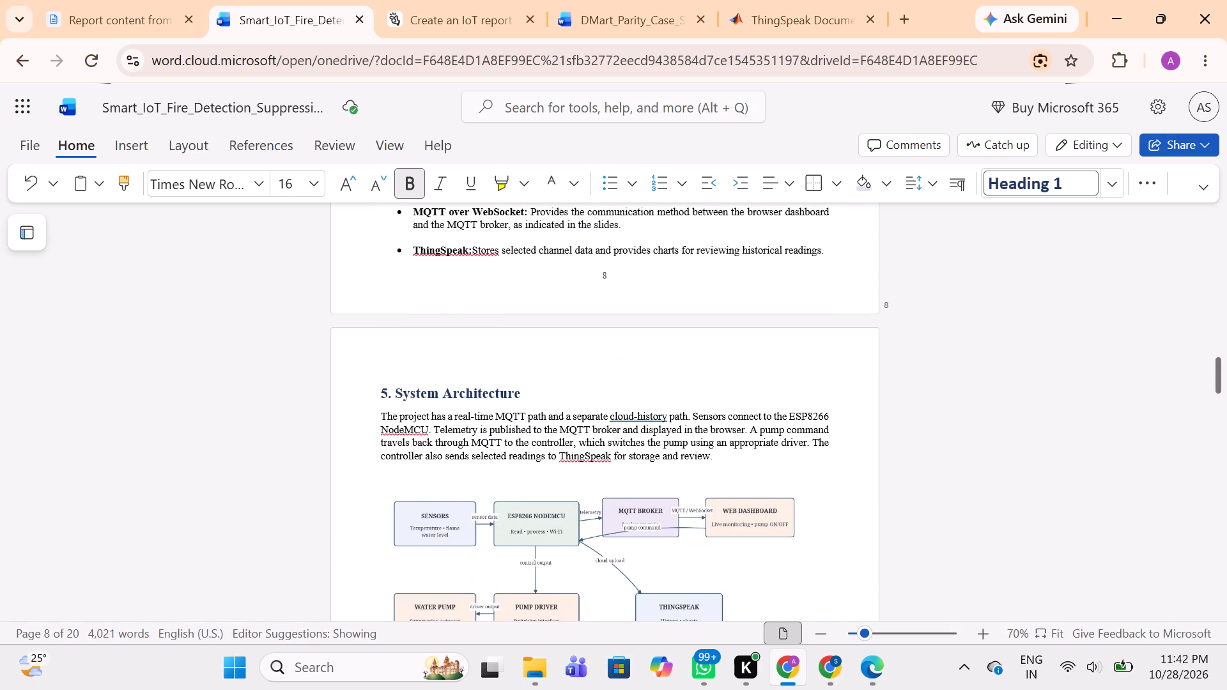
scroll(578, 437, down, 6)
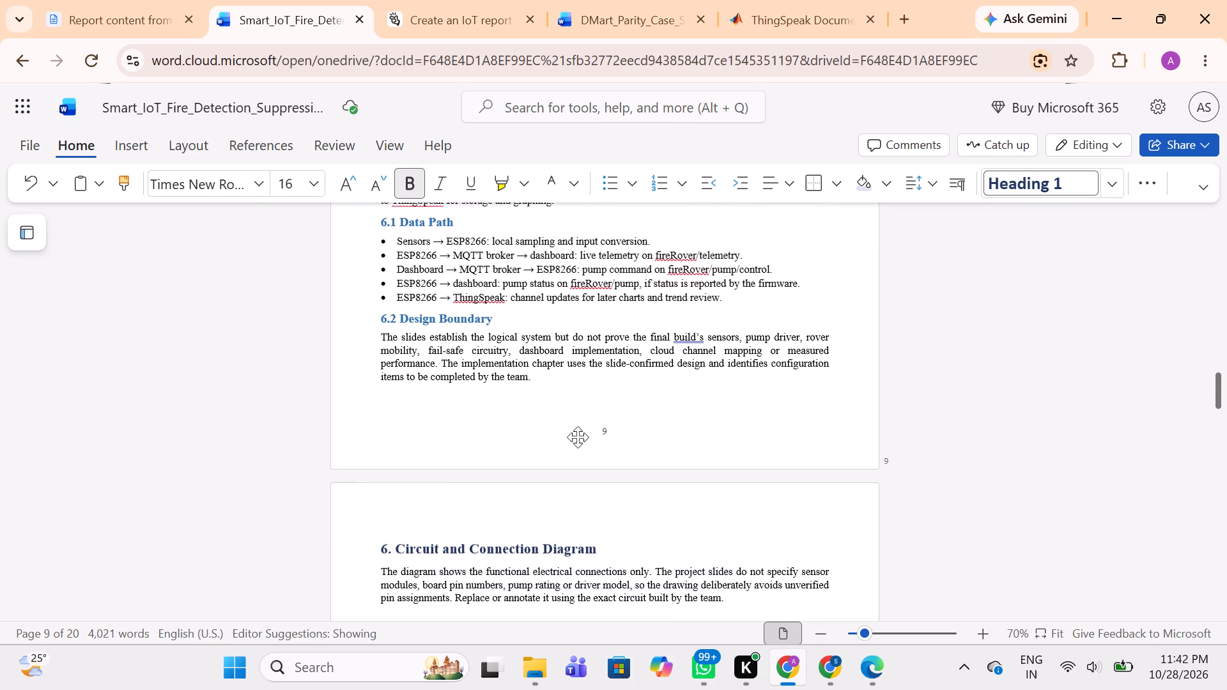
scroll(578, 437, down, 9)
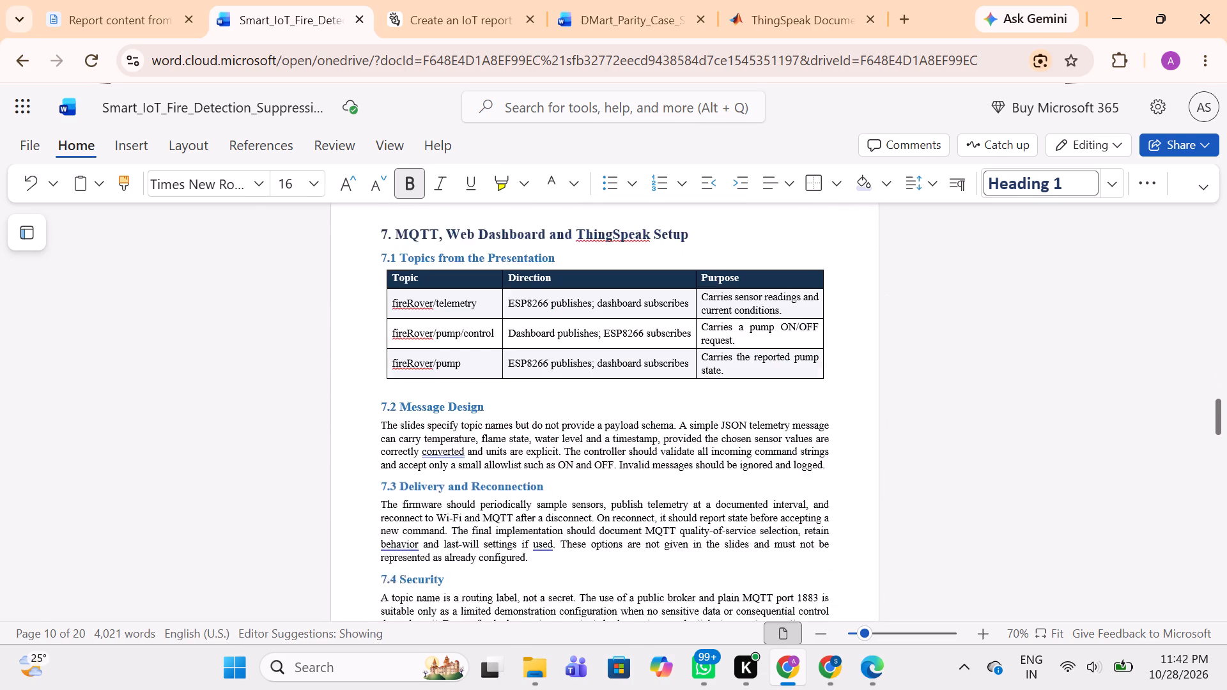
Check which pages the Implementation Procedure, Working Principle and Code sections start on.
scroll(578, 437, down, 6)
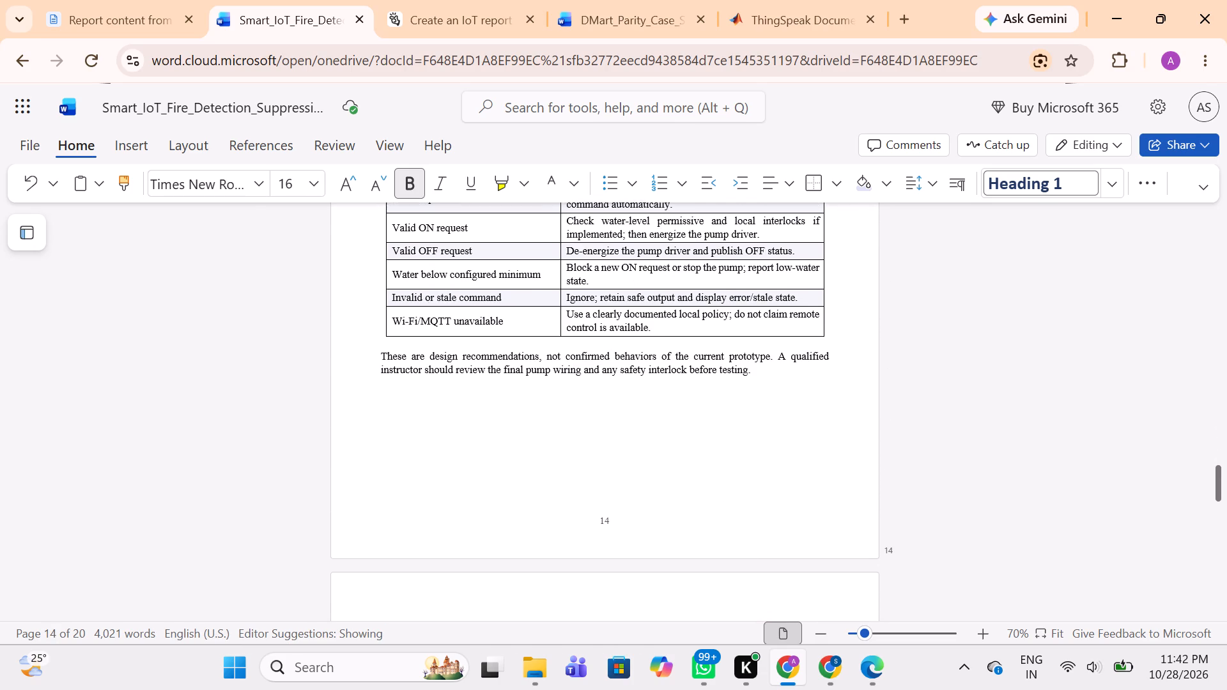
scroll(578, 437, up, 1)
scroll(578, 437, down, 3)
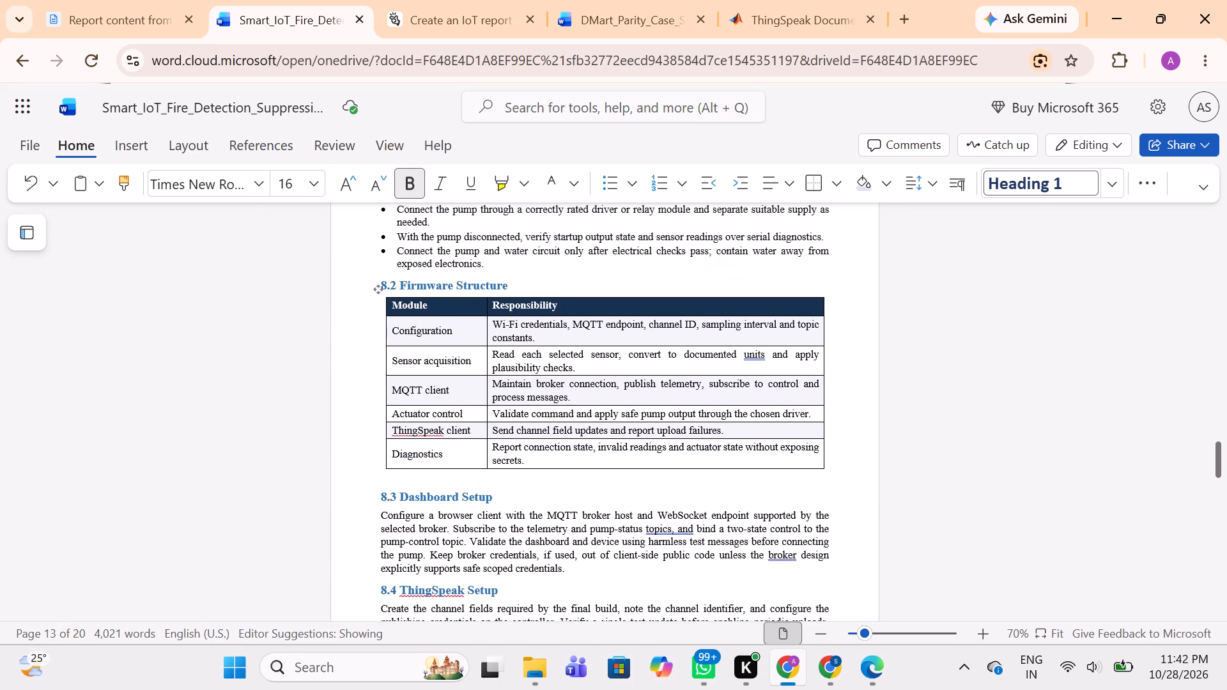
scroll(578, 437, down, 3)
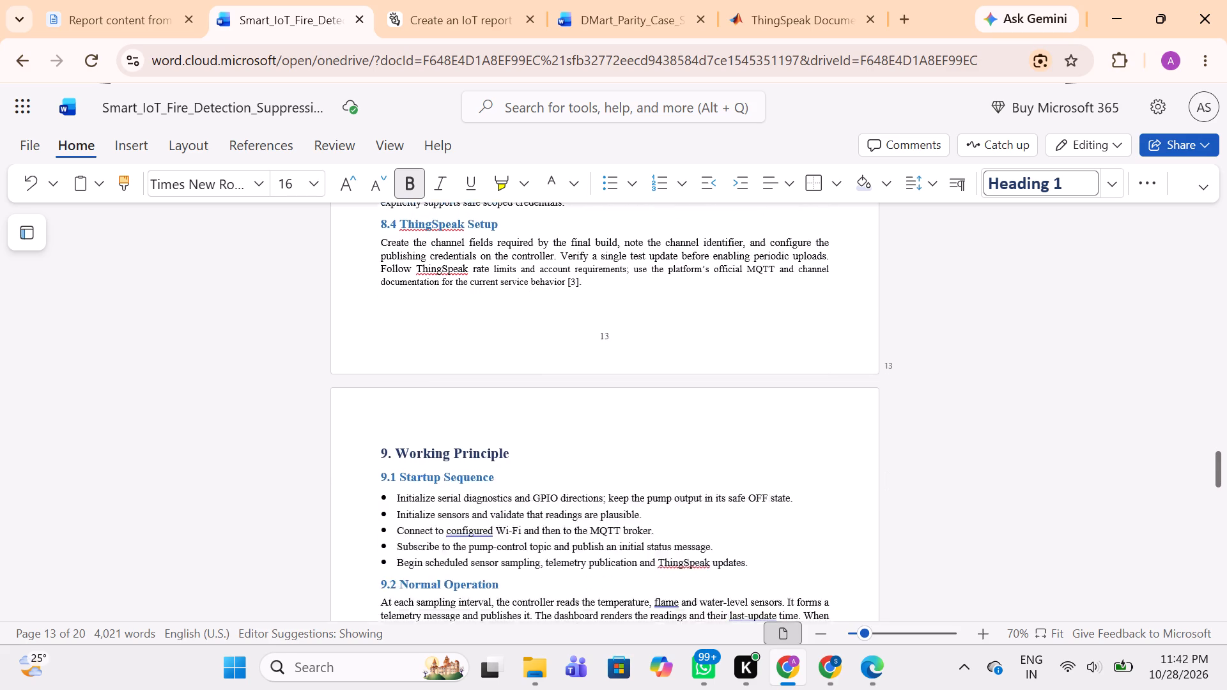
scroll(578, 437, down, 5)
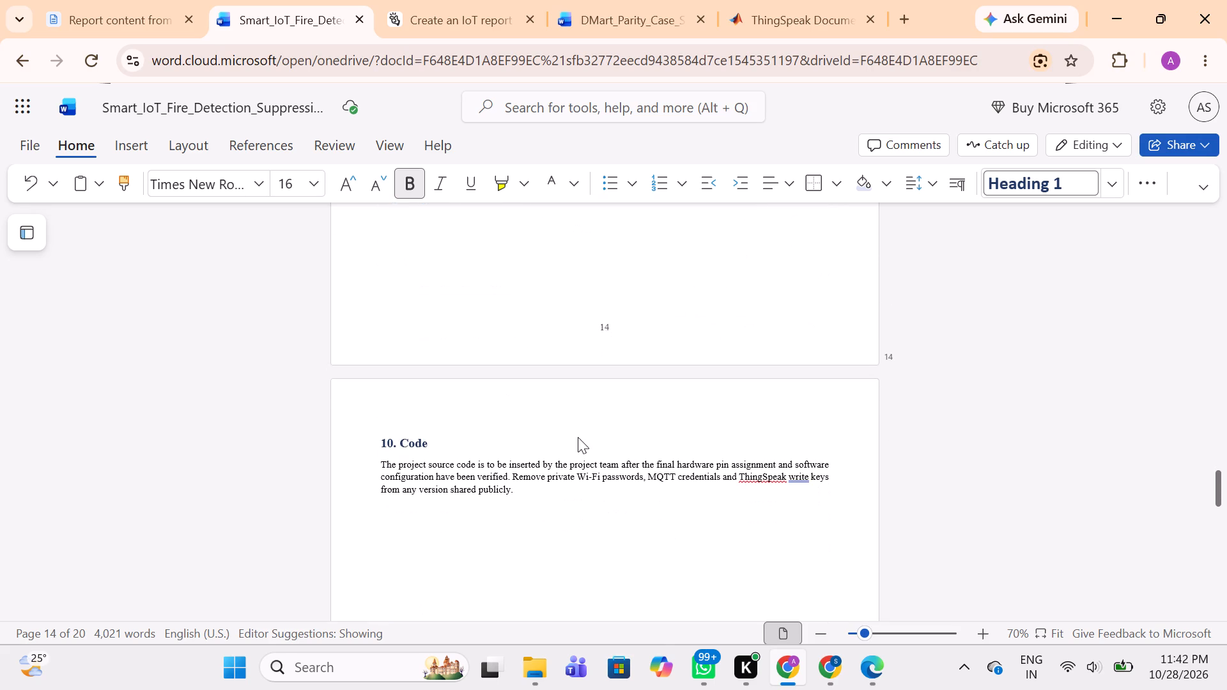
In the Index table, set the page number of Working Principle to 14 and of Program Code to 15.
scroll(578, 437, up, 19)
scroll(578, 437, up, 18)
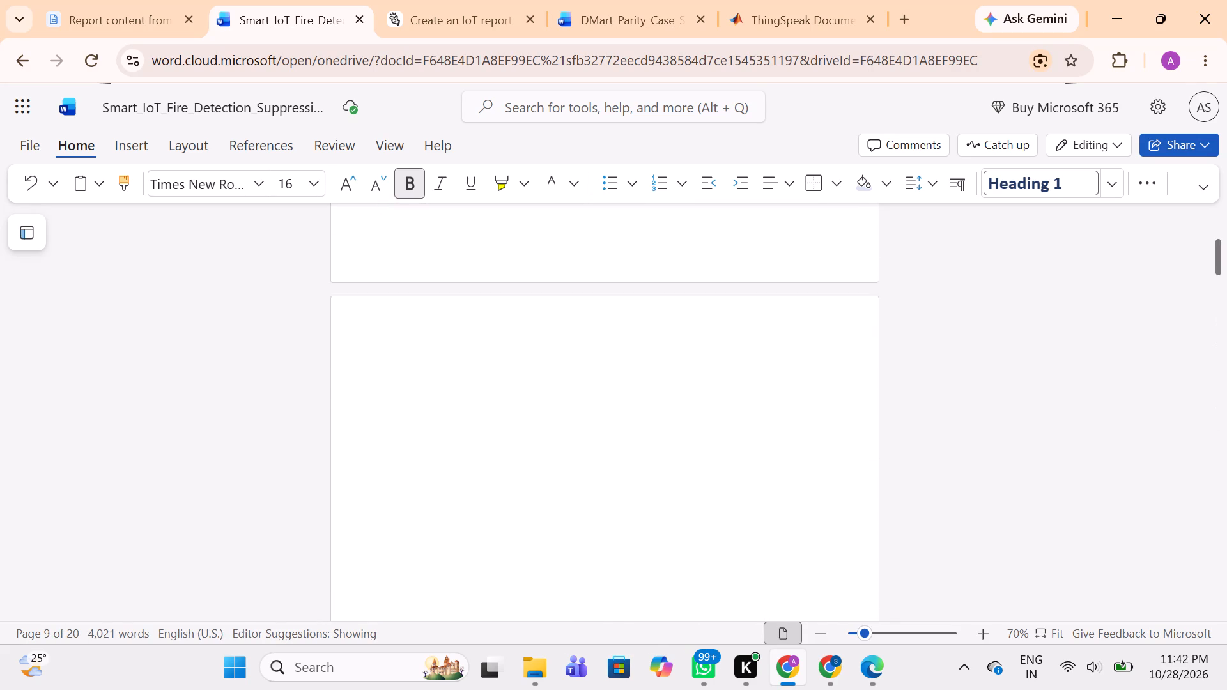
scroll(578, 437, up, 8)
scroll(578, 437, down, 8)
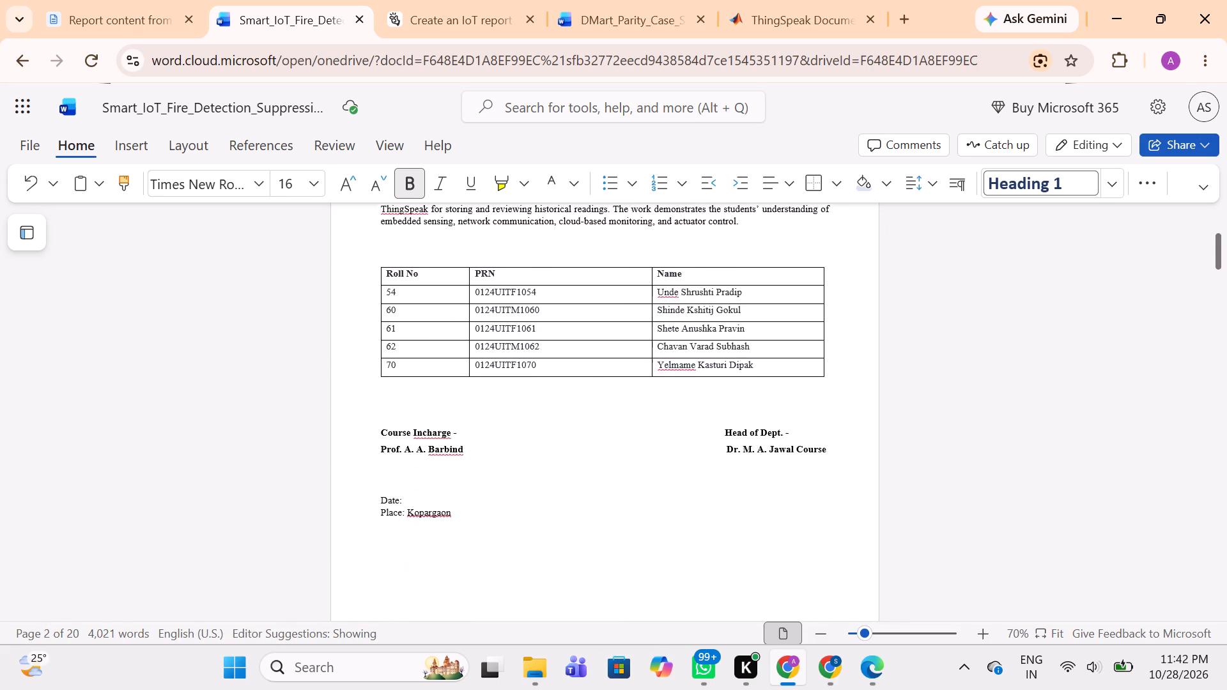
scroll(578, 437, down, 3)
scroll(578, 437, up, 5)
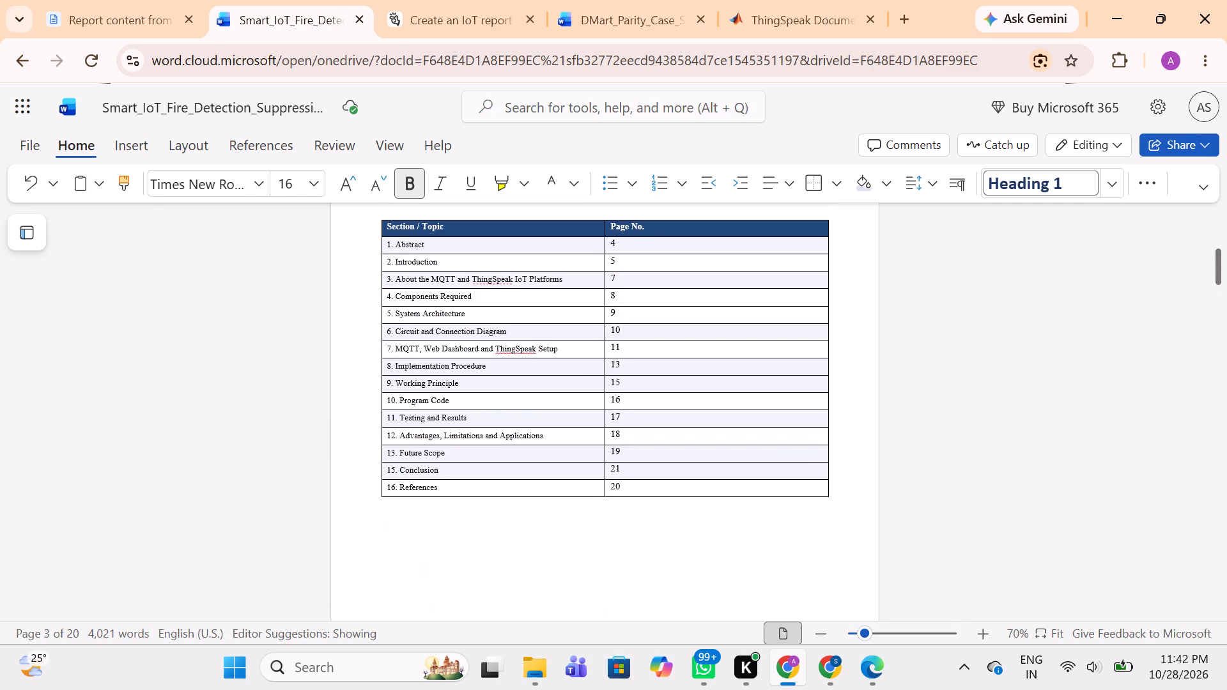
click(632, 379)
key(BackSpace)
key(4)
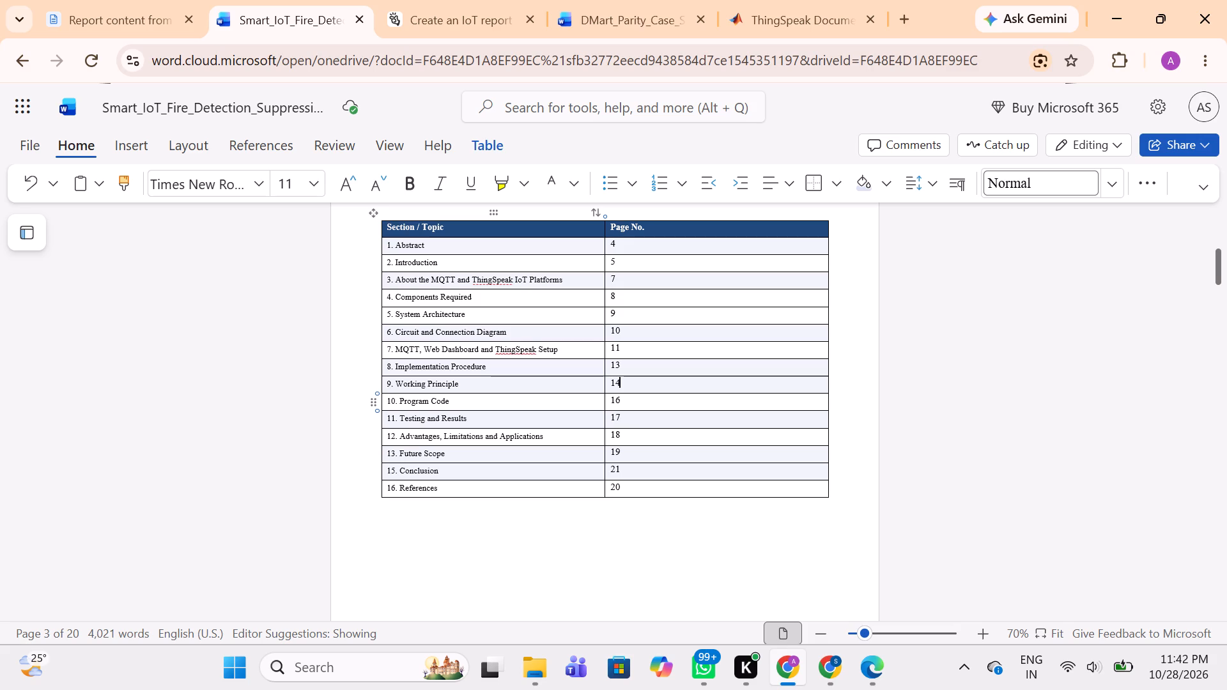
click(624, 405)
key(BackSpace)
key(5)
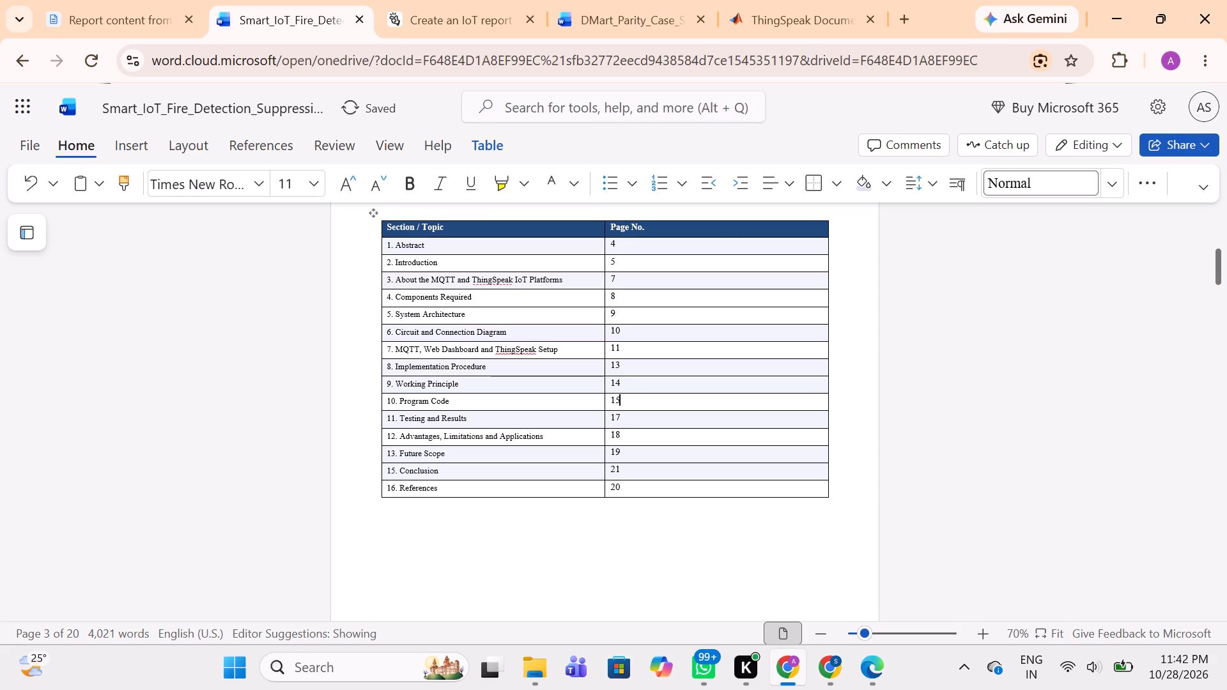
Check the heading numbers and starting pages of Testing and Results and of Advantages, Limitations and Applications.
scroll(624, 405, down, 12)
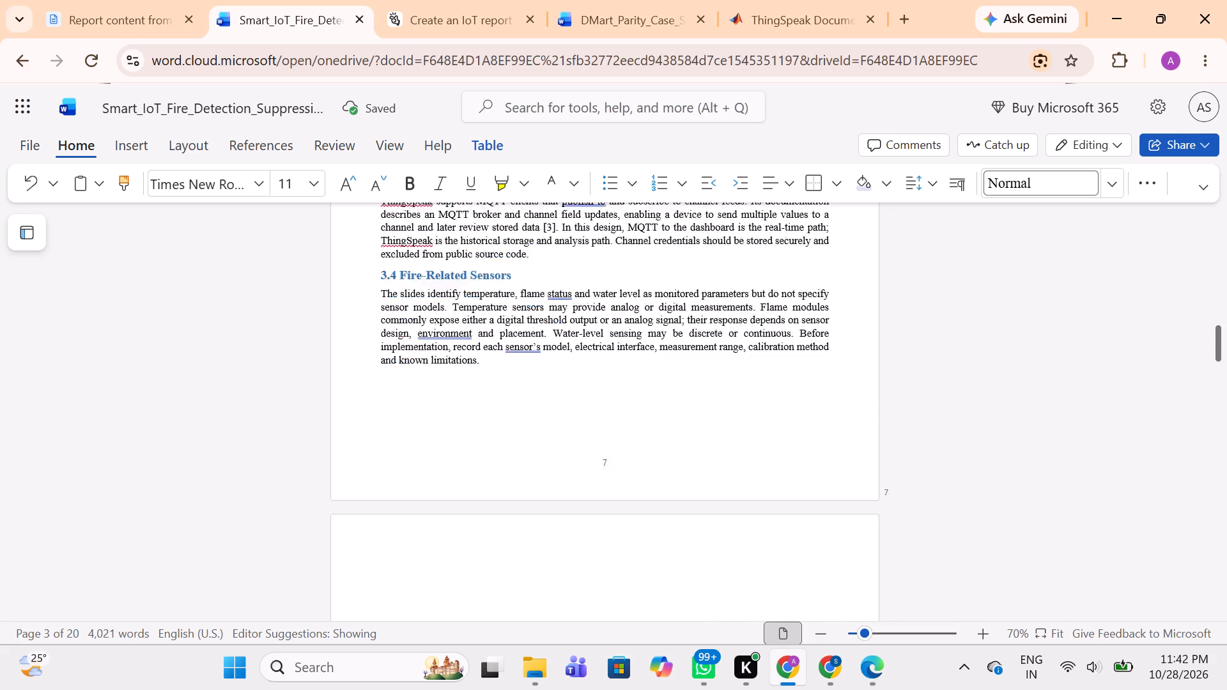
scroll(624, 405, down, 12)
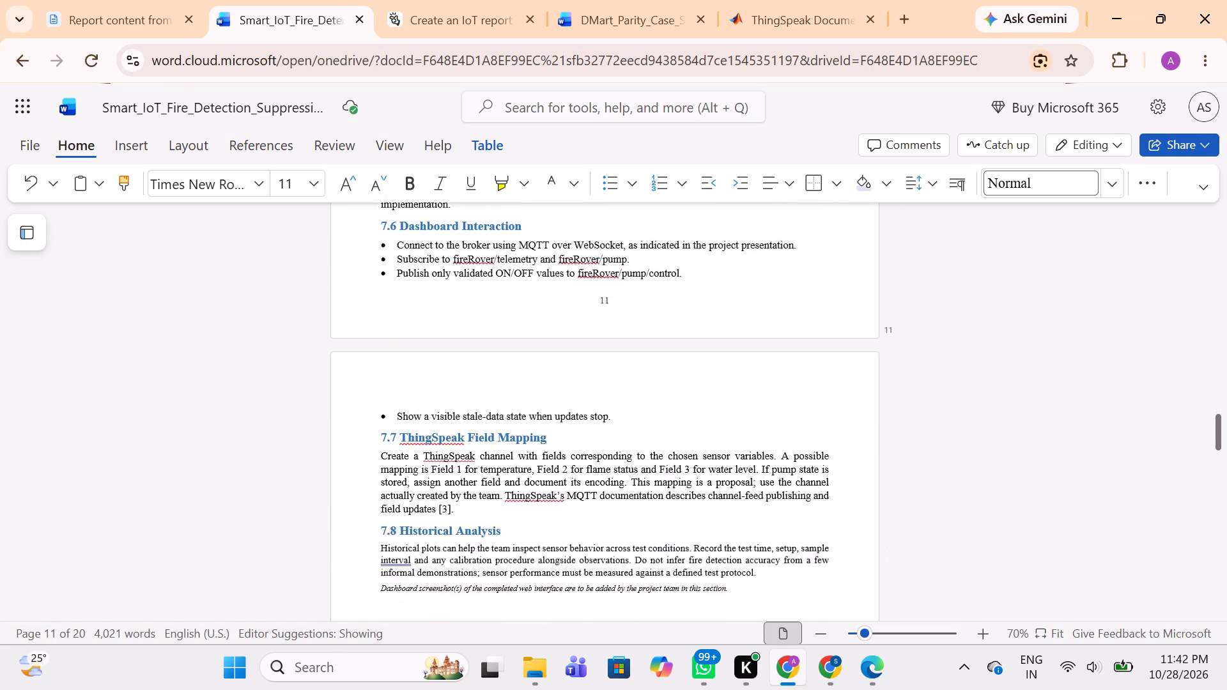
scroll(624, 405, down, 11)
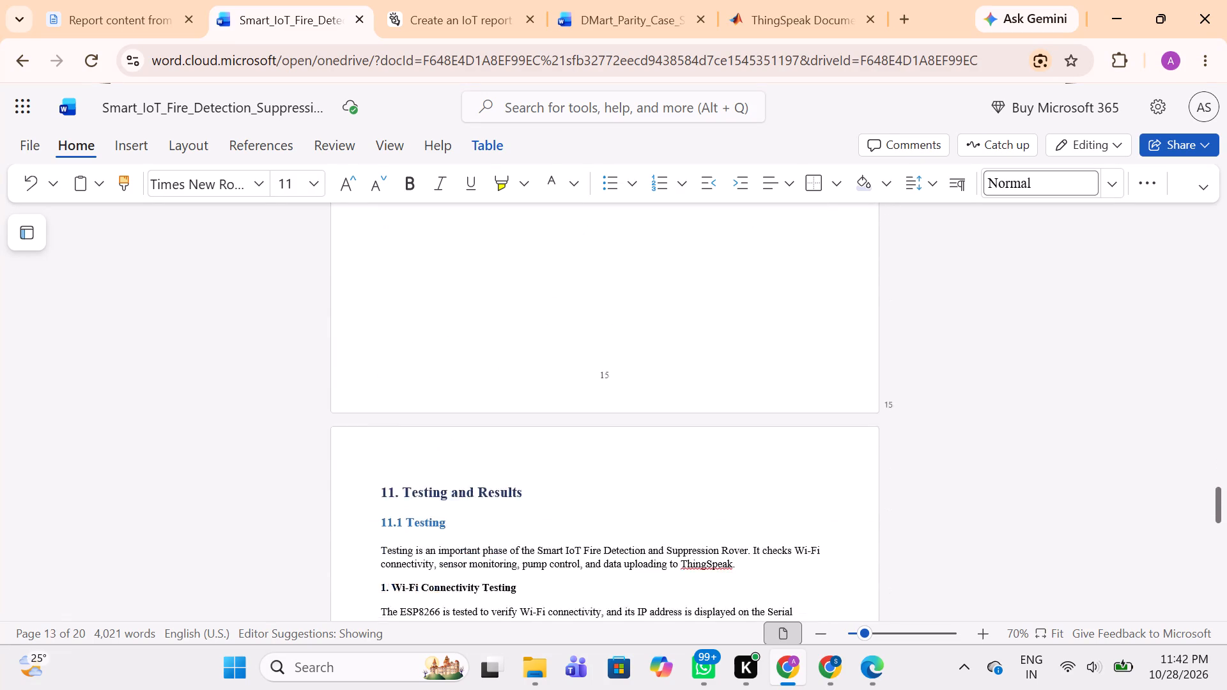
scroll(624, 405, down, 1)
scroll(624, 405, up, 3)
scroll(624, 405, down, 3)
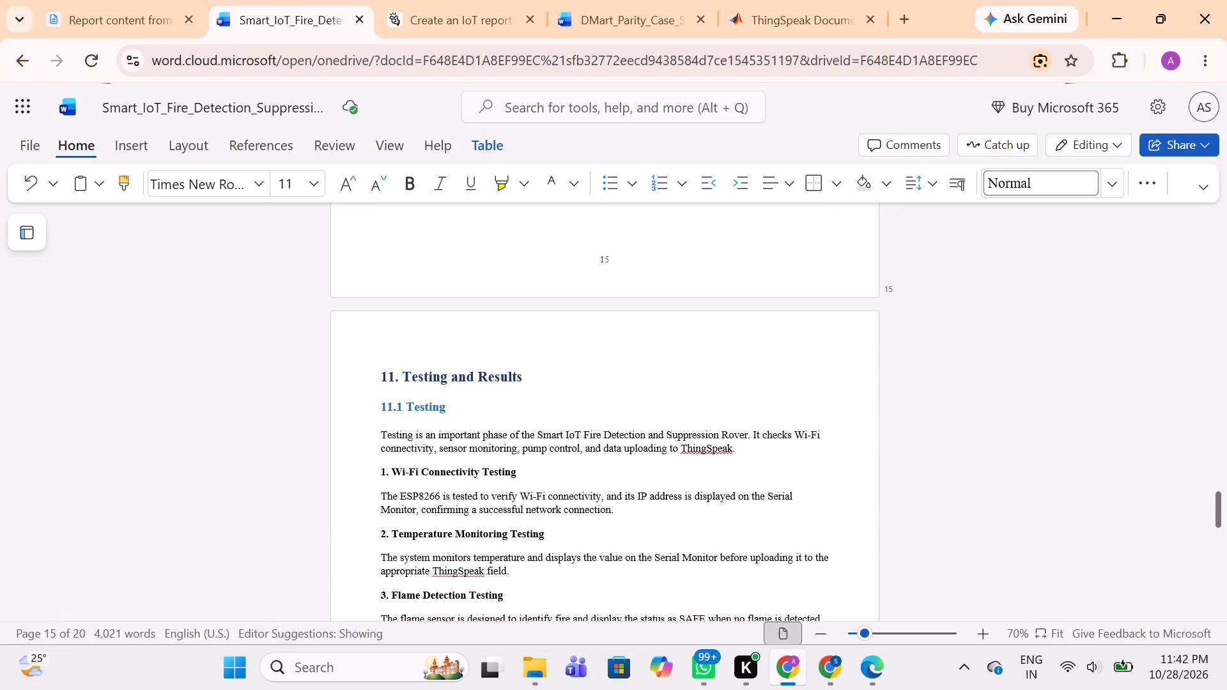
scroll(624, 405, down, 6)
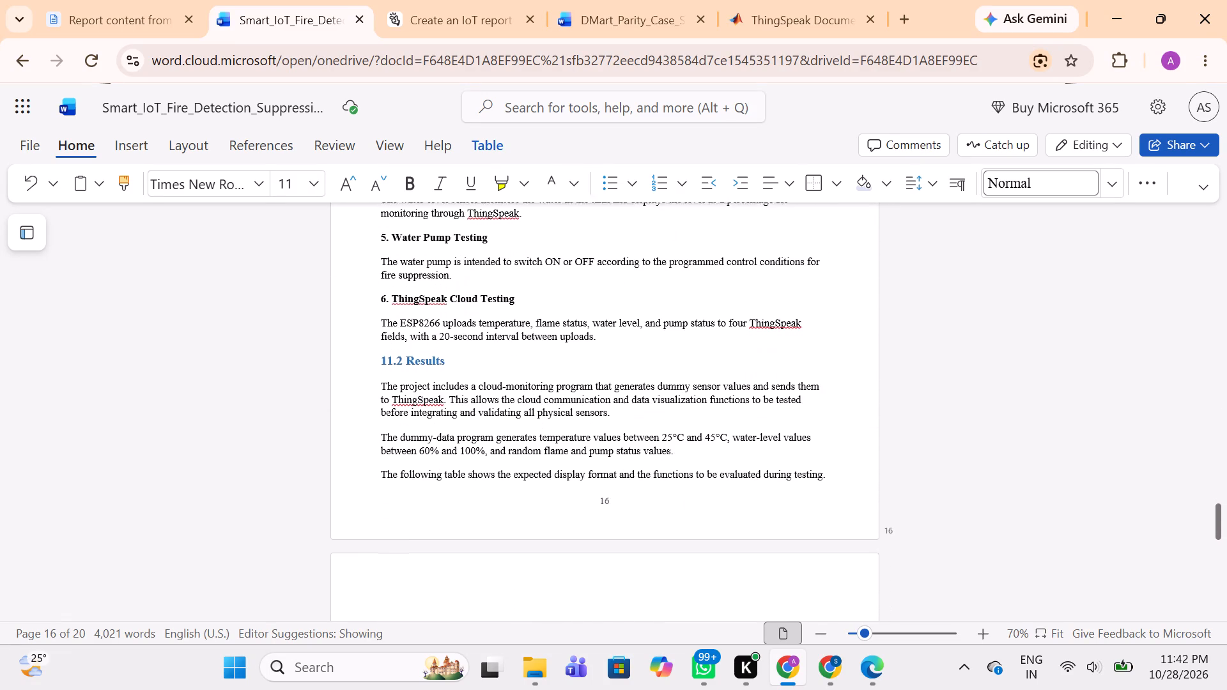
scroll(624, 405, down, 6)
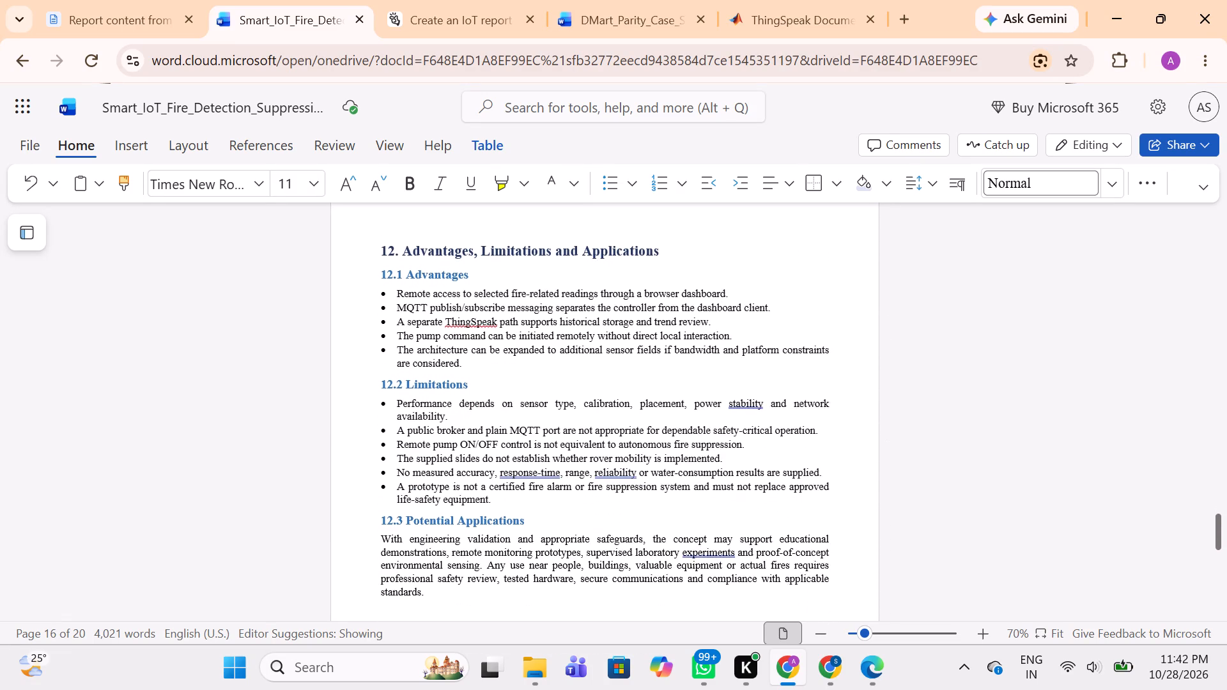
scroll(624, 405, down, 1)
Set the page number of Testing and Results in the Index table to 16.
scroll(624, 405, up, 7)
scroll(624, 405, up, 19)
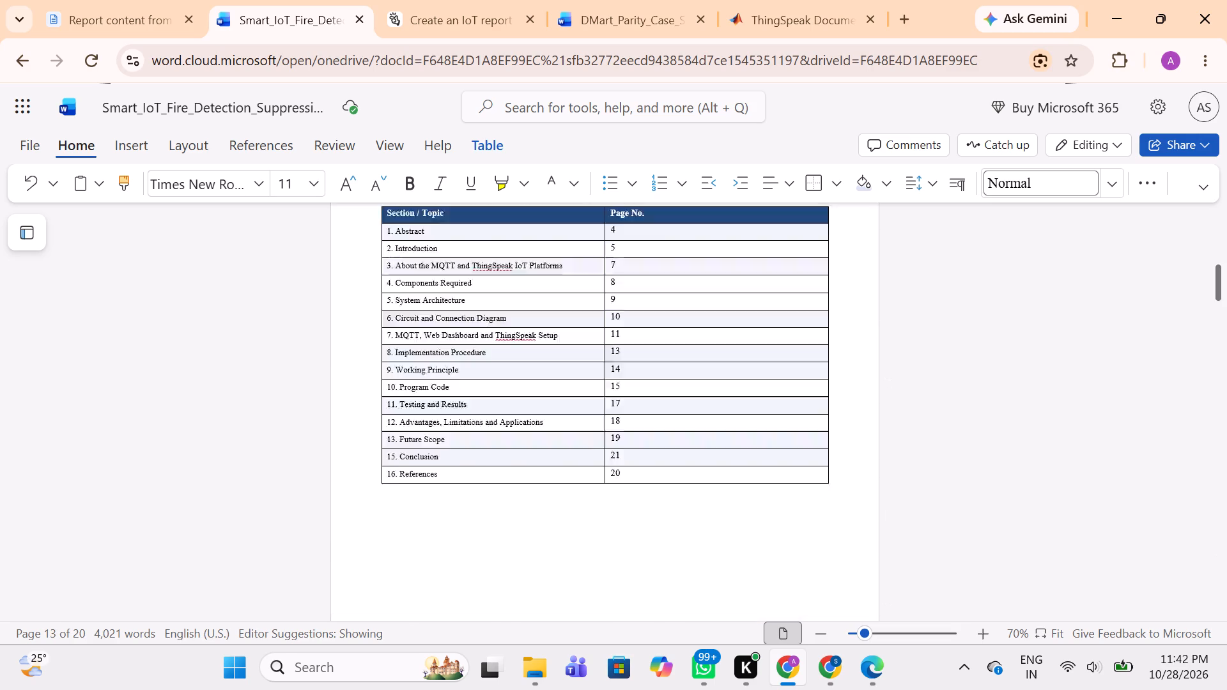
scroll(624, 405, up, 16)
scroll(624, 405, down, 8)
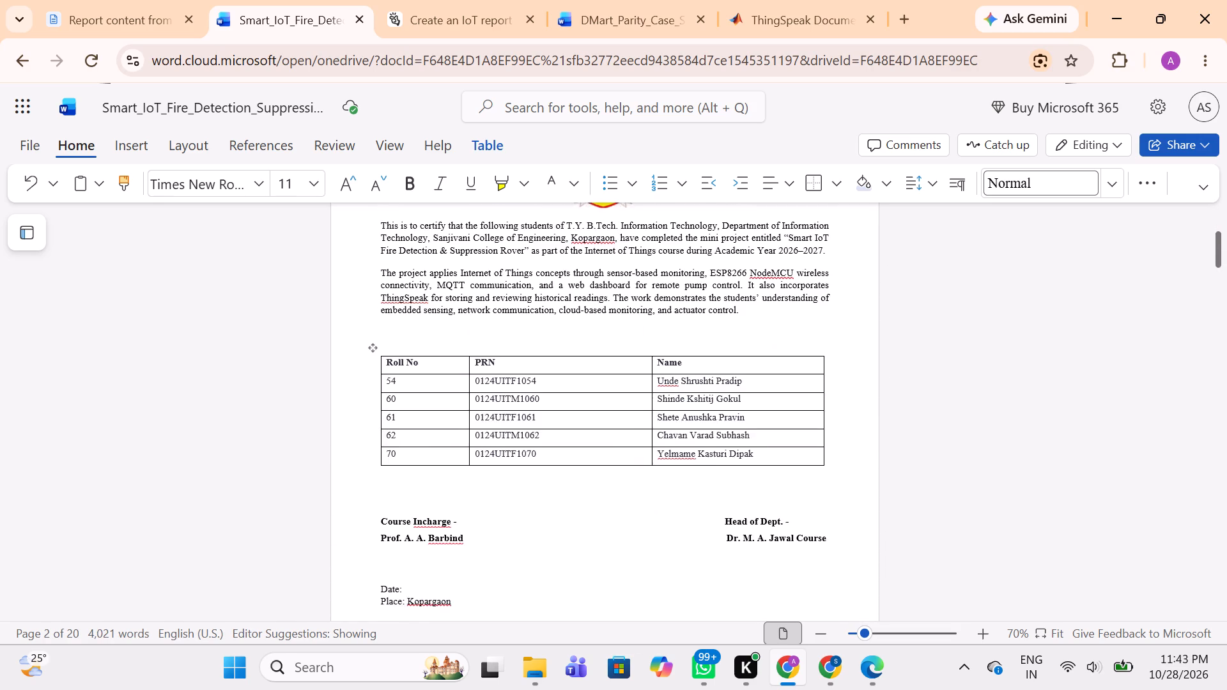
scroll(624, 405, down, 2)
scroll(624, 405, up, 3)
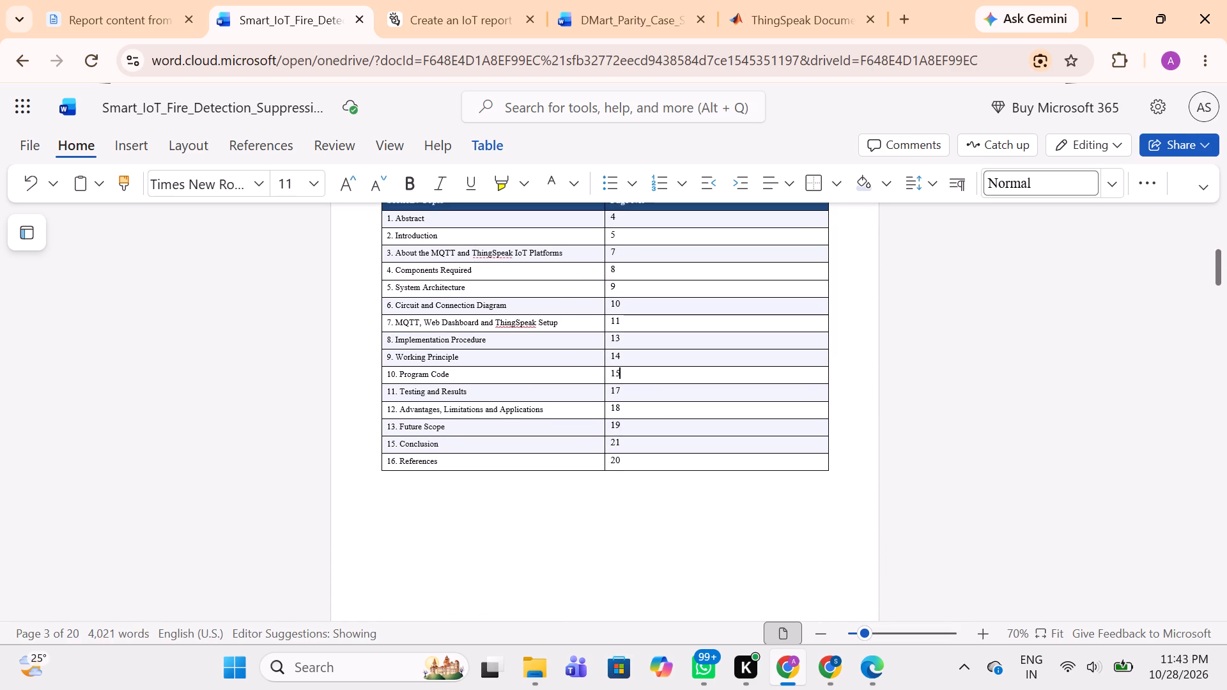
scroll(624, 405, up, 1)
click(629, 416)
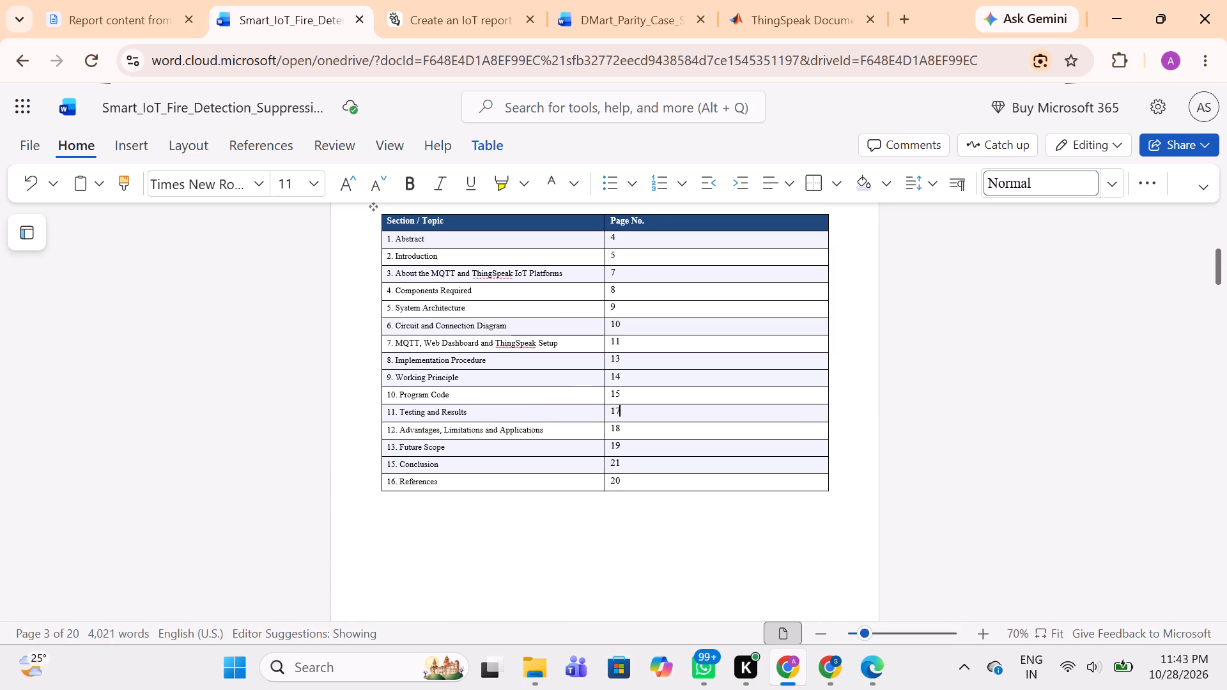
key(BackSpace)
key(6)
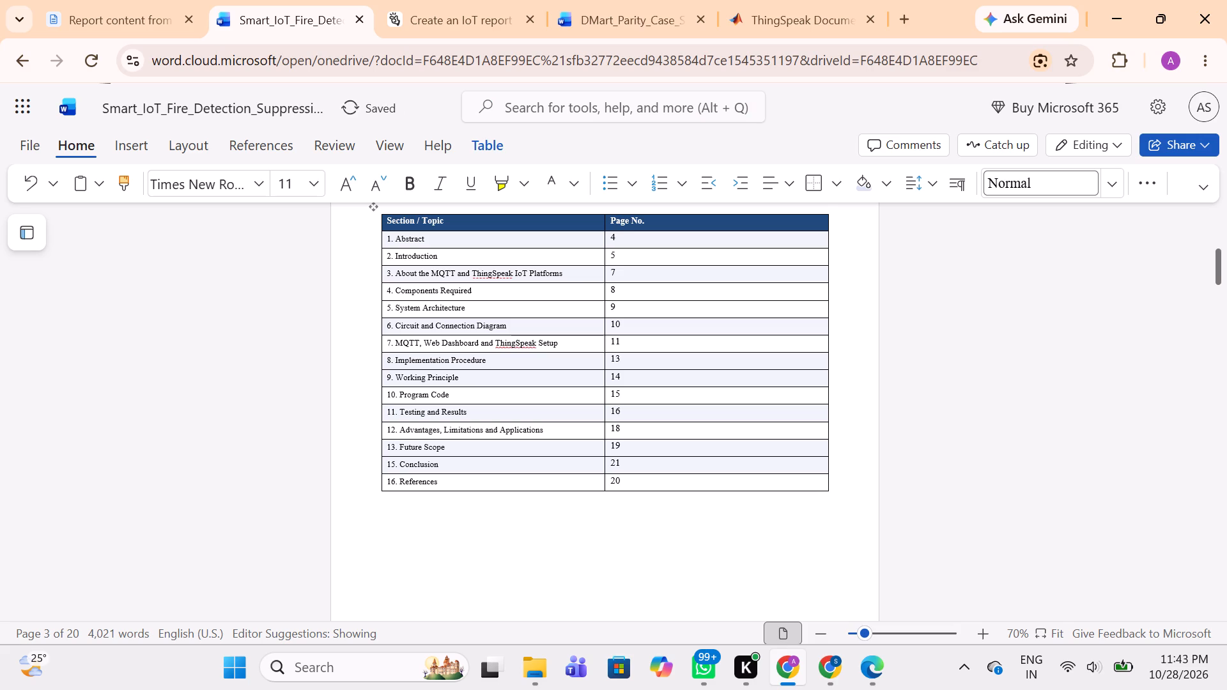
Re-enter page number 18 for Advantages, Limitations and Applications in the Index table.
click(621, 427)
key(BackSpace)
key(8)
Check the starting pages and heading numbers of Advantages, Limitations and Applications, Future Scope, and Conclusion in the report body.
scroll(621, 427, down, 8)
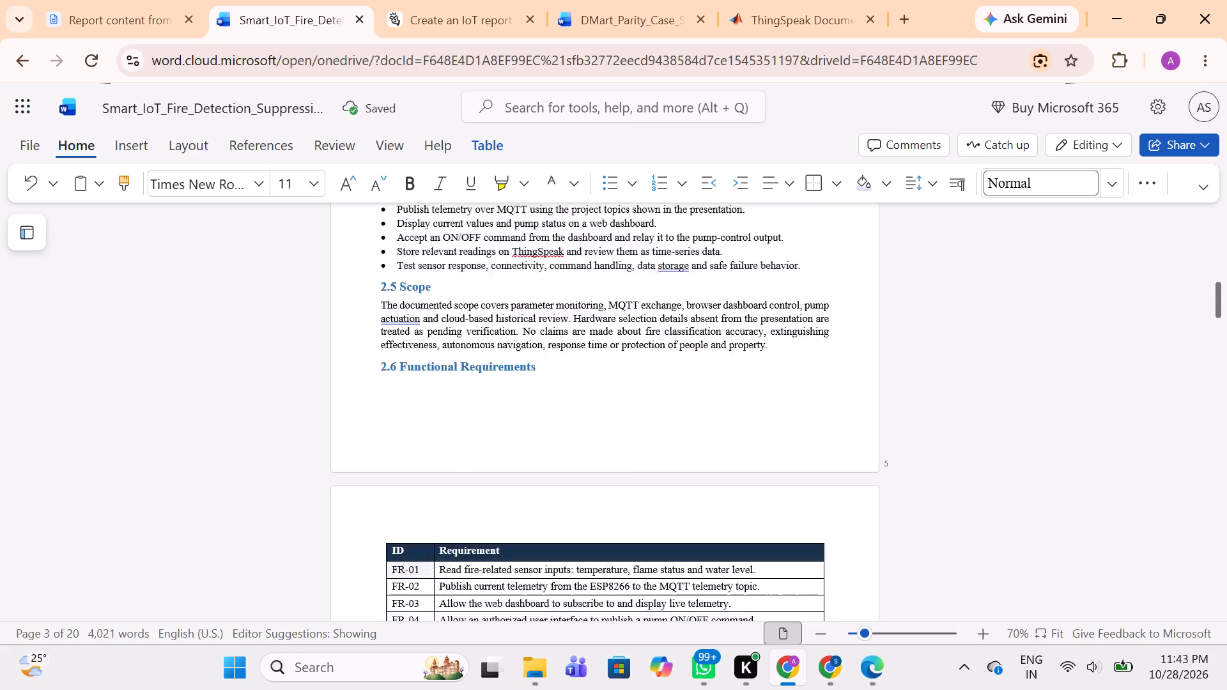
scroll(621, 427, down, 20)
scroll(621, 427, down, 11)
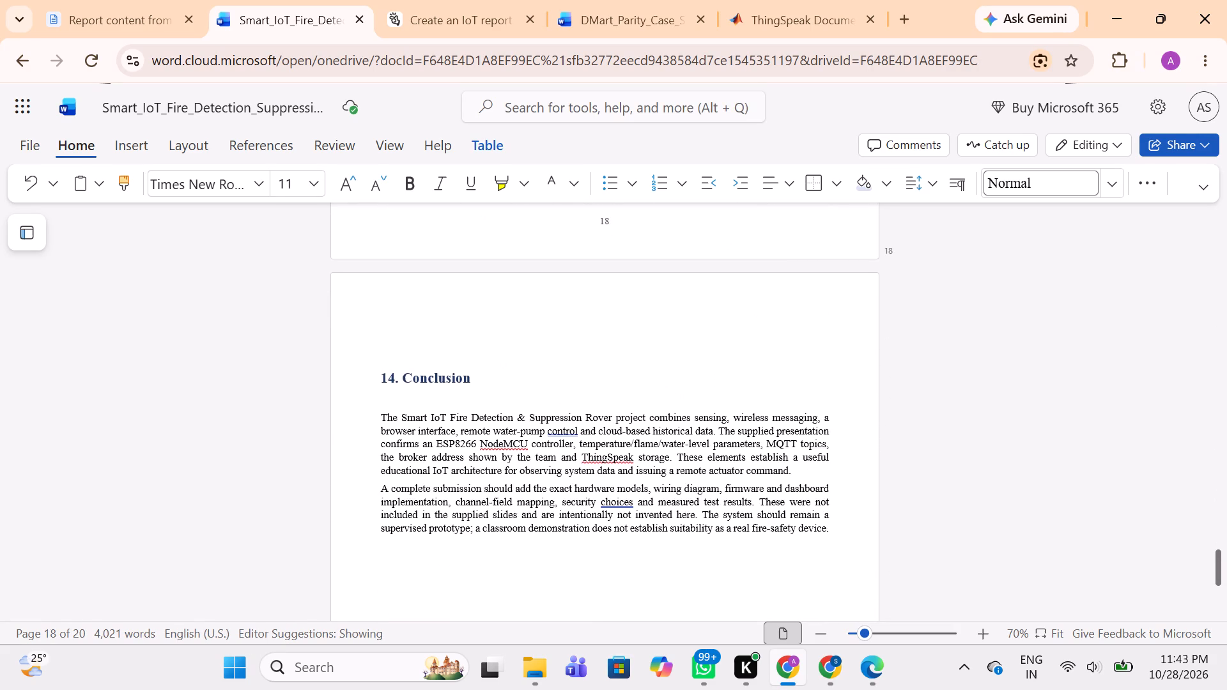
scroll(621, 427, up, 6)
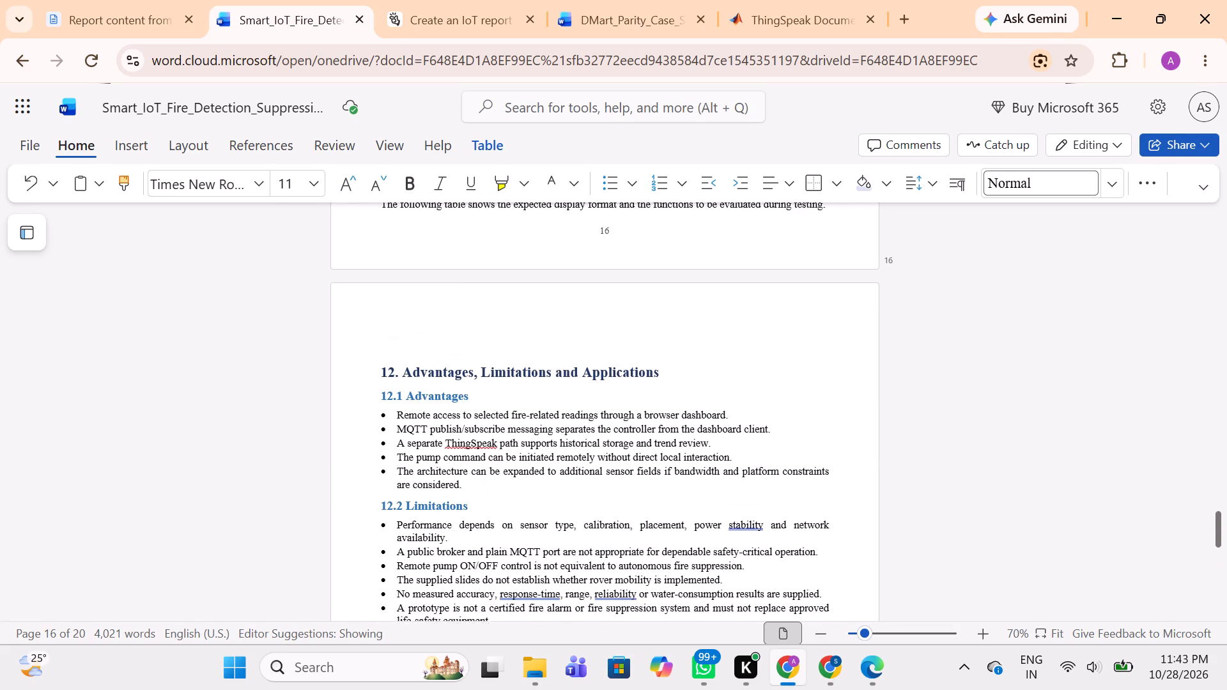
scroll(621, 427, down, 4)
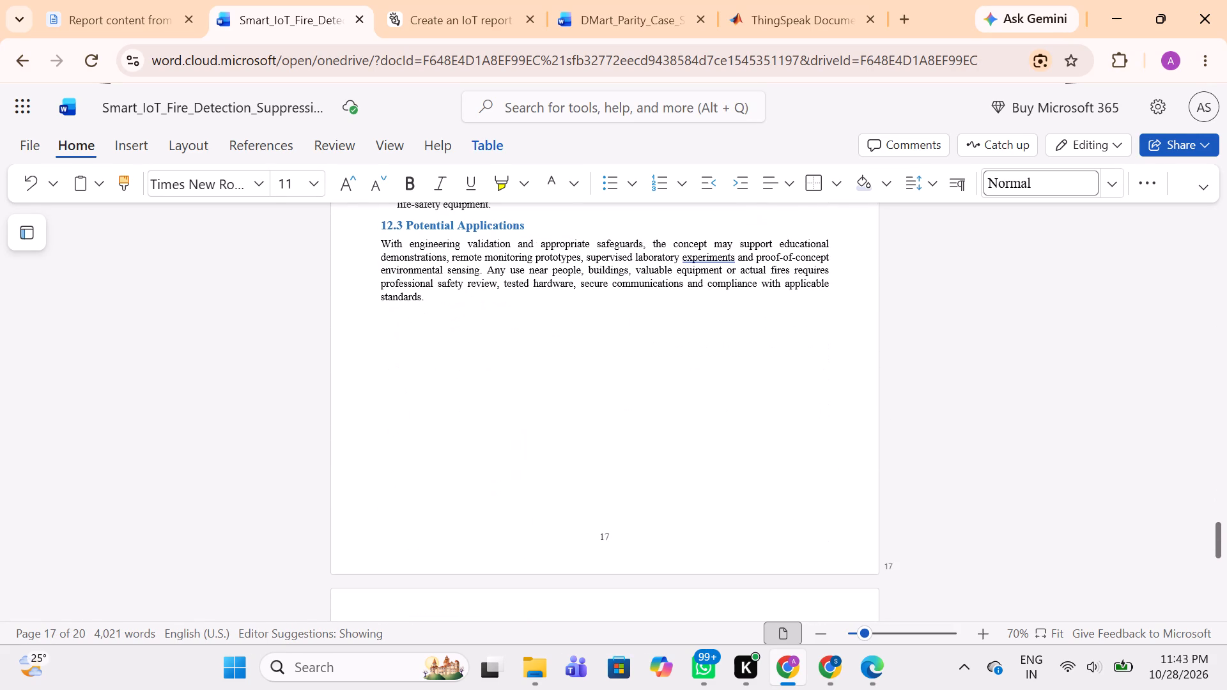
scroll(621, 427, up, 5)
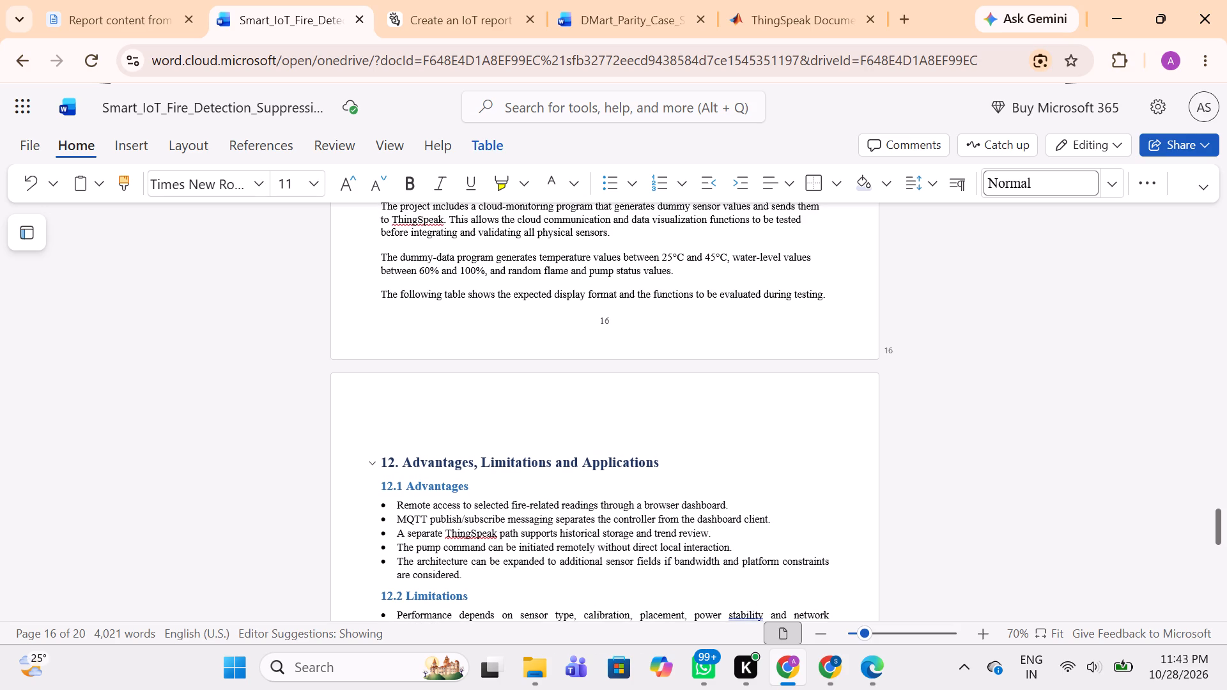
scroll(621, 427, up, 3)
scroll(621, 427, down, 5)
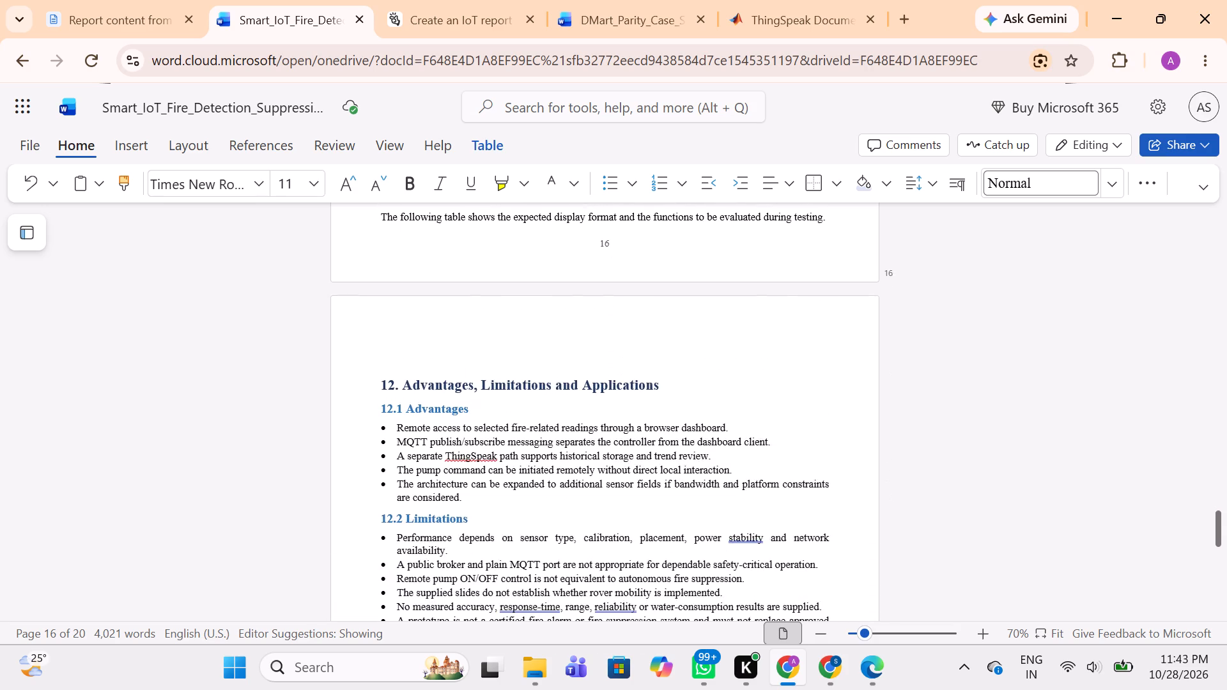
scroll(621, 427, down, 5)
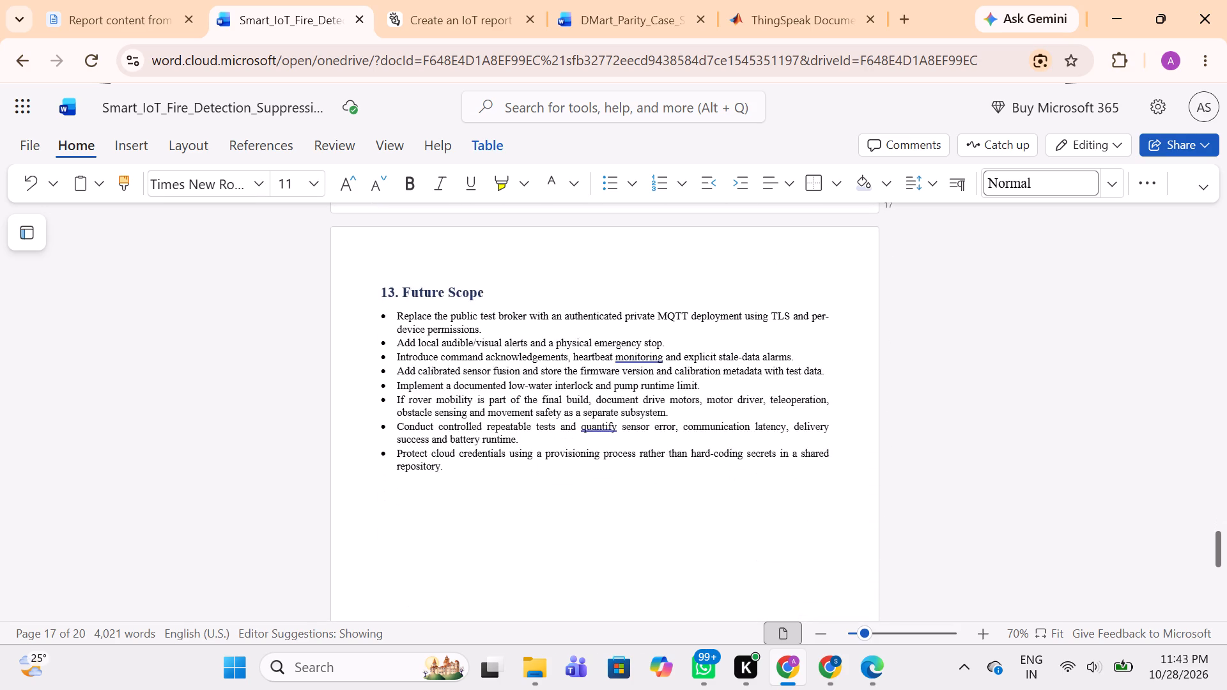
scroll(621, 427, down, 3)
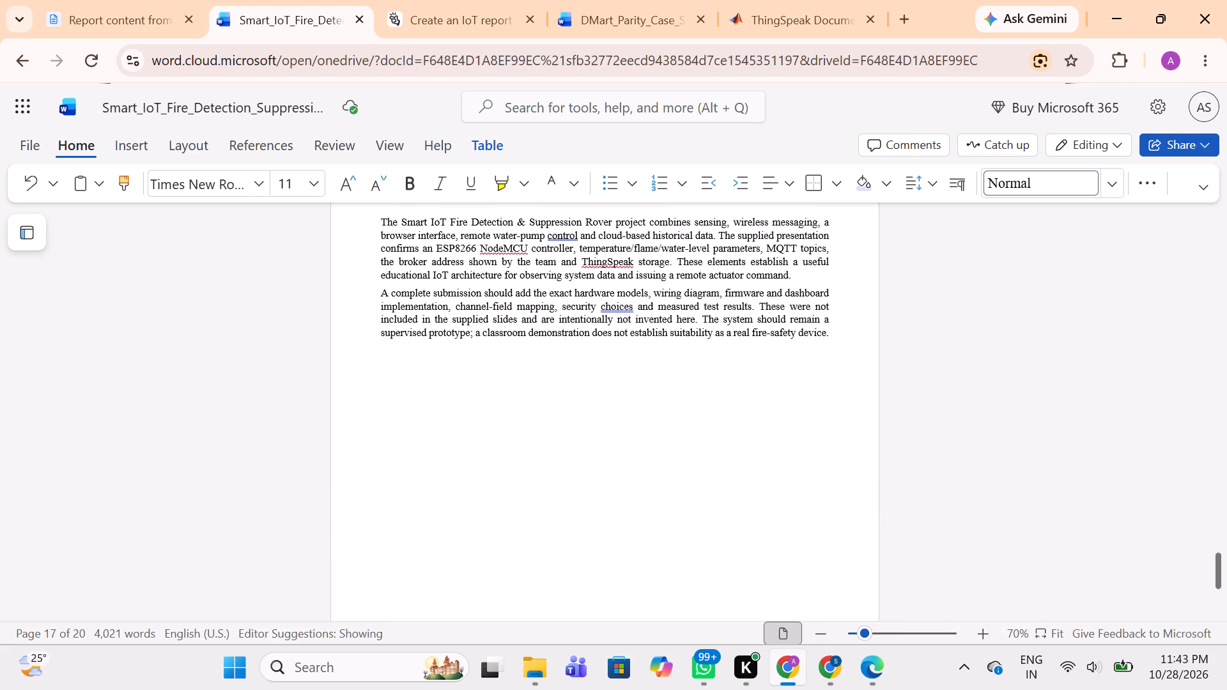
In the Index table, set the page number of Future Scope to 18 and of Advantages, Limitations and Applications to 17.
scroll(621, 427, up, 9)
scroll(621, 427, up, 16)
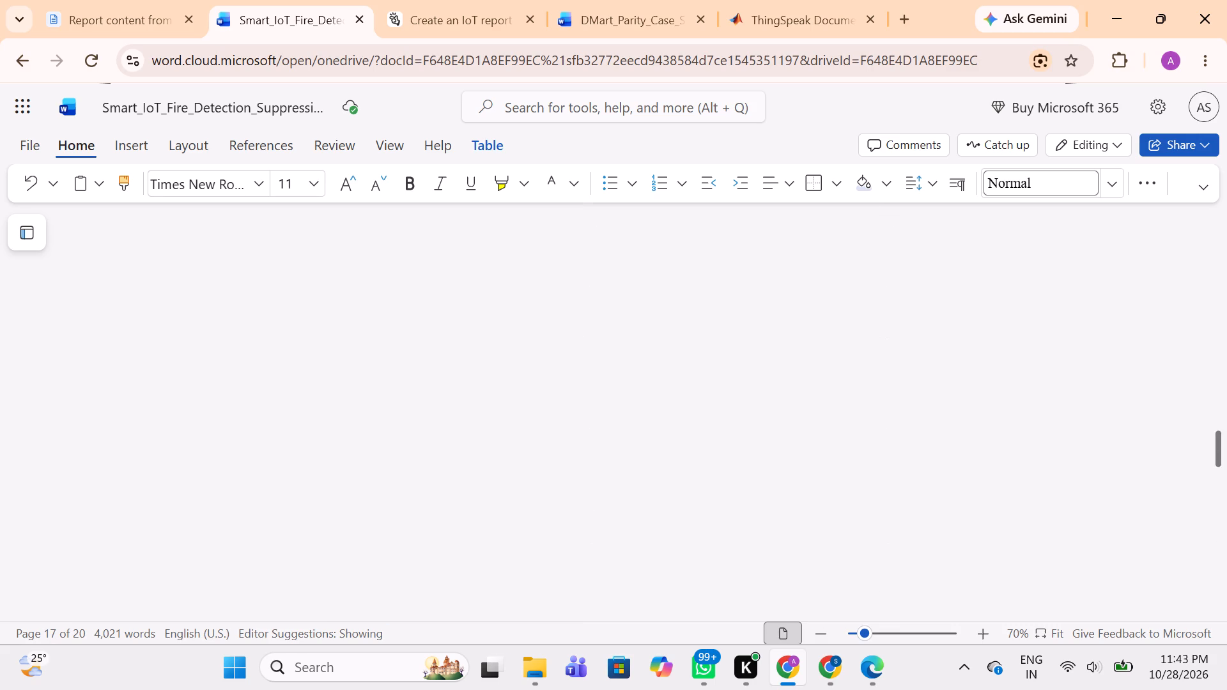
scroll(621, 427, up, 13)
scroll(621, 427, down, 7)
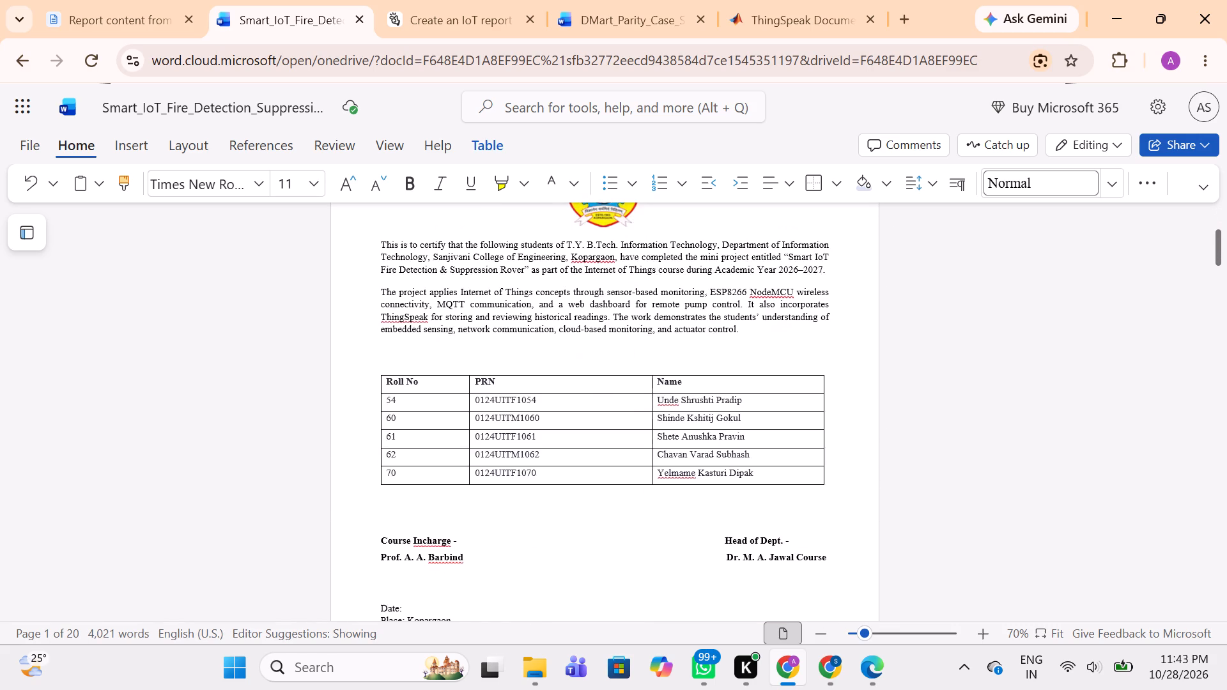
scroll(621, 427, down, 4)
scroll(621, 427, up, 4)
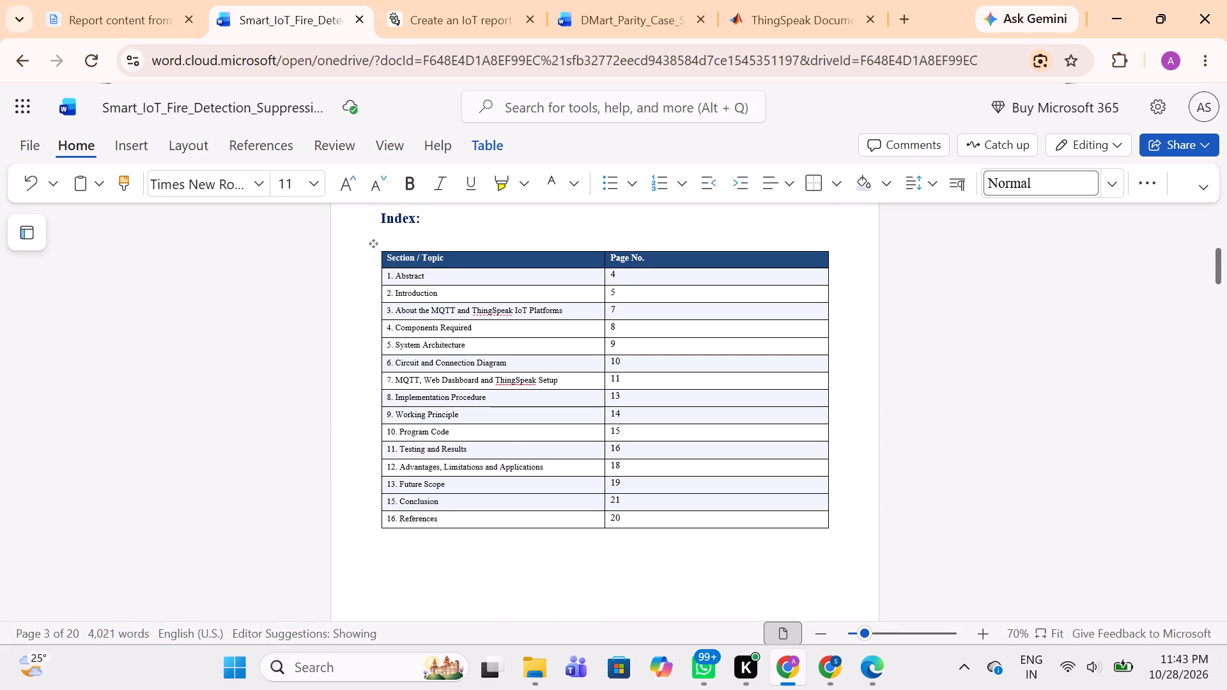
click(622, 483)
key(BackSpace)
key(8)
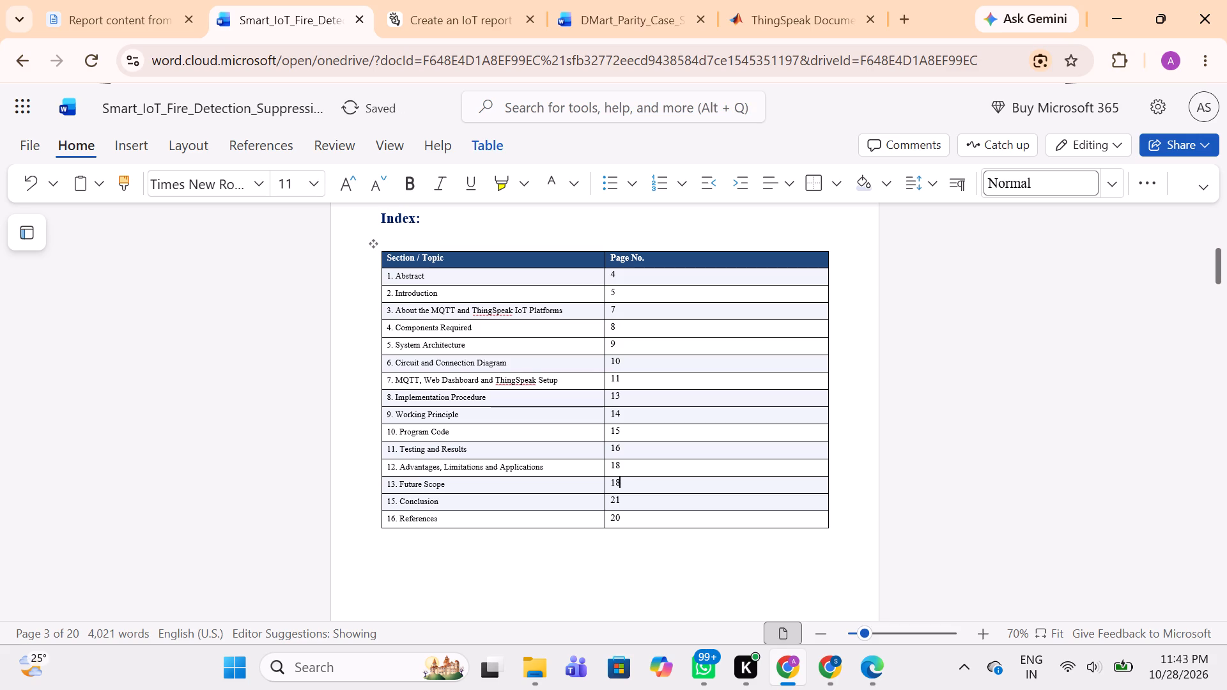
click(631, 466)
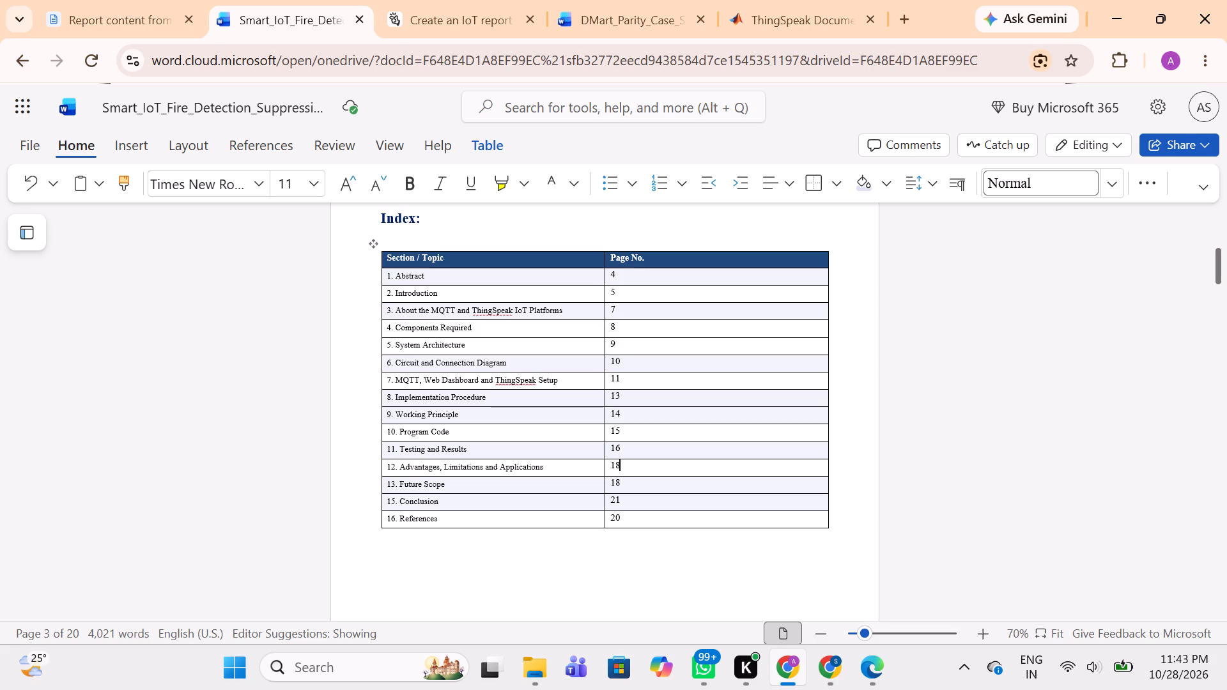
key(BackSpace)
key(7)
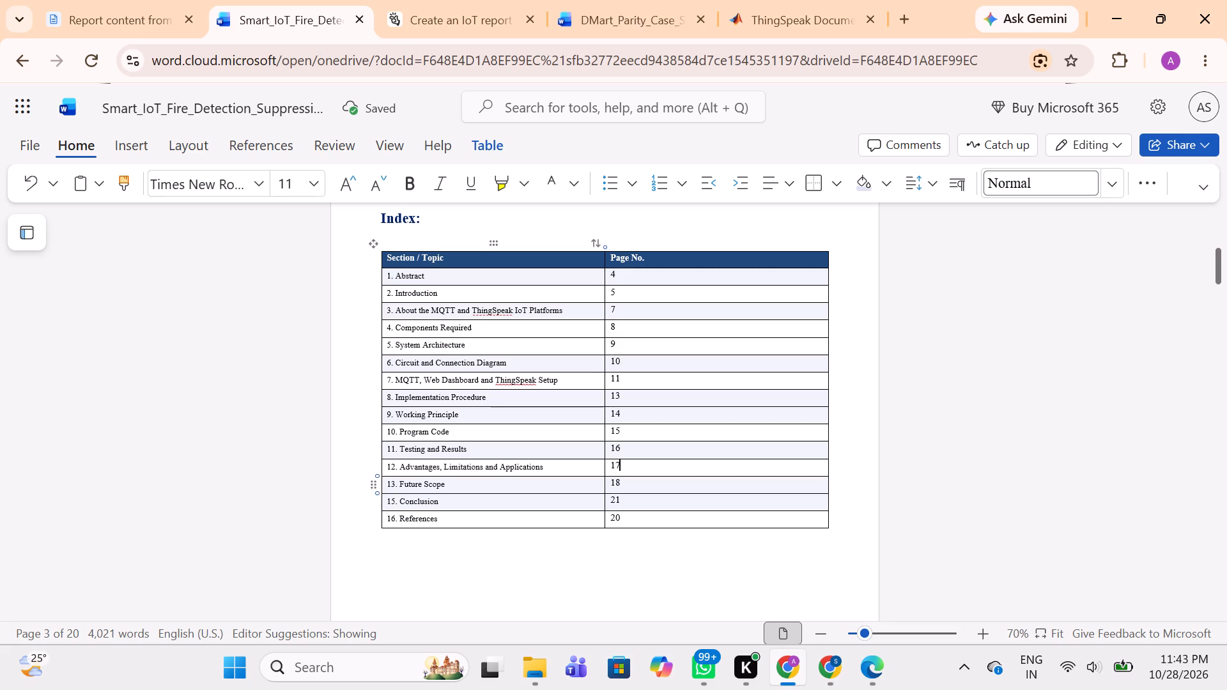
Renumber the last two Index table entries as 14. Conclusion and 15. References.
click(392, 502)
key(Right)
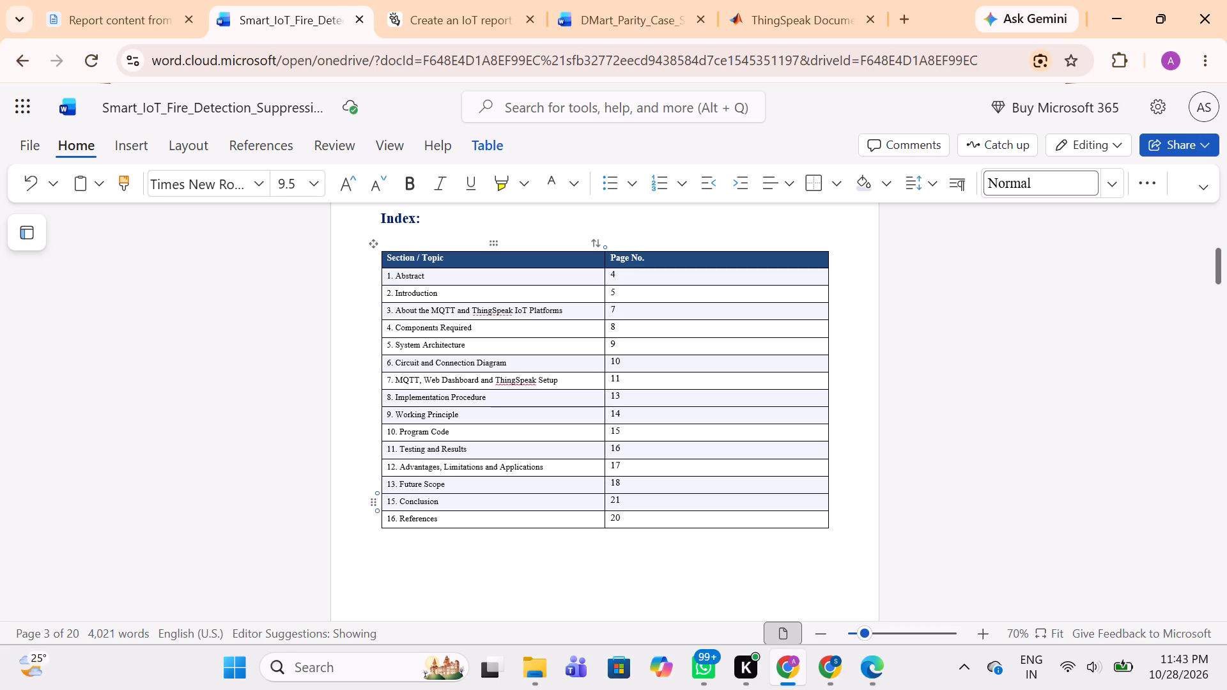
key(BackSpace)
key(4)
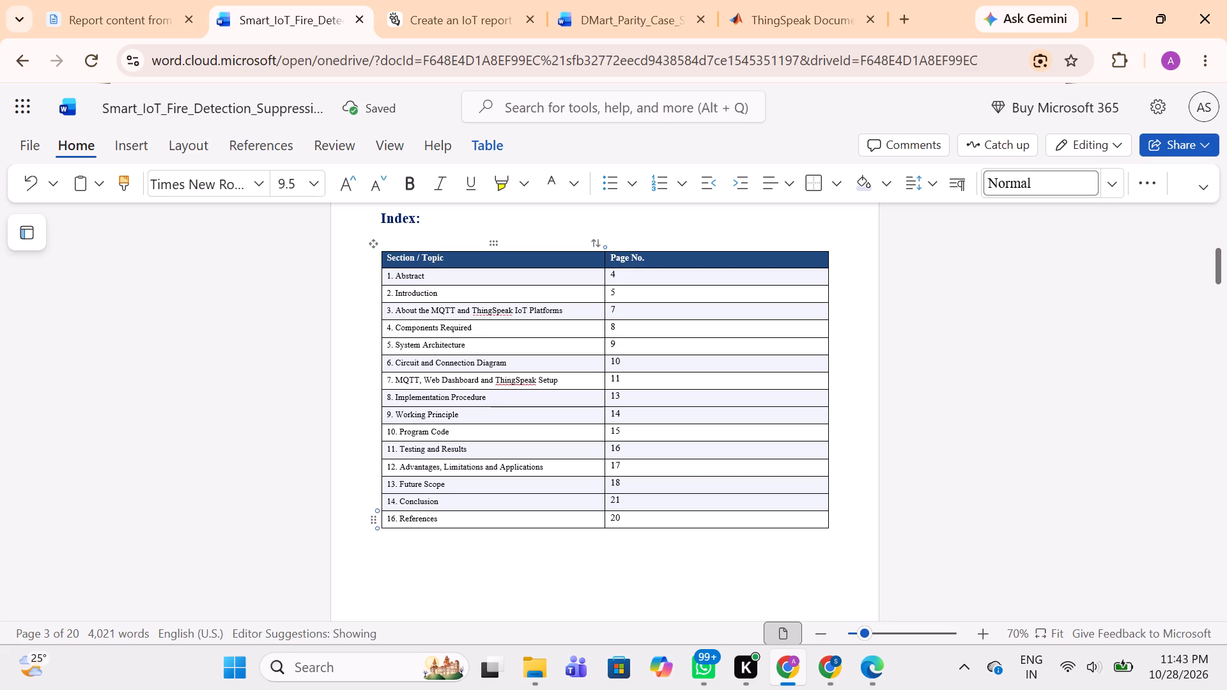
click(395, 515)
key(BackSpace)
key(5)
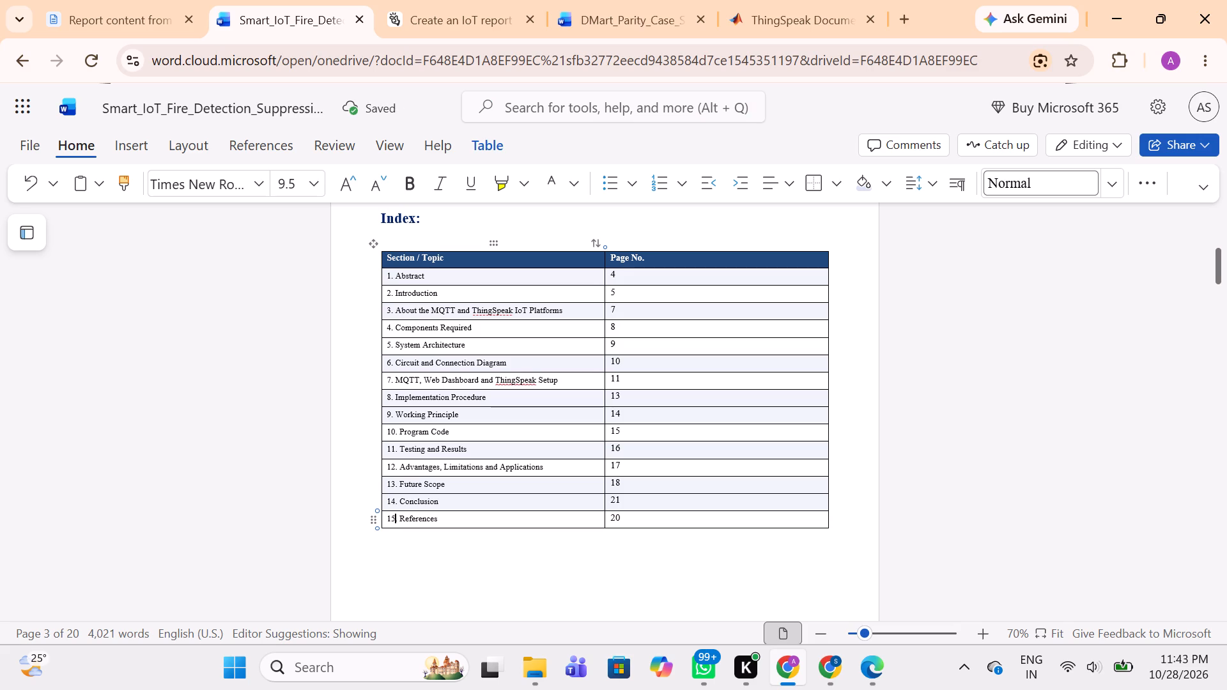
Check the starting page of References against the body and set the page number of Conclusion in the Index table to 19.
scroll(637, 541, down, 4)
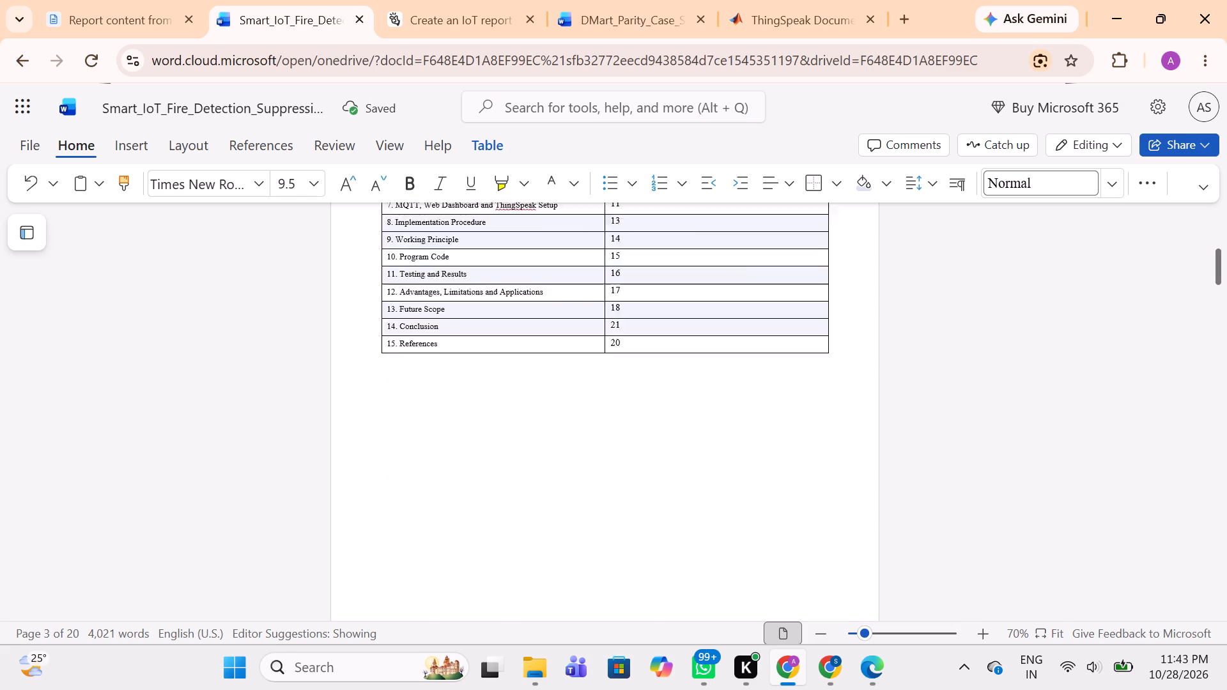
scroll(637, 541, down, 20)
scroll(637, 541, down, 20)
scroll(637, 541, down, 16)
scroll(637, 541, up, 2)
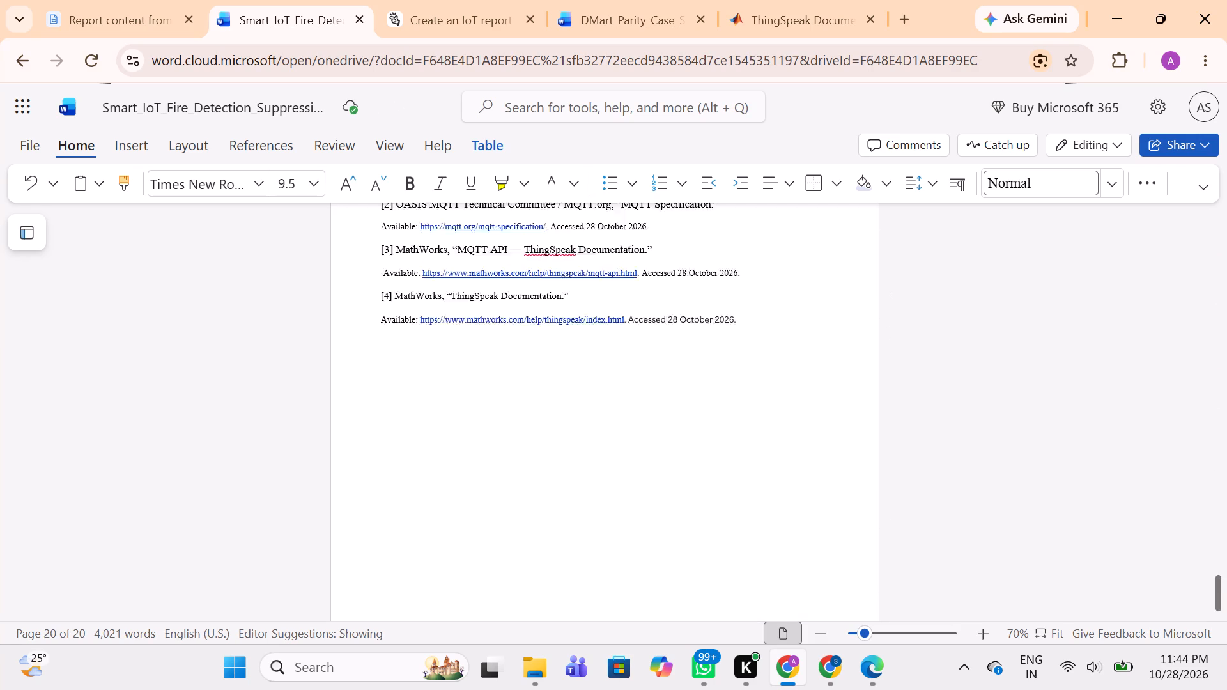
scroll(637, 541, up, 4)
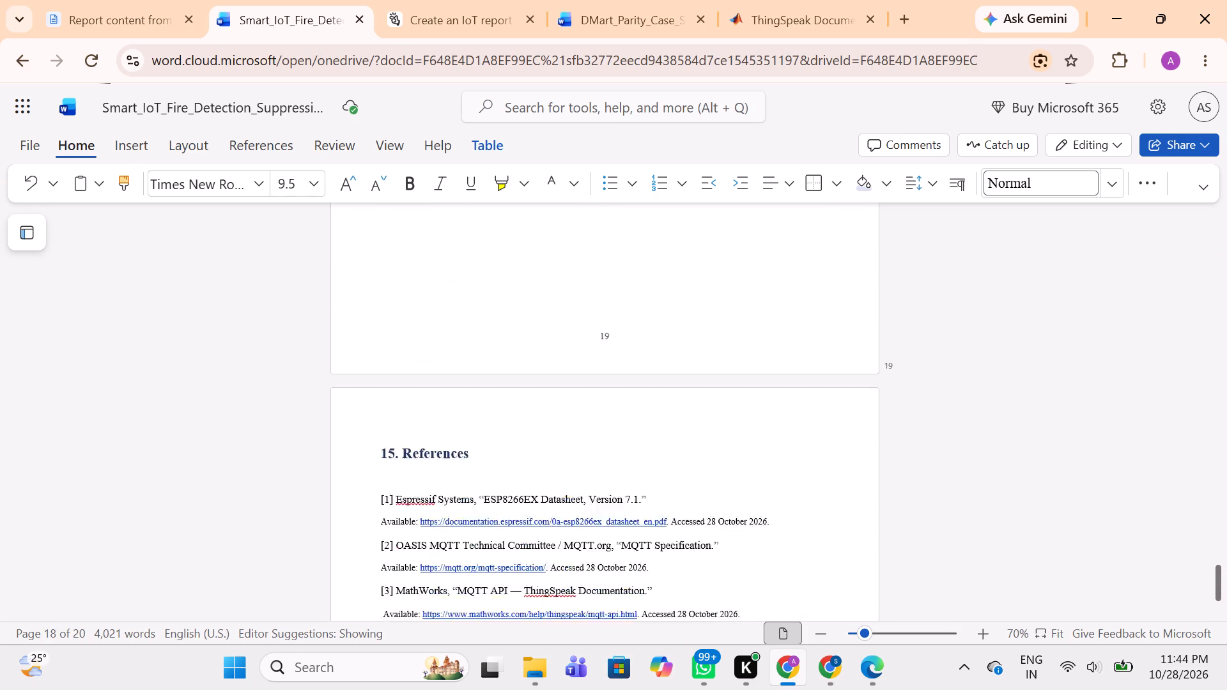
scroll(637, 541, down, 4)
scroll(637, 541, up, 7)
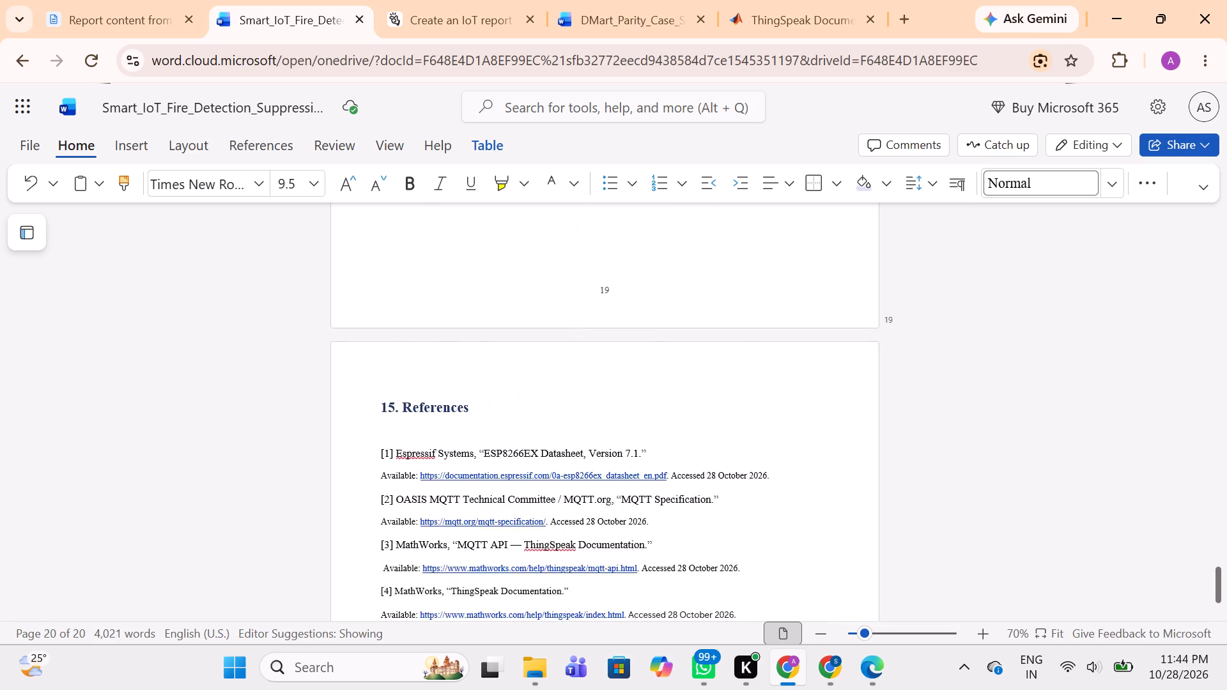
scroll(637, 541, up, 20)
scroll(637, 541, up, 13)
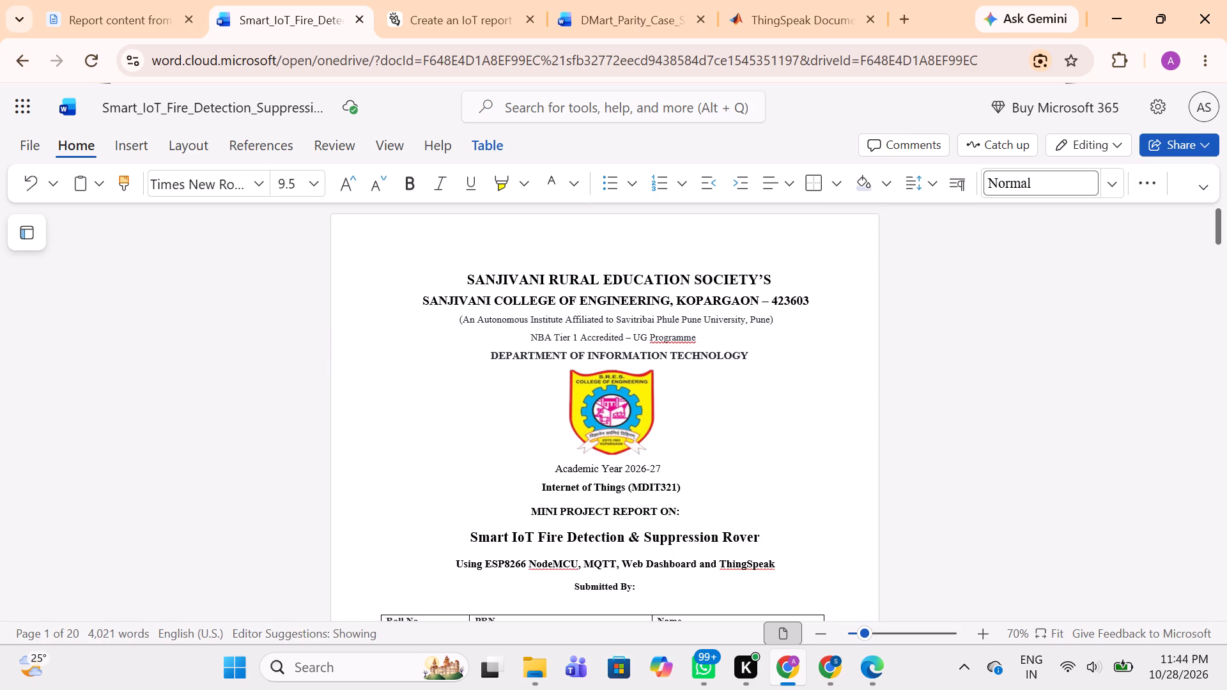
scroll(637, 541, down, 10)
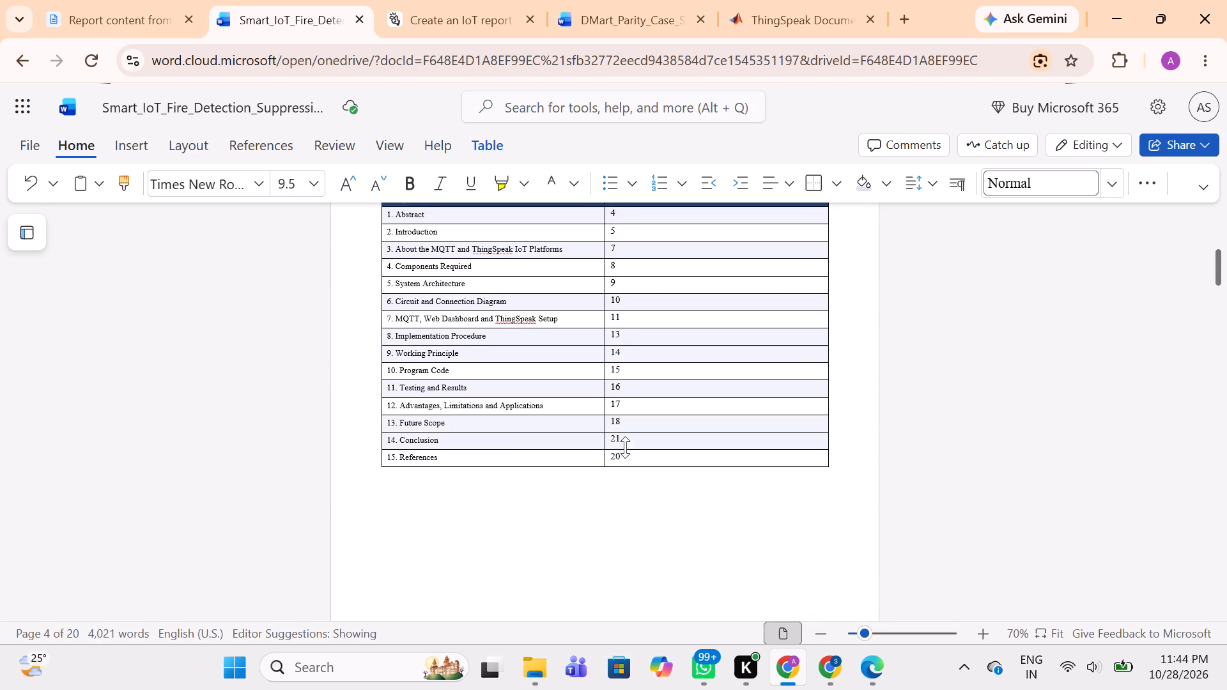
click(624, 443)
key(BackSpace)
key(BackSpace)
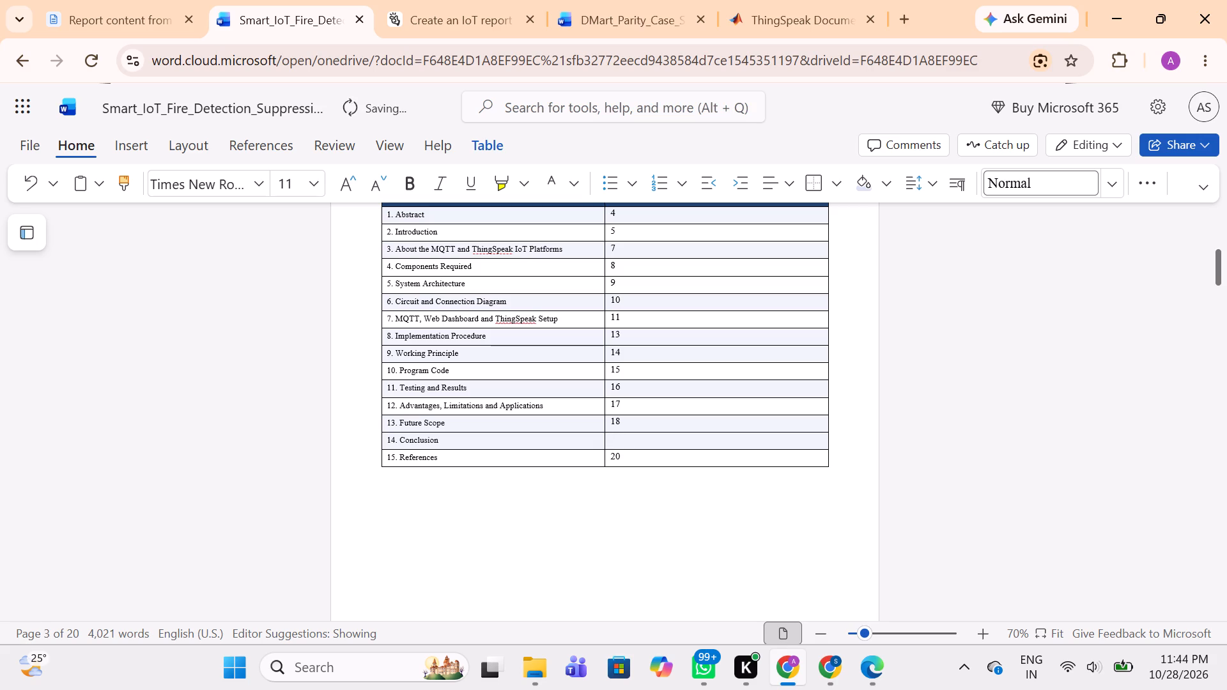
text(19)
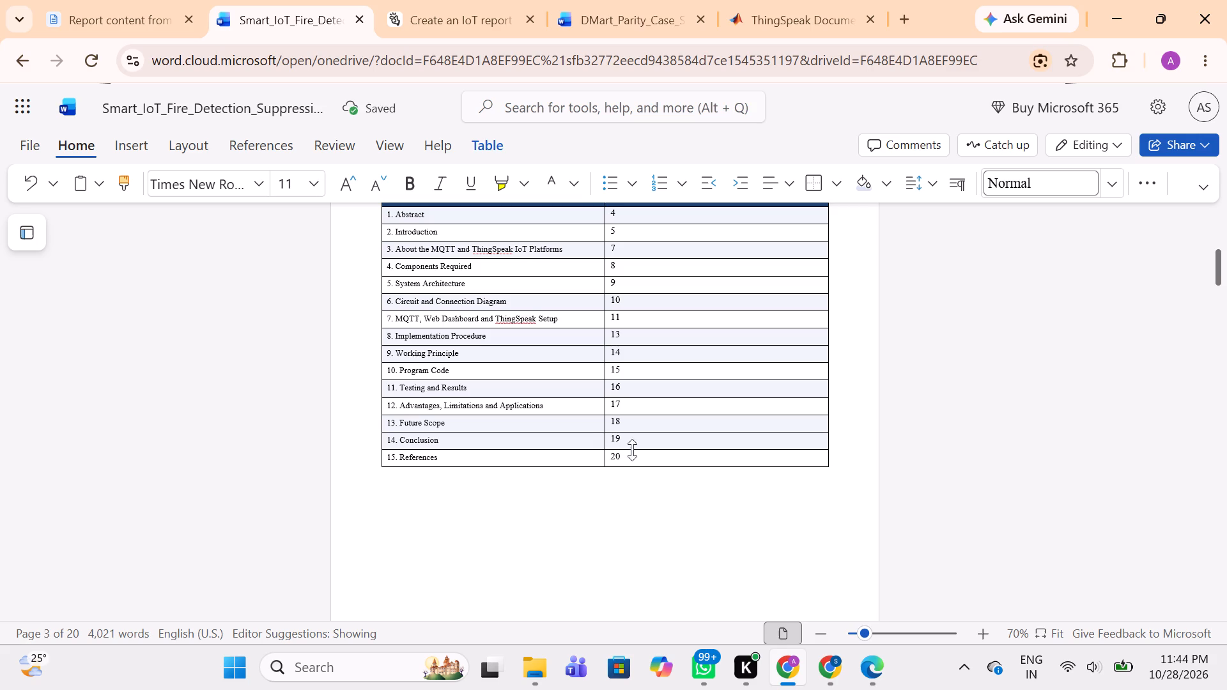
Set the font size of all text in the Index table, including its header row, to 12.
scroll(634, 508, up, 1)
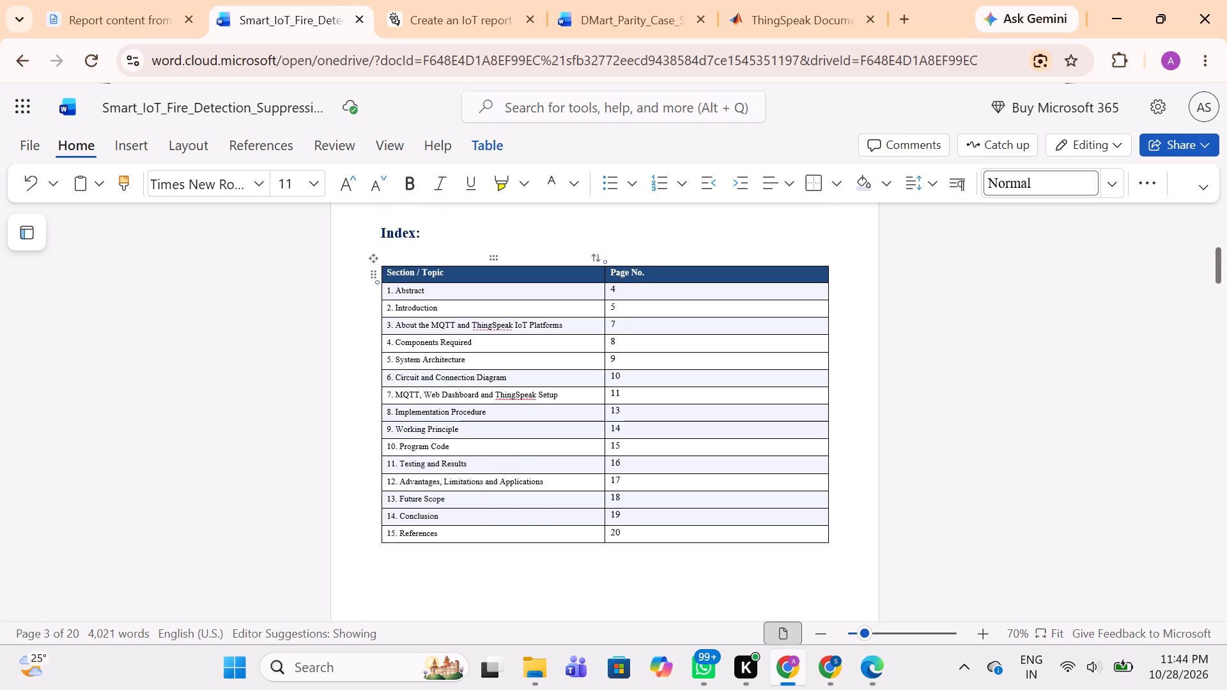
drag(385, 271, 661, 630)
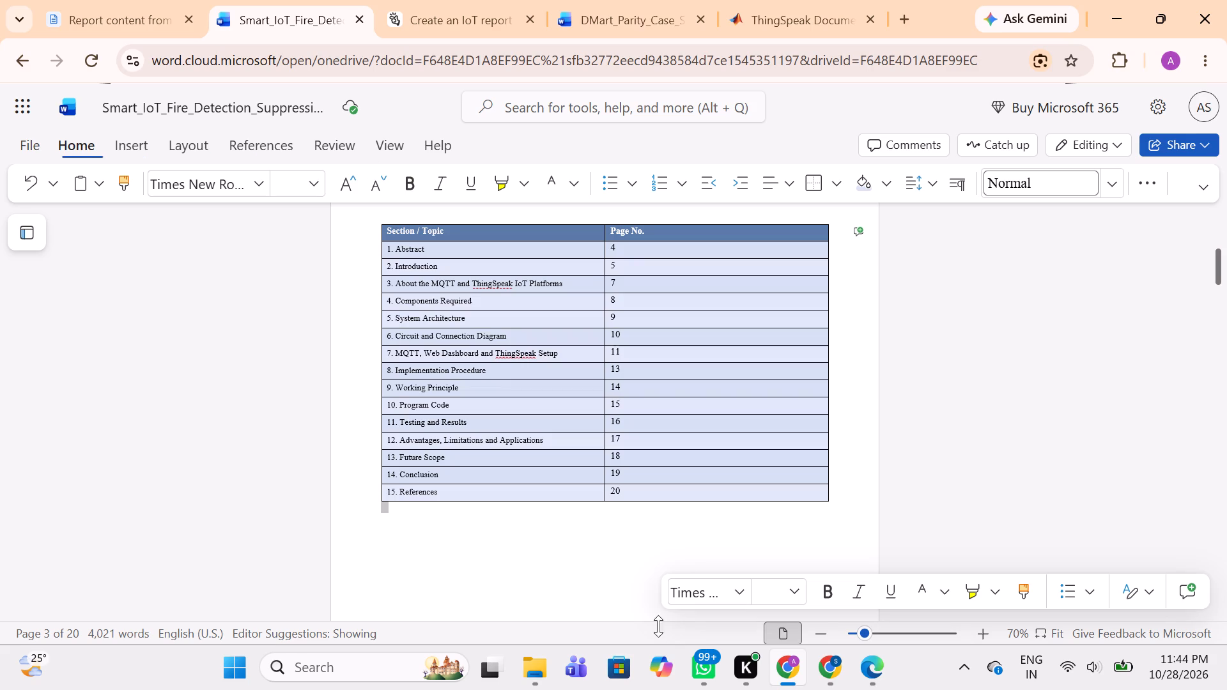
click(321, 179)
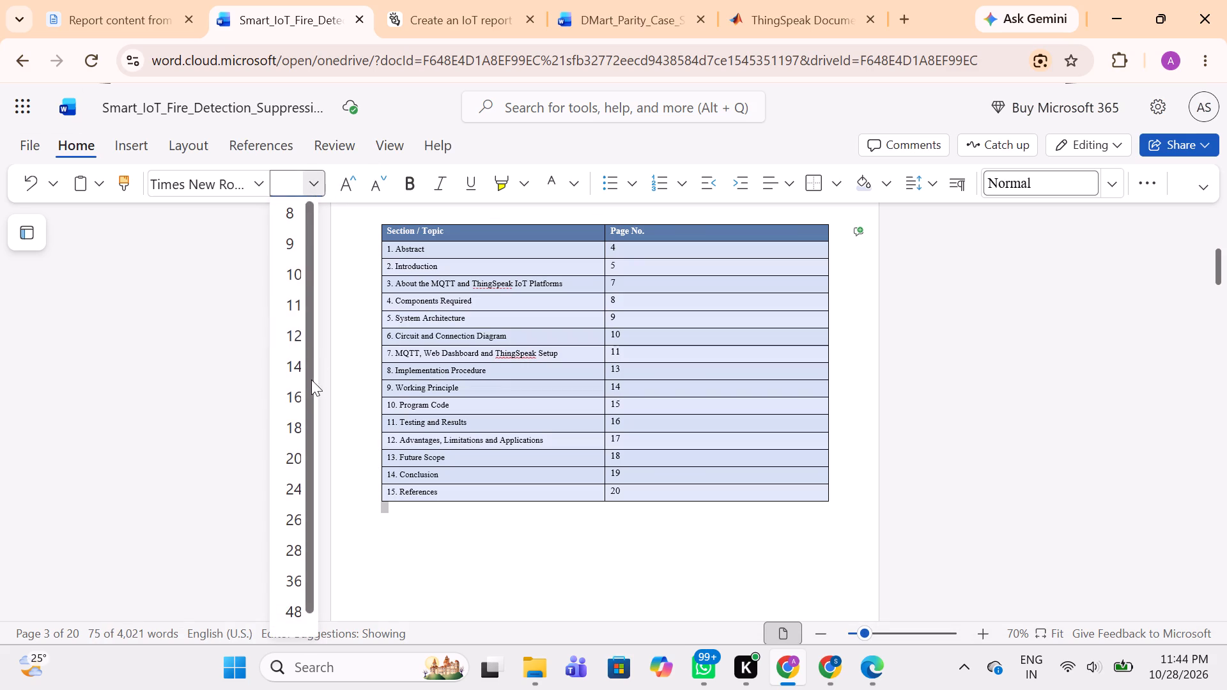
click(290, 333)
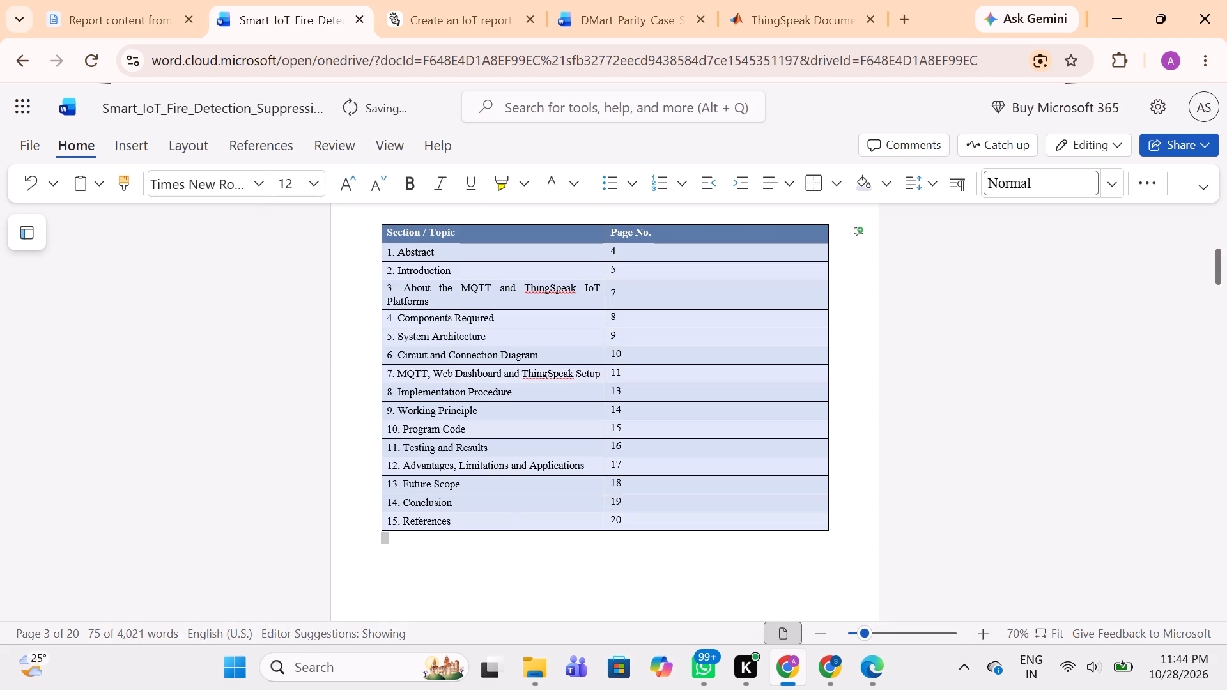
click(531, 570)
click(552, 562)
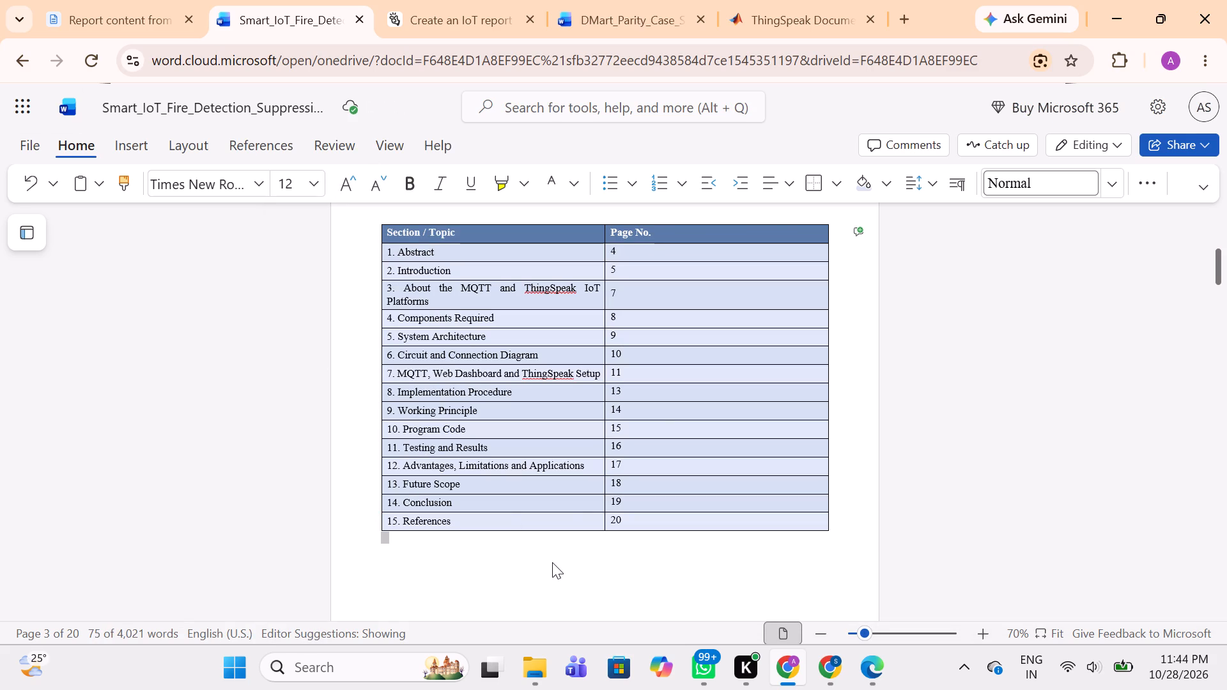
click(693, 412)
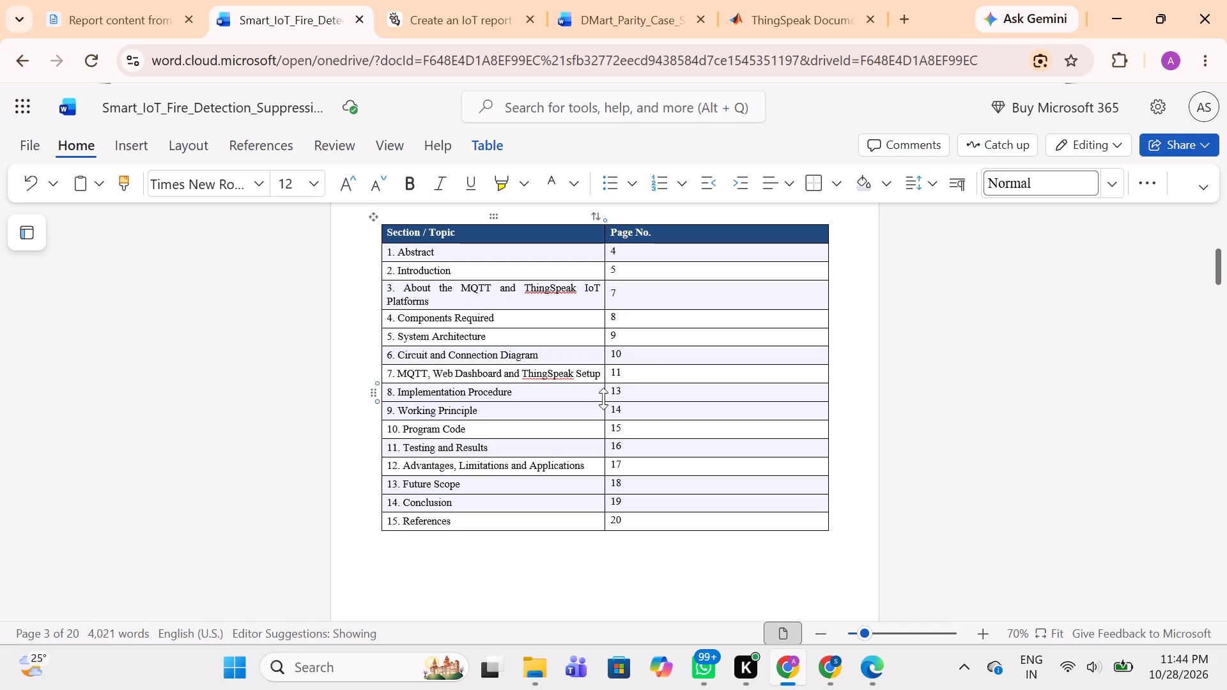
Widen the Section / Topic column of the Index table just enough for every section title to fit on one line.
right_drag(602, 395, 630, 398)
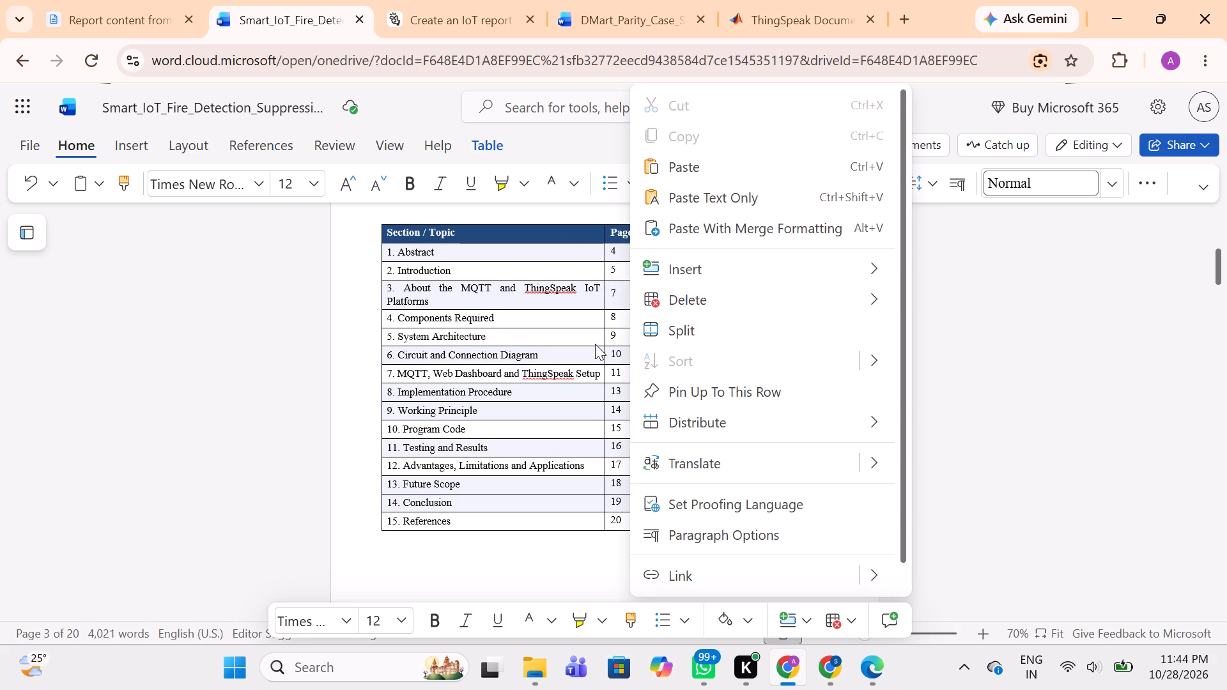
click(595, 344)
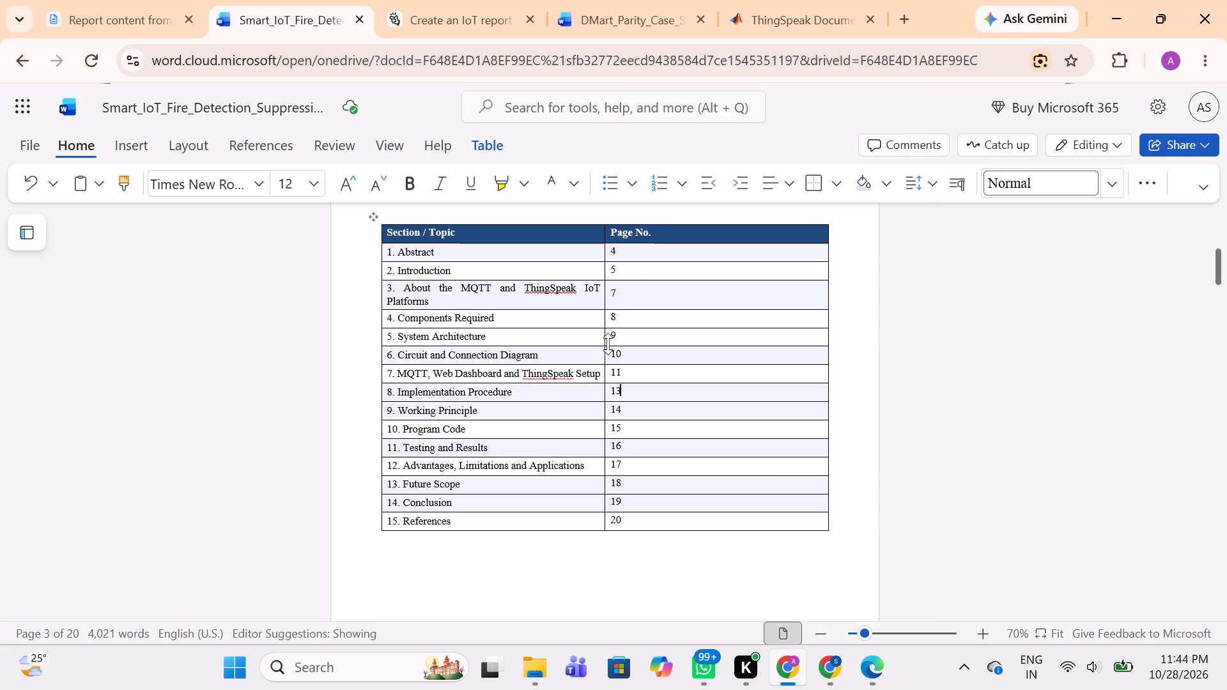
drag(606, 346, 624, 346)
click(604, 342)
drag(604, 342, 645, 342)
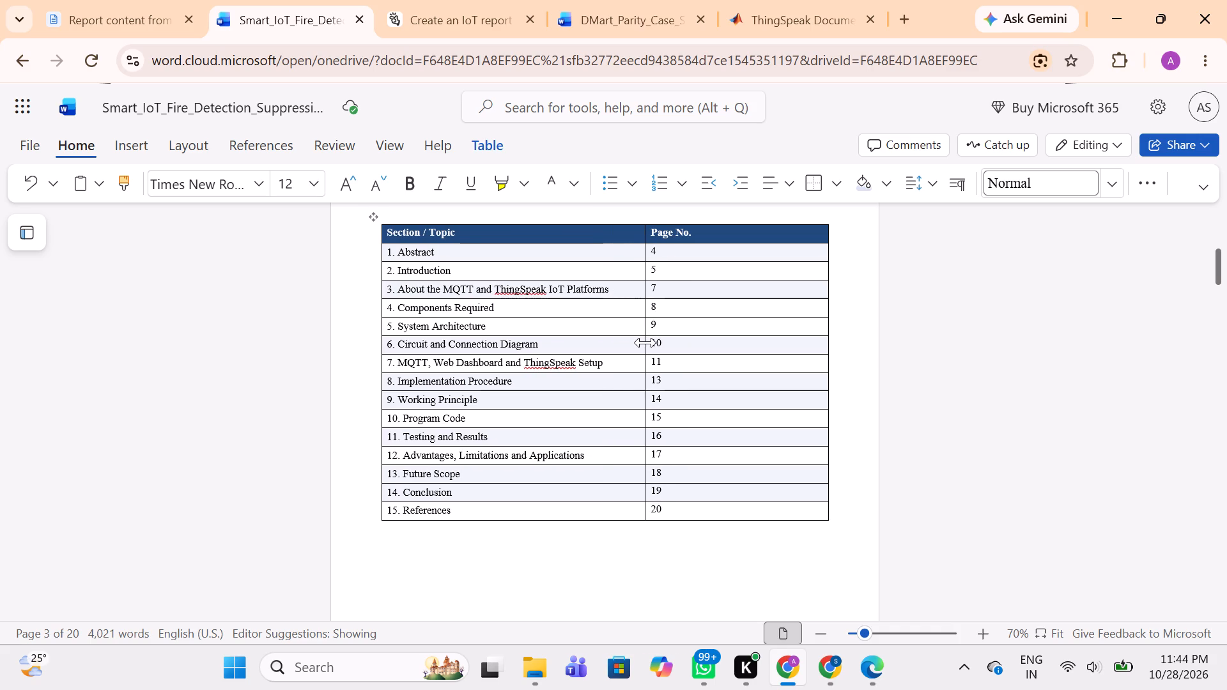
drag(645, 342, 628, 342)
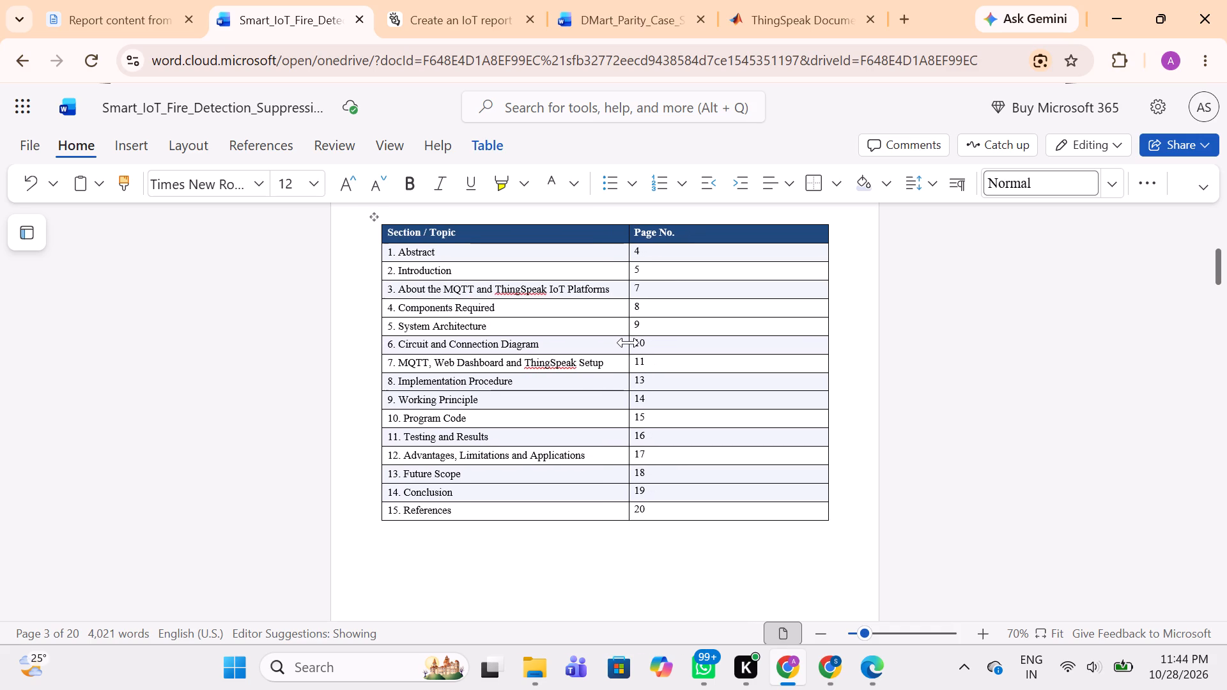
drag(628, 342, 629, 342)
click(623, 555)
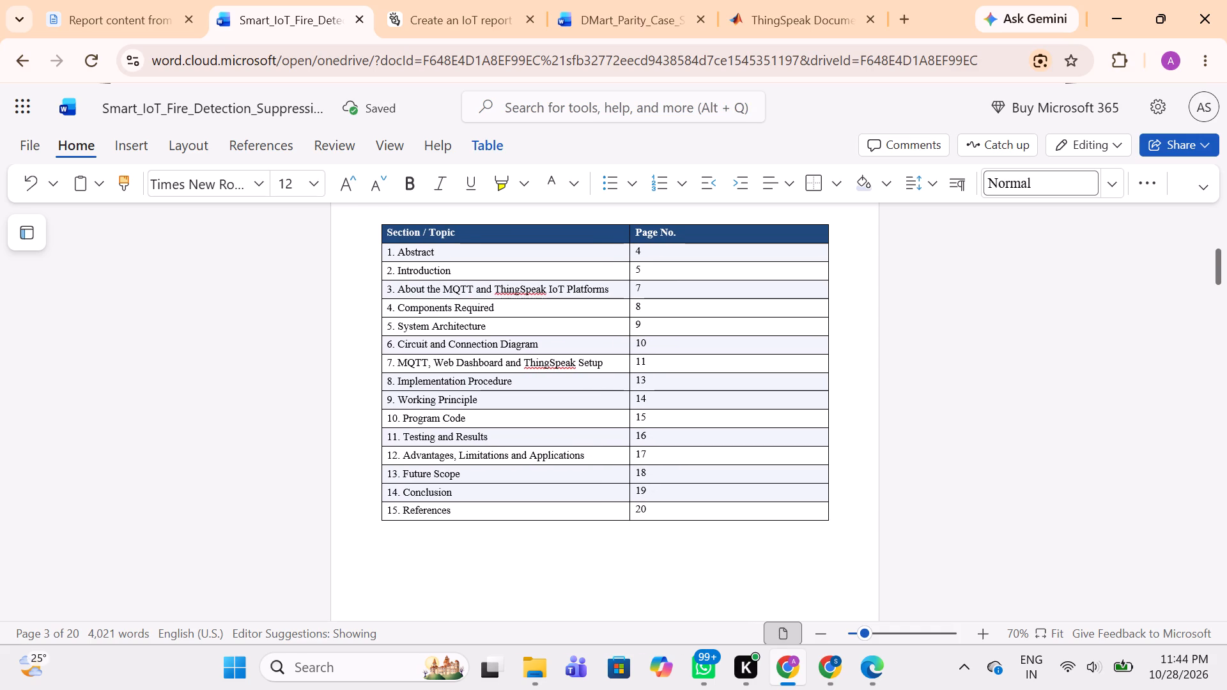
Look through the report's pages from the certificate to section 3.4 Fire-Related Sensors.
scroll(623, 555, right, 1)
scroll(623, 555, down, 1)
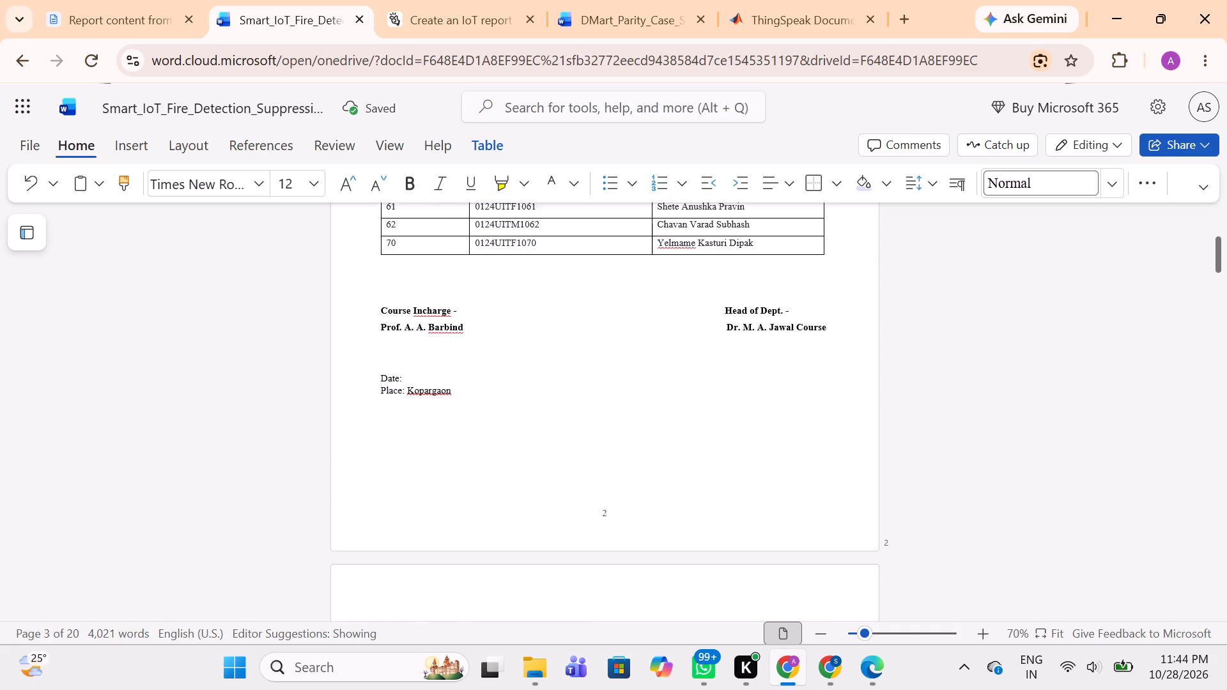
scroll(623, 555, down, 8)
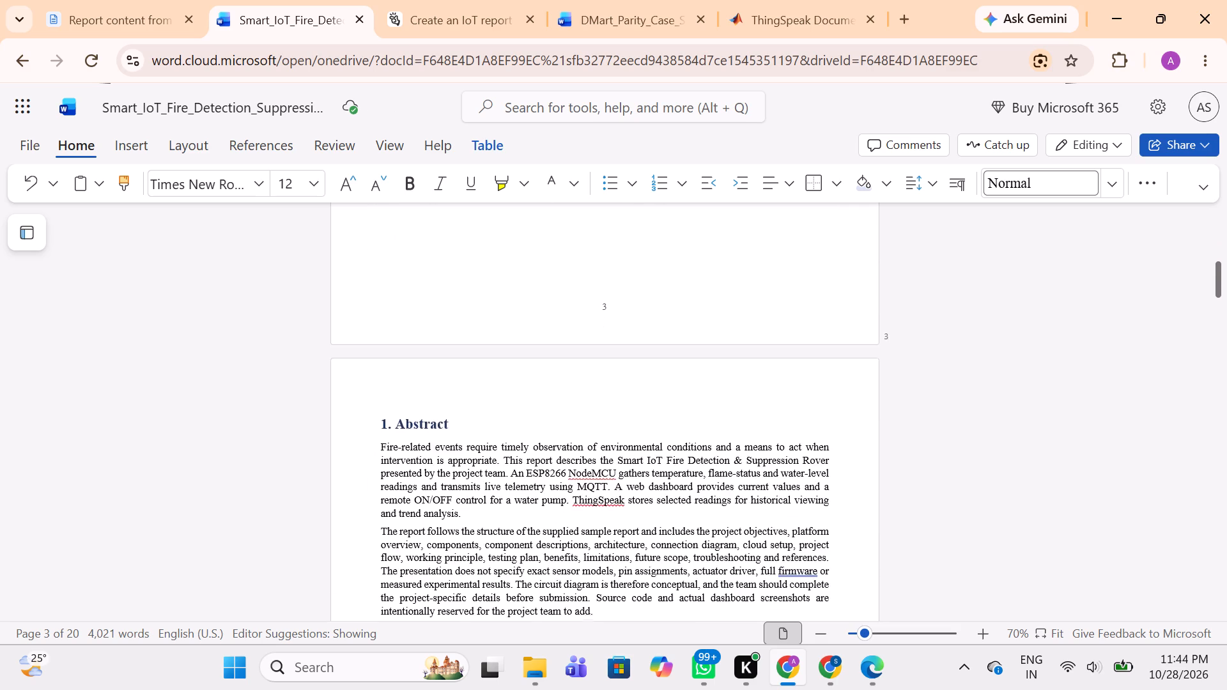
scroll(623, 555, down, 6)
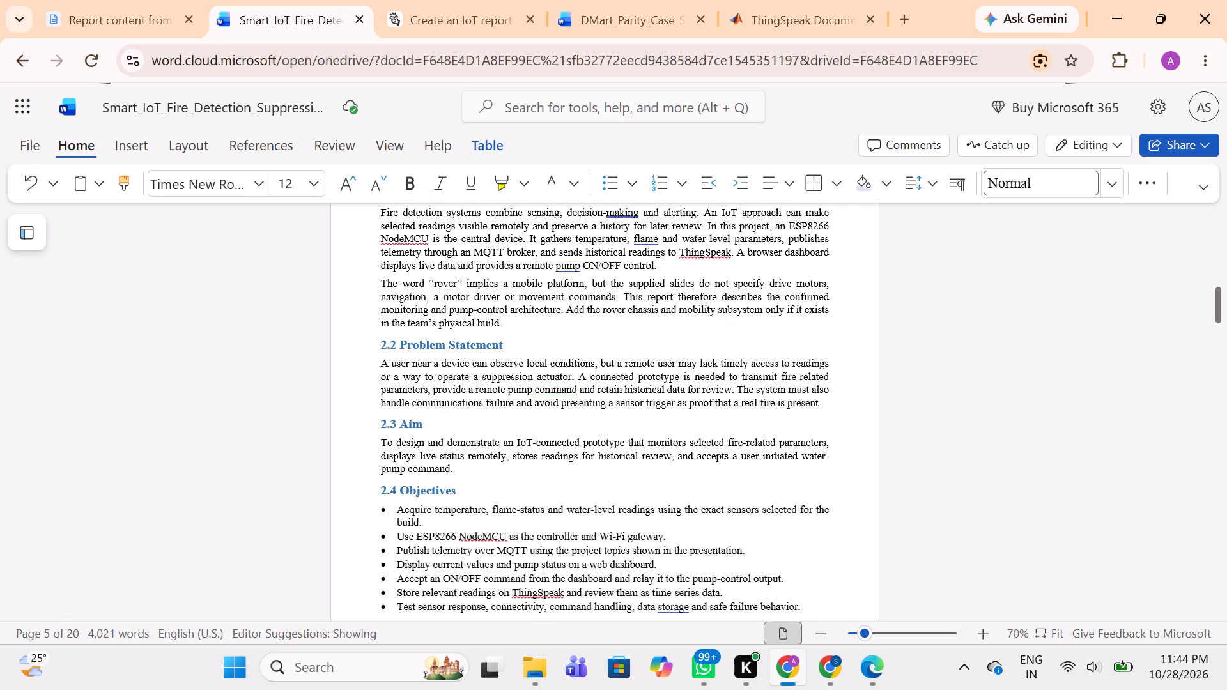
scroll(623, 555, down, 6)
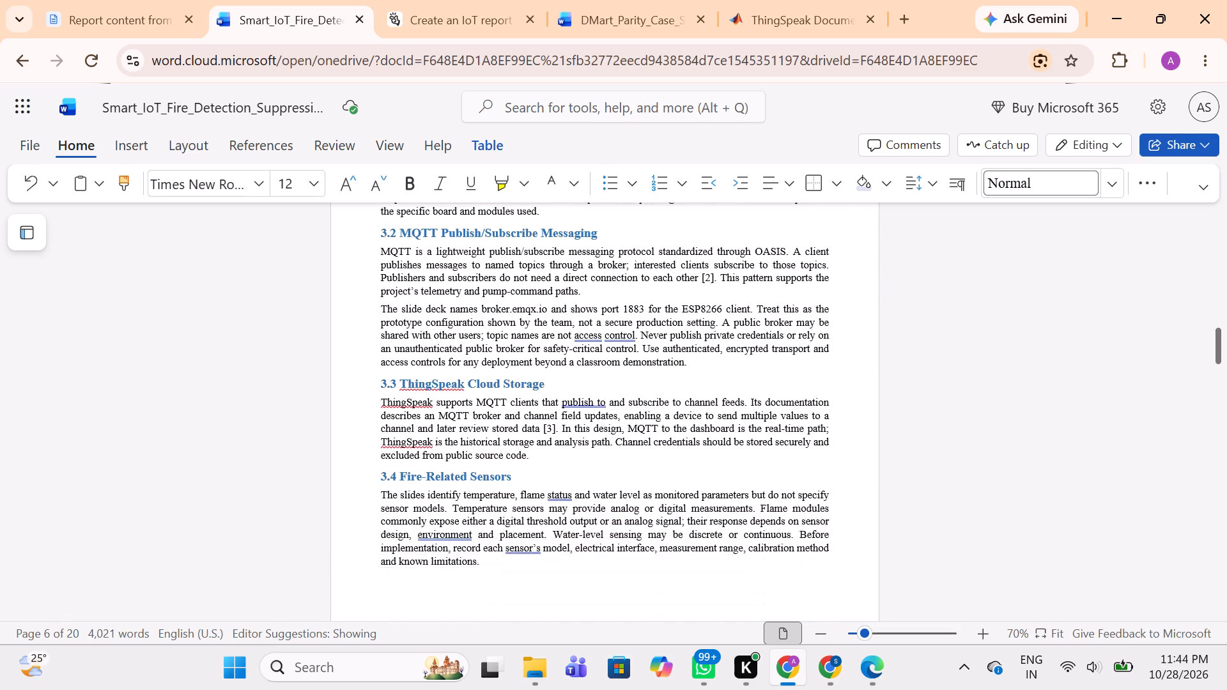
Save the report.
key(ctrl+s)
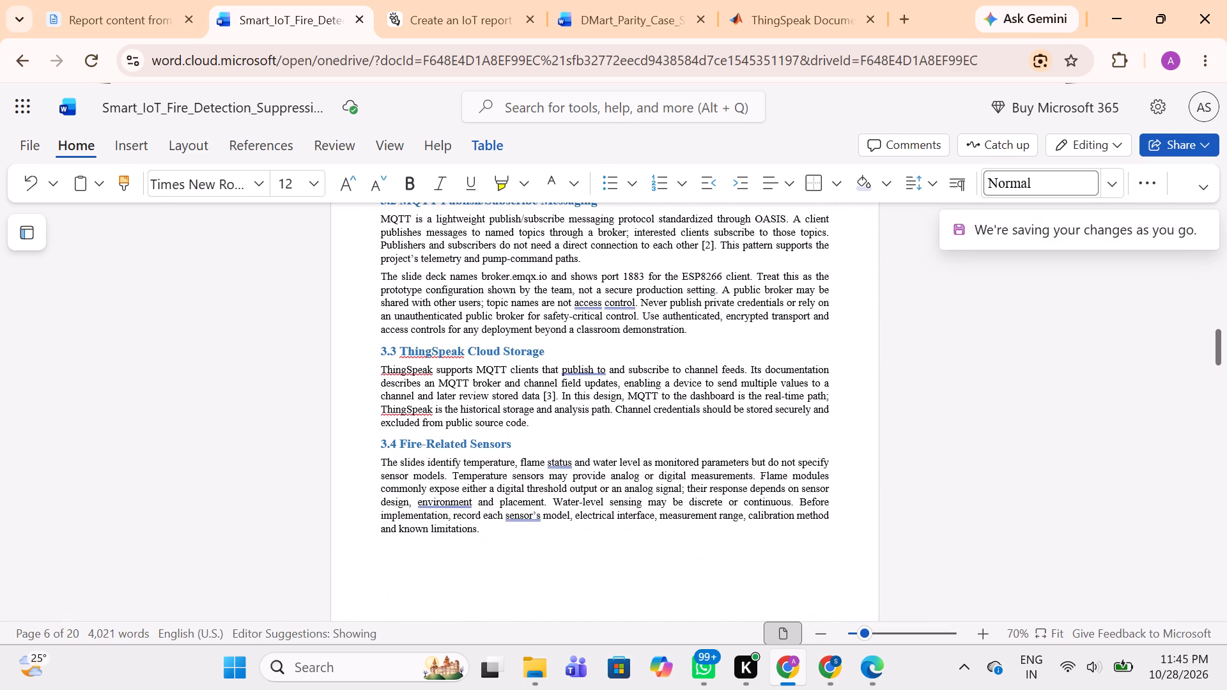
key(ctrl+s)
Review the remaining pages of the report and check its print preview without printing.
scroll(623, 555, down, 12)
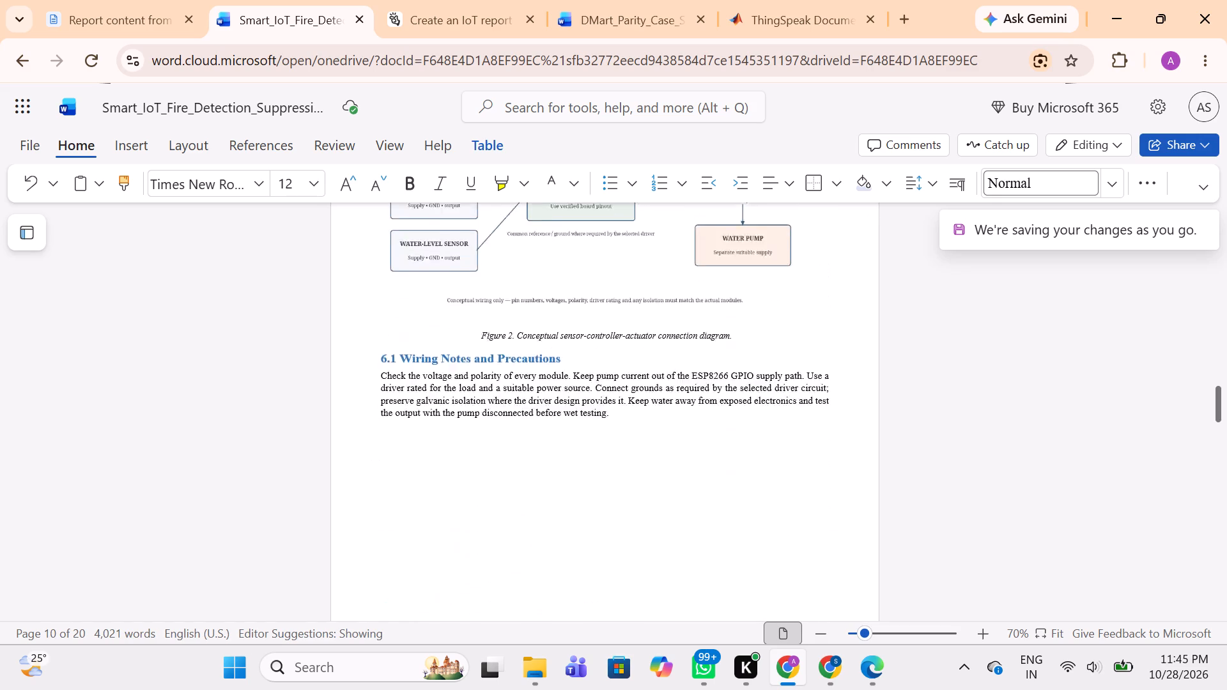
scroll(623, 555, down, 10)
scroll(623, 555, up, 16)
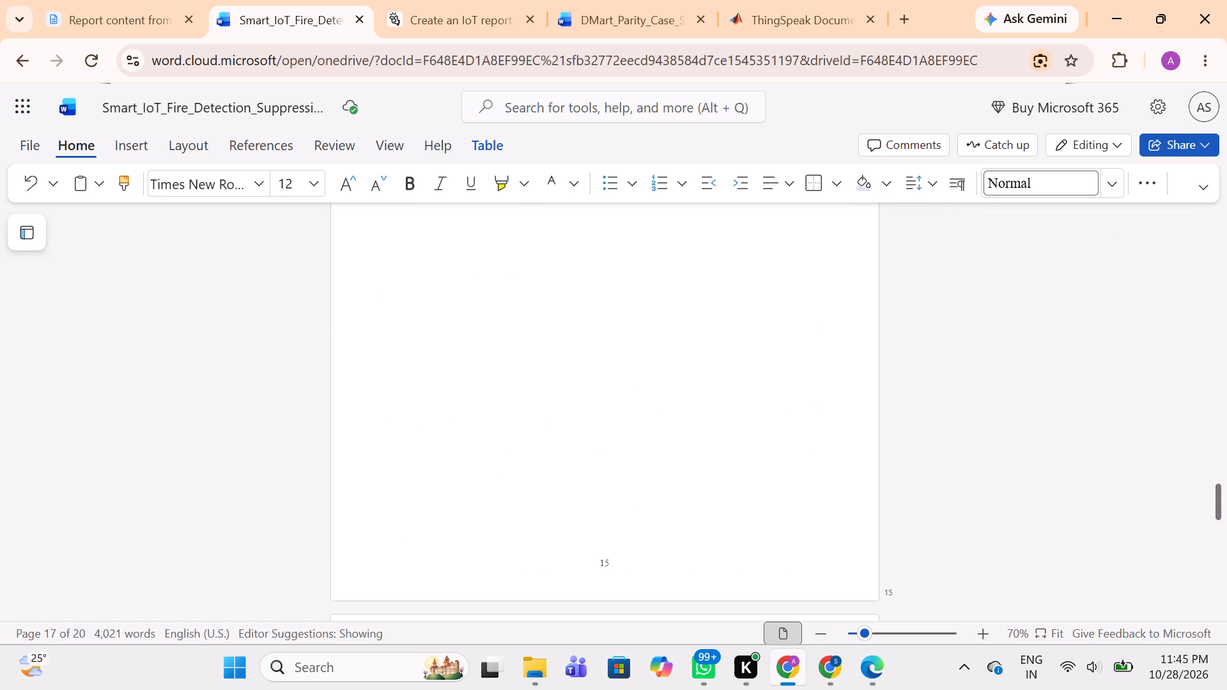
scroll(623, 555, up, 7)
key(ctrl+p)
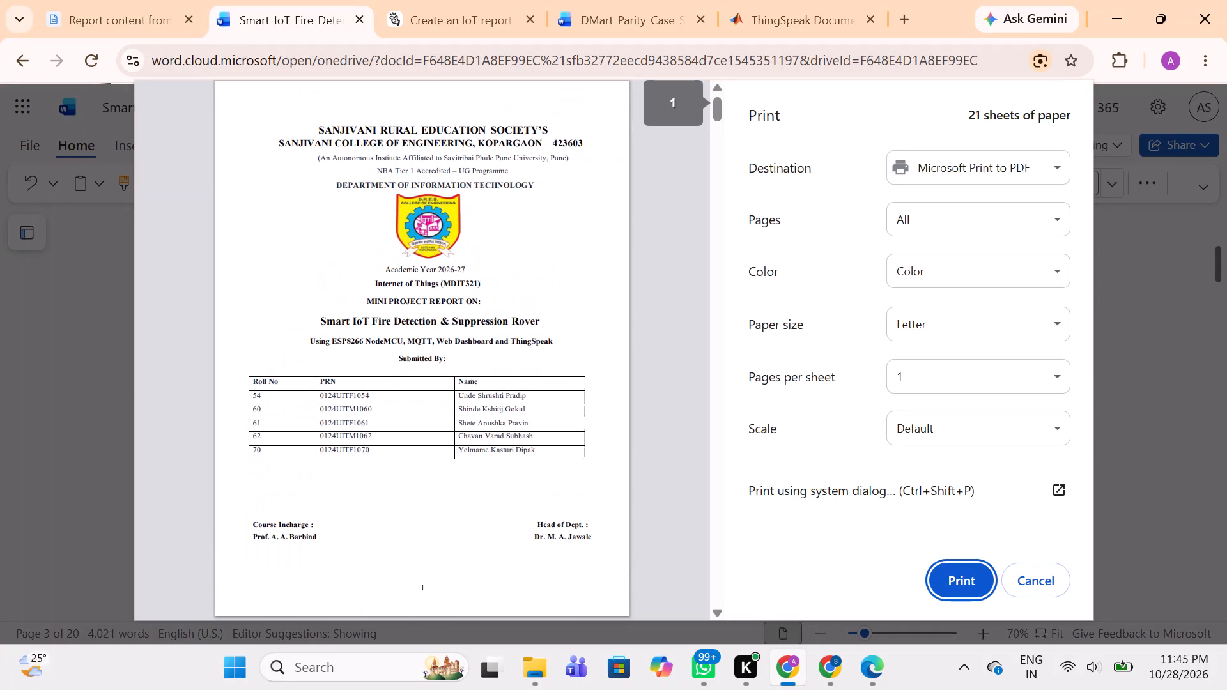
click(1043, 583)
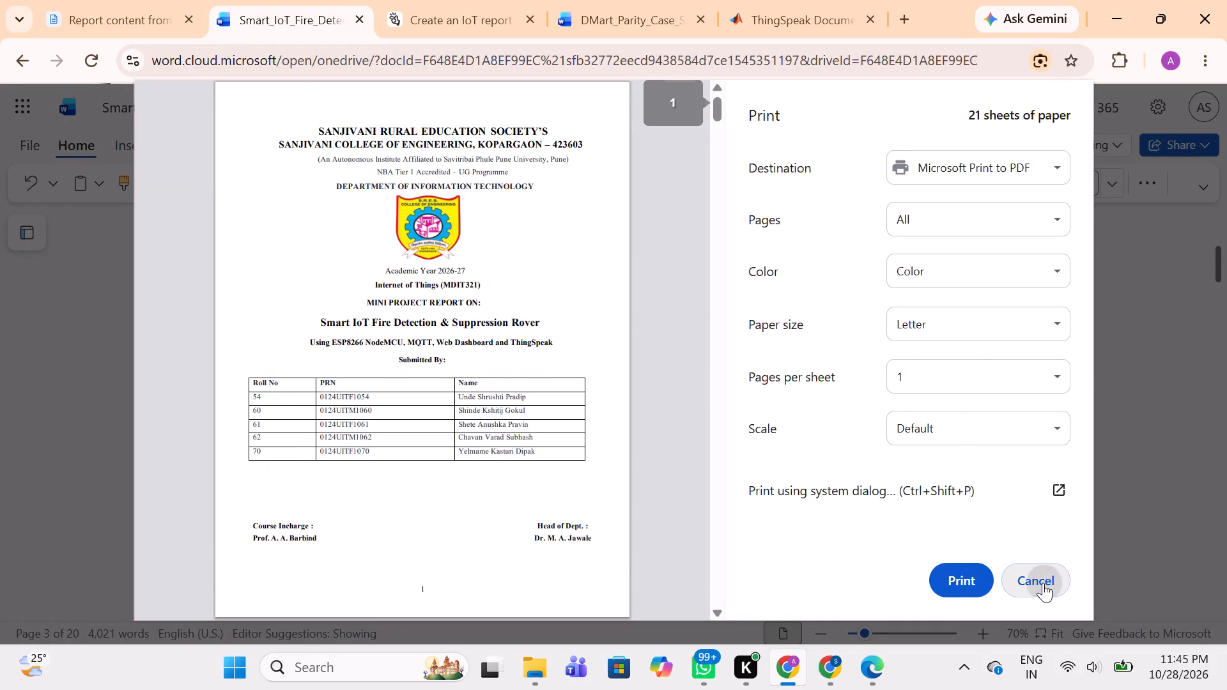
On the cover page, insert two leading spaces before "MINI PROJECT REPORT ON:" and two before "Academic Year 2026-27" to even out their alignment.
scroll(653, 483, up, 7)
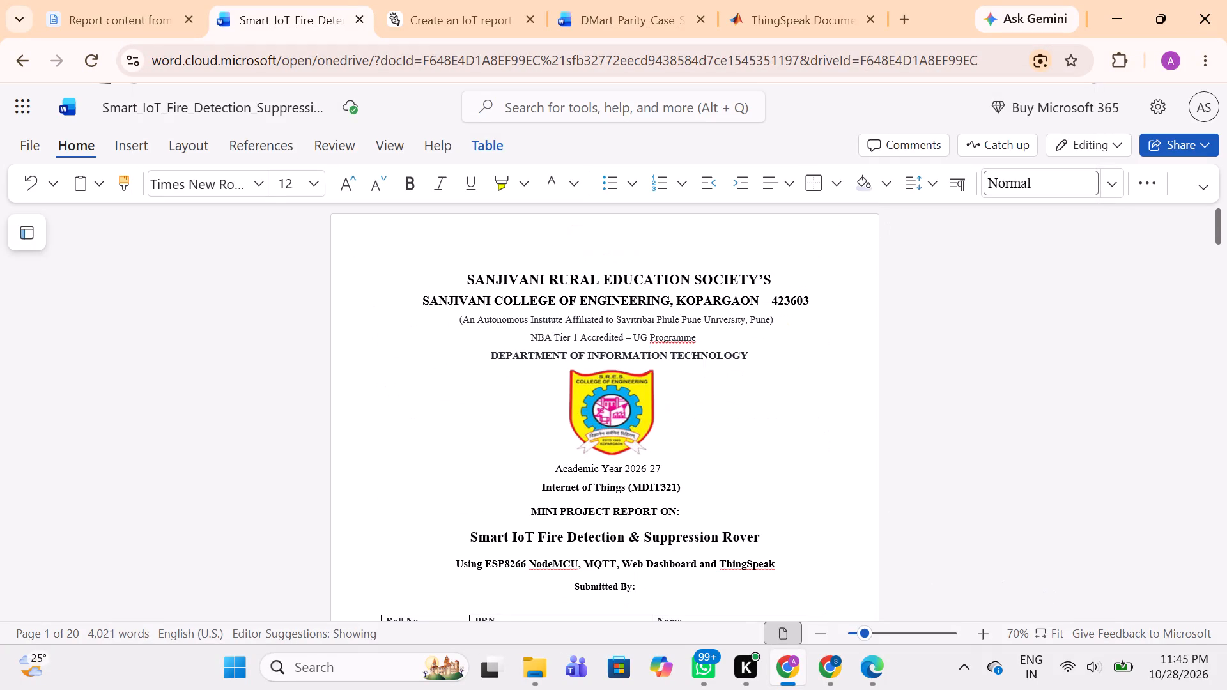
click(532, 506)
key(space)
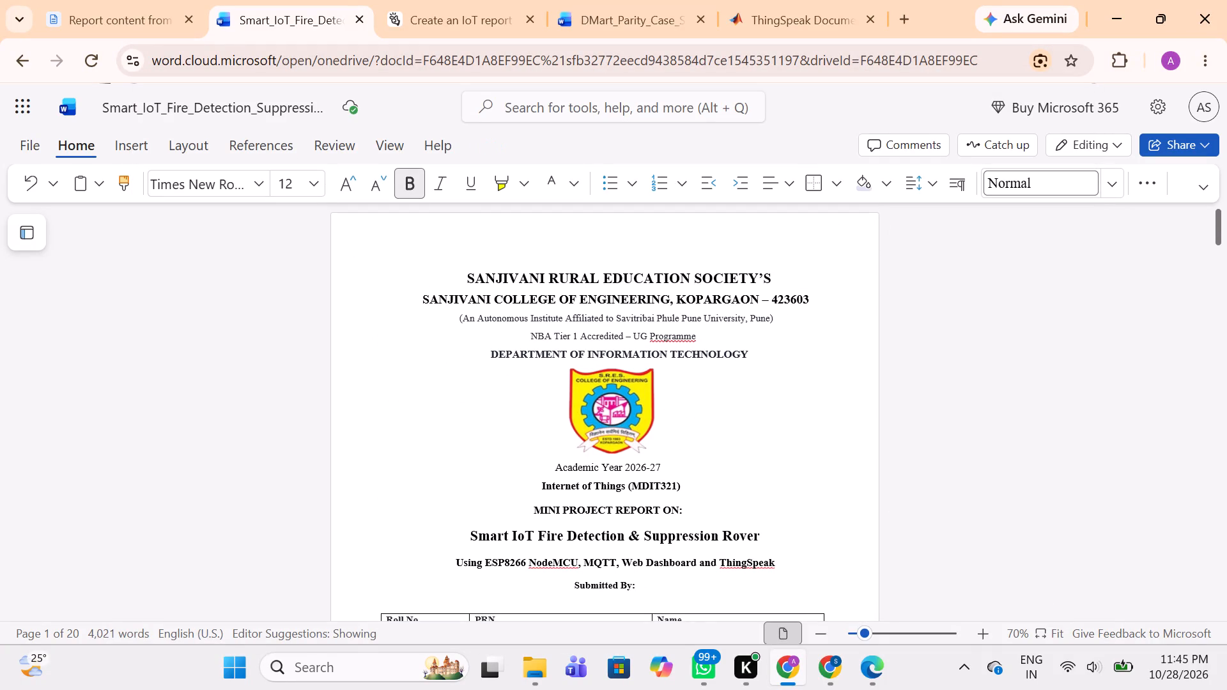
key(space)
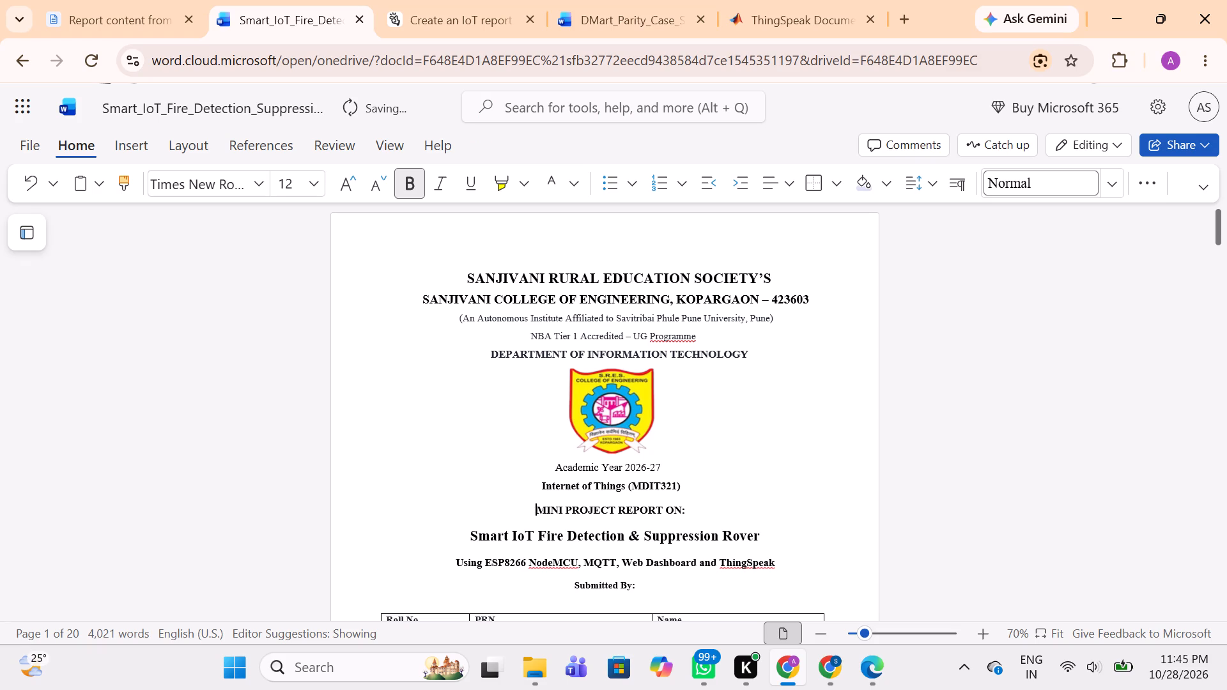
click(554, 464)
key(space)
key(space)
Look for a page border option among the document's insertion and page layout commands, including the margin presets.
scroll(554, 464, down, 2)
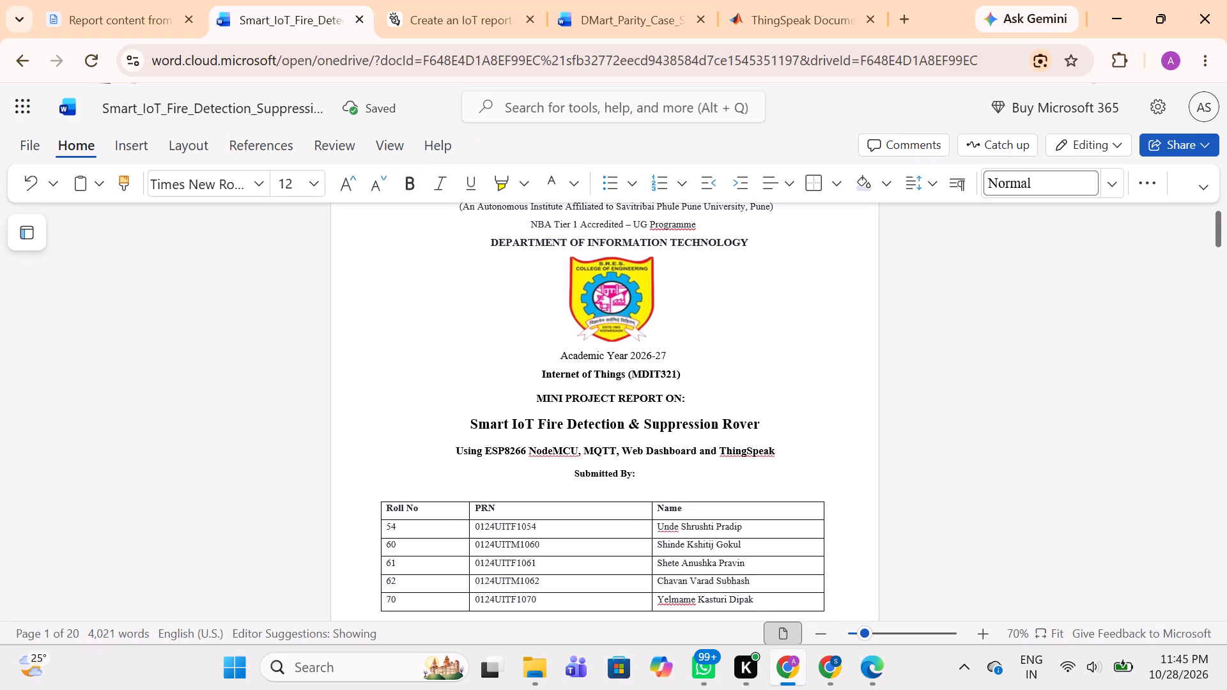
scroll(554, 464, down, 3)
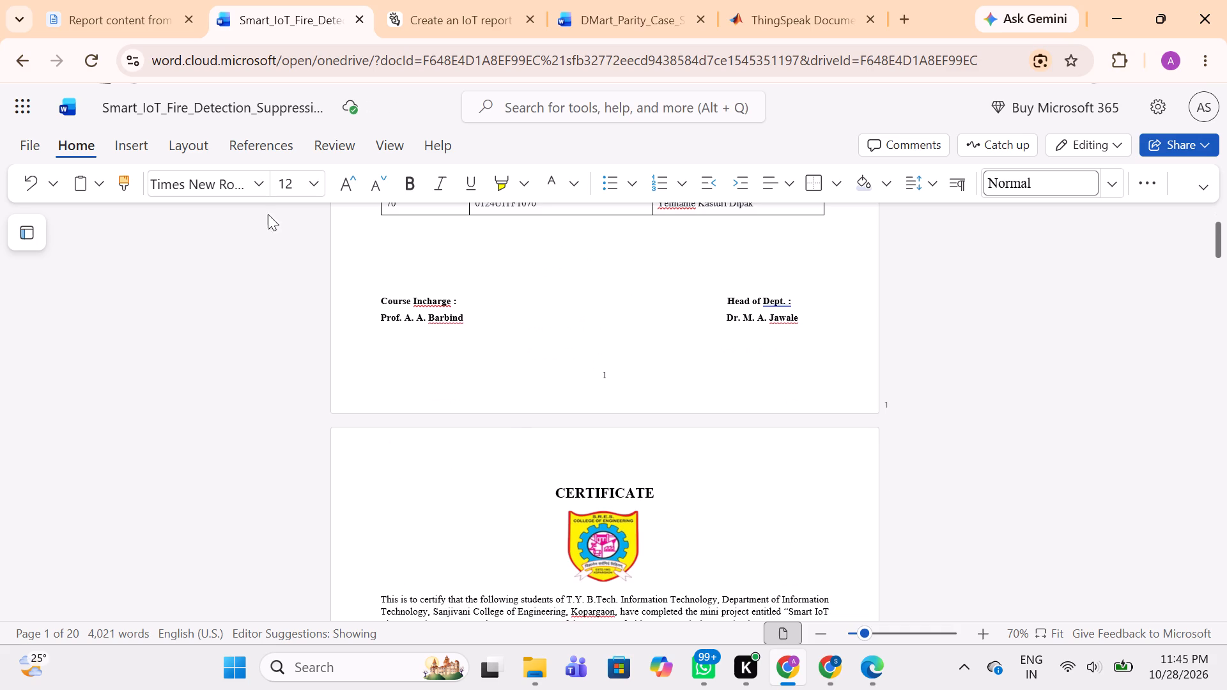
click(139, 142)
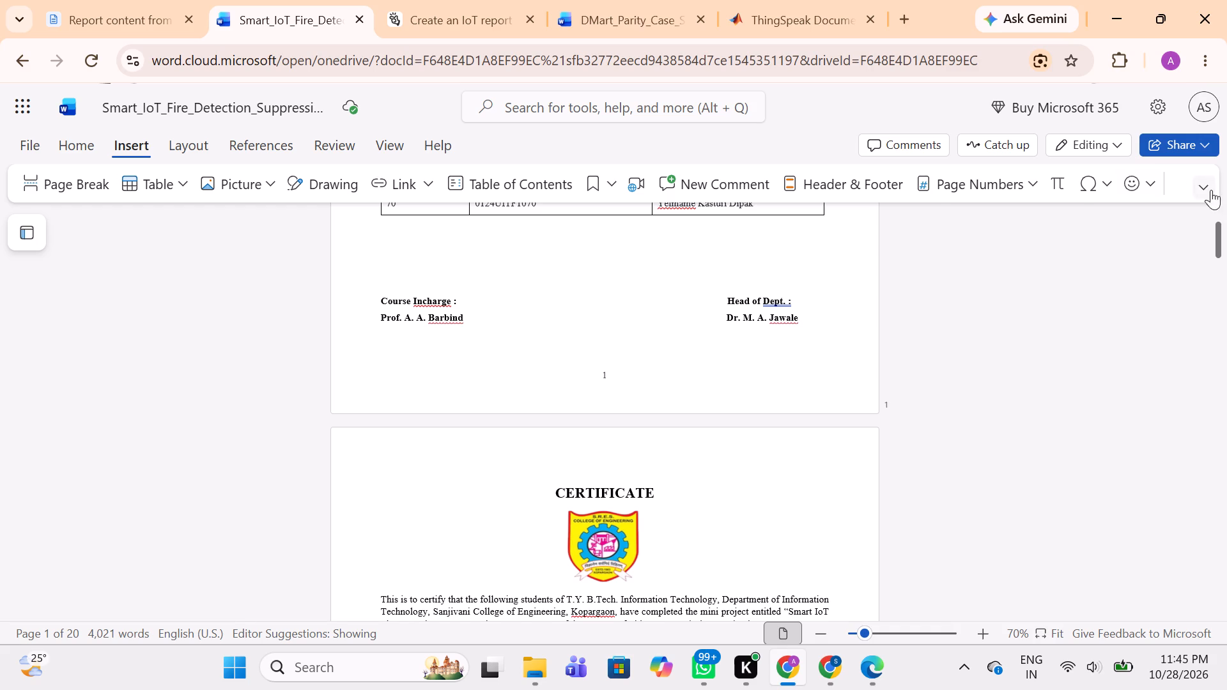
click(201, 142)
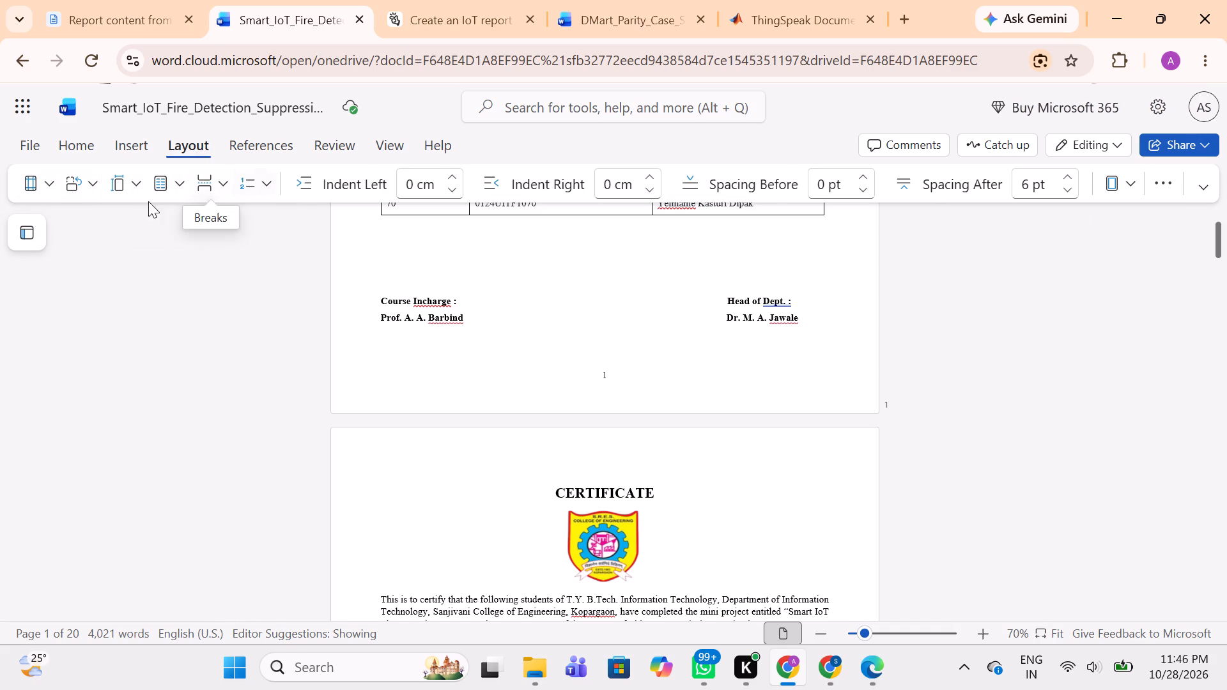
click(54, 183)
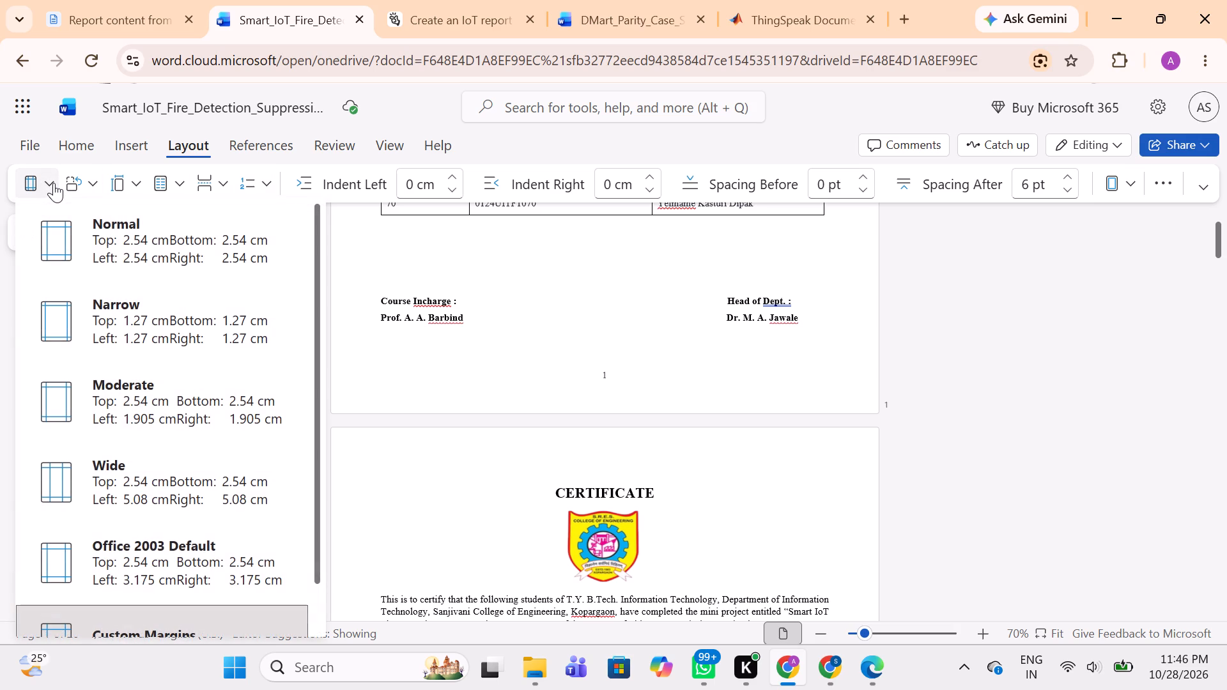
click(444, 422)
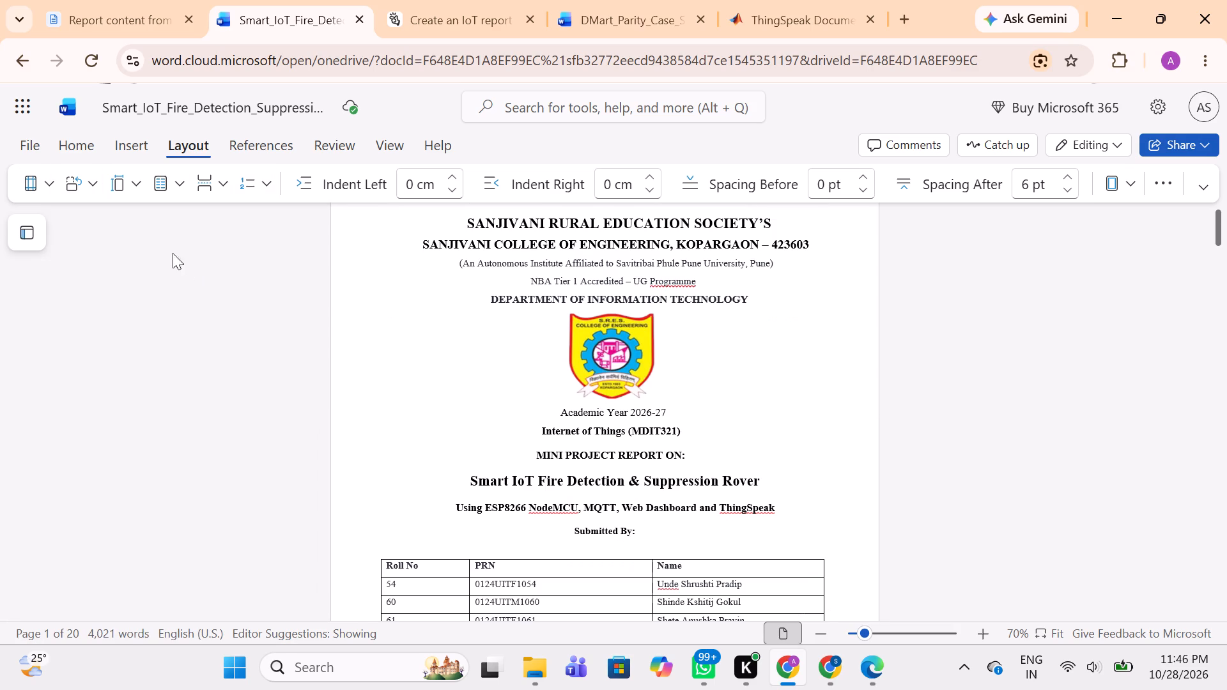
Search Google in a new browser tab for "how to add page border in word web".
click(903, 30)
click(492, 410)
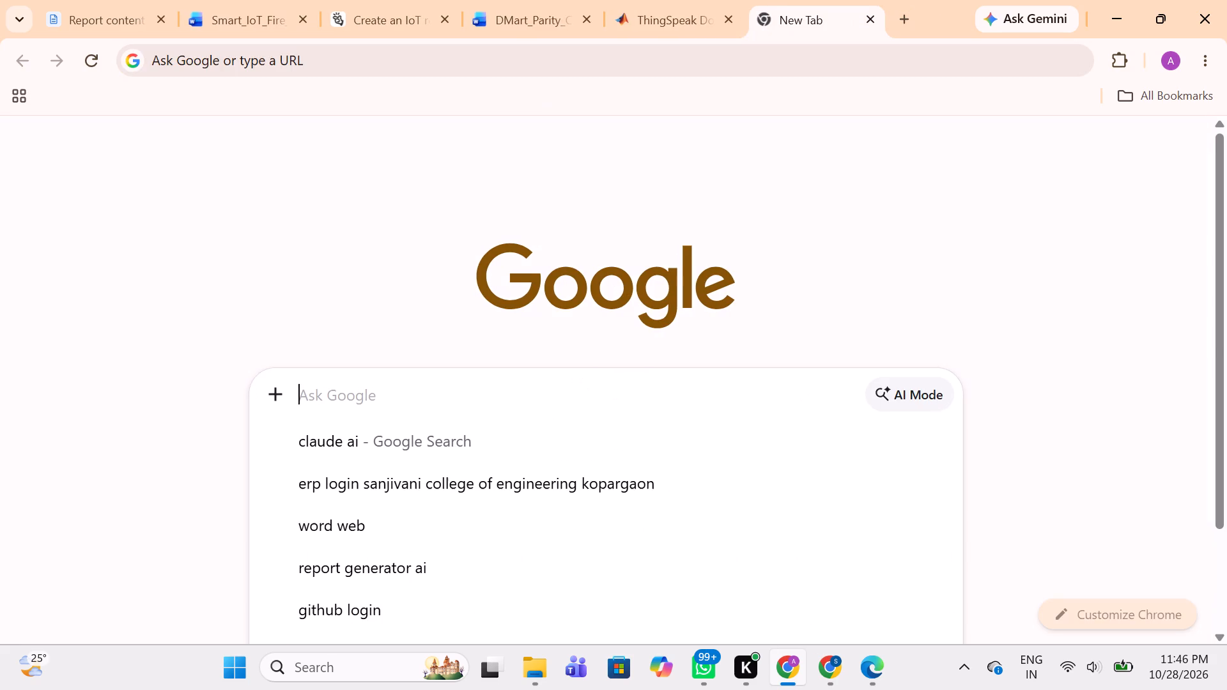
text(how)
key(space)
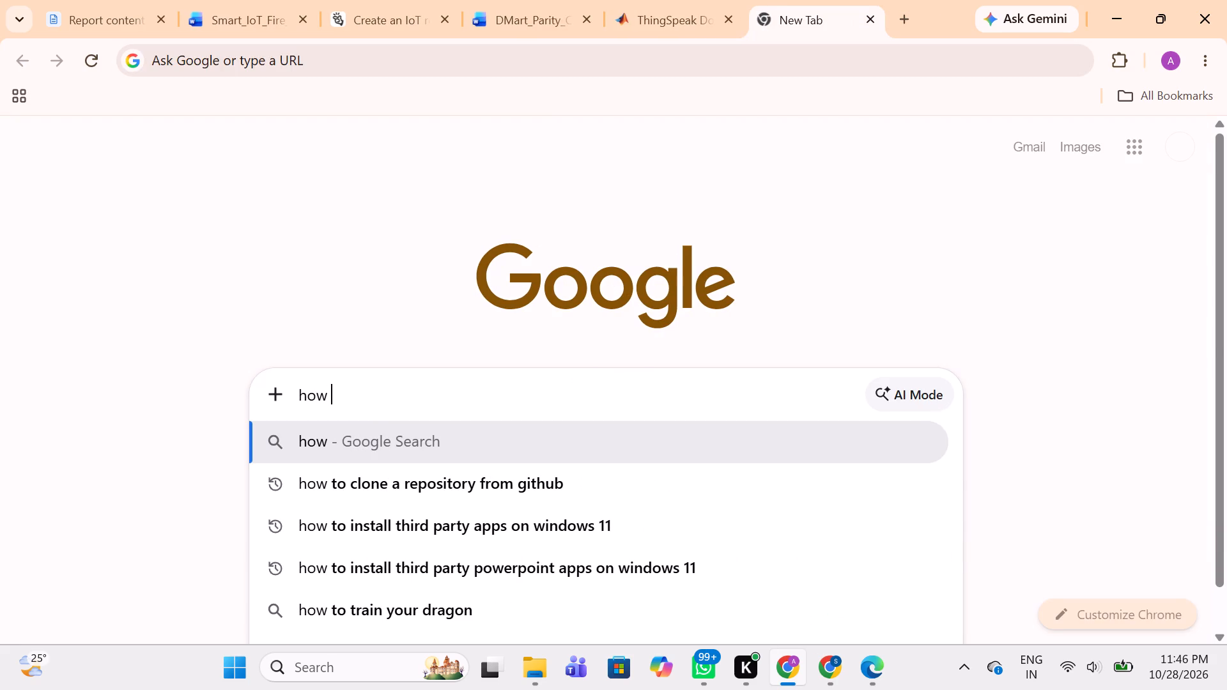
text(to add page boar)
key(BackSpace)
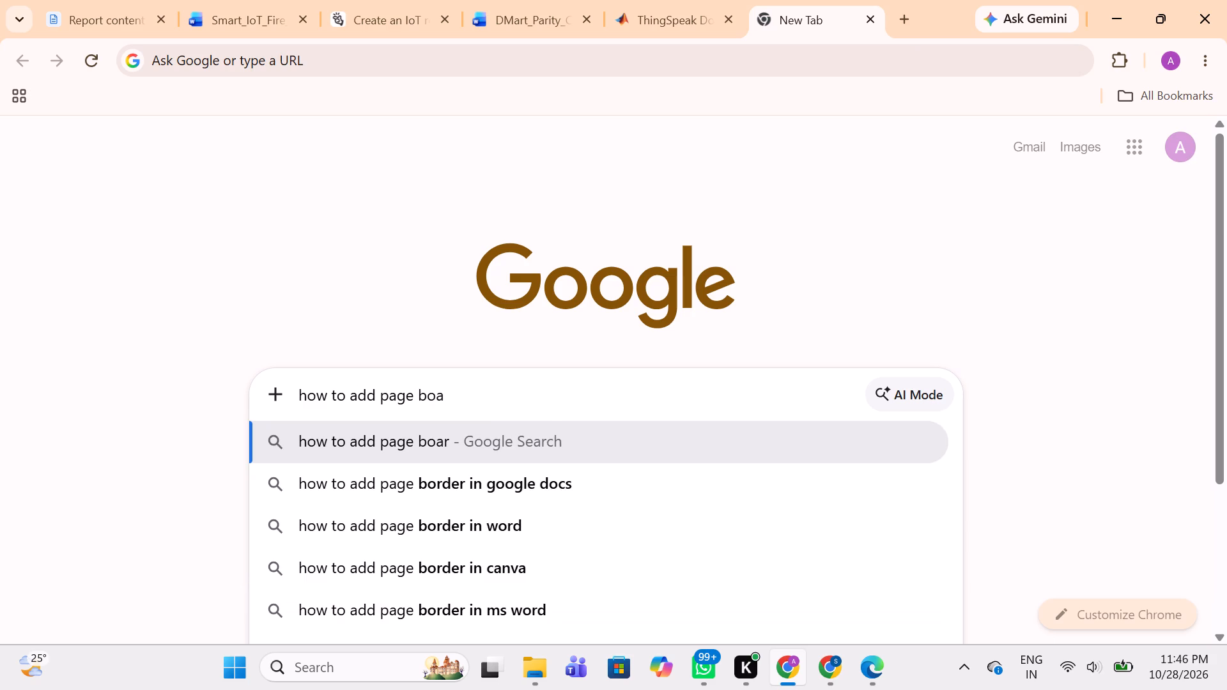
key(BackSpace)
text(rder in word web)
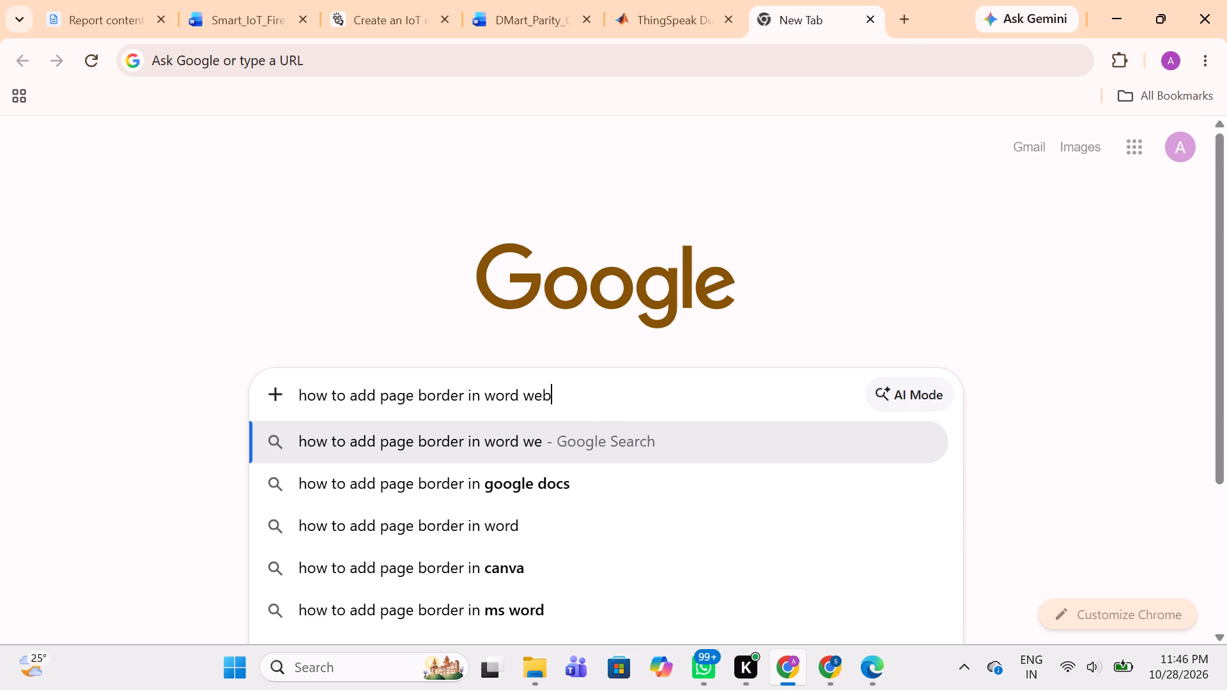
key(Return)
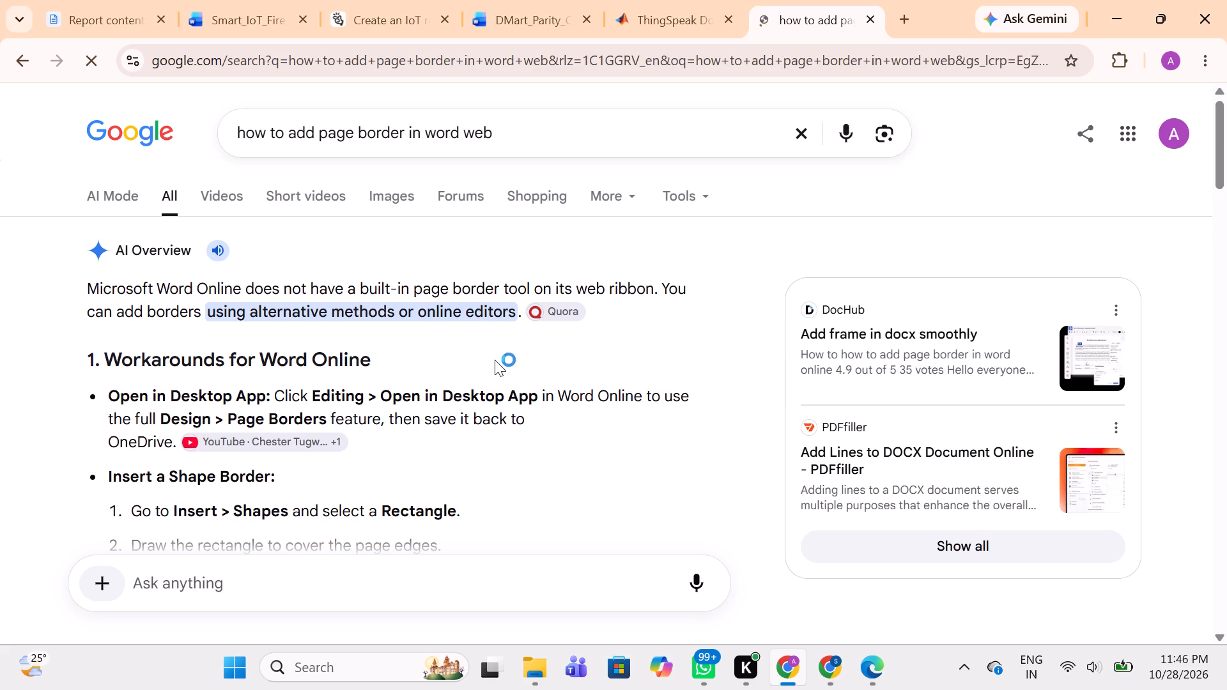
Read the suggested workarounds for page borders in Word Online and open the DocHub page on adding a frame to a docx.
scroll(495, 360, down, 1)
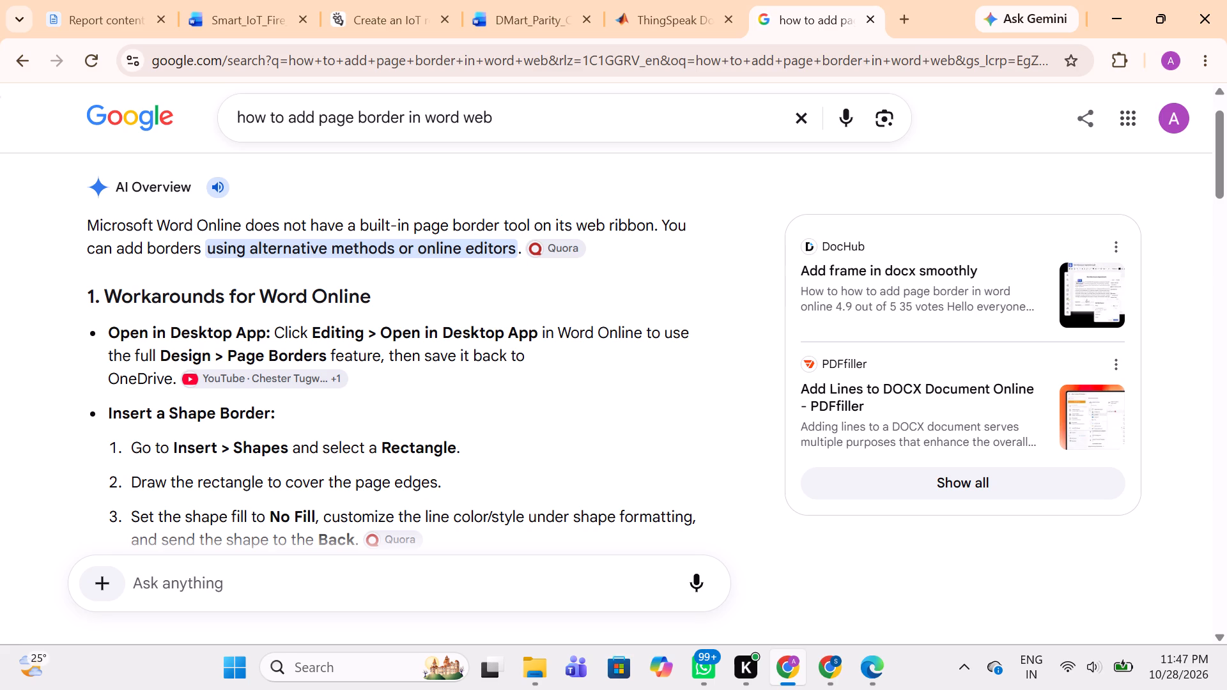
scroll(495, 360, down, 3)
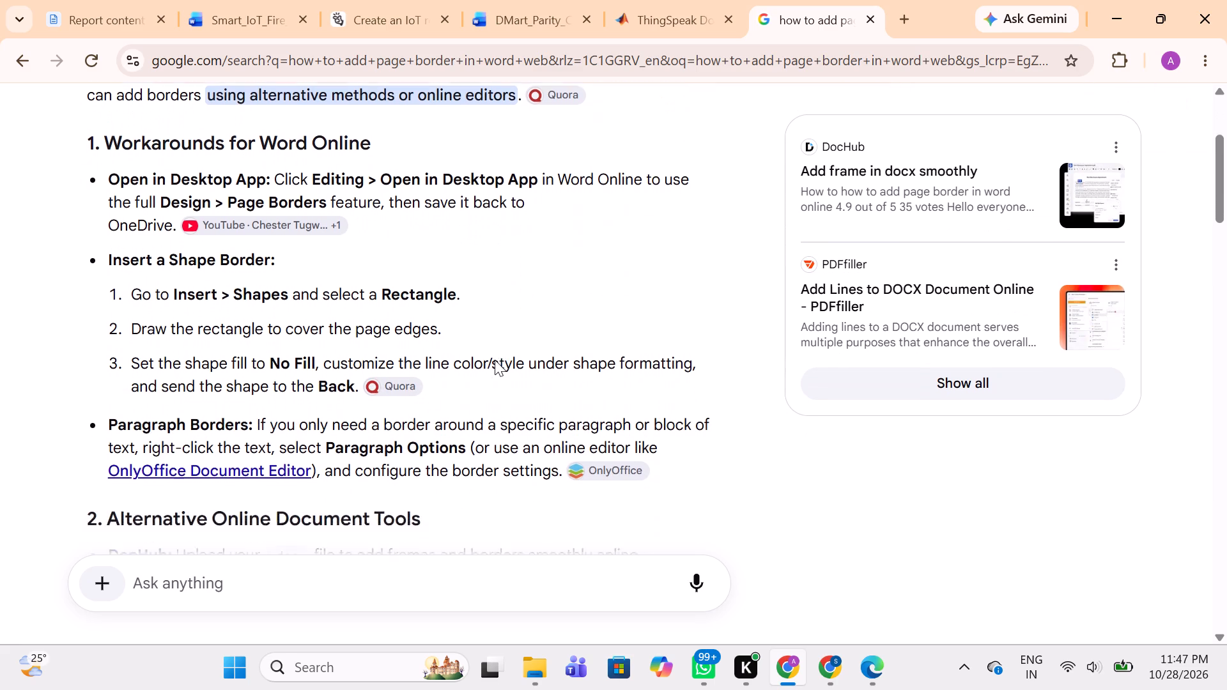
scroll(495, 360, down, 2)
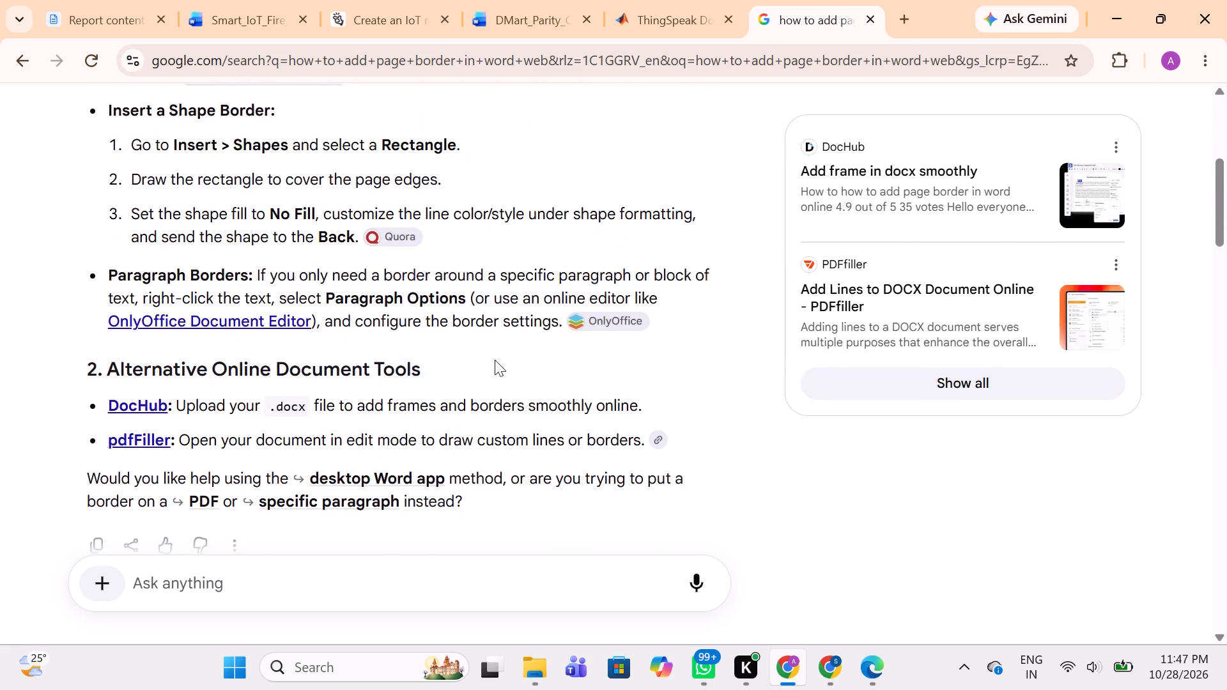
scroll(495, 360, down, 1)
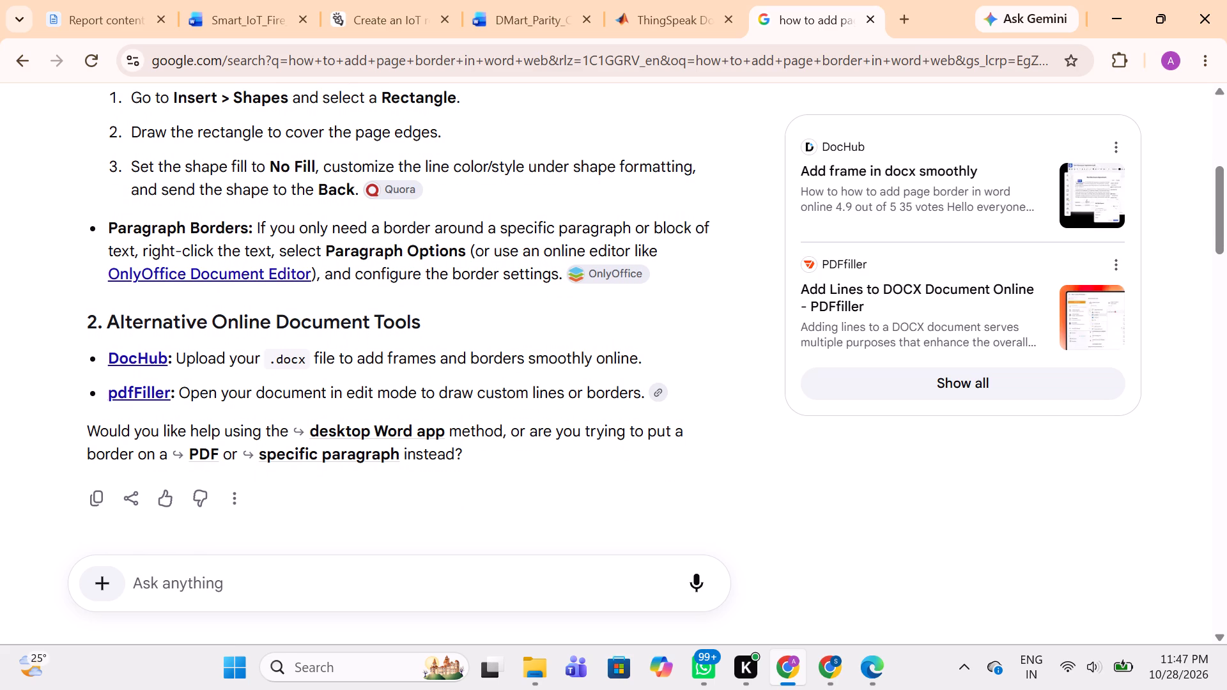
click(137, 361)
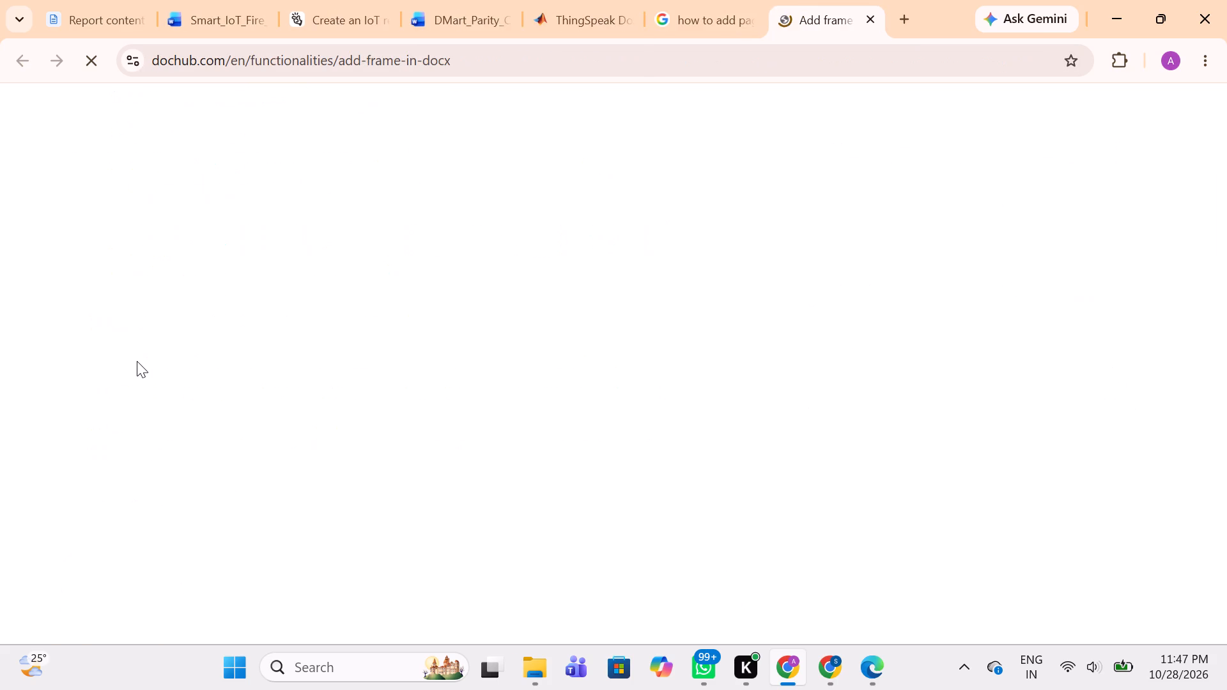
Skim the DocHub page on adding a frame to a docx.
scroll(436, 351, down, 1)
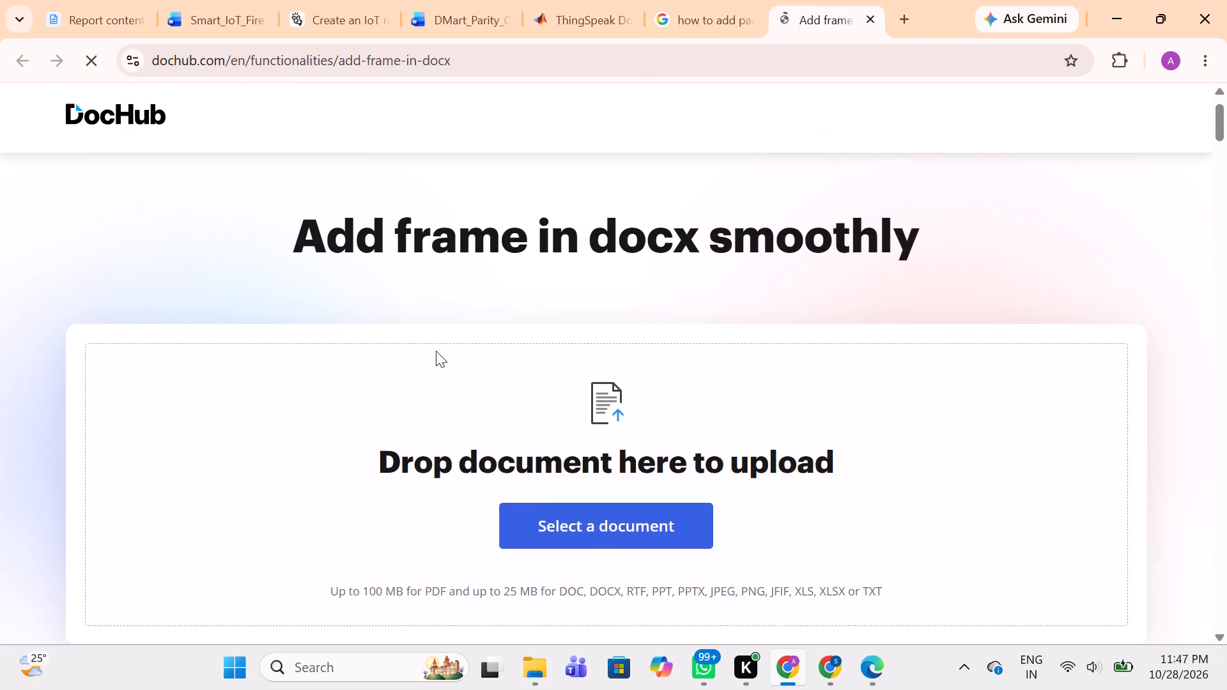
scroll(436, 351, down, 1)
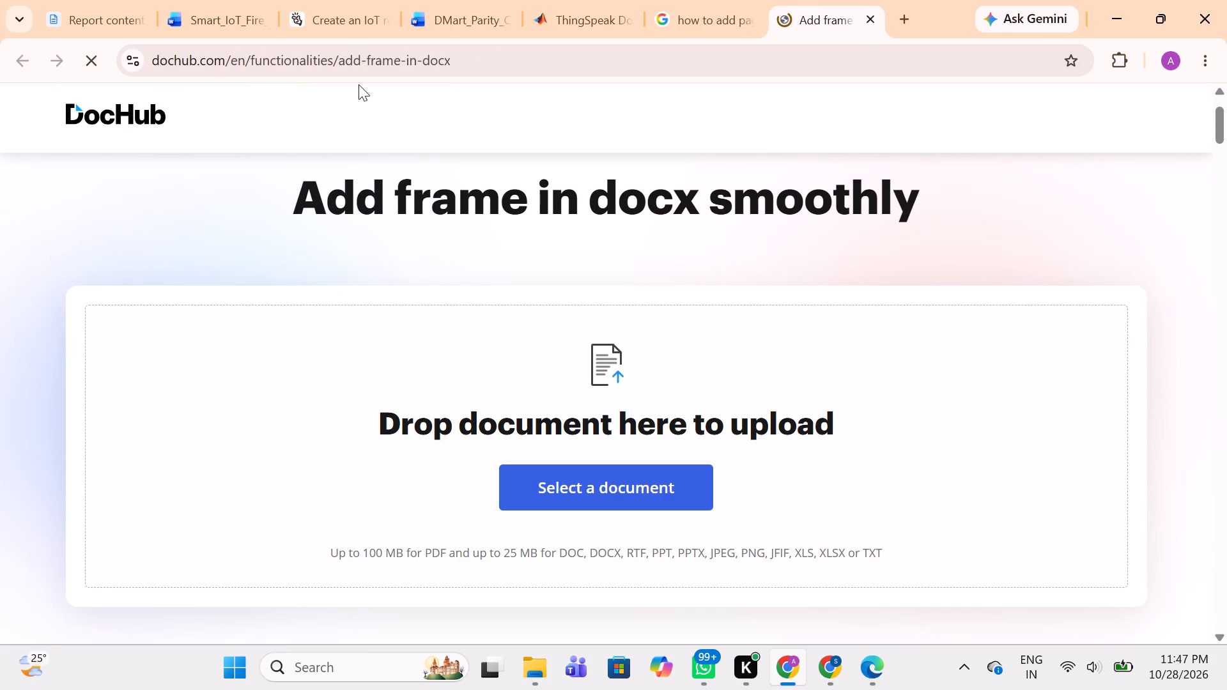
Return to the fire rover report and review its print preview from the cover page through the References page, without printing.
click(220, 36)
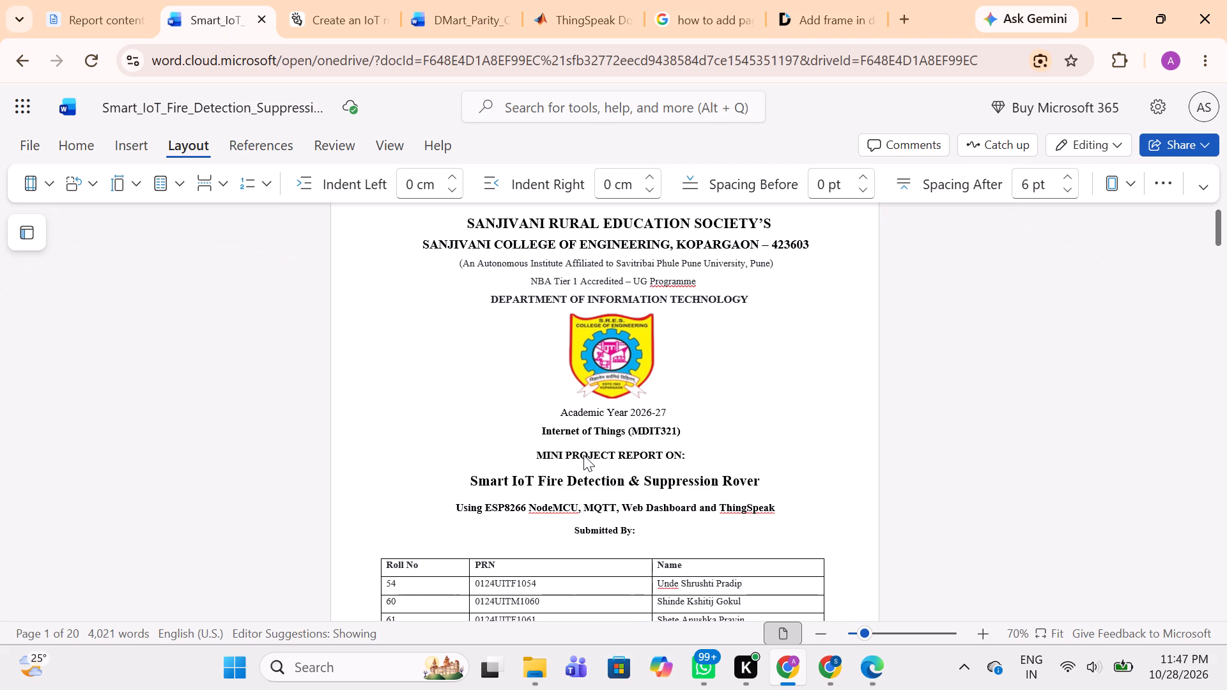
scroll(583, 455, down, 4)
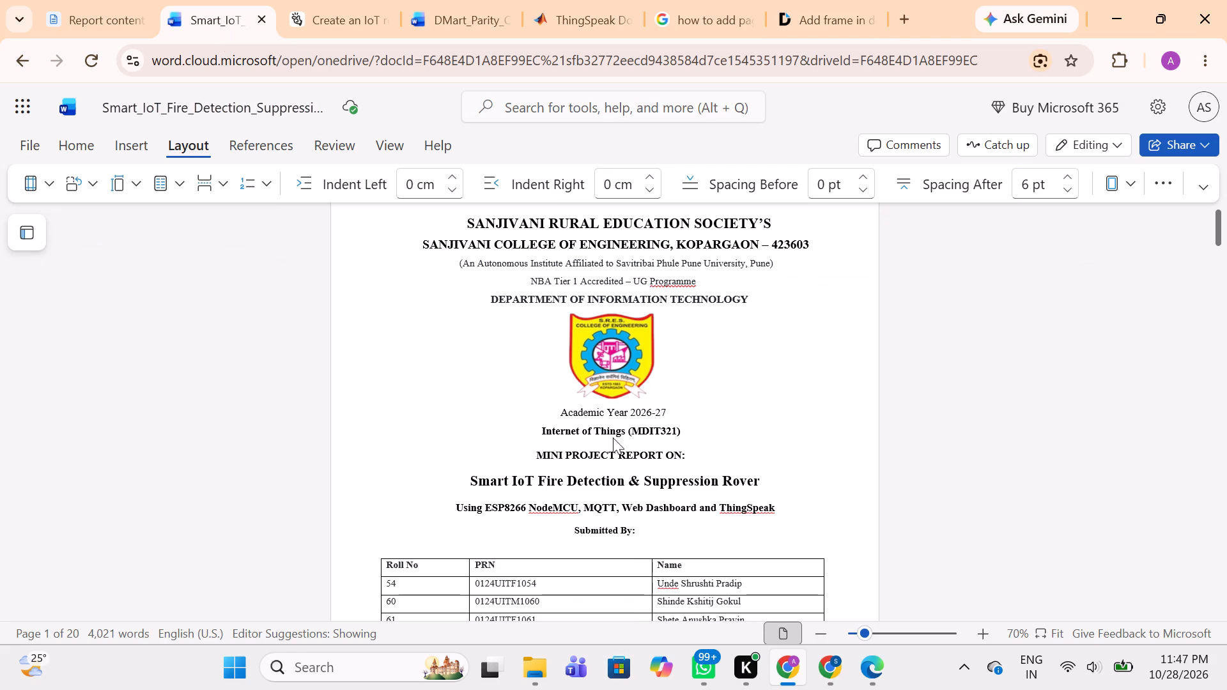
click(622, 441)
scroll(622, 441, down, 4)
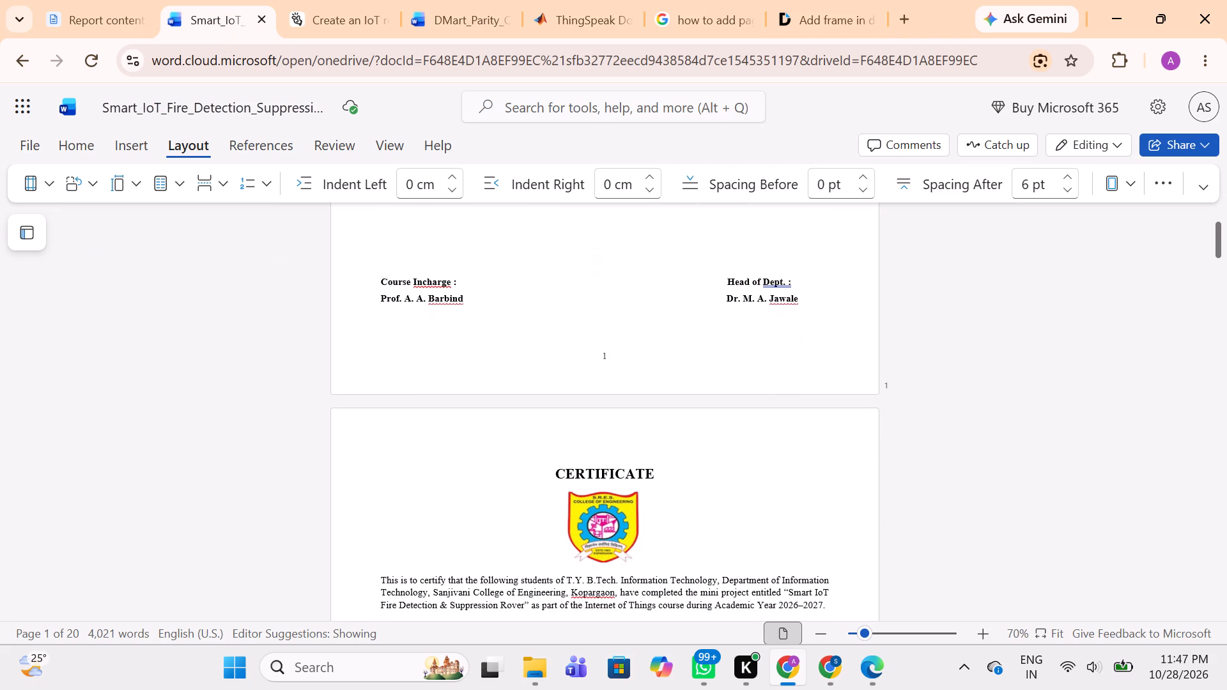
key(ctrl+p)
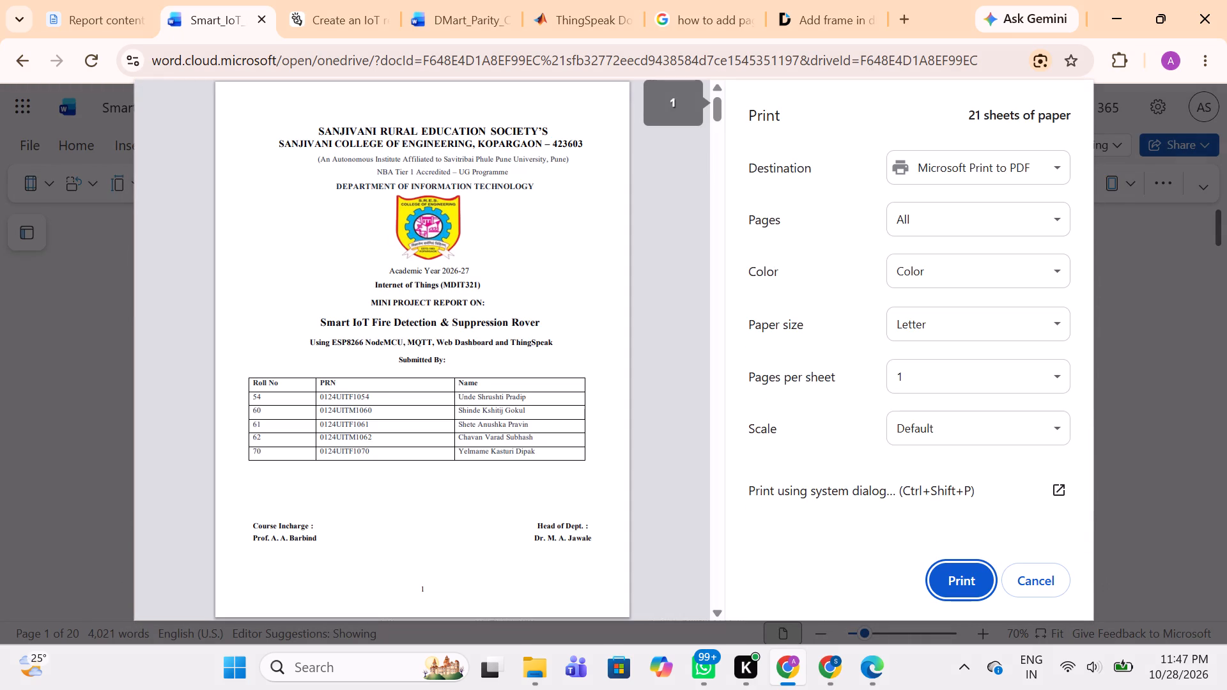
scroll(510, 424, down, 3)
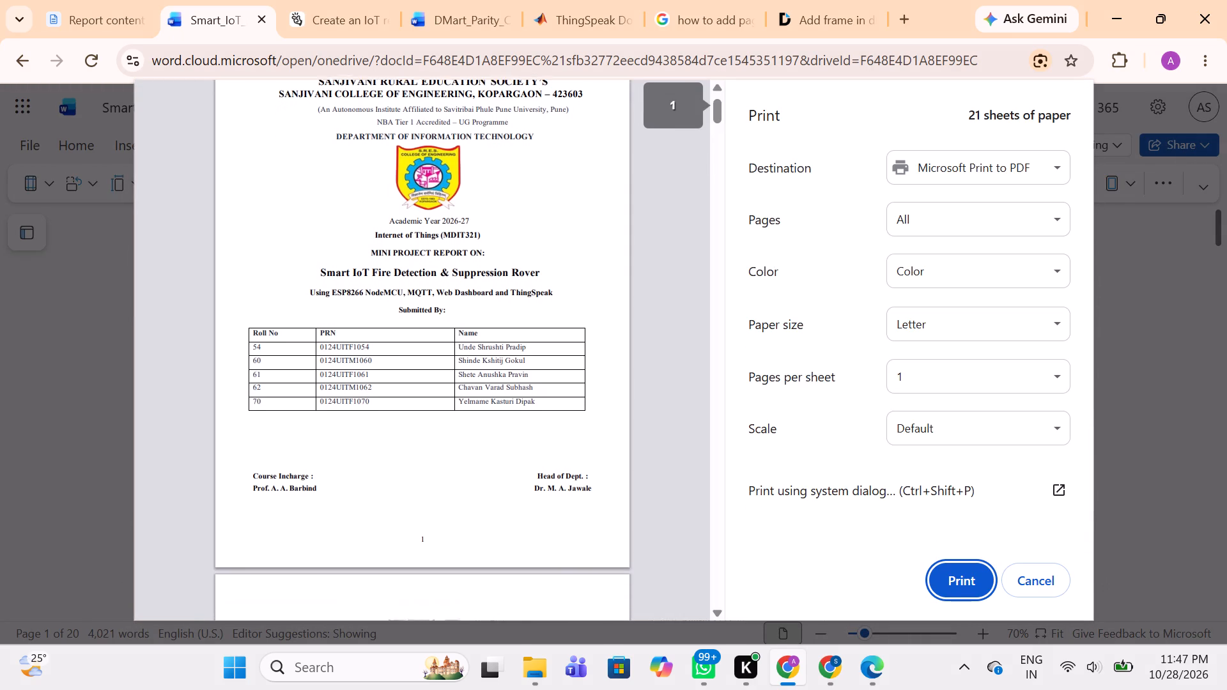
scroll(510, 424, down, 4)
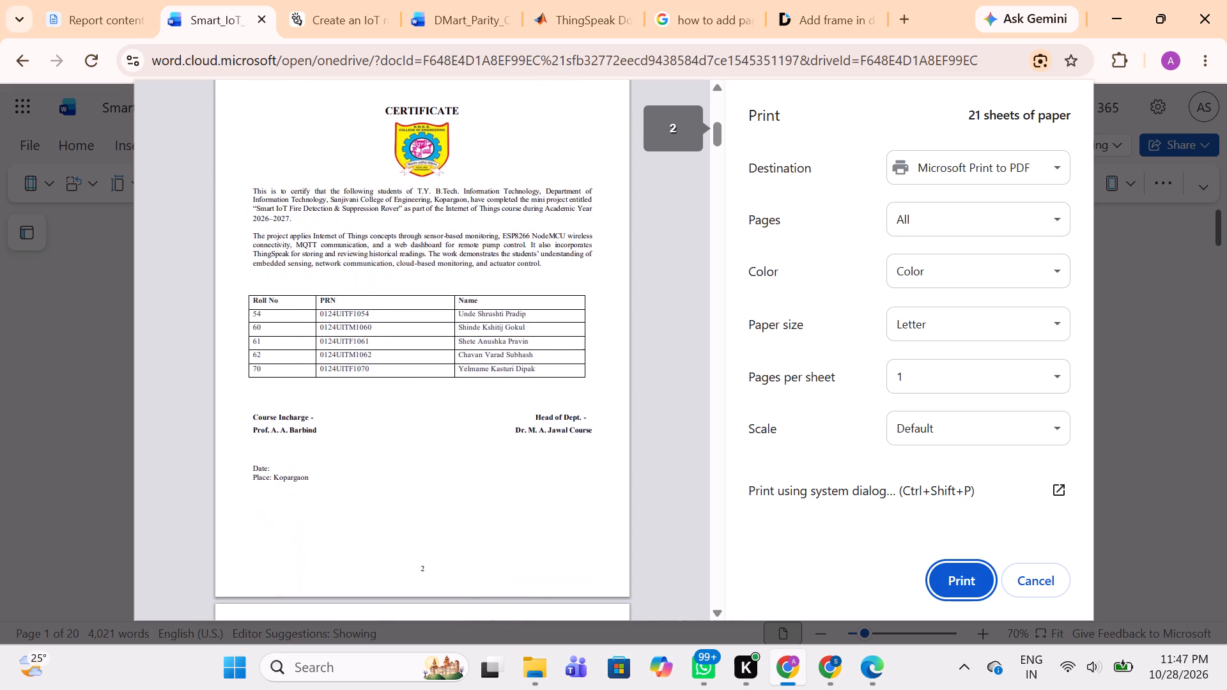
scroll(510, 424, down, 5)
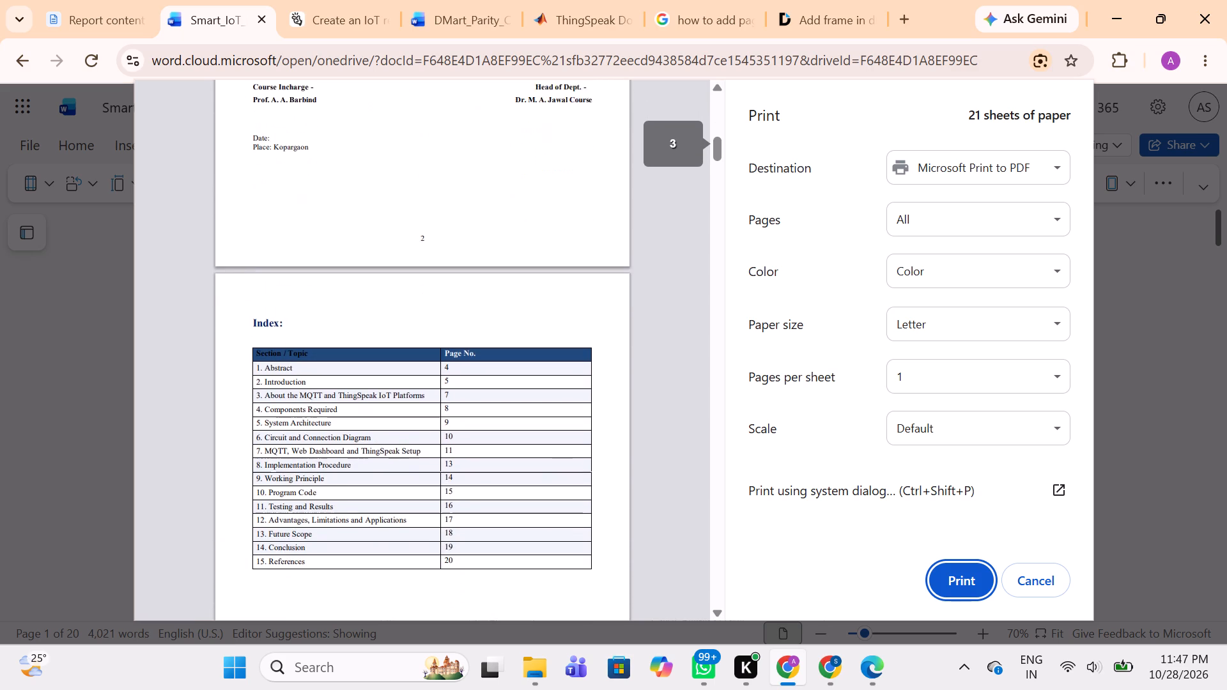
scroll(510, 424, down, 8)
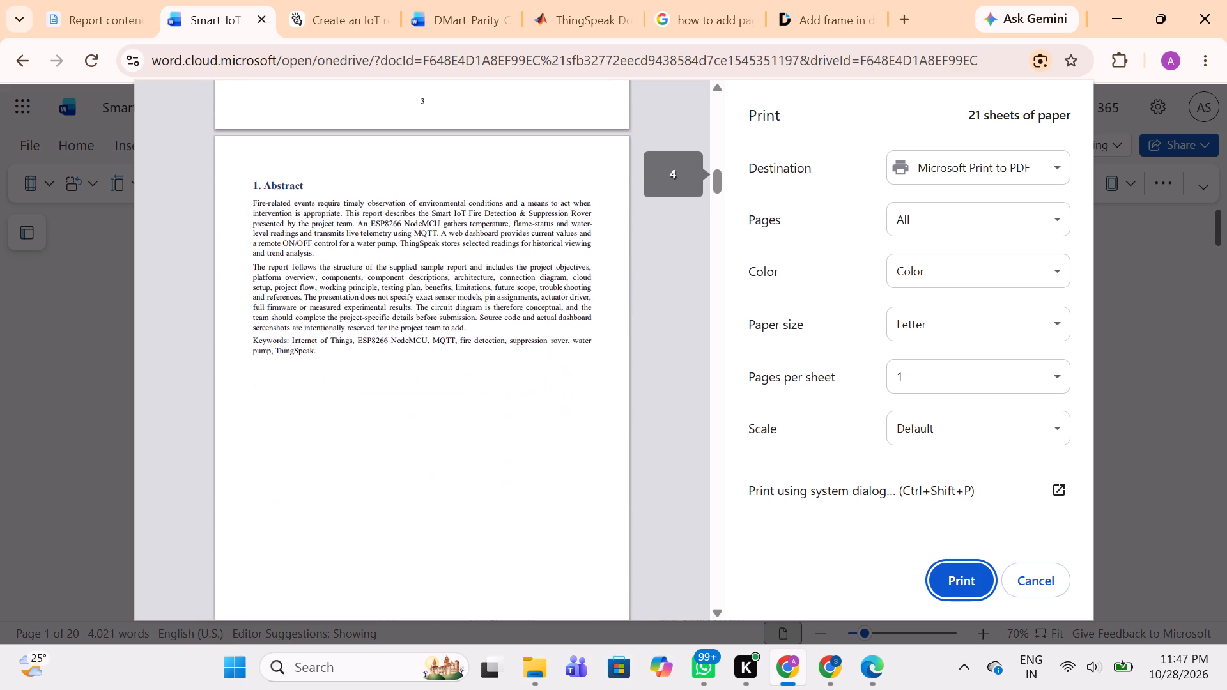
scroll(510, 424, down, 6)
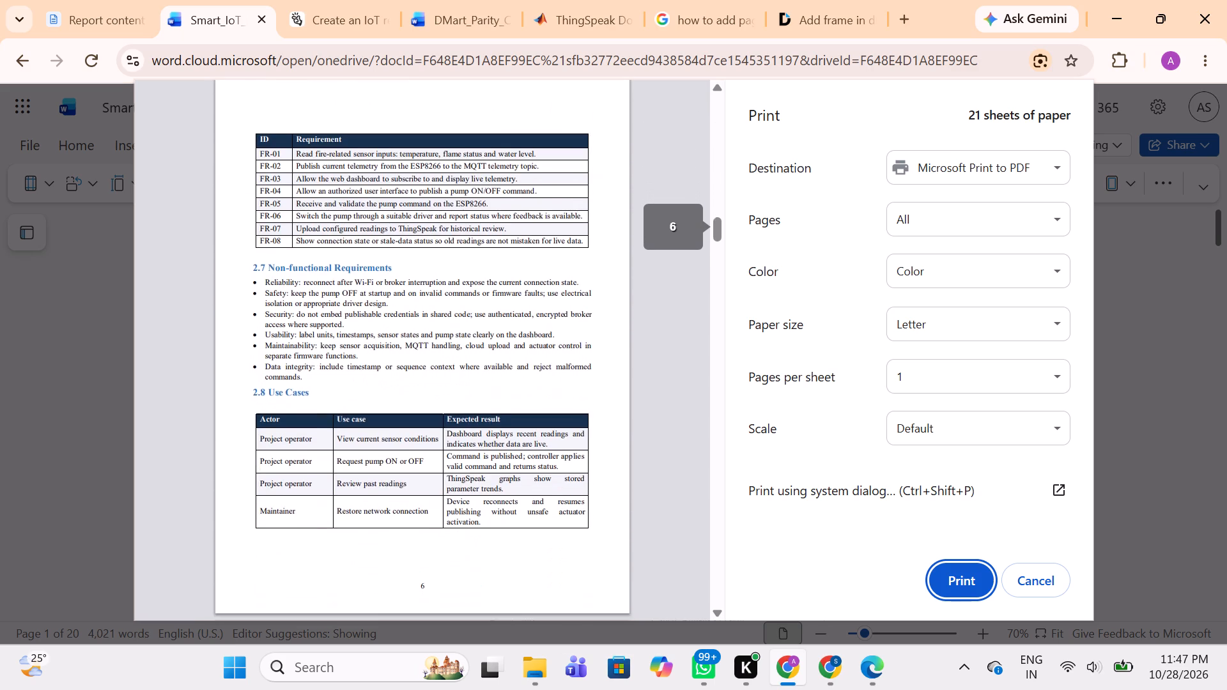
scroll(510, 424, down, 12)
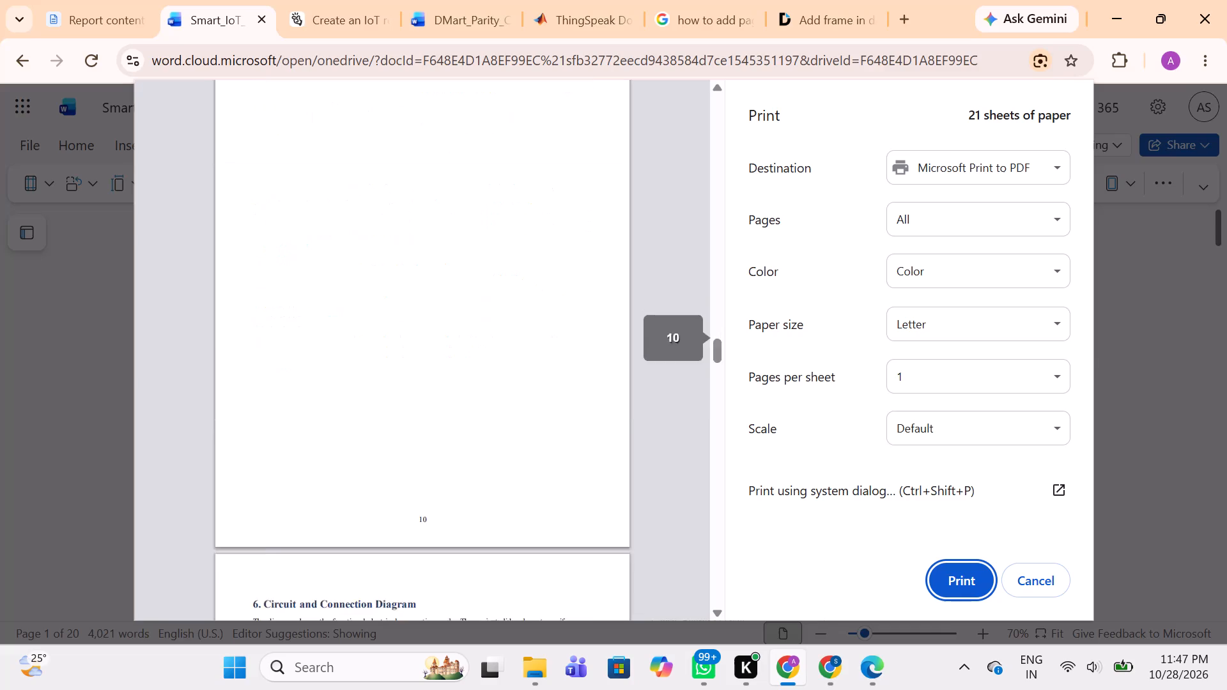
scroll(510, 424, down, 8)
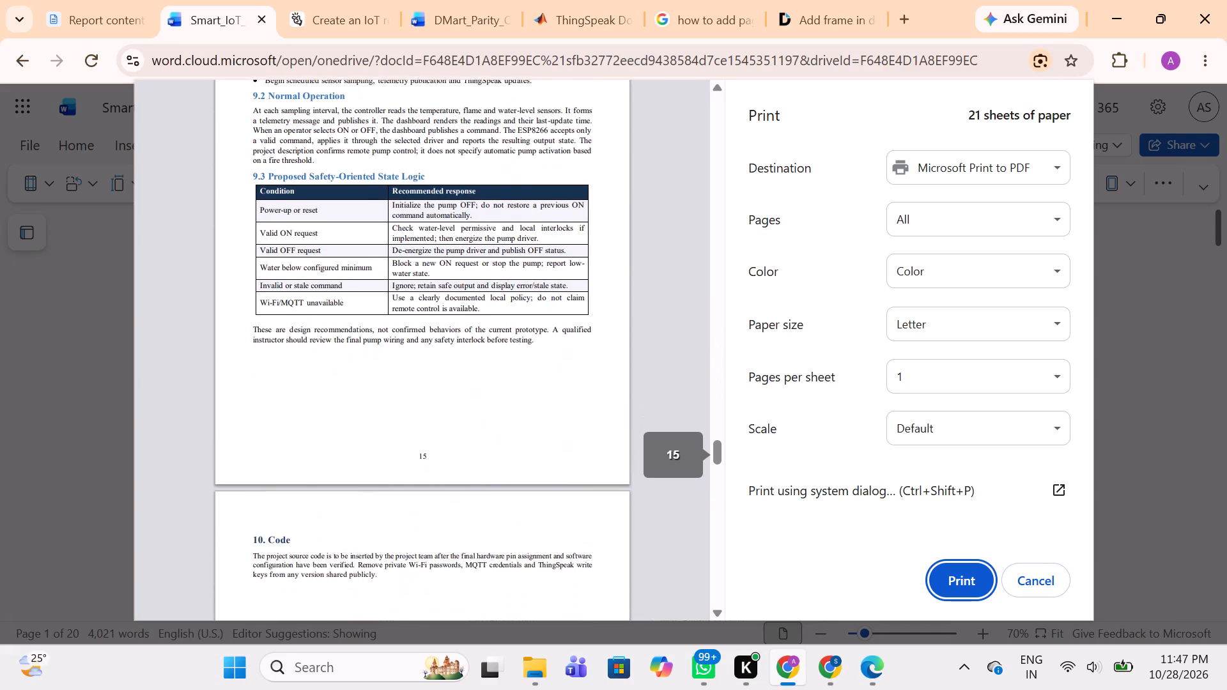
scroll(510, 424, down, 3)
scroll(510, 424, up, 1)
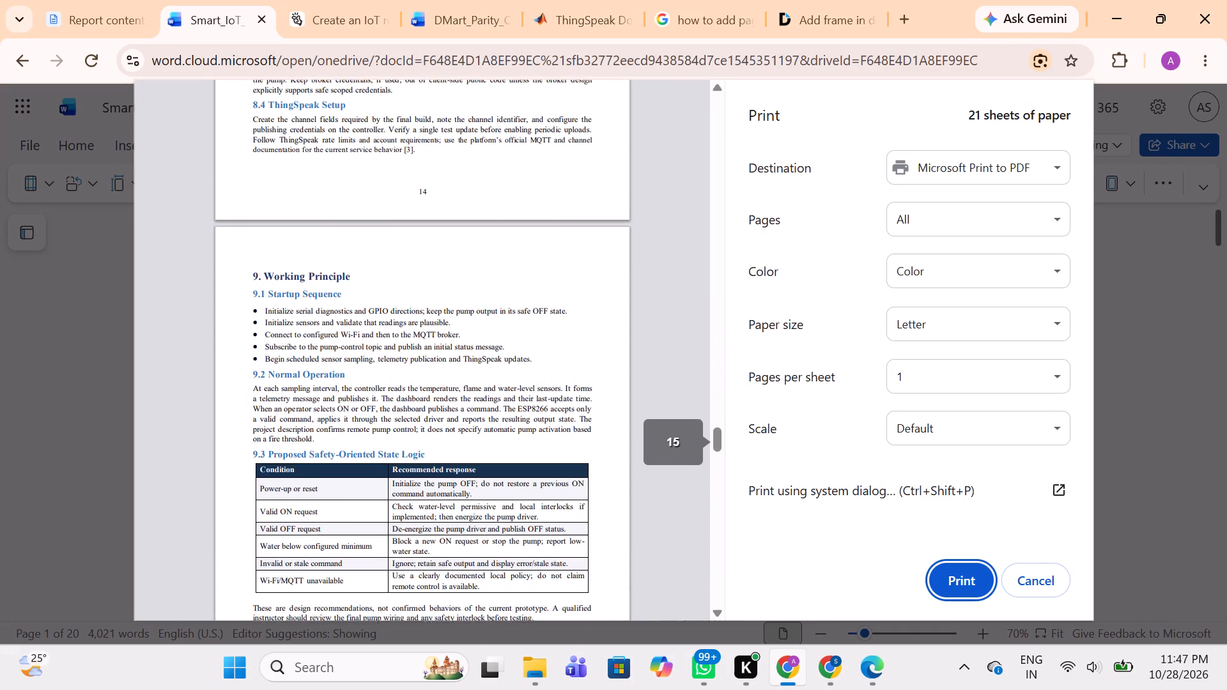
scroll(510, 424, down, 8)
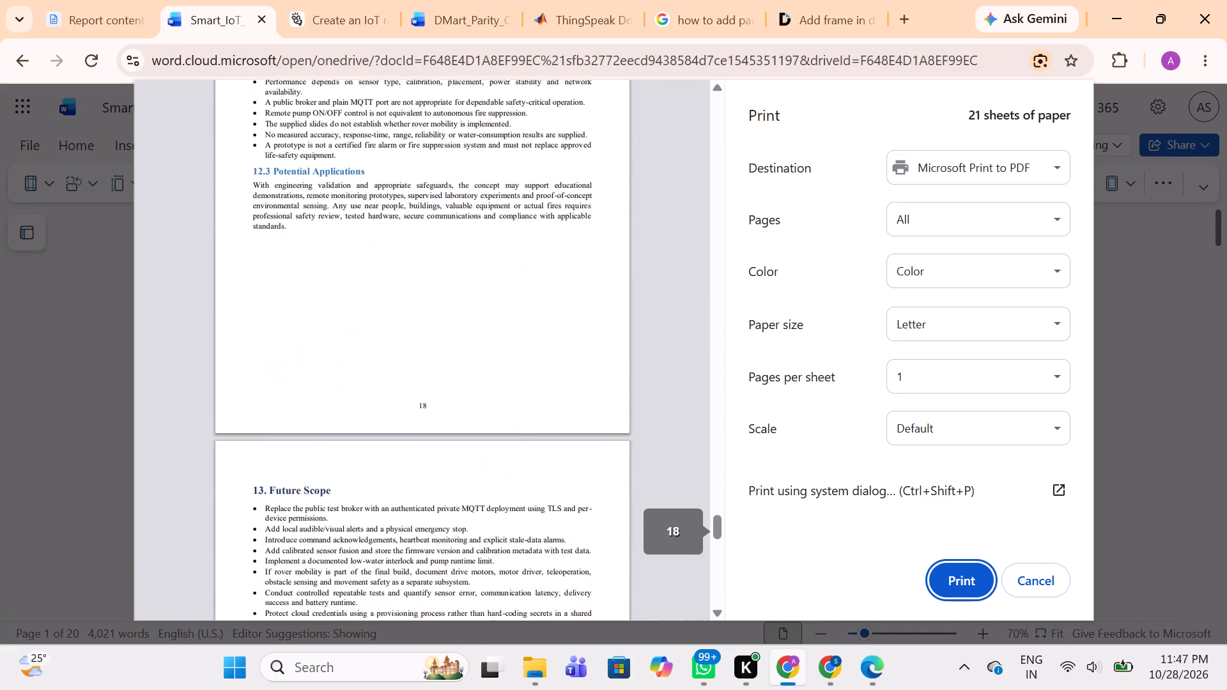
scroll(510, 424, down, 5)
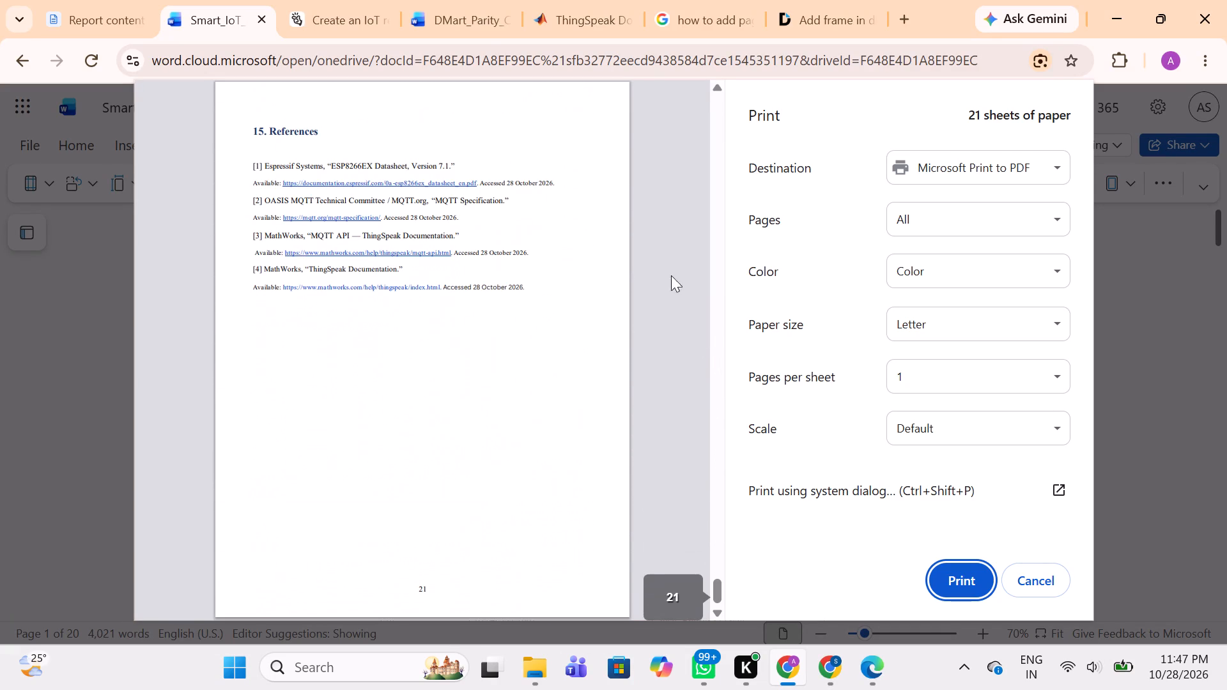
click(1043, 572)
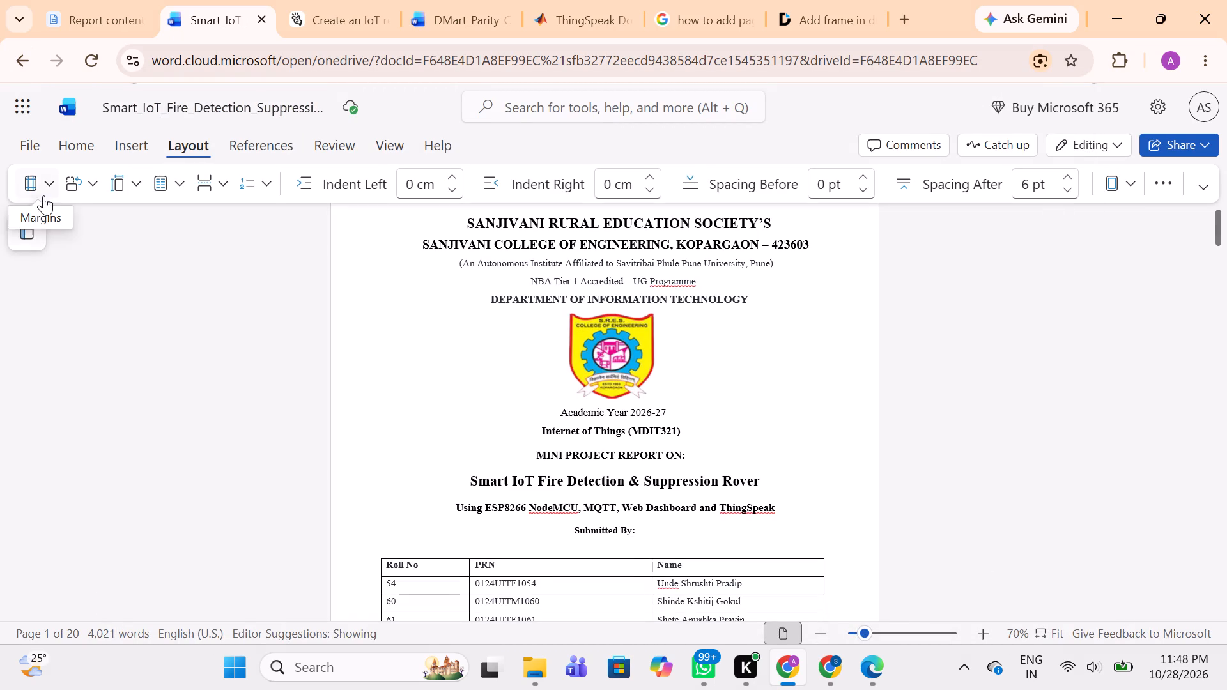
Check the report's file commands, page orientation choices and additional layout options for a page border setting.
click(28, 153)
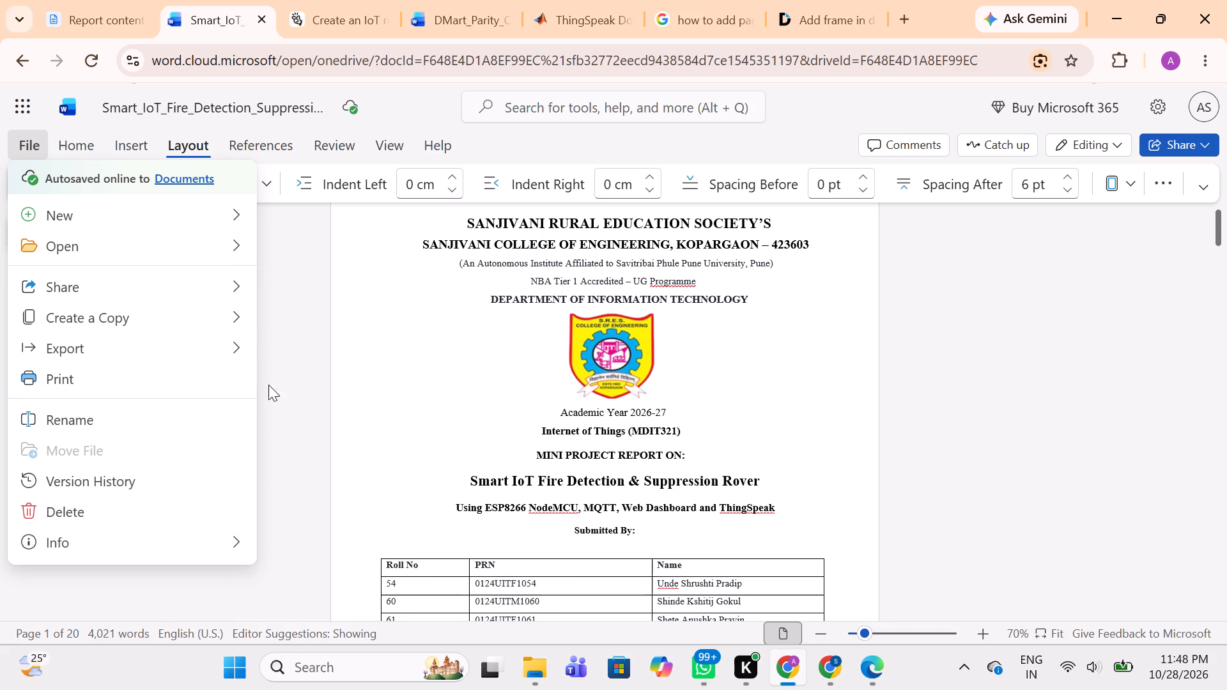
click(433, 385)
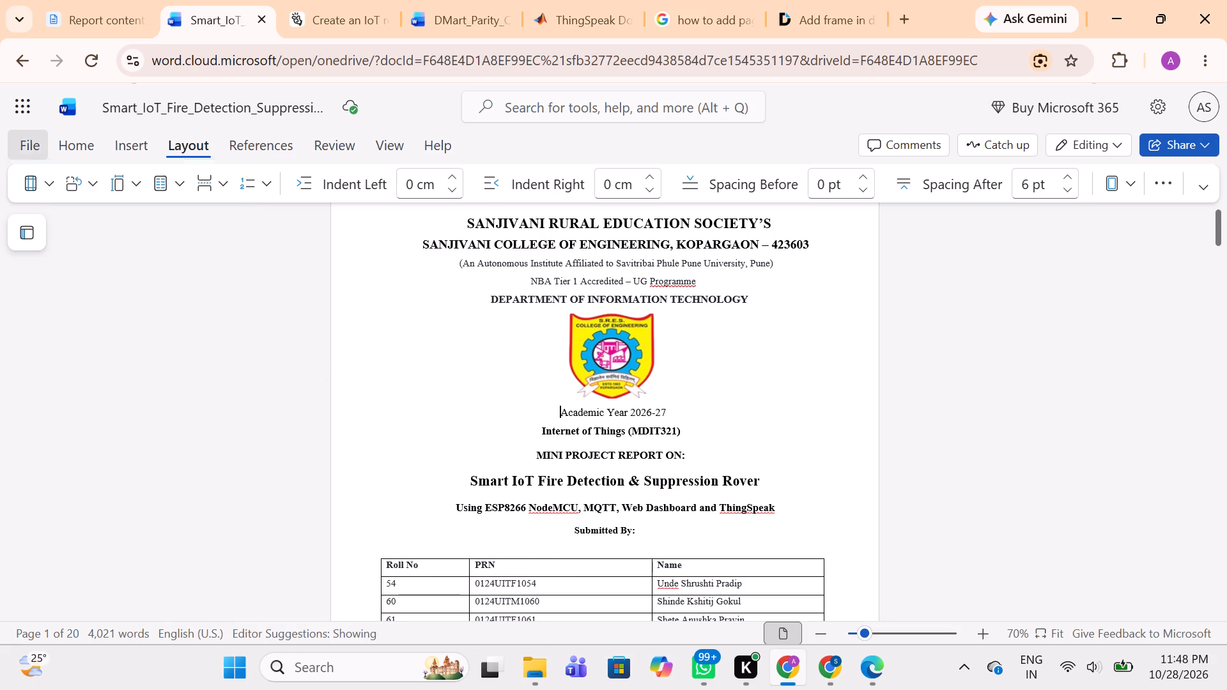
scroll(433, 385, up, 1)
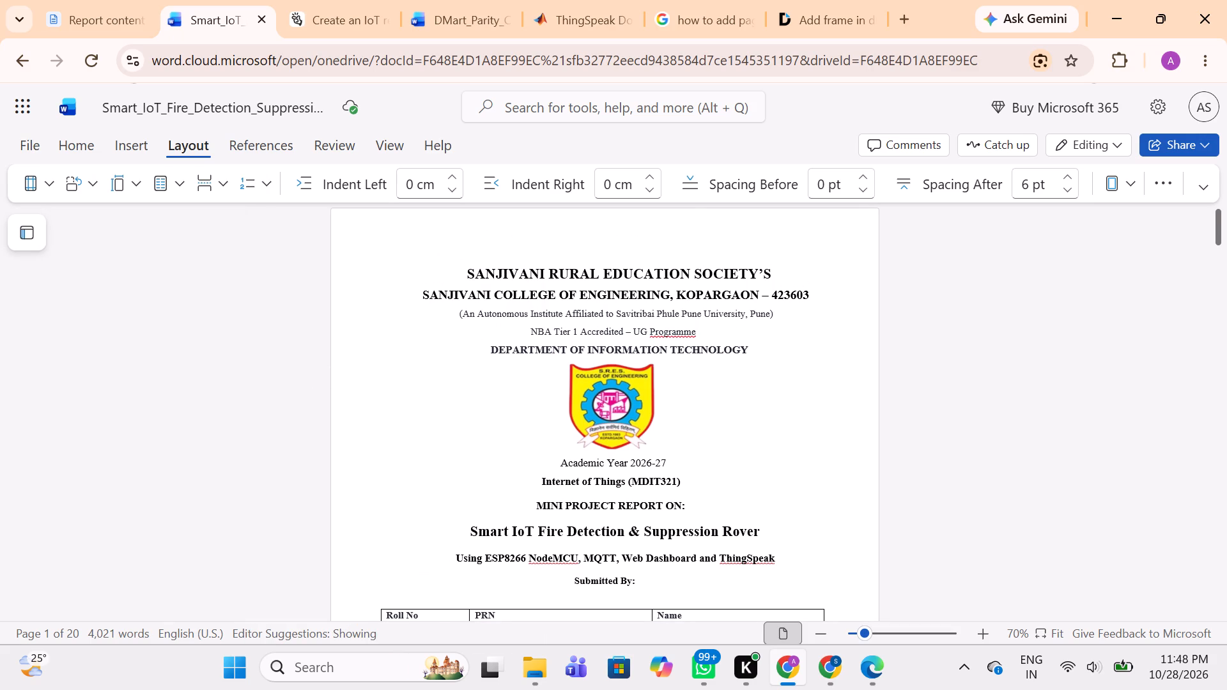
scroll(433, 385, down, 12)
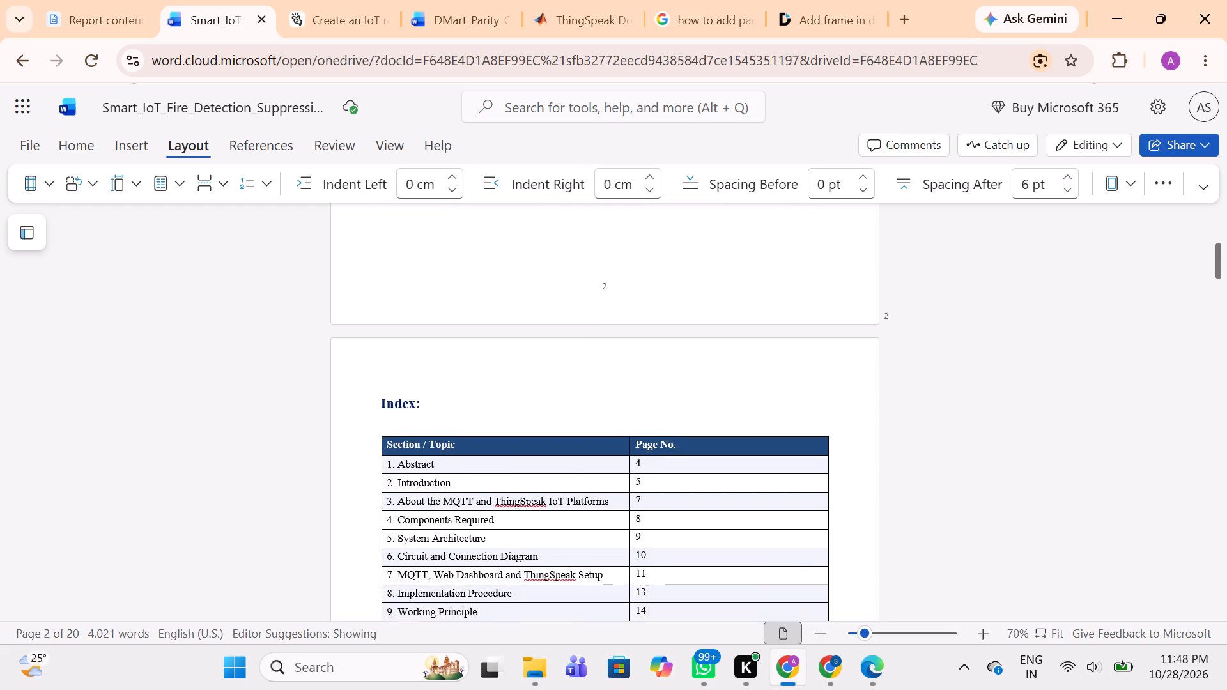
scroll(433, 385, up, 5)
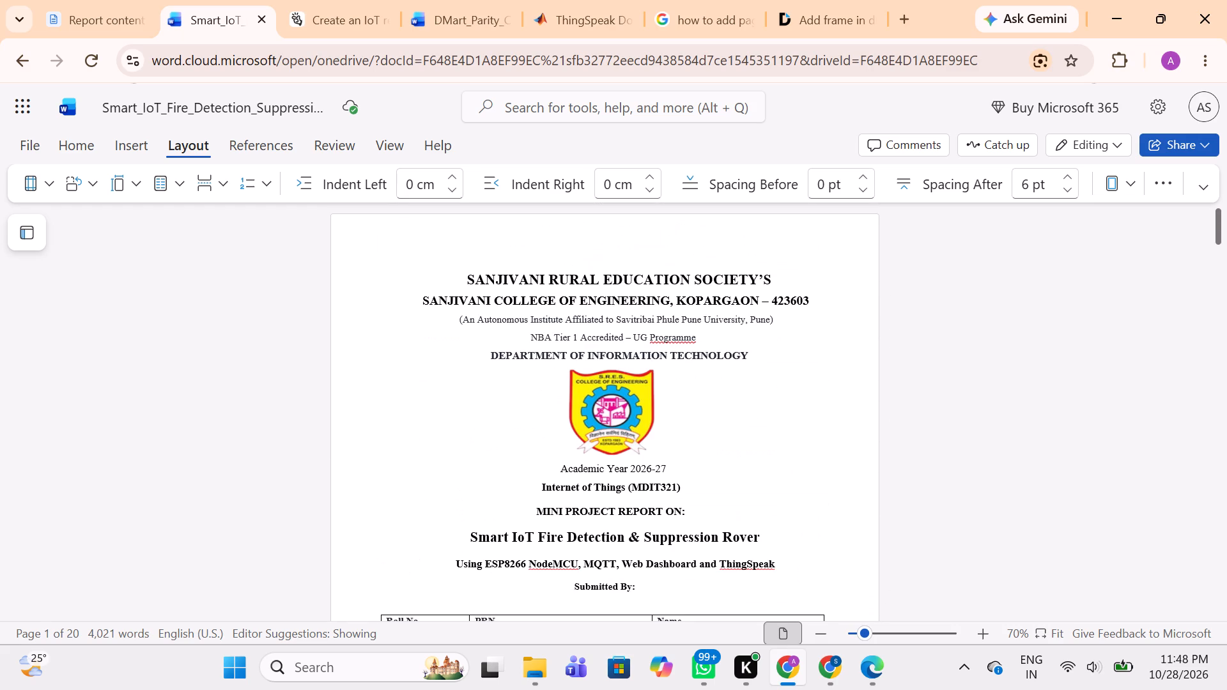
click(130, 181)
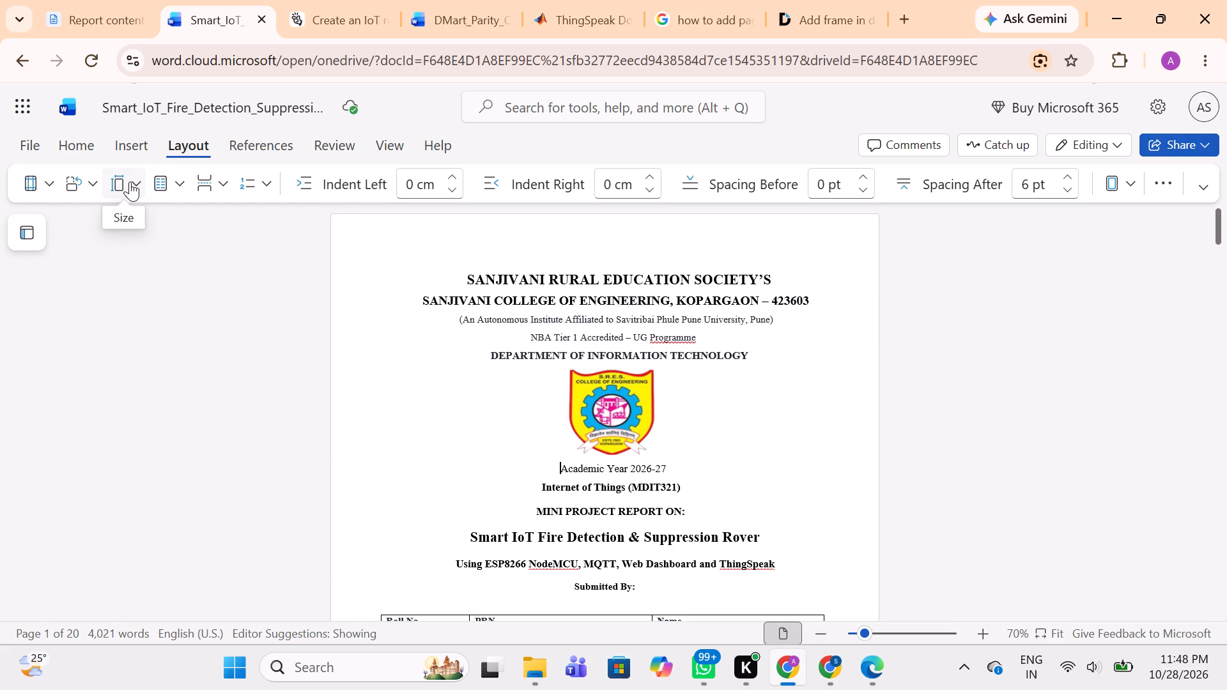
click(130, 181)
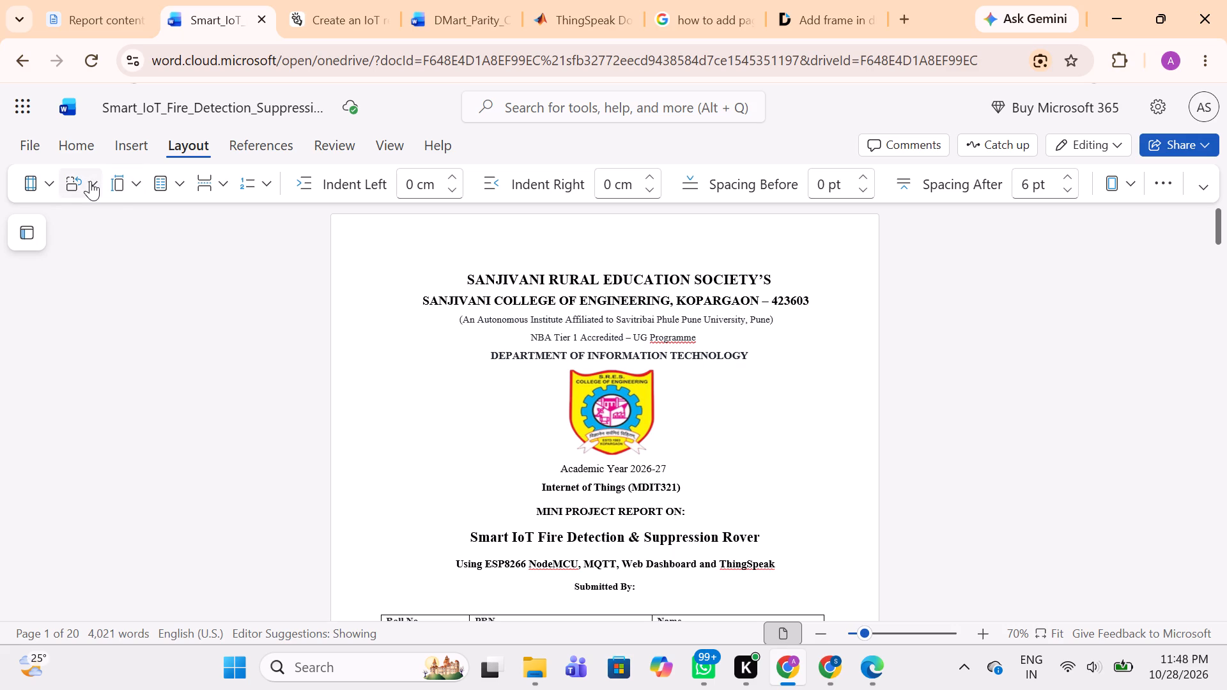
click(90, 181)
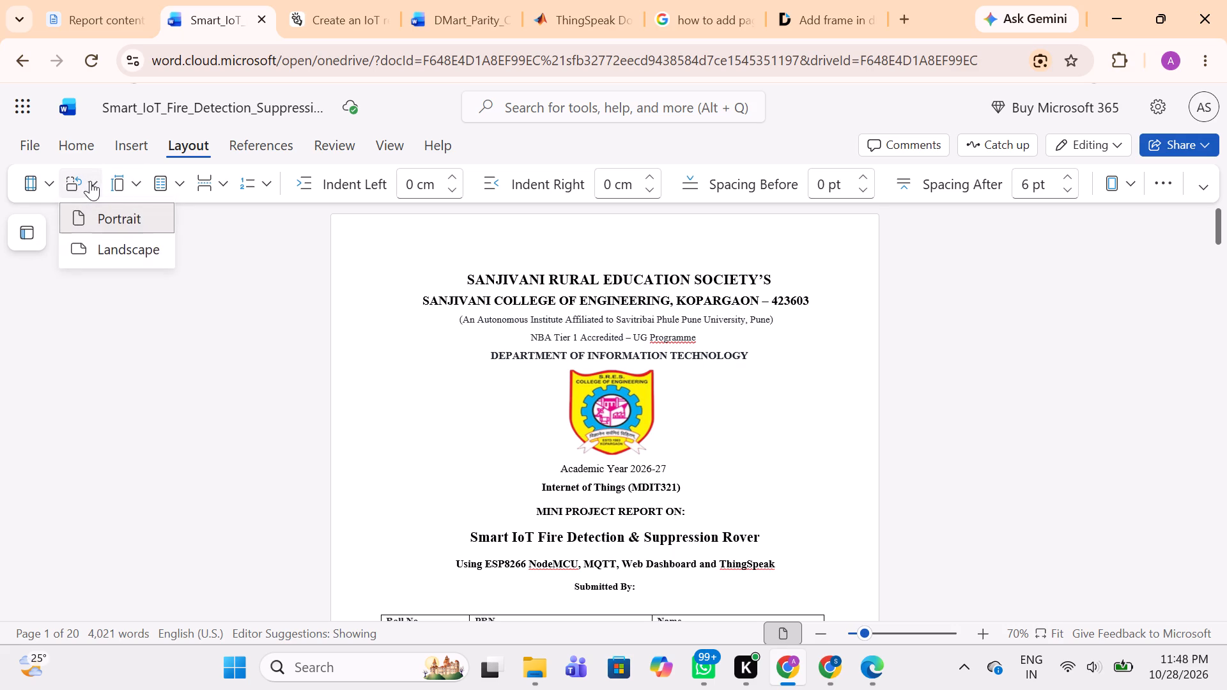
click(236, 268)
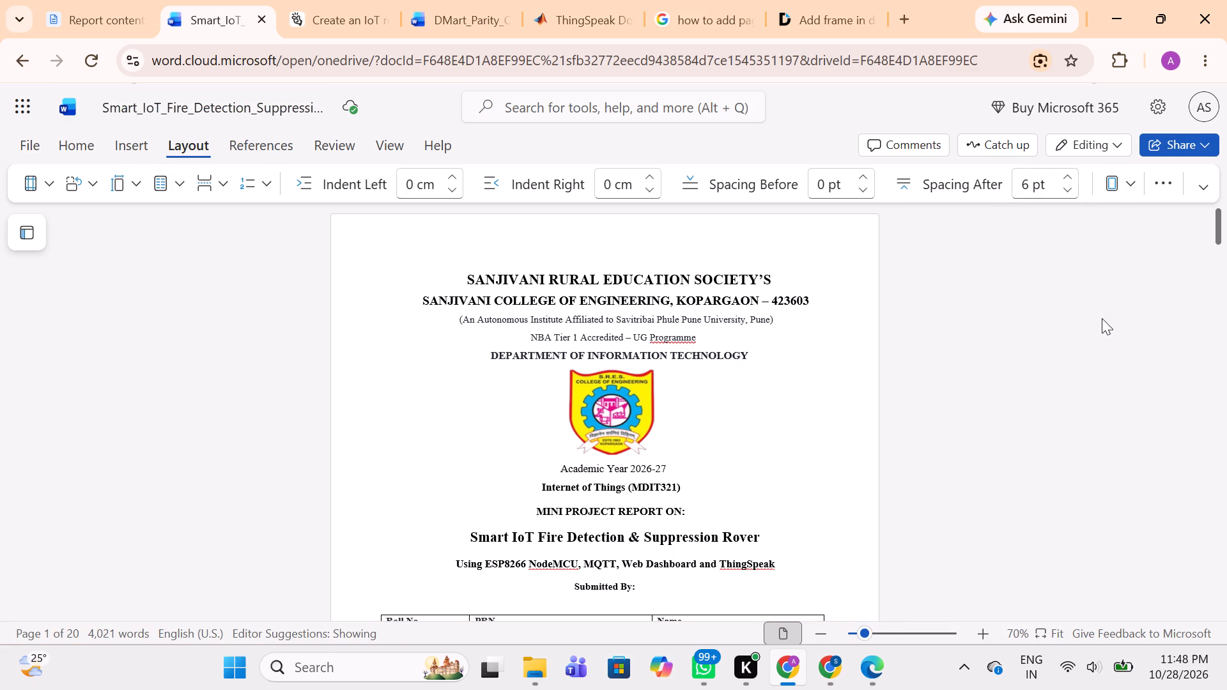
click(1164, 174)
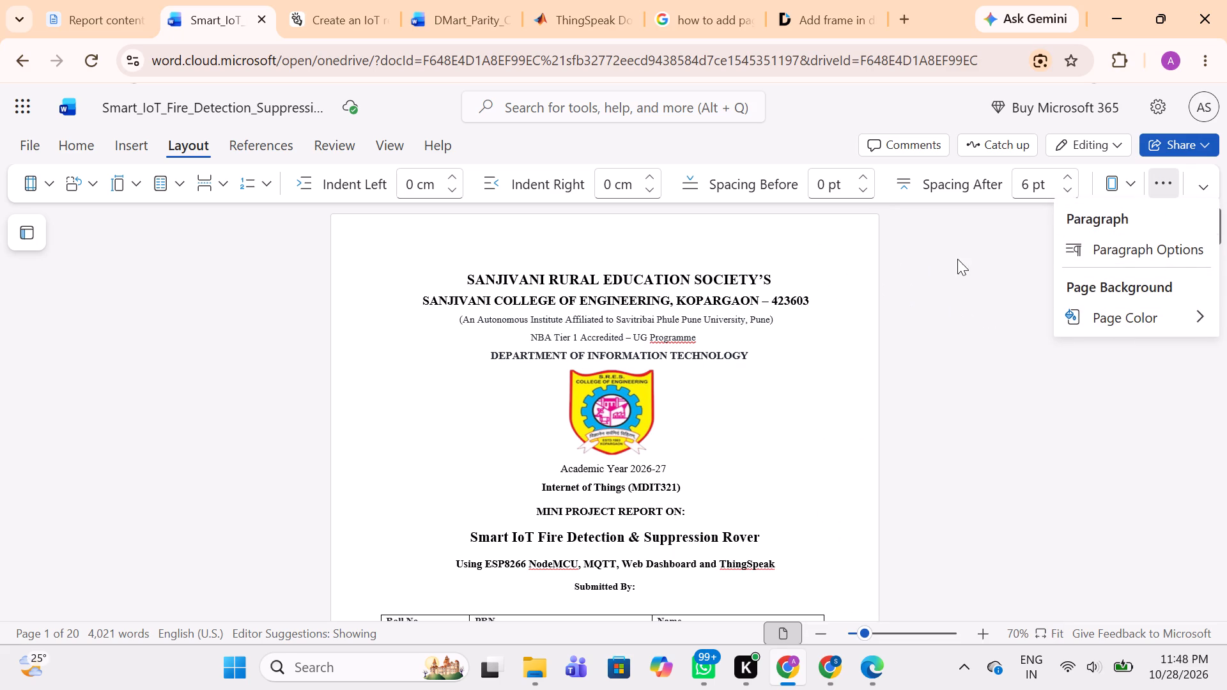
click(963, 259)
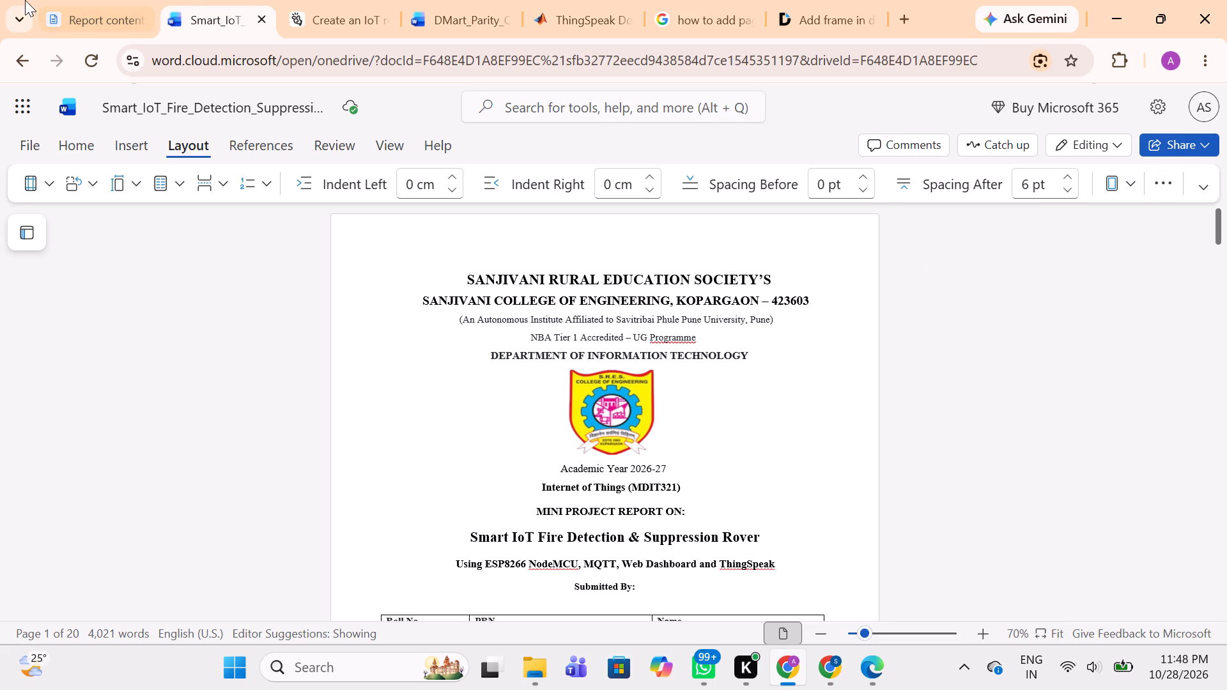
Download a copy of the Smart IoT Fire Detection & Suppression Rover report.
click(28, 144)
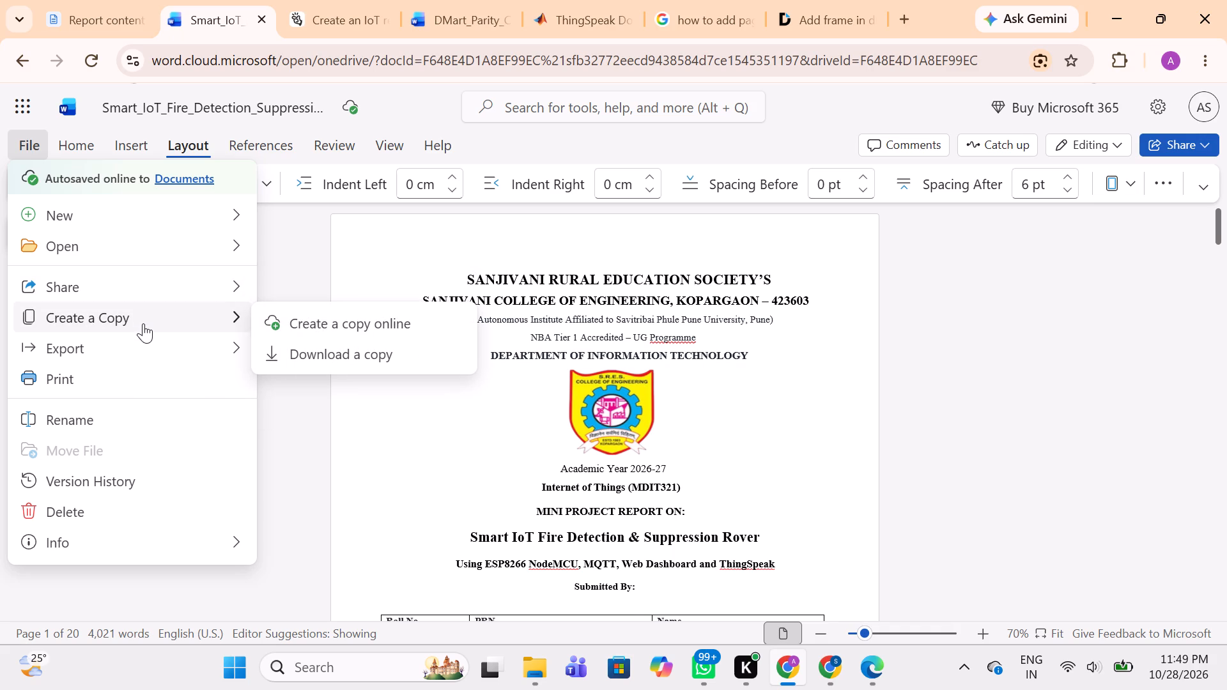
click(295, 355)
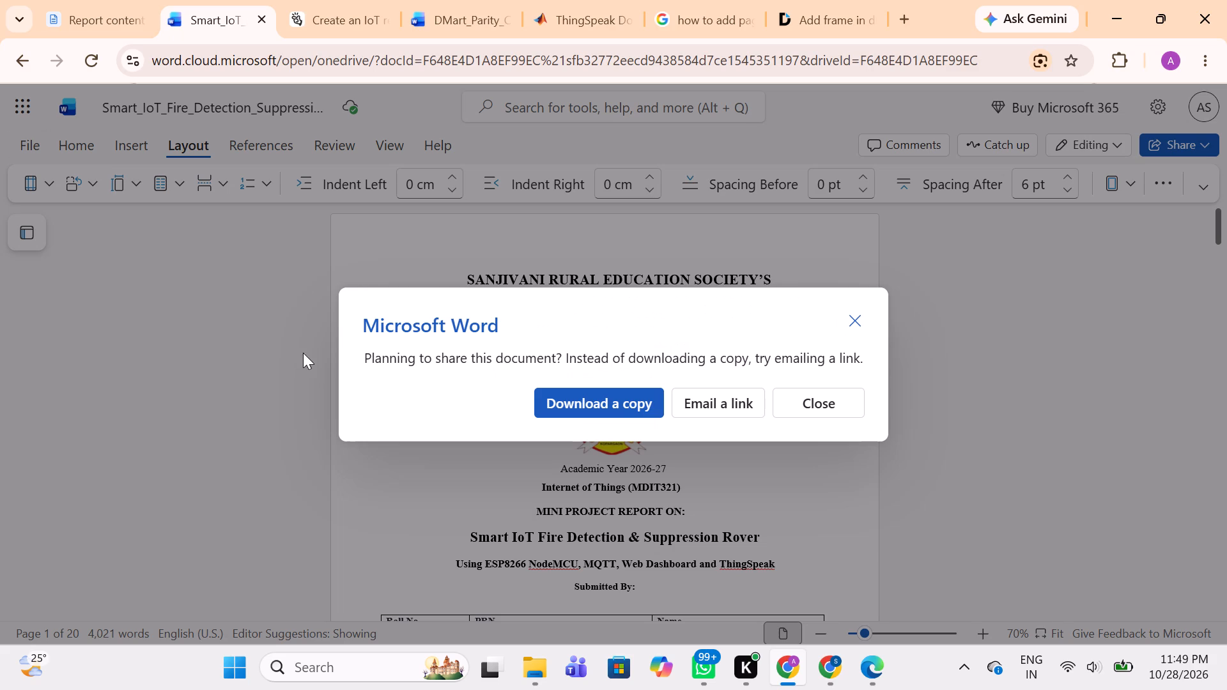
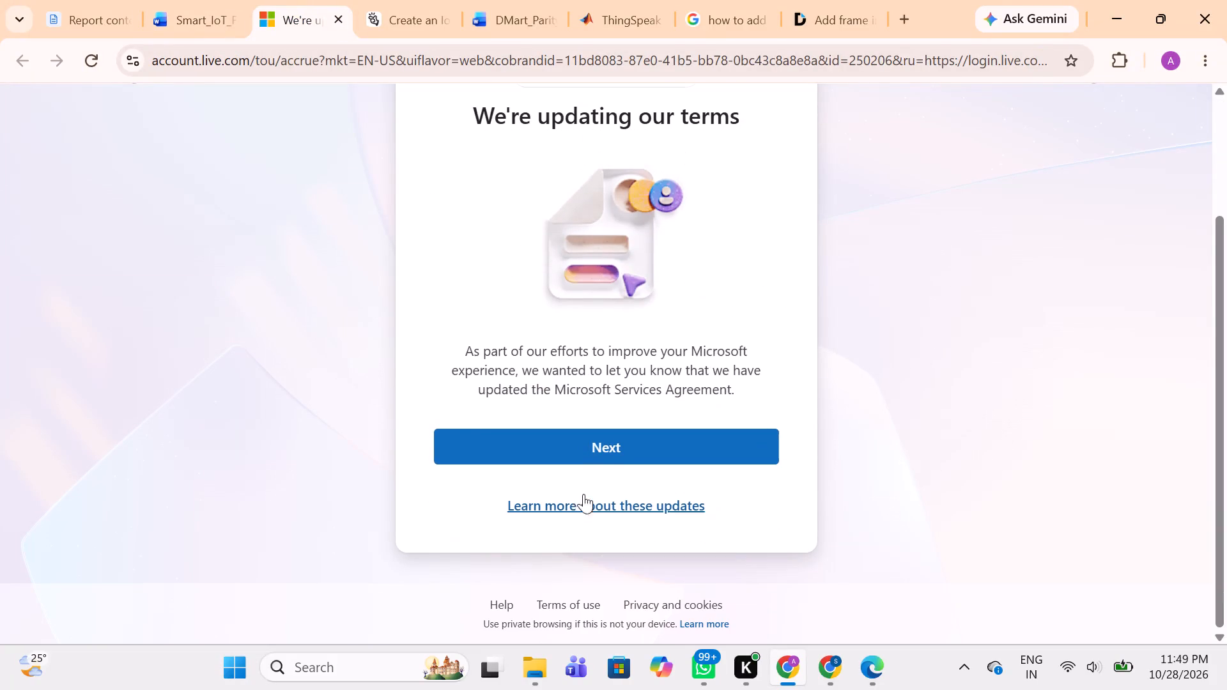
Proceed past the notice about the updated Microsoft Services Agreement.
click(625, 466)
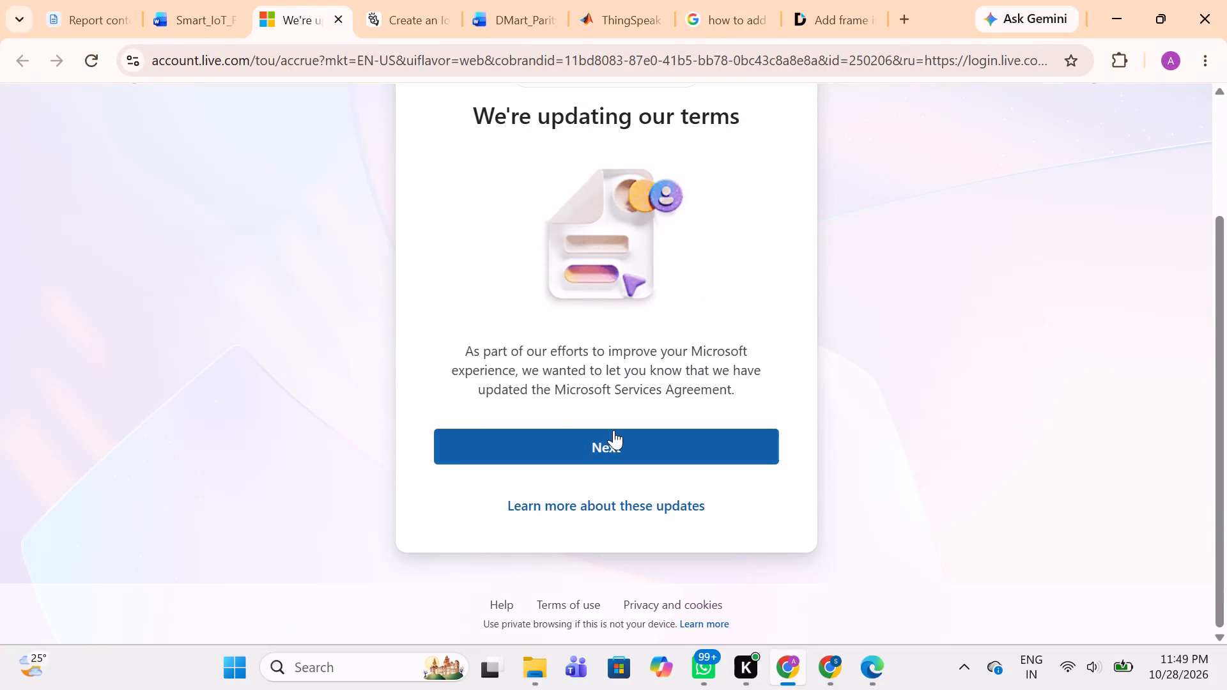
click(613, 430)
scroll(613, 430, up, 2)
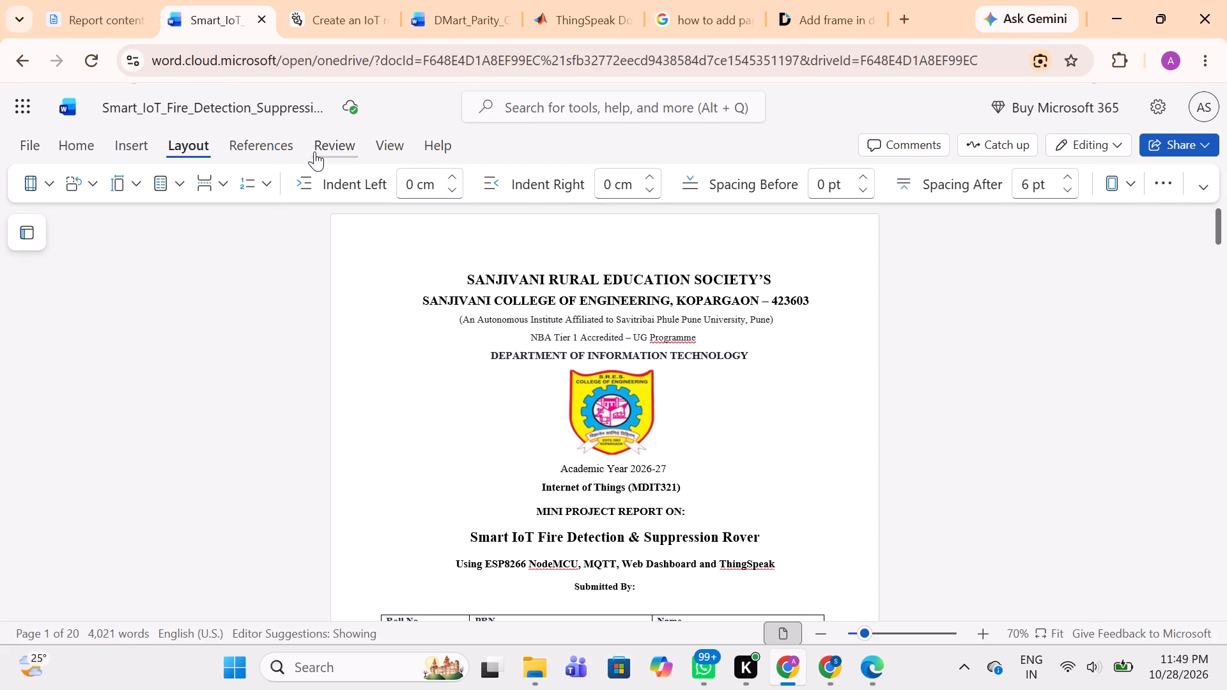
Download a Word copy of the Smart IoT Fire Detection & Suppression Rover report to this device.
click(38, 147)
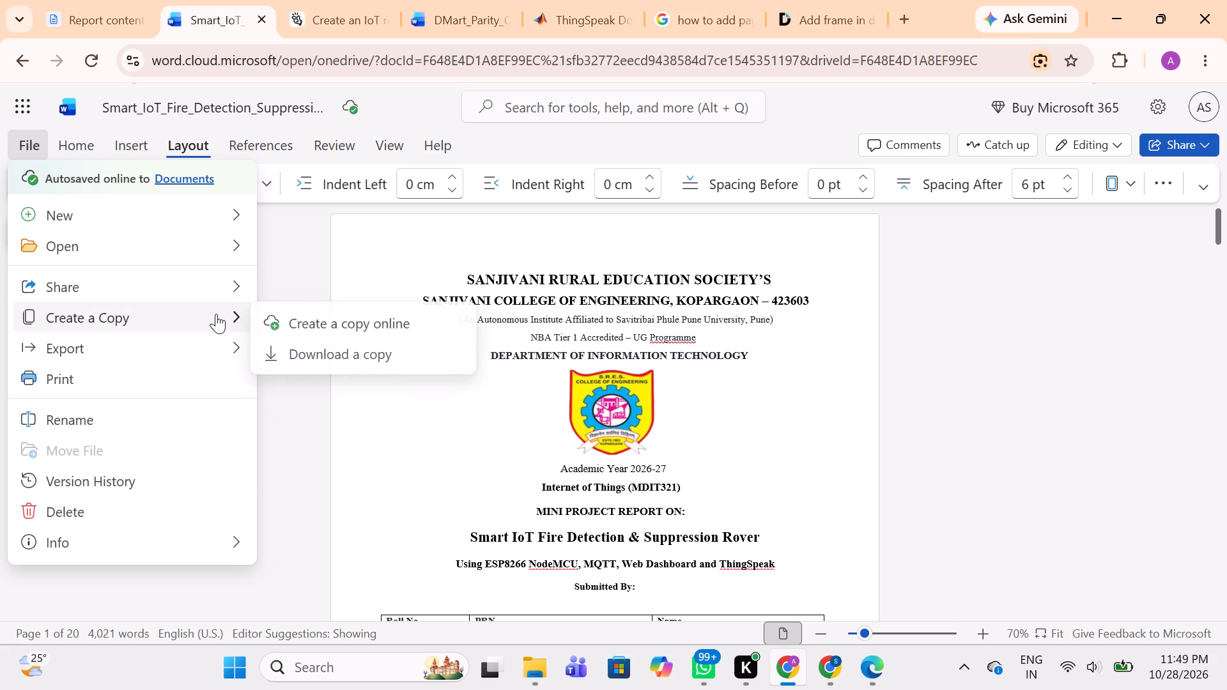
click(327, 355)
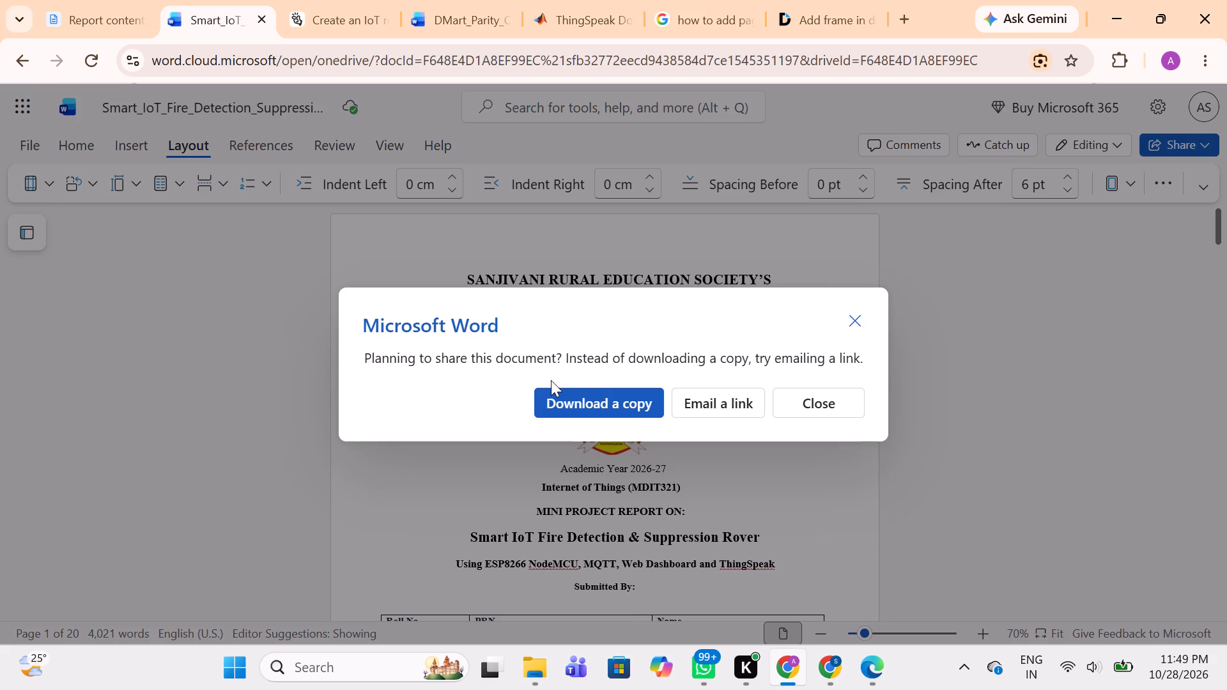
click(573, 399)
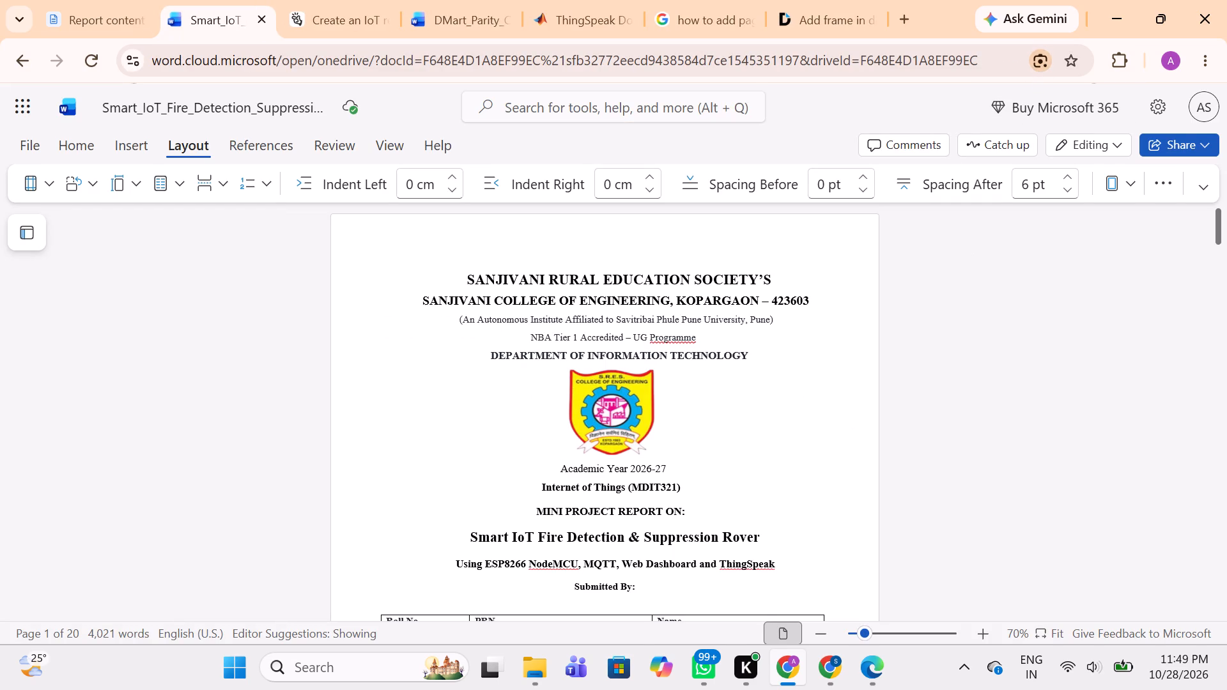
Switch to File Explorer and check the refreshed Downloads folder for the newly downloaded report copy.
click(537, 661)
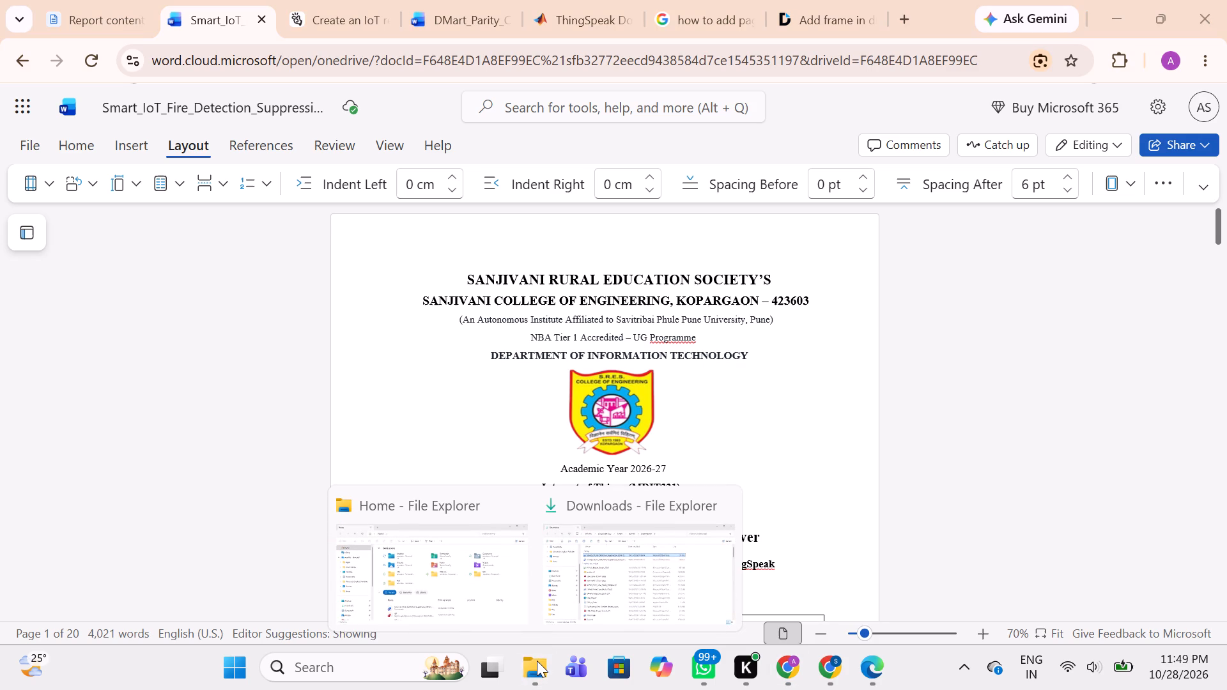
click(537, 661)
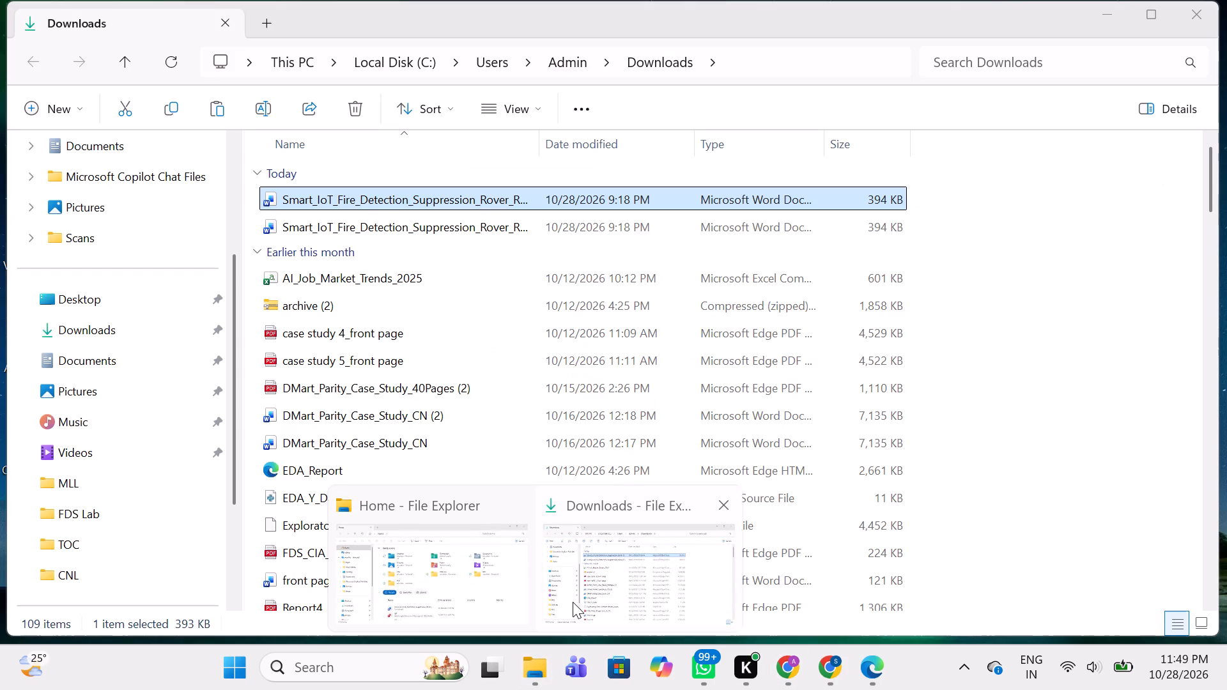
click(573, 602)
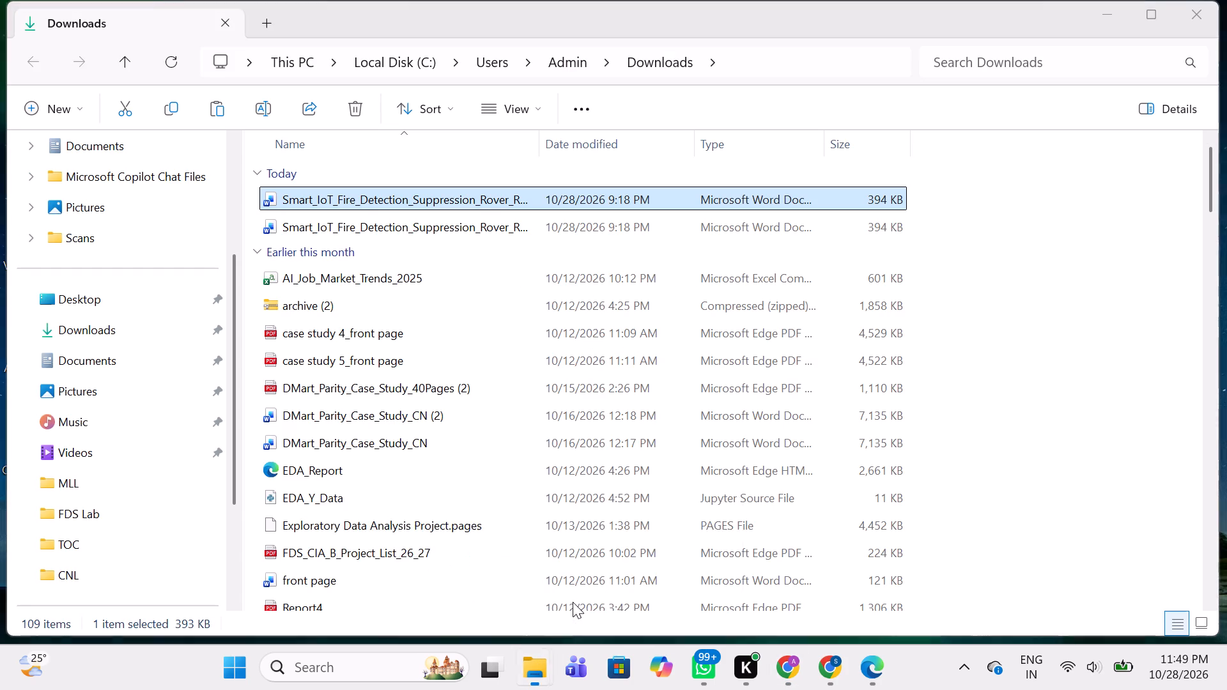
click(185, 71)
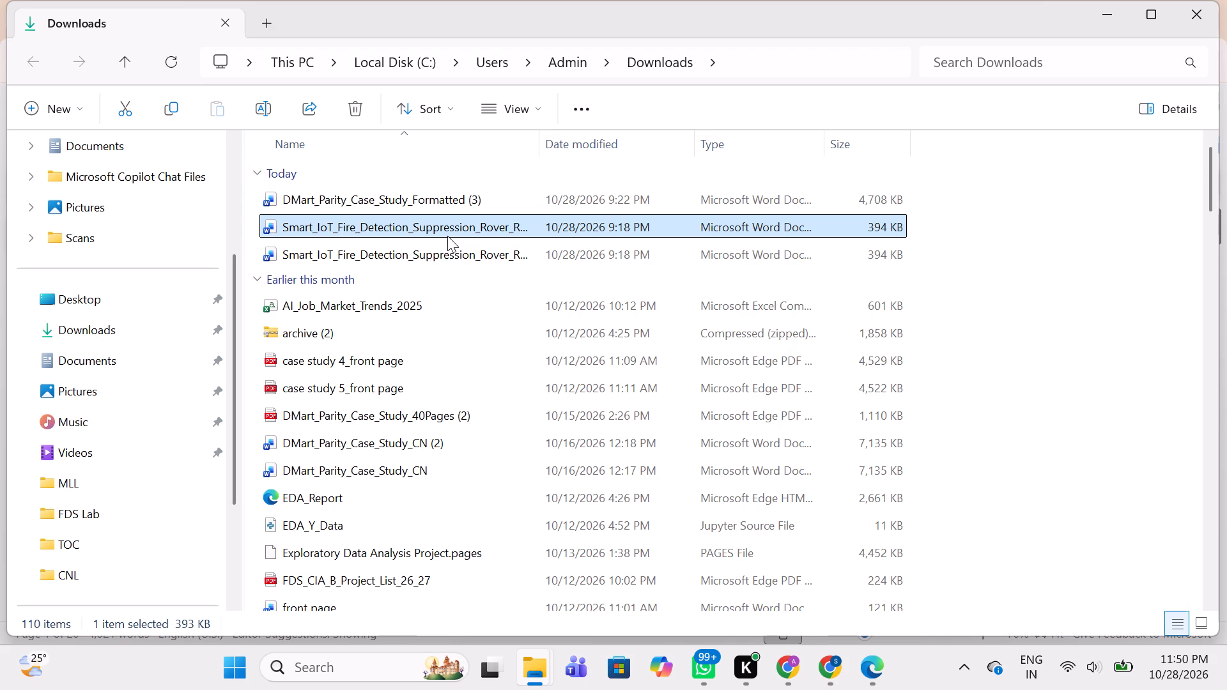
scroll(424, 293, up, 3)
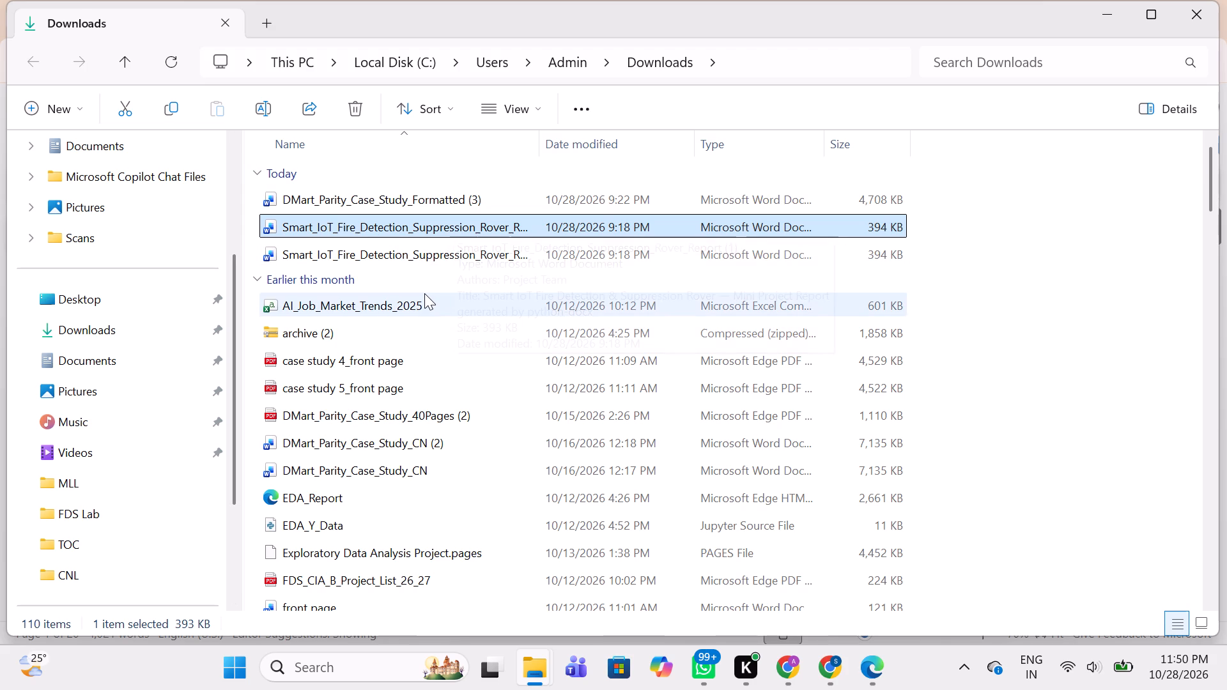
click(167, 53)
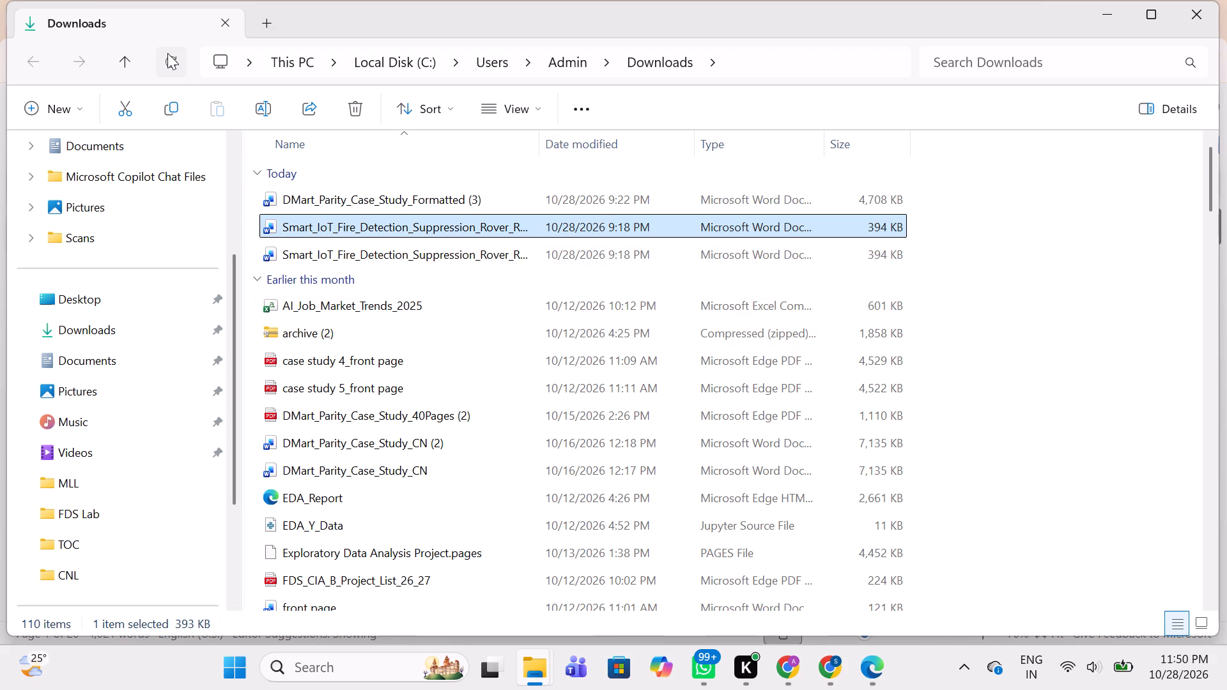
double_click(141, 342)
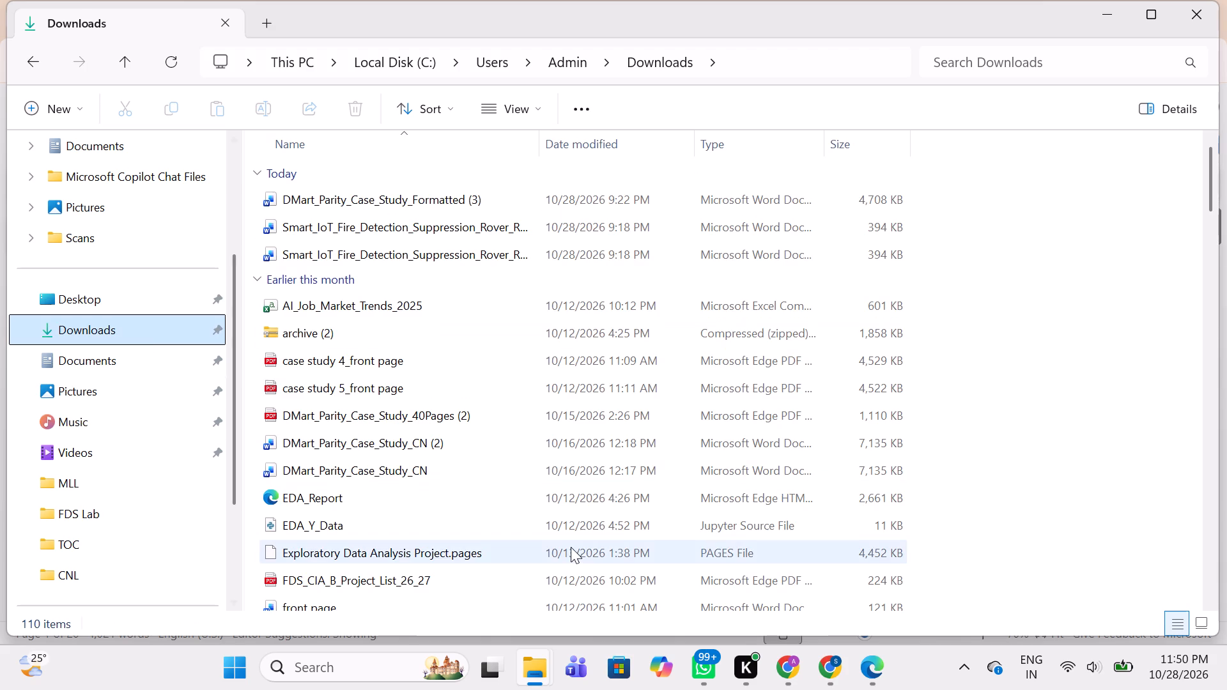
scroll(547, 433, down, 1)
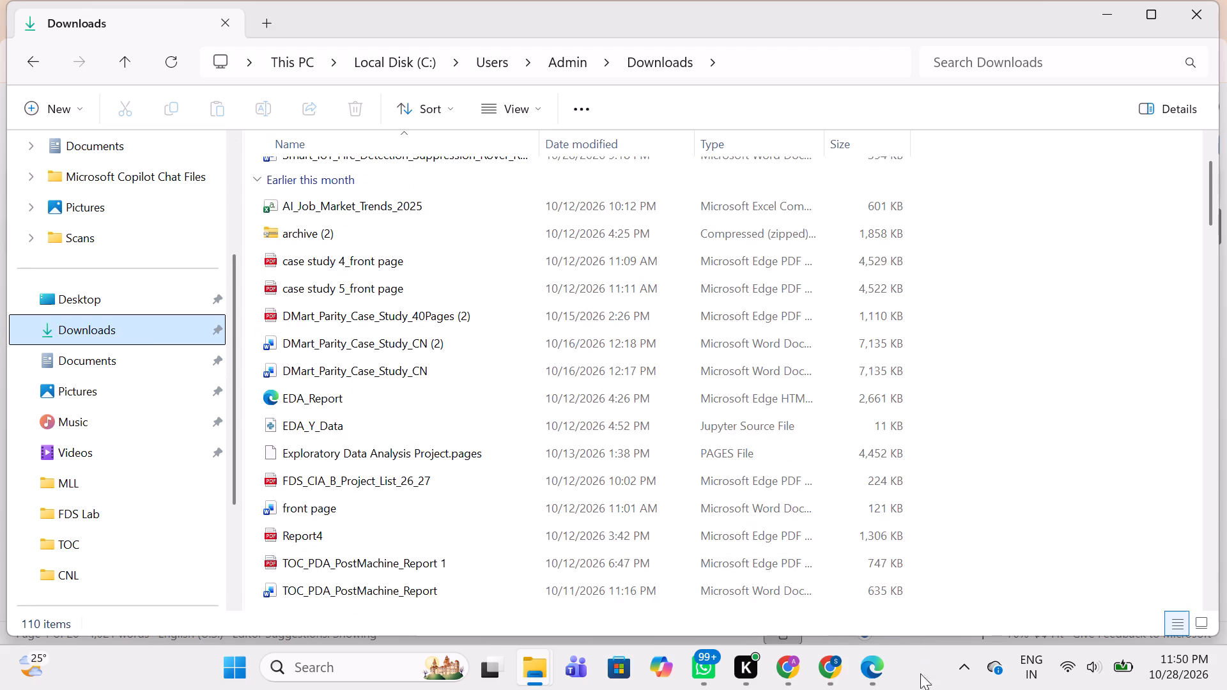
Return to the report in Chrome and choose to email a link to it instead of downloading a copy.
click(835, 669)
click(794, 661)
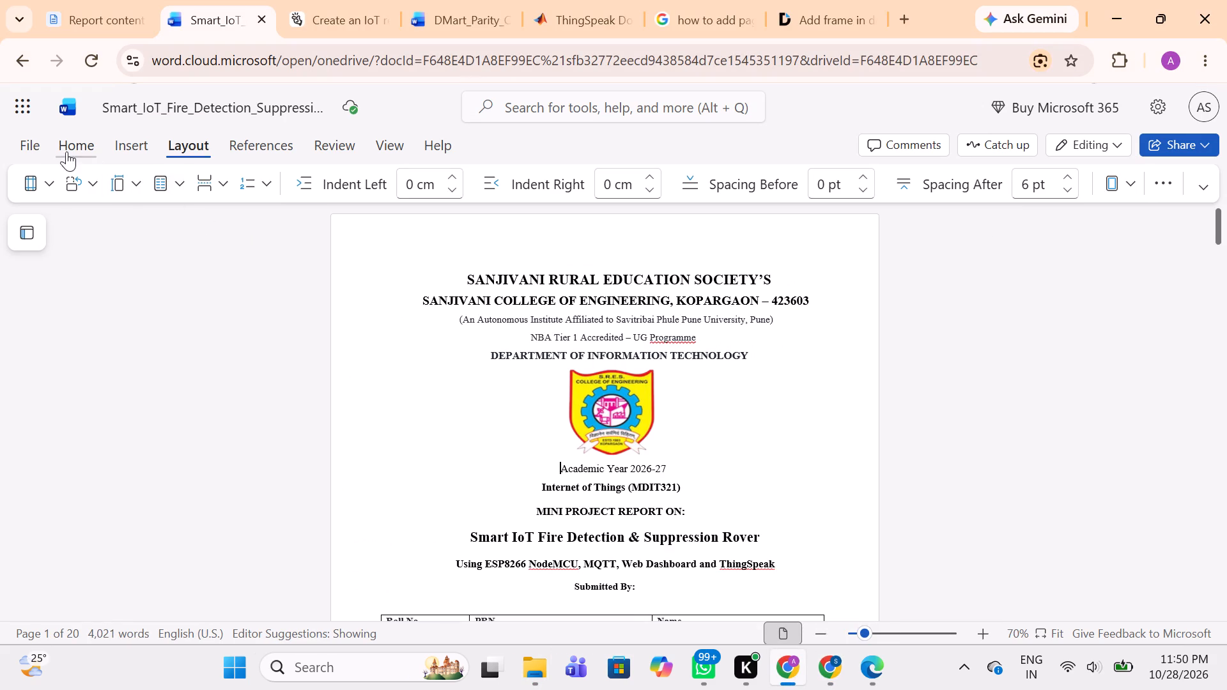
click(40, 148)
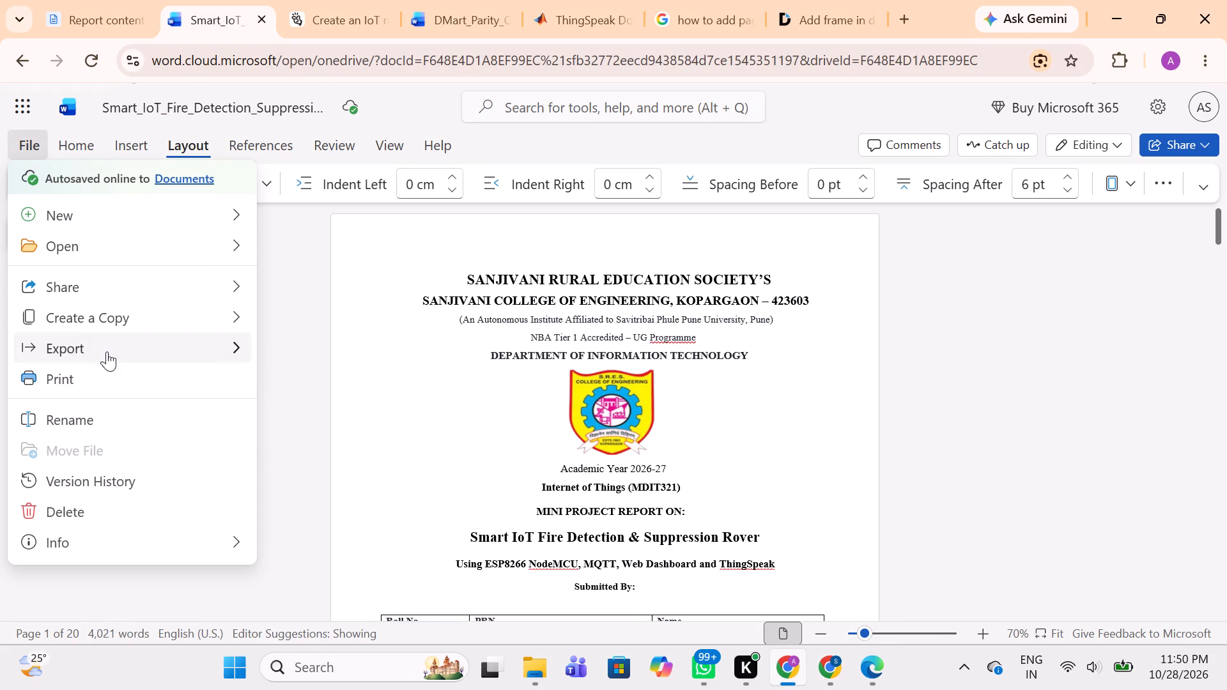
click(323, 364)
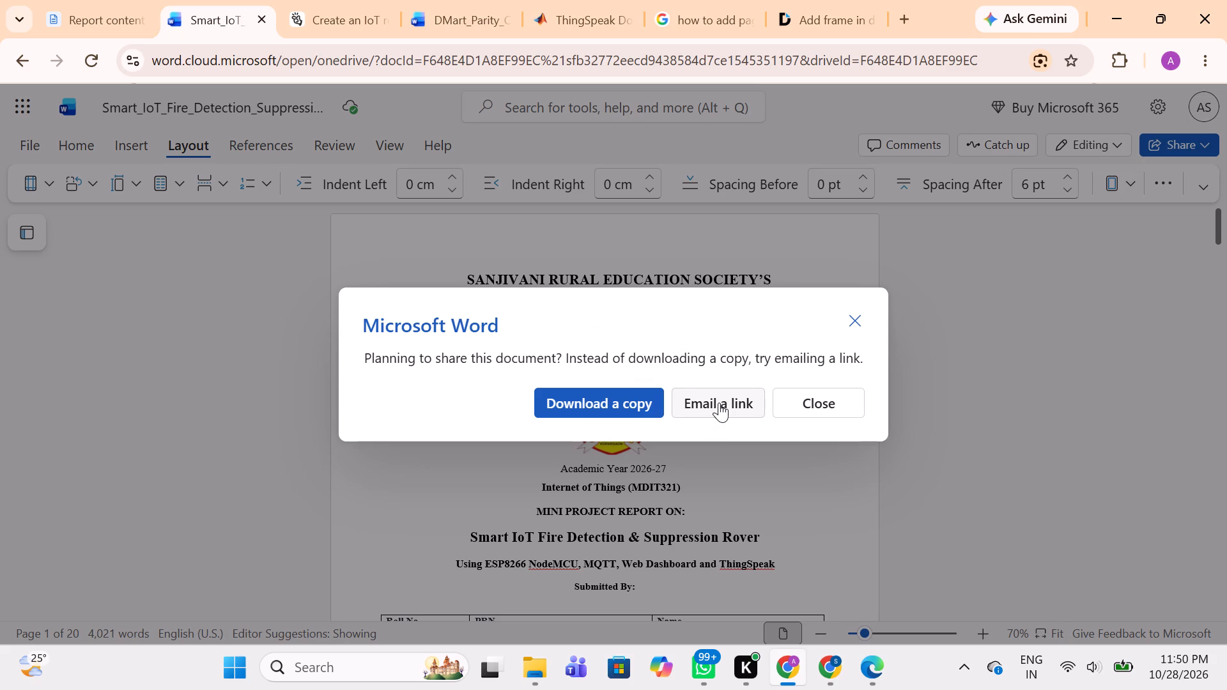
click(719, 402)
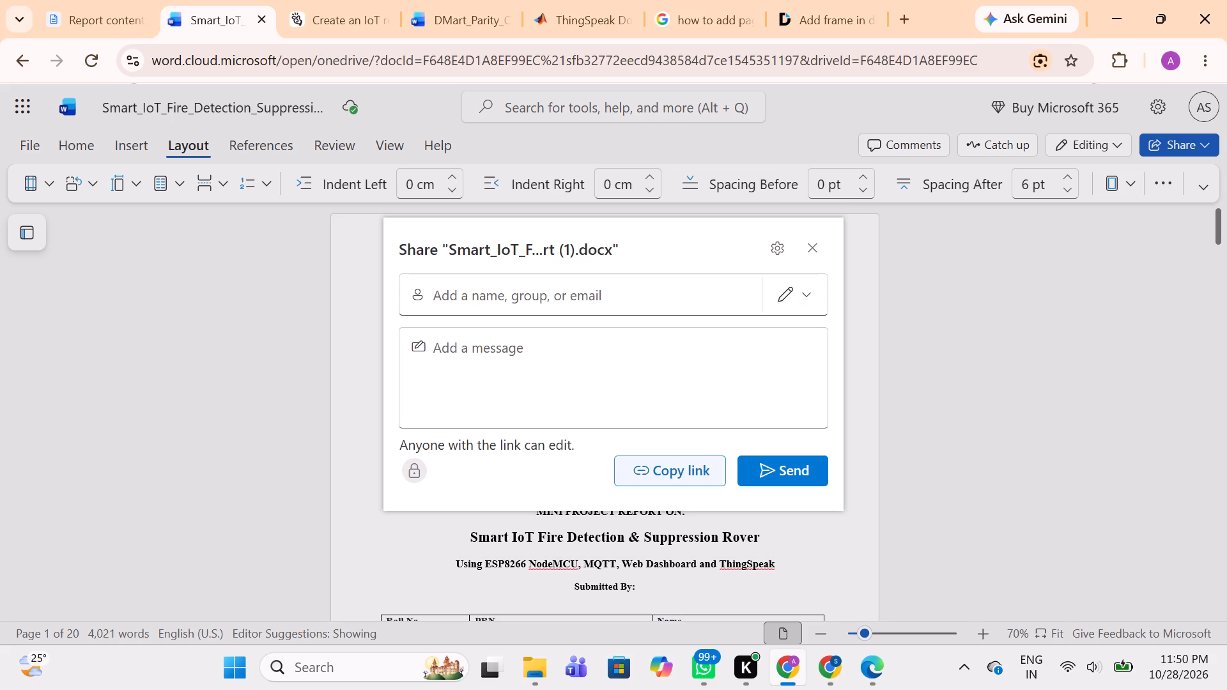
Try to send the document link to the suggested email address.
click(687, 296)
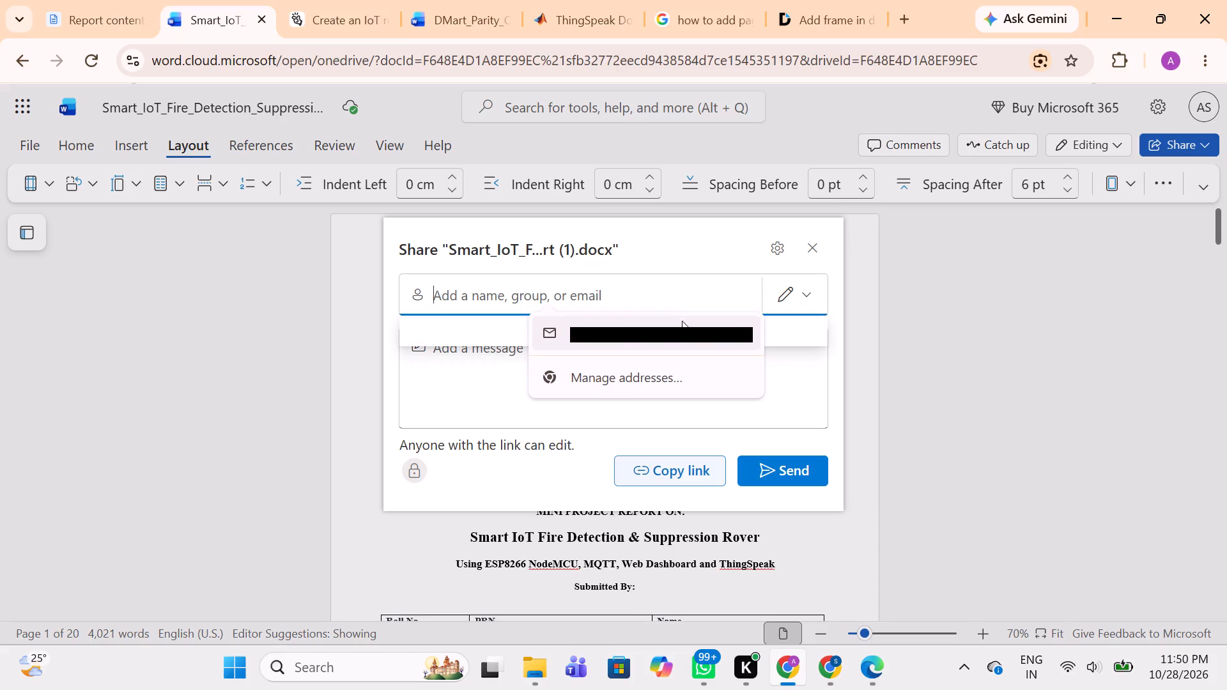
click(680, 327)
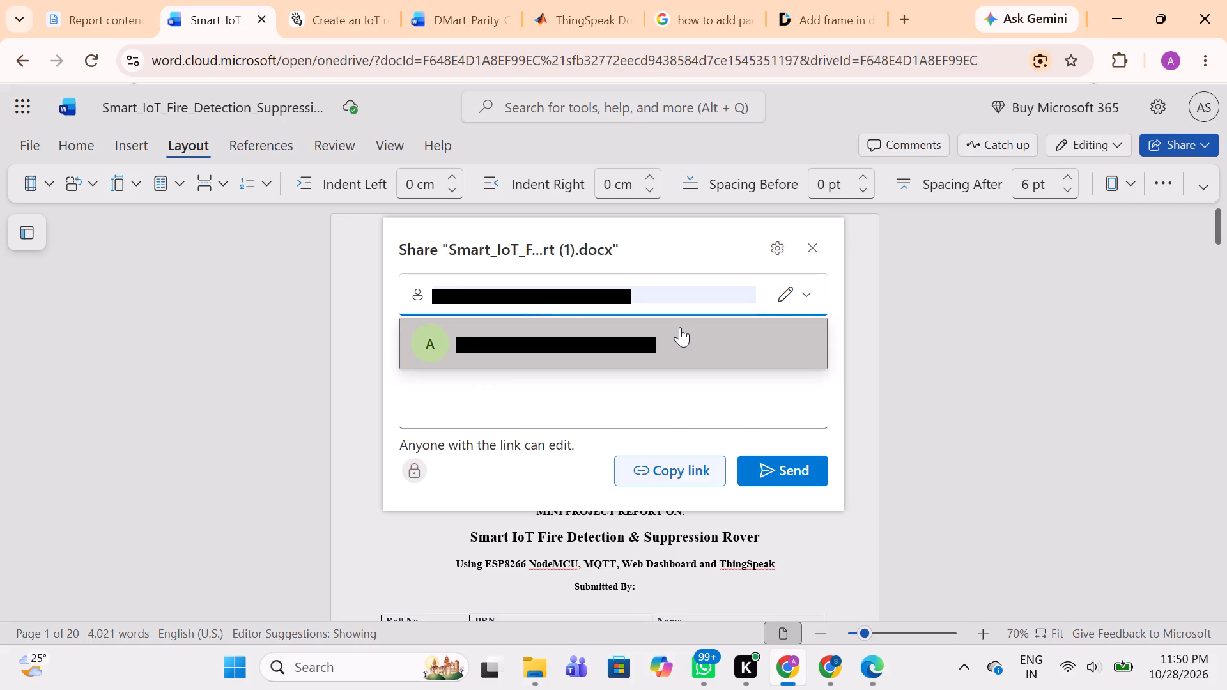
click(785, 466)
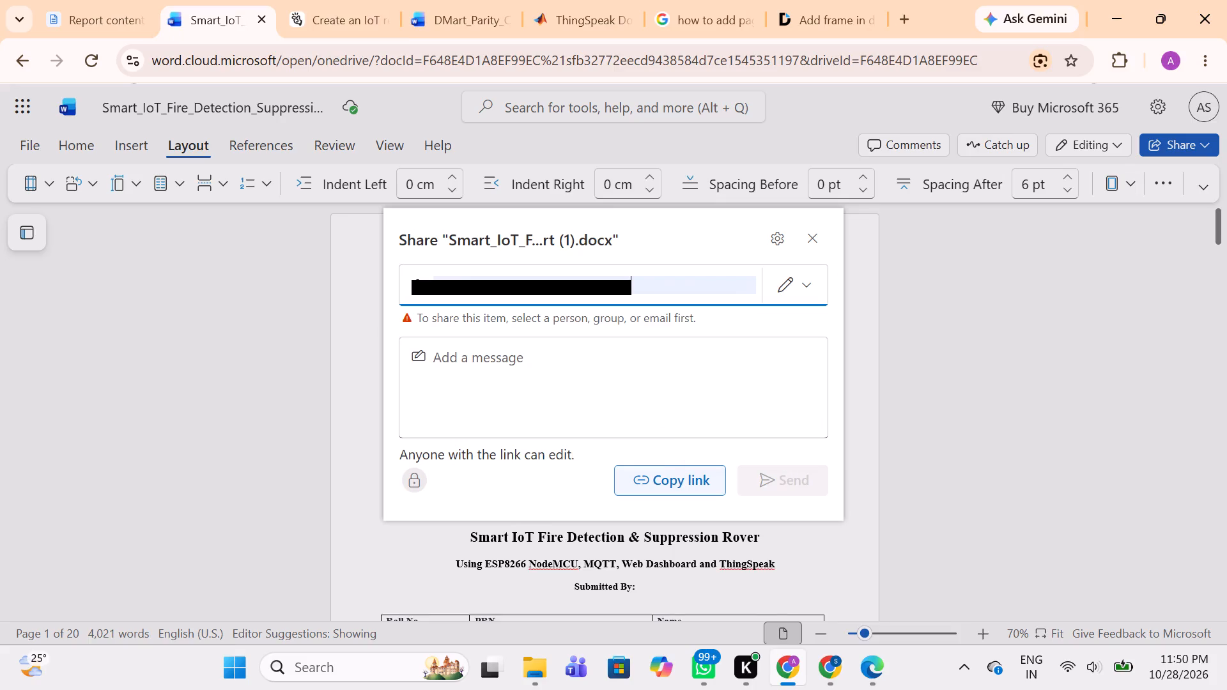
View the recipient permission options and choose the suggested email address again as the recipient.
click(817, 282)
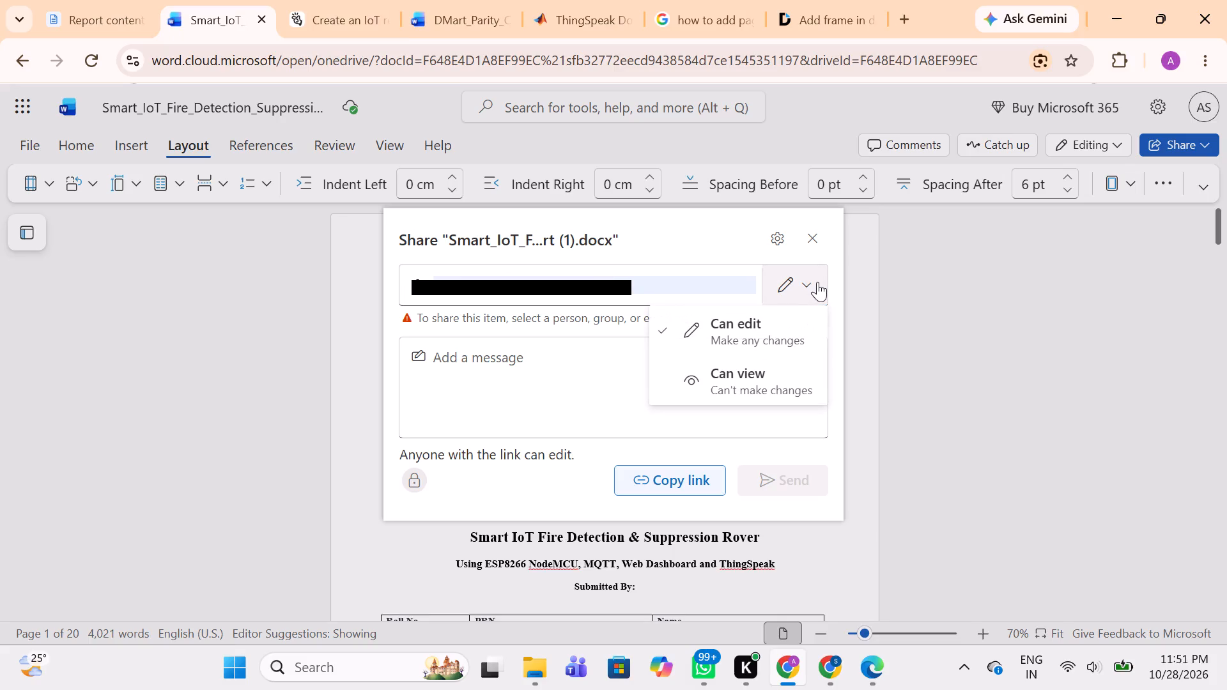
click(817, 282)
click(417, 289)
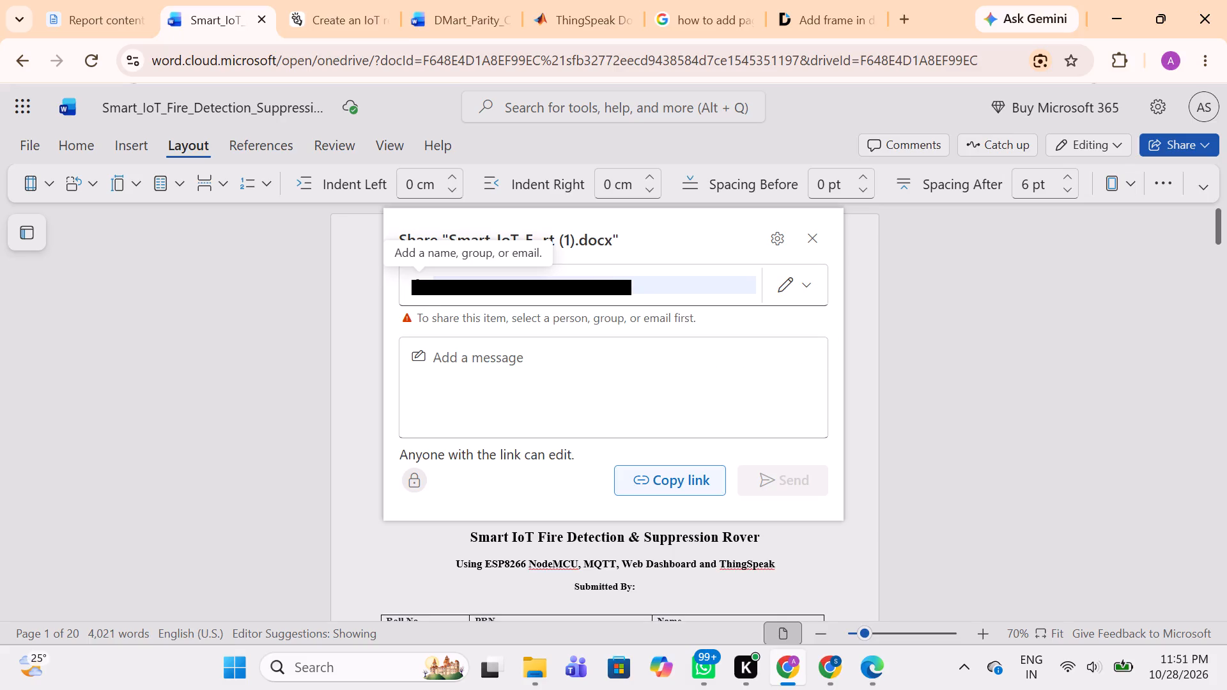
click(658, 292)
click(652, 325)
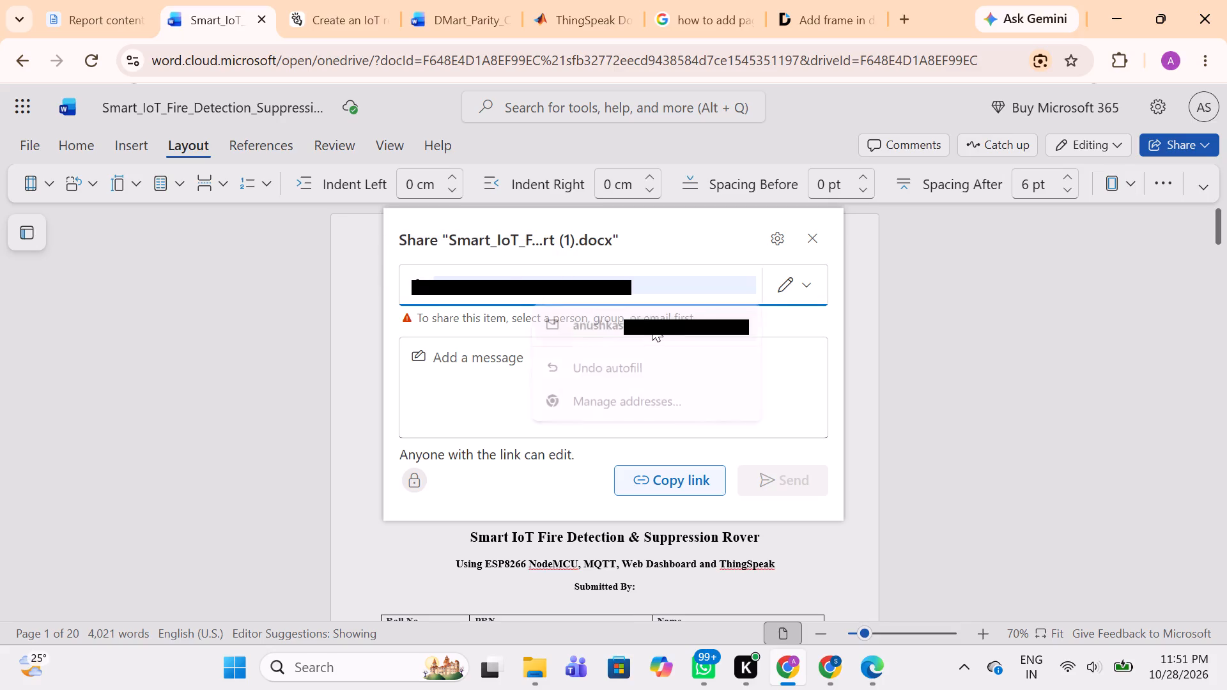
Add the message "IOT" to the share invitation and try to send the link.
click(566, 364)
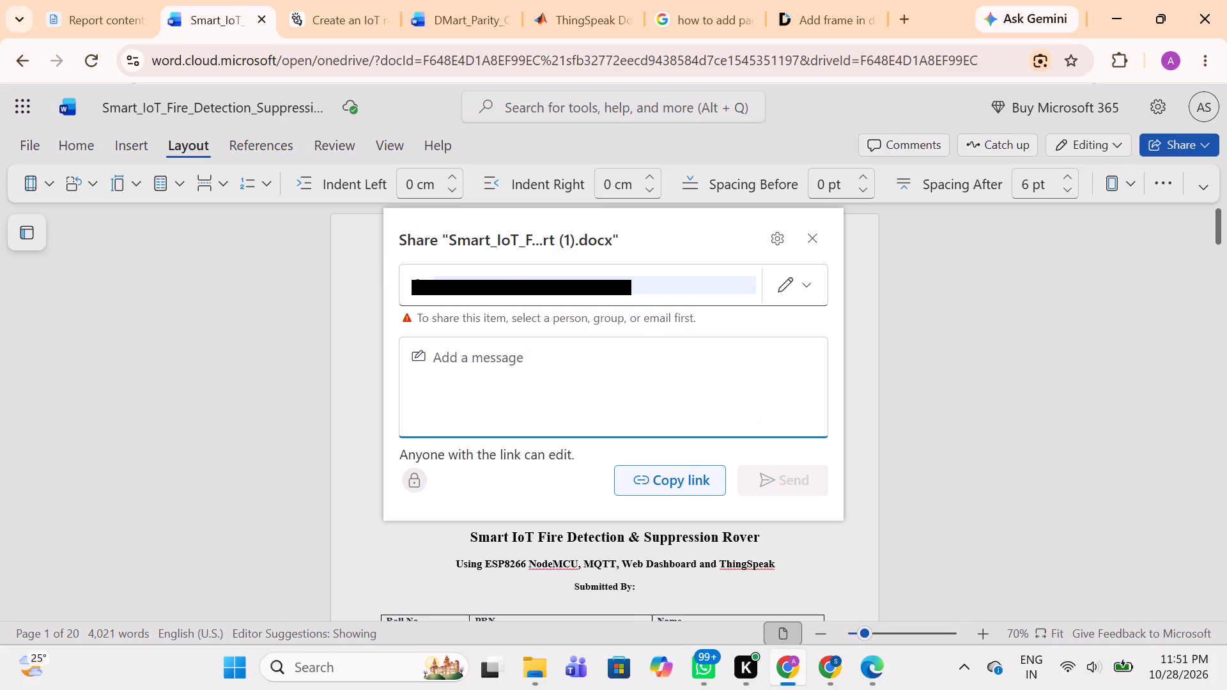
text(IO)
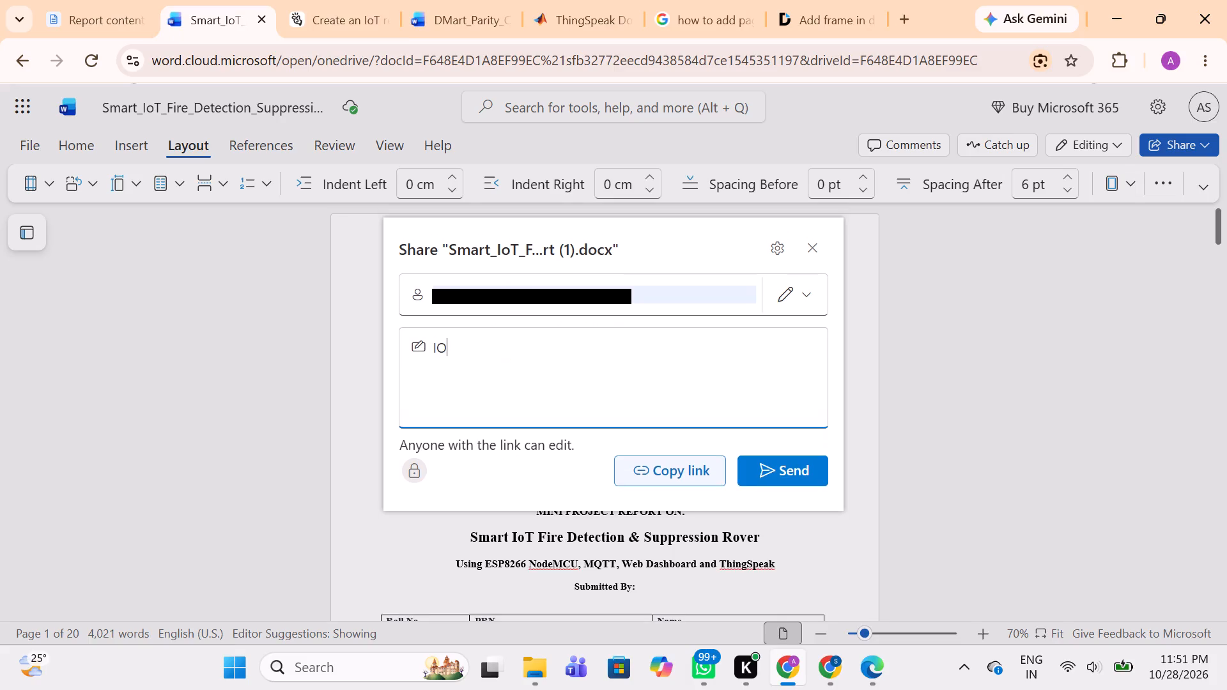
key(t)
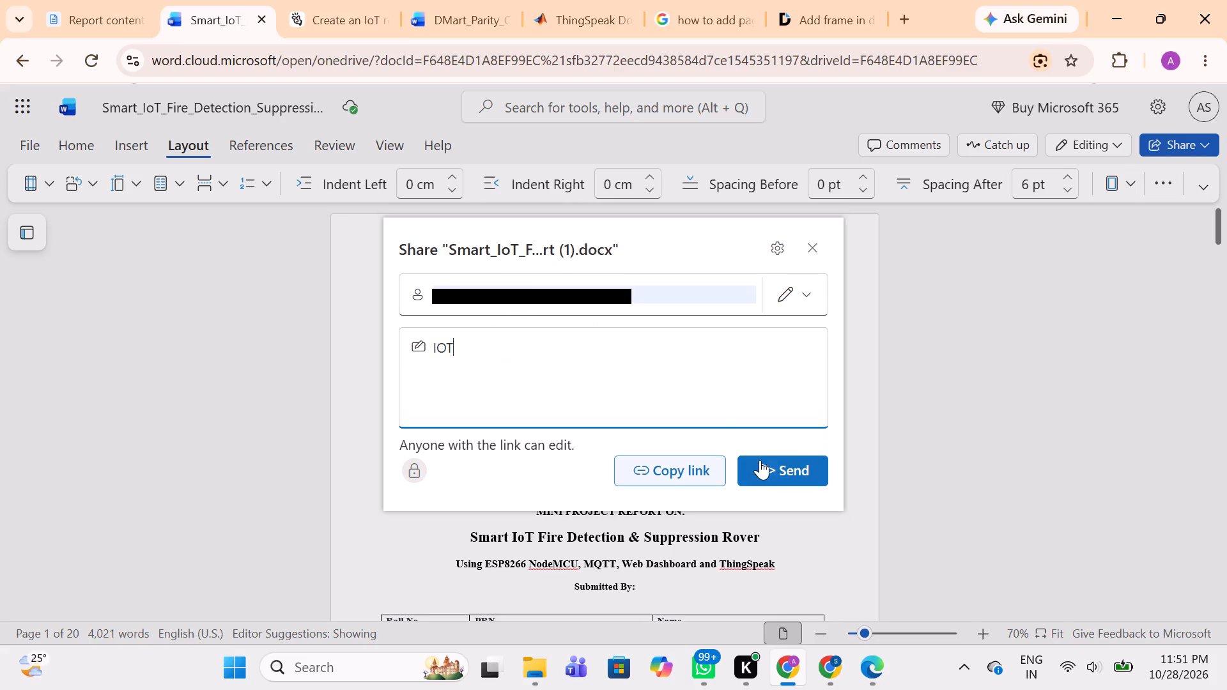
click(768, 464)
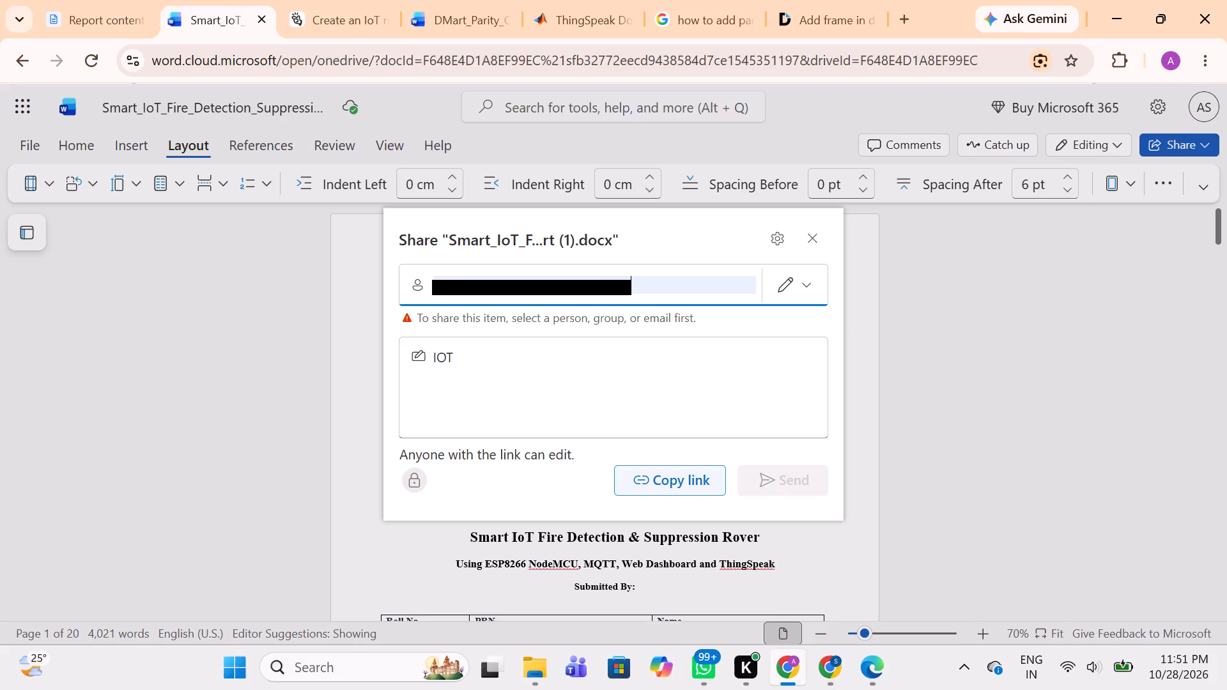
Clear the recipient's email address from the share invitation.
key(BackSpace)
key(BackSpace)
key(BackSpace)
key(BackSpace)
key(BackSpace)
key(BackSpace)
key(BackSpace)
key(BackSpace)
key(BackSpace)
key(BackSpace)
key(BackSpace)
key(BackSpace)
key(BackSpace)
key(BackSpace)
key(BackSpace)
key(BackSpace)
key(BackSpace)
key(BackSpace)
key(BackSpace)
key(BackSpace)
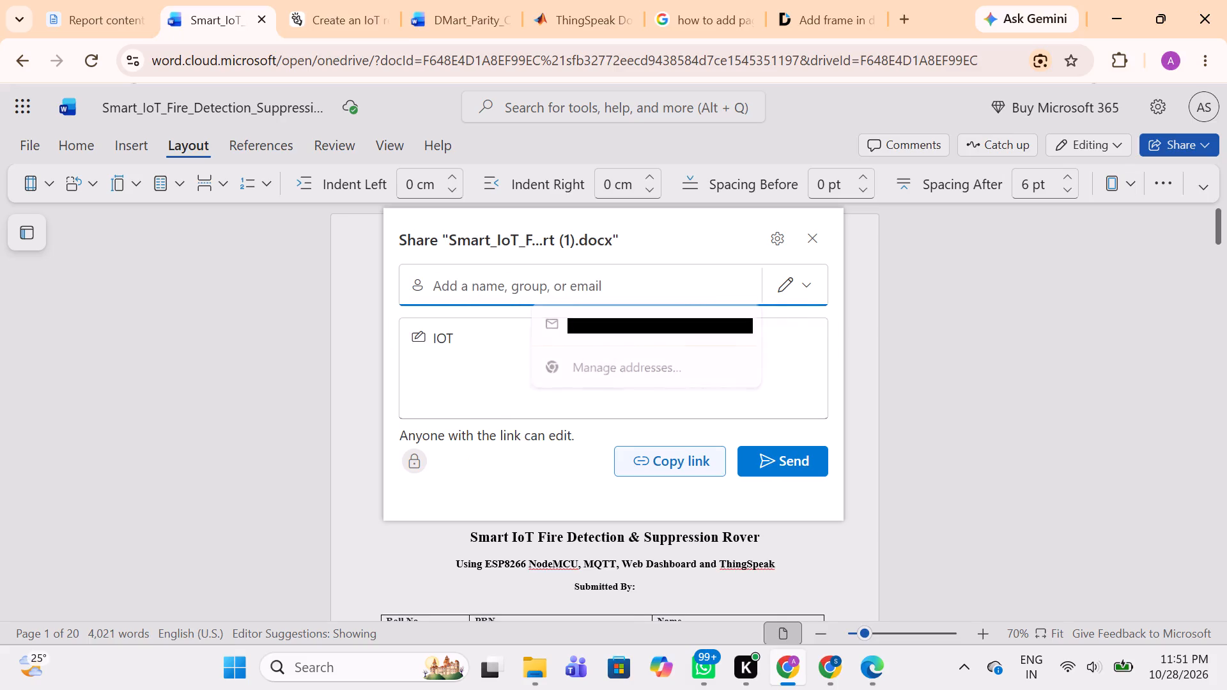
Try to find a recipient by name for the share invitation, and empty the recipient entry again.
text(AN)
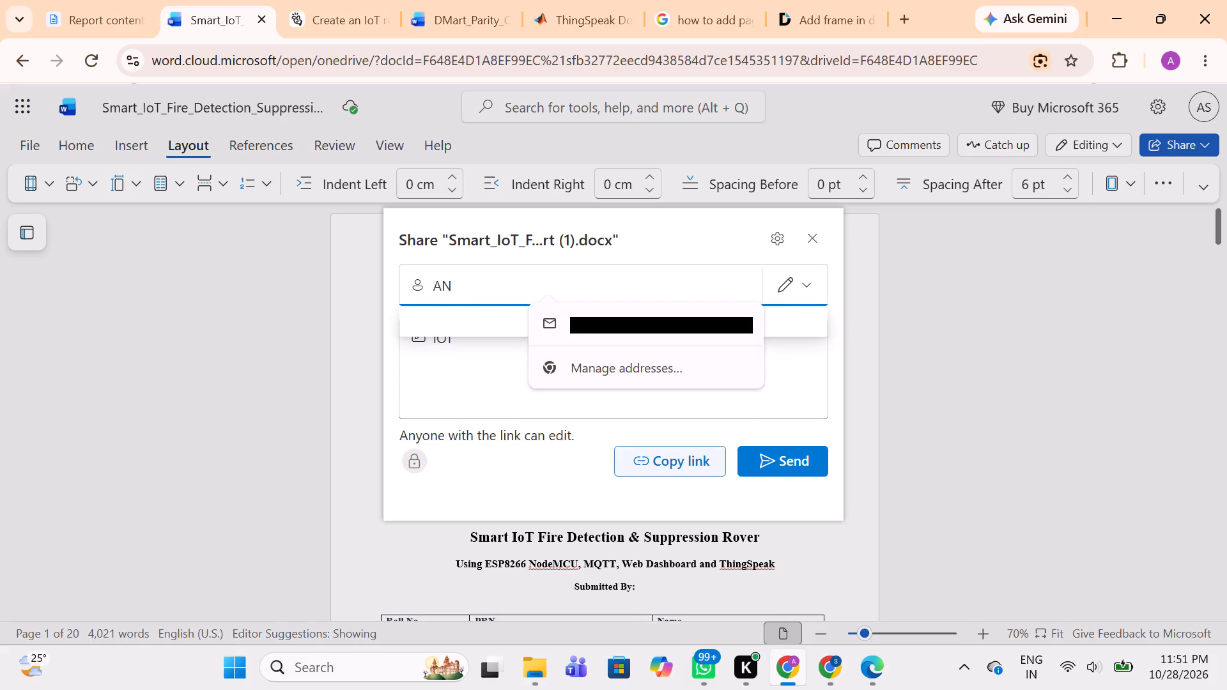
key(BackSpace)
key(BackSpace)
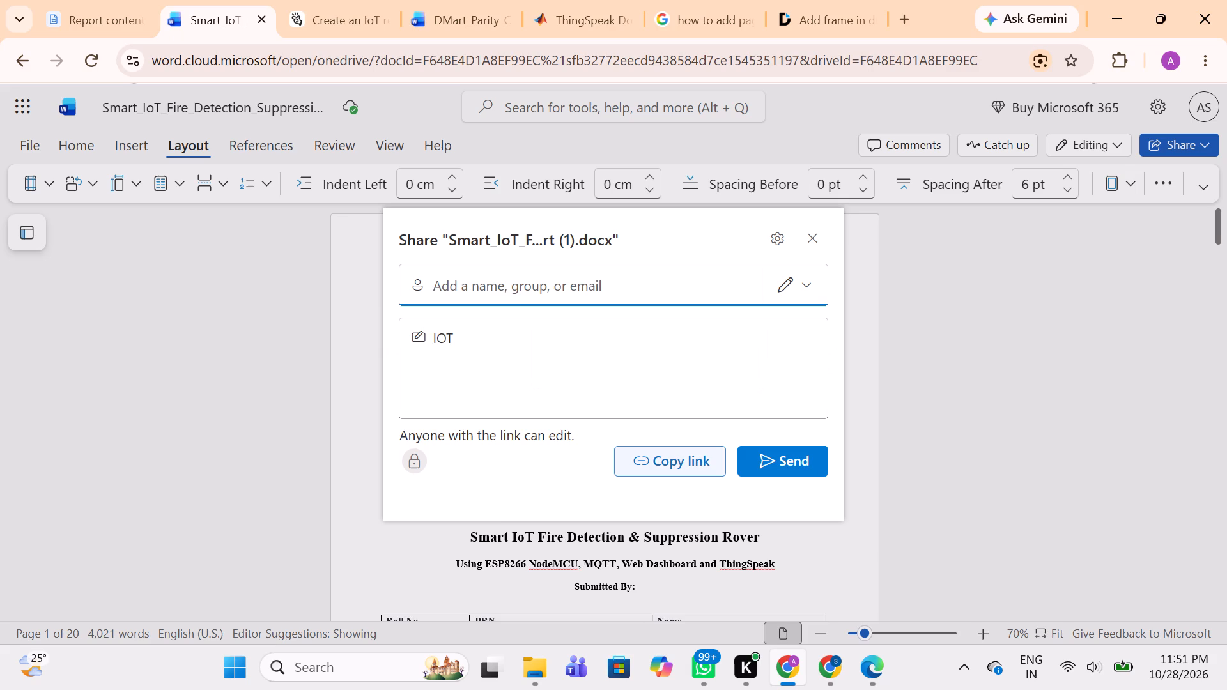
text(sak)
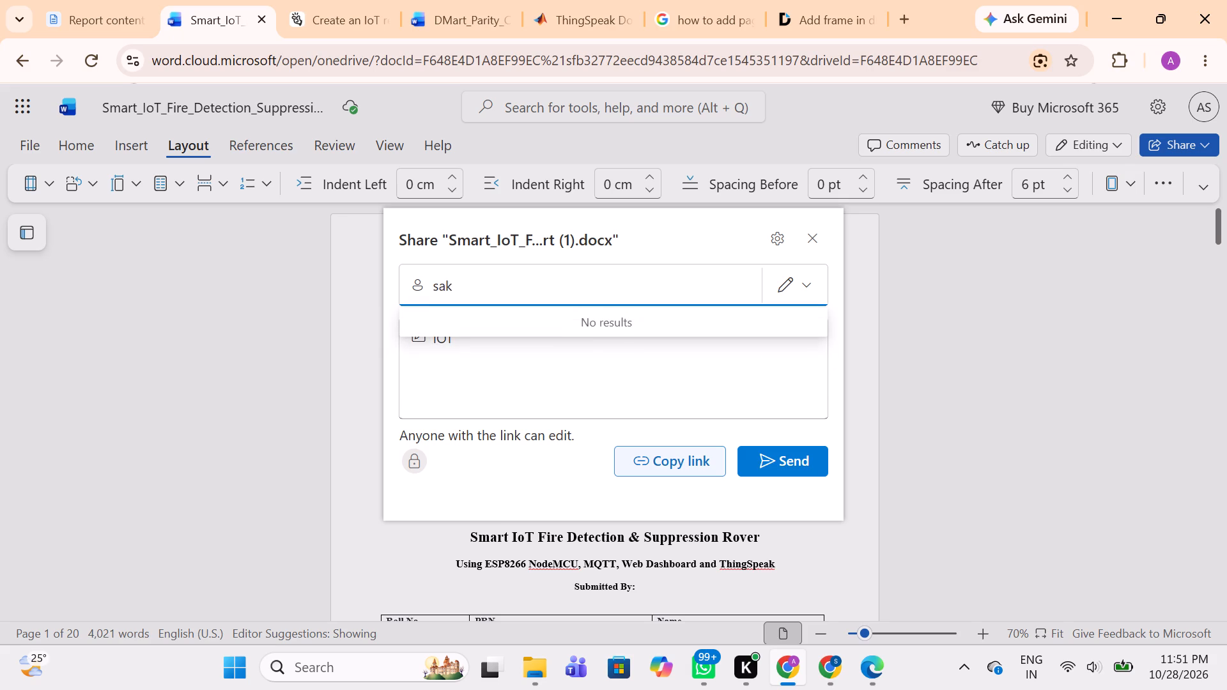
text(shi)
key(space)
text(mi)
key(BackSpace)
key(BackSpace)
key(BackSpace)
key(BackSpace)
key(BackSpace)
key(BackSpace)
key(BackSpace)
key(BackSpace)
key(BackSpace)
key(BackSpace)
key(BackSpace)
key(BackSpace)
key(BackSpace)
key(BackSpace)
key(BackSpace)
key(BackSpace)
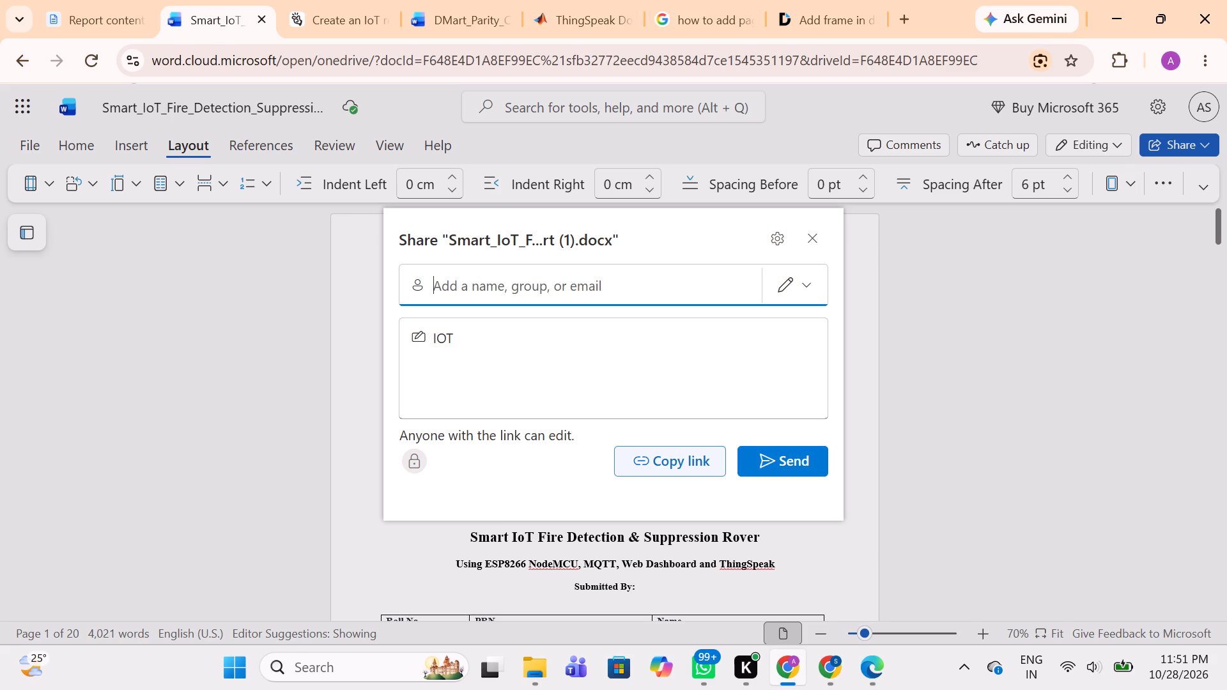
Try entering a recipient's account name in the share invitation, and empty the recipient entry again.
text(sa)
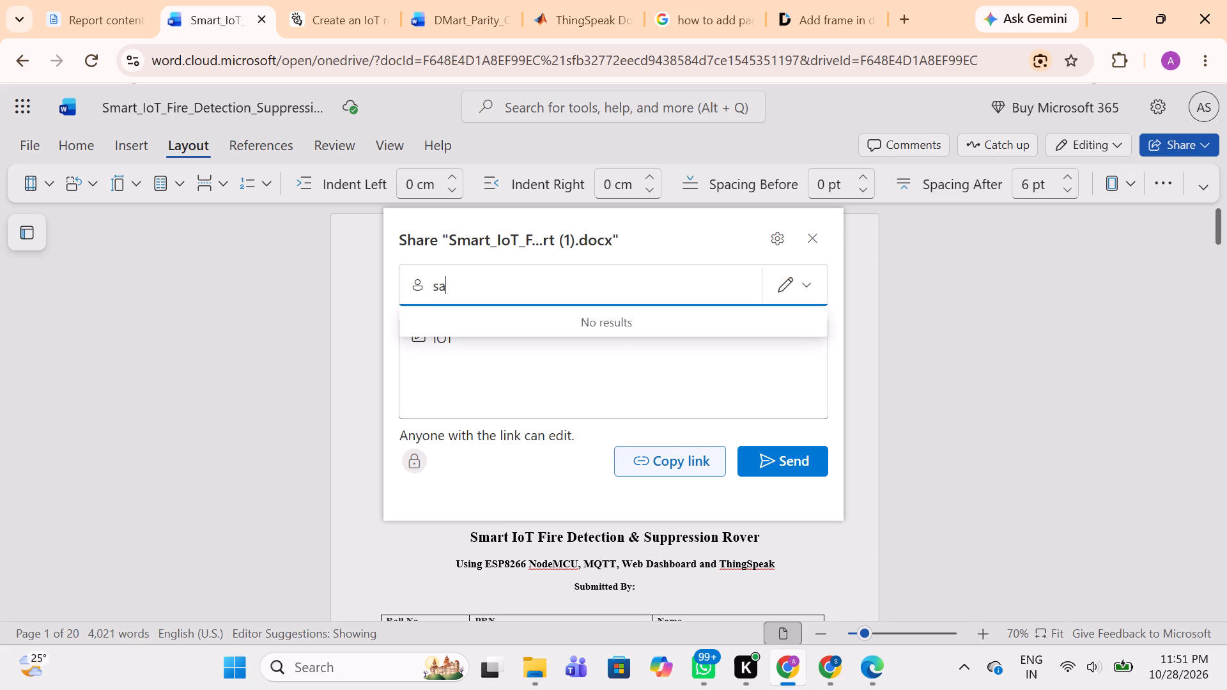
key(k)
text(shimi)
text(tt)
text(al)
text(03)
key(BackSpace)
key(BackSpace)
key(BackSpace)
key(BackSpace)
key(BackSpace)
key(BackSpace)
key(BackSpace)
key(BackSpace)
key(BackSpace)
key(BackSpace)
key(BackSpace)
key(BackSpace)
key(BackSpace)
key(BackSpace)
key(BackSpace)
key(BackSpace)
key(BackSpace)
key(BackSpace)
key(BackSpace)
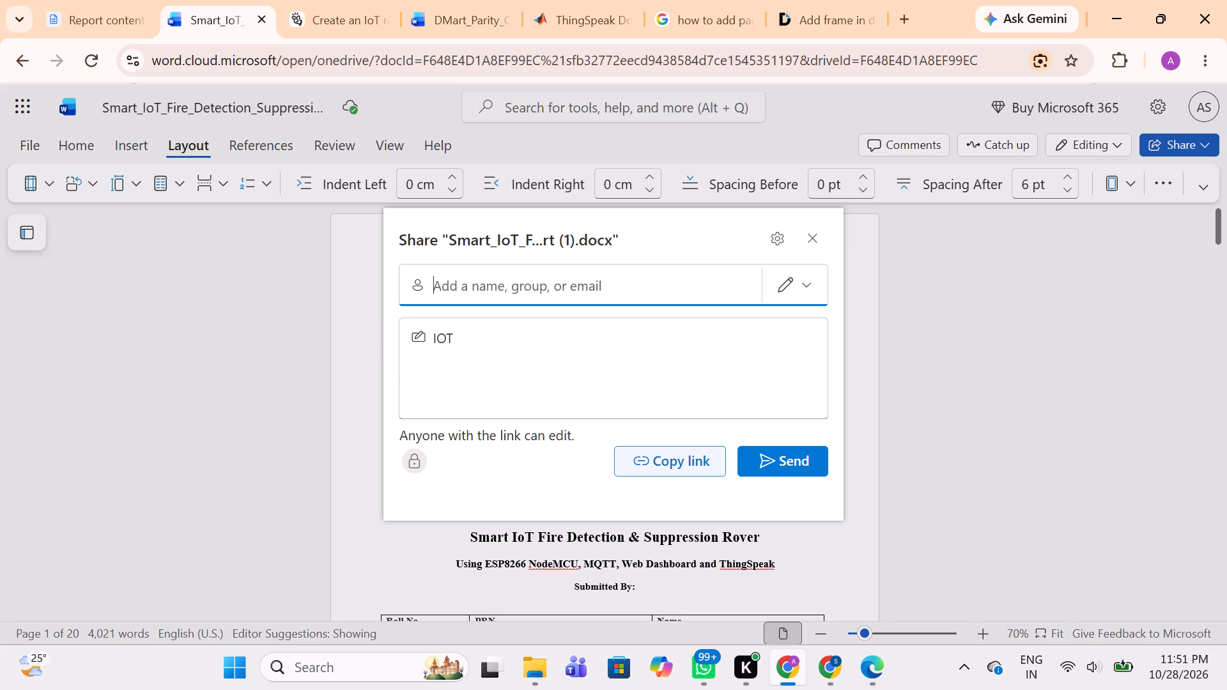
Choose the suggested email address as the recipient, send the report's link with the message "IOT", and close the share dialog.
click(422, 290)
click(422, 290)
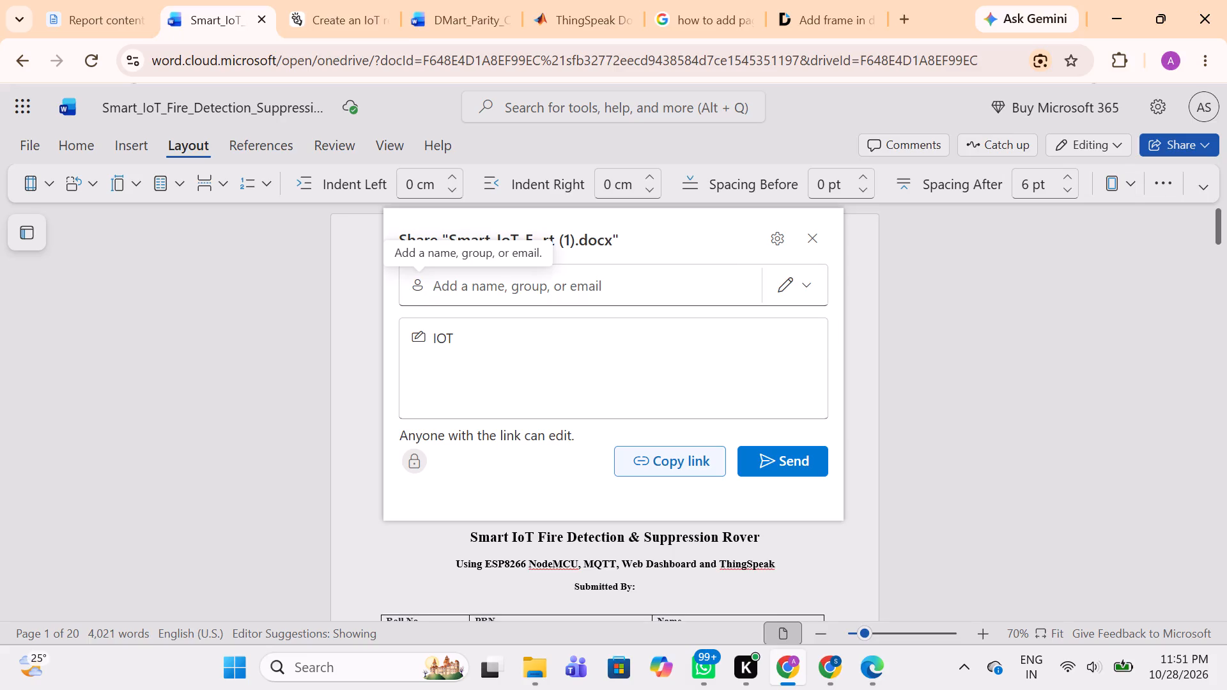
click(529, 286)
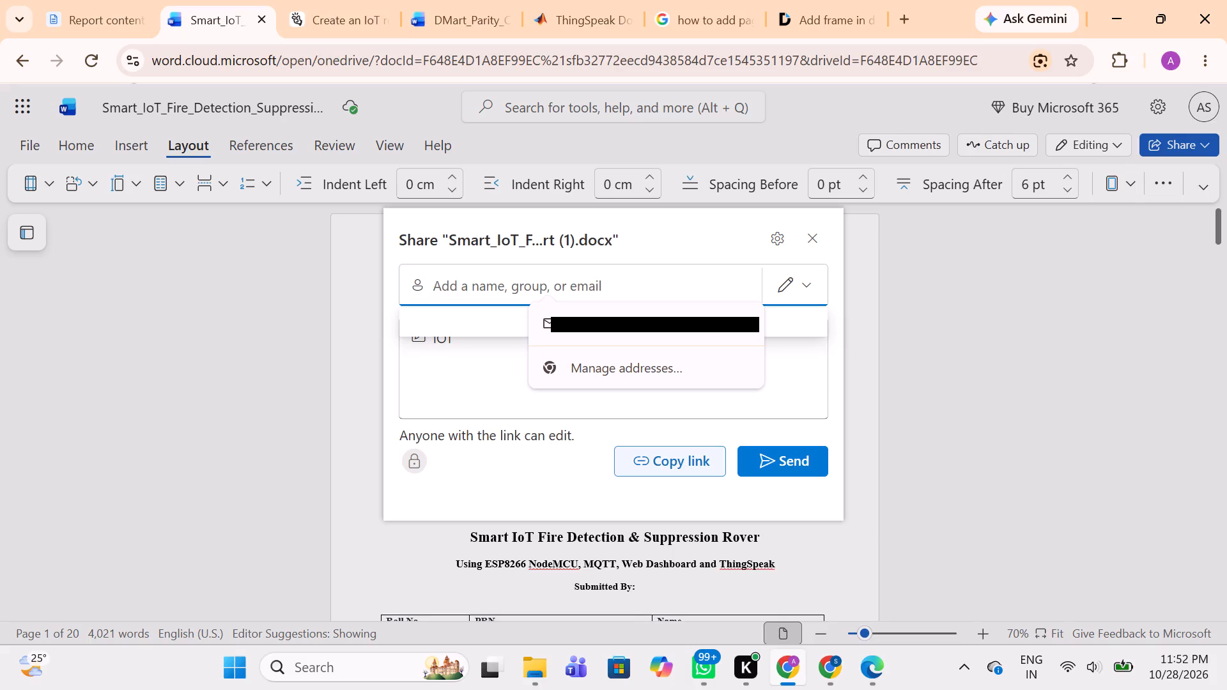
click(621, 328)
click(621, 328)
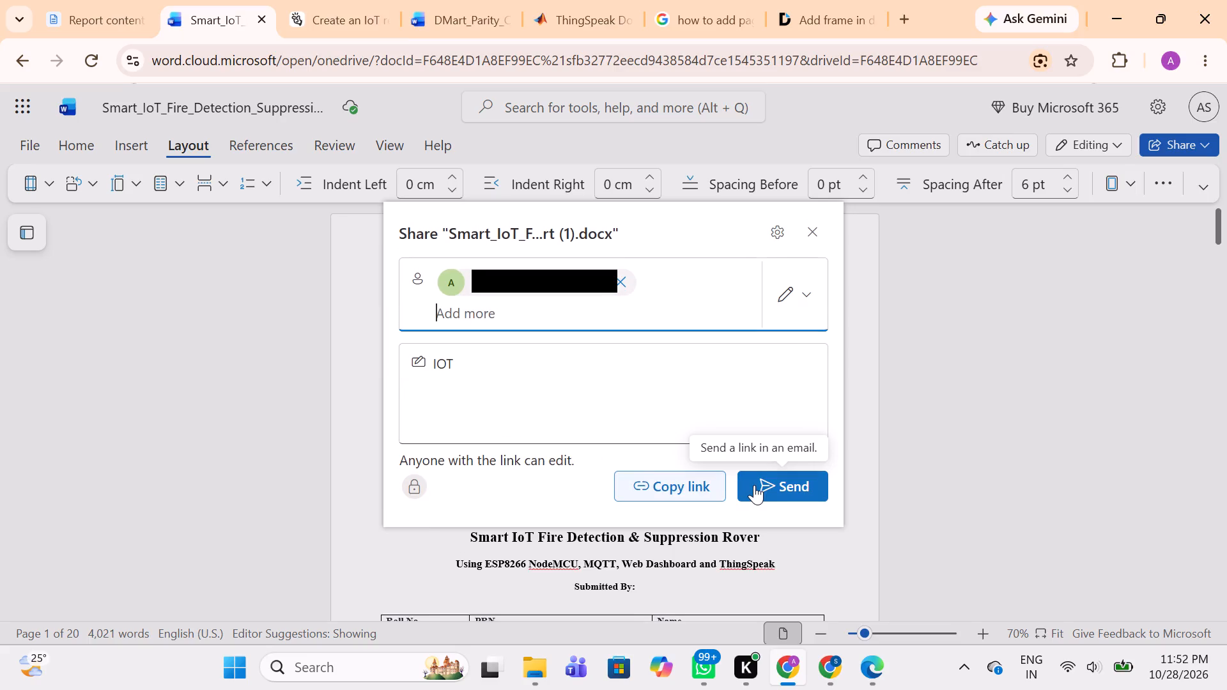
click(756, 485)
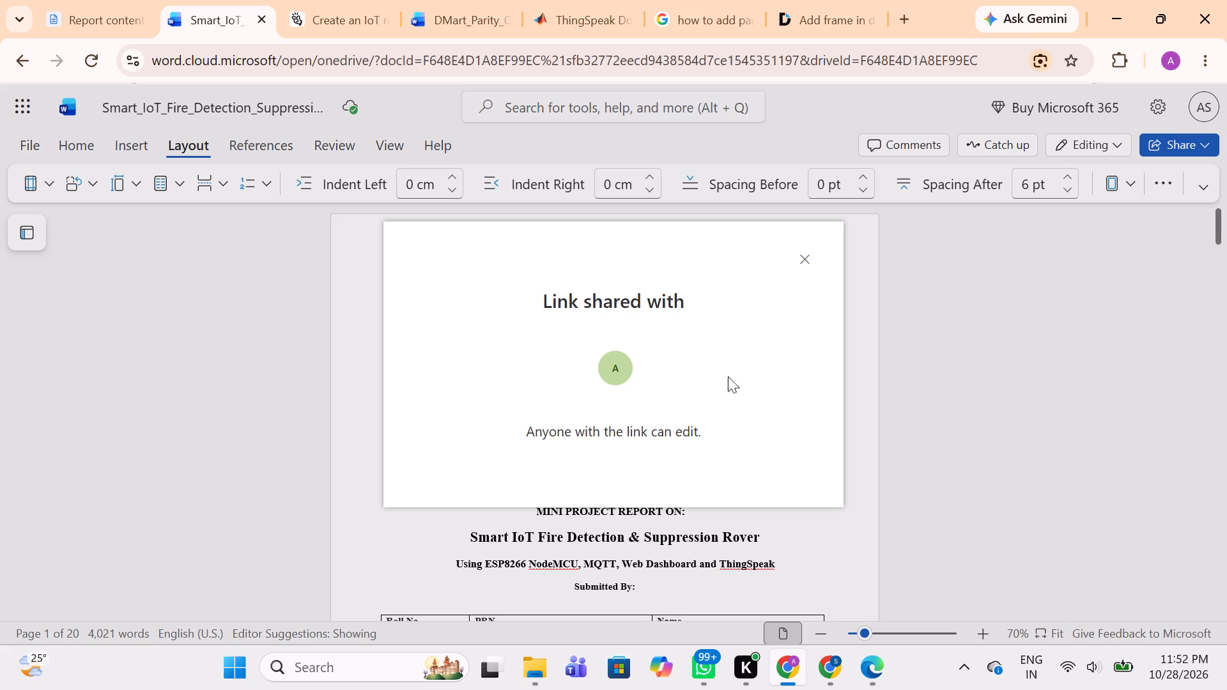
click(798, 268)
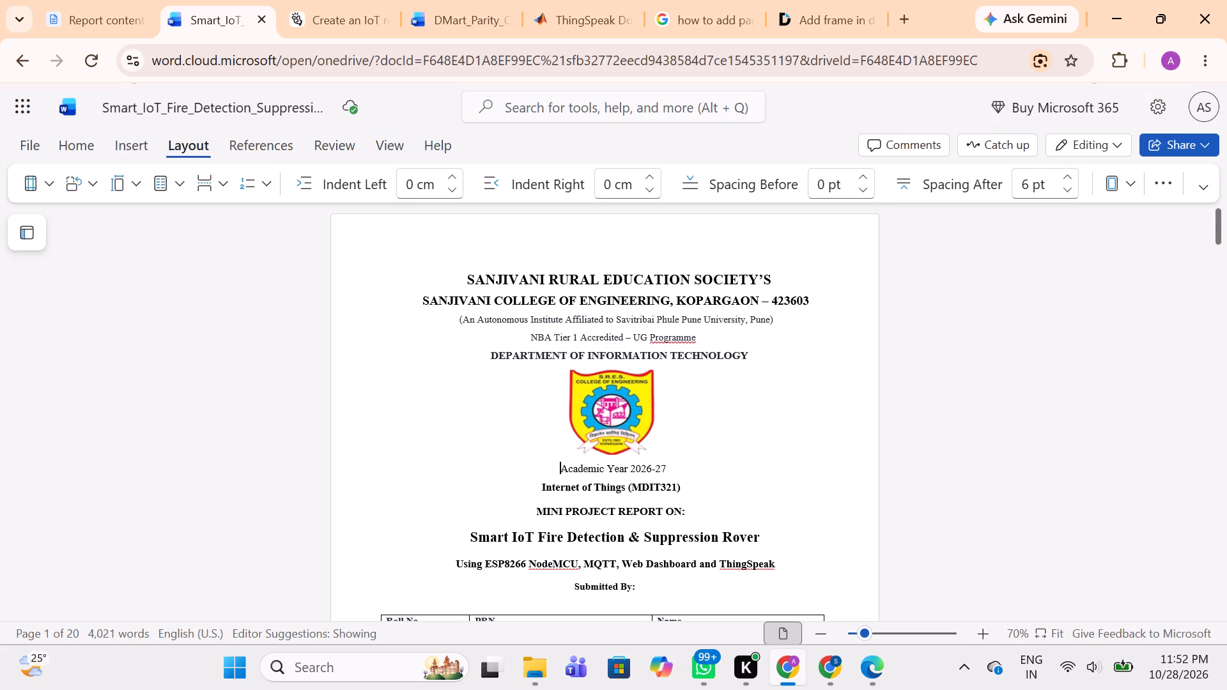
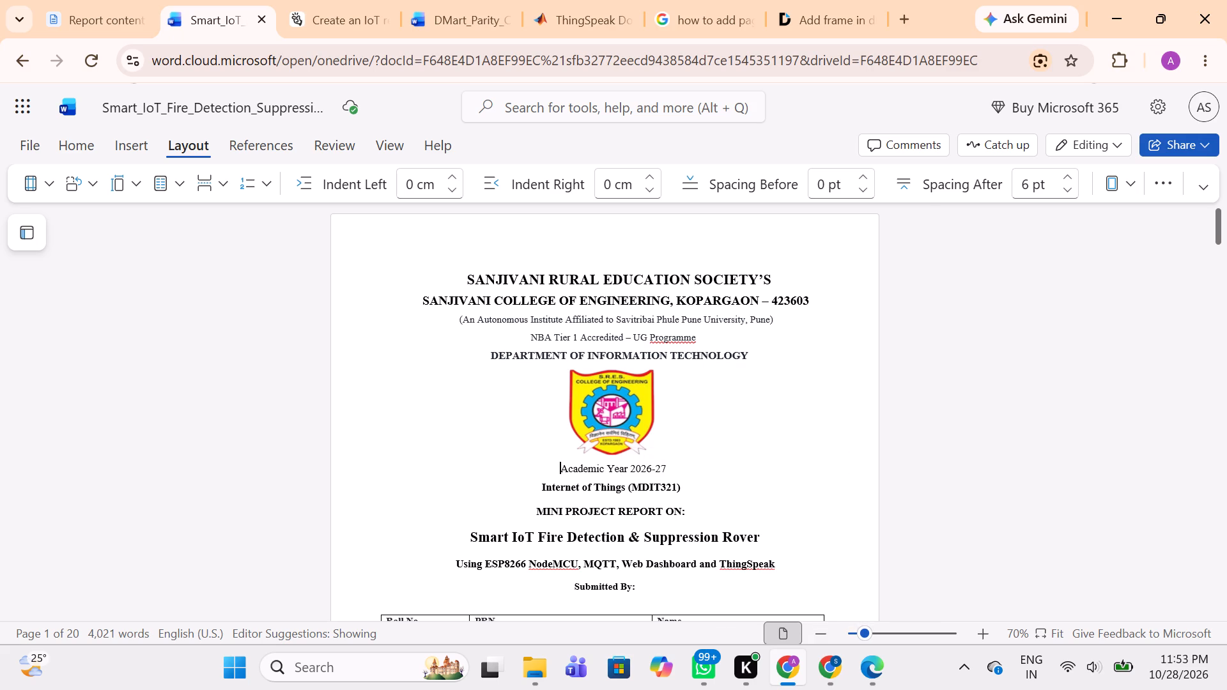
Choose to email a link instead of downloading a copy of the report, and start the recipient entry.
click(33, 153)
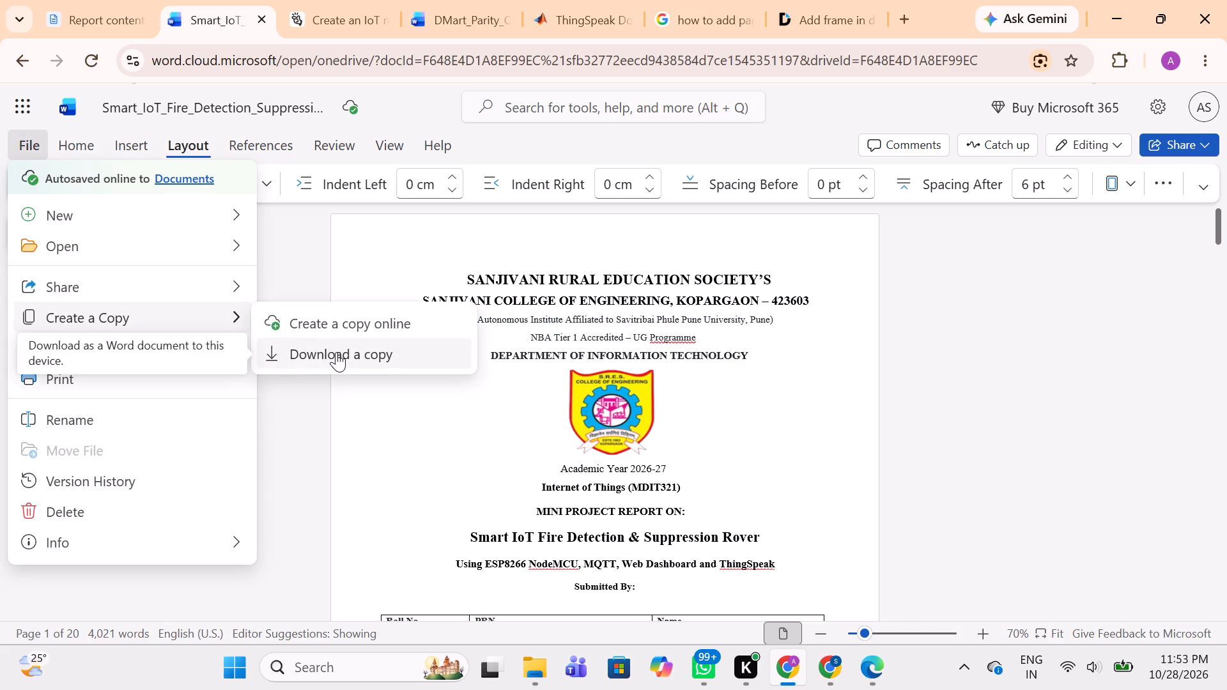
click(336, 352)
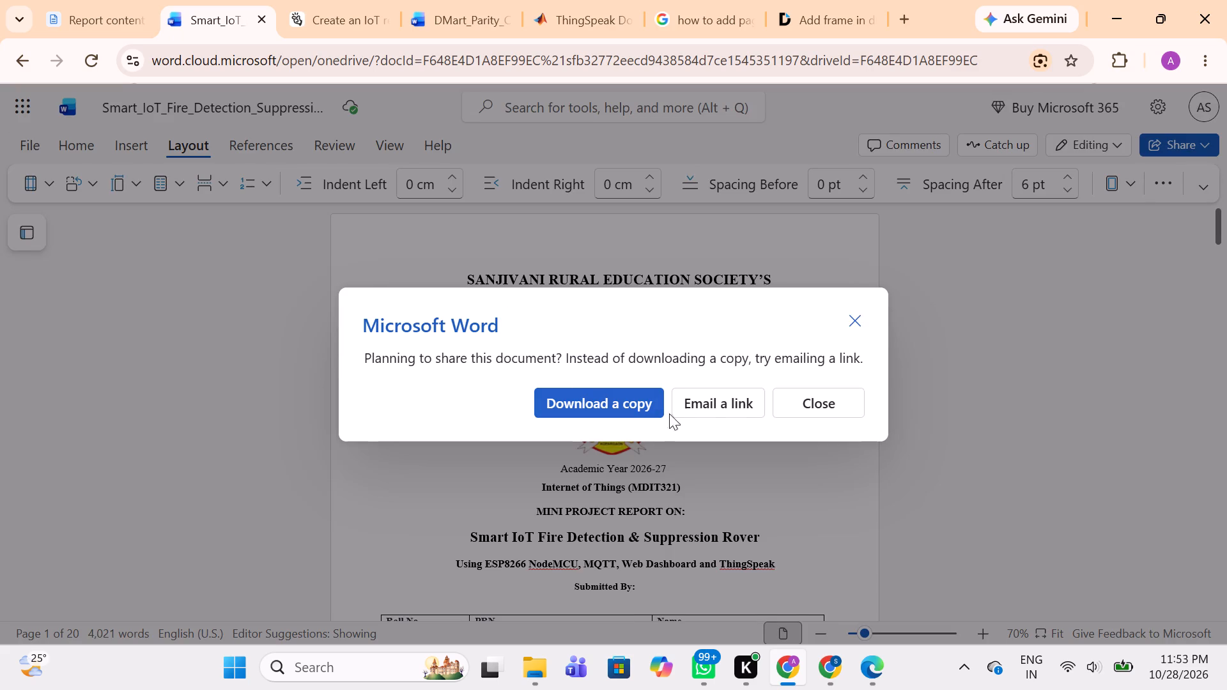
click(718, 402)
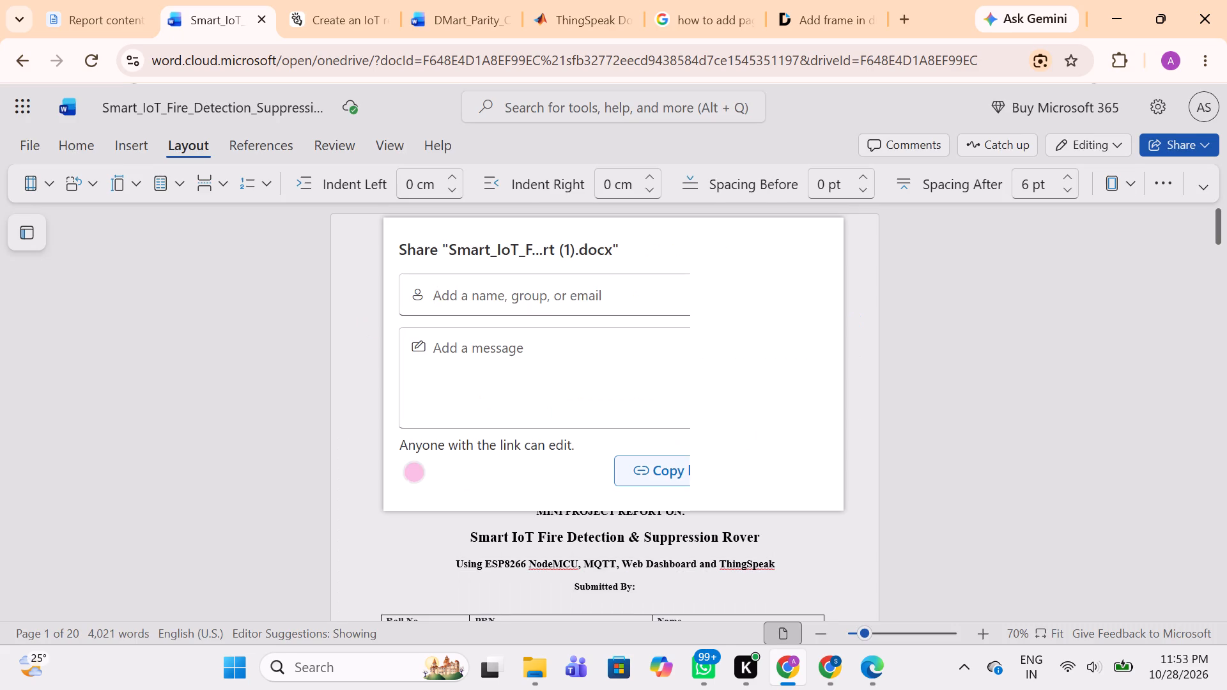
click(616, 295)
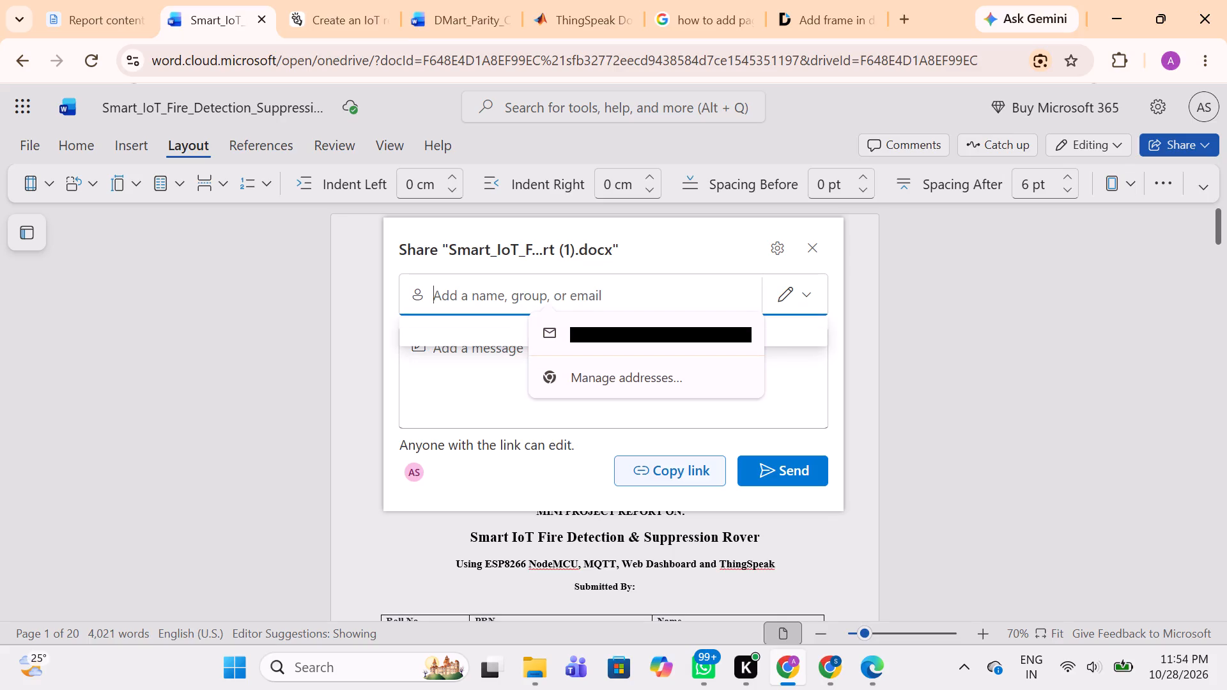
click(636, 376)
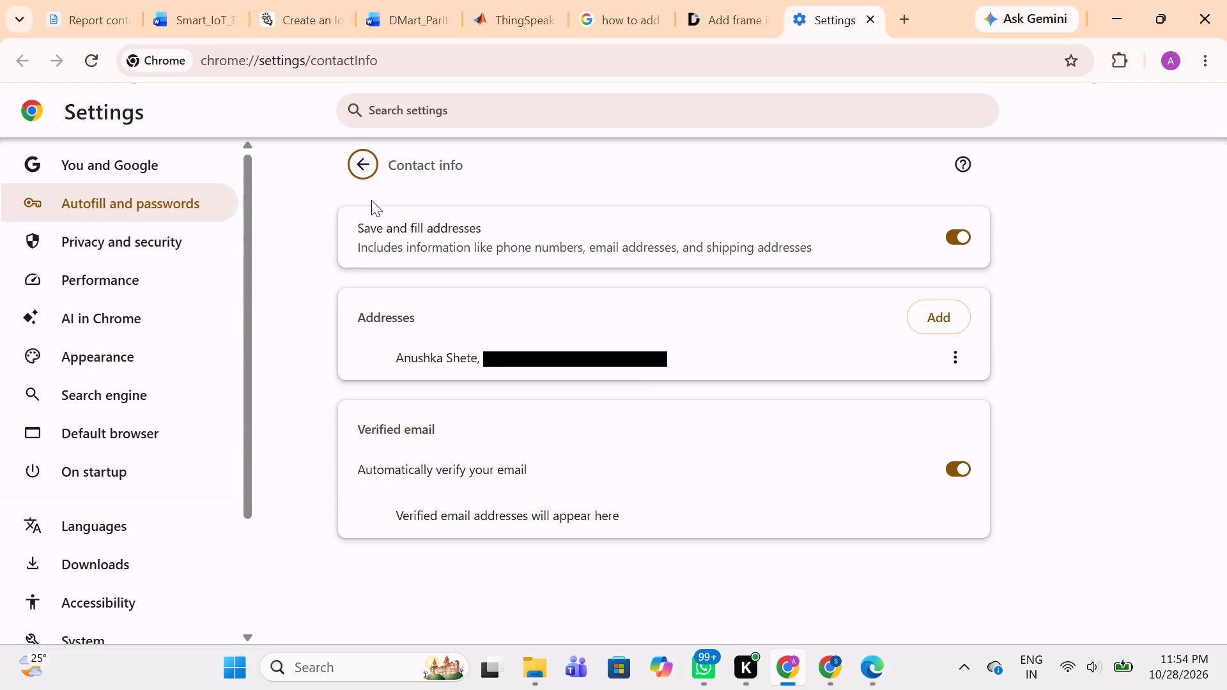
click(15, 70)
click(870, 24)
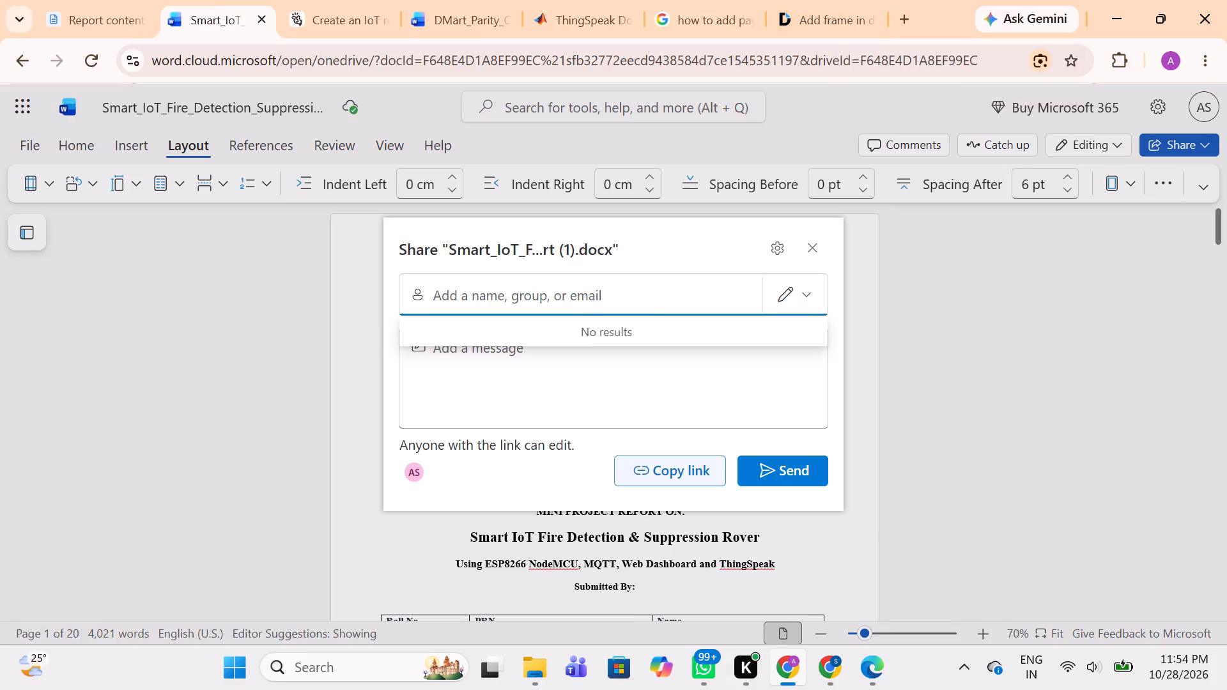
Enter the recipient's email address, add the matching suggestion as recipient, and send the report's editable link without a message.
click(463, 301)
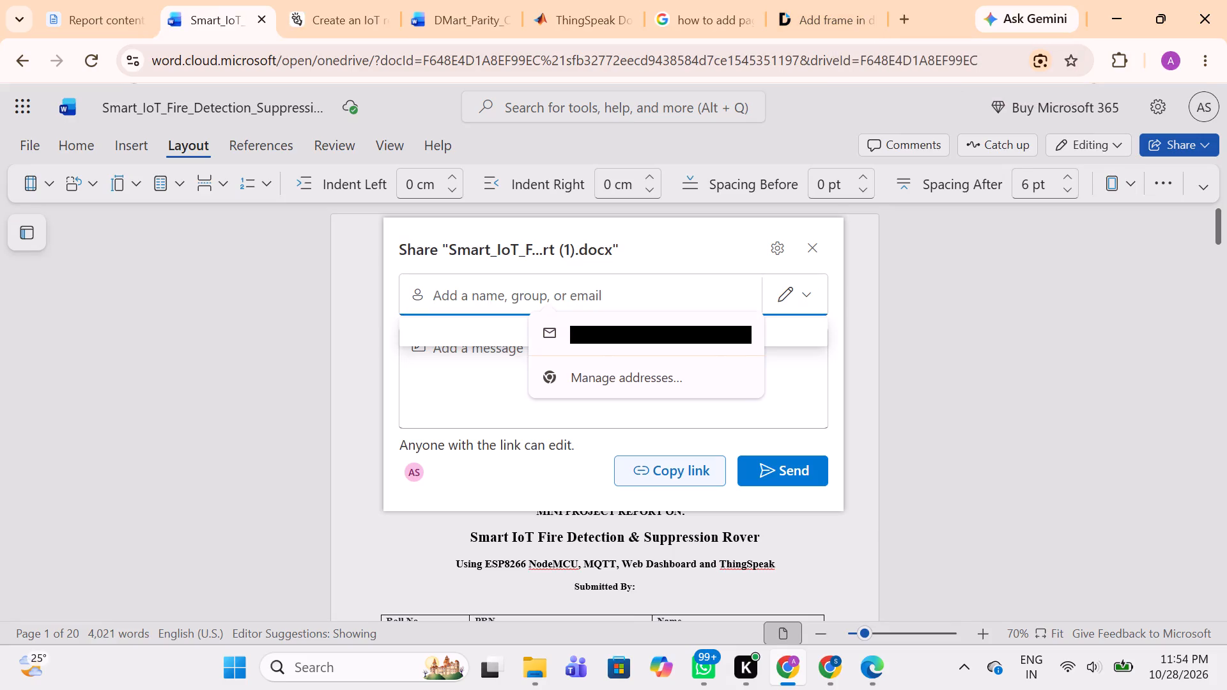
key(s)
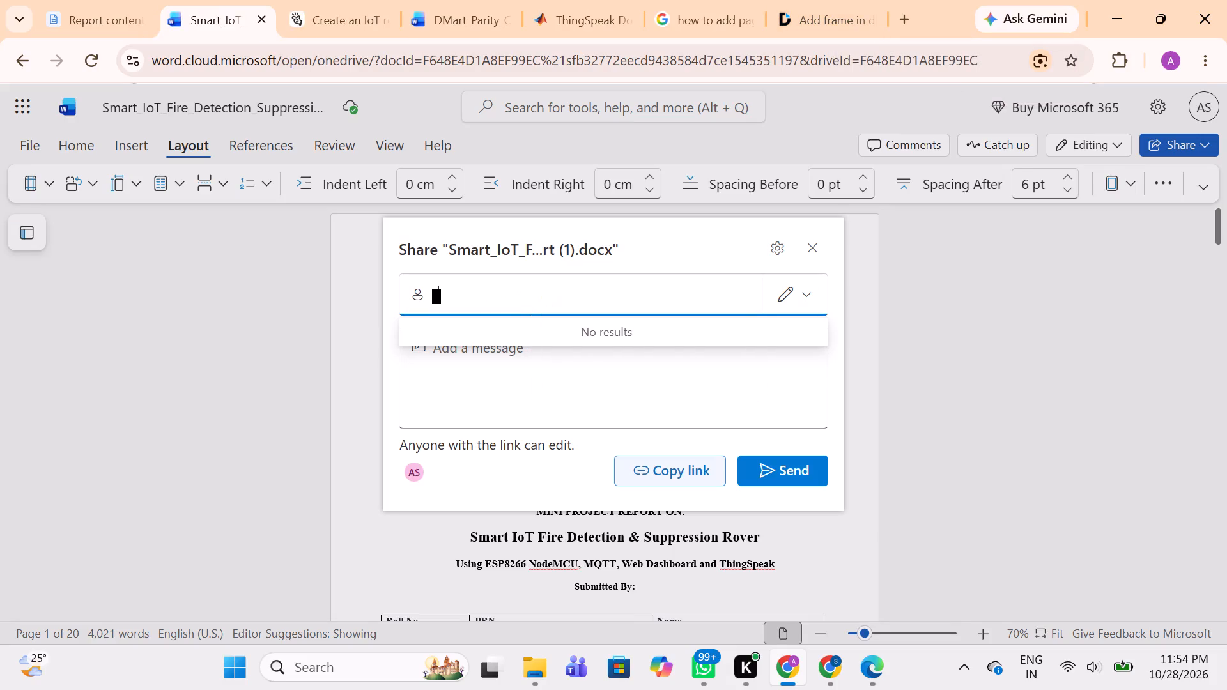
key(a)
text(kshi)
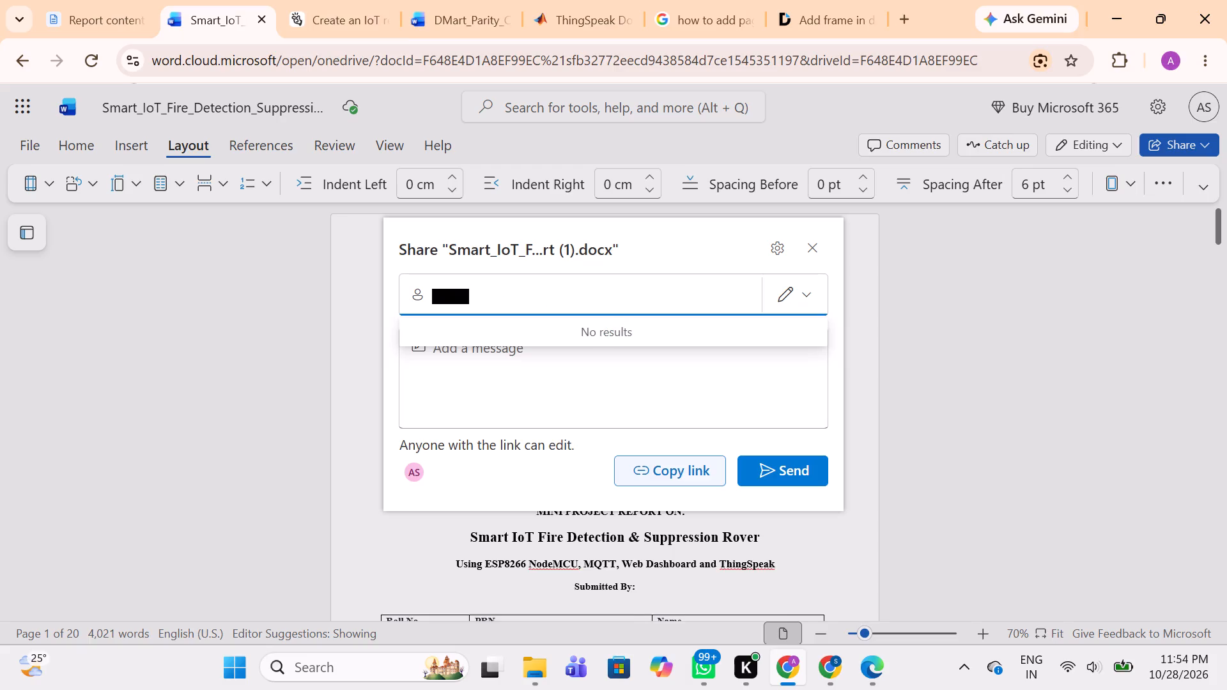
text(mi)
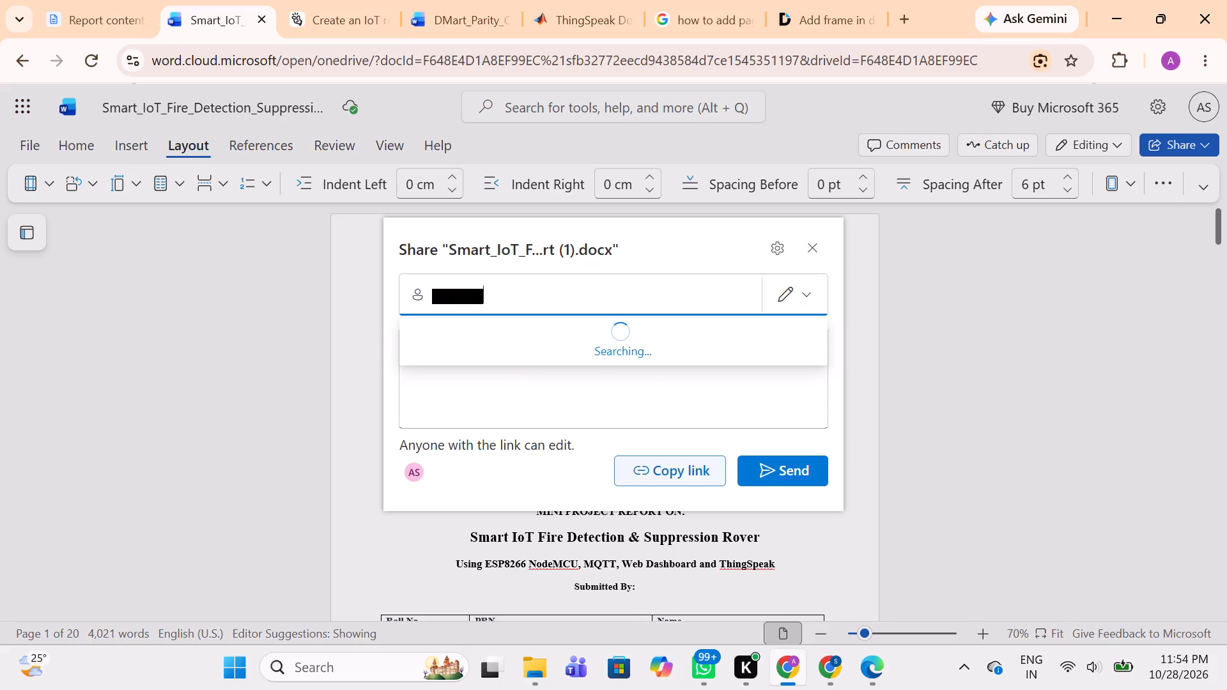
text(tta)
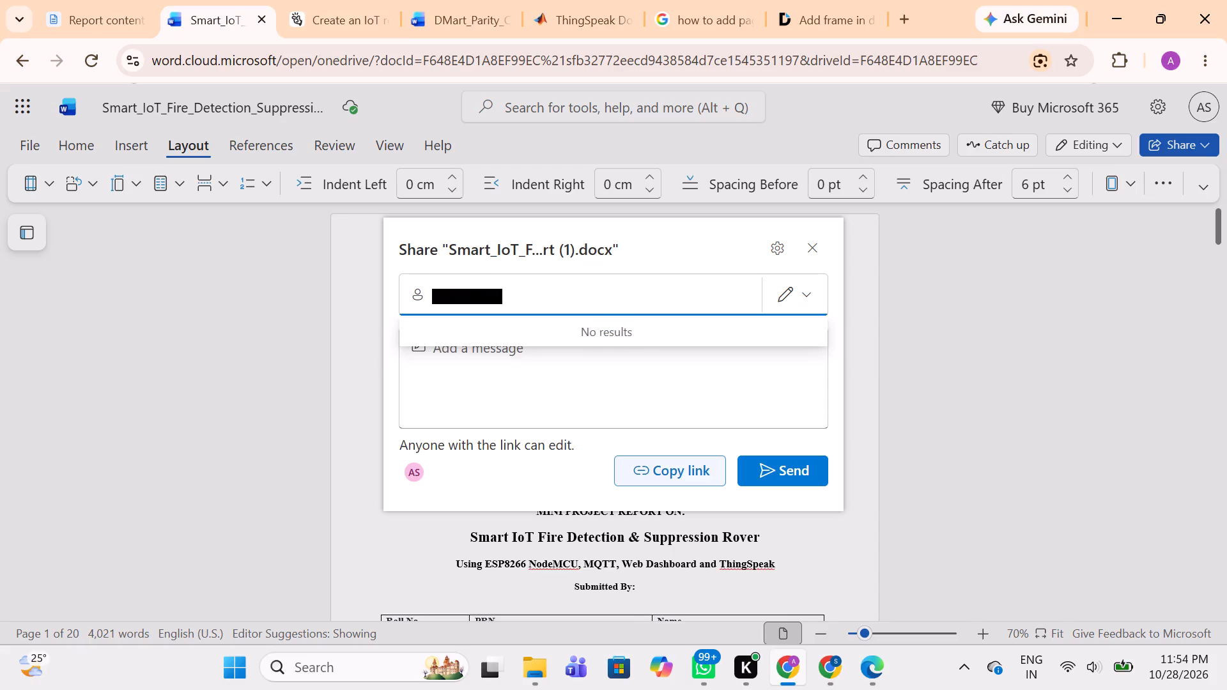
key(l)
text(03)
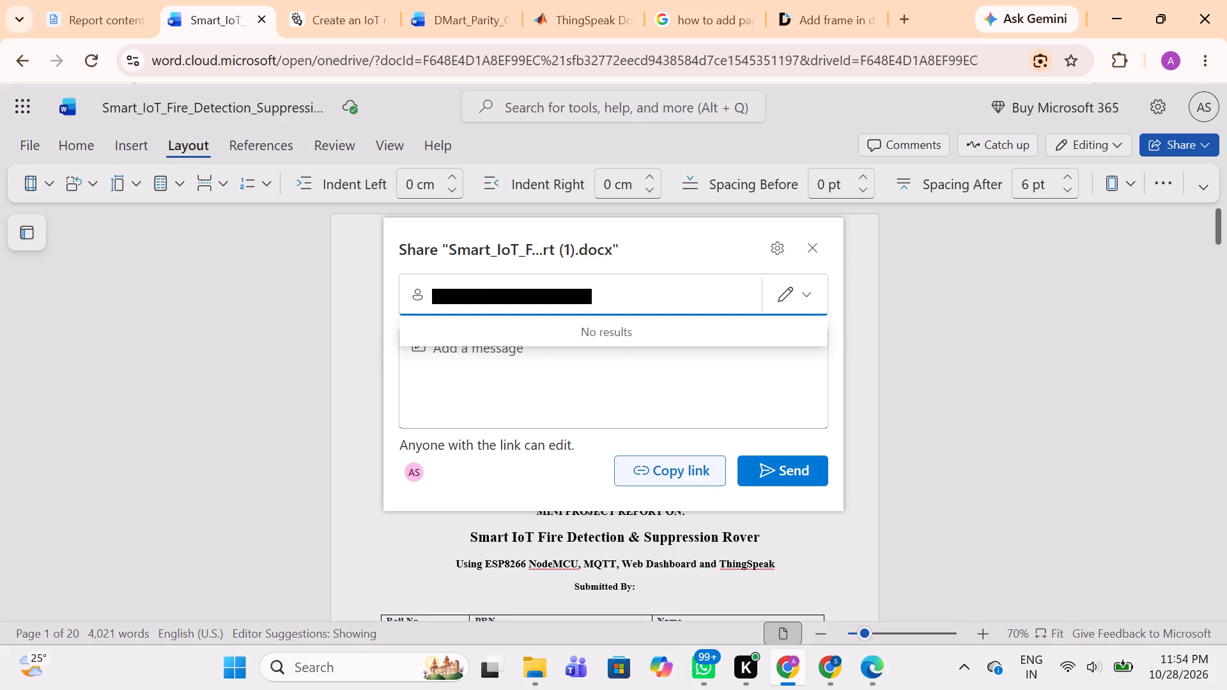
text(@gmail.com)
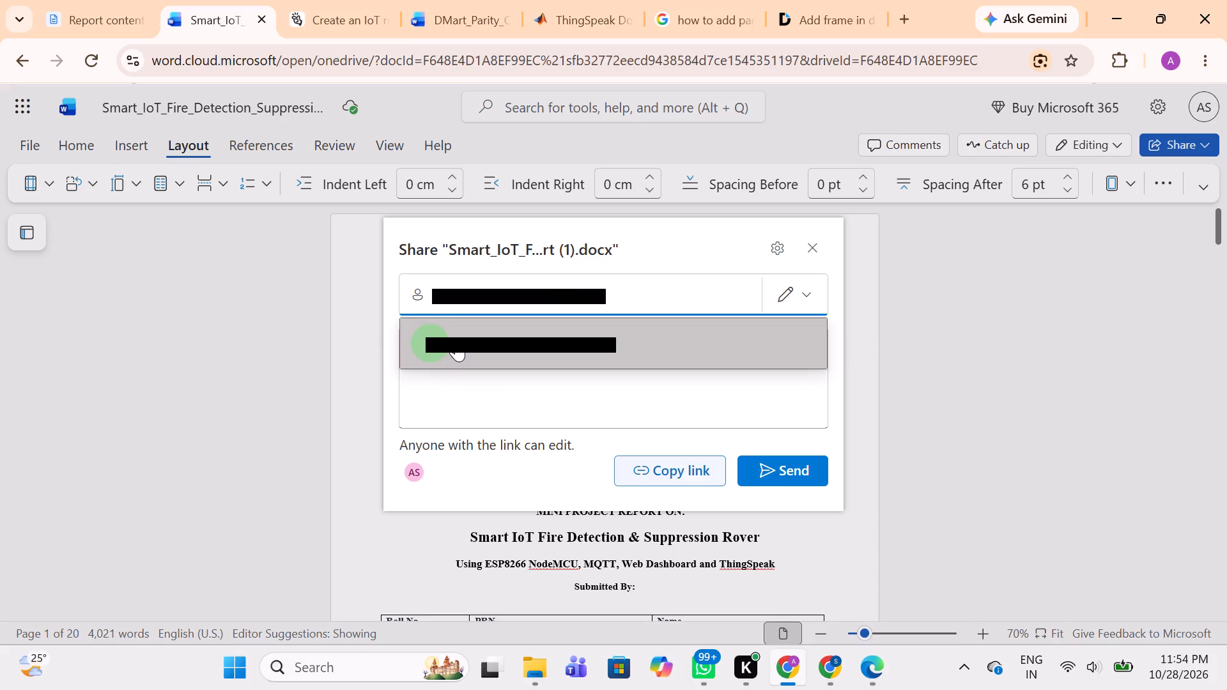
click(513, 288)
key(Right)
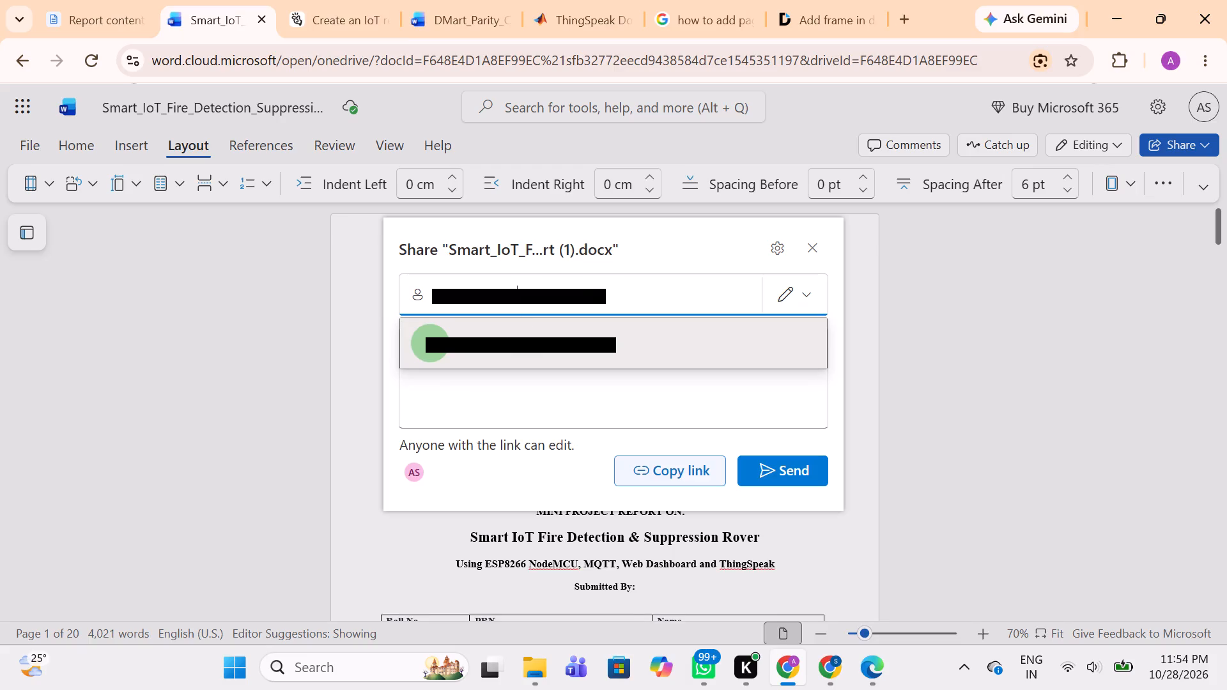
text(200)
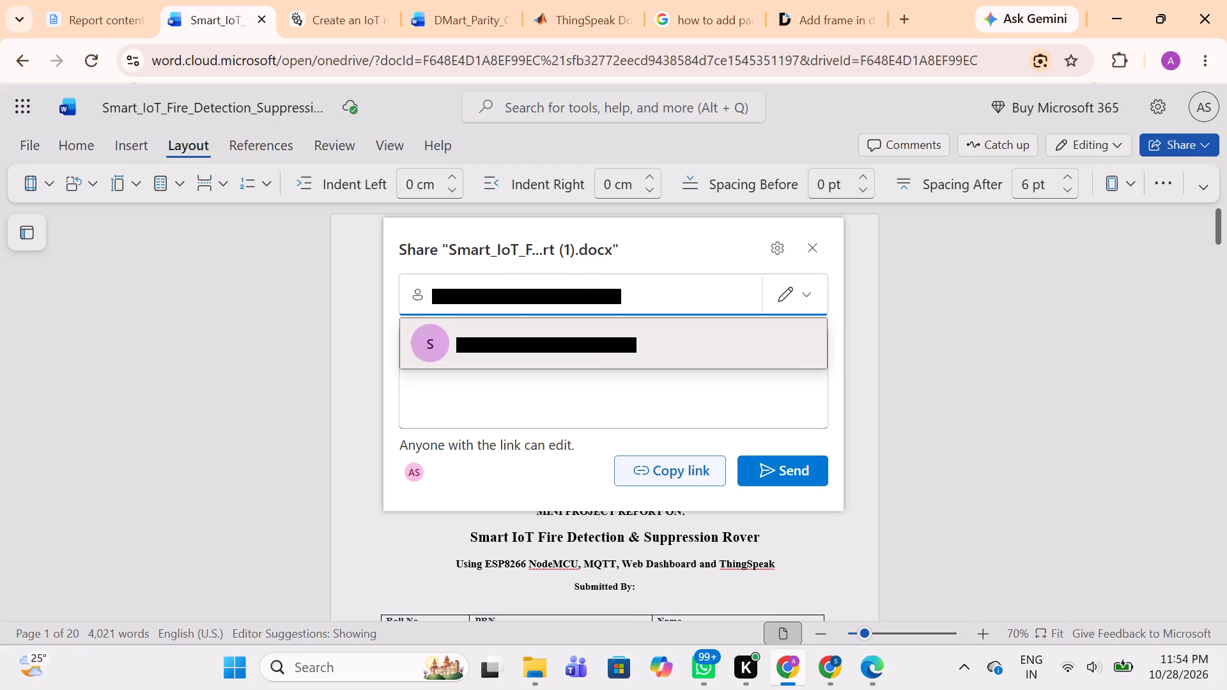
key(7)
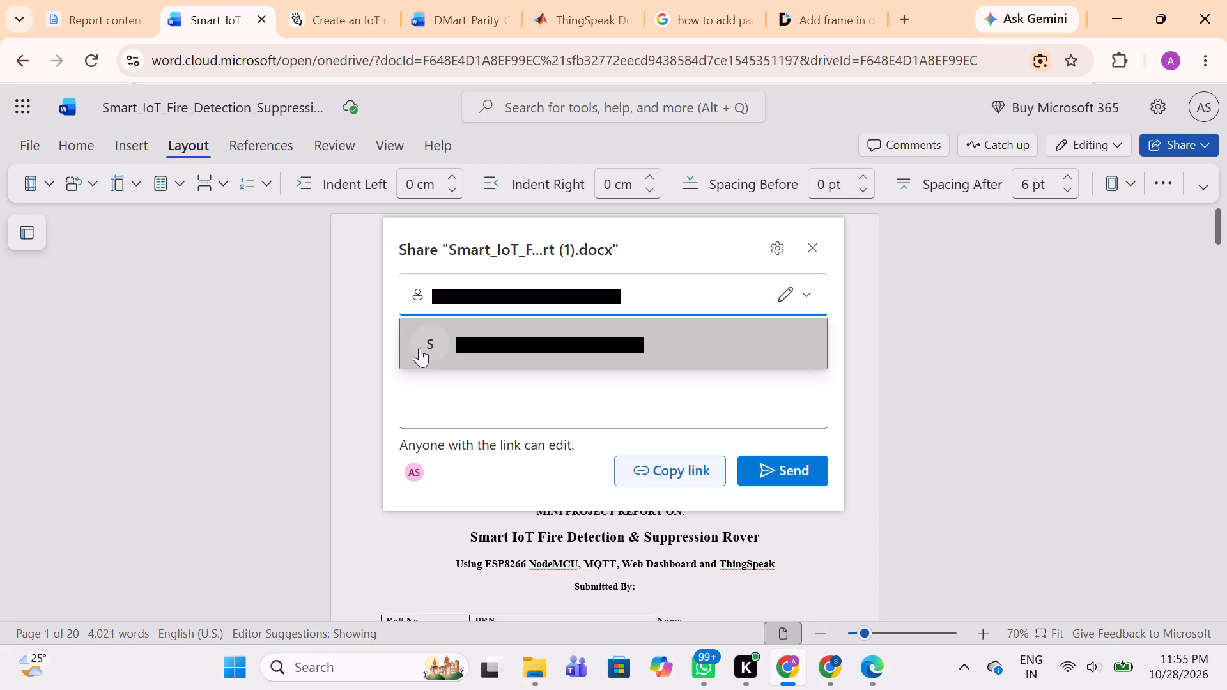
click(419, 348)
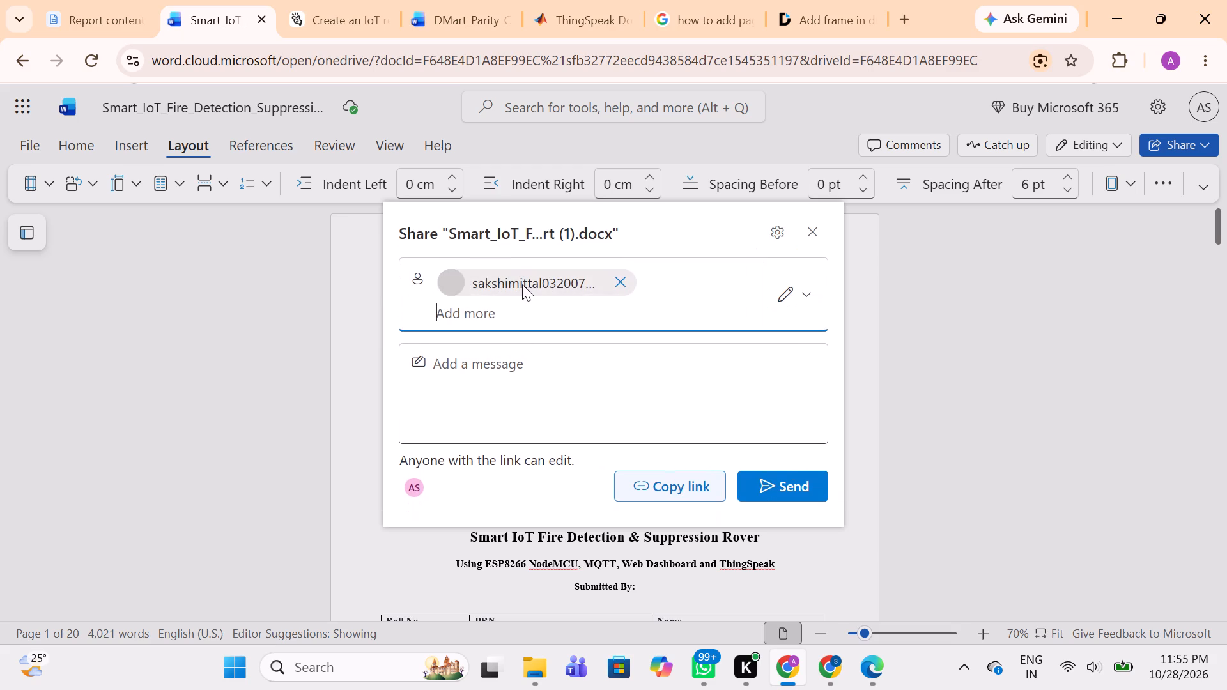
click(803, 484)
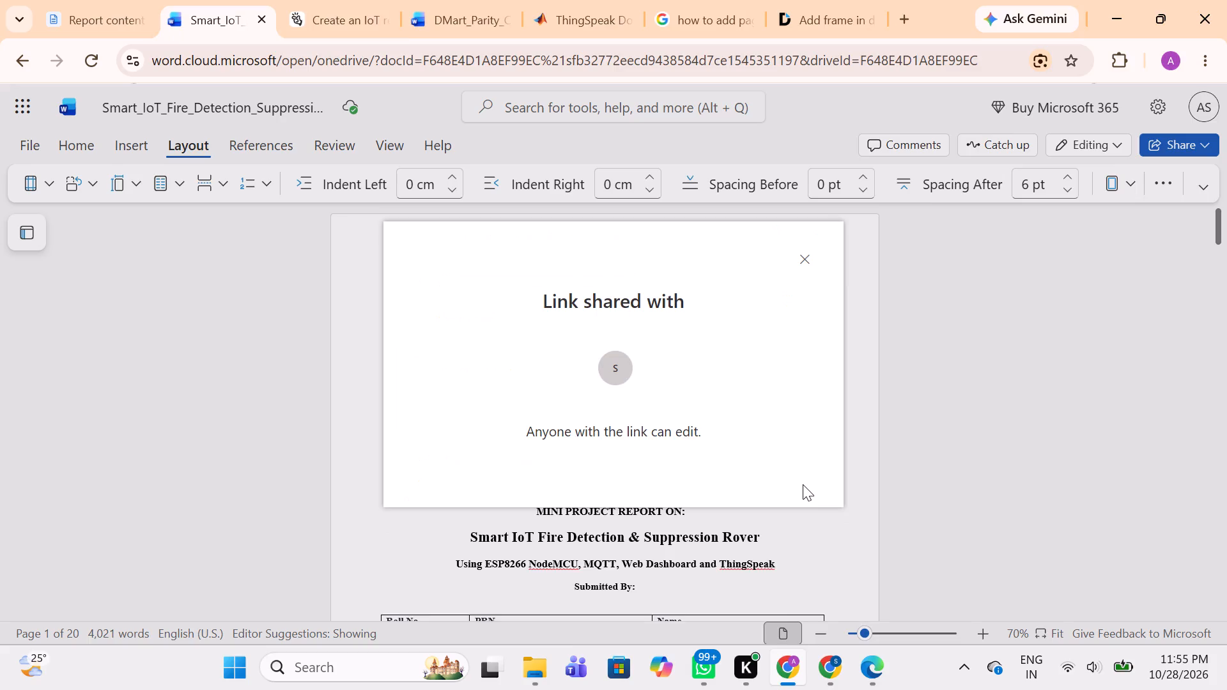
Review the new recipient's access to the report and the details of the sharing link, and close Manage Access.
click(628, 364)
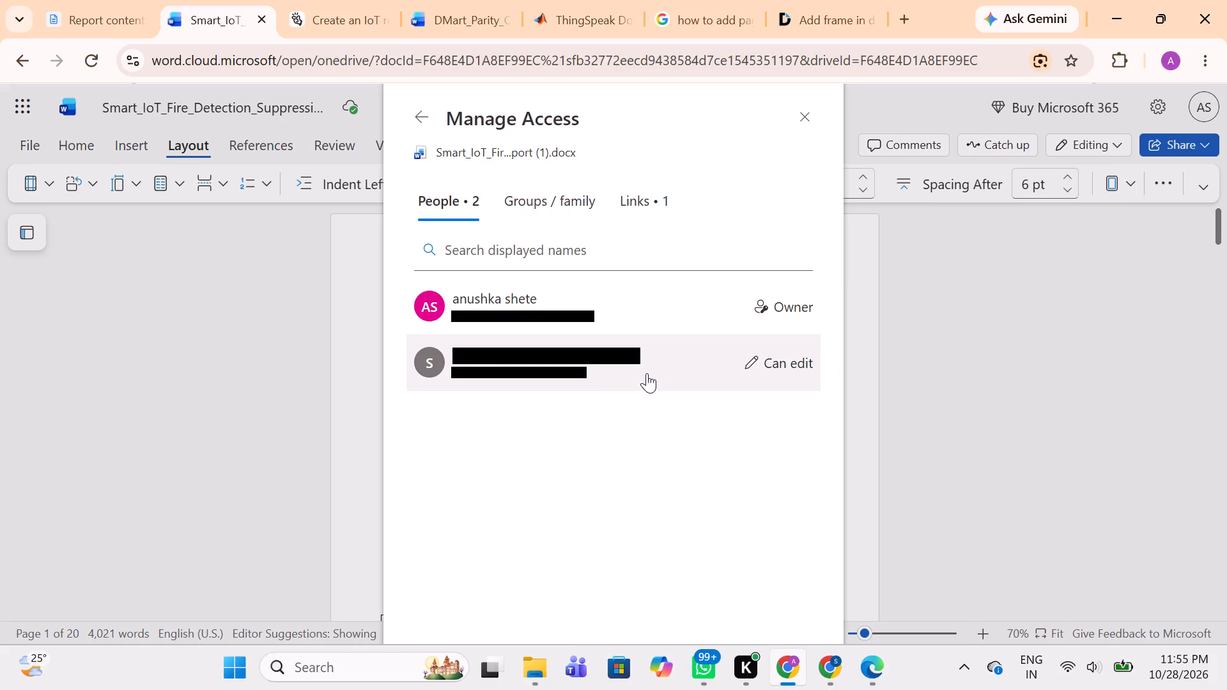
click(635, 368)
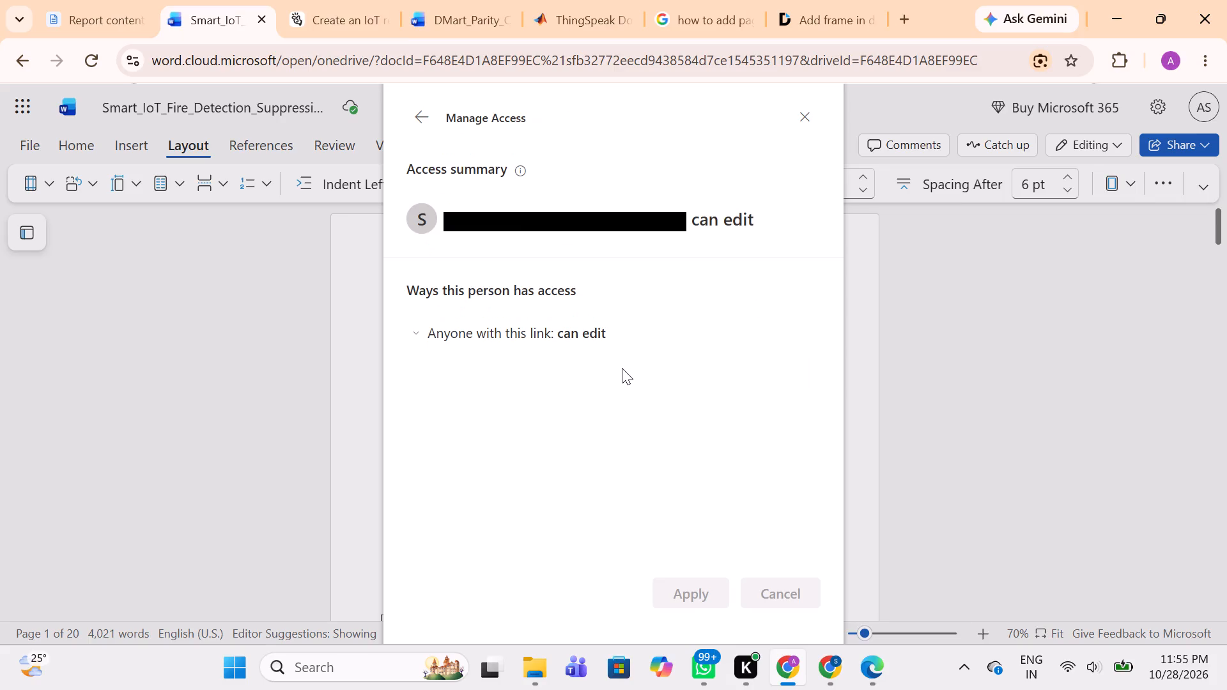
click(599, 339)
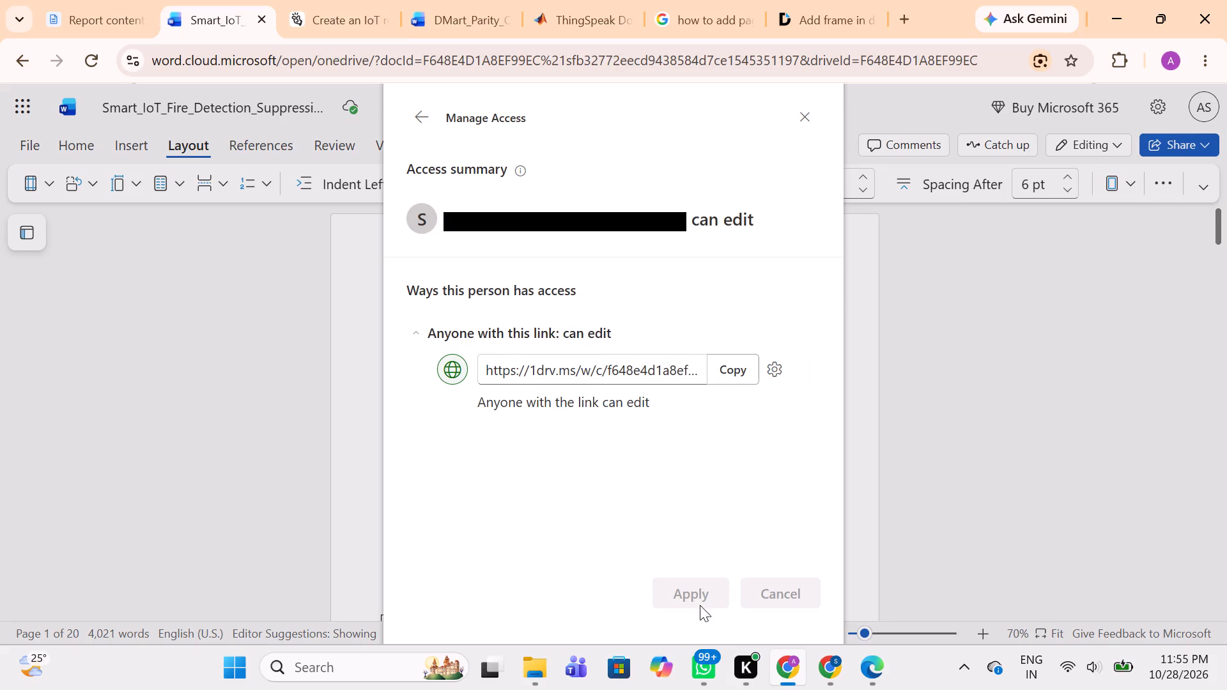
click(452, 373)
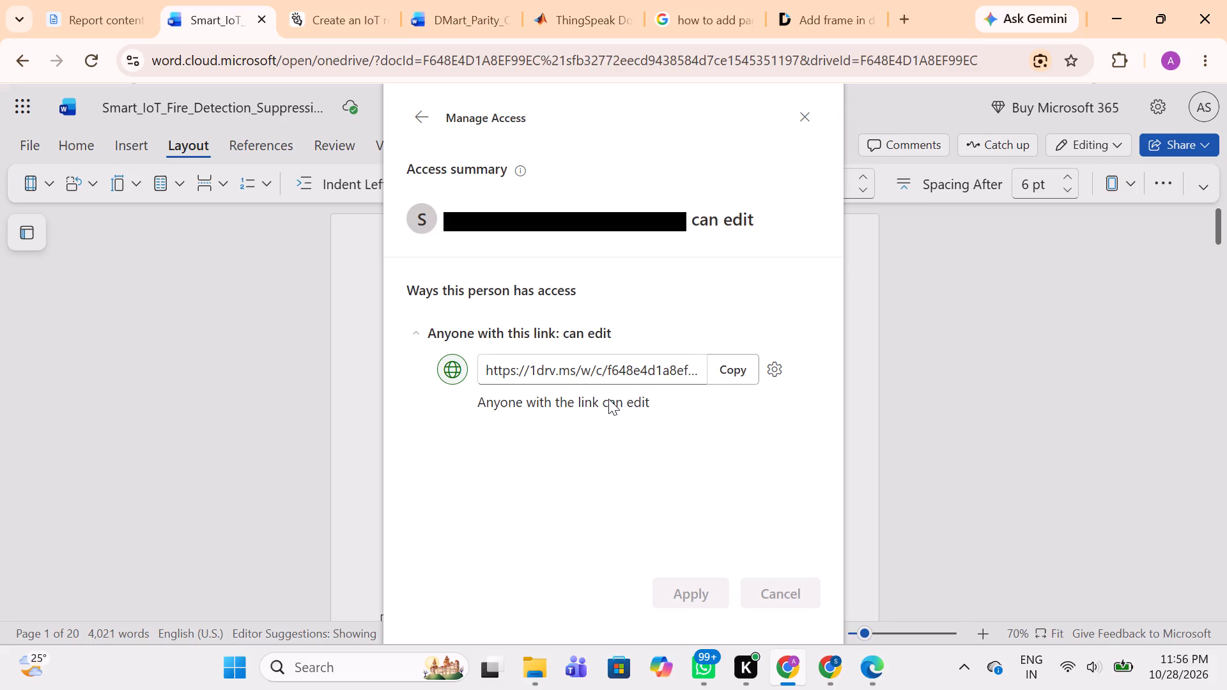
scroll(730, 524, down, 1)
click(802, 121)
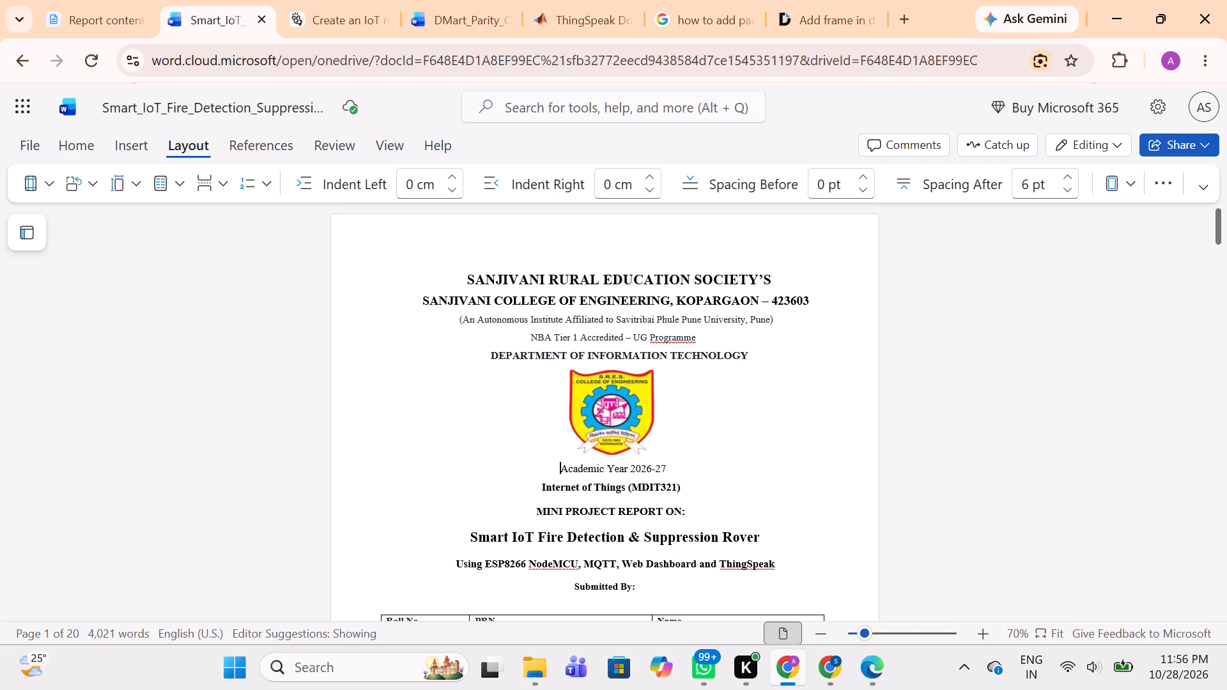
Download a copy of the report as a Word document.
click(29, 136)
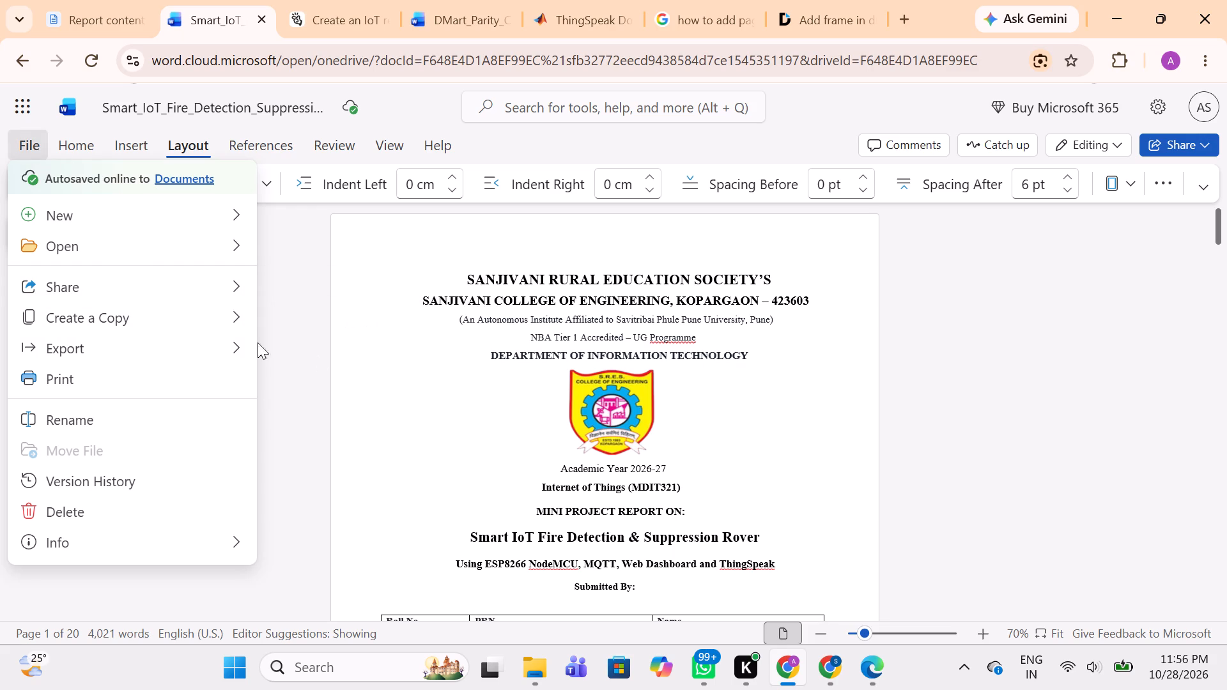
click(337, 351)
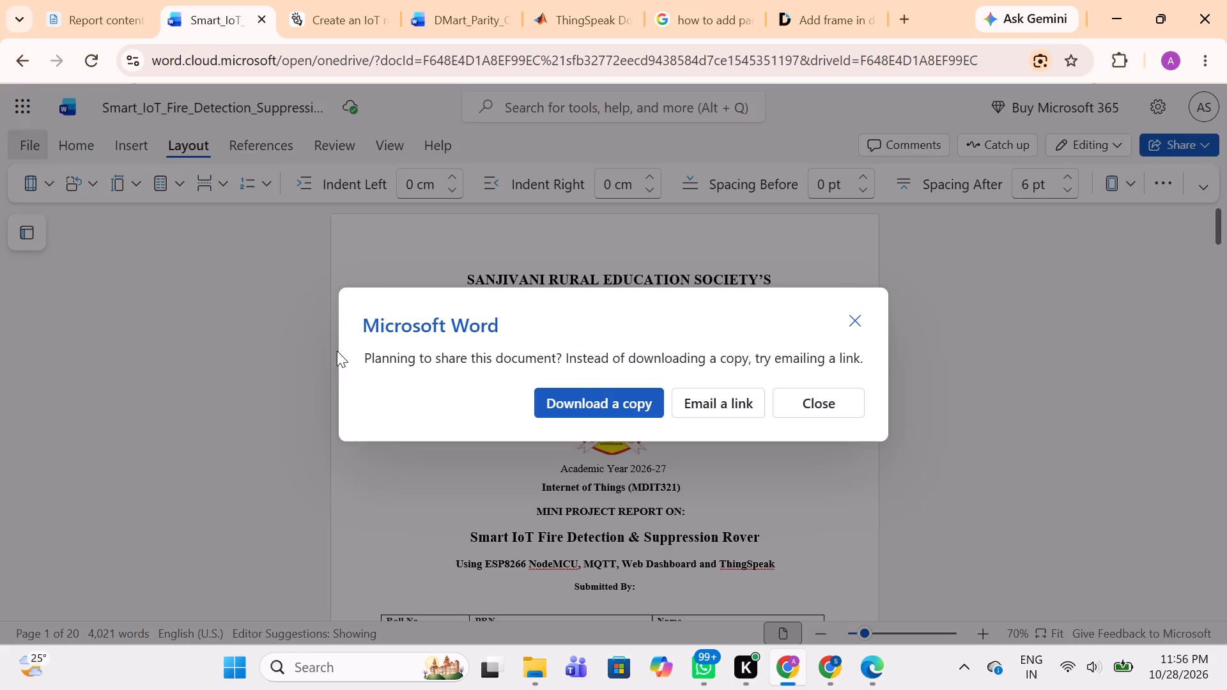
click(578, 401)
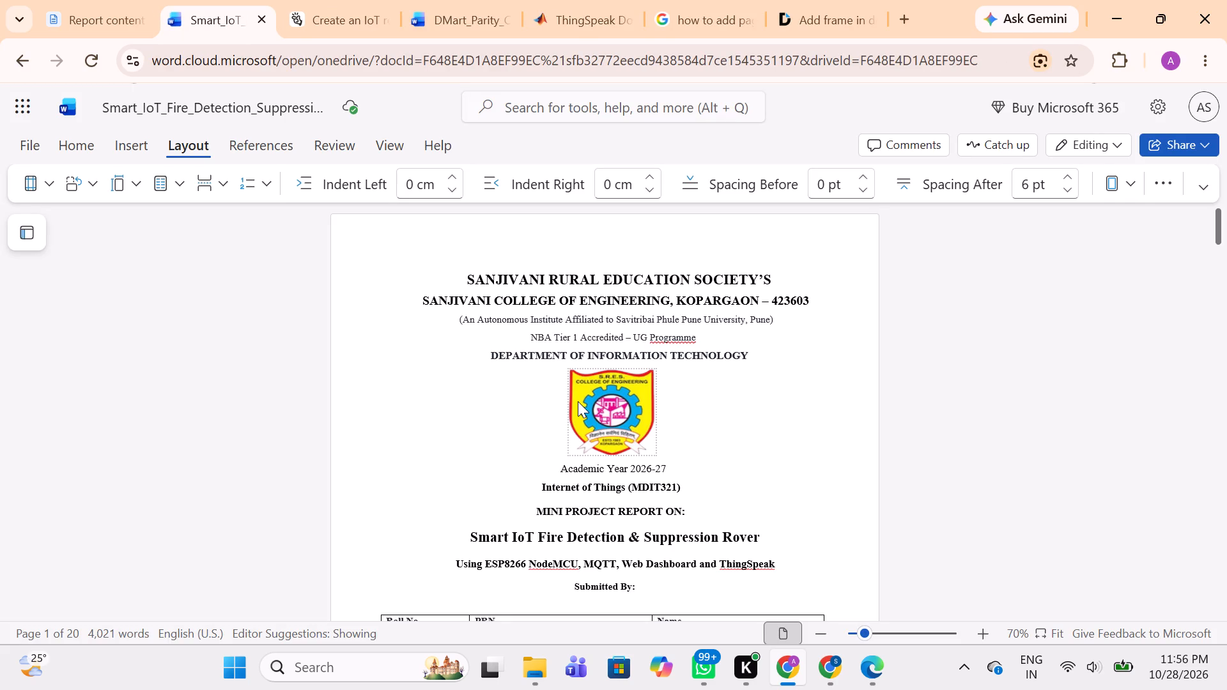
Choose to email a link to the report, add the owner's own email address as recipient, and send it without a message.
click(29, 155)
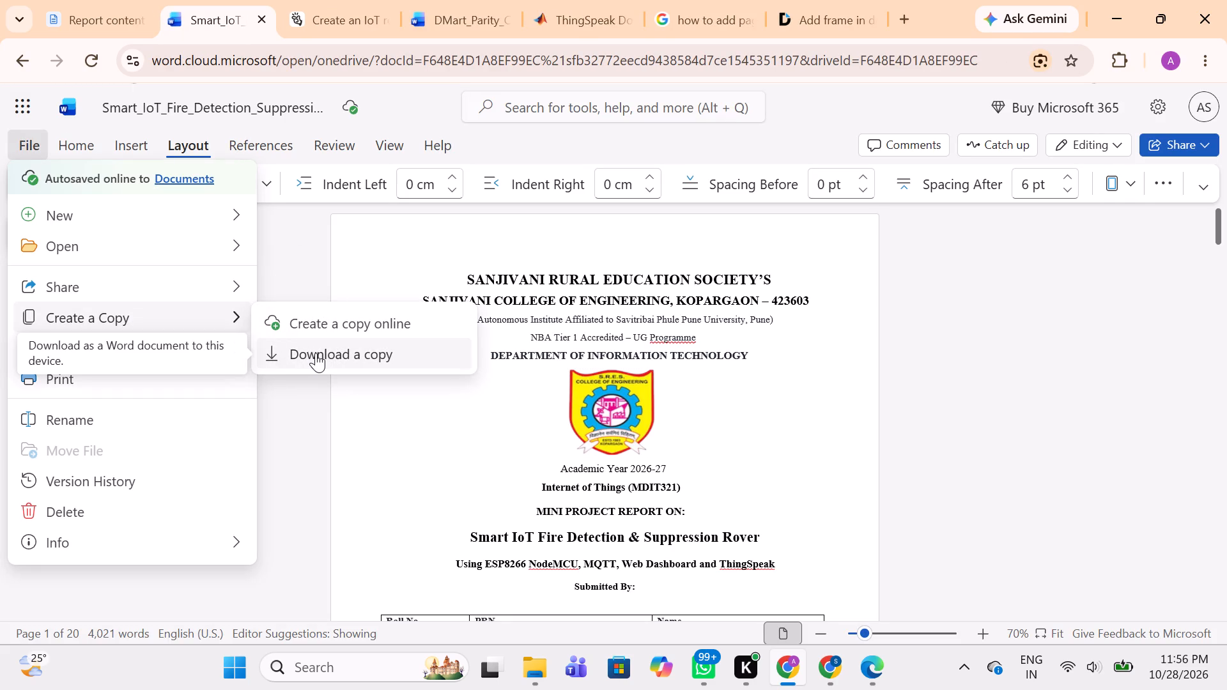
click(316, 353)
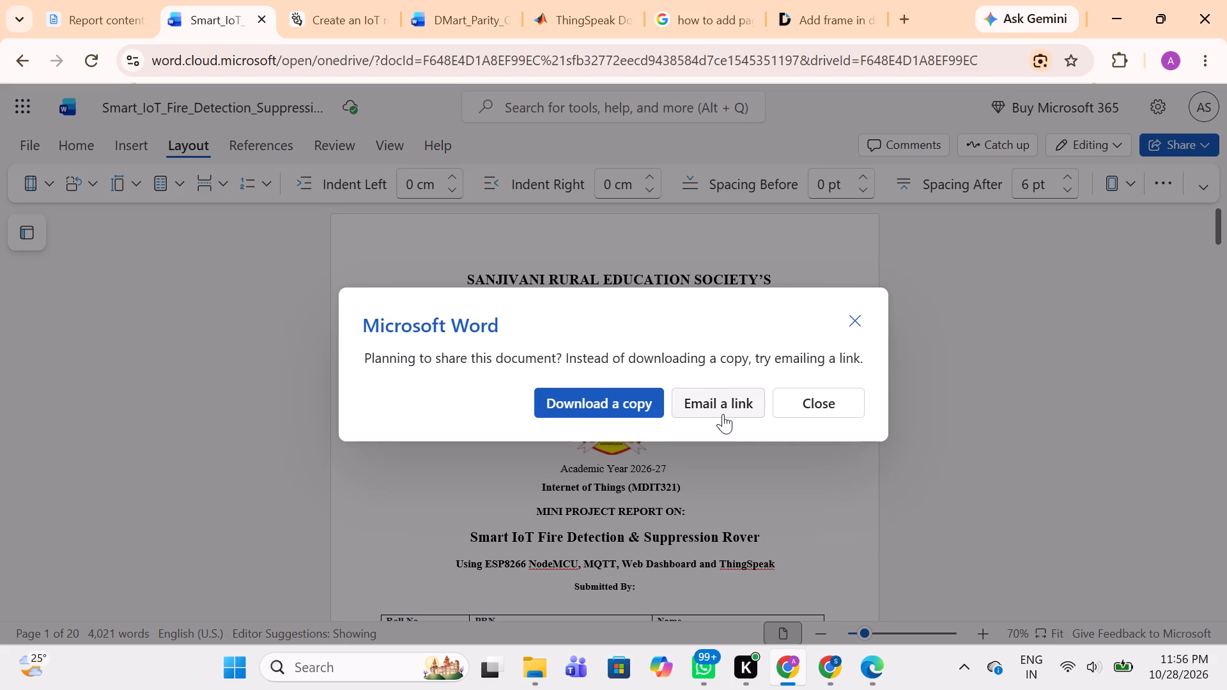
click(713, 406)
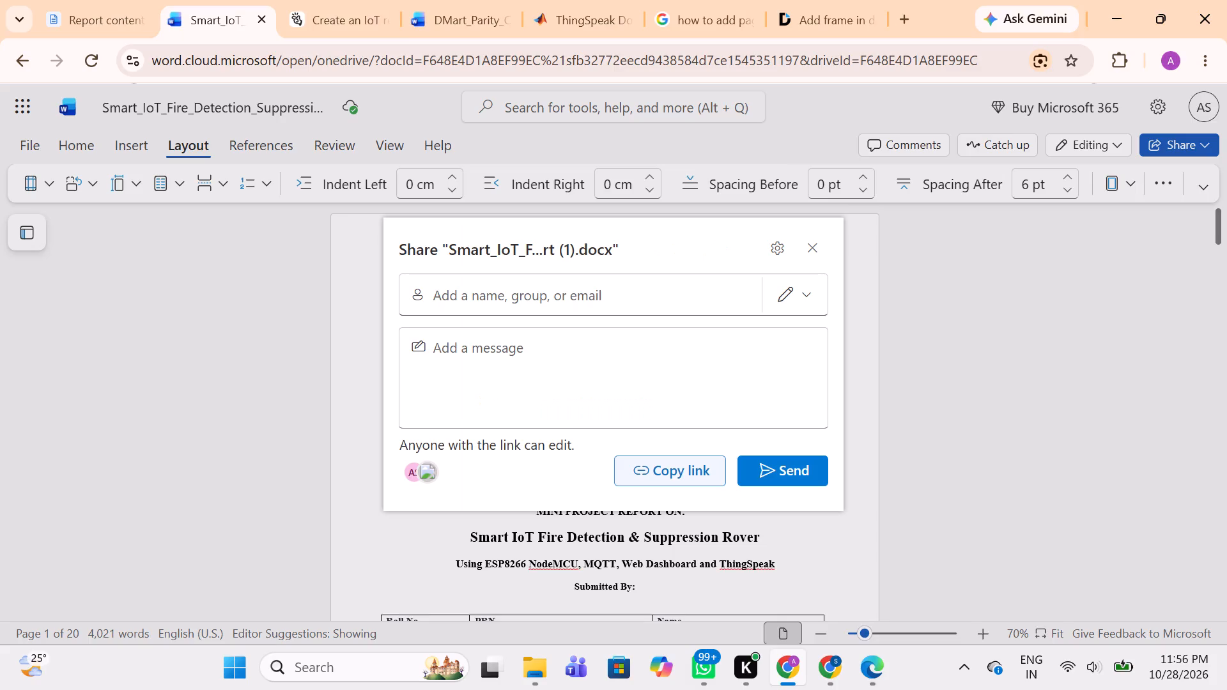
click(610, 298)
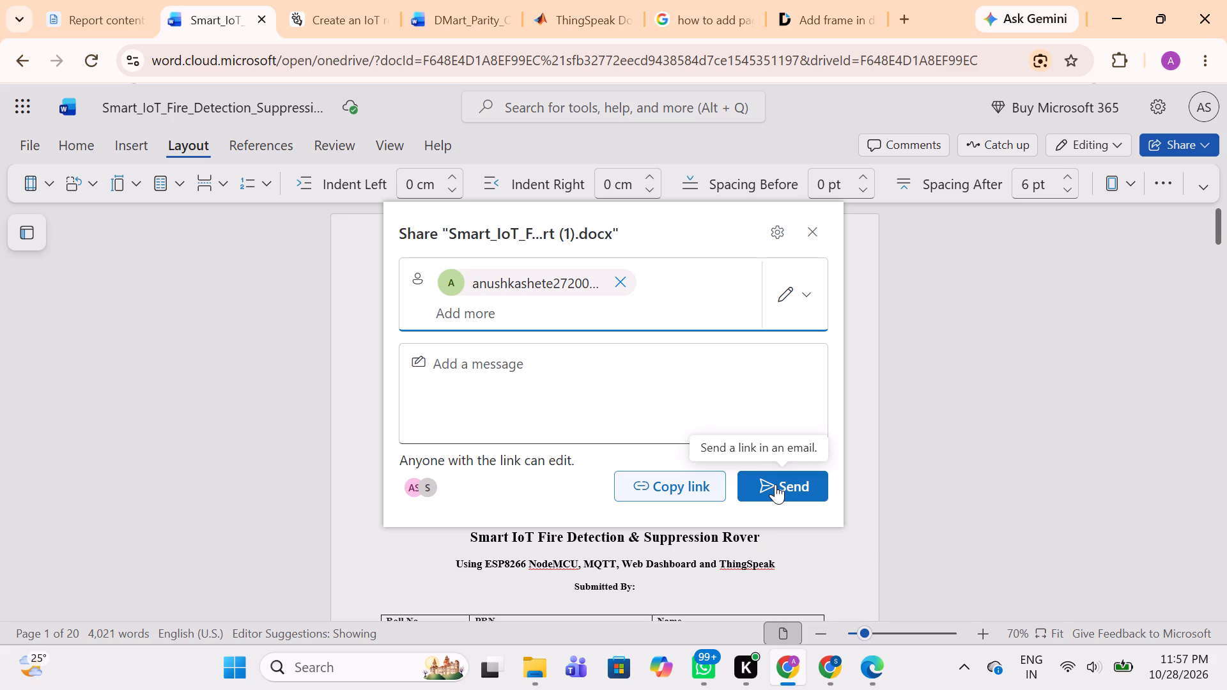
click(775, 484)
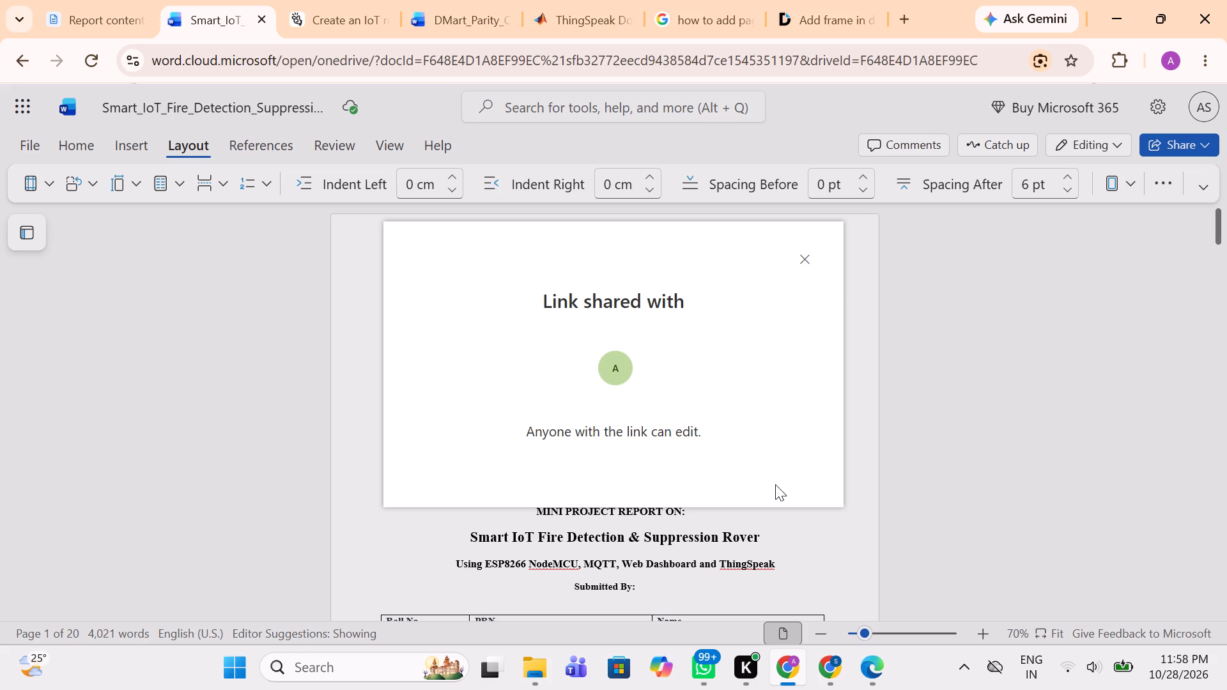
Check the list of people with access to the report, and close Manage Access.
click(618, 362)
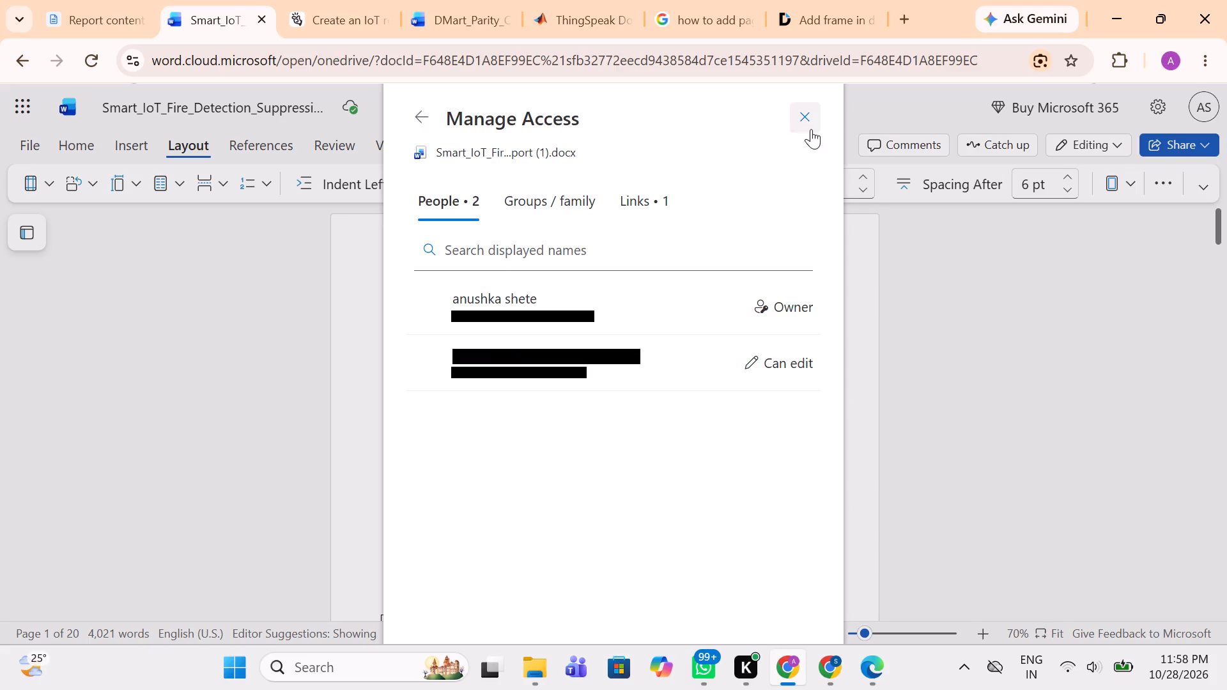
click(1028, 468)
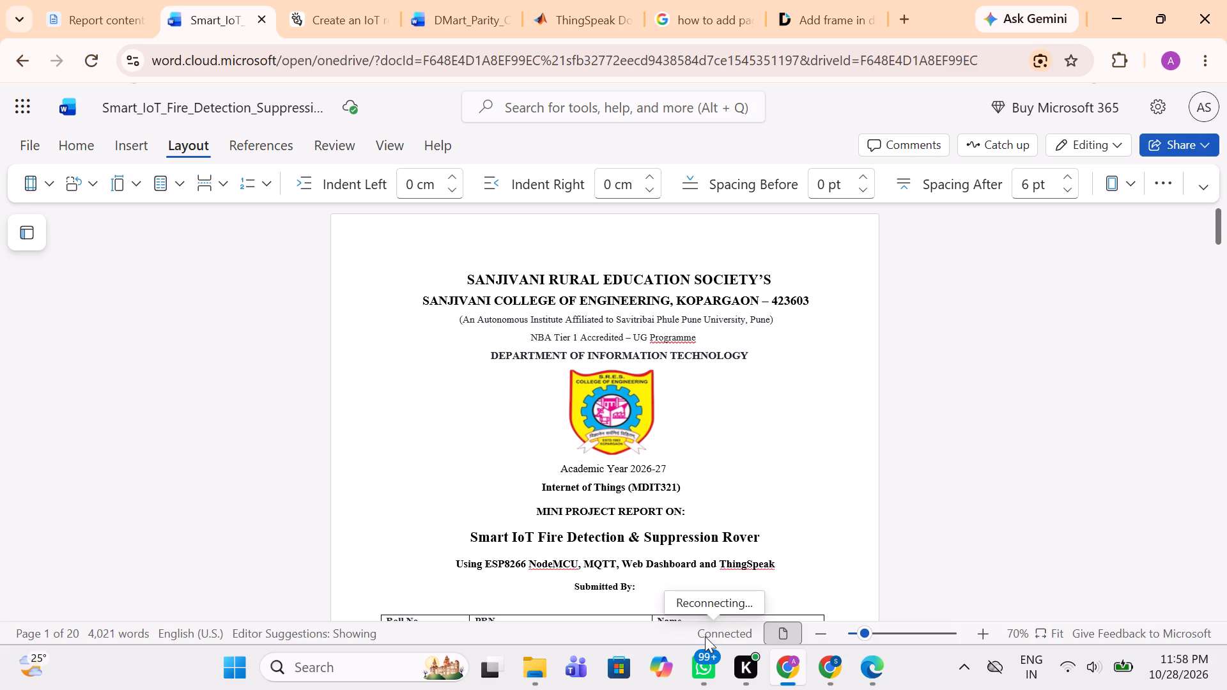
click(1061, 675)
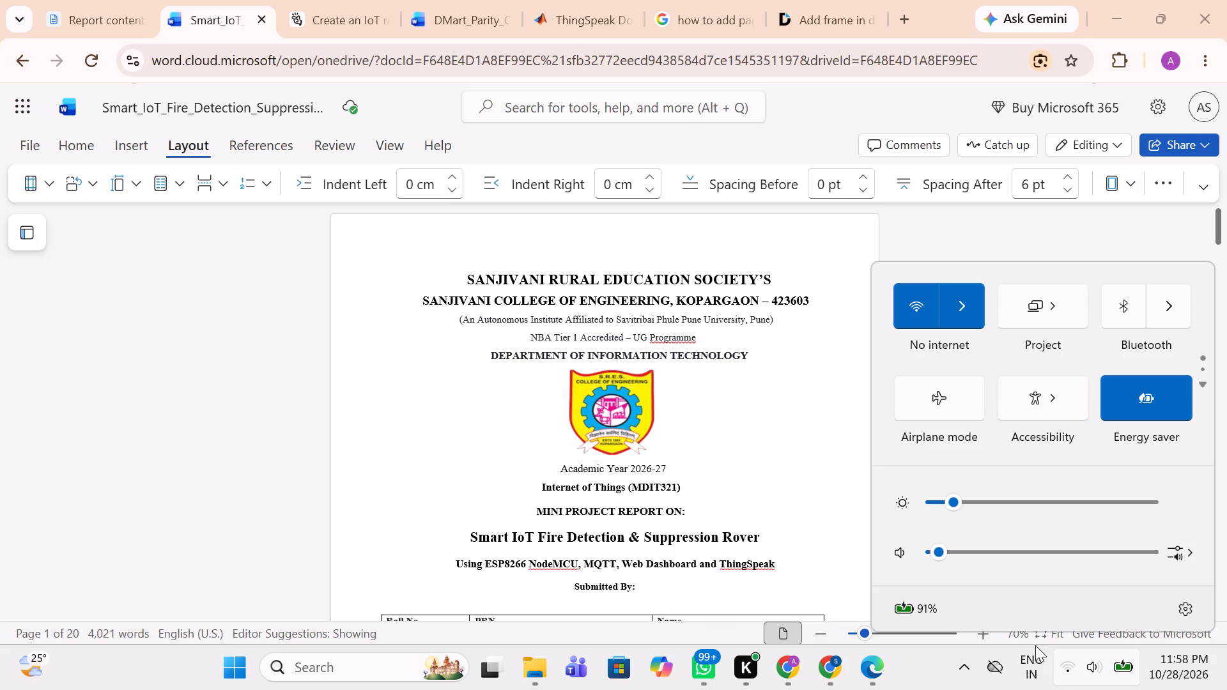
Switch the computer's Wi-Fi connection to the Samsung A55 network and return to the report.
click(959, 298)
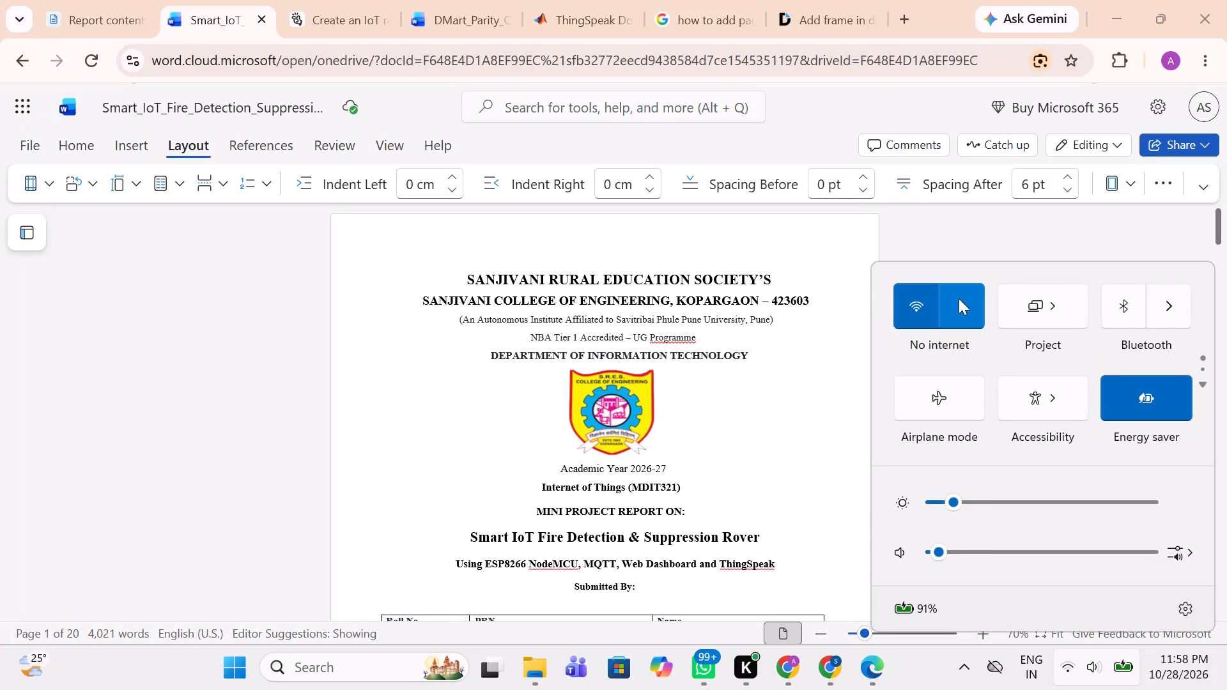
click(978, 427)
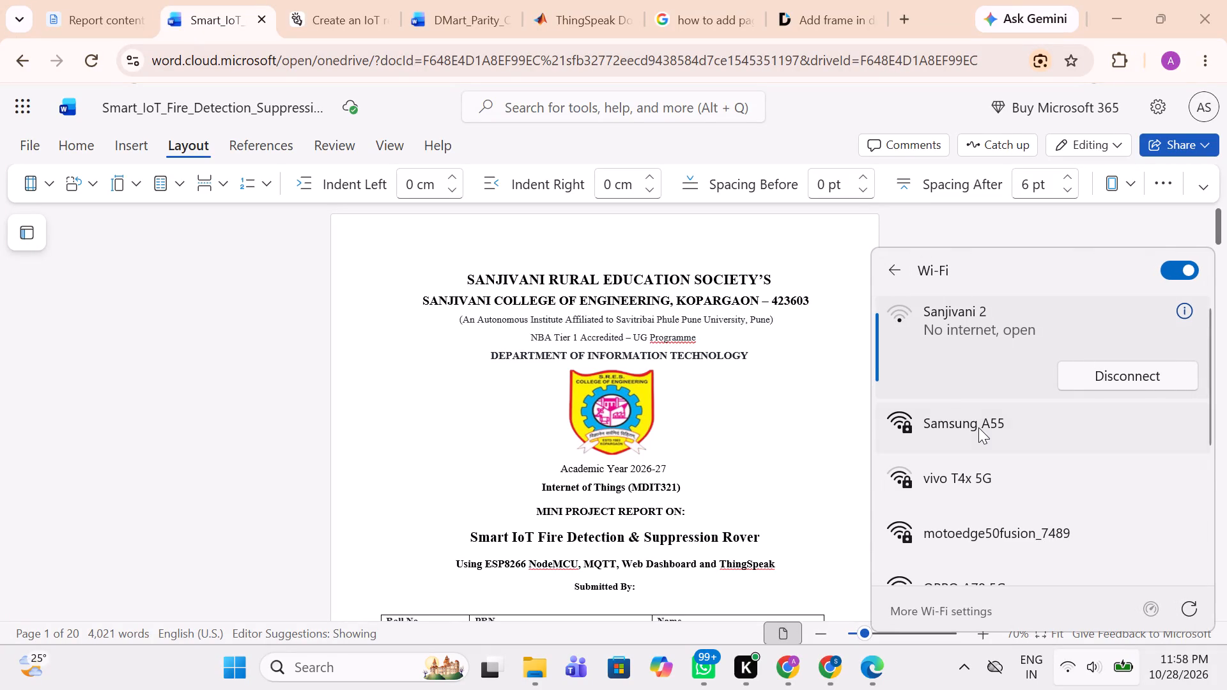
click(1090, 459)
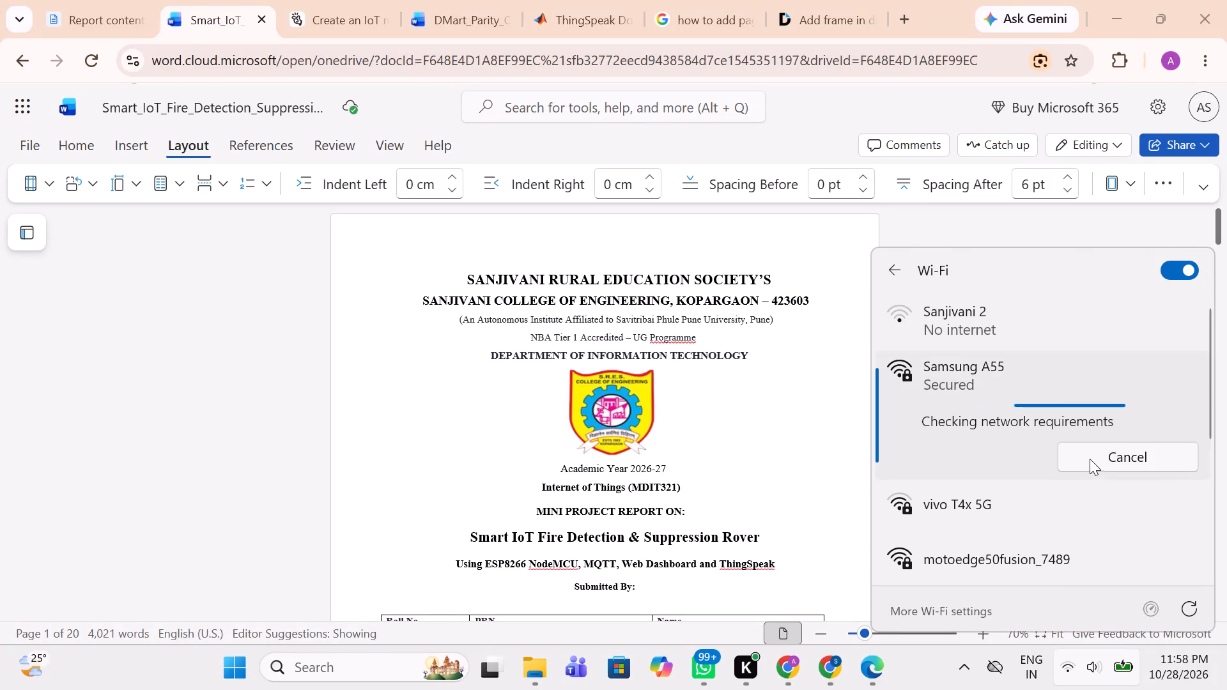
click(731, 410)
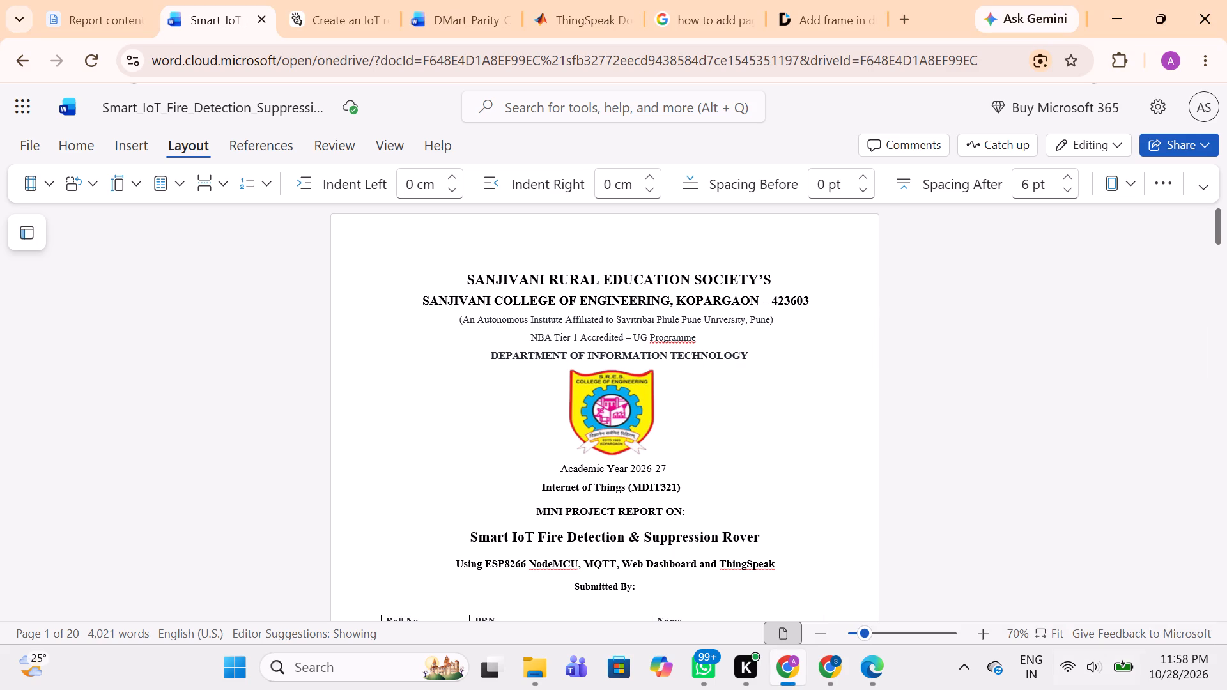
Increase the font size of the "Submitted By:" line on the cover page by one increment.
scroll(731, 410, down, 3)
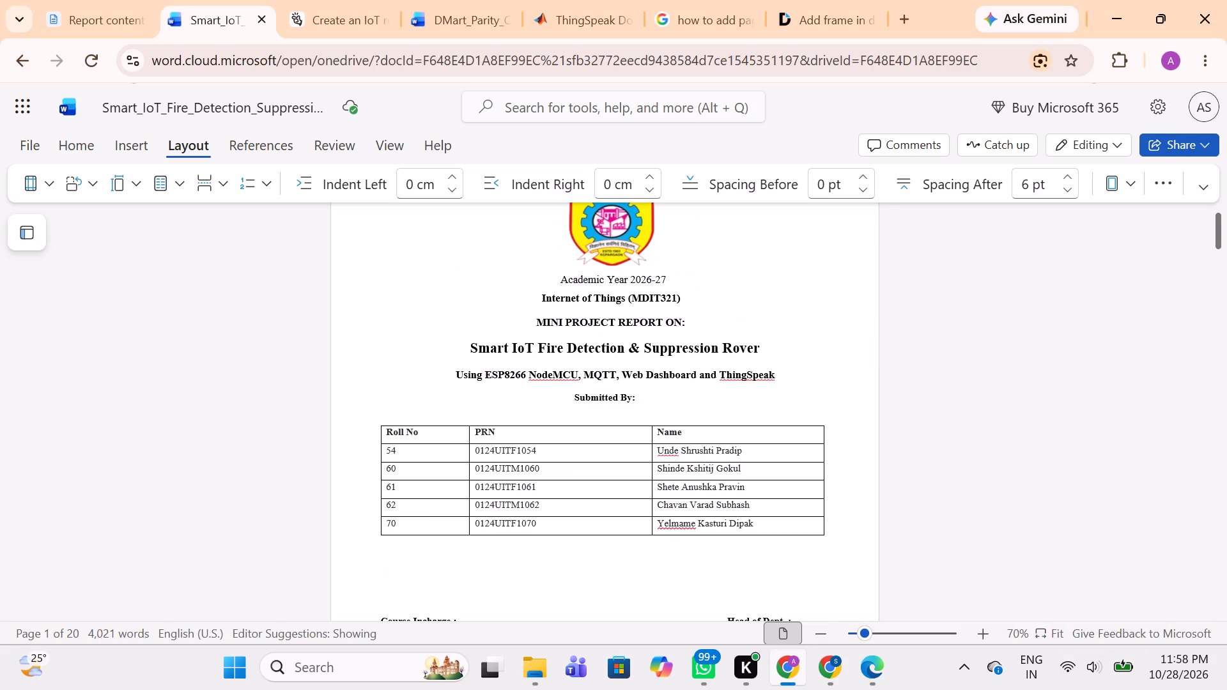
click(711, 378)
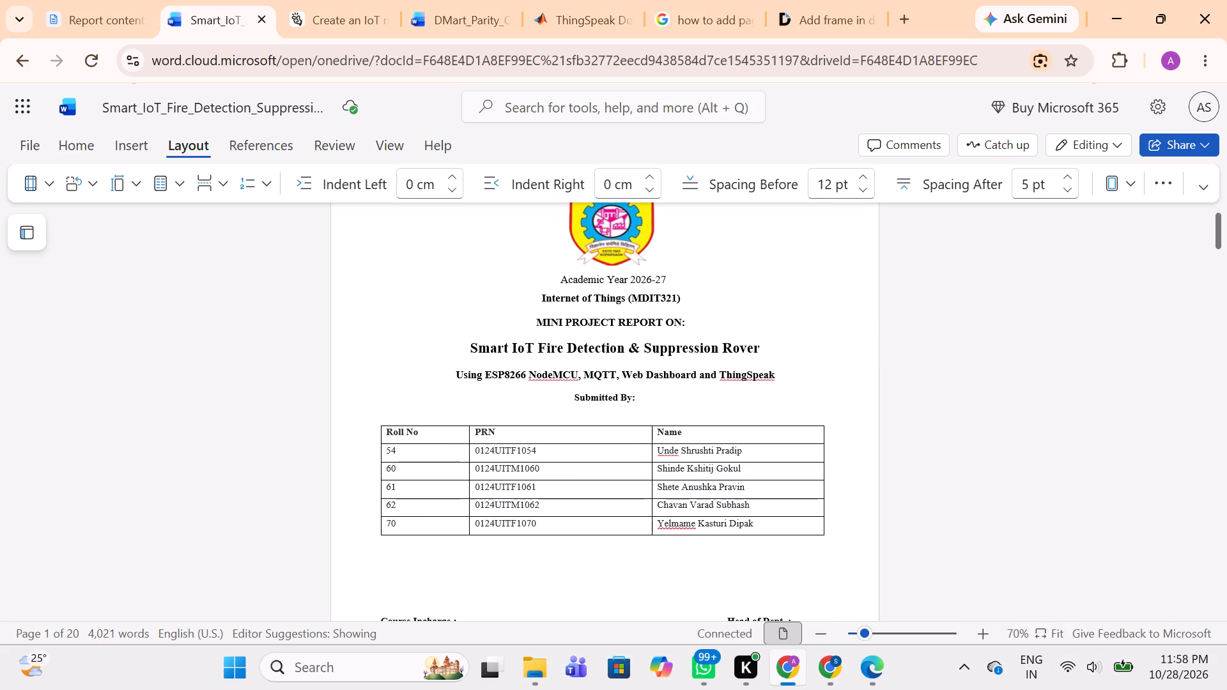
click(617, 397)
click(78, 135)
double_click(613, 401)
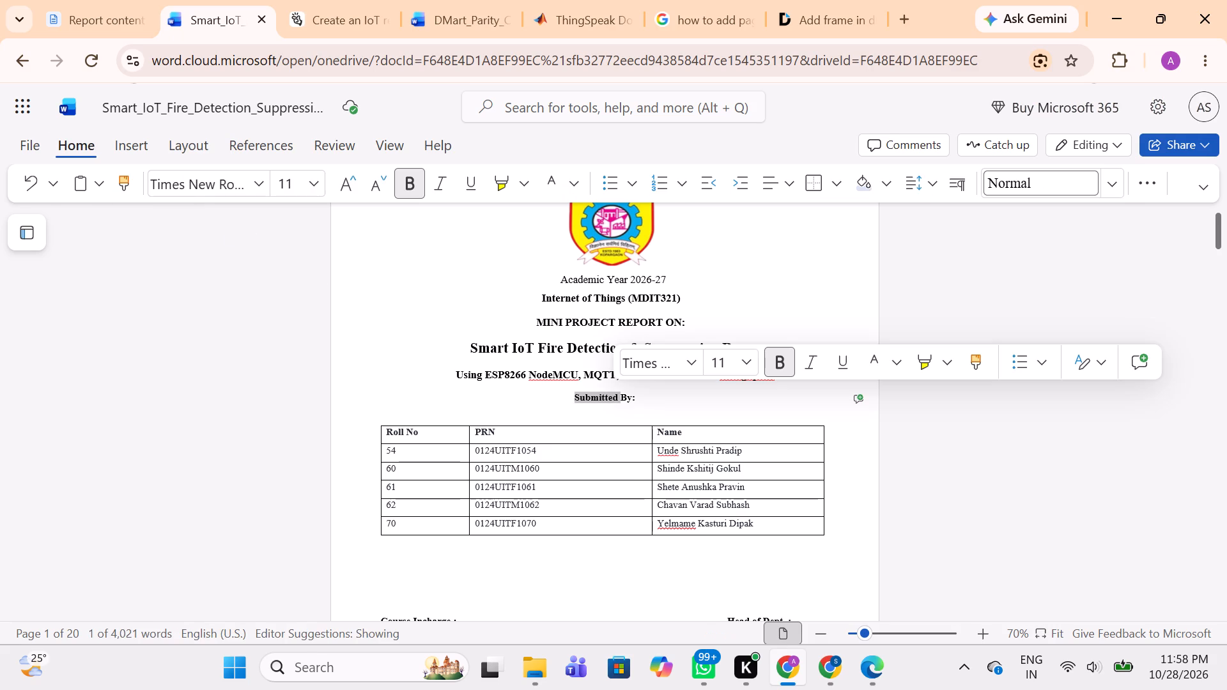
click(461, 376)
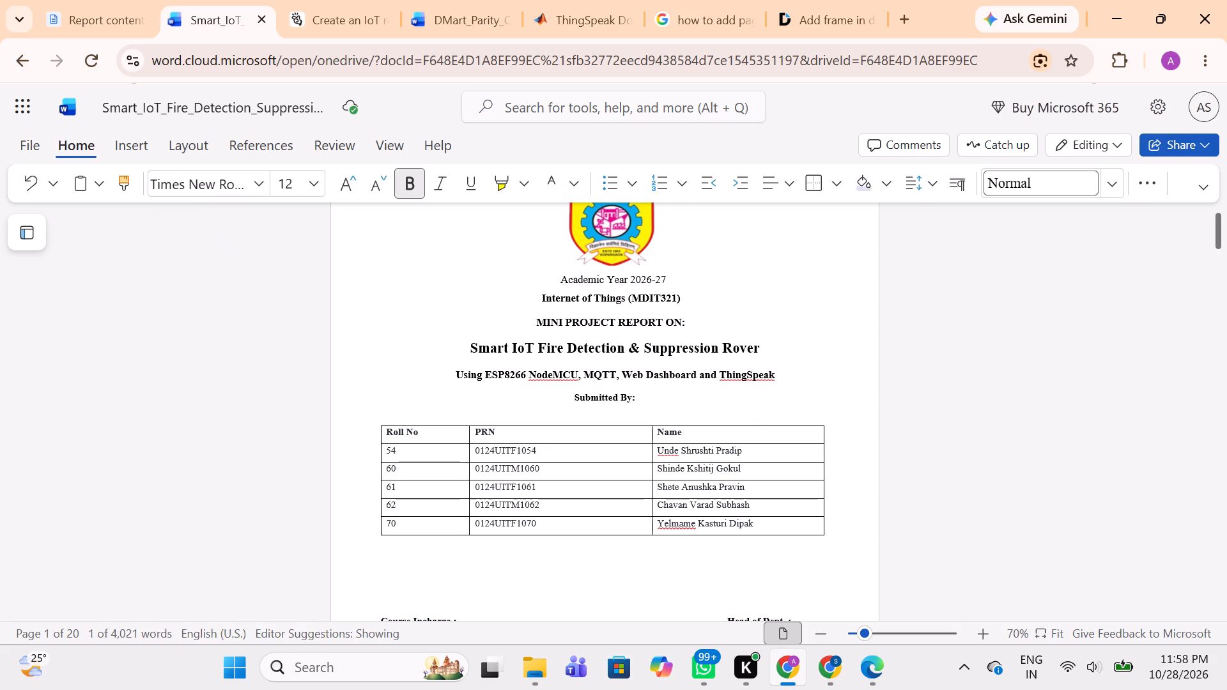
drag(575, 395, 650, 404)
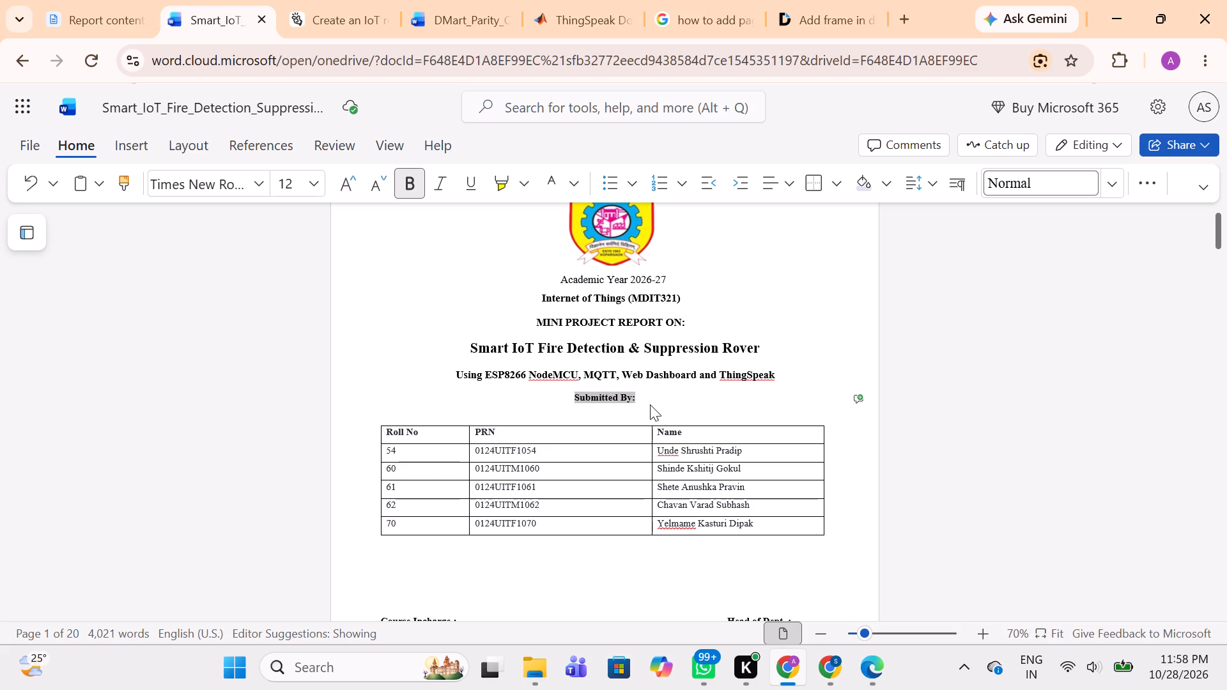
drag(650, 404, 651, 404)
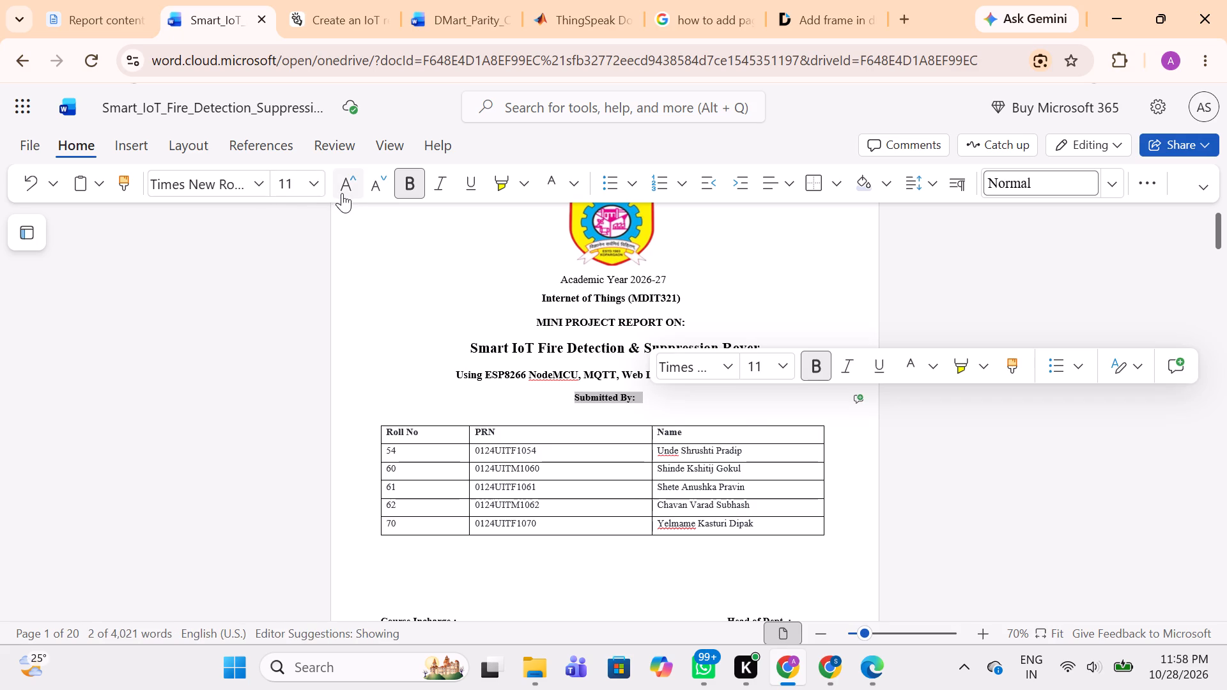
click(342, 193)
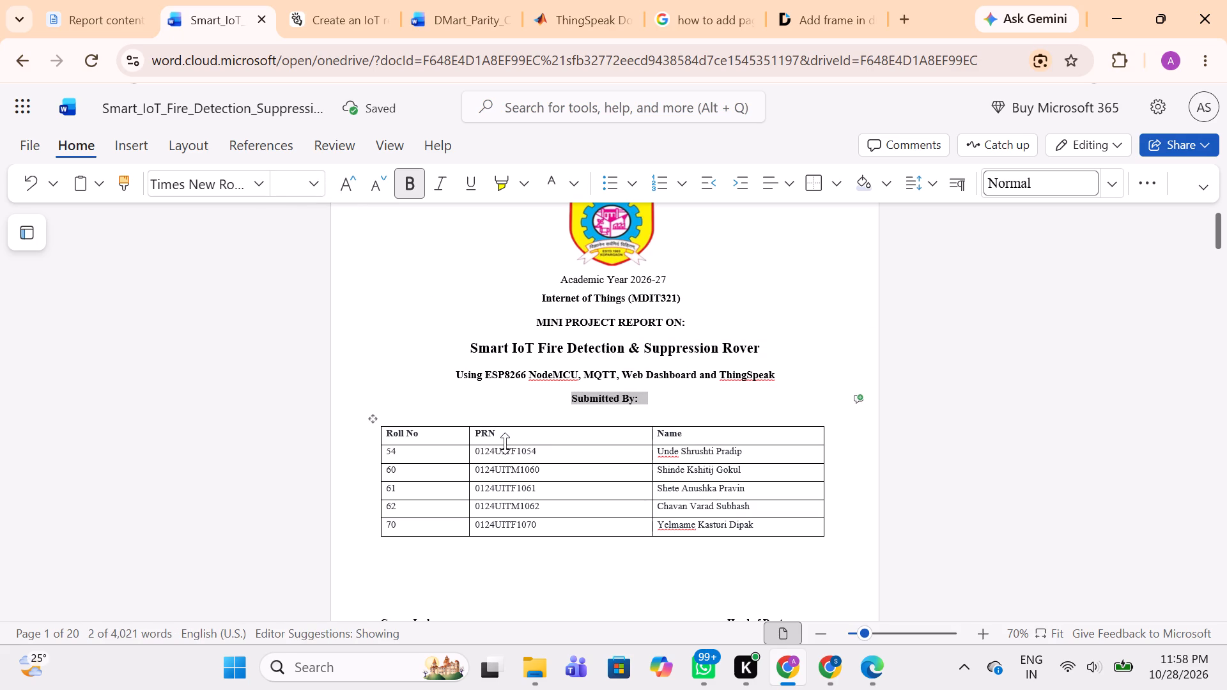
Select the entire table of roll numbers, PRNs and names on the cover page for a font size adjustment.
click(505, 443)
click(505, 452)
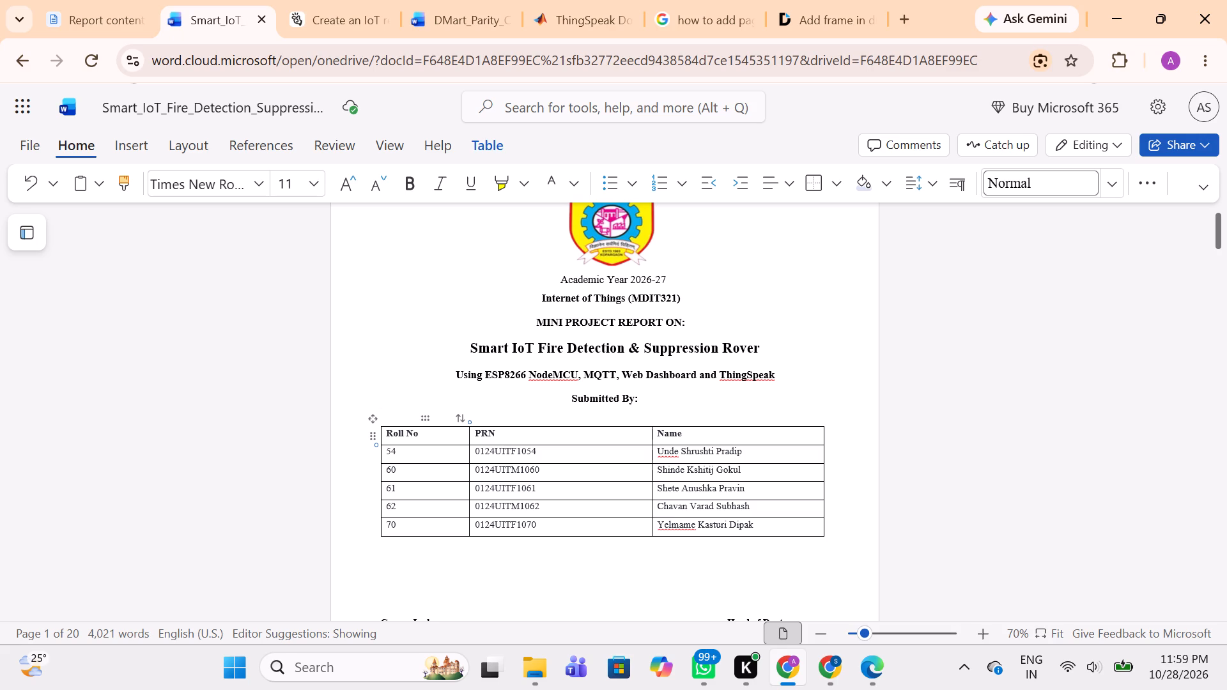
drag(382, 430, 769, 546)
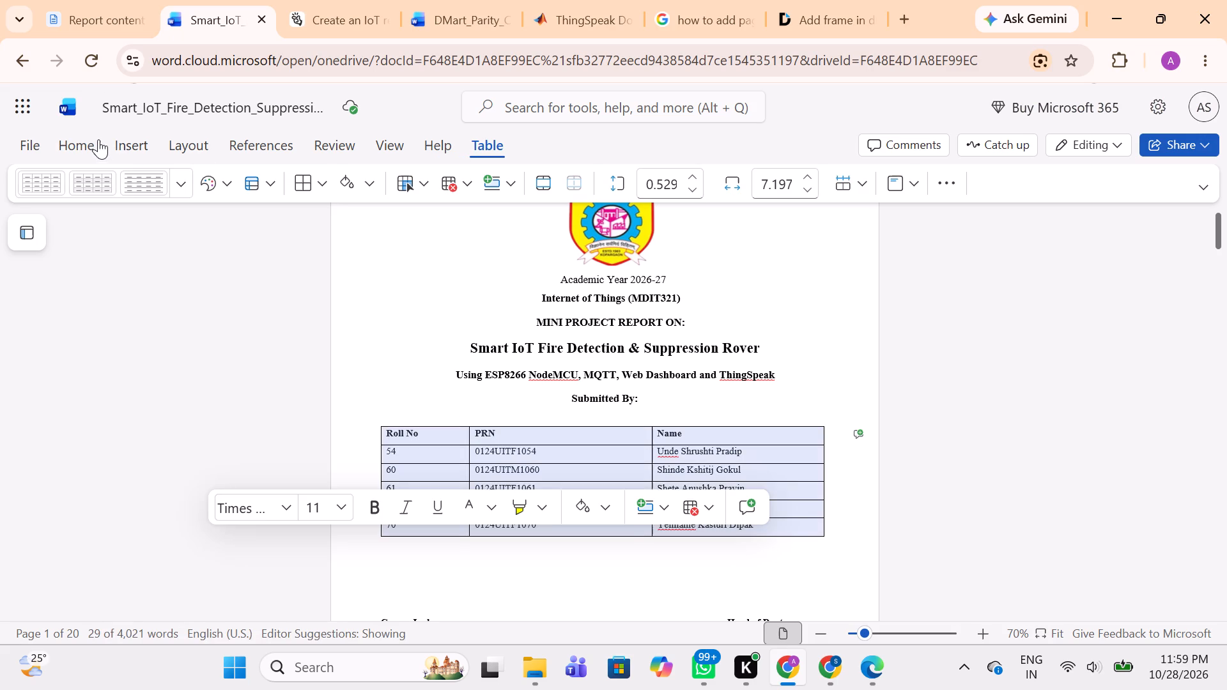
click(96, 142)
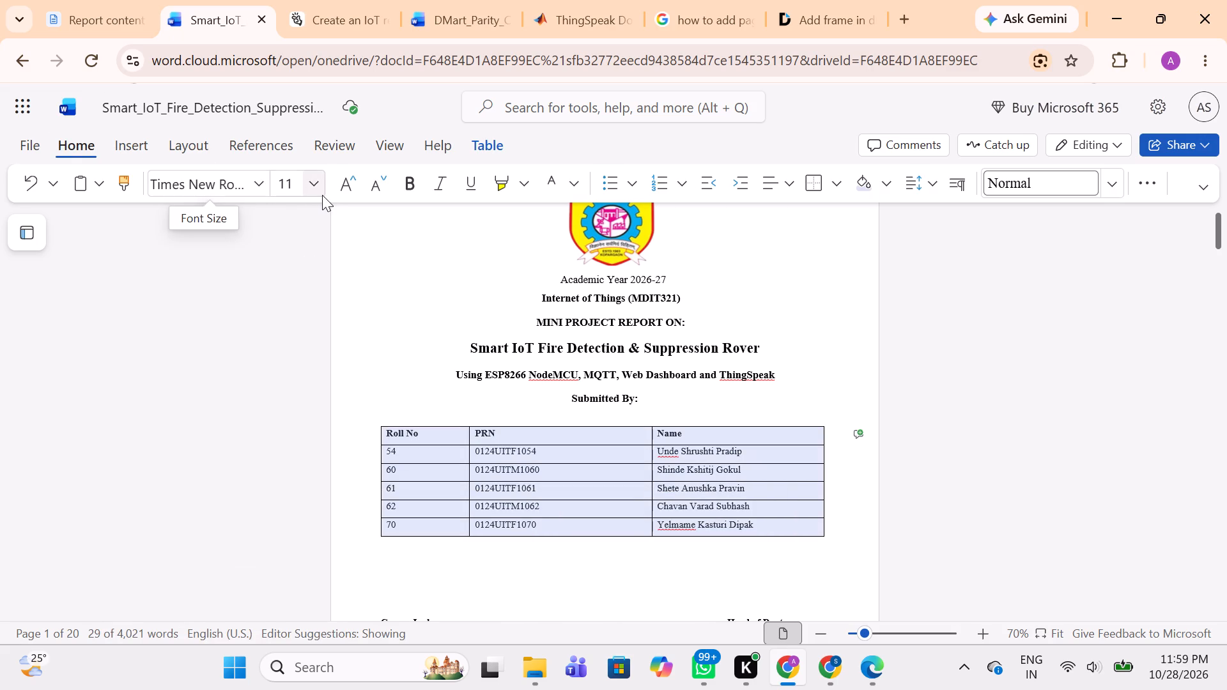
Set the font size of the selected student details table on the cover page to 12.
click(320, 189)
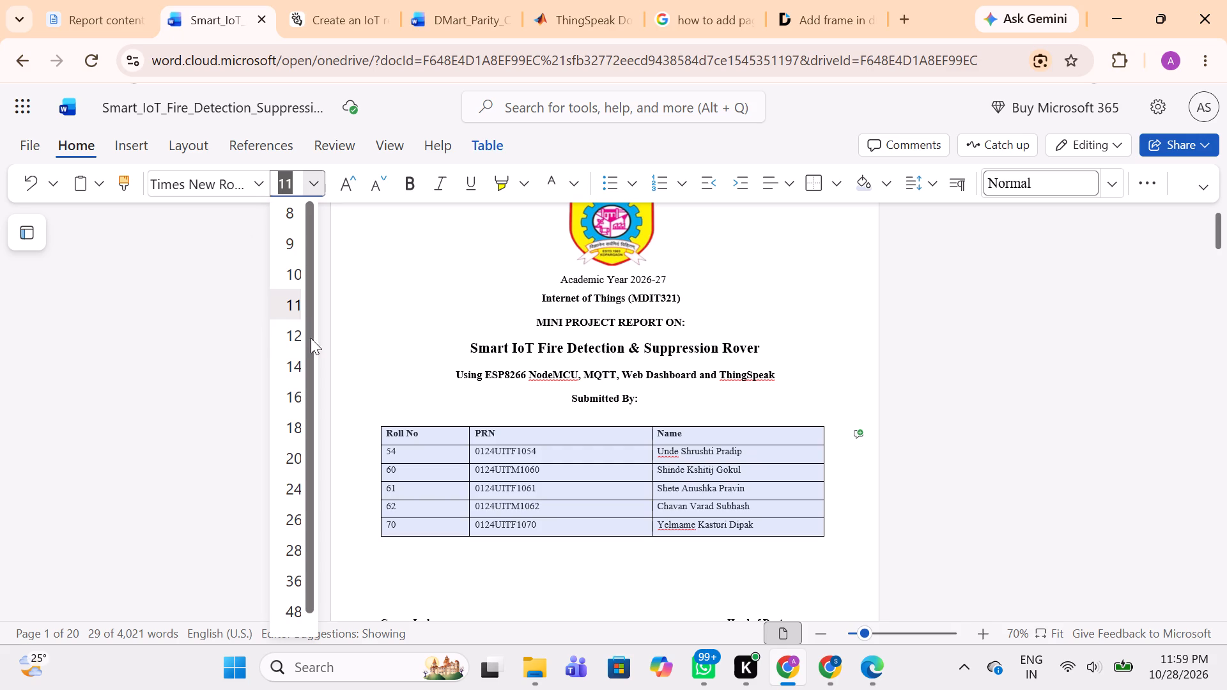
click(290, 339)
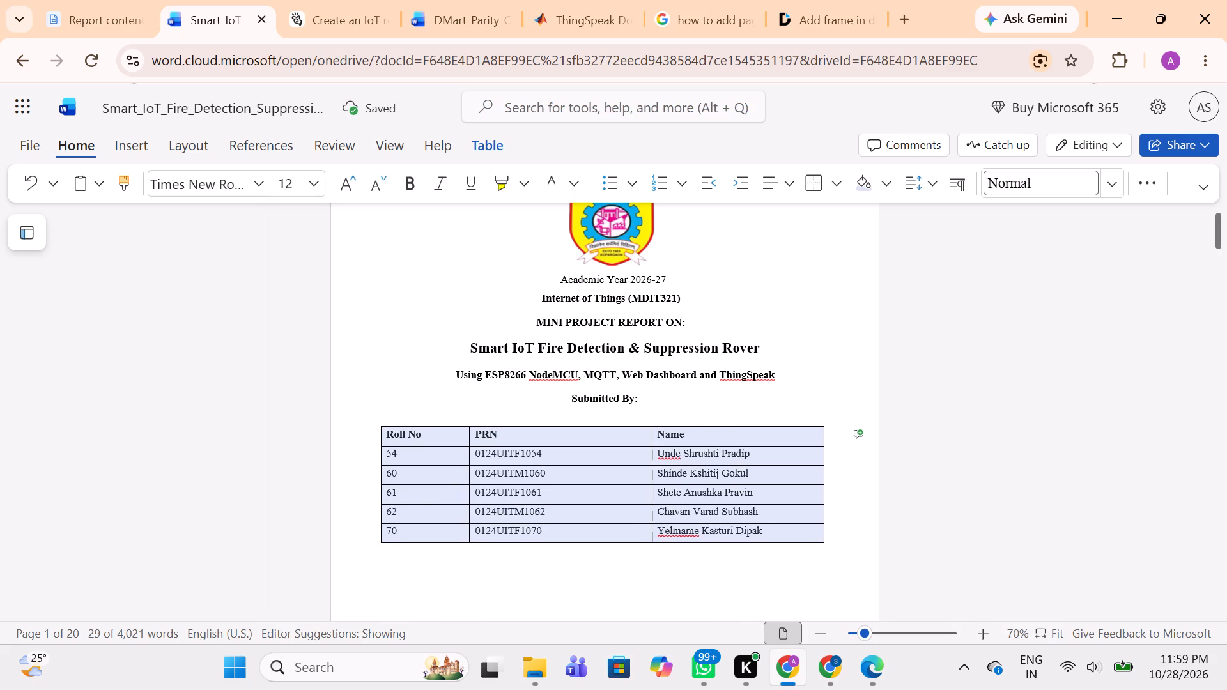
Set the font size of the Course Incharge and Head of Dept. signature lines on the cover page to 12.
click(537, 560)
scroll(537, 560, down, 4)
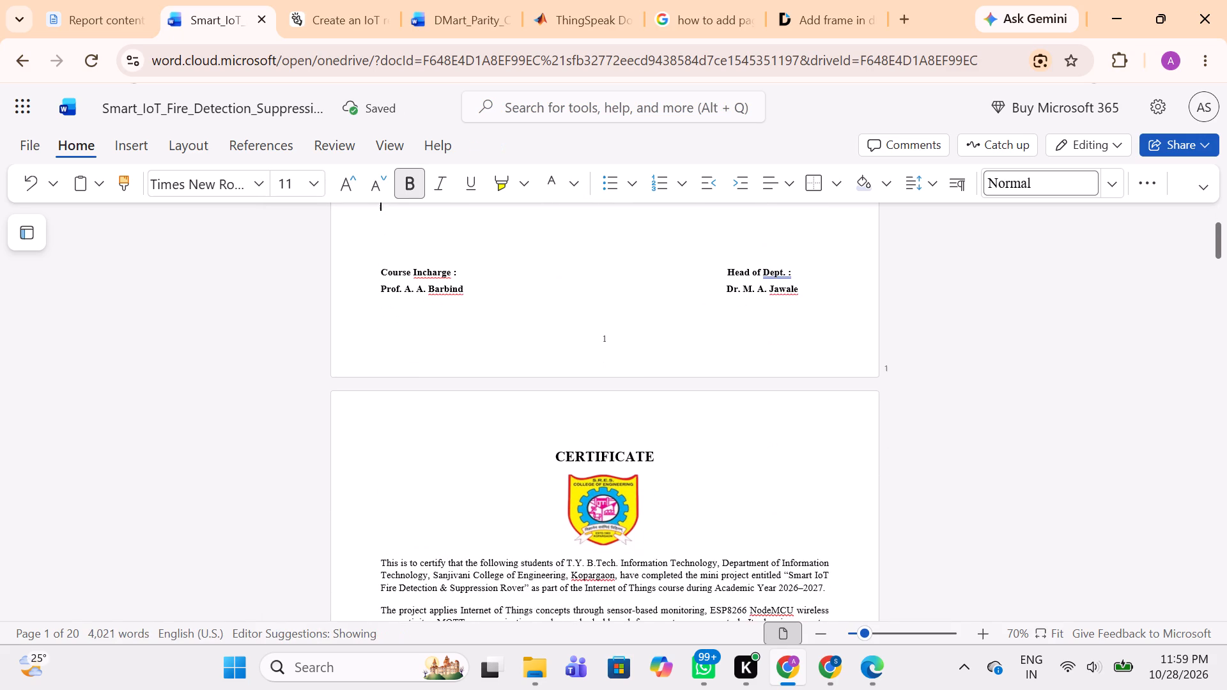
scroll(537, 560, down, 1)
click(434, 293)
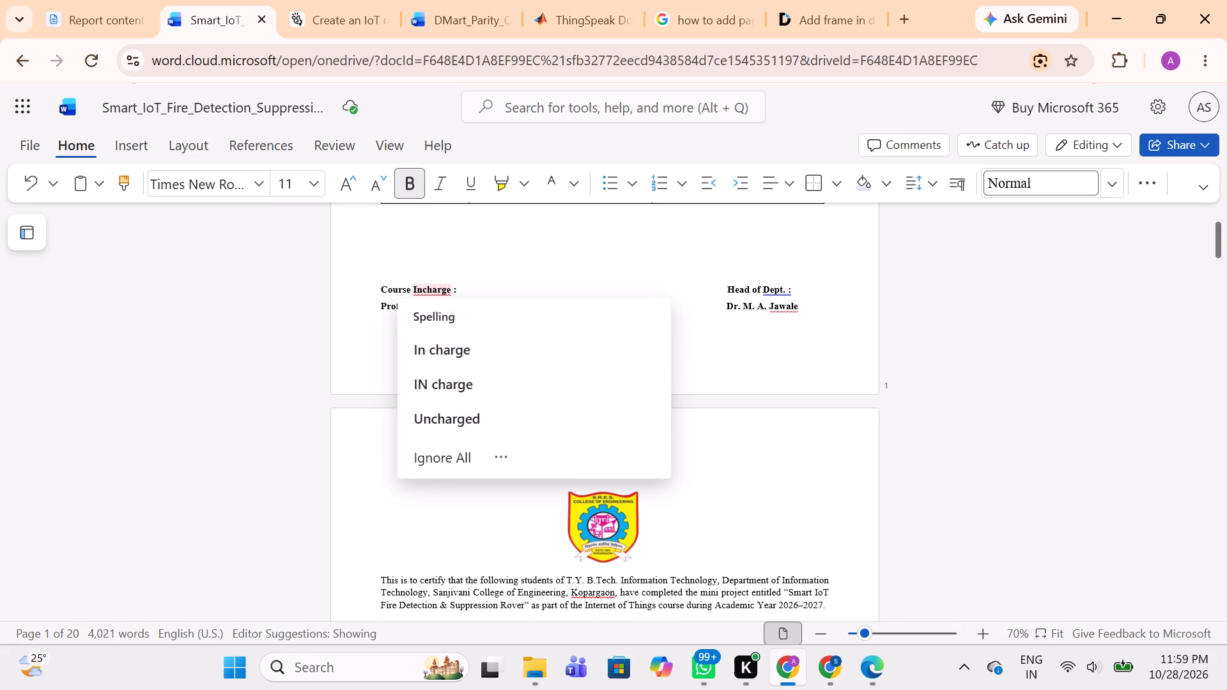
drag(382, 287, 805, 307)
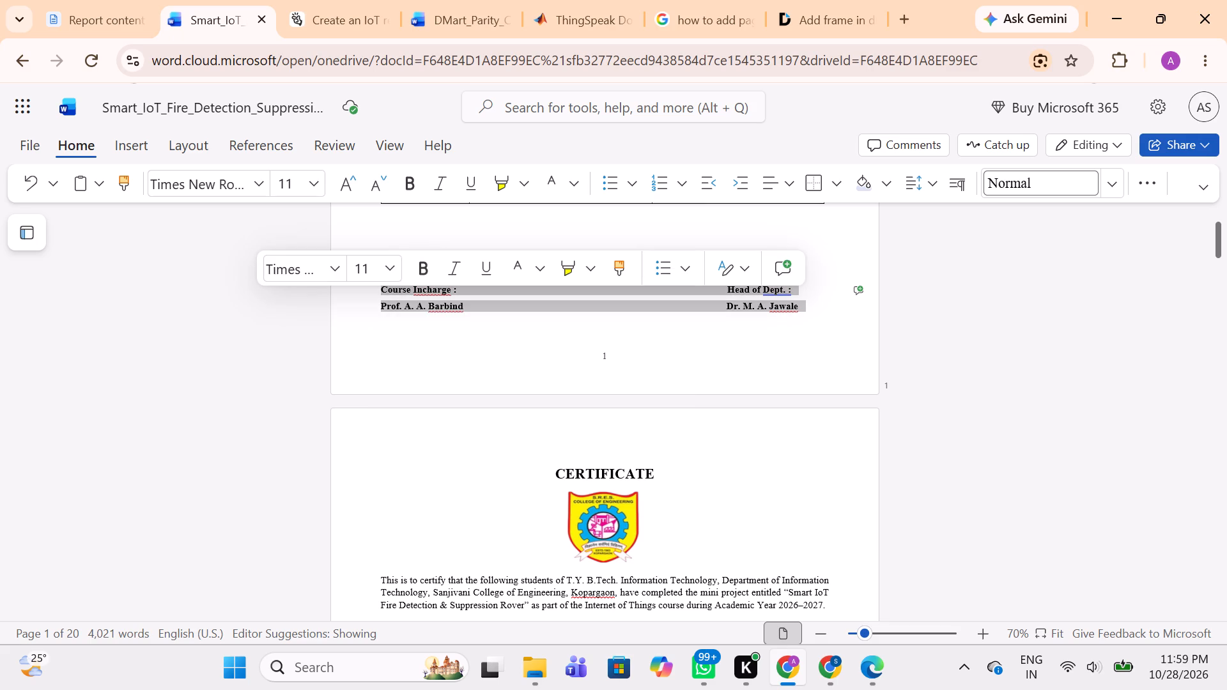
click(322, 187)
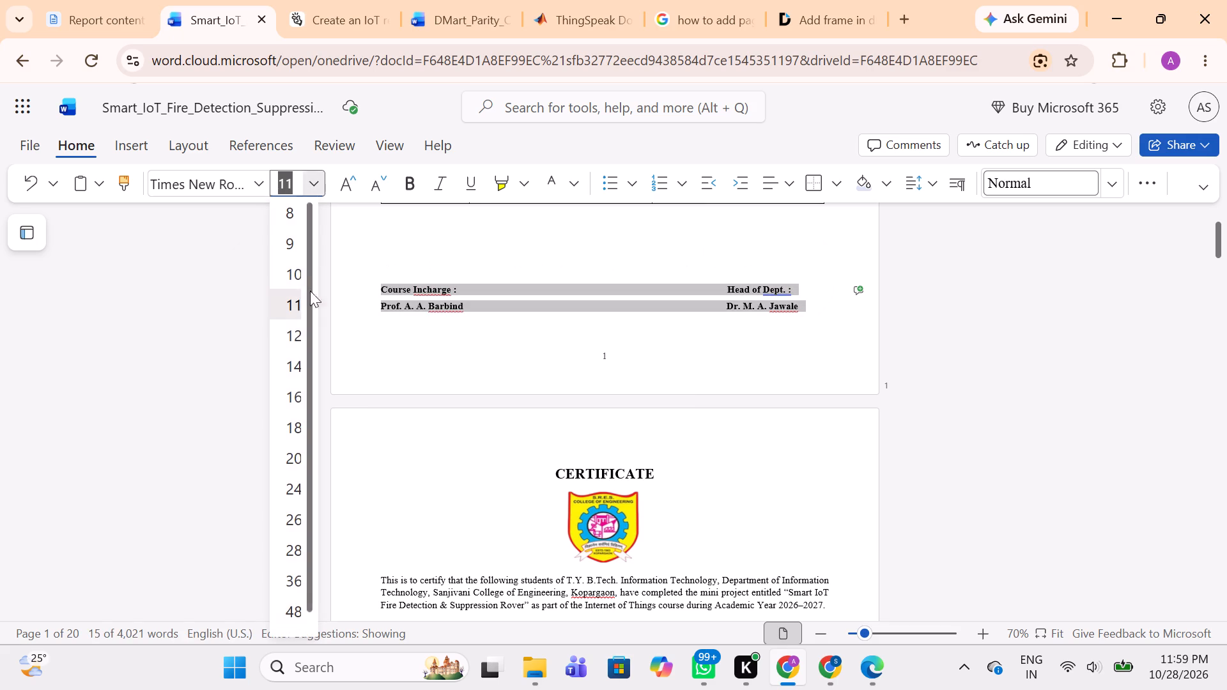
click(296, 332)
click(454, 352)
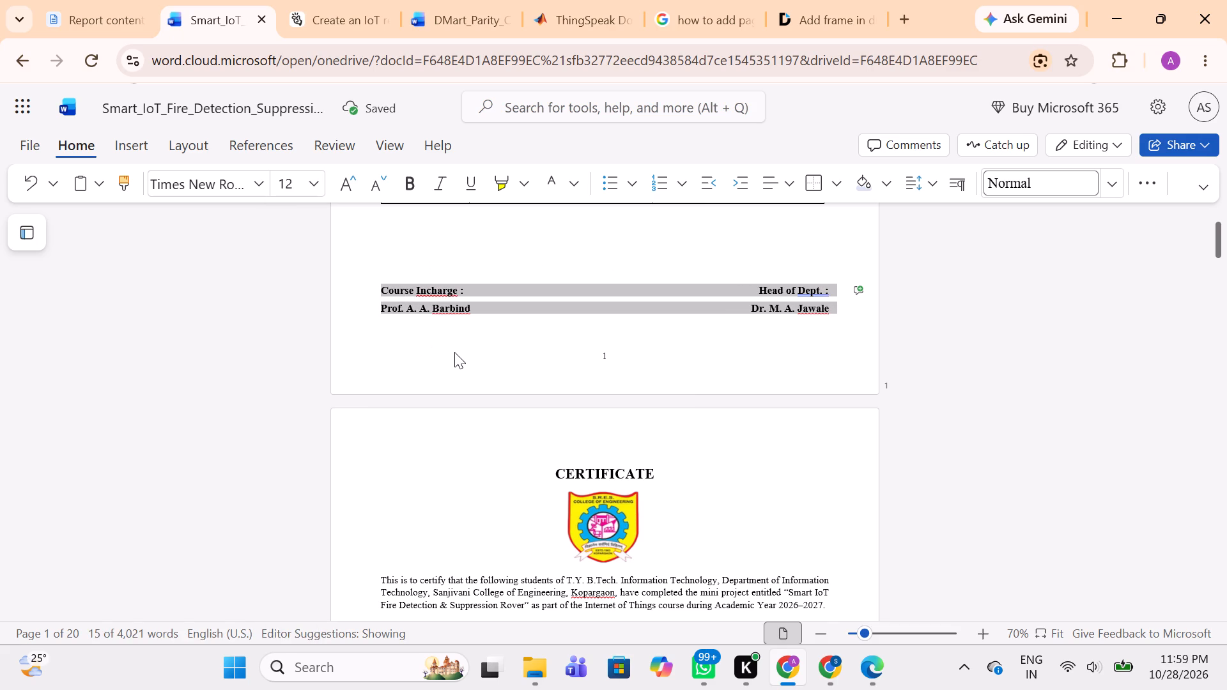
Set the font size of the two body paragraphs on the Certificate page to 12.
scroll(454, 352, down, 3)
click(454, 352)
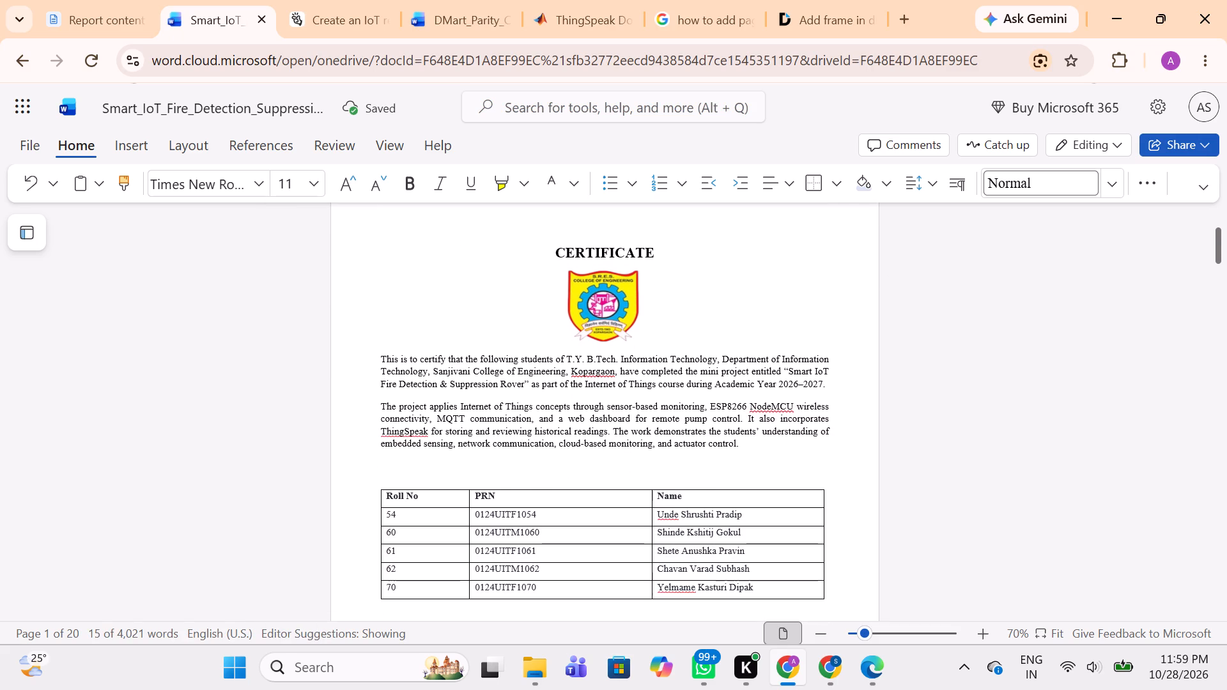
click(458, 395)
drag(374, 355, 746, 440)
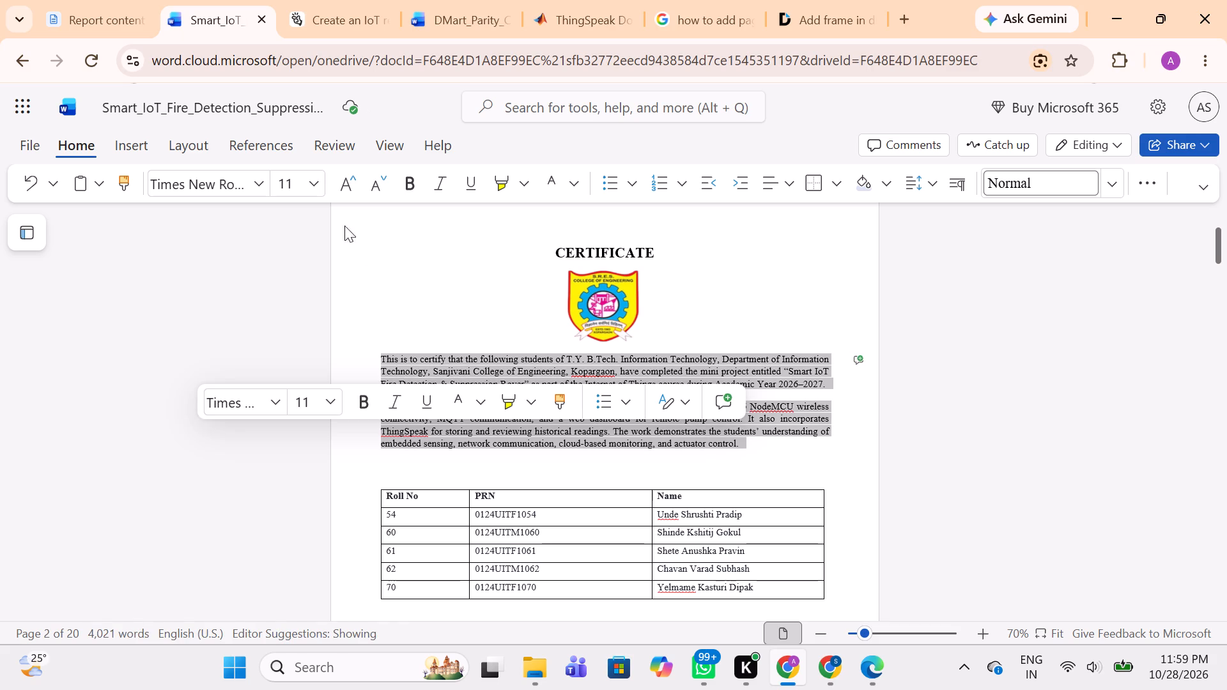
click(315, 172)
click(286, 342)
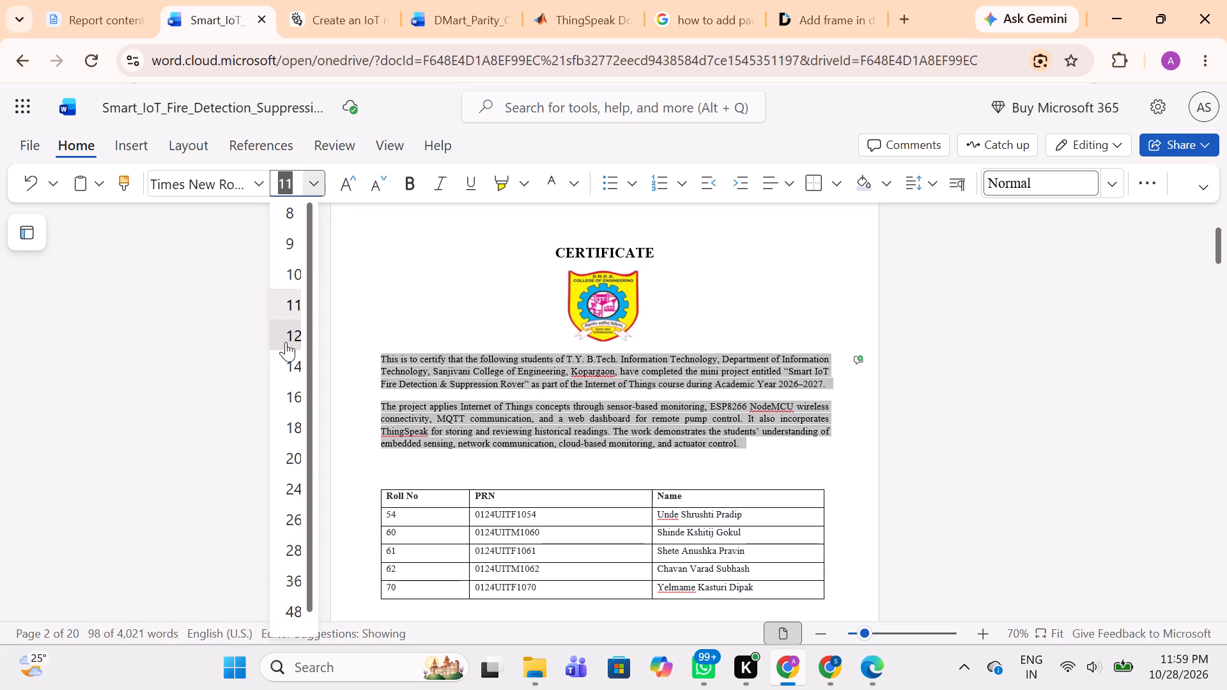
Set the Certificate page's student table, signature lines, and Date and Place lines to font size 12.
scroll(286, 342, down, 1)
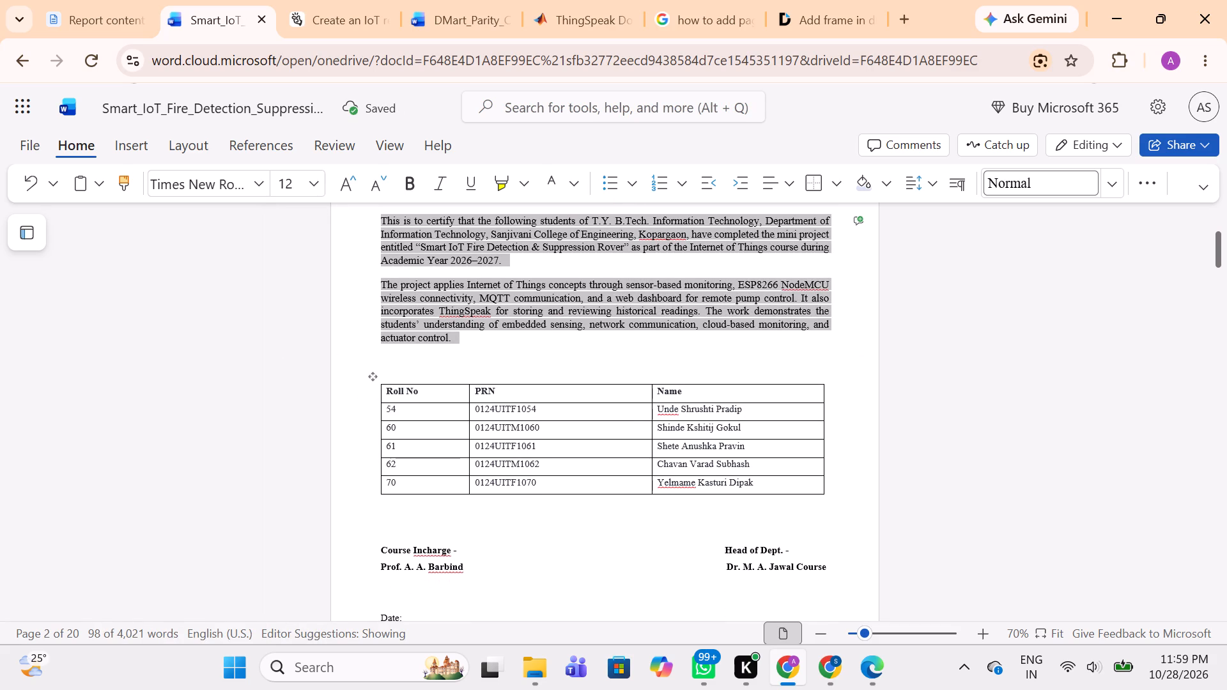
drag(385, 387, 754, 503)
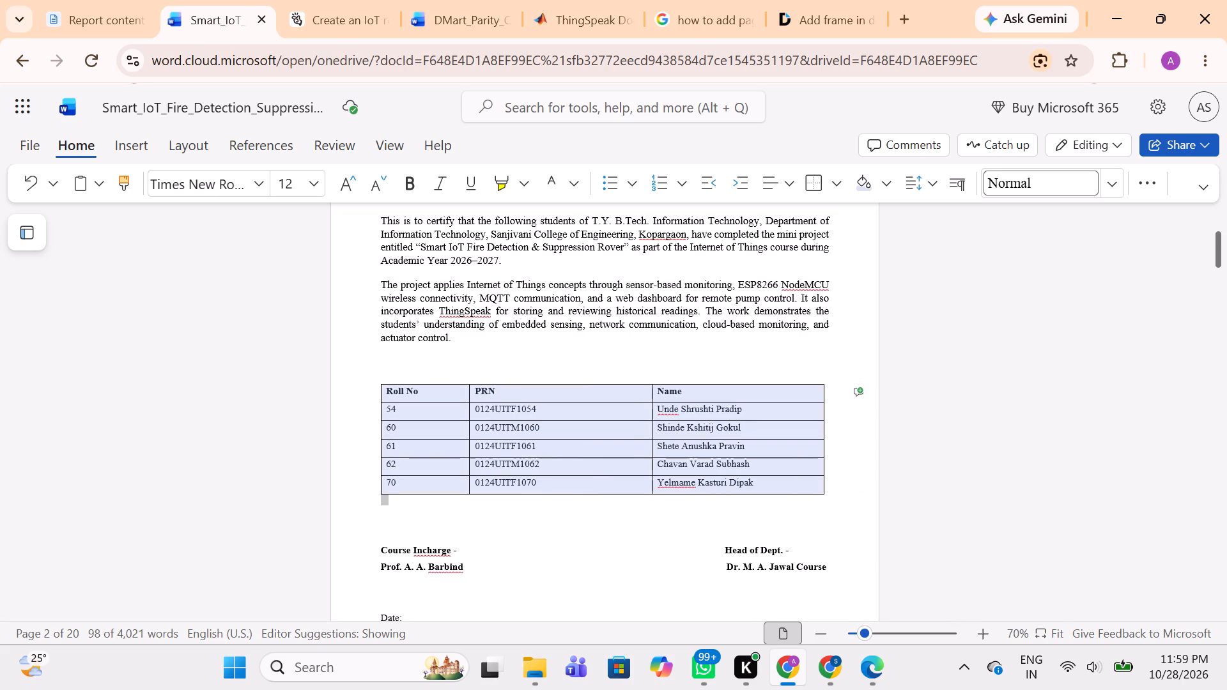
drag(754, 503, 745, 526)
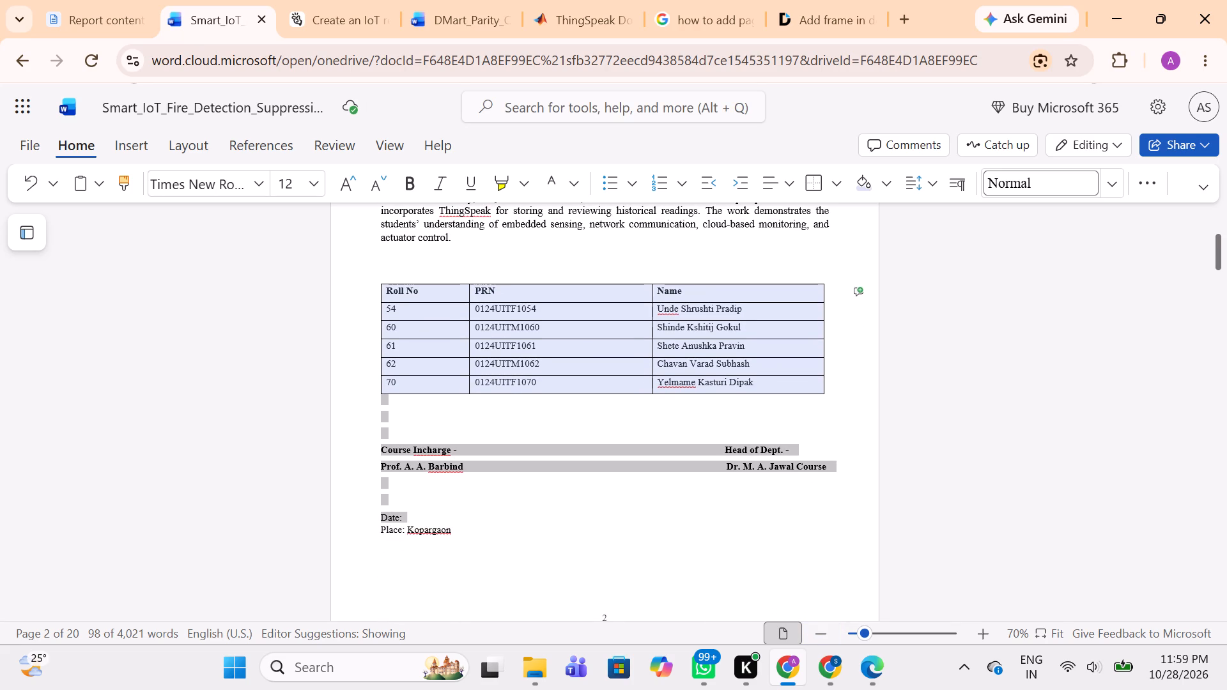
drag(745, 526, 686, 537)
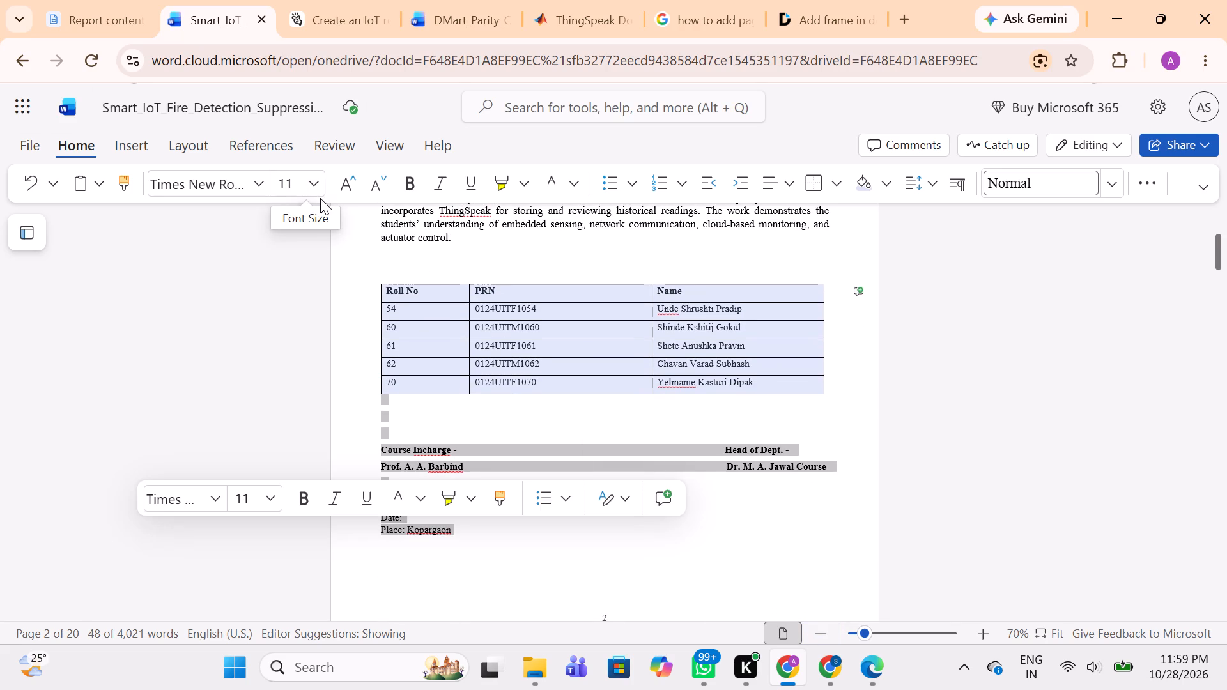
click(316, 188)
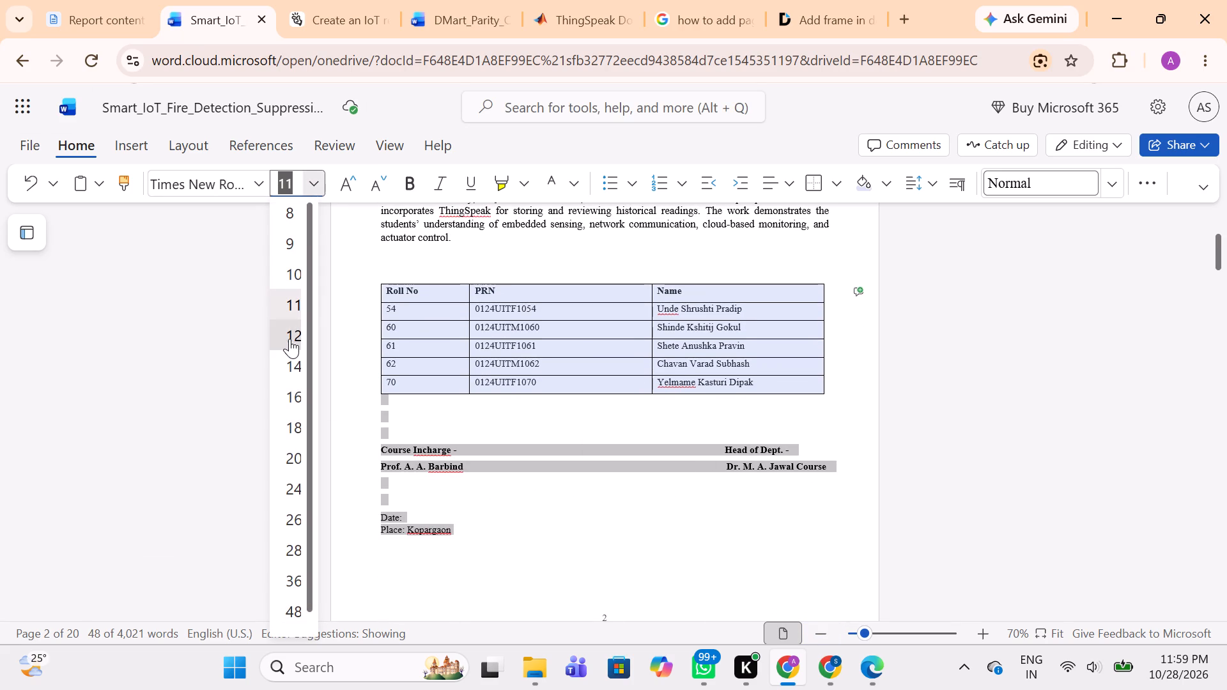
click(289, 339)
click(508, 551)
Save the report with the updated font sizes.
scroll(508, 551, down, 1)
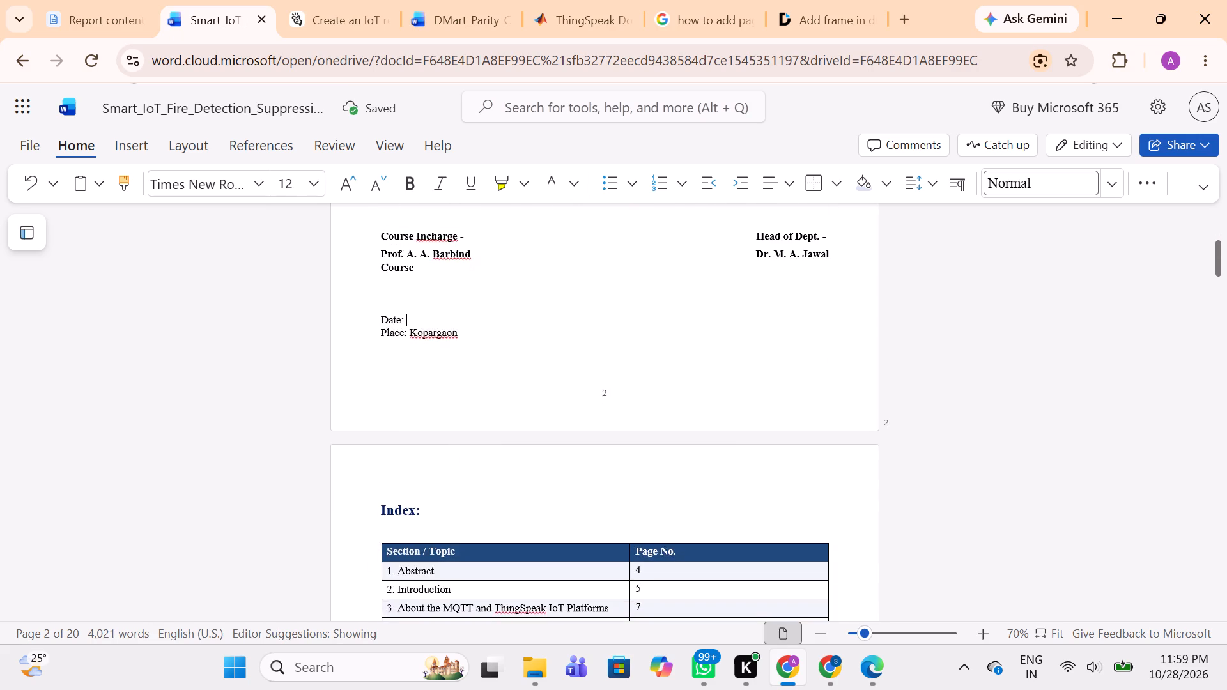
scroll(508, 551, down, 2)
scroll(504, 489, down, 5)
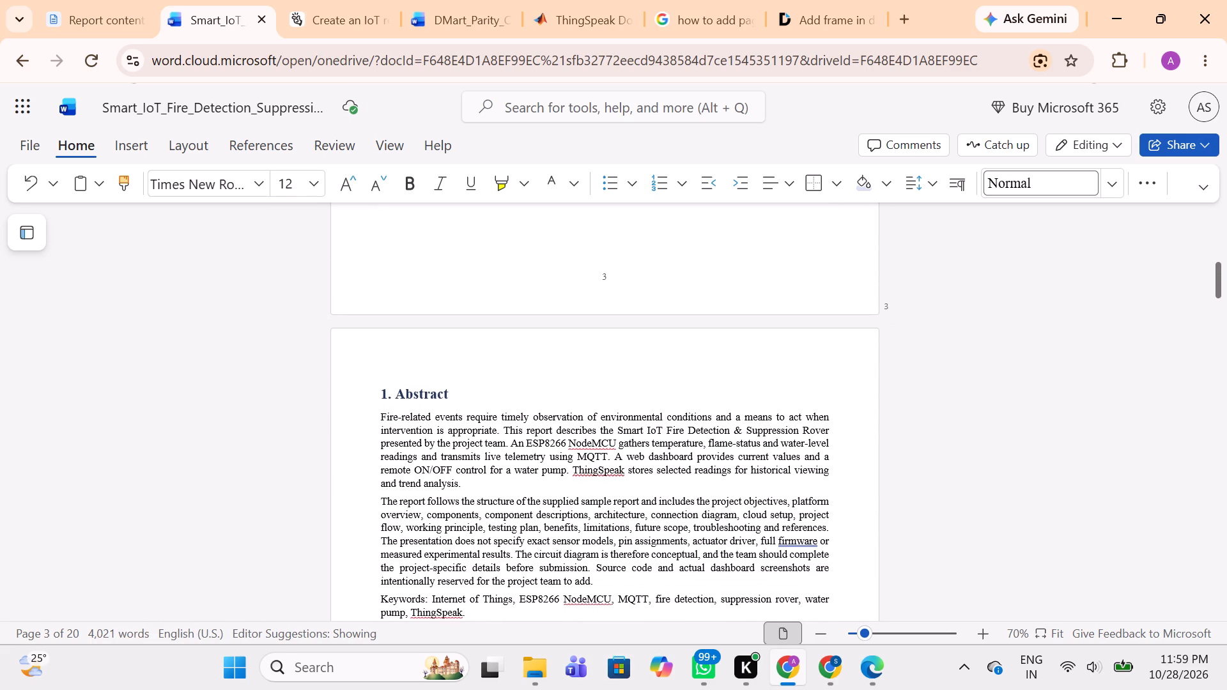
scroll(504, 489, down, 4)
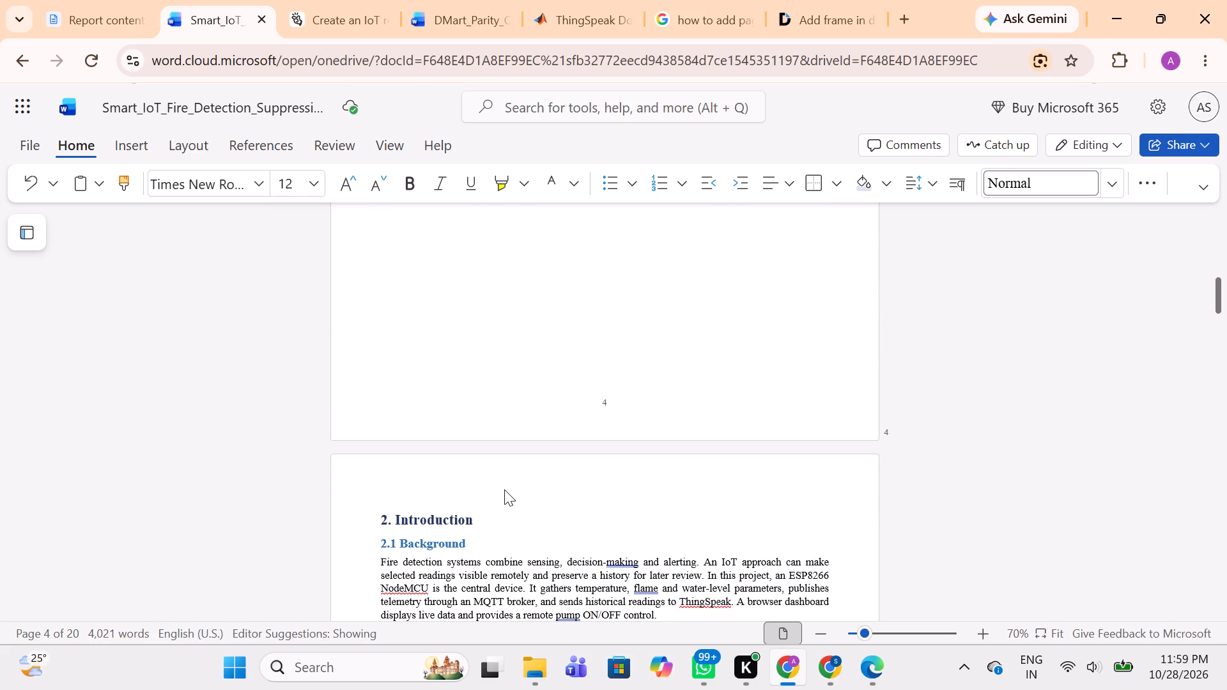
key(ctrl+s)
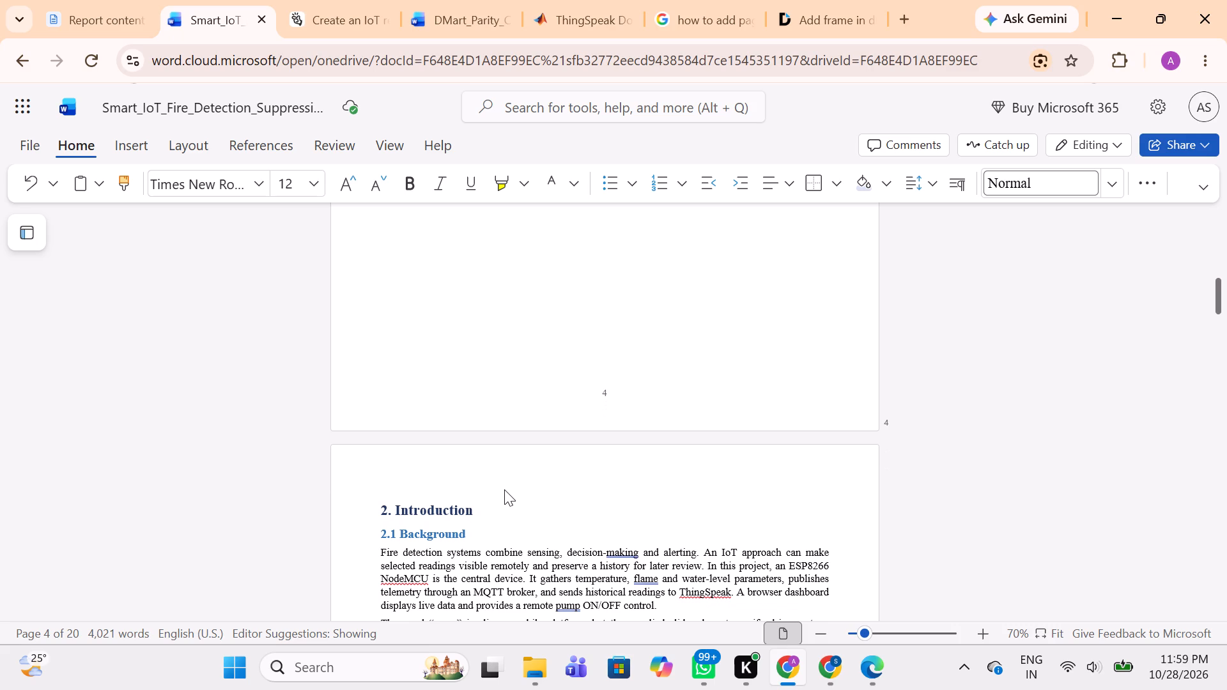
Open the options for creating a copy of the report to download it as a Word document.
click(35, 143)
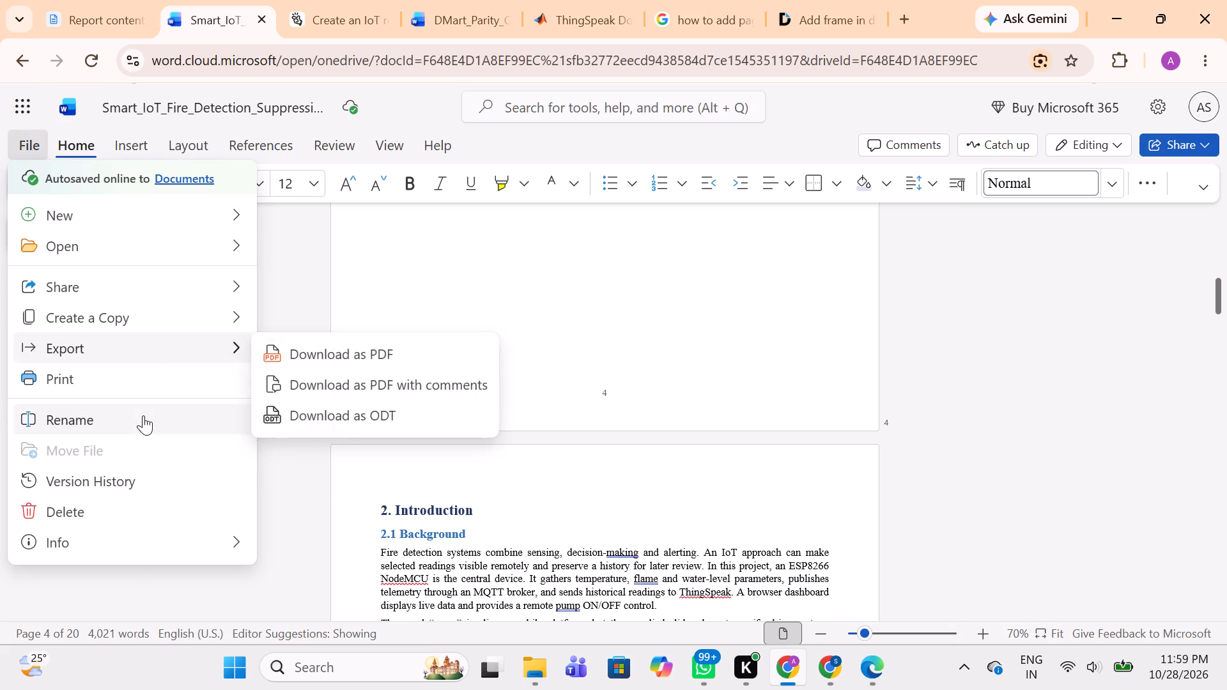
click(173, 310)
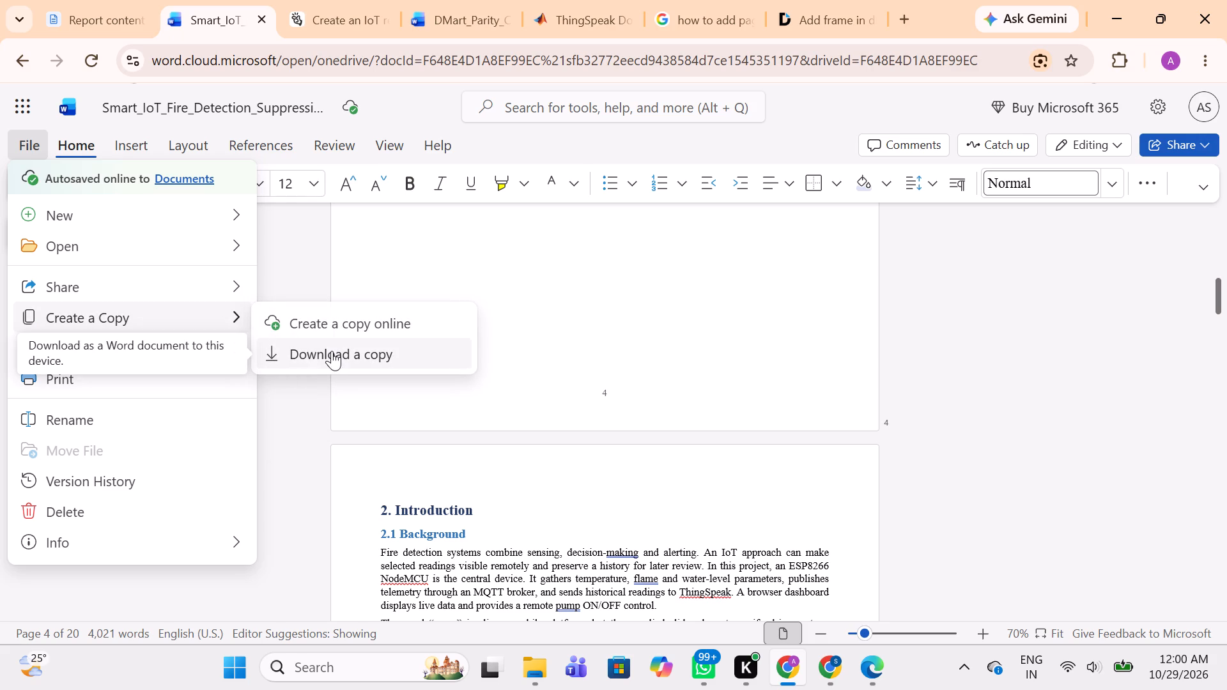
Request a download of a copy of the report to this device as a Word document.
click(332, 351)
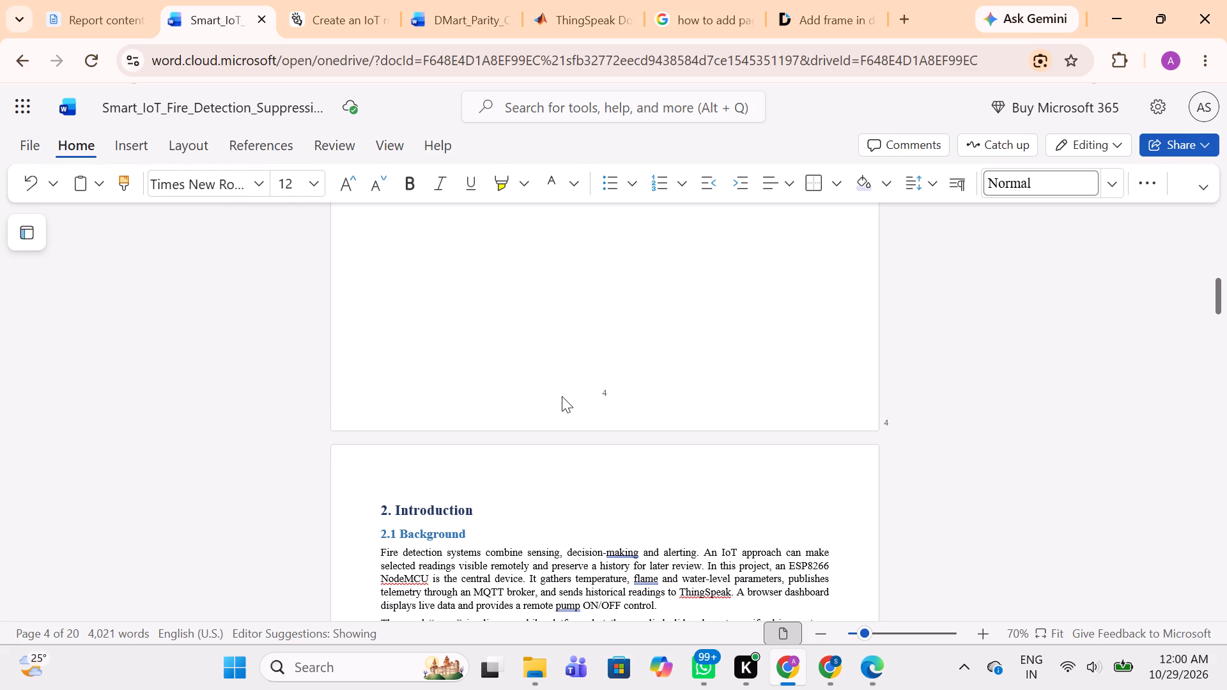
Share the report with the suggested email recipient, copying its editable link and sending the invitation without a message.
click(695, 402)
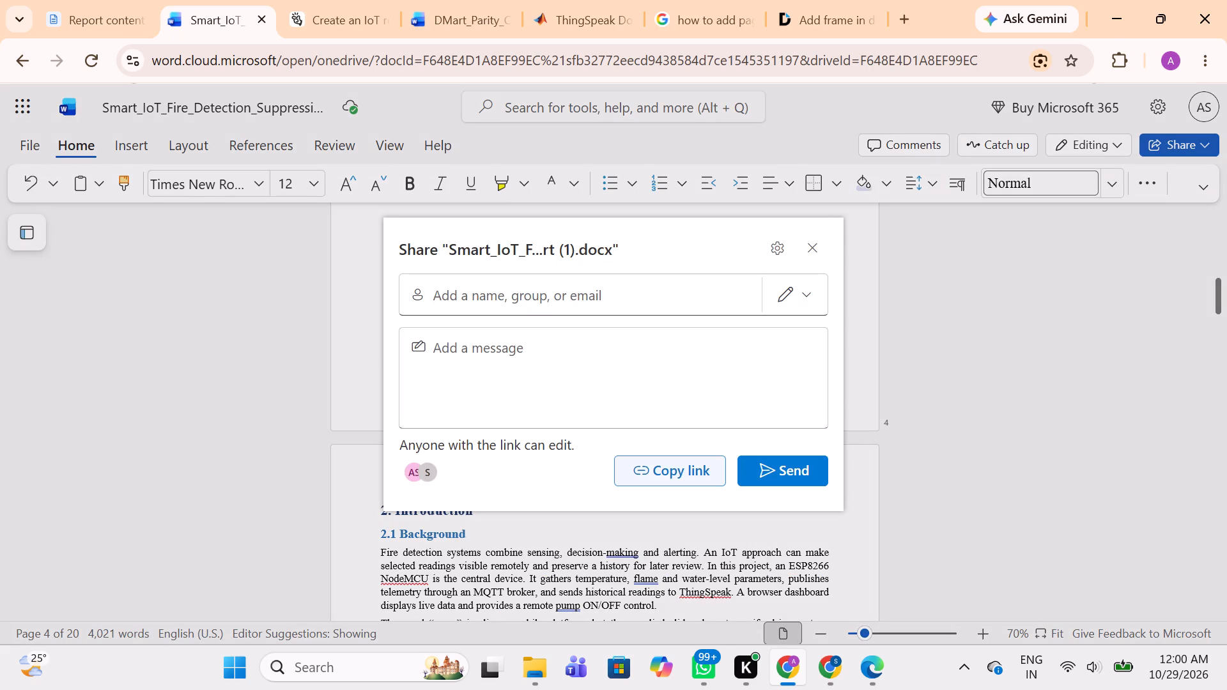
click(501, 284)
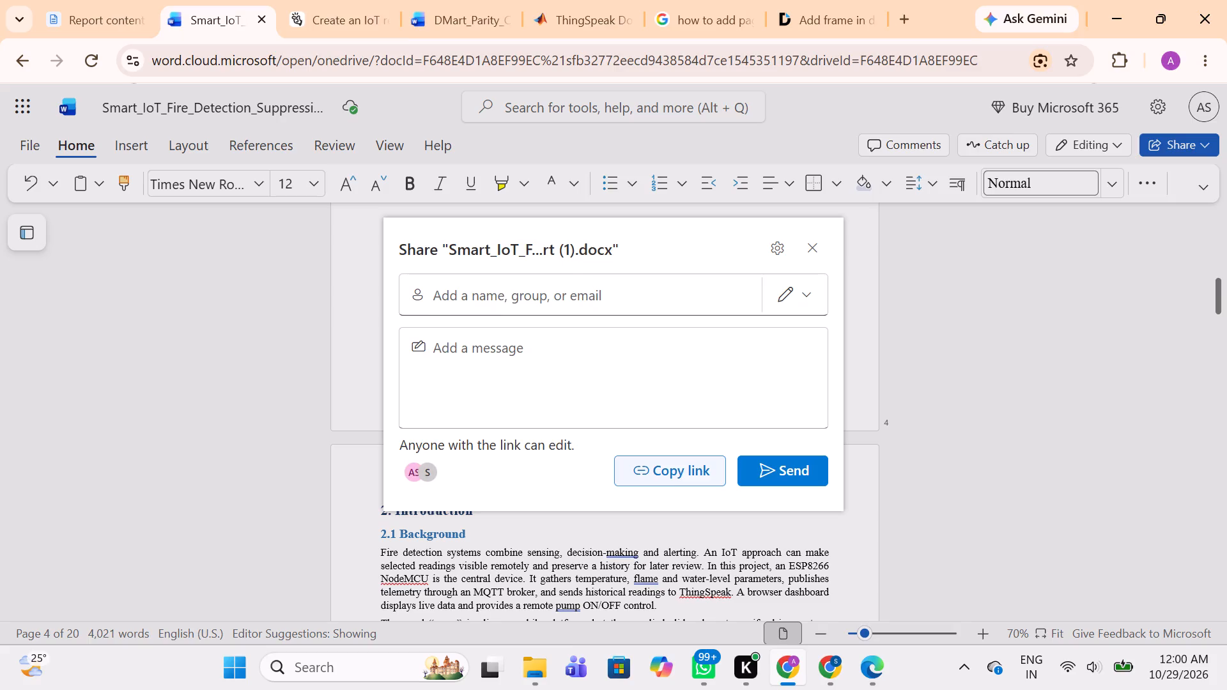
click(461, 292)
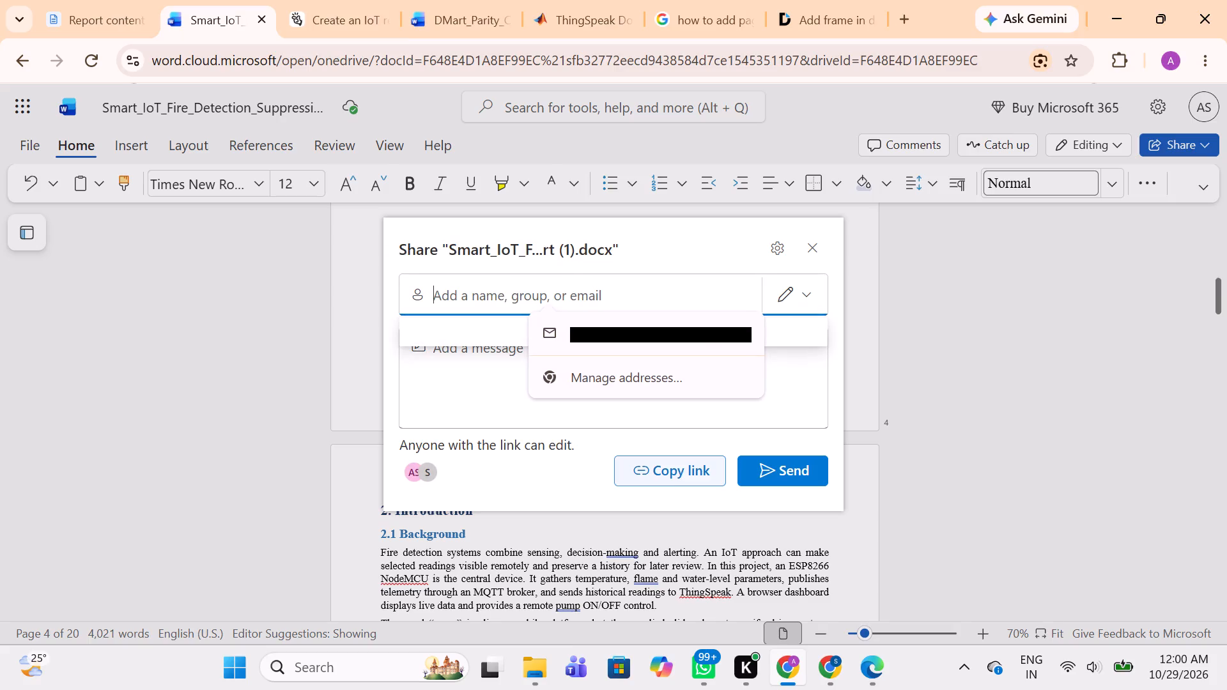
click(593, 339)
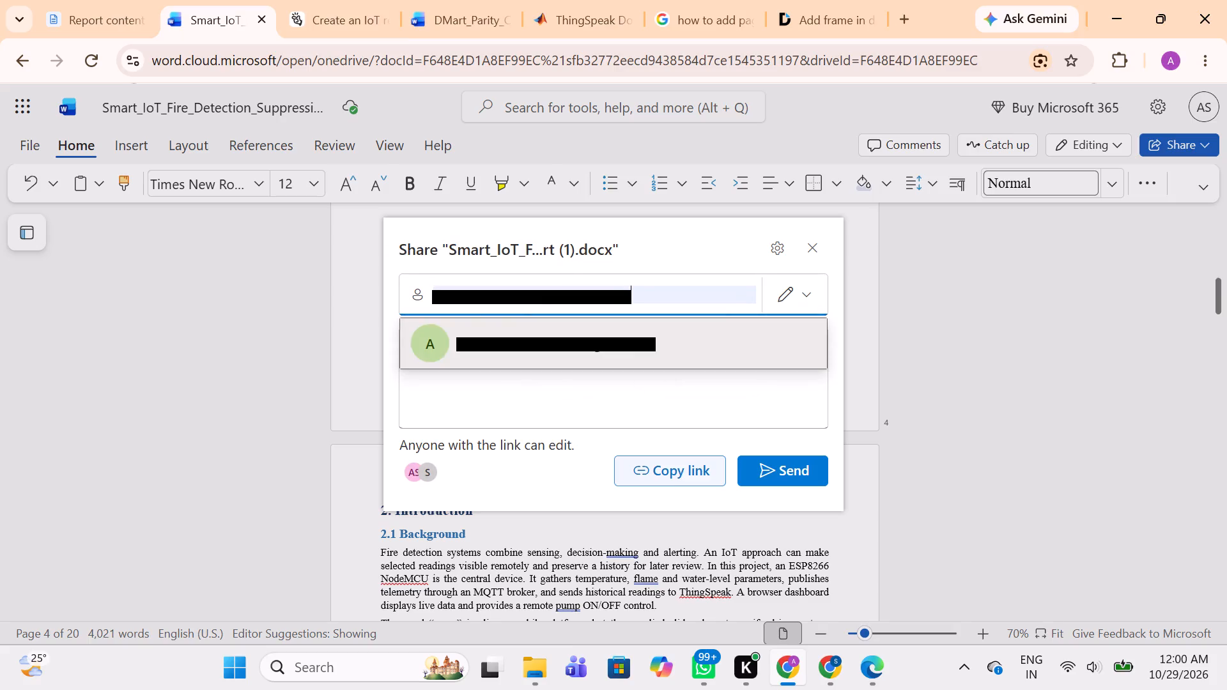
click(517, 327)
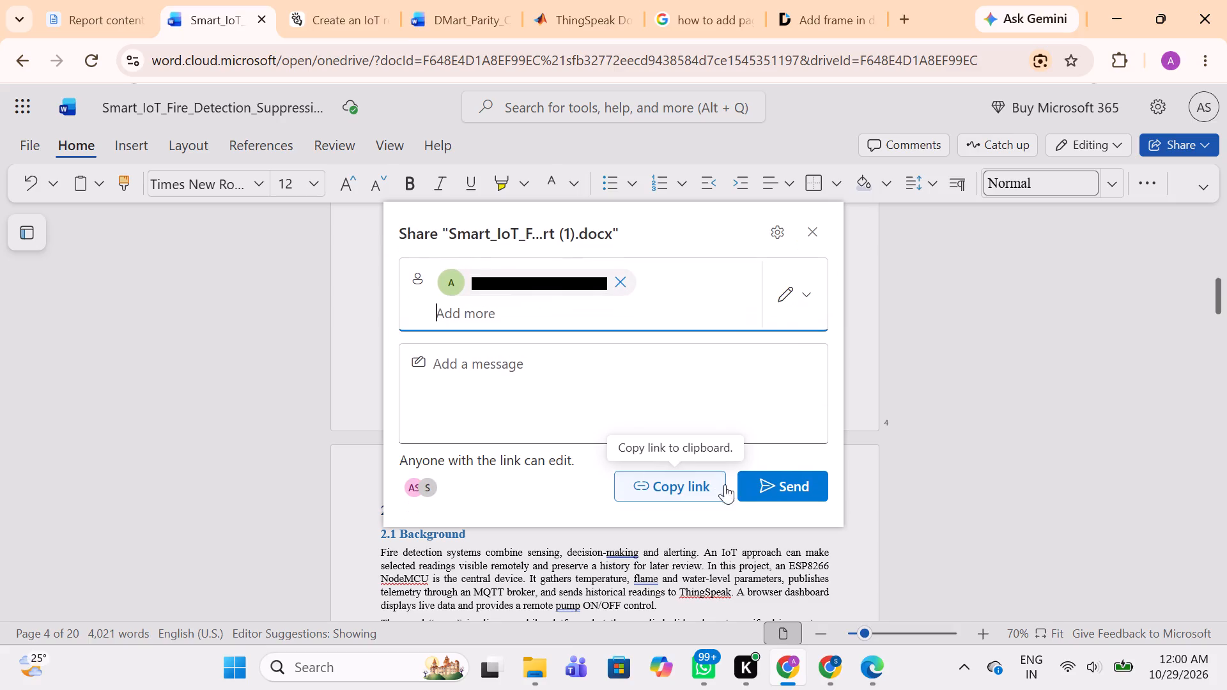
click(711, 484)
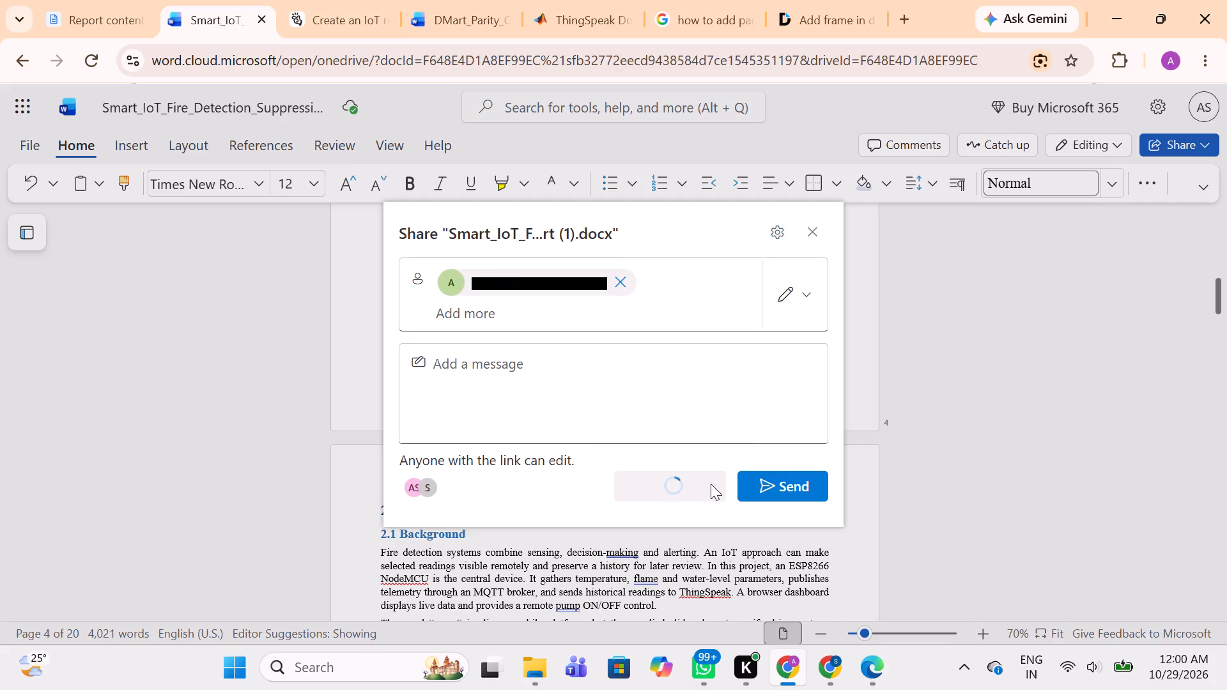
click(782, 489)
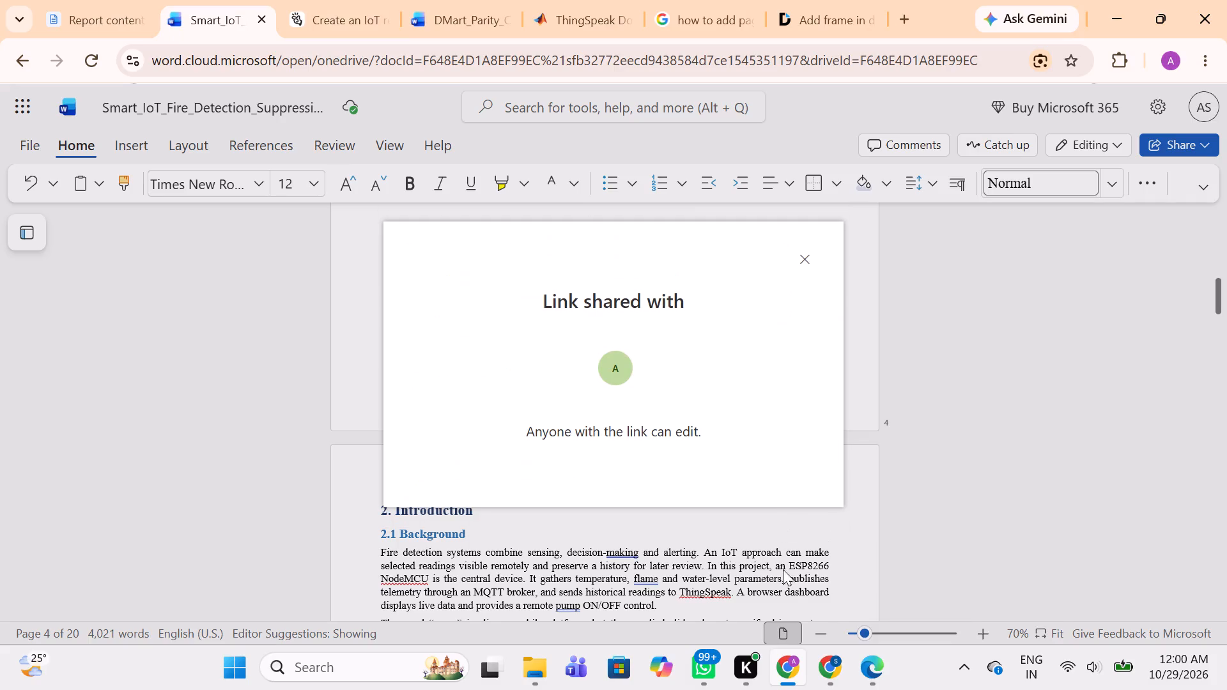